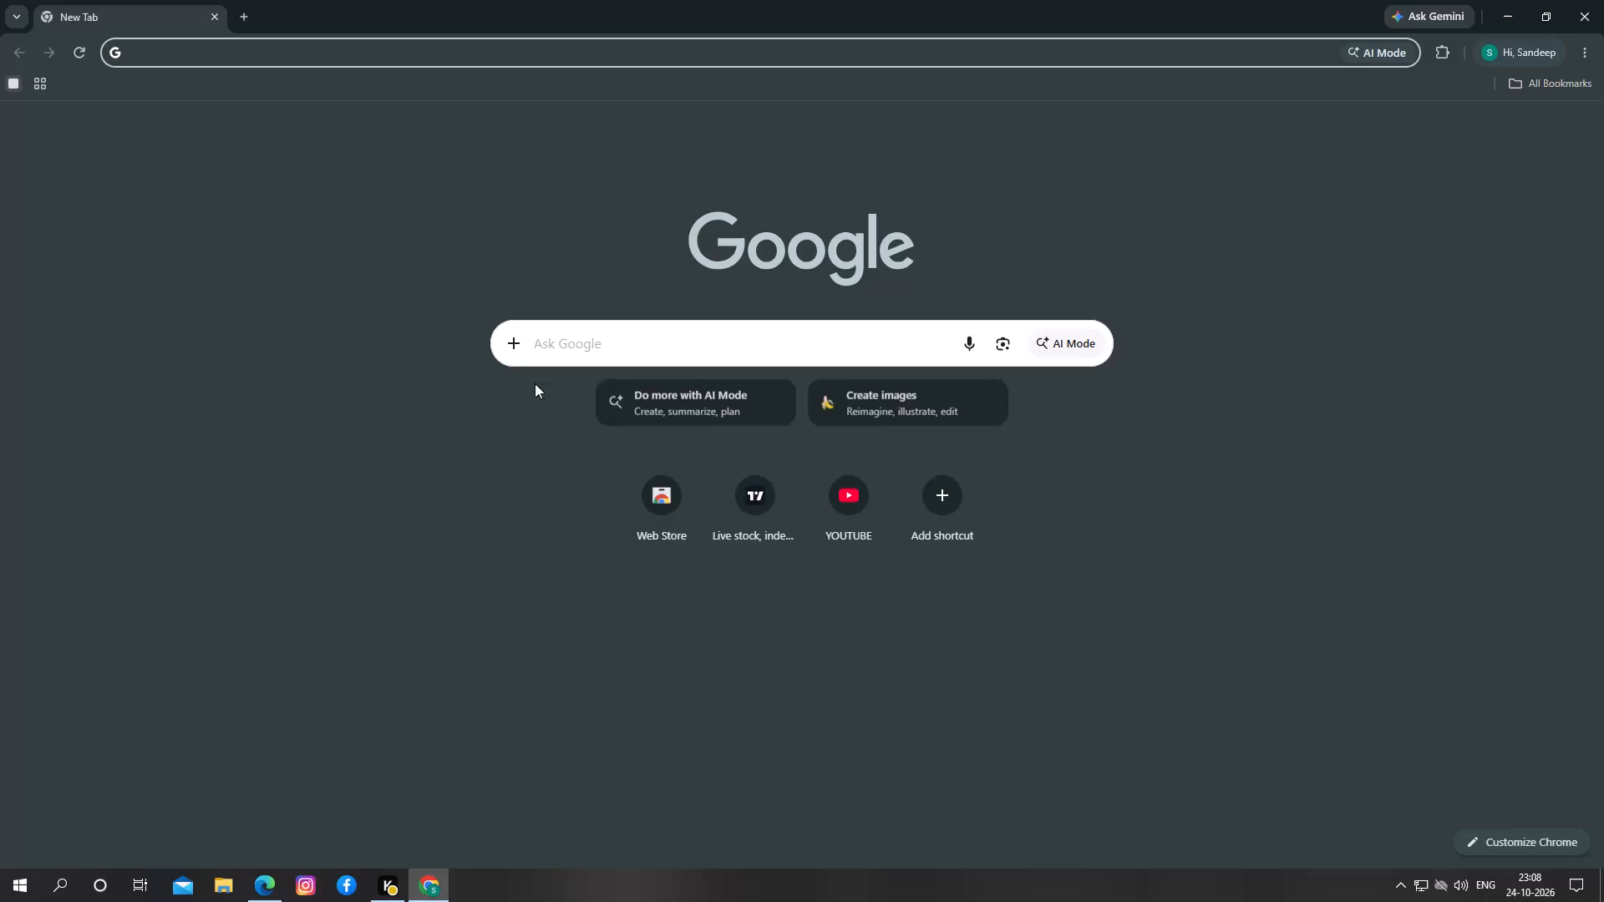
Search Google for tradingview and open the TradingView India website from the results.
left_click(596, 335)
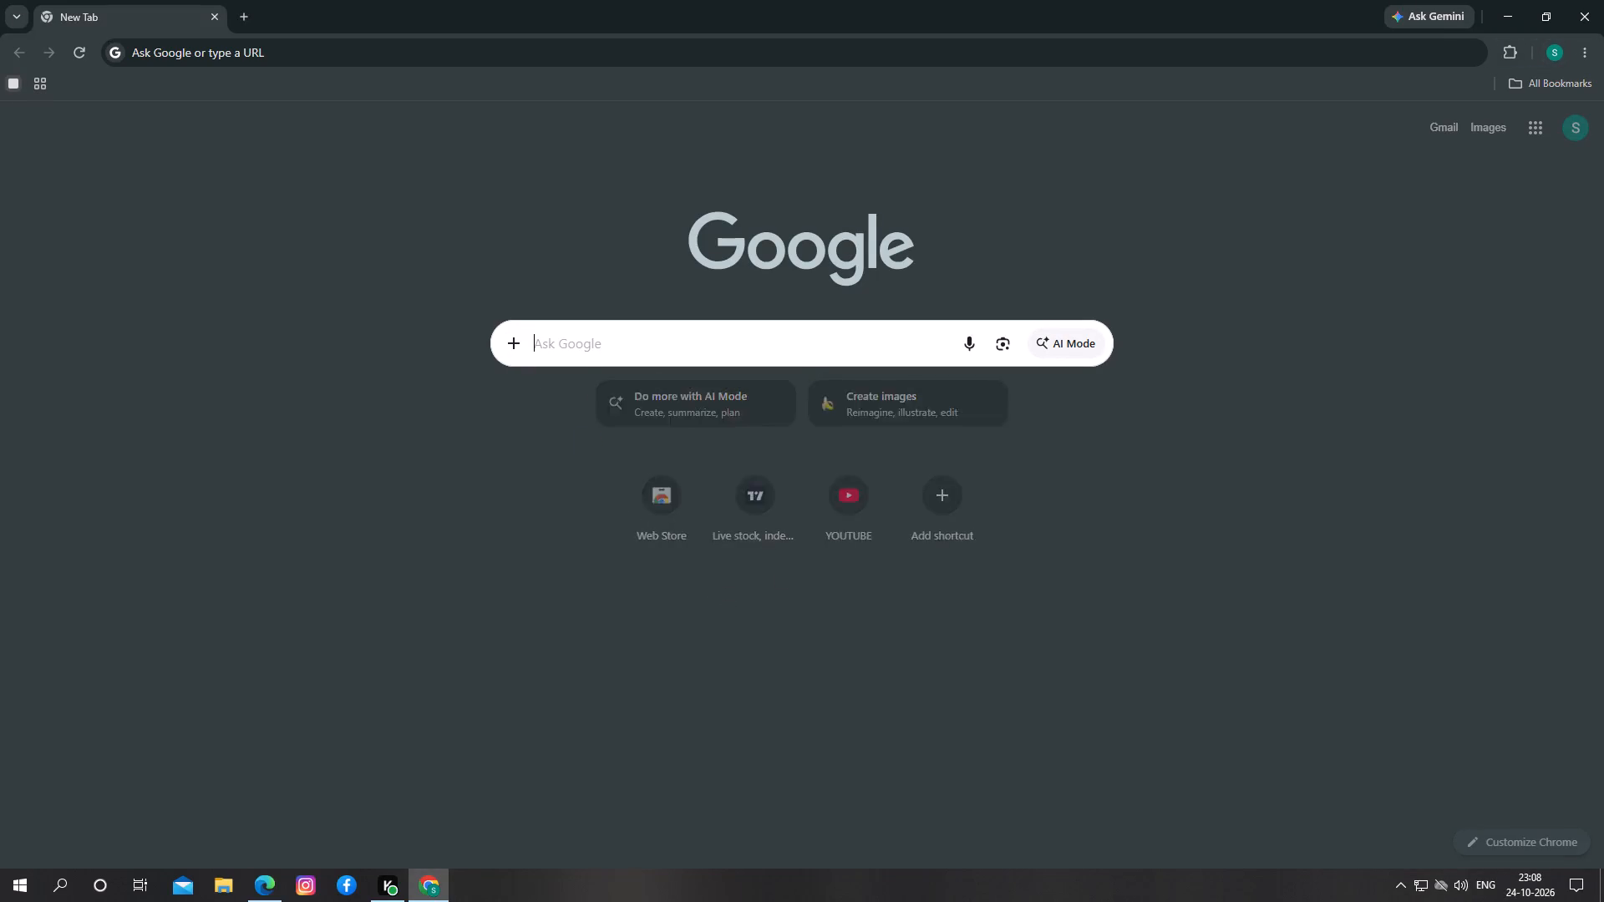
left_click(338, 418)
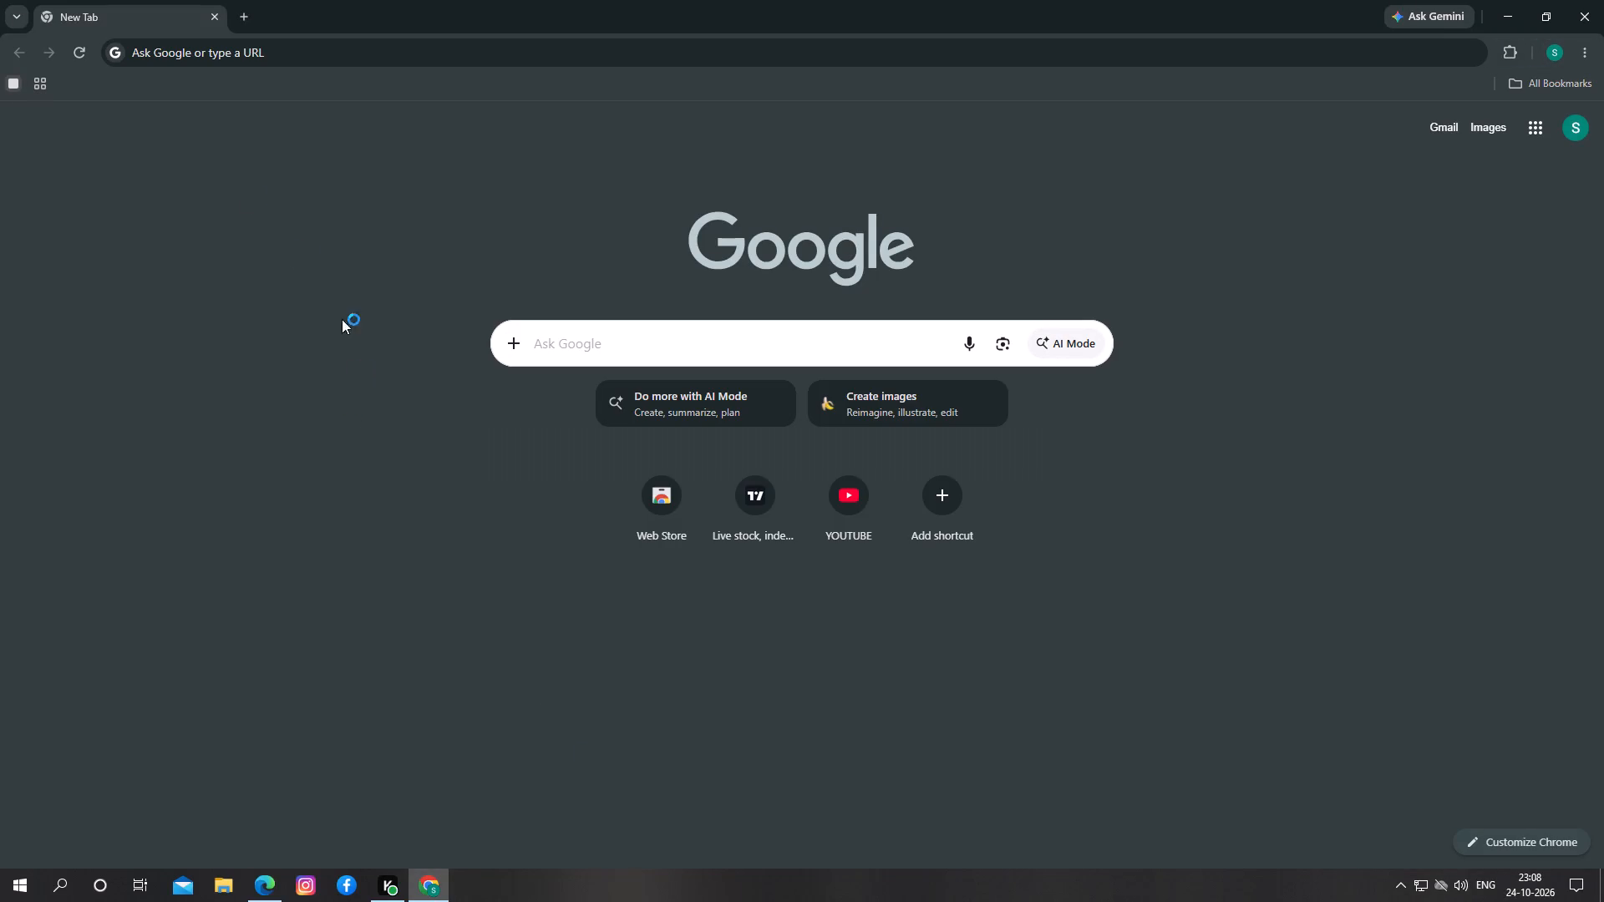
left_click(236, 48)
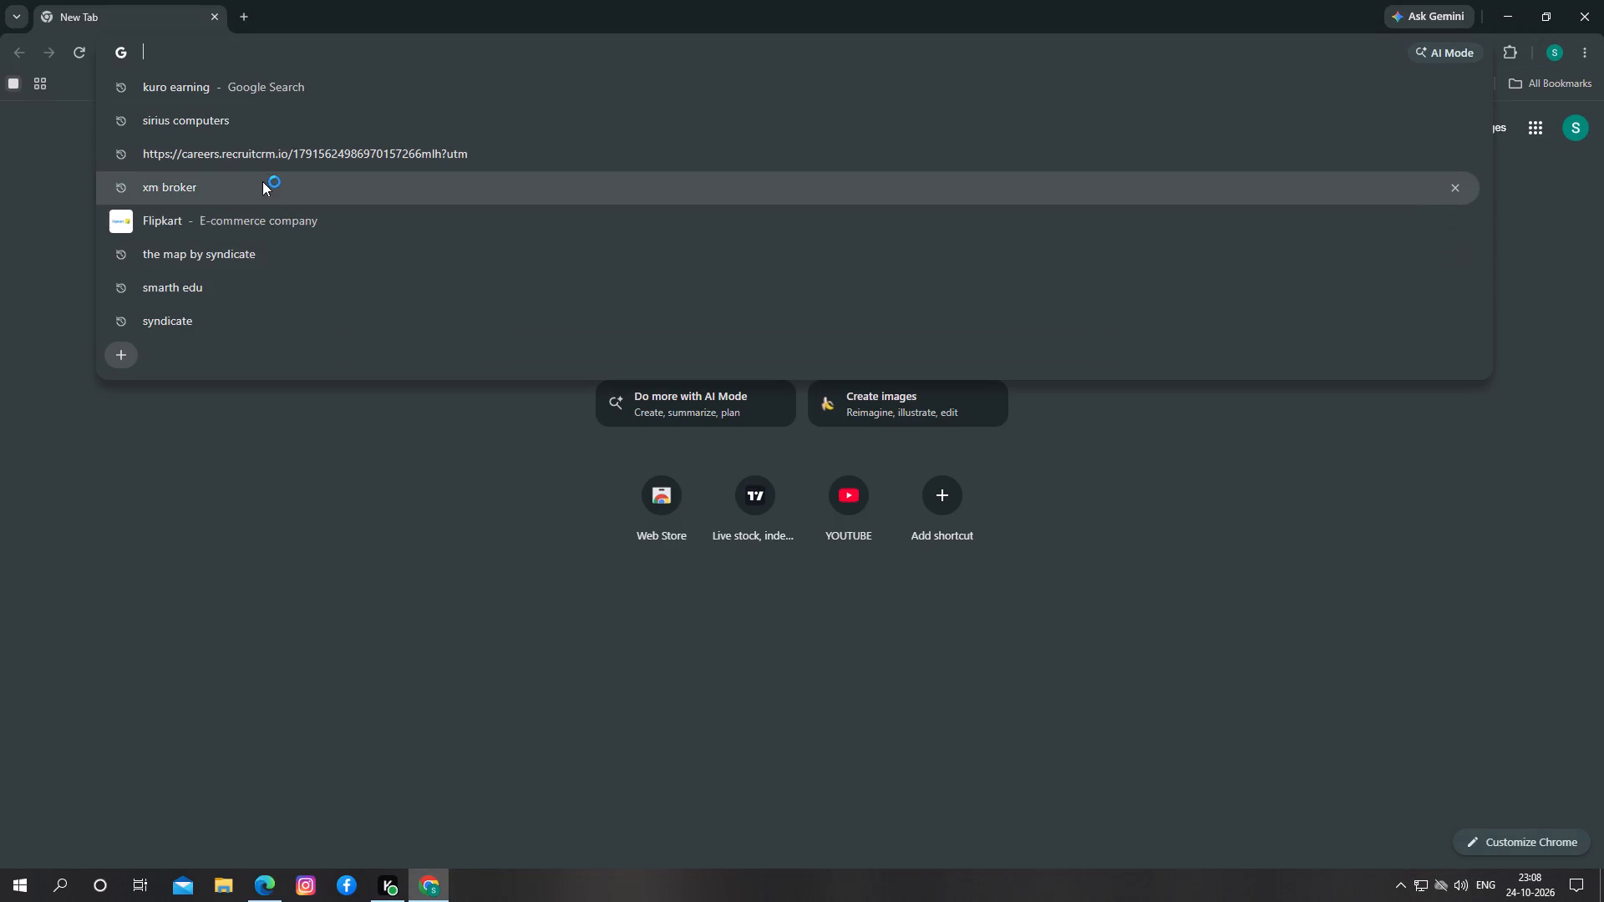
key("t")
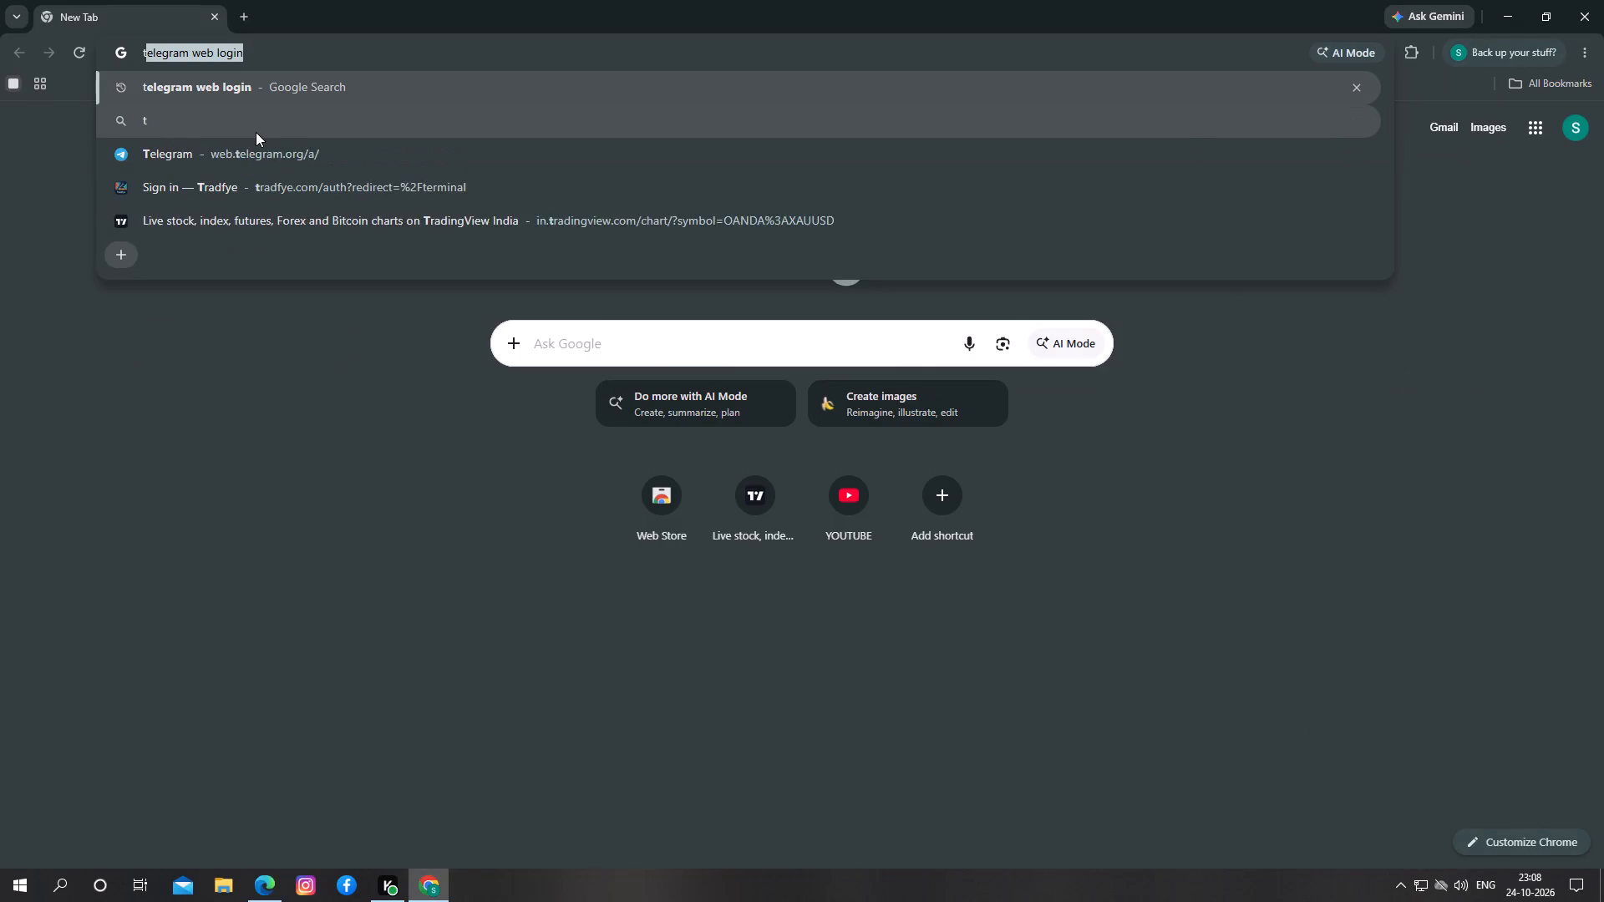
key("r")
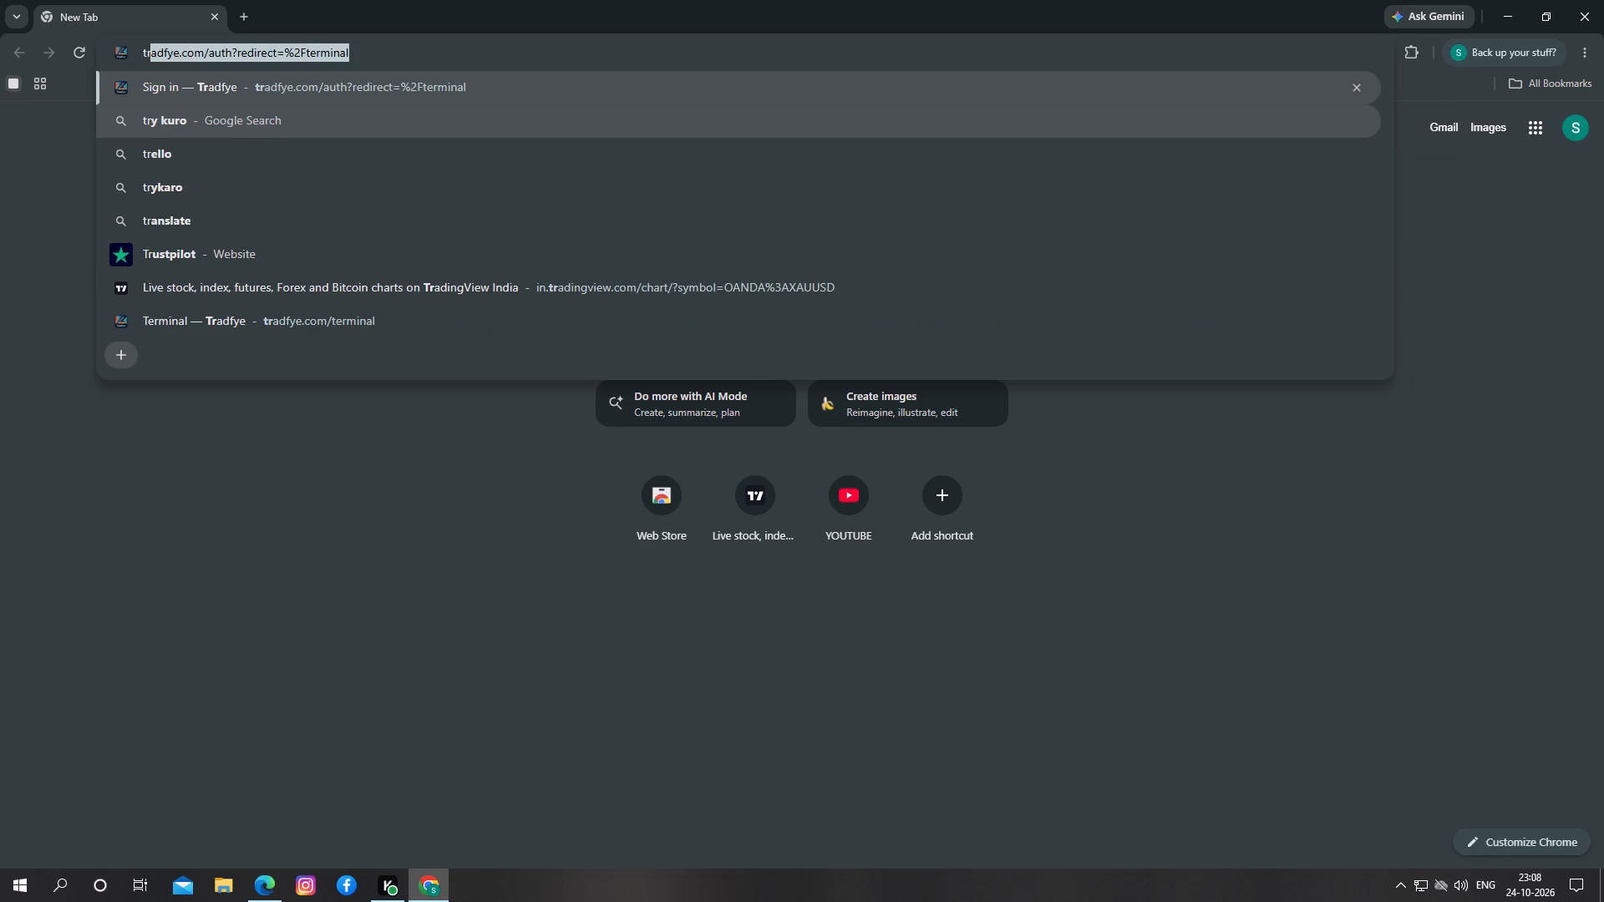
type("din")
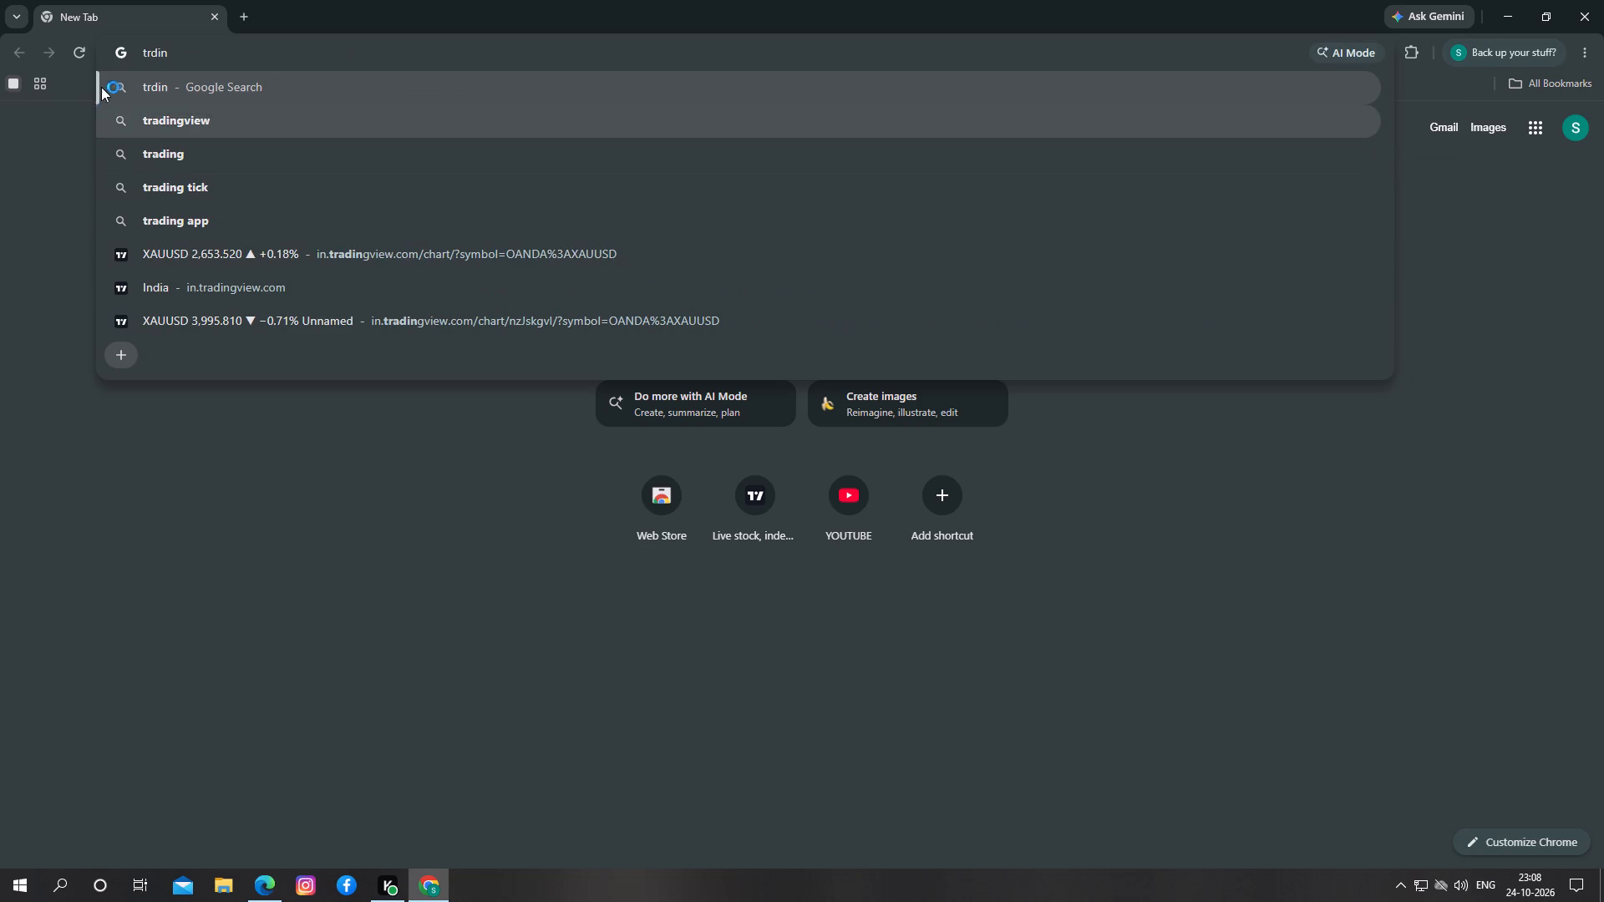
left_click(173, 117)
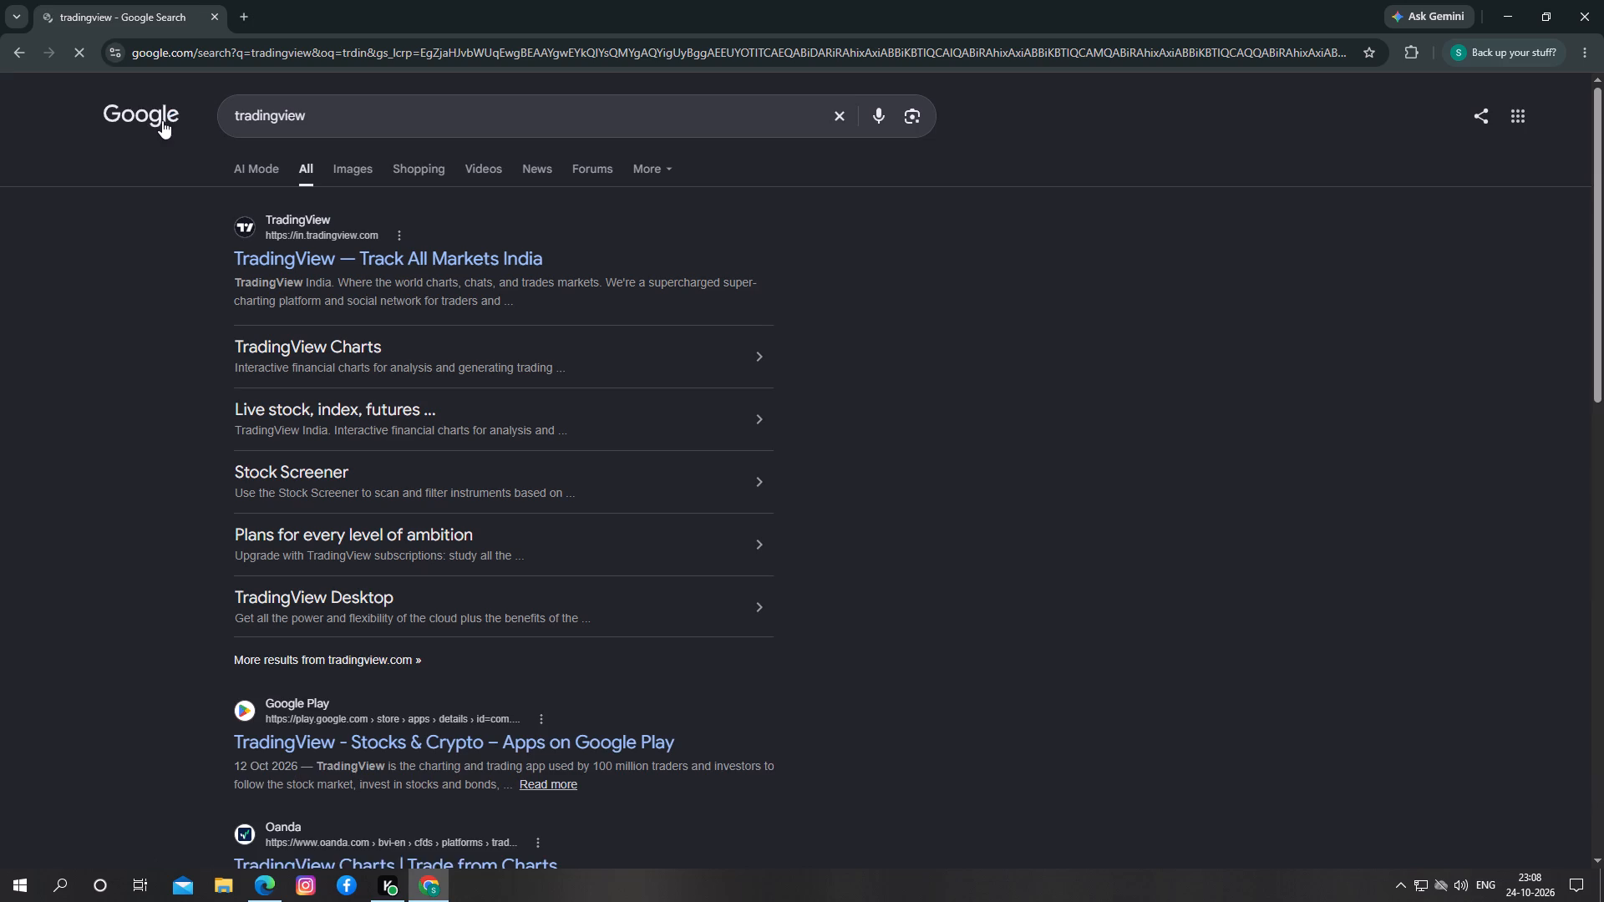
left_click(249, 249)
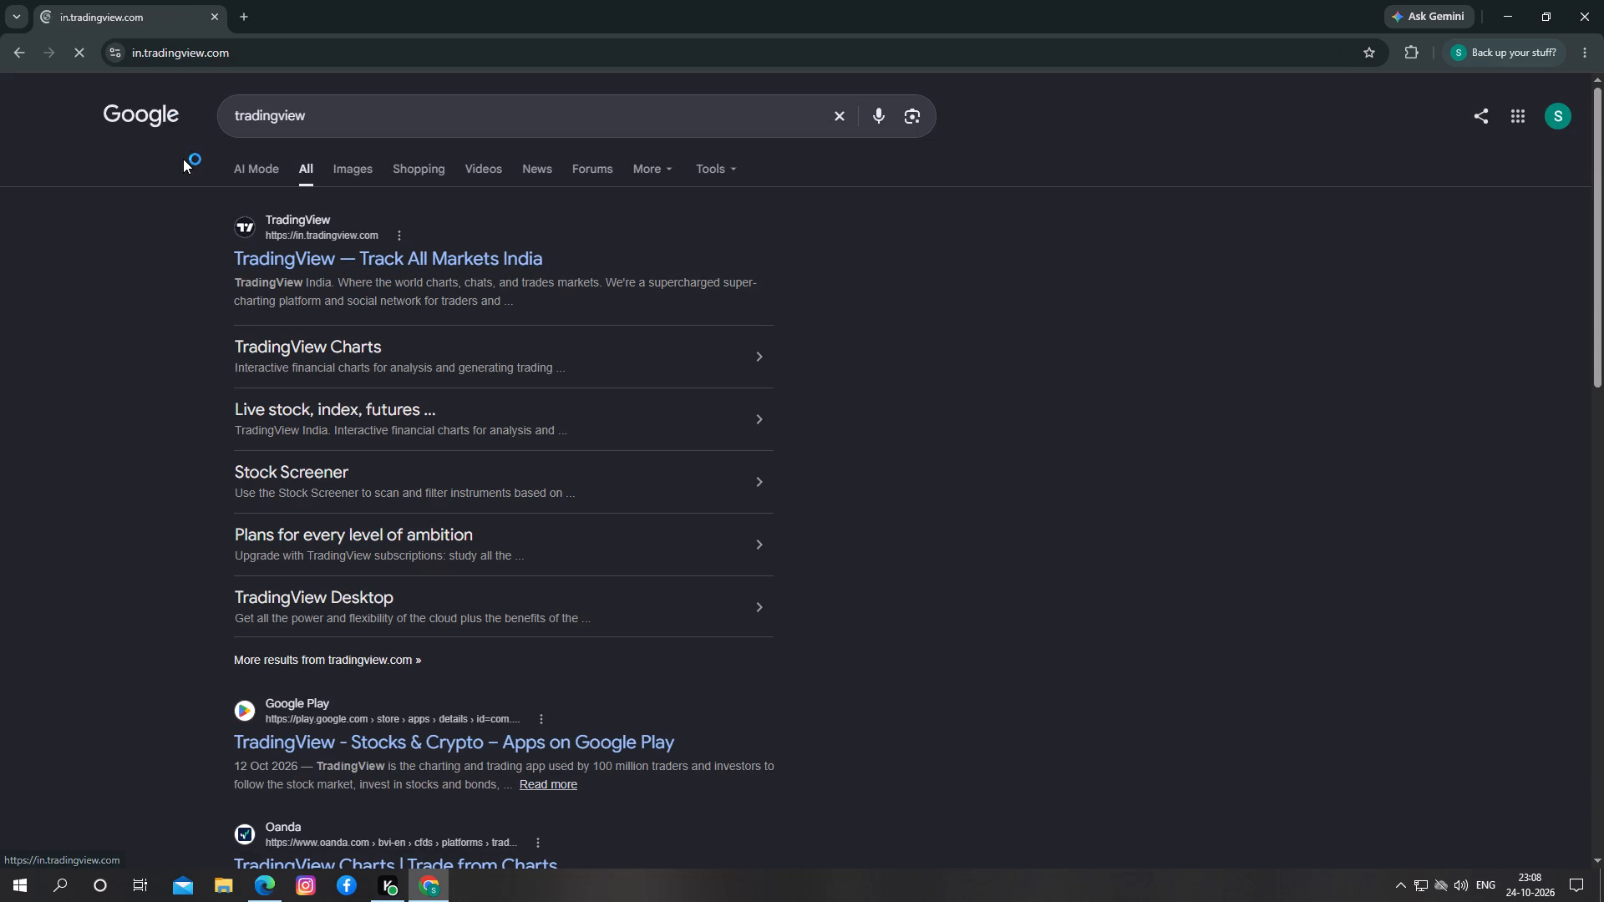
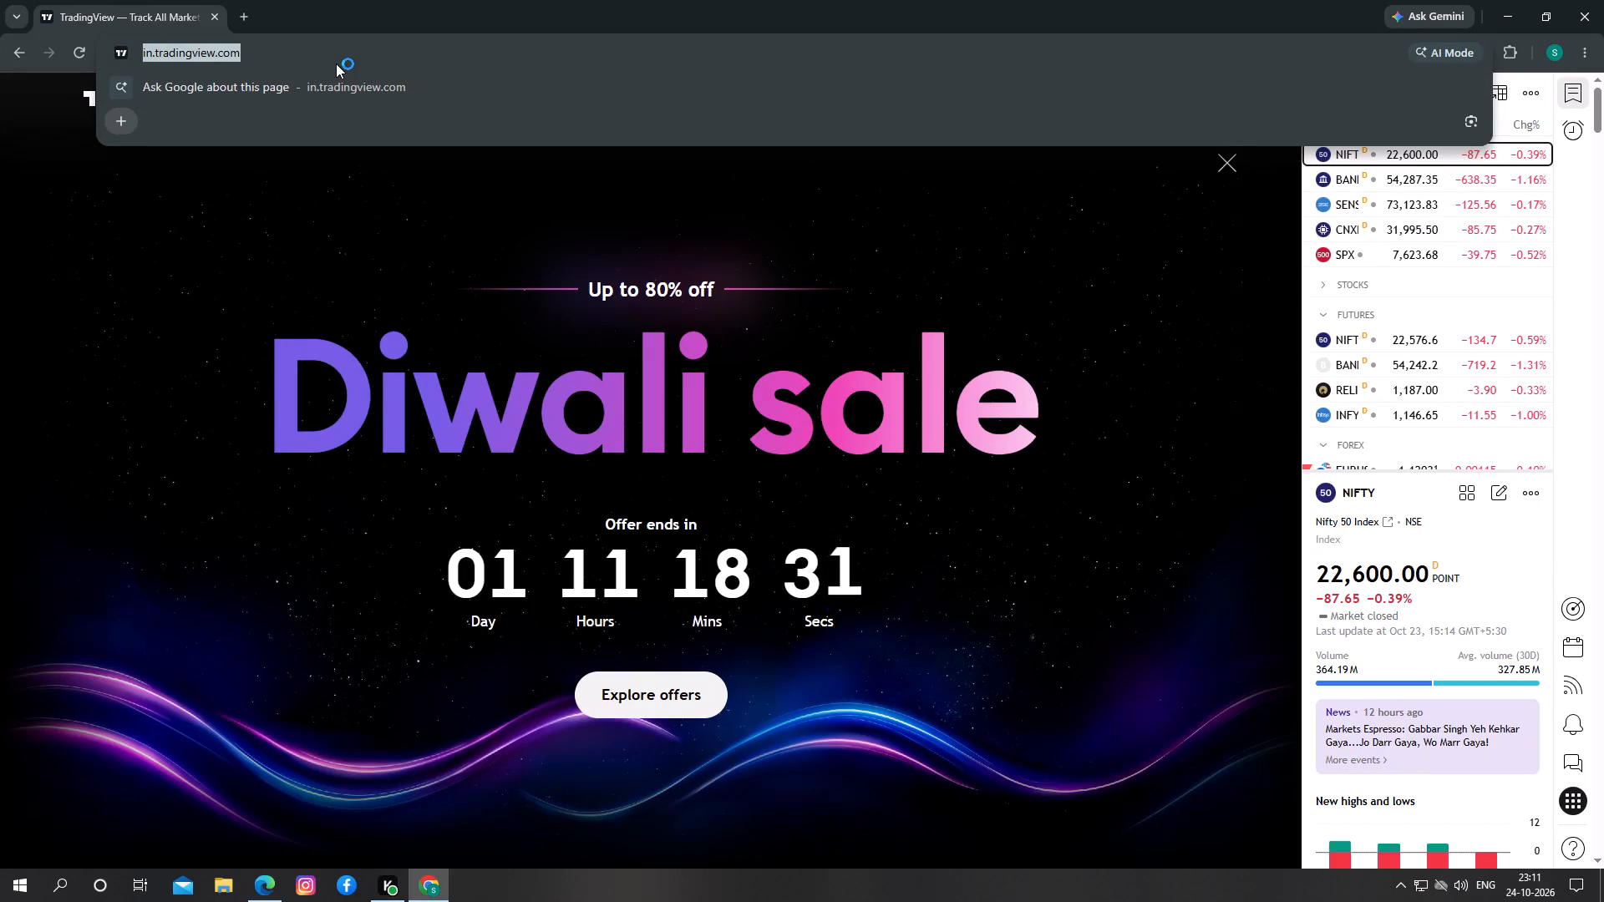
Open the Bitcoin (BTCUSD) symbol page from the Crypto section of the watchlist.
left_click(1054, 534)
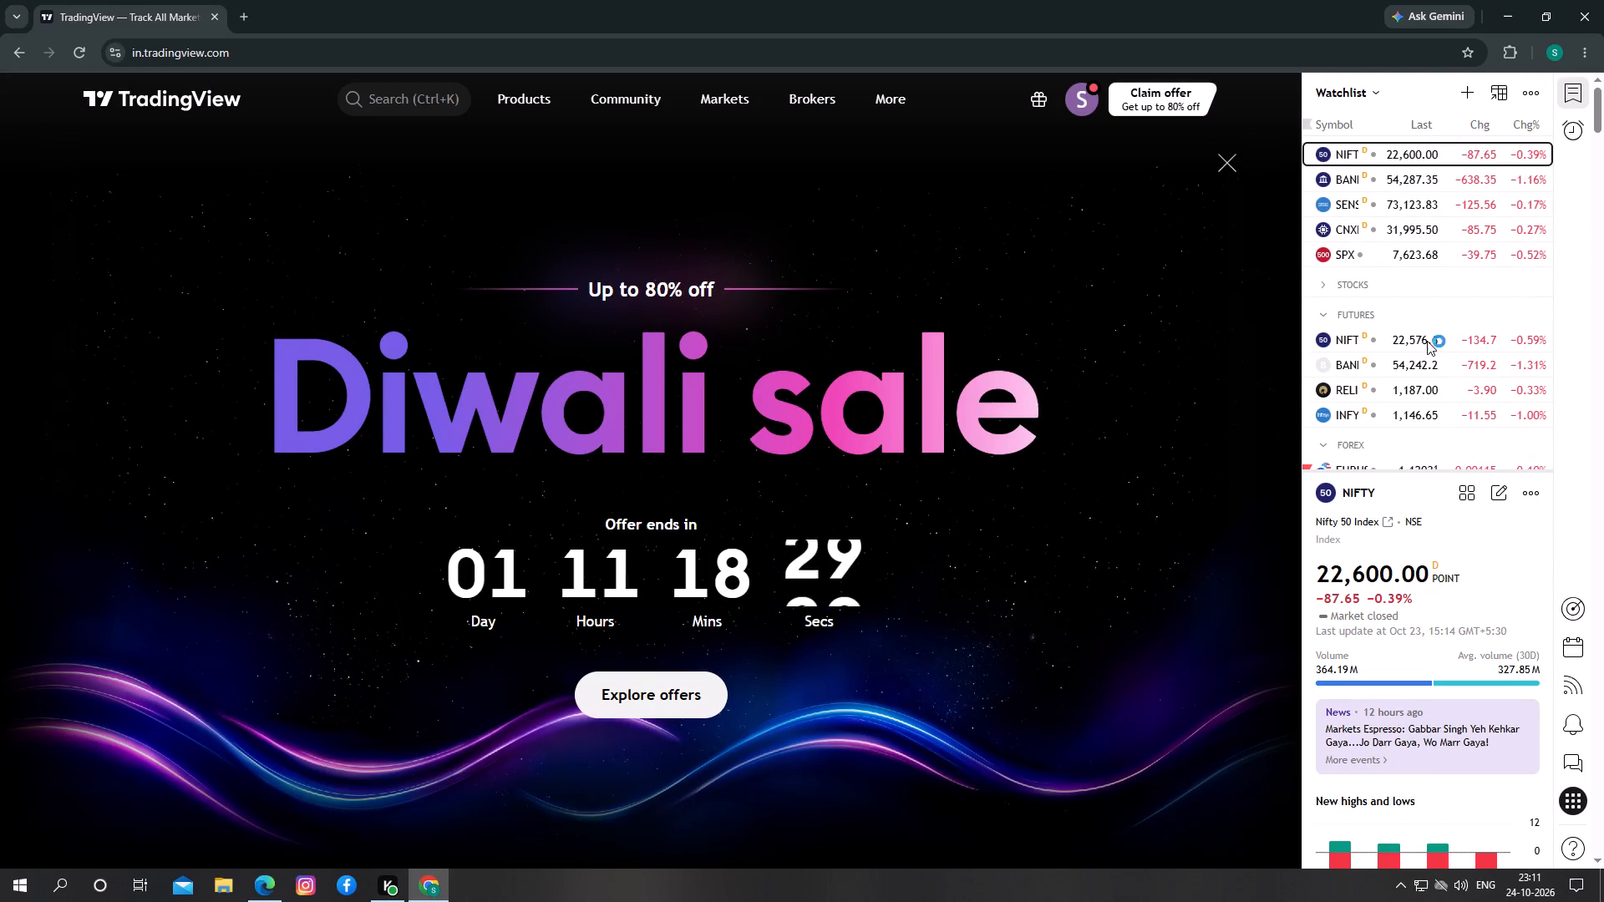
left_click(1600, 123)
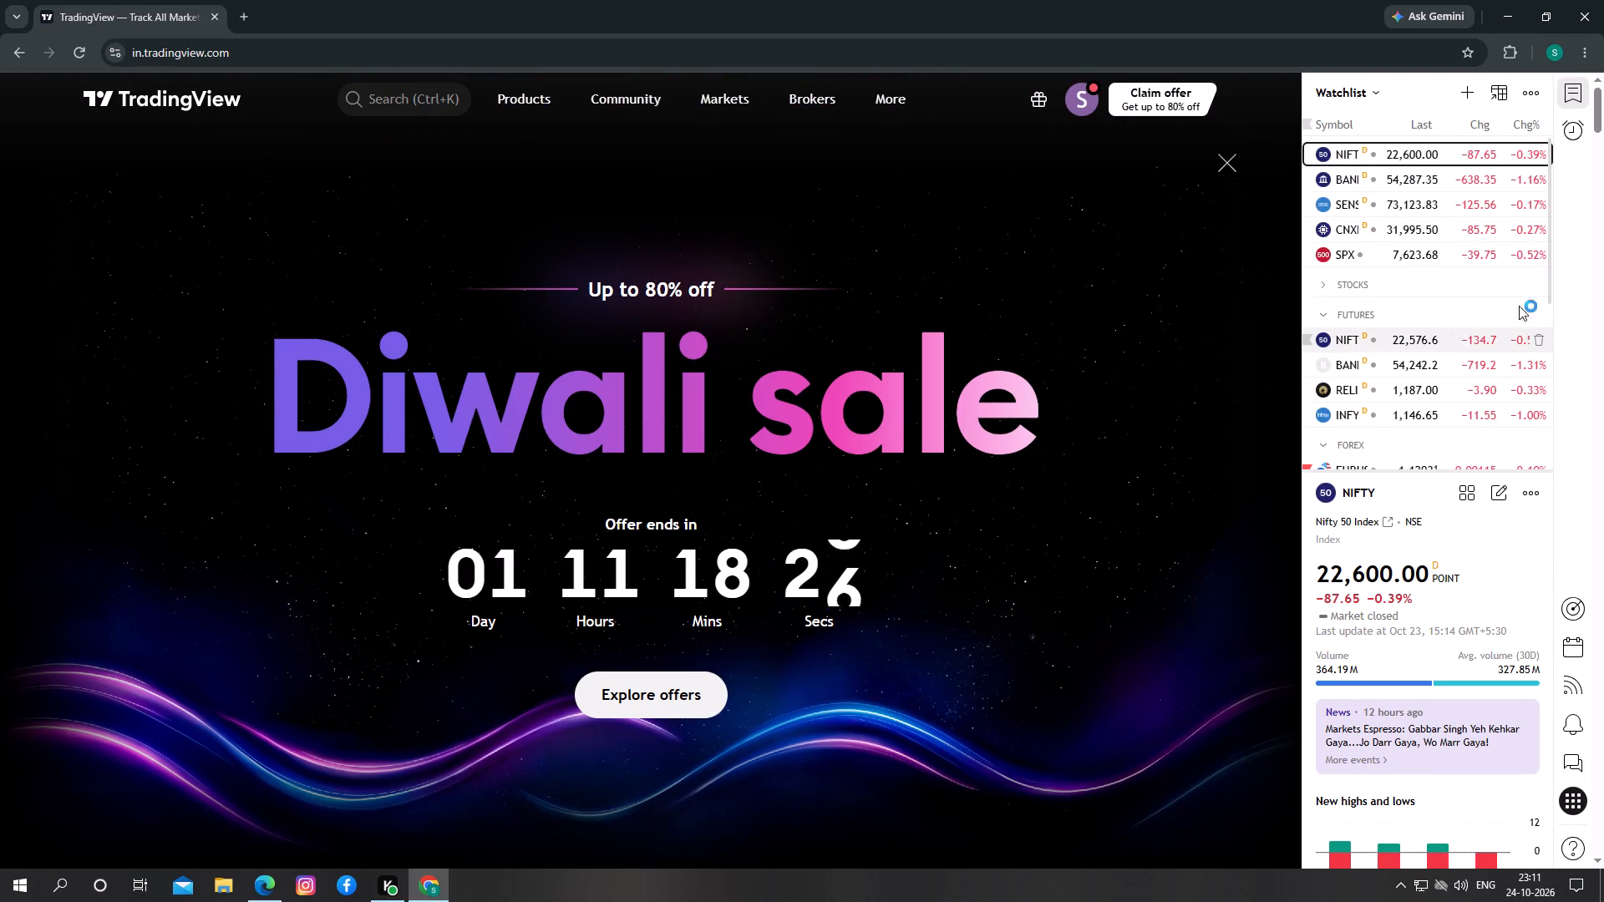
left_click_drag(1548, 288, 1548, 300)
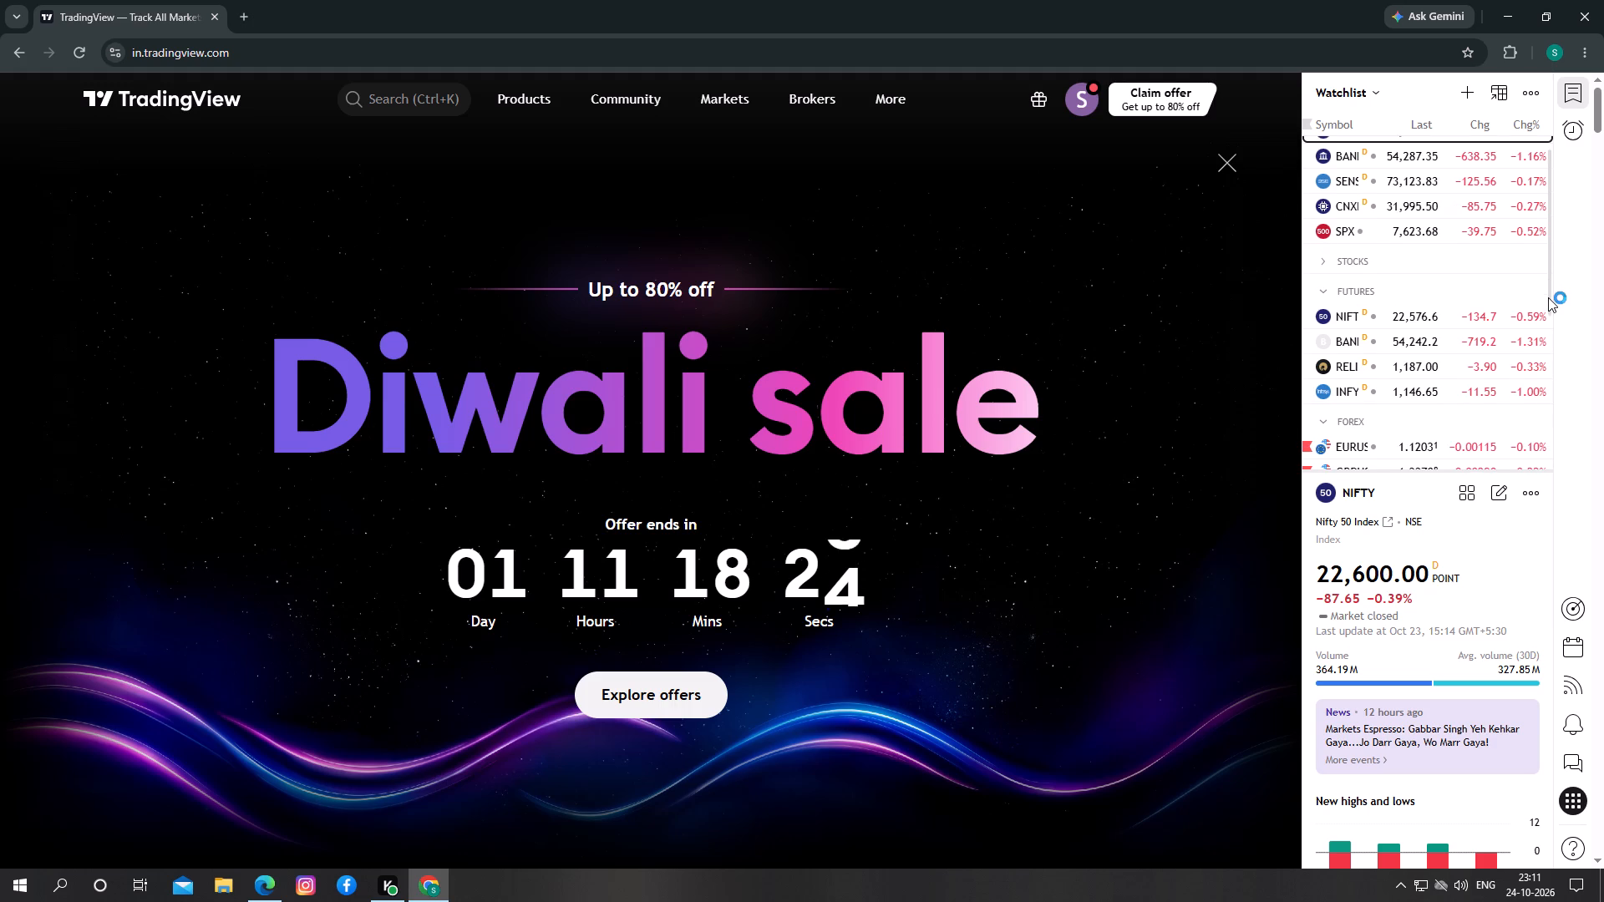
left_click_drag(1550, 291, 1549, 411)
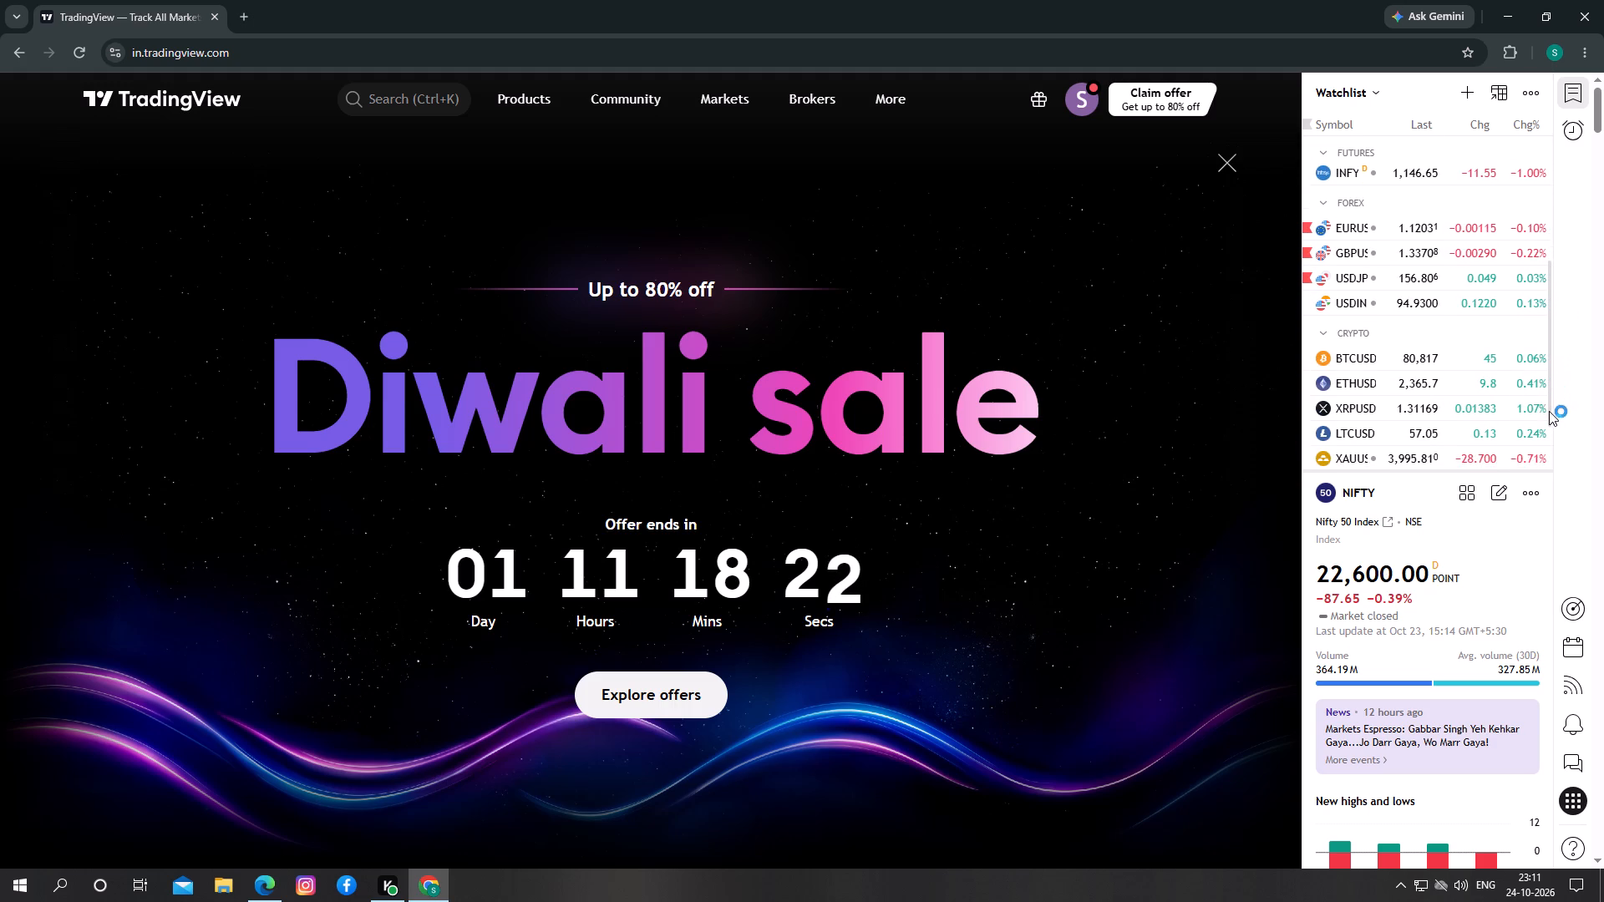
left_click_drag(1549, 411, 1547, 411)
left_click(1370, 355)
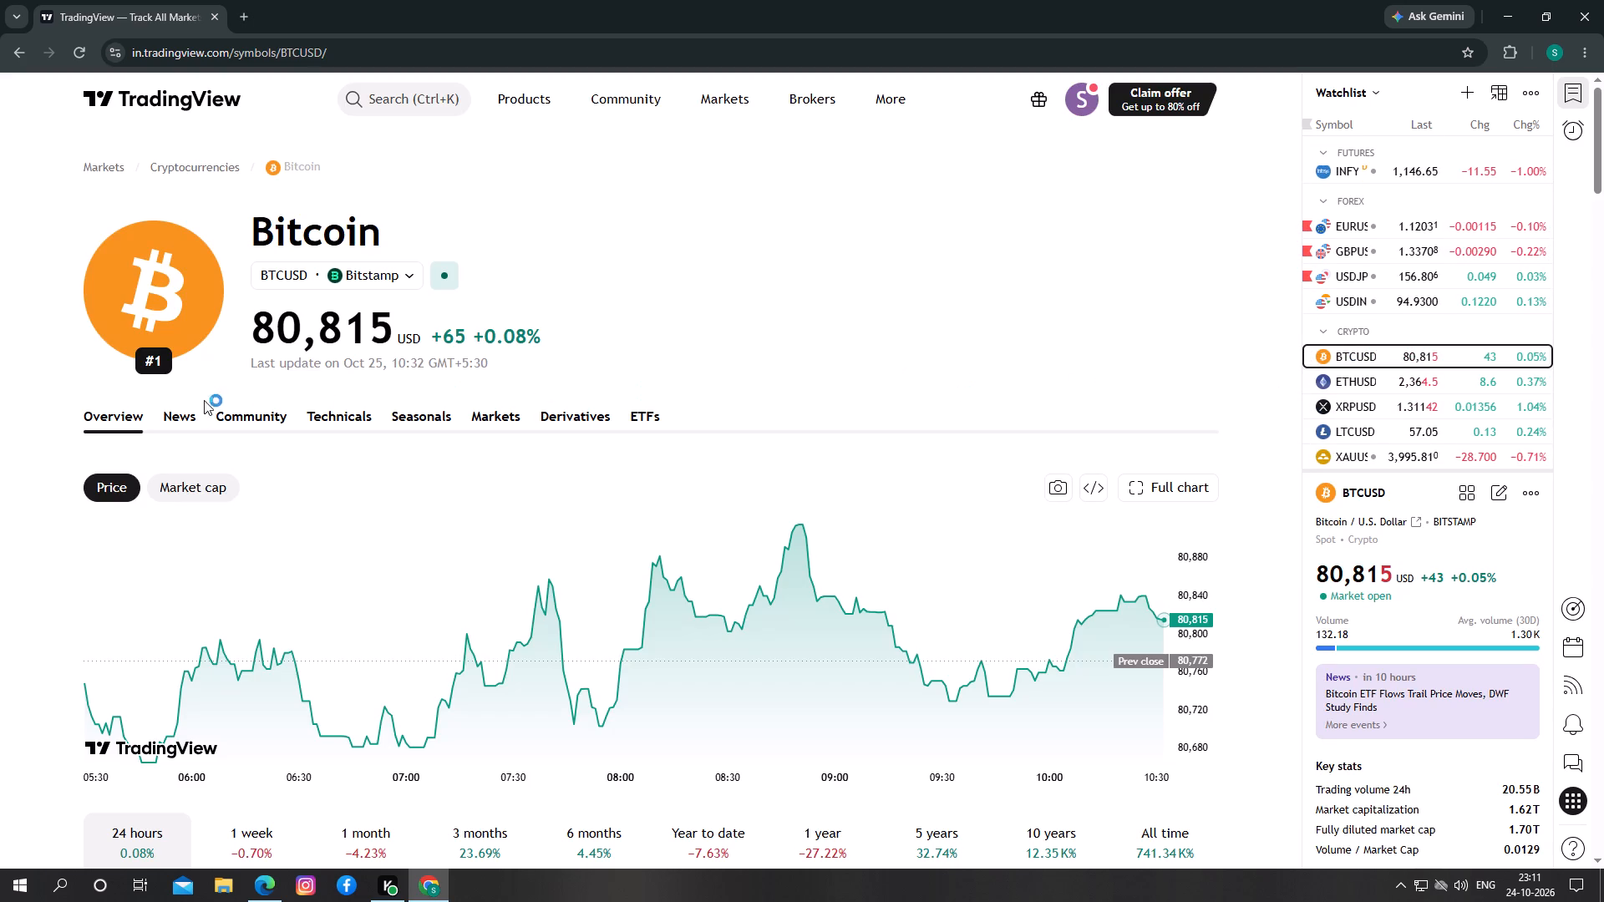
Open the full chart for BTCUSD from its overview page.
left_click_drag(941, 690, 971, 581)
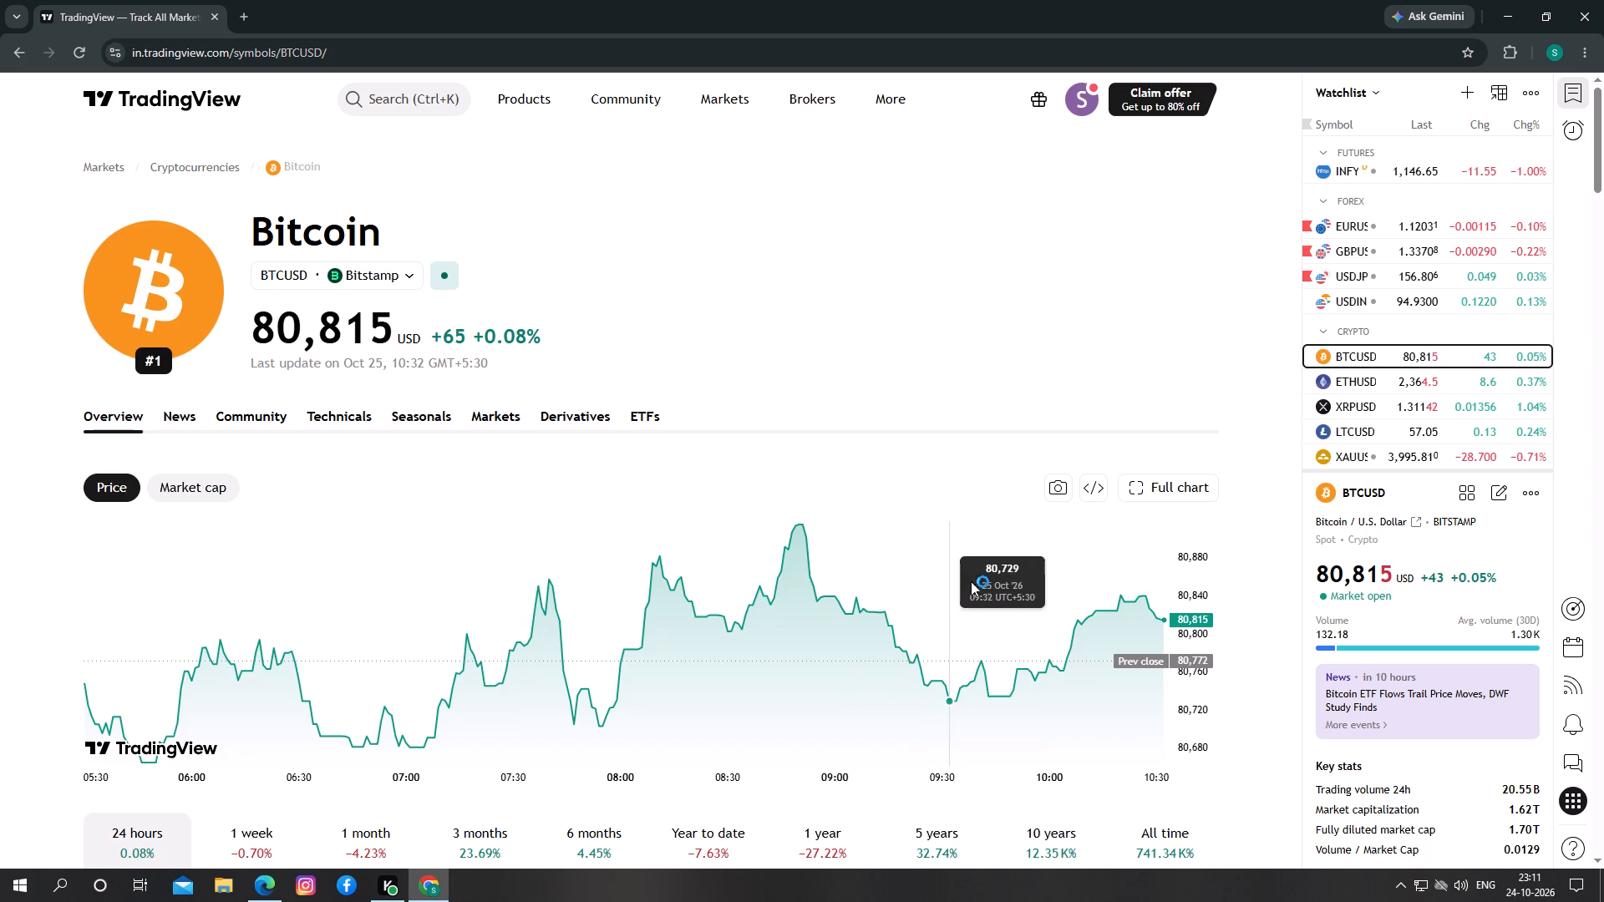
left_click_drag(971, 581, 956, 580)
left_click_drag(1601, 181, 1603, 234)
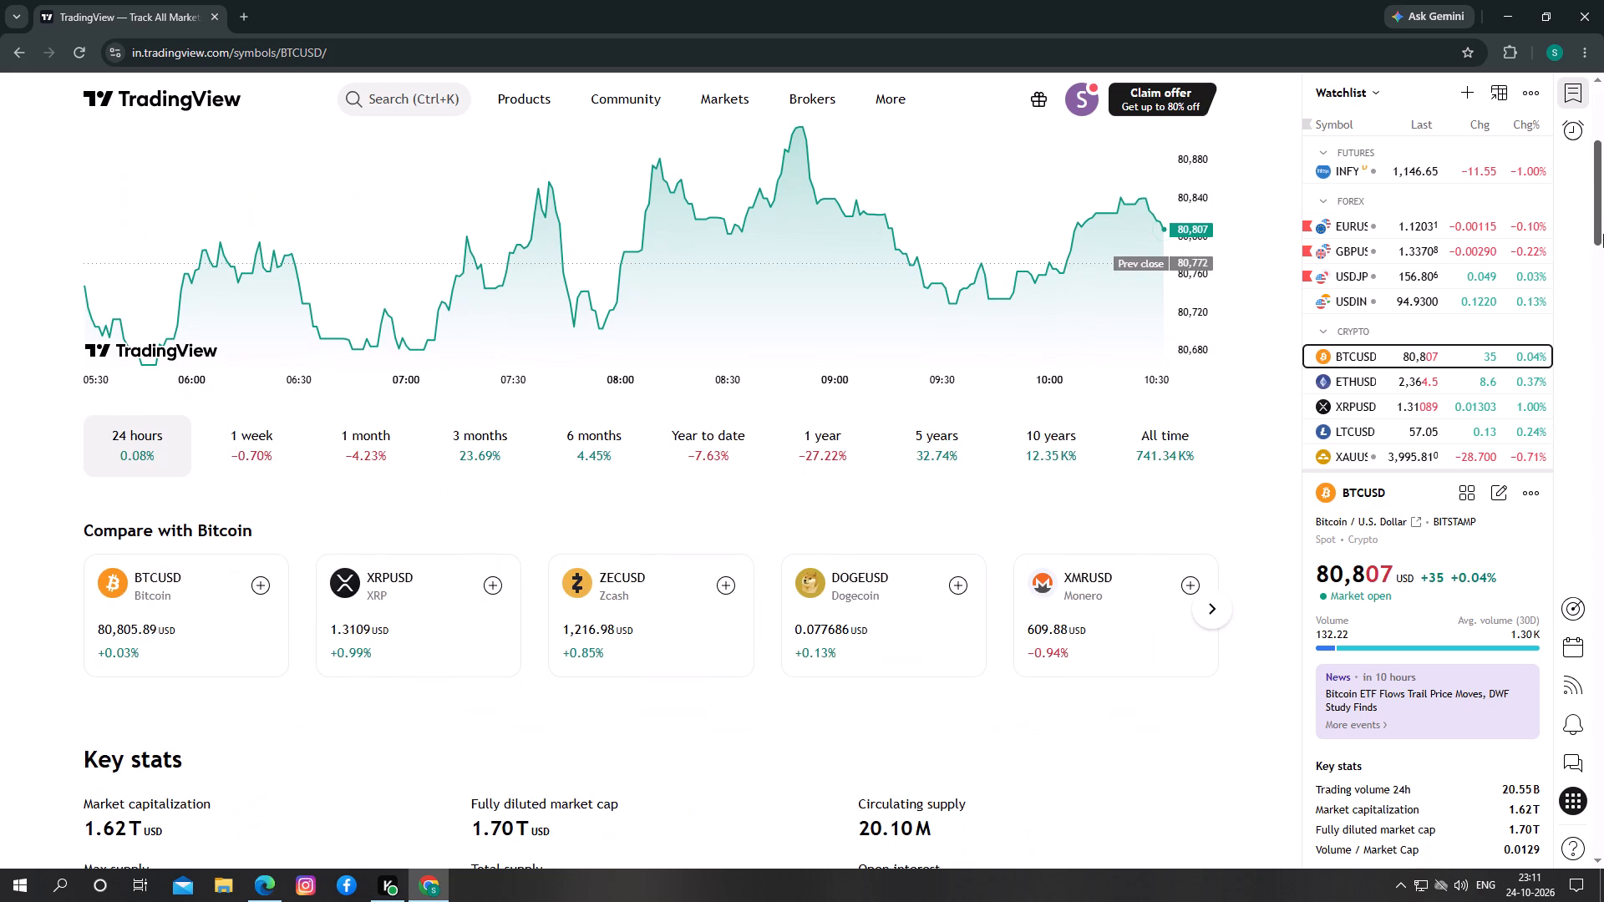
left_click_drag(1603, 234, 1592, 211)
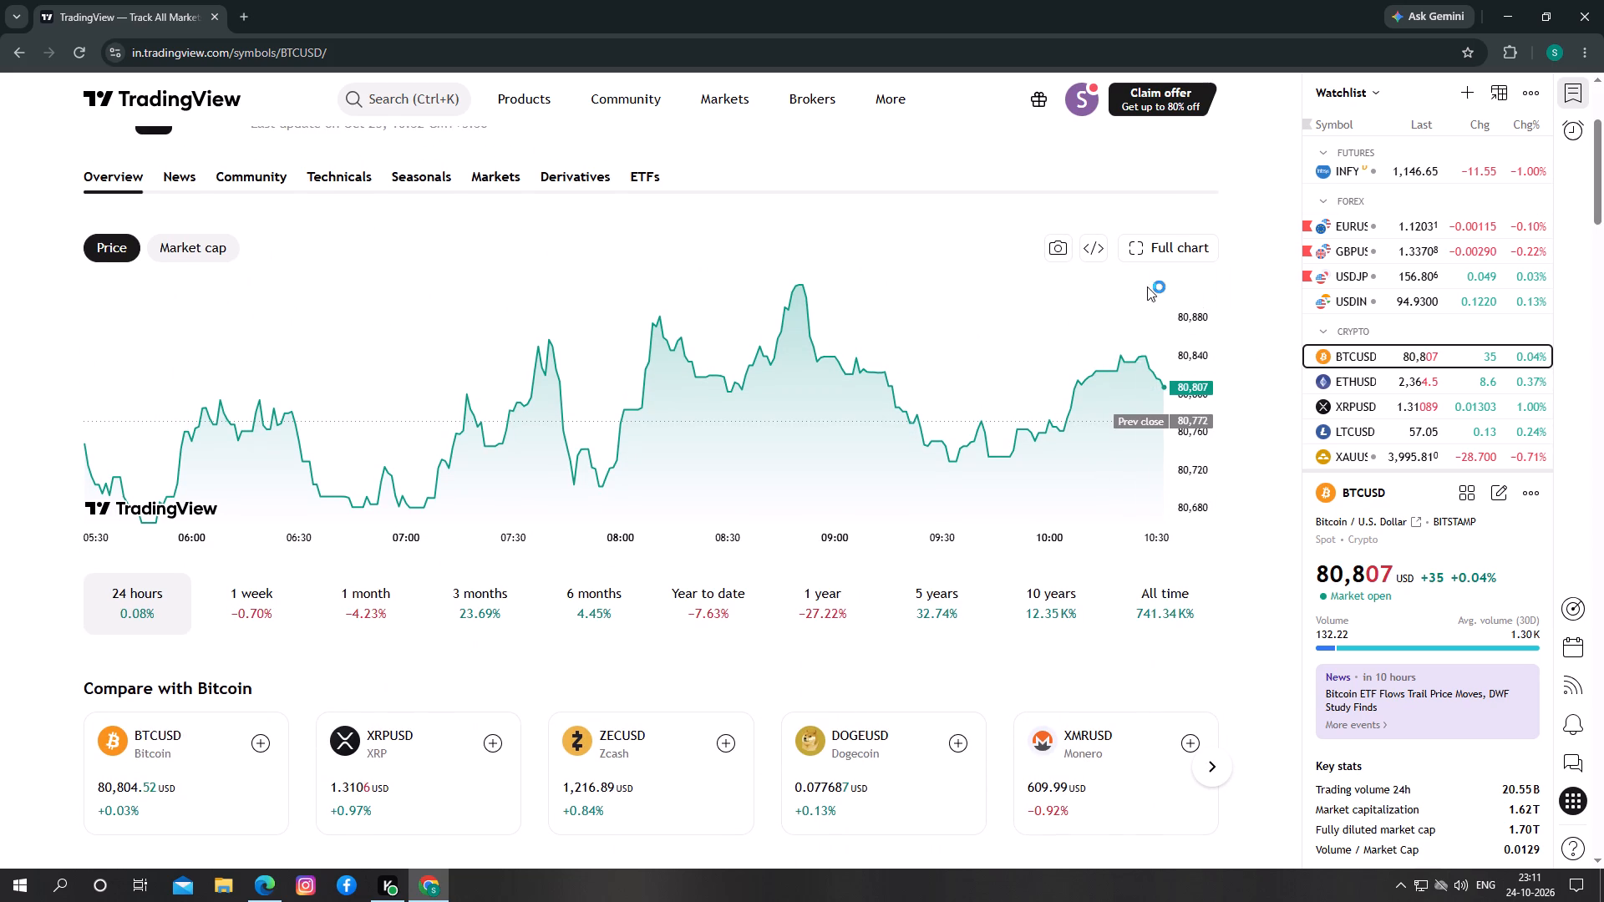
left_click(1150, 256)
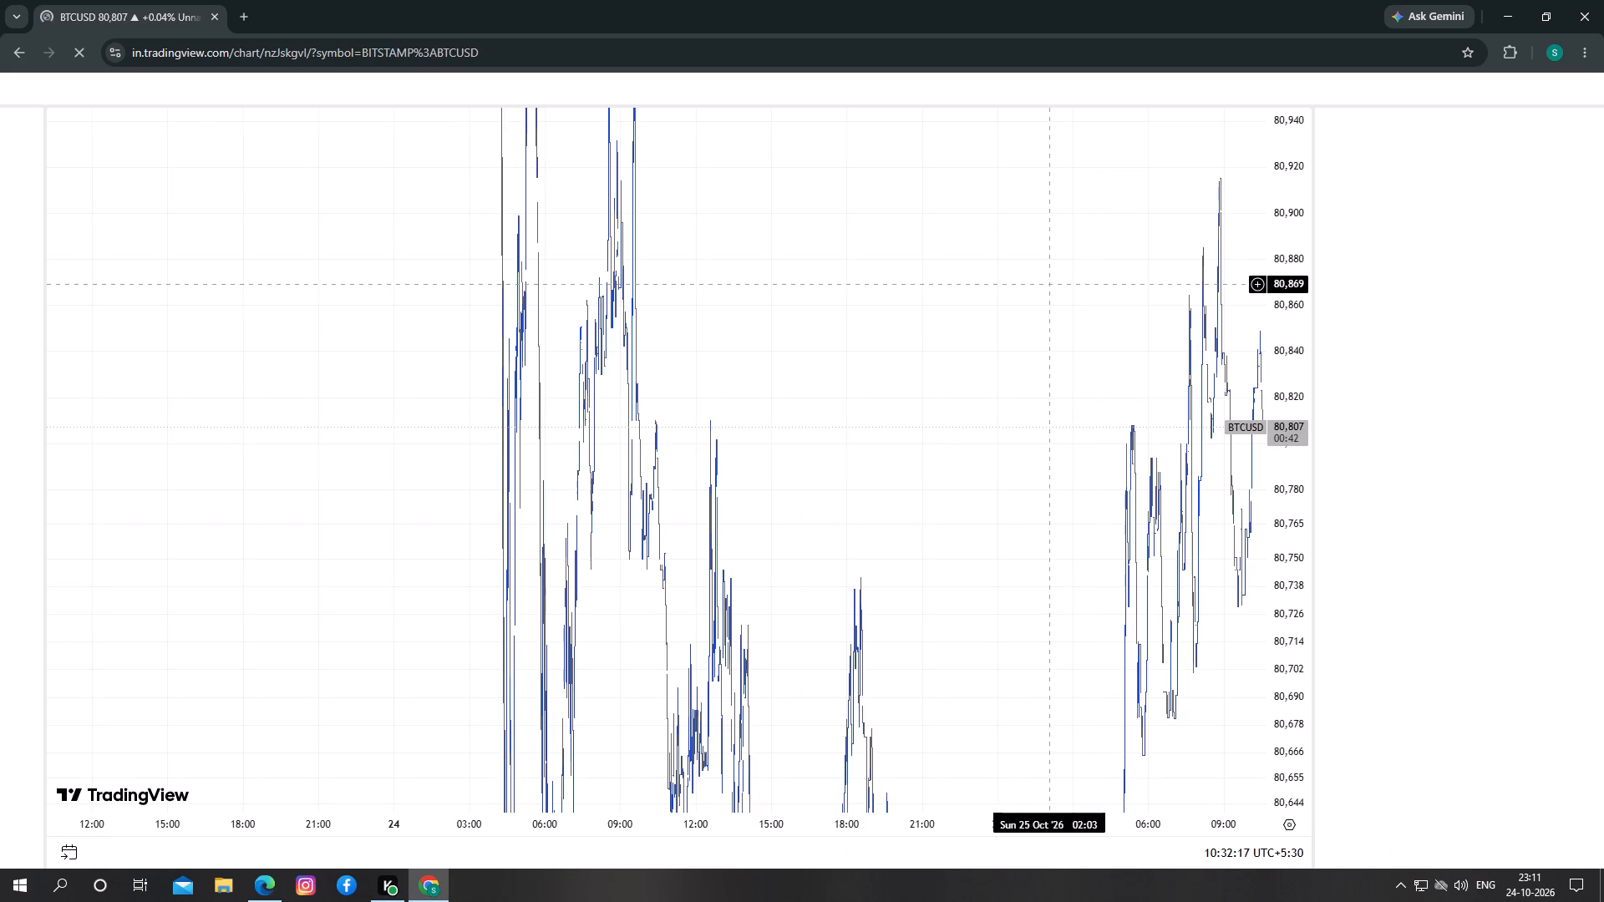
Examine the recent price action and shaded zones on the 1-minute BTCUSD chart, compressing the price scale.
left_click_drag(1280, 276, 1282, 412)
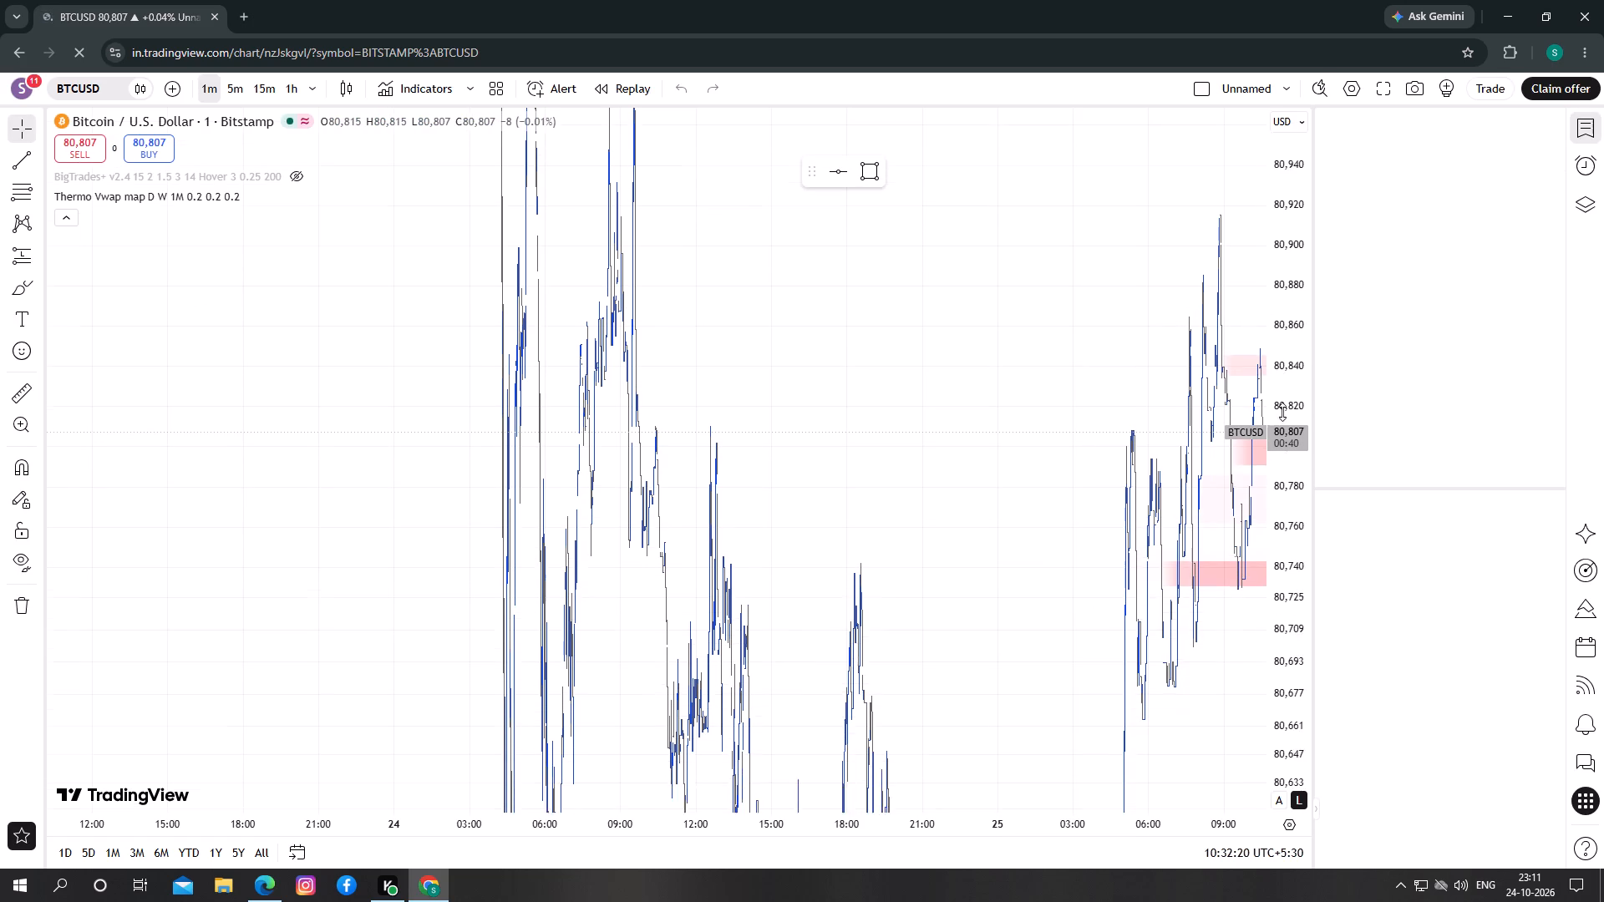
left_click_drag(1282, 412, 1281, 494)
left_click_drag(1130, 460, 645, 312)
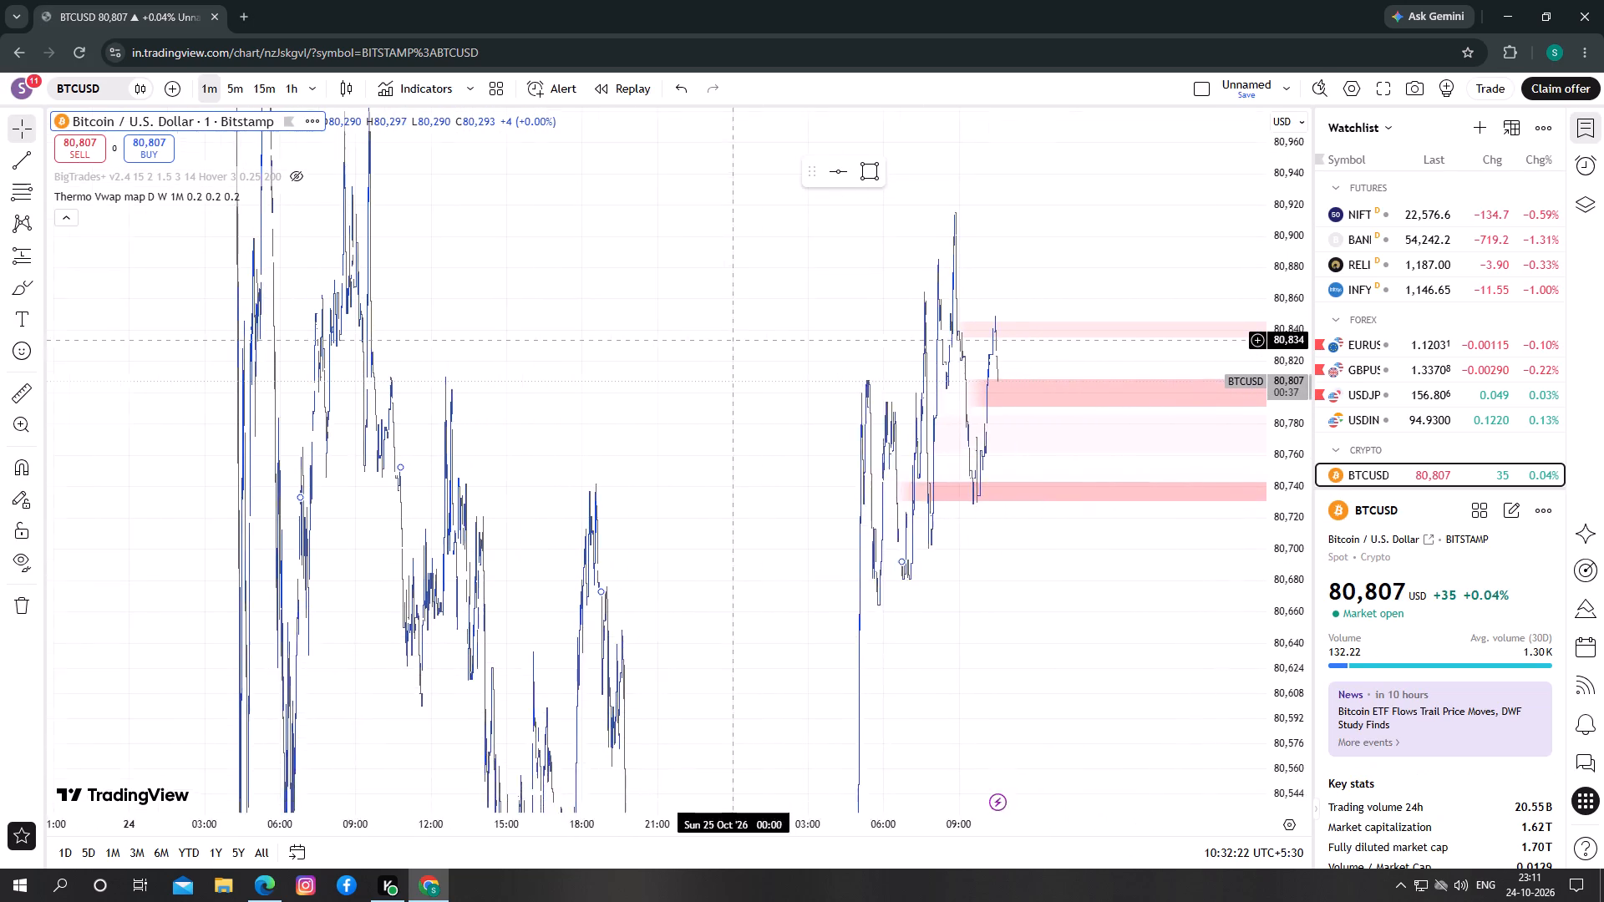
left_click_drag(645, 312, 468, 286)
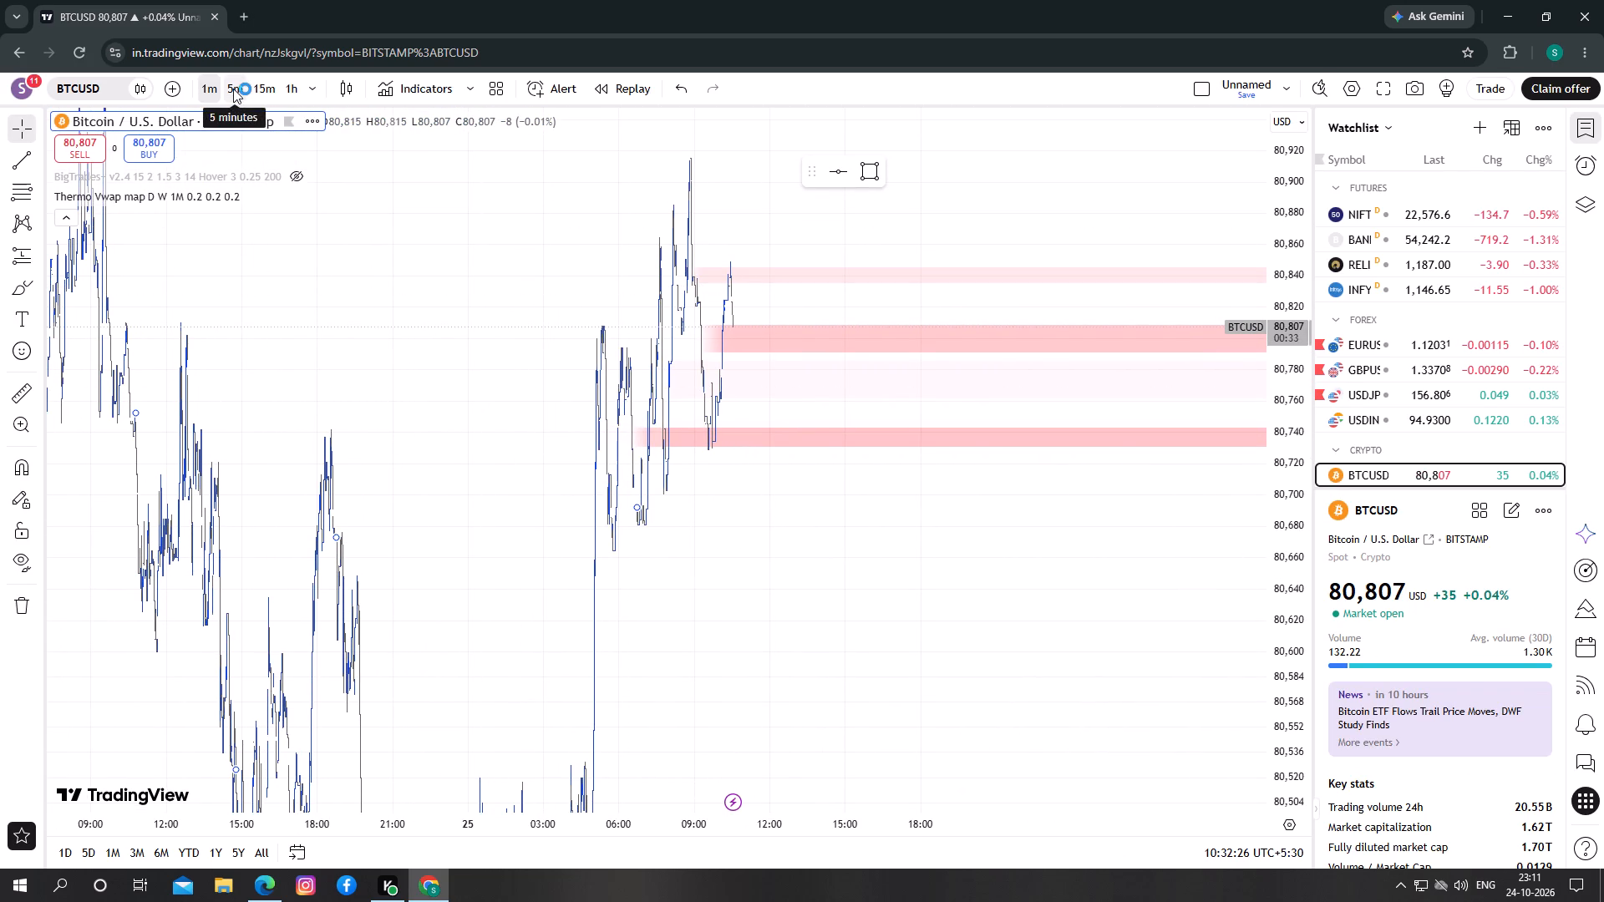
left_click(683, 640)
left_click_drag(733, 655, 719, 632)
left_click_drag(703, 616, 841, 672)
left_click_drag(711, 613, 903, 650)
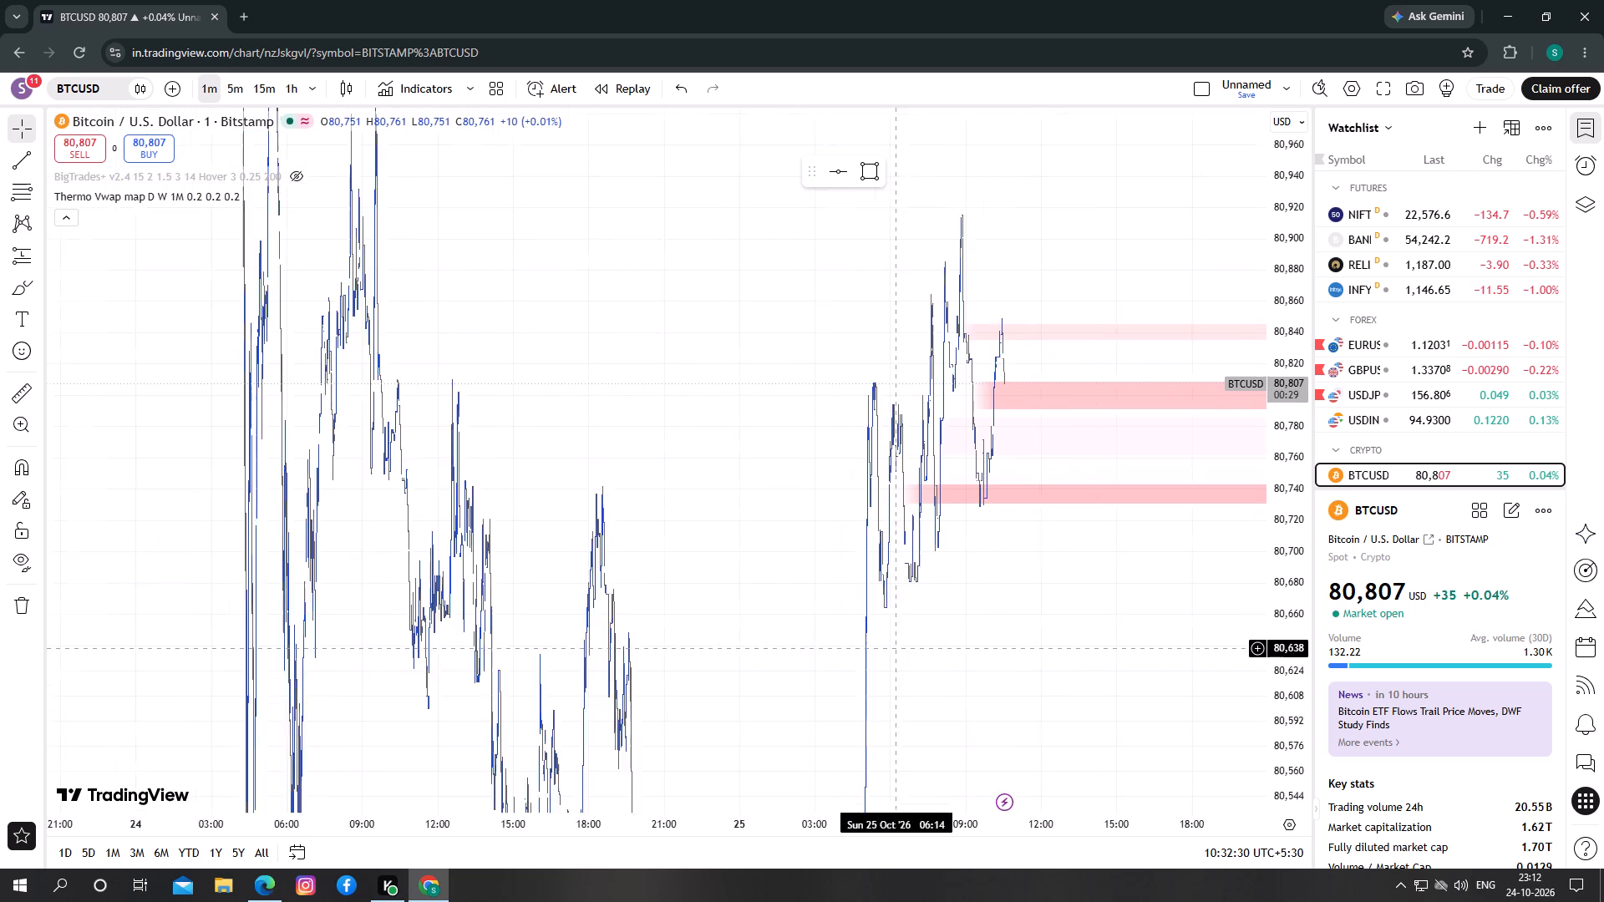
left_click_drag(903, 650, 700, 579)
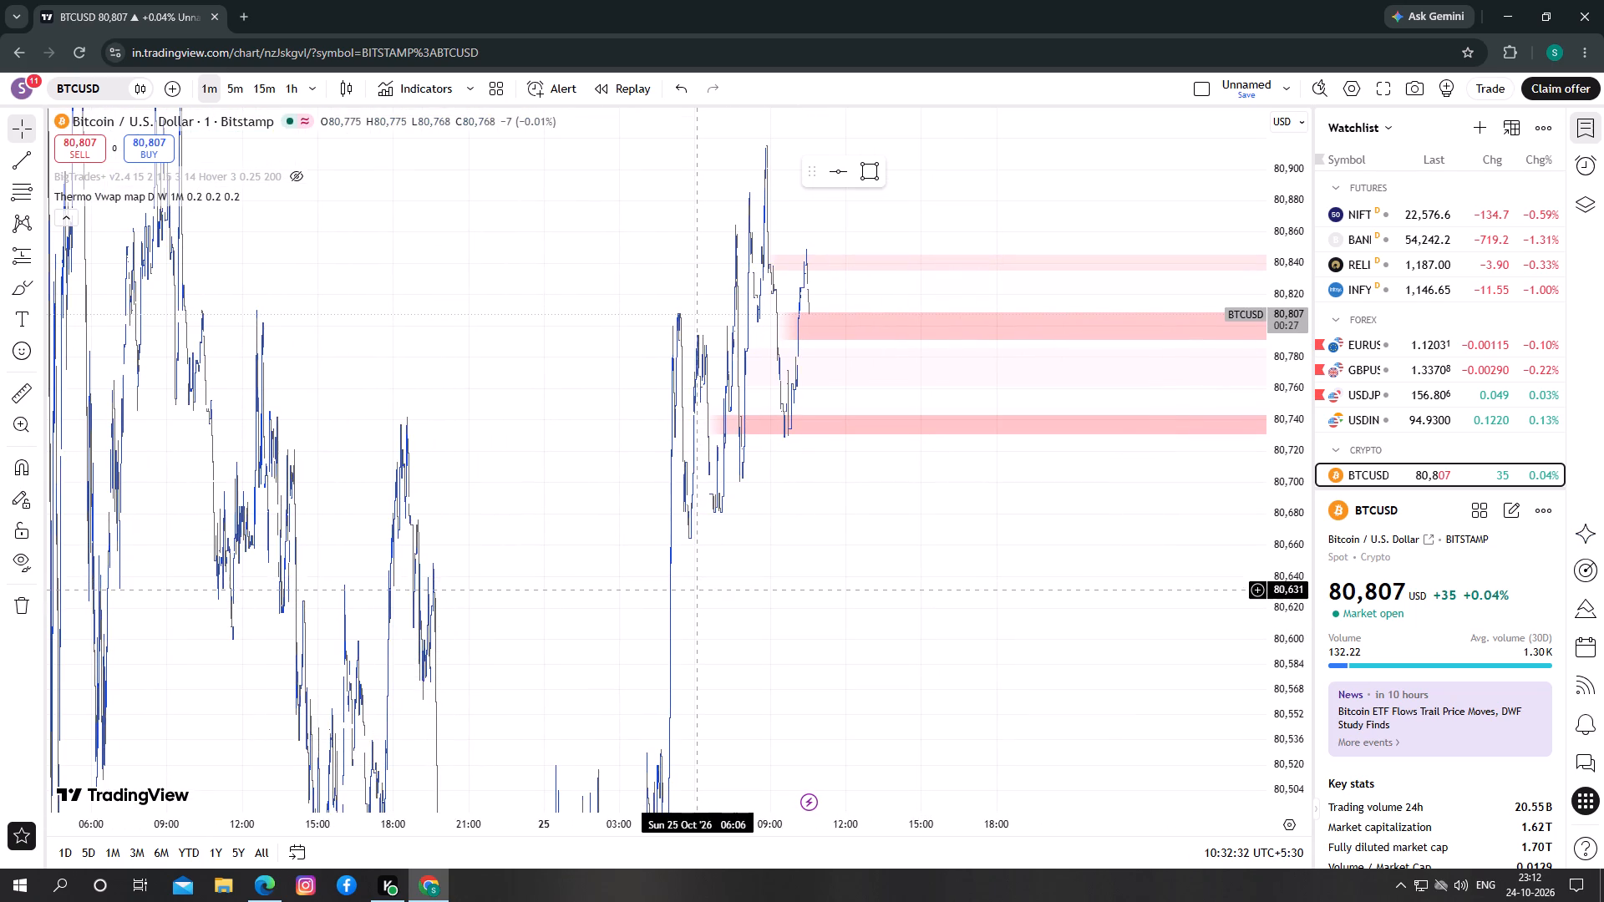
View the ETHUSD and XRPUSD charts from the watchlist, then return to BTCUSD.
key("space")
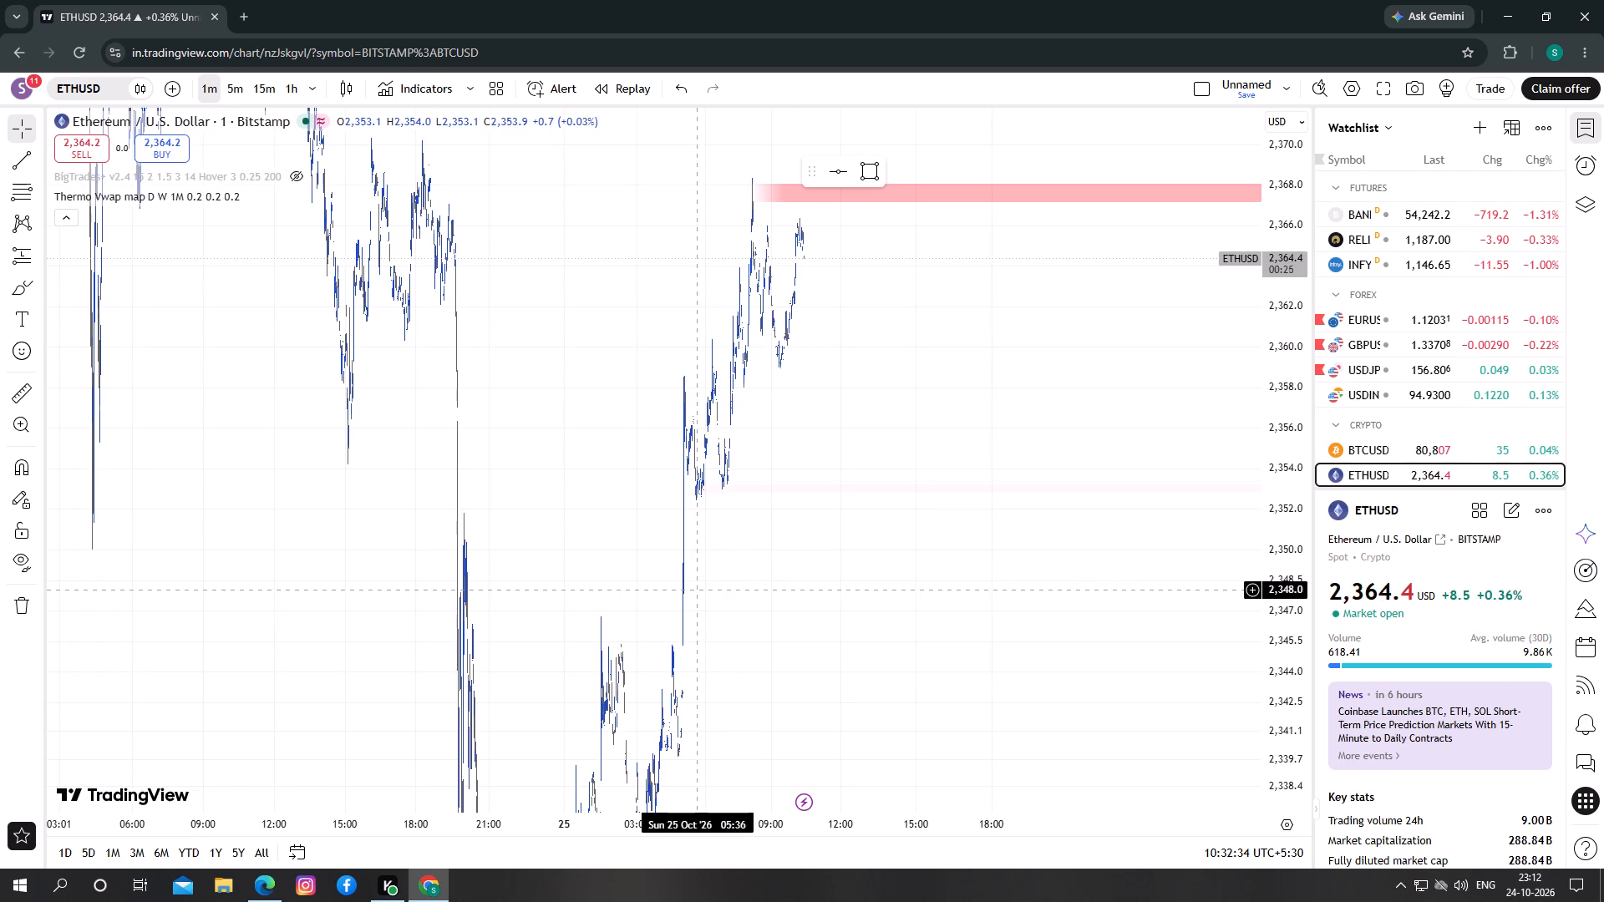
key("space")
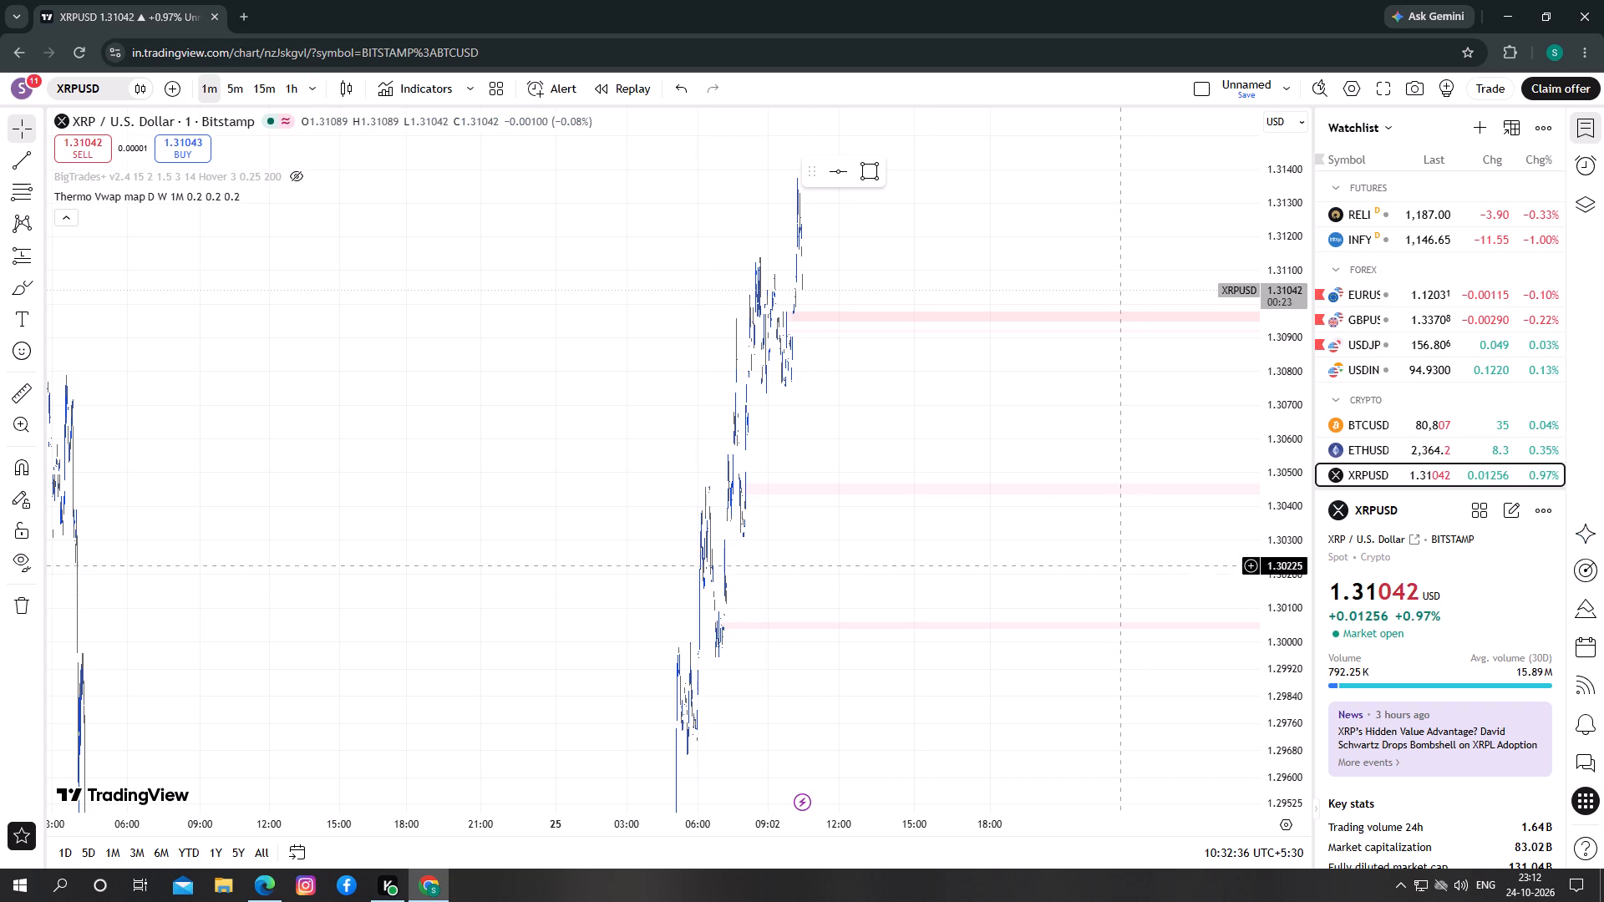
left_click(1370, 413)
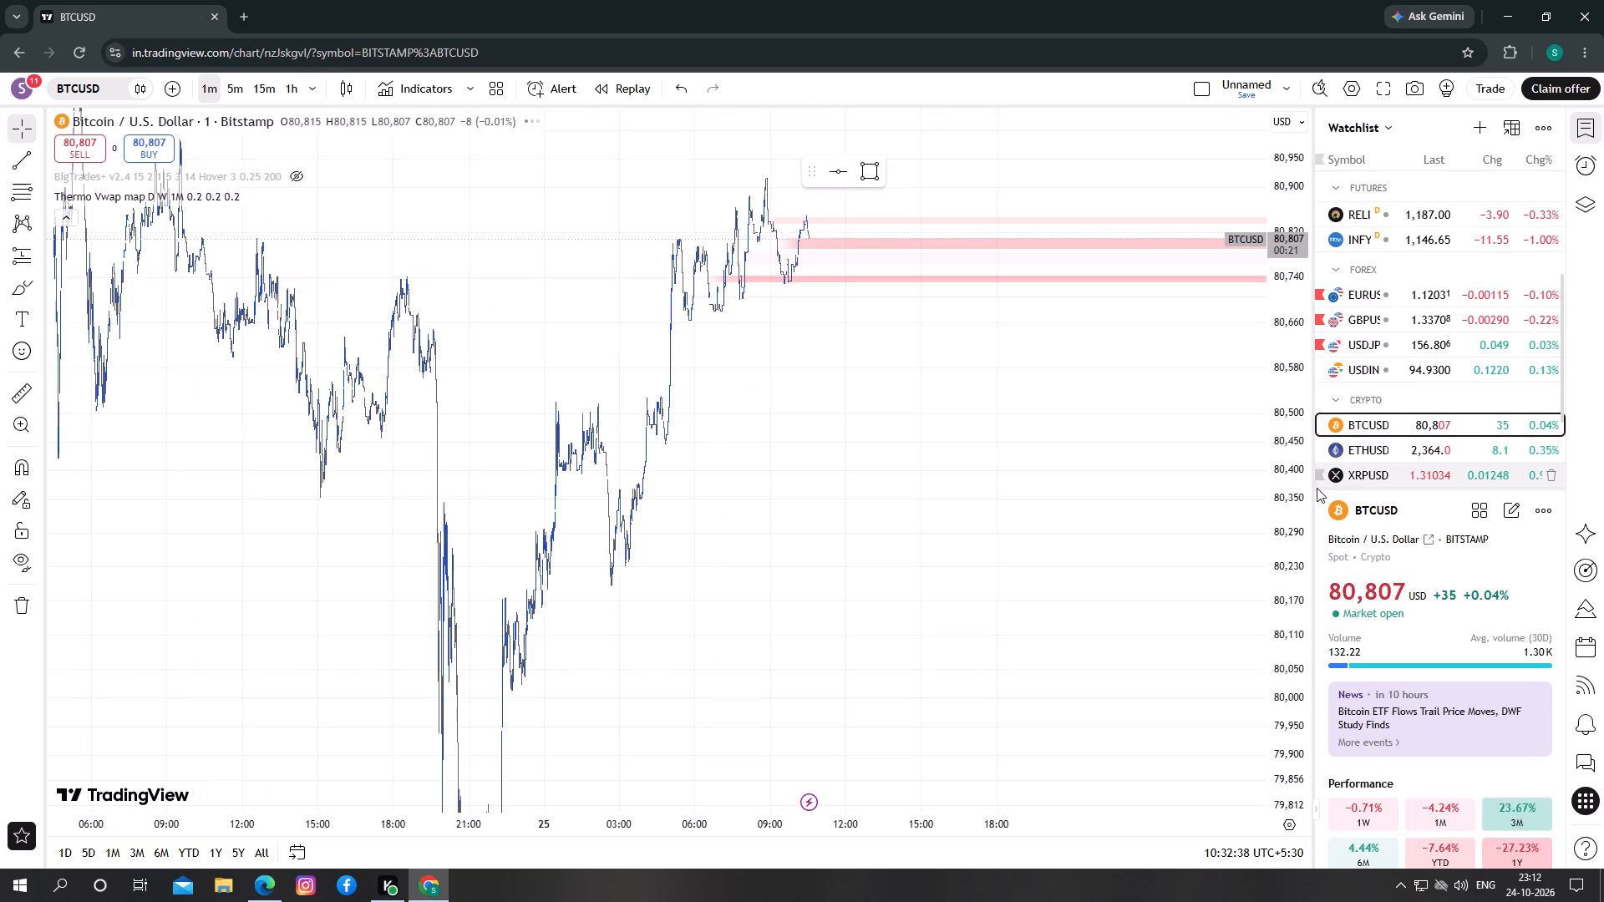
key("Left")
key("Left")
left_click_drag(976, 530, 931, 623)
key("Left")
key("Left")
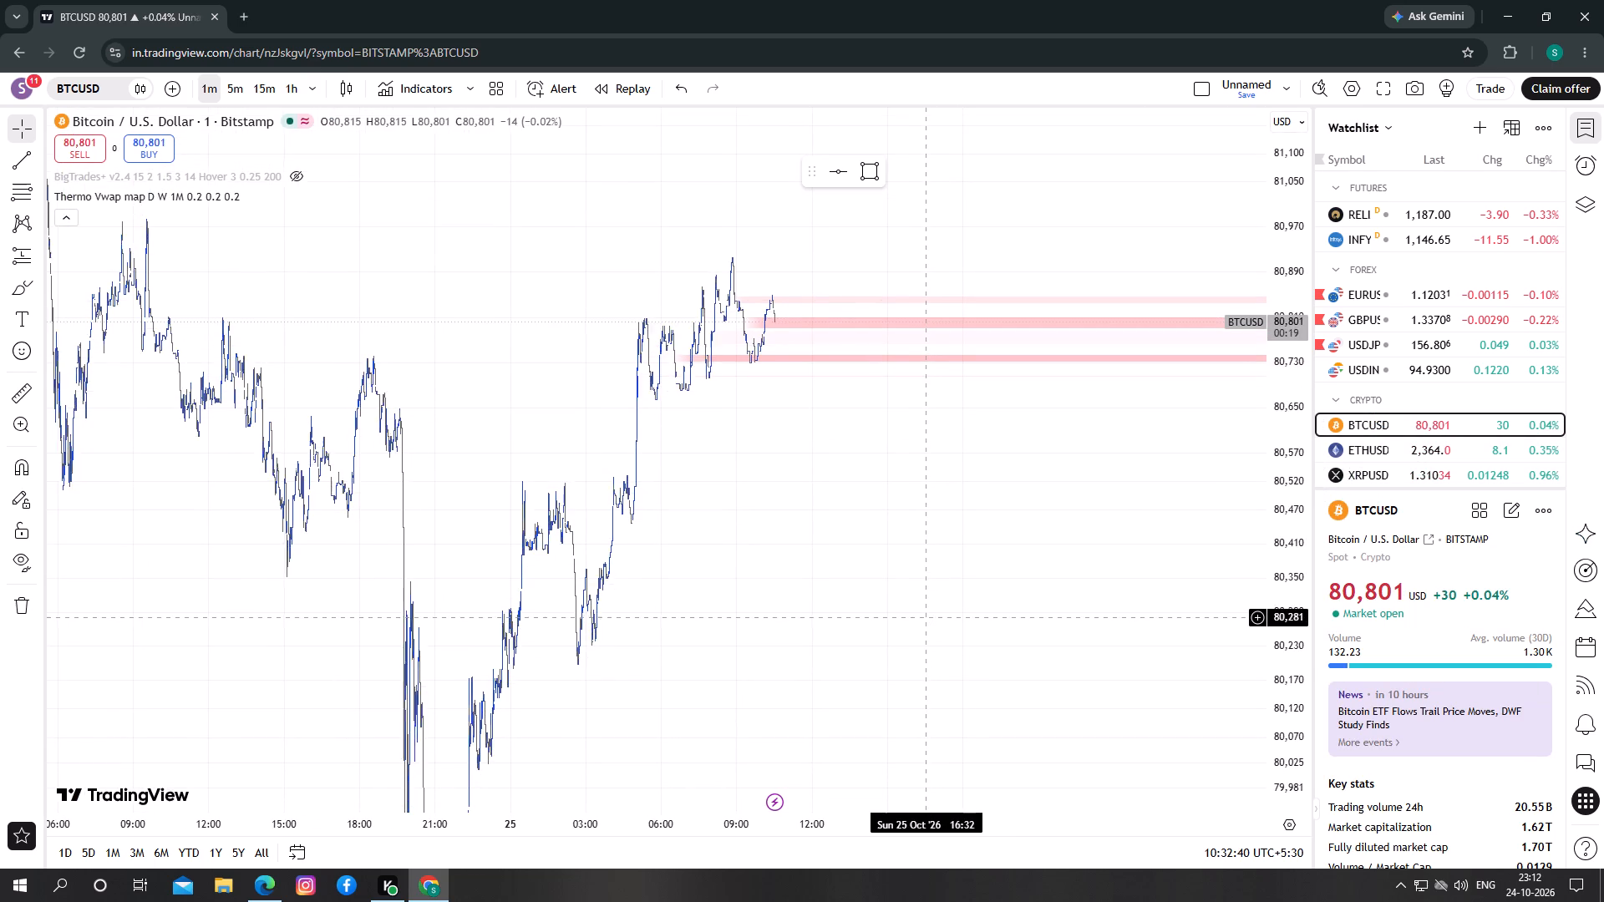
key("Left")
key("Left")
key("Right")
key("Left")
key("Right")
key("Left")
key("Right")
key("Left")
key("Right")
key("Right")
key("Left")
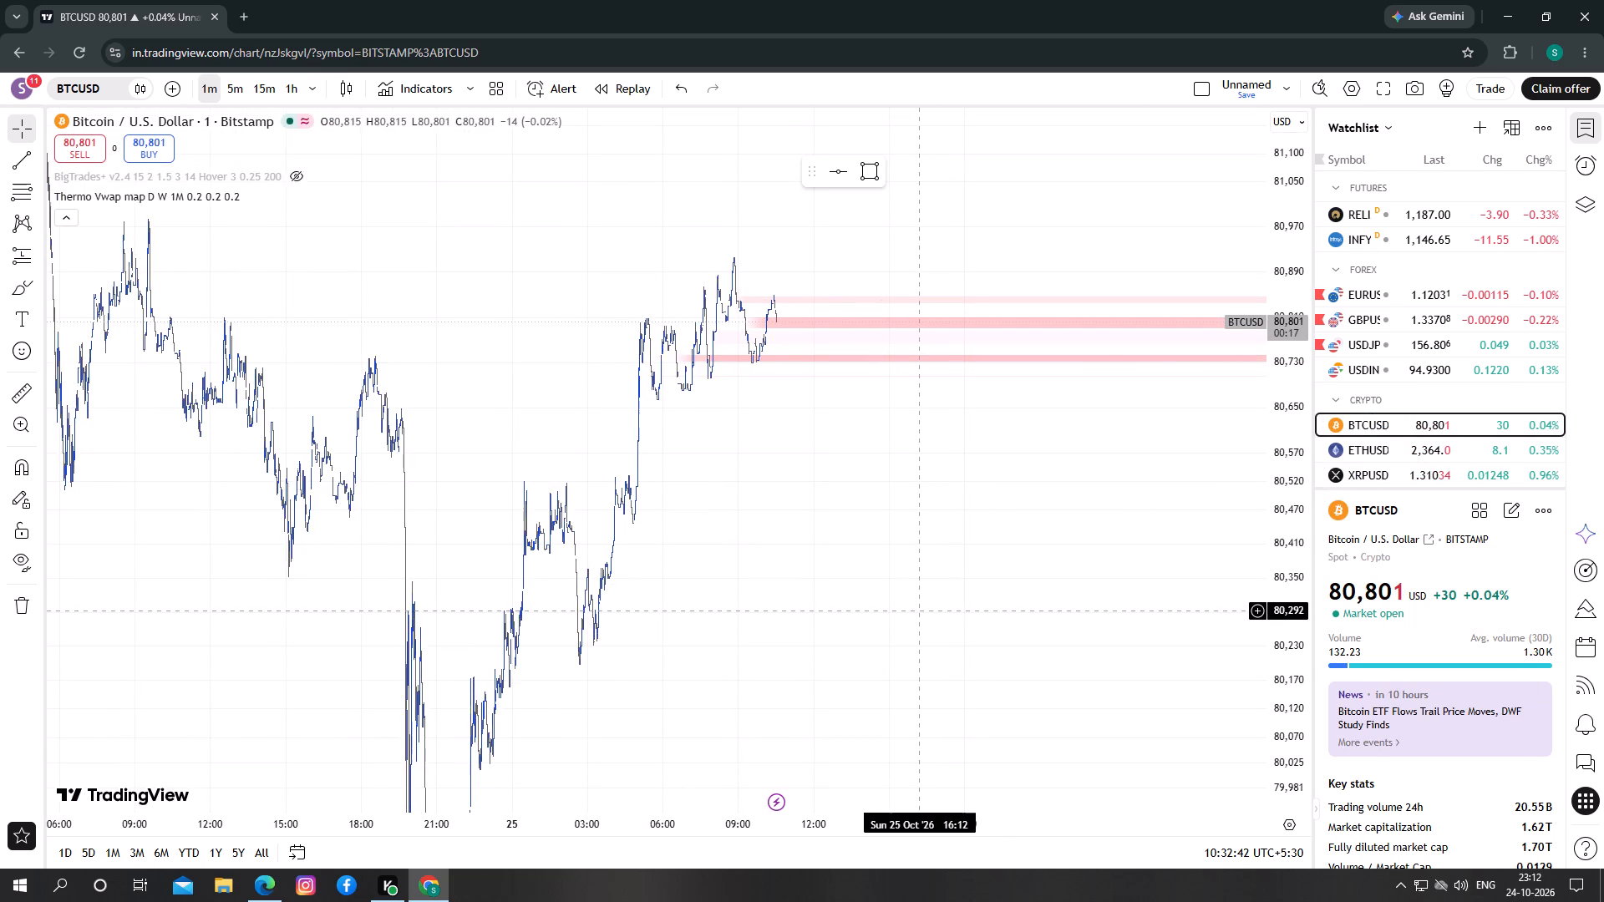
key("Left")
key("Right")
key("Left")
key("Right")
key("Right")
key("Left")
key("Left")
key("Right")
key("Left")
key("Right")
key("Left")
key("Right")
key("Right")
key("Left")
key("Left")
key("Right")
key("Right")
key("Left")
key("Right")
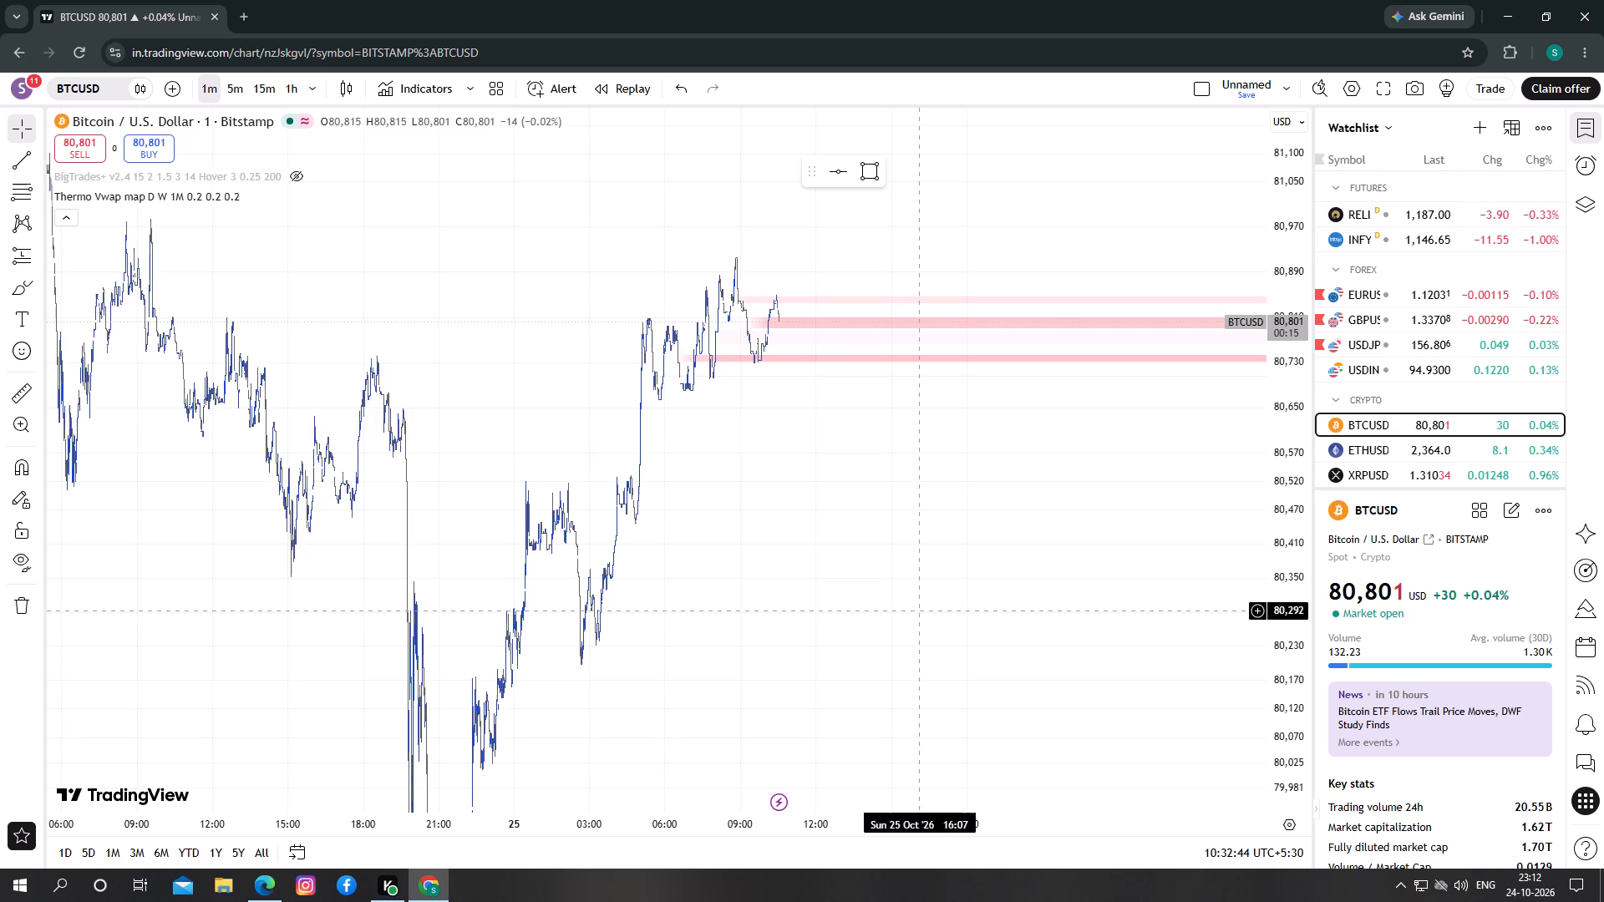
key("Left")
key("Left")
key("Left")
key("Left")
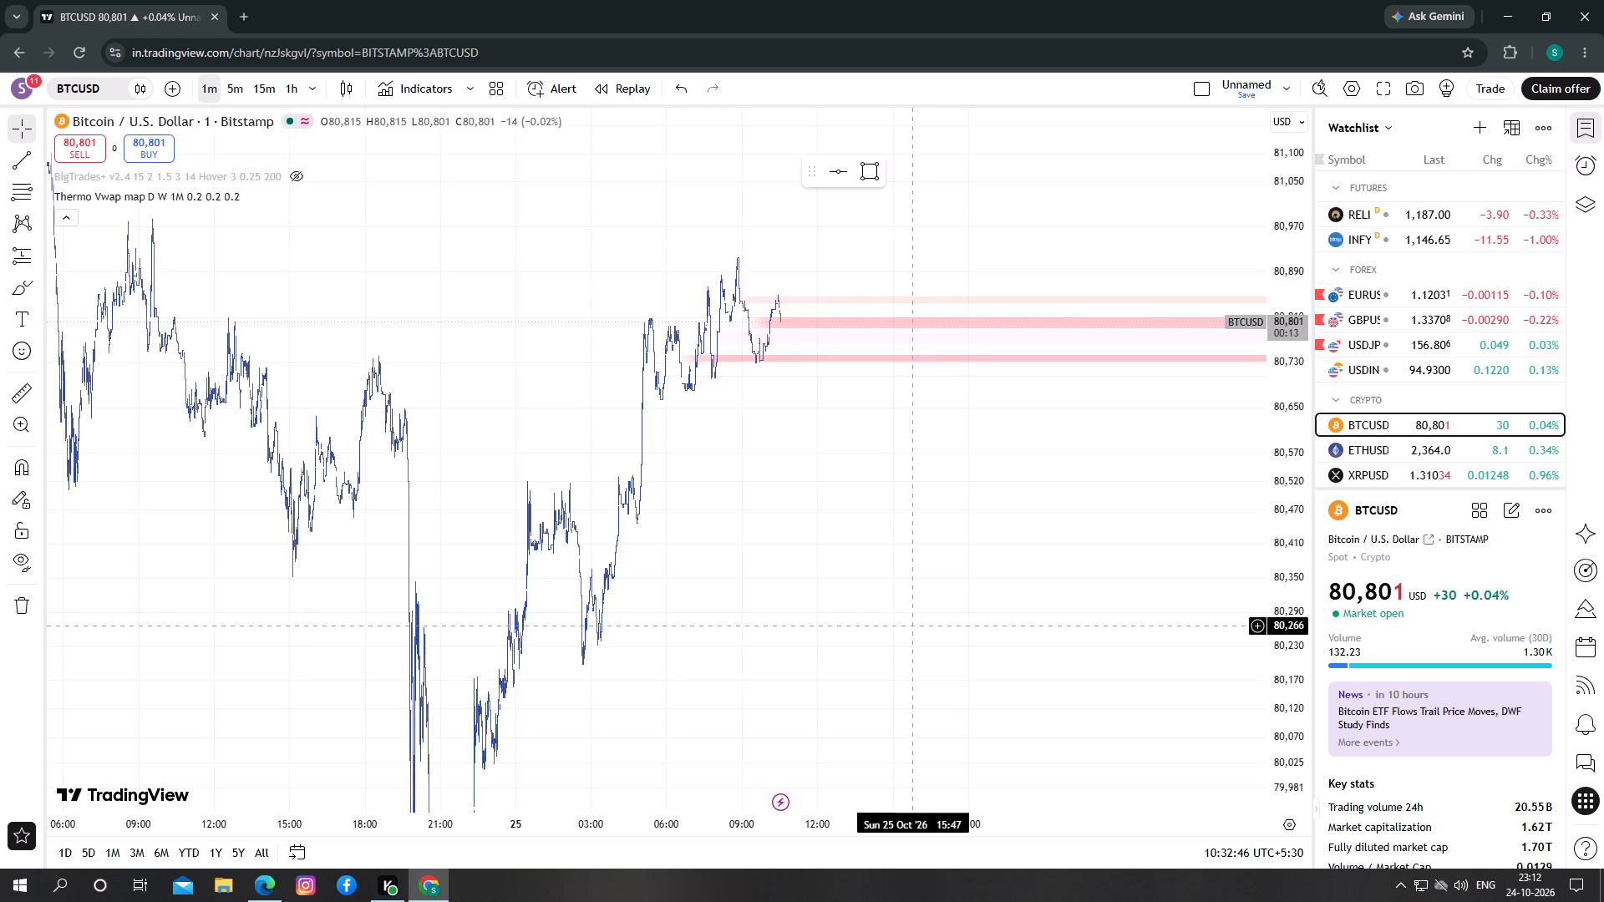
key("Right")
View the XRPUSD chart from the watchlist, then return to BTCUSD.
key("Down")
key("Down")
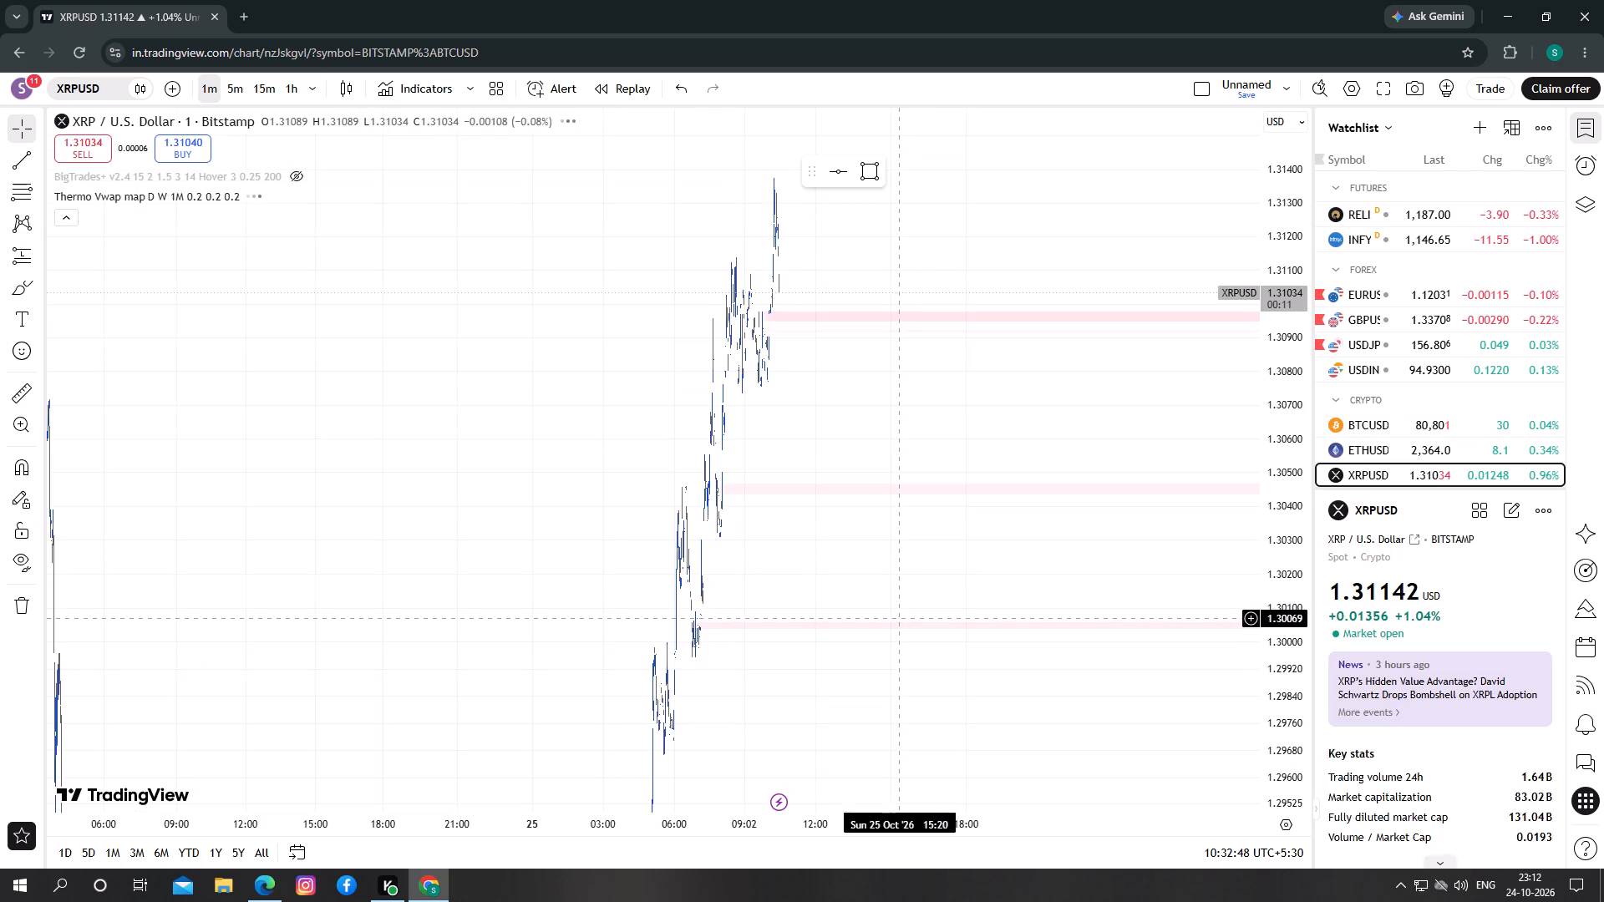
key("Right")
key("Right")
key("Left")
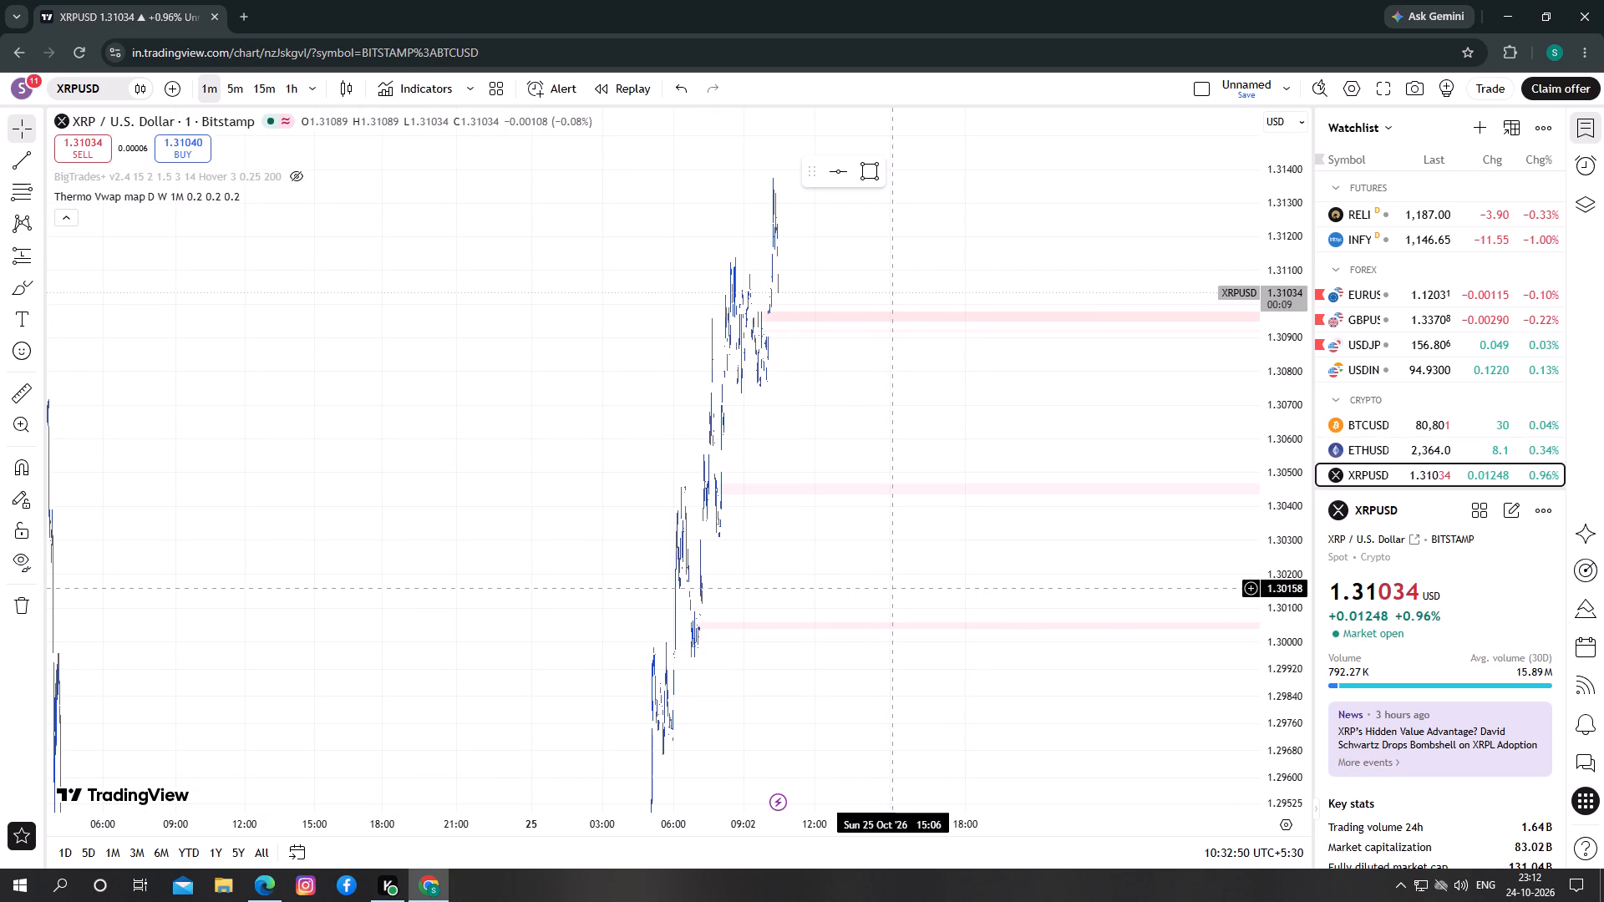
key("Left")
left_click(1351, 426)
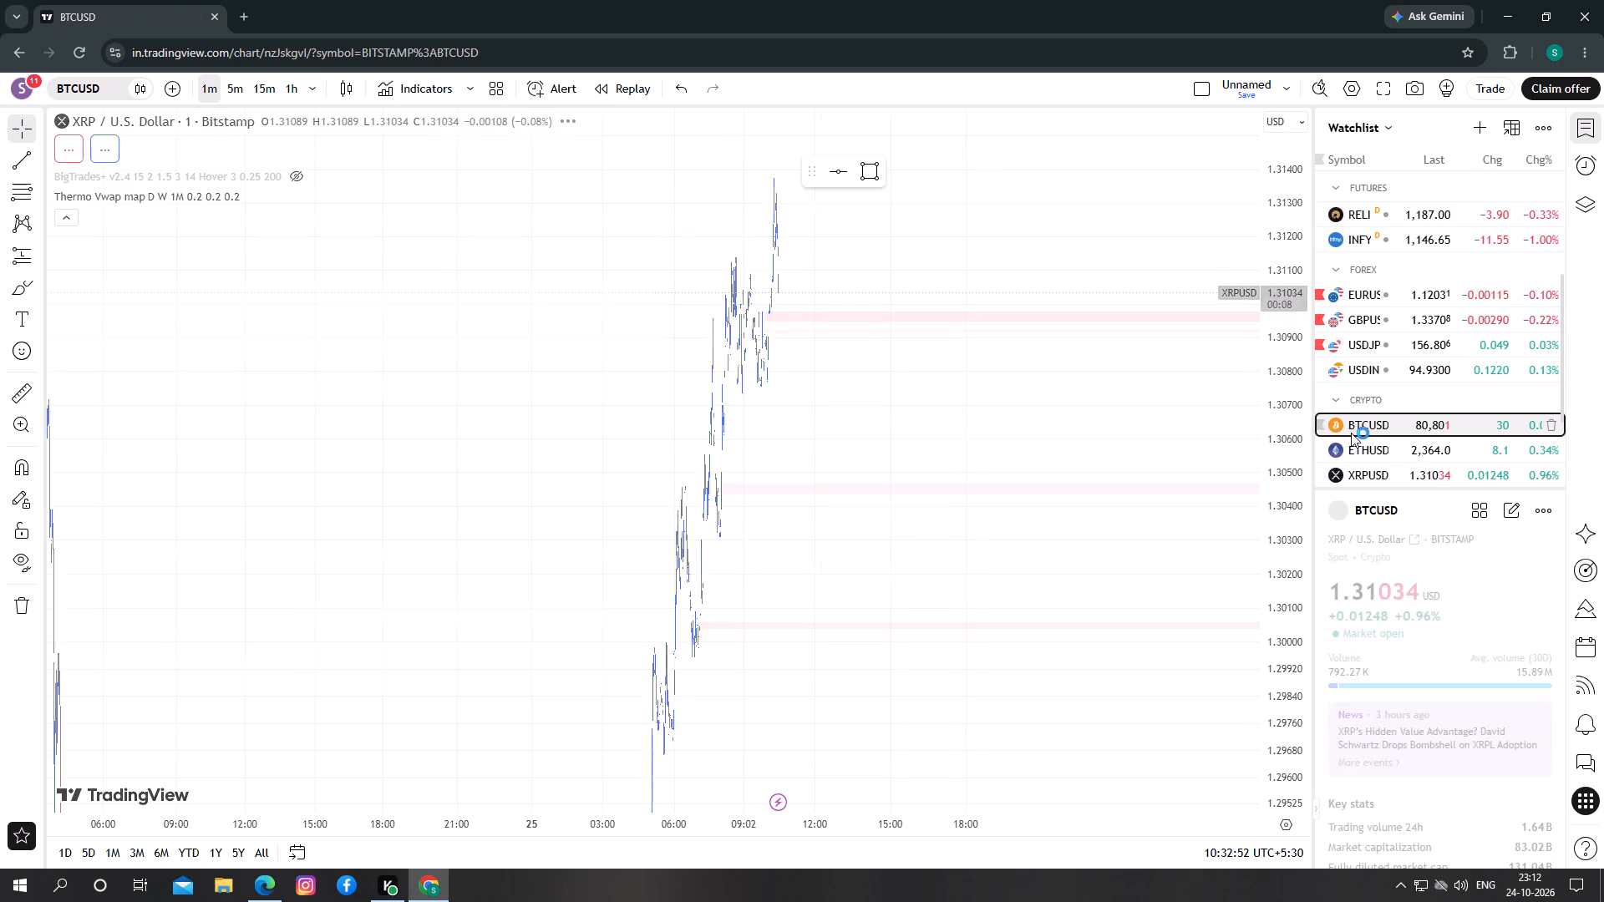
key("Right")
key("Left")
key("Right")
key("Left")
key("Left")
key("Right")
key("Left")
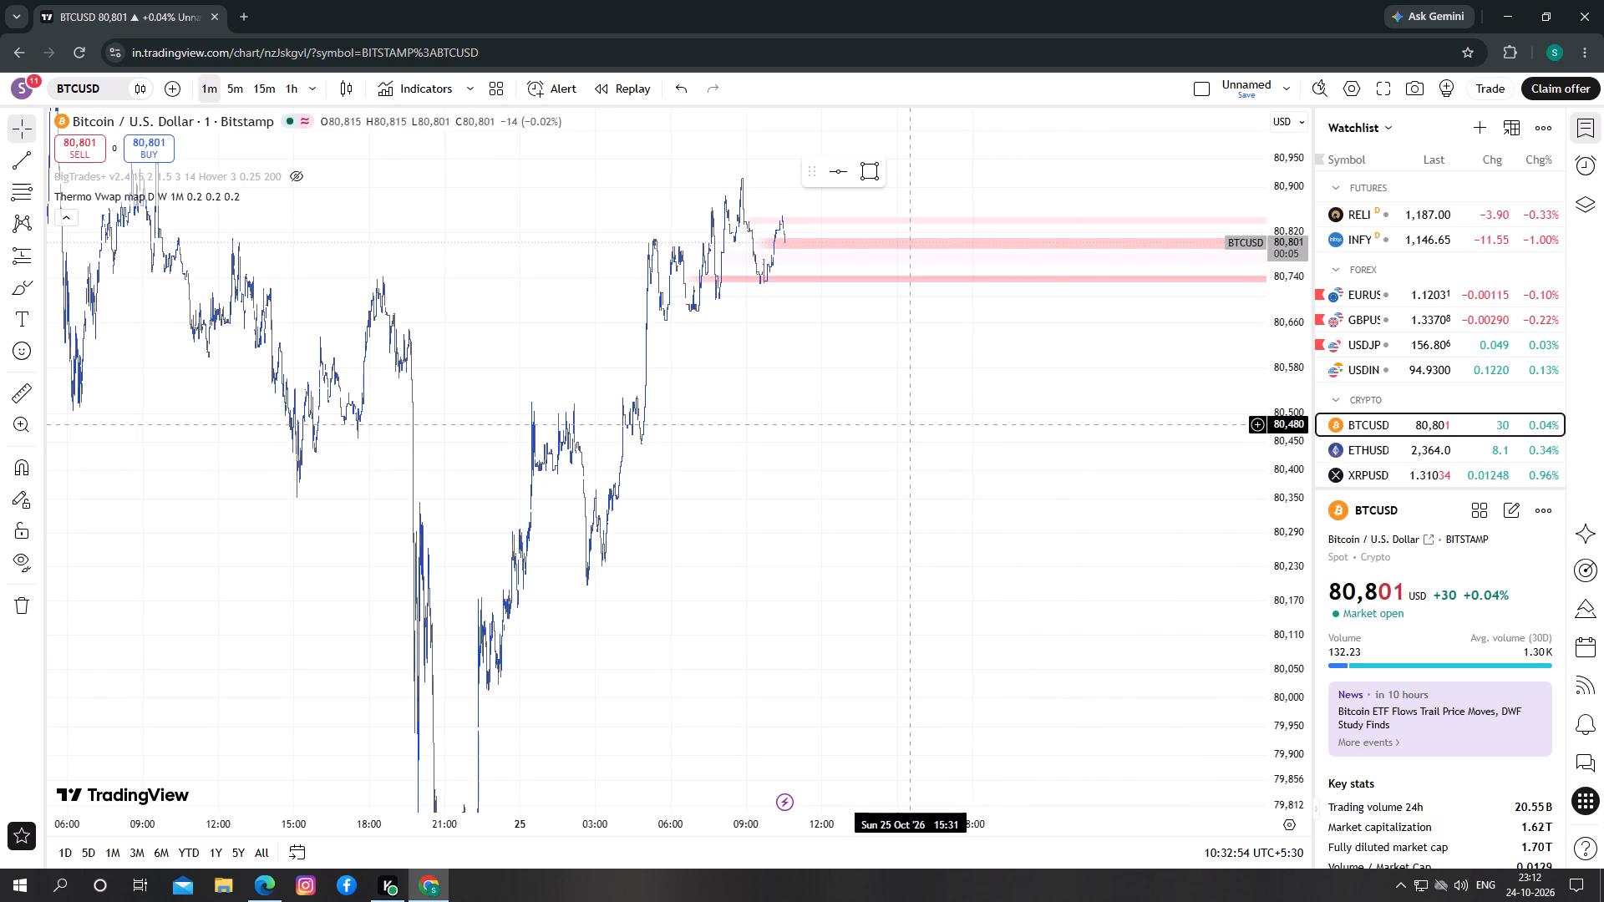
View the ETHUSD chart from the watchlist, then return to BTCUSD.
left_click_drag(830, 388, 902, 656)
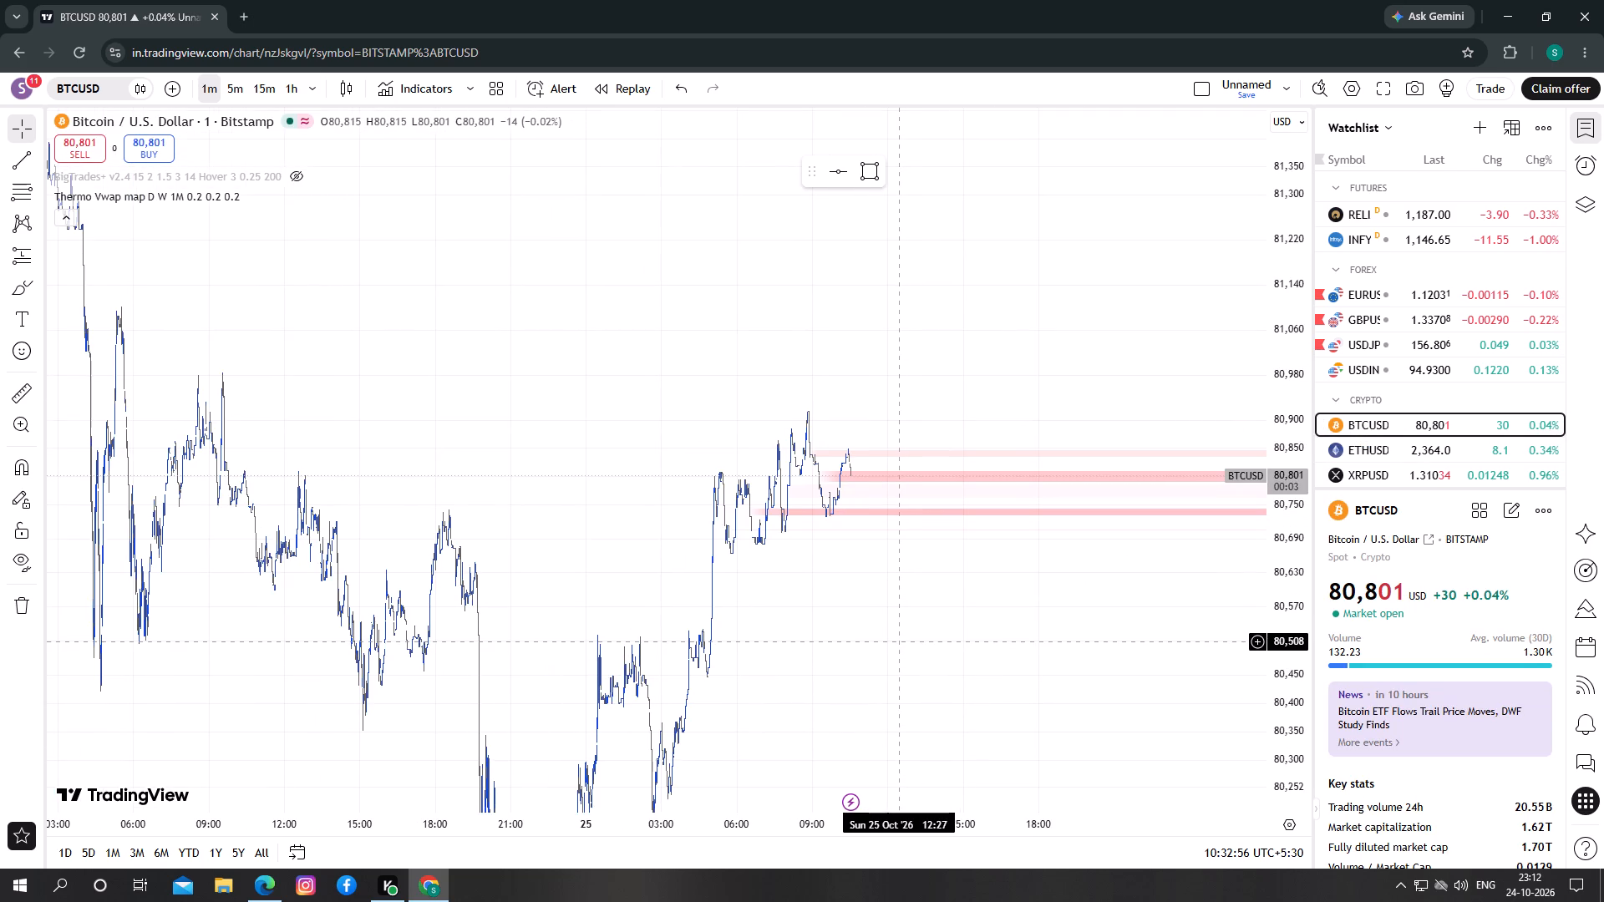
left_click(854, 616)
key("space")
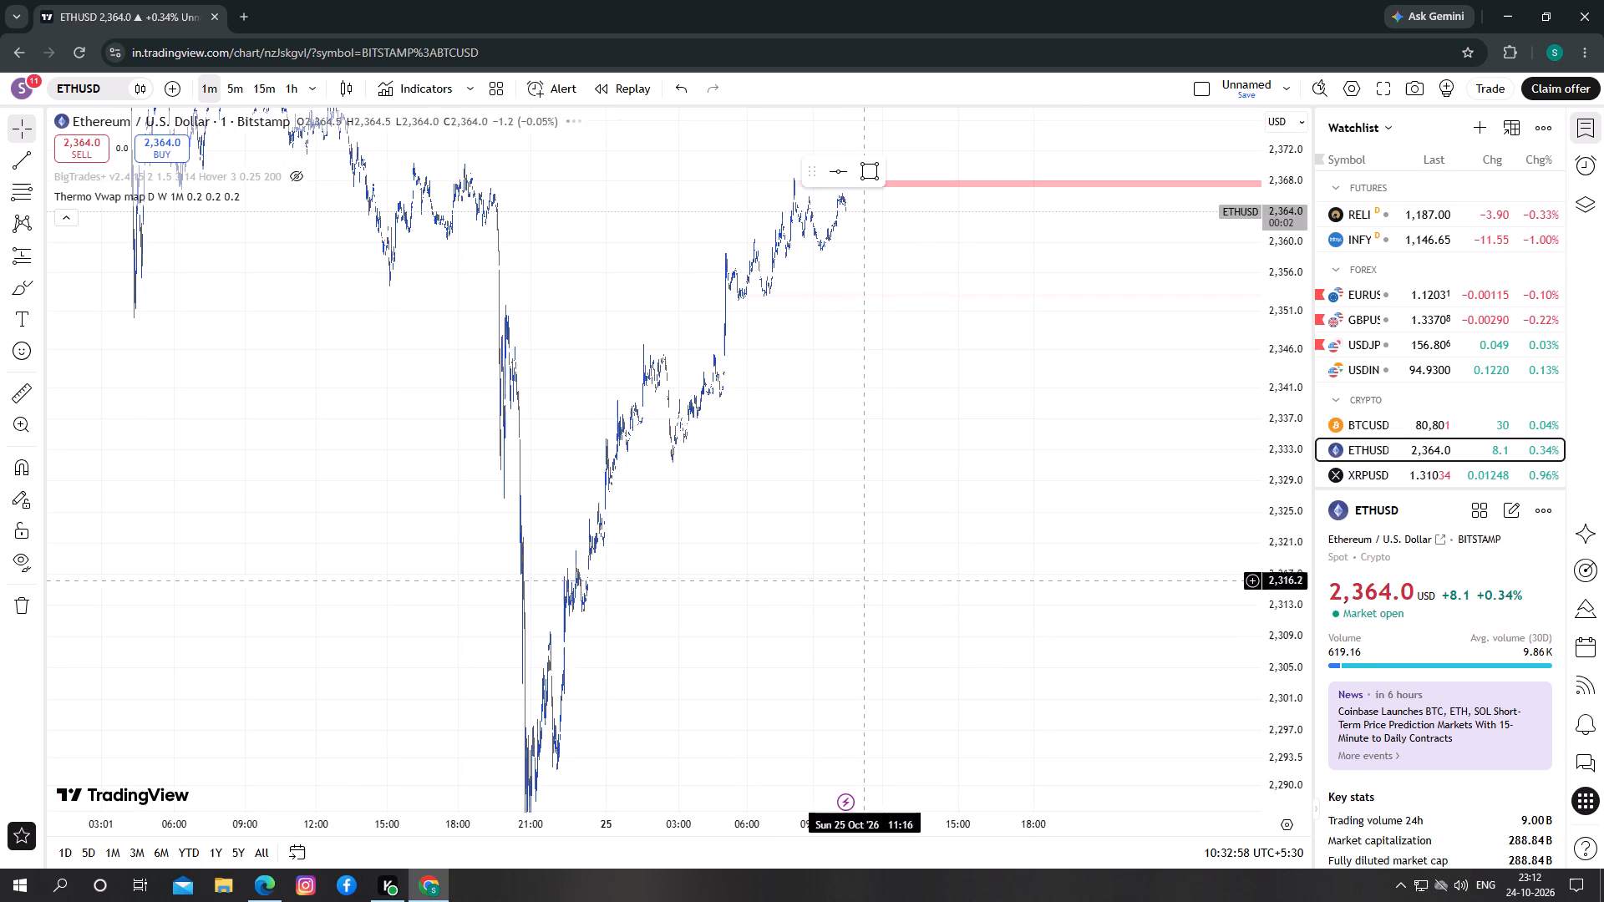
left_click(1365, 433)
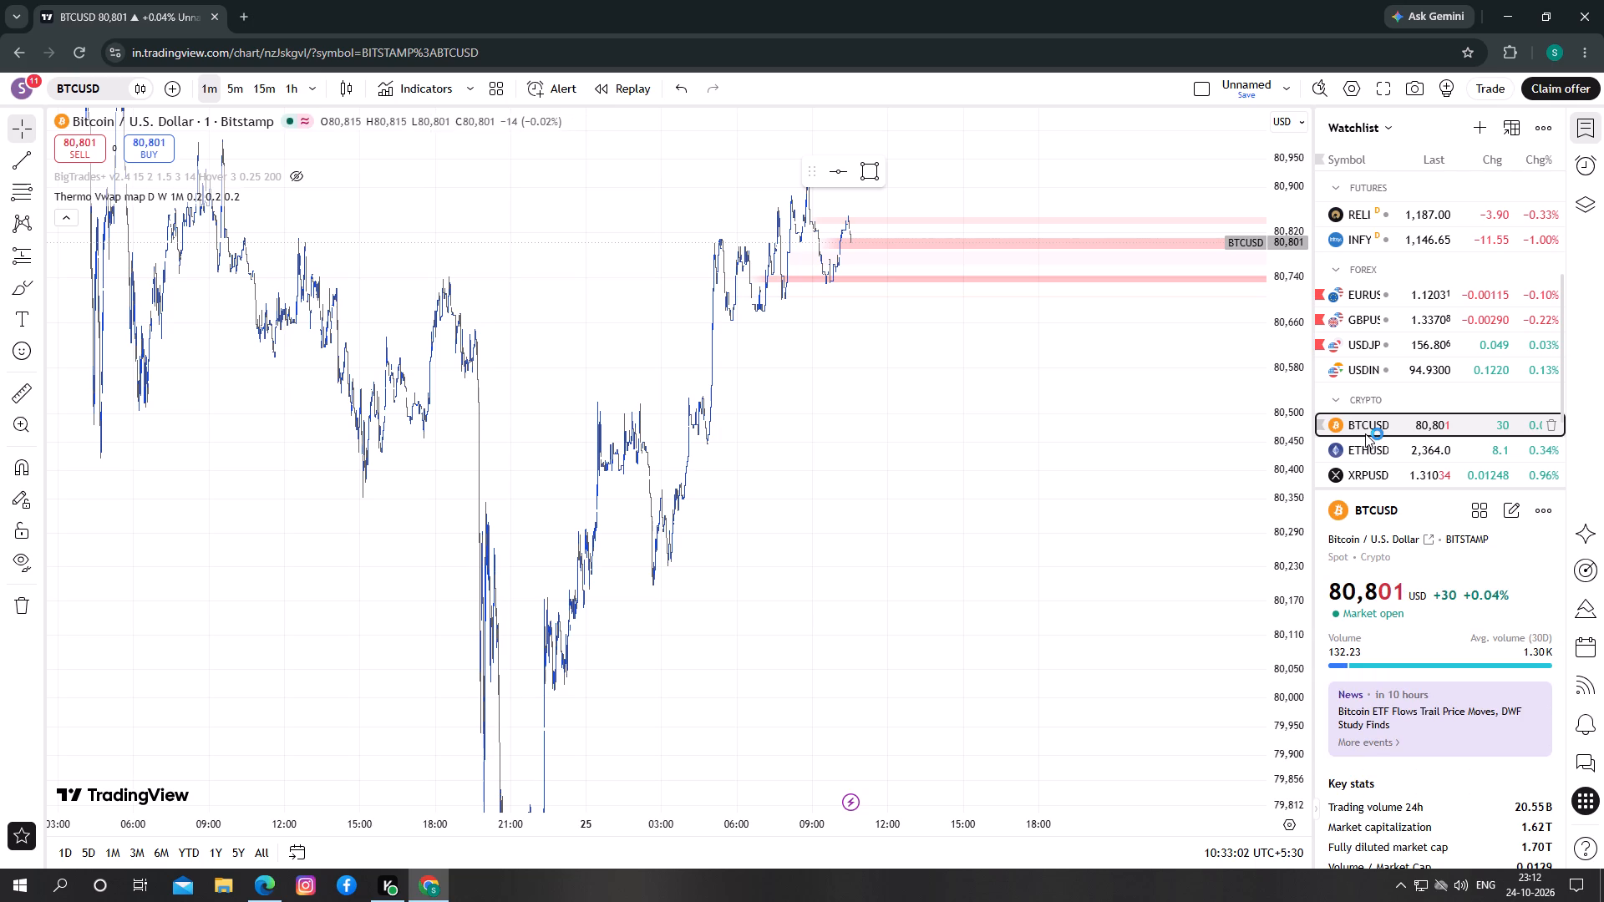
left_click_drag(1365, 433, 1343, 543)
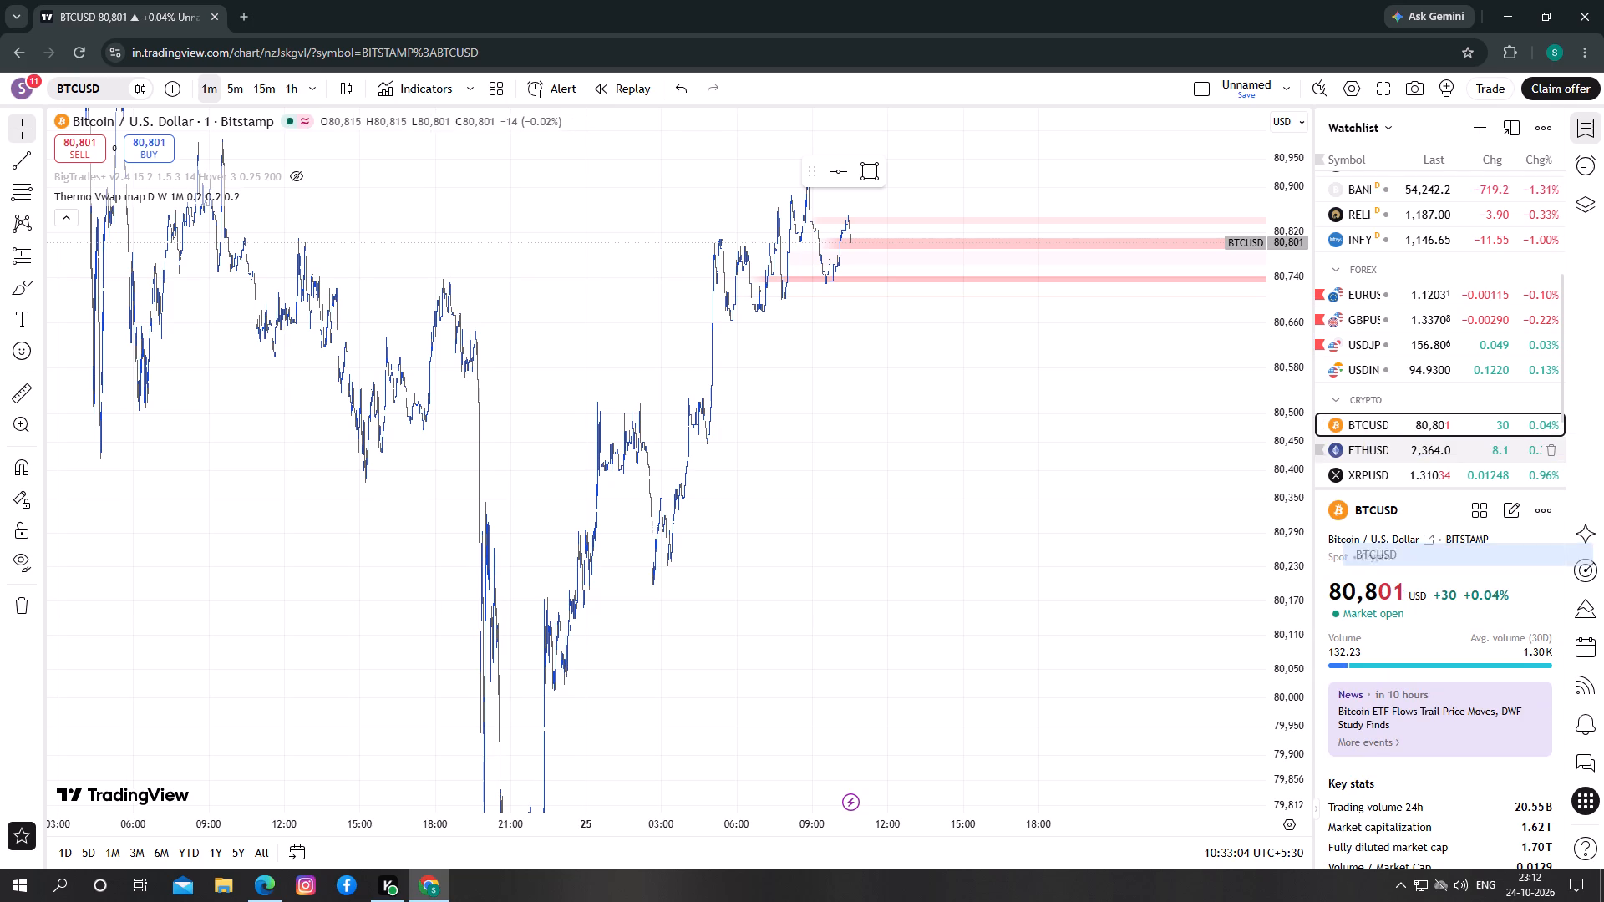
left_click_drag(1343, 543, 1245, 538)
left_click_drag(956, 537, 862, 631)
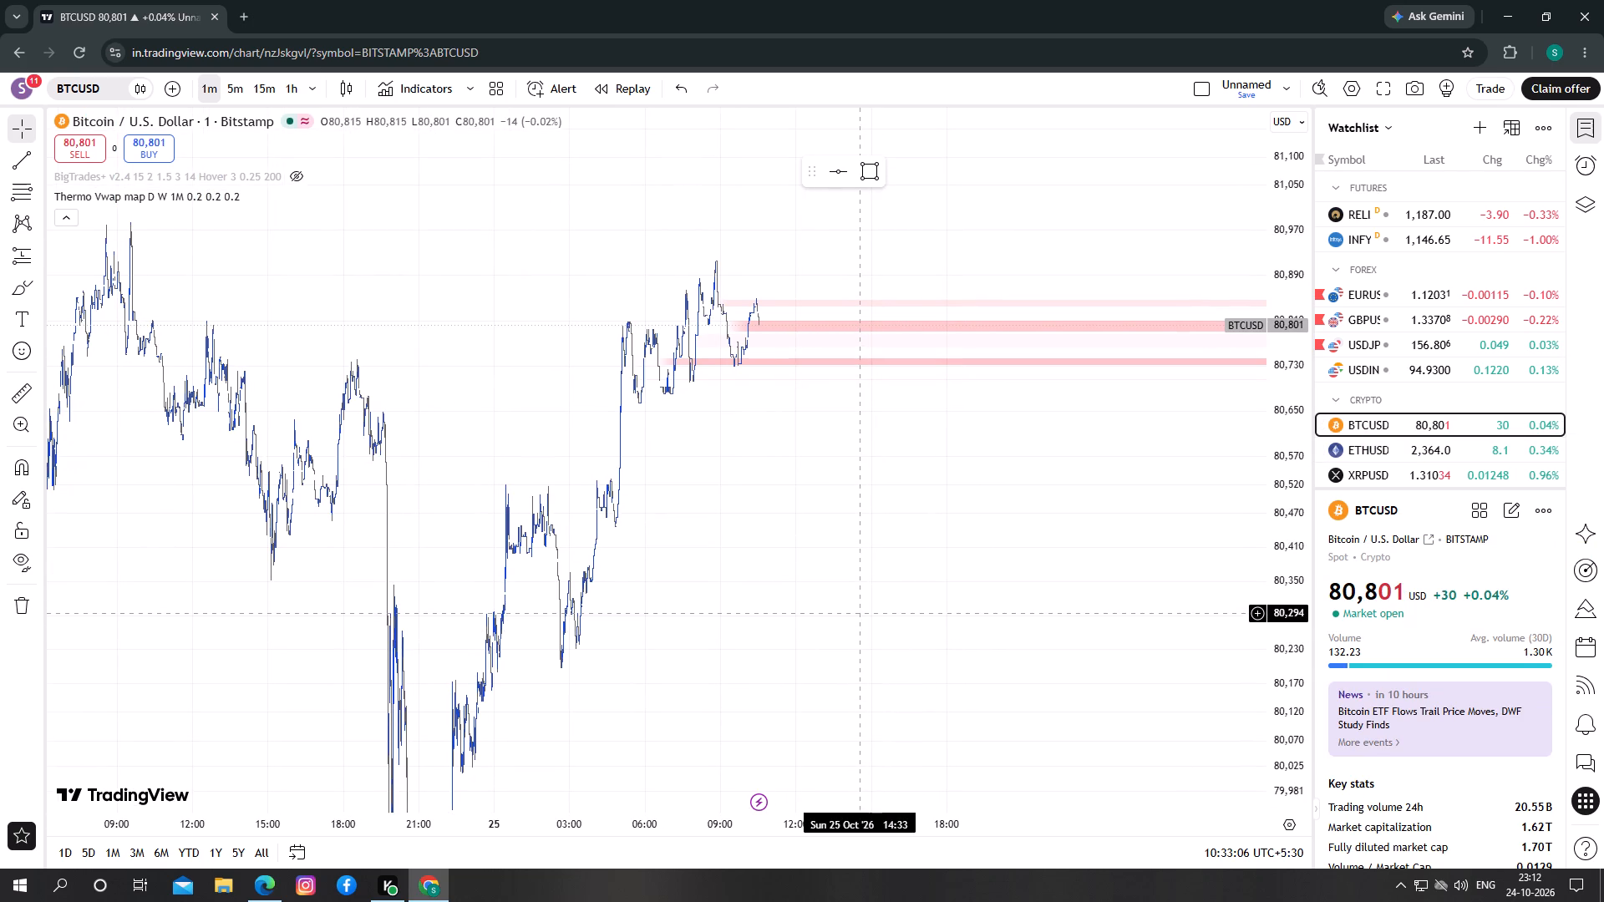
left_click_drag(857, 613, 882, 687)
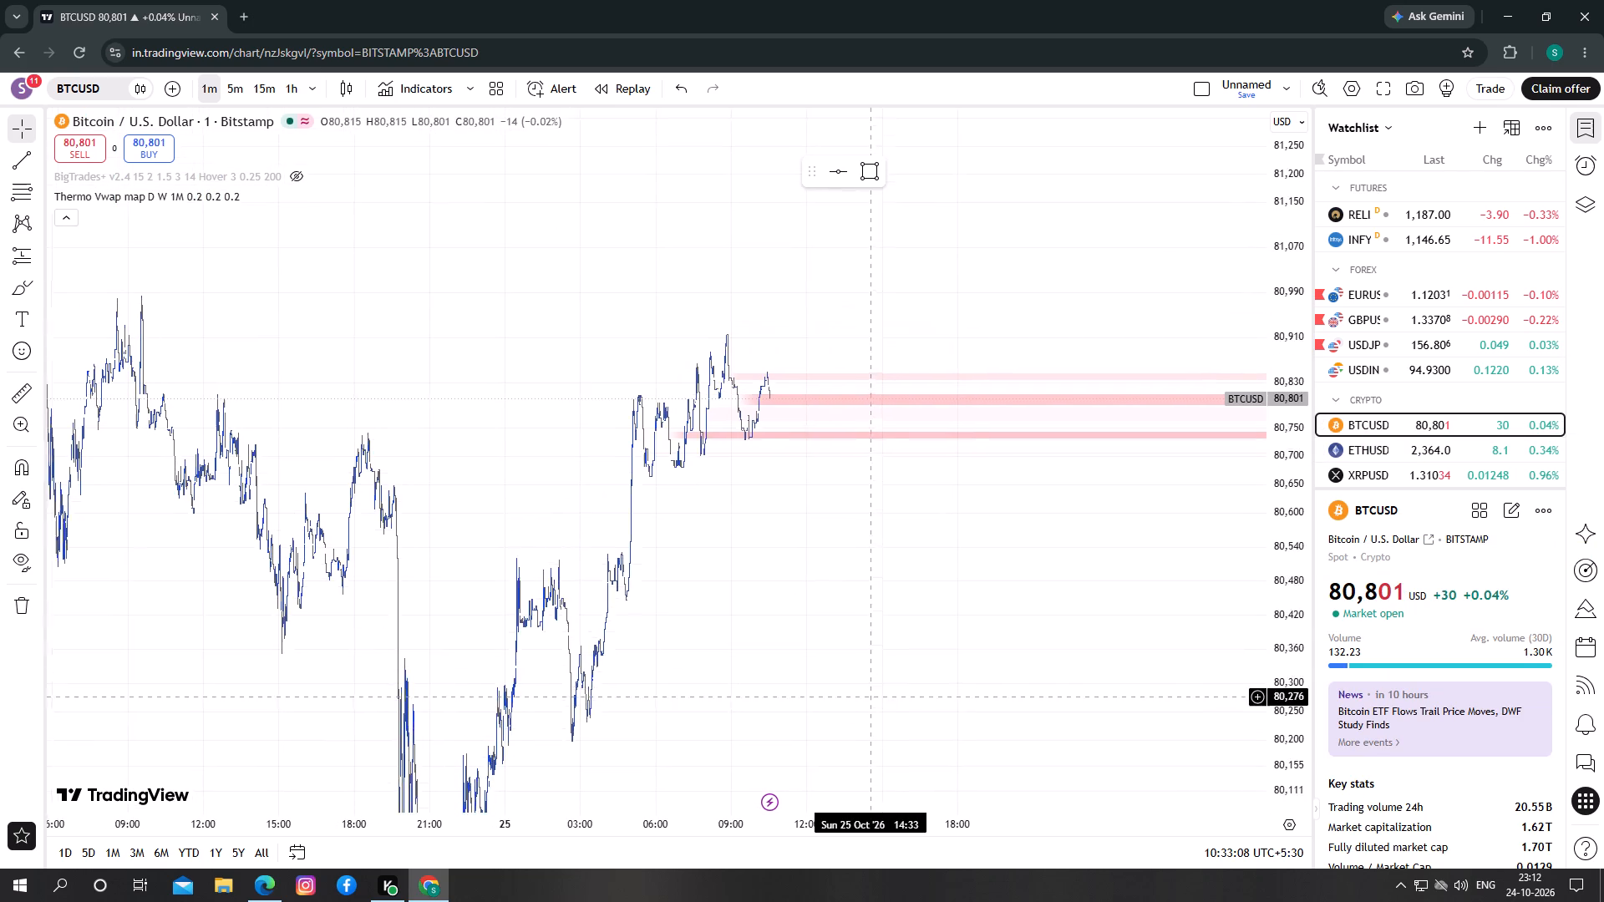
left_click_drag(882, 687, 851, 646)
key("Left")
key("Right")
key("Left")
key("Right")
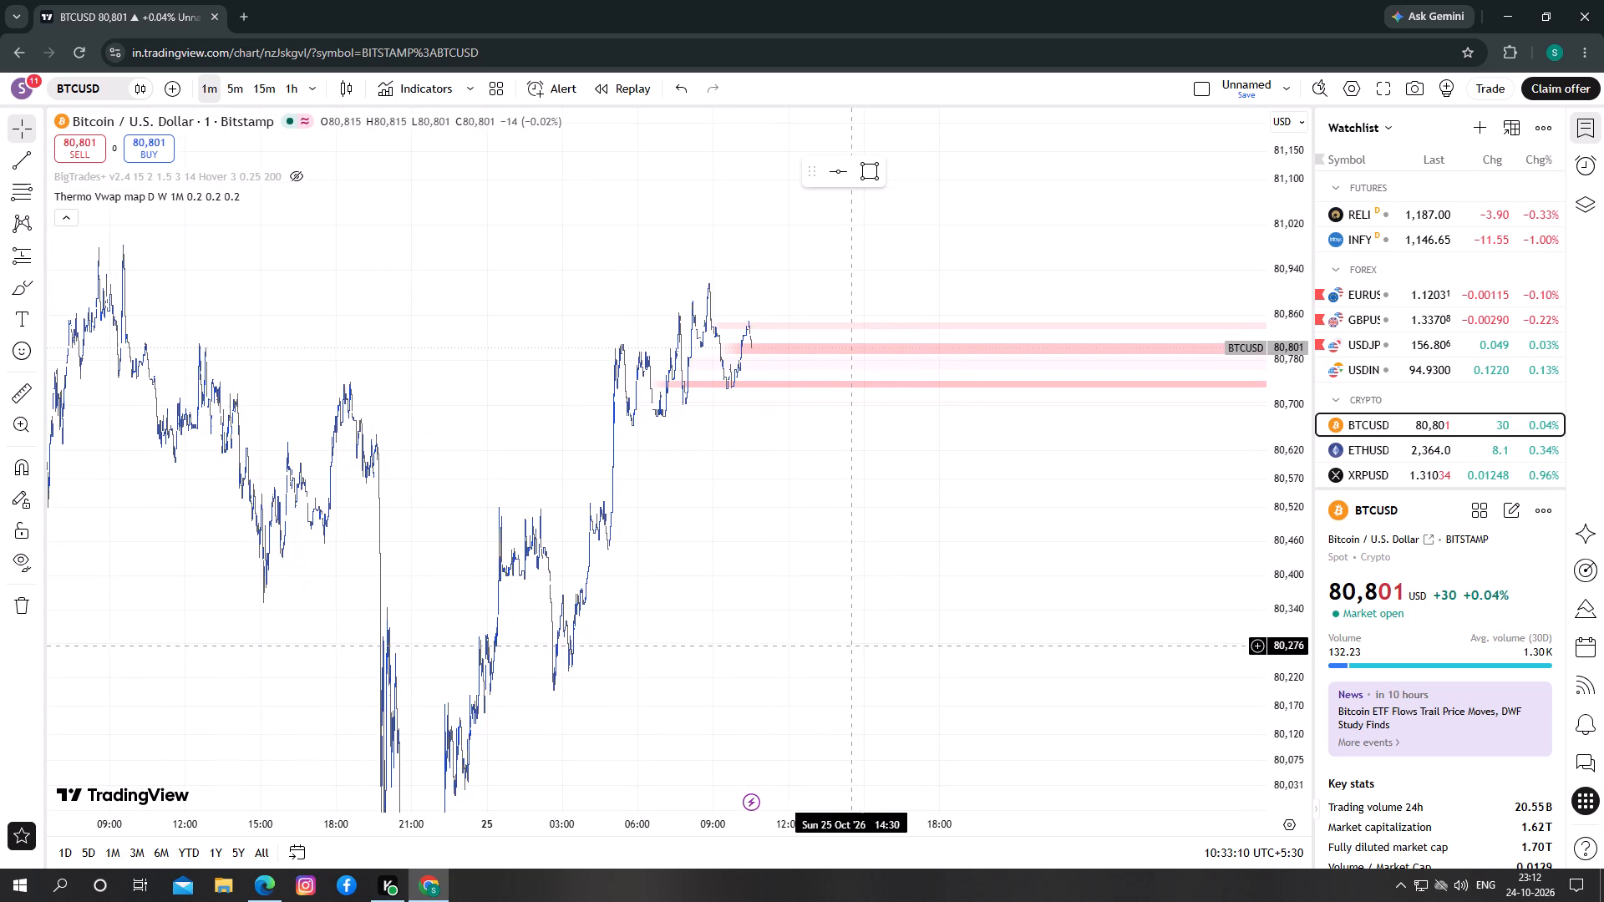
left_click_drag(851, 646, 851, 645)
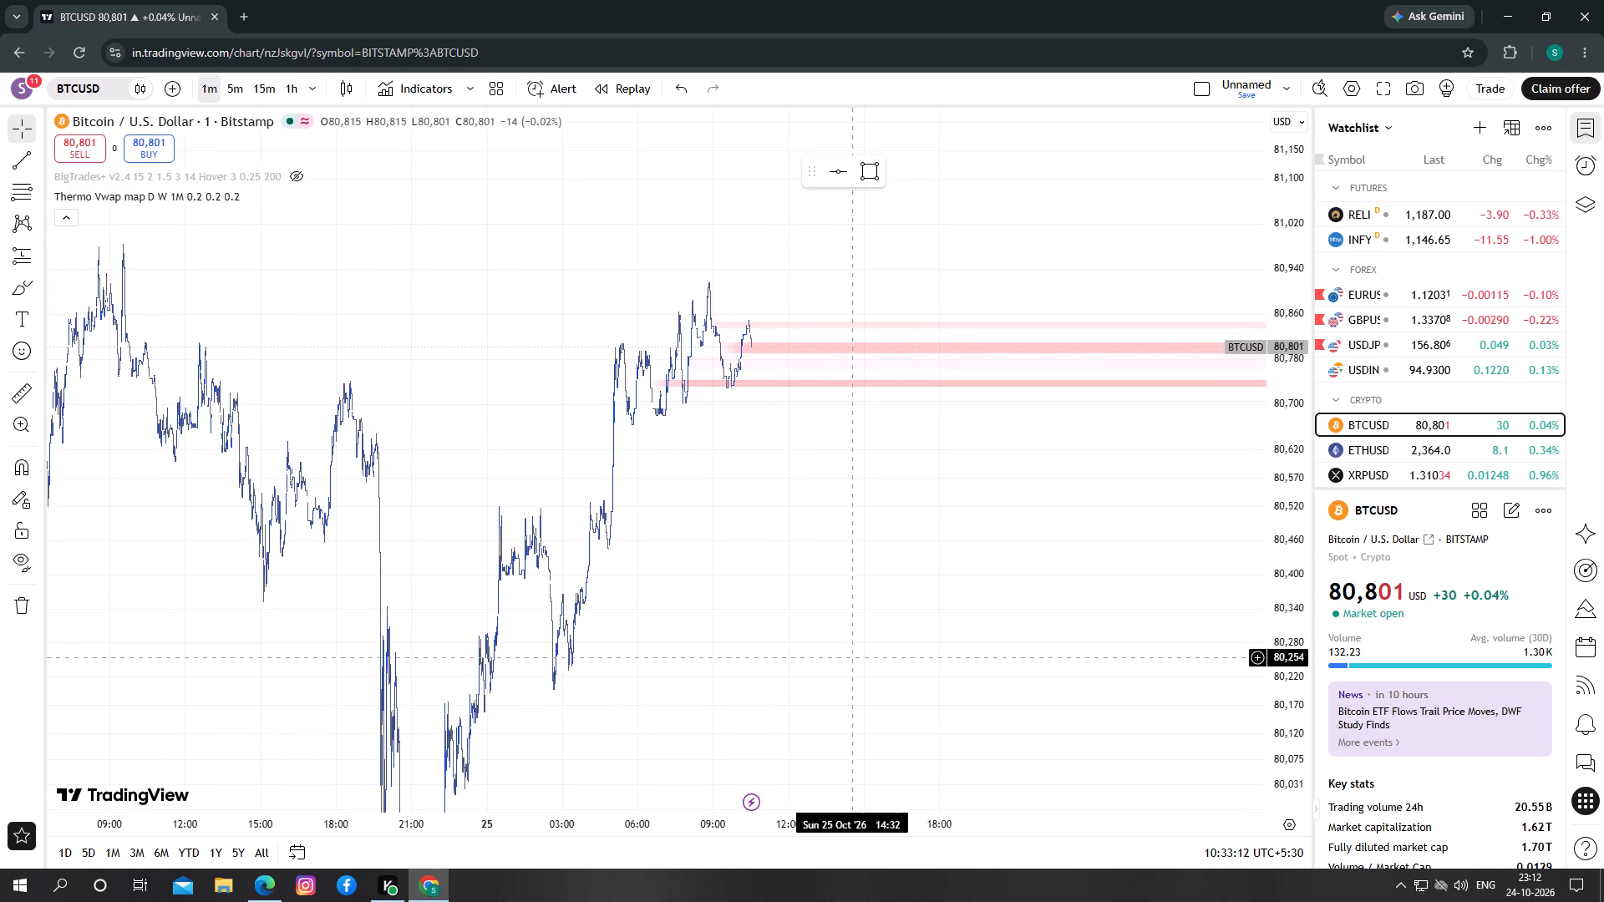
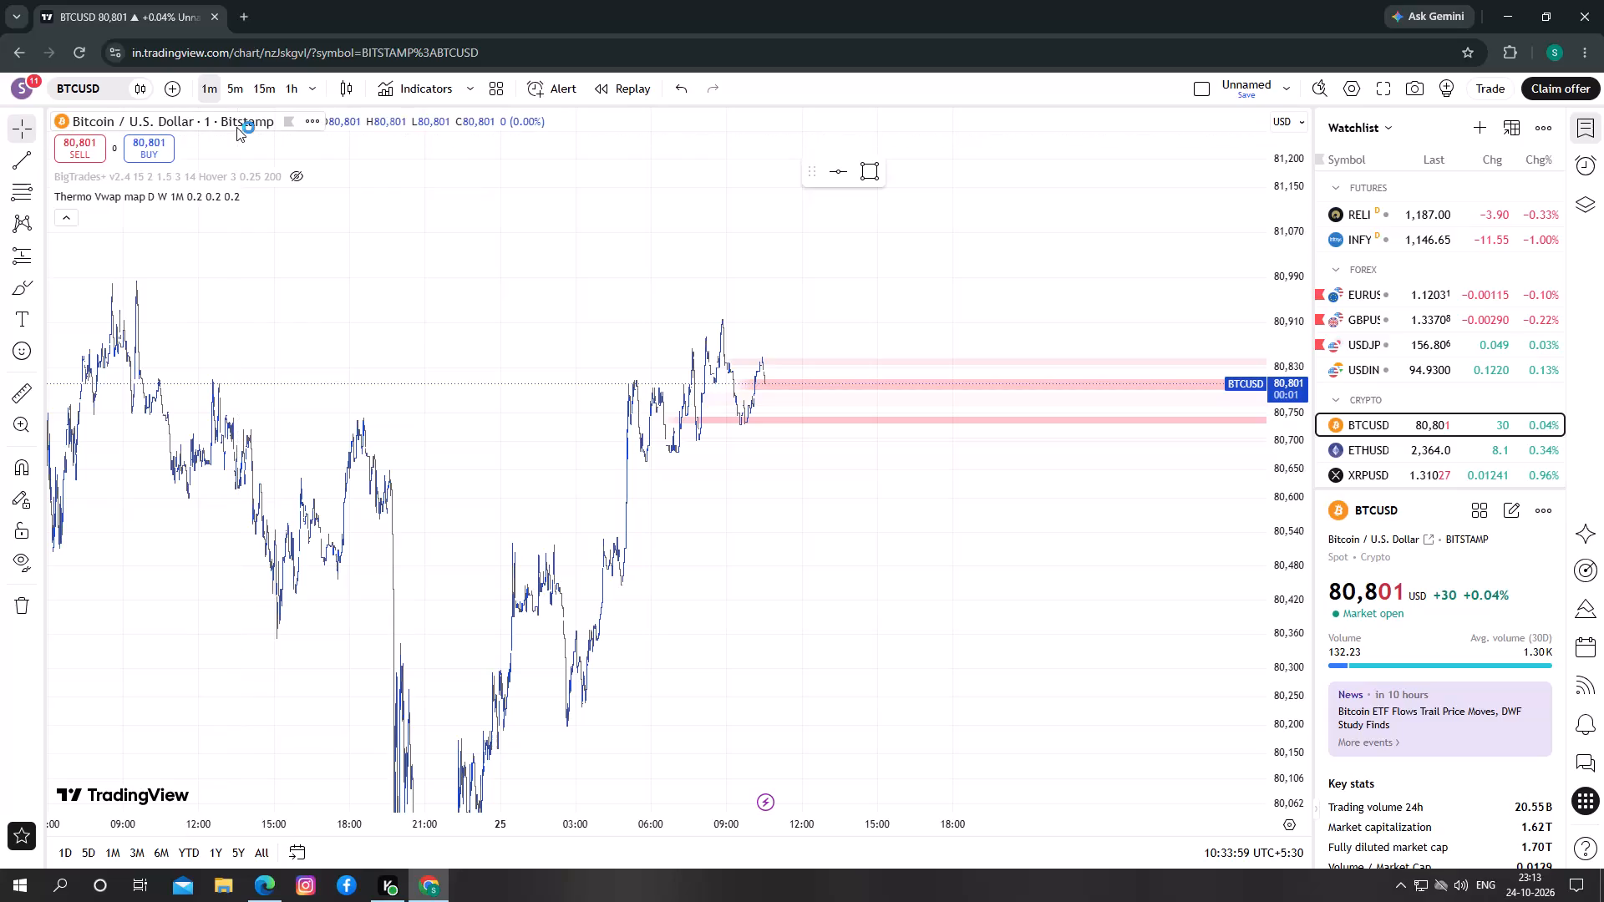
Switch the BTCUSD chart to the 5-minute interval, reset its view and examine the recent price action around the shaded zones.
left_click_drag(615, 511, 602, 490)
left_click(236, 95)
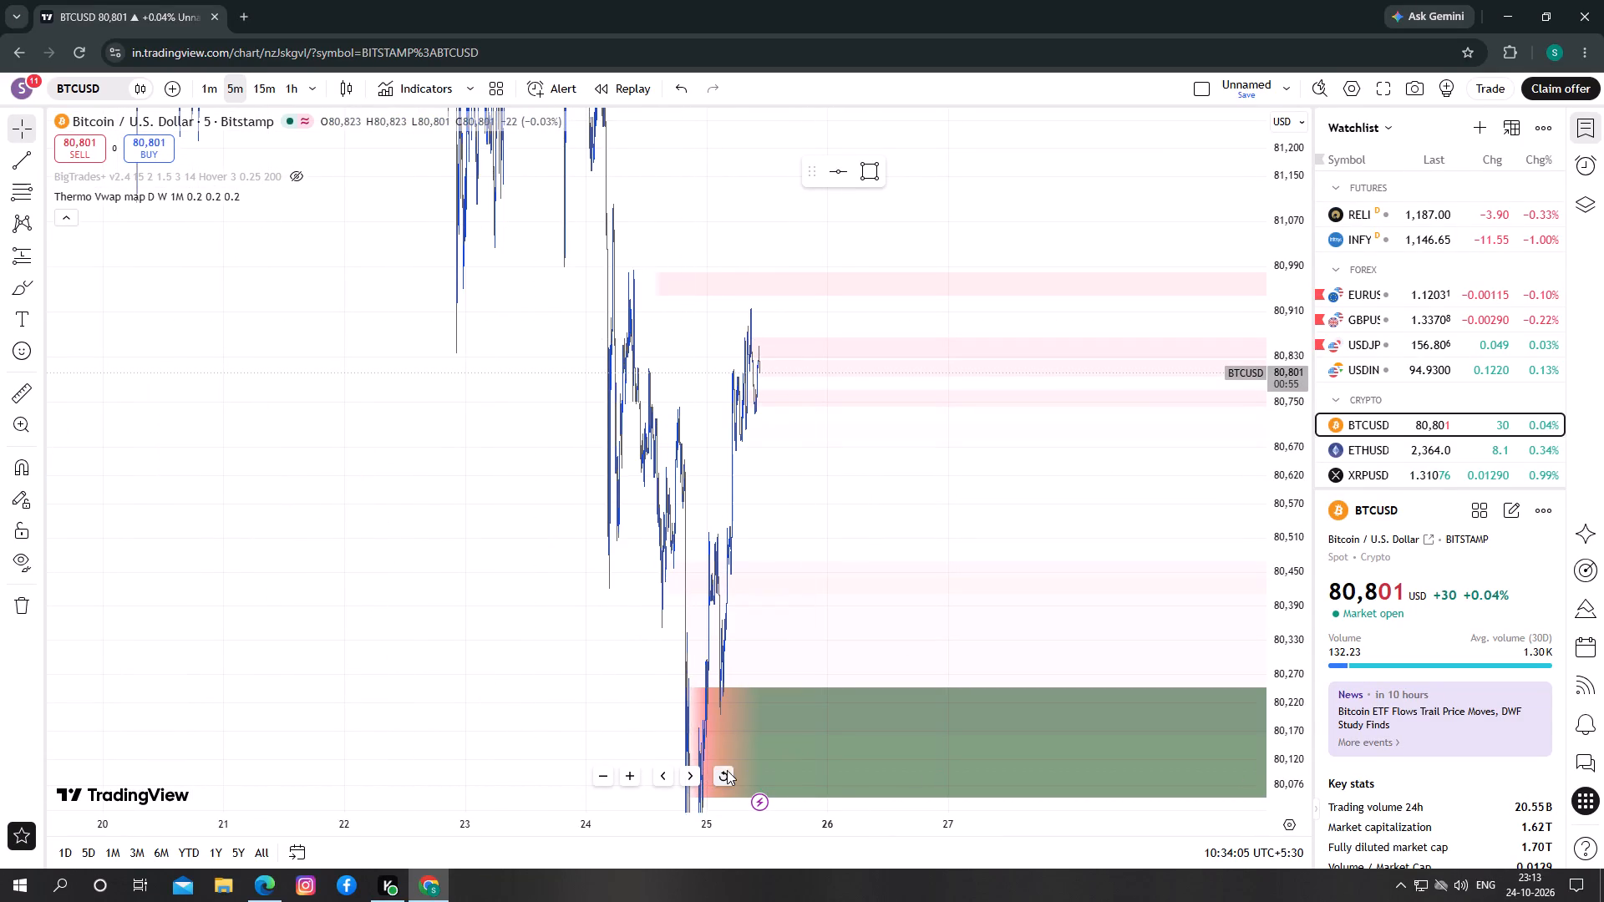
left_click(728, 773)
left_click_drag(876, 686, 642, 698)
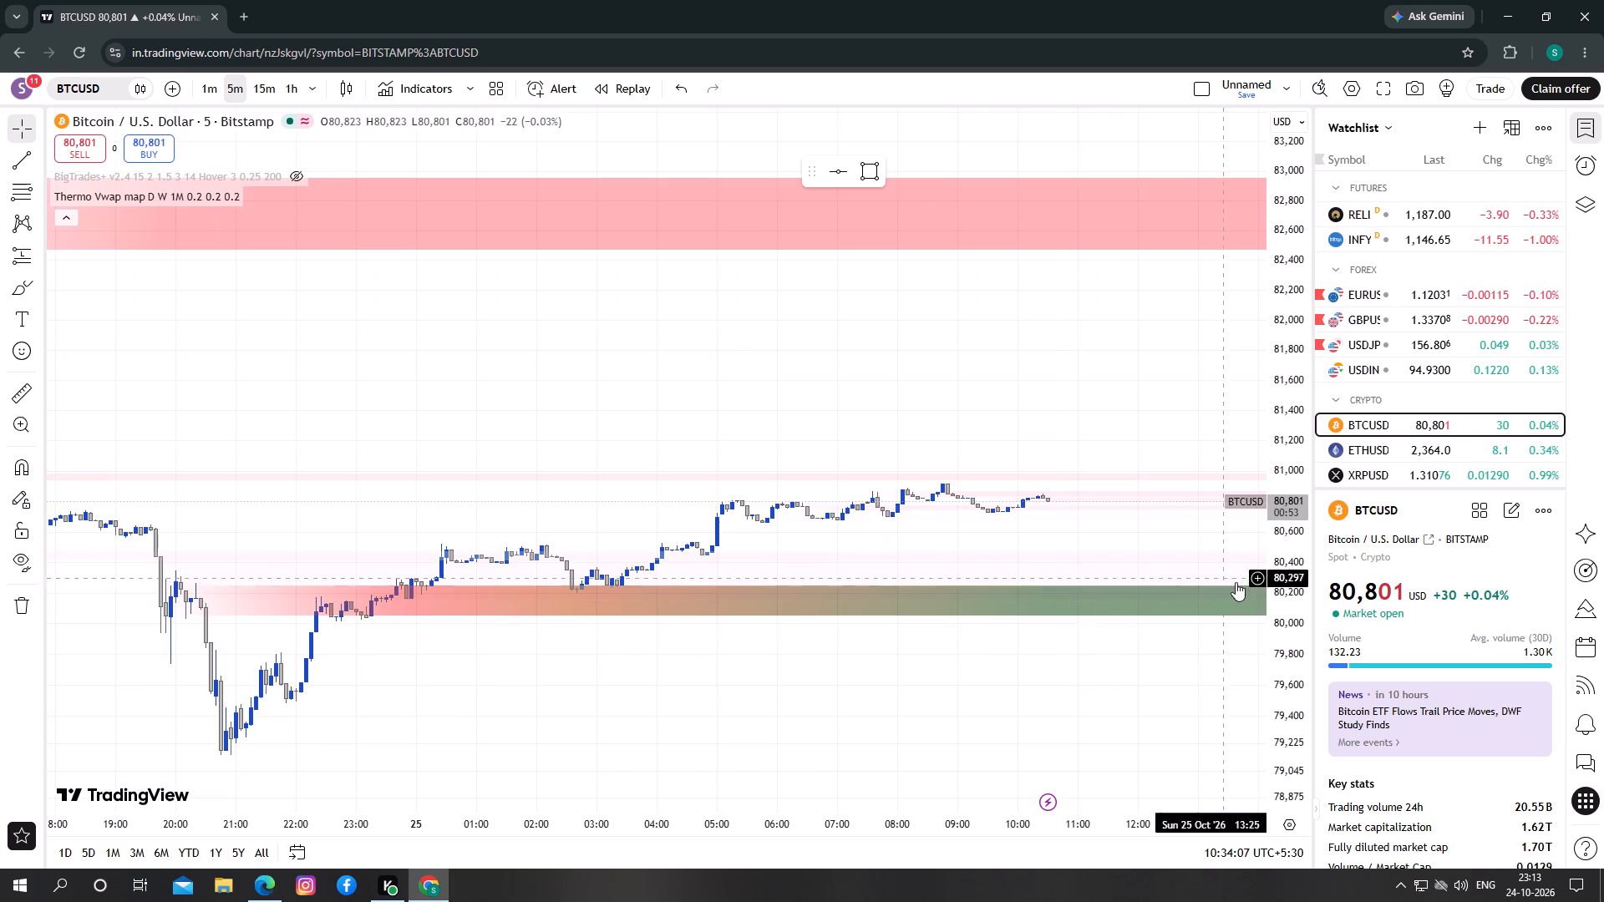
left_click_drag(1290, 647, 1210, 301)
left_click_drag(1004, 565, 887, 403)
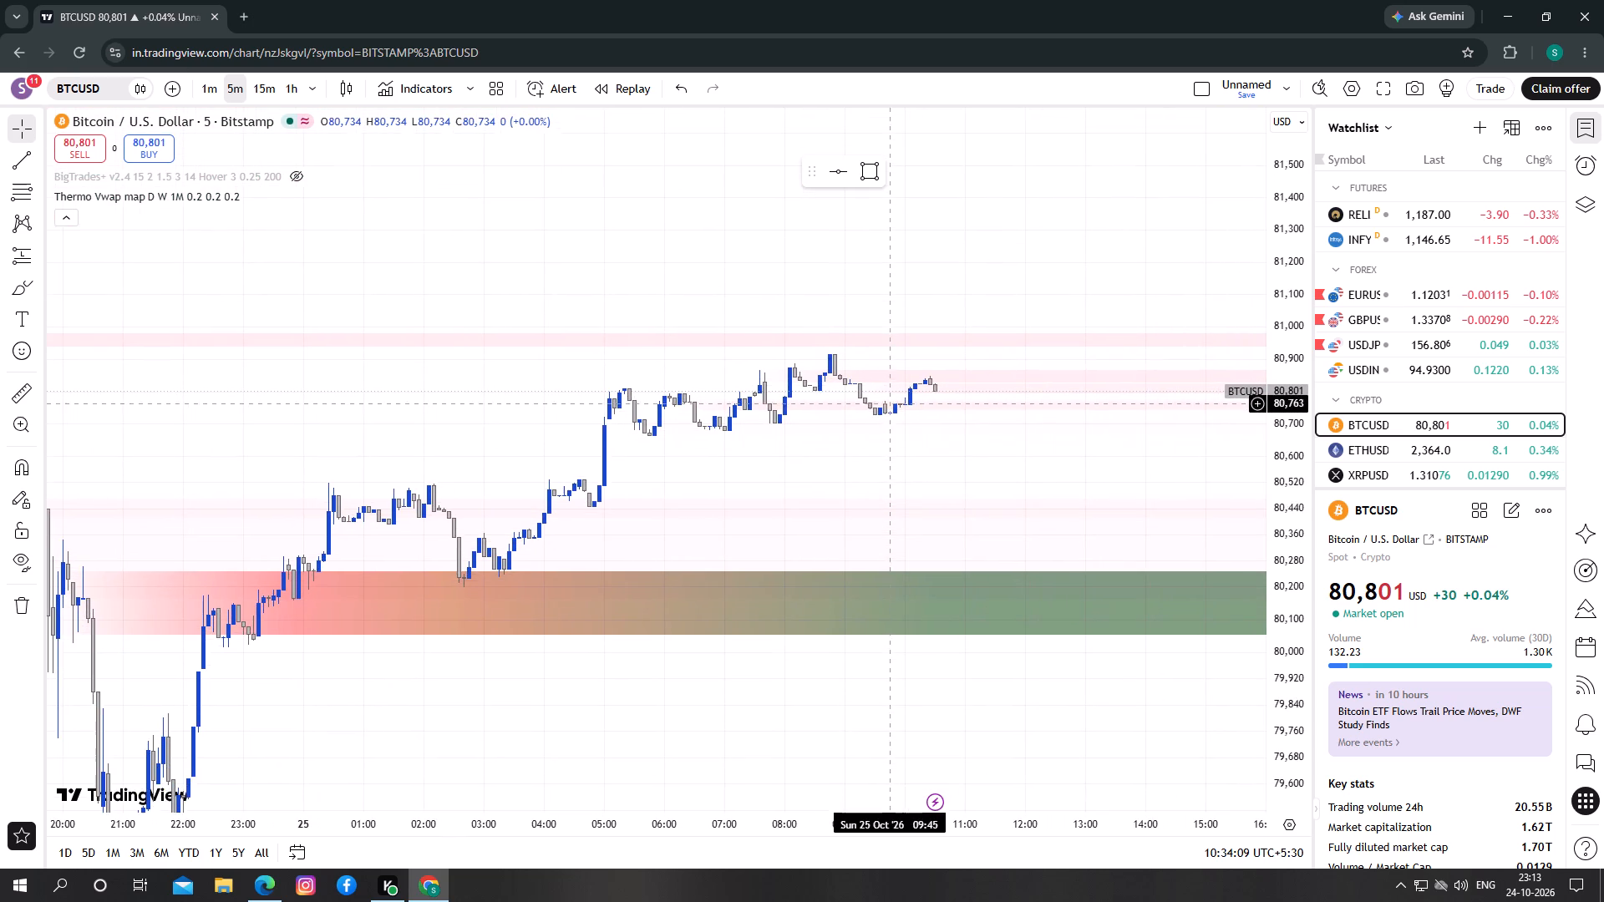
left_click_drag(723, 536, 674, 506)
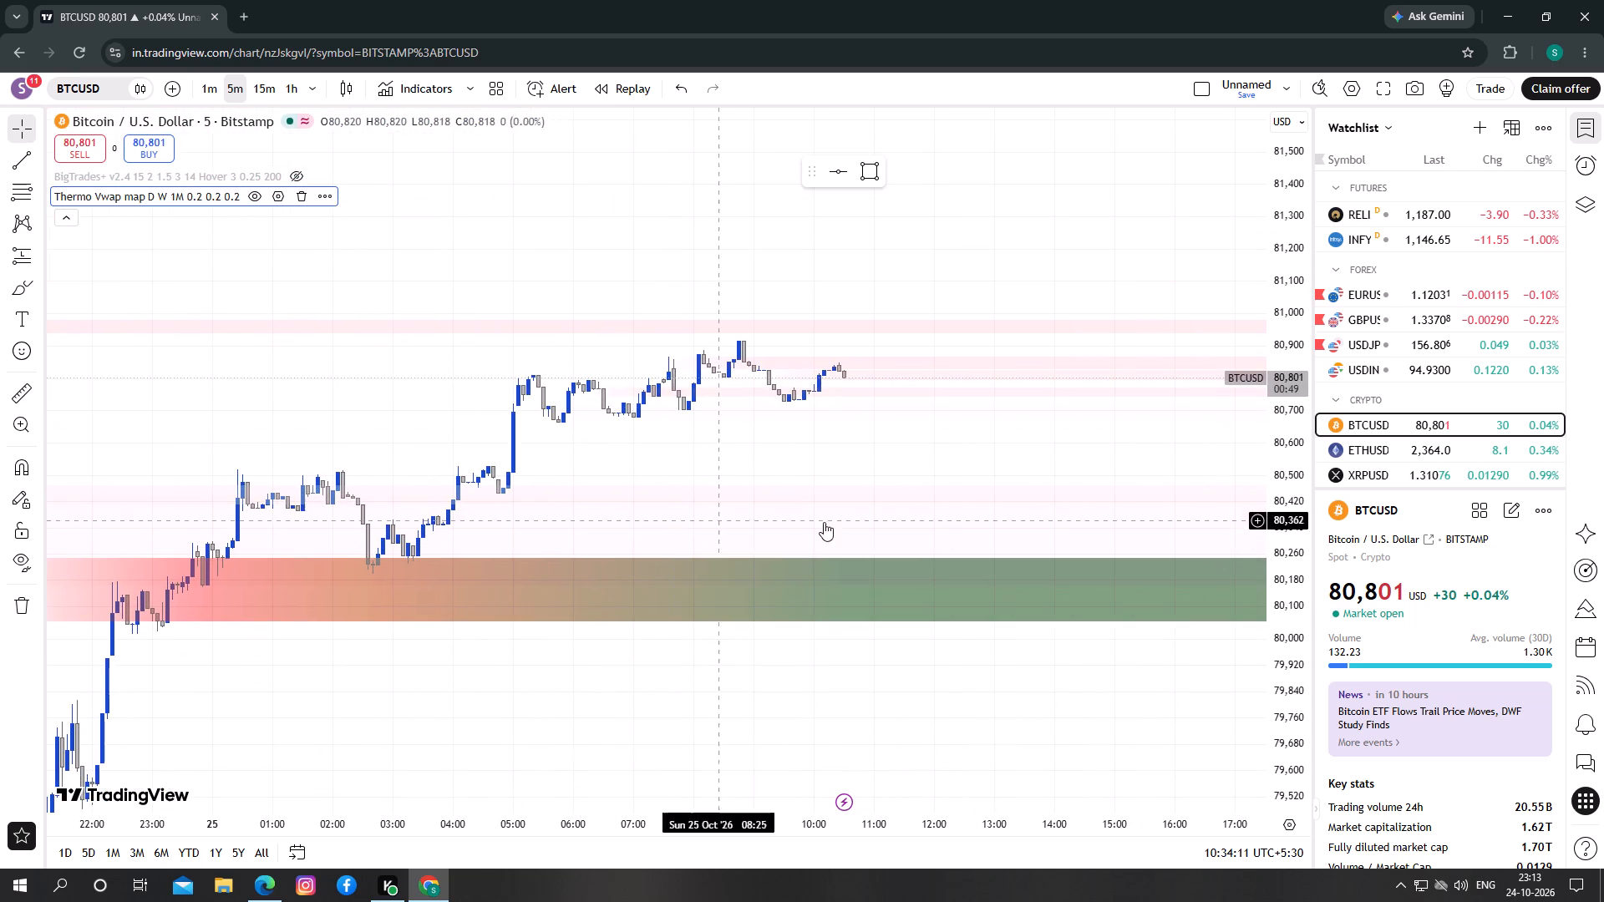
left_click_drag(1282, 572, 1252, 444)
left_click_drag(737, 590, 823, 554)
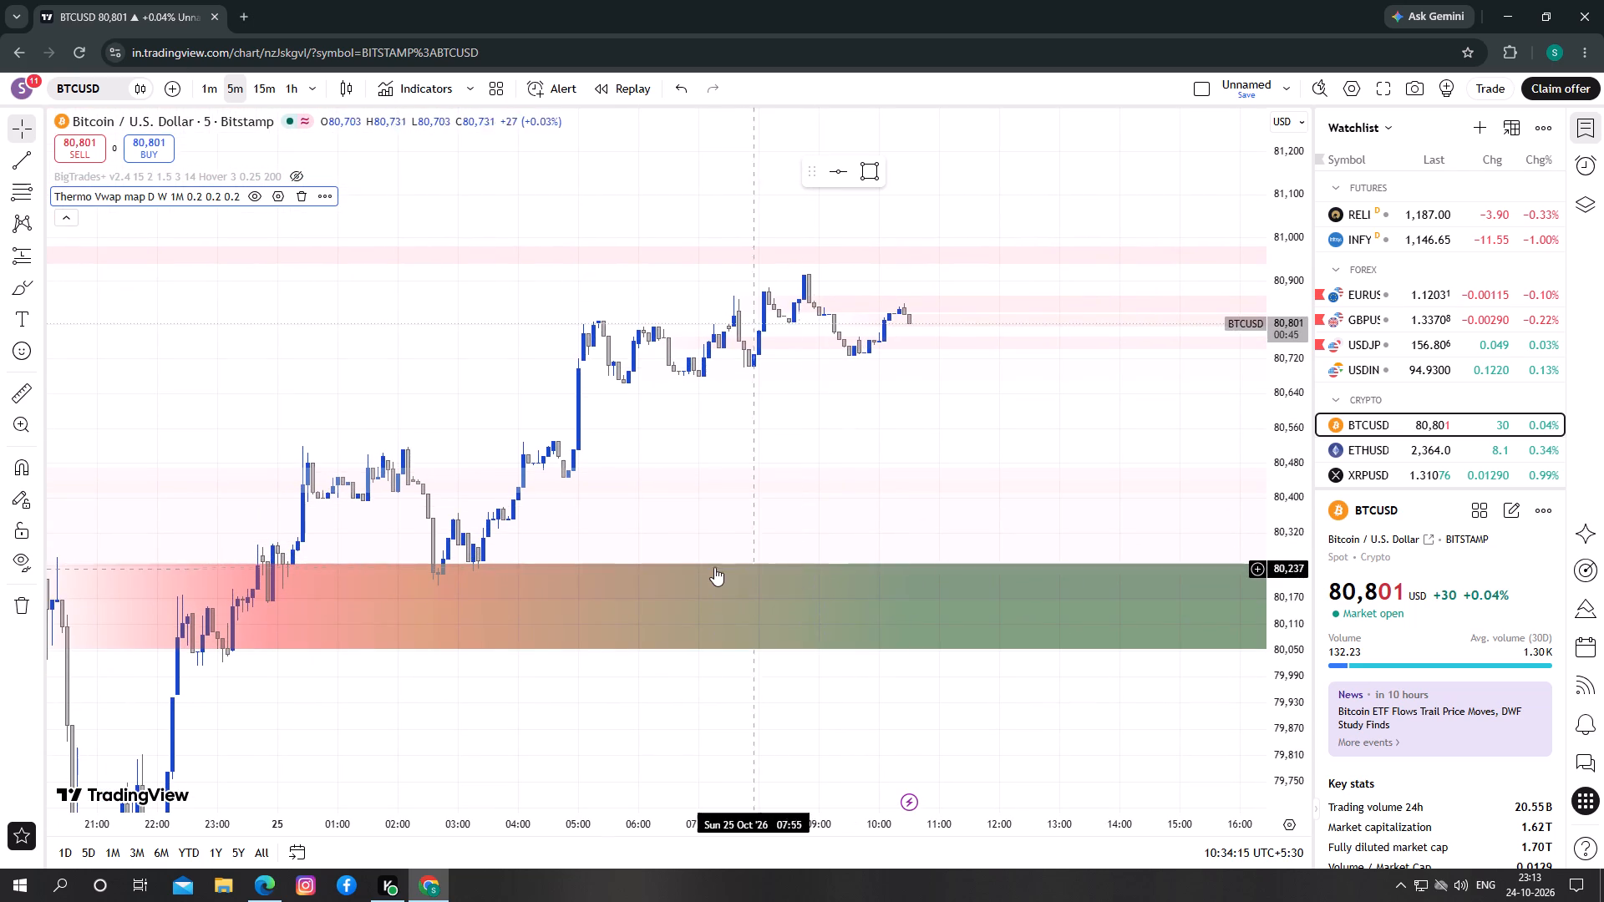
left_click_drag(649, 504, 691, 514)
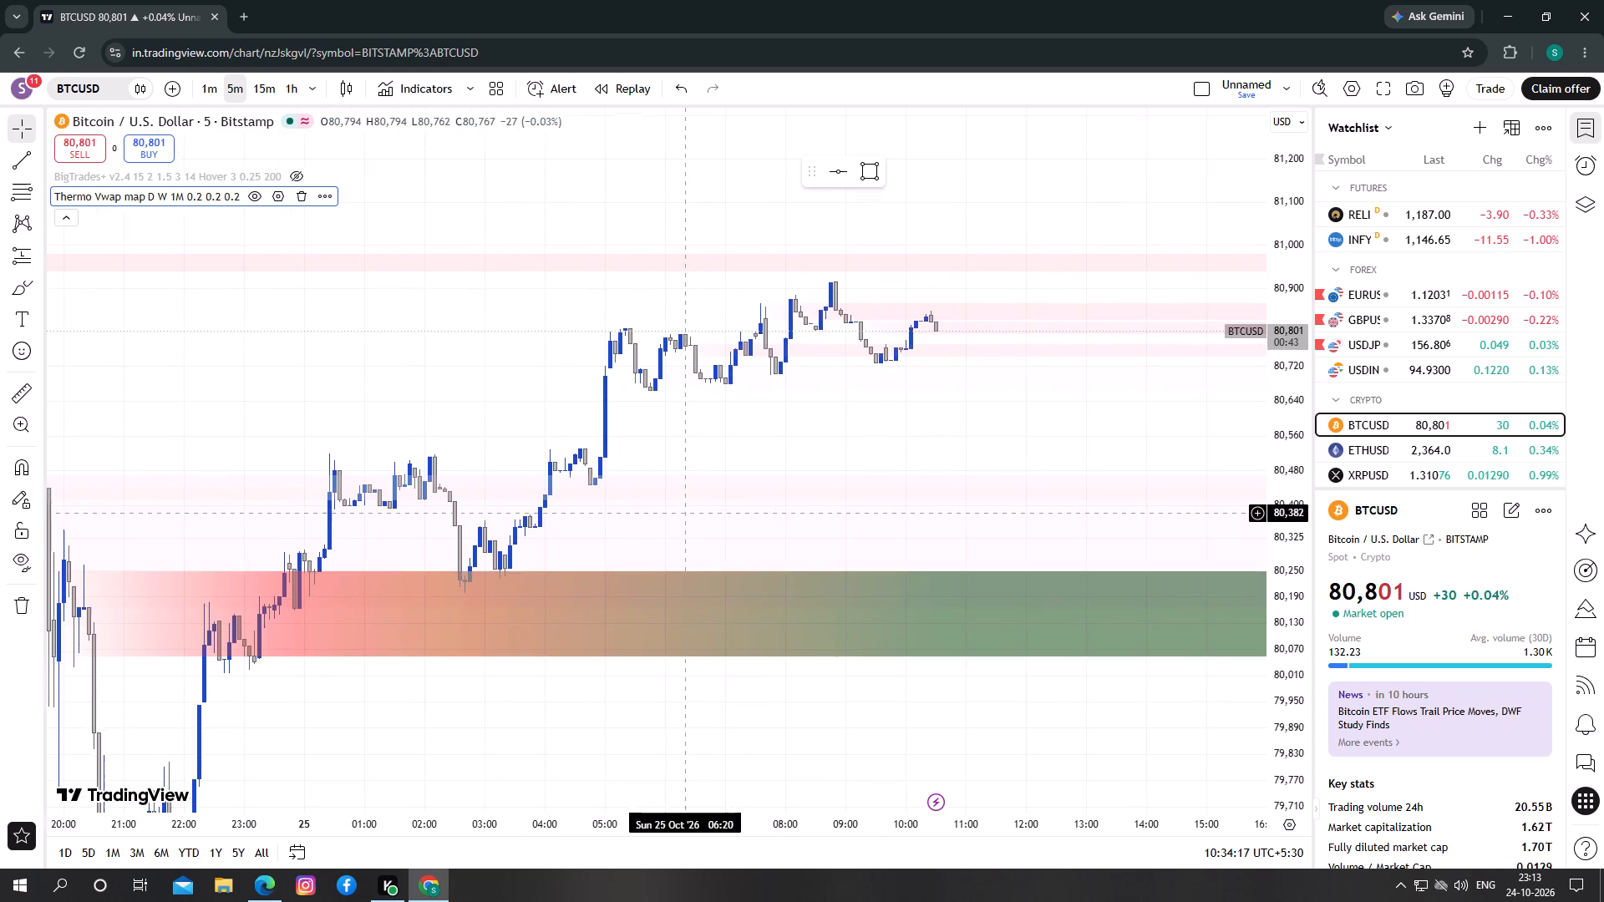
left_click_drag(691, 514, 576, 504)
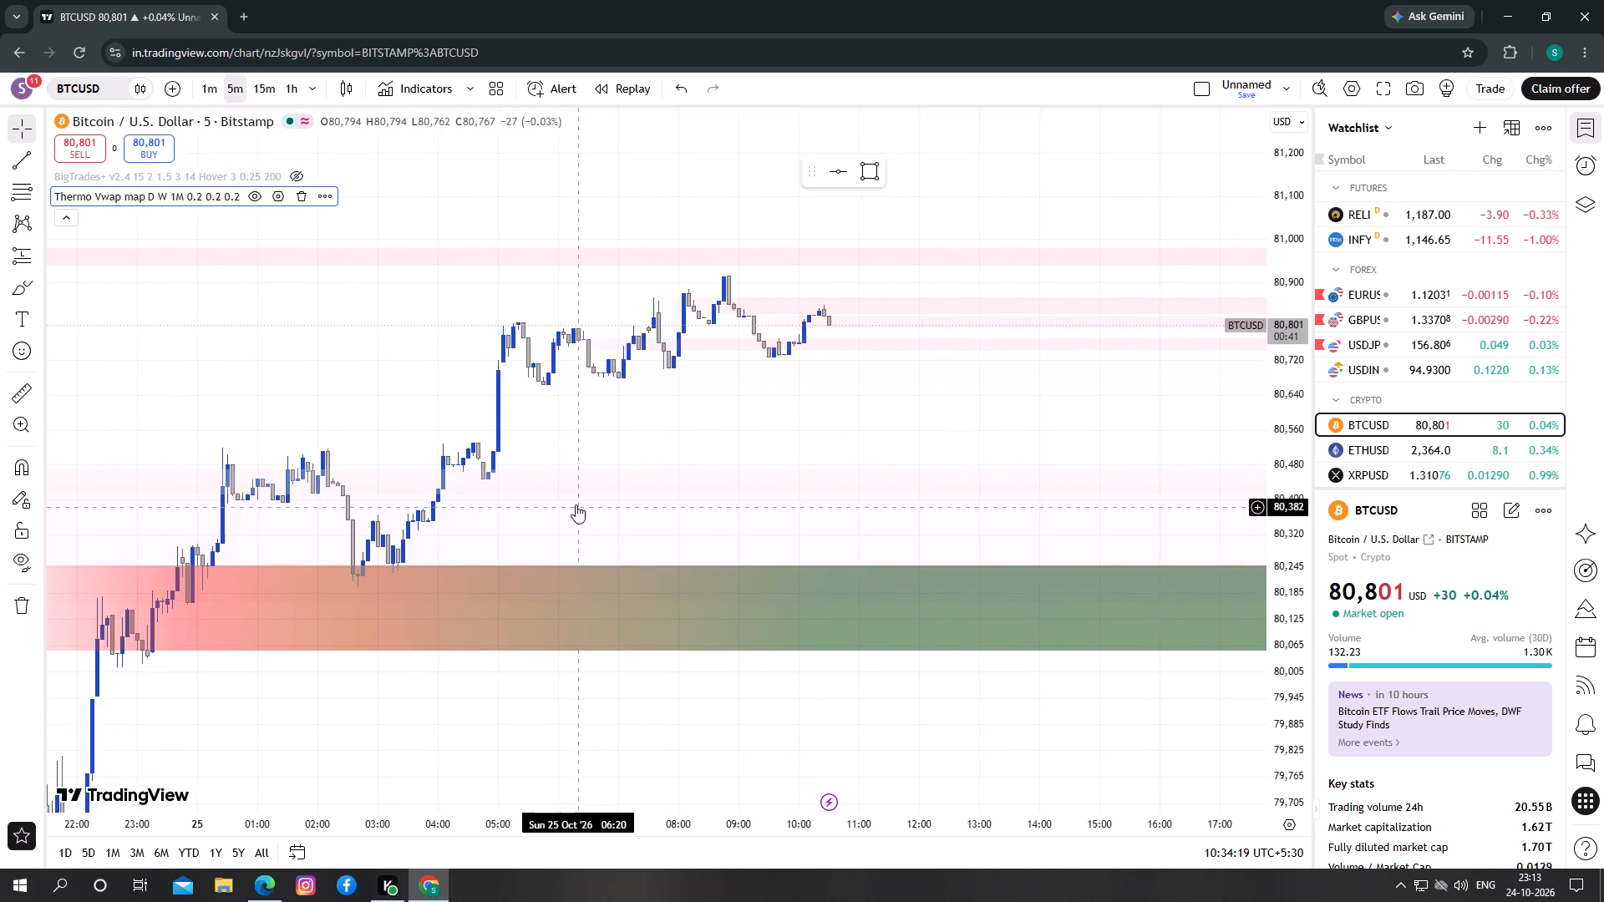
left_click_drag(576, 504, 567, 489)
Switch the BTCUSD chart to the 15-minute interval and reset the chart view.
left_click(264, 84)
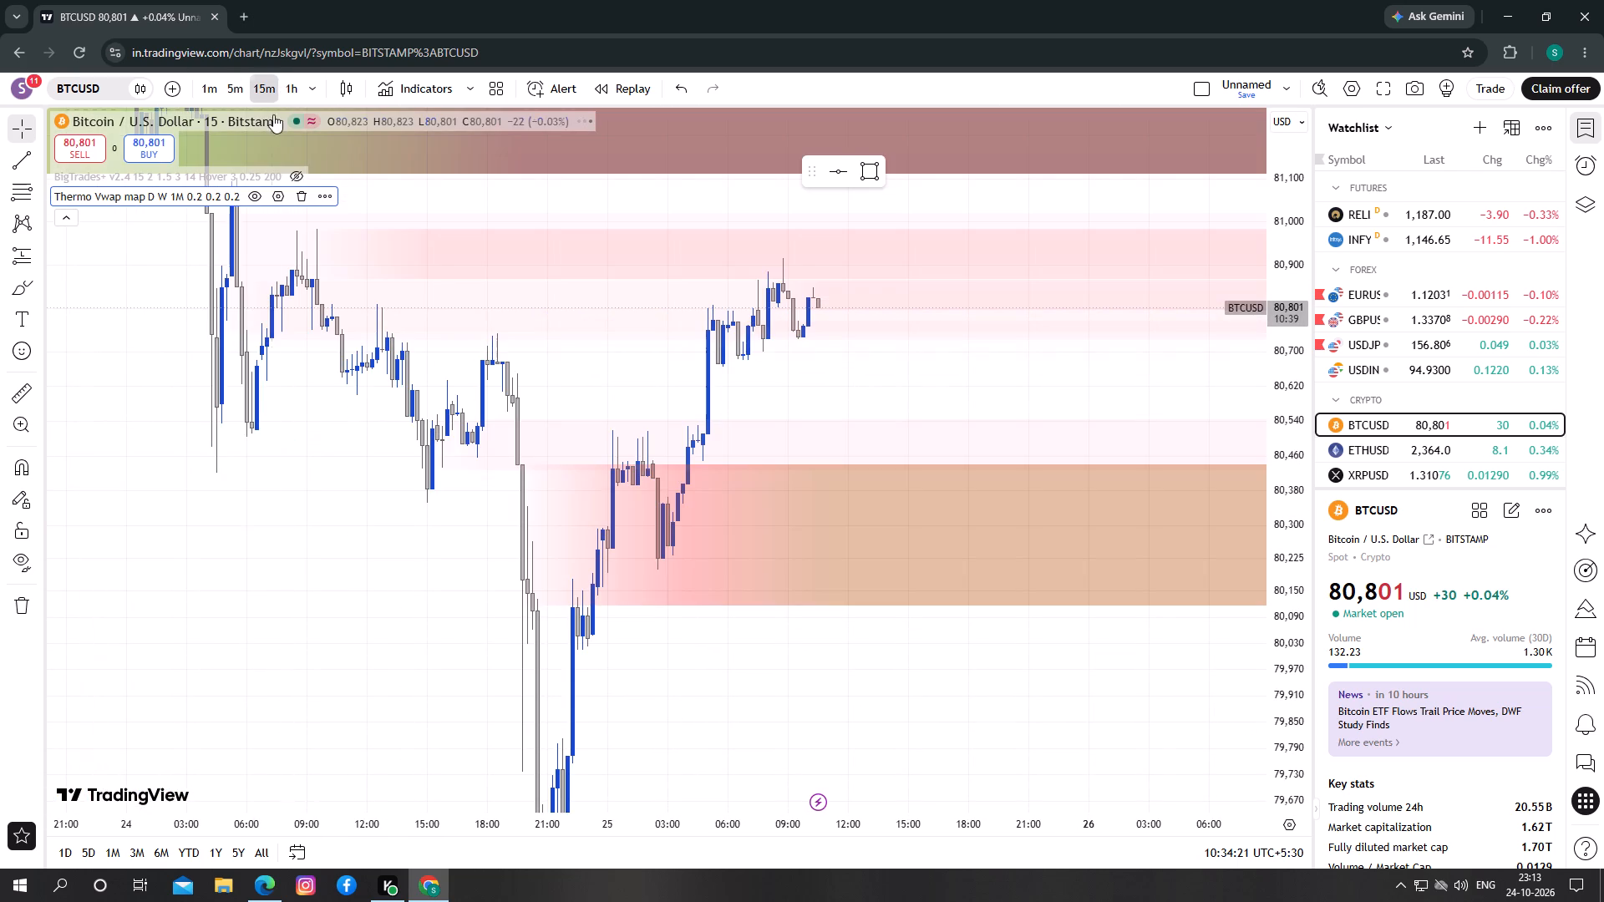
left_click(724, 777)
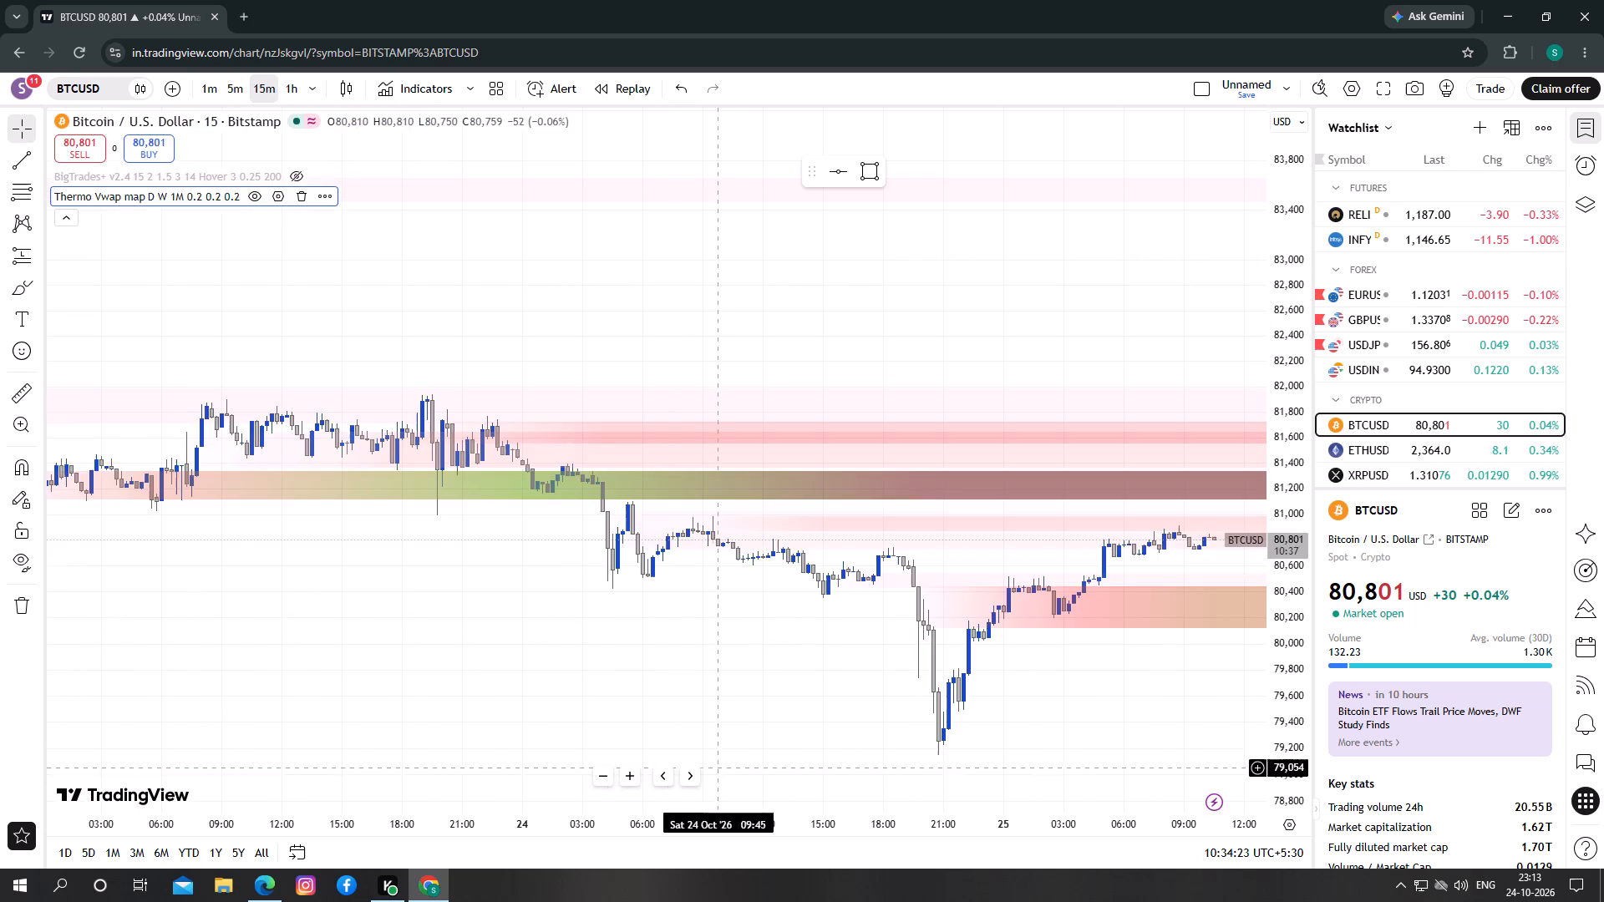
Examine the 15-minute BTCUSD price history from 22 to 25 October around the shaded zones, stretching the price scale.
left_click_drag(651, 693, 1284, 697)
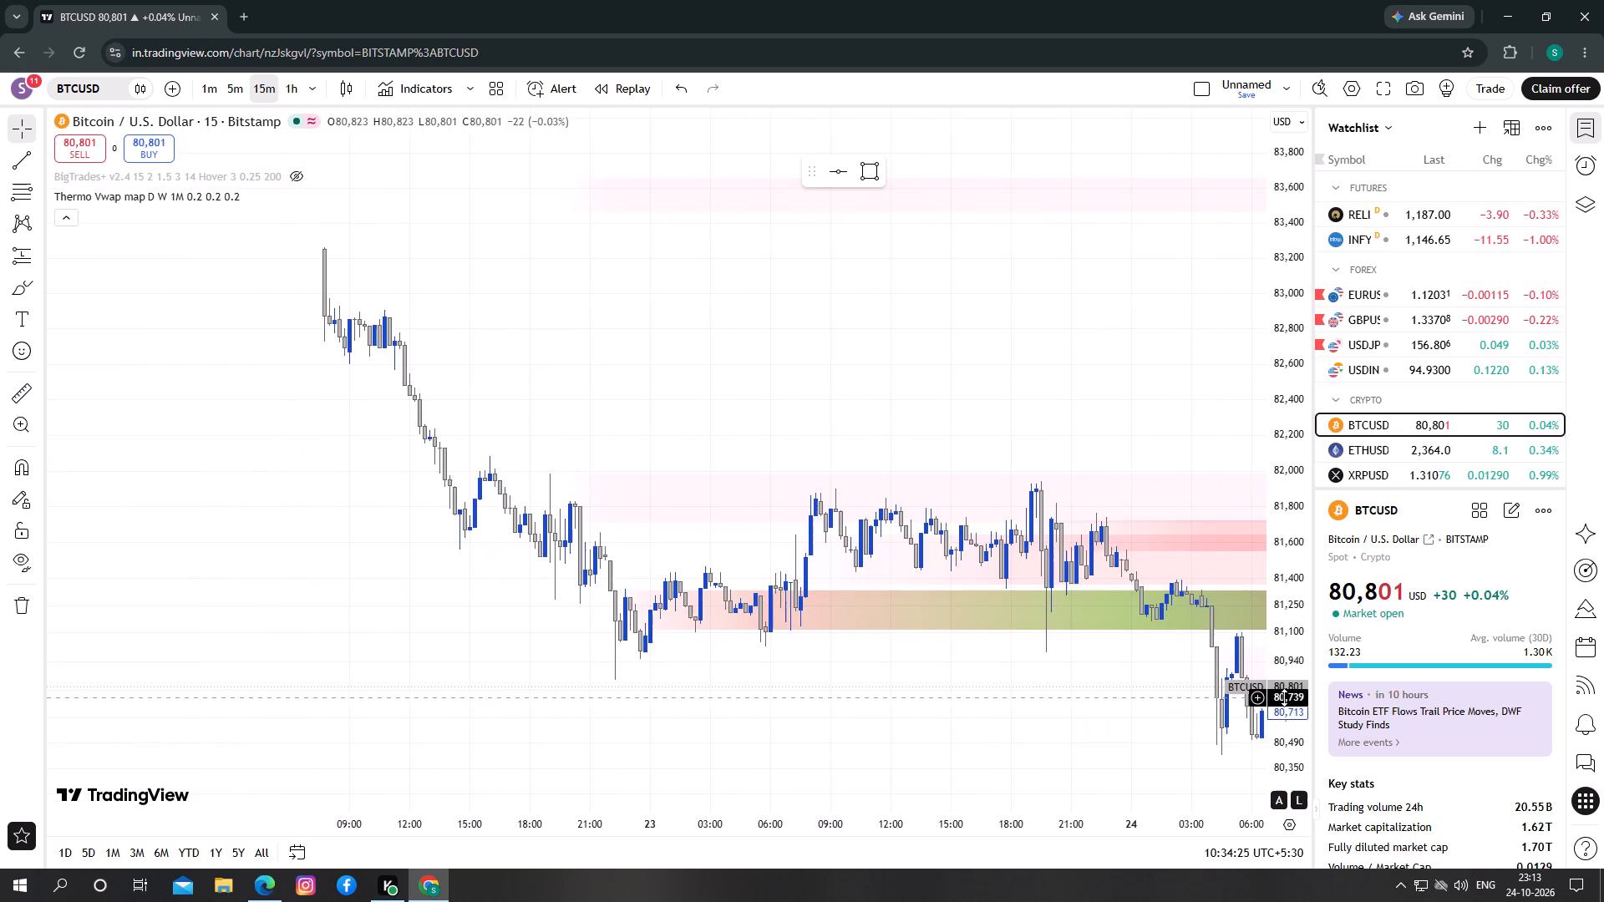
left_click_drag(1284, 697, 469, 646)
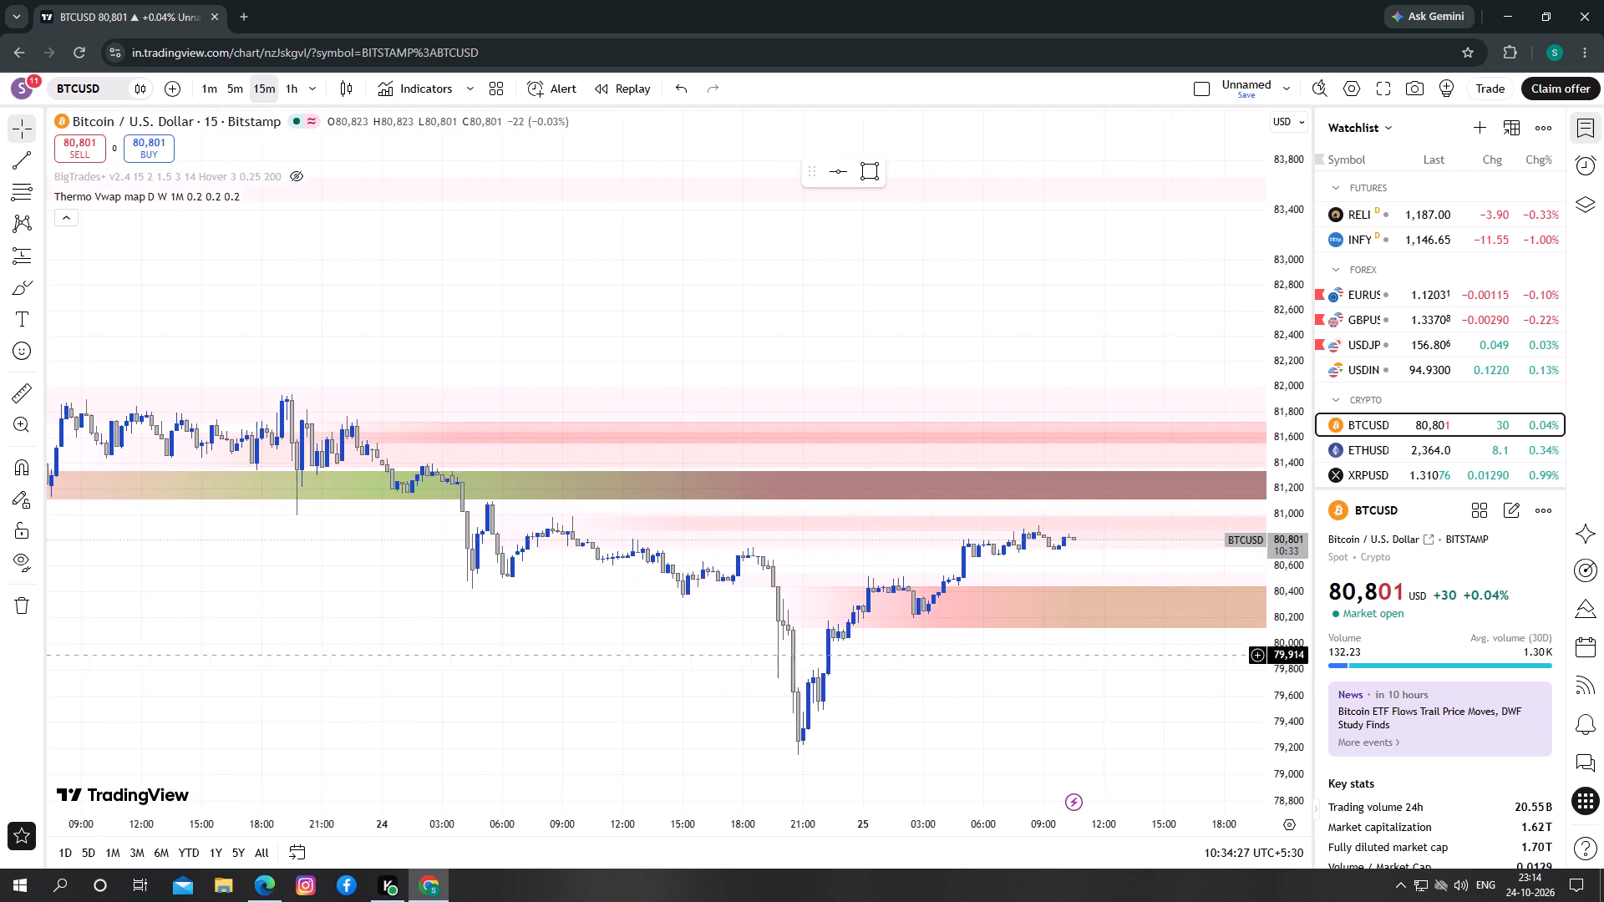
left_click_drag(469, 646, 1009, 661)
left_click_drag(576, 705, 786, 718)
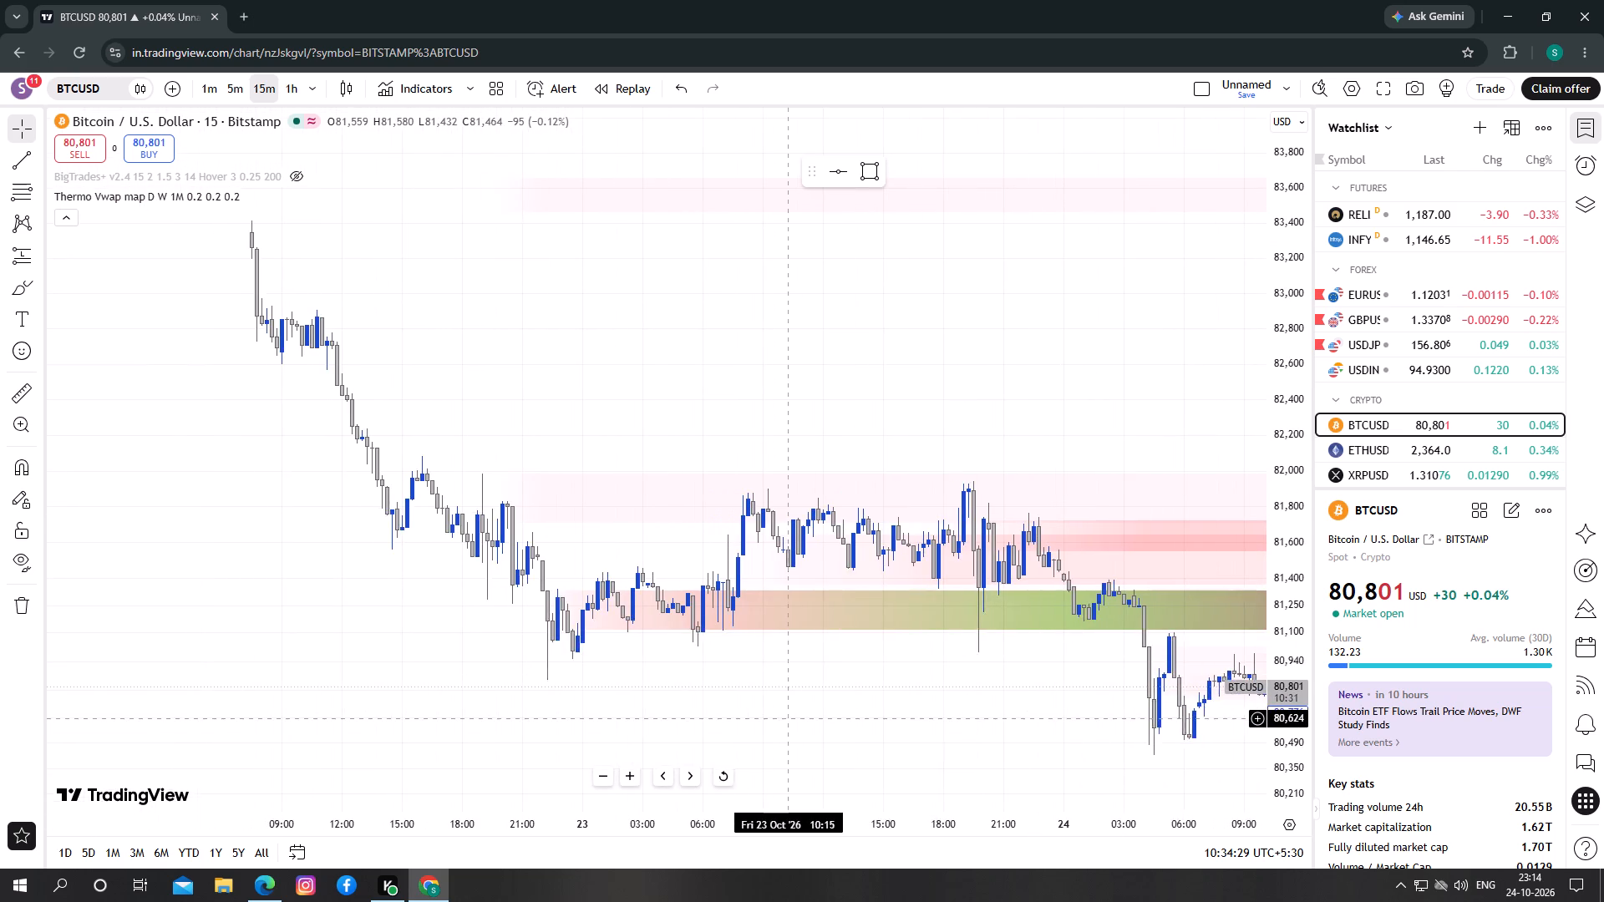
left_click_drag(786, 718, 0, 683)
left_click_drag(536, 664, 275, 627)
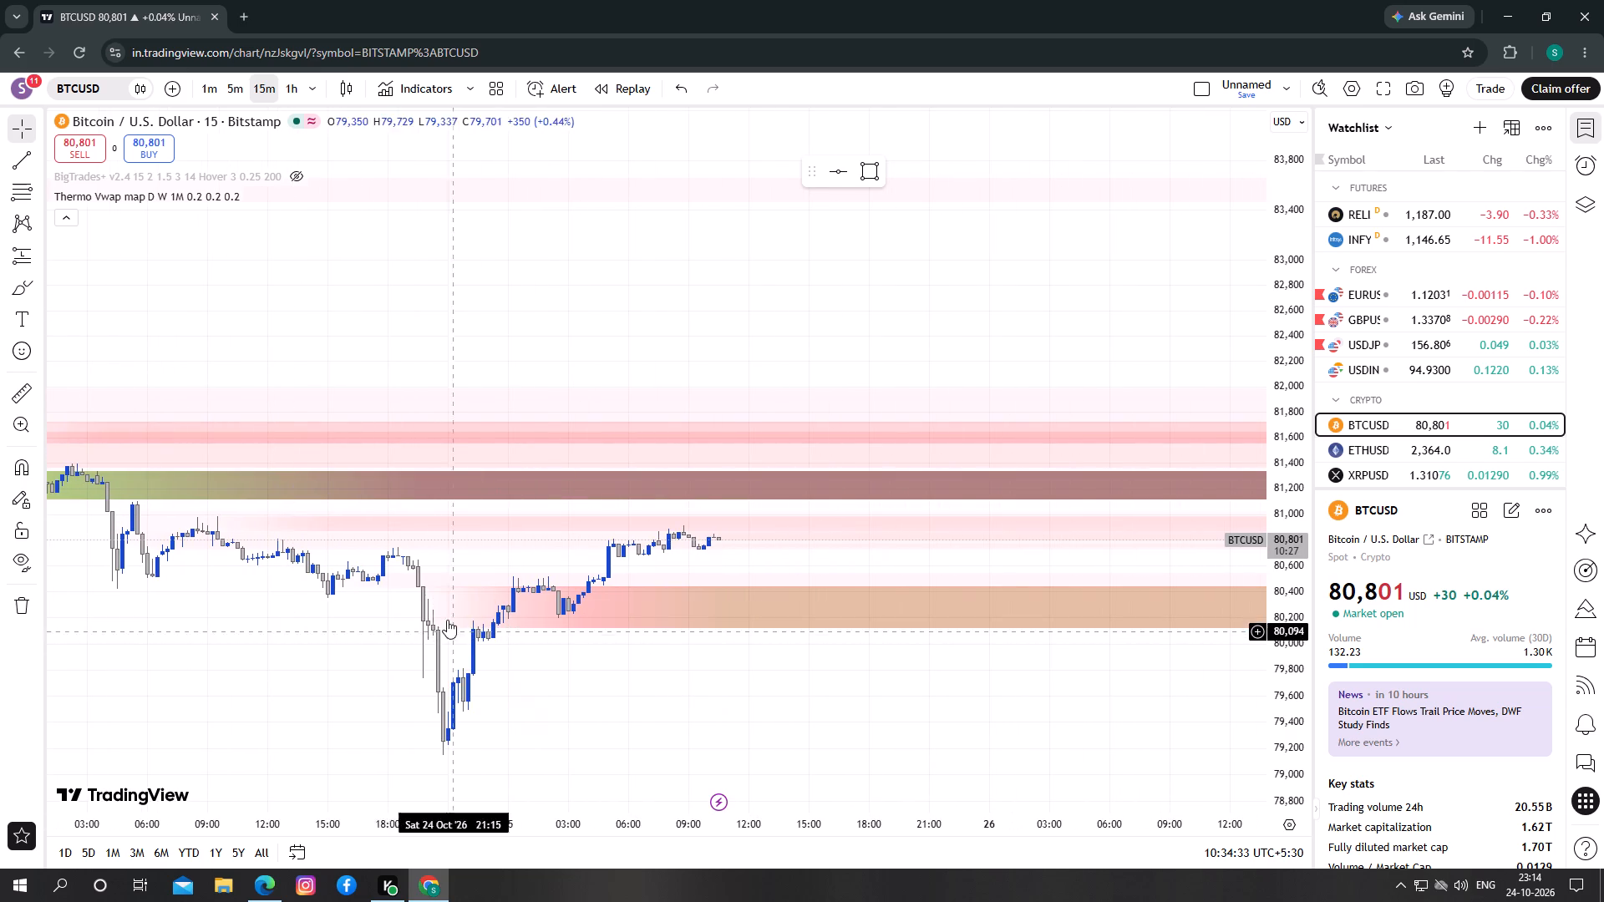
left_click_drag(865, 738, 632, 732)
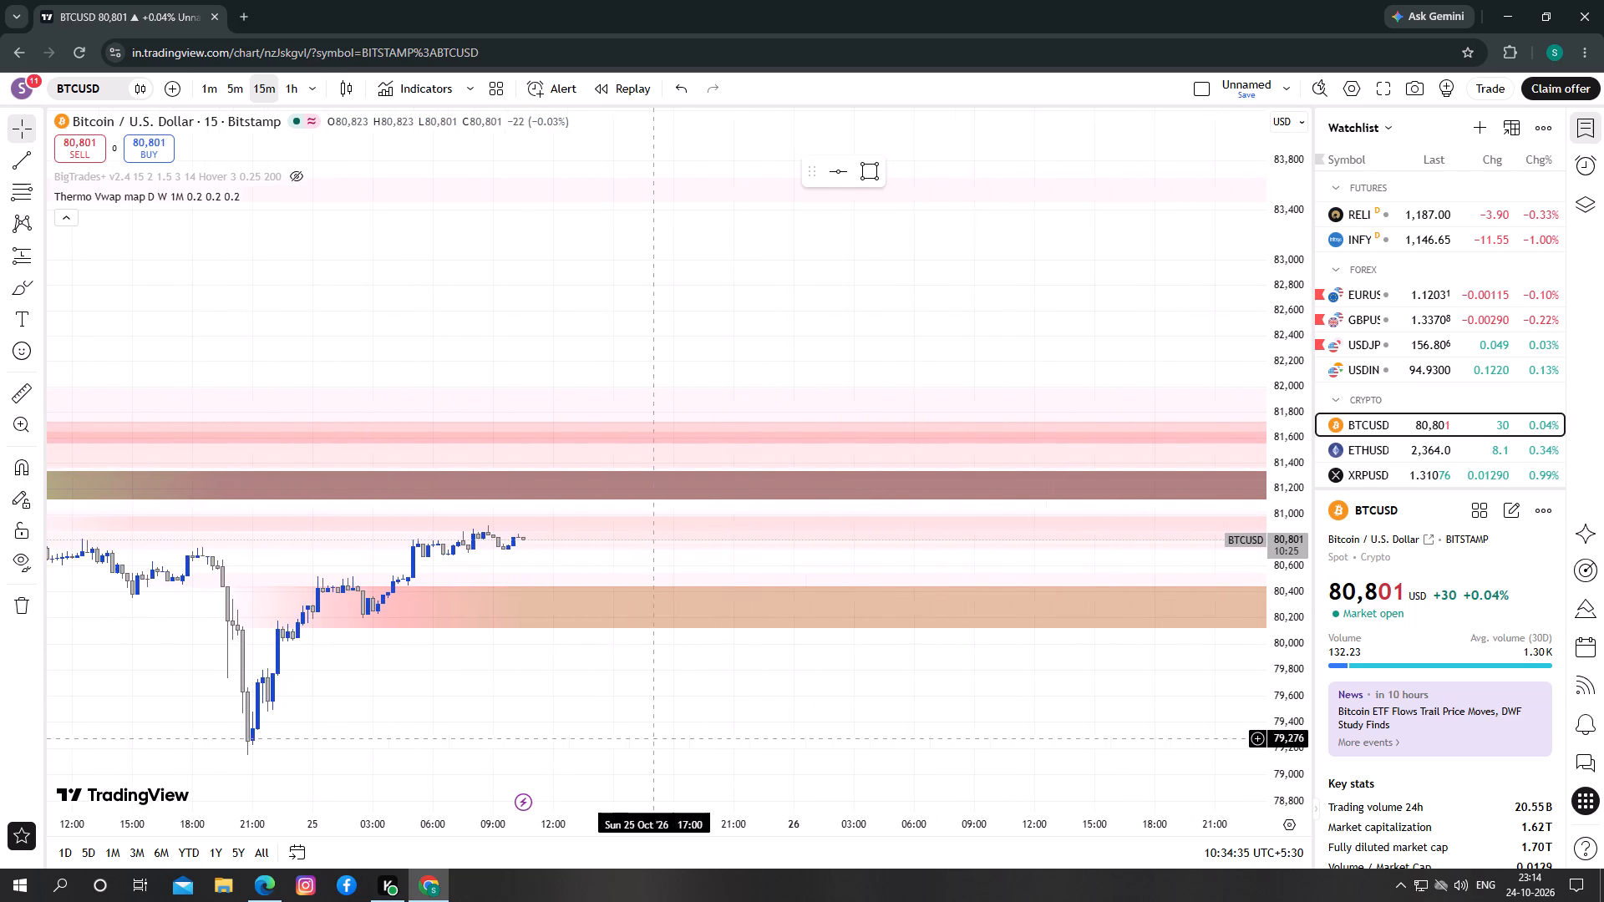
left_click_drag(632, 732, 643, 736)
left_click(459, 628)
left_click_drag(522, 674, 581, 699)
left_click_drag(490, 688, 576, 701)
left_click_drag(1286, 688, 1251, 537)
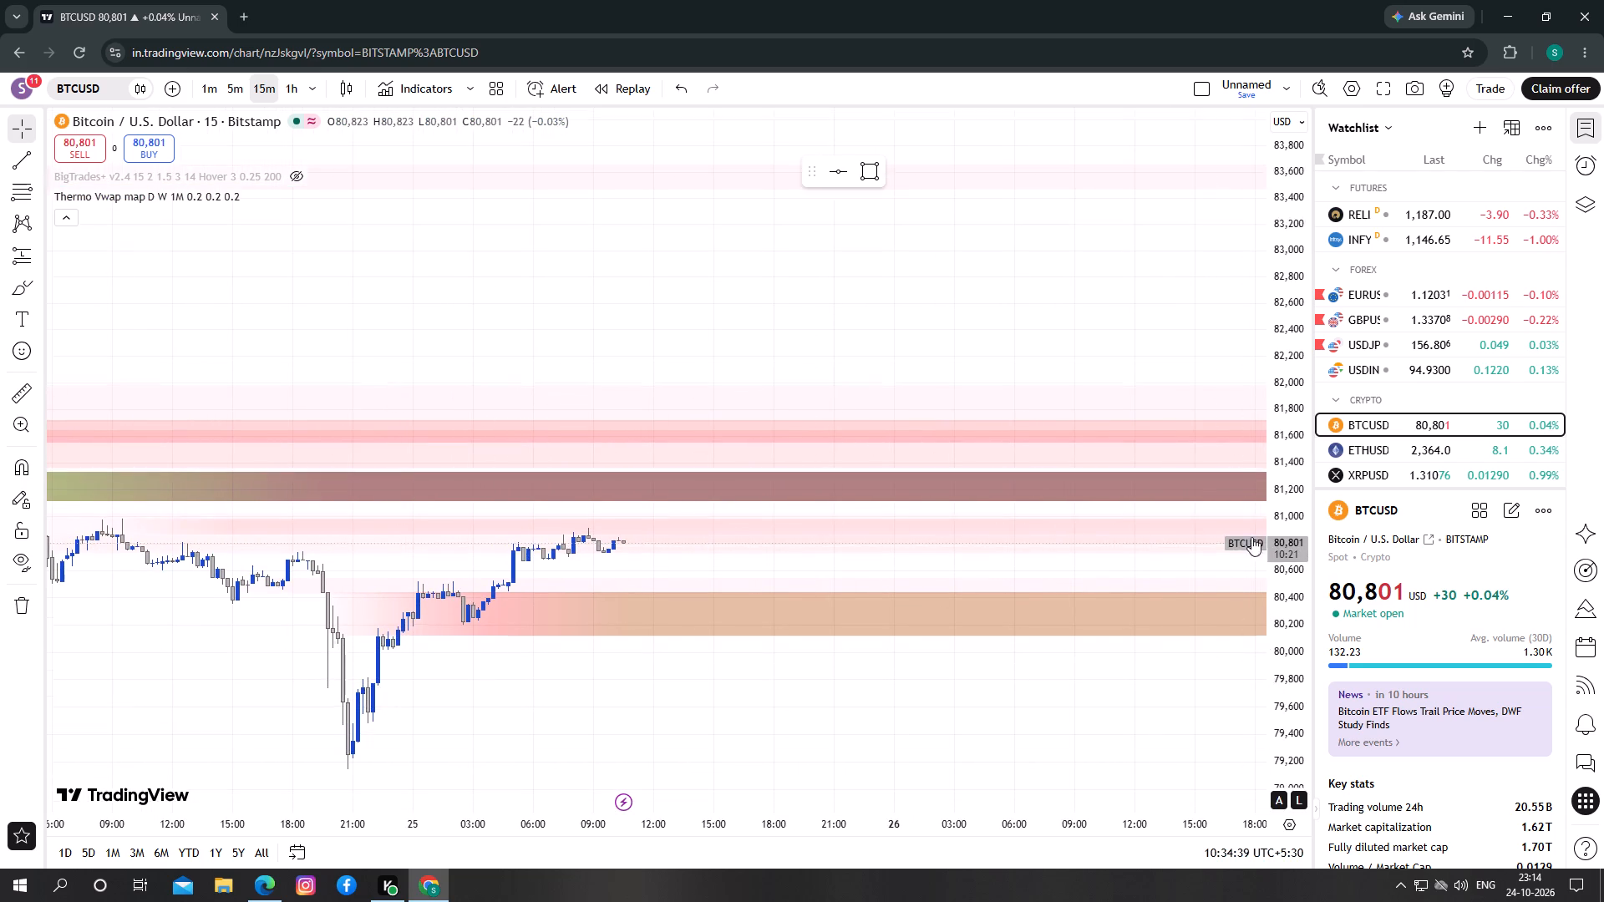
left_click_drag(1251, 537, 1228, 444)
left_click_drag(787, 666, 917, 392)
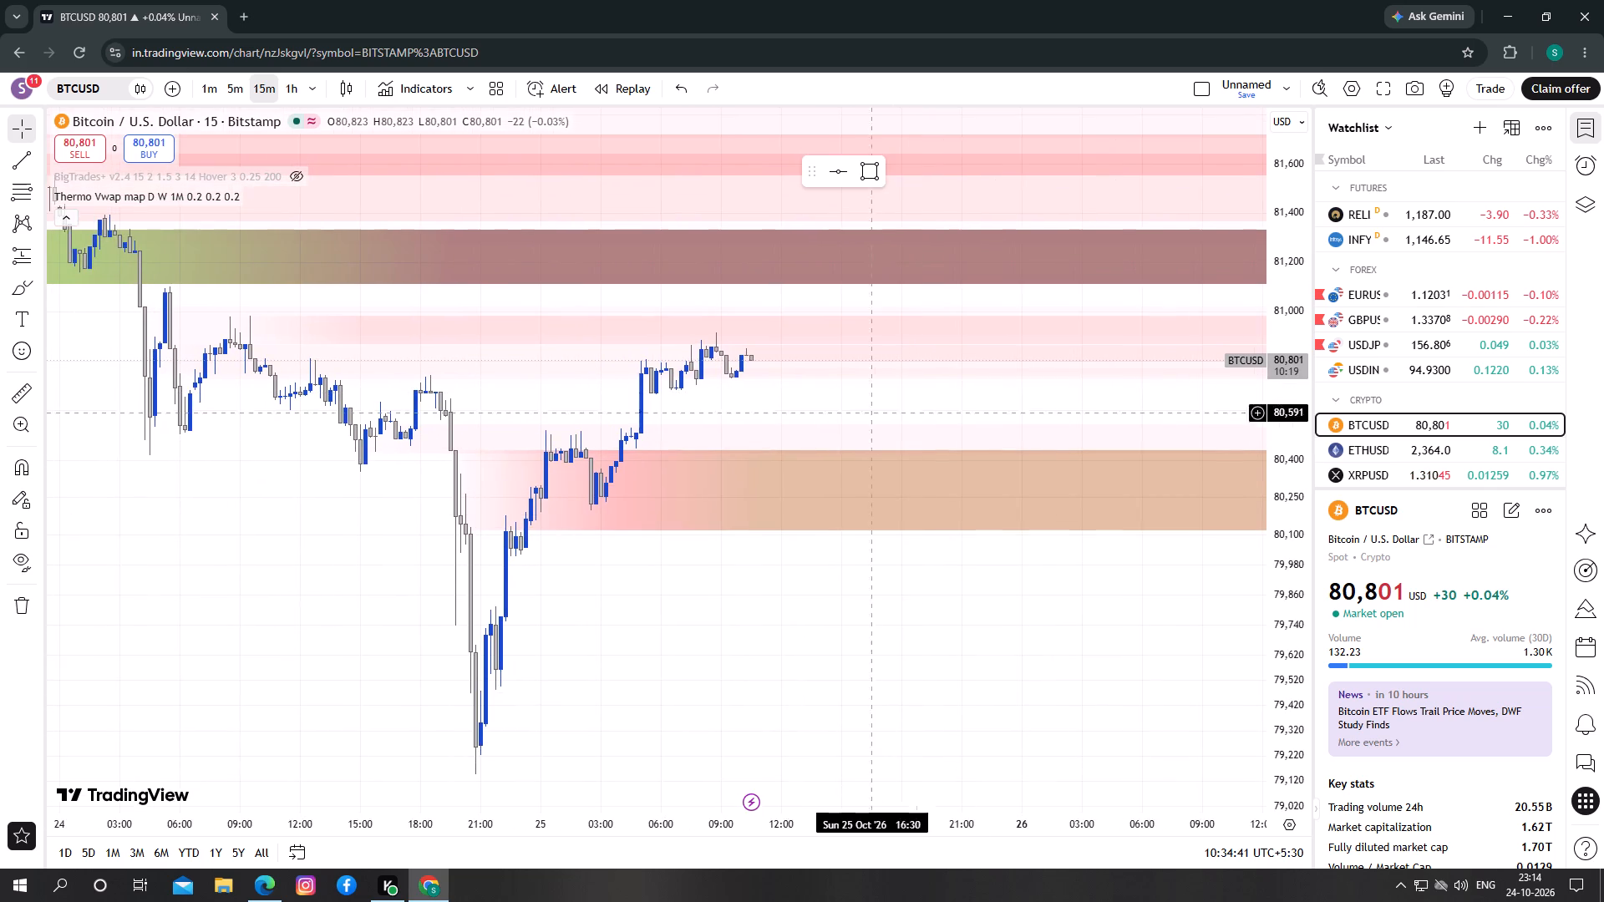
left_click_drag(832, 427, 927, 433)
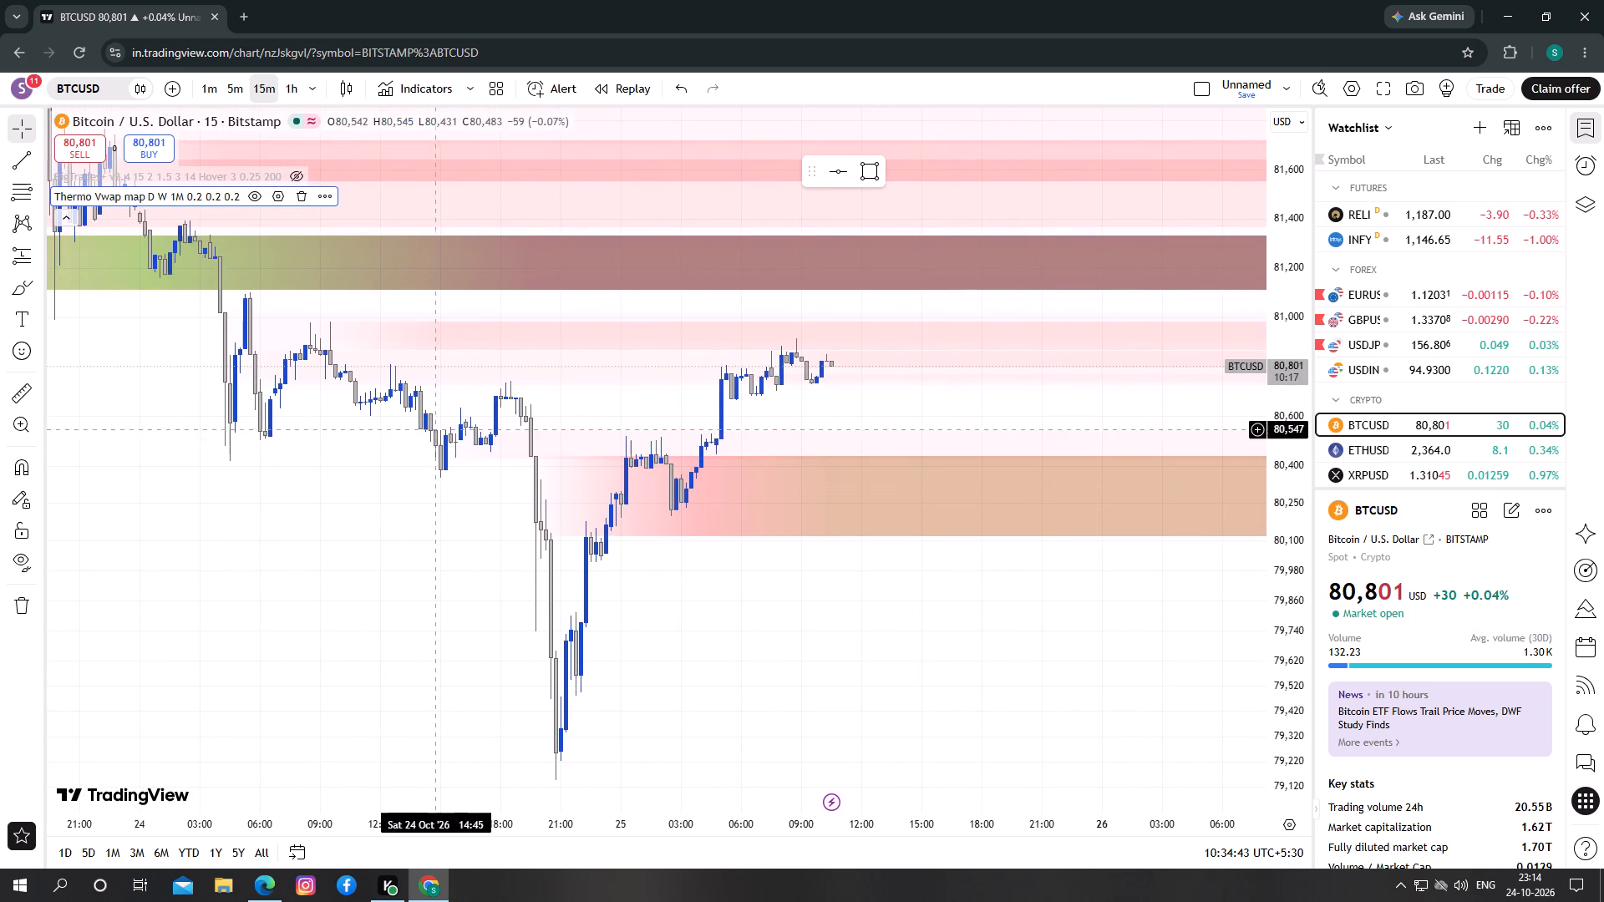
left_click(434, 395)
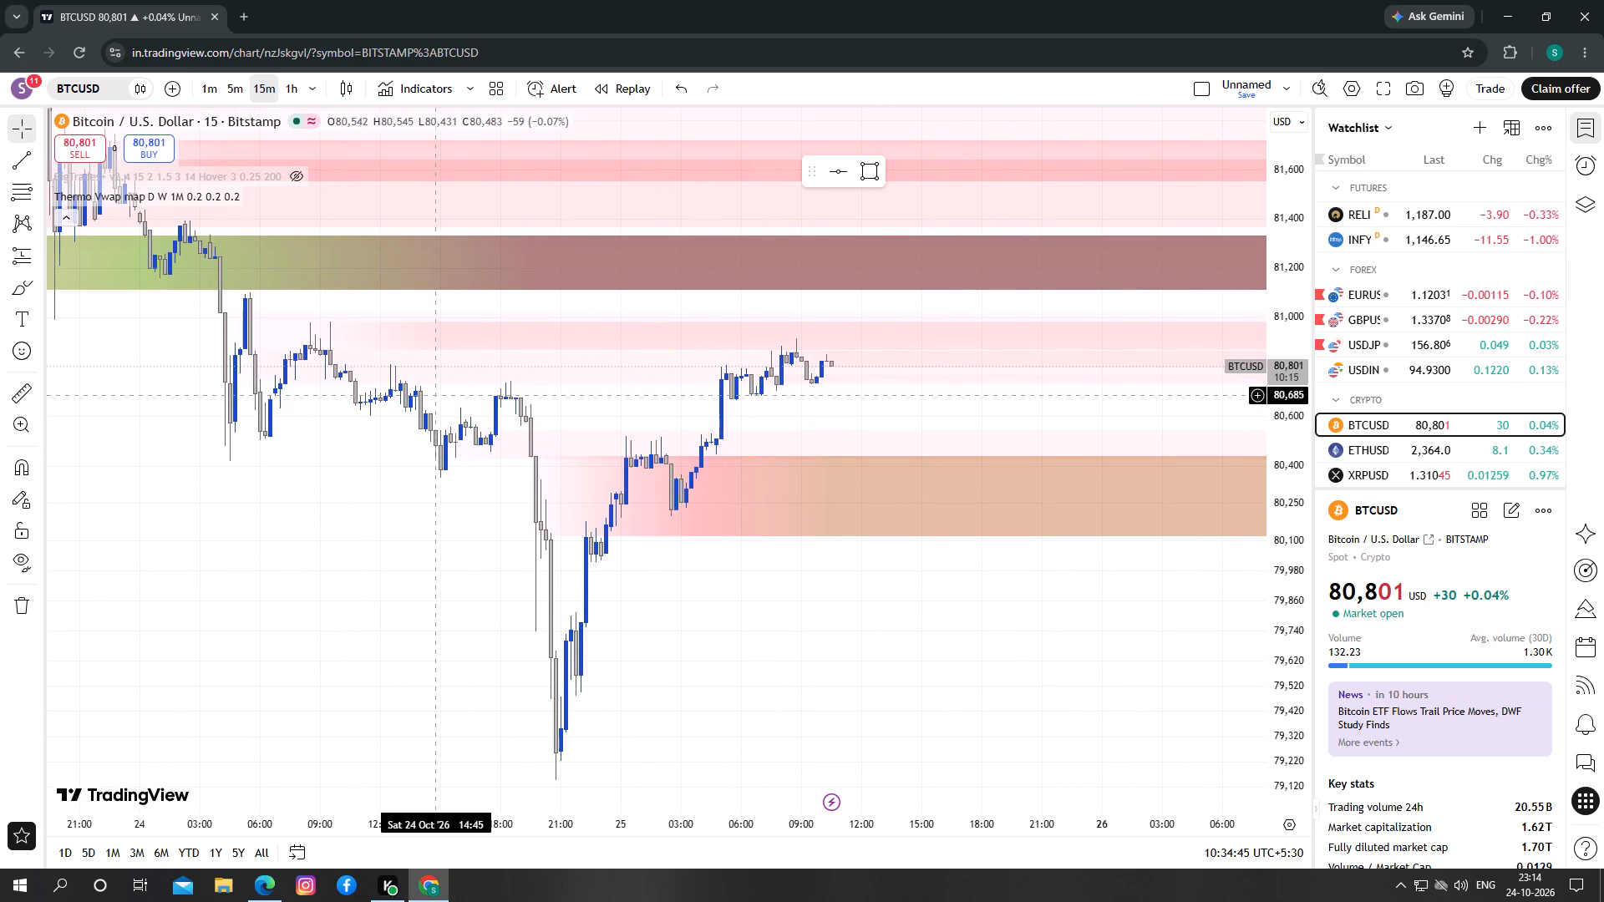
Draw a nearly horizontal trend line at about 80,690 to 80,700 from 24 Oct 14:00 to 26 Oct 00:30.
left_click(24, 165)
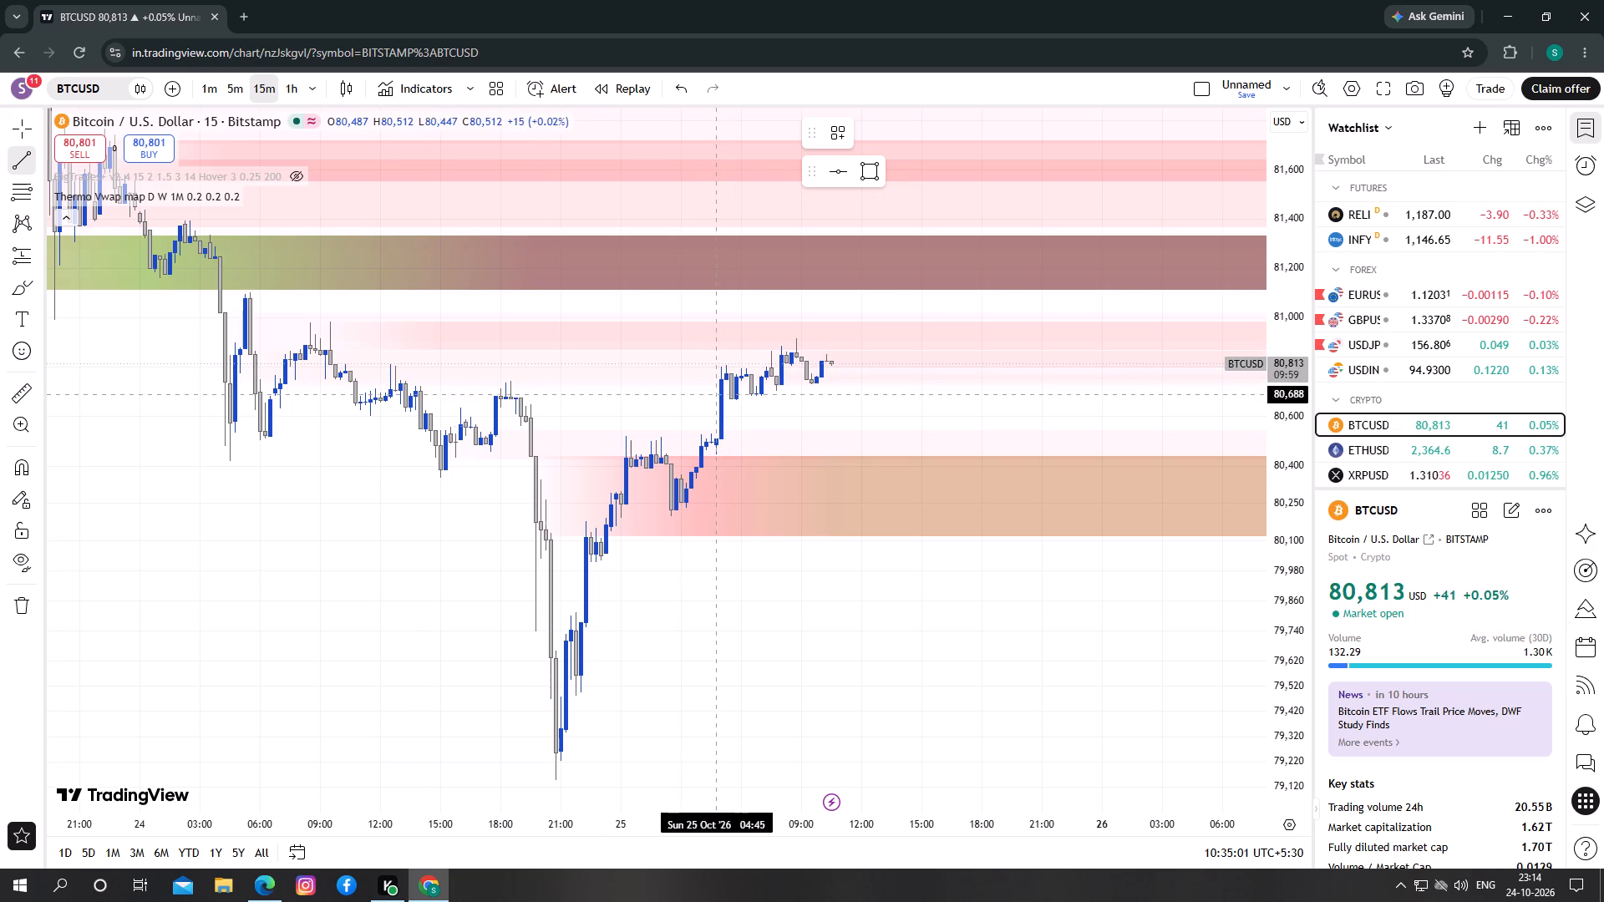
left_click(418, 393)
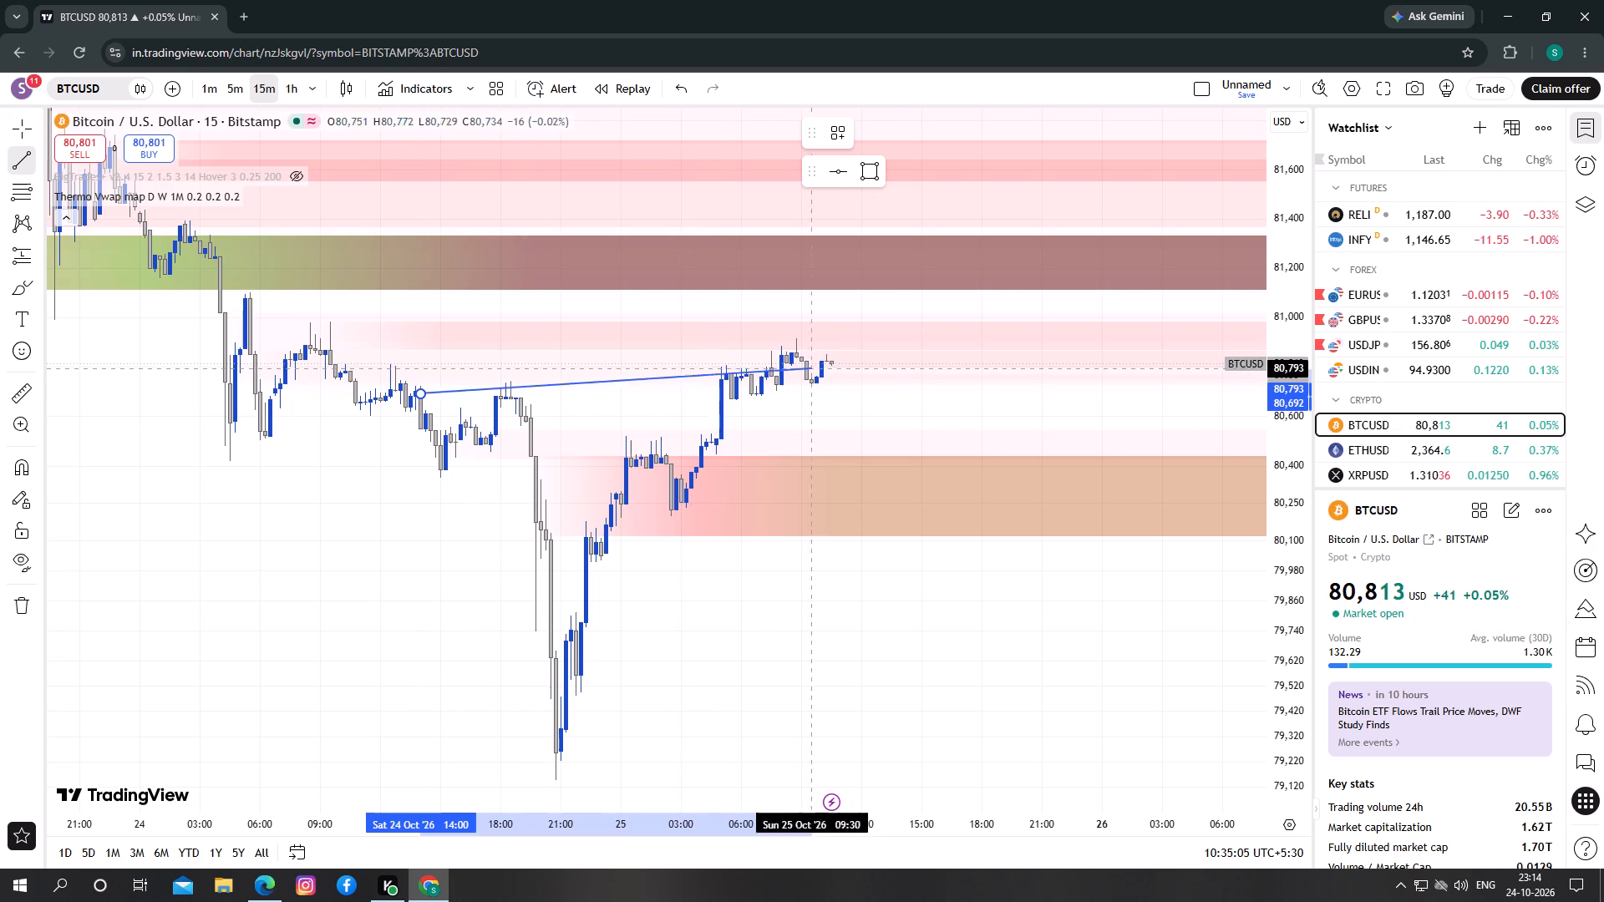
left_click(1114, 392)
left_click(891, 362)
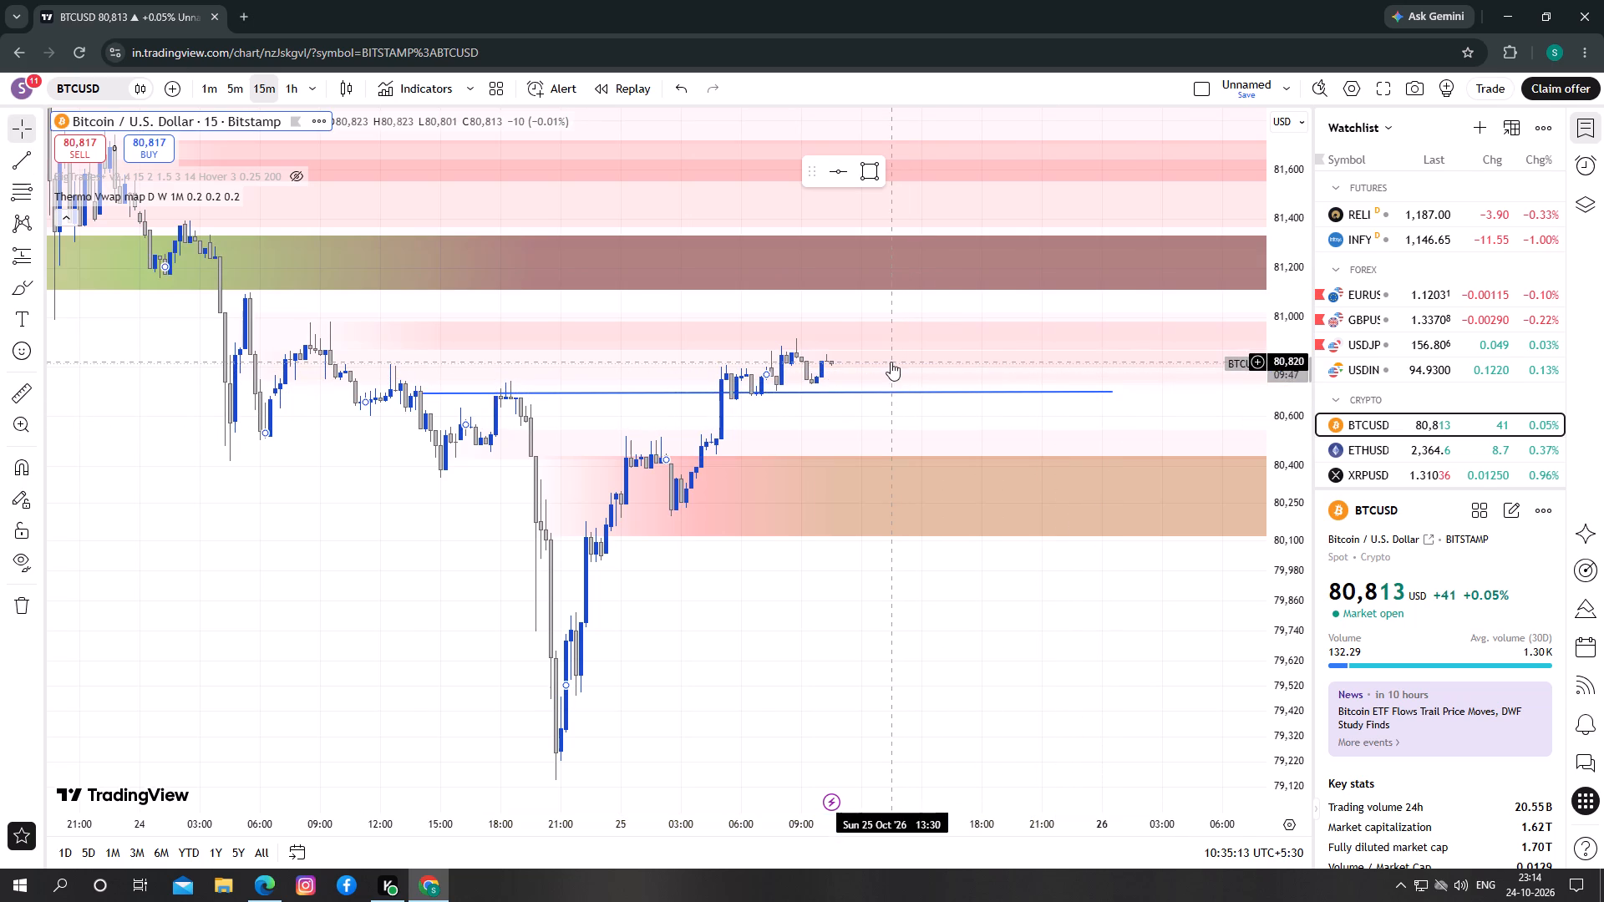
Switch the BTCUSD chart back to the 5-minute interval.
left_click_drag(884, 418, 883, 450)
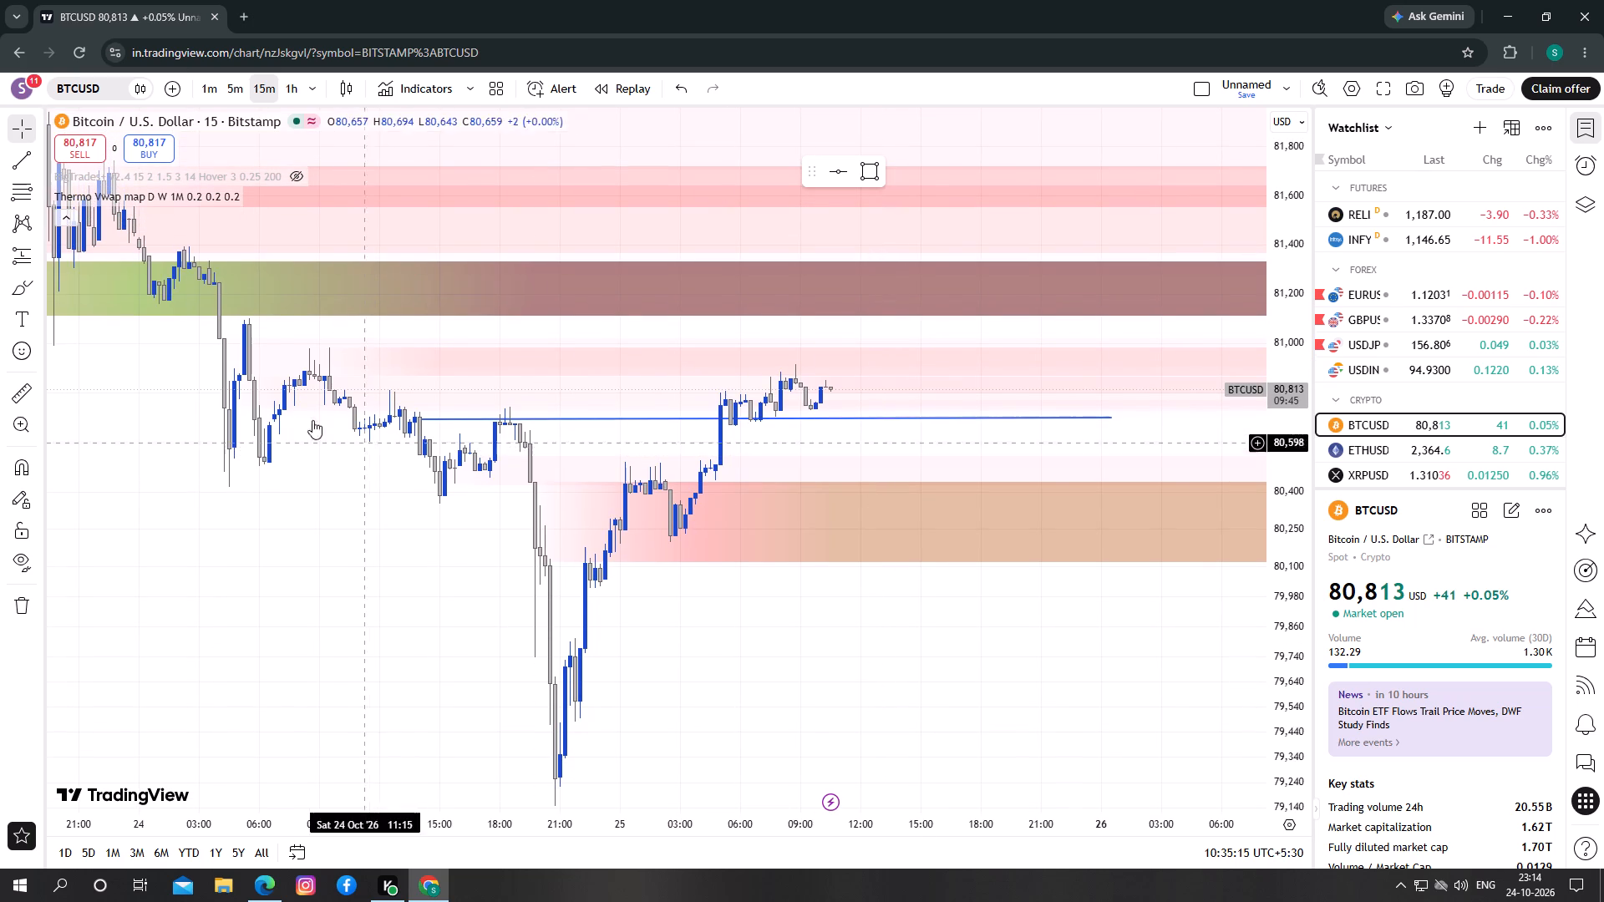
left_click(241, 86)
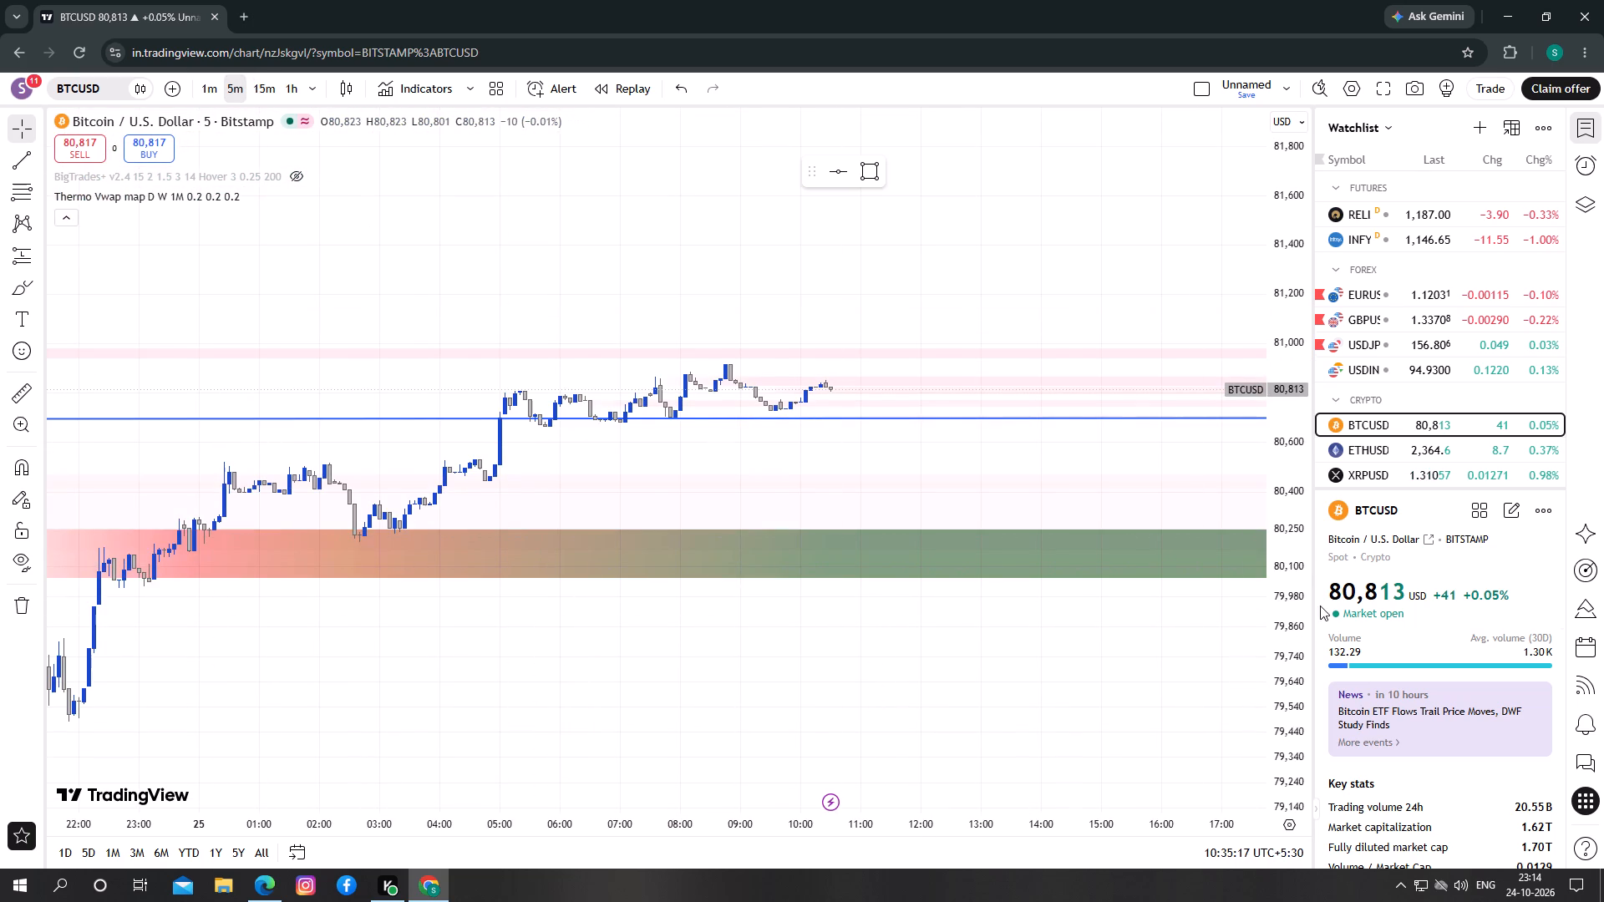
Examine the 5-minute price action around the drawn trend line, stretching the price scale.
left_click_drag(1297, 631, 1225, 445)
left_click_drag(790, 508, 830, 588)
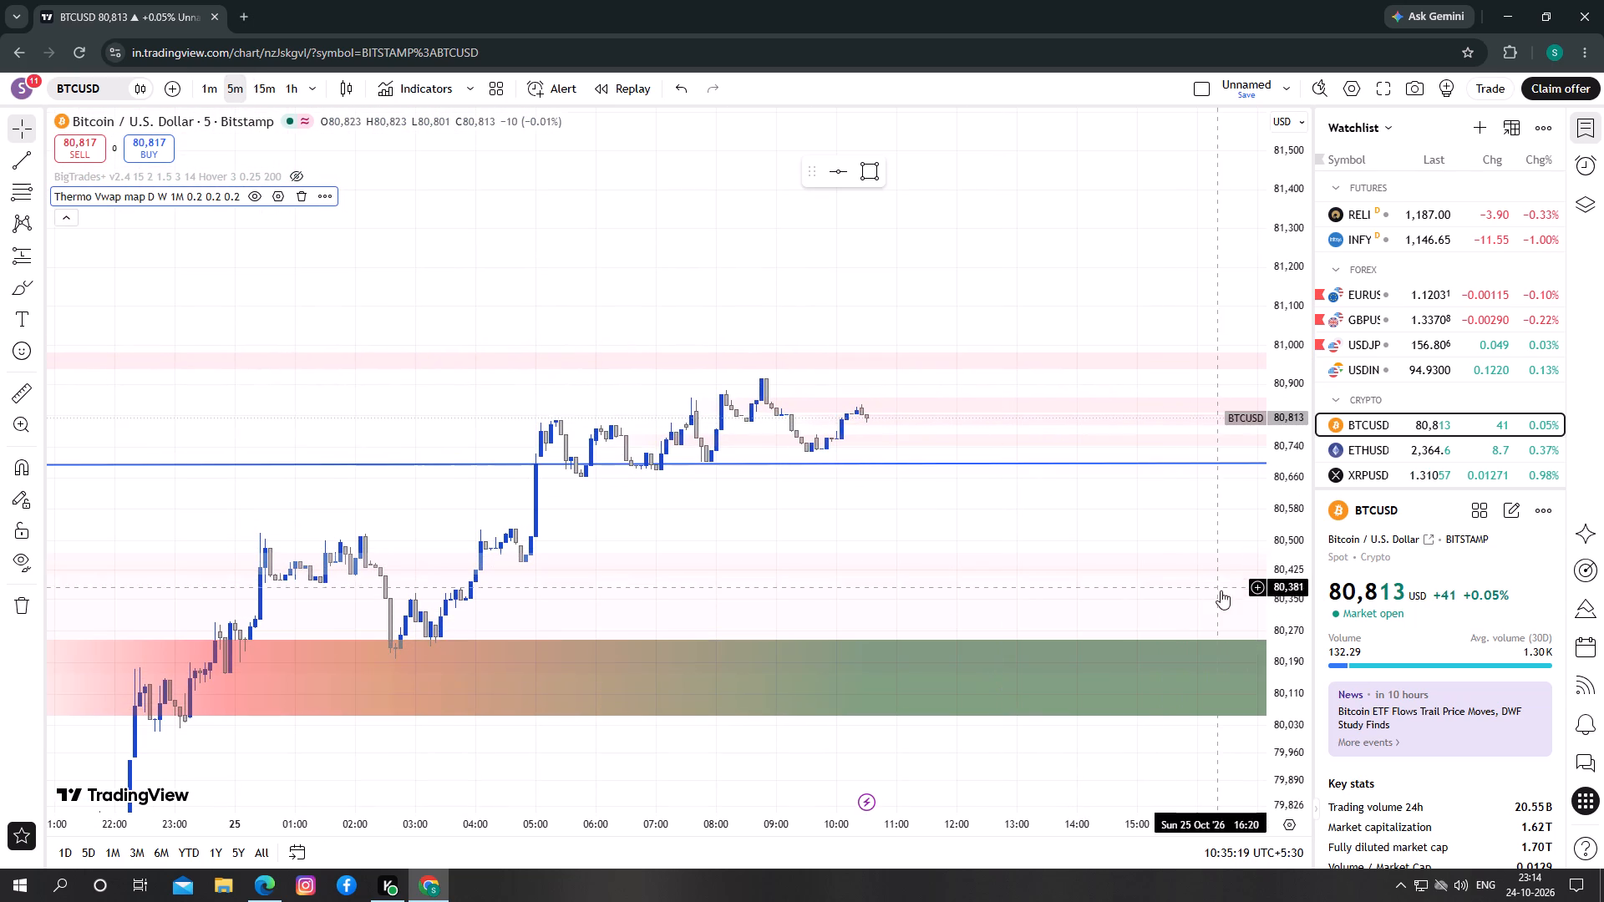
left_click_drag(1266, 608, 1247, 502)
left_click_drag(920, 561, 933, 580)
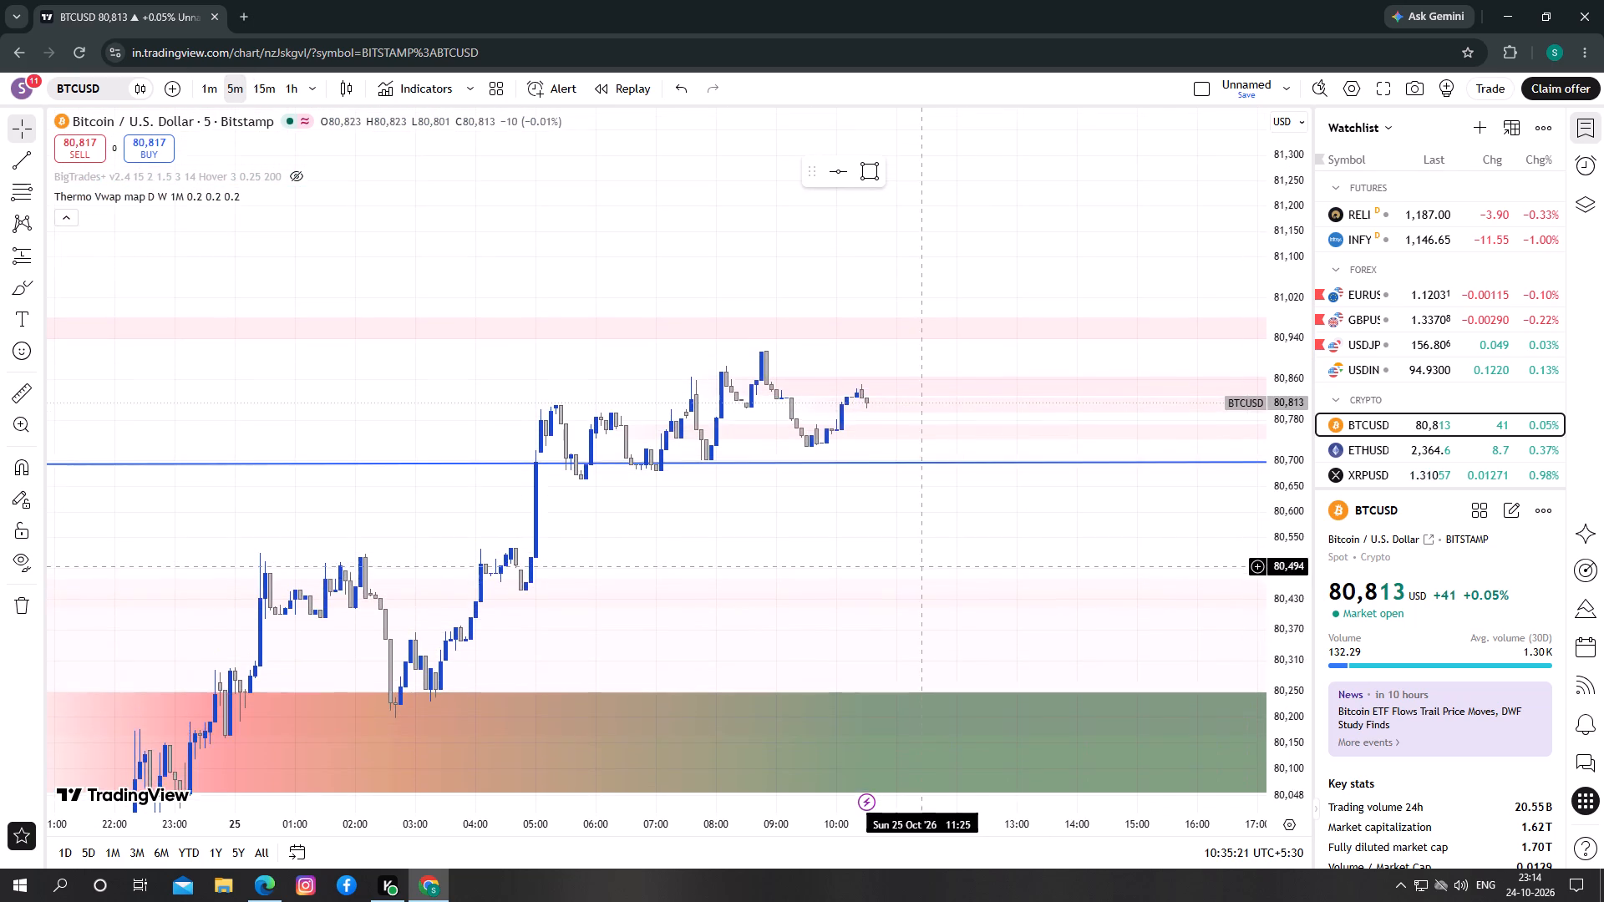
left_click_drag(933, 580, 884, 591)
left_click(789, 571)
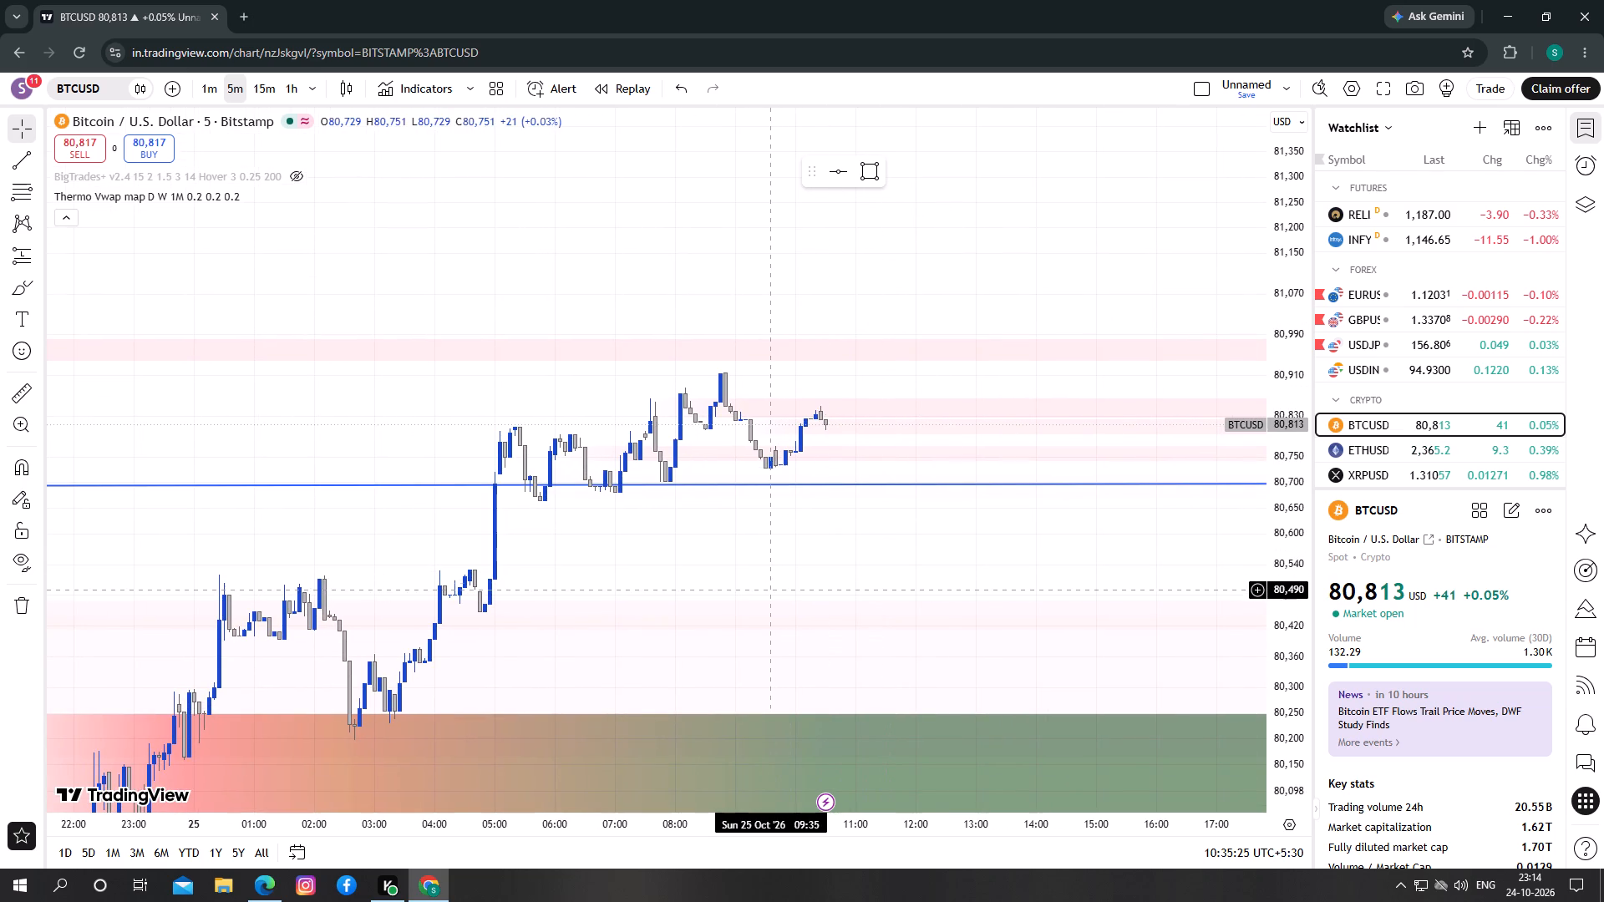
left_click_drag(771, 590, 766, 580)
left_click_drag(766, 580, 790, 574)
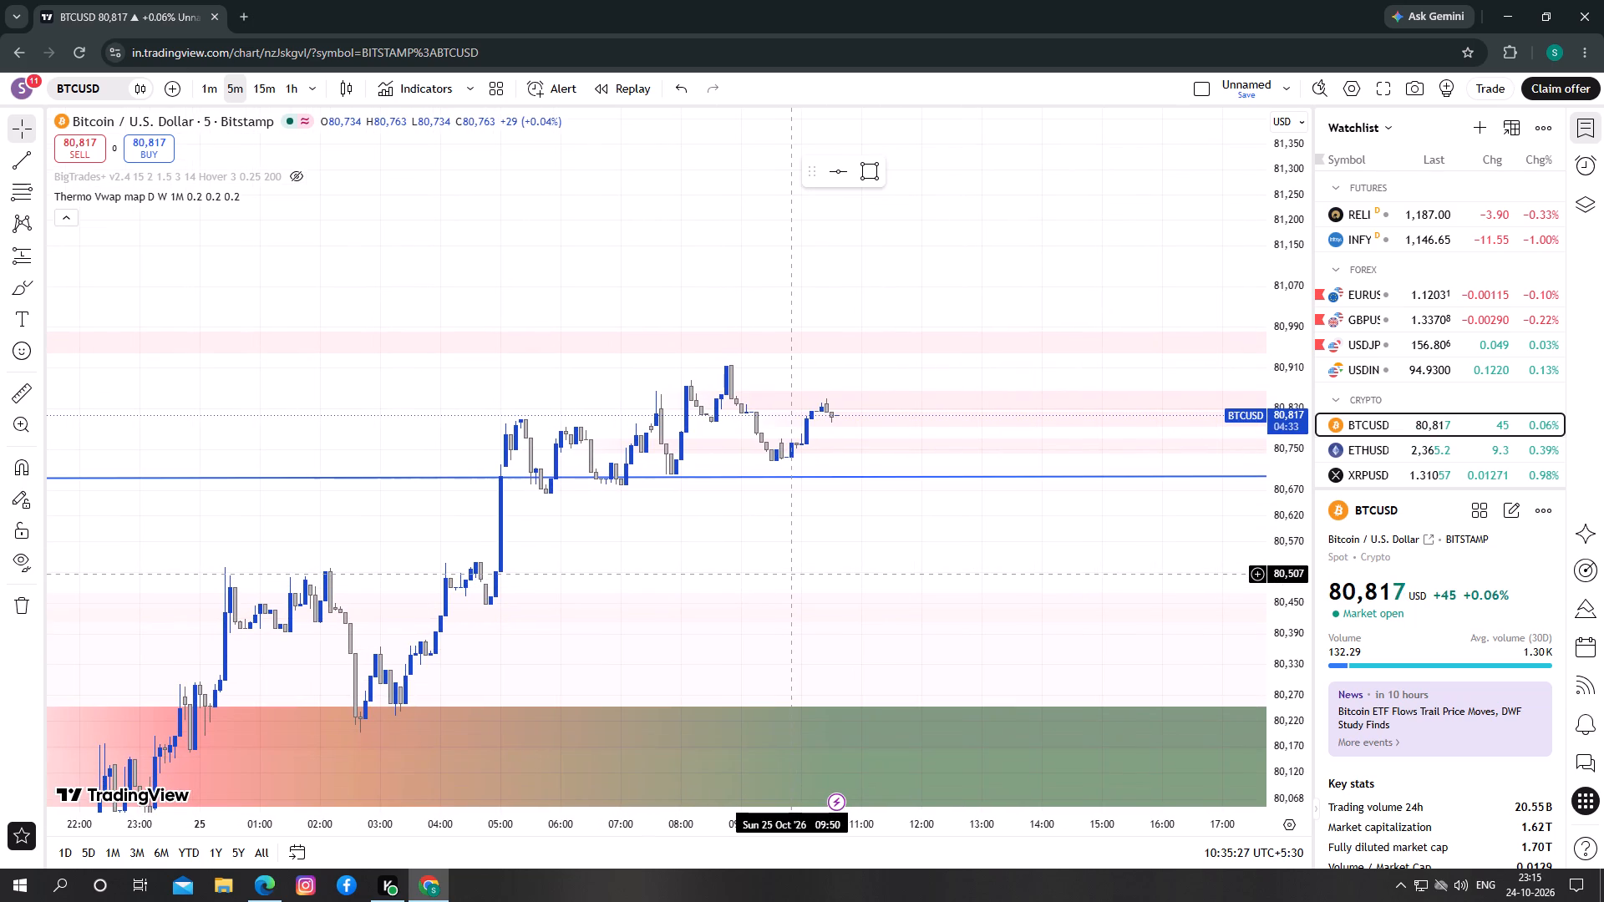
left_click_drag(774, 566, 747, 560)
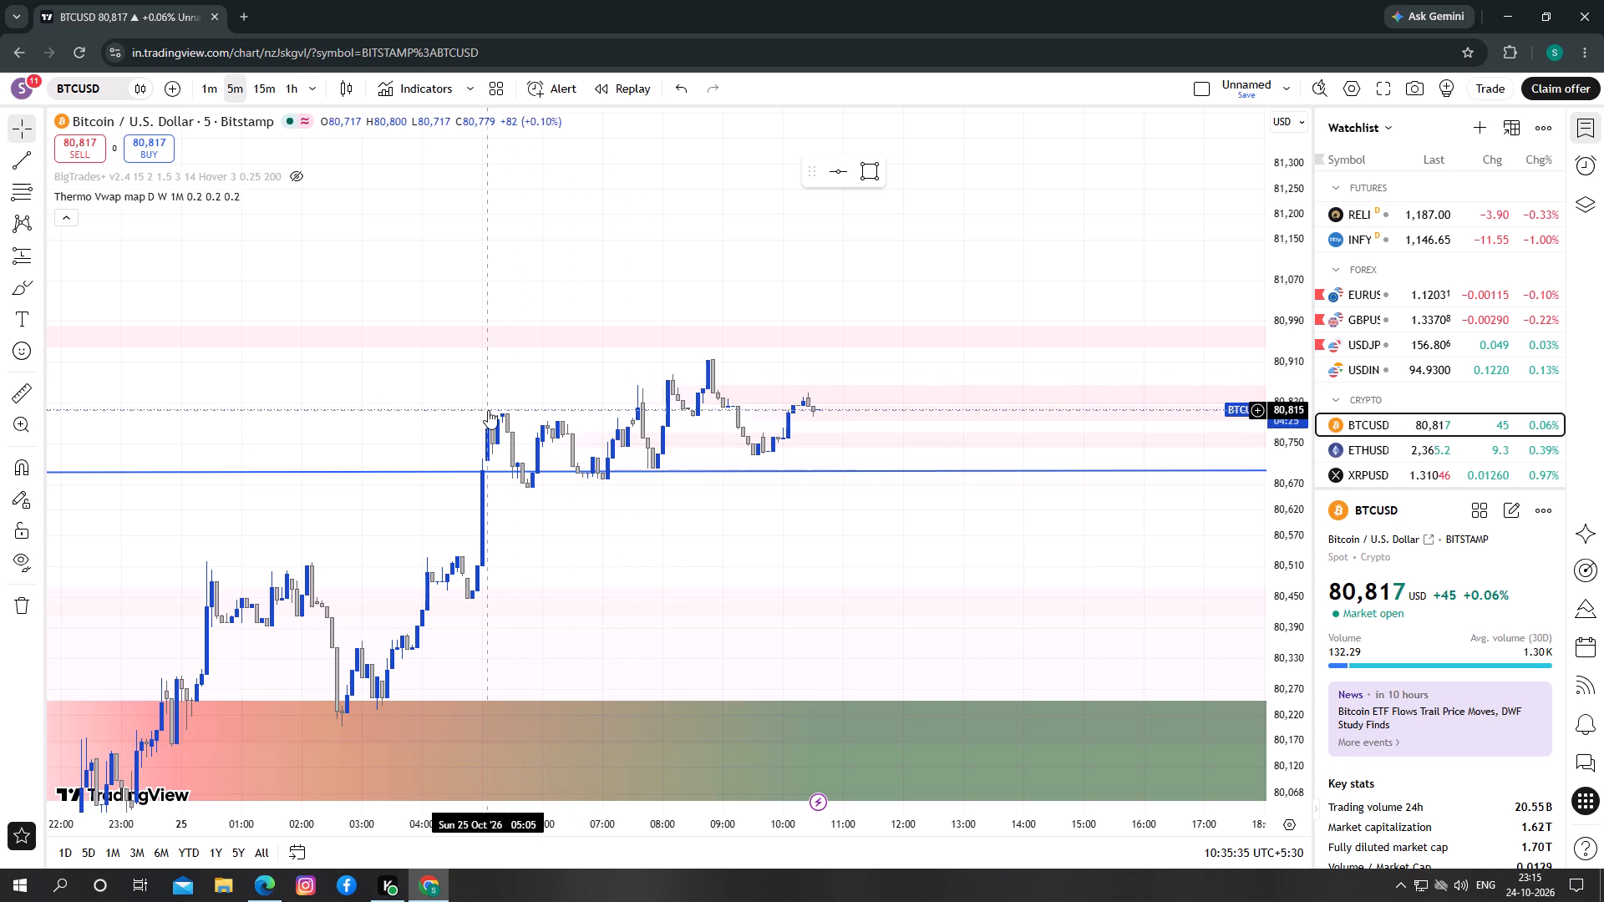
Draw a thin rectangle from about 80,810 to 80,830, spanning 25 Oct 04:55 to 14:15, across the recent highs.
left_click(38, 278)
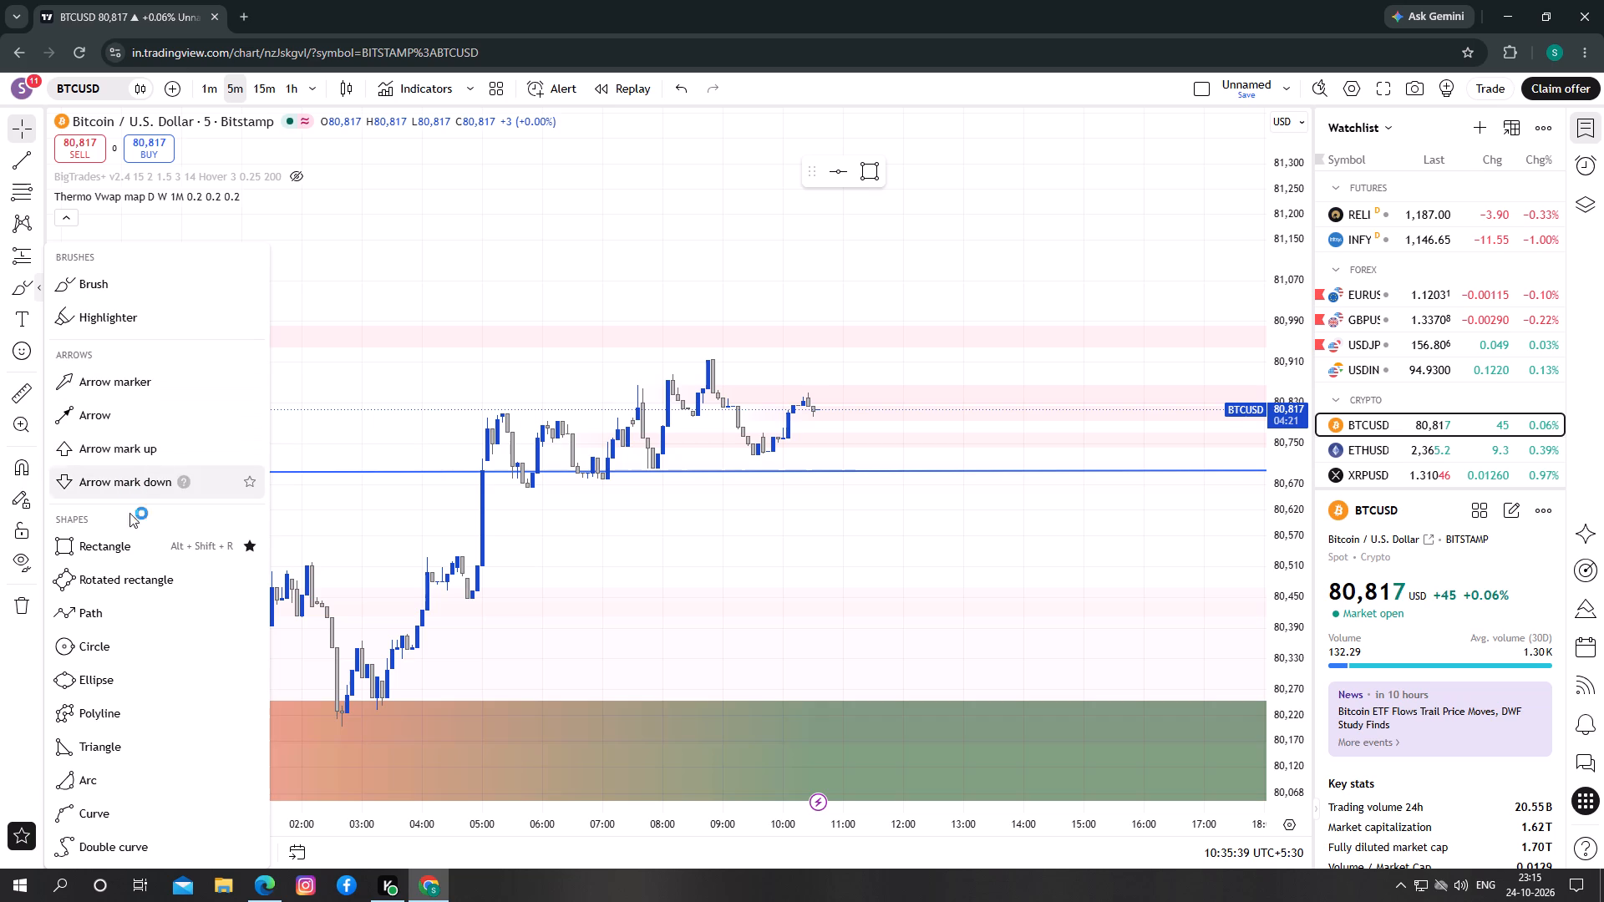
left_click(140, 552)
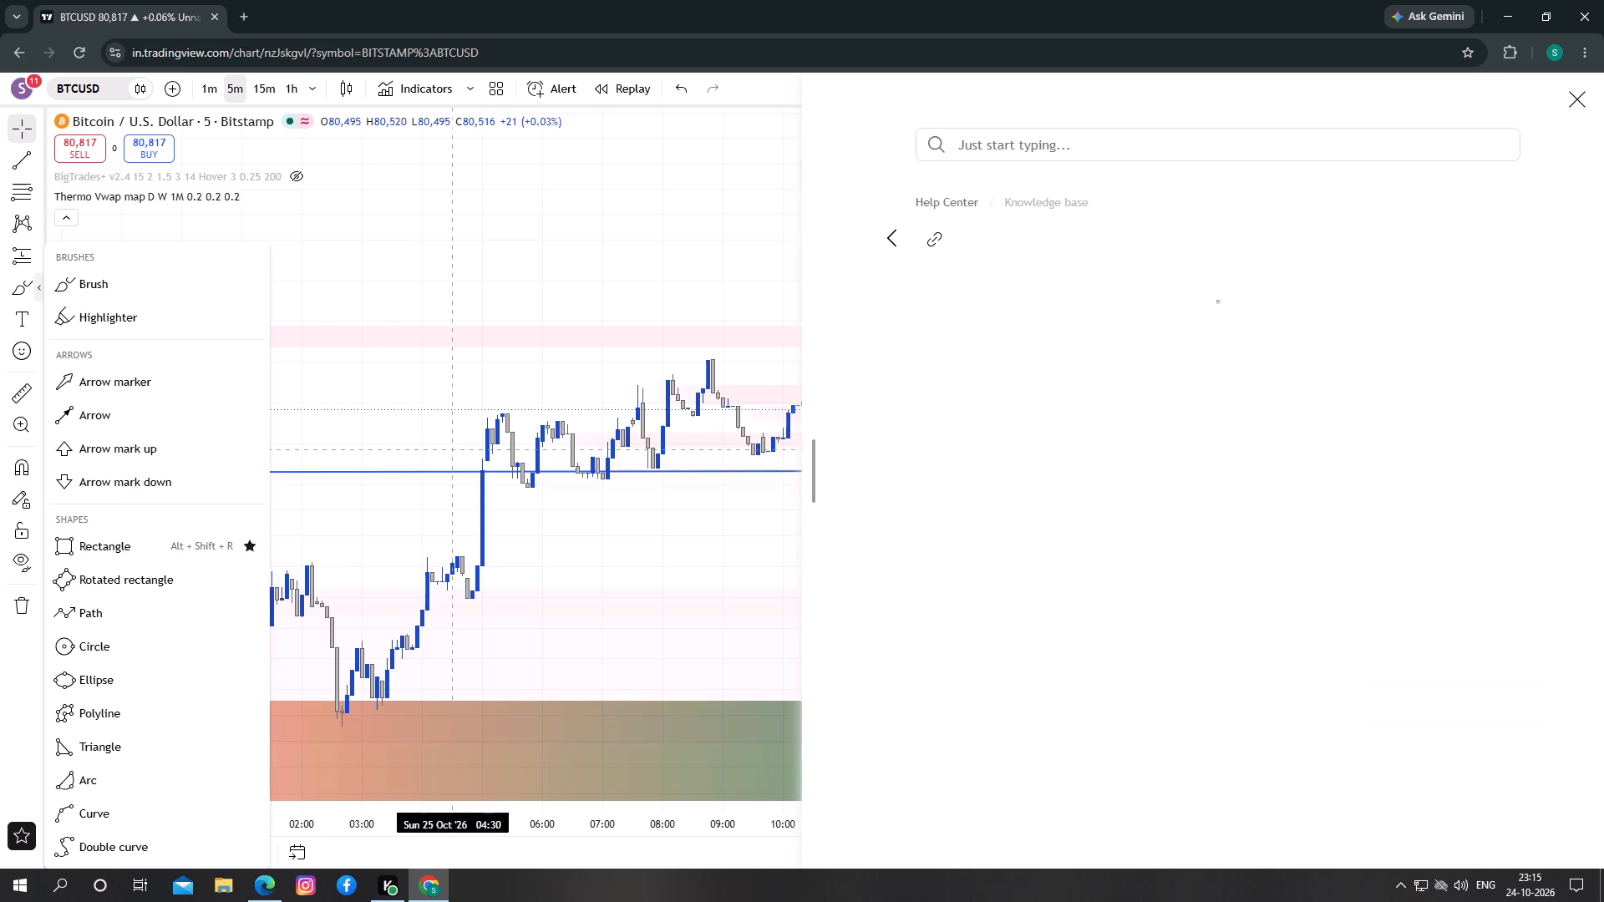
left_click(68, 548)
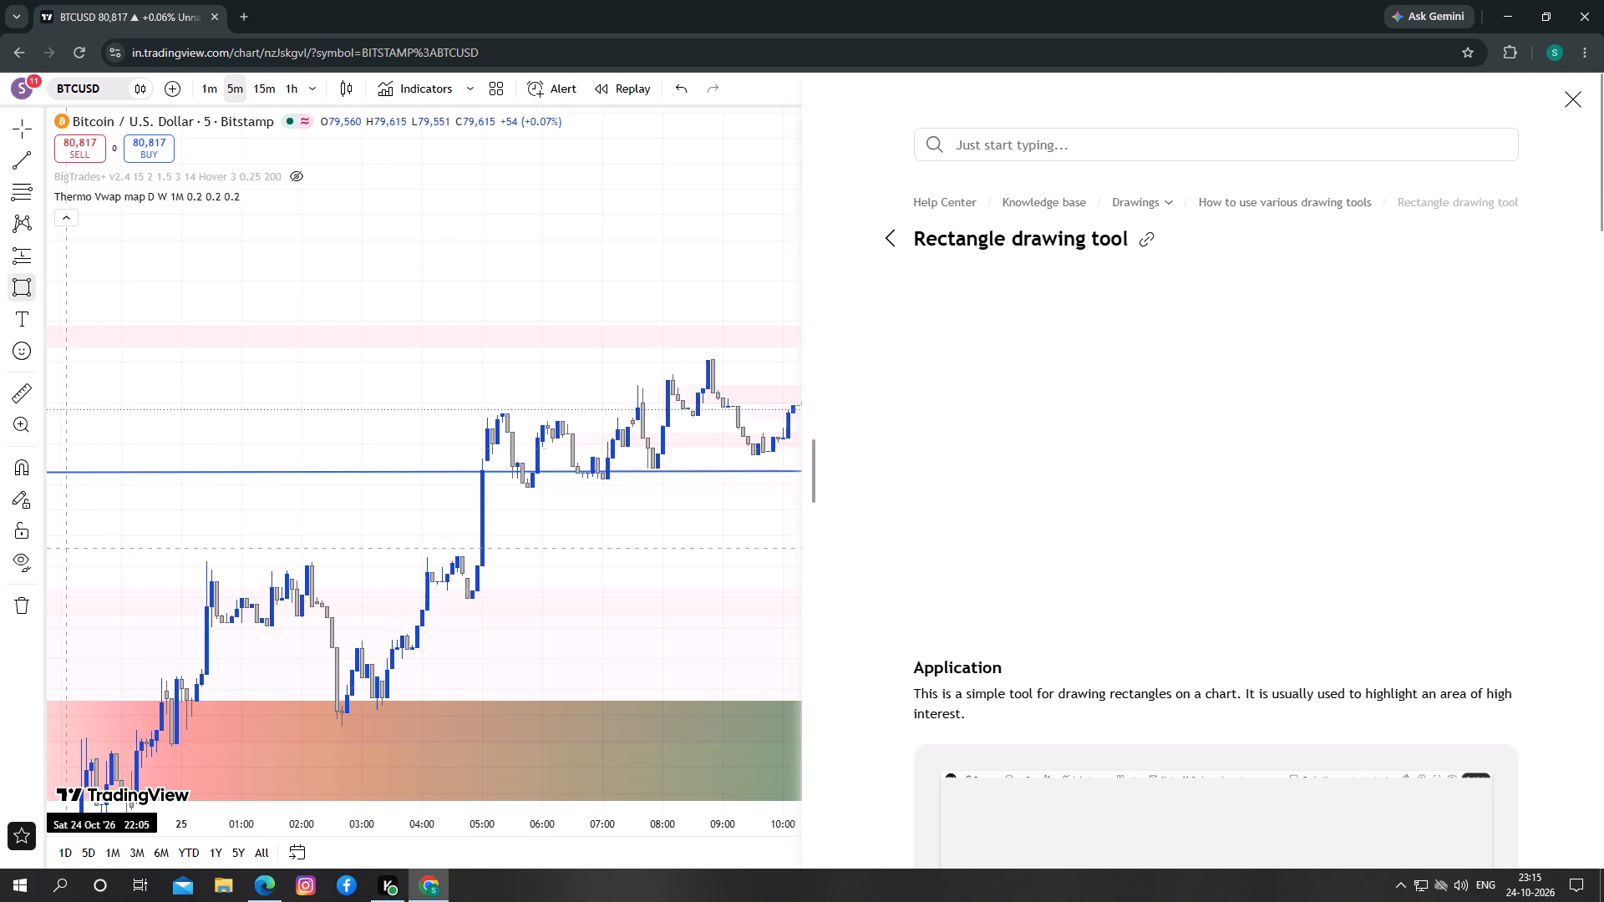
left_click(1580, 100)
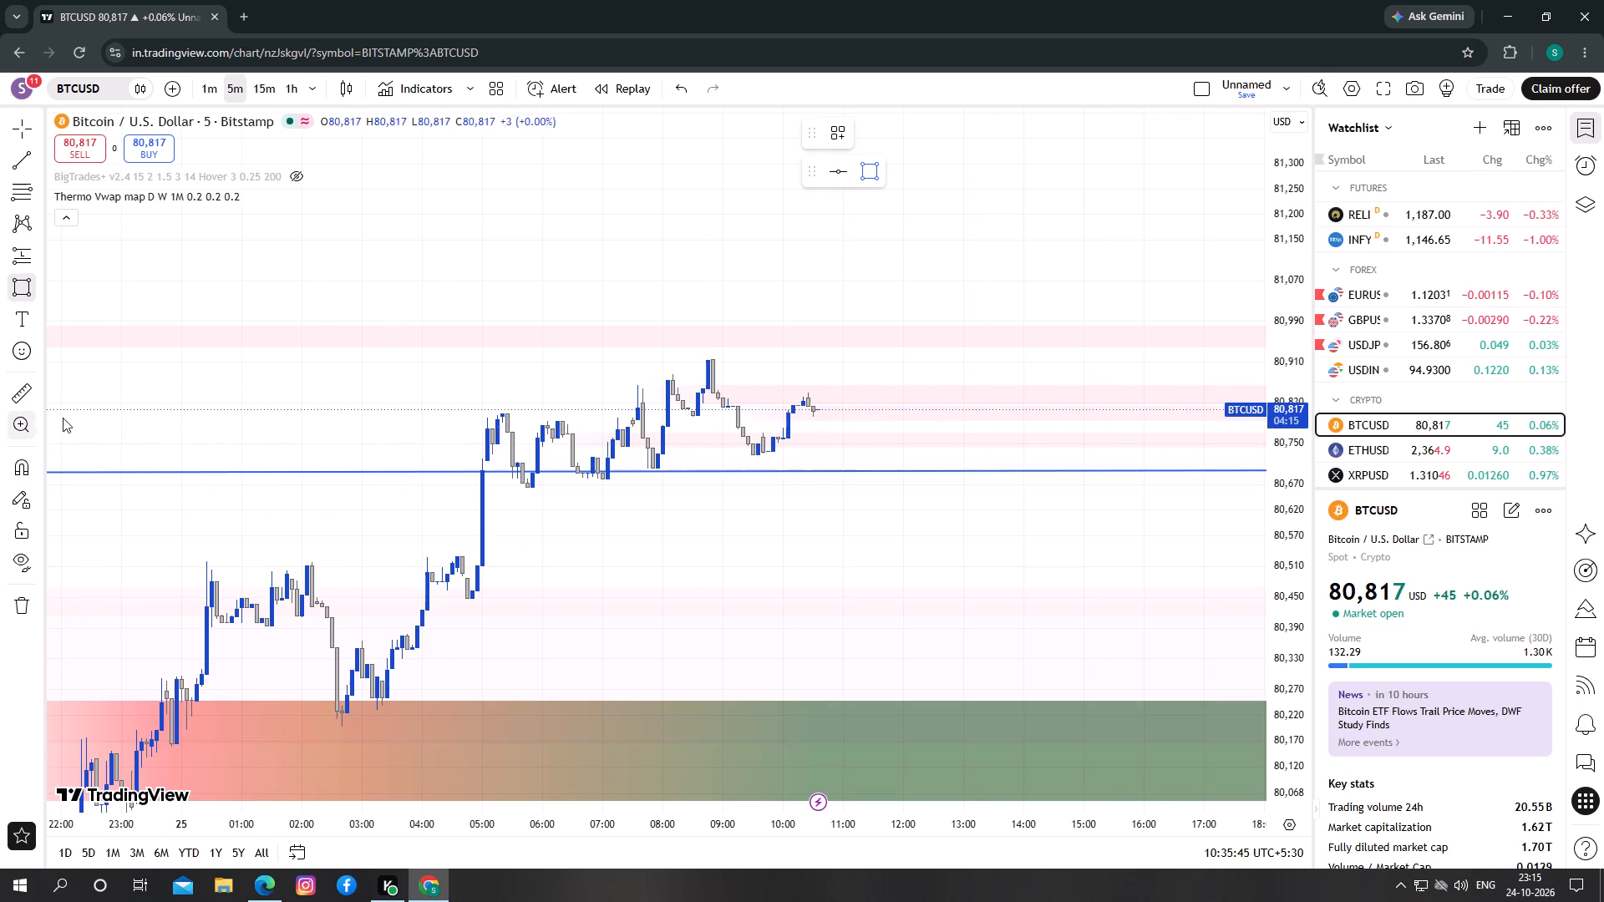
left_click(478, 412)
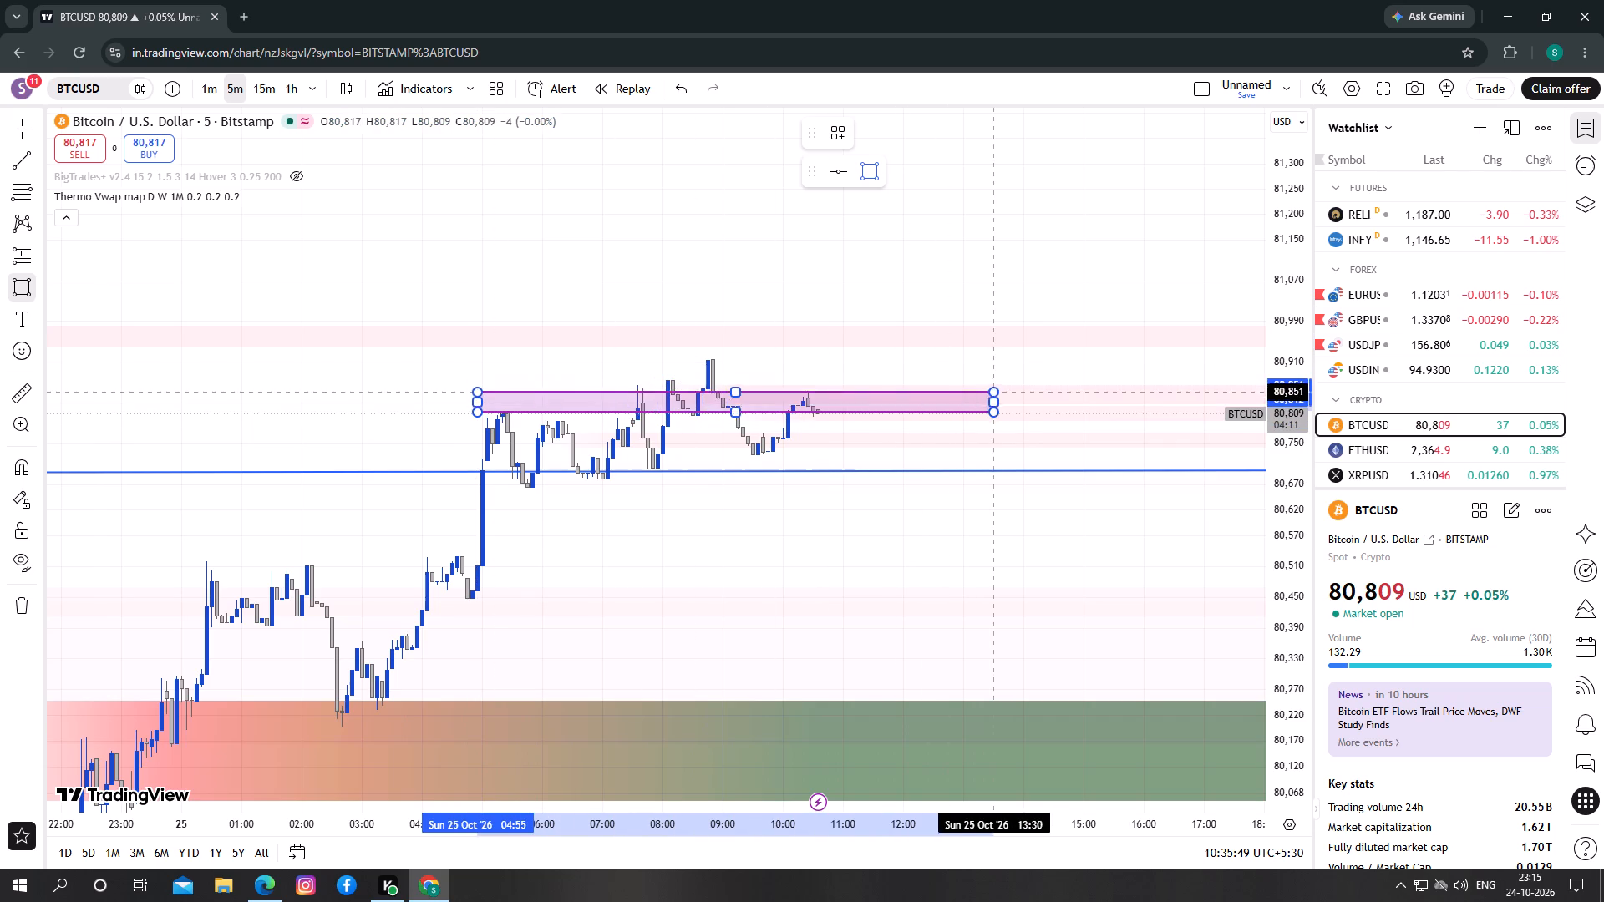
left_click(1038, 403)
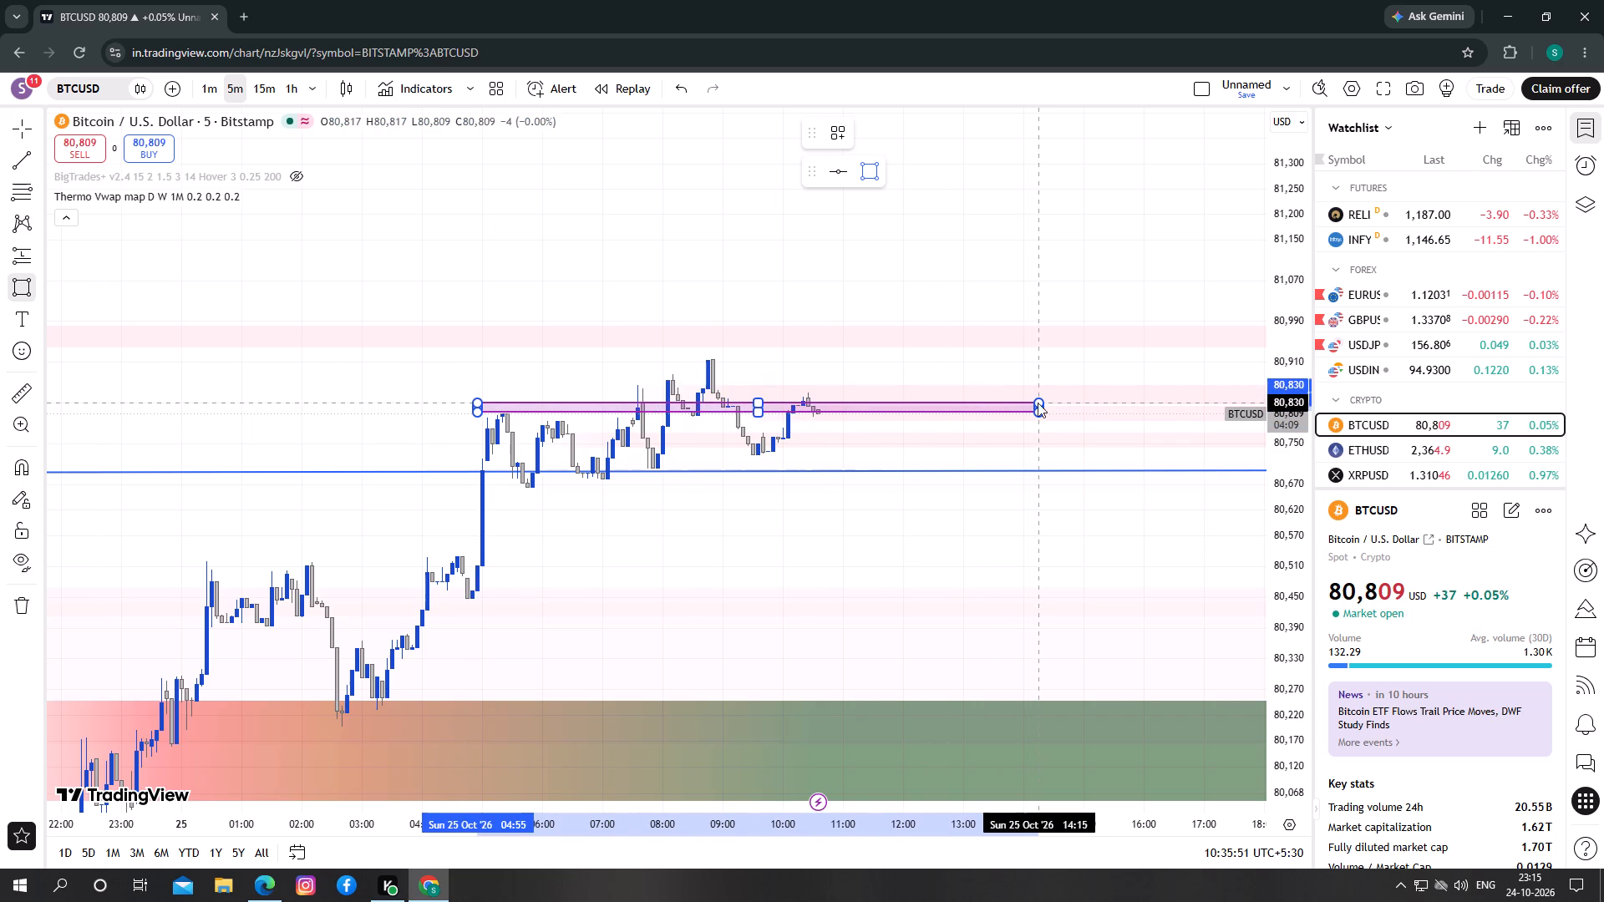
left_click(904, 364)
left_click_drag(904, 364, 862, 340)
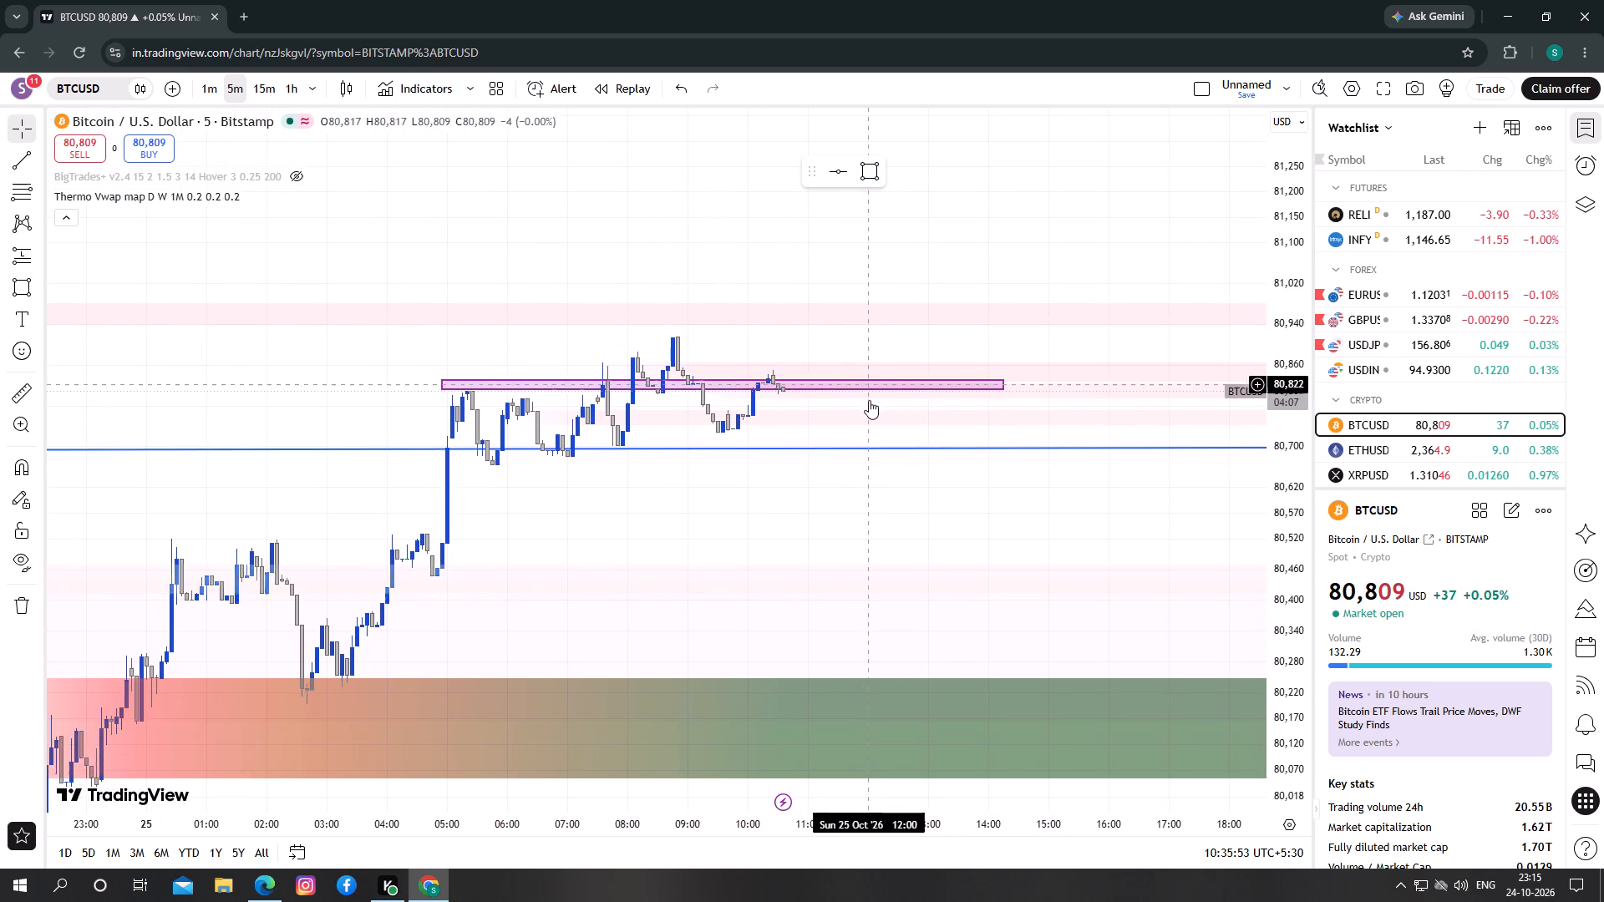
Shrink the browser window to expose the desktop and launch the Kuro application.
left_click(1533, 25)
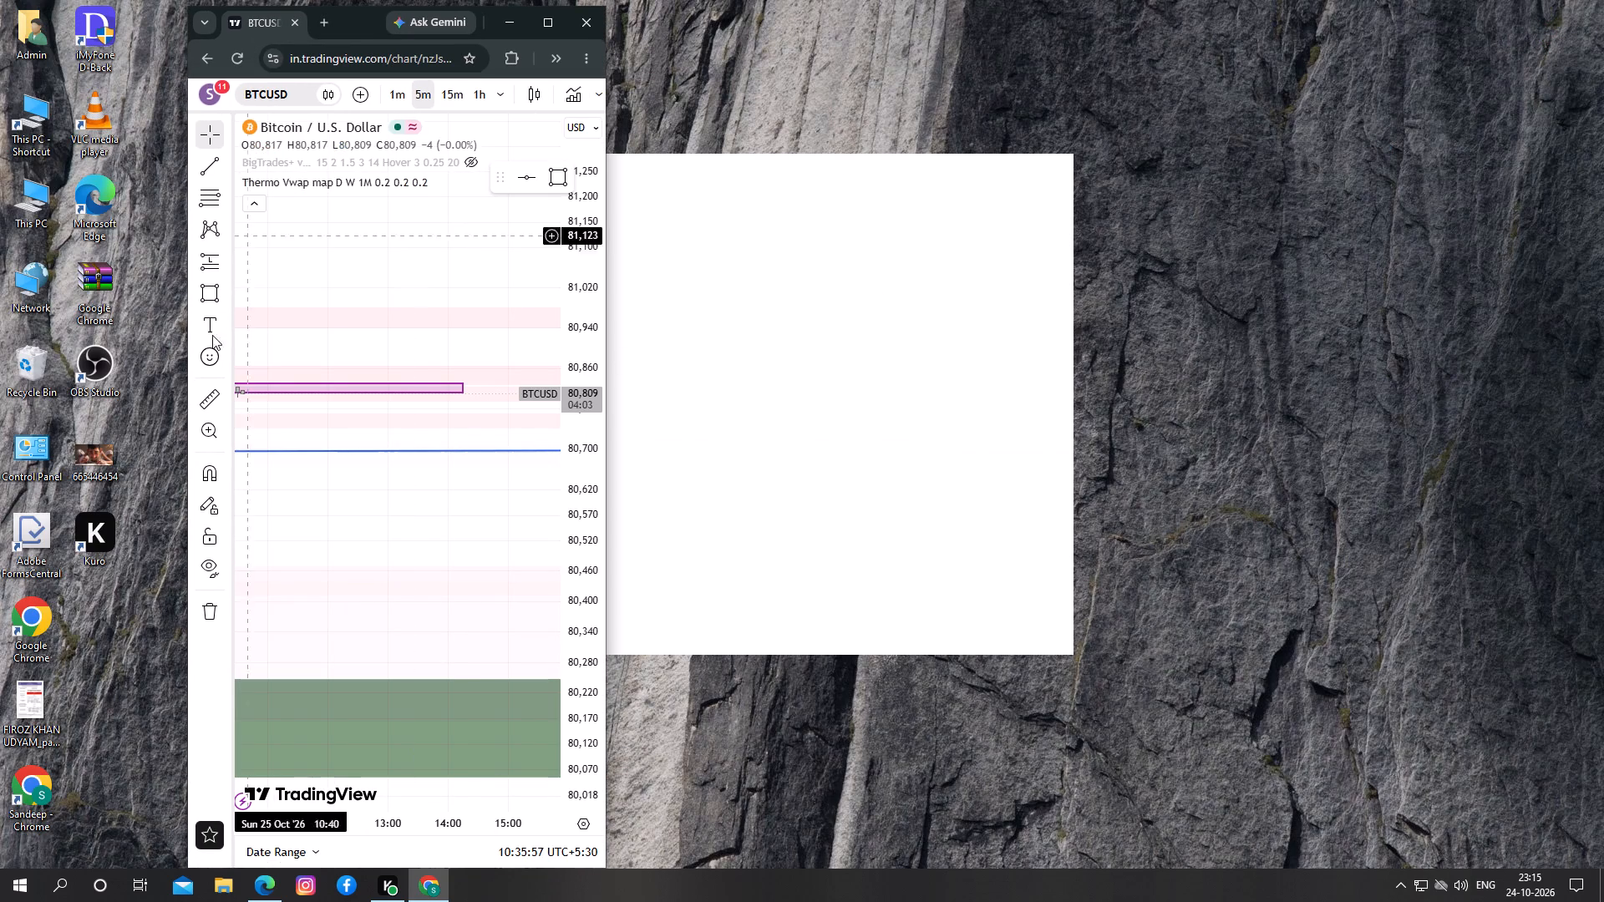
double_click(89, 534)
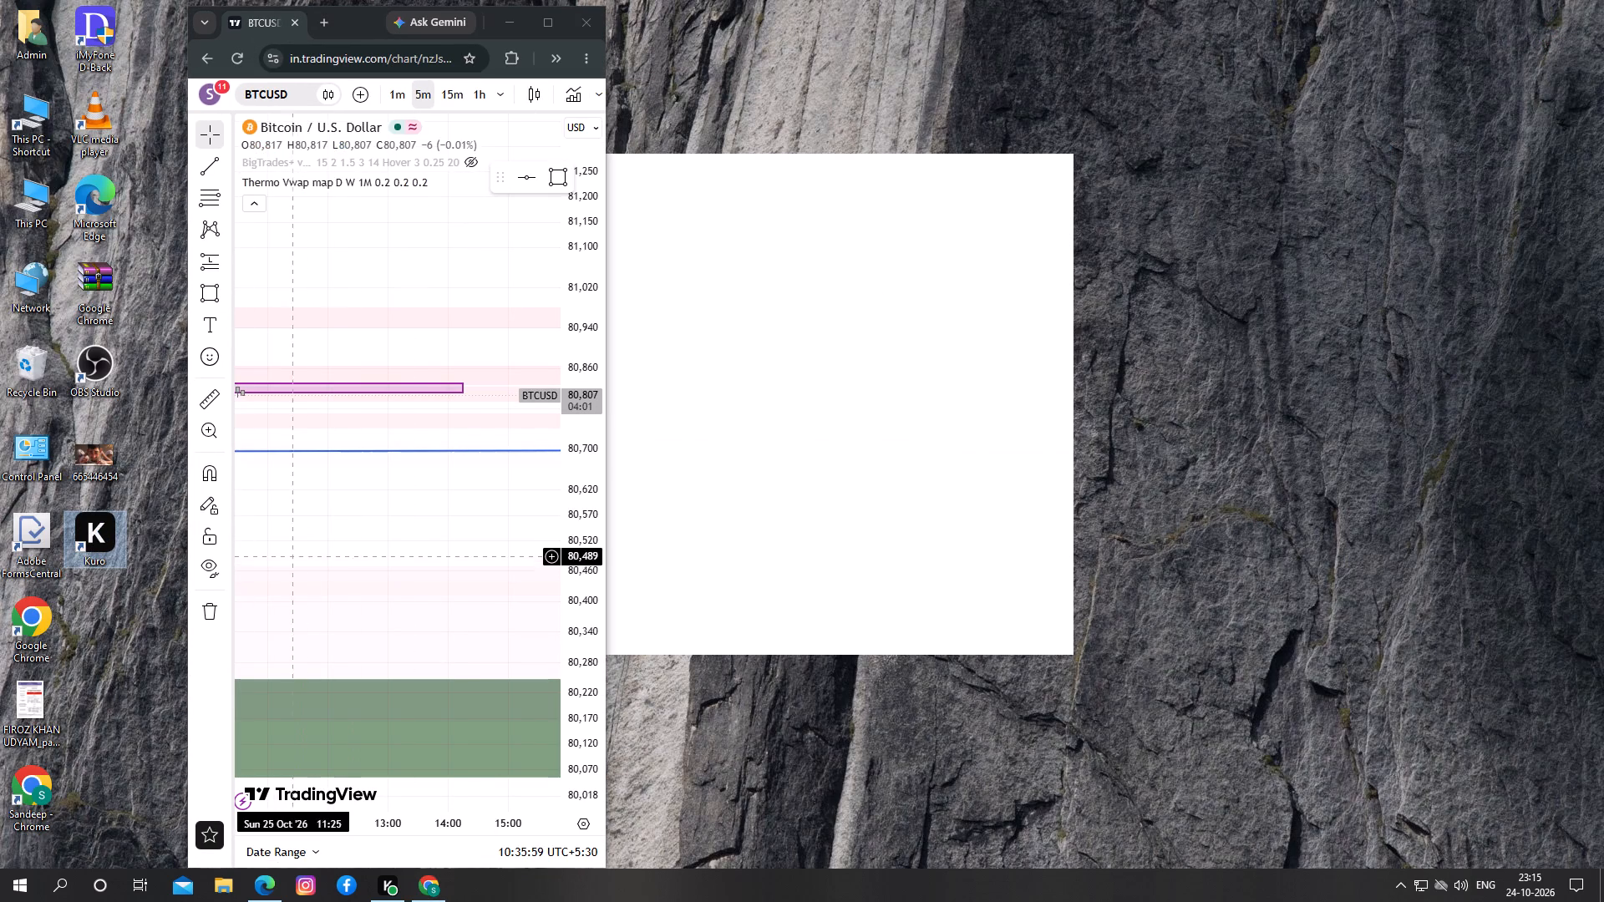
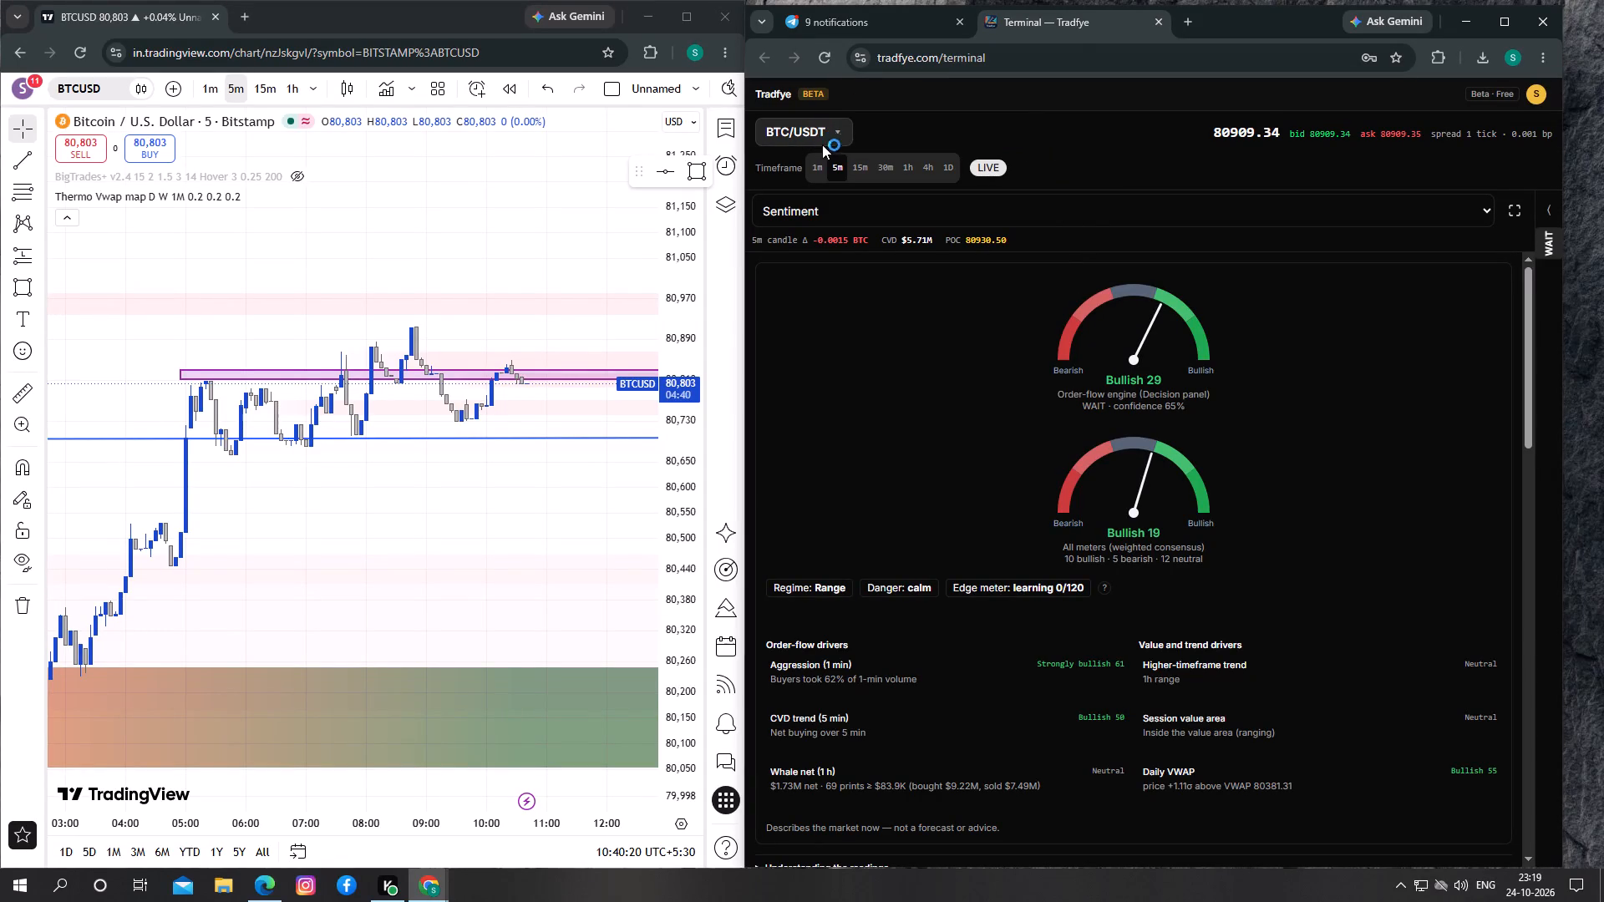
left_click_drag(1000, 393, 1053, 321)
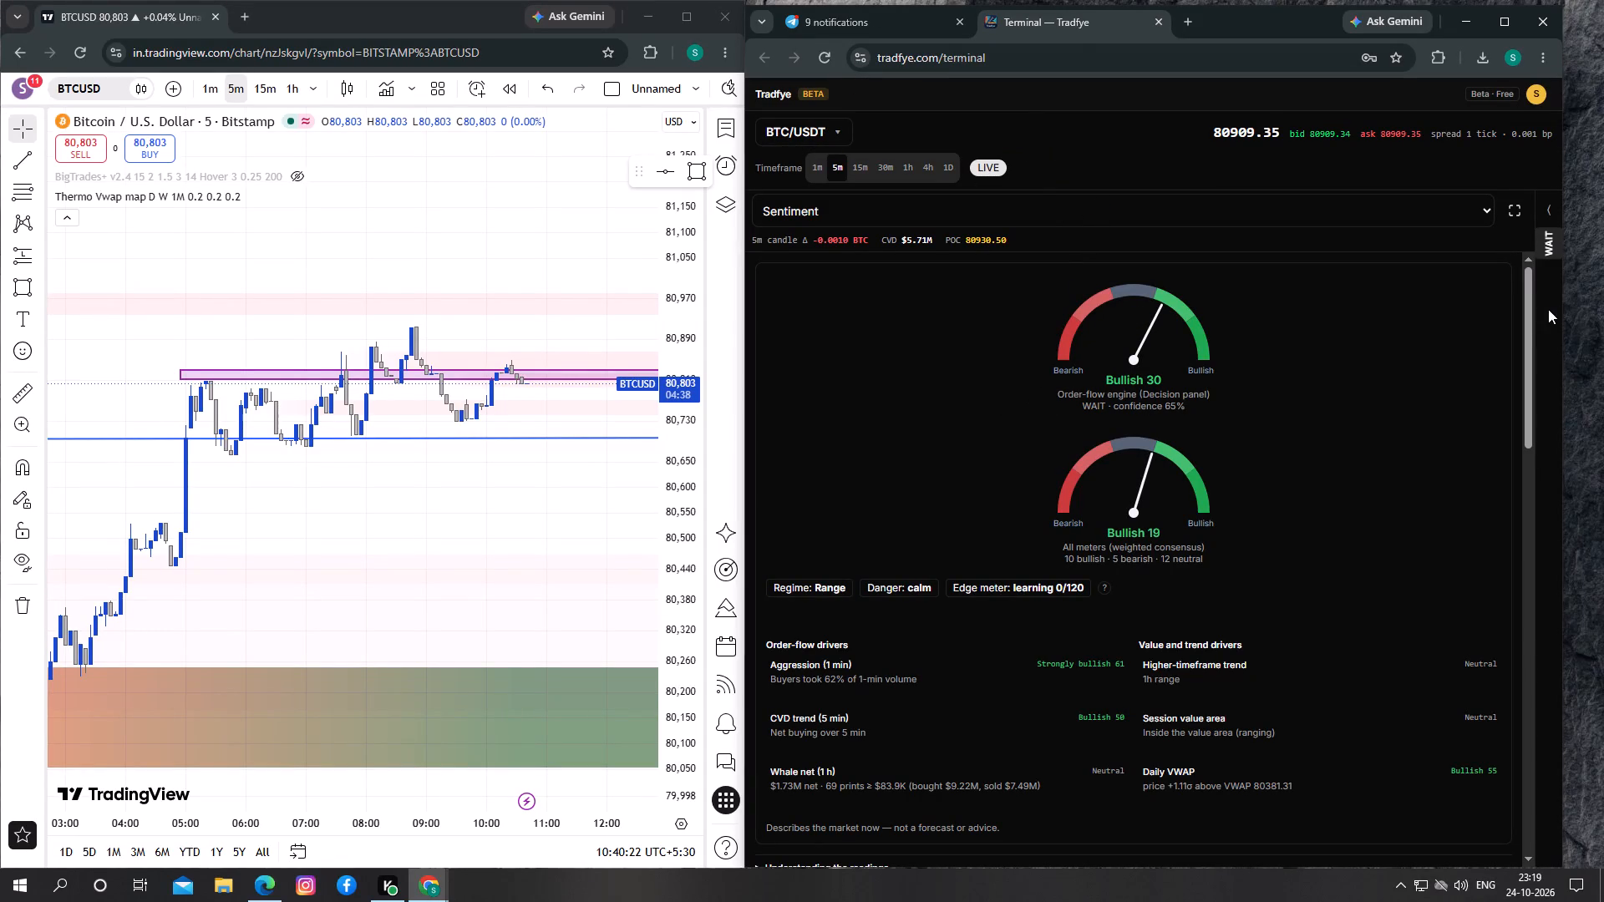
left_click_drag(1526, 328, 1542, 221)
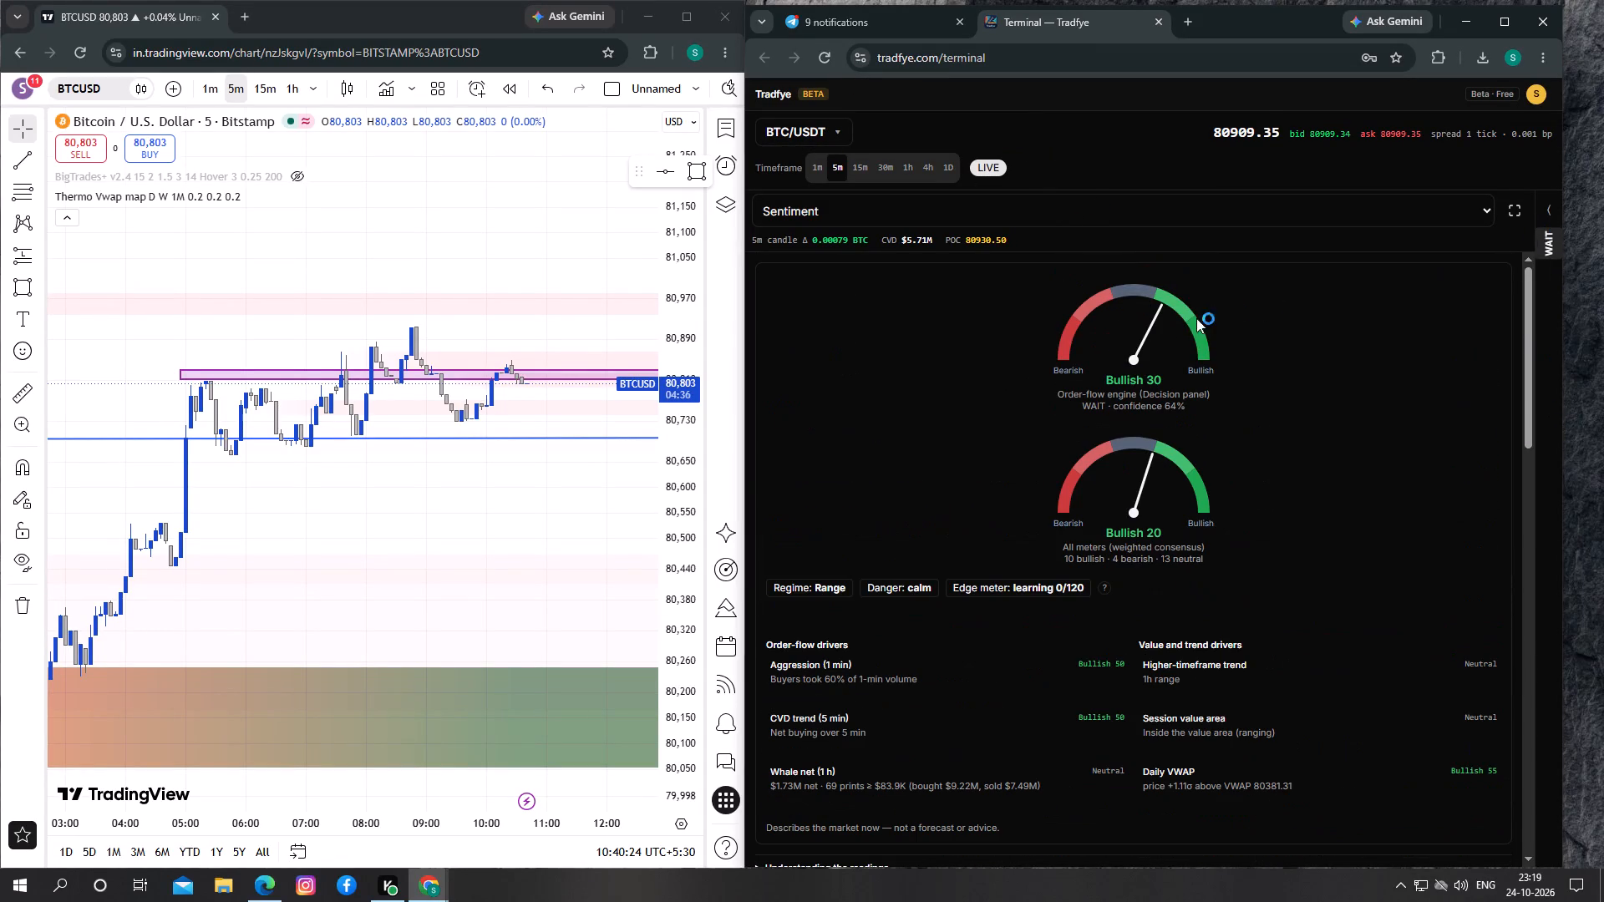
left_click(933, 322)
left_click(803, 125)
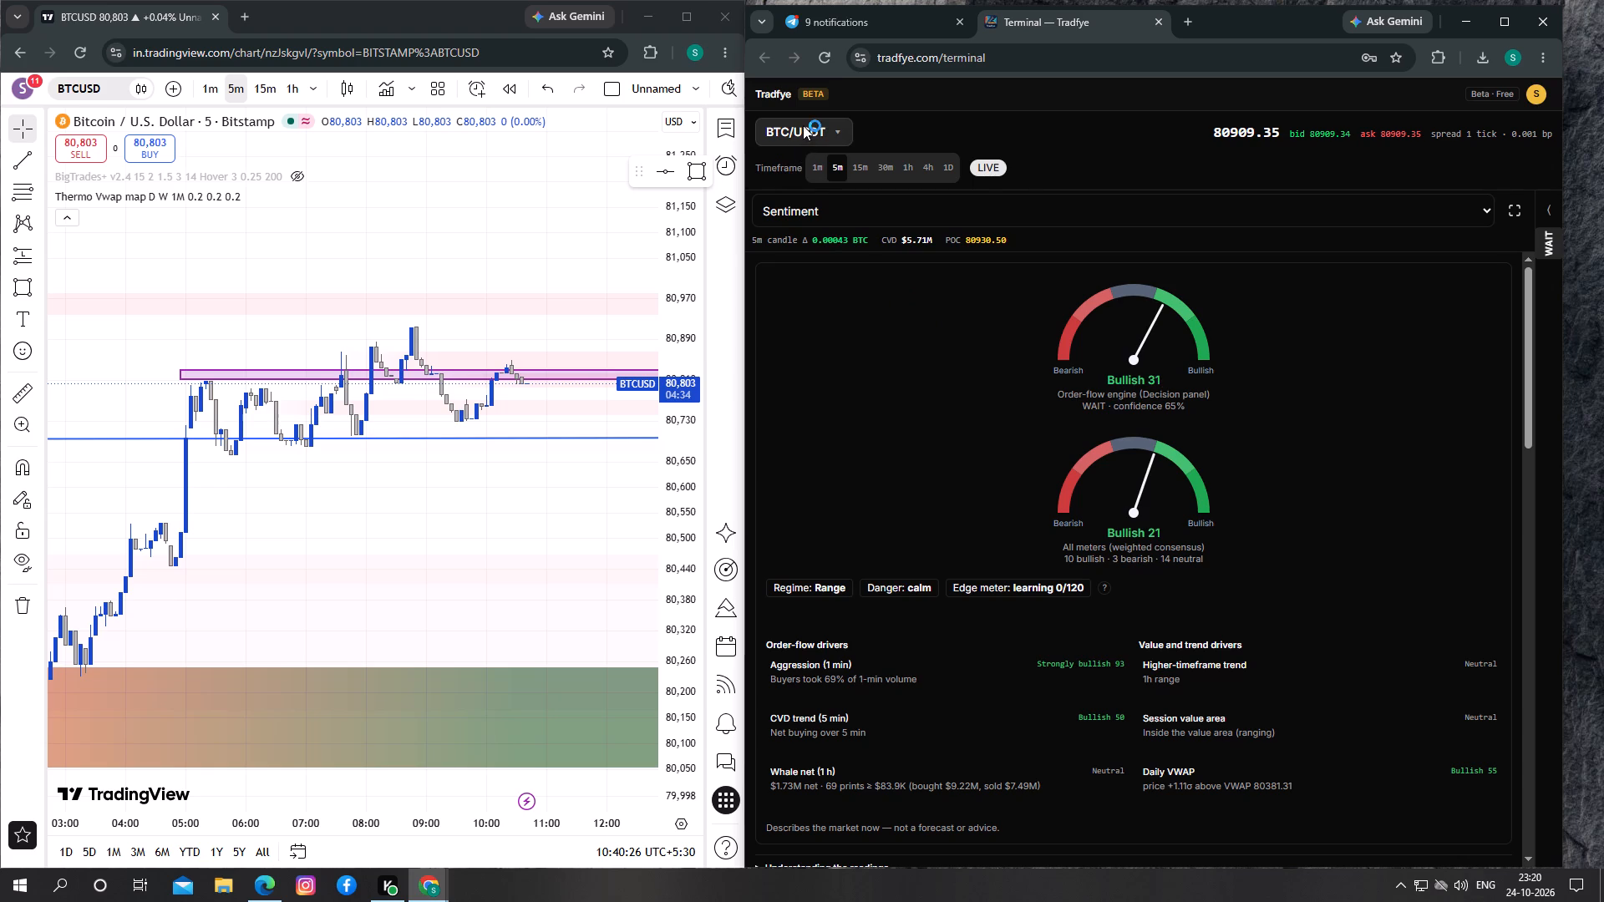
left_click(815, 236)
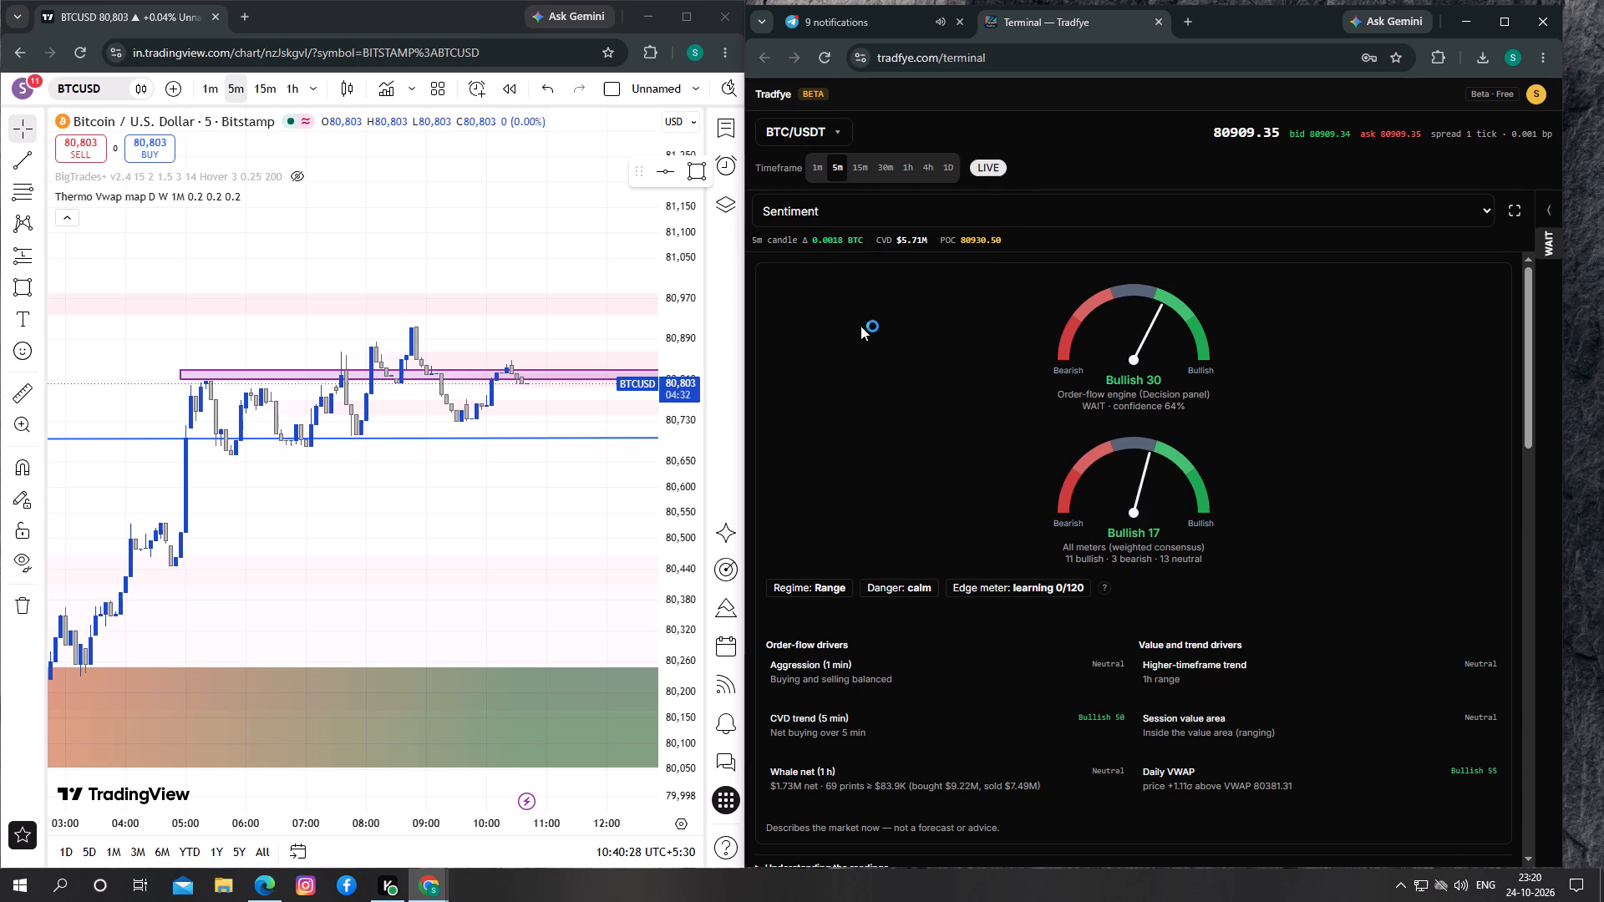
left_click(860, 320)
Widen the Tradfye terminal window so it slightly overlaps the TradingView chart window.
left_click_drag(744, 331, 742, 330)
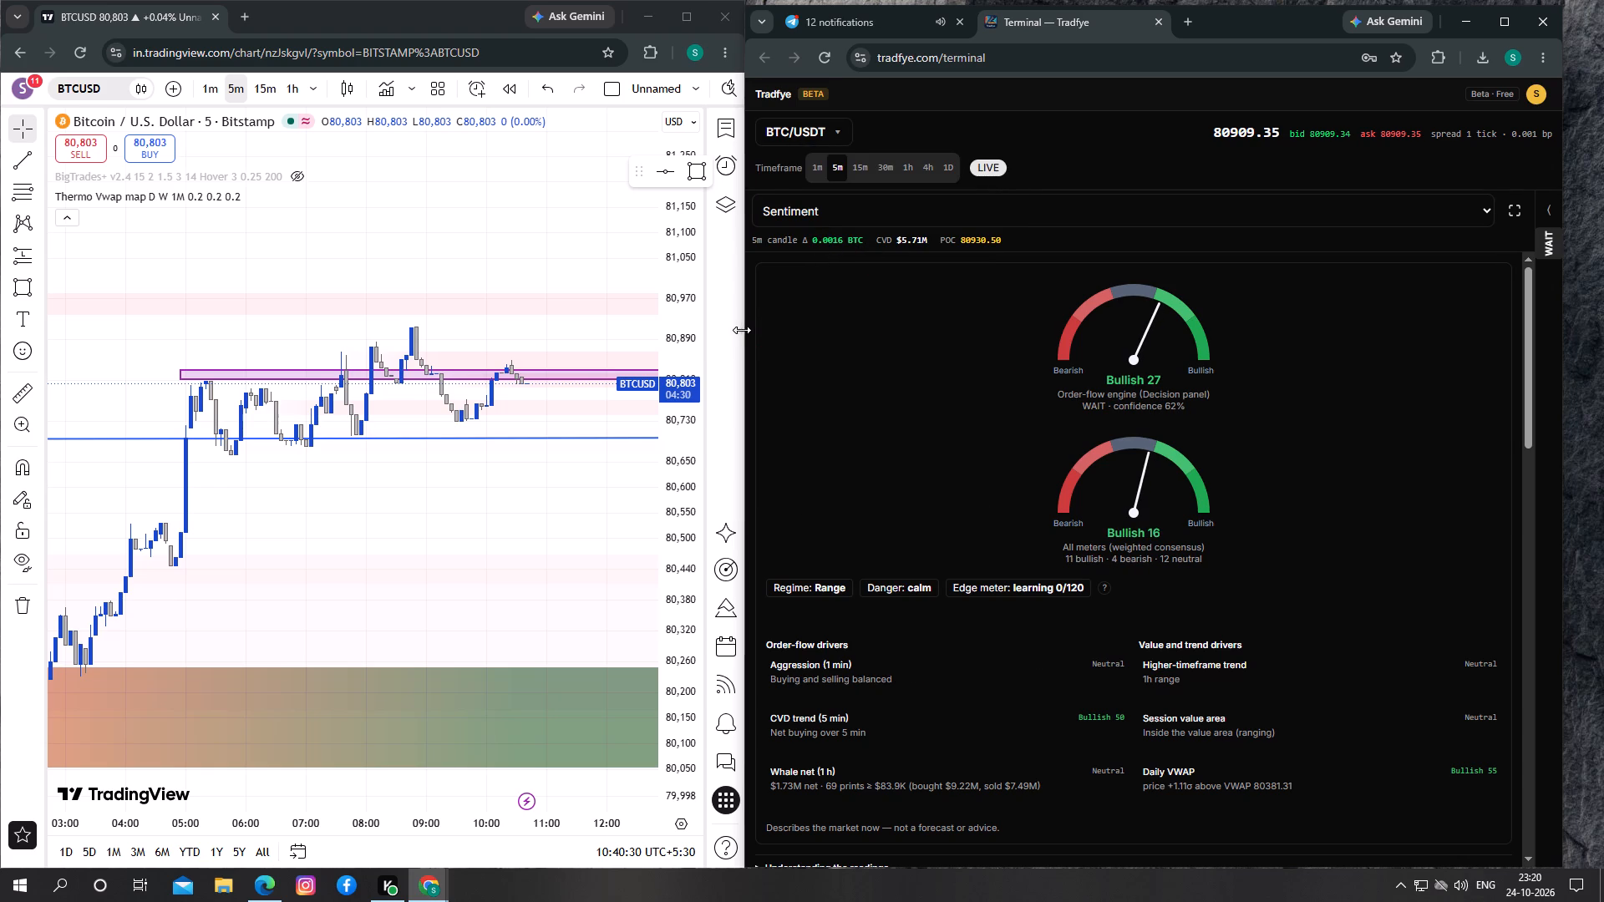
left_click_drag(742, 330, 361, 332)
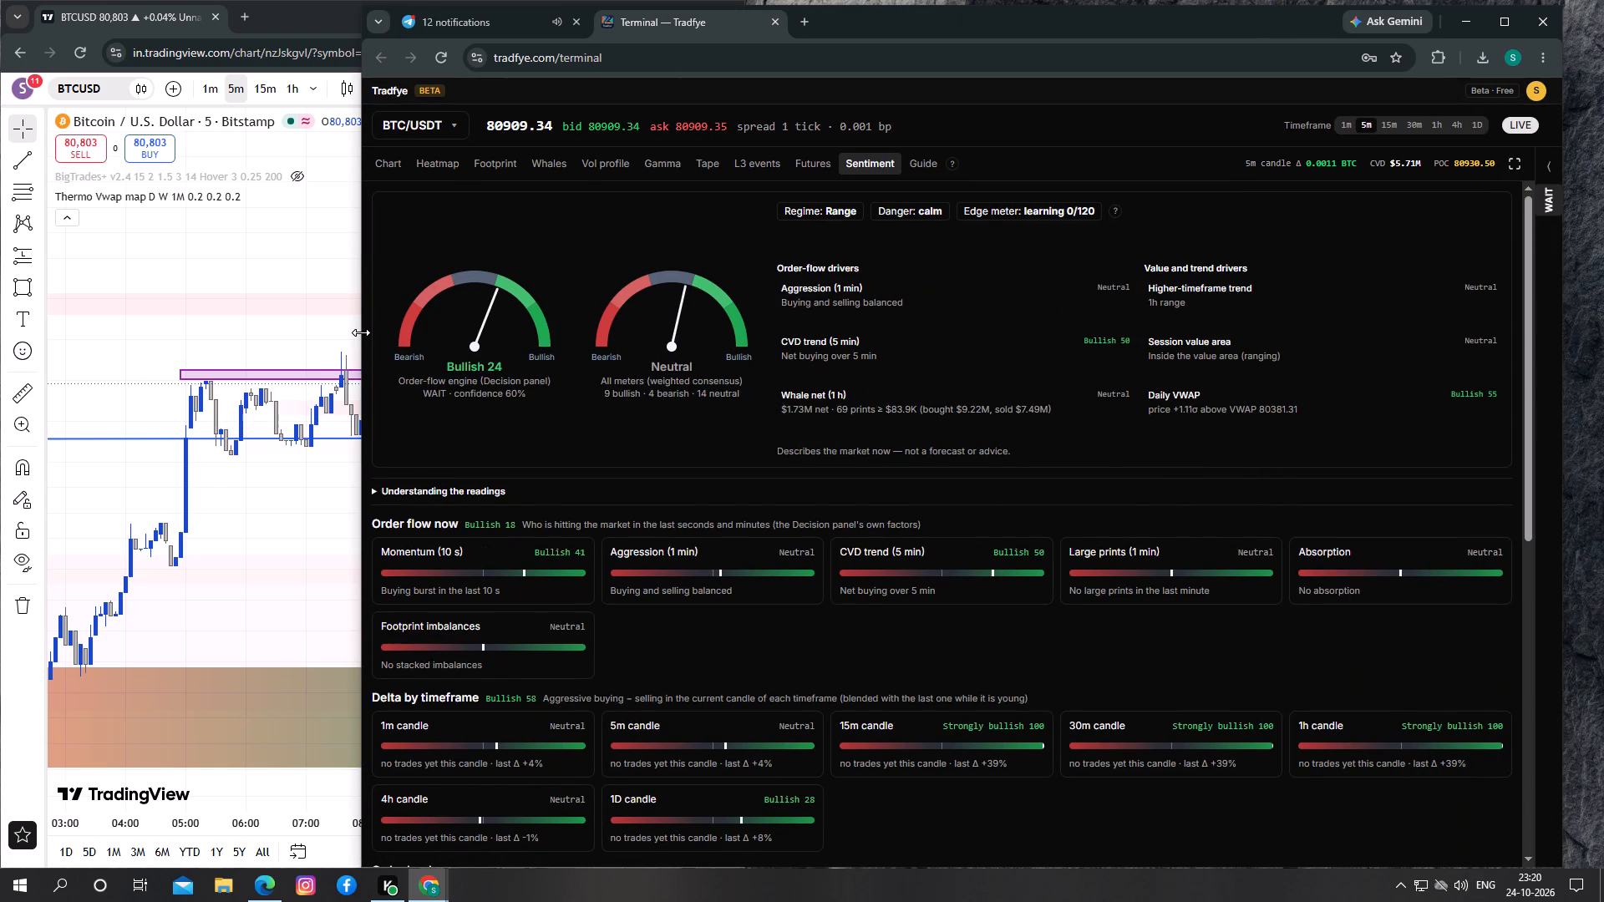
left_click_drag(361, 332, 650, 330)
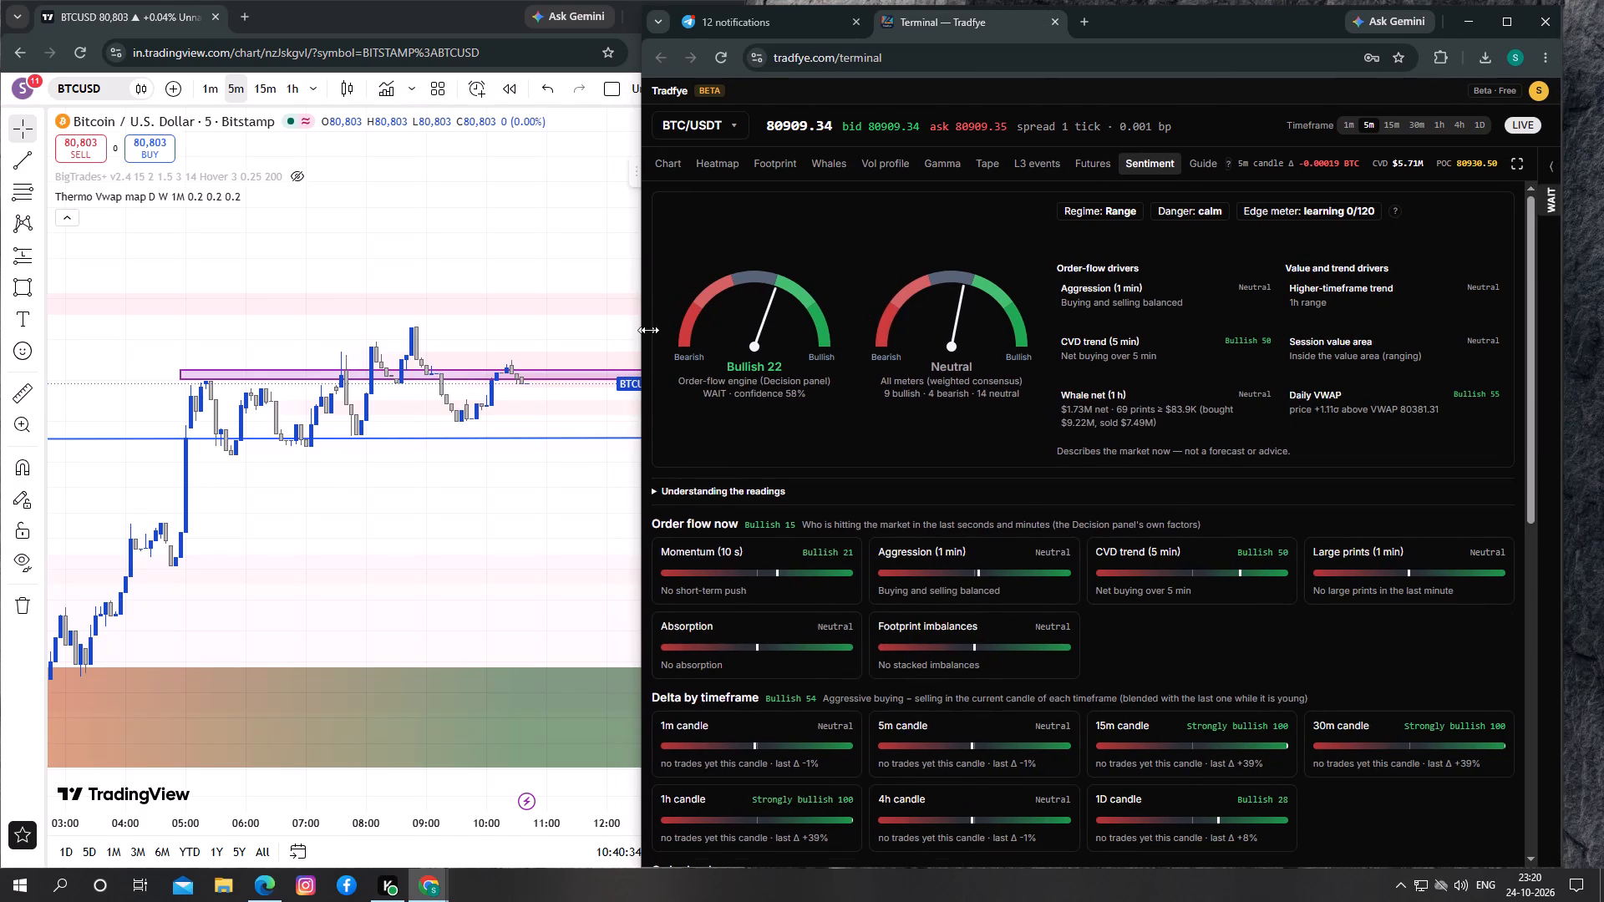
left_click_drag(650, 330, 675, 325)
Switch the Tradfye terminal from Sentiment to the Whales view.
left_click(851, 156)
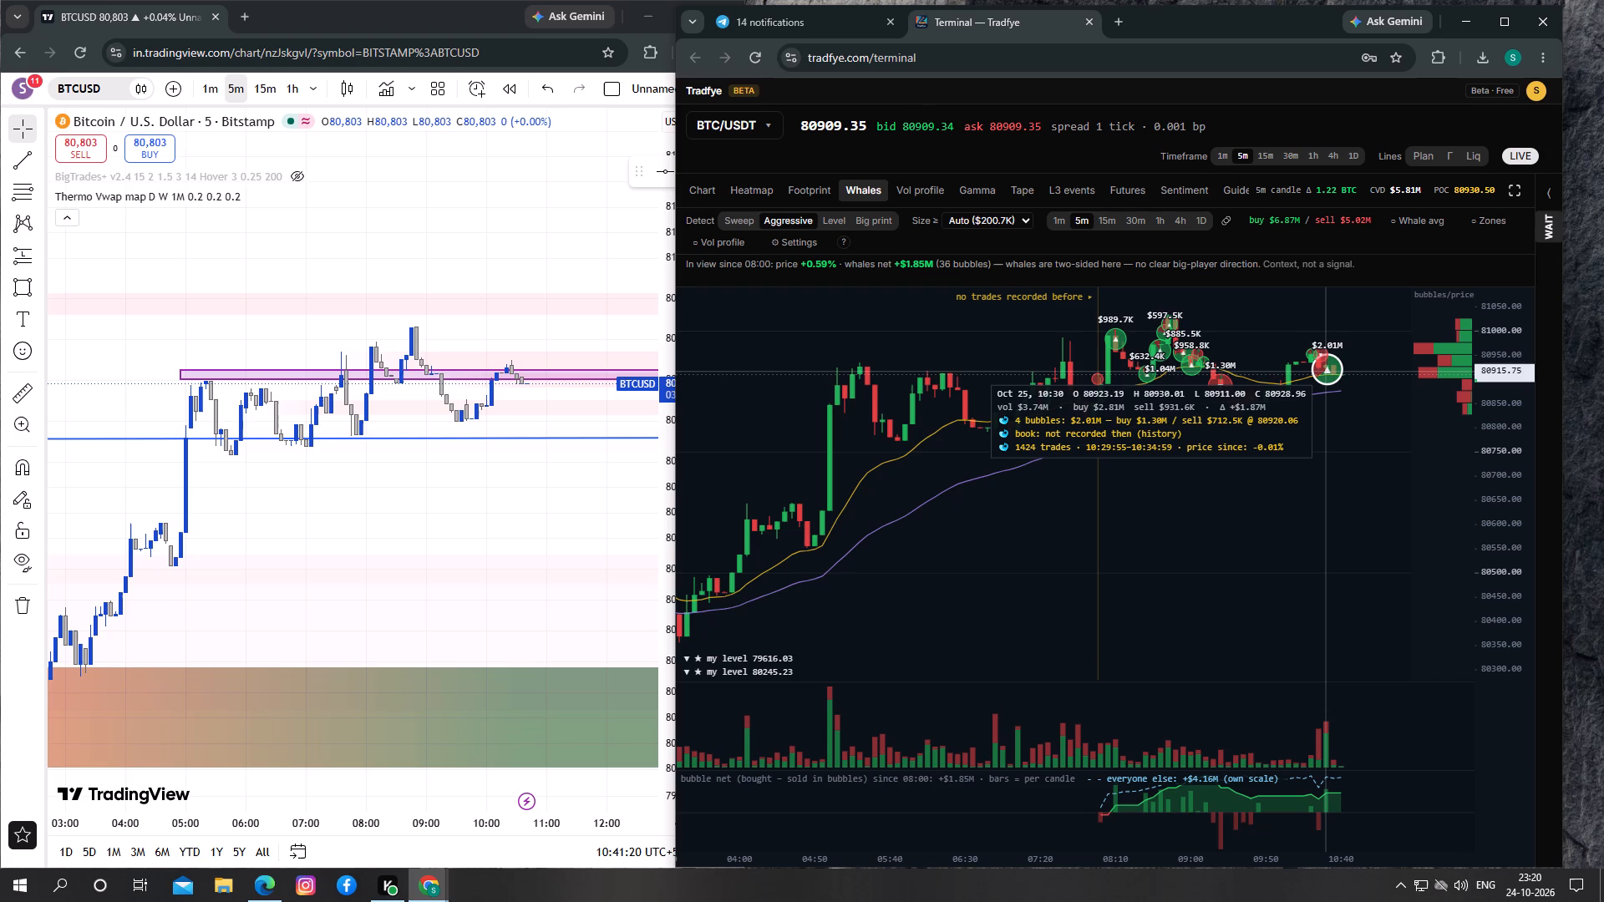
Examine the whale bubbles on the 5-minute BTC/USDT chart, shifting the price scale and returning it to live as needed.
left_click_drag(1516, 540, 1506, 520)
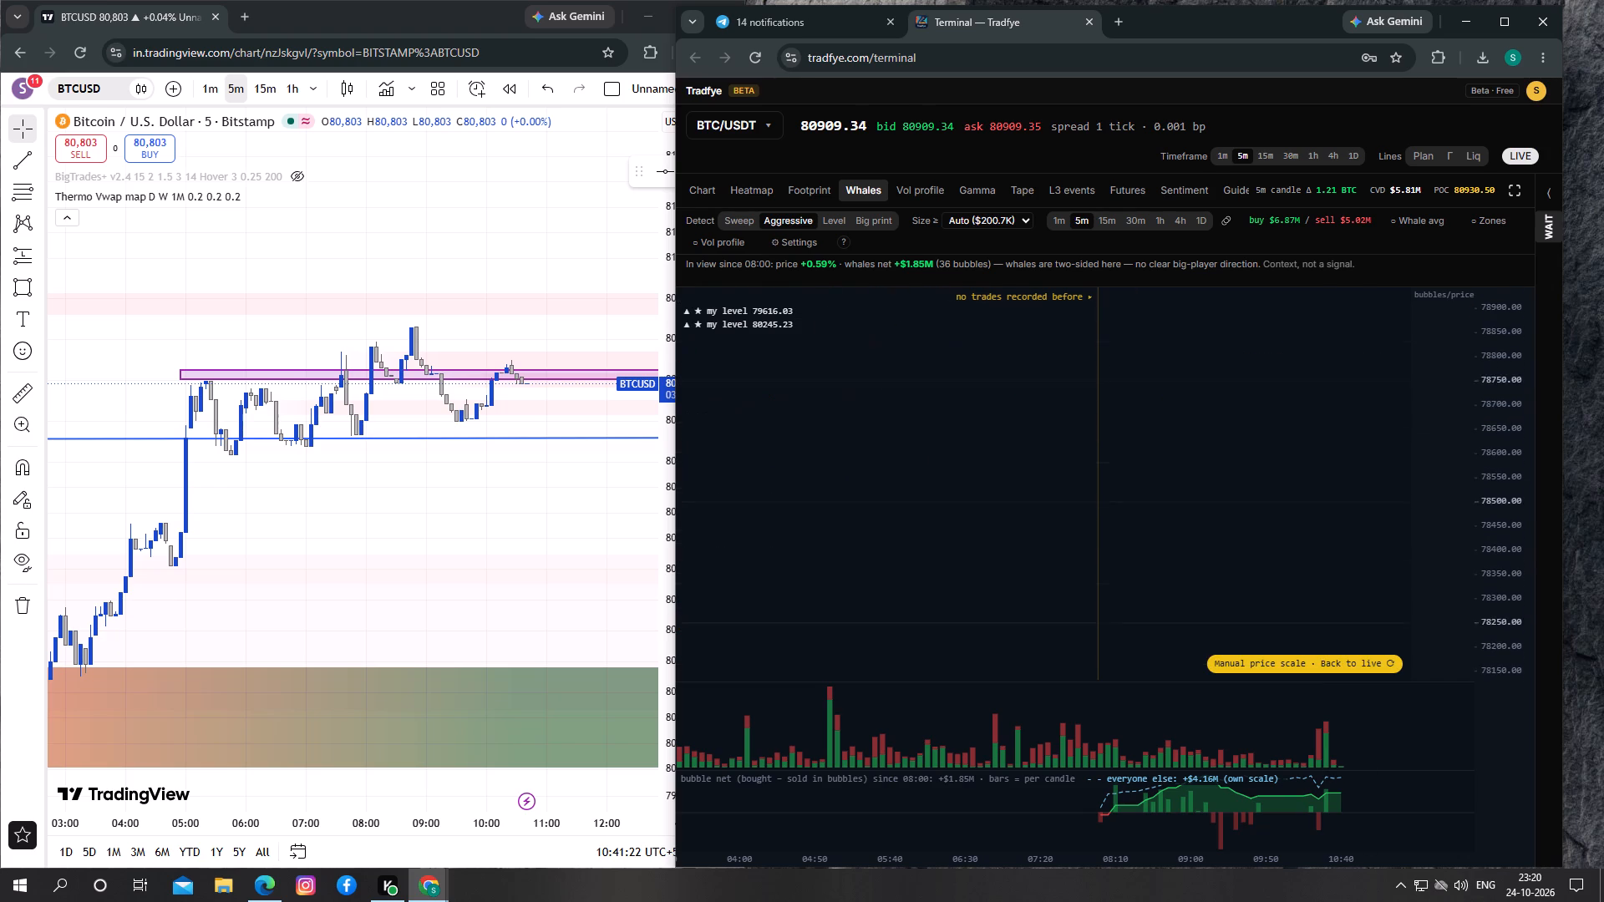
left_click_drag(1506, 520, 1505, 519)
left_click(1384, 661)
left_click_drag(1266, 527, 1236, 535)
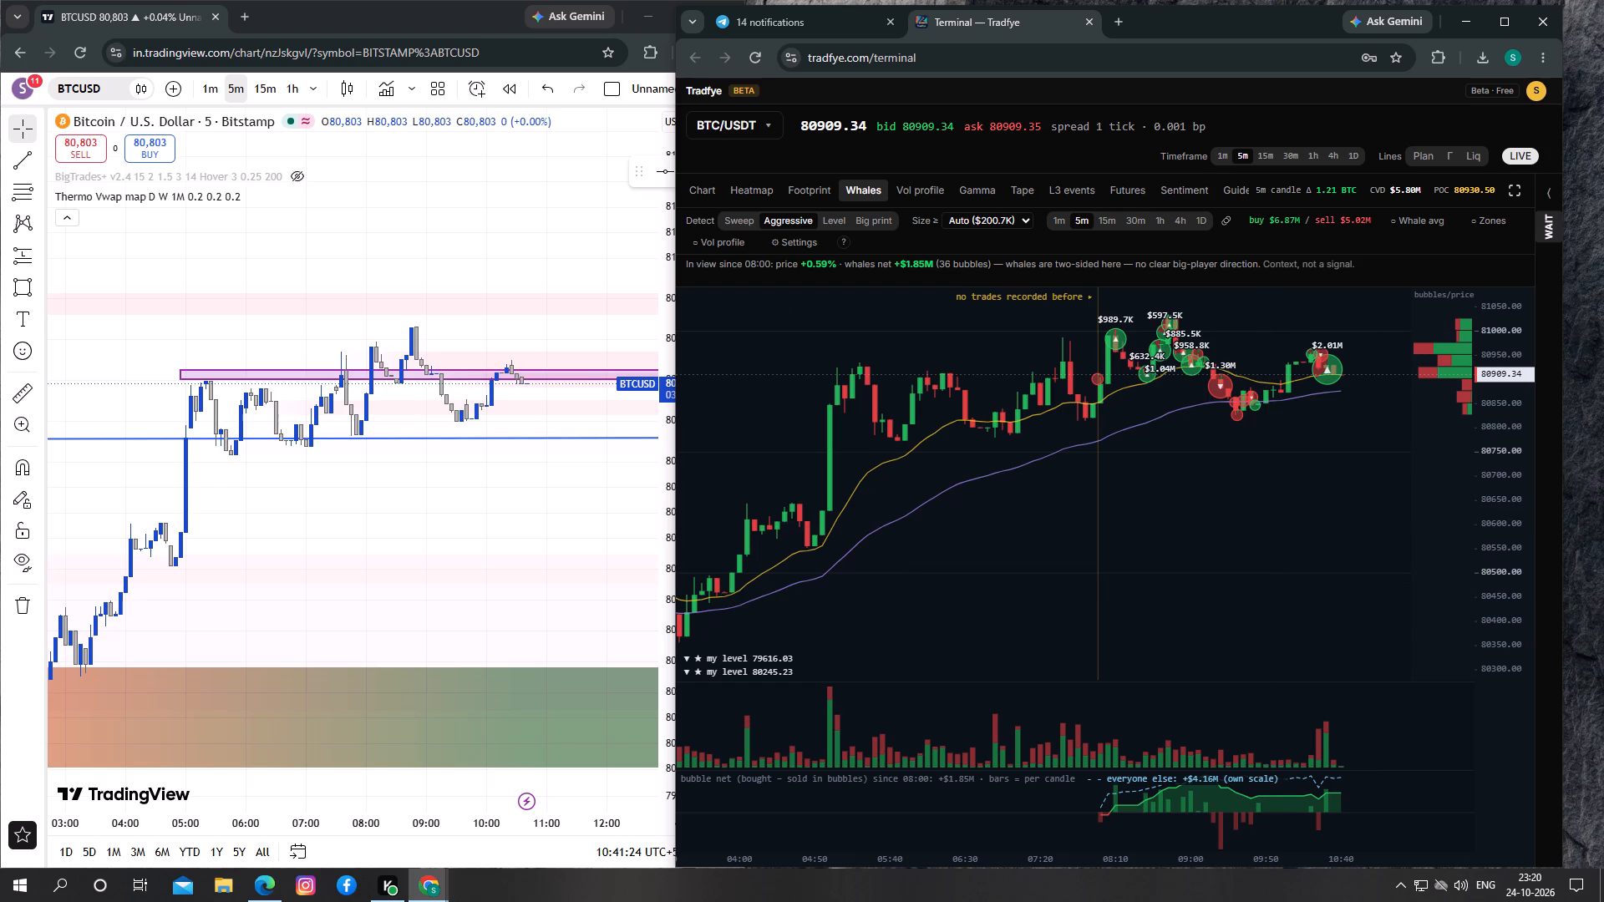
left_click_drag(1236, 535, 1212, 581)
left_click_drag(1169, 489, 1140, 444)
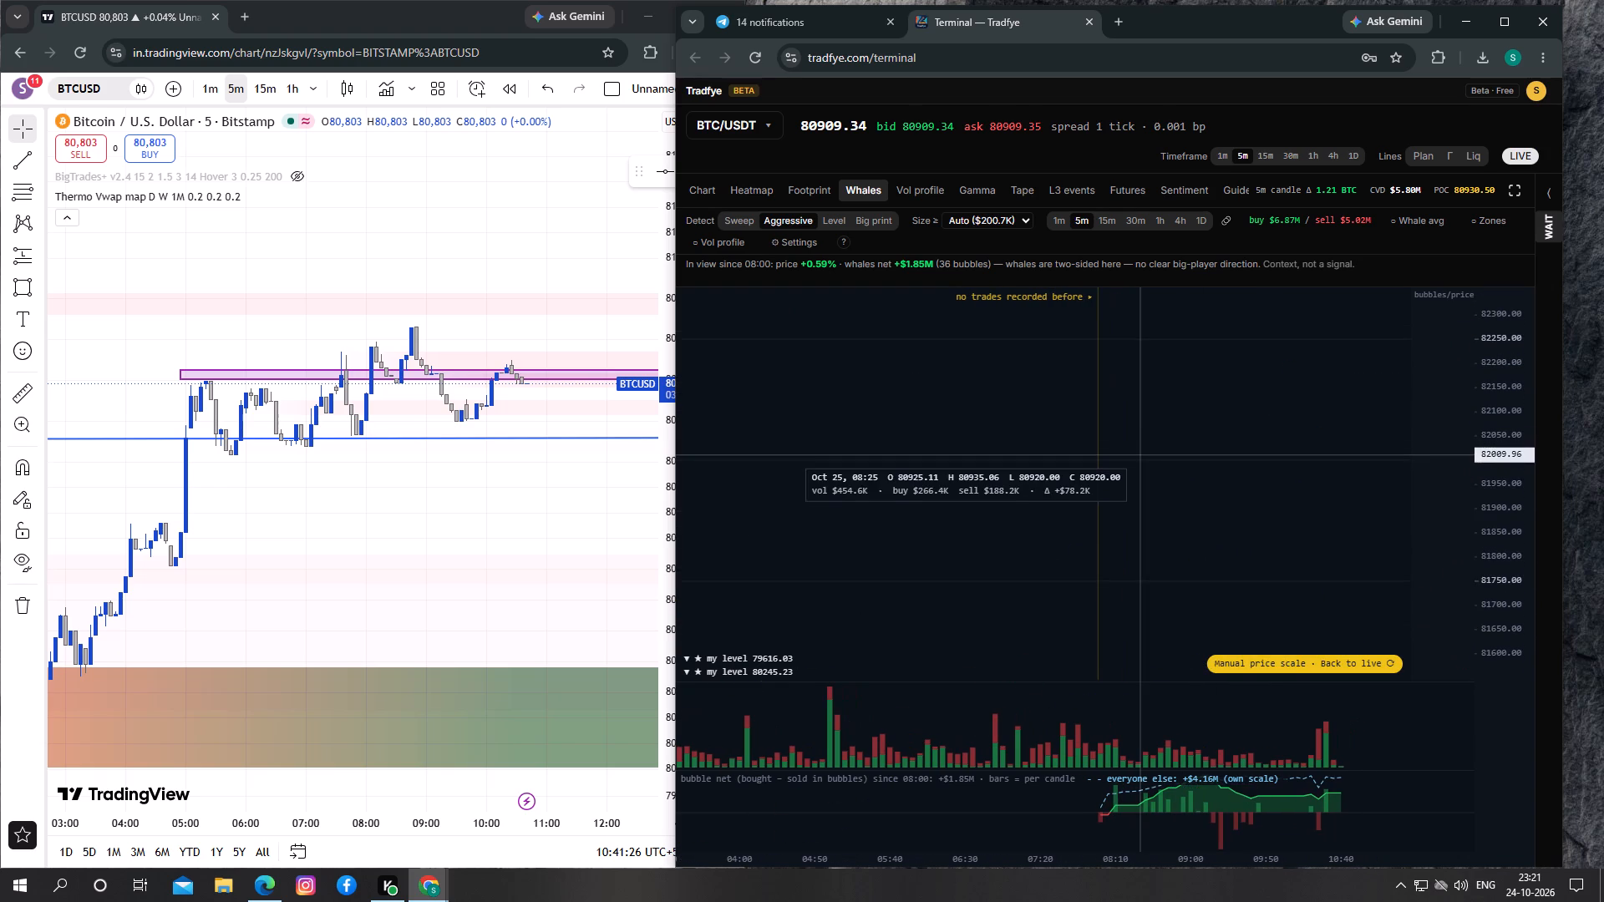
left_click_drag(1149, 488, 1129, 417)
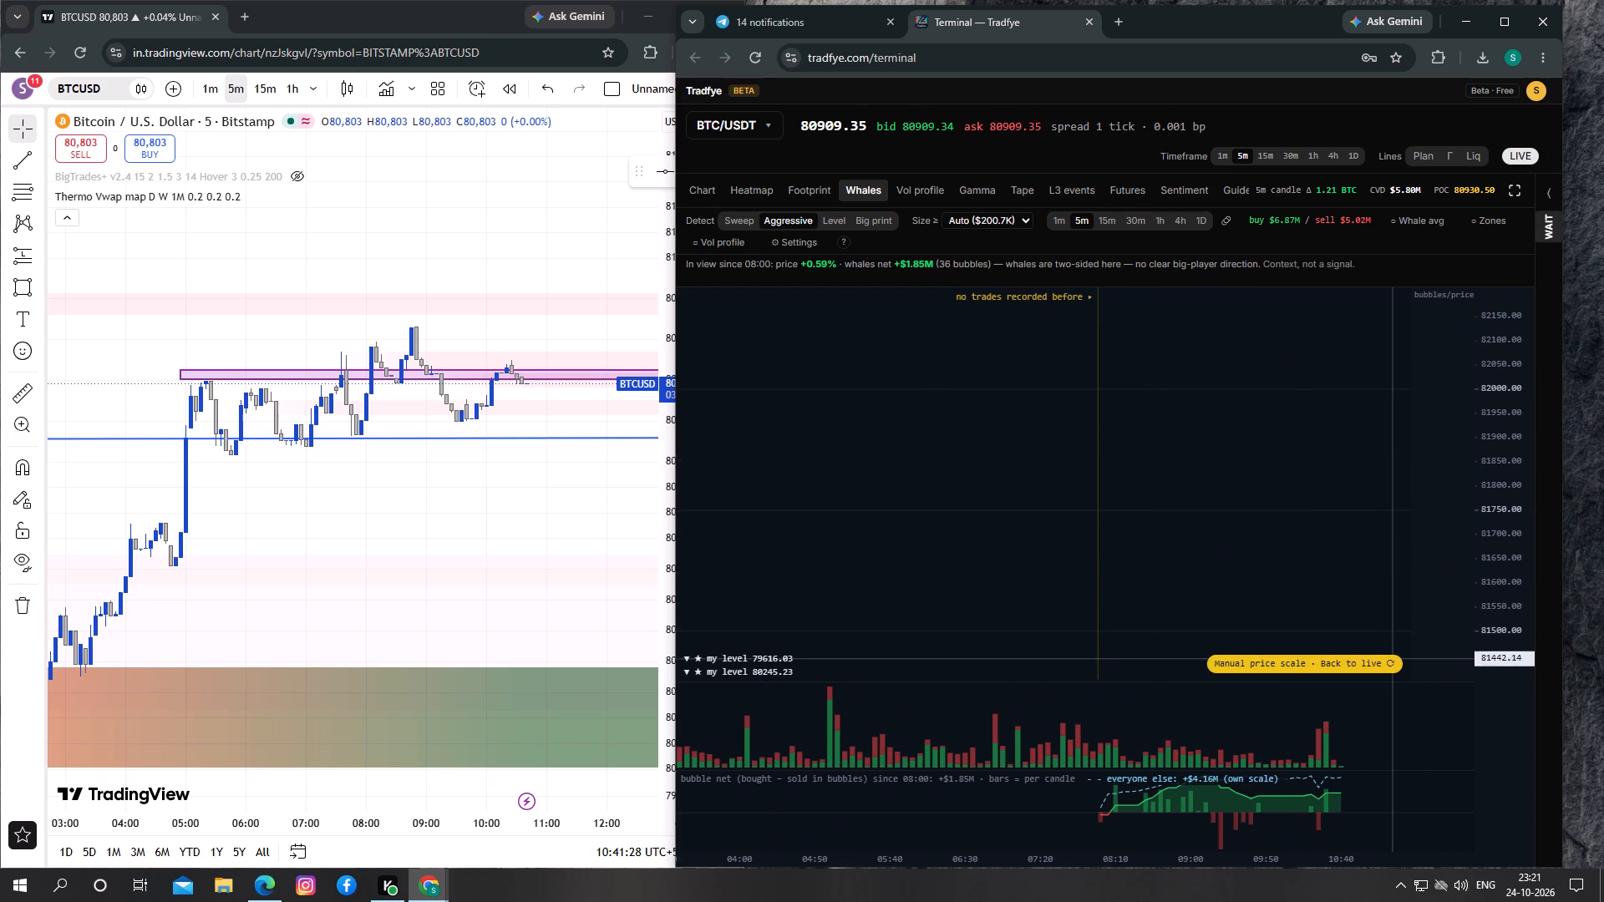
left_click(1393, 663)
left_click(1275, 514)
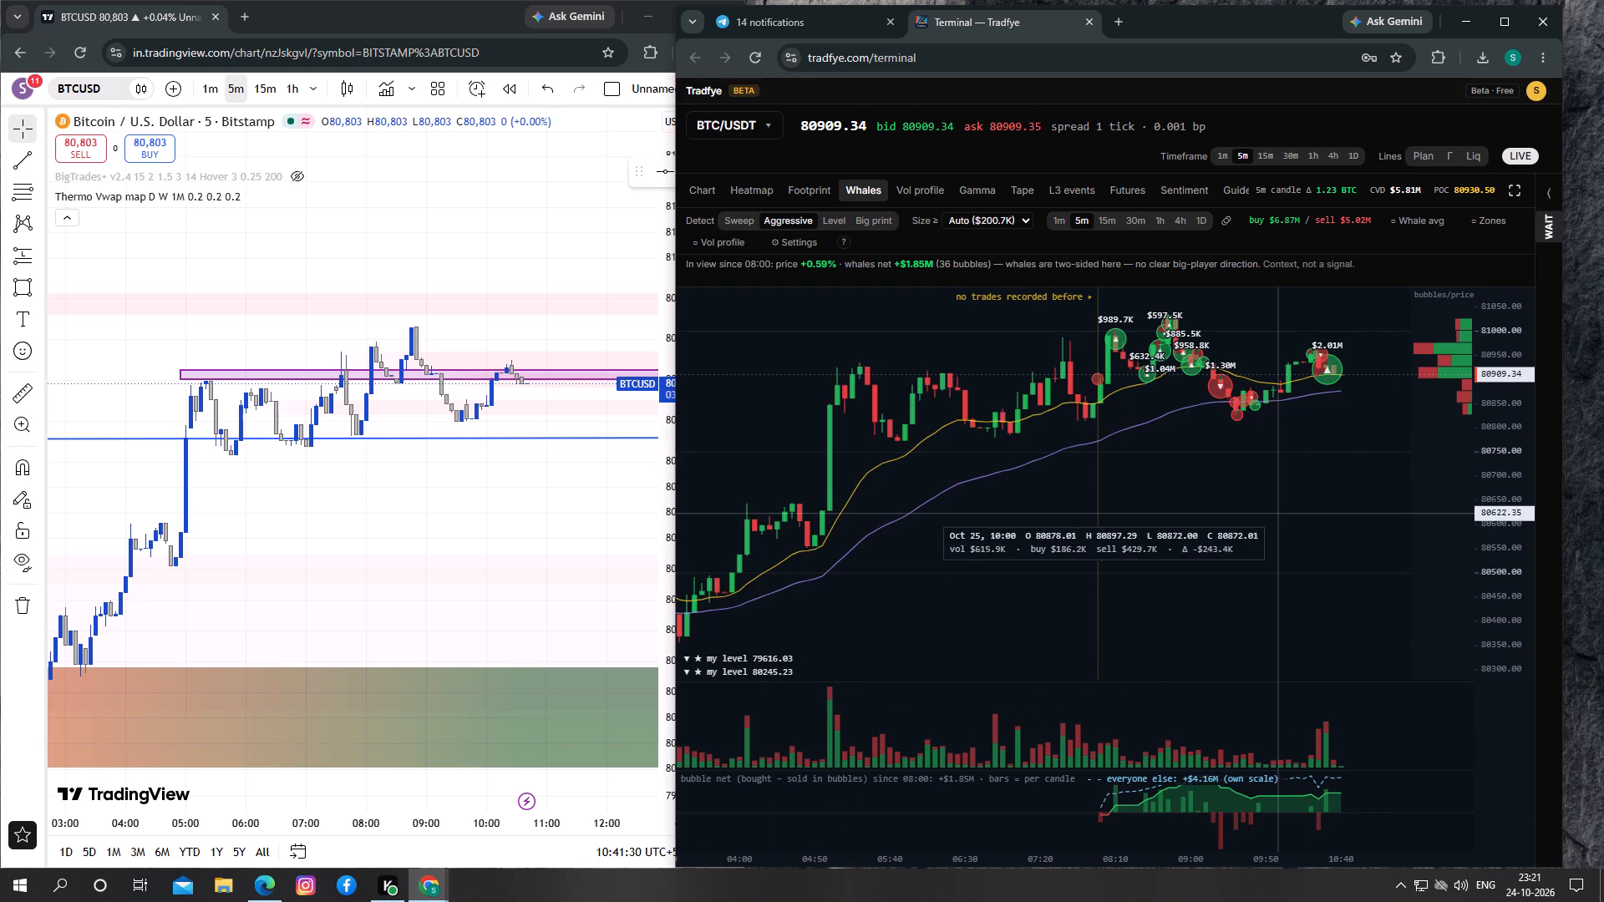
left_click_drag(1486, 393, 1486, 433)
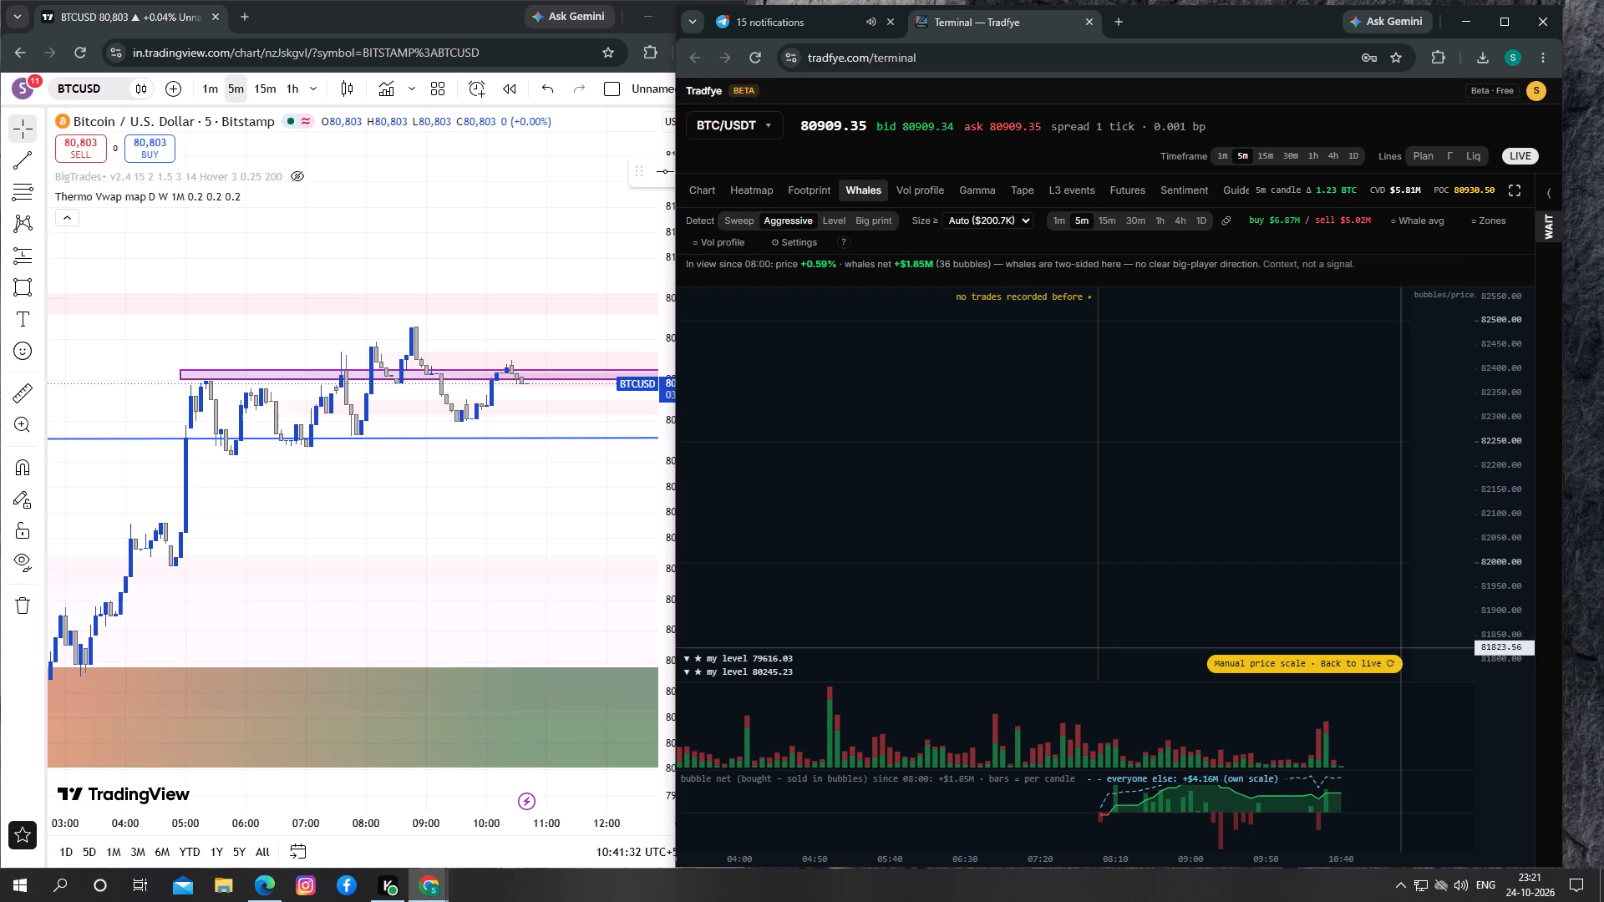
left_click(1399, 661)
left_click(1510, 431)
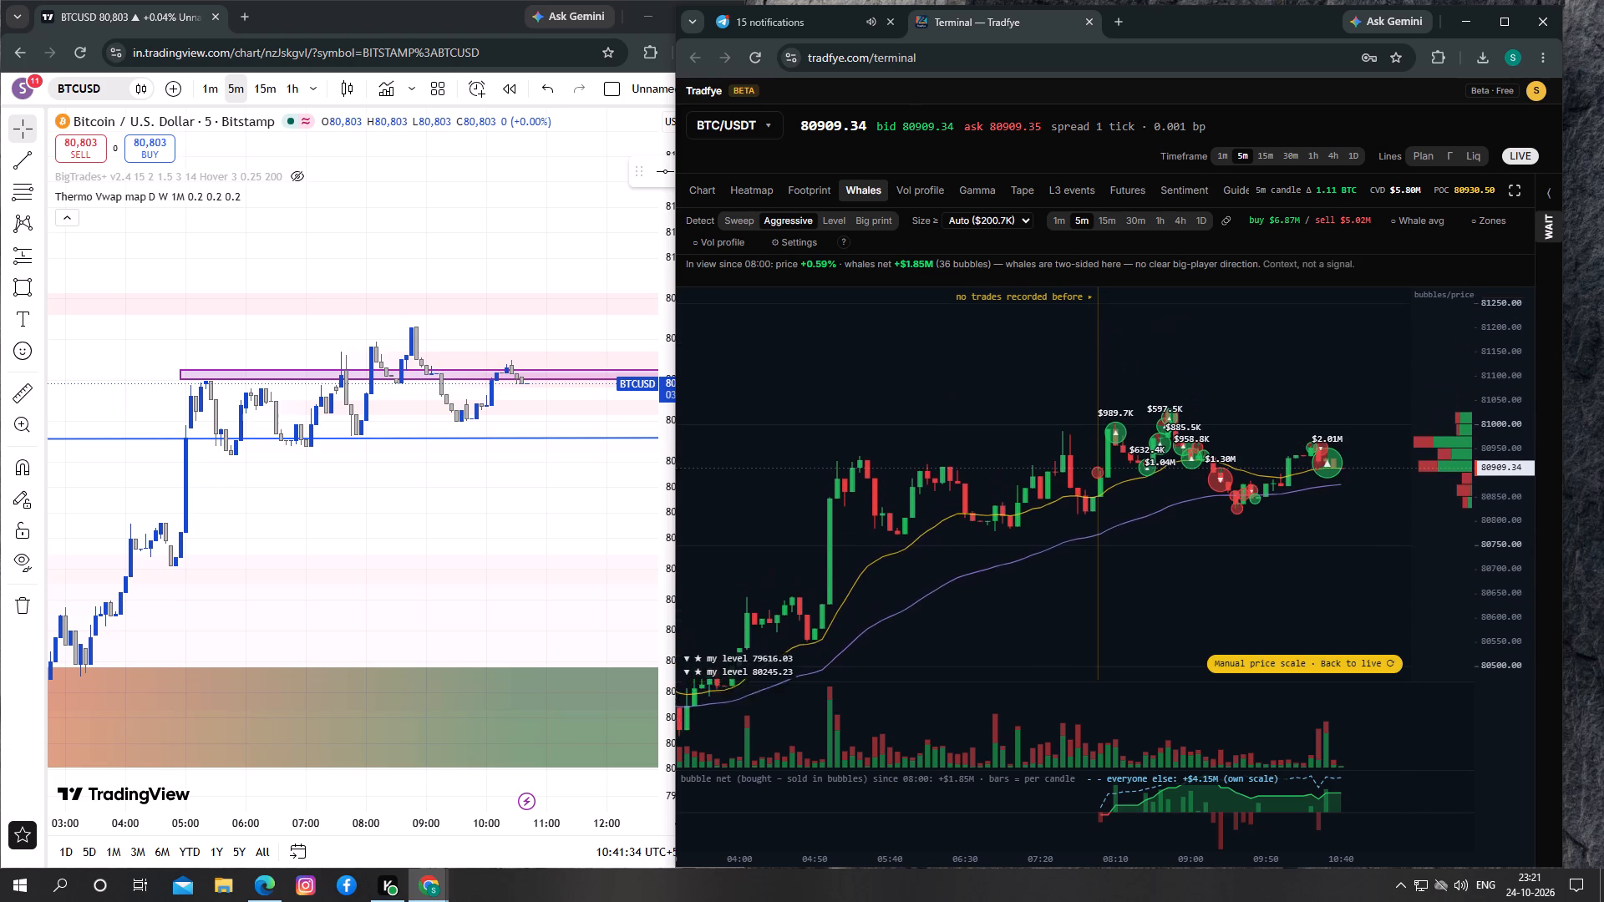
left_click_drag(1360, 428, 1358, 435)
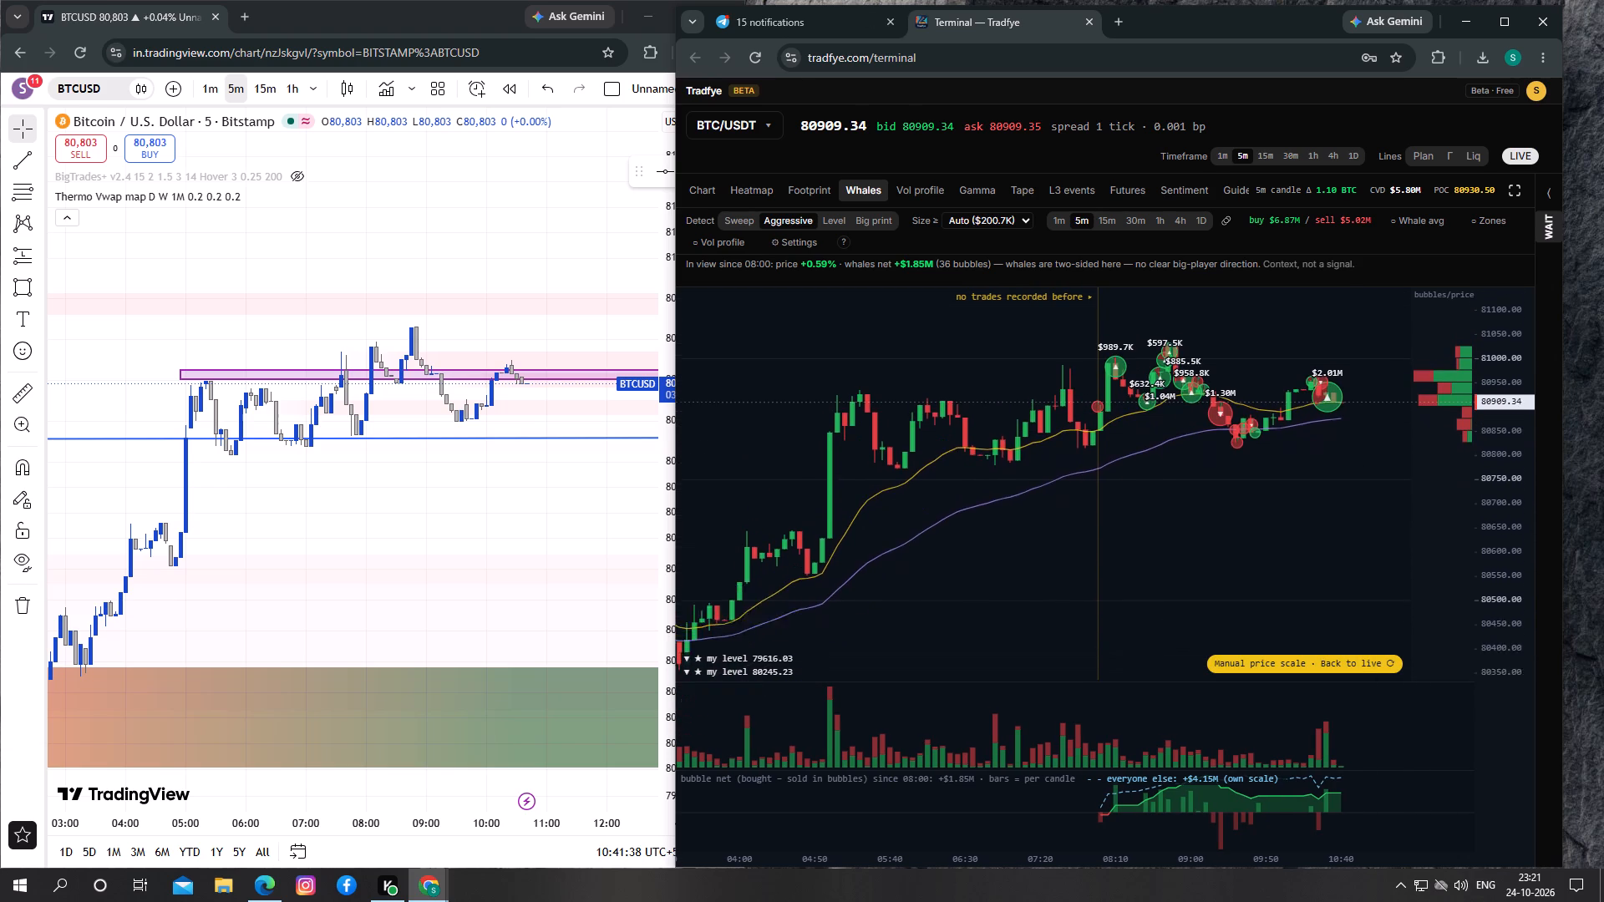
left_click_drag(1358, 435, 1360, 473)
left_click_drag(1286, 491, 1252, 484)
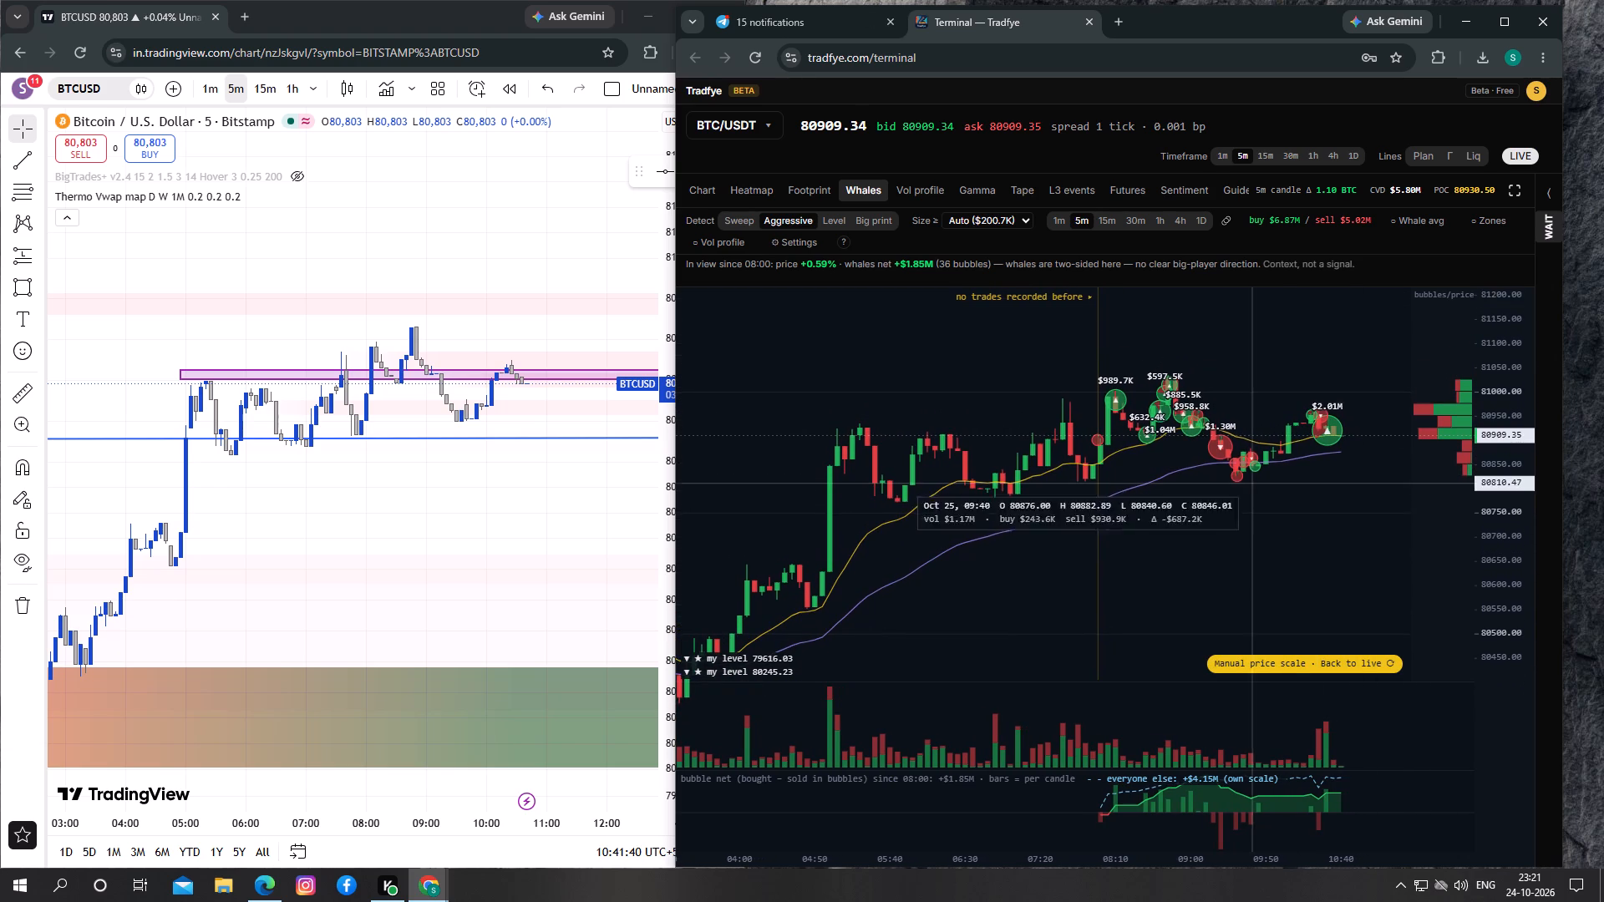
left_click(1347, 487)
left_click(1352, 488)
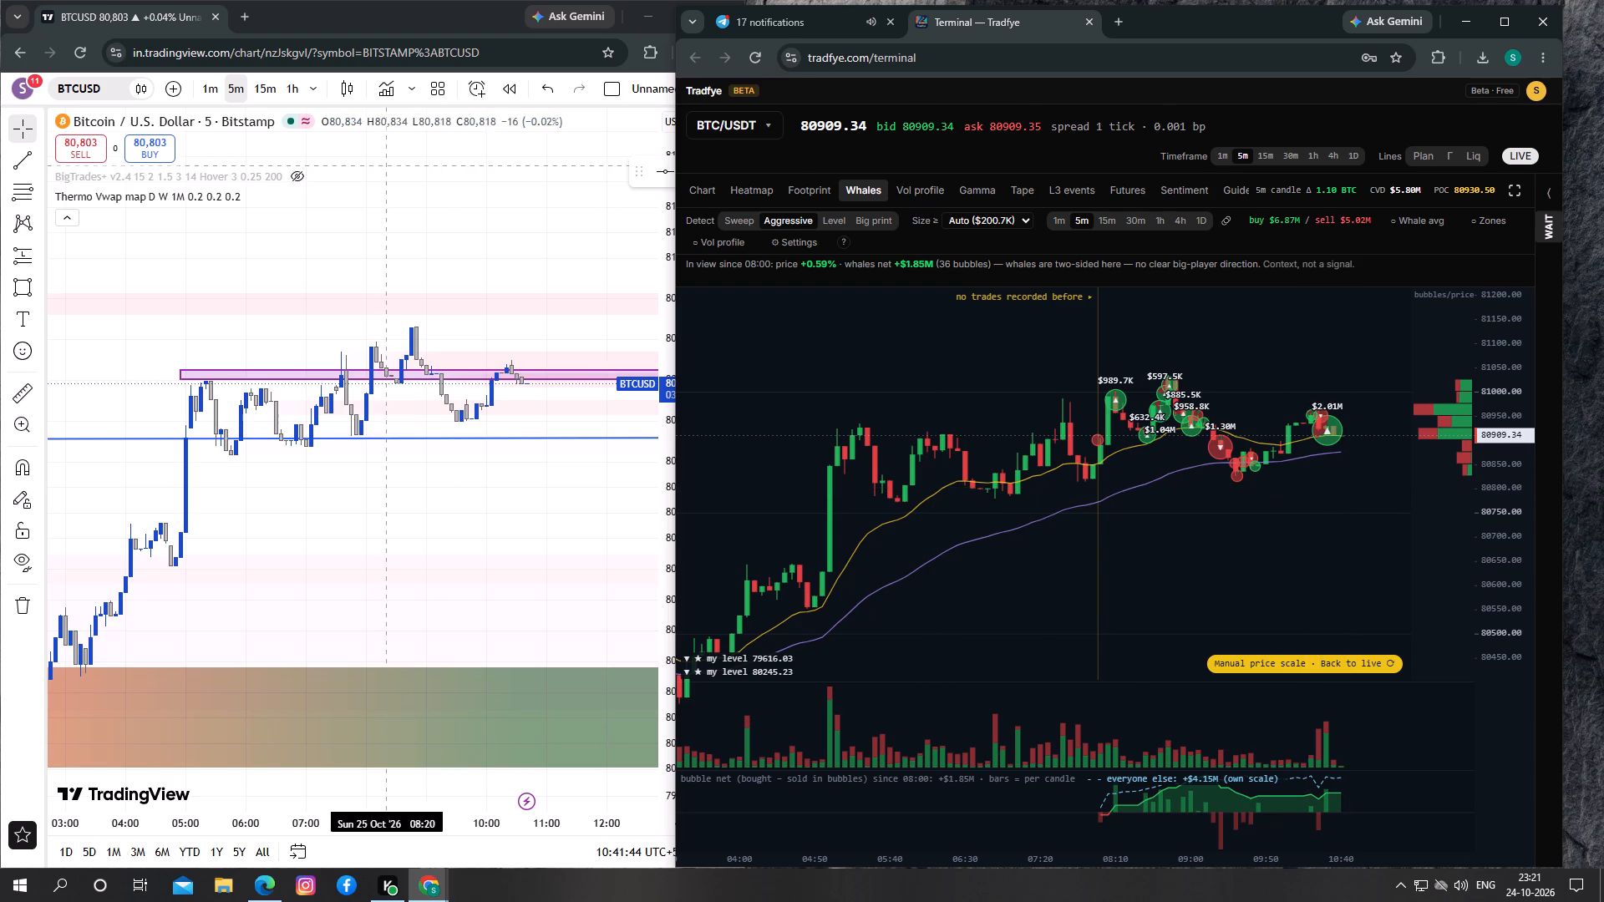
Switch the TradingView BTCUSD chart to the 1-minute interval.
left_click(207, 91)
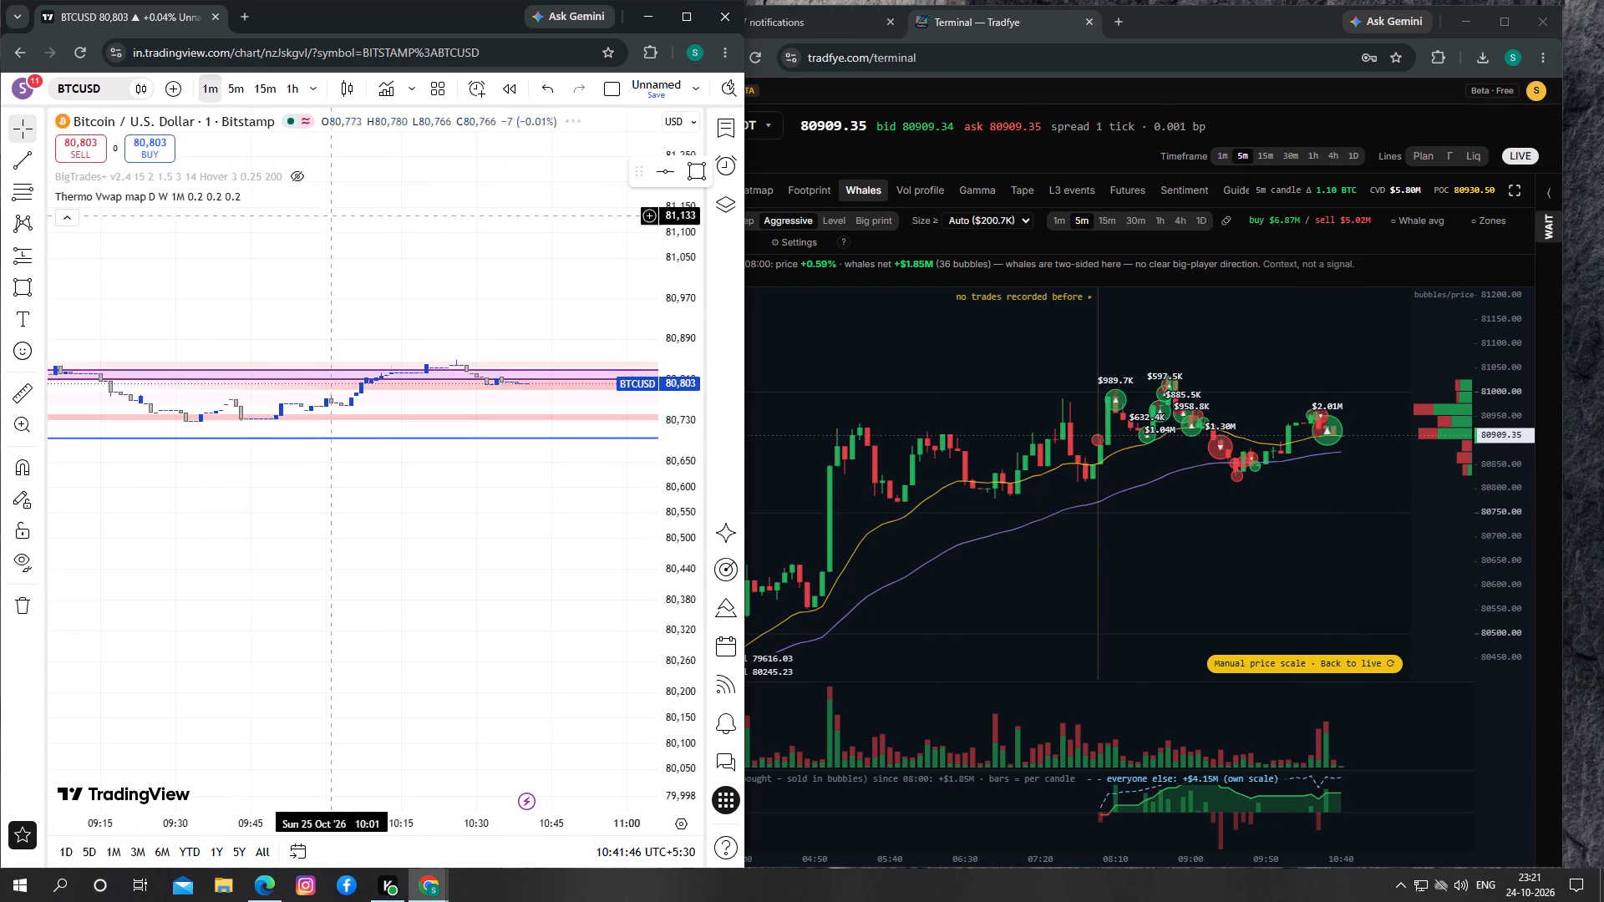
Examine the 1-minute price action around the drawn rectangle and trend line, stretching the price scale.
left_click_drag(688, 535, 657, 263)
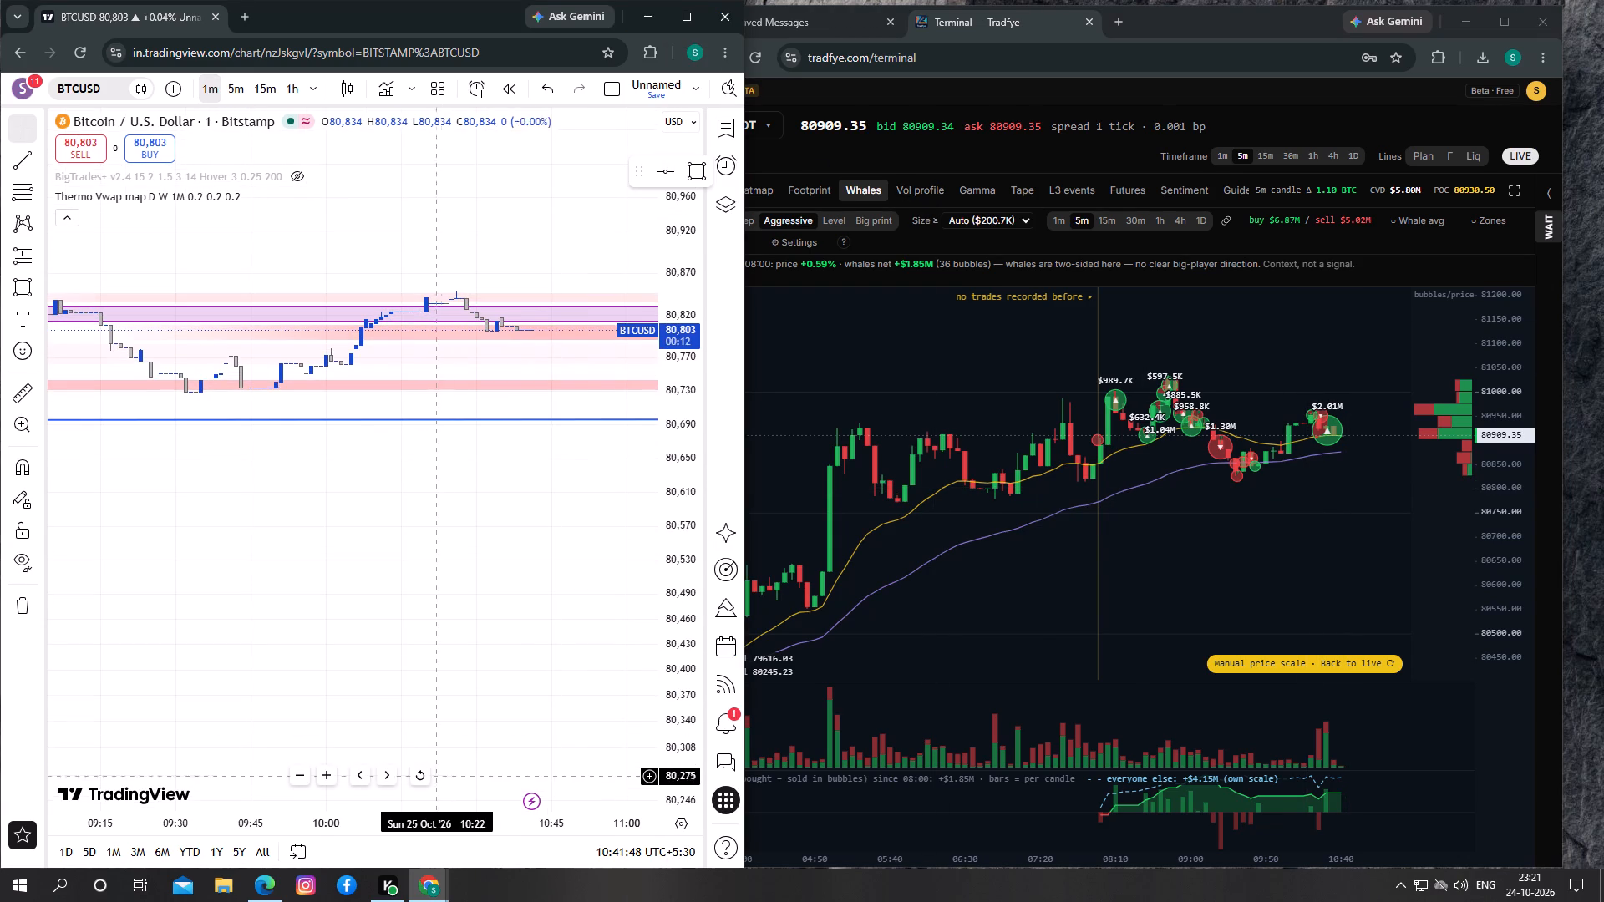
left_click(424, 780)
left_click_drag(453, 597, 464, 624)
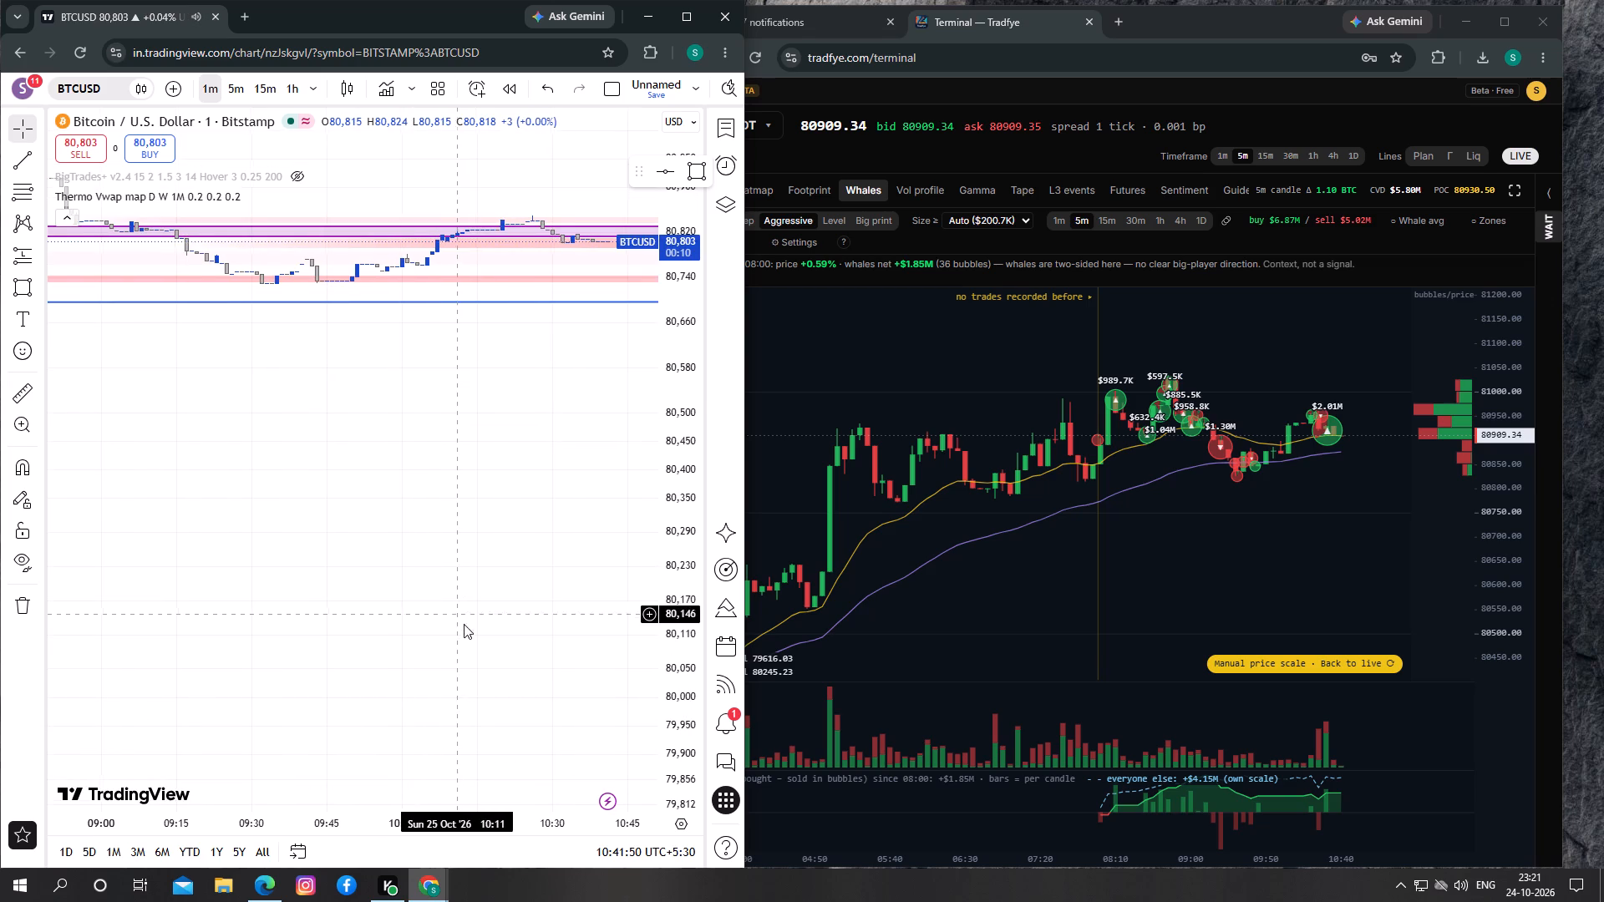
left_click_drag(464, 624, 475, 638)
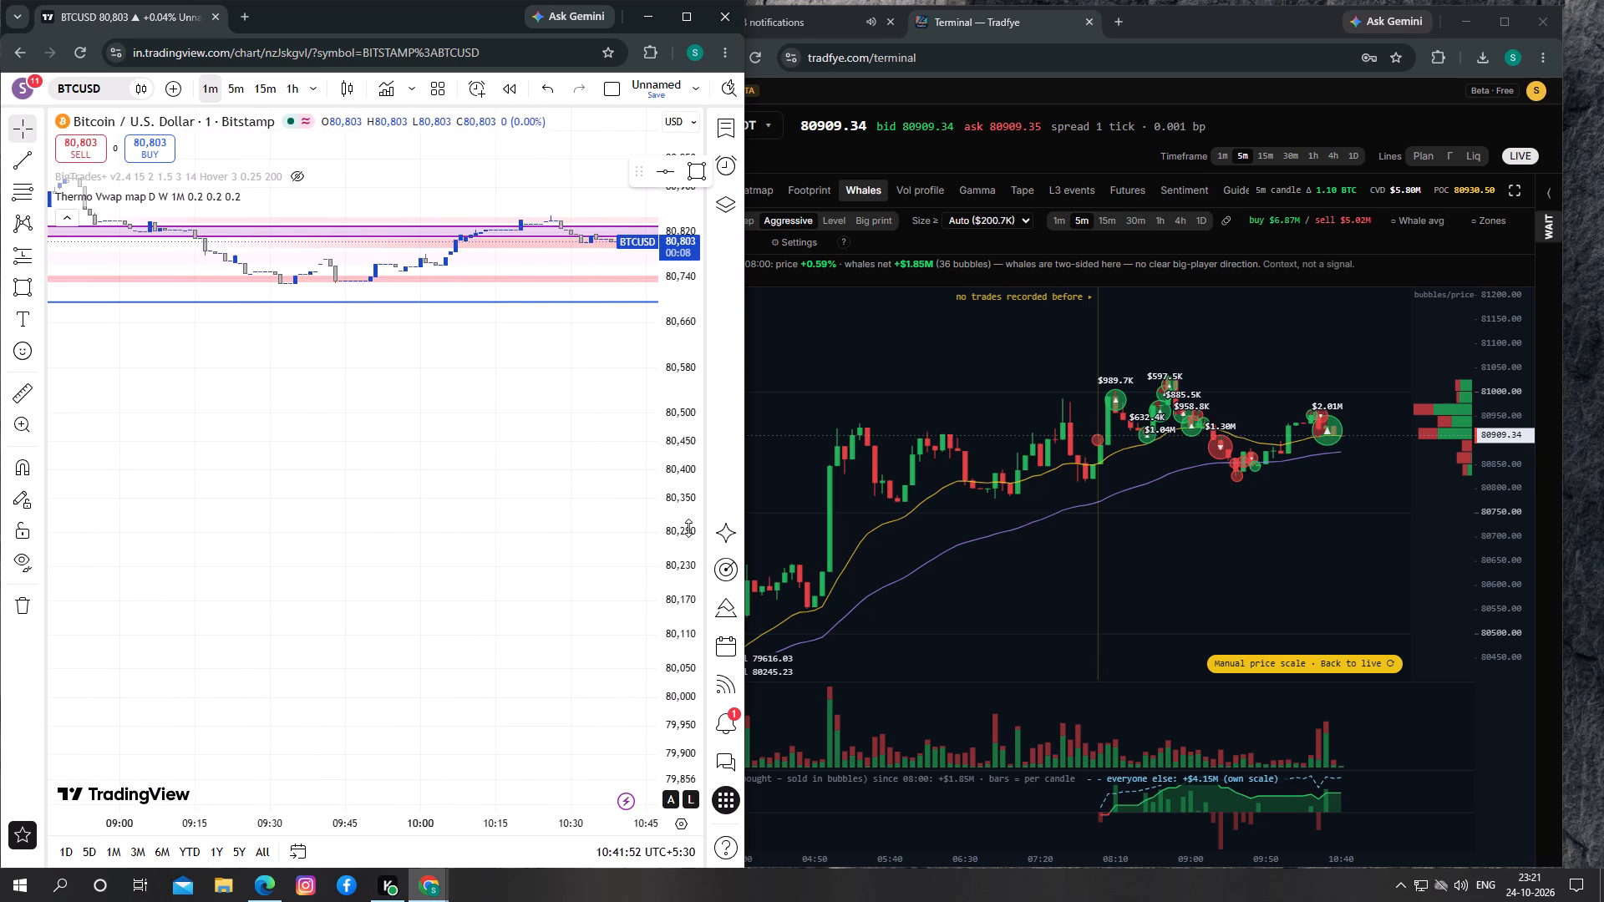
left_click_drag(688, 528, 678, 315)
left_click_drag(414, 332, 456, 527)
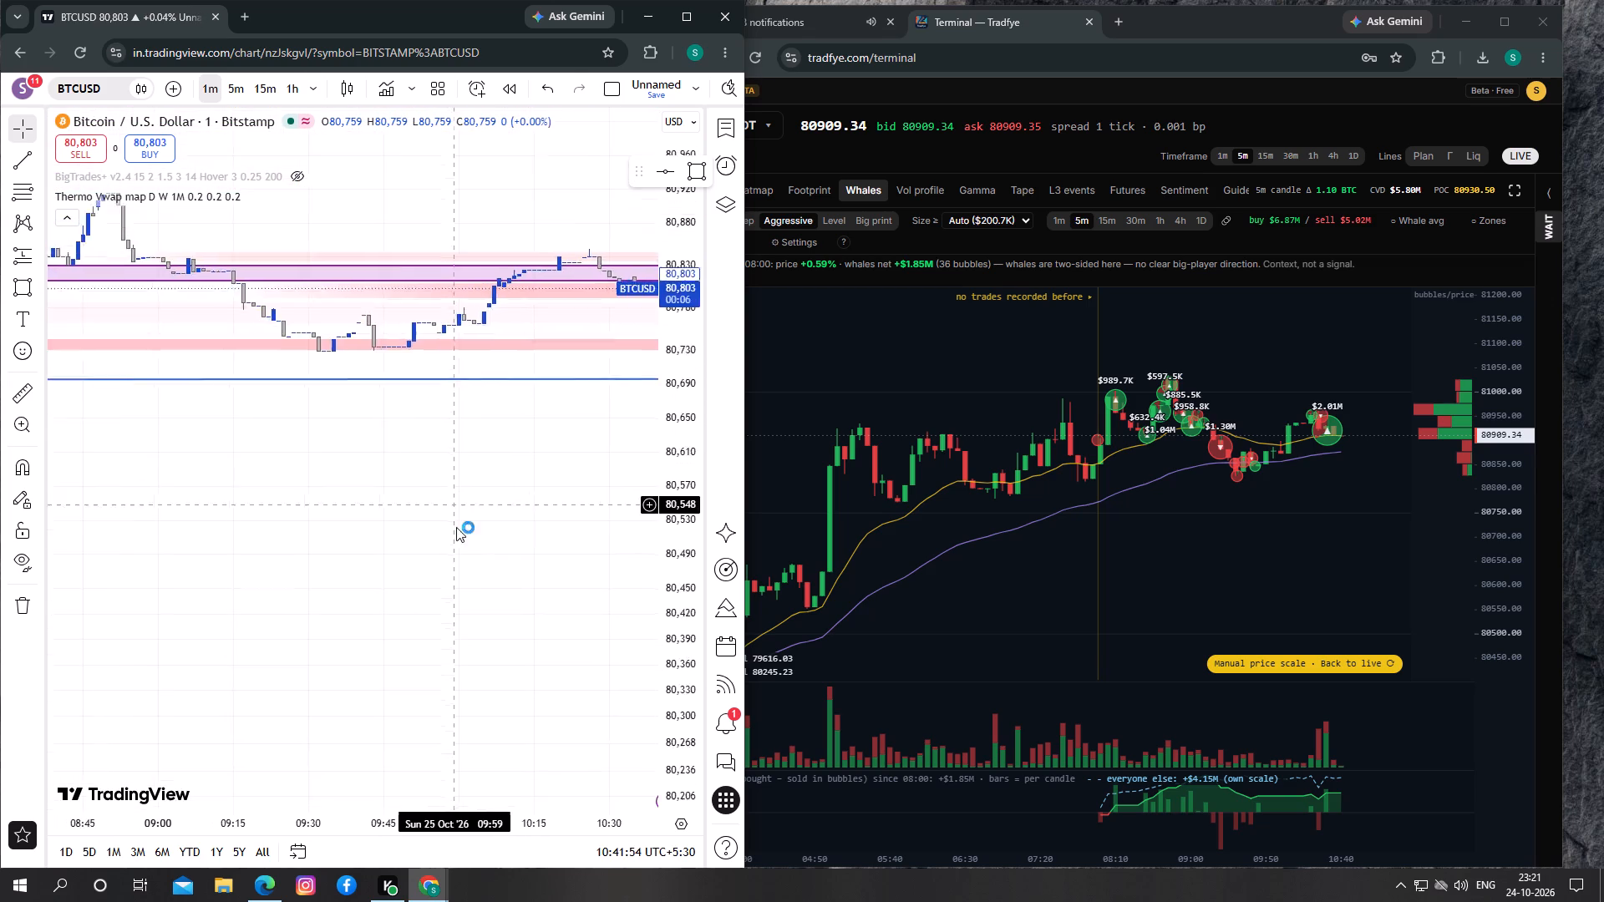
left_click_drag(456, 527, 345, 590)
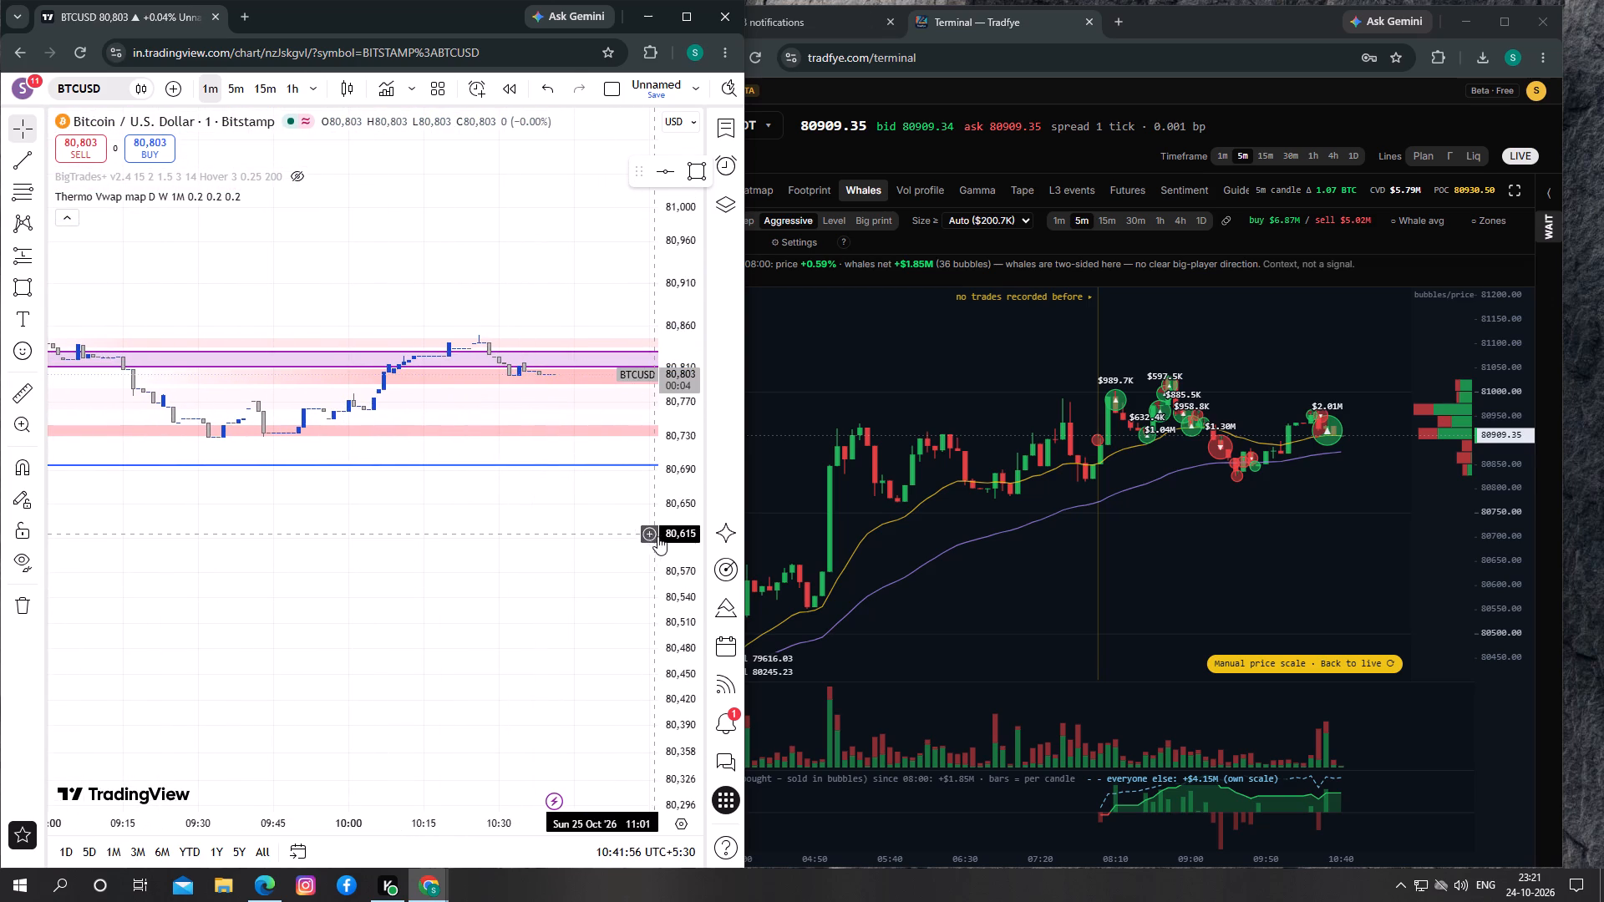
left_click_drag(688, 551, 676, 307)
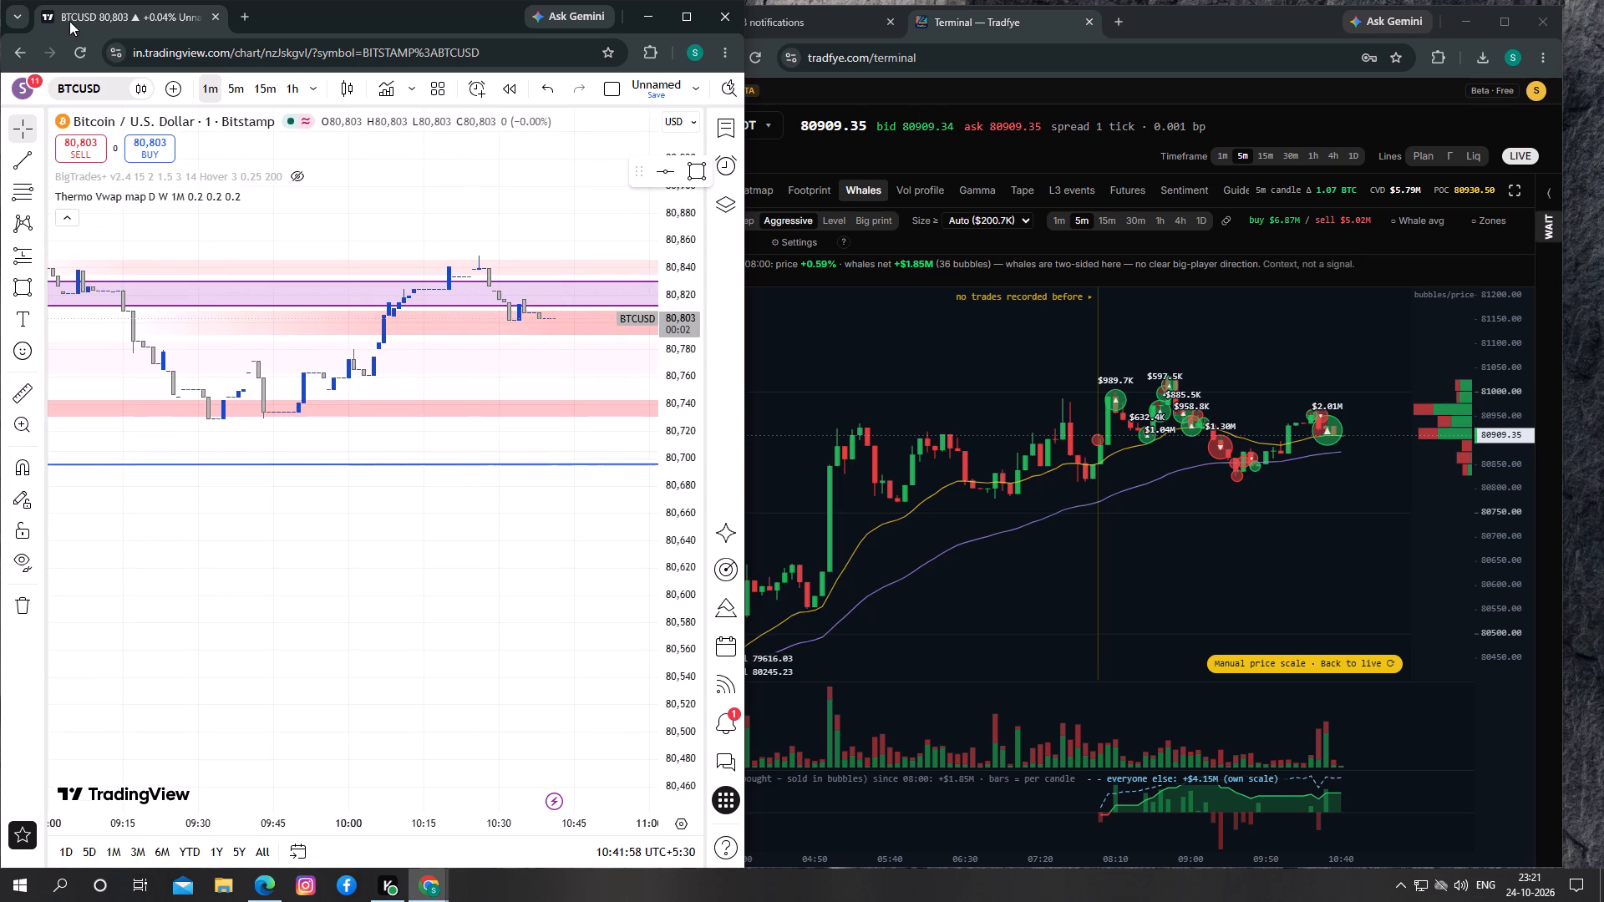
Search the TradingView symbols for "bt" and load Kraken's BTCUSD spot feed into the chart.
left_click(101, 94)
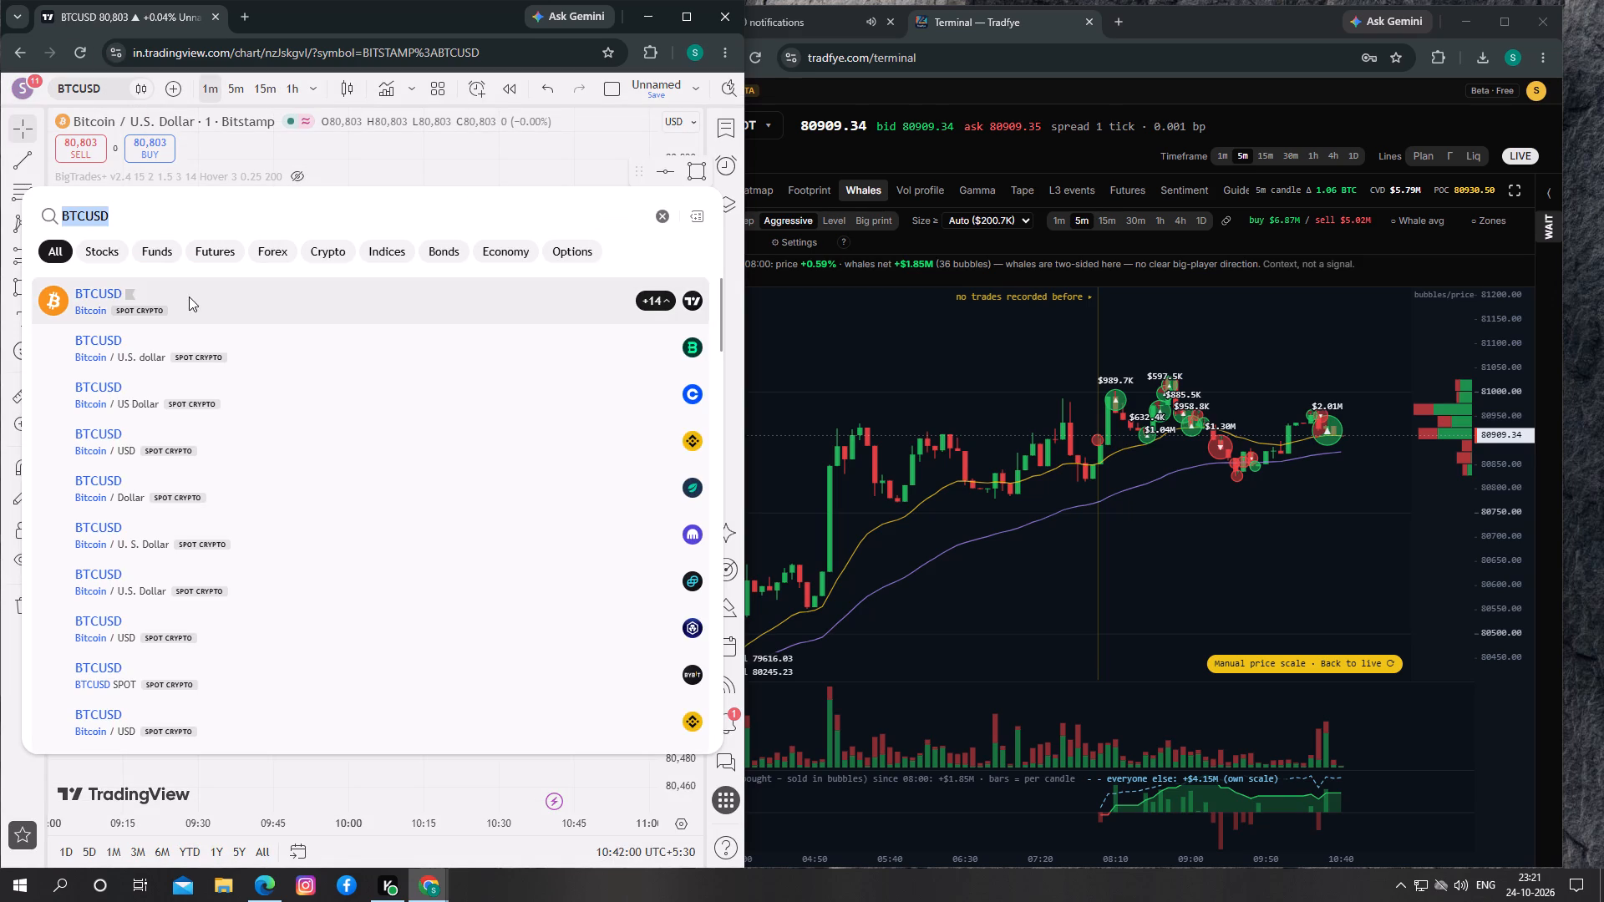
left_click(660, 215)
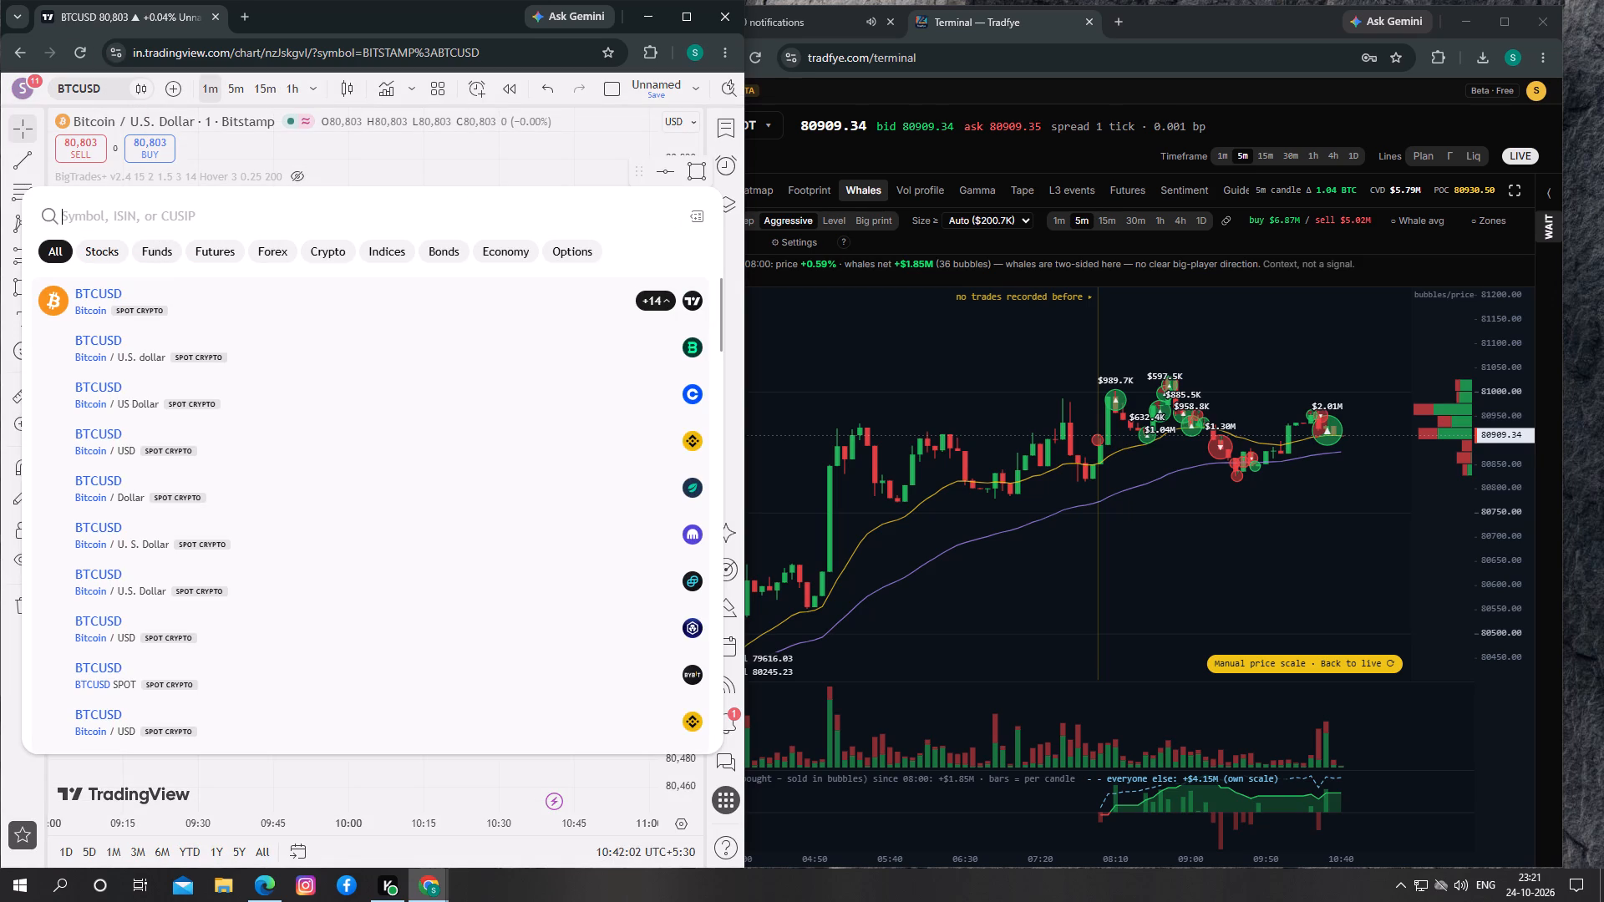
type("bt")
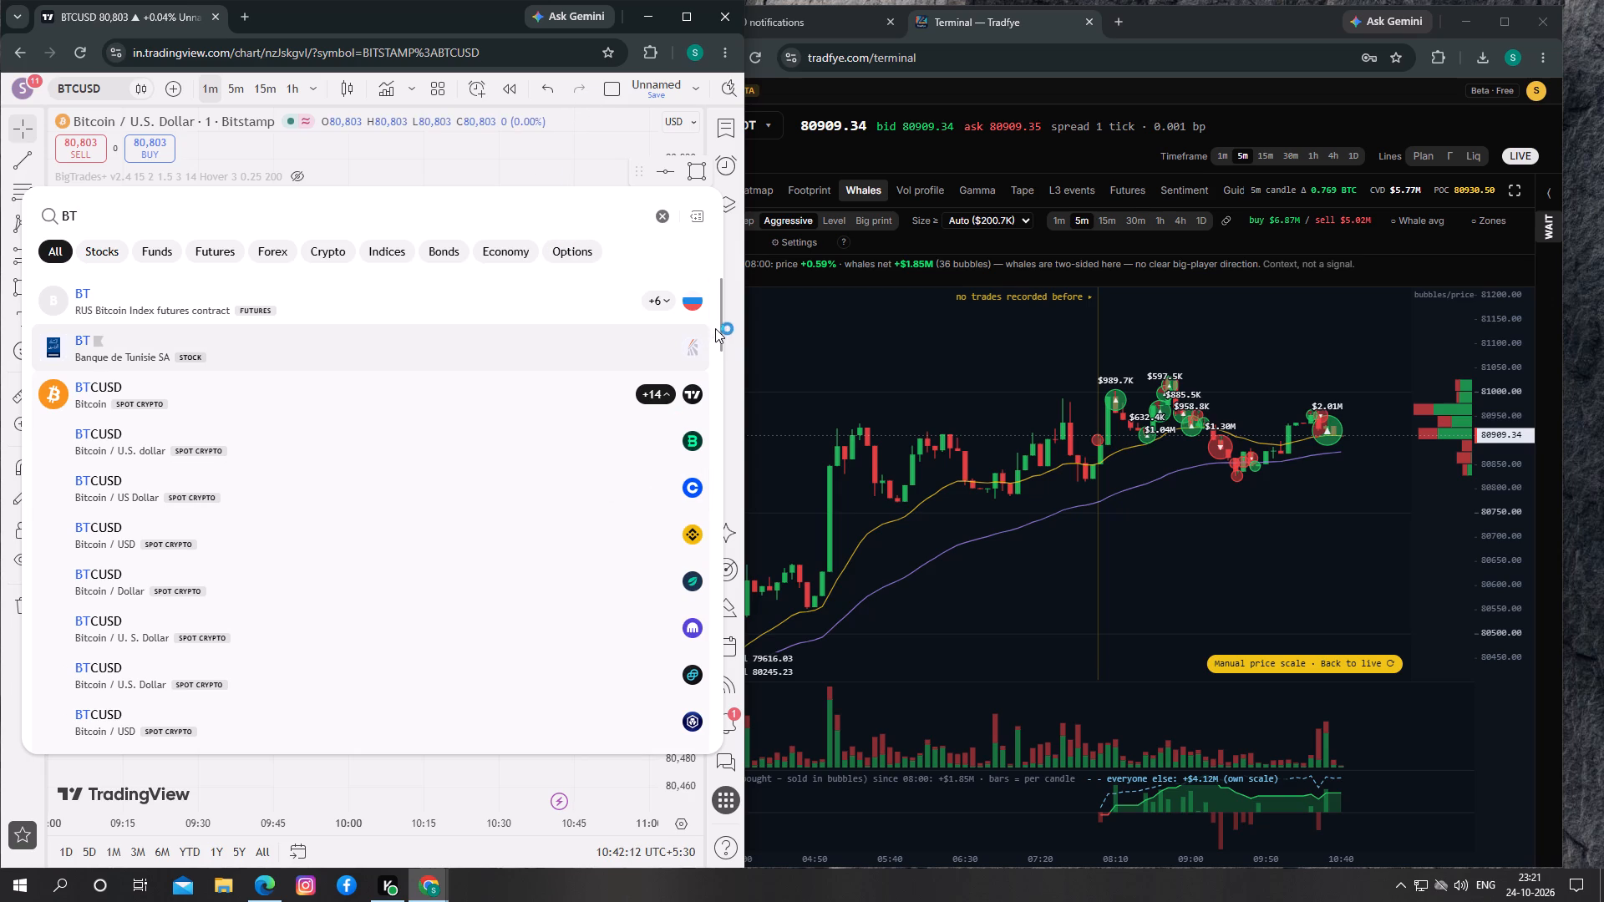
left_click_drag(721, 345, 713, 382)
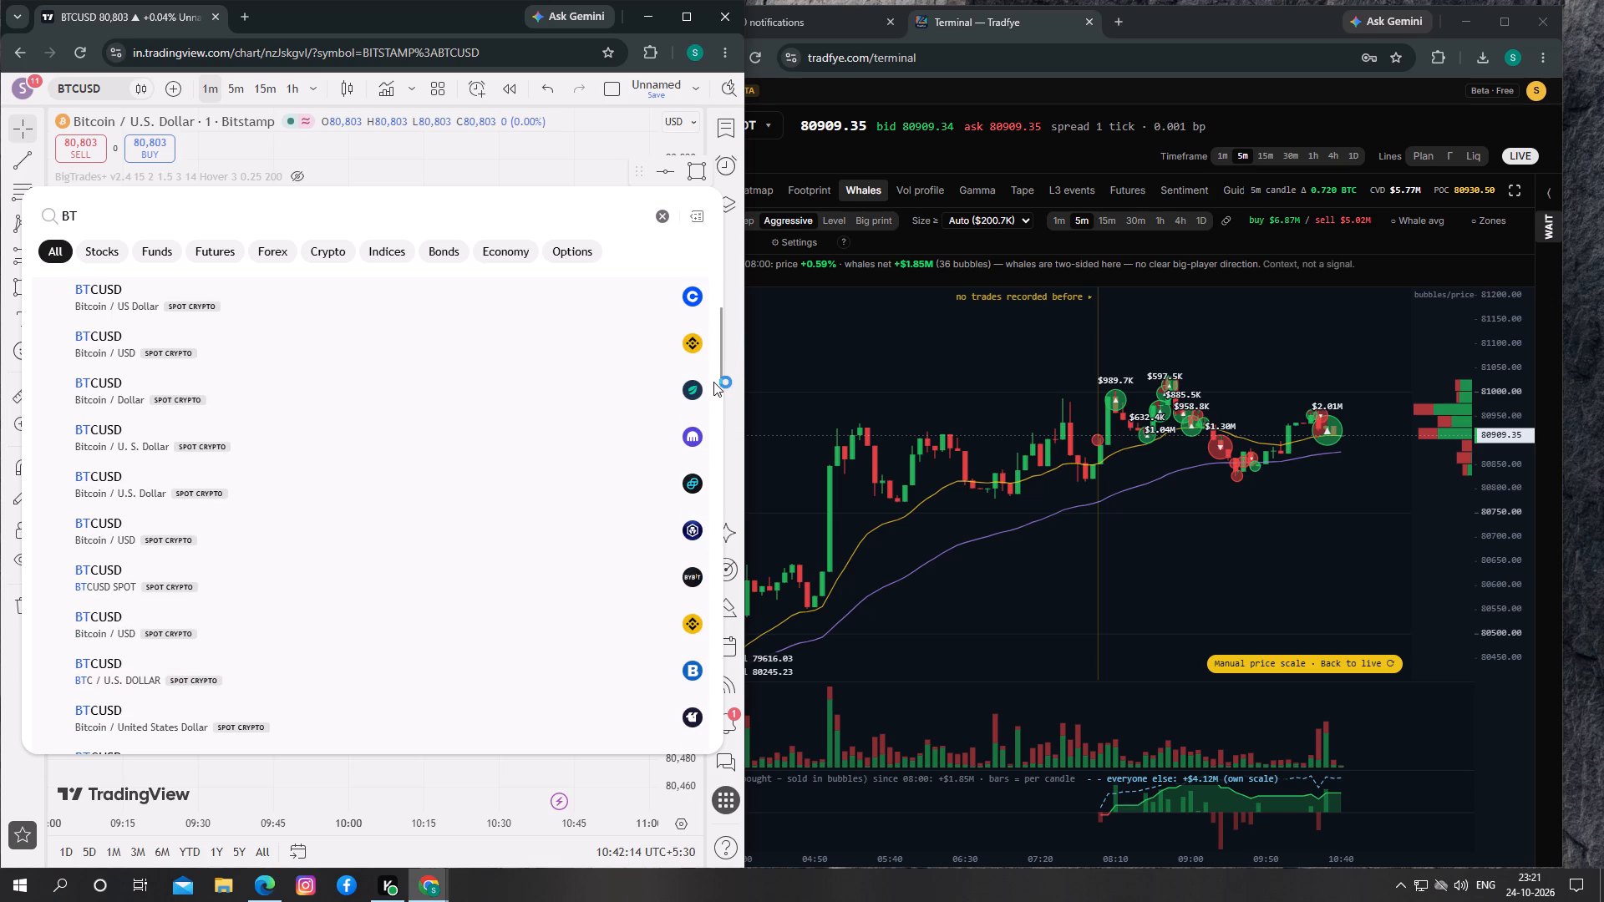
left_click_drag(713, 382, 713, 375)
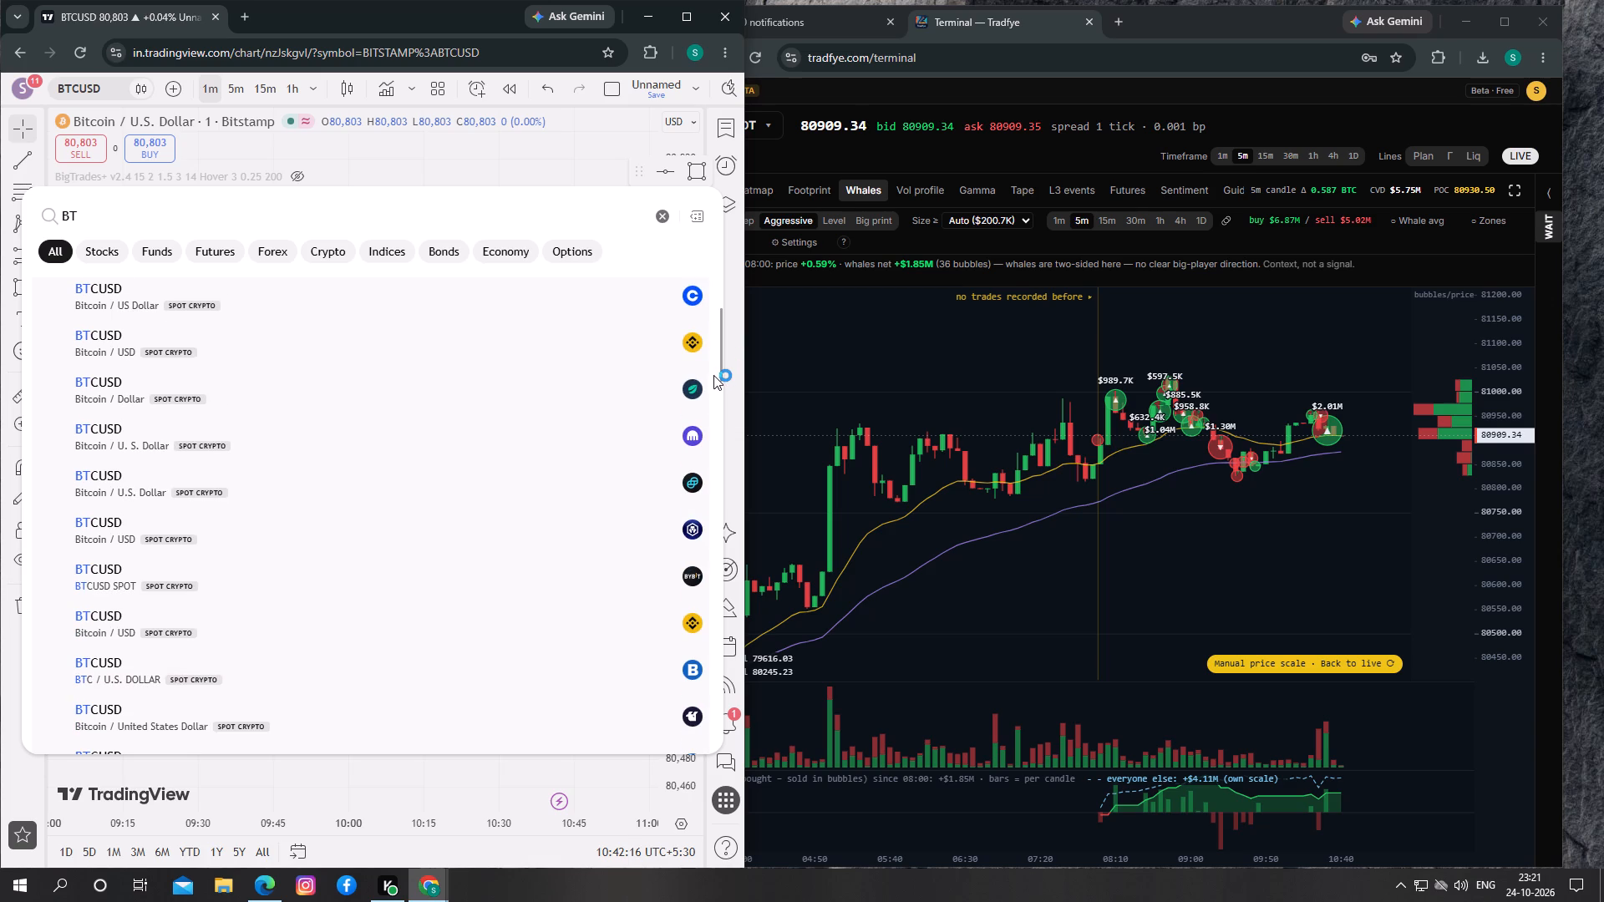
left_click_drag(713, 375, 711, 375)
left_click(294, 447)
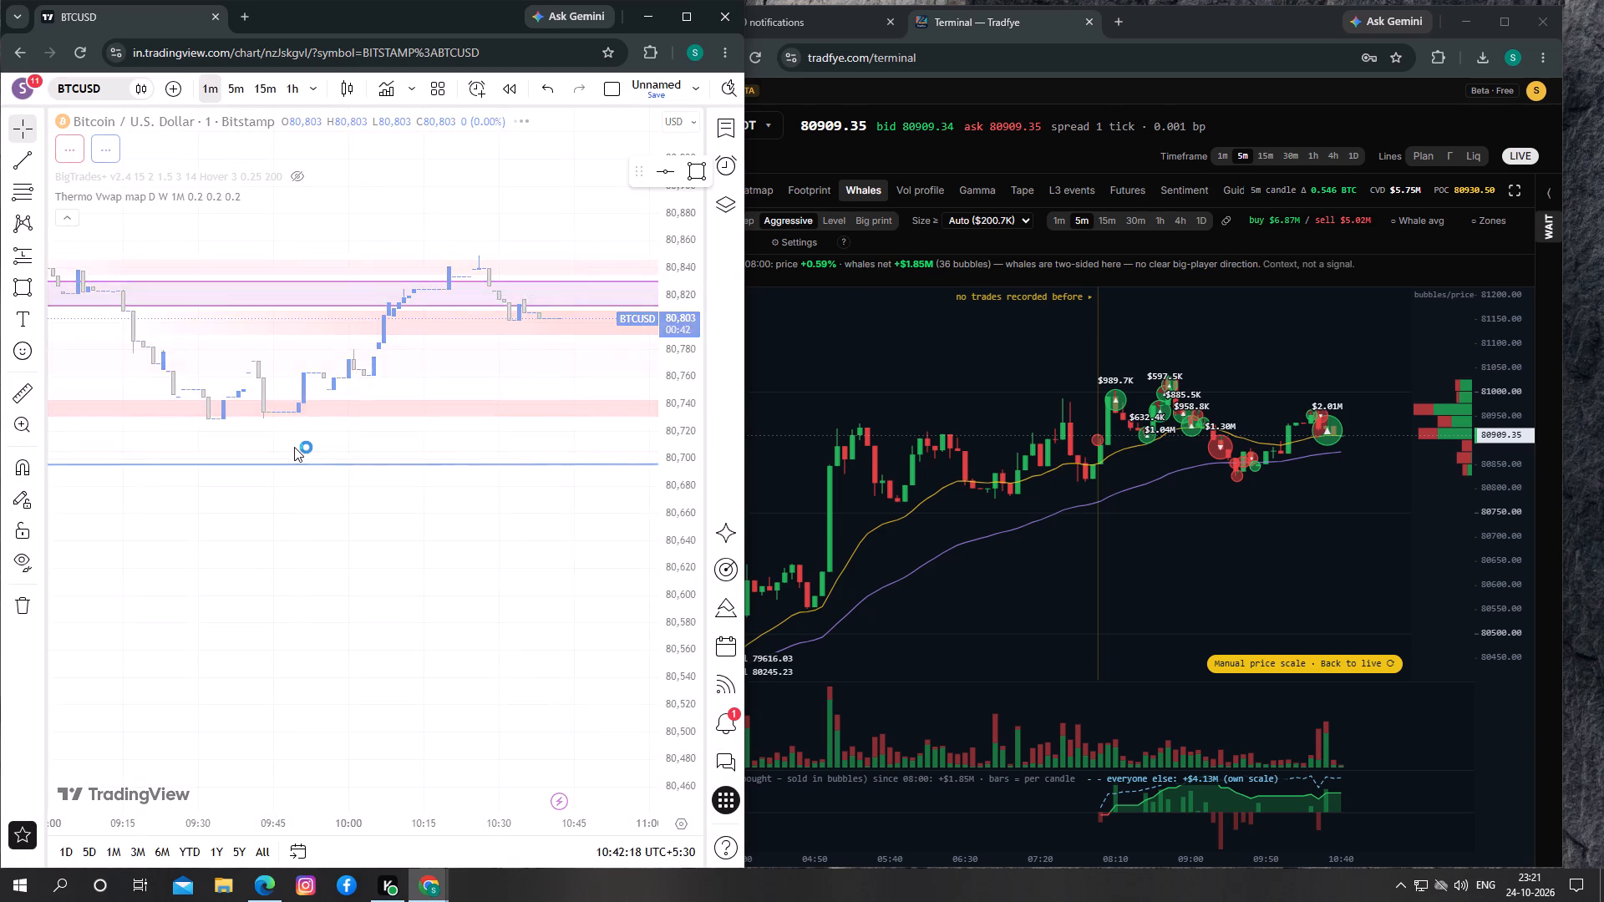
Examine the recent 1-minute Kraken BTCUSD price action against the shaded VWAP bands.
left_click_drag(370, 525, 370, 540)
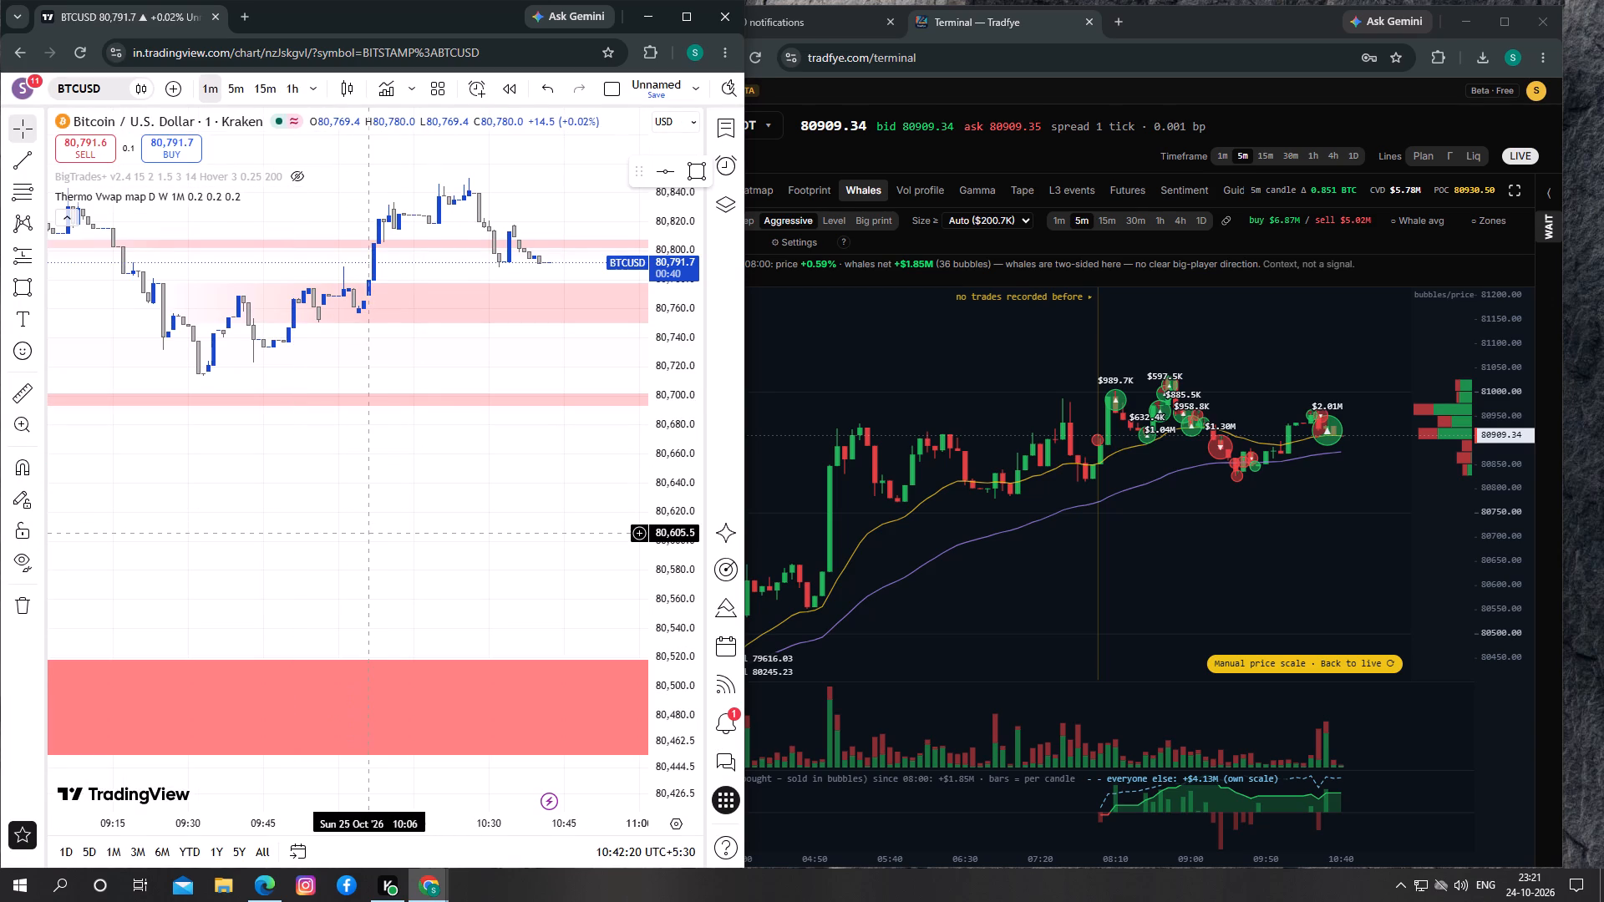
left_click_drag(370, 540, 259, 591)
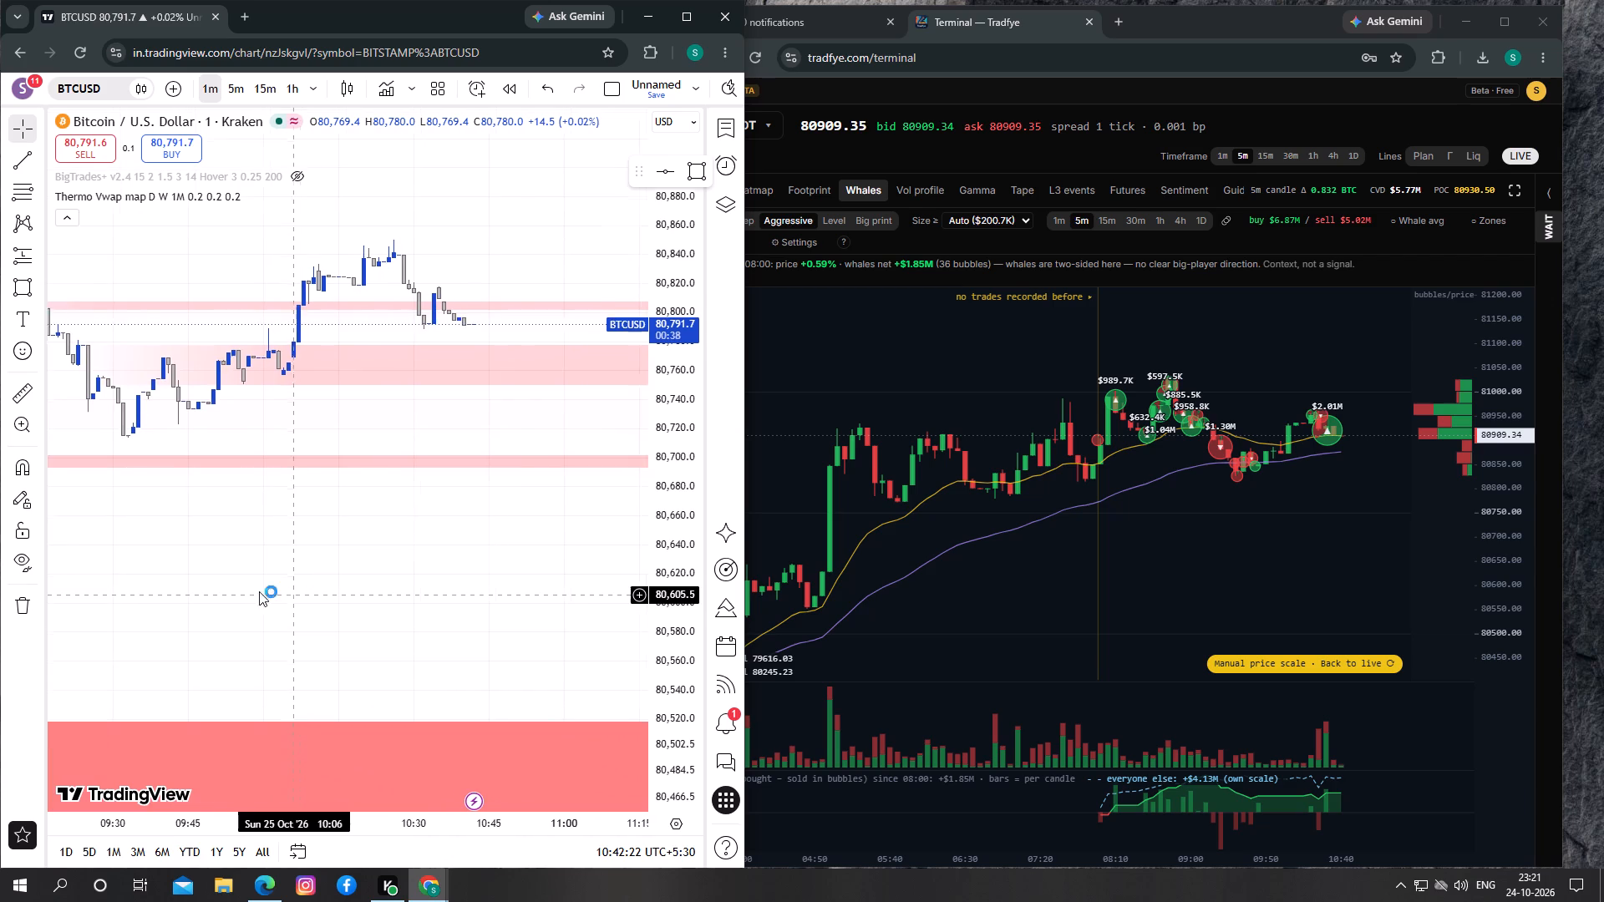
left_click_drag(259, 591, 288, 643)
left_click_drag(477, 457, 476, 464)
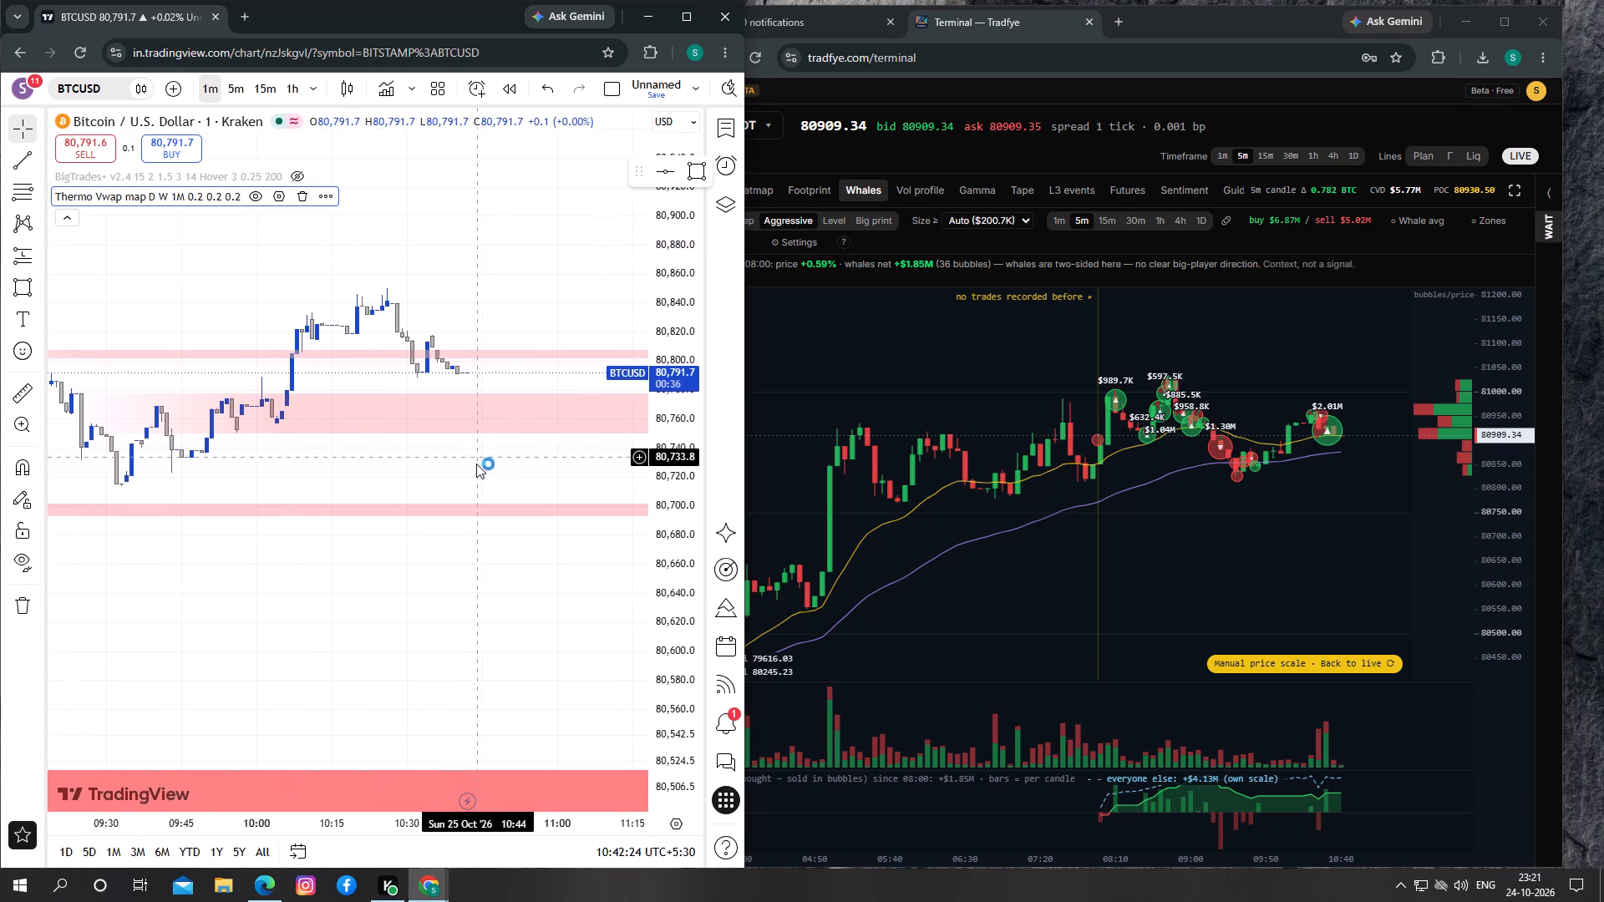
left_click_drag(476, 464, 411, 443)
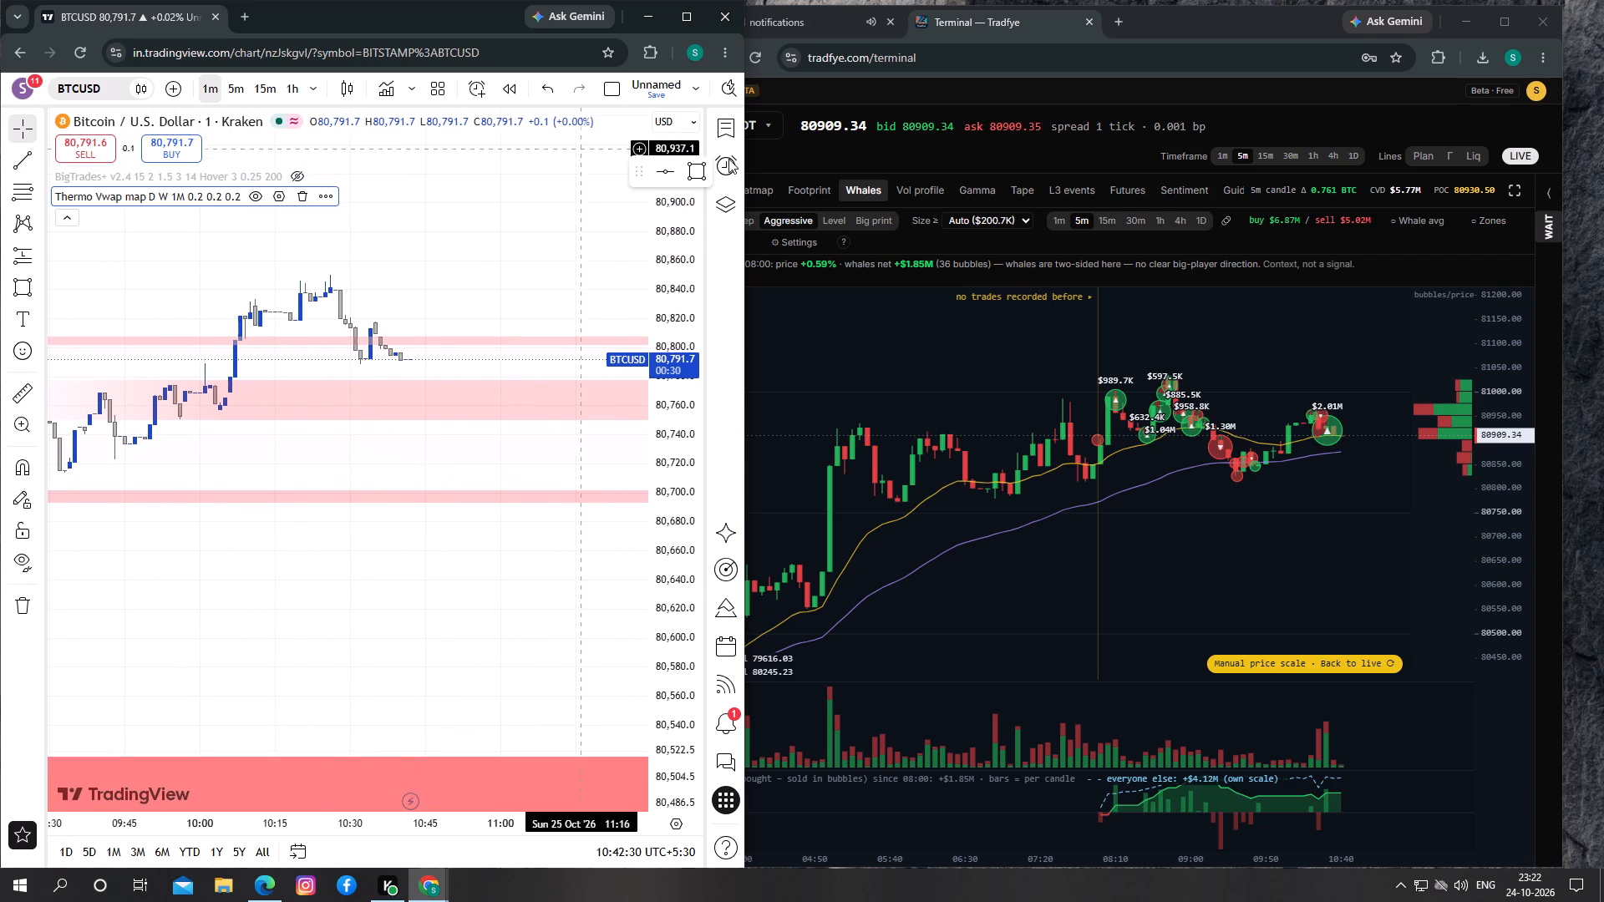
Switch Tradfye's BTC/USDT whale chart to the 1m timeframe and inspect its recent candles.
left_click(1222, 155)
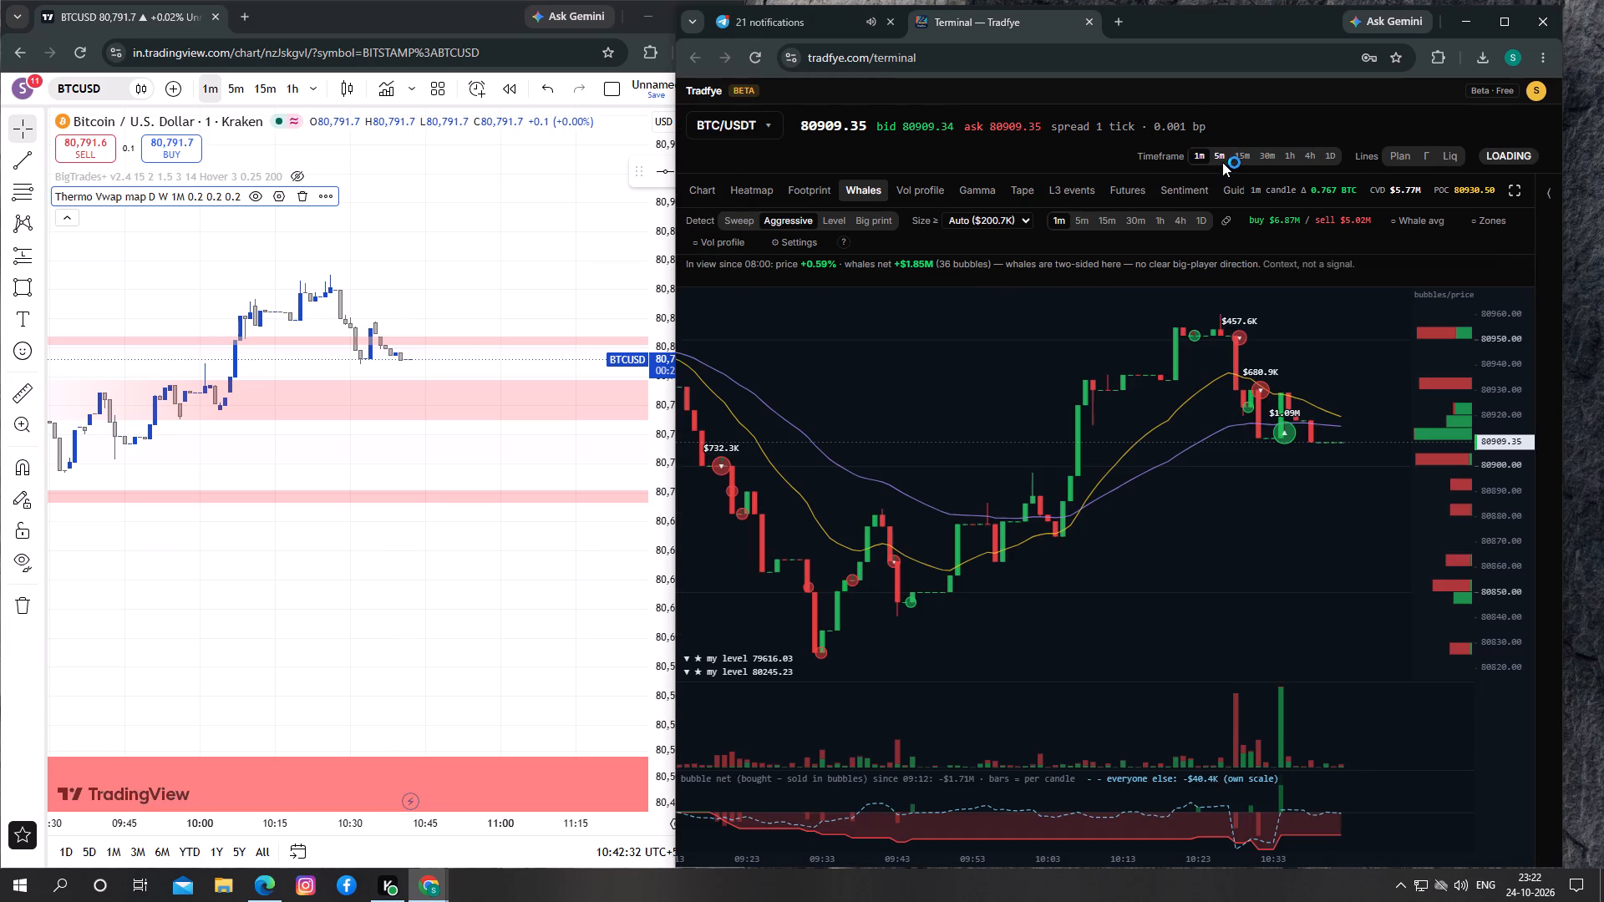
left_click_drag(1196, 606, 1143, 606)
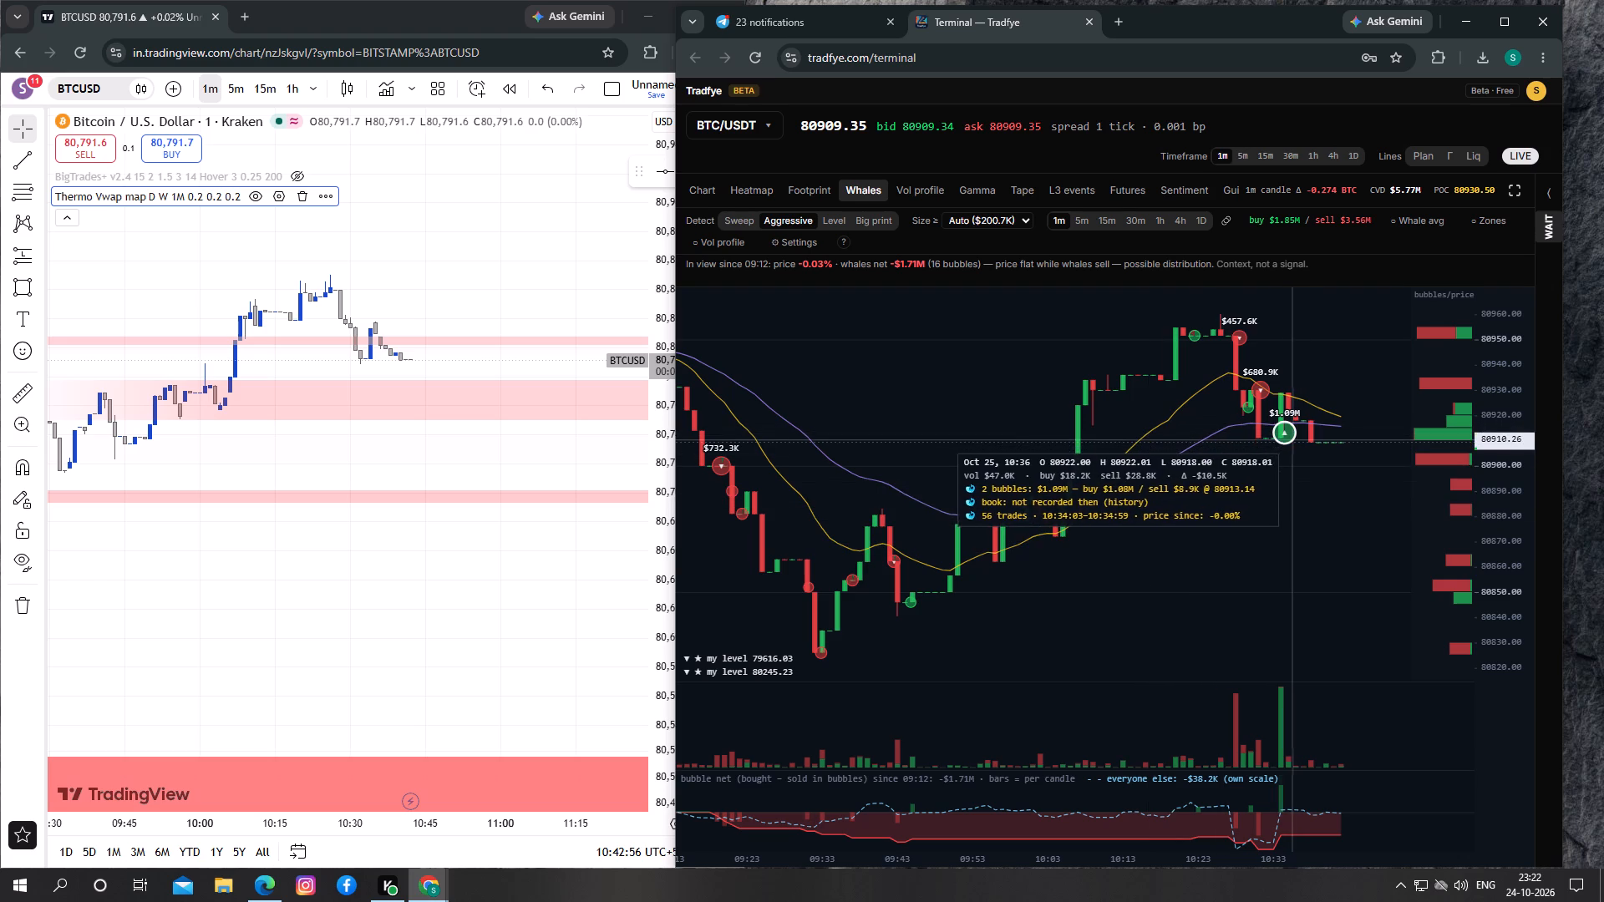
left_click(1246, 595)
left_click(1374, 529)
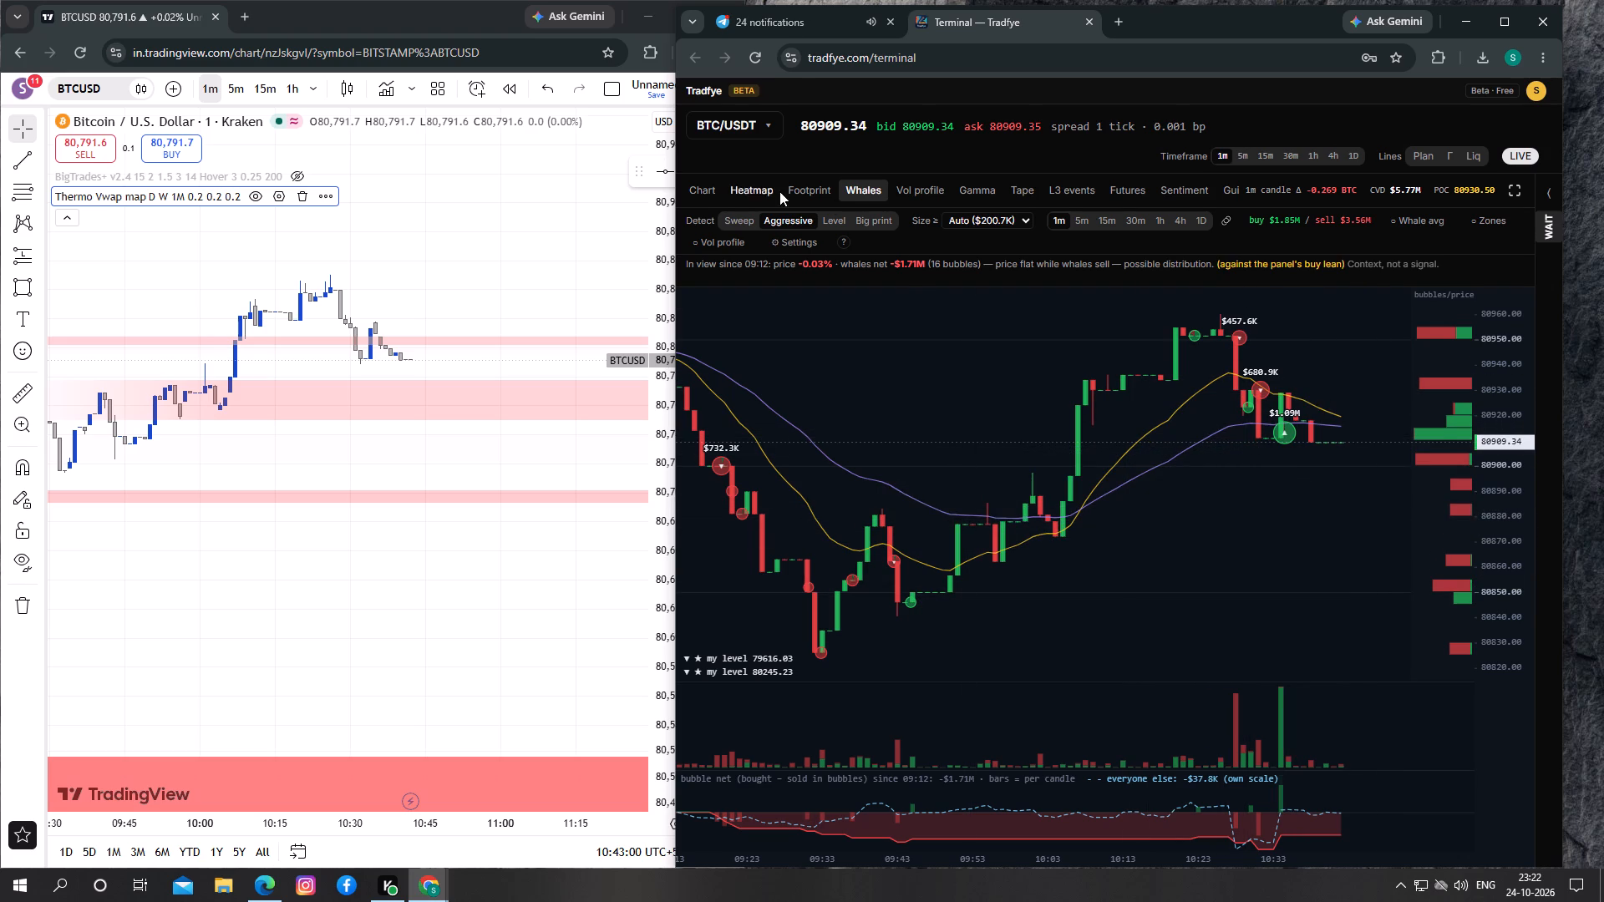
Open the BTC/USDT Footprint view and examine the bid and ask volumes in the recent 1m candles.
left_click(809, 191)
left_click_drag(1093, 468, 1084, 443)
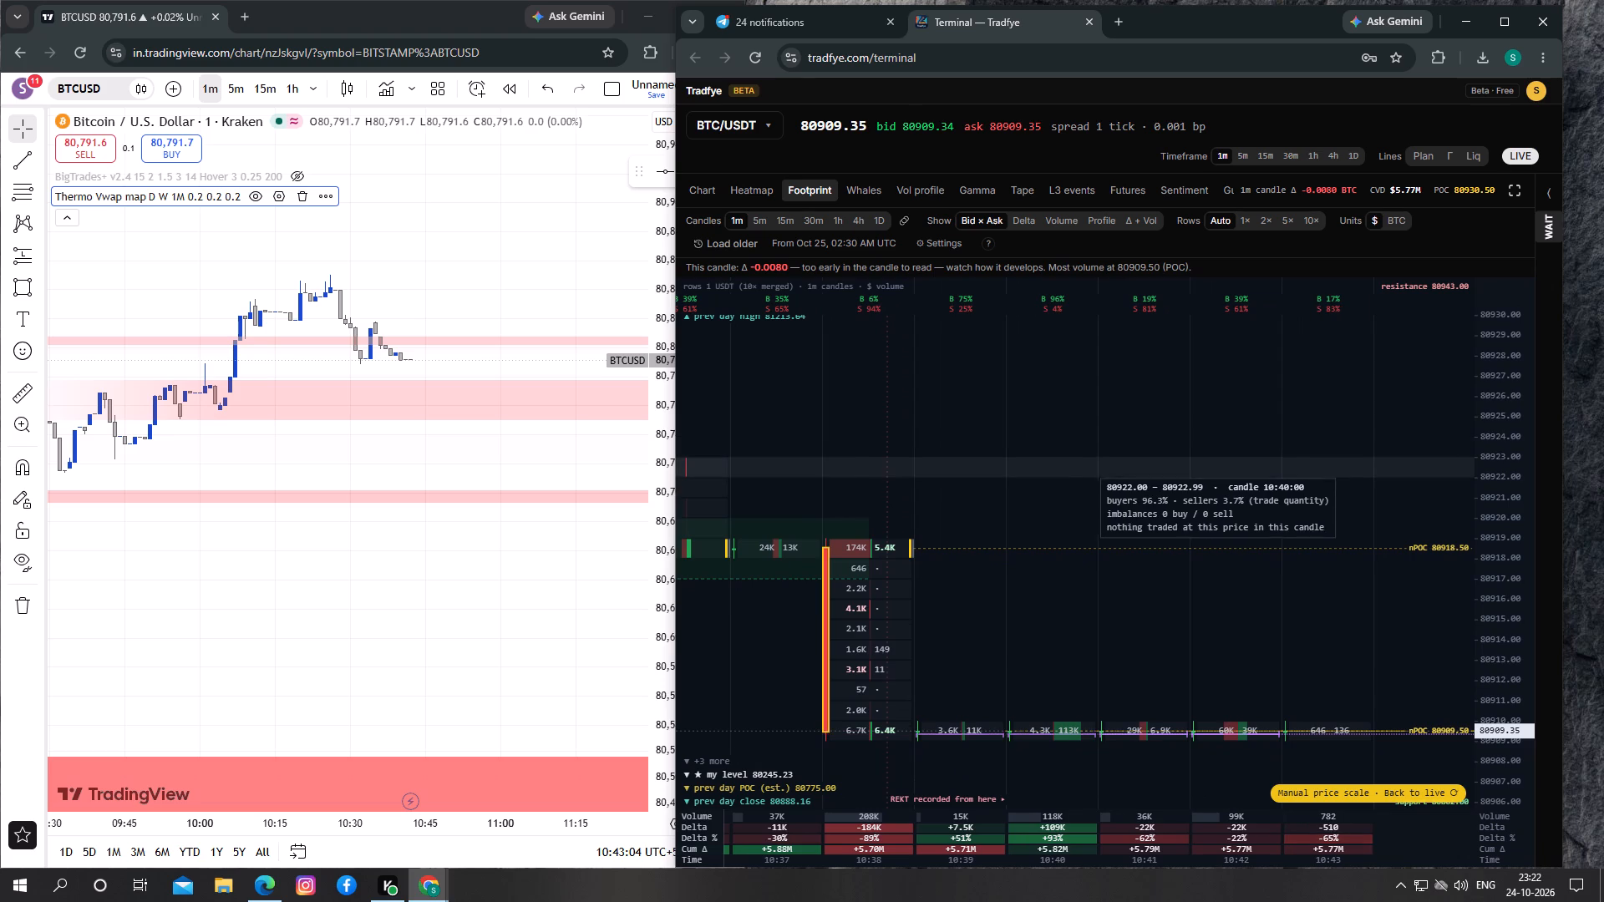
left_click_drag(1024, 625, 1042, 611)
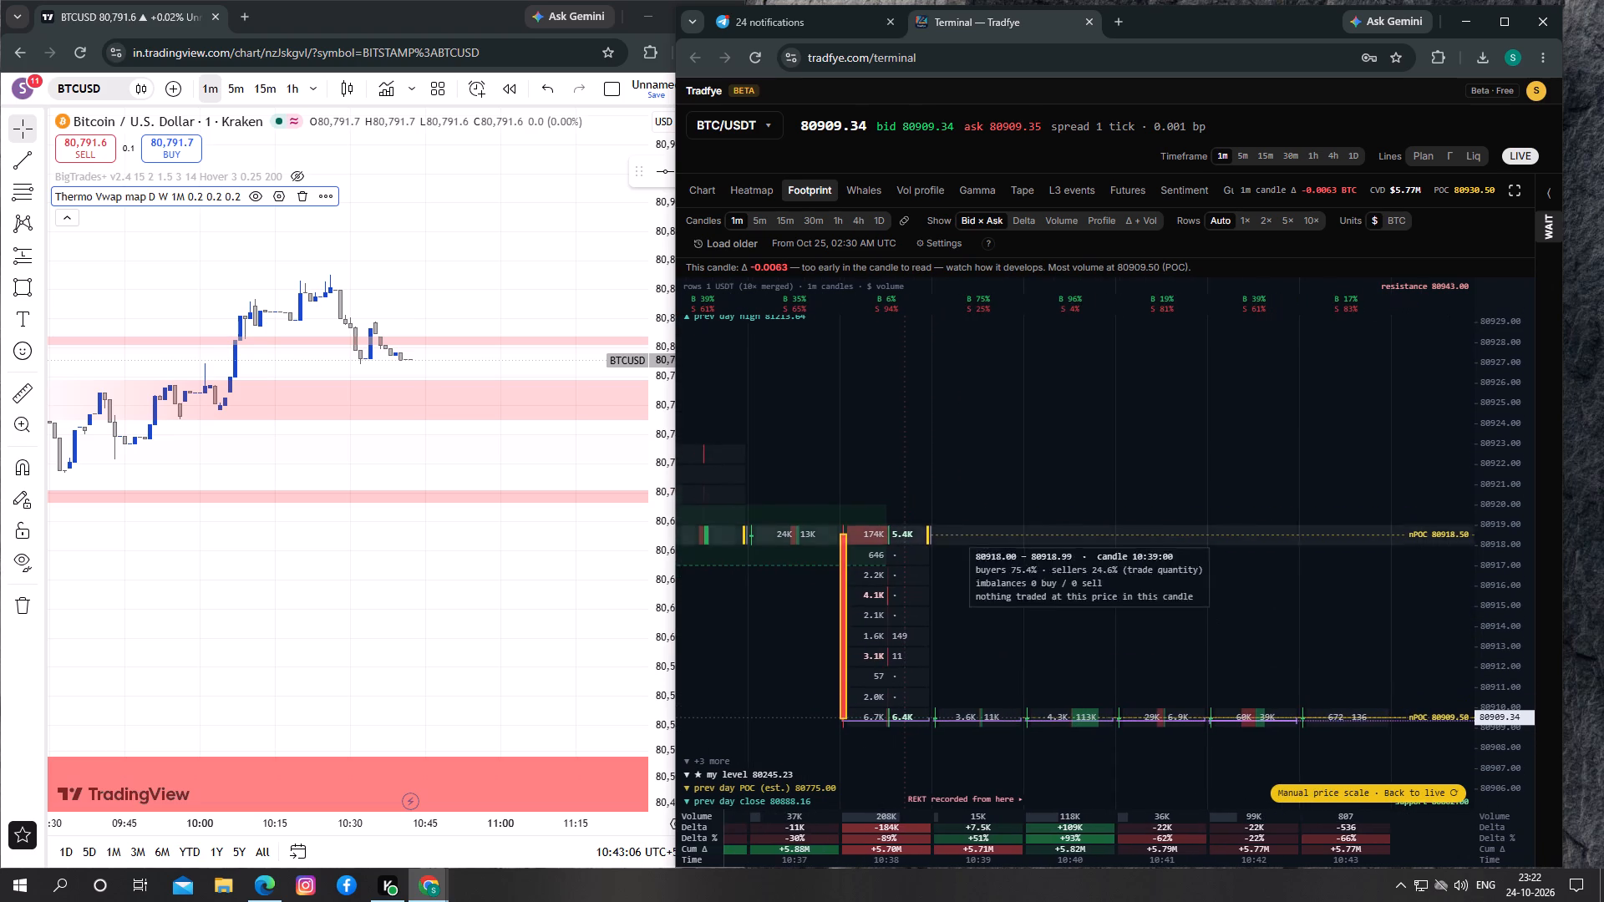
Open the BTC/USDT order-book Heatmap and examine the resting-order bands around the current price.
left_click(753, 186)
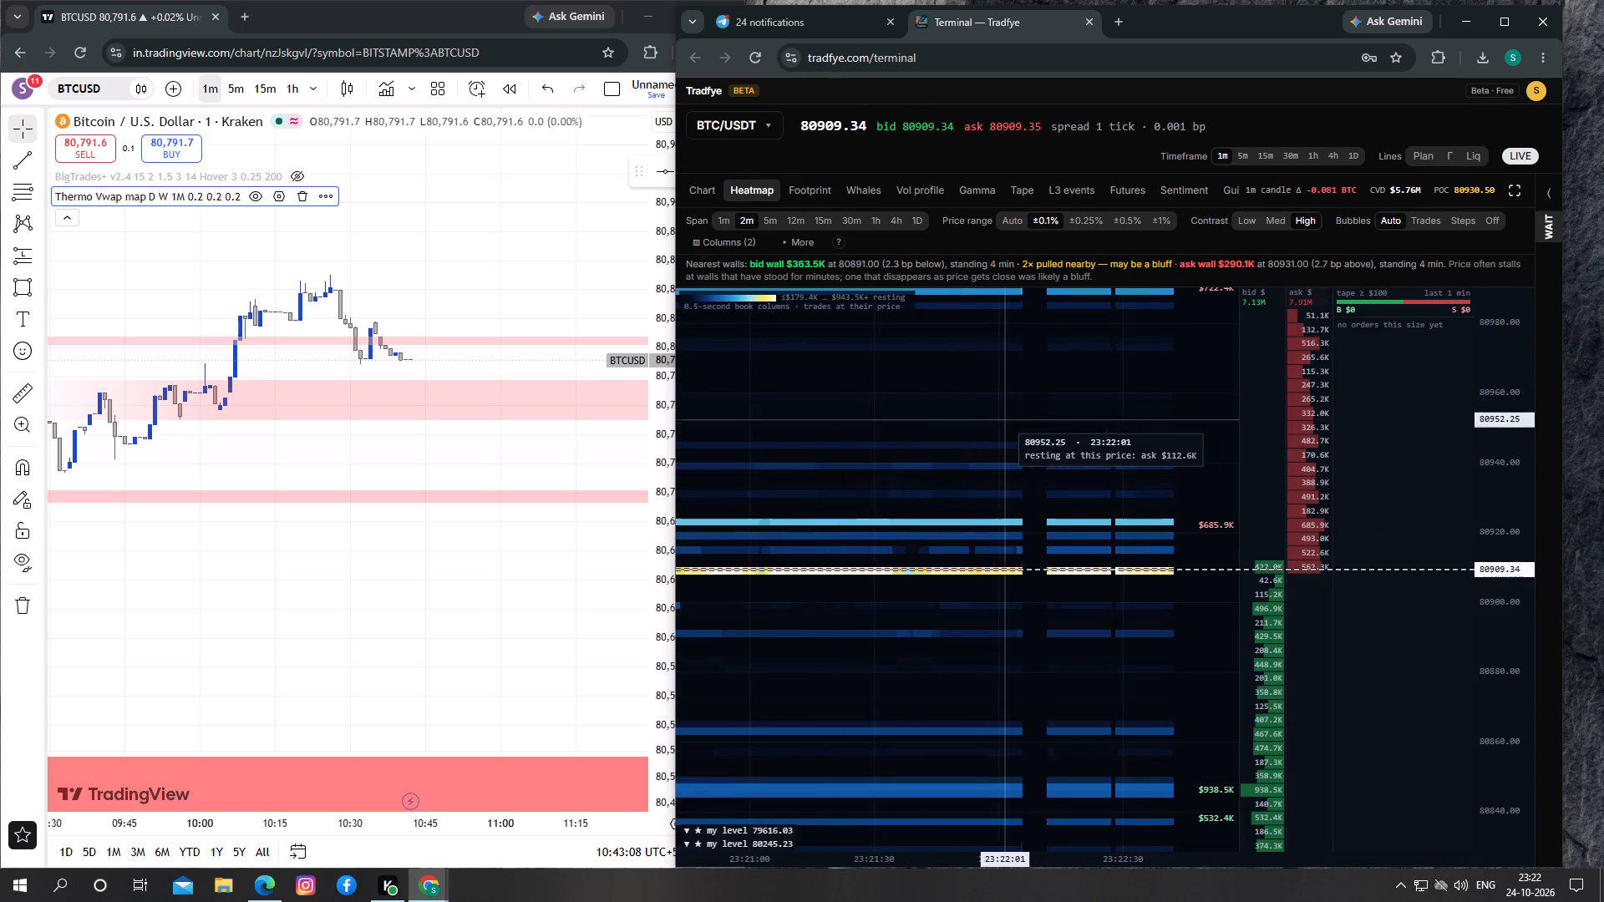
left_click_drag(994, 418, 865, 416)
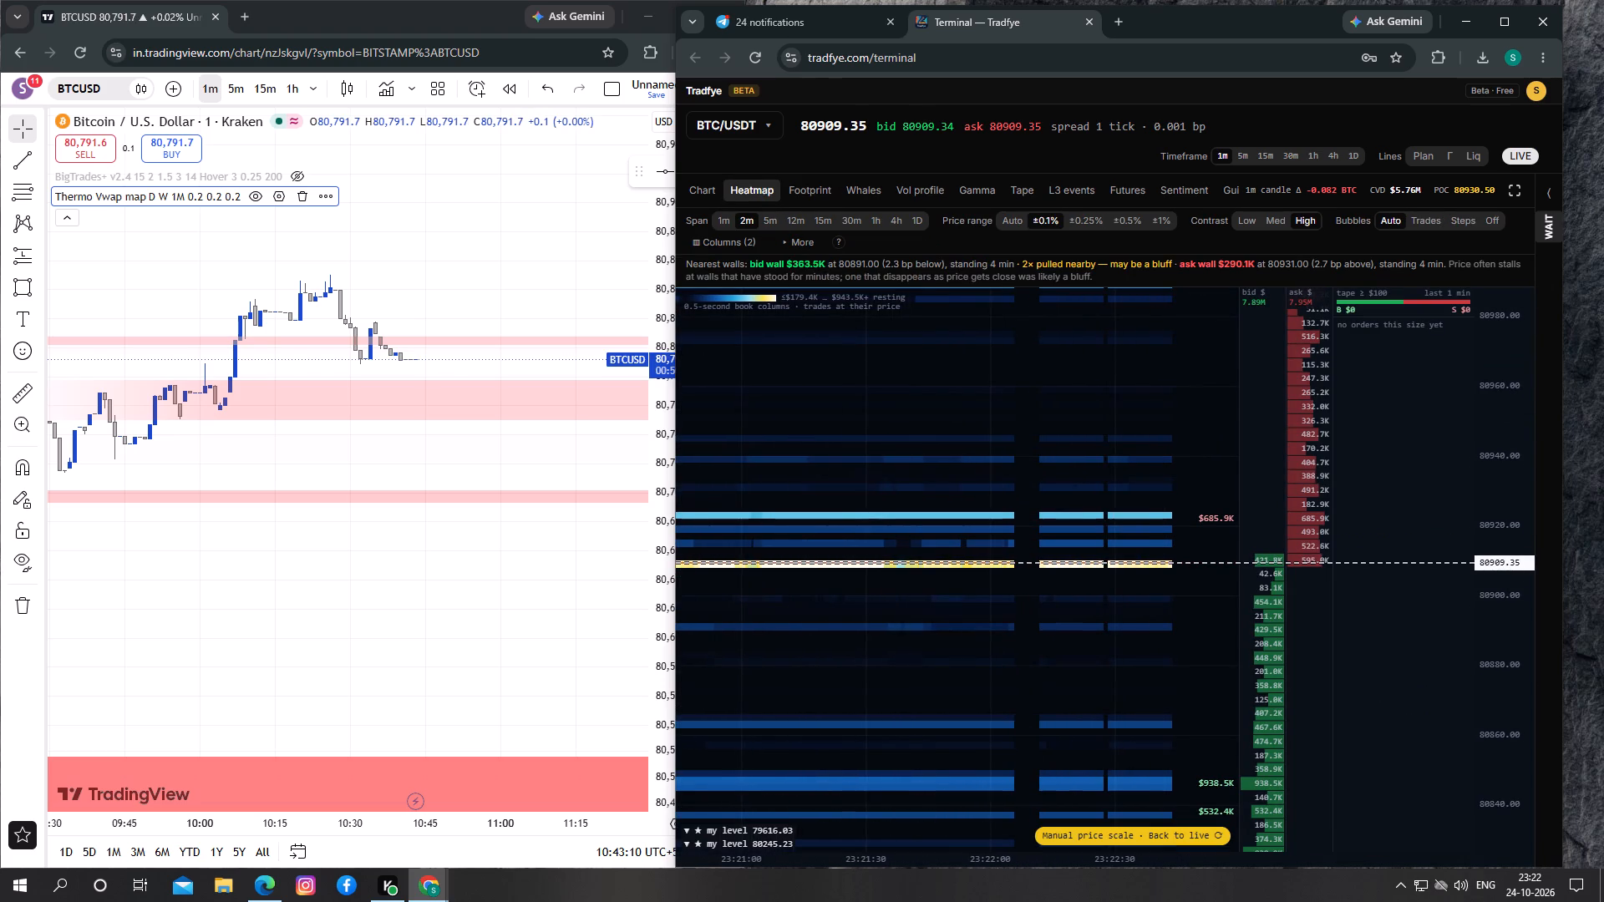
left_click_drag(865, 416, 826, 416)
left_click_drag(921, 415, 884, 407)
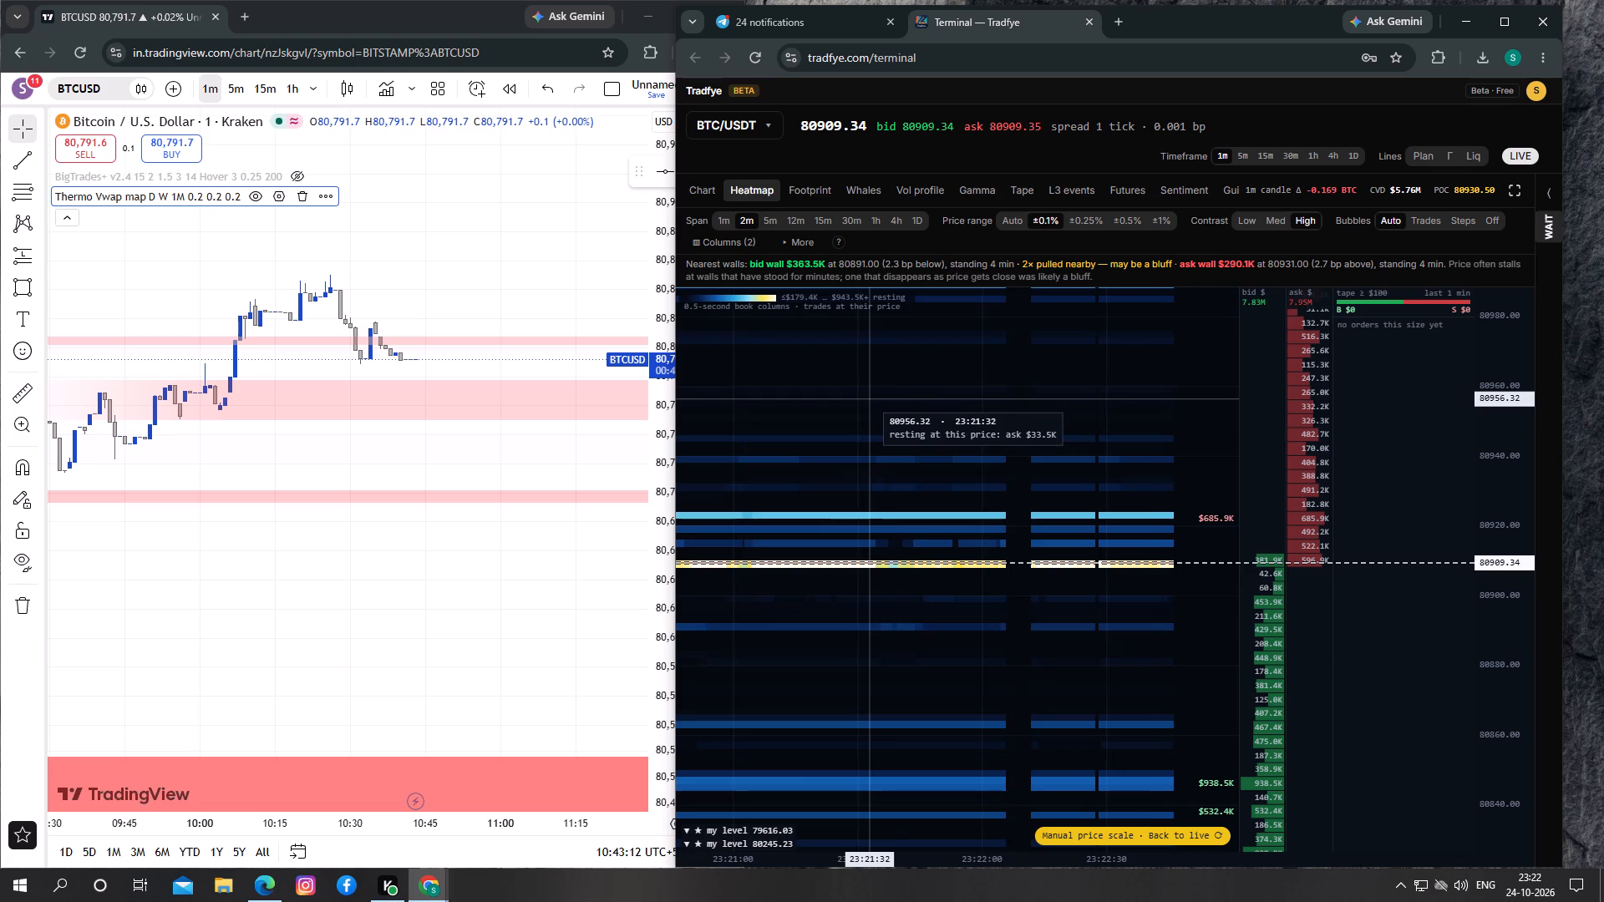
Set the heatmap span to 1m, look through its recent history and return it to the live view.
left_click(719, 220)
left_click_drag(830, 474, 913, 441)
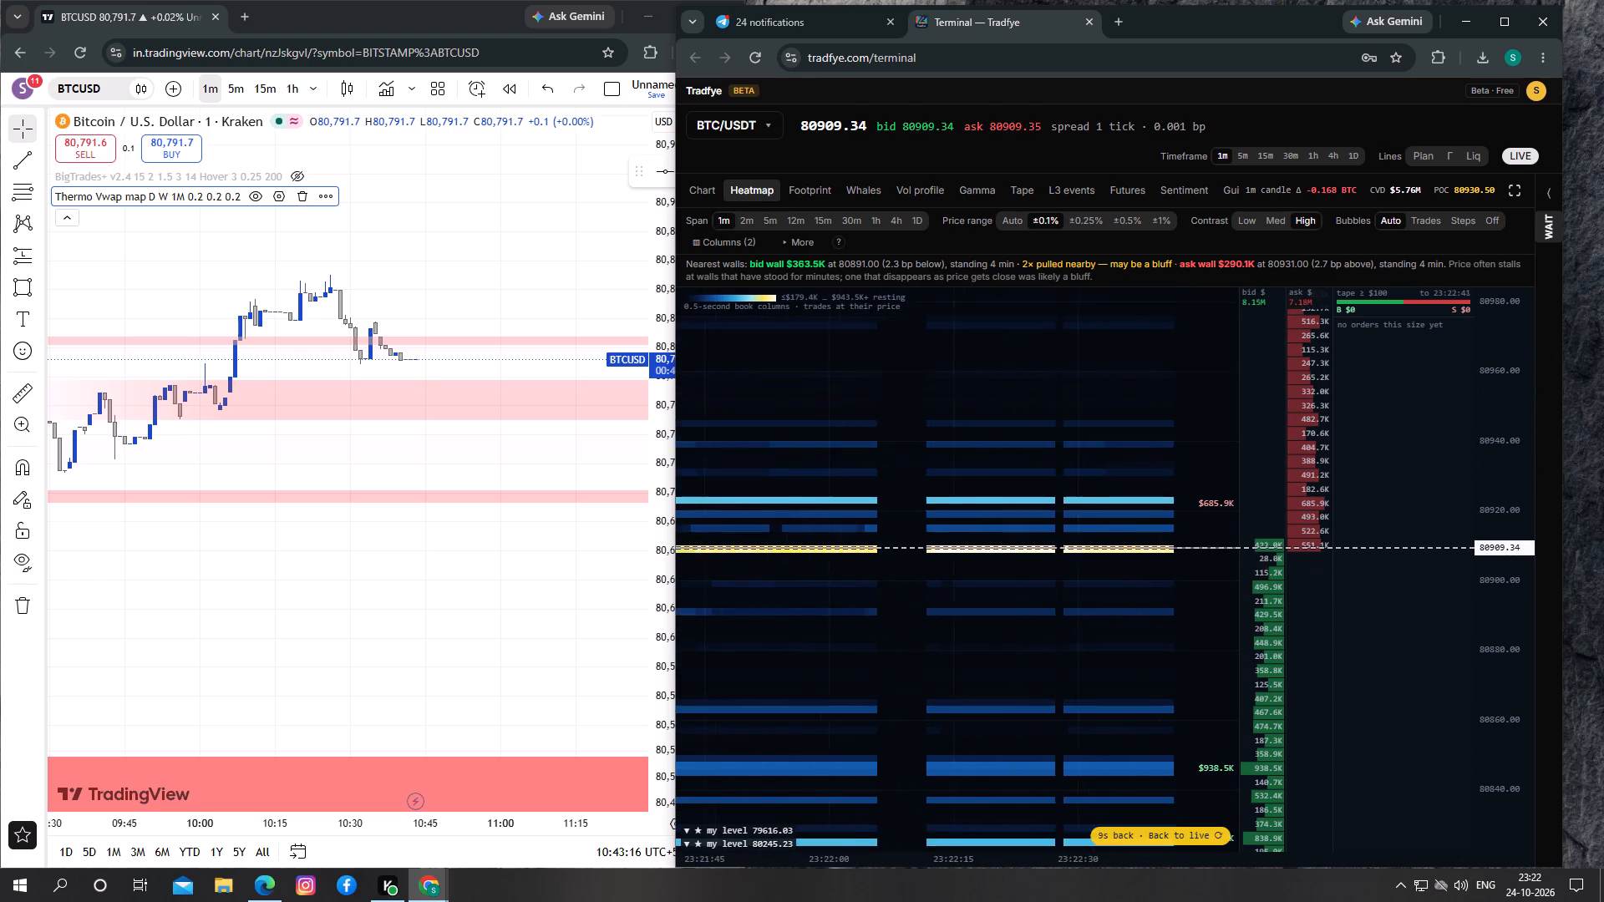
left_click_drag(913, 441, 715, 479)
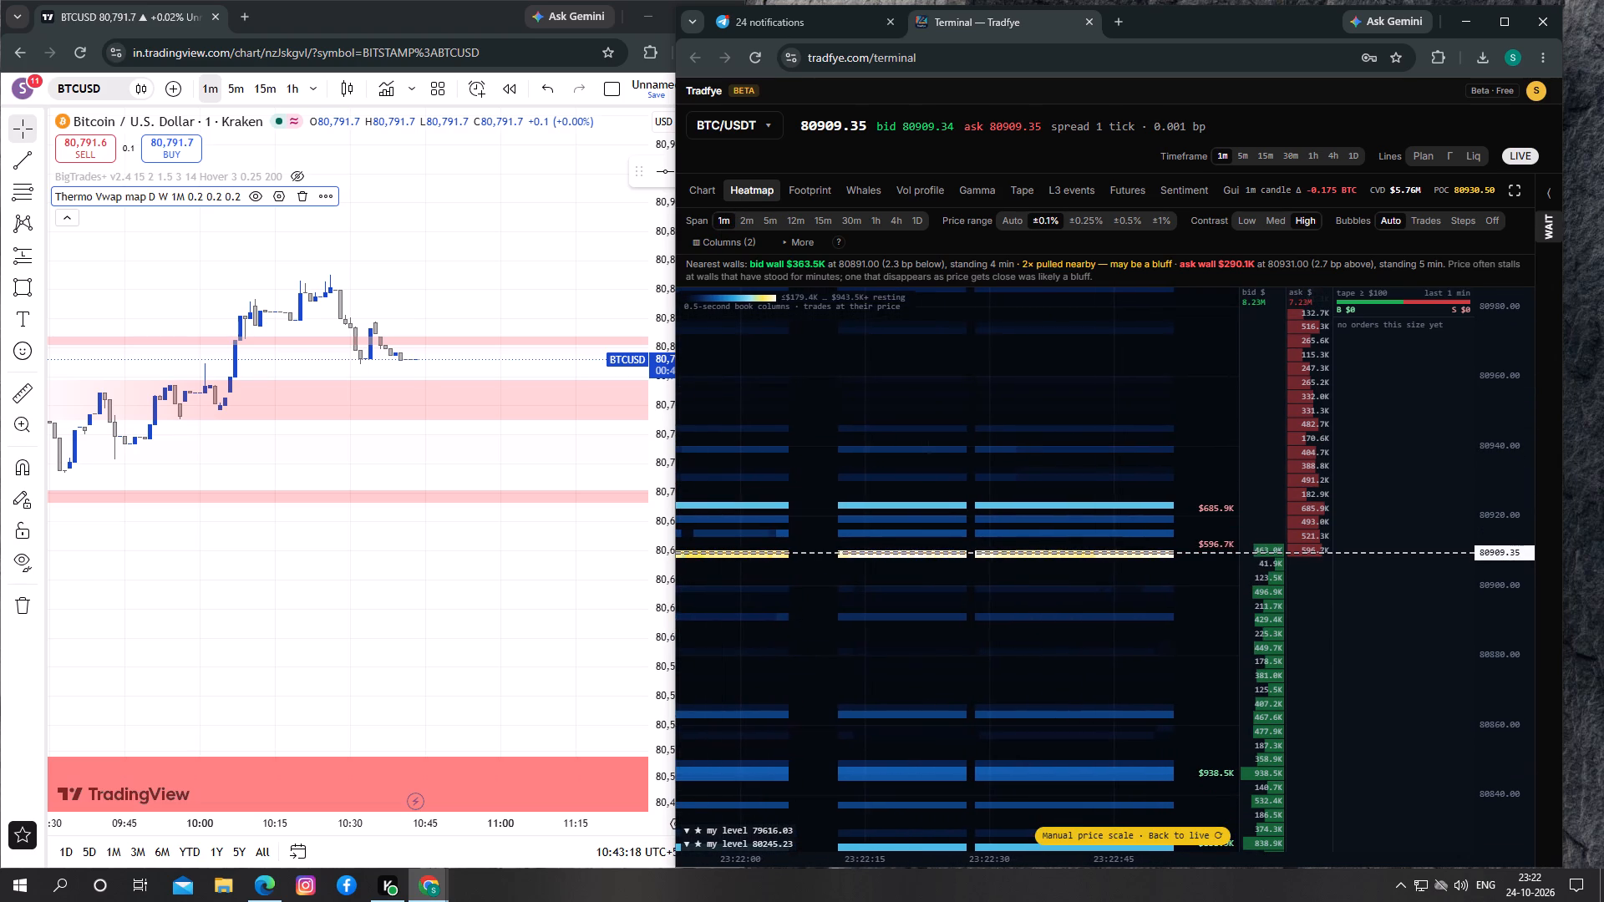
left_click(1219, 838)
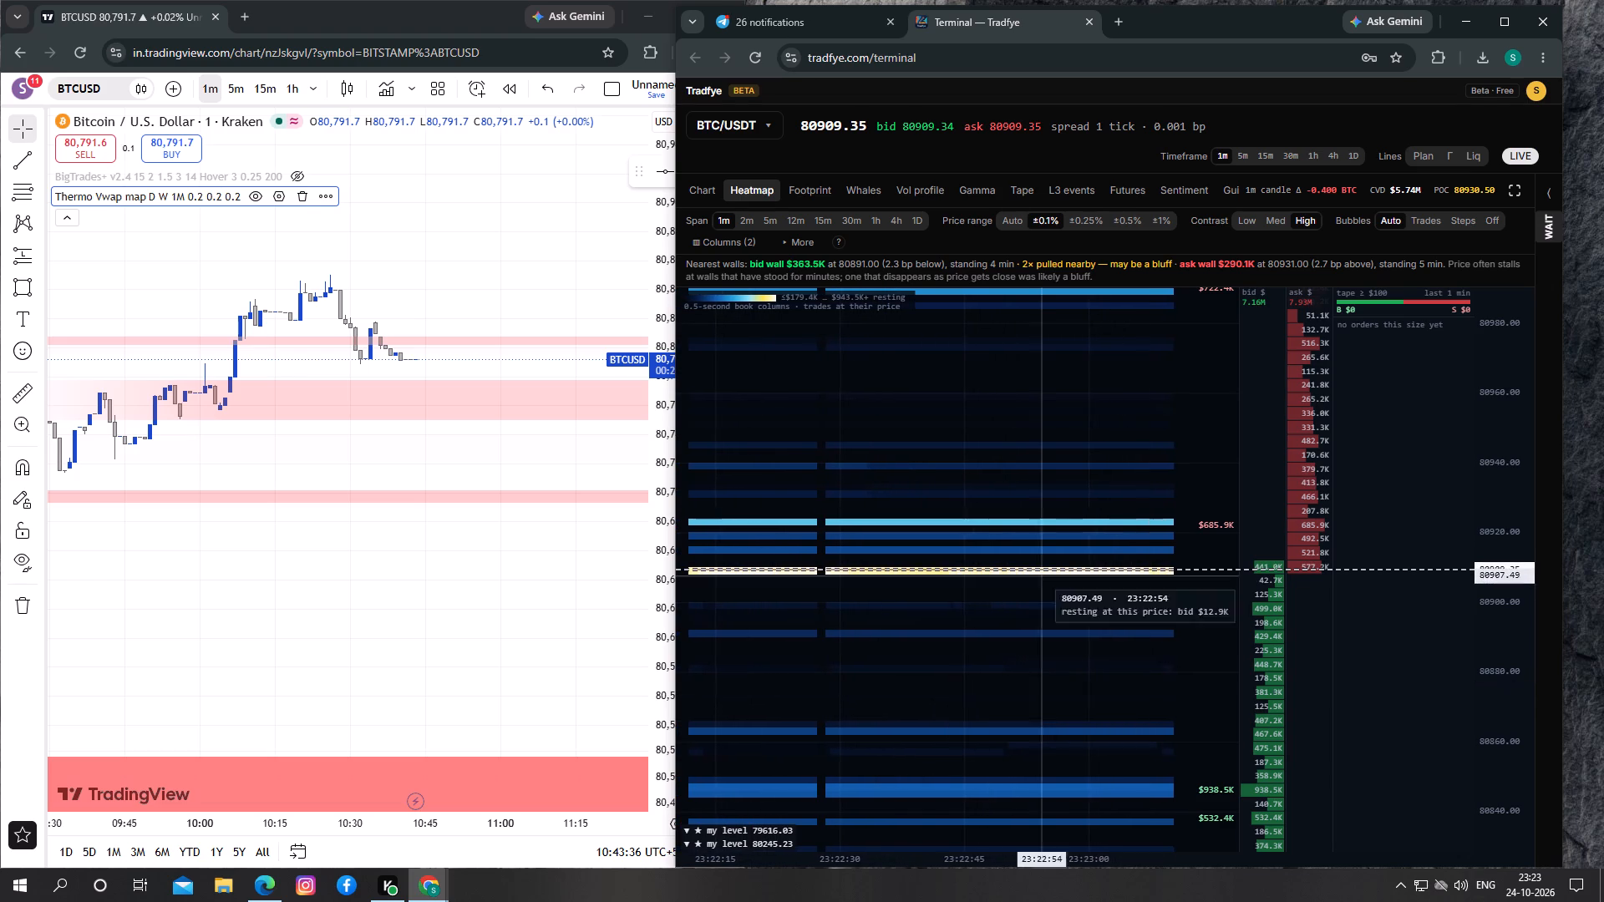
Set the heatmap's price range to Auto.
left_click(1011, 226)
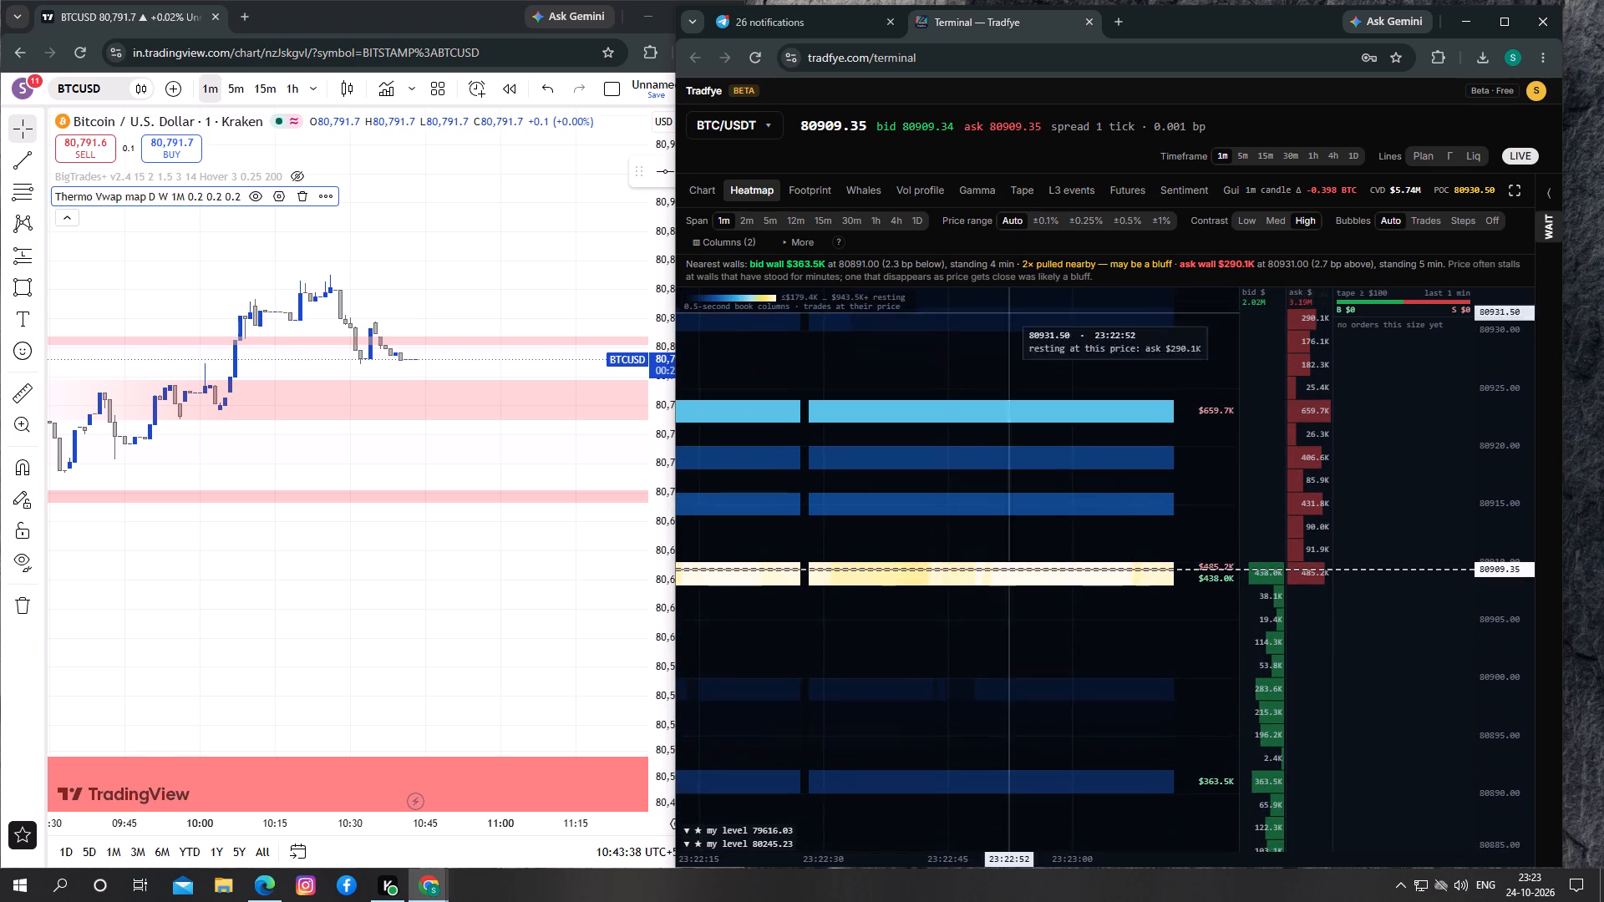
left_click_drag(1004, 674, 984, 674)
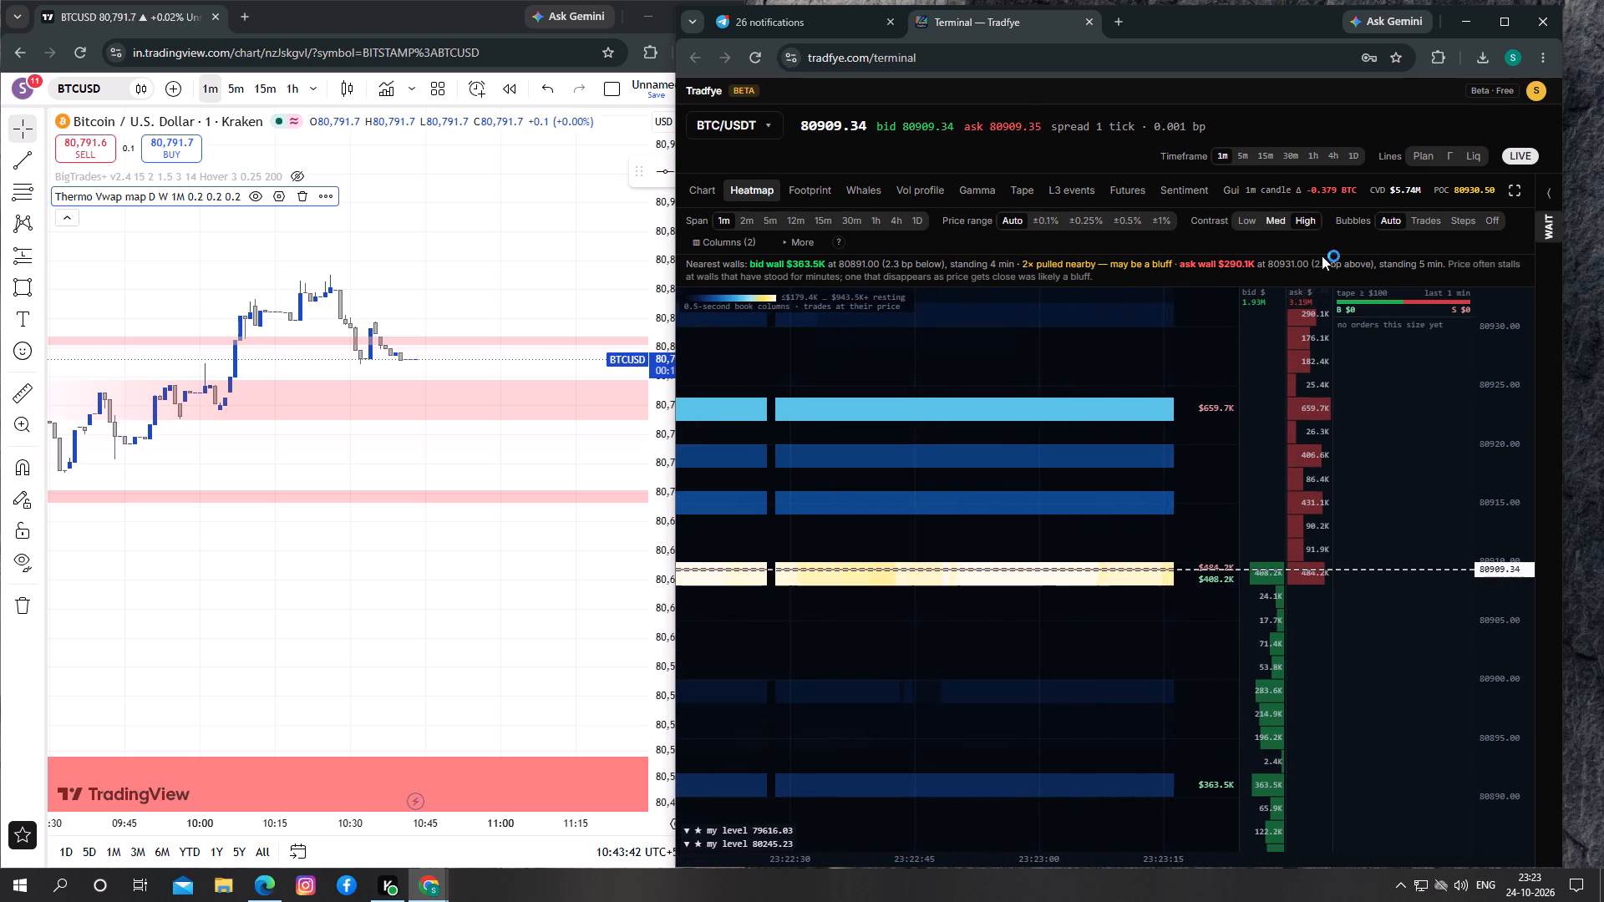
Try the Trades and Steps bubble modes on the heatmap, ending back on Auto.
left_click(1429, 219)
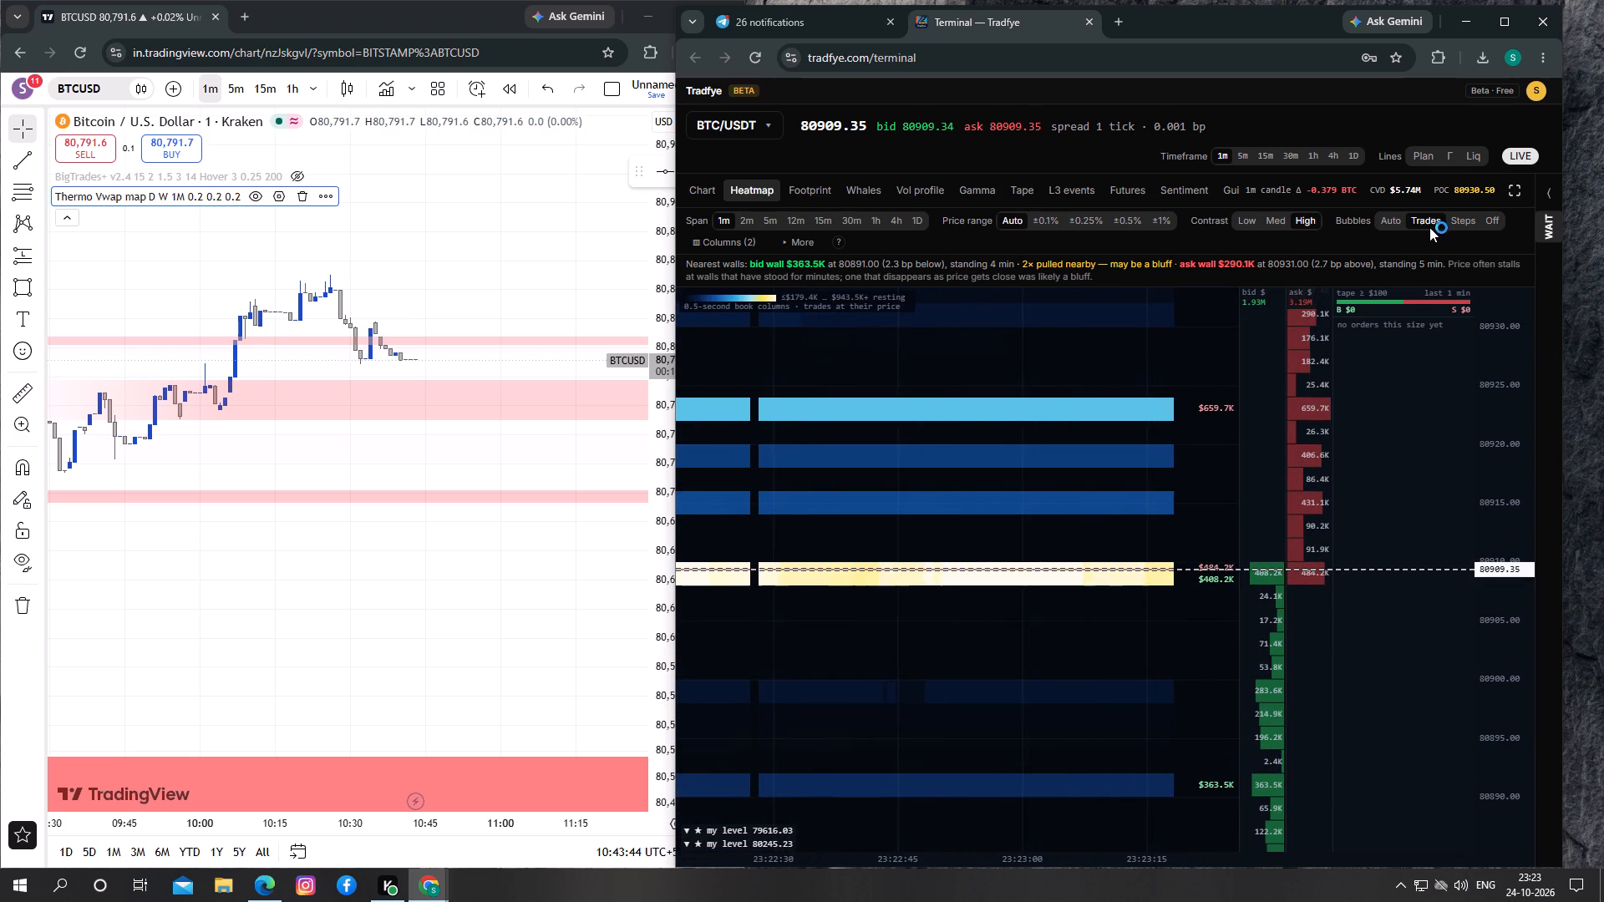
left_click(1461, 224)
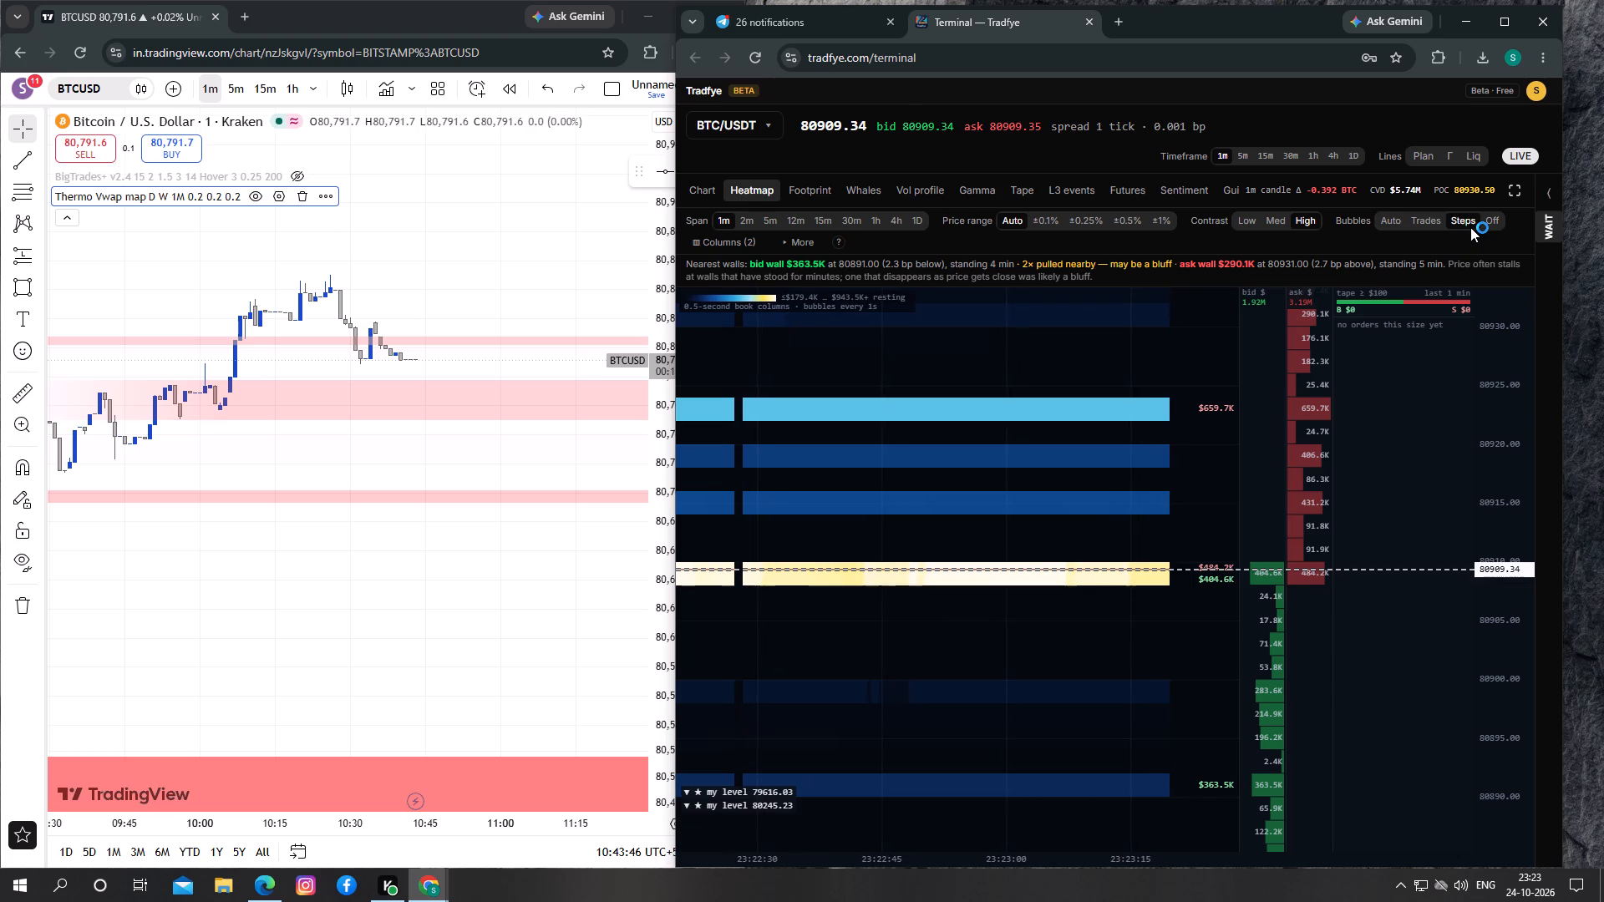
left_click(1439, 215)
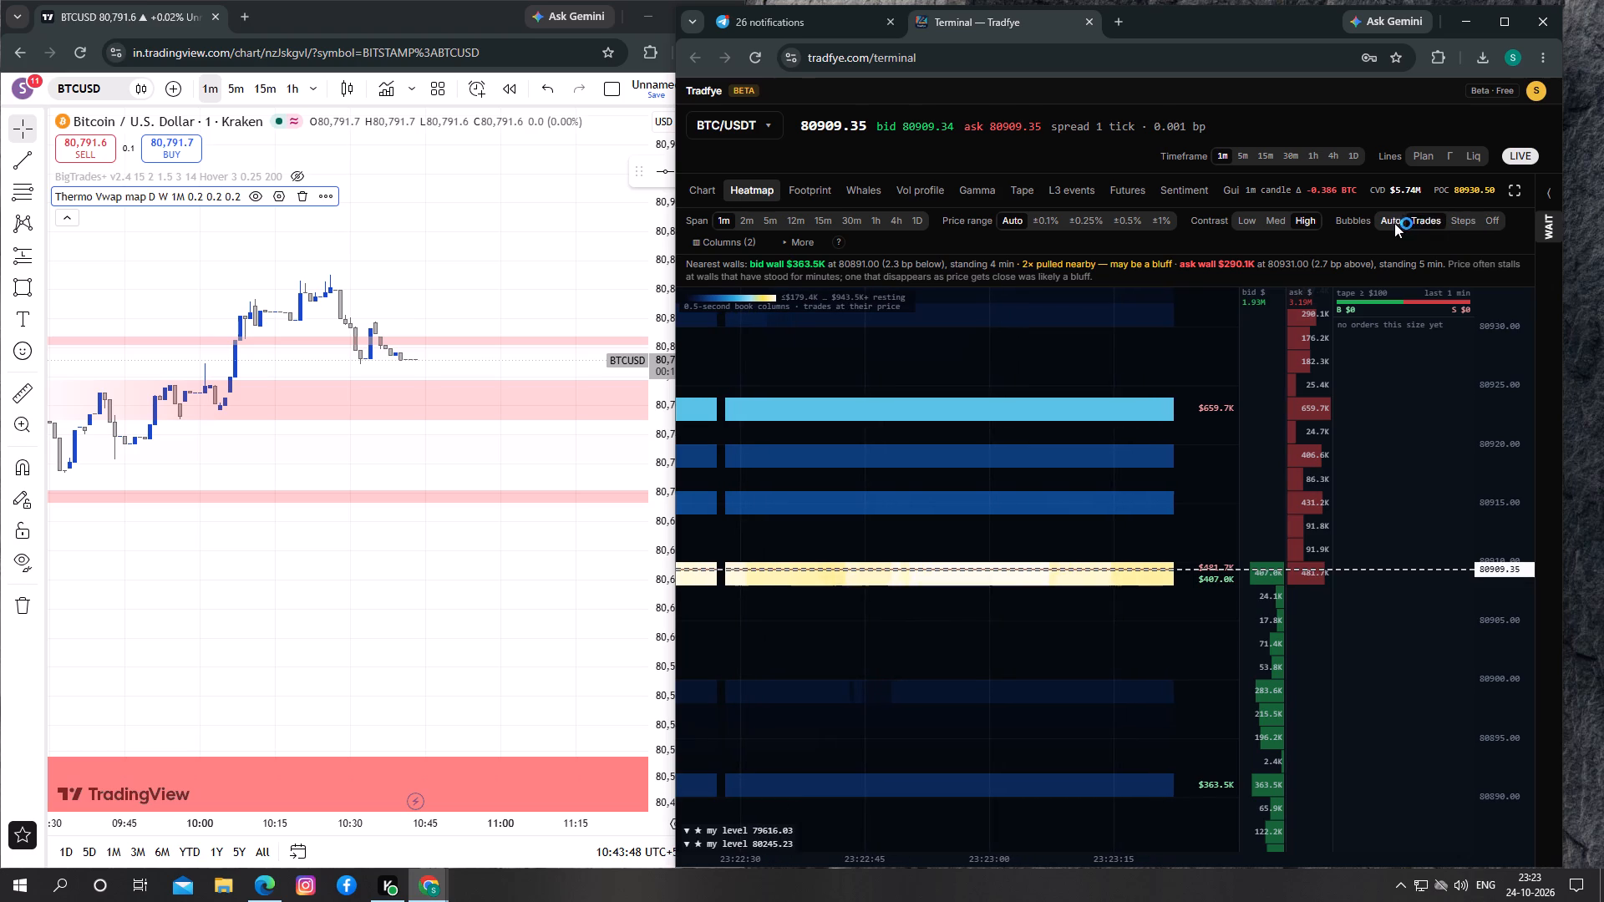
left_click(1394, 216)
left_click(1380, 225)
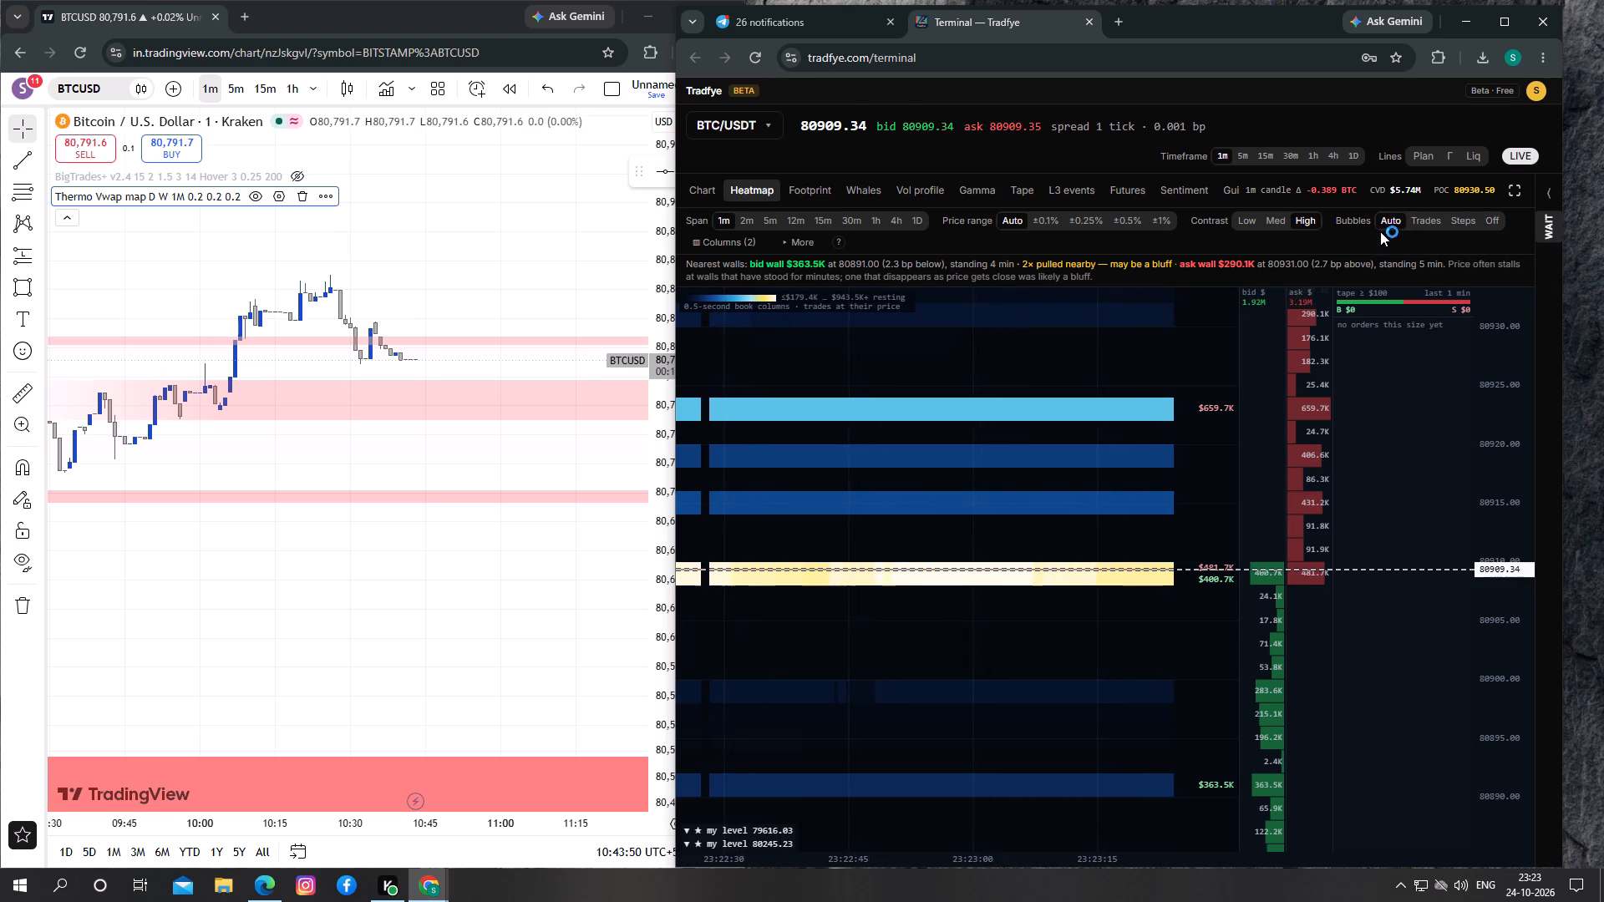
Inspect the bid levels below the current price, then widen the heatmap span to 5m.
left_click_drag(817, 629, 800, 619)
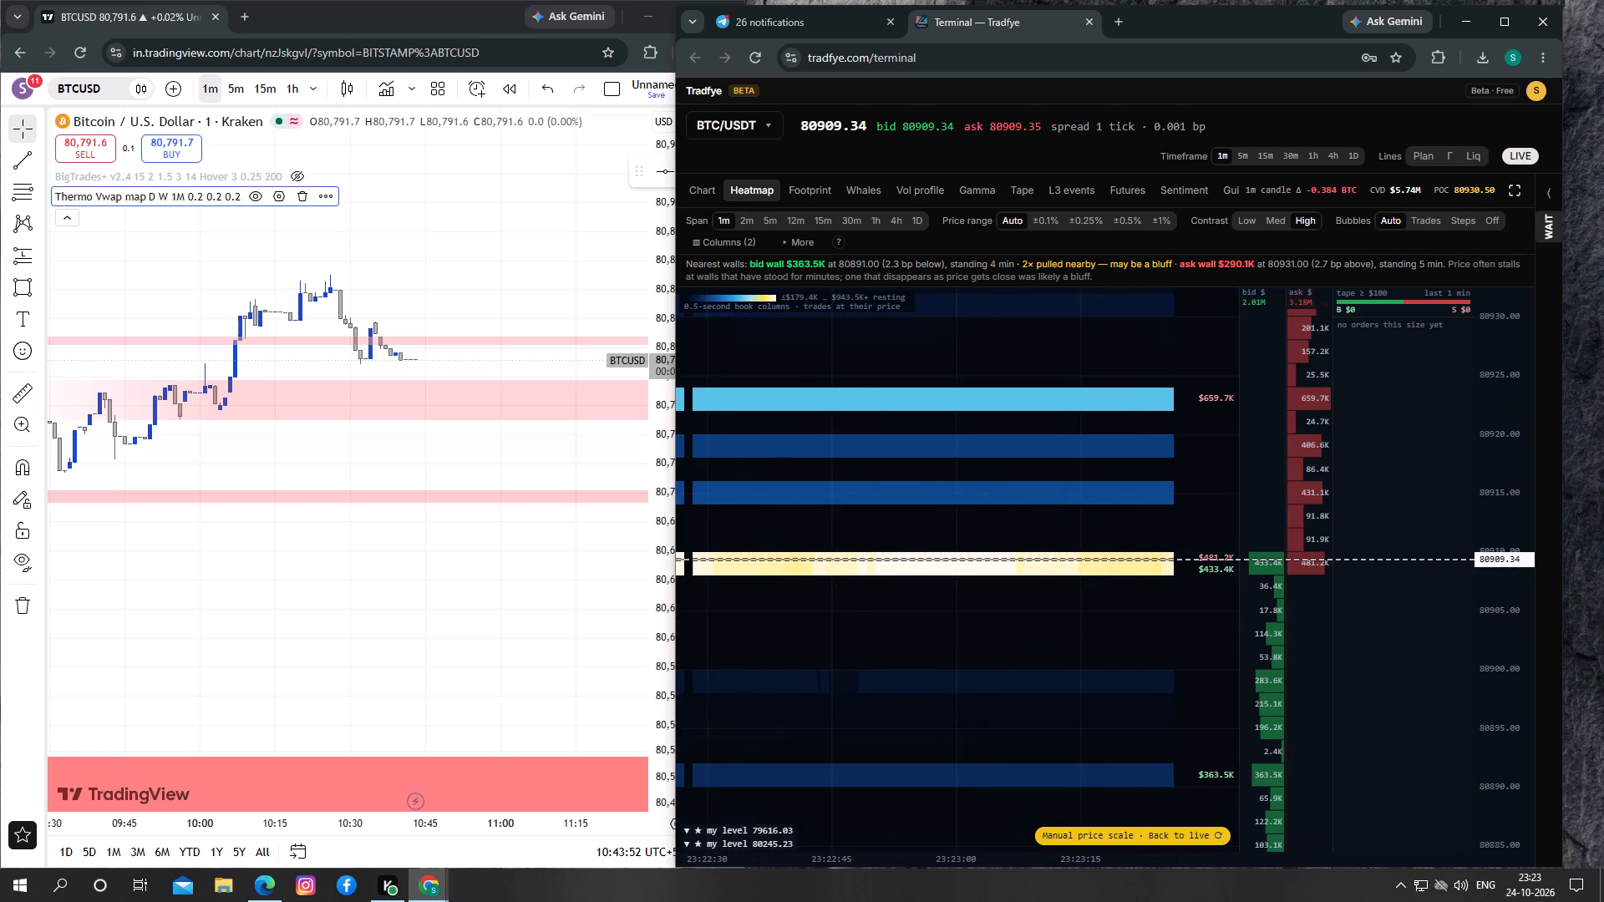
left_click_drag(800, 619, 784, 637)
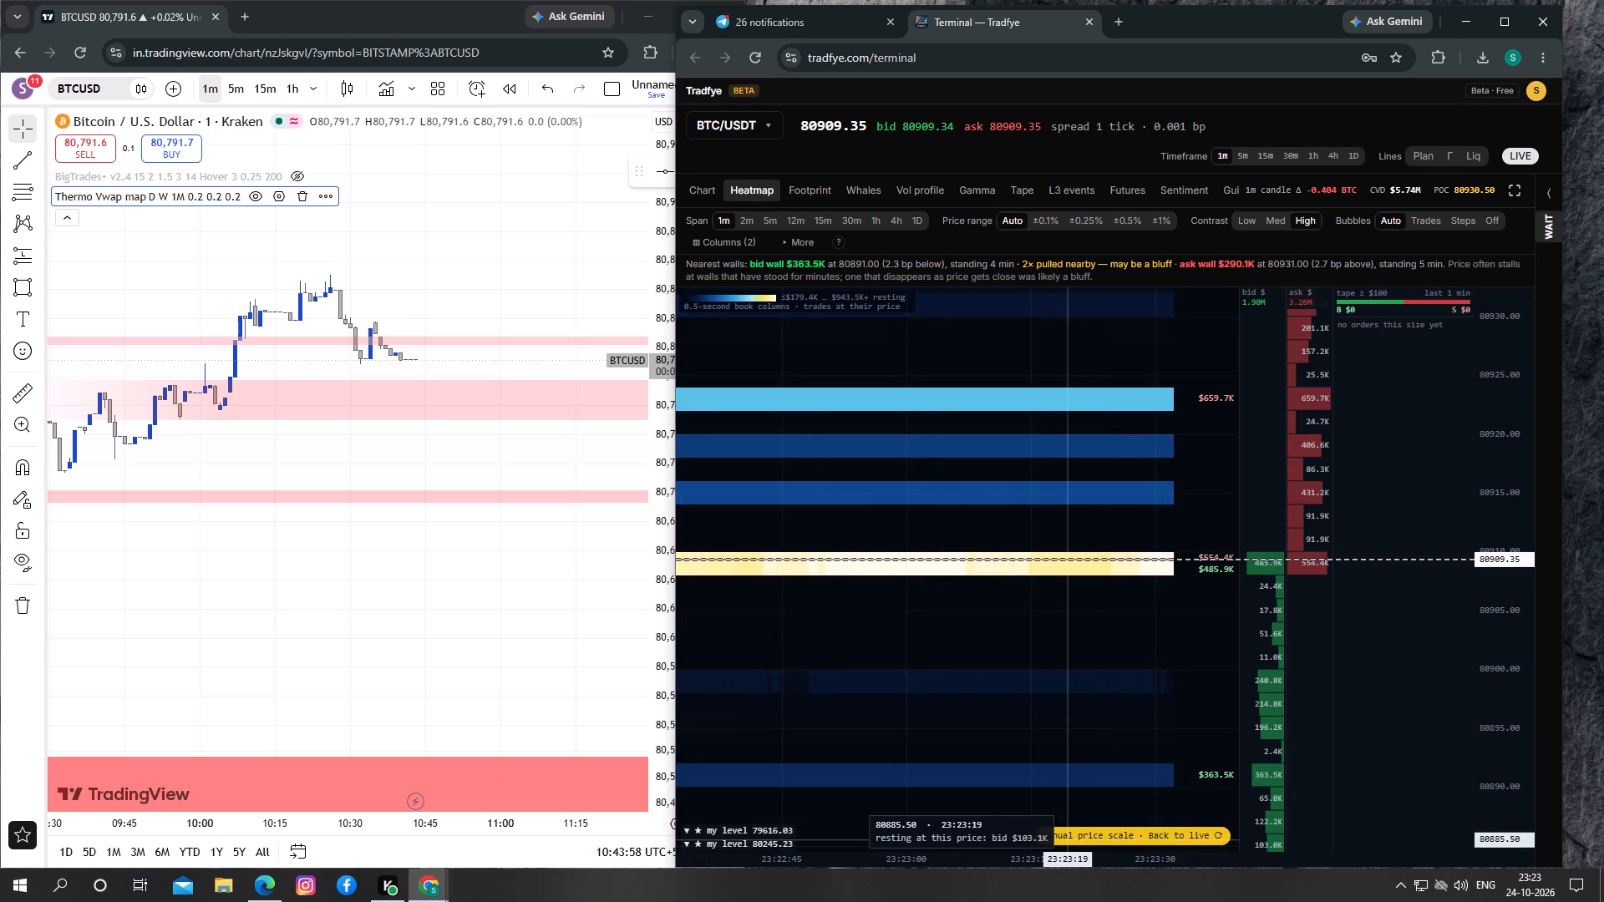
left_click(868, 673)
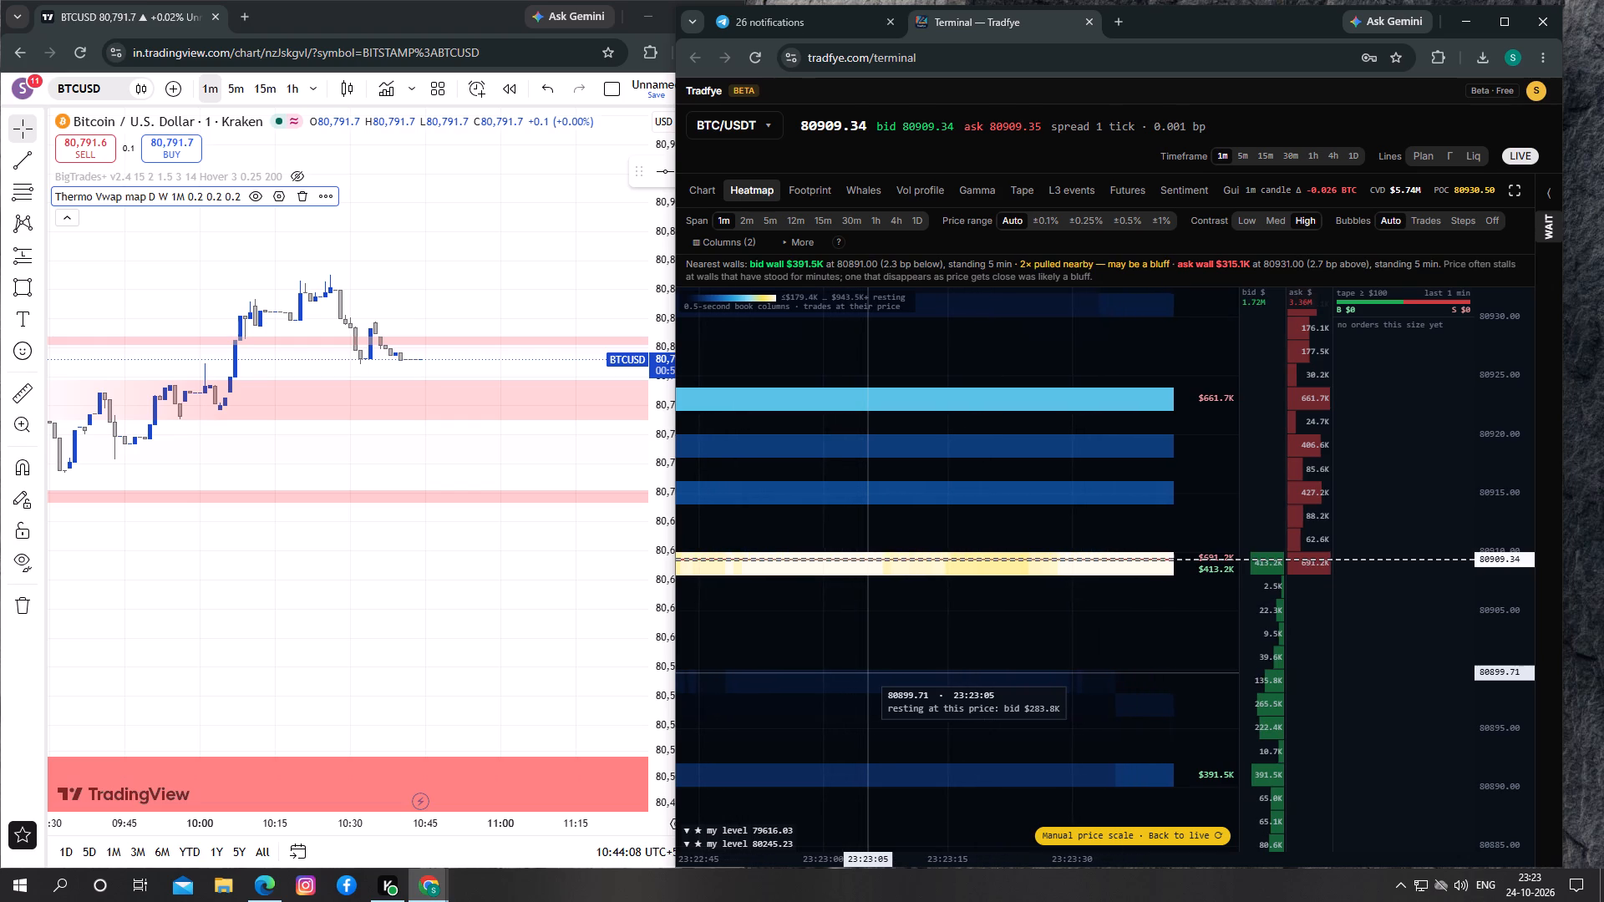
left_click(744, 218)
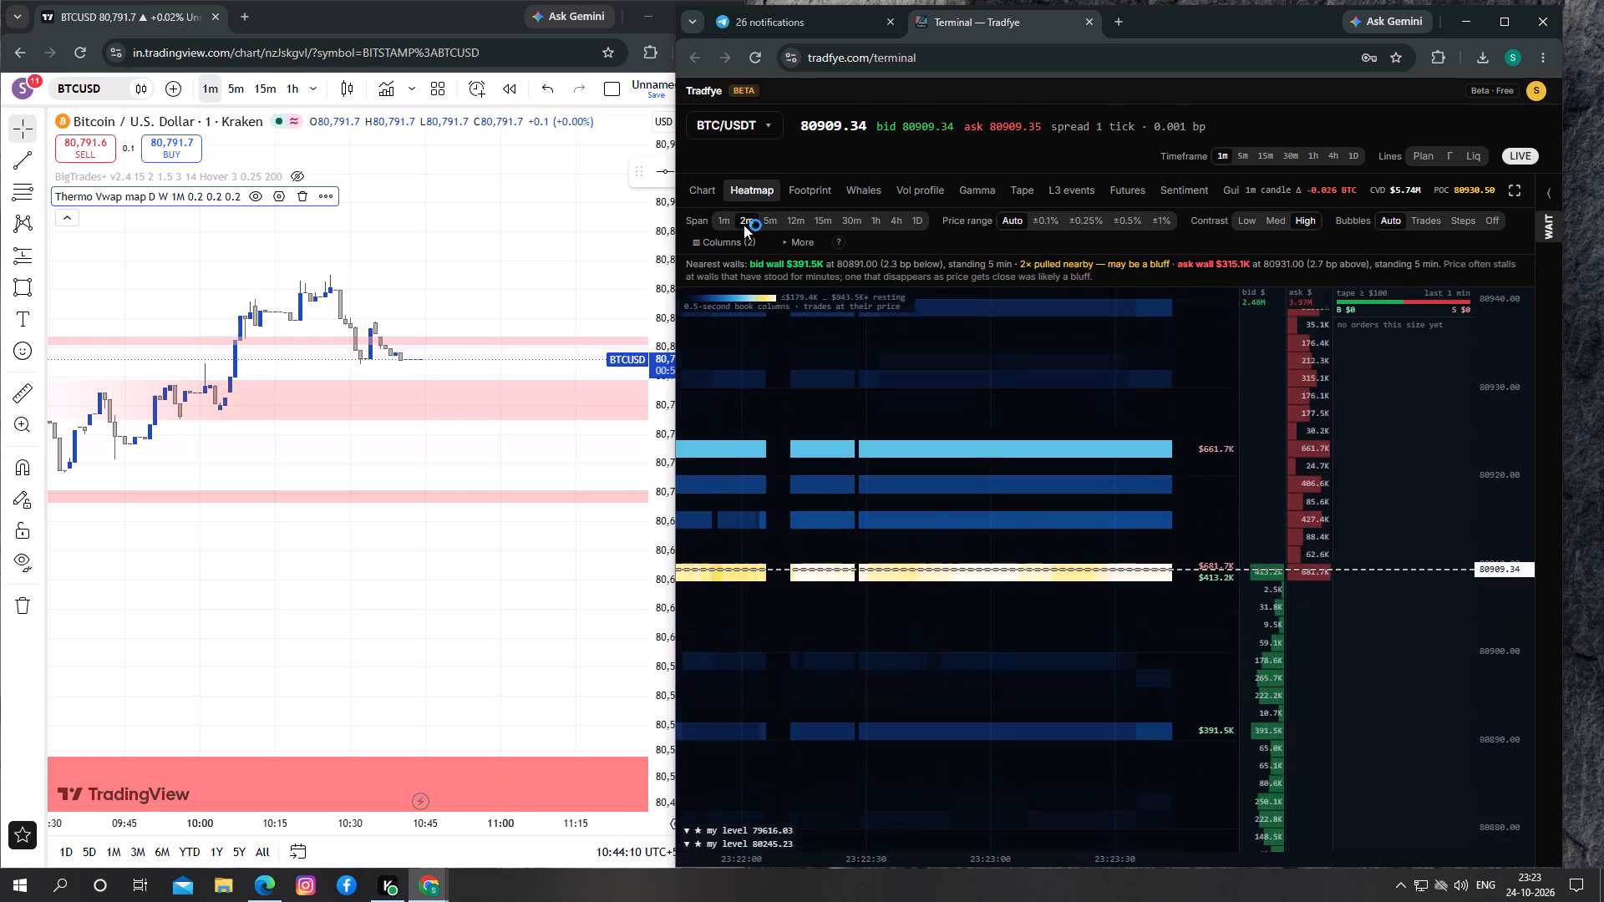
left_click(771, 225)
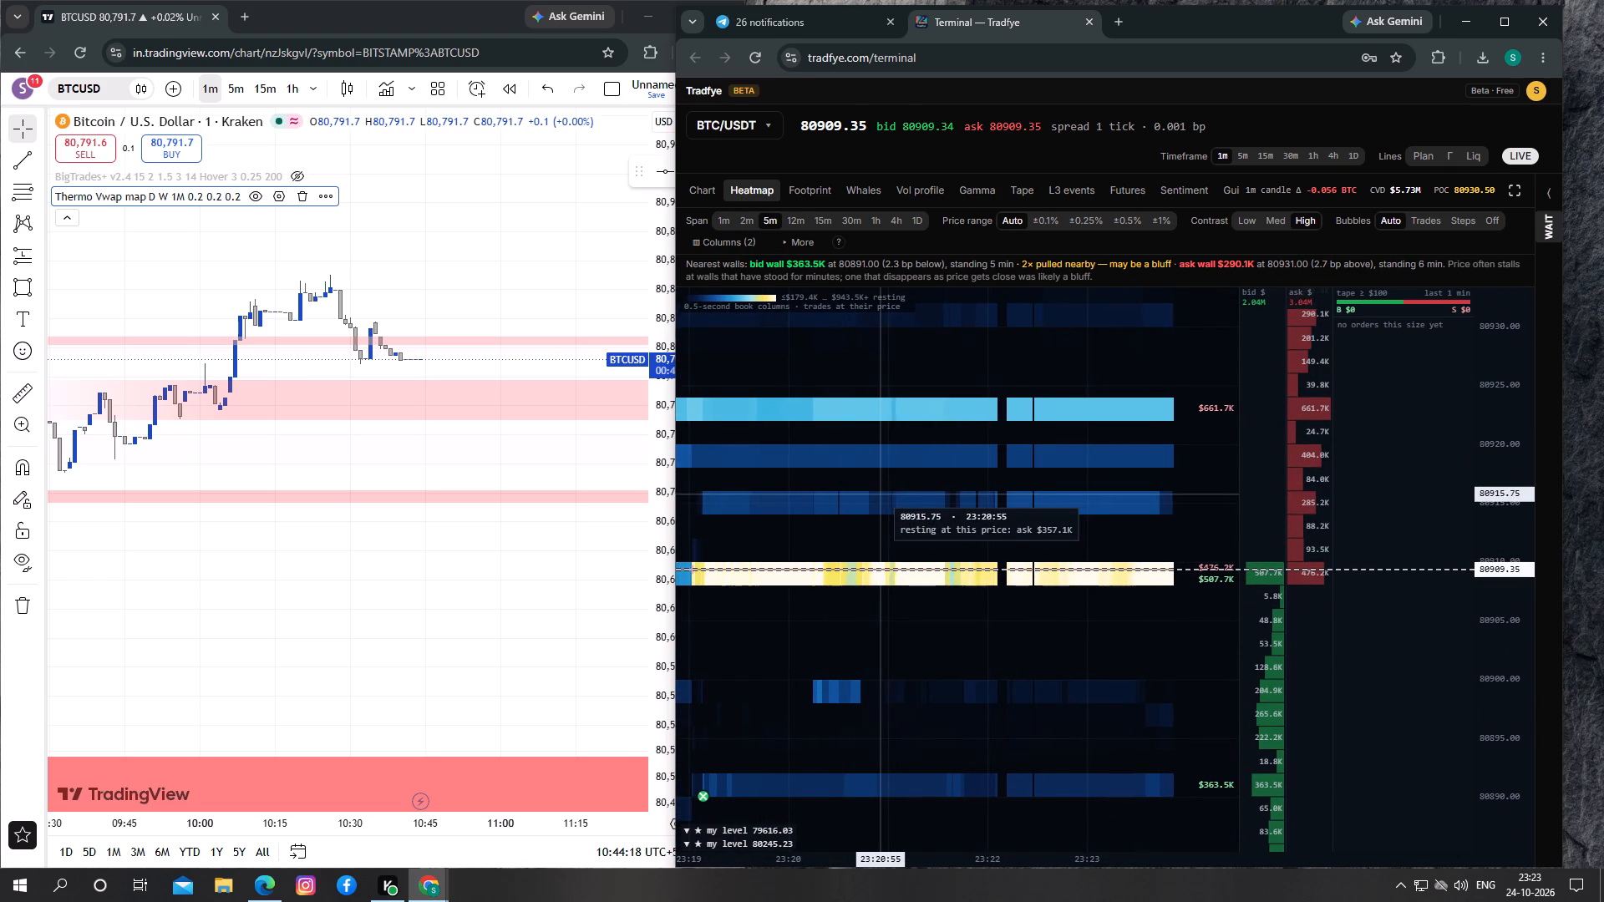
Examine the 5m heatmap back to the start of the order-book recording, including the pulled-order markers and bid walls.
left_click_drag(869, 617, 1002, 500)
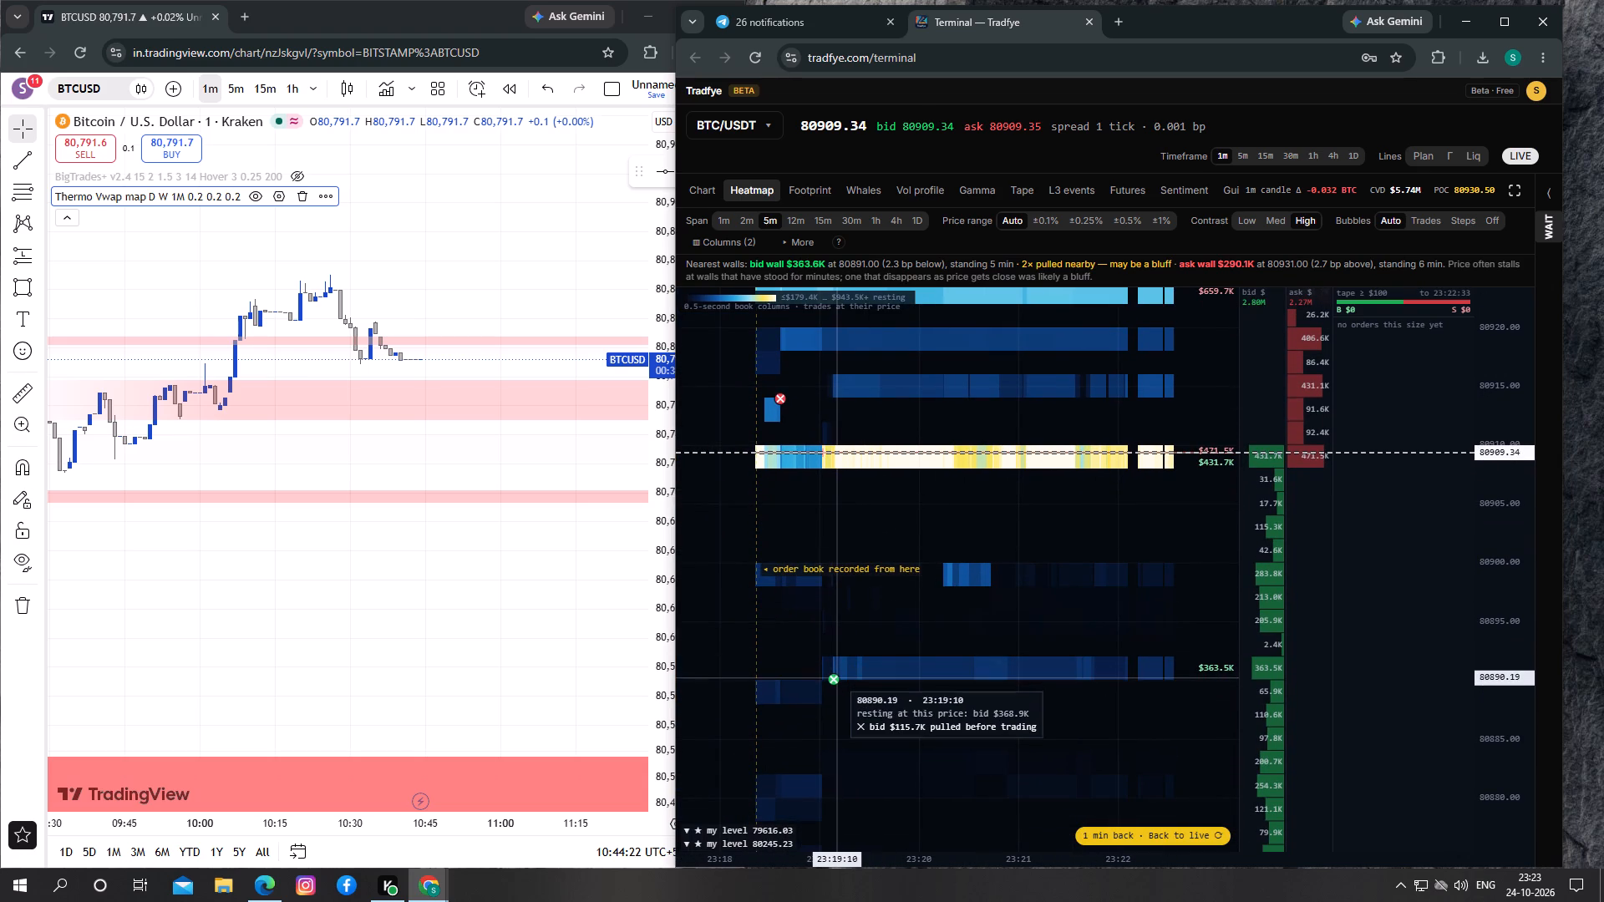
left_click(837, 678)
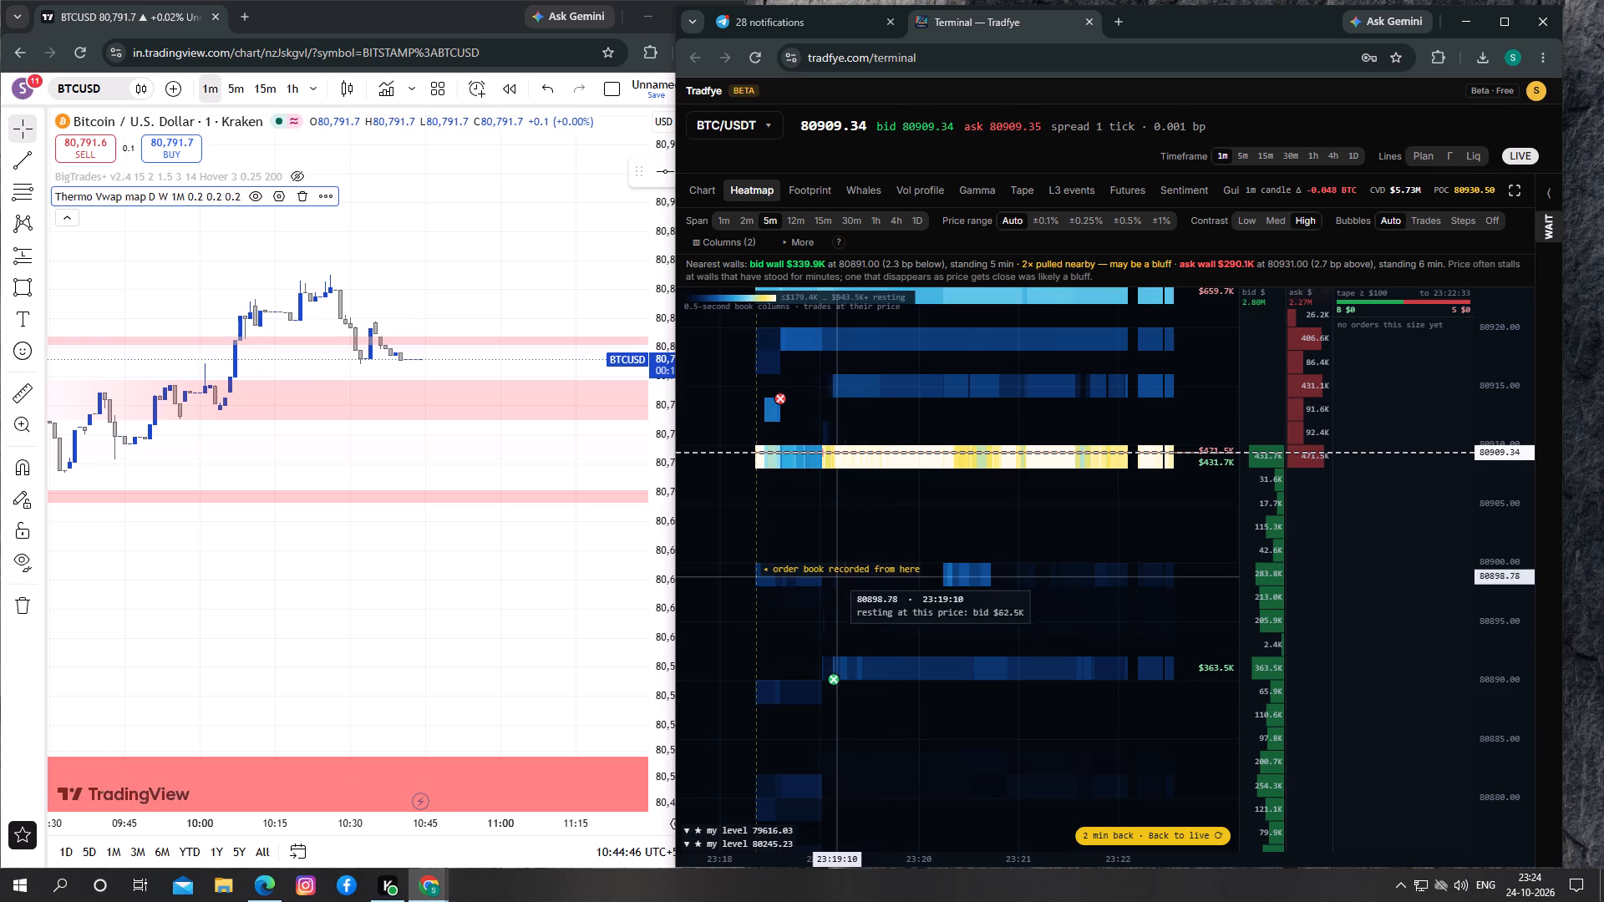
left_click_drag(834, 576, 837, 585)
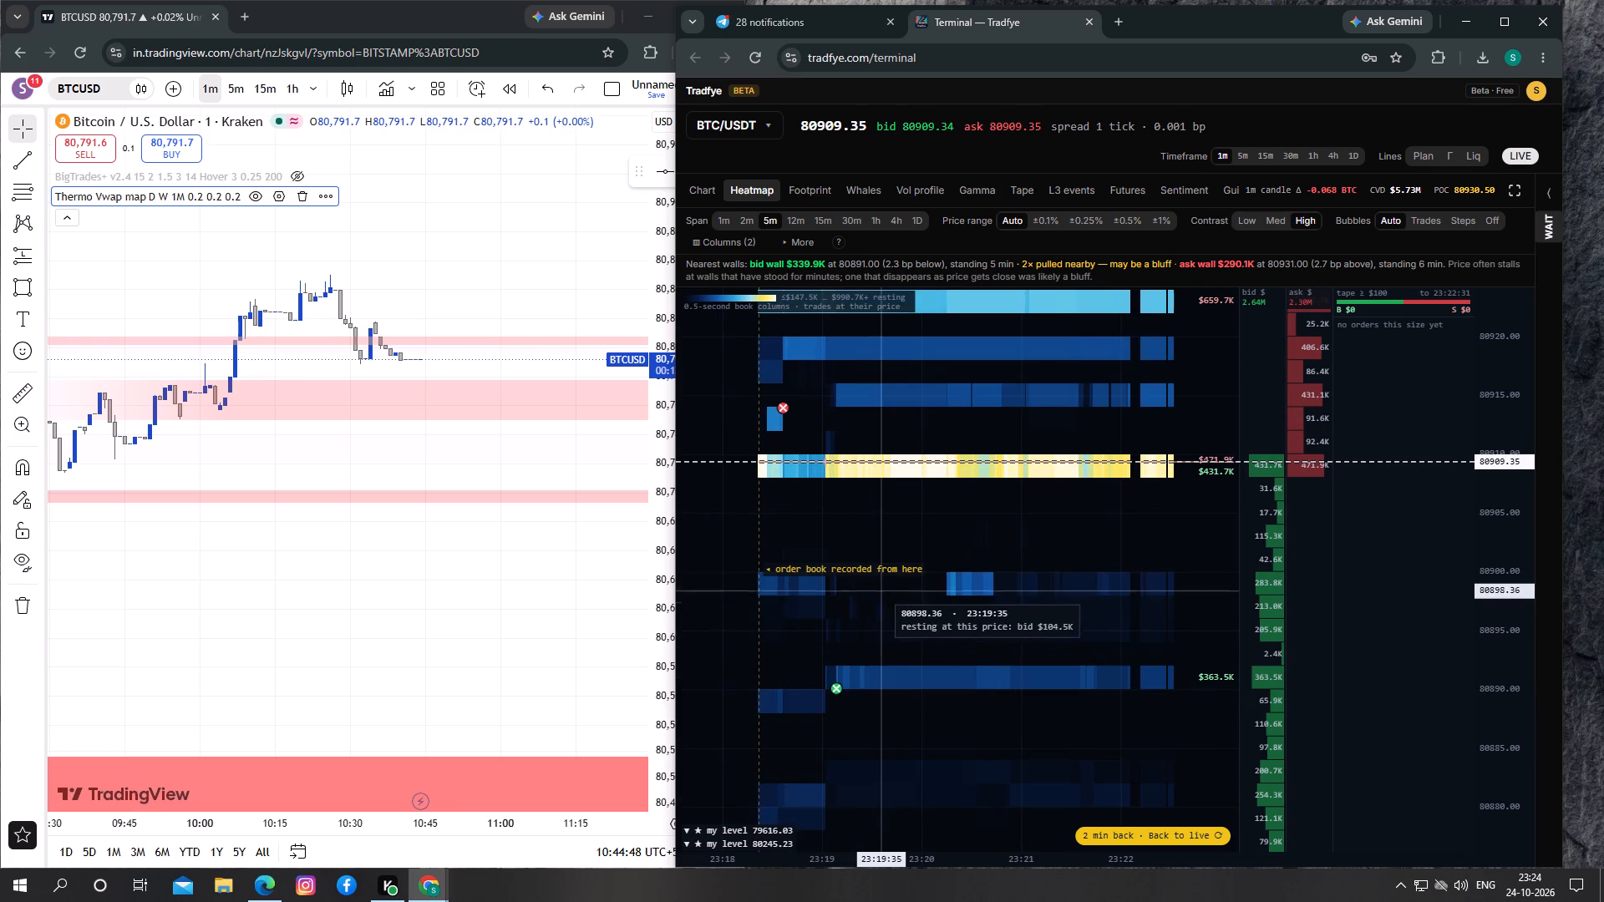
left_click(774, 566)
left_click_drag(984, 627, 937, 706)
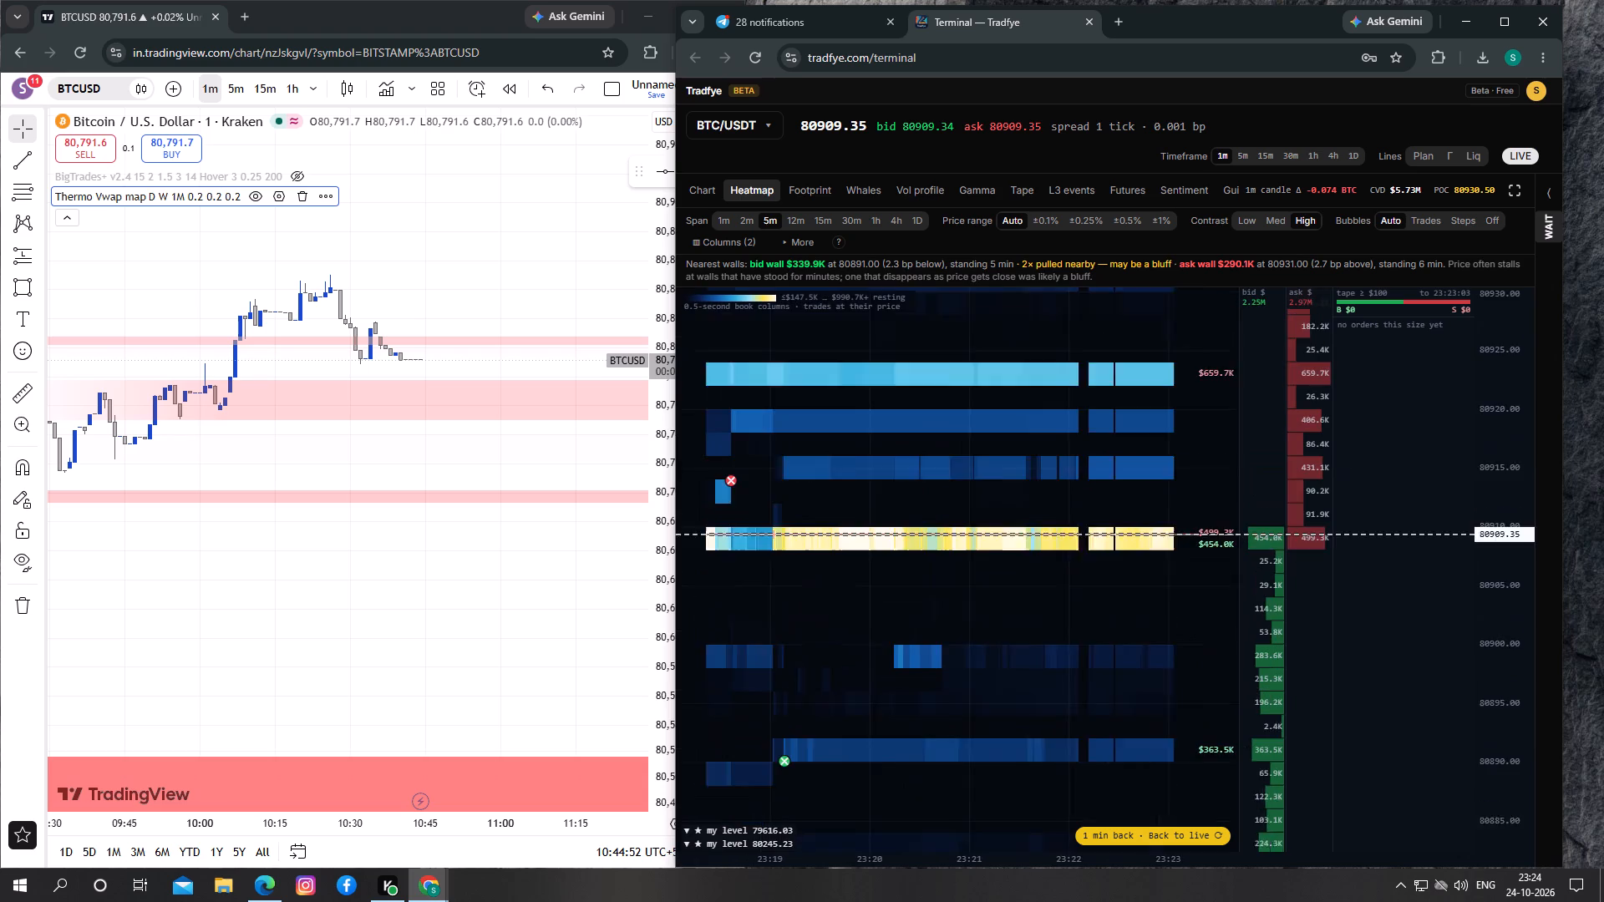
left_click_drag(937, 706, 961, 618)
left_click(873, 497)
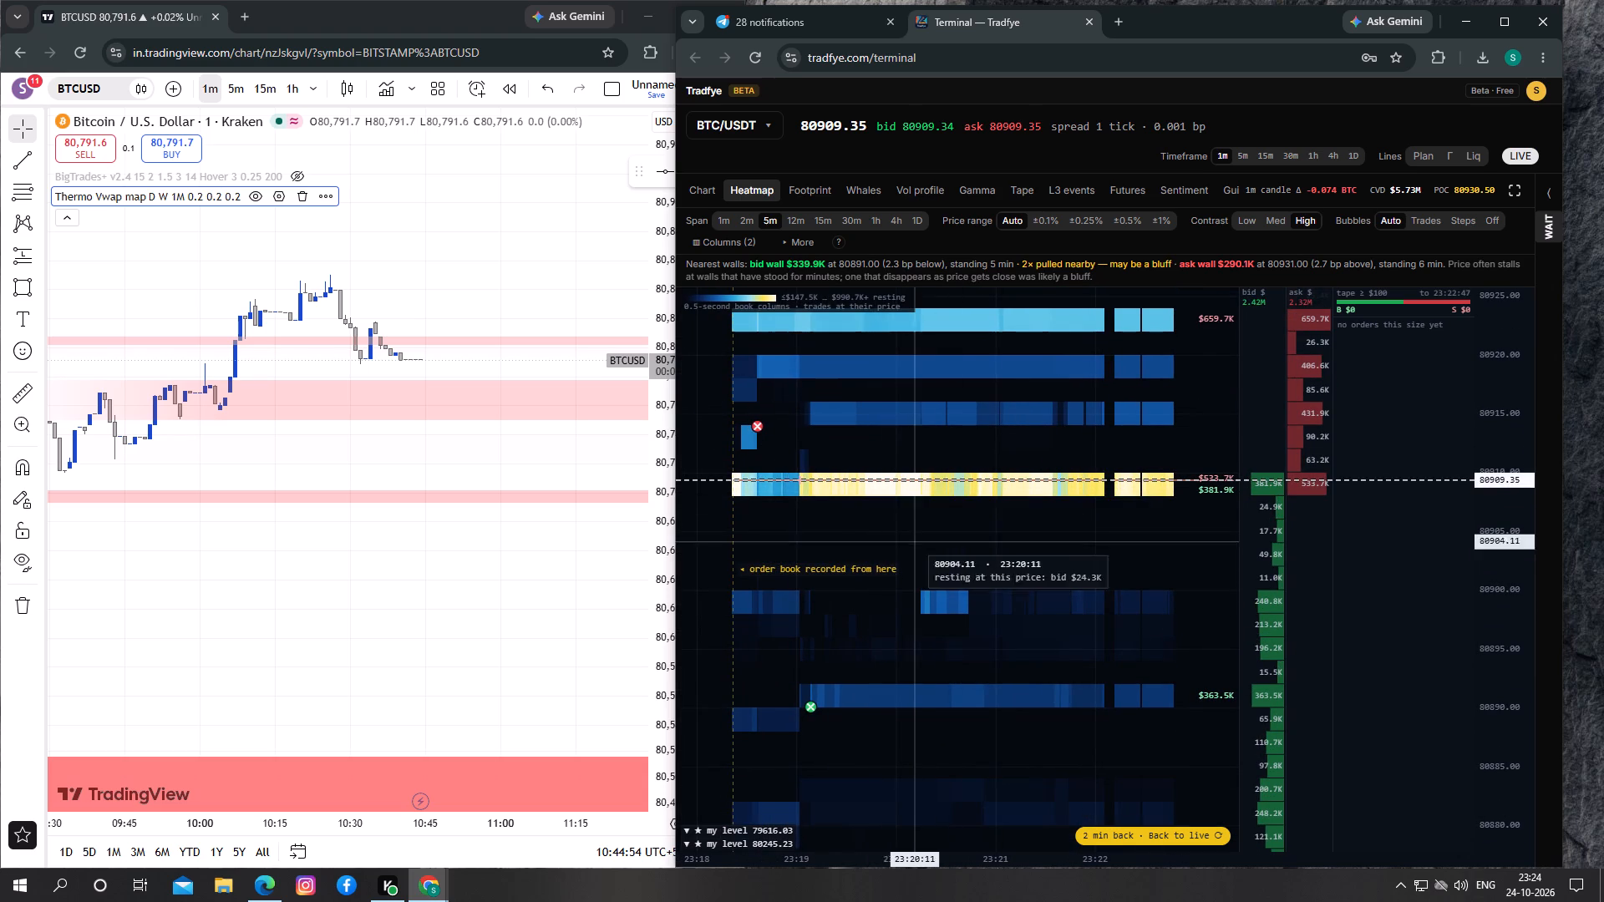
Return to the BTC/USDT Footprint view and examine price levels around the latest 1m candles.
left_click(814, 186)
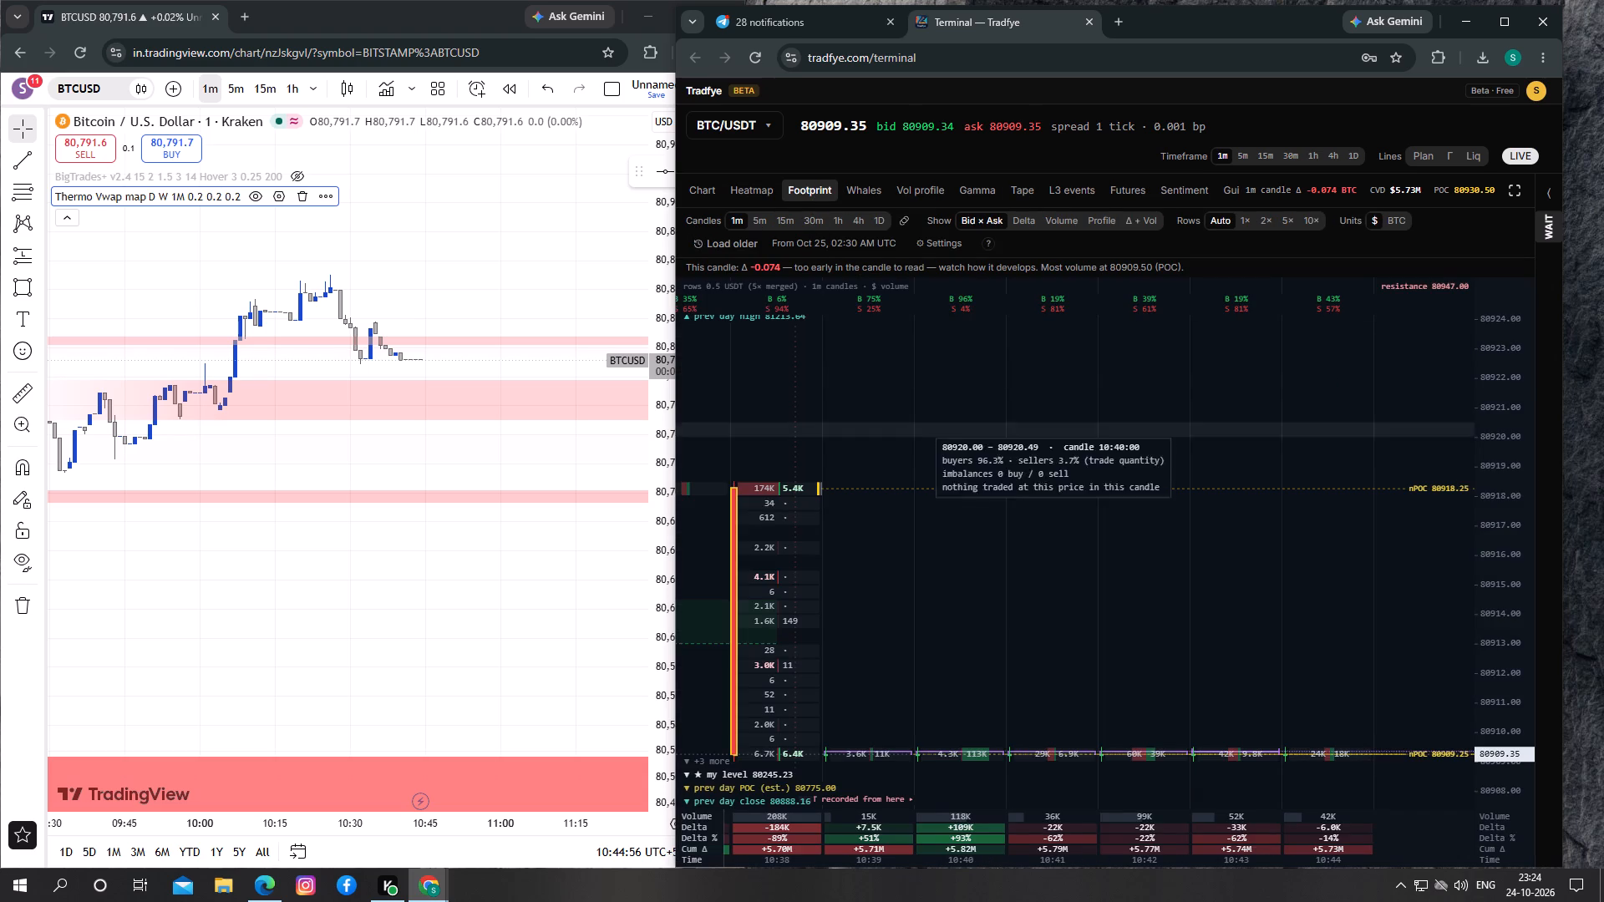
left_click_drag(924, 488, 827, 439)
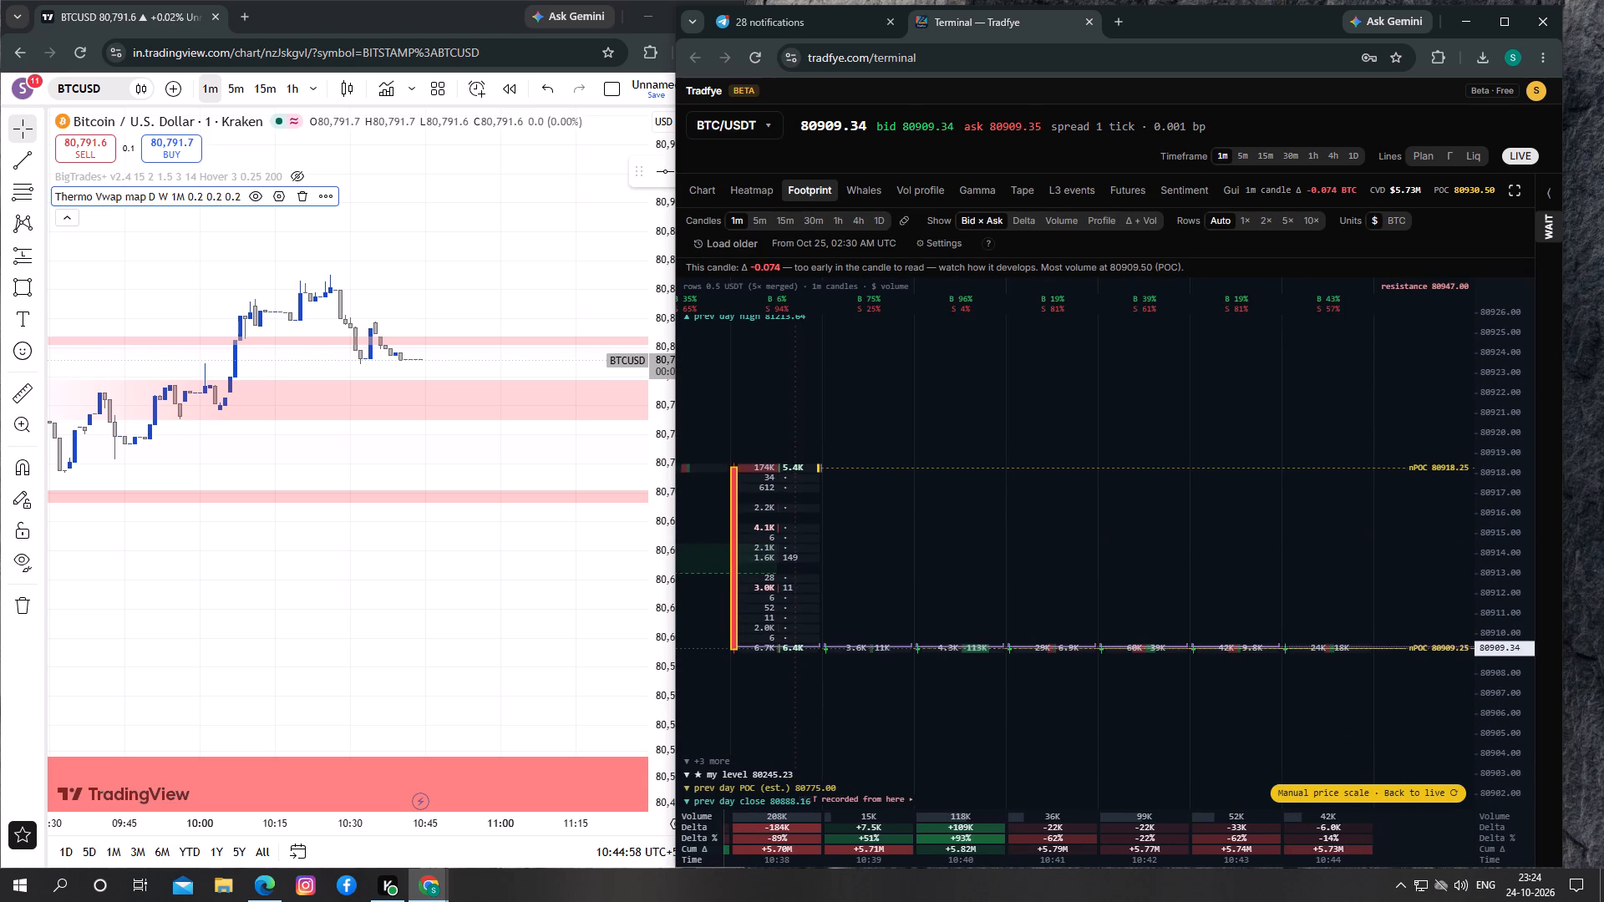
left_click_drag(827, 439, 795, 427)
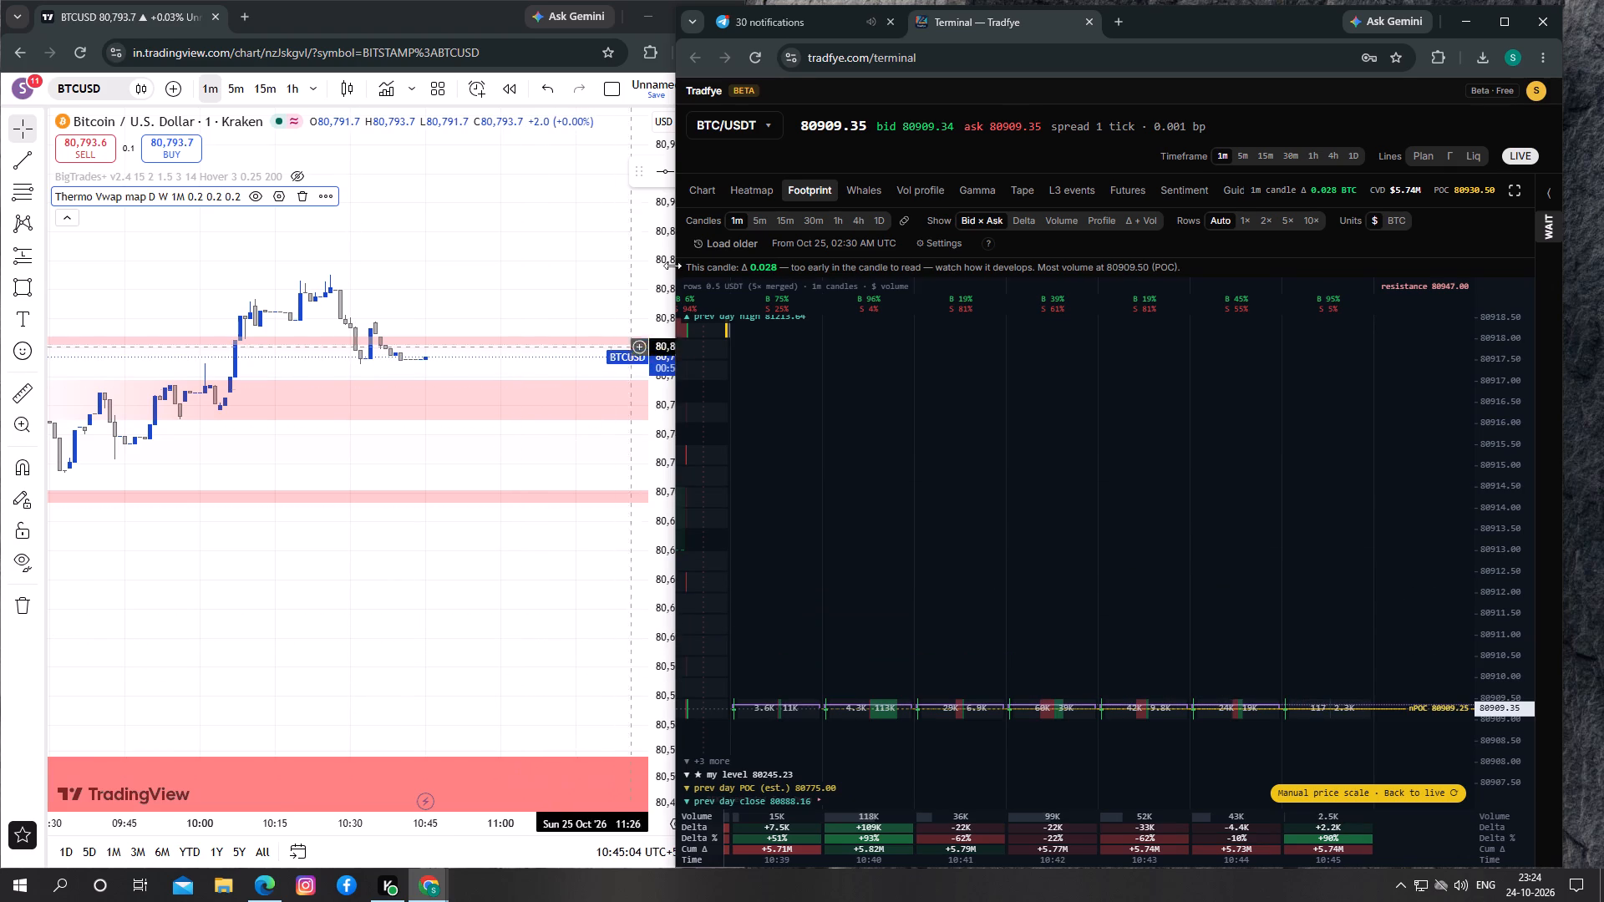
Browse the full list of USDT trading pairs in Tradfye and start a pair search.
left_click(744, 129)
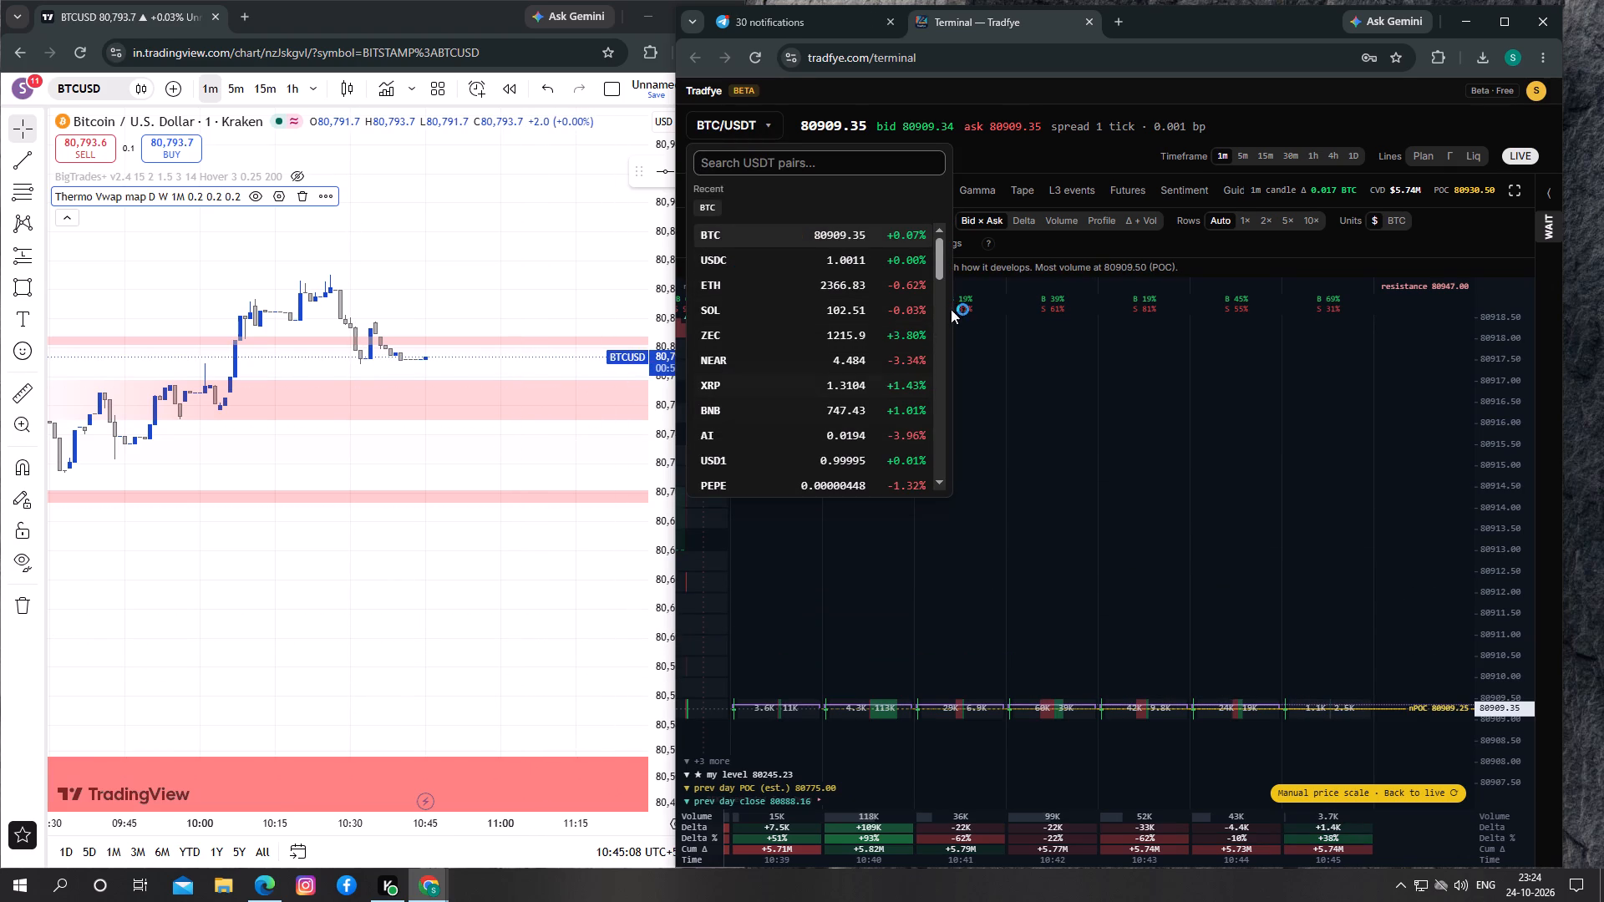
left_click_drag(937, 256, 931, 298)
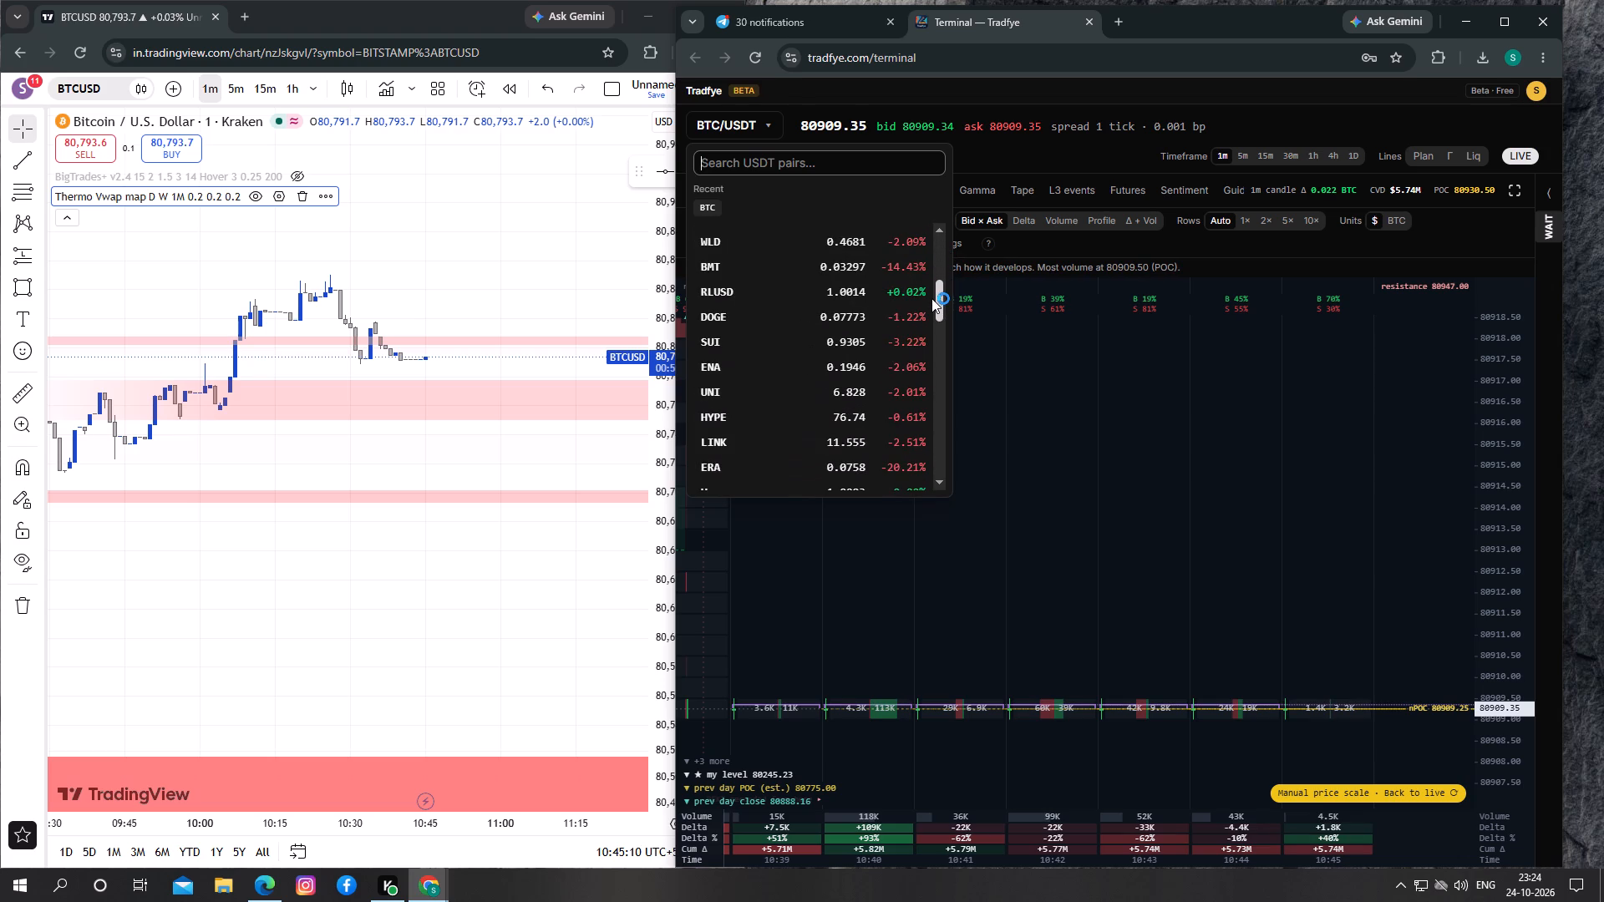
left_click_drag(931, 298, 931, 343)
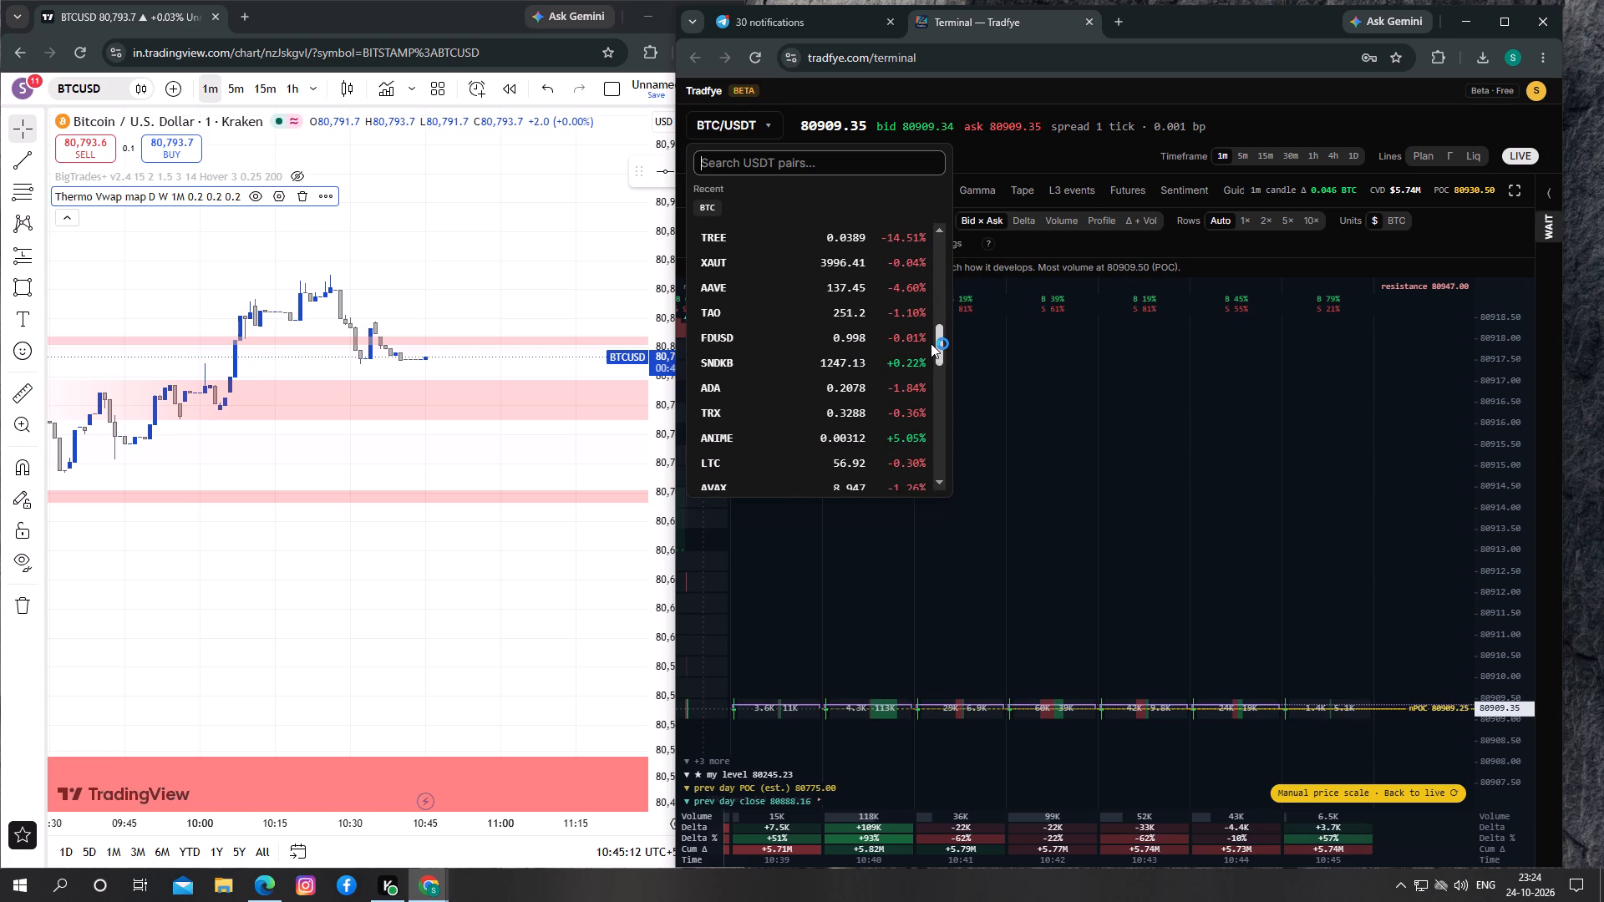
left_click_drag(931, 343, 928, 514)
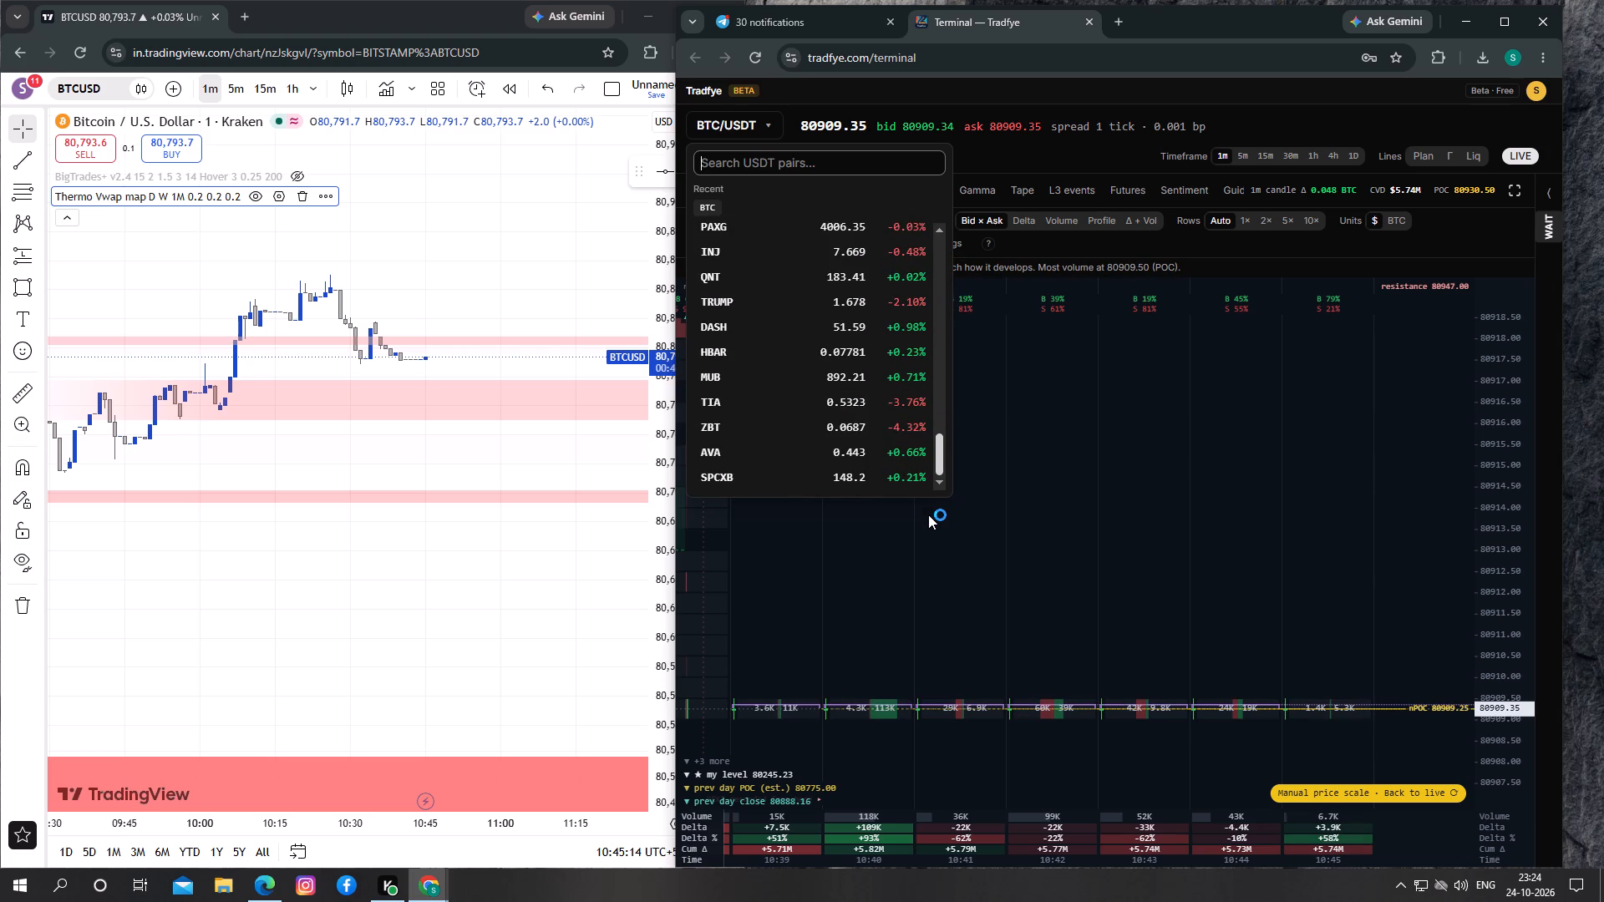
left_click_drag(928, 514, 929, 454)
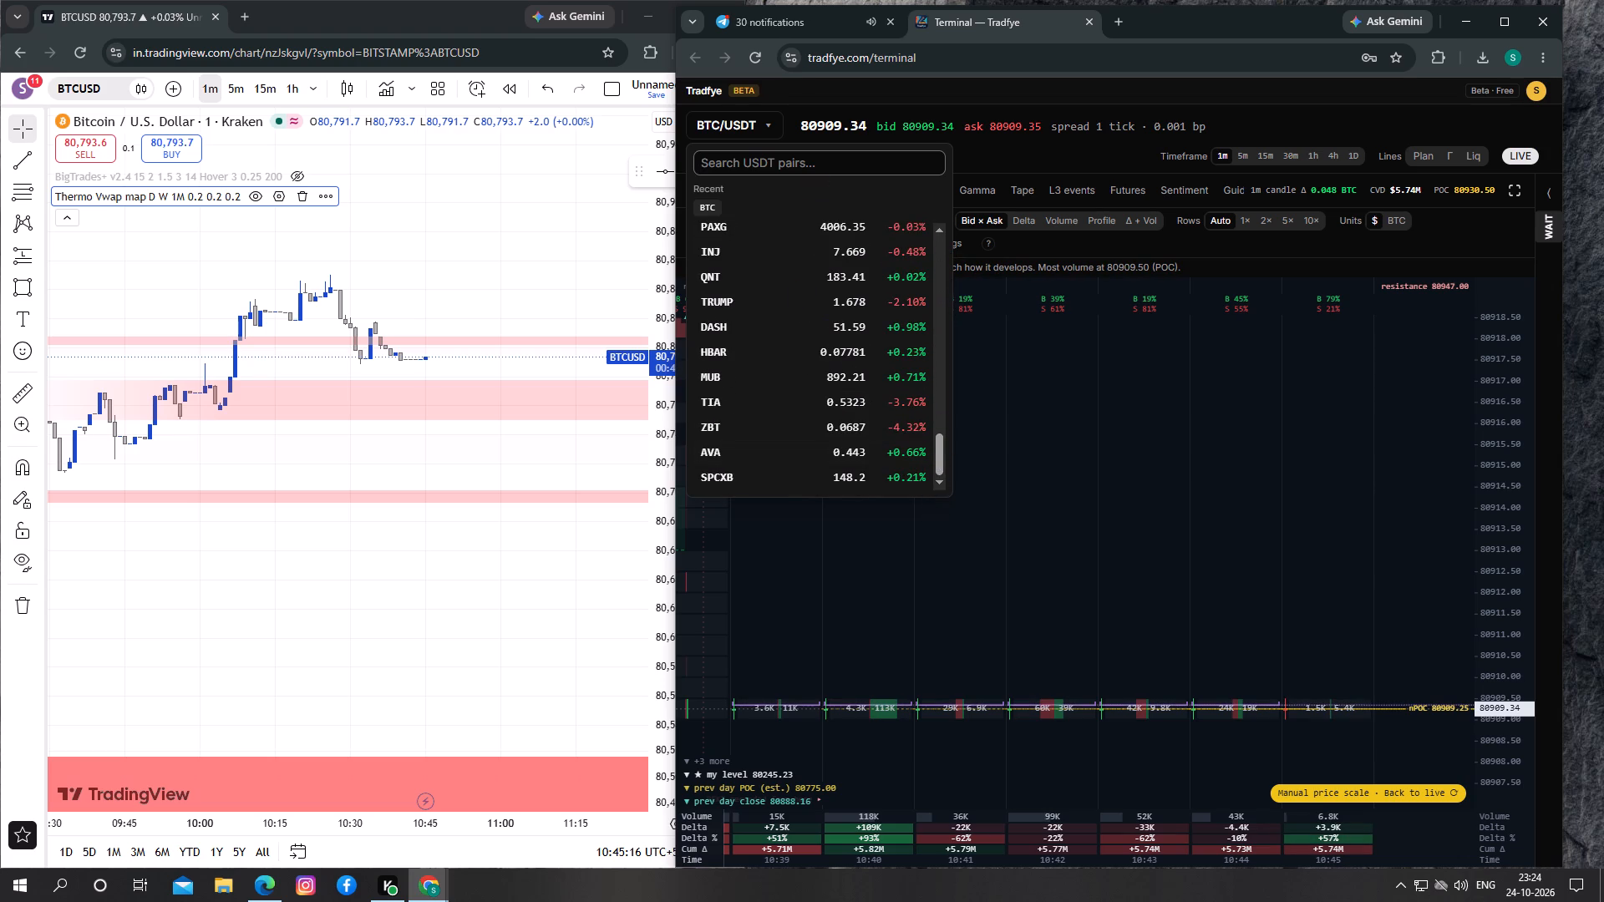
left_click(808, 170)
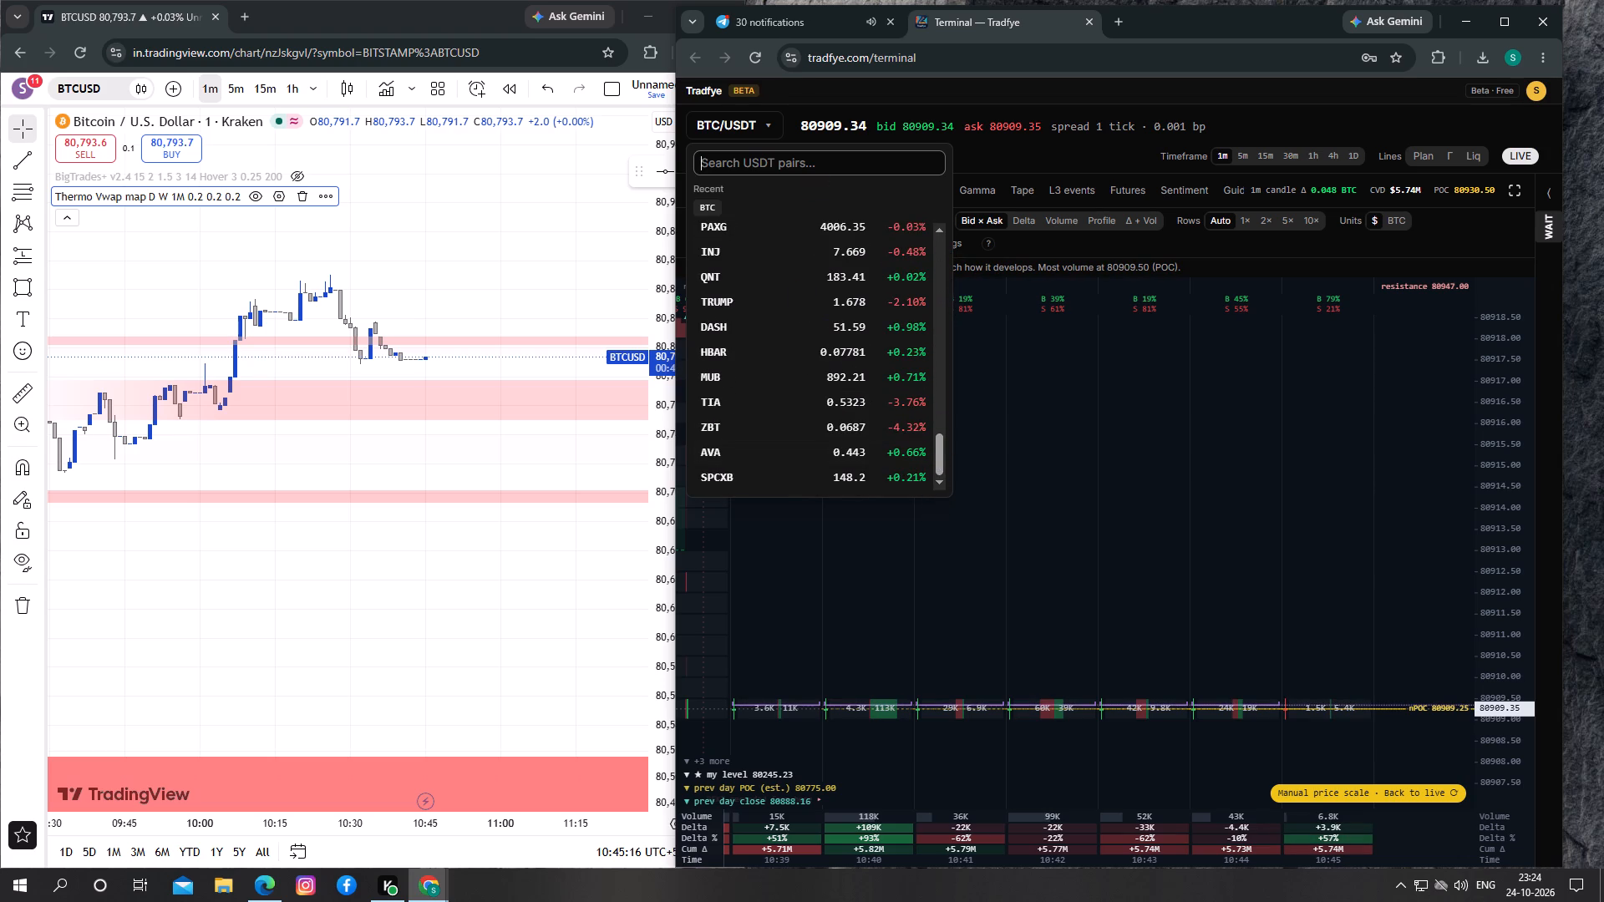
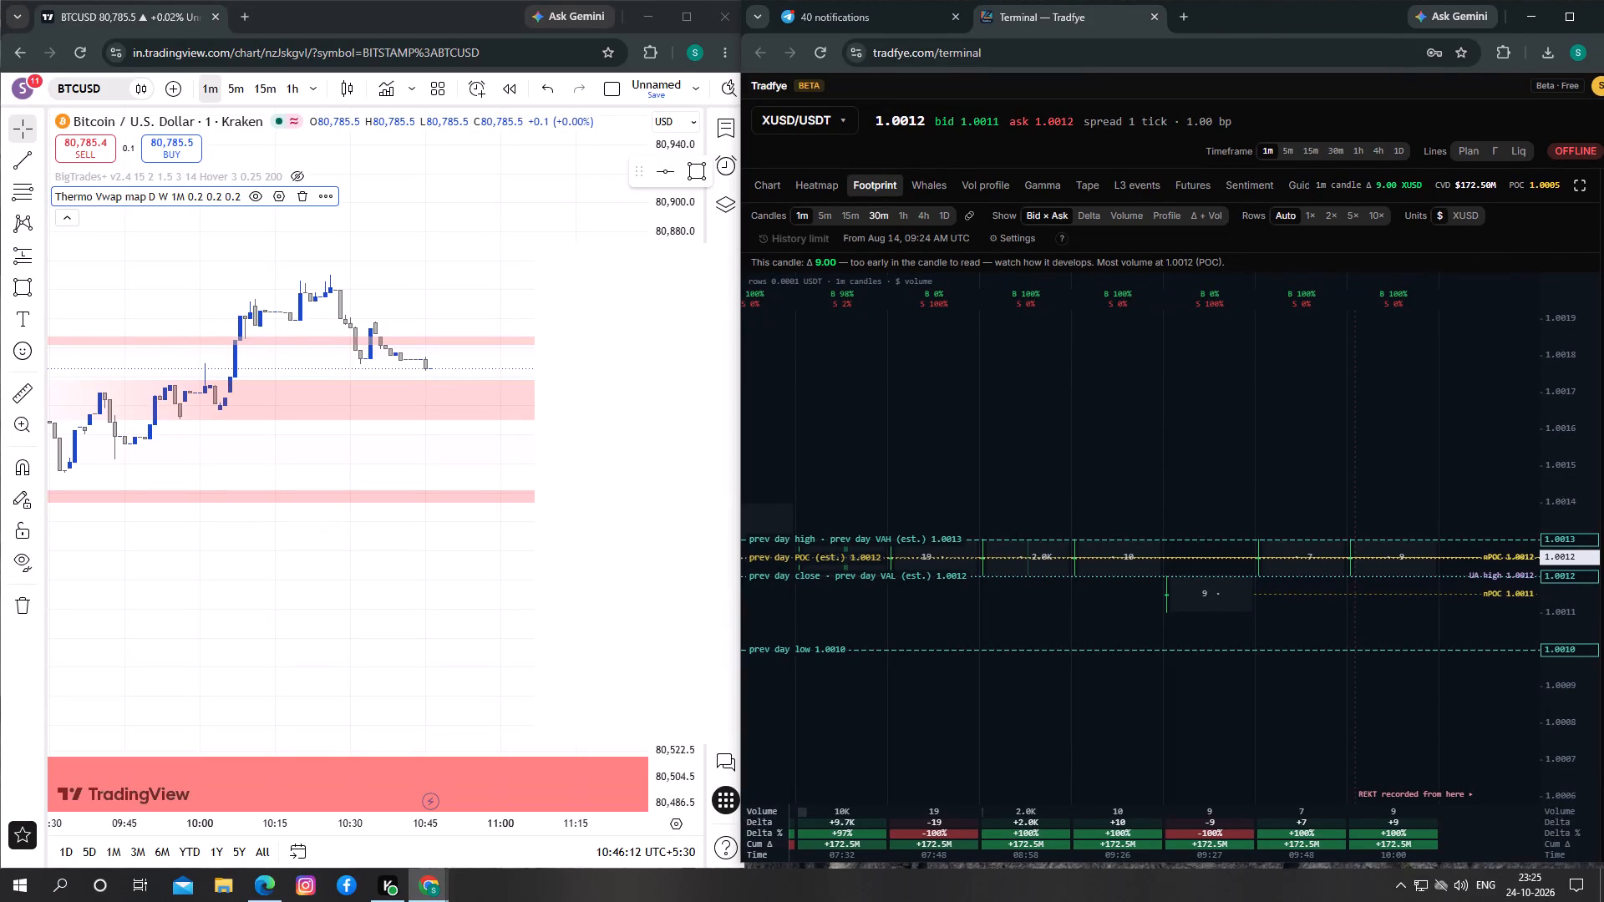
Search Tradfye's USDT trading pairs for "xu".
left_click_drag(896, 448, 869, 427)
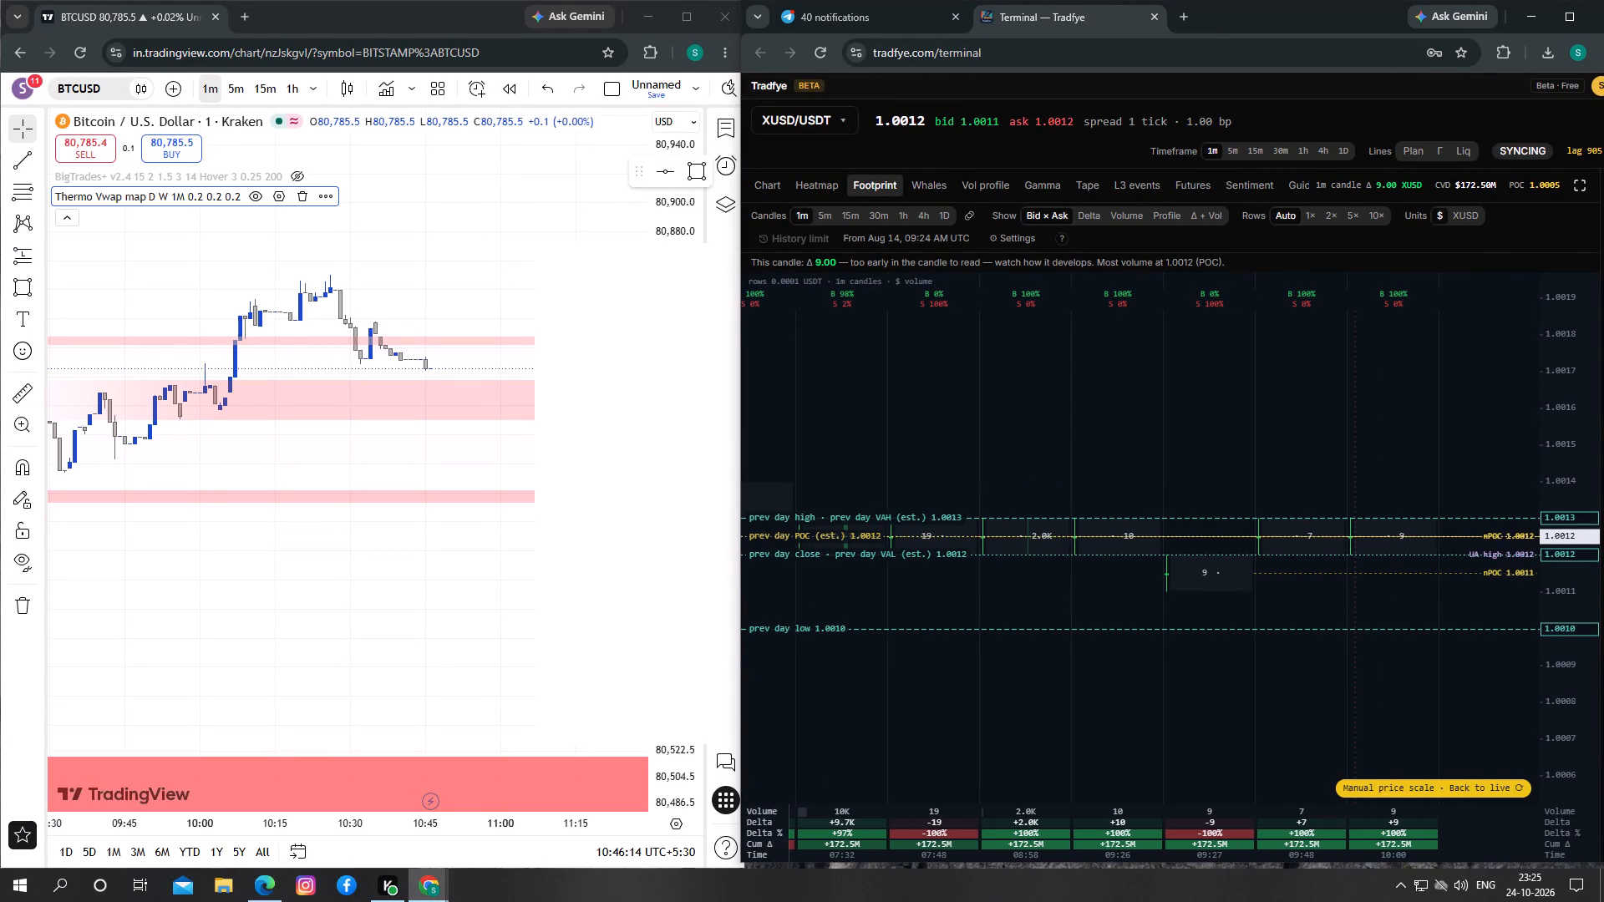
left_click_drag(869, 427, 855, 423)
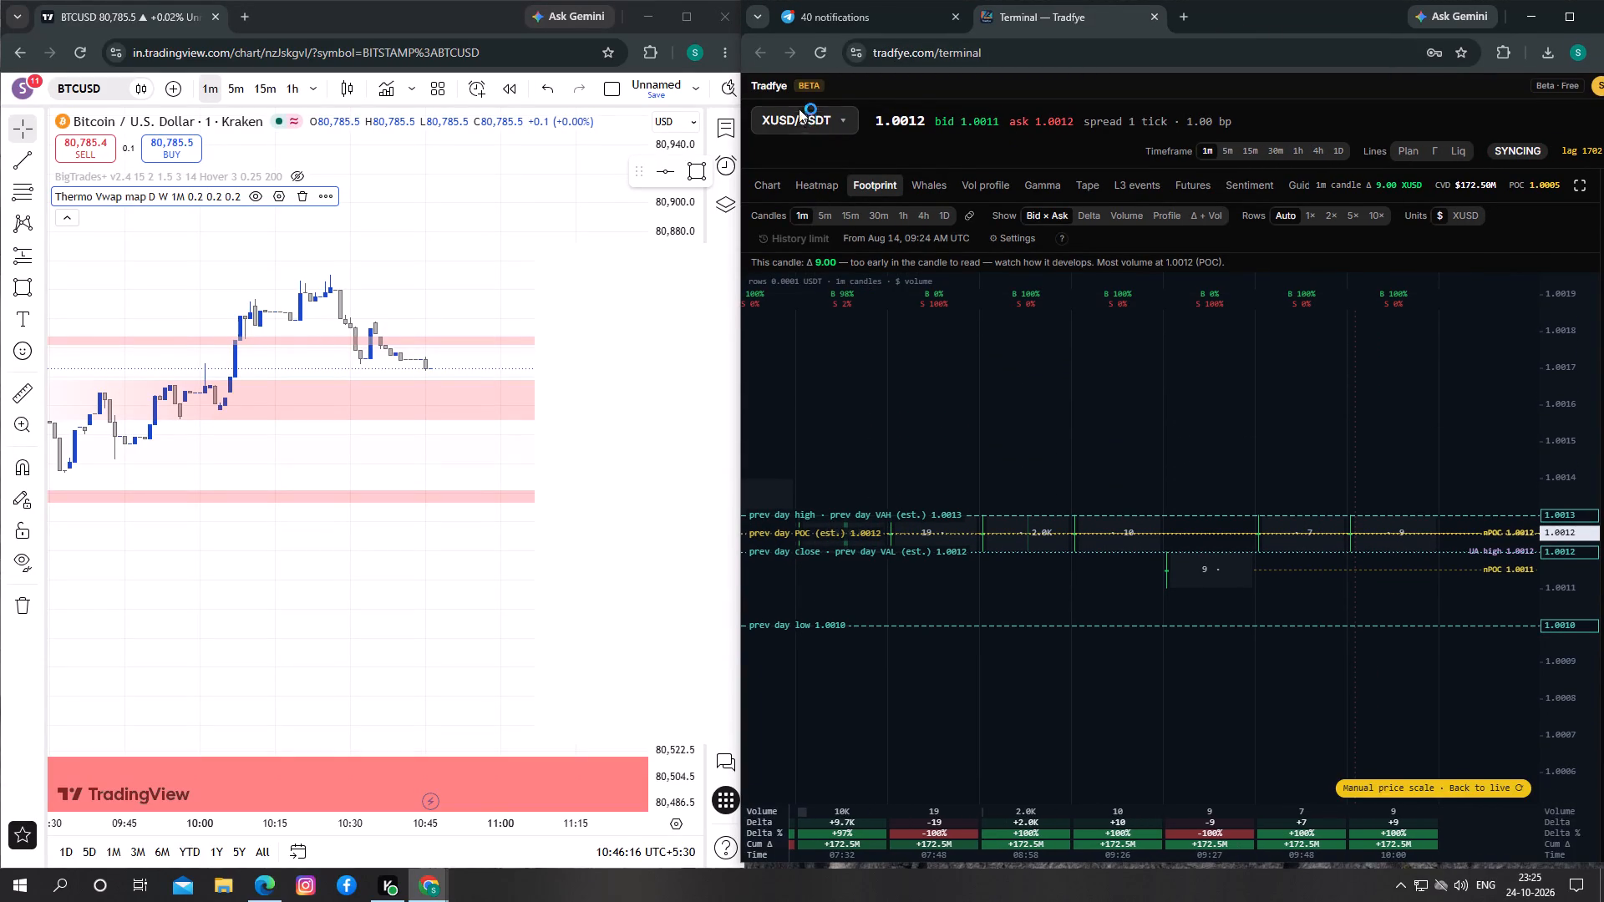
left_click(799, 130)
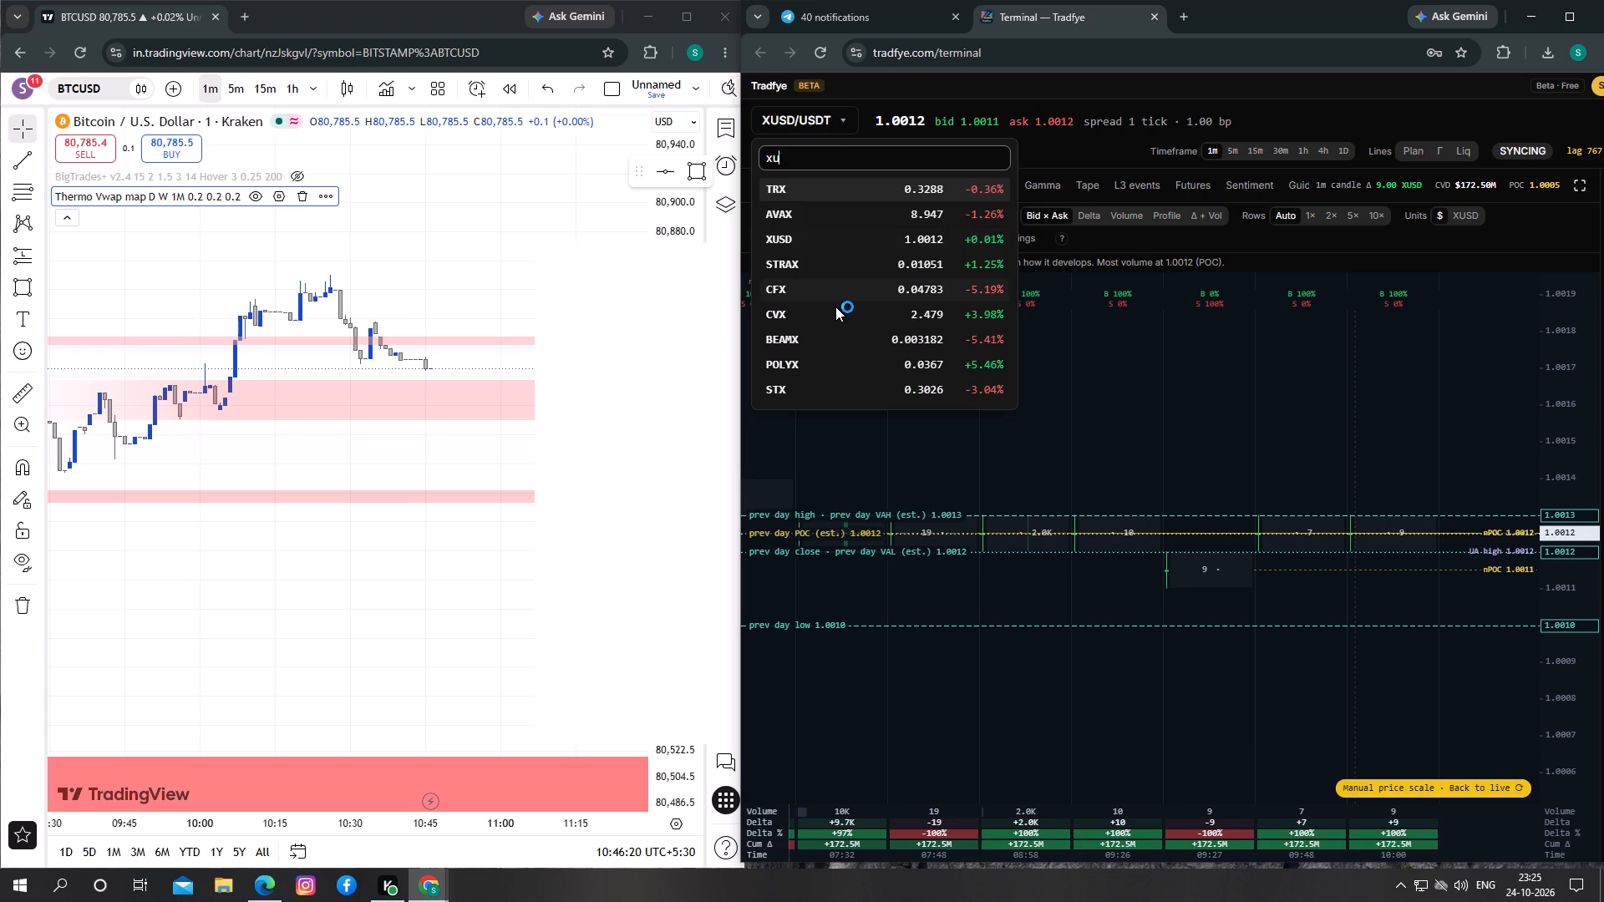
left_click_drag(835, 300, 850, 332)
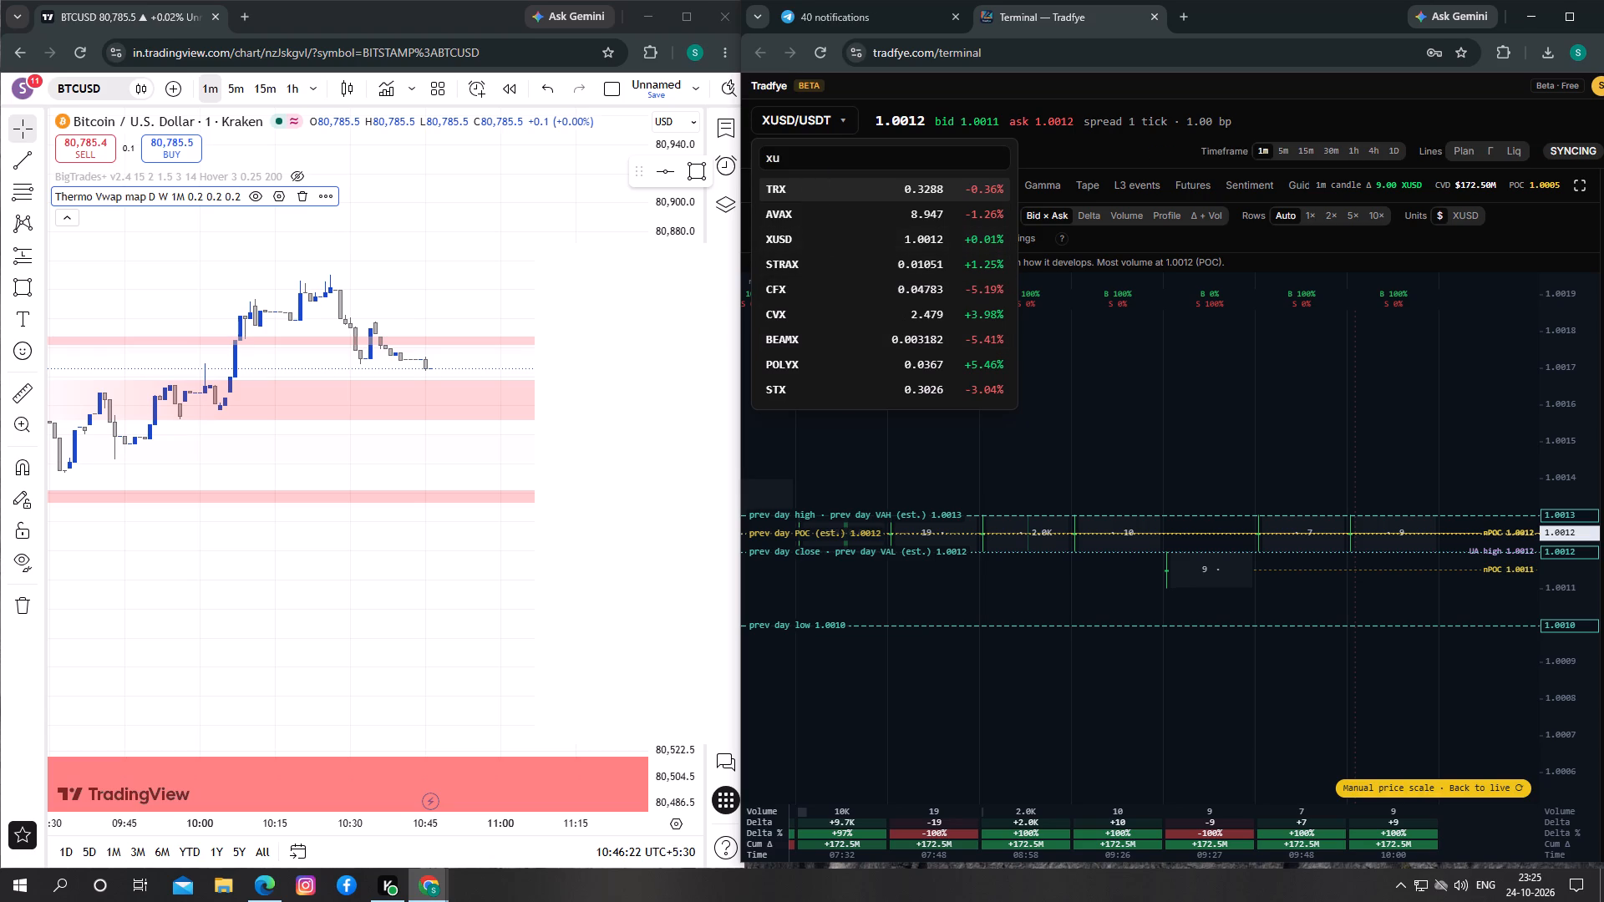
Widen the Tradfye window so it overlaps part of the TradingView chart.
left_click(744, 281)
left_click_drag(739, 290, 596, 291)
Look through the trading pairs matching "xu".
left_click(661, 129)
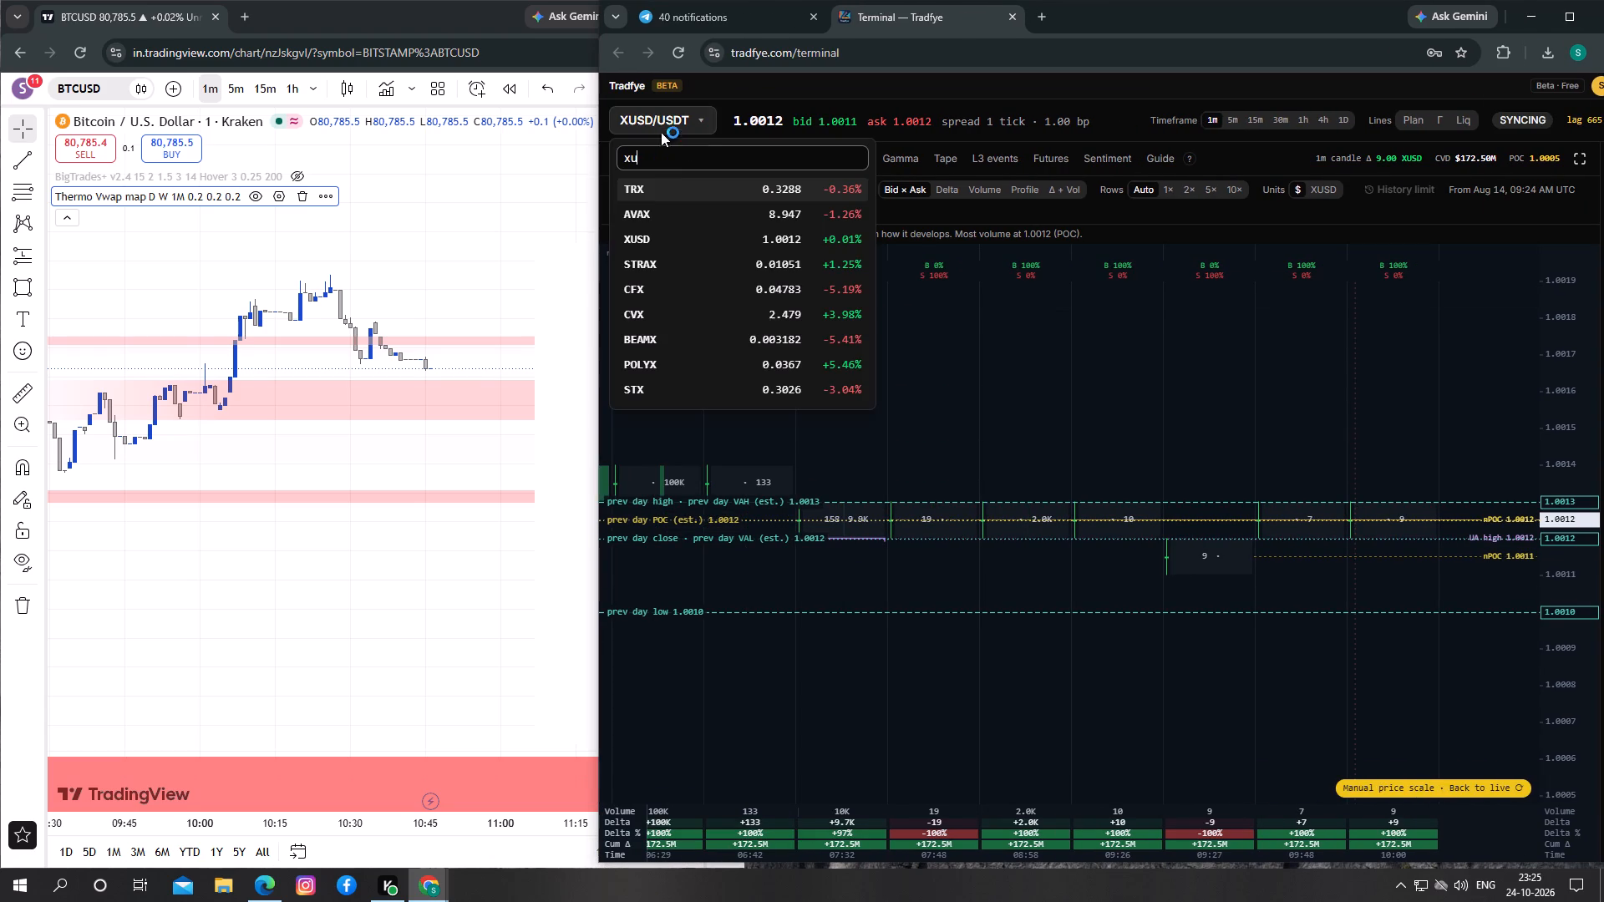
left_click_drag(739, 347, 731, 325)
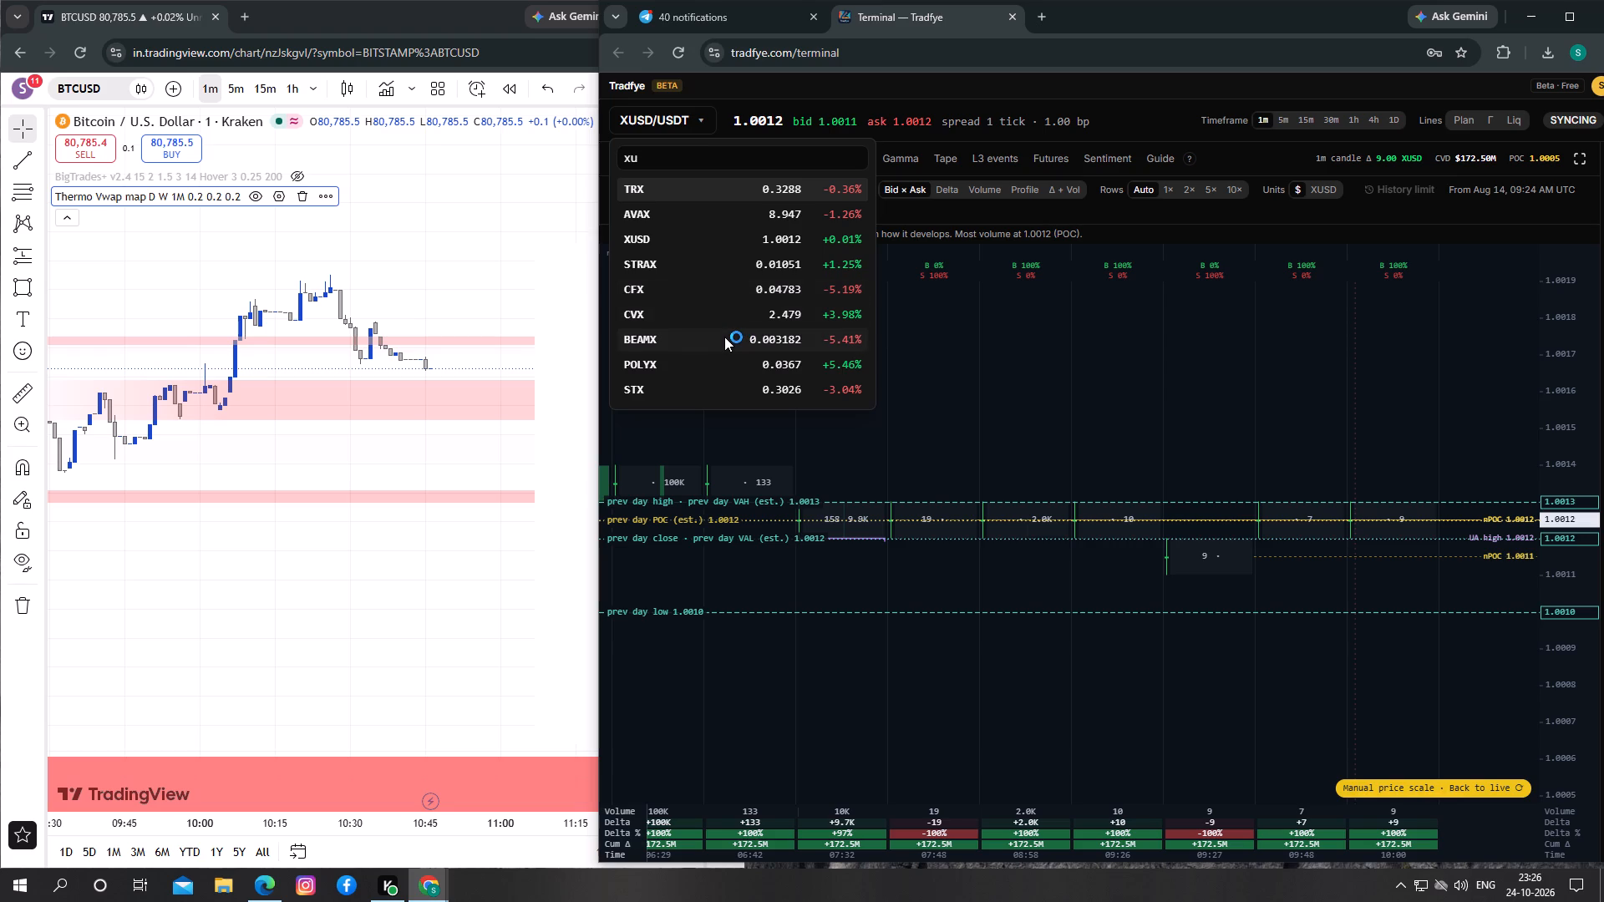
key("Down")
key("Down")
key("Down")
key("Down")
key("Down")
key("Down")
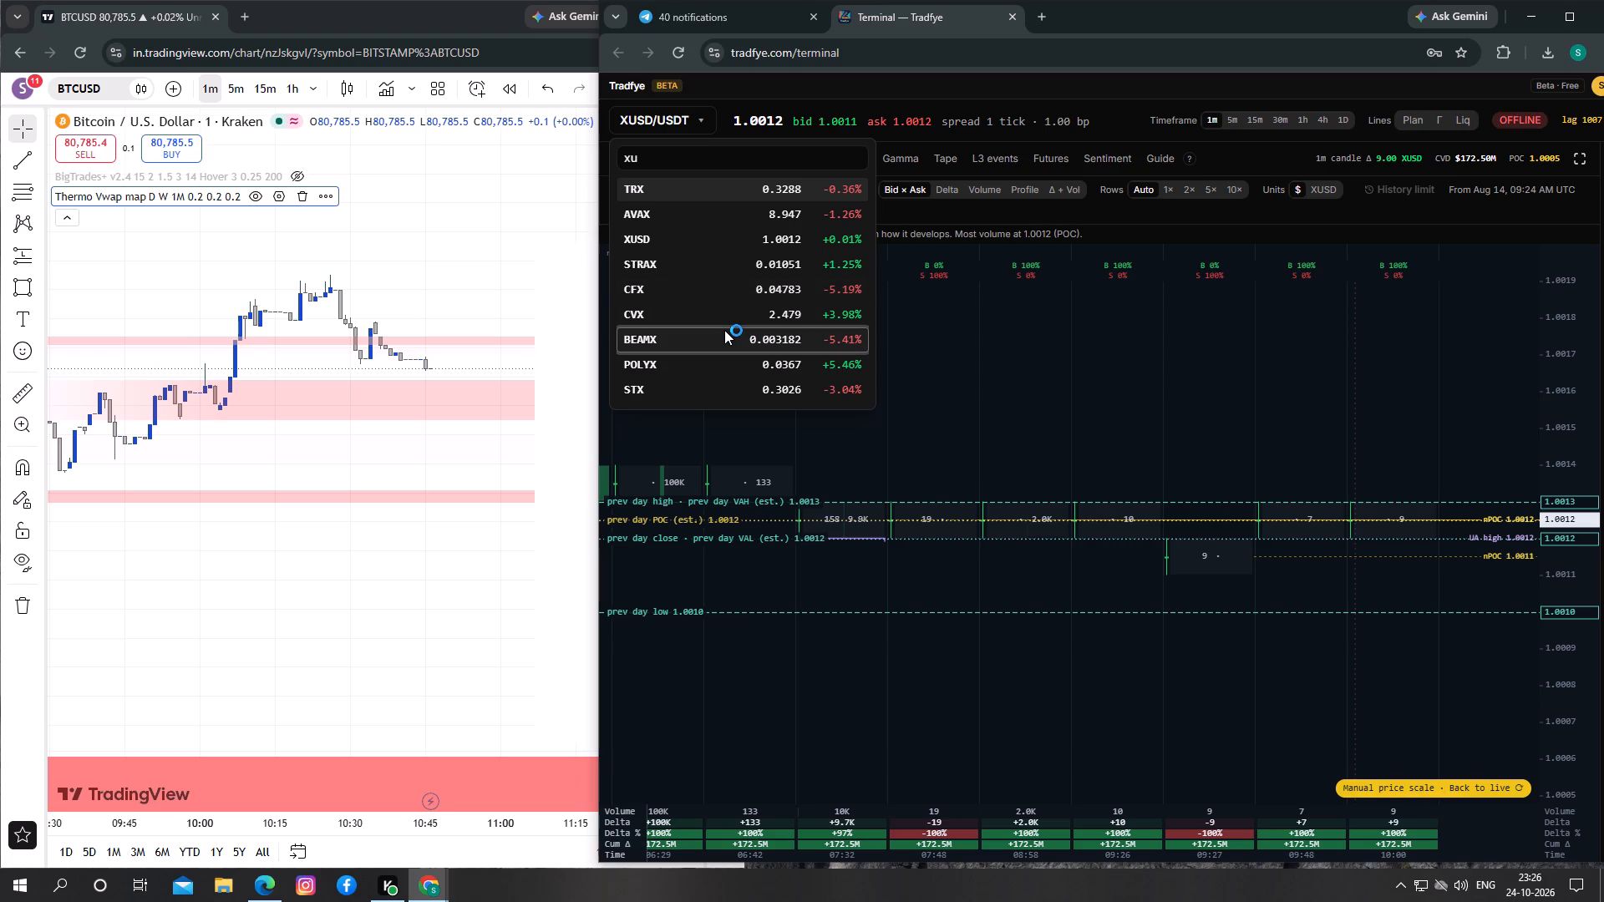
key("Down")
key("Down")
key("Up")
key("Down")
key("Down")
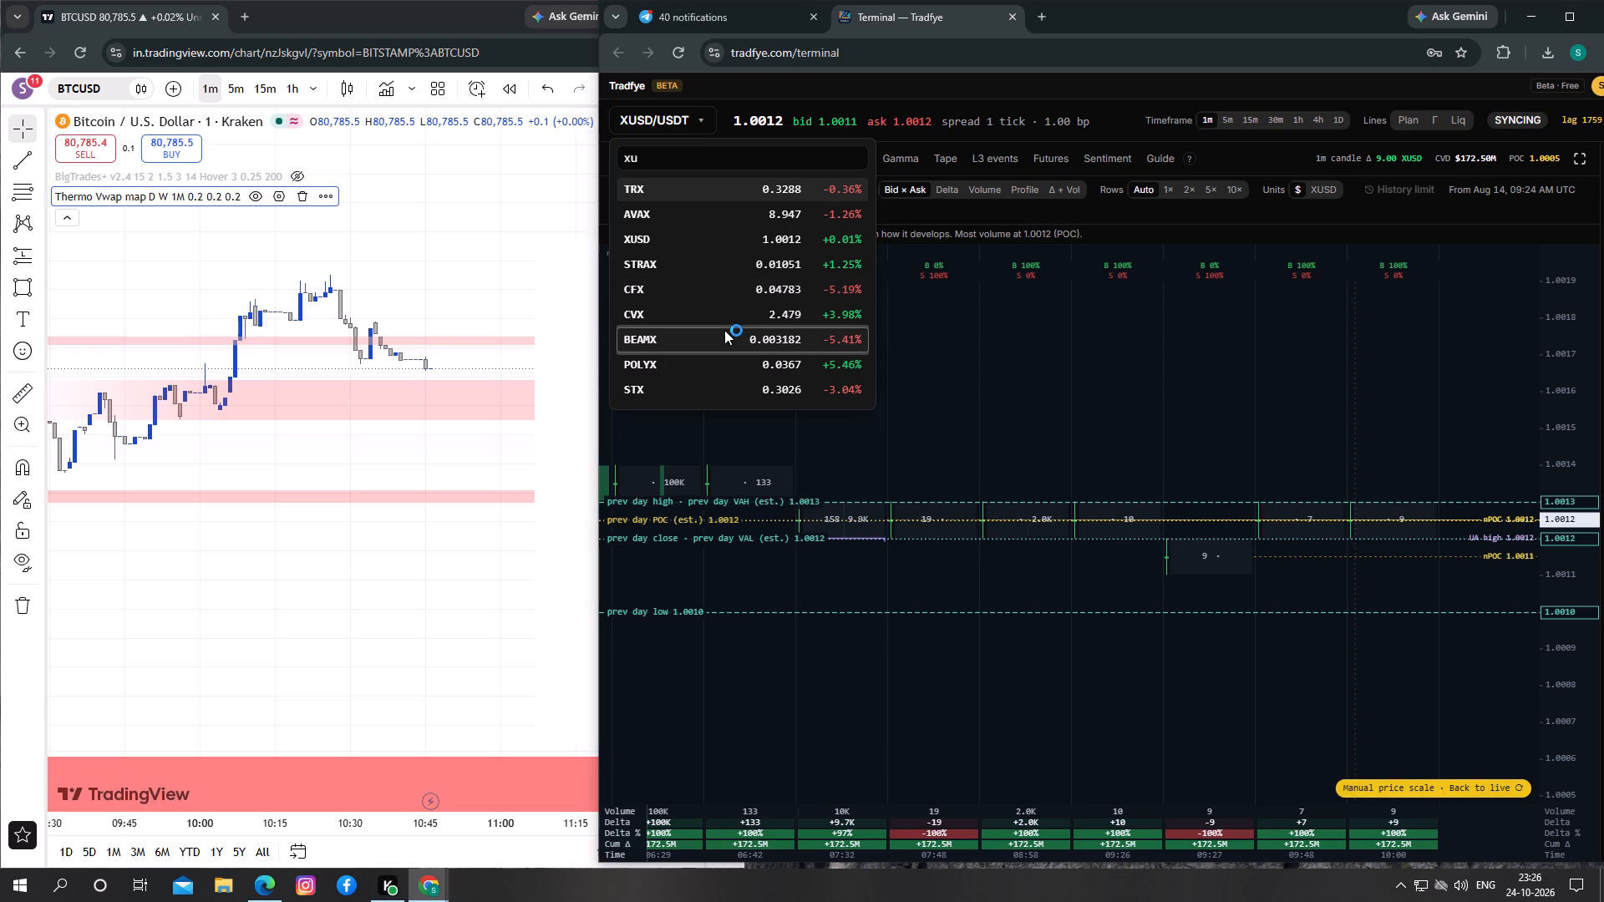
key("Down")
Clear the pair search and load the XAUT pair from the full USDT list.
left_click(667, 156)
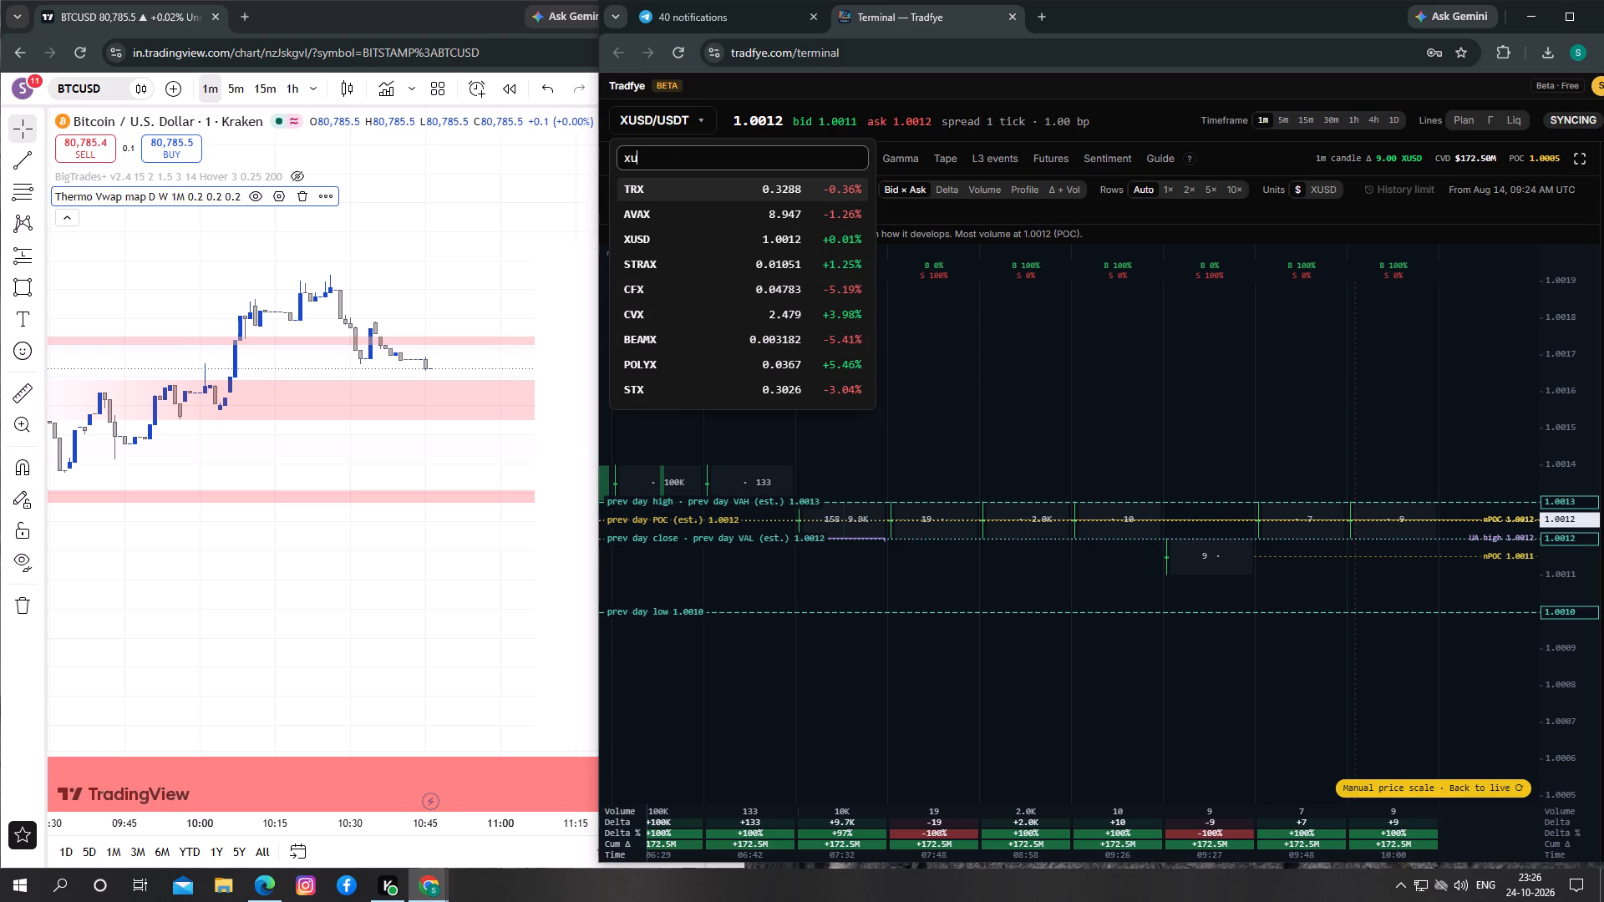
key("BackSpace")
key("BackSpace")
key("BackSpace")
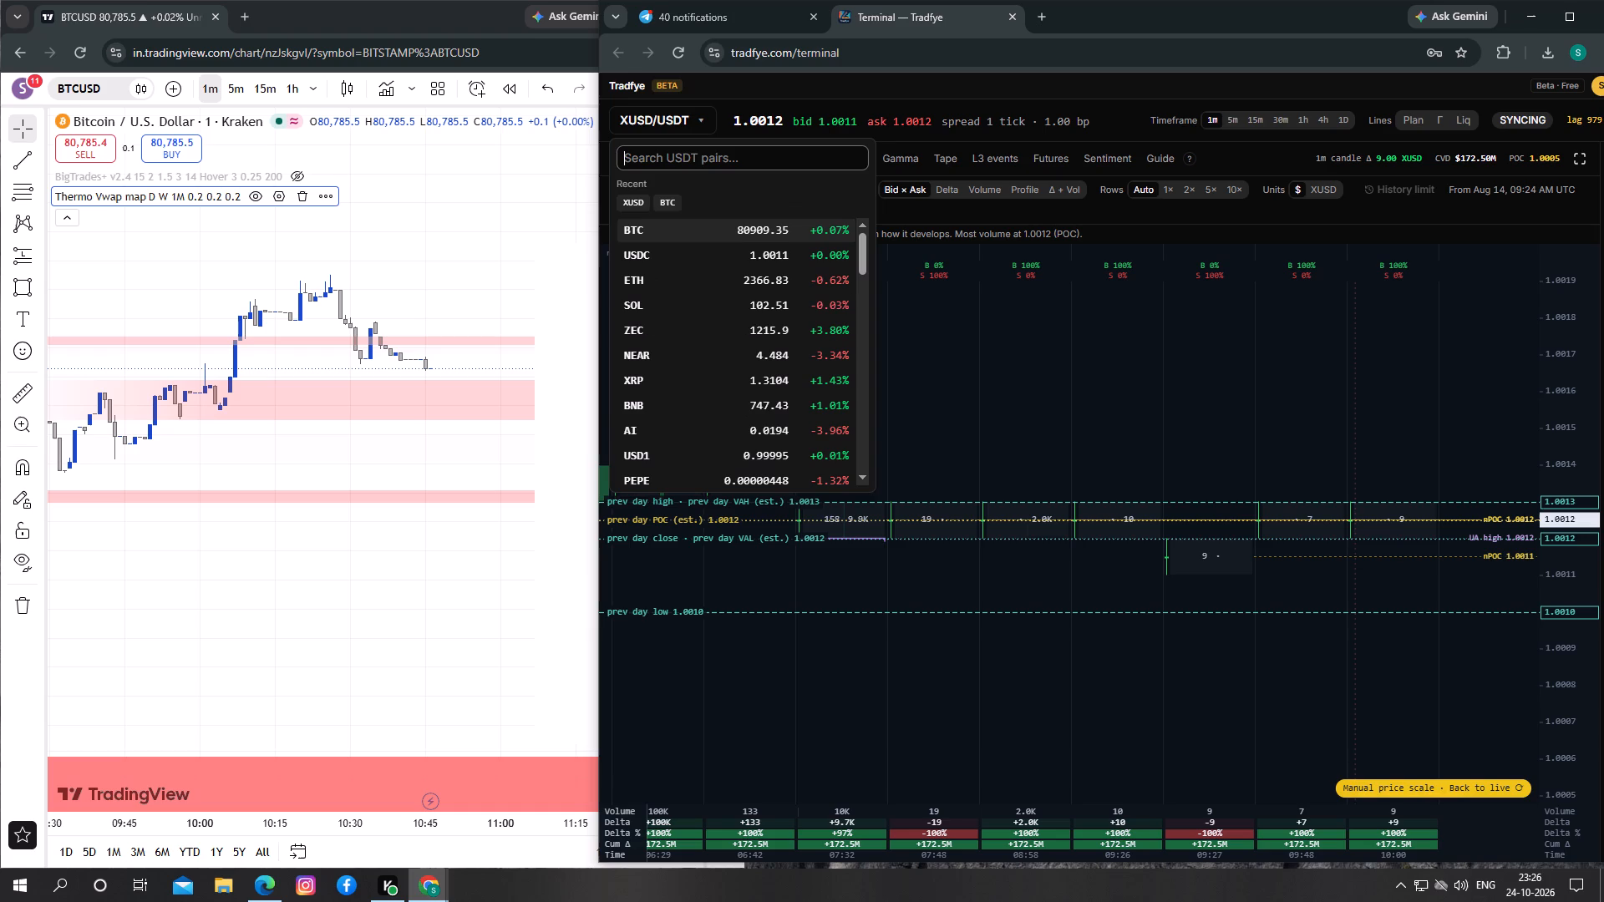
left_click_drag(860, 261, 868, 293)
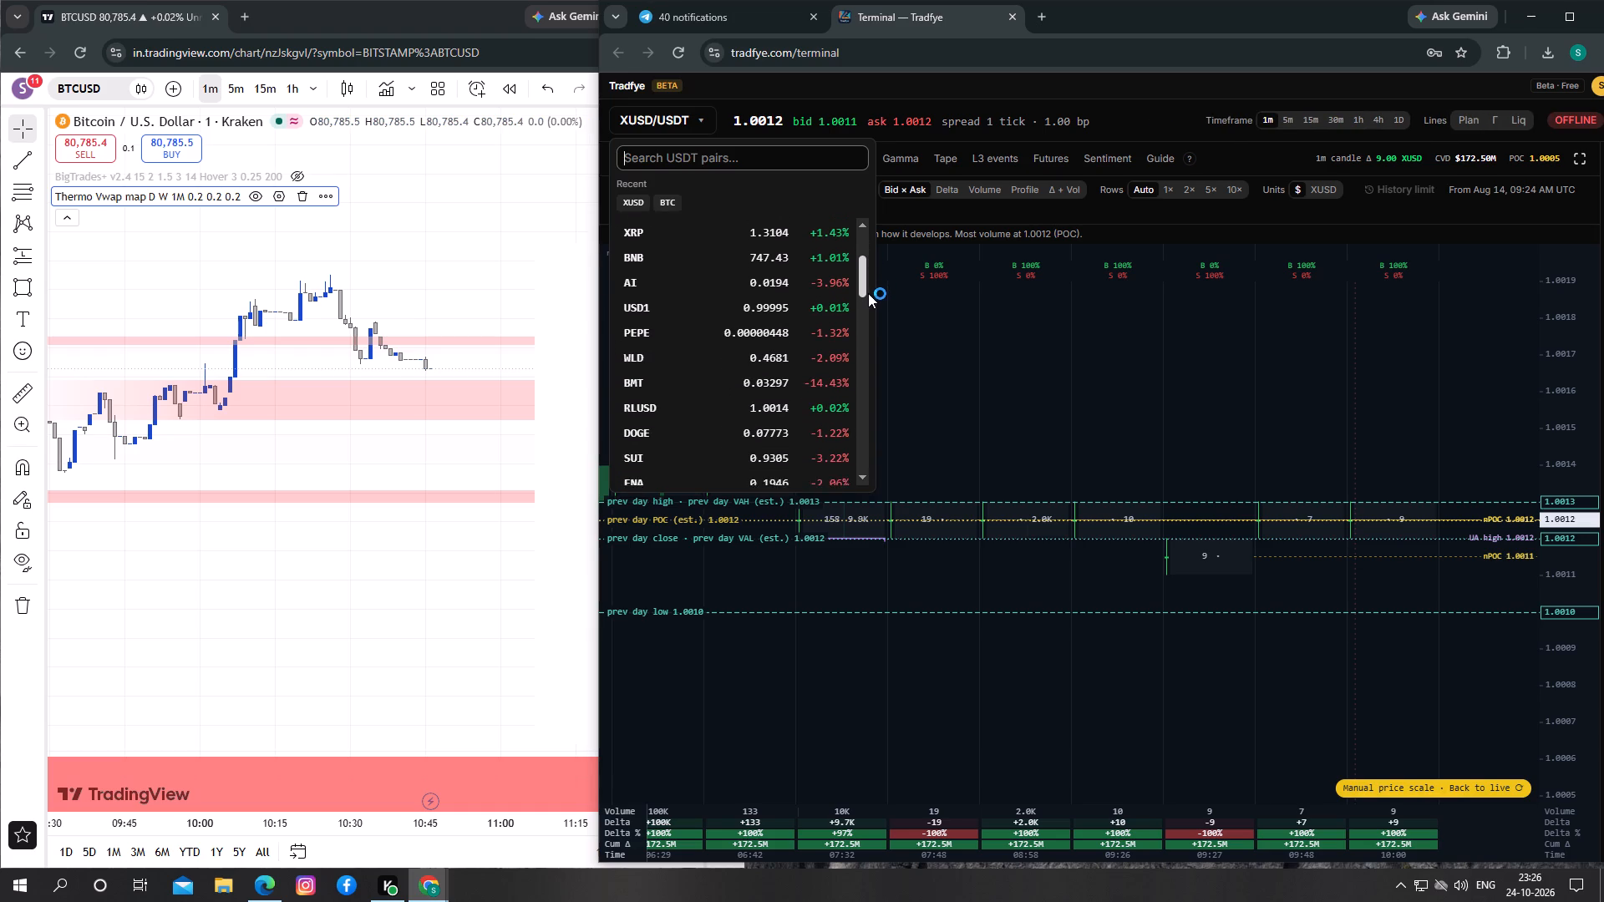
left_click_drag(868, 293, 870, 321)
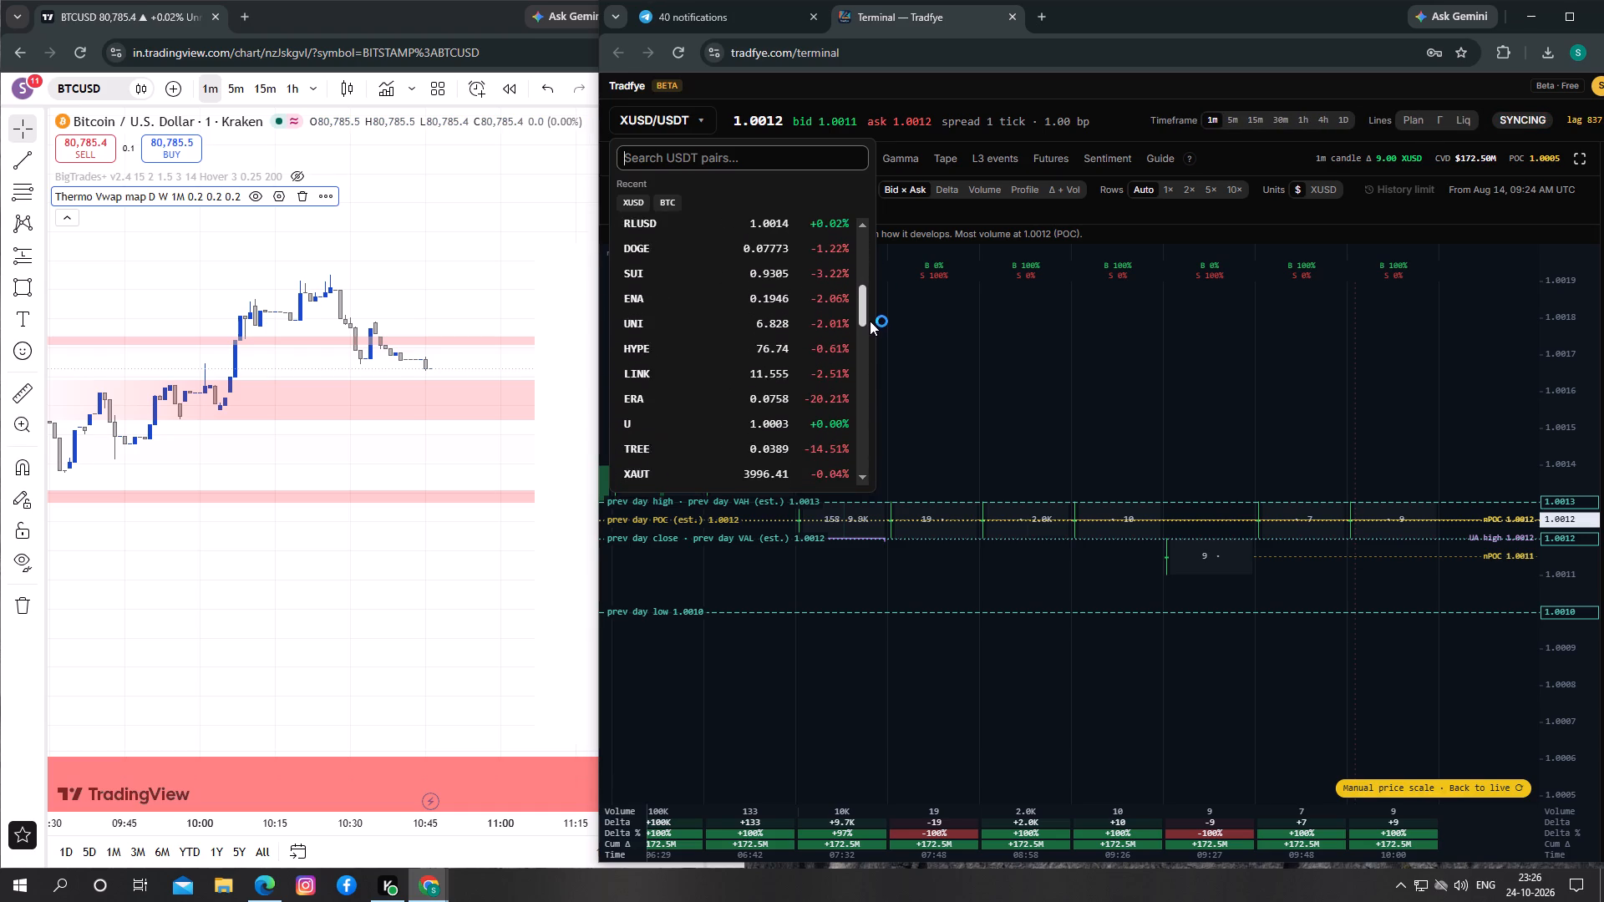
left_click_drag(870, 321, 870, 337)
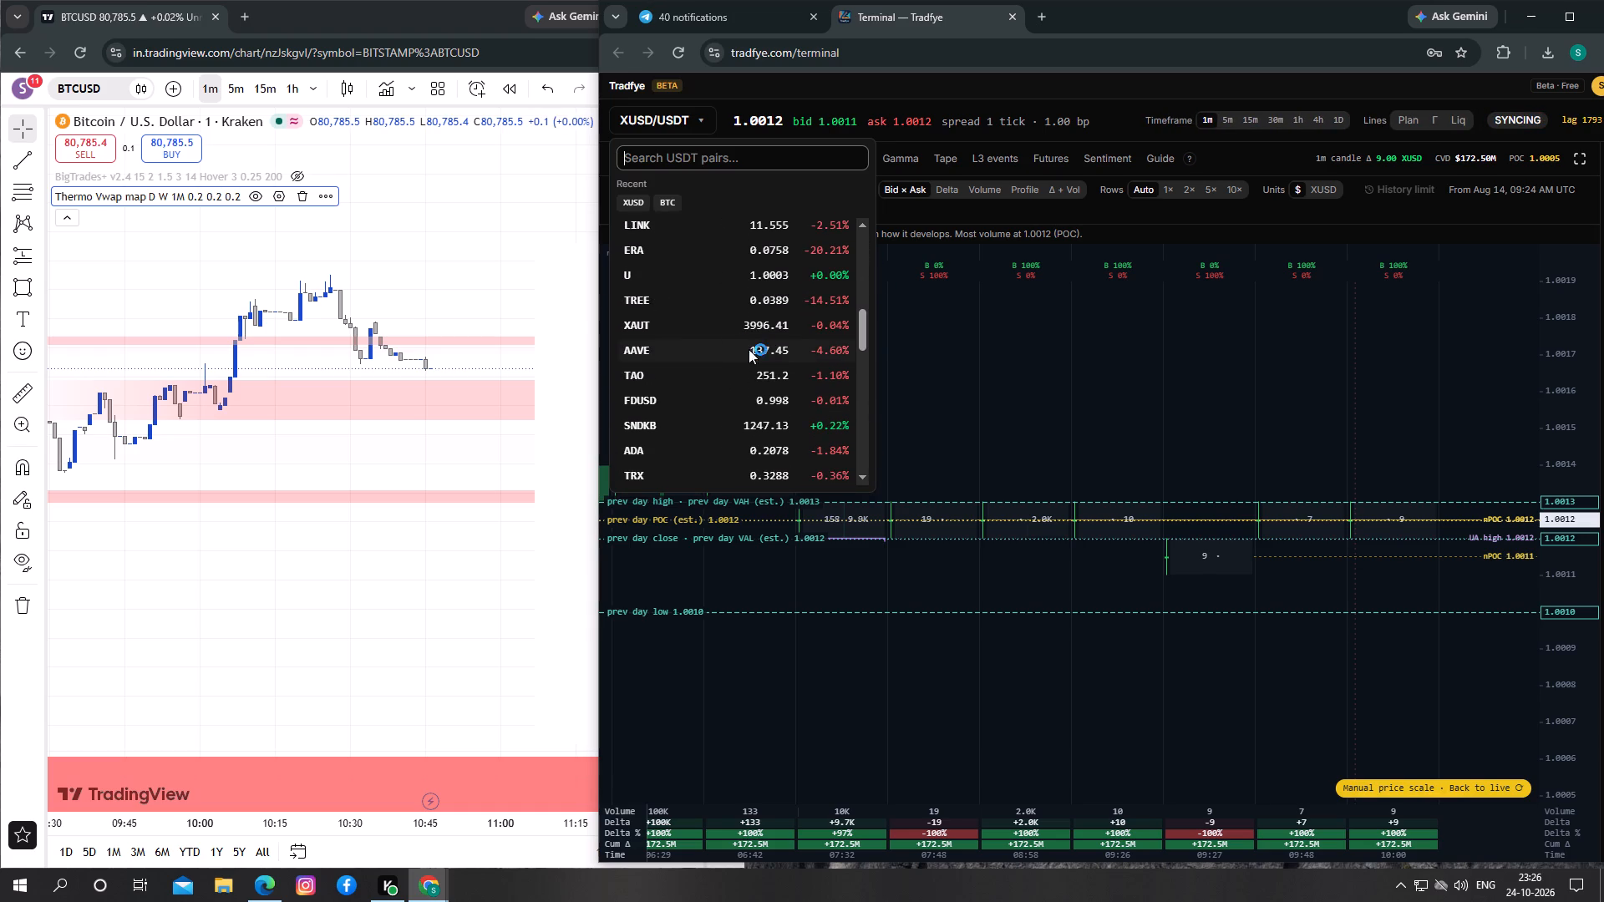
left_click(703, 326)
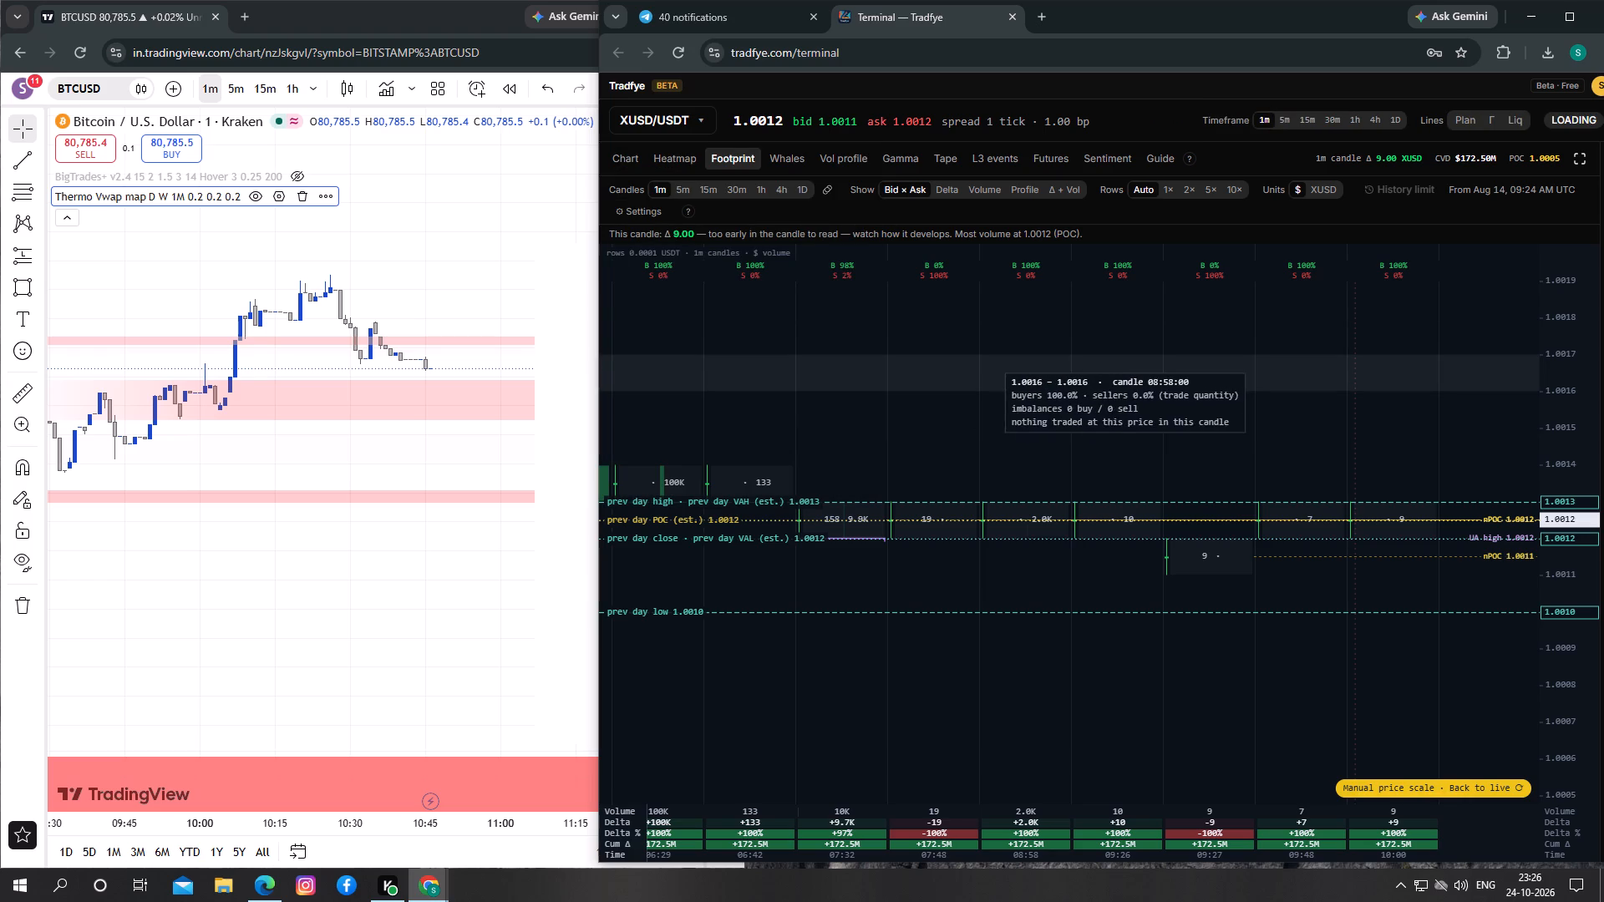
Examine the XAUT/USDT footprint across earlier and latest 1m candles and around the current price.
left_click_drag(926, 362, 847, 368)
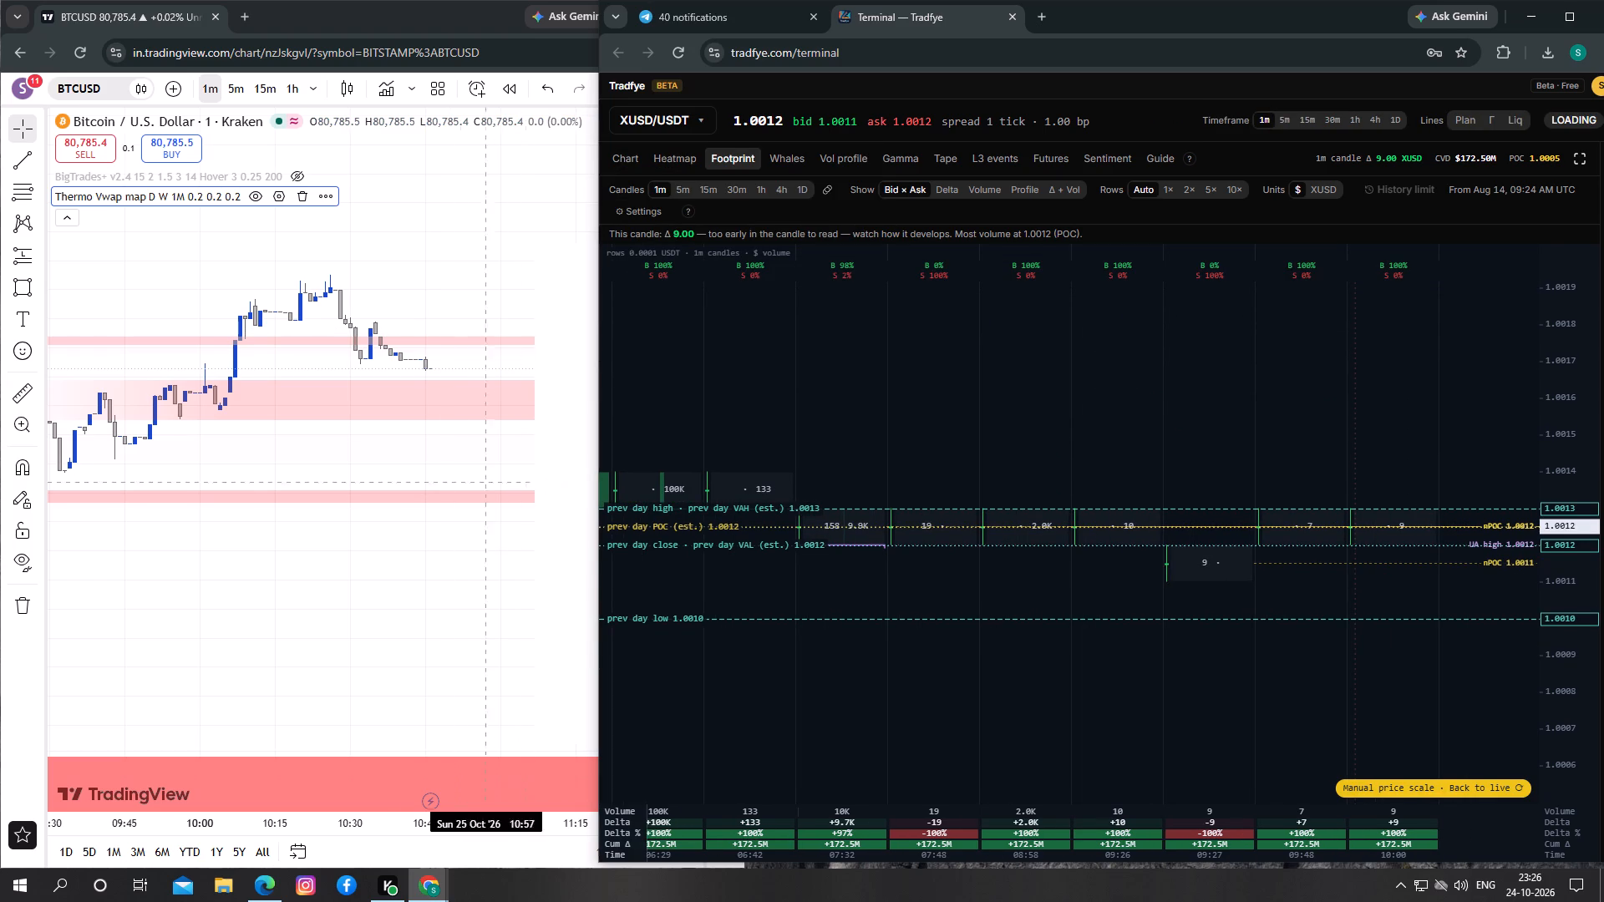
left_click_drag(409, 450, 423, 454)
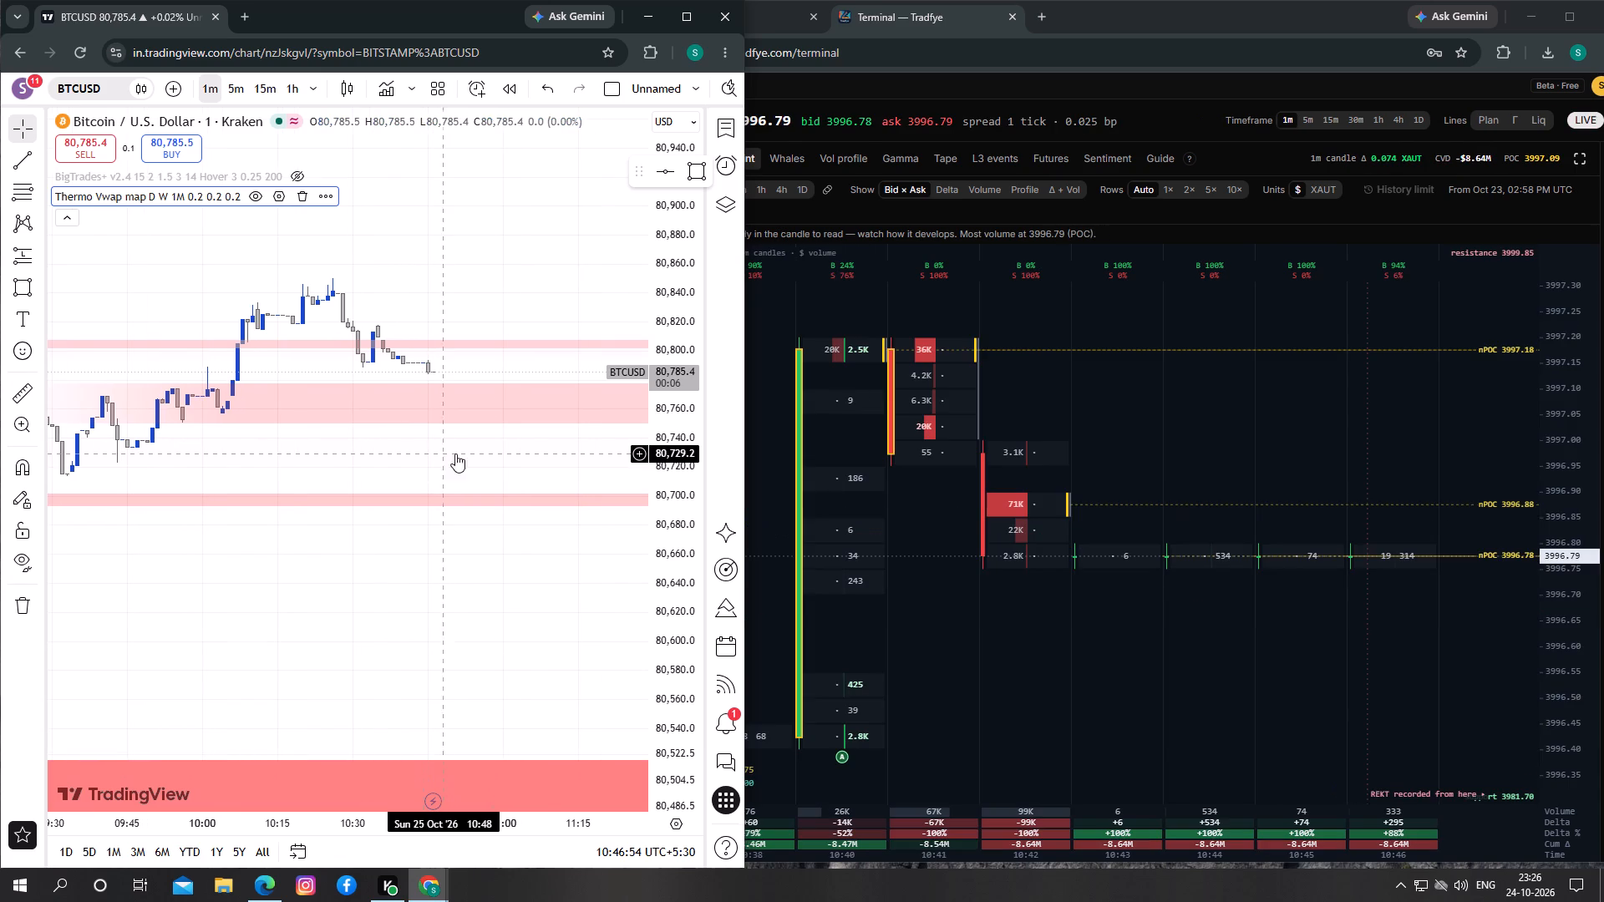
left_click_drag(887, 533, 937, 522)
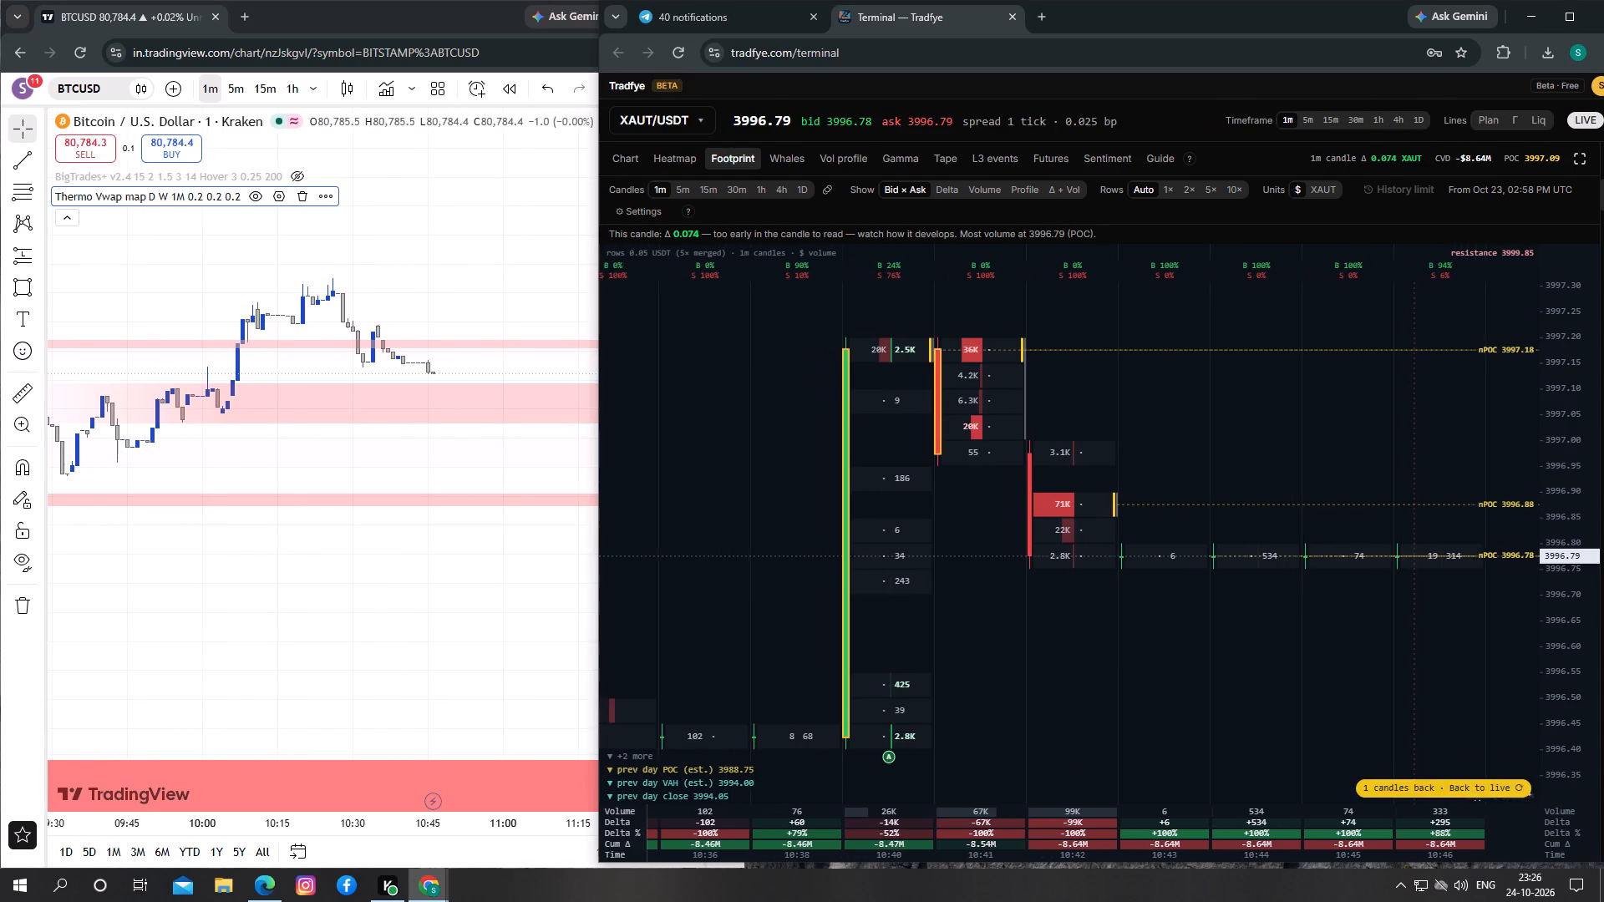
left_click_drag(937, 522, 1201, 507)
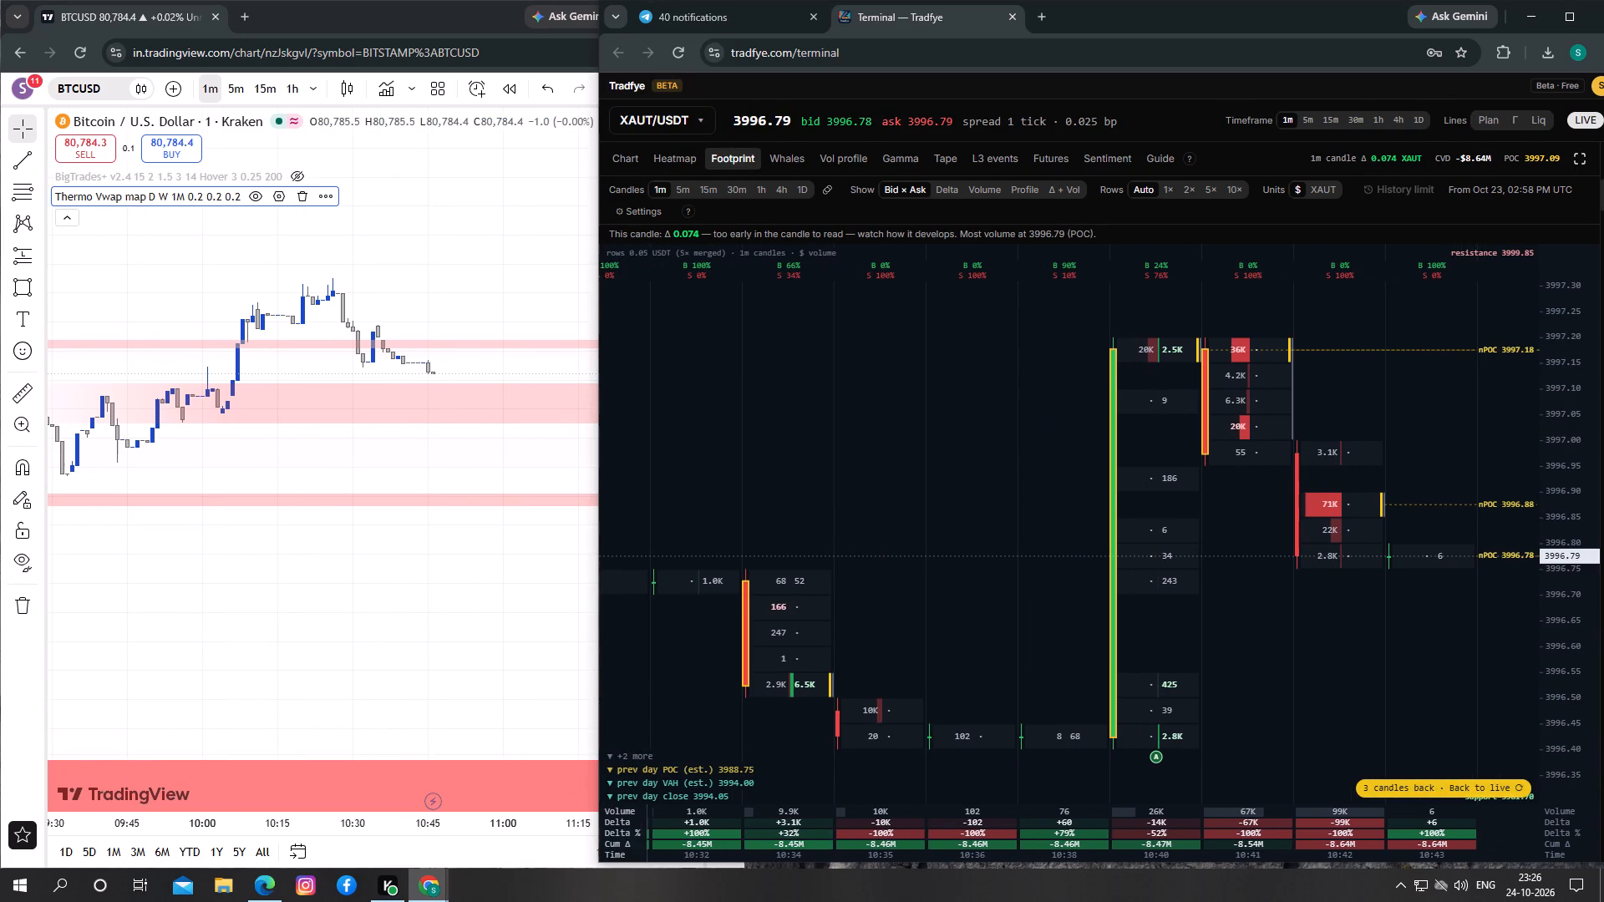
left_click_drag(1201, 507, 720, 446)
left_click_drag(1326, 502, 1331, 610)
left_click_drag(1333, 464, 1284, 489)
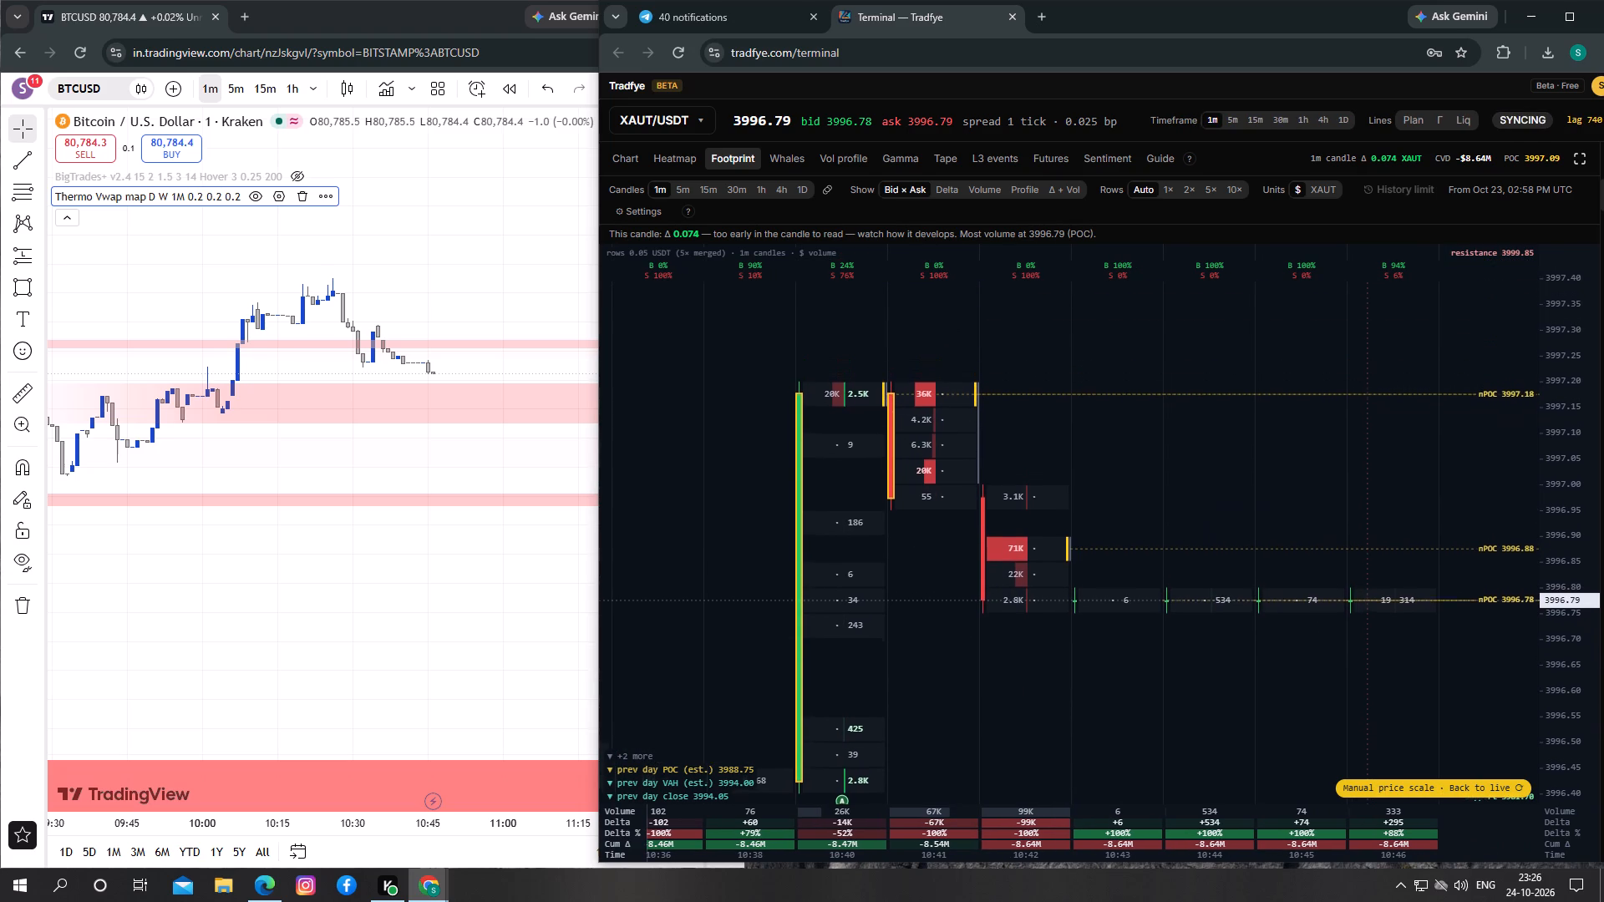
left_click_drag(1284, 489, 1251, 494)
Check the XAUT/USDT order-book heatmap, then return to the Footprint view and inspect the levels below the current price.
left_click(688, 153)
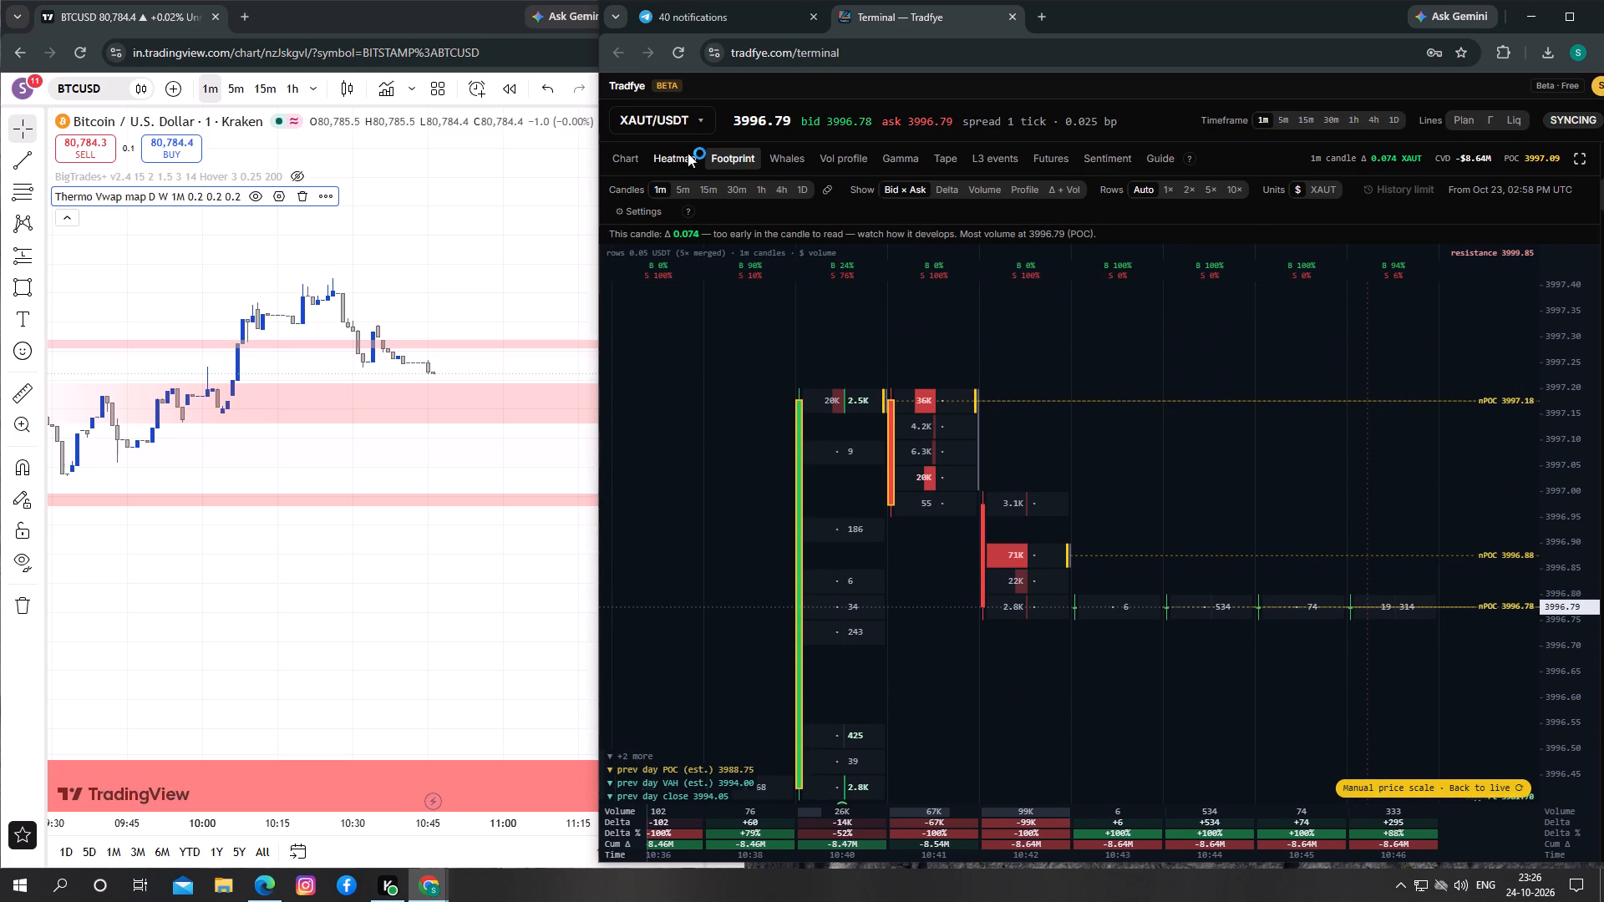
left_click_drag(889, 468, 713, 454)
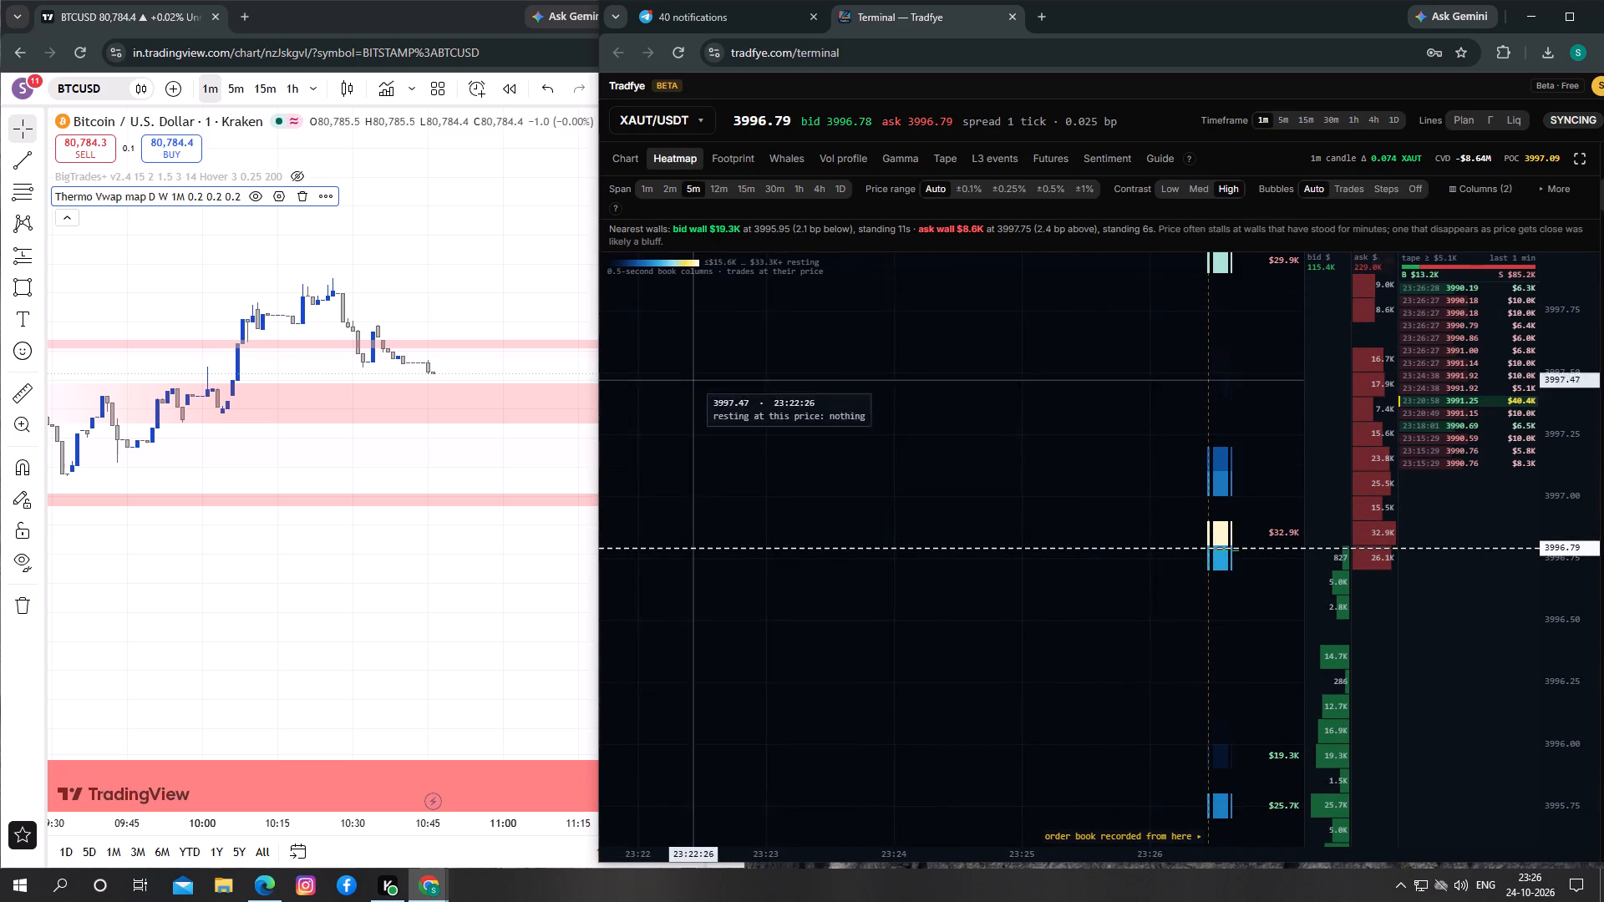
left_click(727, 166)
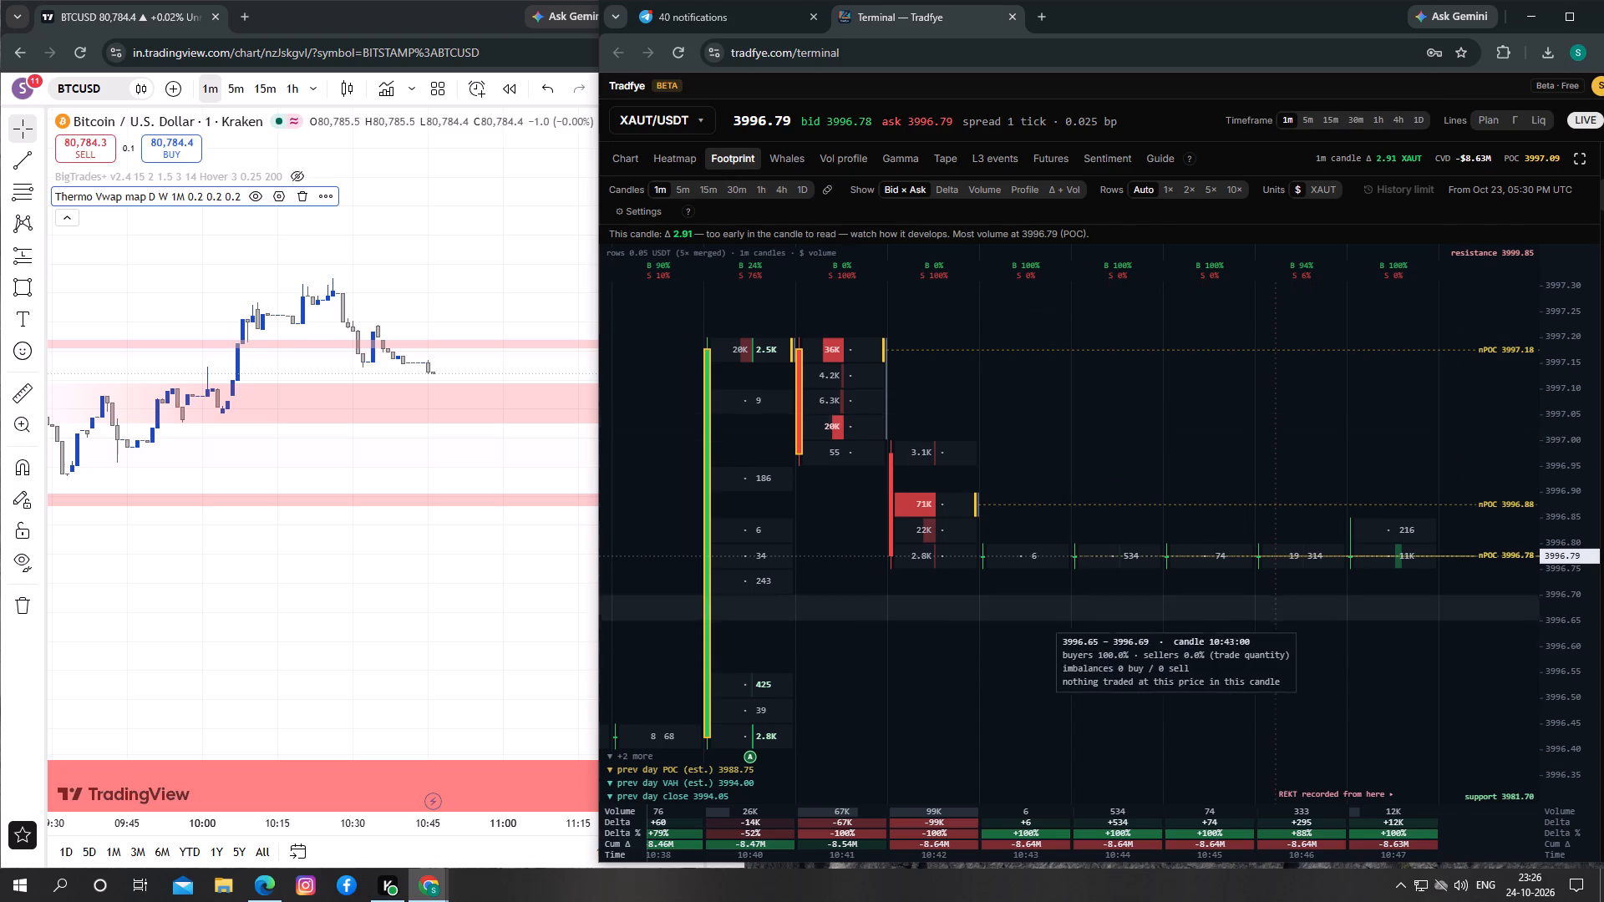
left_click_drag(1077, 646, 1010, 643)
Open the XAUT/USDT Whales view and examine the whale bubbles and earlier price action on 1m candles.
left_click(778, 156)
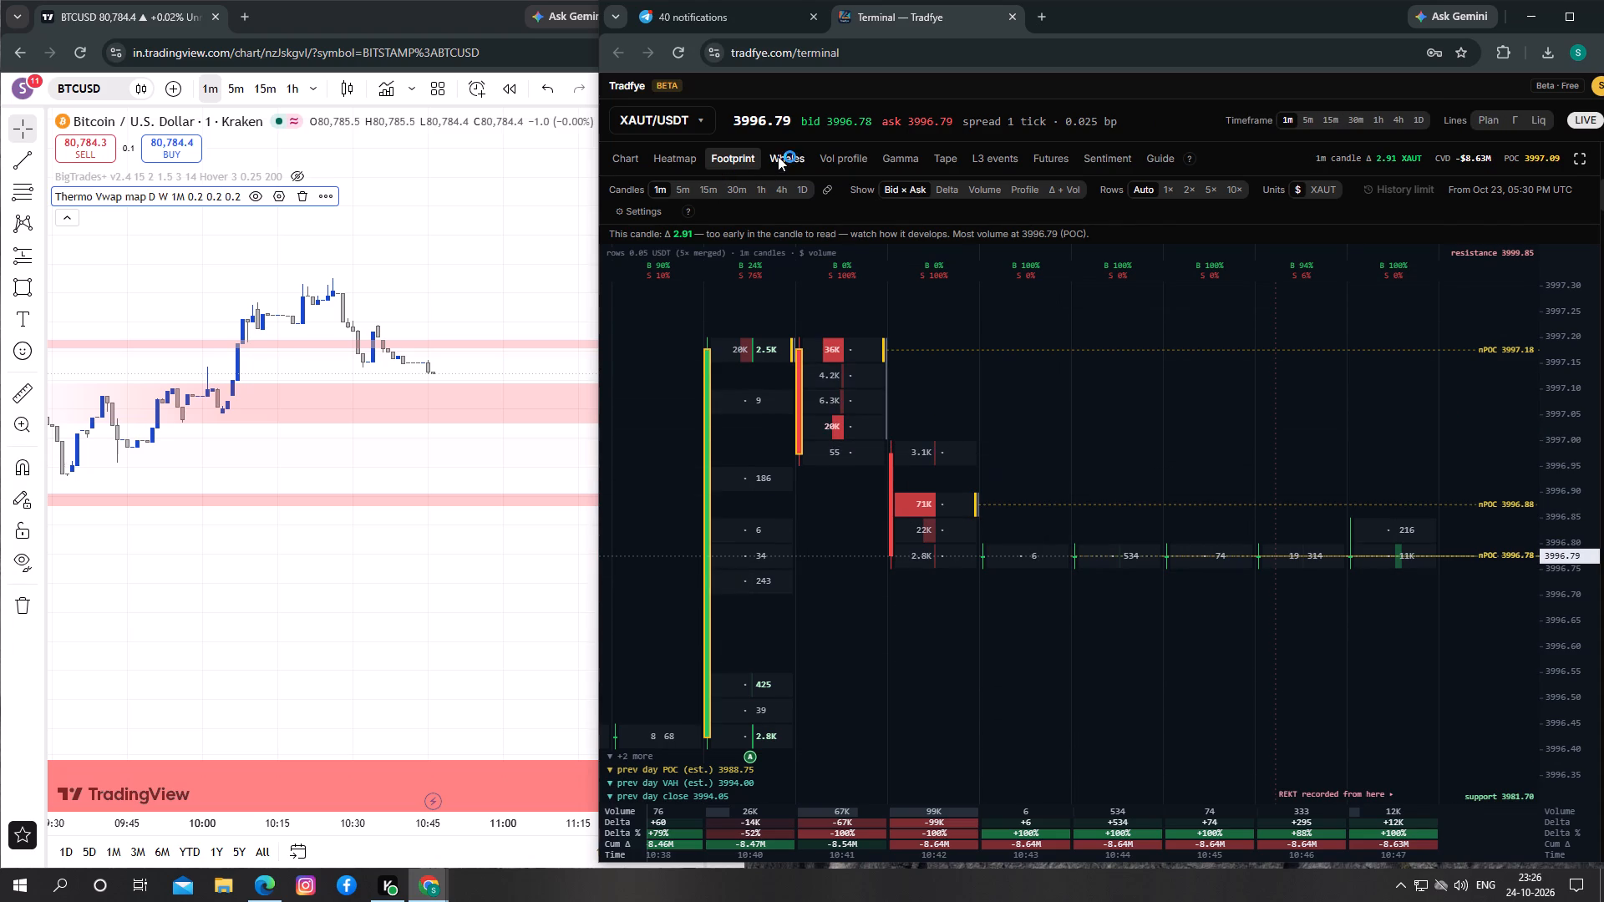
left_click_drag(1186, 523, 1121, 538)
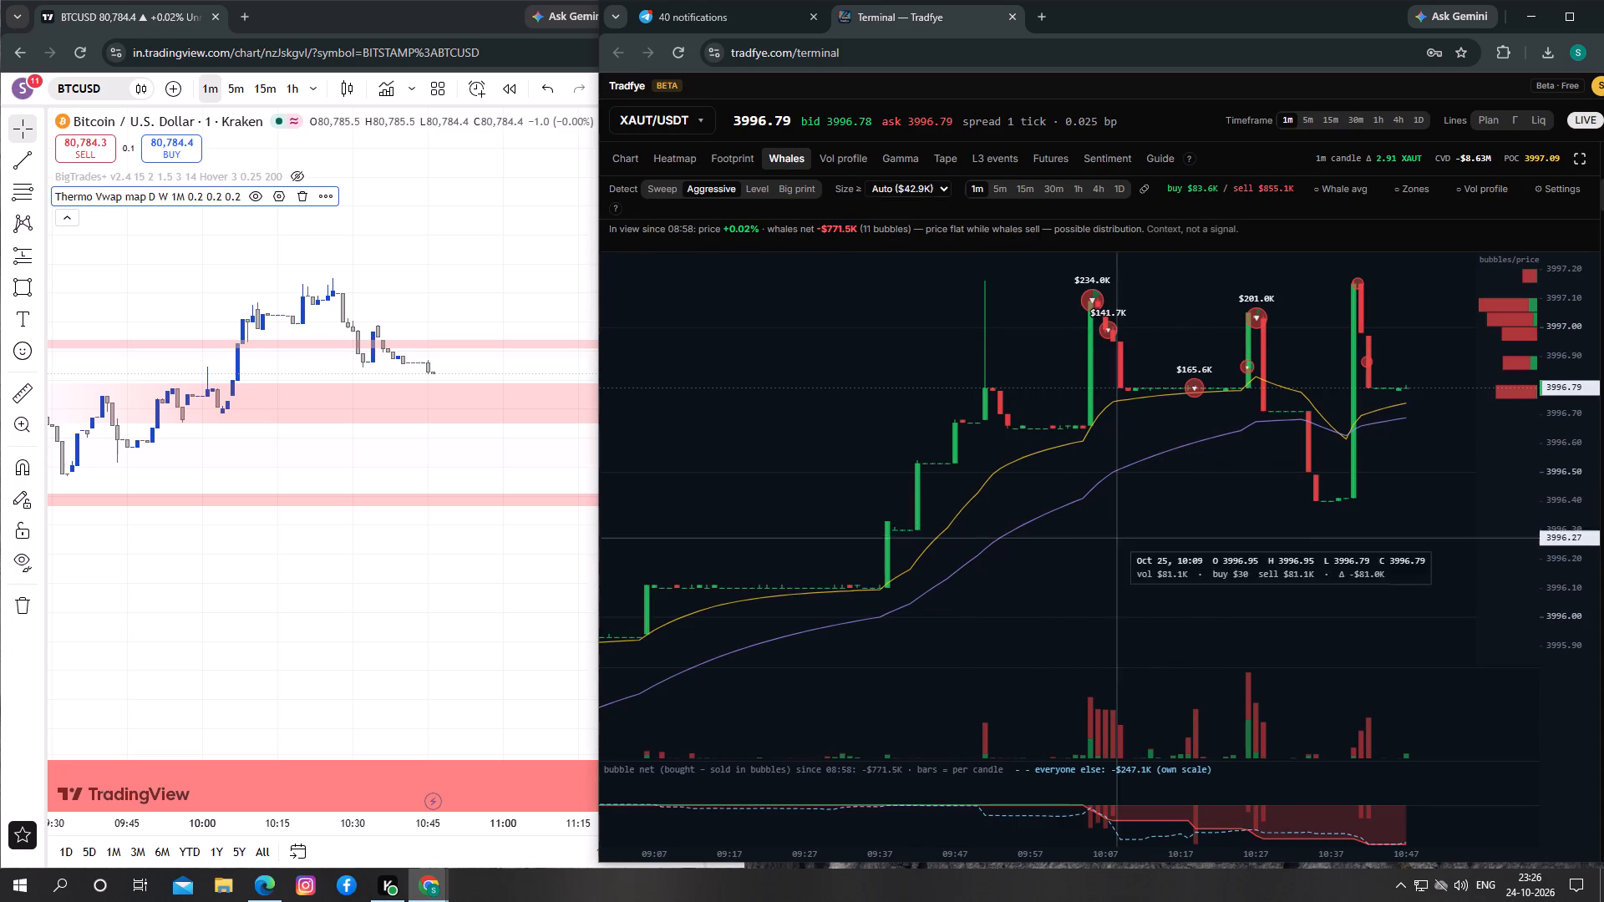
left_click_drag(1081, 549, 1123, 558)
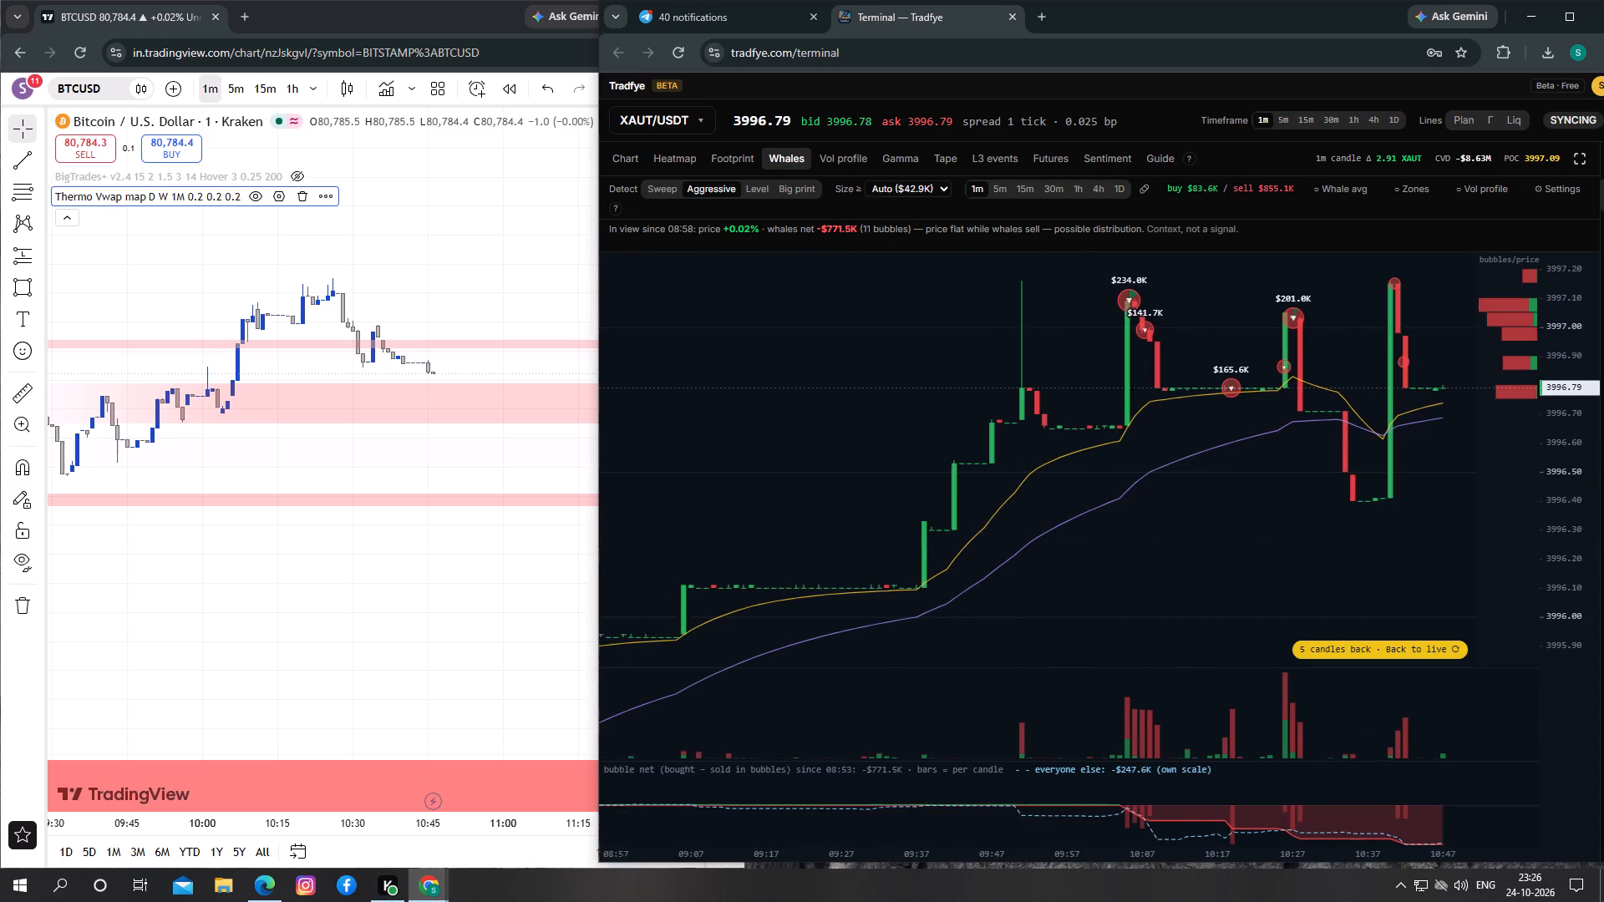
left_click_drag(1123, 558, 1007, 504)
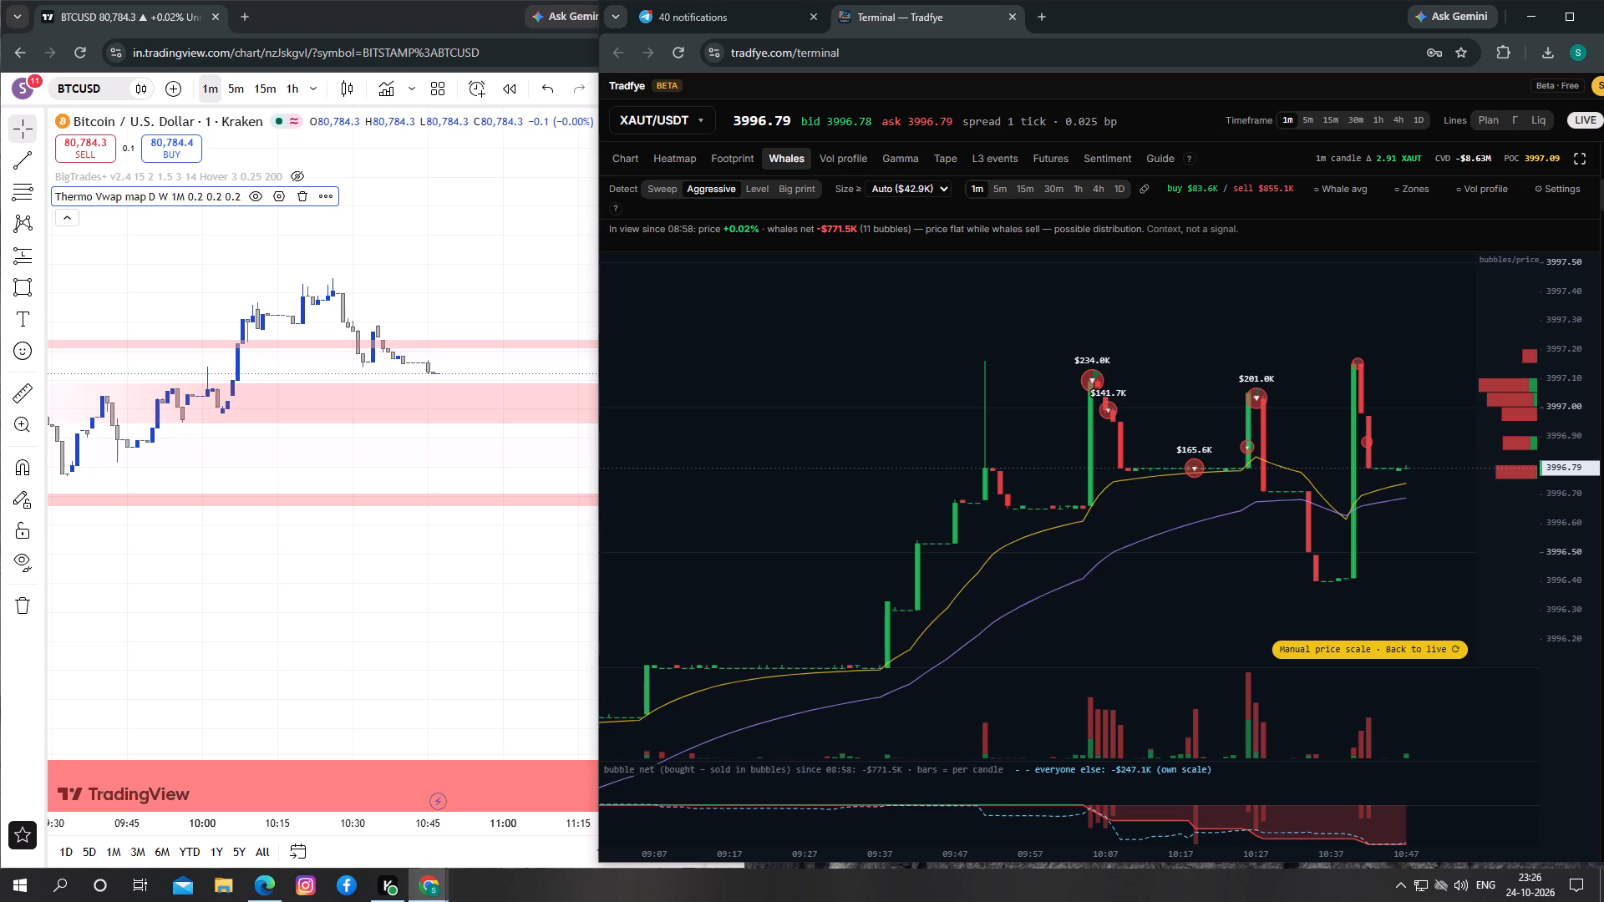
left_click_drag(1007, 504, 997, 448)
left_click_drag(901, 454, 891, 316)
left_click_drag(843, 634, 982, 631)
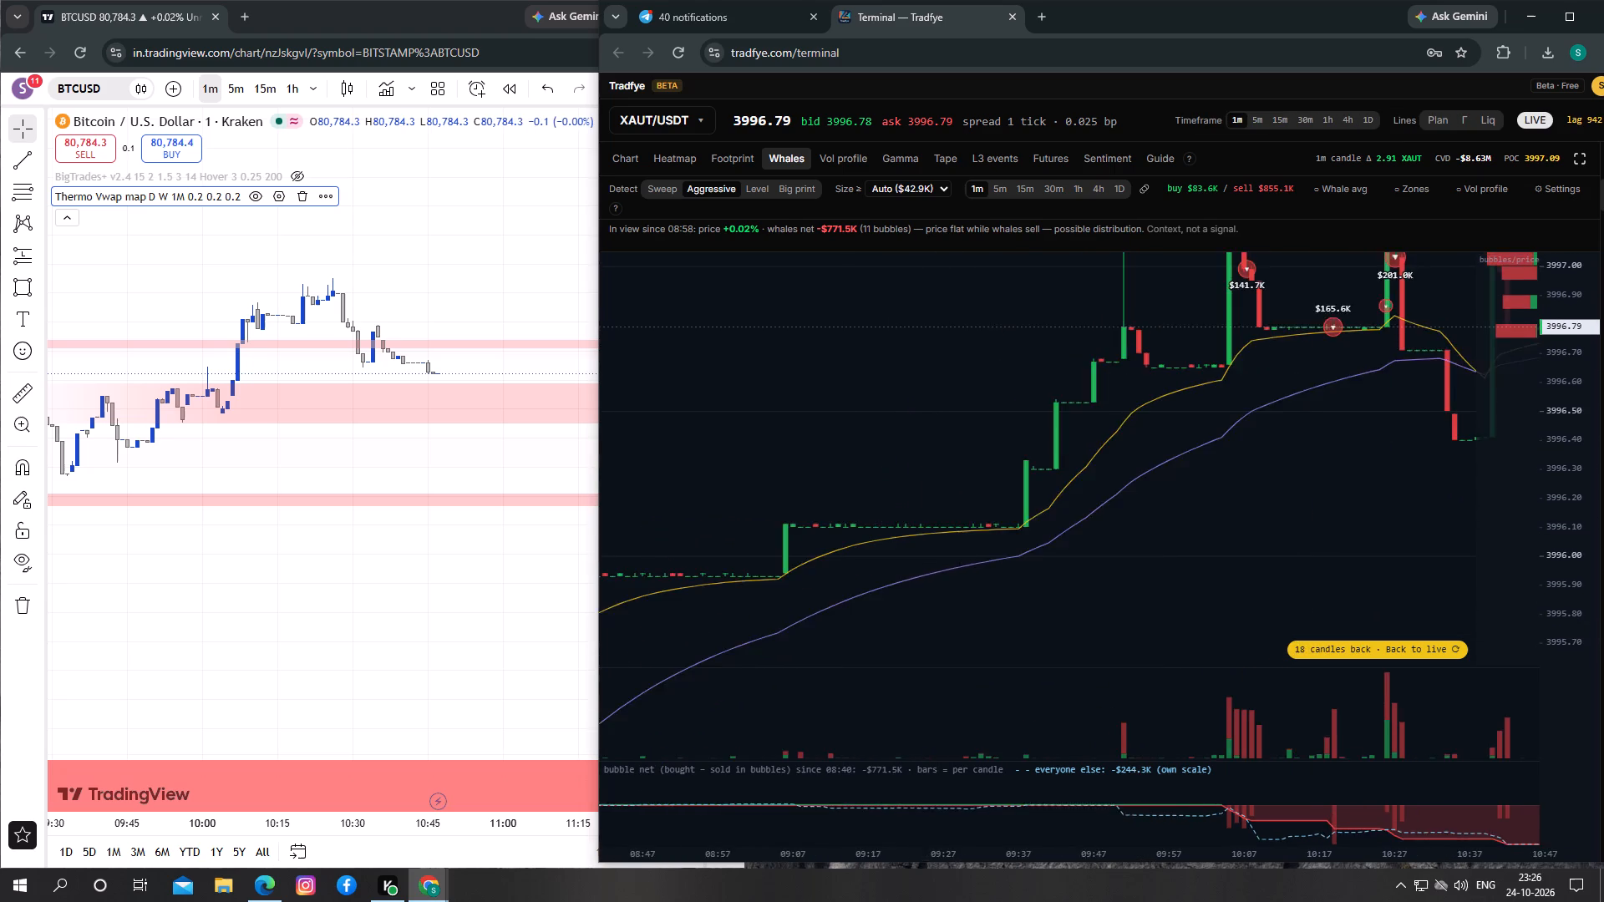
left_click_drag(982, 631, 733, 616)
Switch the TradingView chart to XAUUSD (Gold, OANDA) and compress its price scale.
left_click(119, 85)
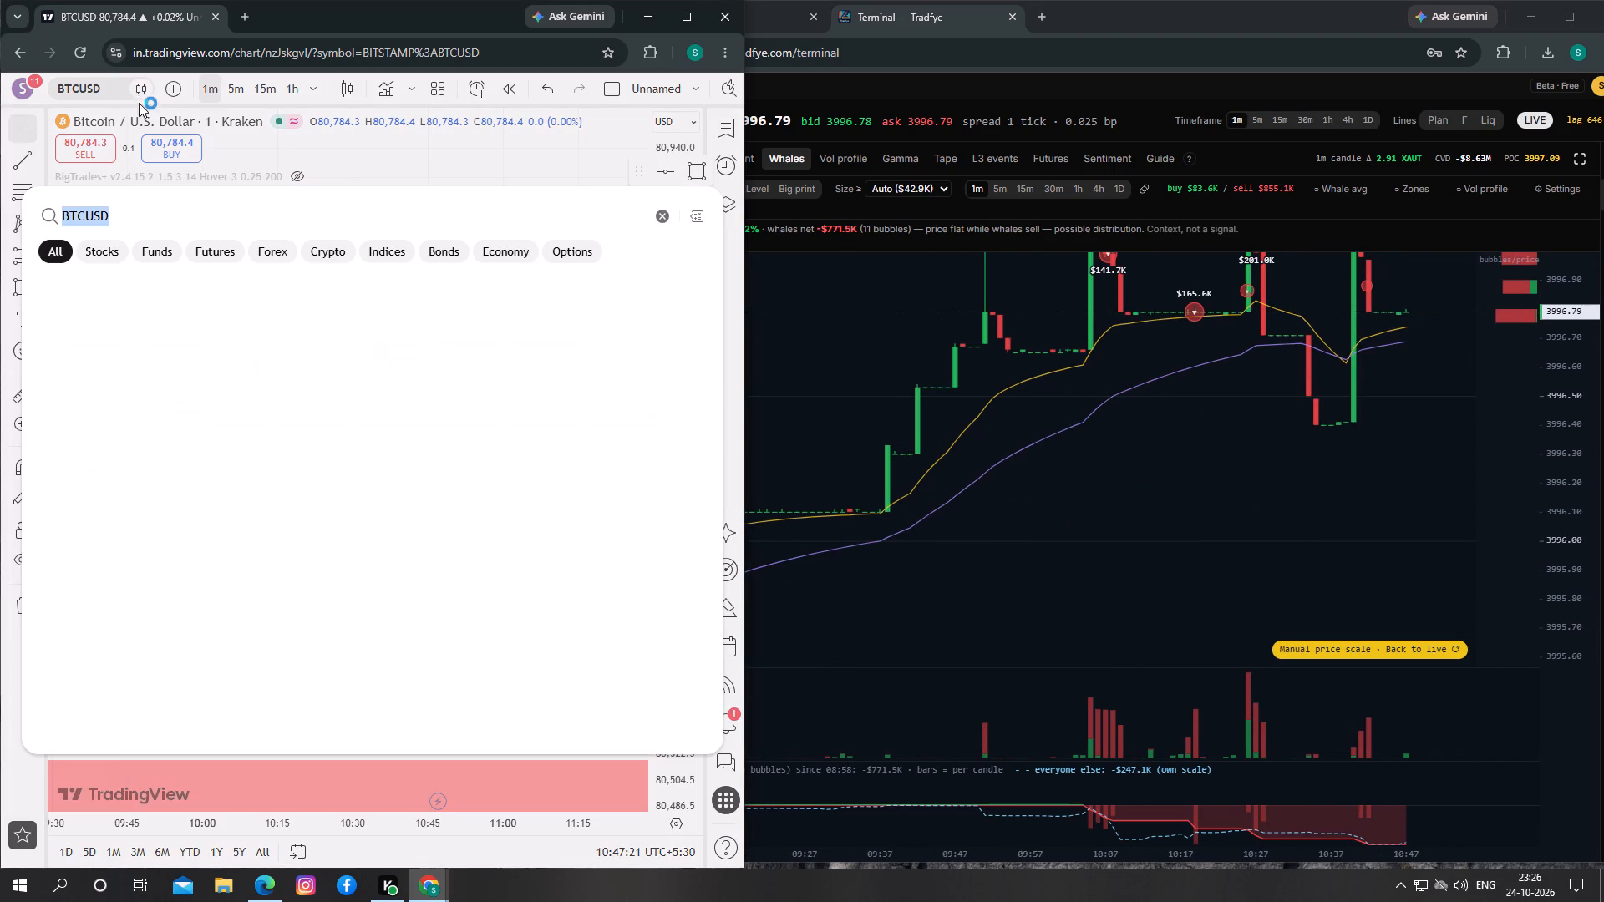
left_click(671, 214)
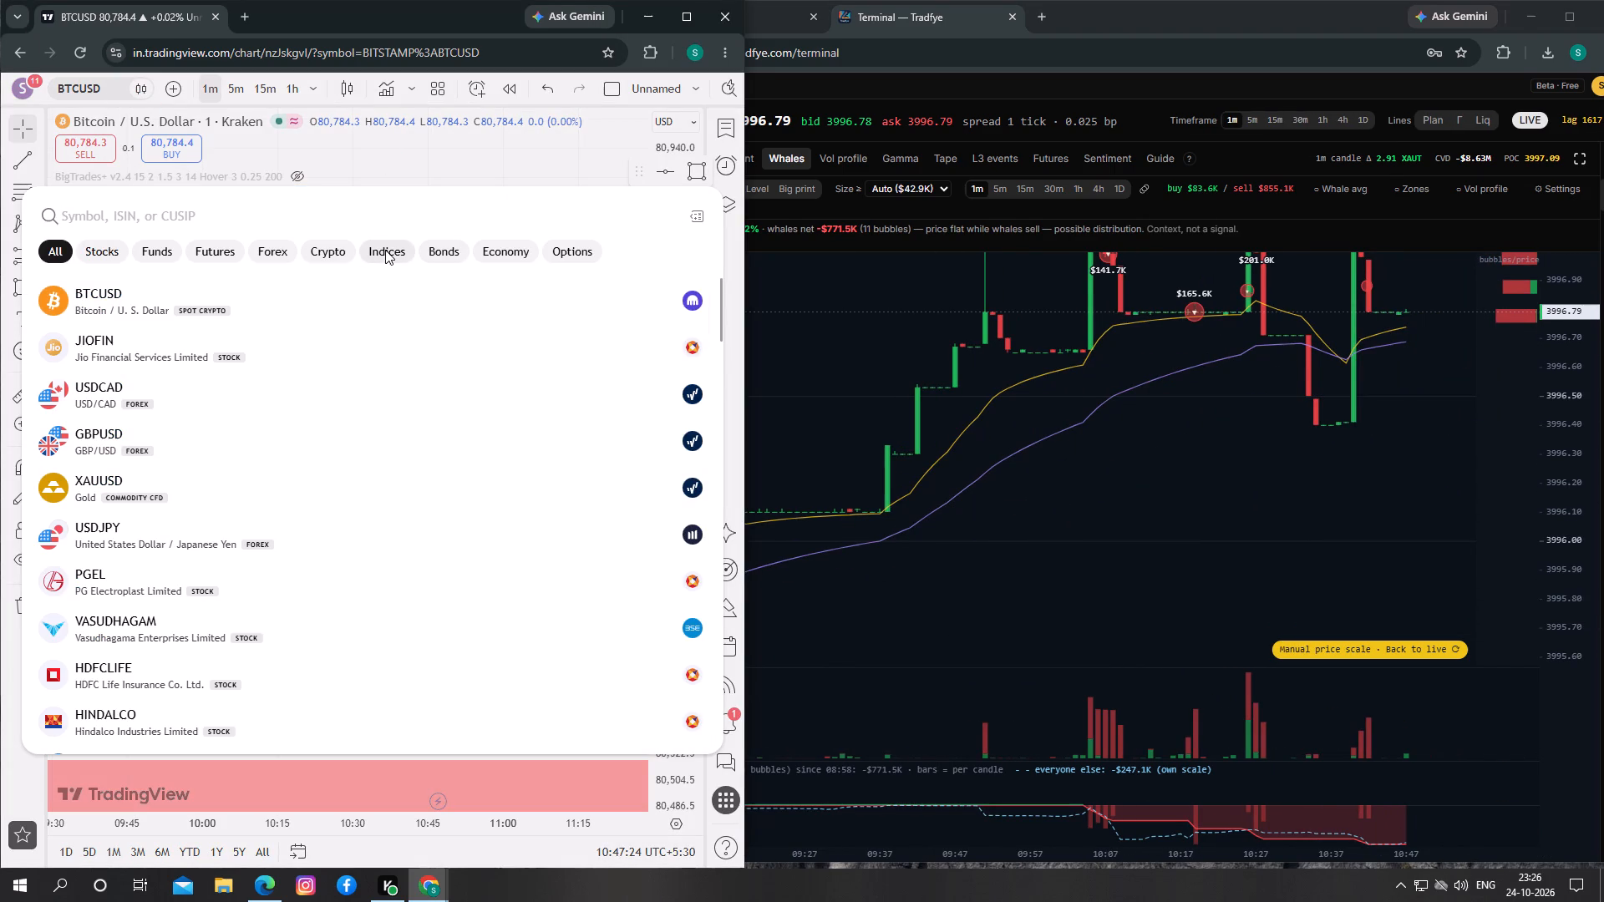
left_click(230, 494)
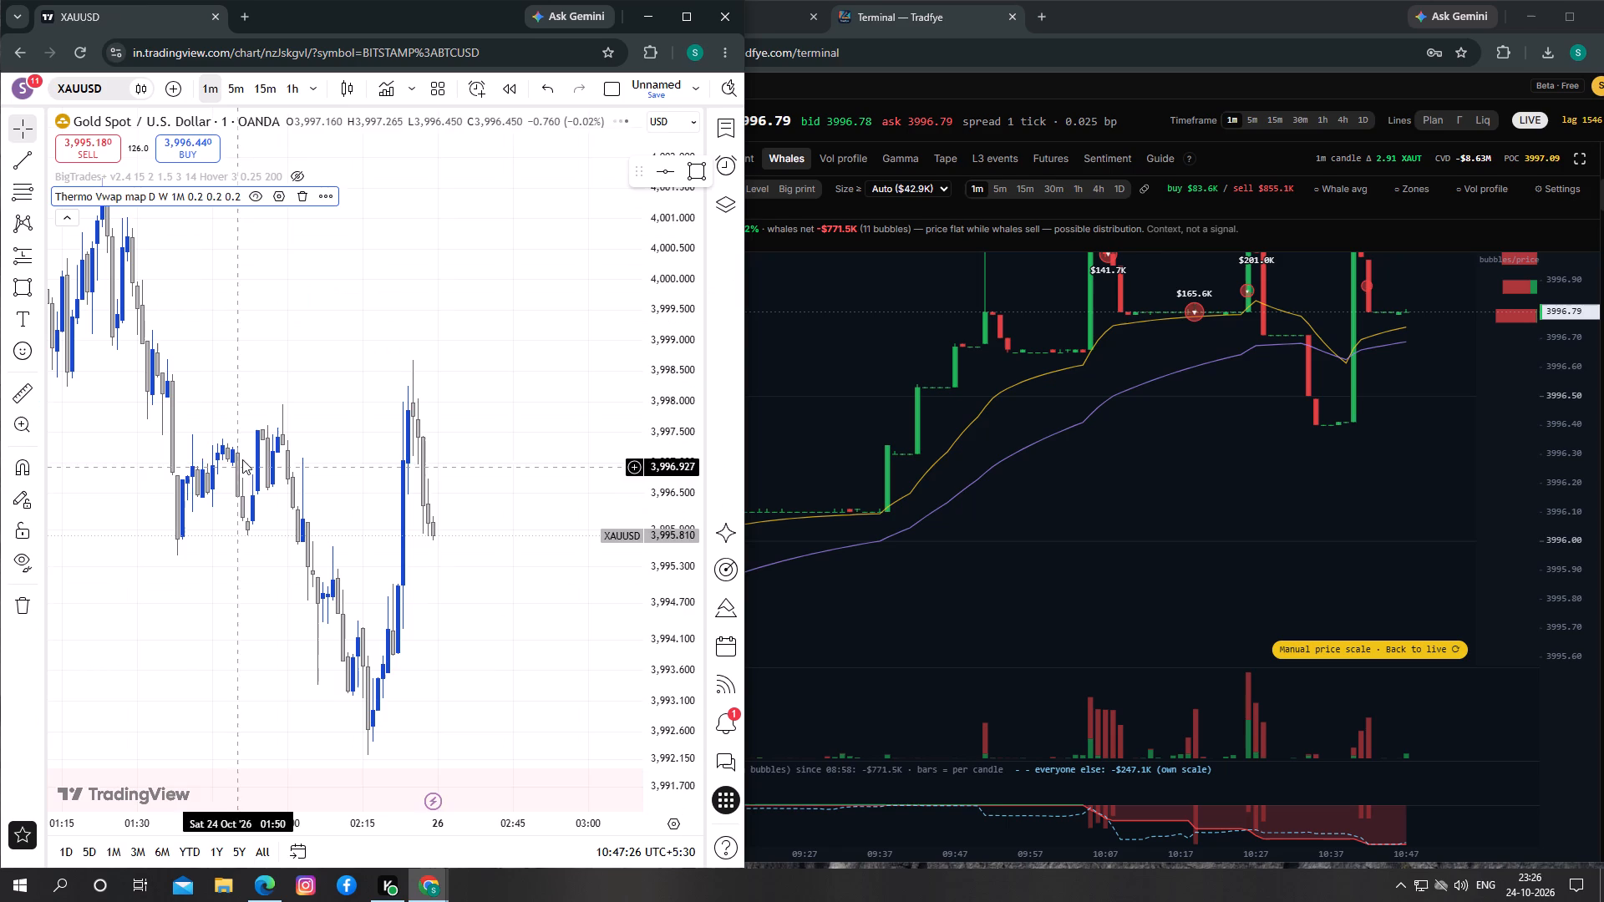
left_click_drag(669, 322, 668, 534)
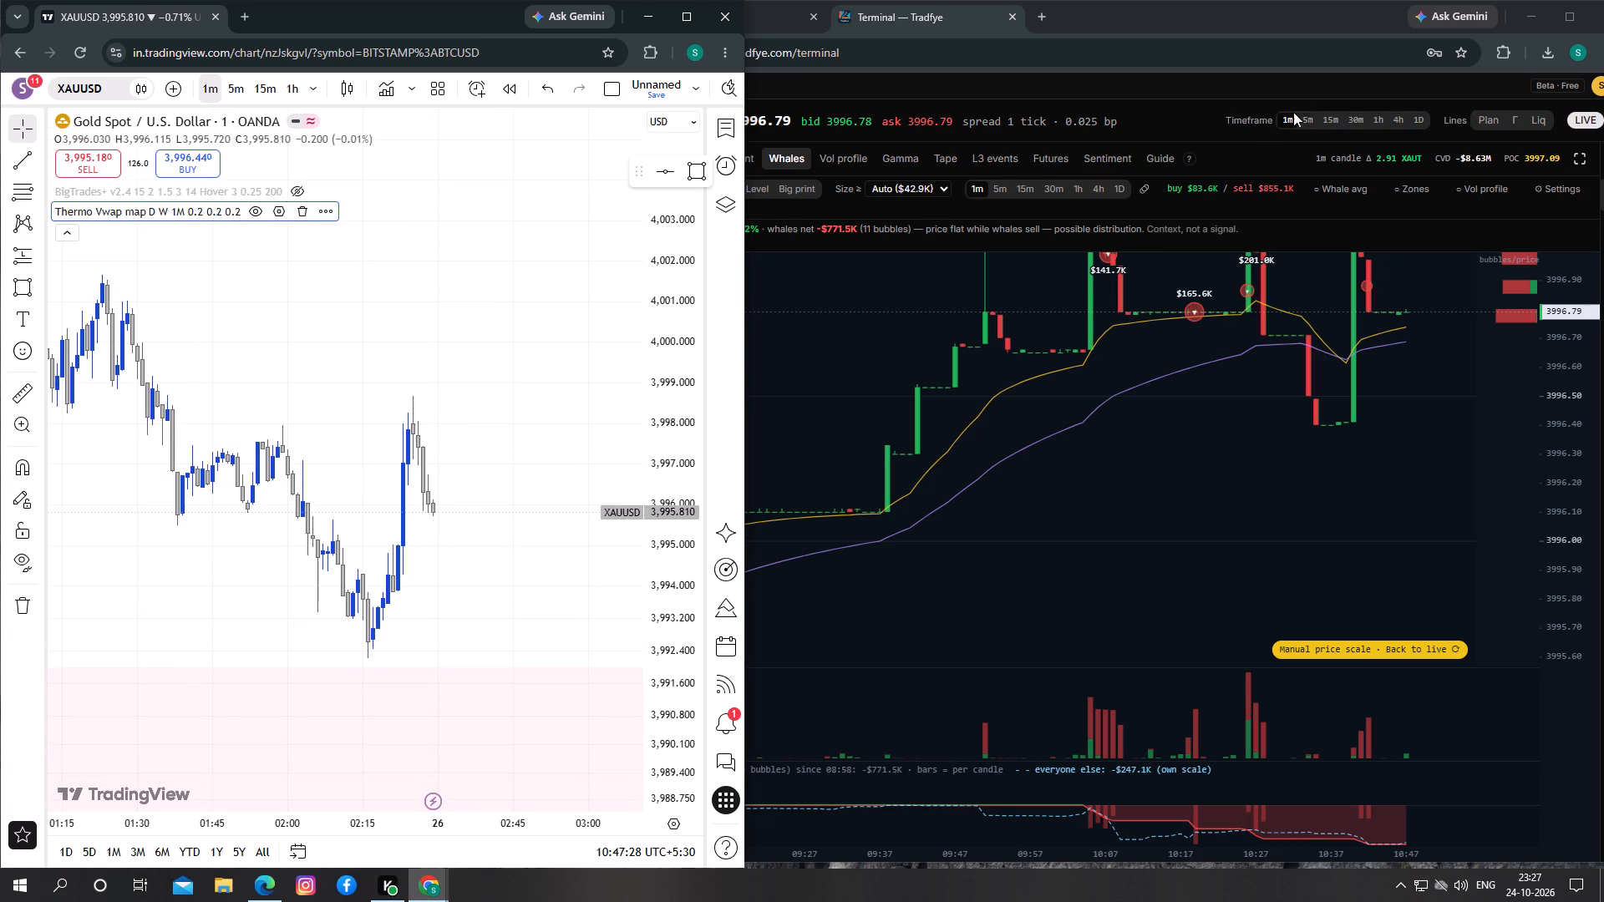
Compare XAUT/USDT whale activity on the 5m and 1m timeframes in Tradfye, ending on 5m.
left_click(1310, 118)
left_click(1271, 118)
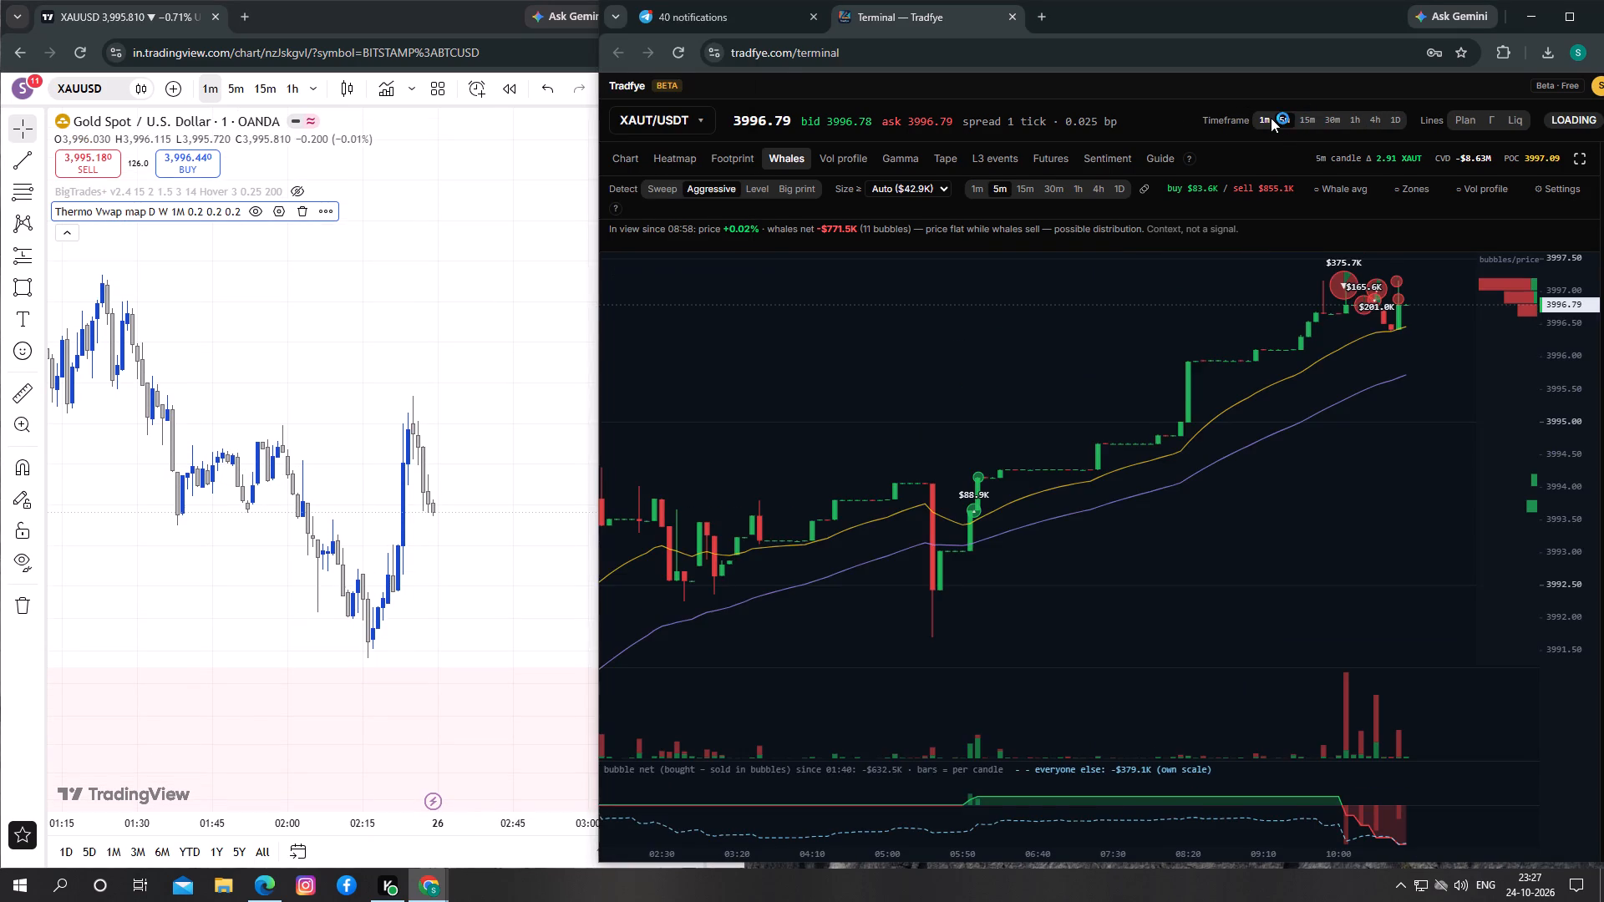
left_click_drag(1124, 505, 1057, 483)
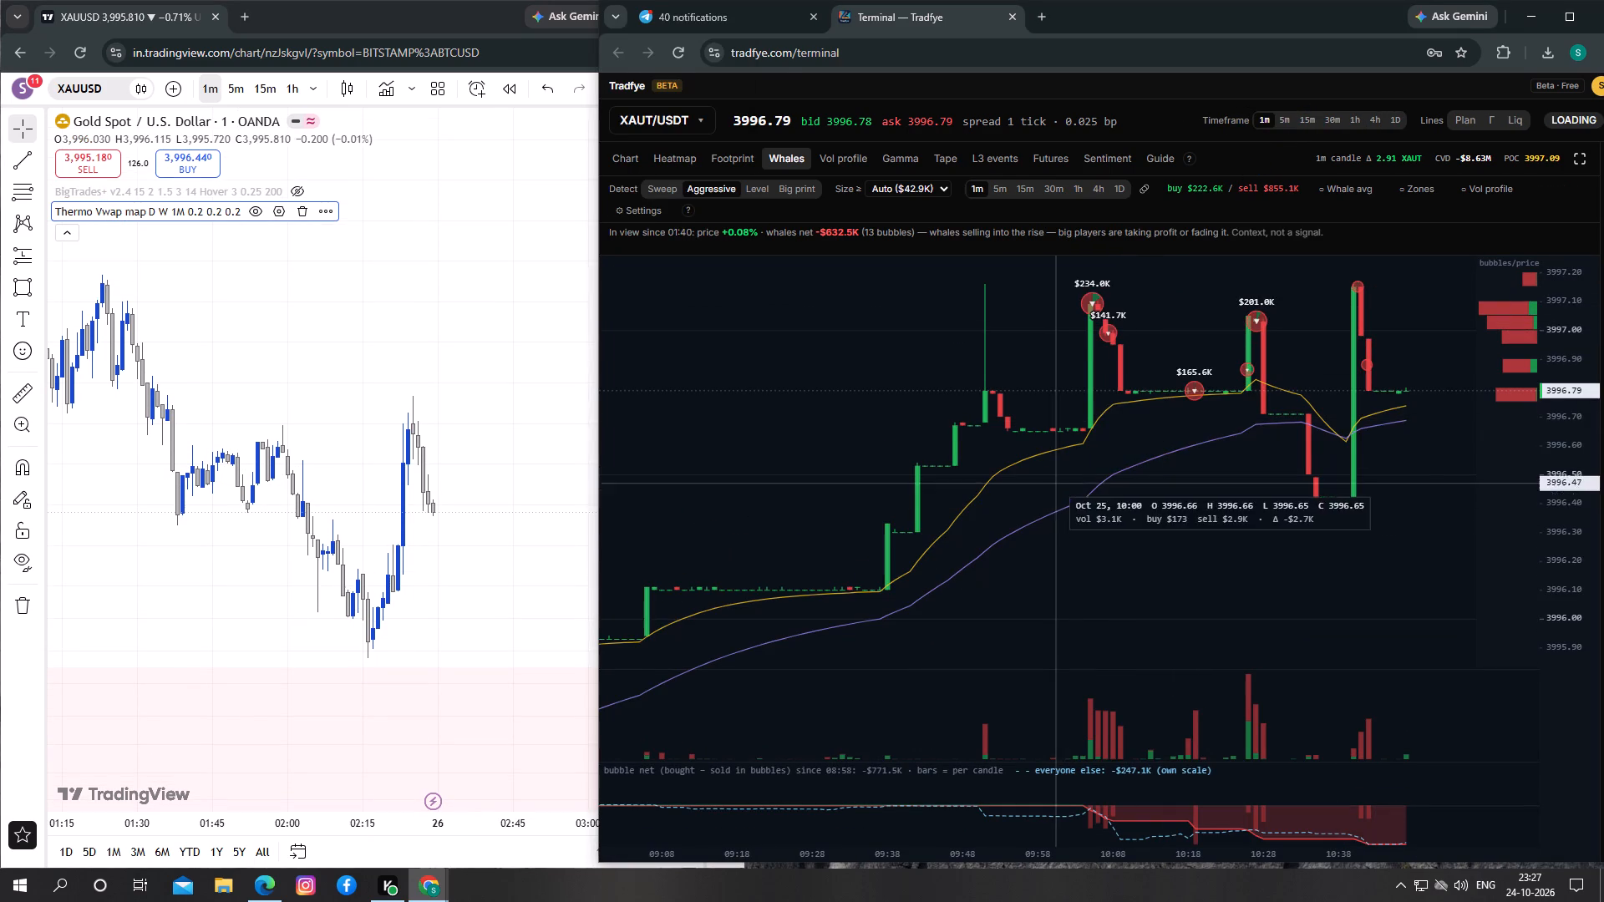
left_click_drag(1053, 491, 1058, 477)
left_click(1279, 124)
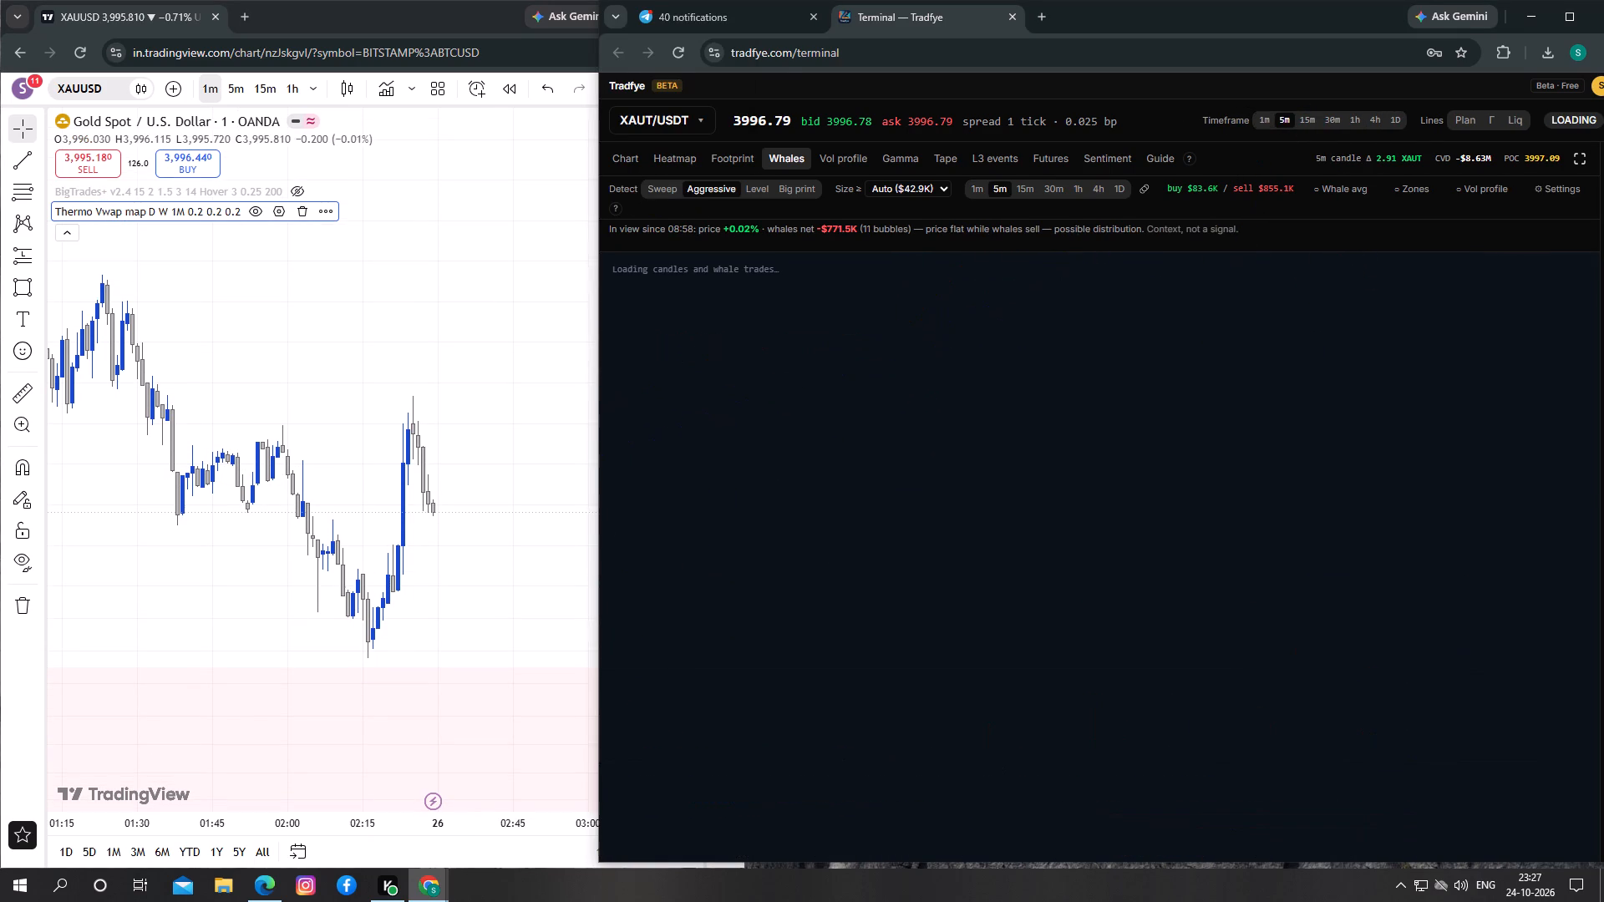
left_click_drag(1327, 464, 1283, 490)
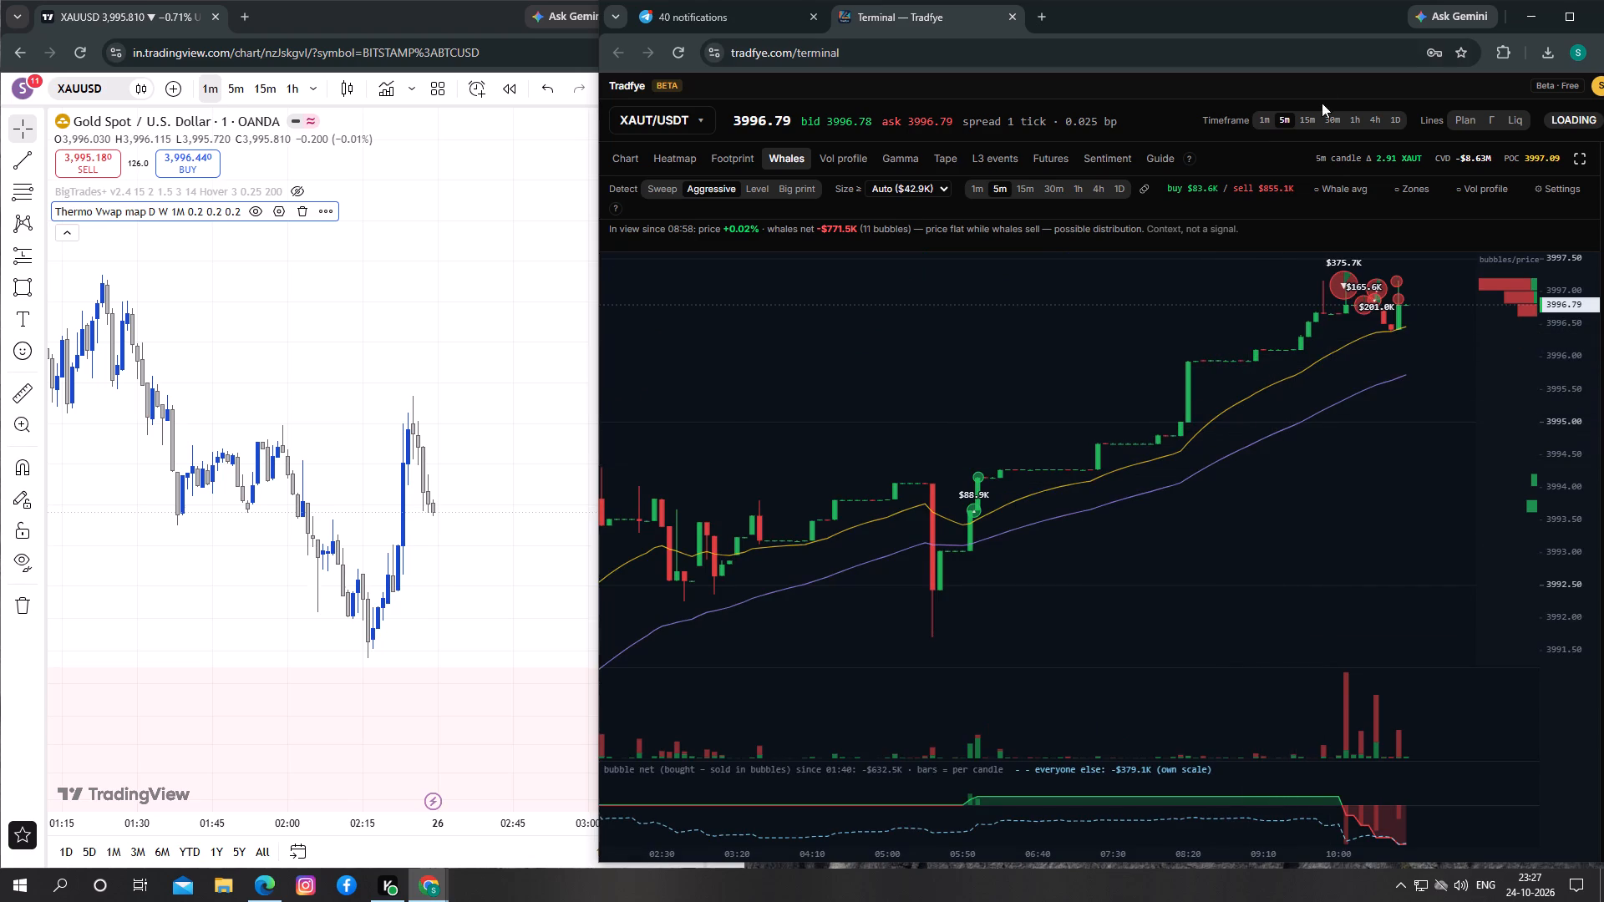
Set the XAUT/USDT Whales view to 1m candles and compare it with the XAUUSD 1m price action.
left_click(1259, 118)
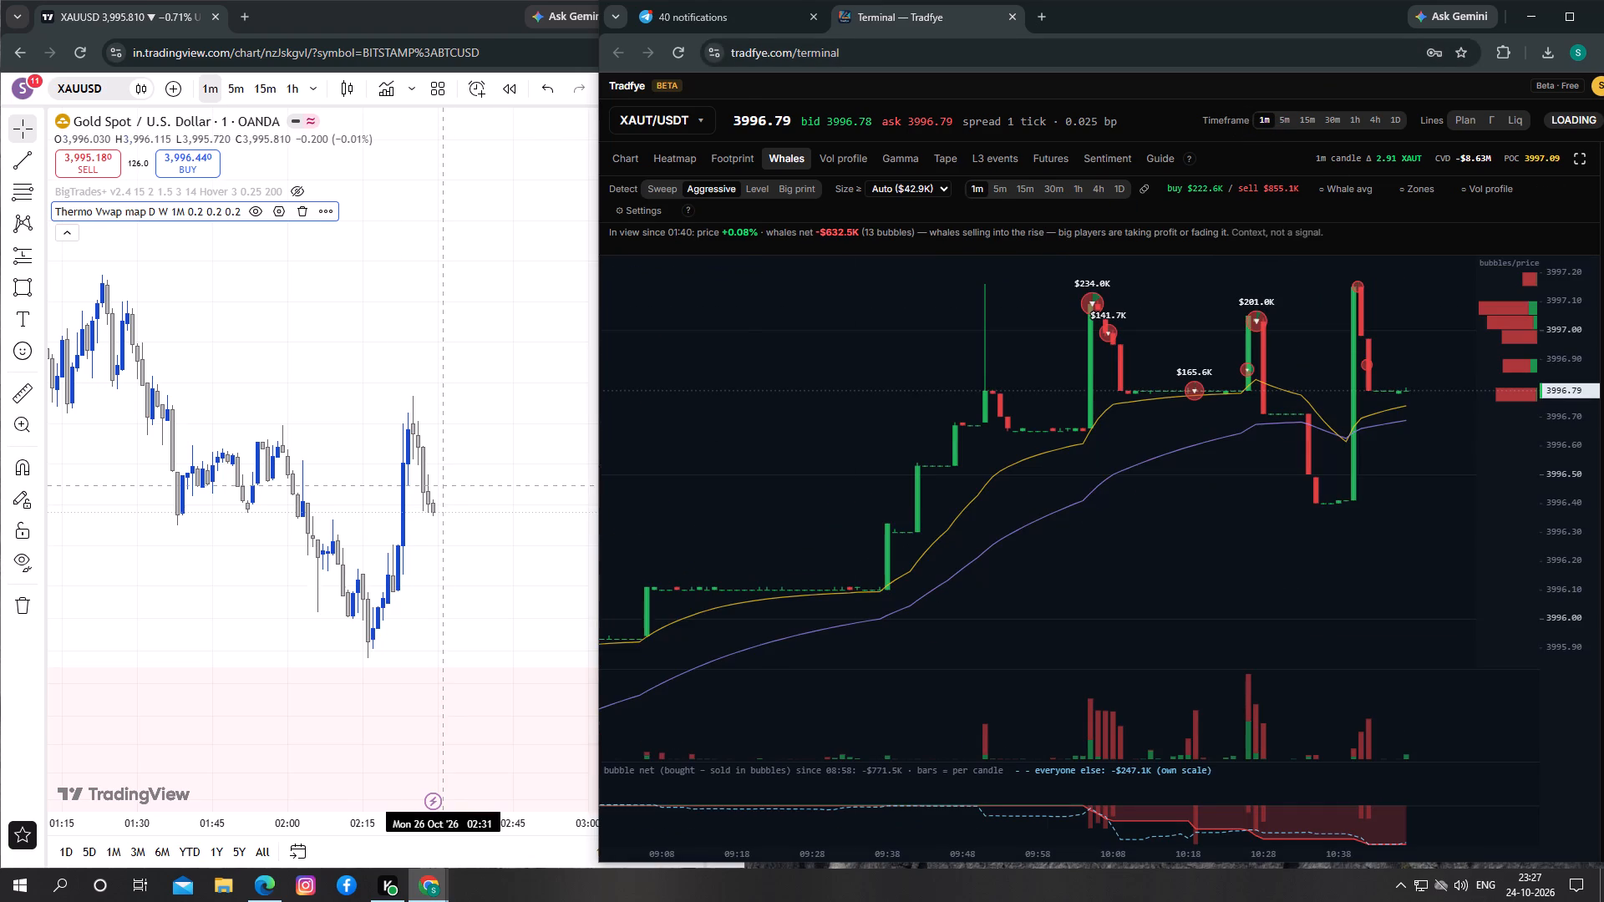
left_click_drag(402, 560, 404, 496)
left_click_drag(693, 360, 694, 438)
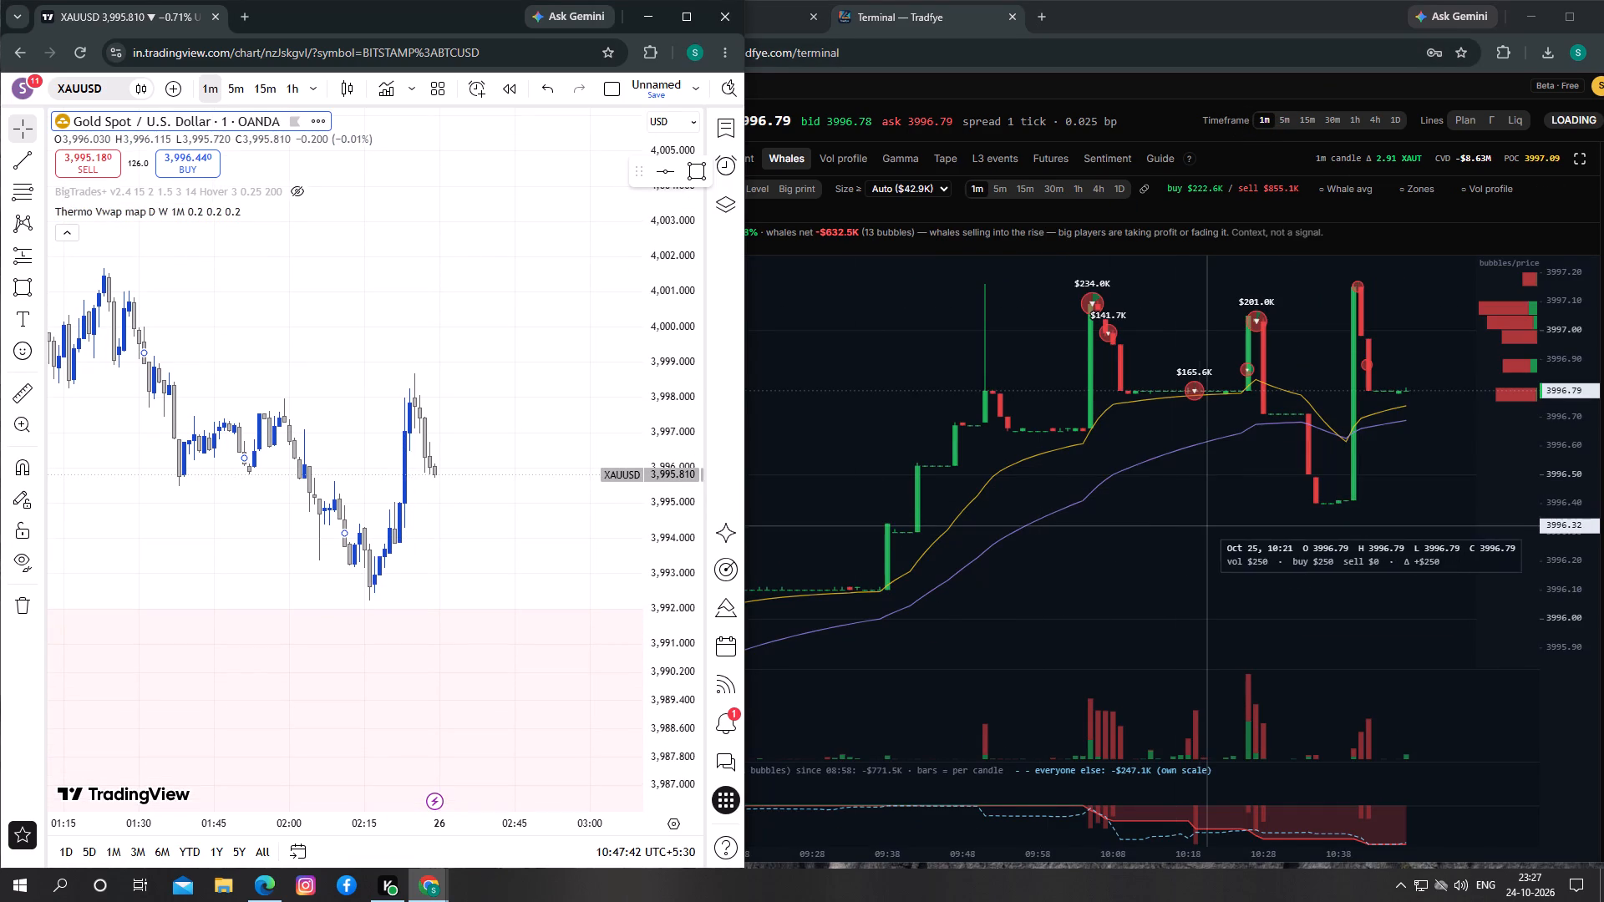
left_click_drag(1120, 534, 1097, 540)
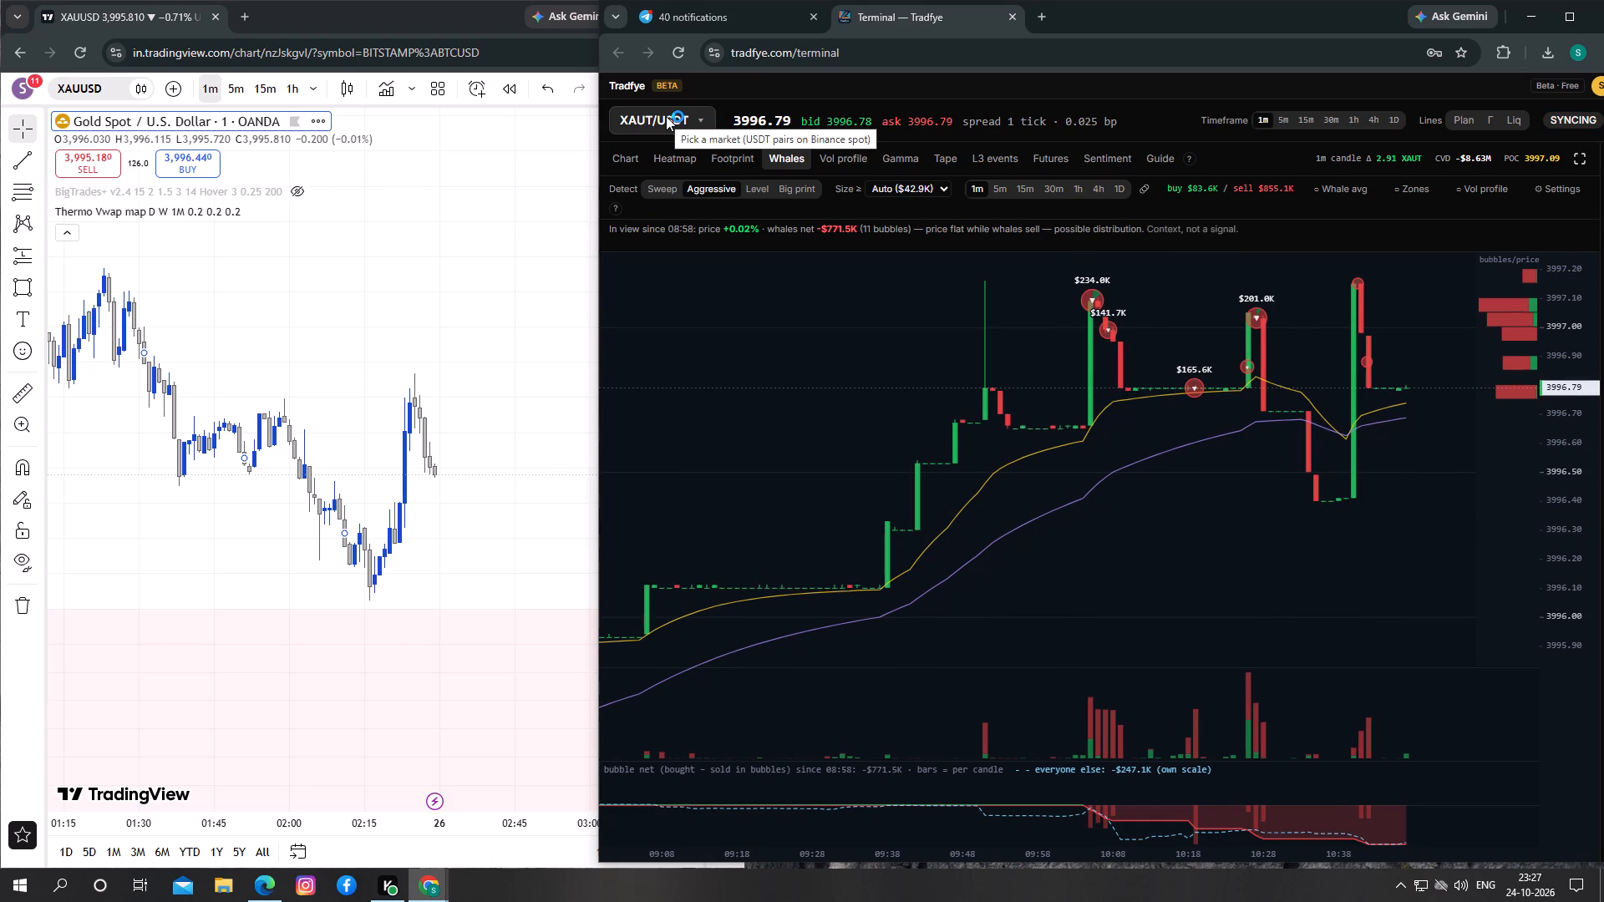
Open the market picker and look through the whole list of USDT pairs.
left_click(666, 116)
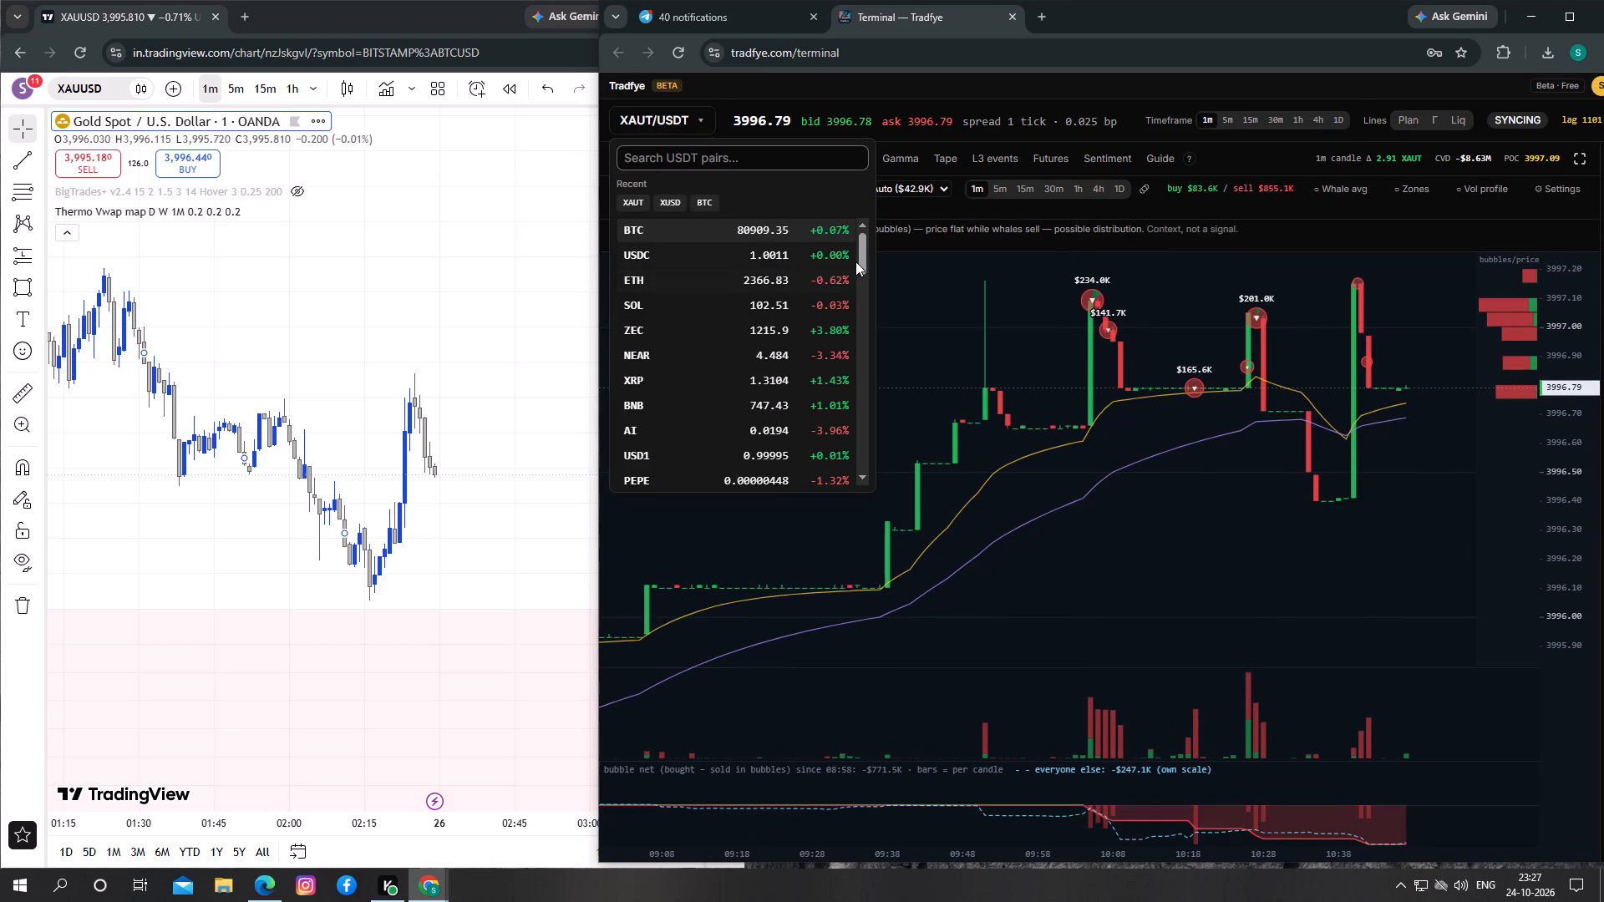
left_click_drag(859, 258, 869, 314)
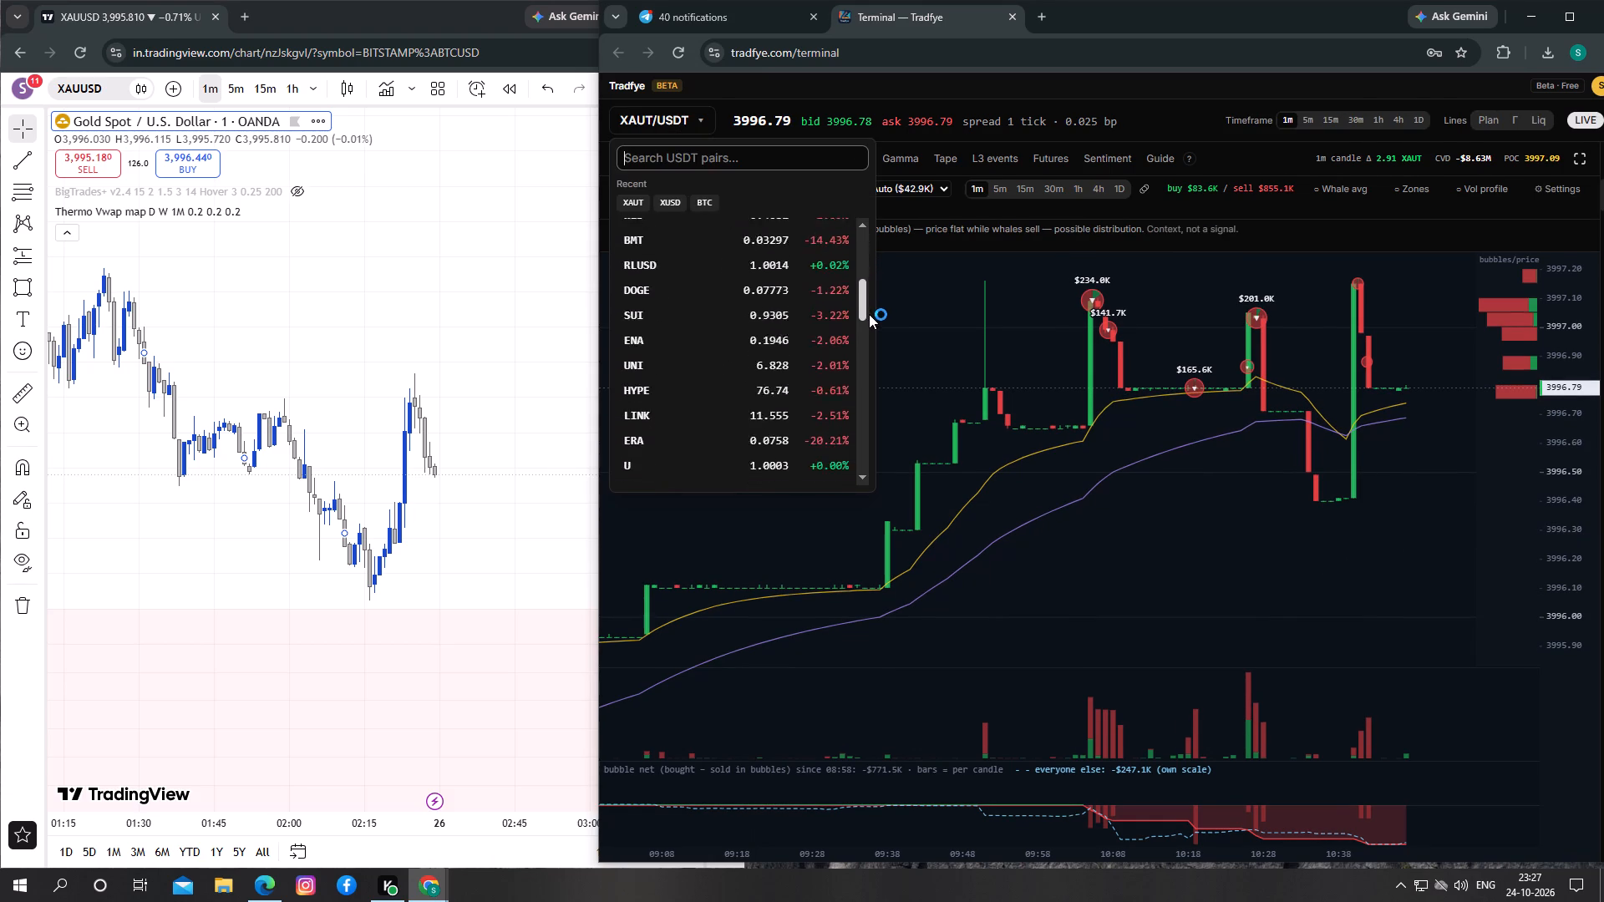
left_click_drag(869, 314, 871, 337)
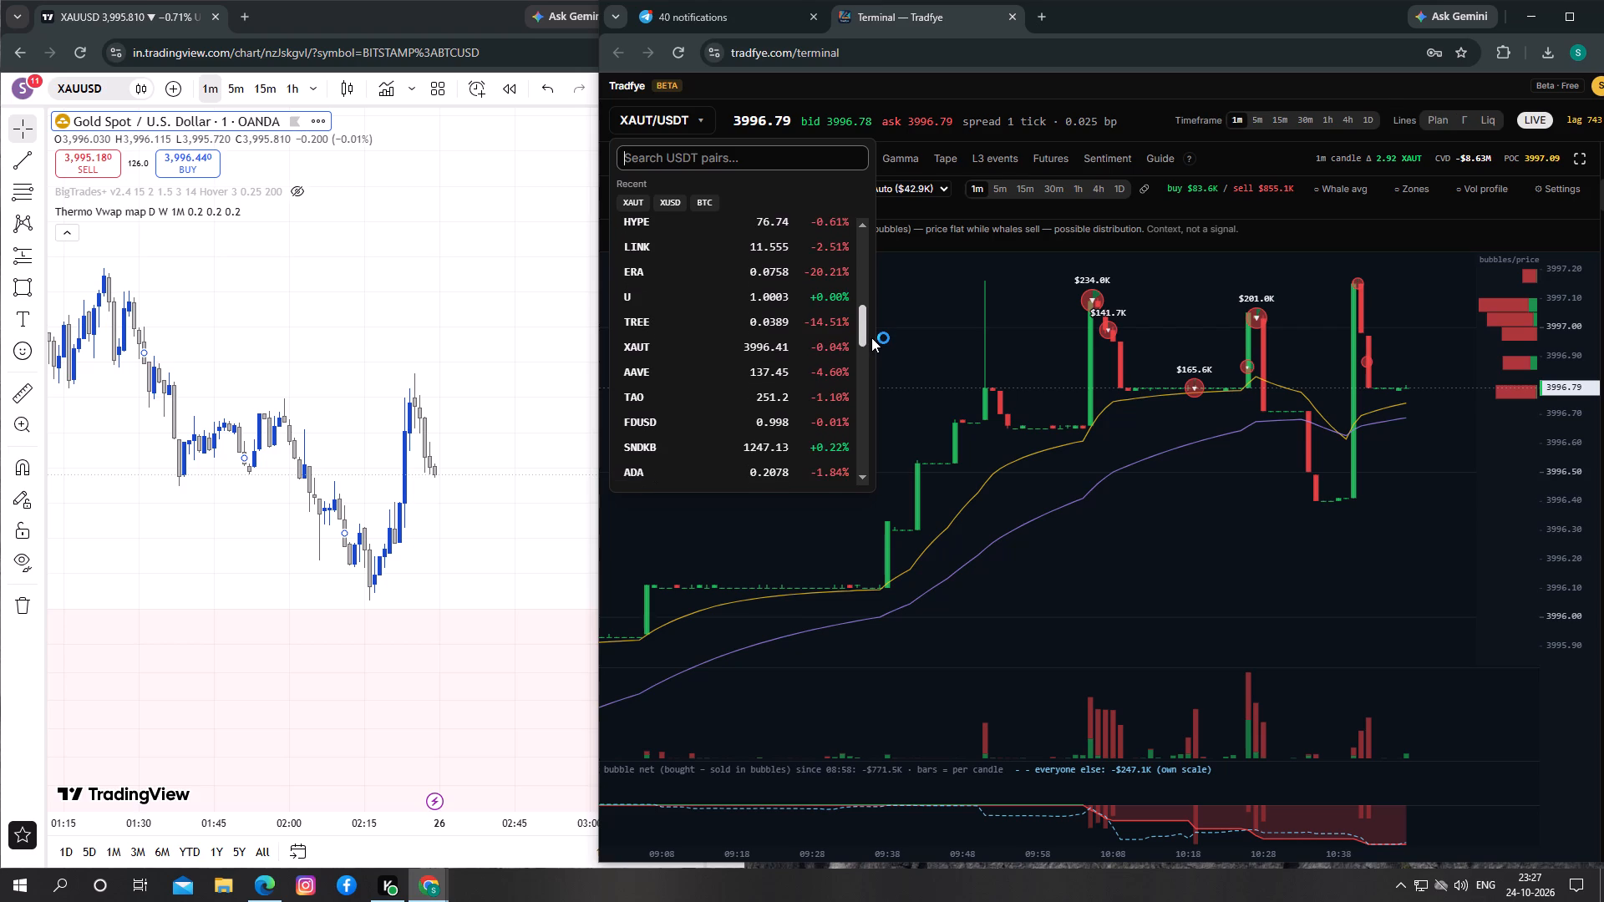
left_click_drag(871, 337, 872, 349)
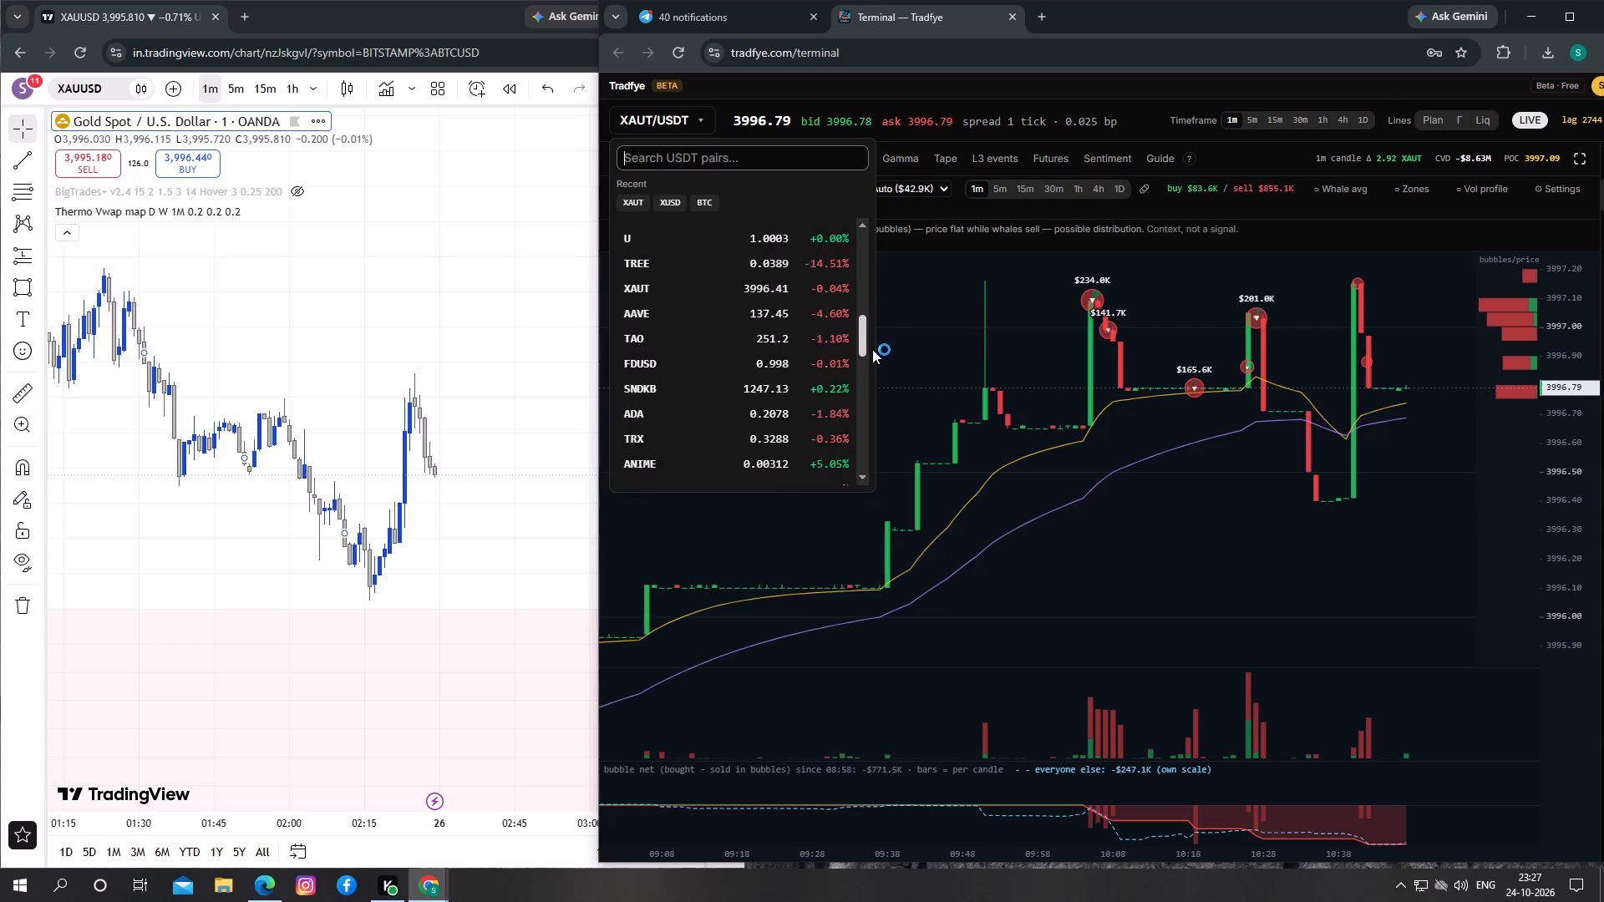
left_click_drag(872, 349, 875, 401)
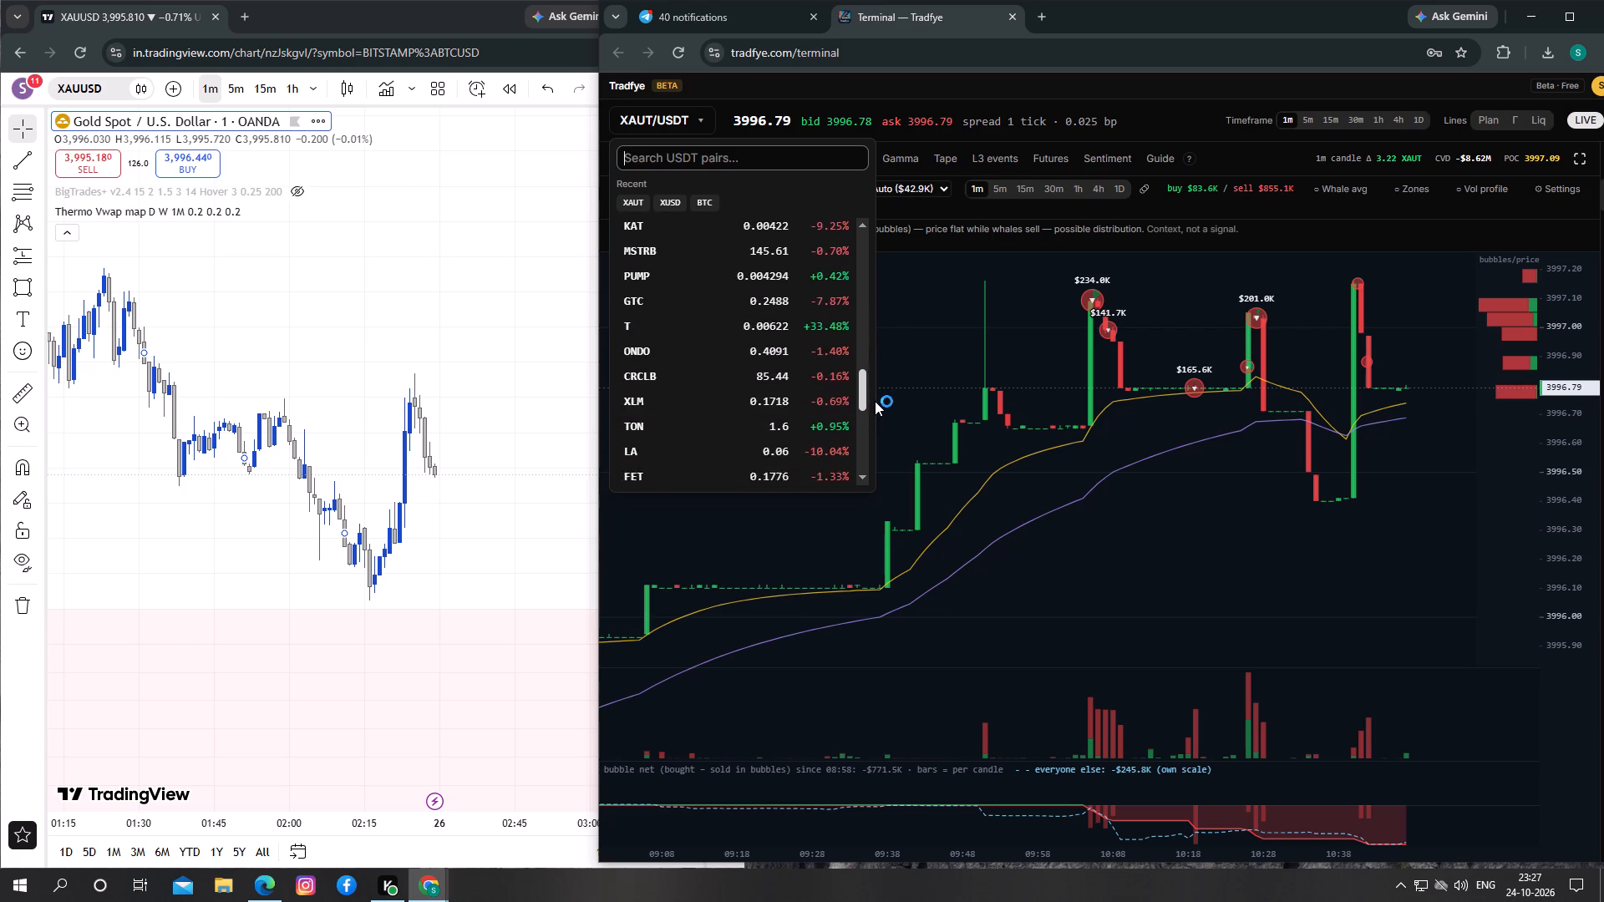
left_click_drag(875, 401, 884, 469)
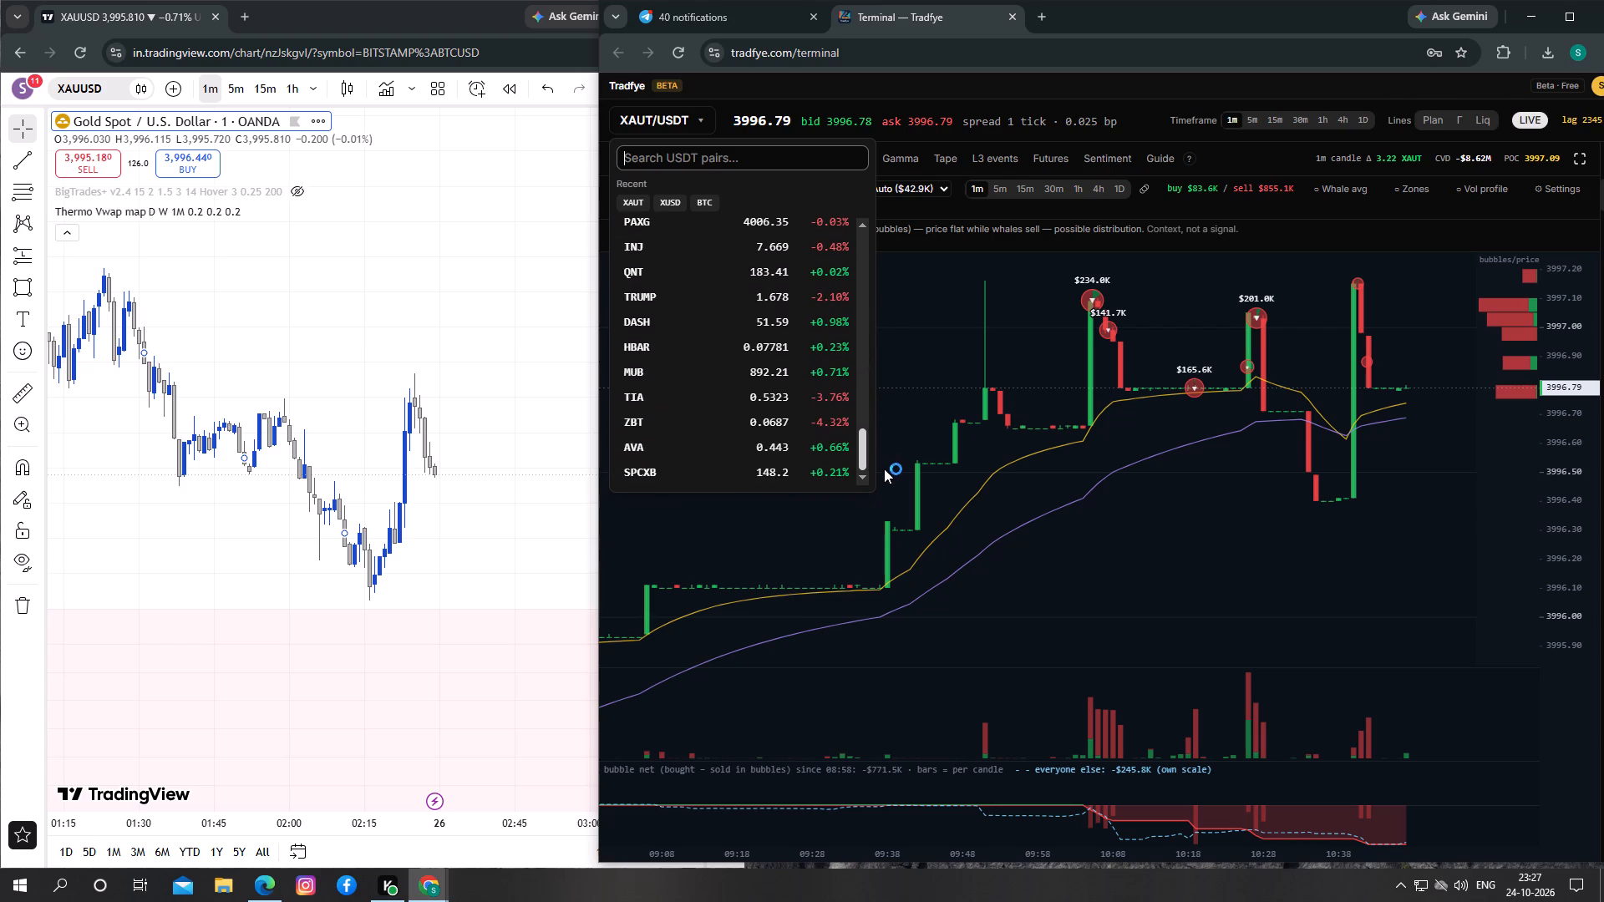
left_click_drag(884, 469, 815, 222)
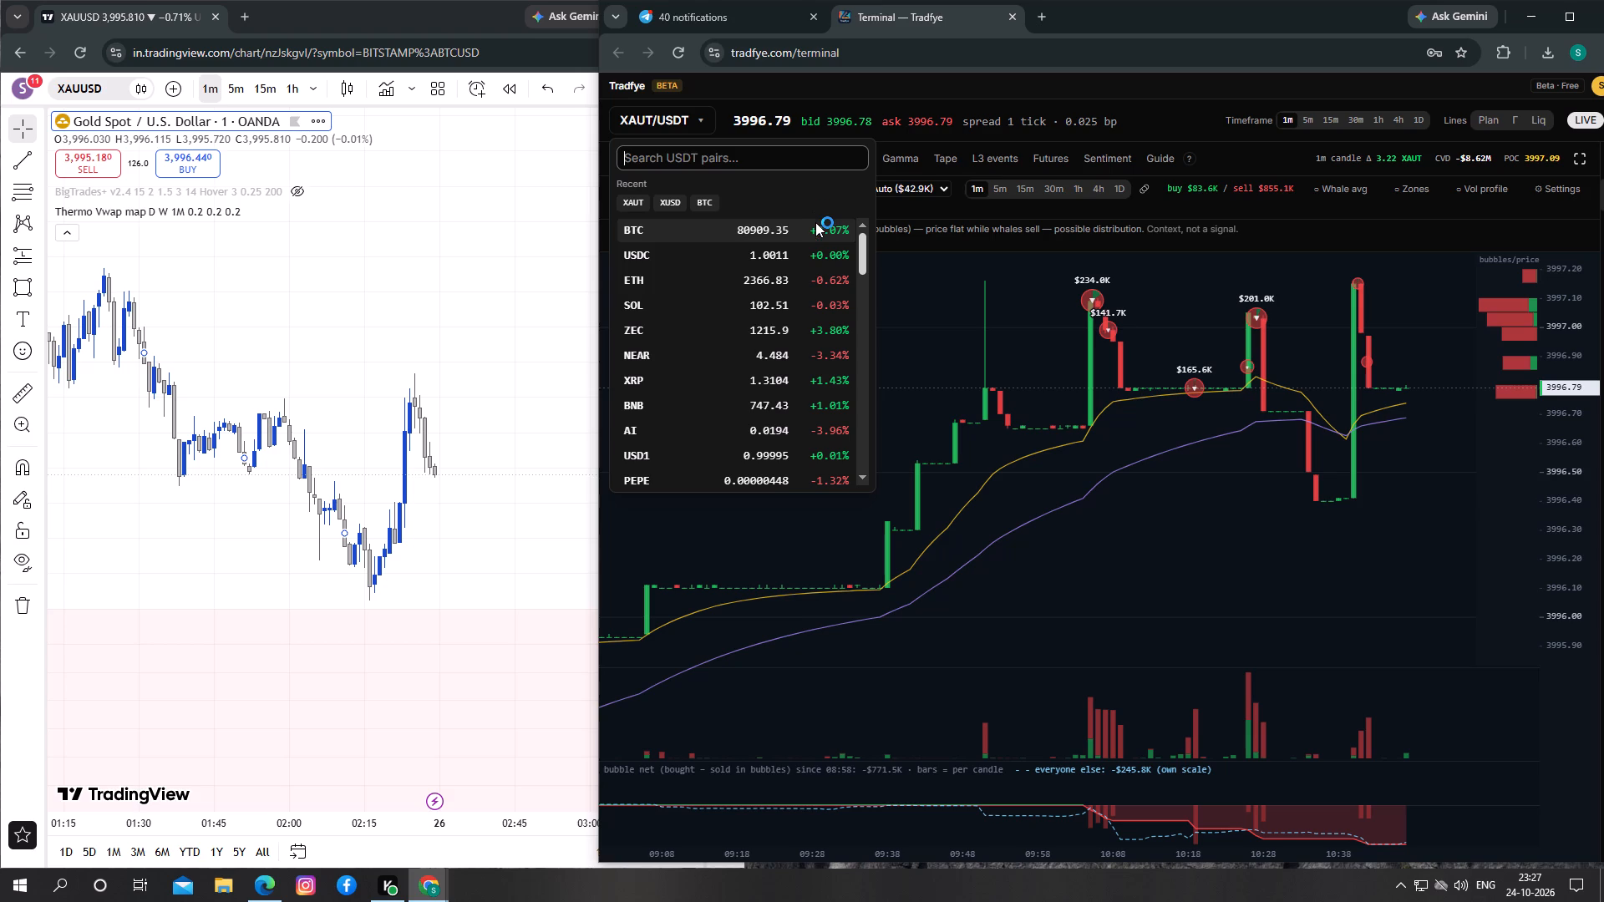
left_click_drag(815, 222, 828, 229)
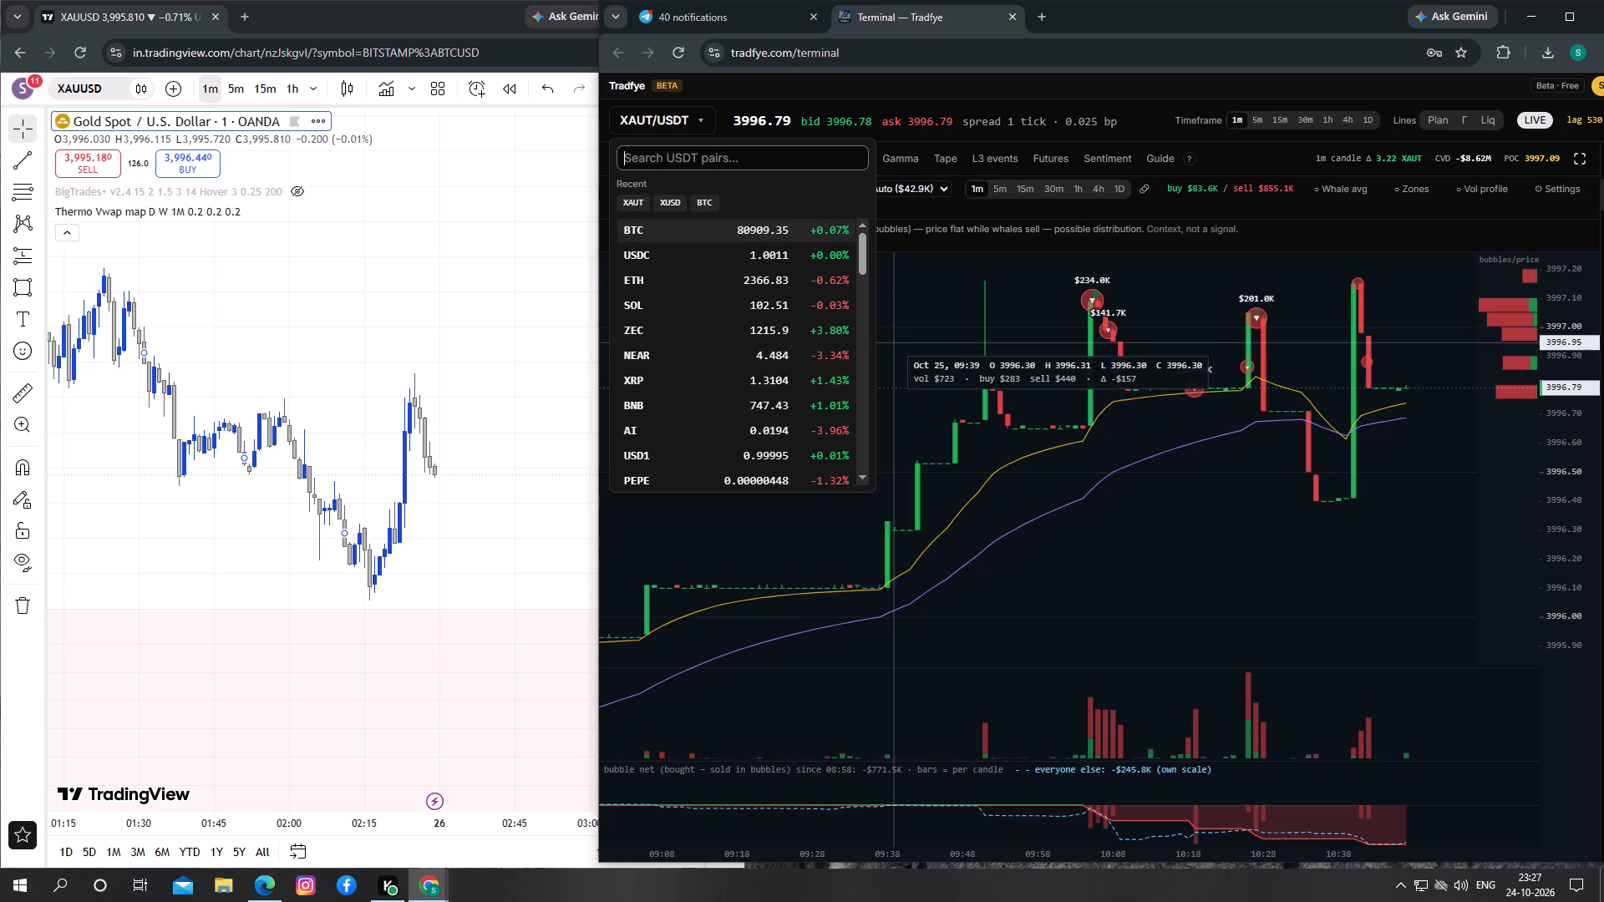
Examine earlier XAUT/USDT whale bubbles and price action on 1m candles, going back to about 02:00 on Oct 25.
left_click_drag(929, 334, 1317, 293)
left_click_drag(610, 462, 1109, 424)
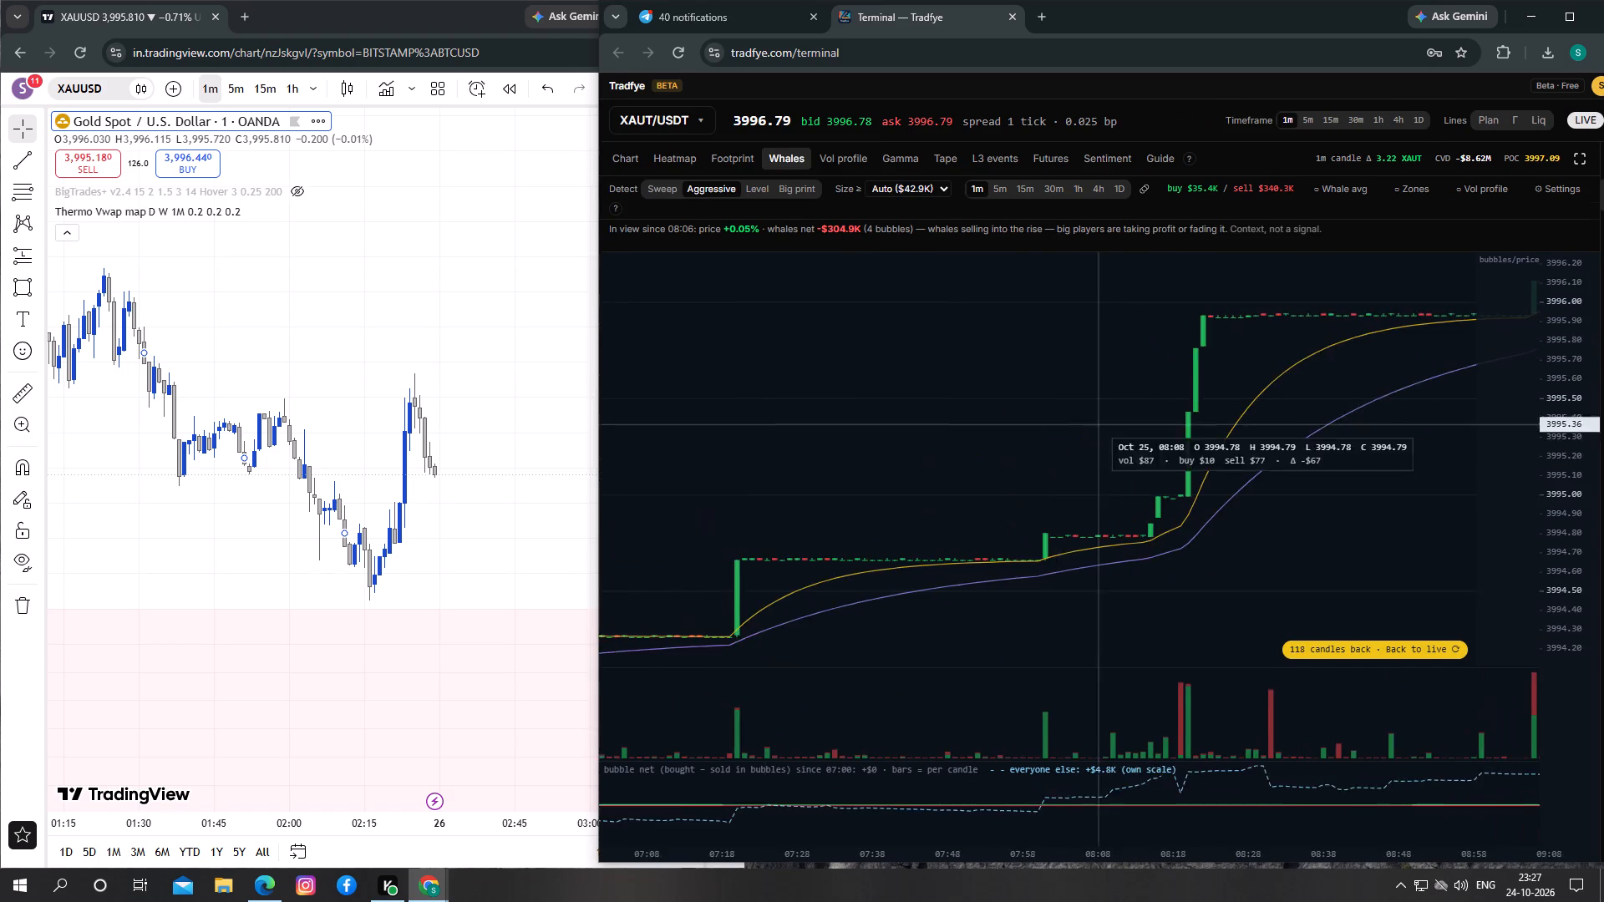
left_click_drag(718, 492, 1221, 461)
left_click_drag(892, 509, 1181, 448)
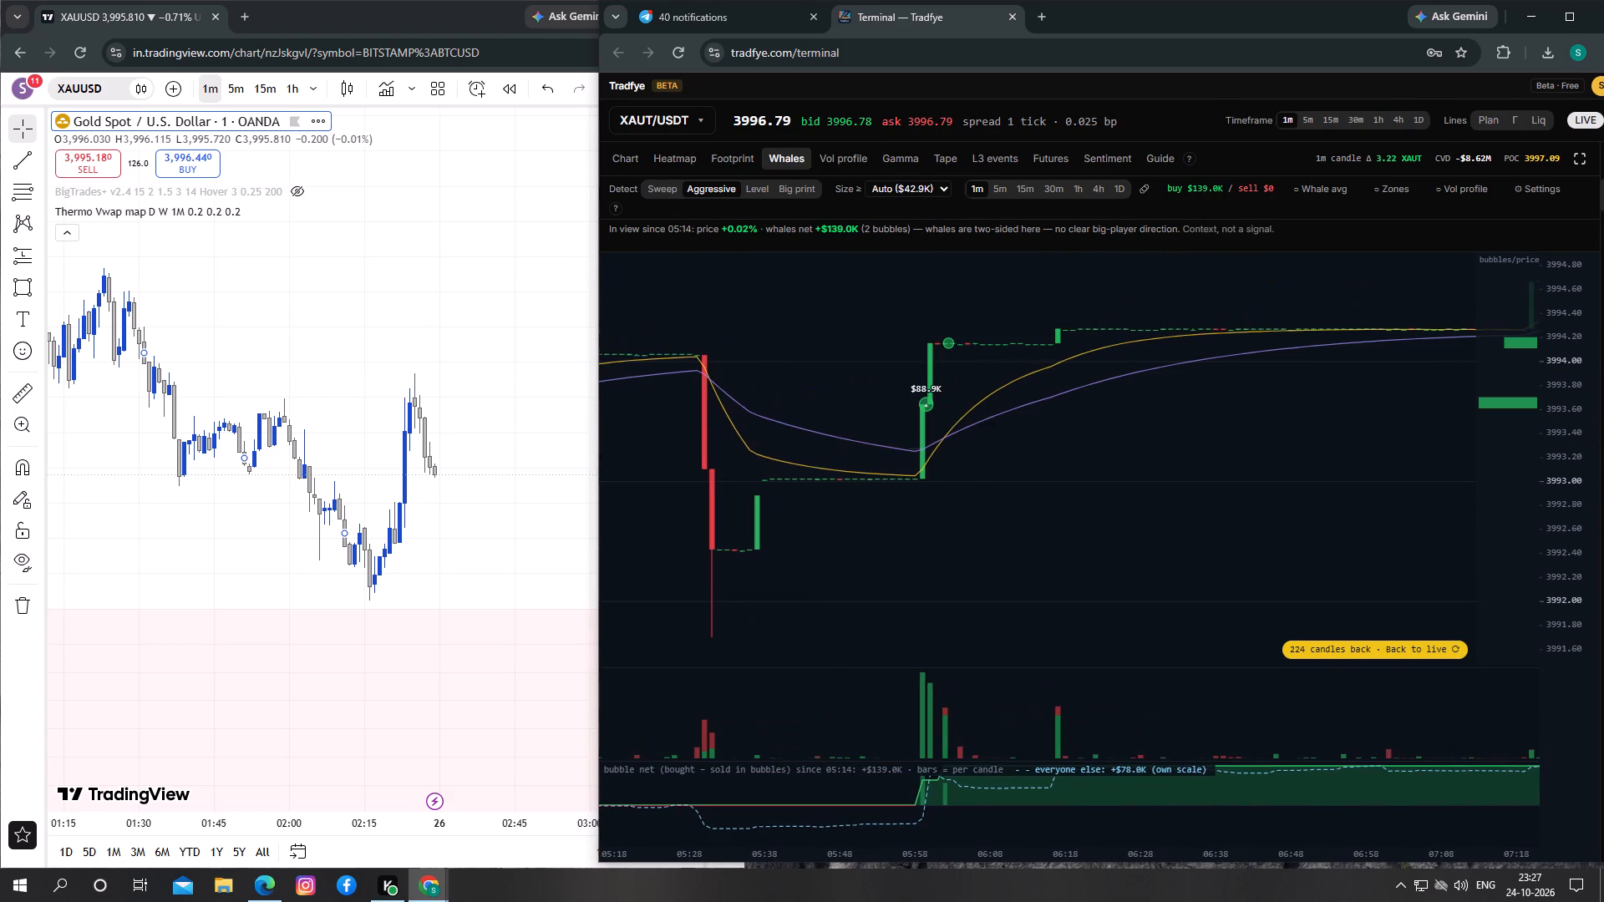
left_click_drag(863, 423, 1368, 428)
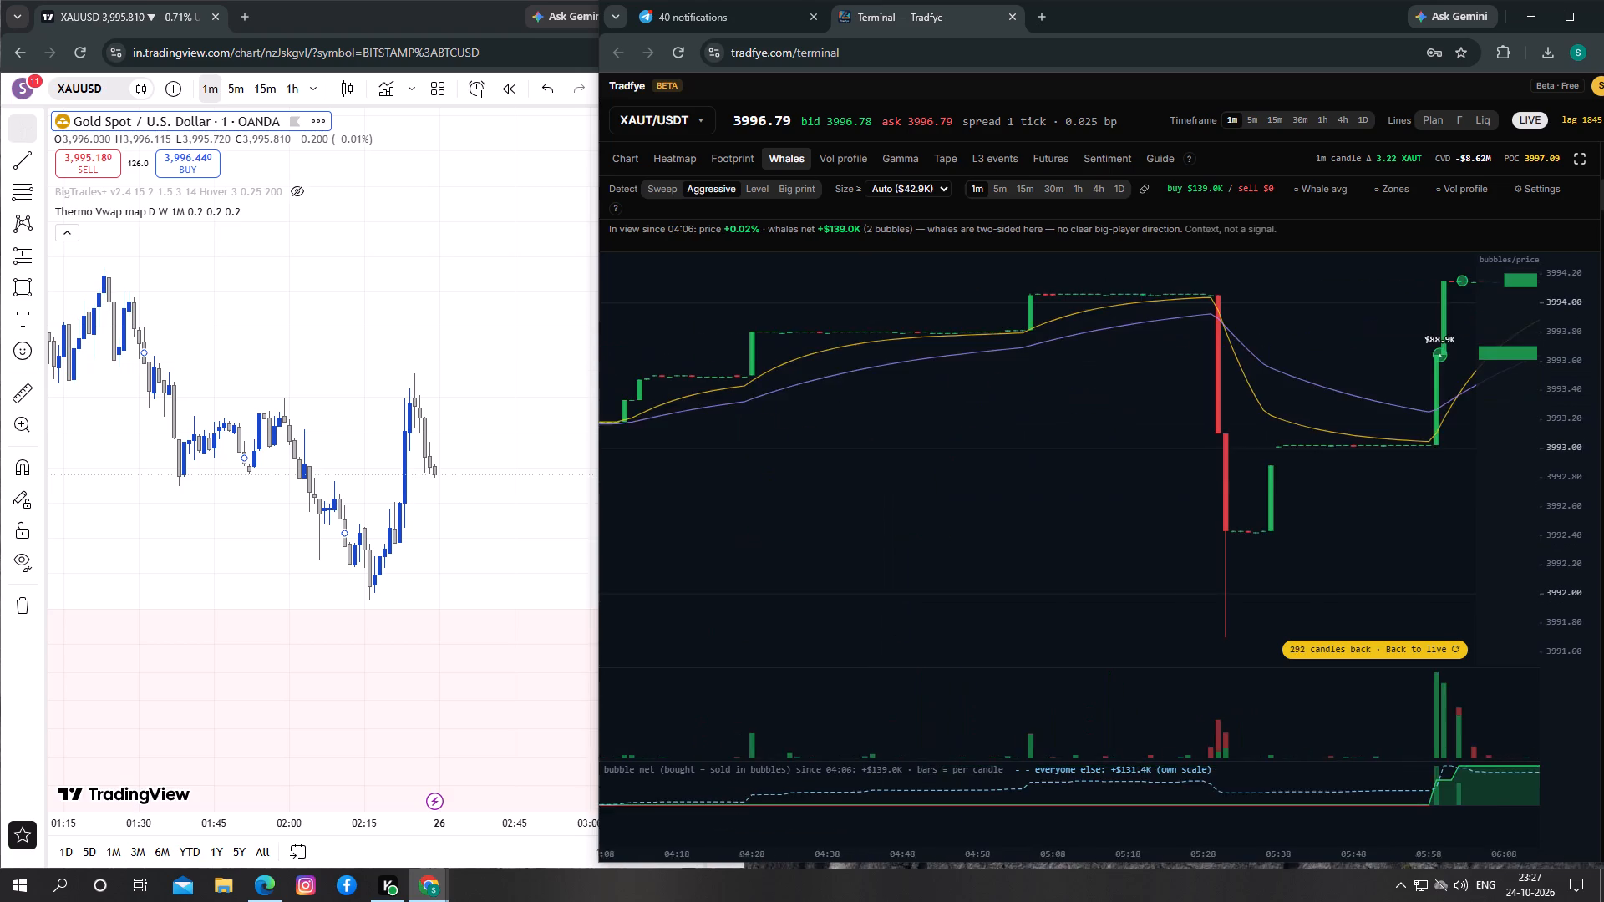
left_click_drag(1368, 428, 1373, 428)
left_click_drag(970, 446, 1371, 415)
left_click_drag(952, 468, 1261, 466)
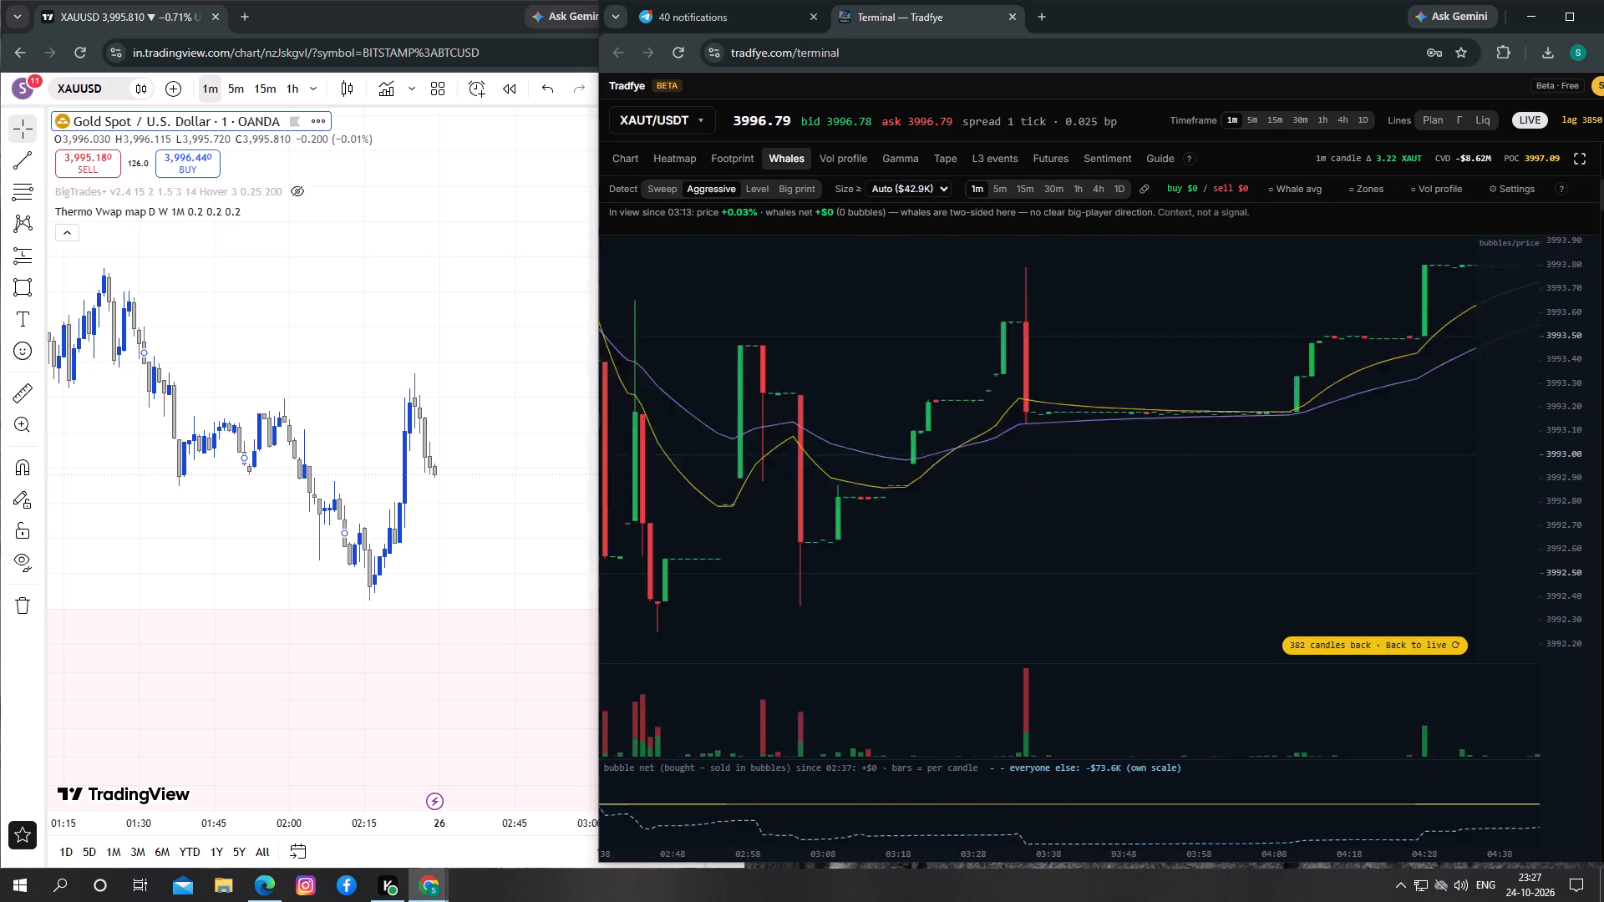
left_click_drag(1261, 466, 1353, 458)
left_click_drag(1086, 445, 1216, 427)
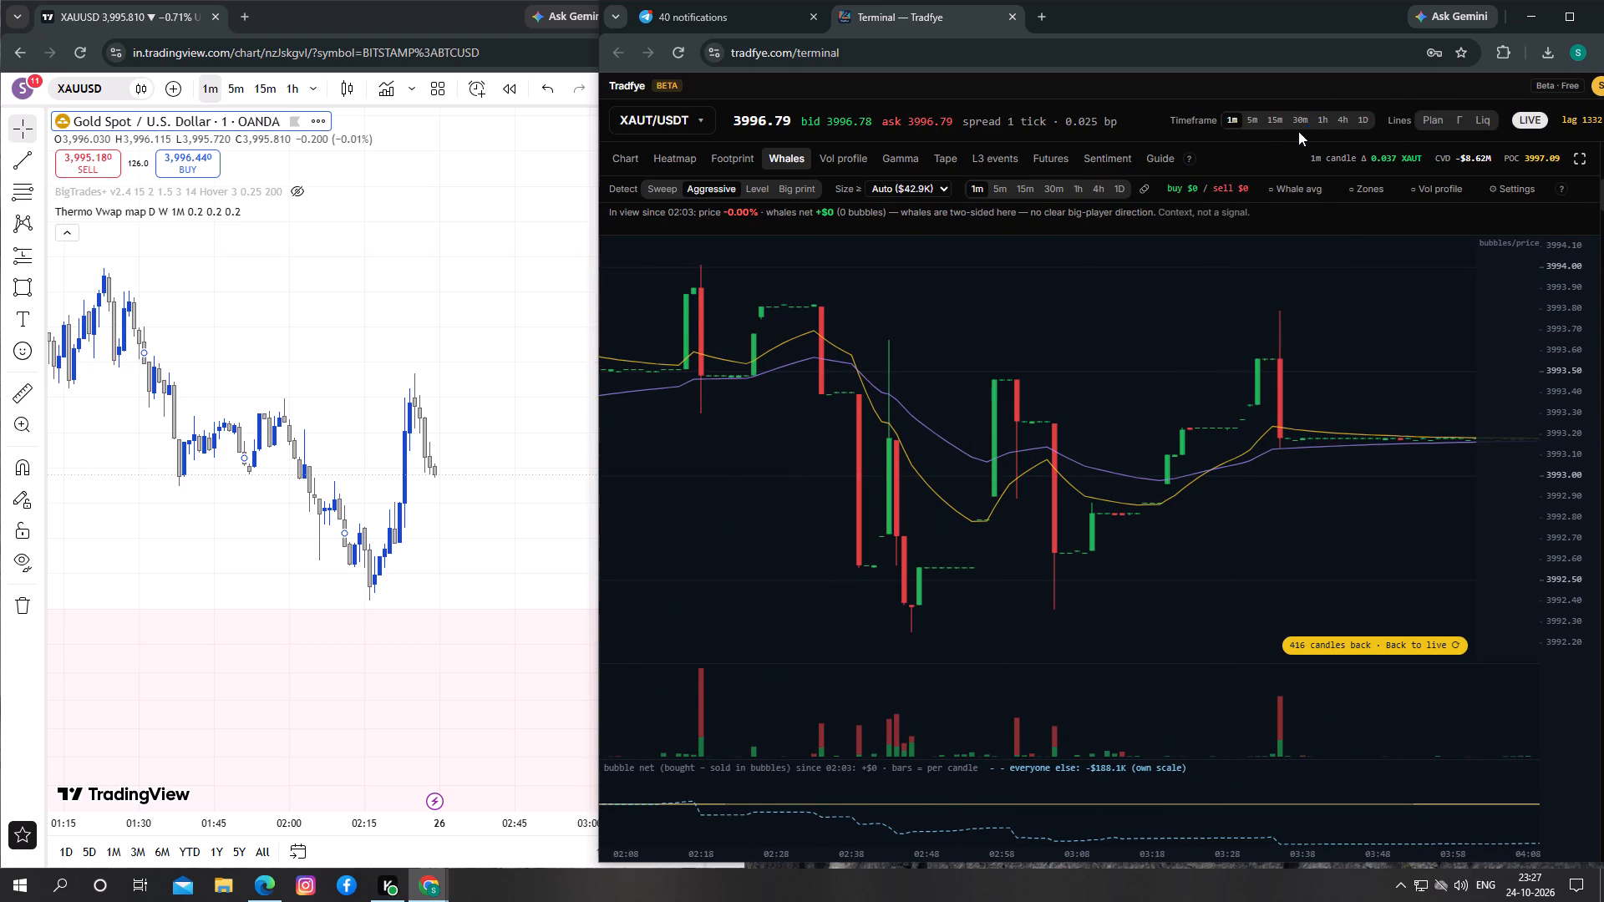
Switch the XAUT/USDT Whales view to 15m and examine the whale bubbles around the sell-off and recovery.
left_click(1274, 124)
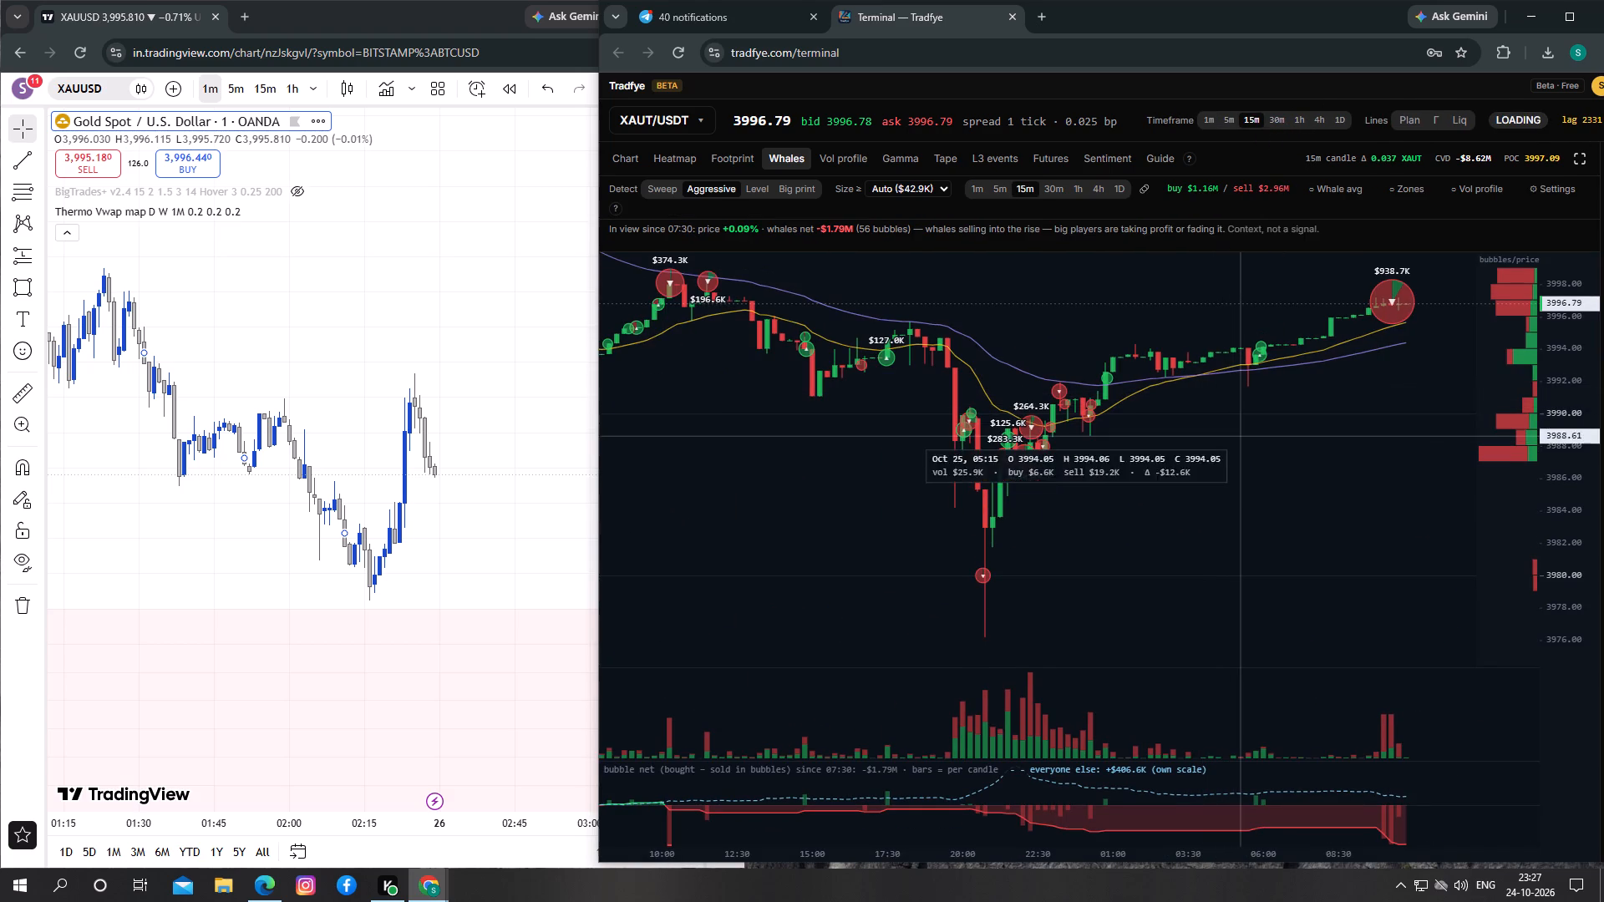
left_click_drag(1241, 438, 1125, 473)
left_click_drag(1064, 467, 970, 484)
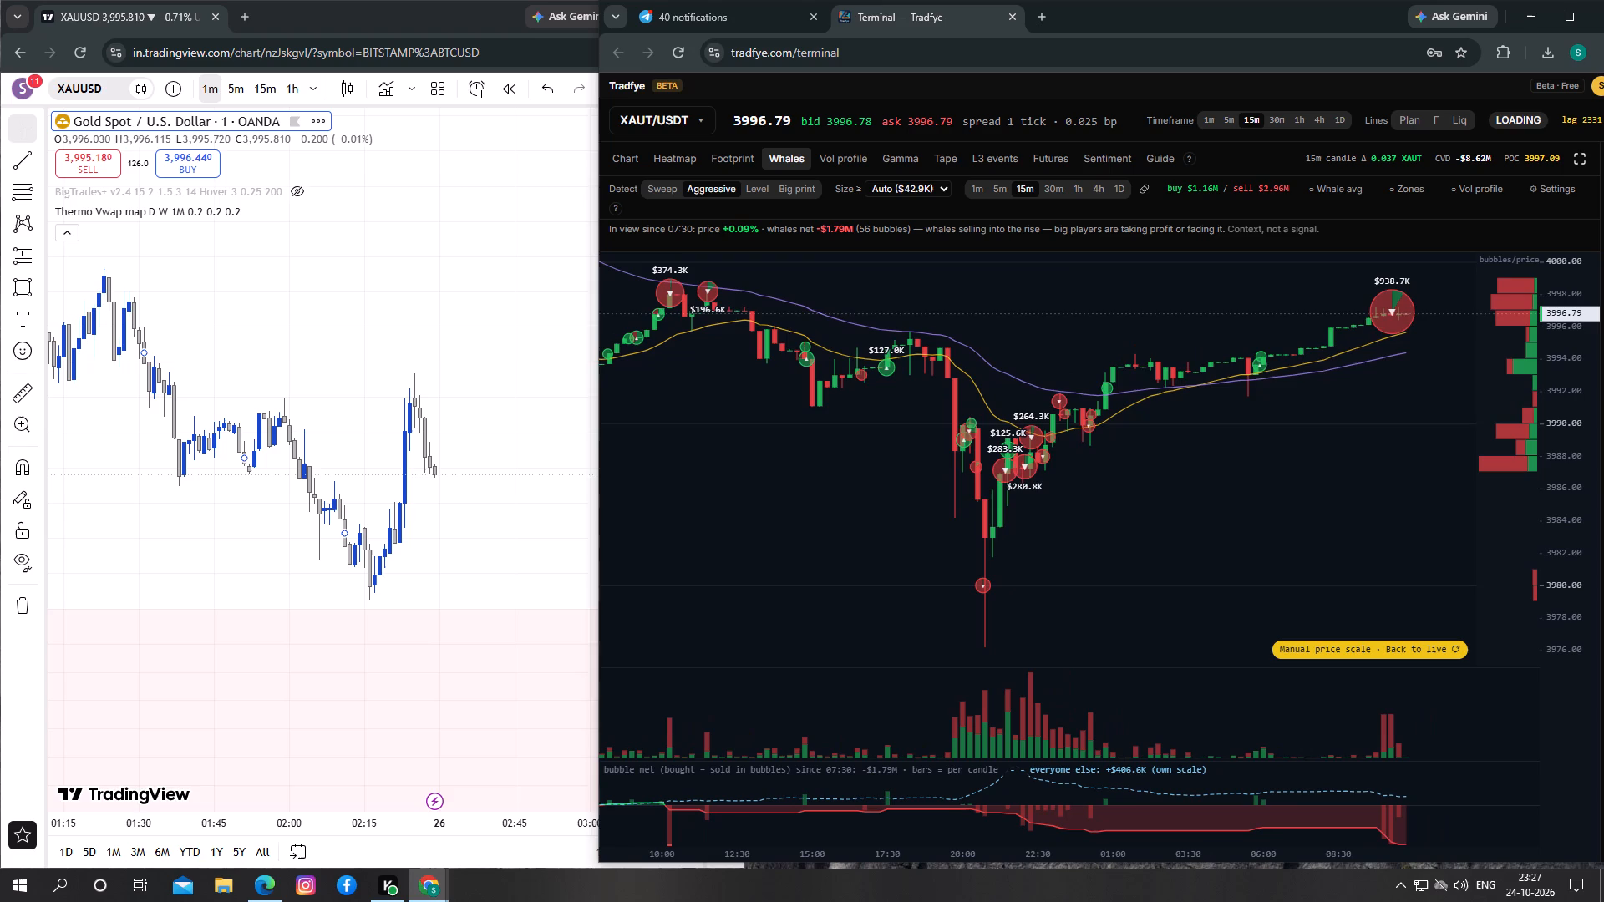
left_click_drag(970, 484, 953, 484)
left_click_drag(1348, 464, 1241, 469)
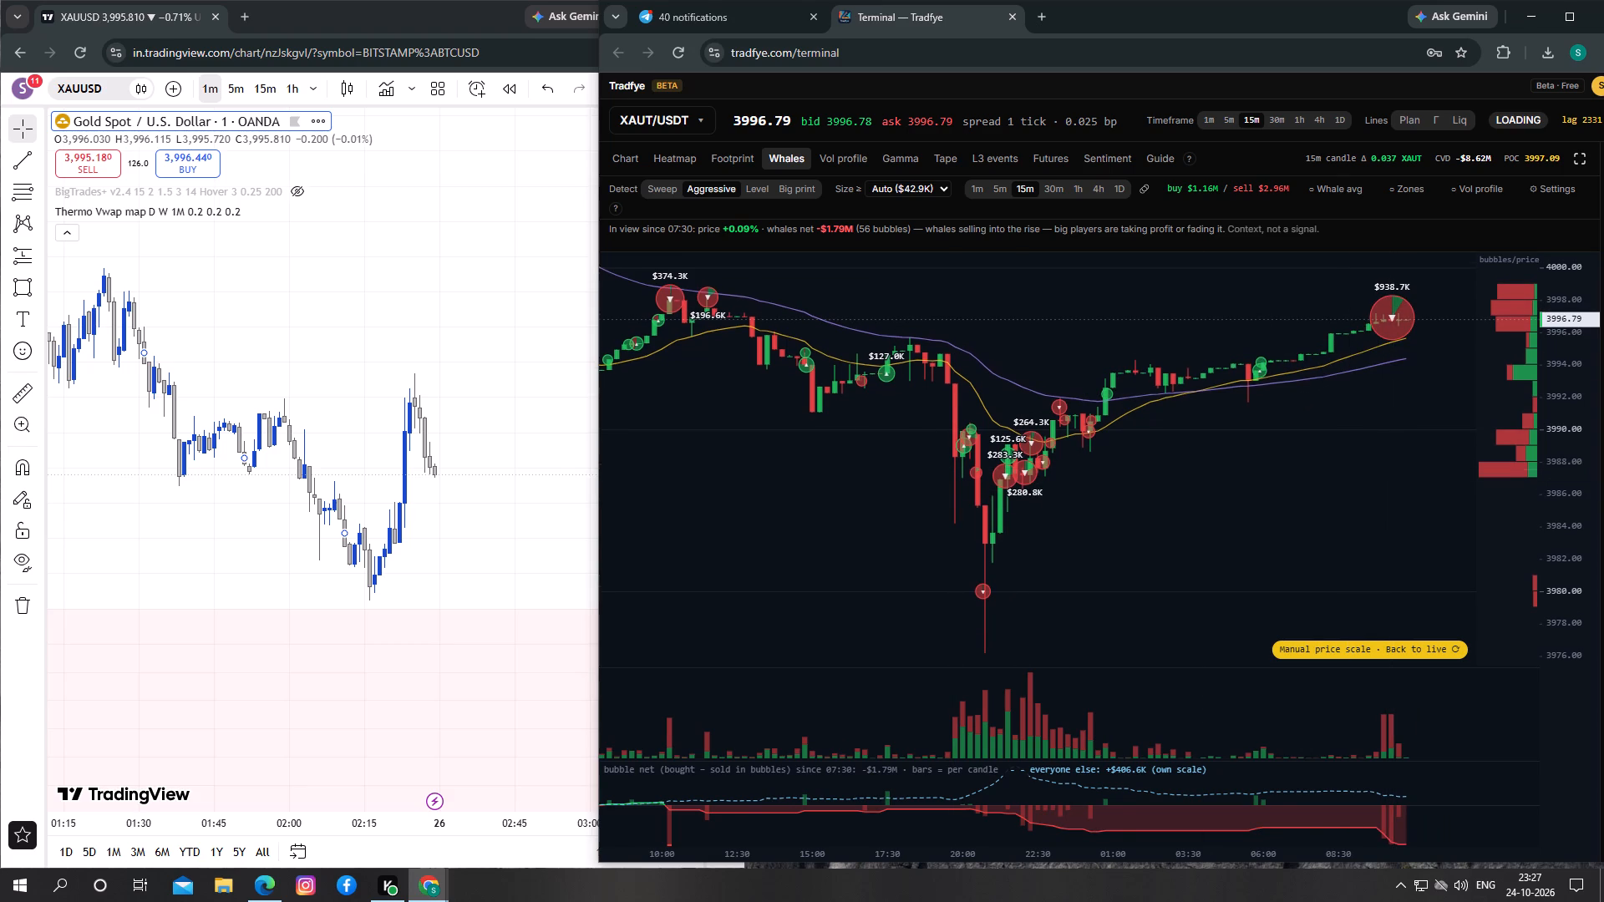
left_click_drag(1241, 469, 1206, 481)
left_click_drag(1155, 495, 1135, 510)
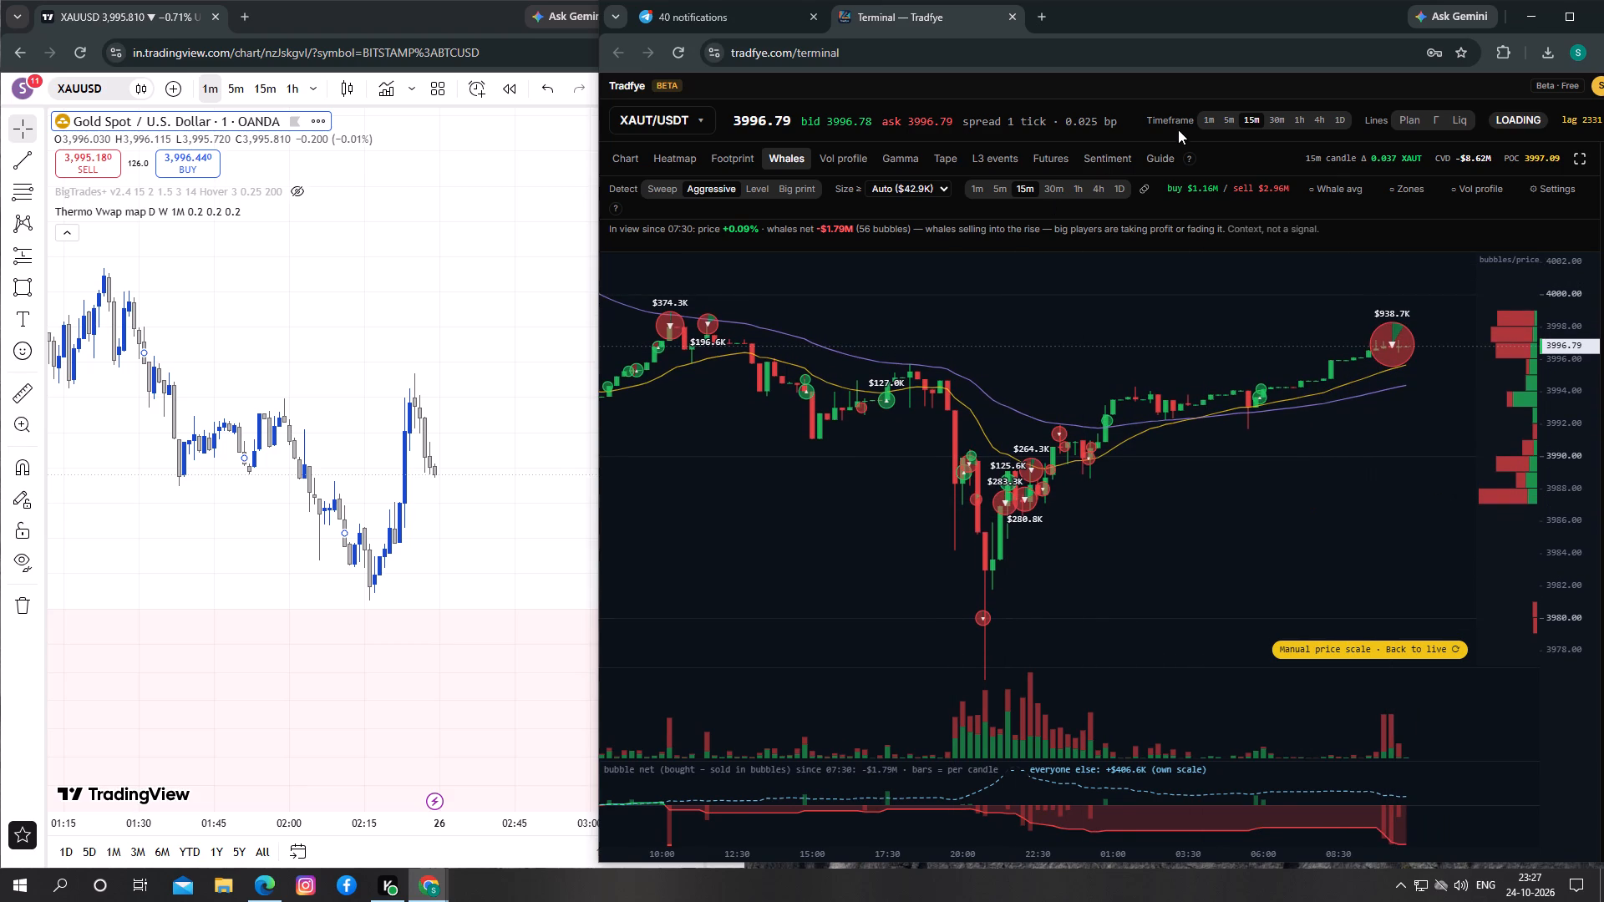
Return the XAUT/USDT Whales view to 1m candles and inspect the recent whale bubbles.
left_click(1215, 111)
left_click(1210, 129)
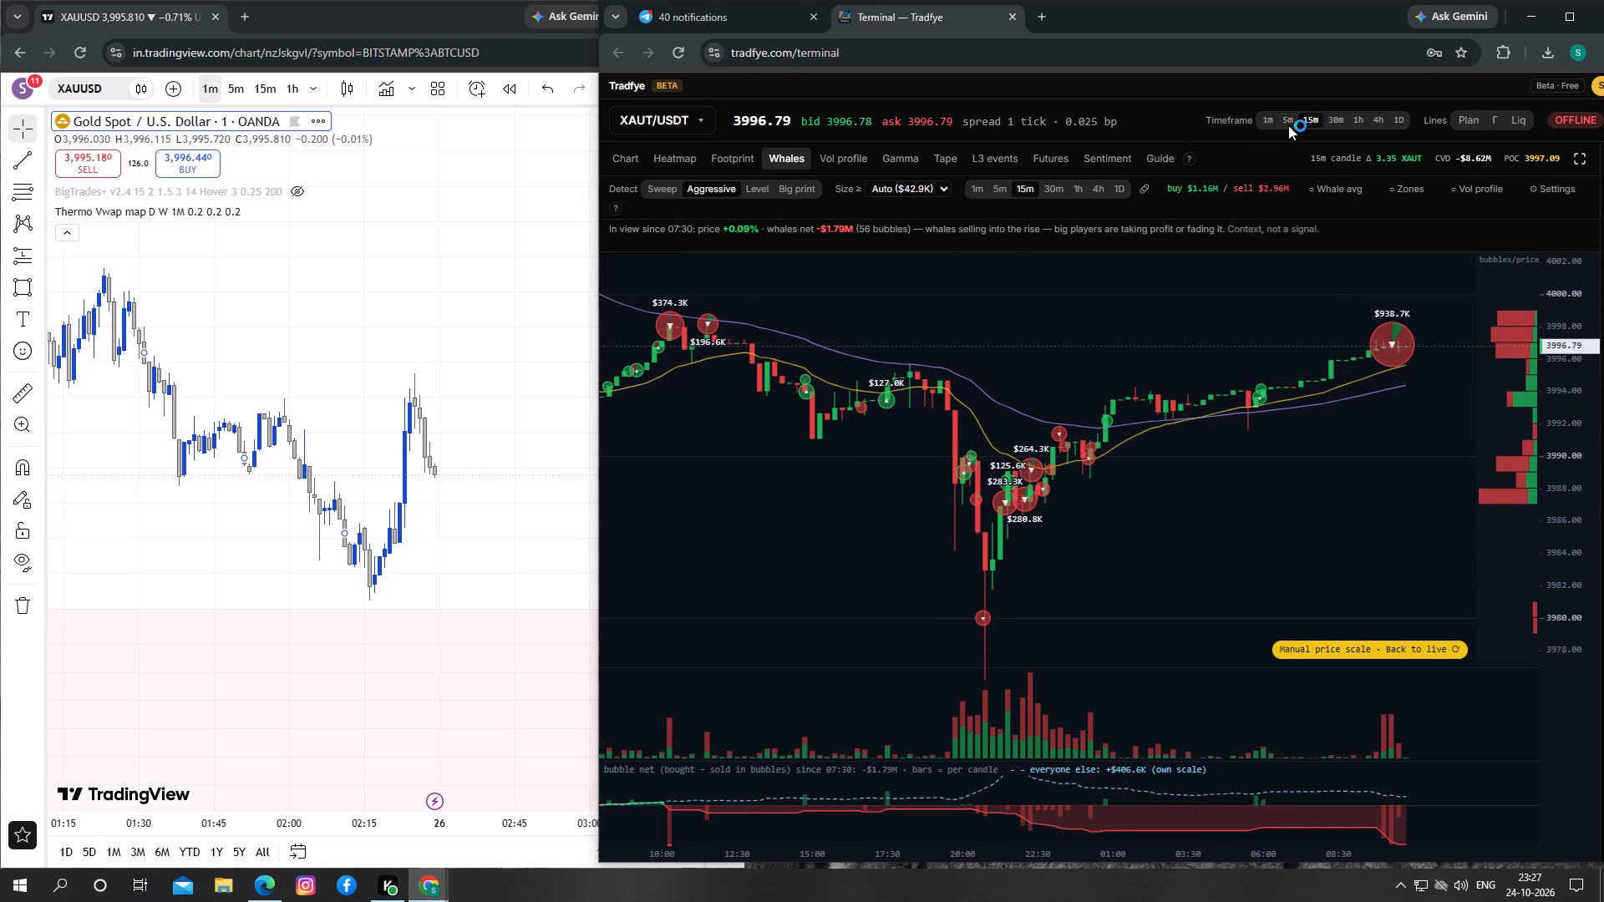
left_click(1256, 119)
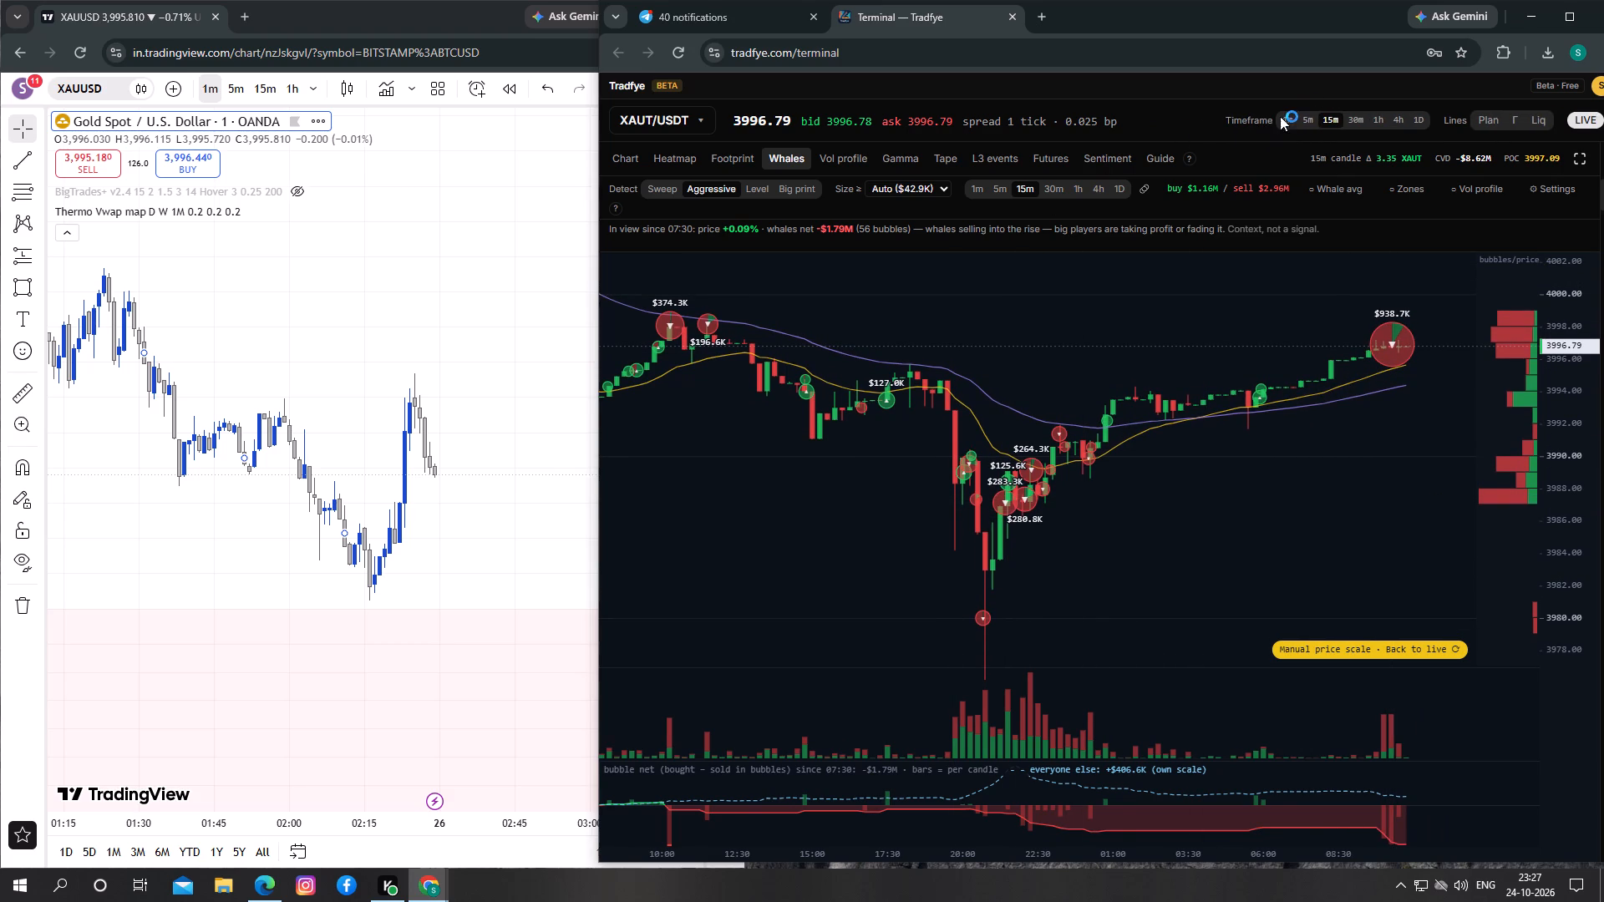
left_click(1288, 121)
left_click_drag(1197, 527, 1110, 560)
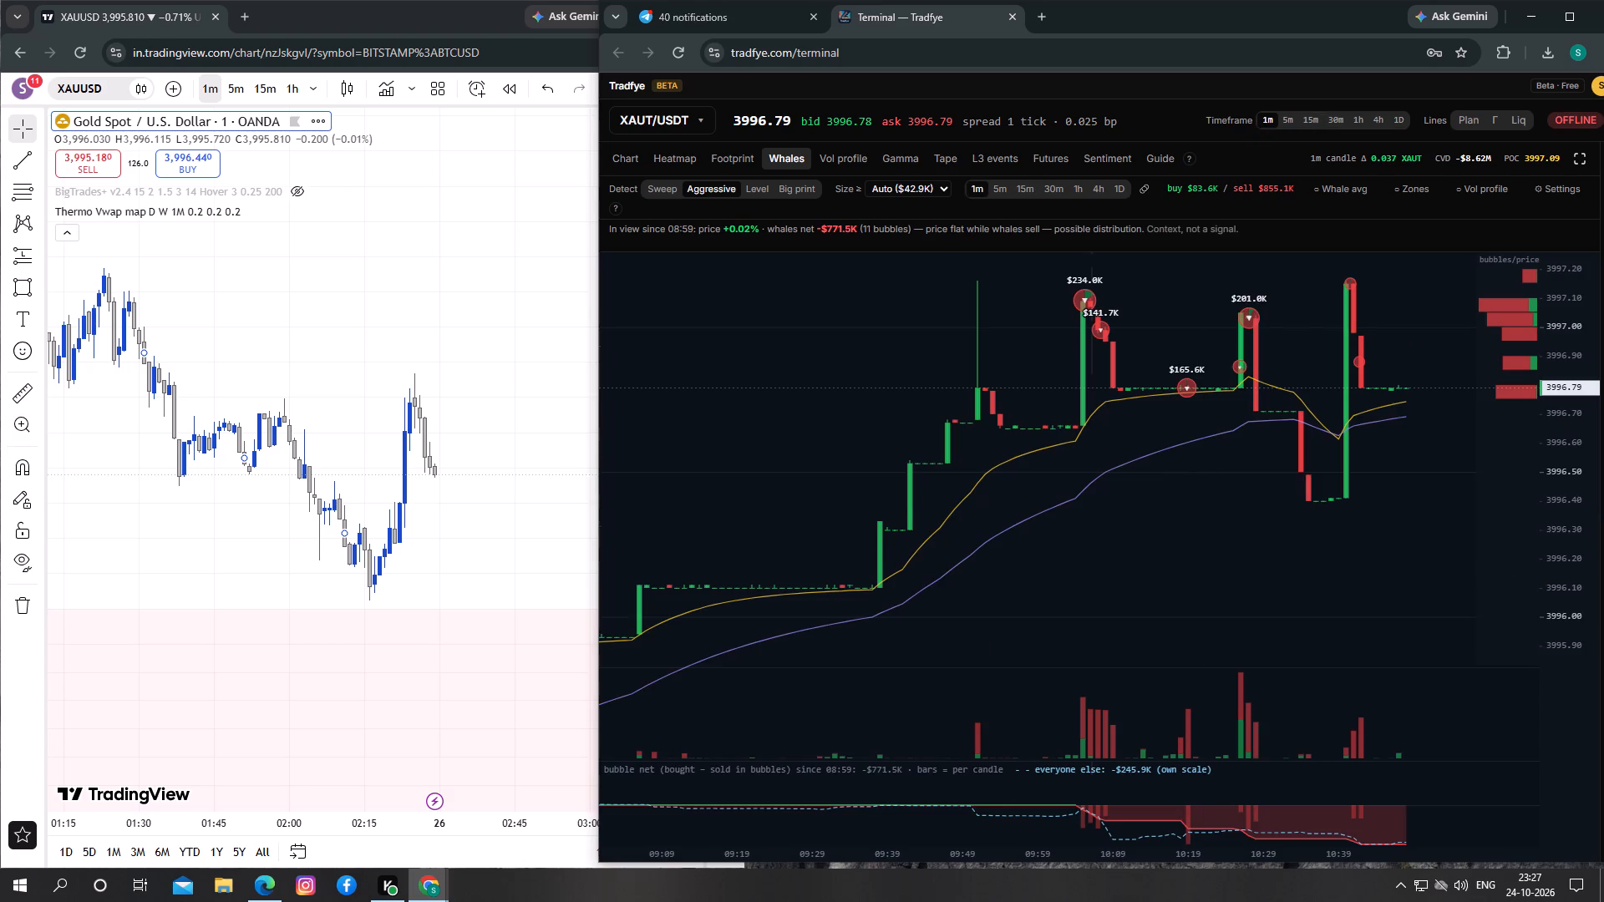
left_click_drag(1165, 519, 1156, 524)
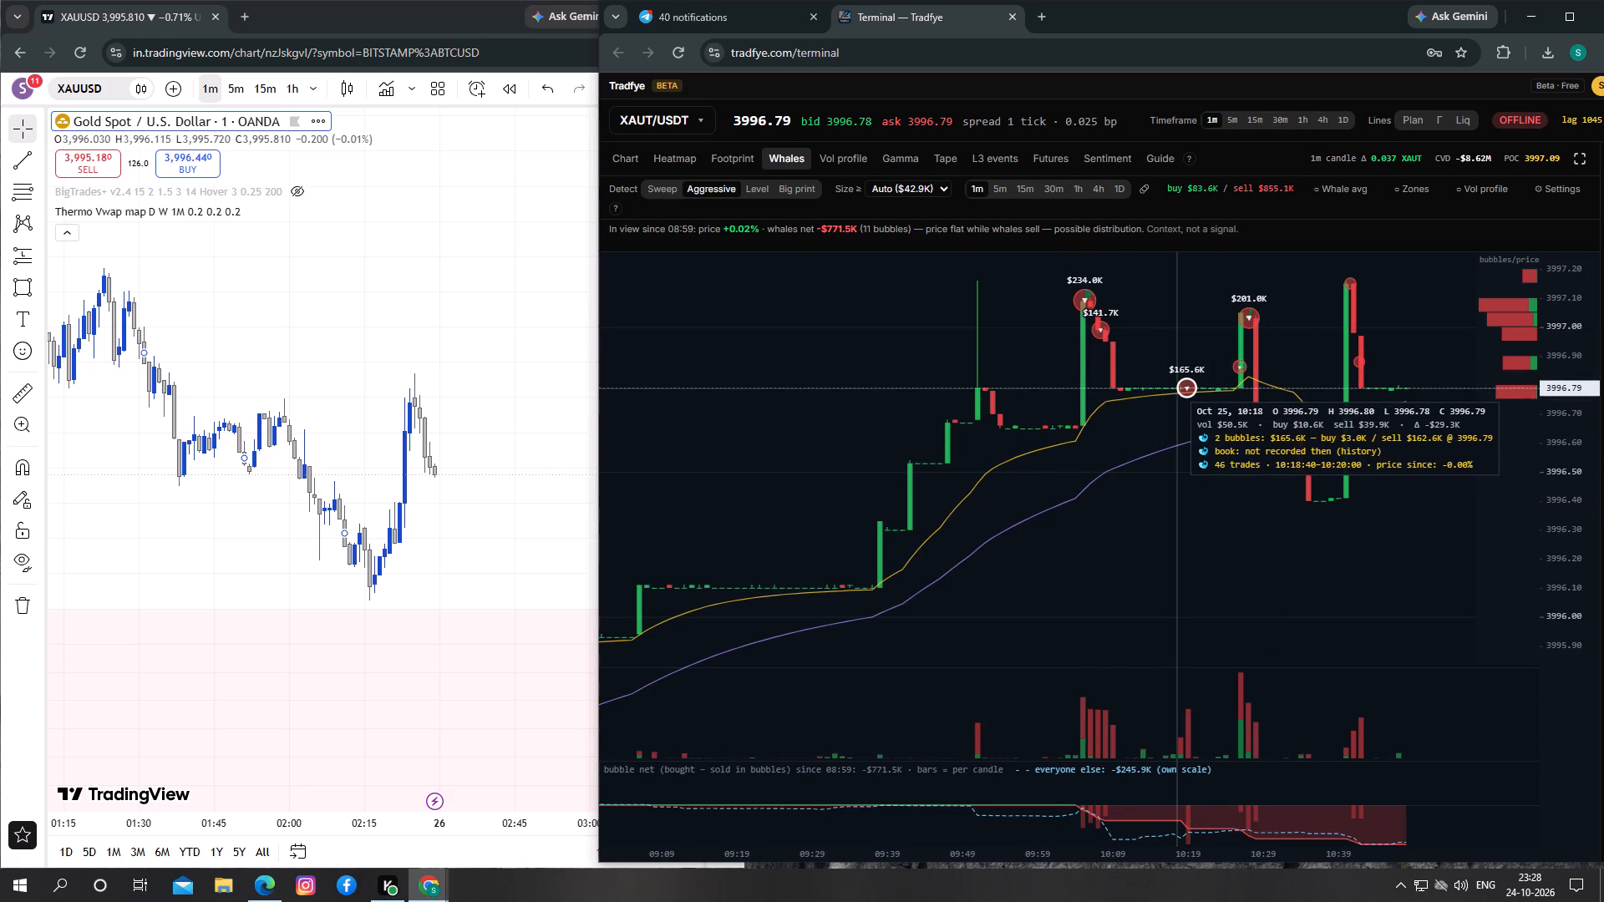
Switch the XAUUSD chart on TradingView to 5m candles and compress its price scale.
left_click_drag(500, 378, 513, 371)
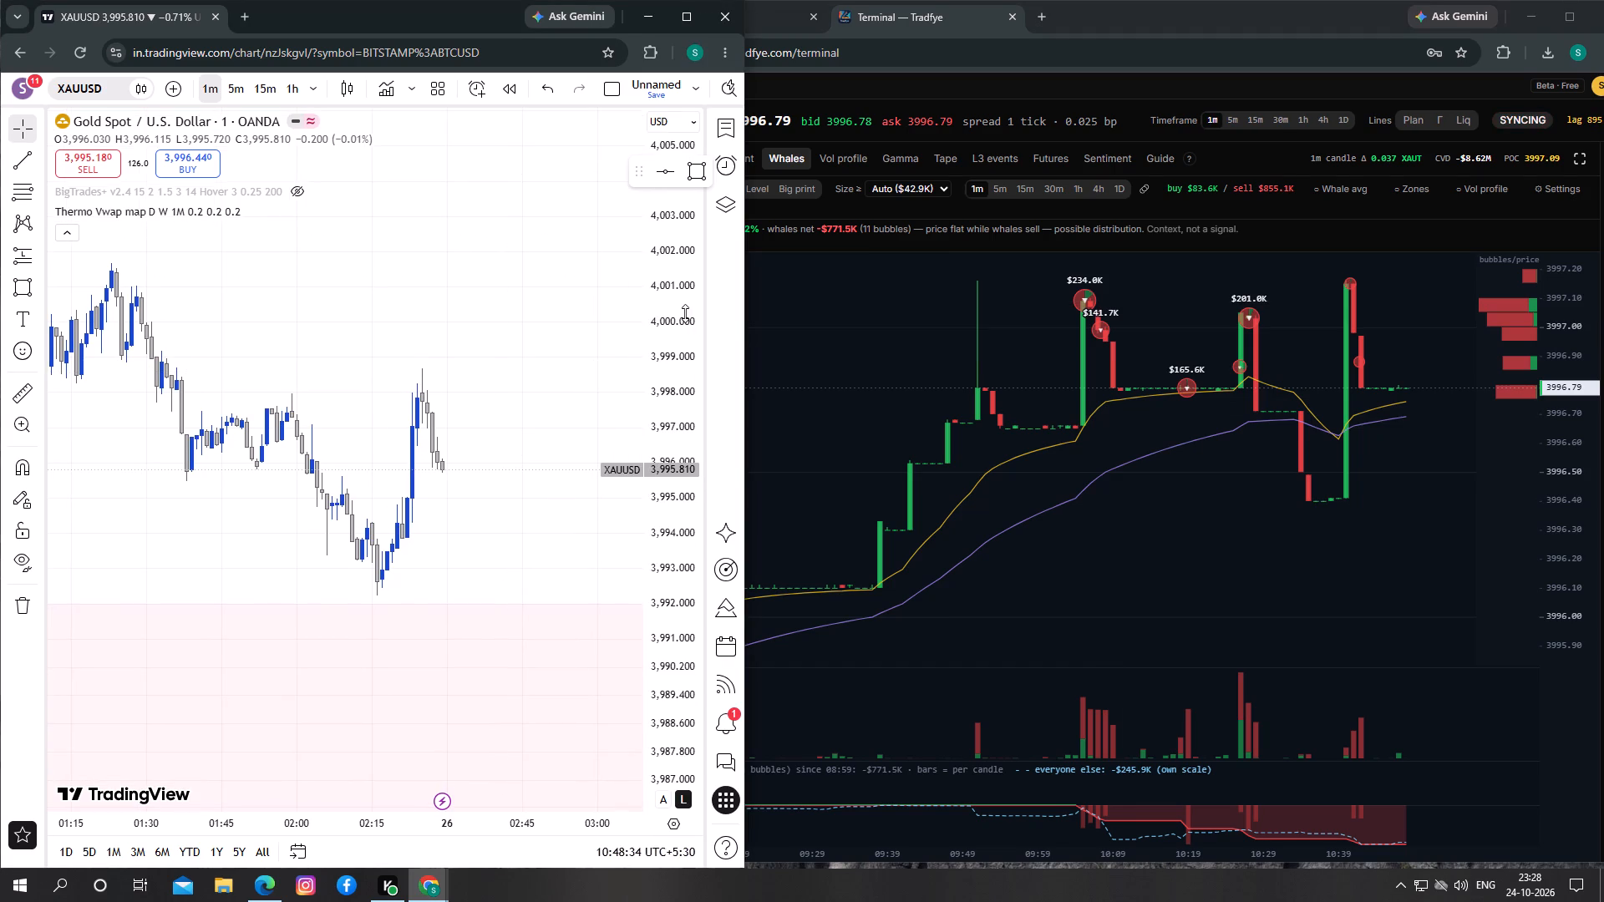
left_click_drag(685, 313, 704, 480)
left_click(243, 88)
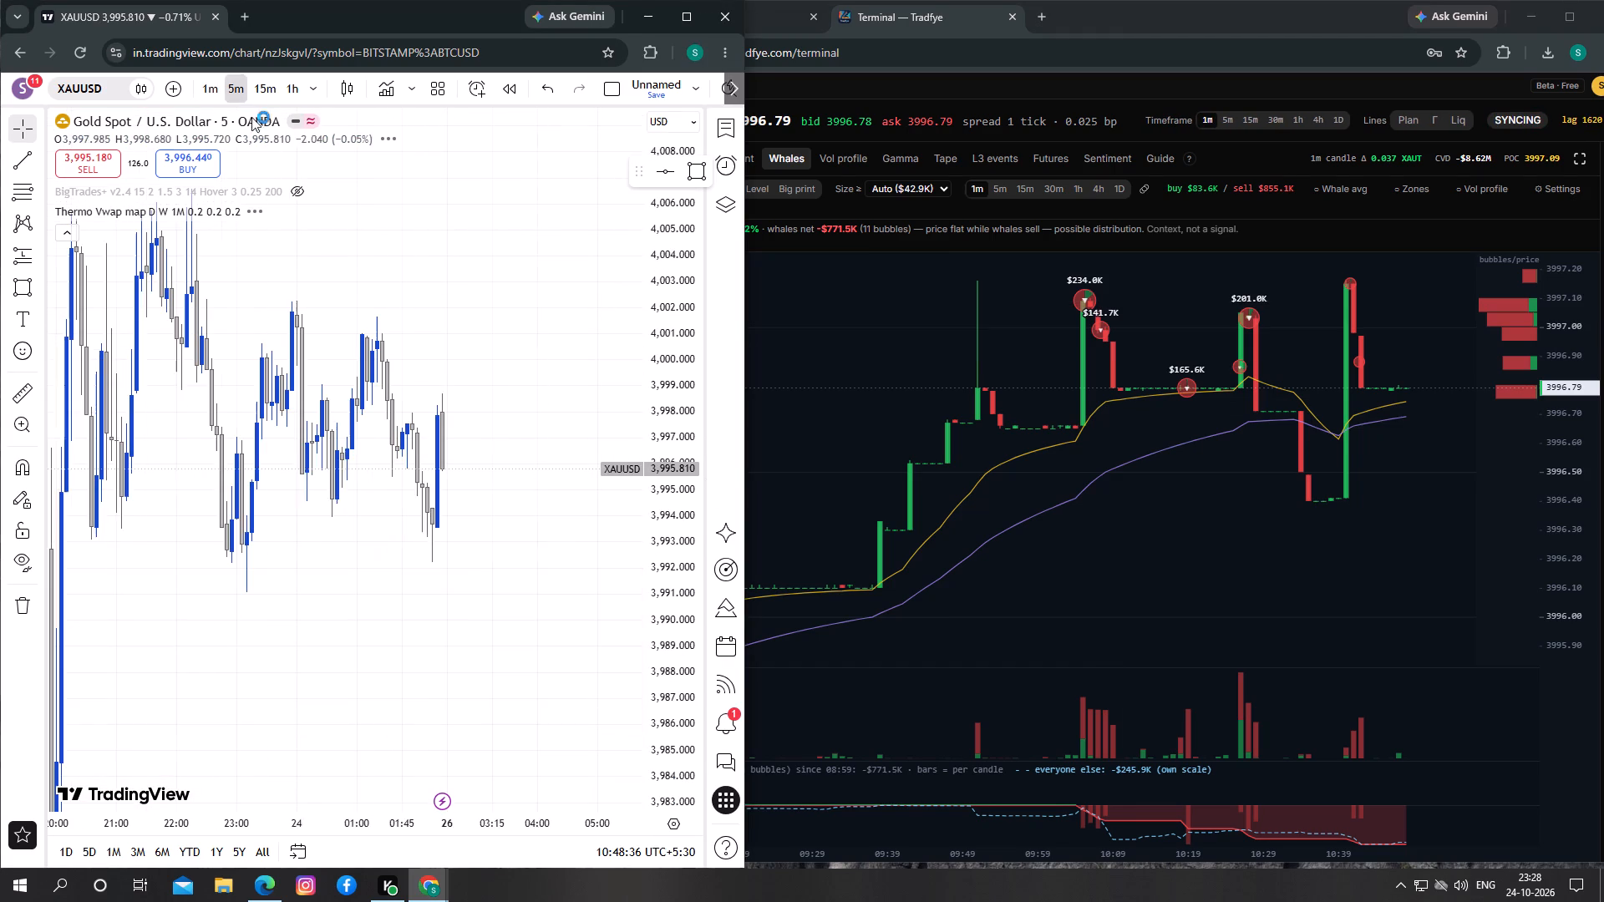
left_click_drag(670, 236, 702, 696)
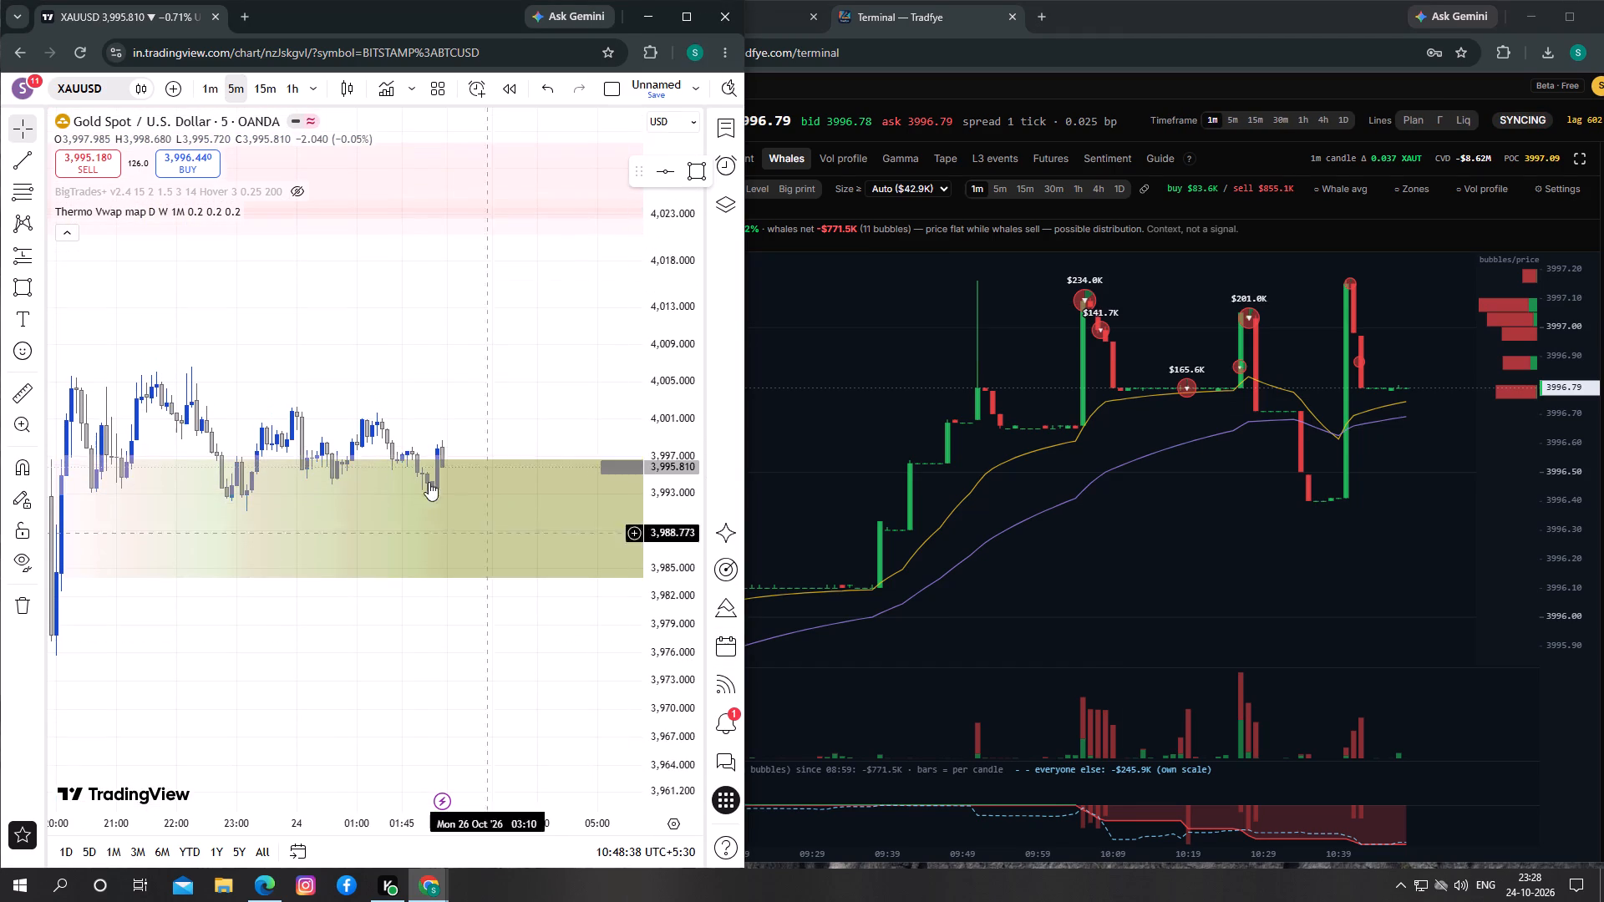
Examine the XAUUSD 5m drop on 23 Oct against the VWAP map zones above and below it.
left_click_drag(373, 575, 472, 515)
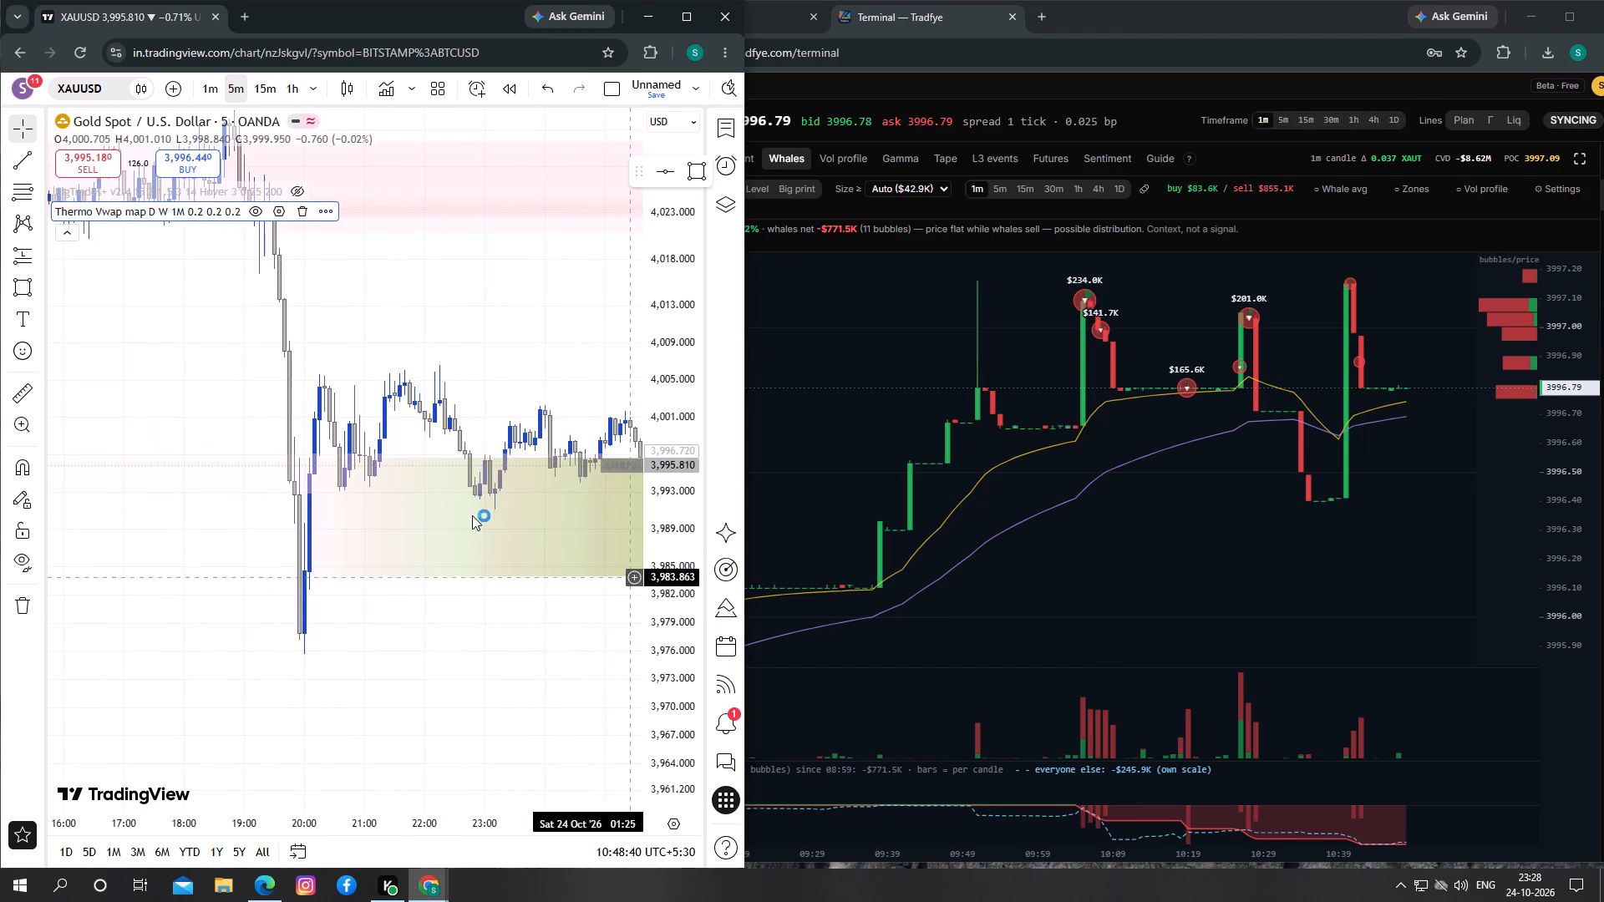
left_click_drag(472, 515, 615, 618)
left_click_drag(179, 348, 205, 385)
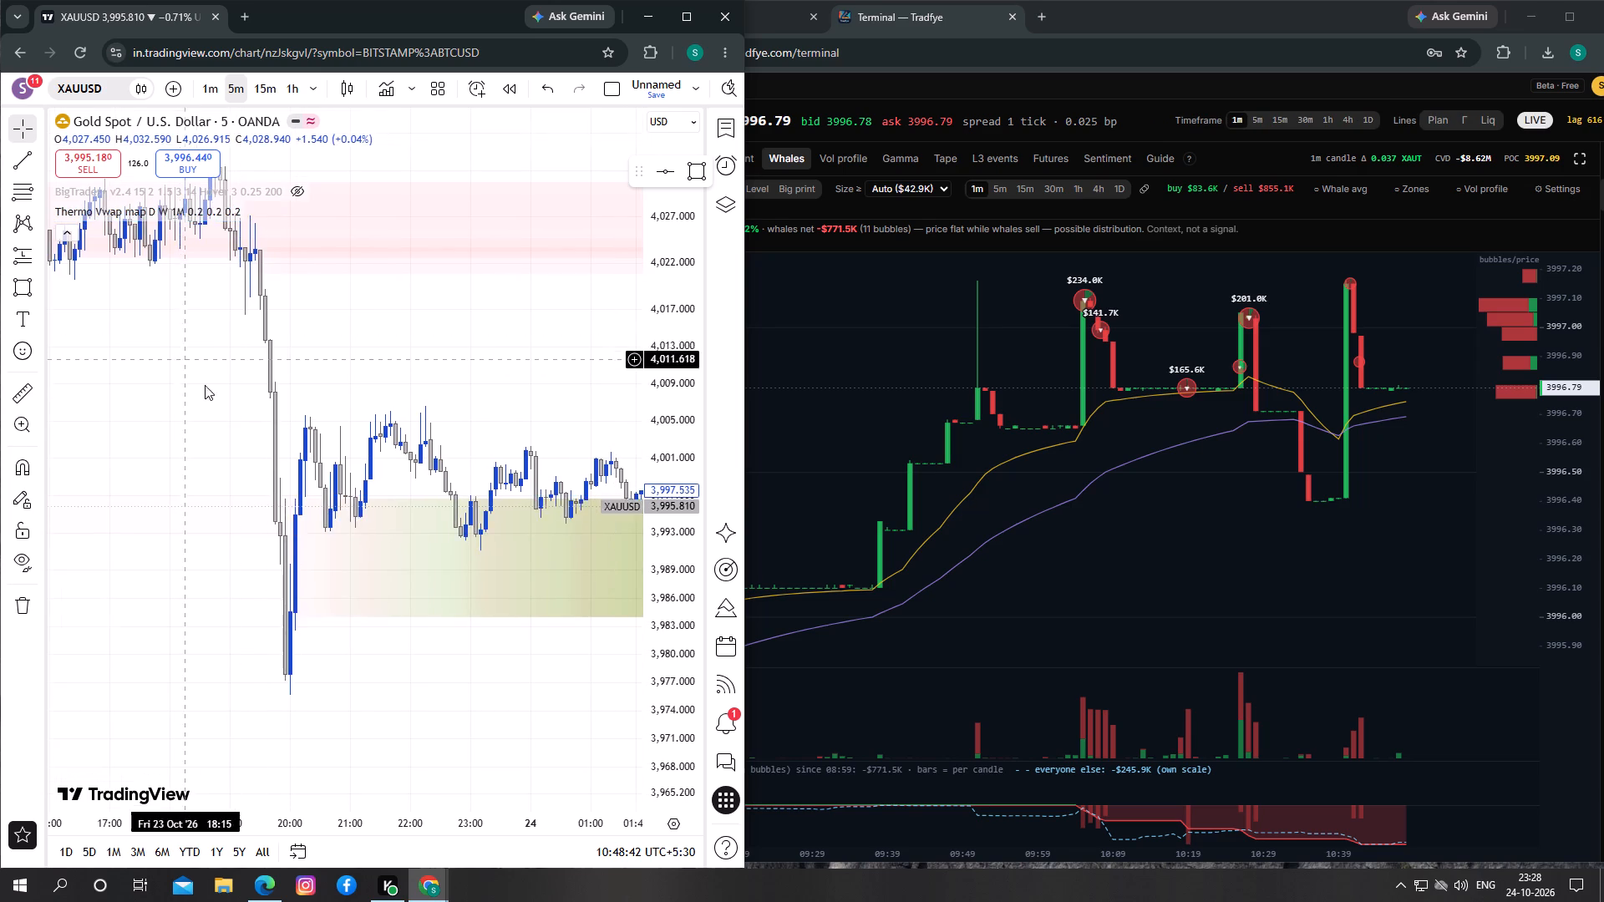
left_click_drag(205, 385, 525, 492)
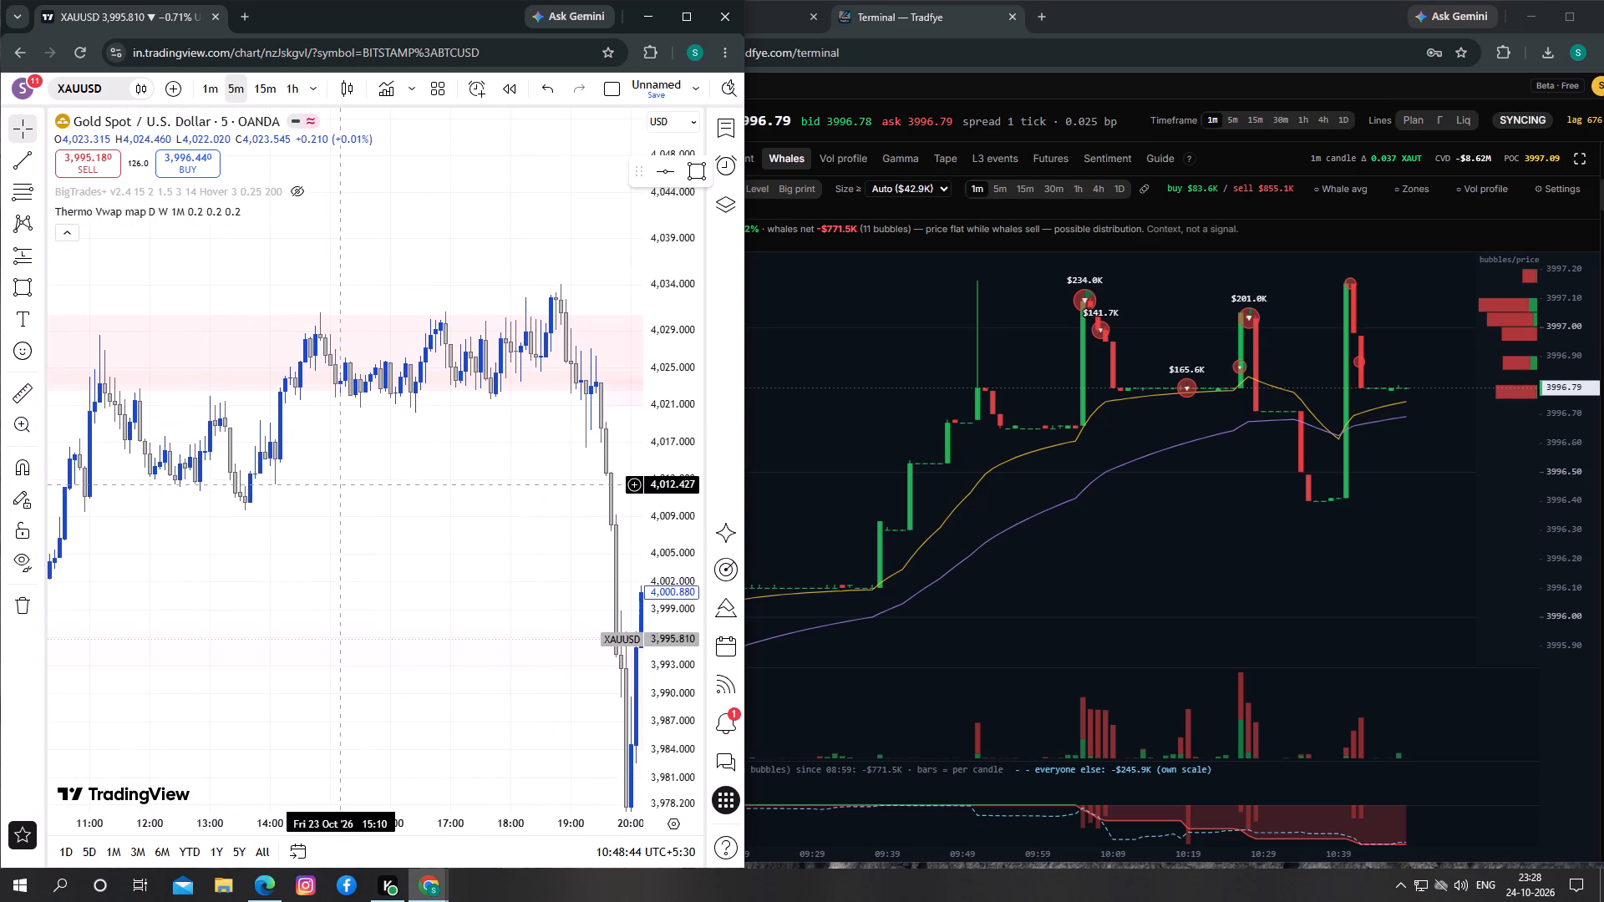
left_click_drag(339, 484, 312, 438)
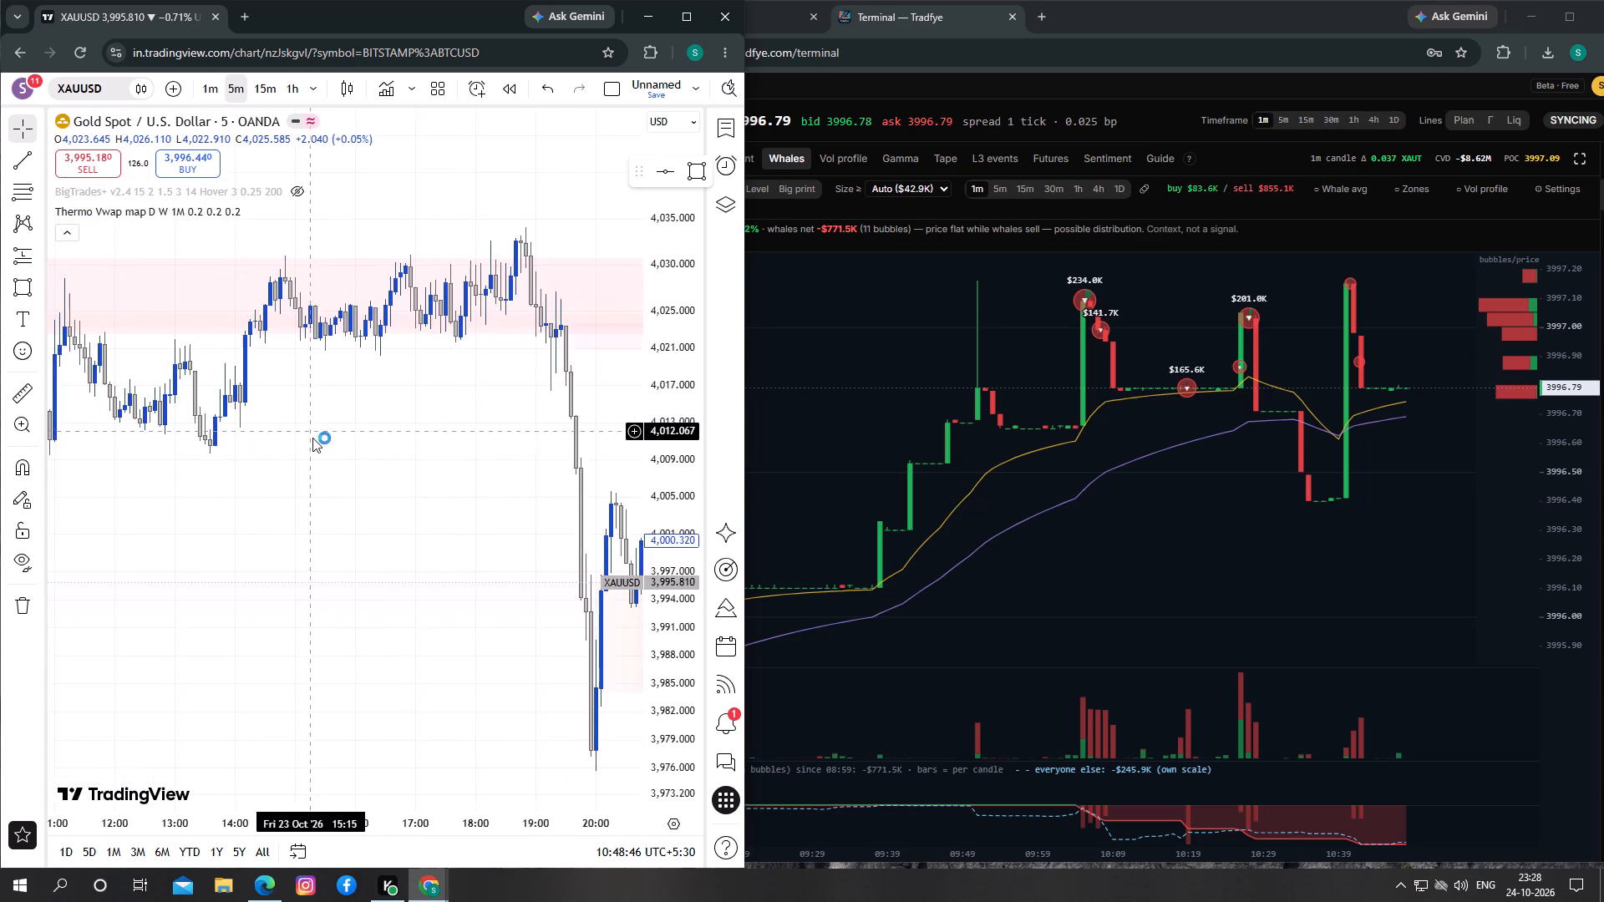
left_click_drag(312, 438, 627, 462)
left_click_drag(284, 431, 163, 409)
left_click_drag(418, 431, 206, 431)
left_click_drag(272, 432, 145, 457)
left_click_drag(236, 457, 183, 431)
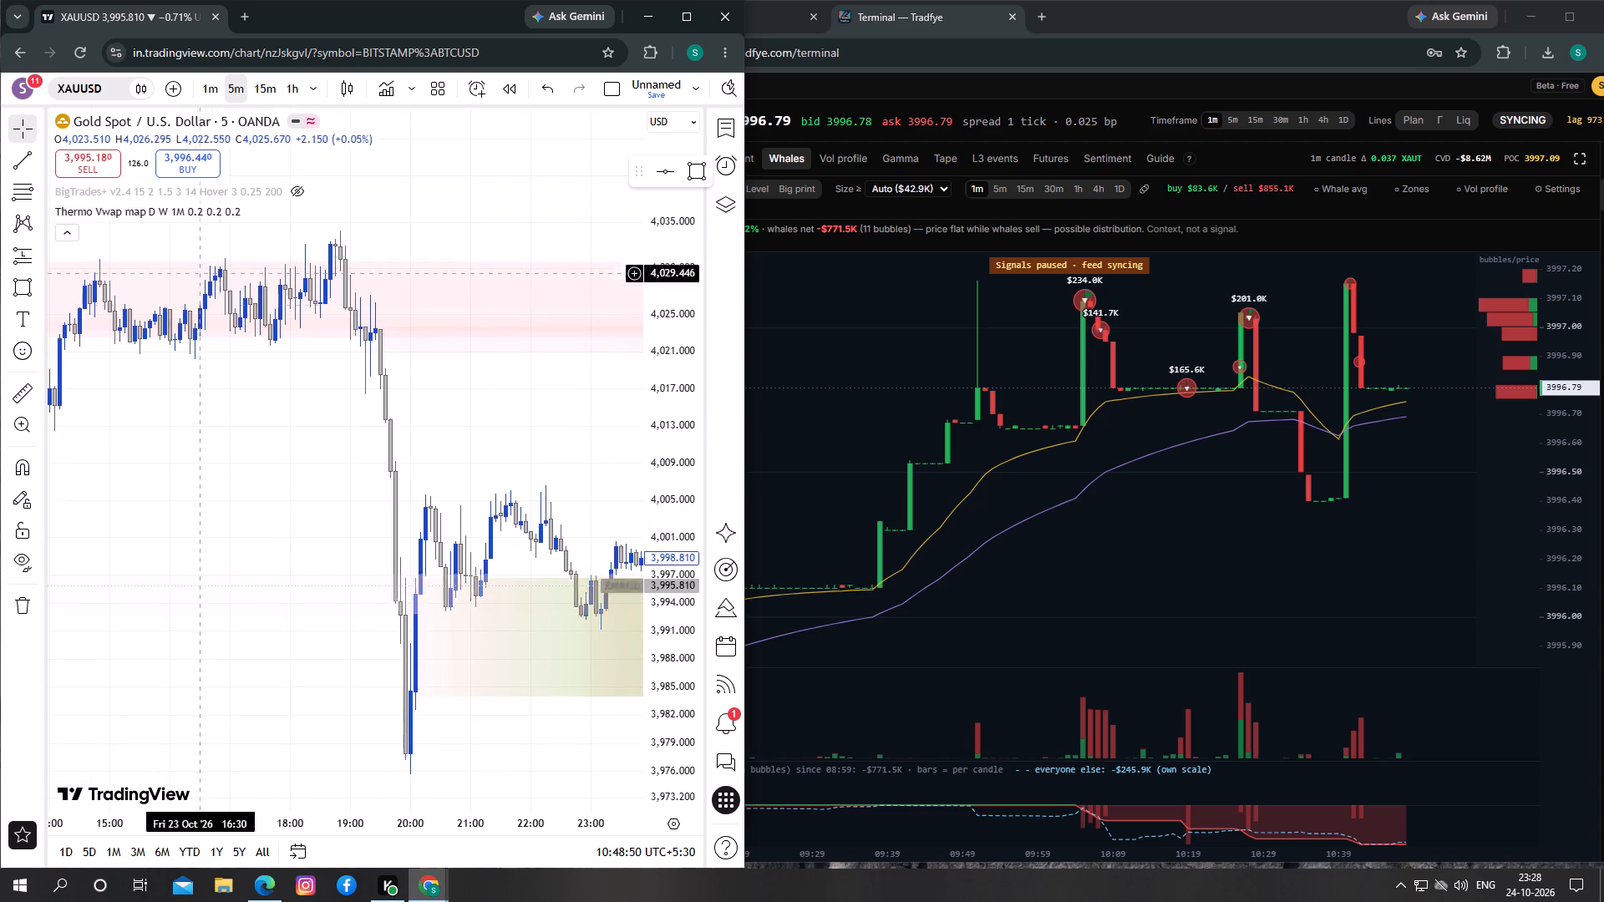
Review the XAUUSD 5m price action from the morning of 23 Oct, then return to the latest candles.
left_click_drag(240, 410, 491, 424)
left_click_drag(321, 418, 594, 421)
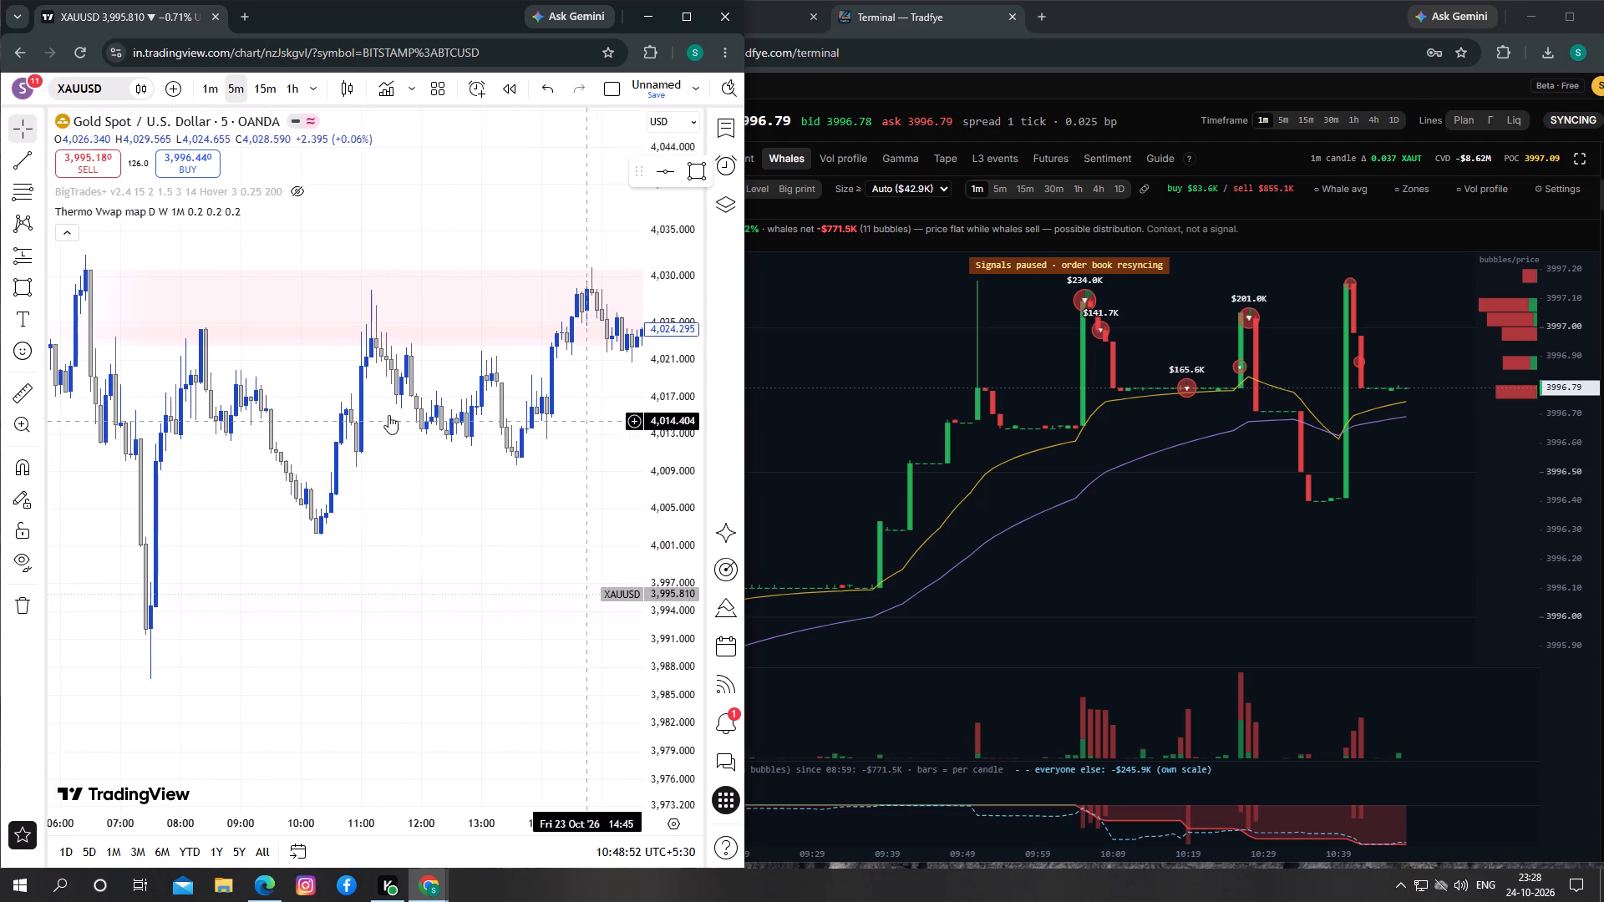
left_click_drag(298, 397, 621, 463)
left_click_drag(417, 453, 113, 377)
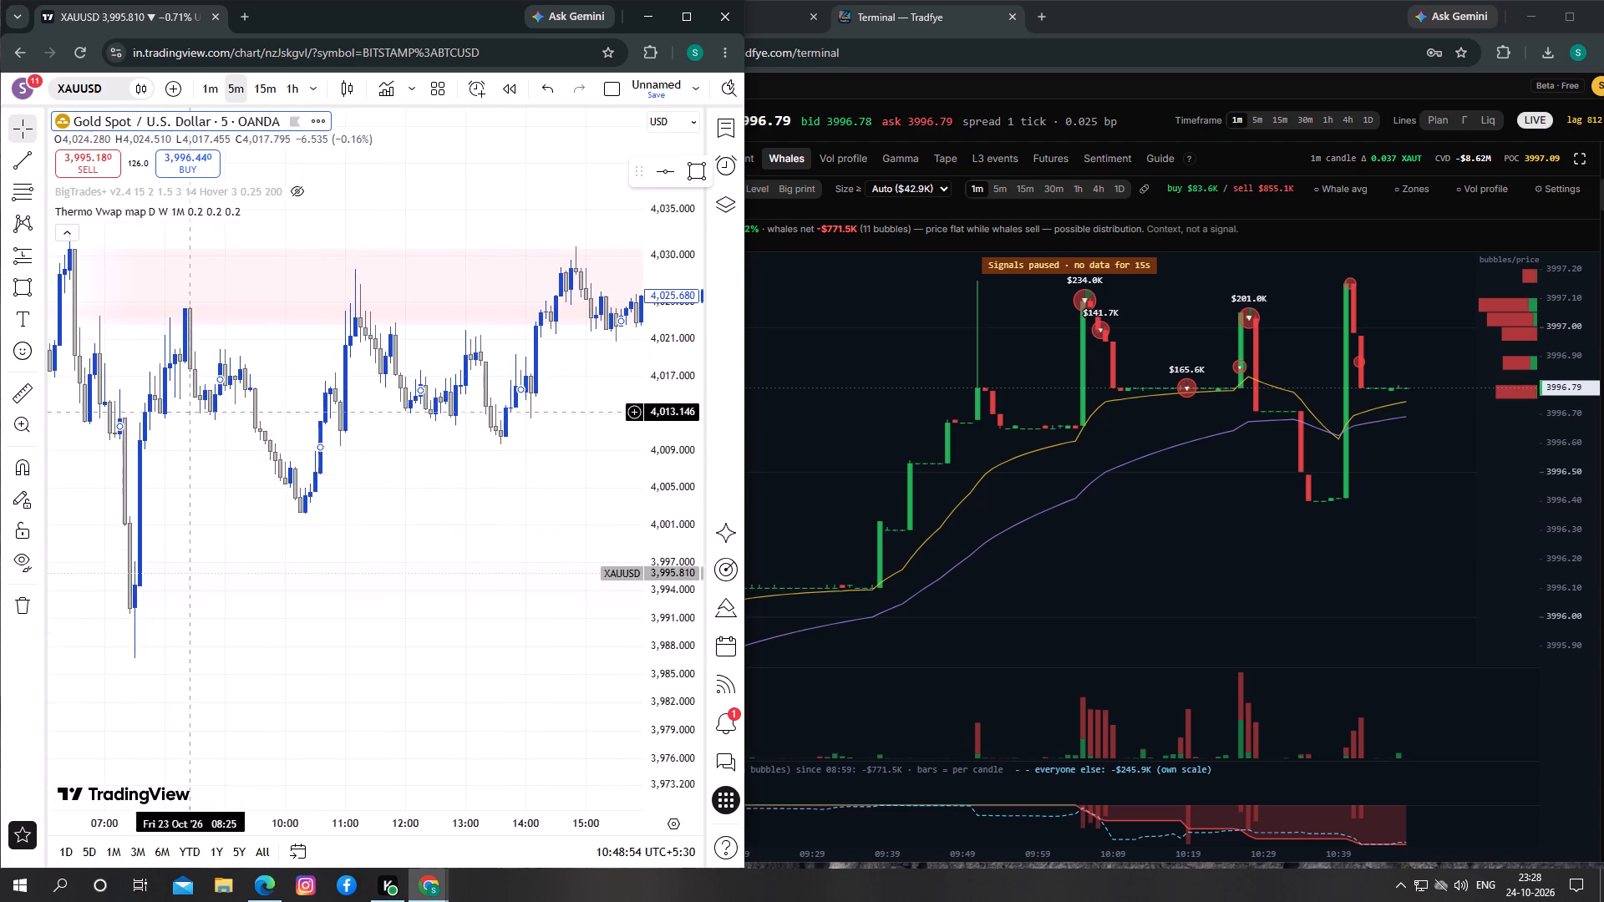
left_click_drag(404, 476, 34, 307)
left_click_drag(267, 455, 0, 341)
left_click_drag(434, 445, 236, 465)
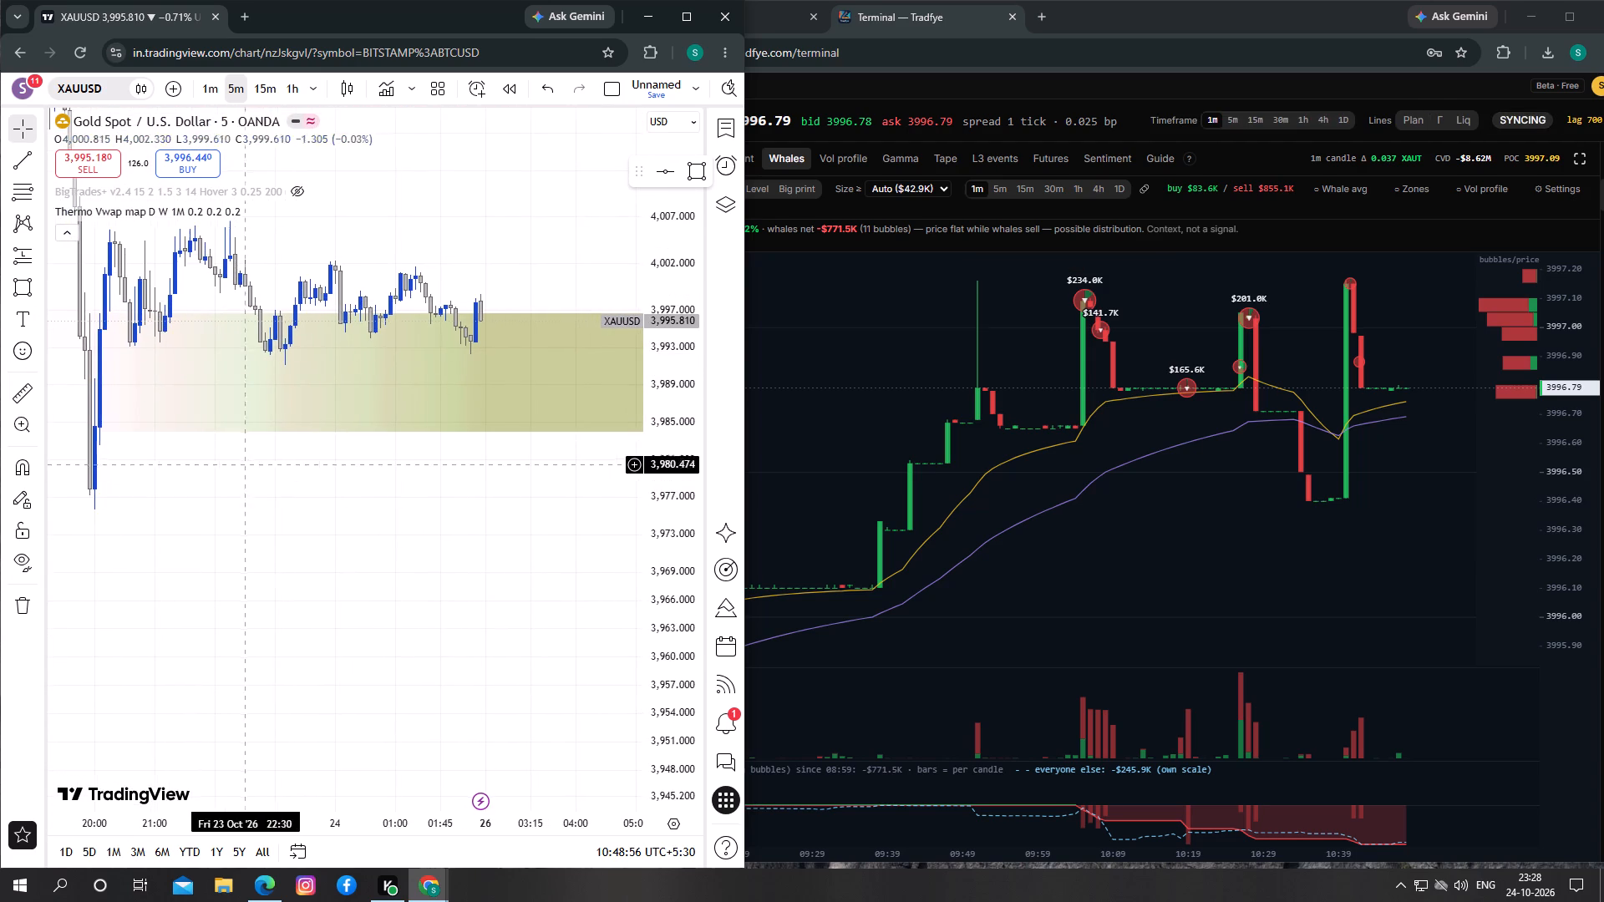
Re-examine the XAUUSD 5m drop on 23 Oct and the sideways range that follows it.
left_click_drag(393, 491, 338, 473)
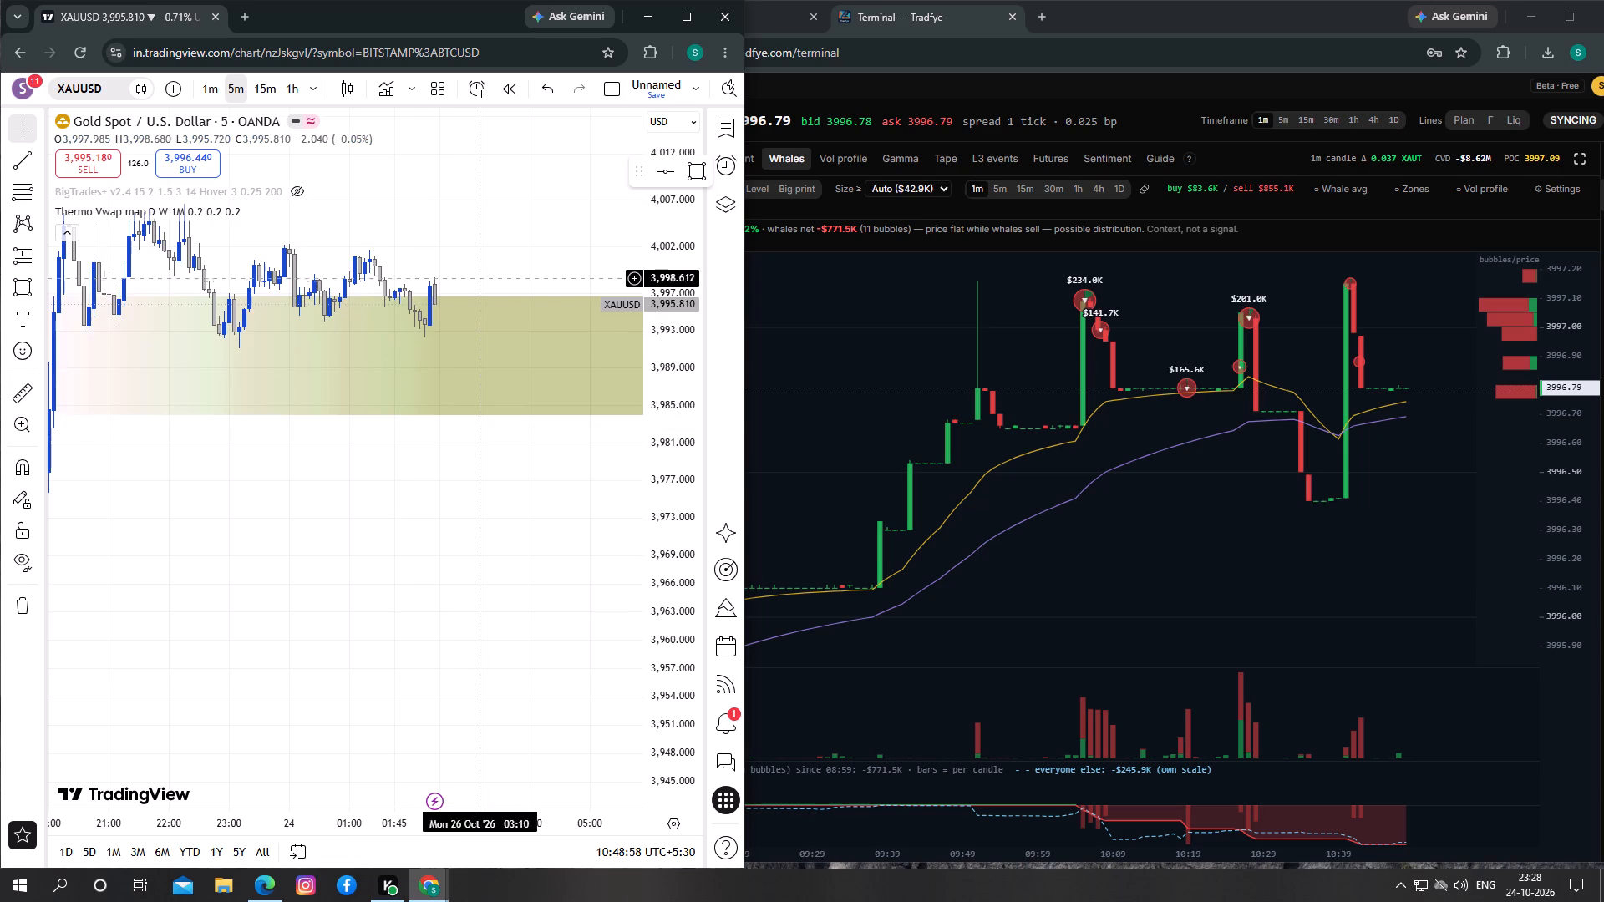
left_click_drag(344, 247, 477, 233)
left_click_drag(227, 254, 538, 393)
left_click_drag(242, 393, 196, 397)
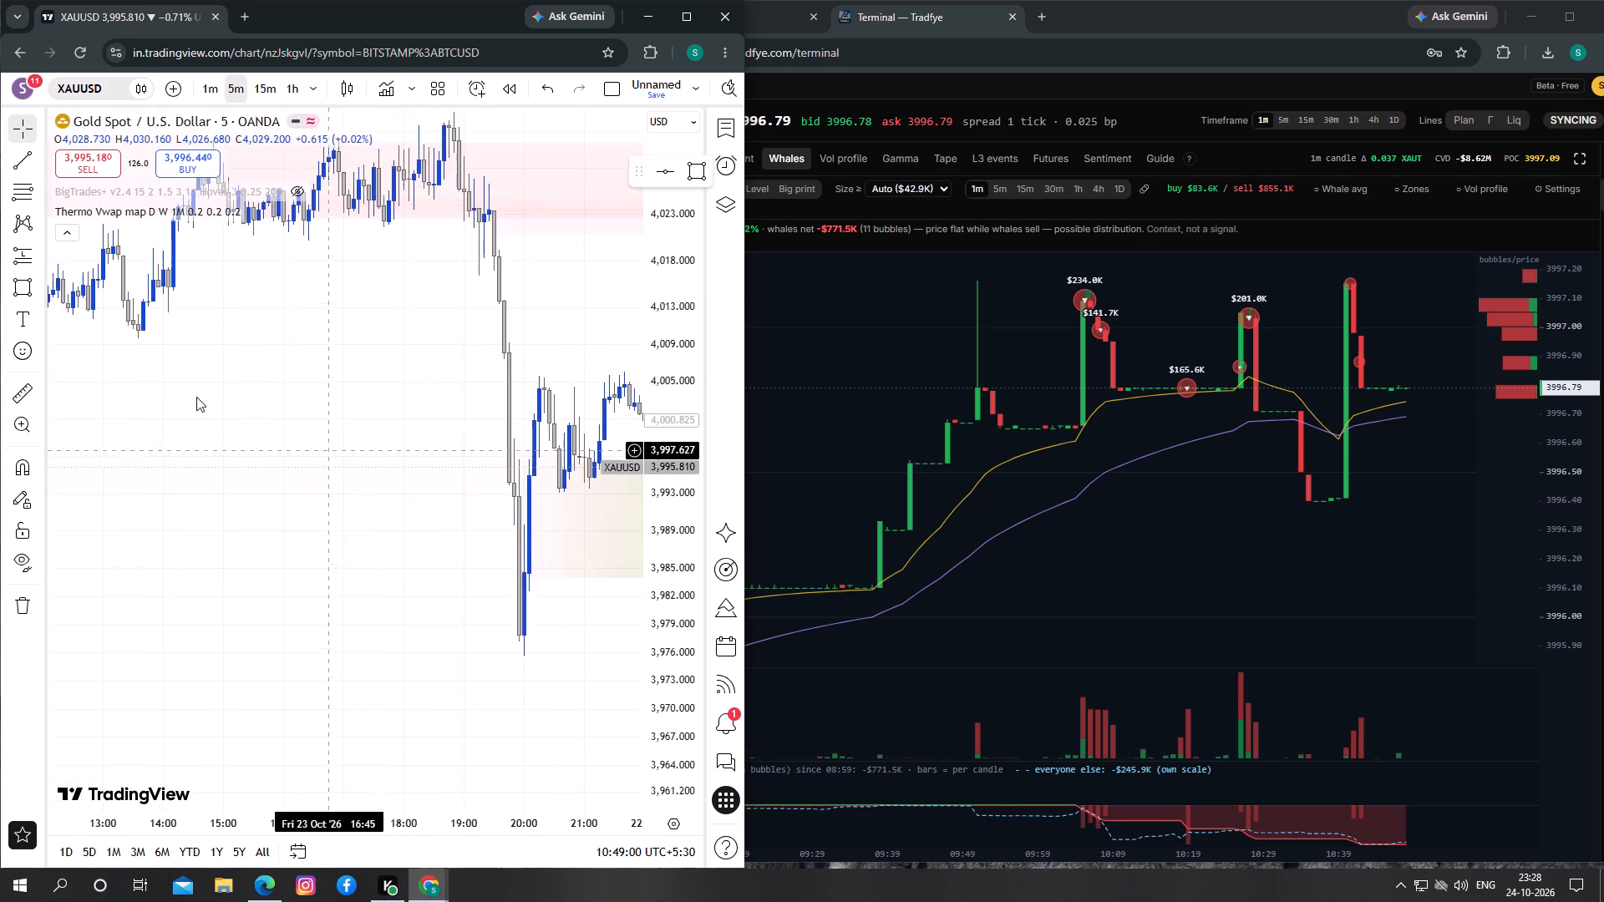
left_click_drag(196, 397, 0, 376)
left_click_drag(208, 276, 158, 280)
left_click_drag(419, 302, 351, 303)
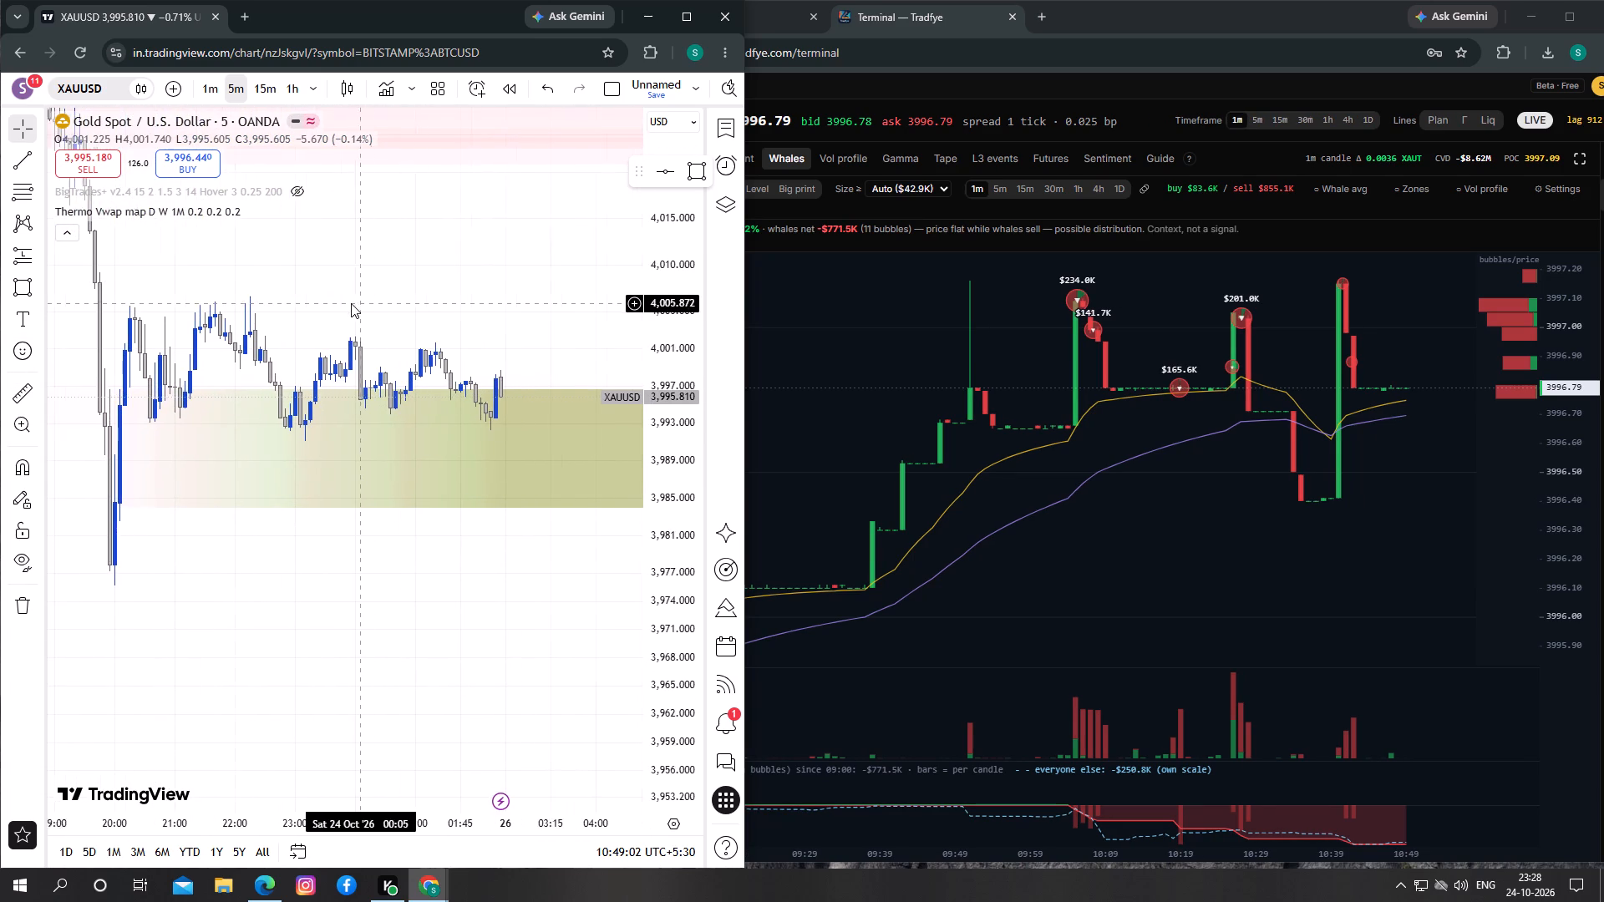
left_click_drag(351, 303, 319, 314)
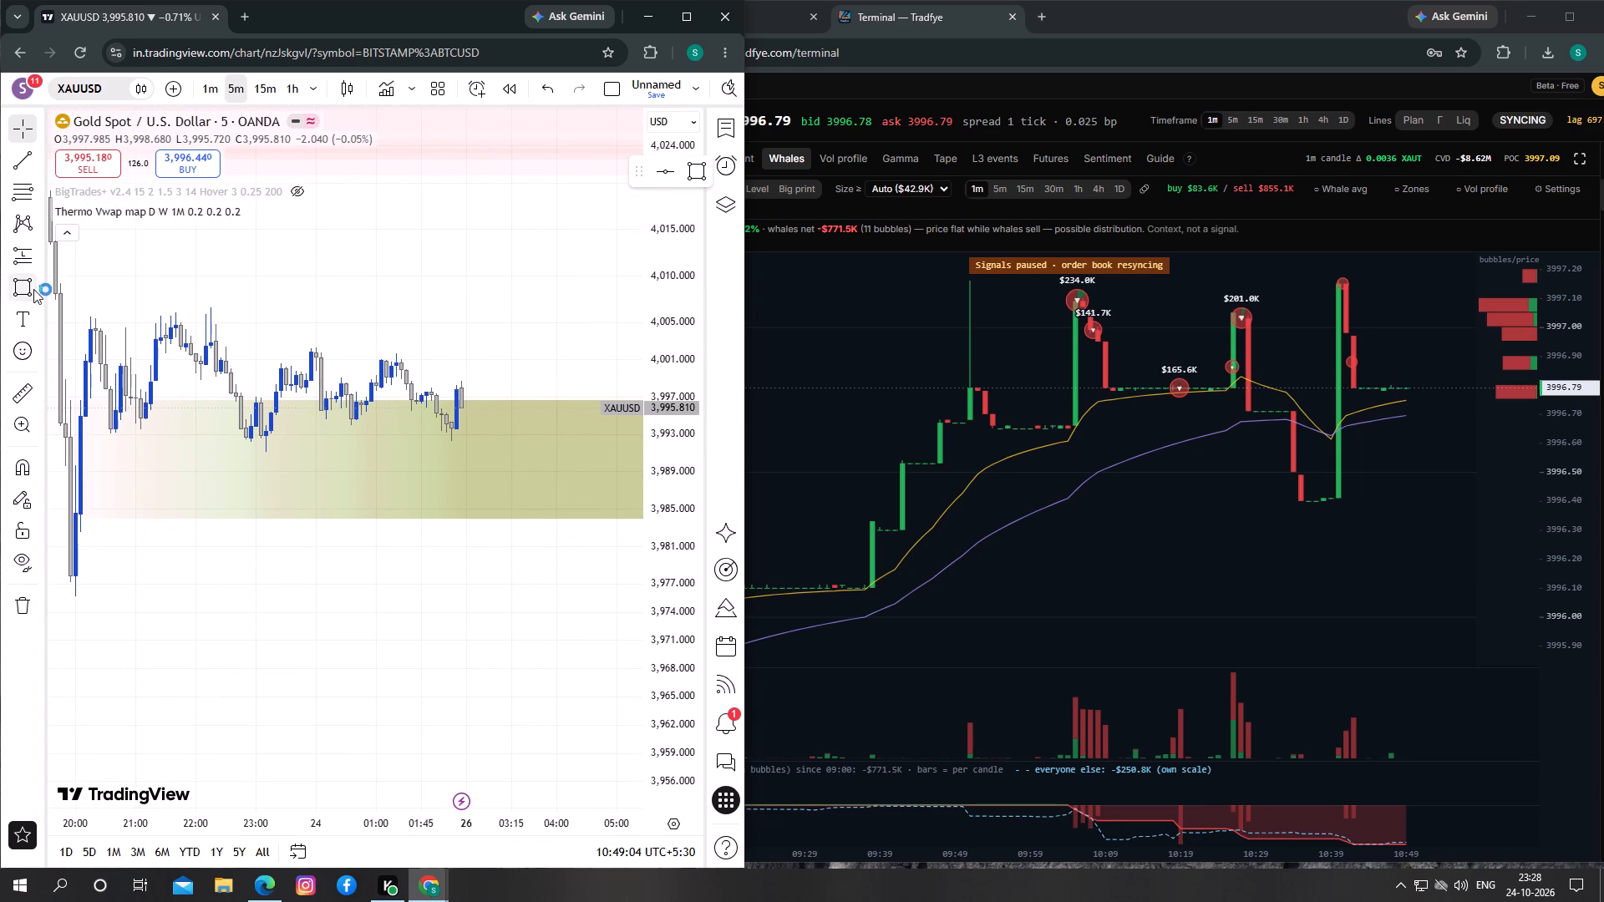
Draw a thin rectangle zone on XAUUSD from 23 Oct 20:10 to 26 Oct 04:10, between about 4,000.7 and 4,001.9.
left_click(31, 282)
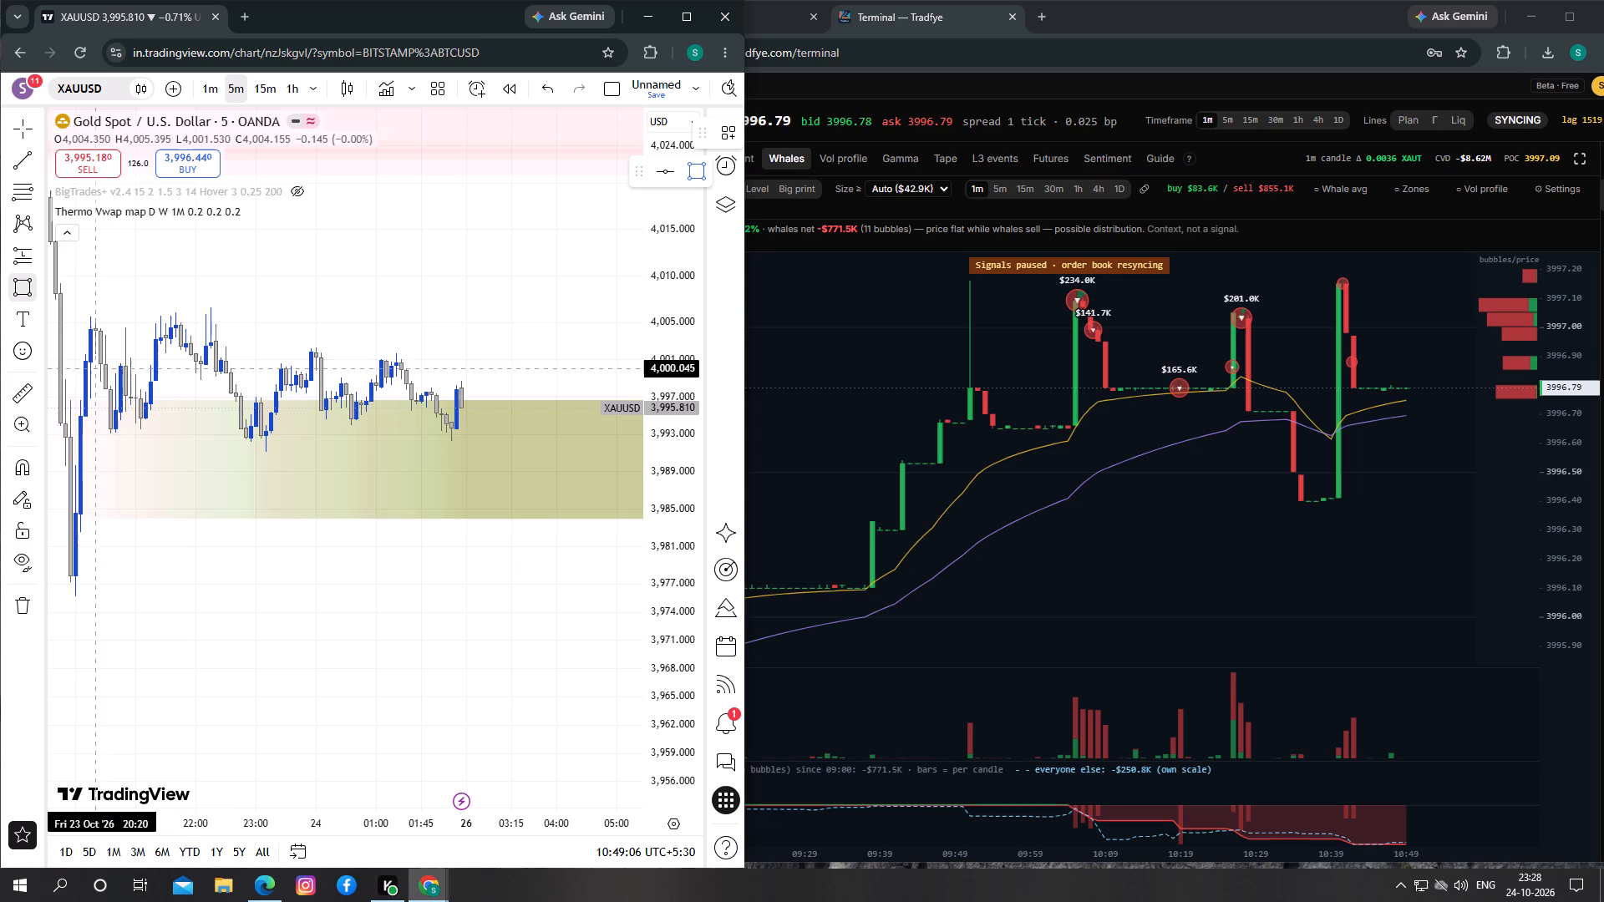
left_click(87, 362)
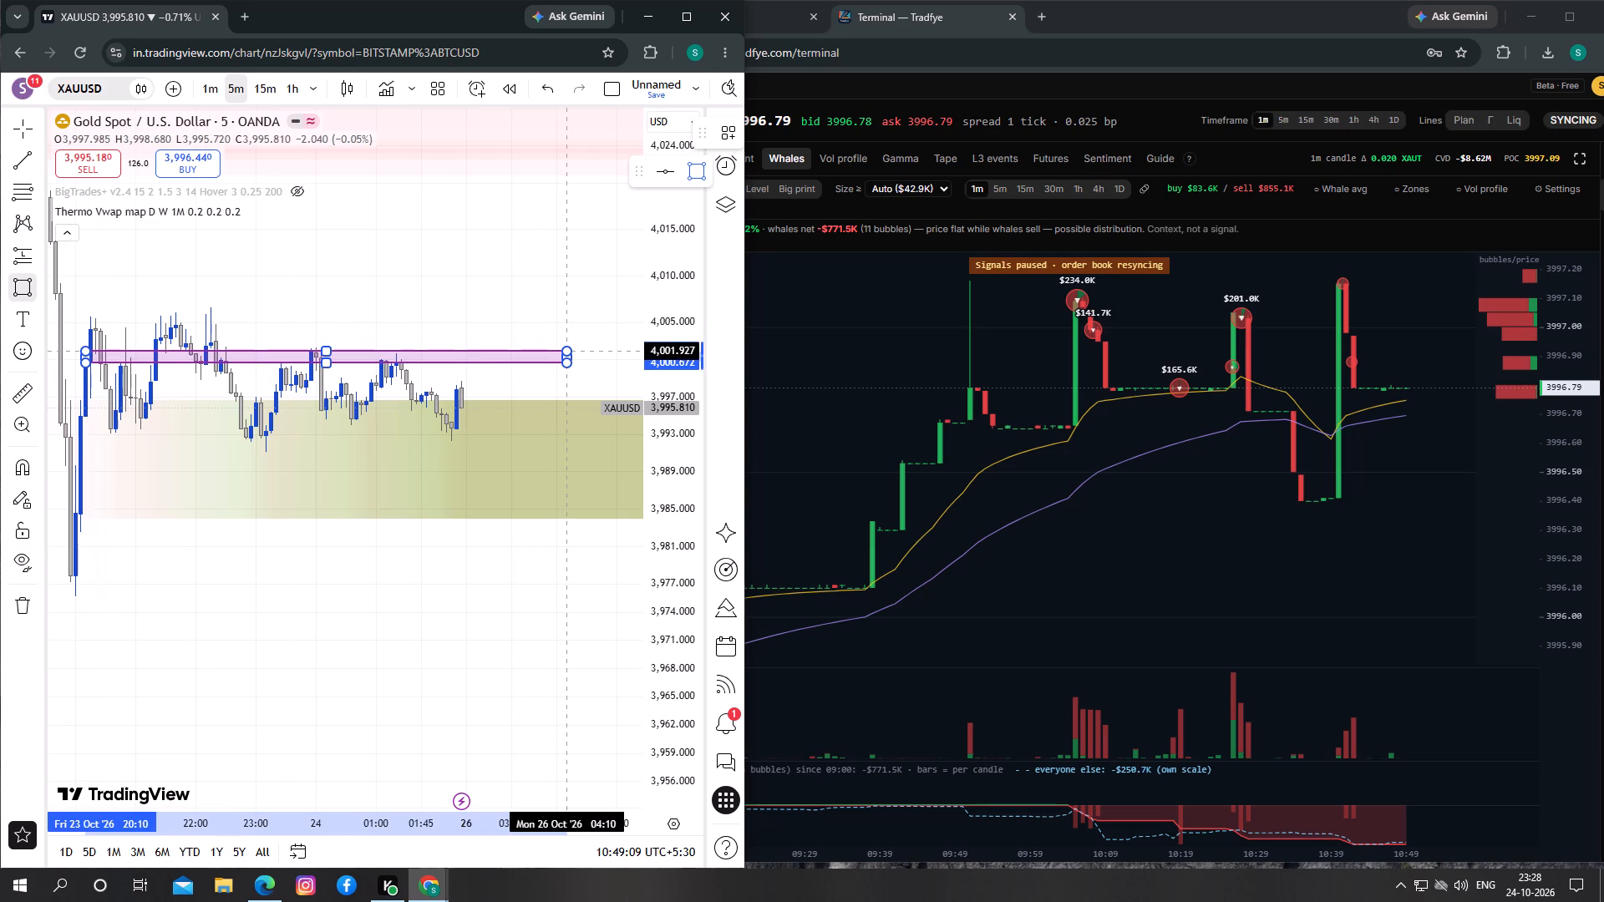
left_click(569, 351)
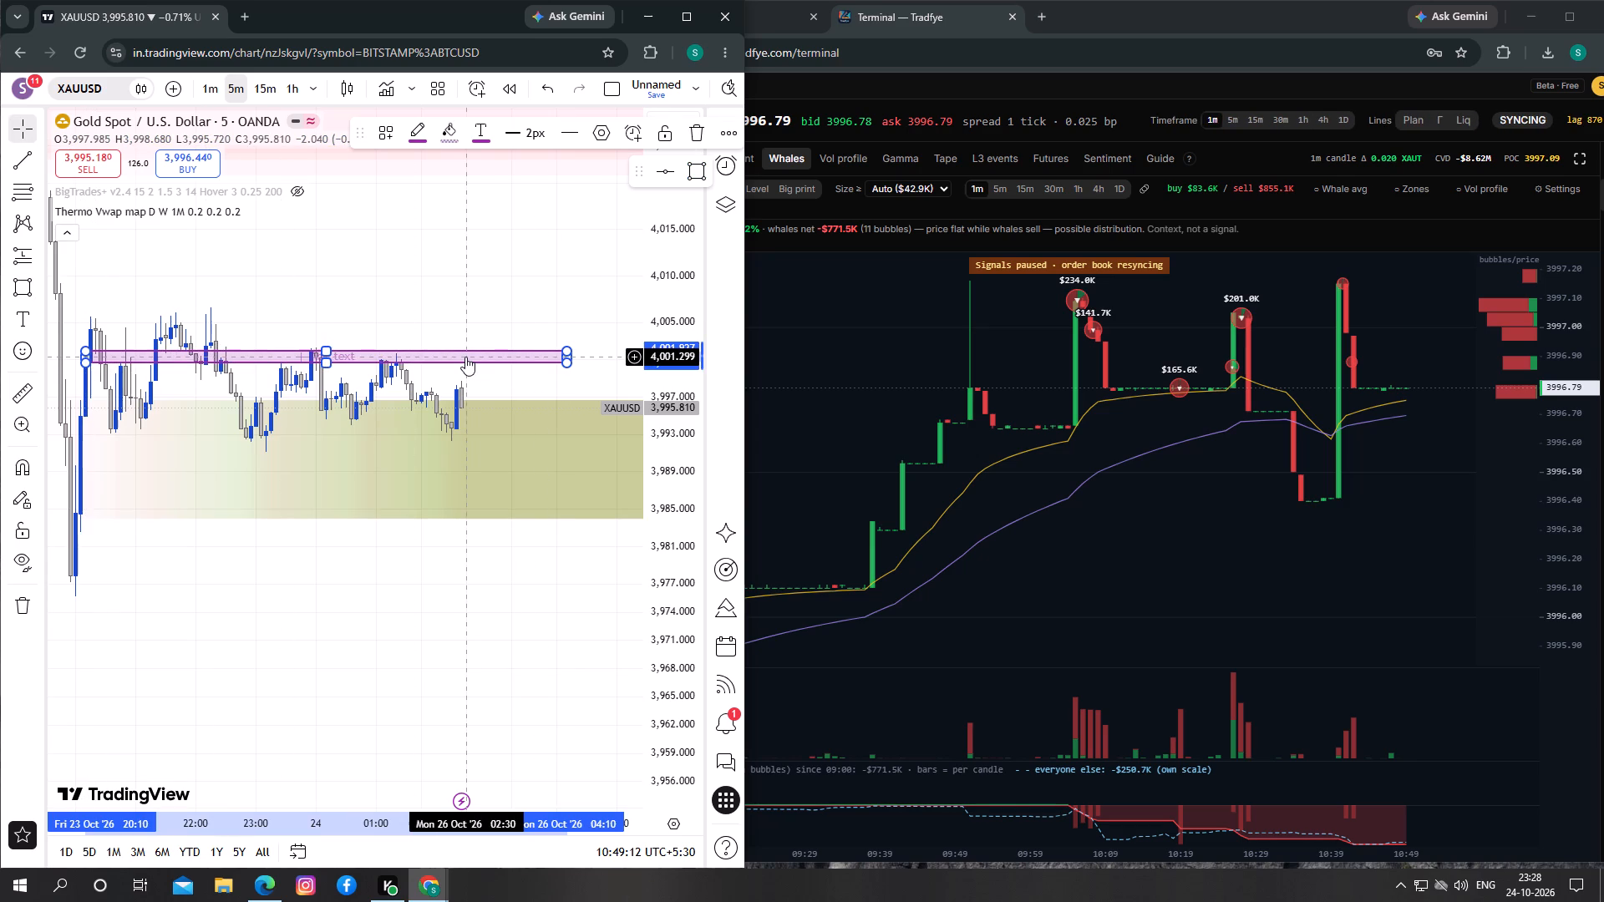
Move the rectangle zone down so that it is centred on about 3,999.5, and review it against the candles.
left_click_drag(465, 357, 463, 371)
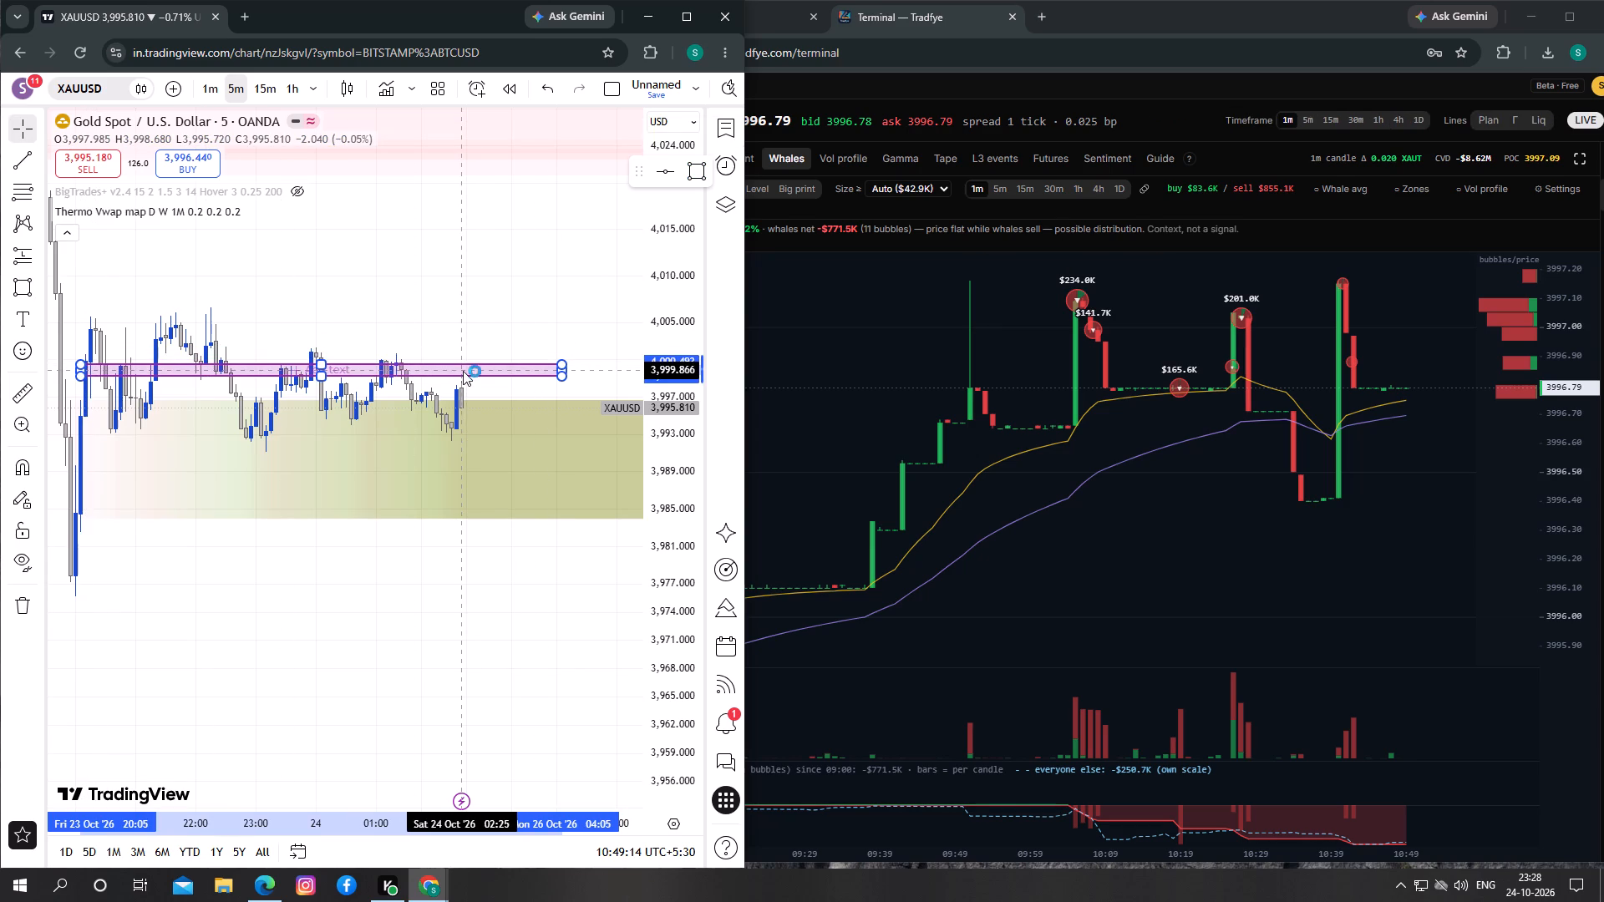
left_click_drag(463, 371, 463, 380)
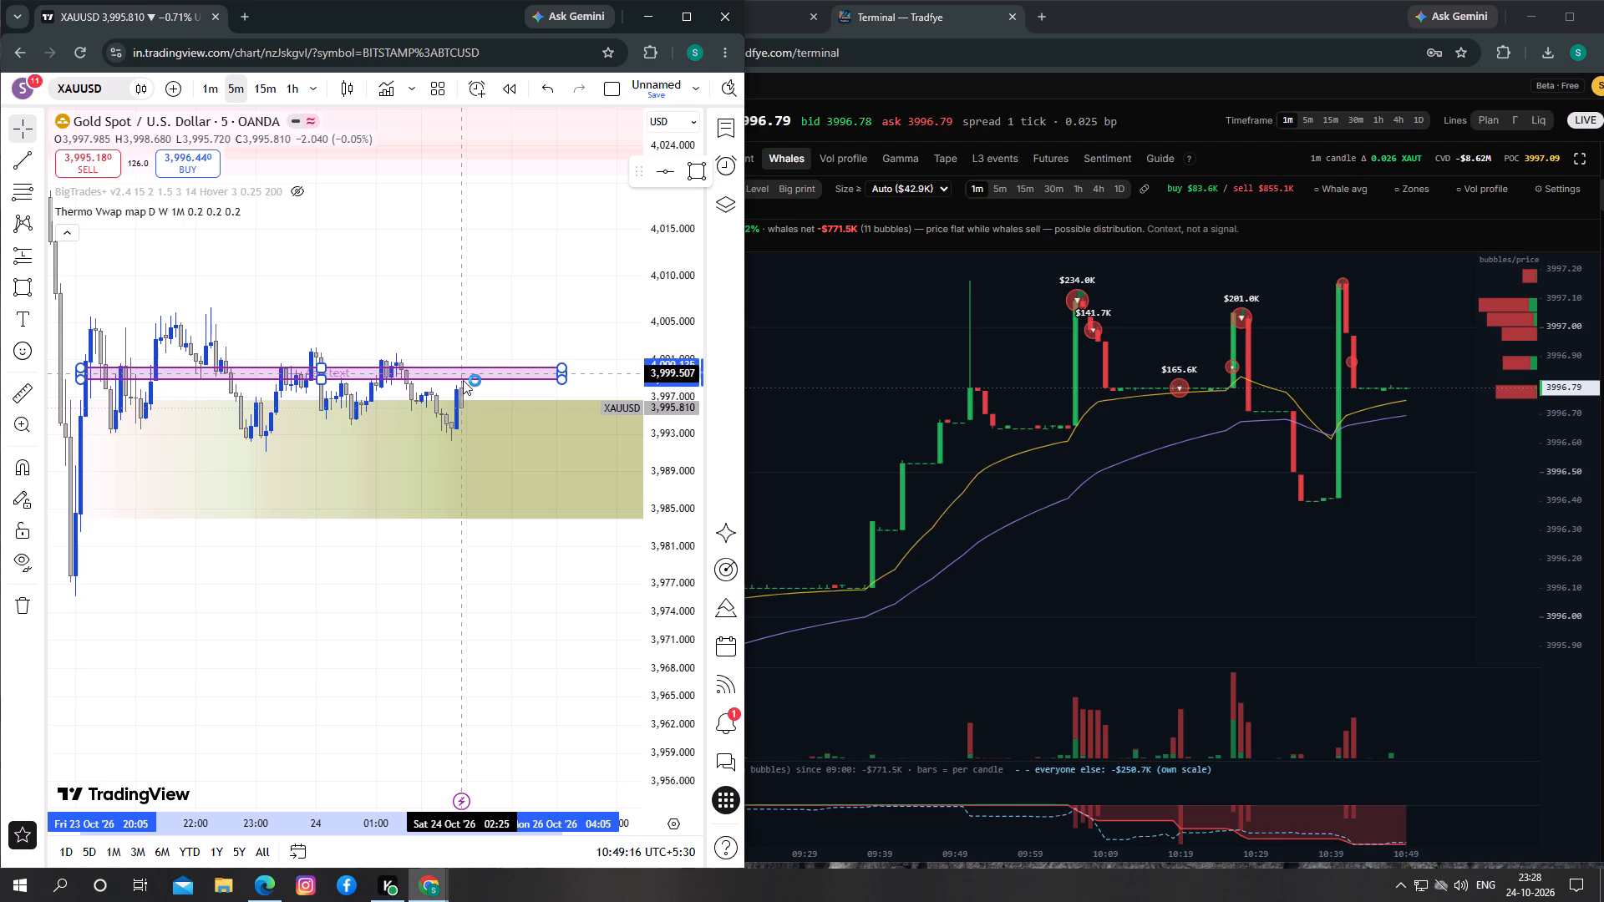
left_click_drag(463, 380, 463, 373)
left_click_drag(451, 325, 492, 286)
left_click_drag(389, 260, 390, 260)
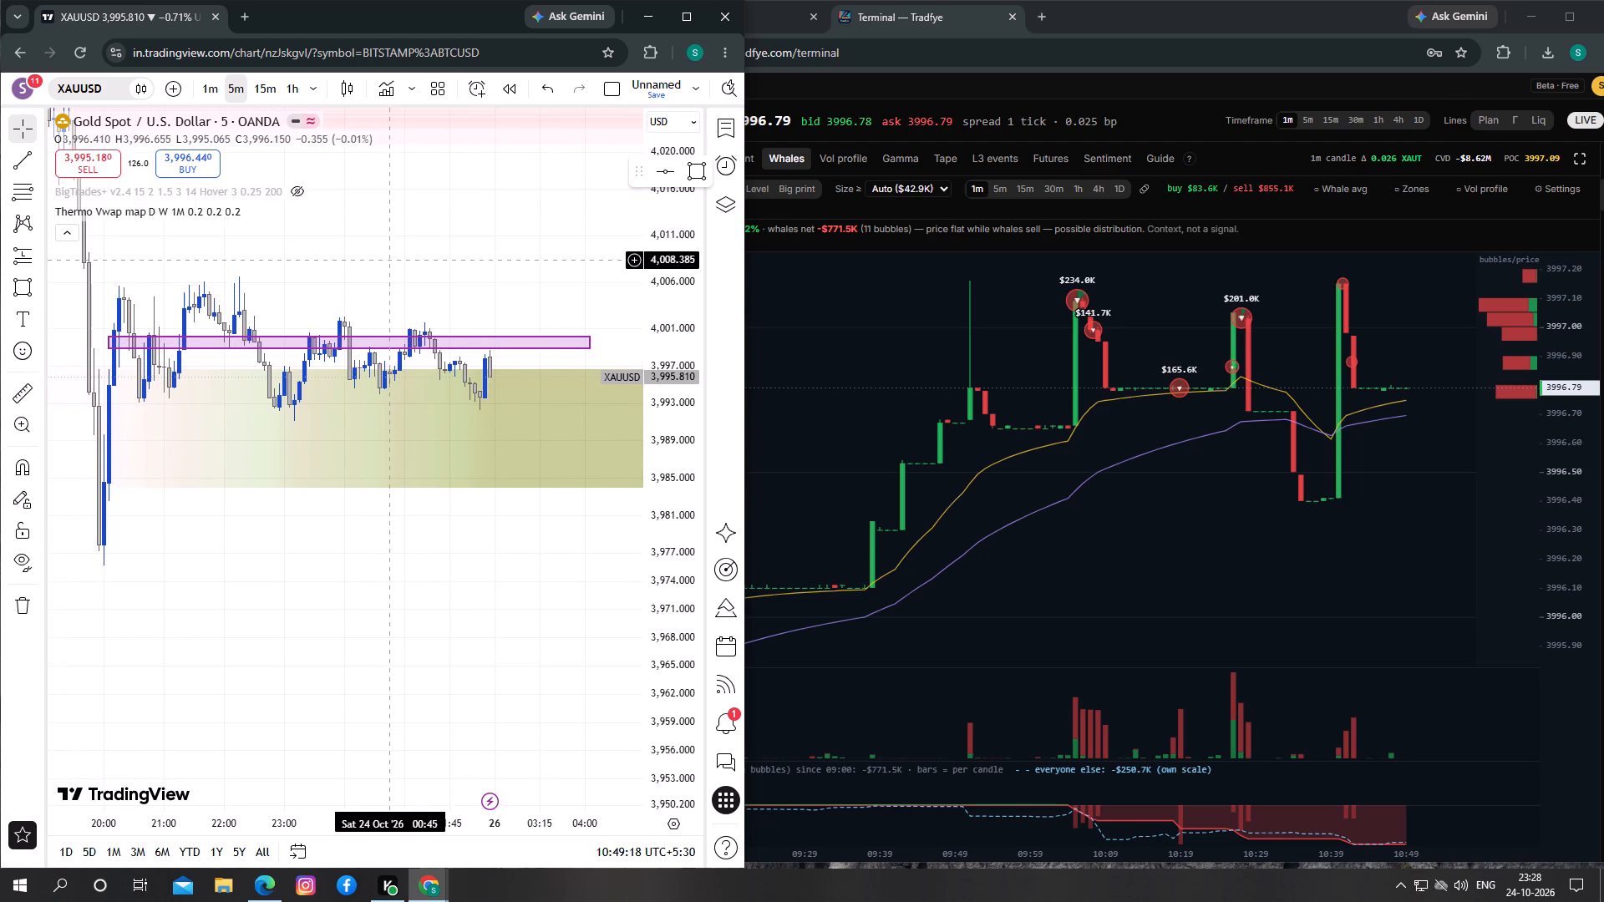
left_click_drag(390, 260, 238, 305)
left_click_drag(293, 281, 253, 281)
Switch the XAUT/USDT Whales view to 5m and then 30m candles, and examine the whale bubbles since the 23 Oct drop.
left_click_drag(1234, 408, 1211, 408)
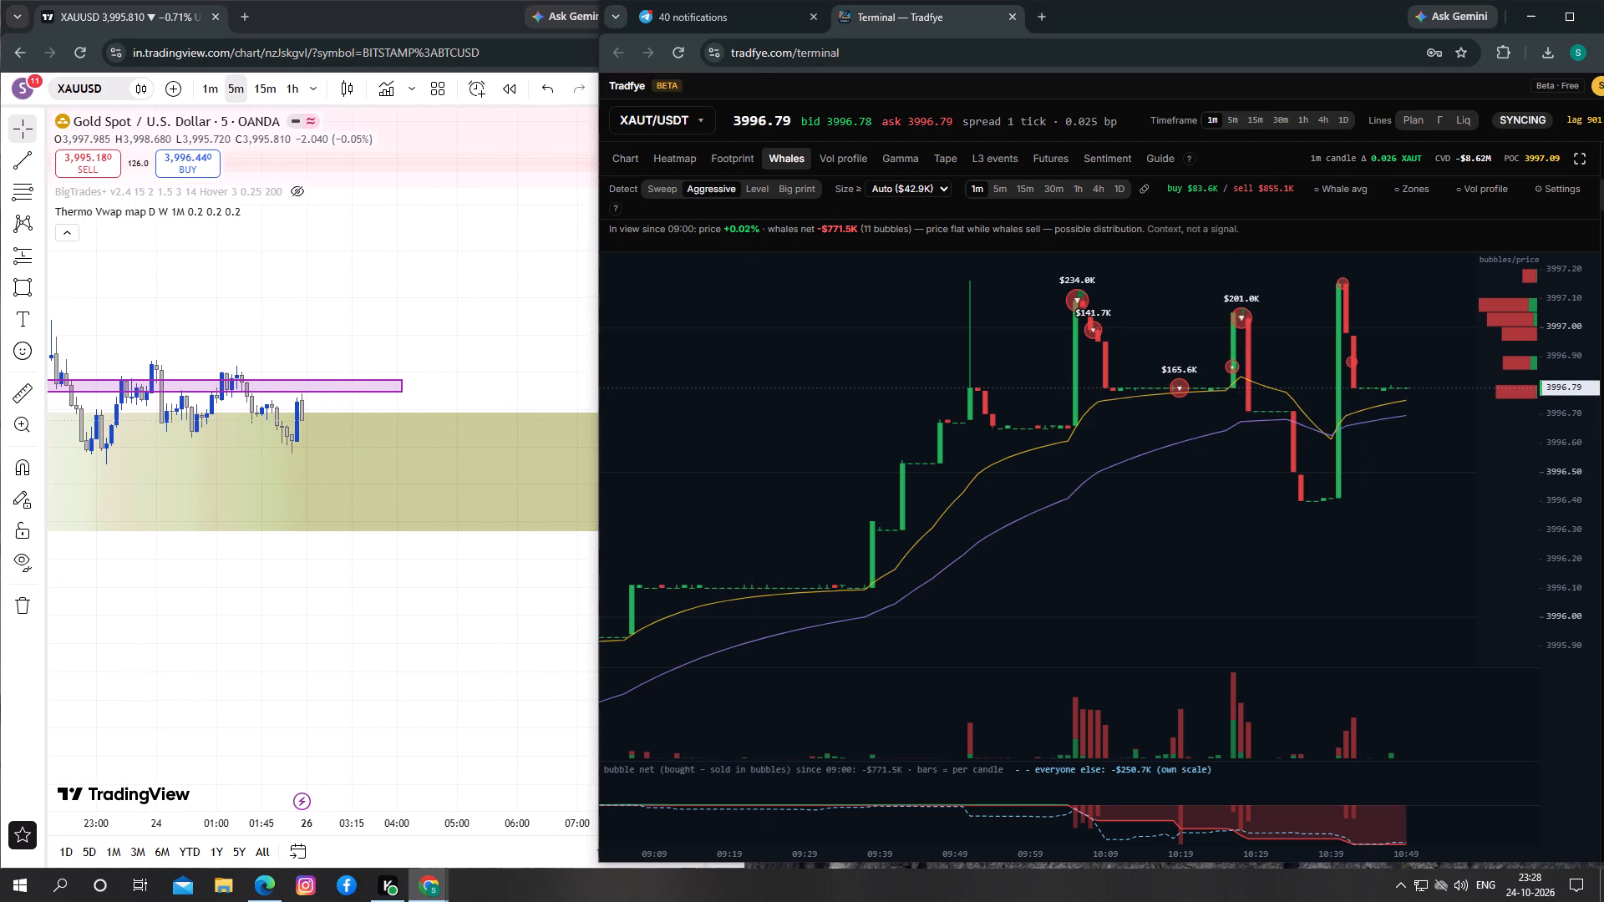
left_click_drag(1211, 408, 1119, 424)
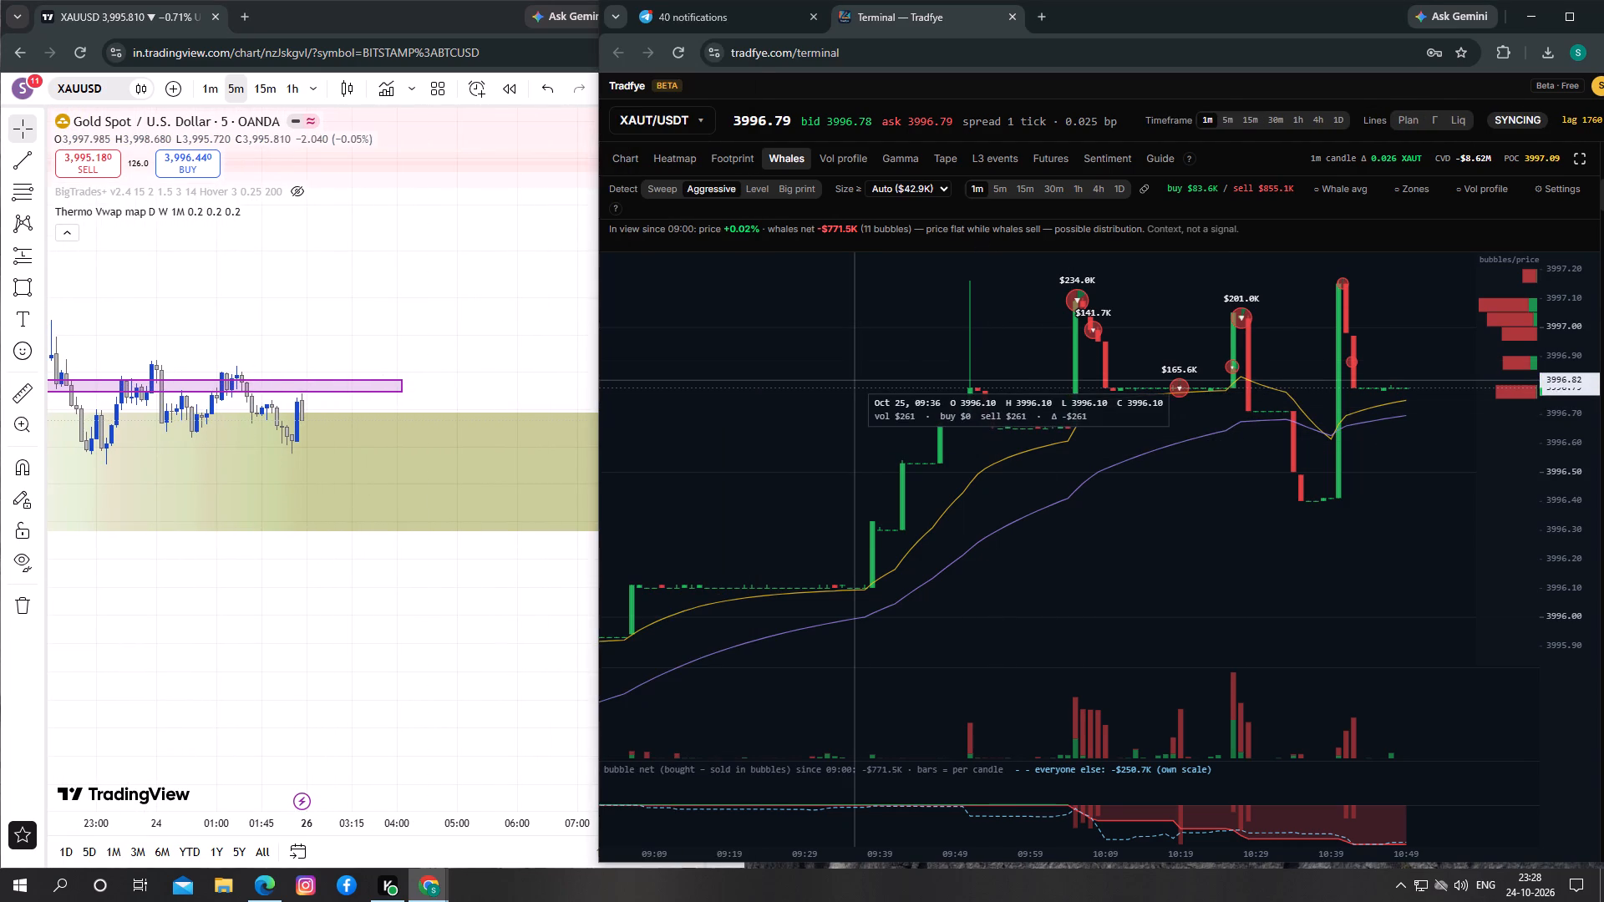
left_click(999, 187)
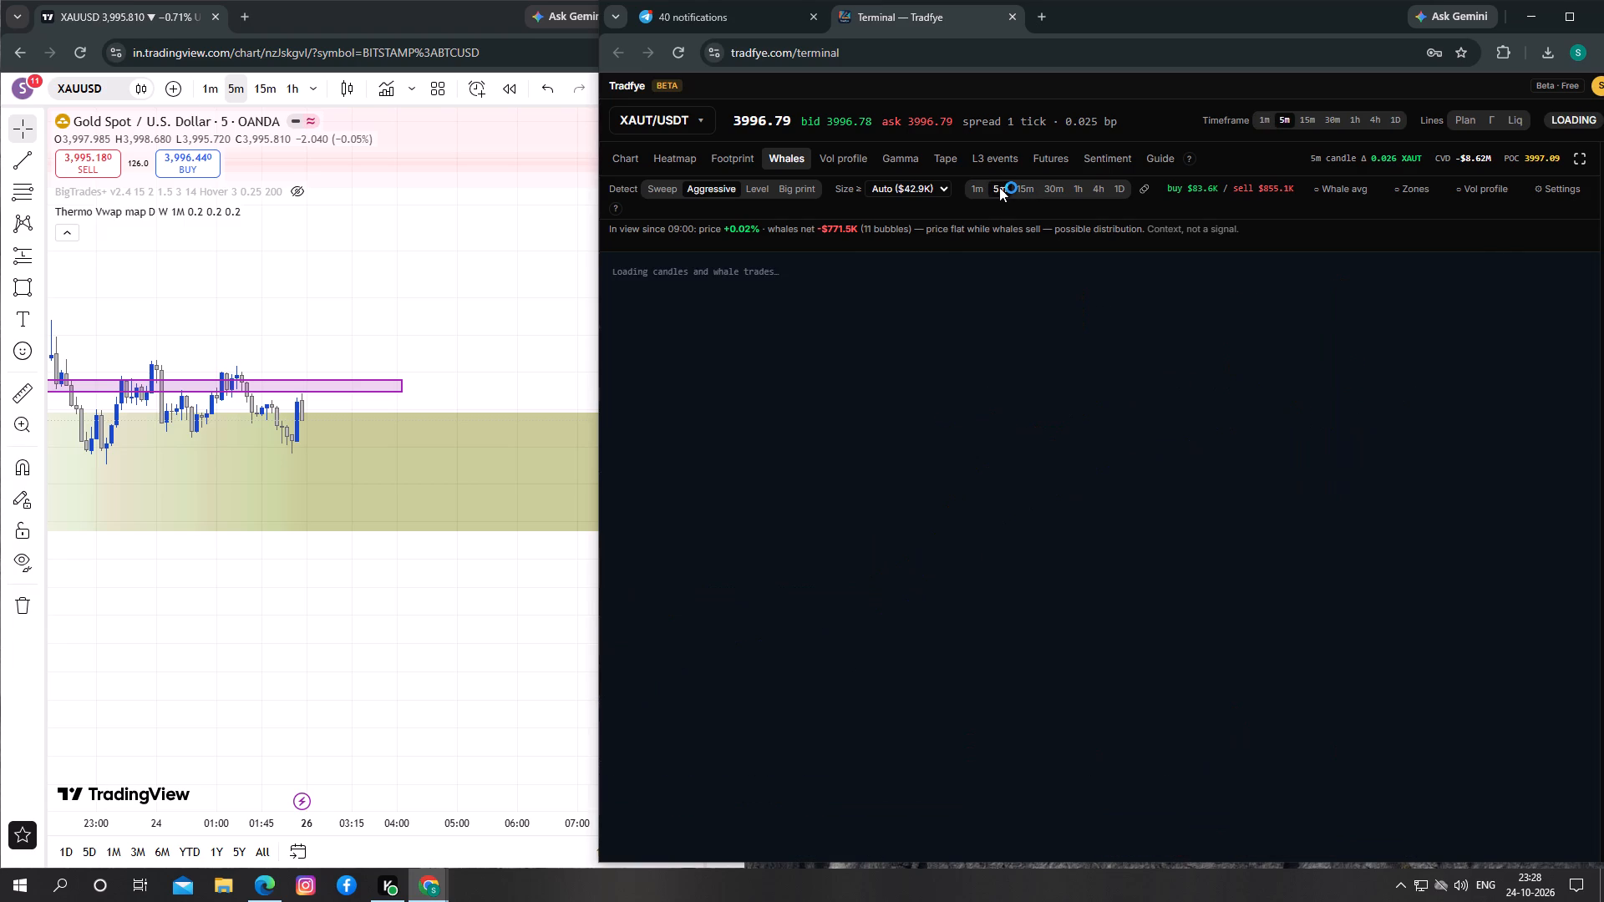
left_click(1050, 190)
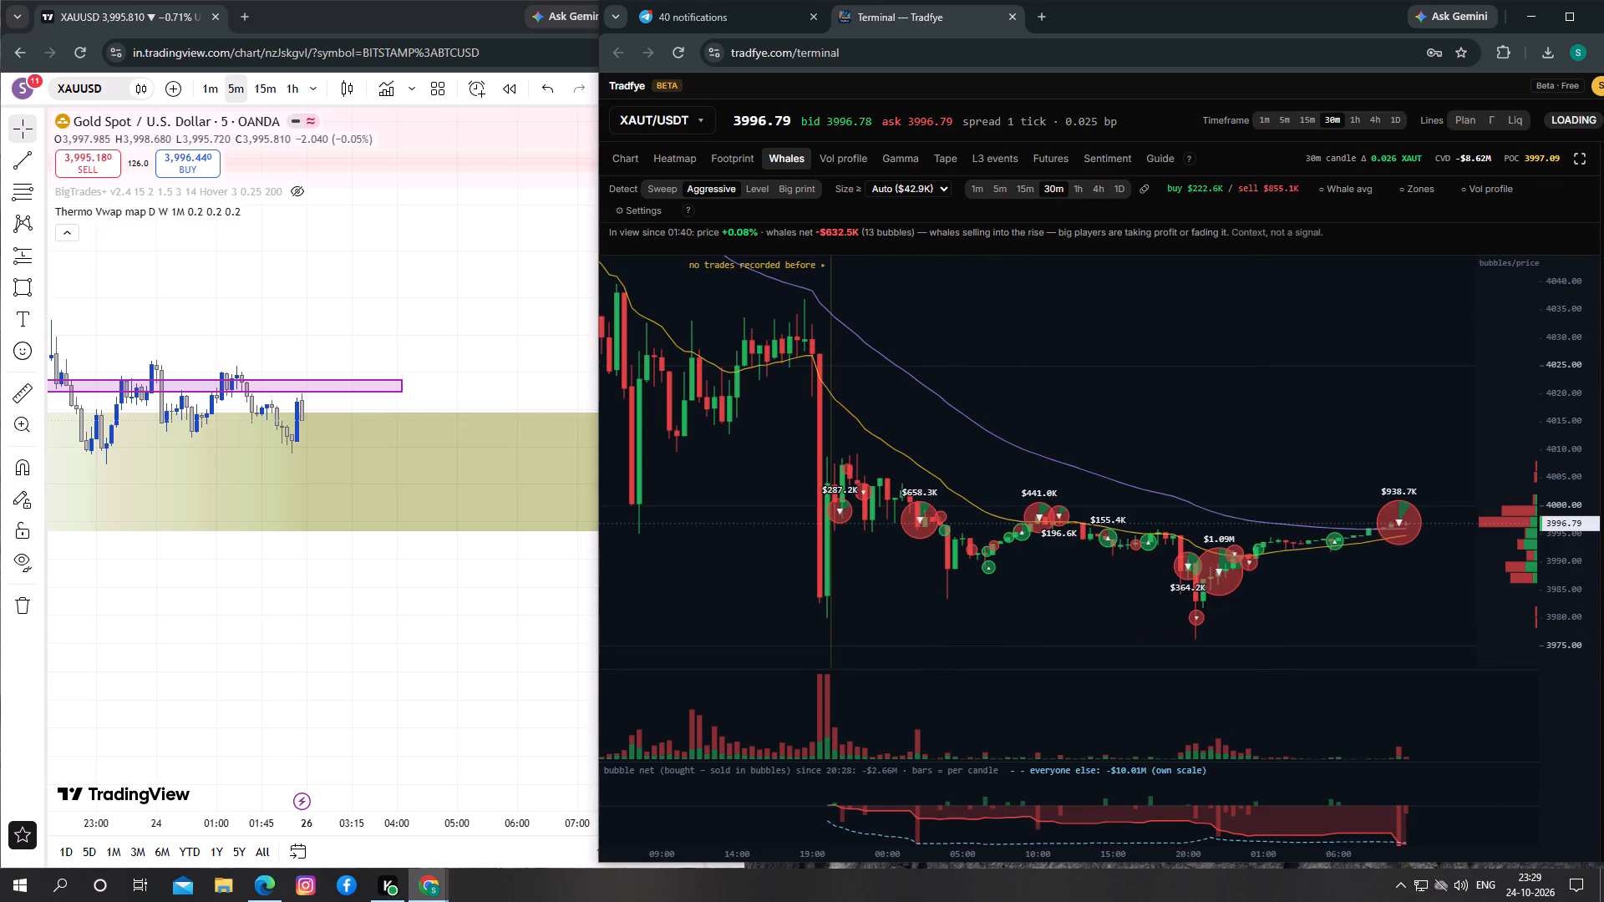
left_click_drag(1567, 540, 1556, 565)
left_click(1459, 651)
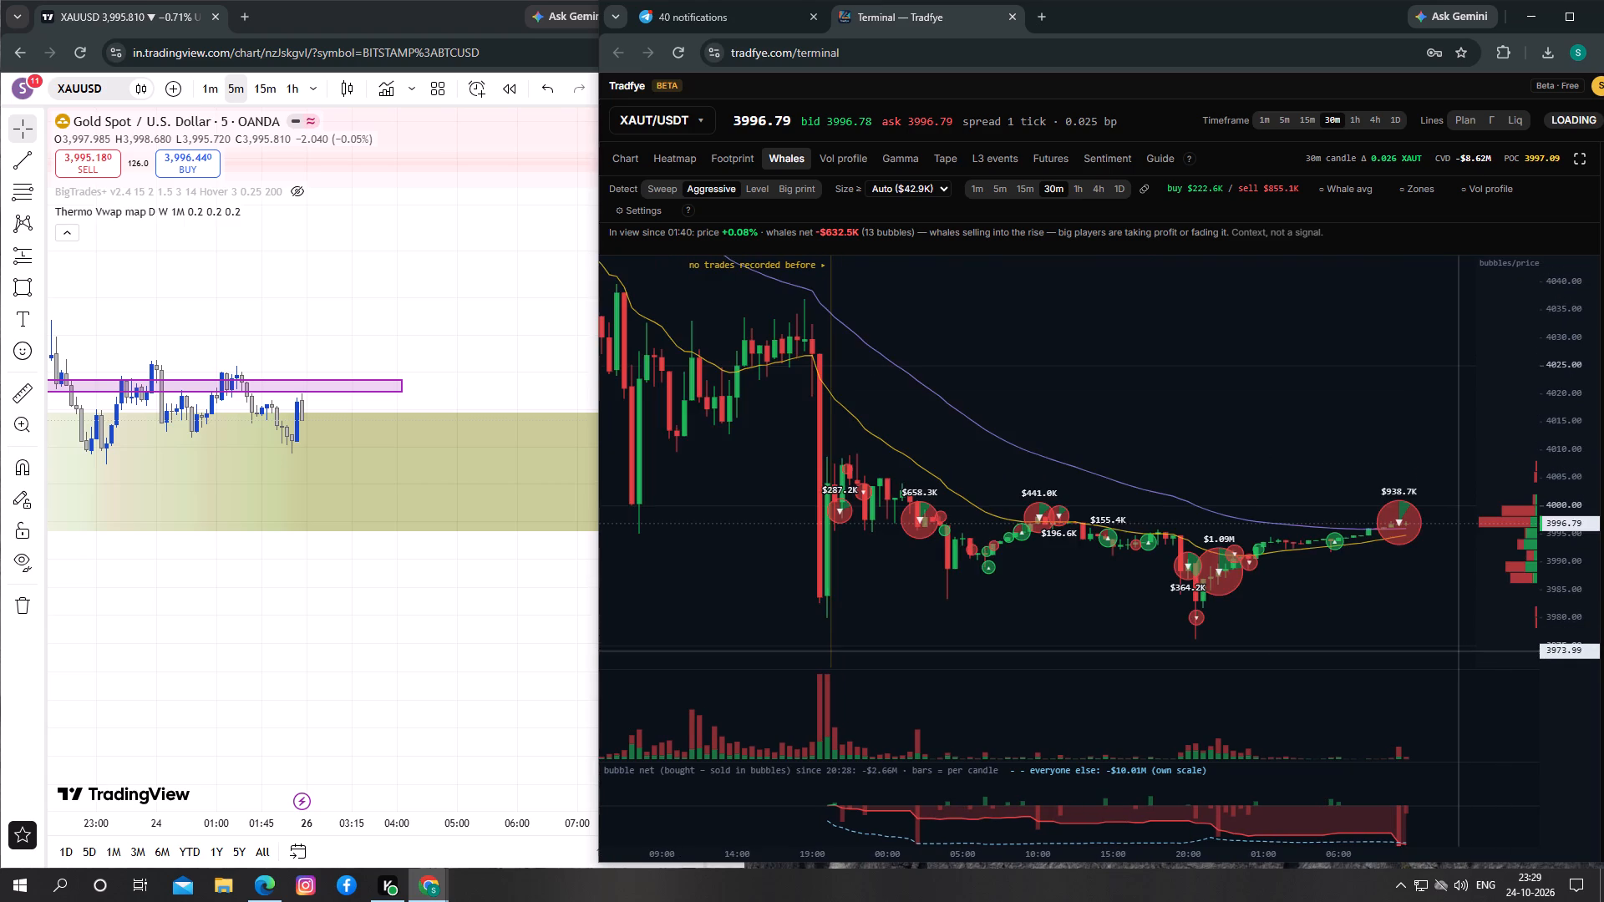
left_click(746, 271)
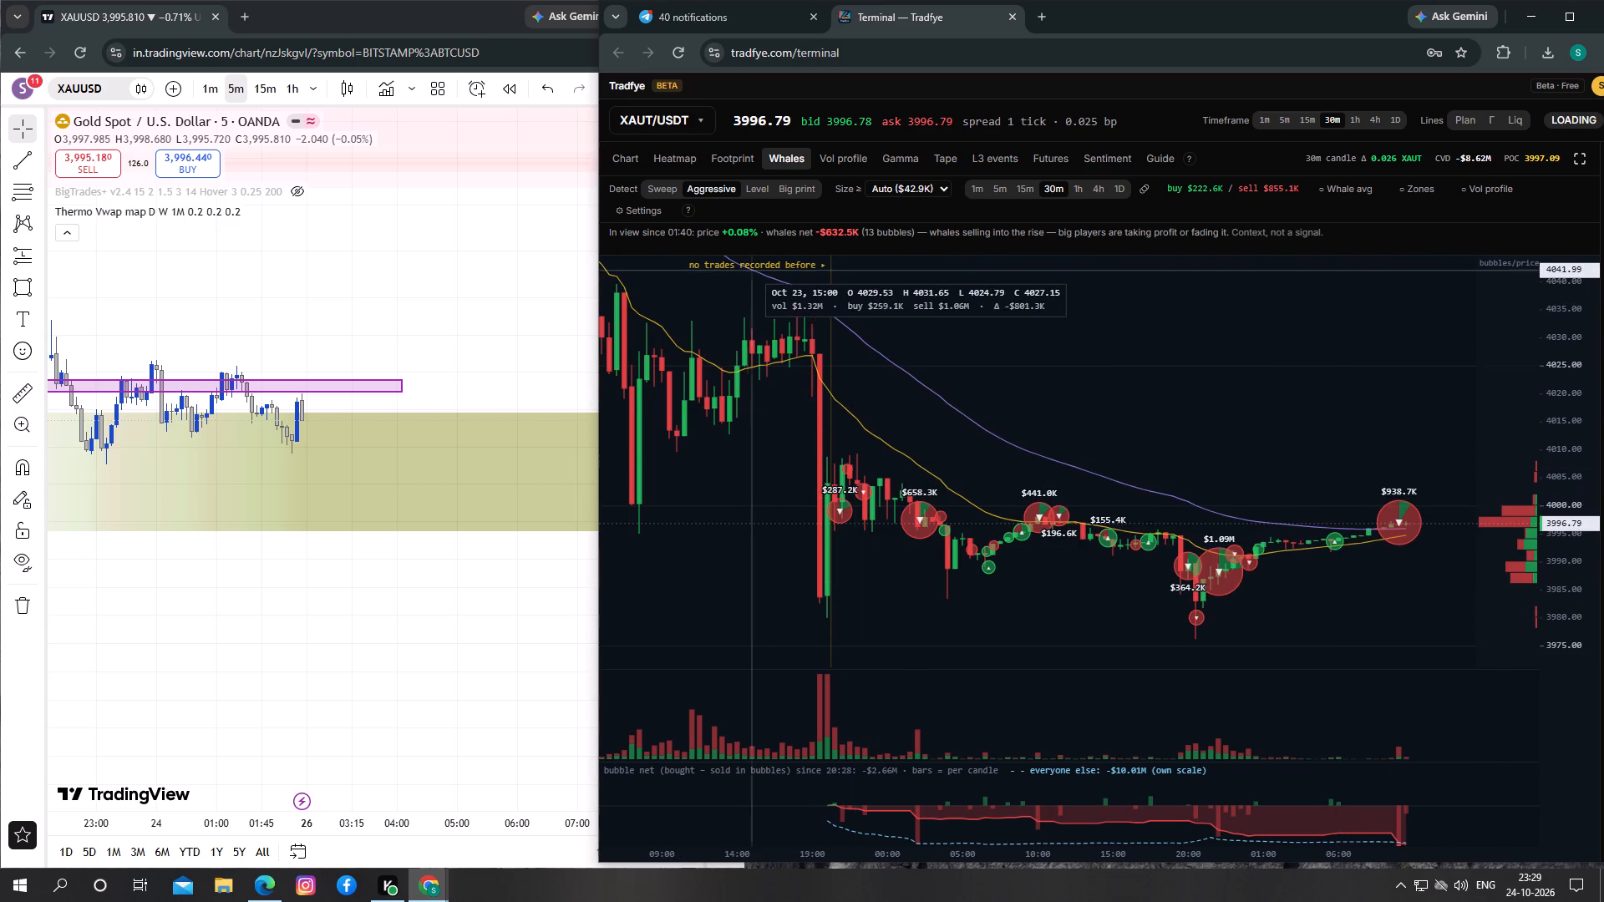
left_click(812, 276)
left_click(817, 267)
Check the Heatmap and Footprint views of XAUT/USDT.
left_click(693, 153)
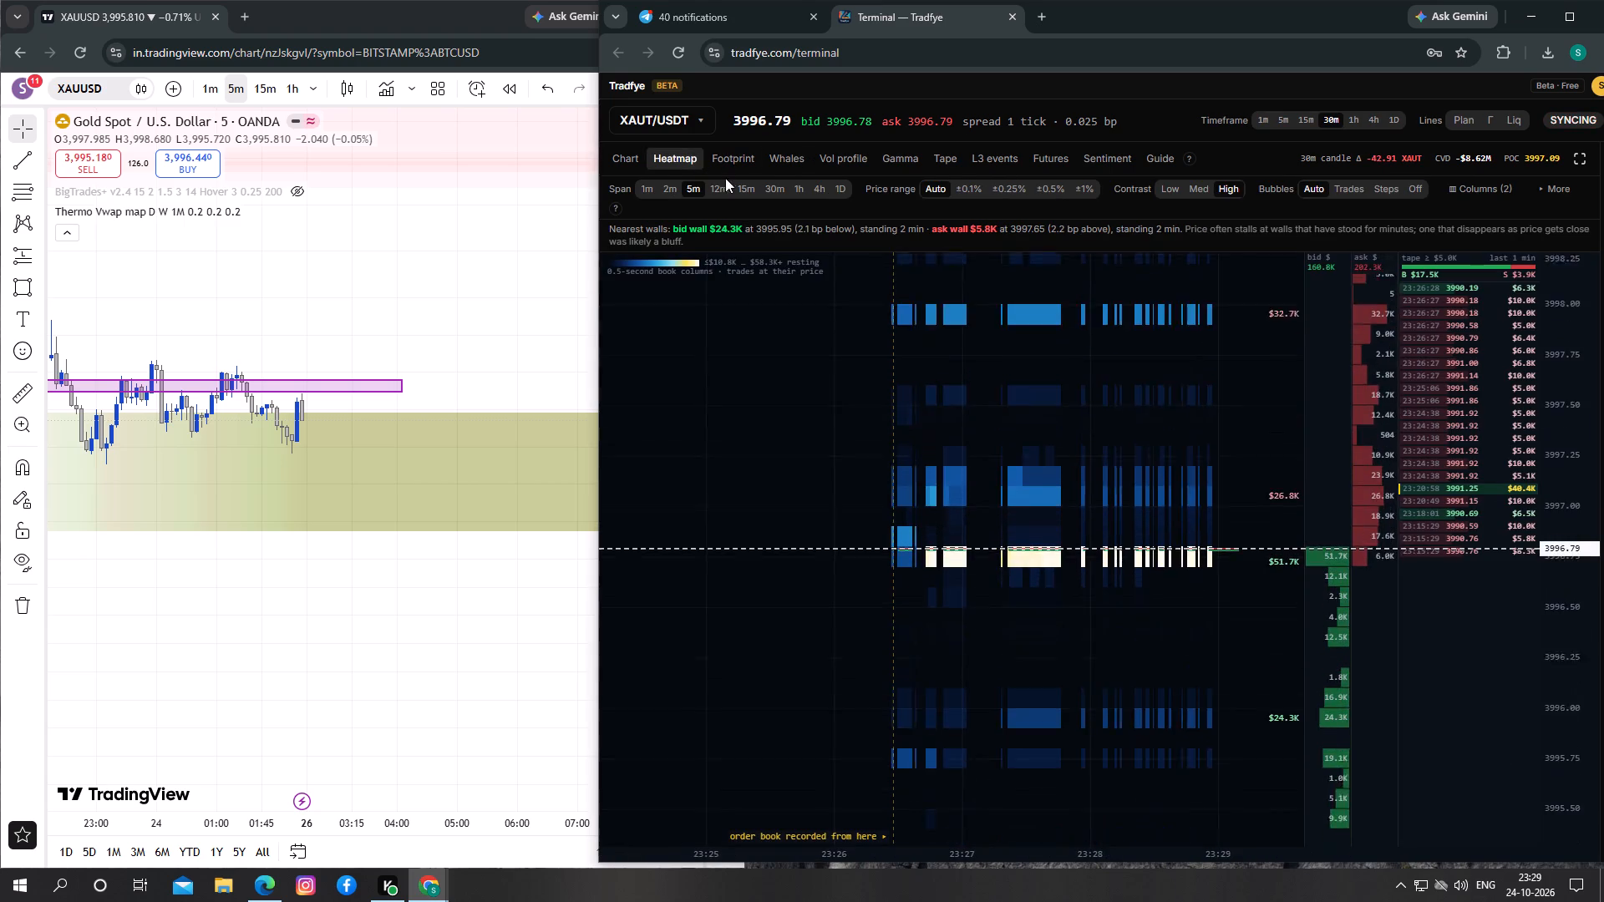
left_click(728, 165)
Open the XAUT/USDT price chart, review its 30m candles and switch it to 1m.
left_click(621, 151)
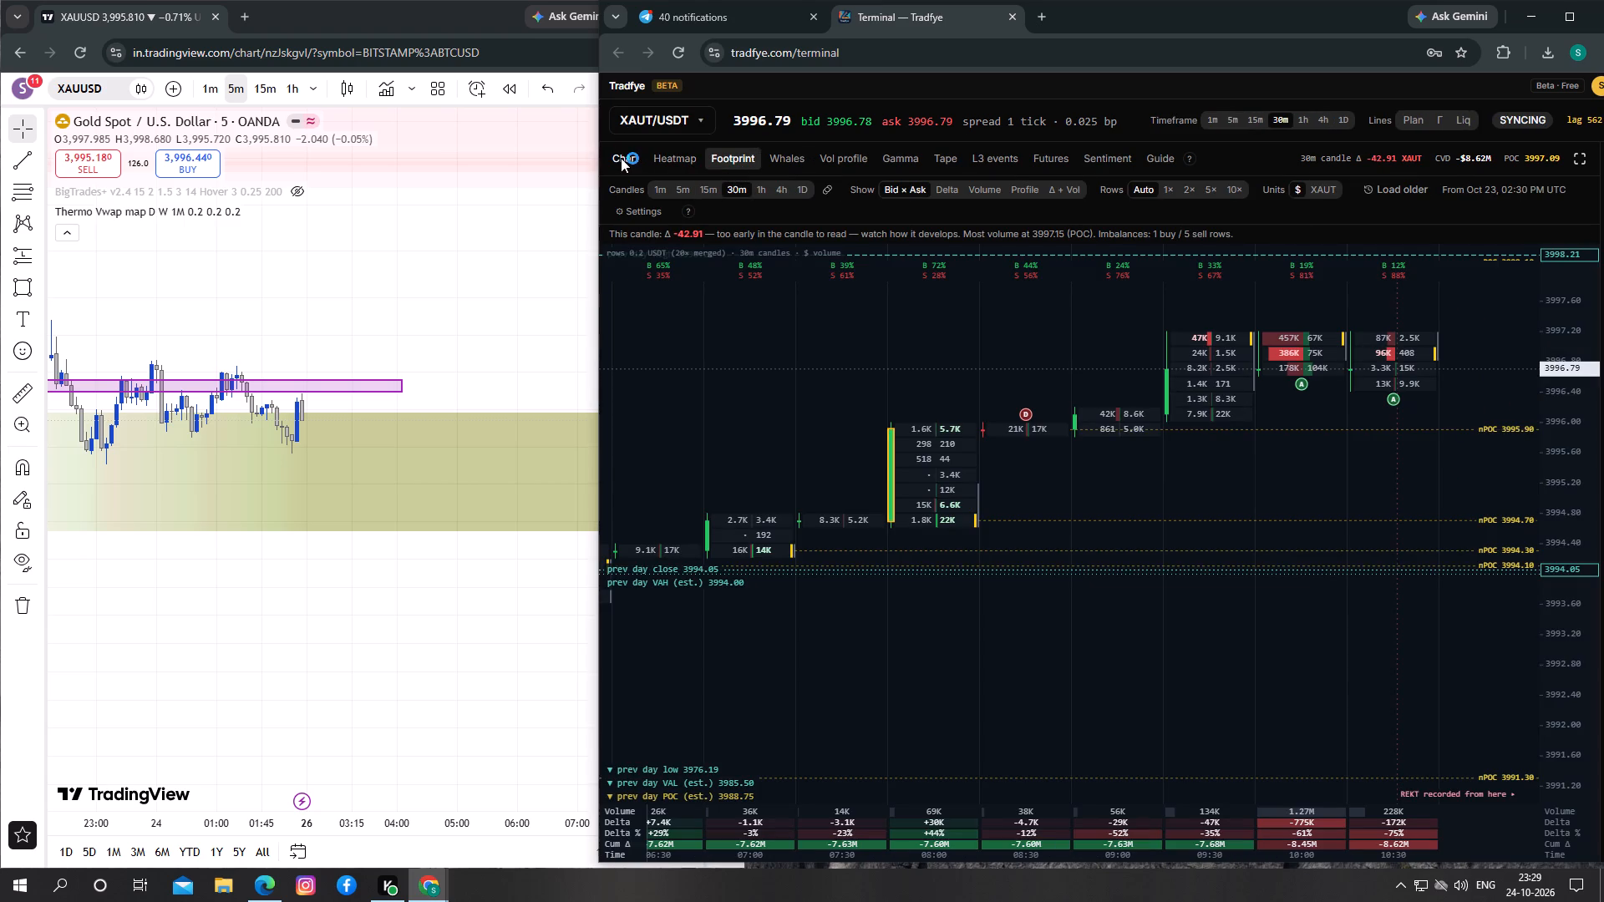
left_click_drag(1168, 646, 1197, 547)
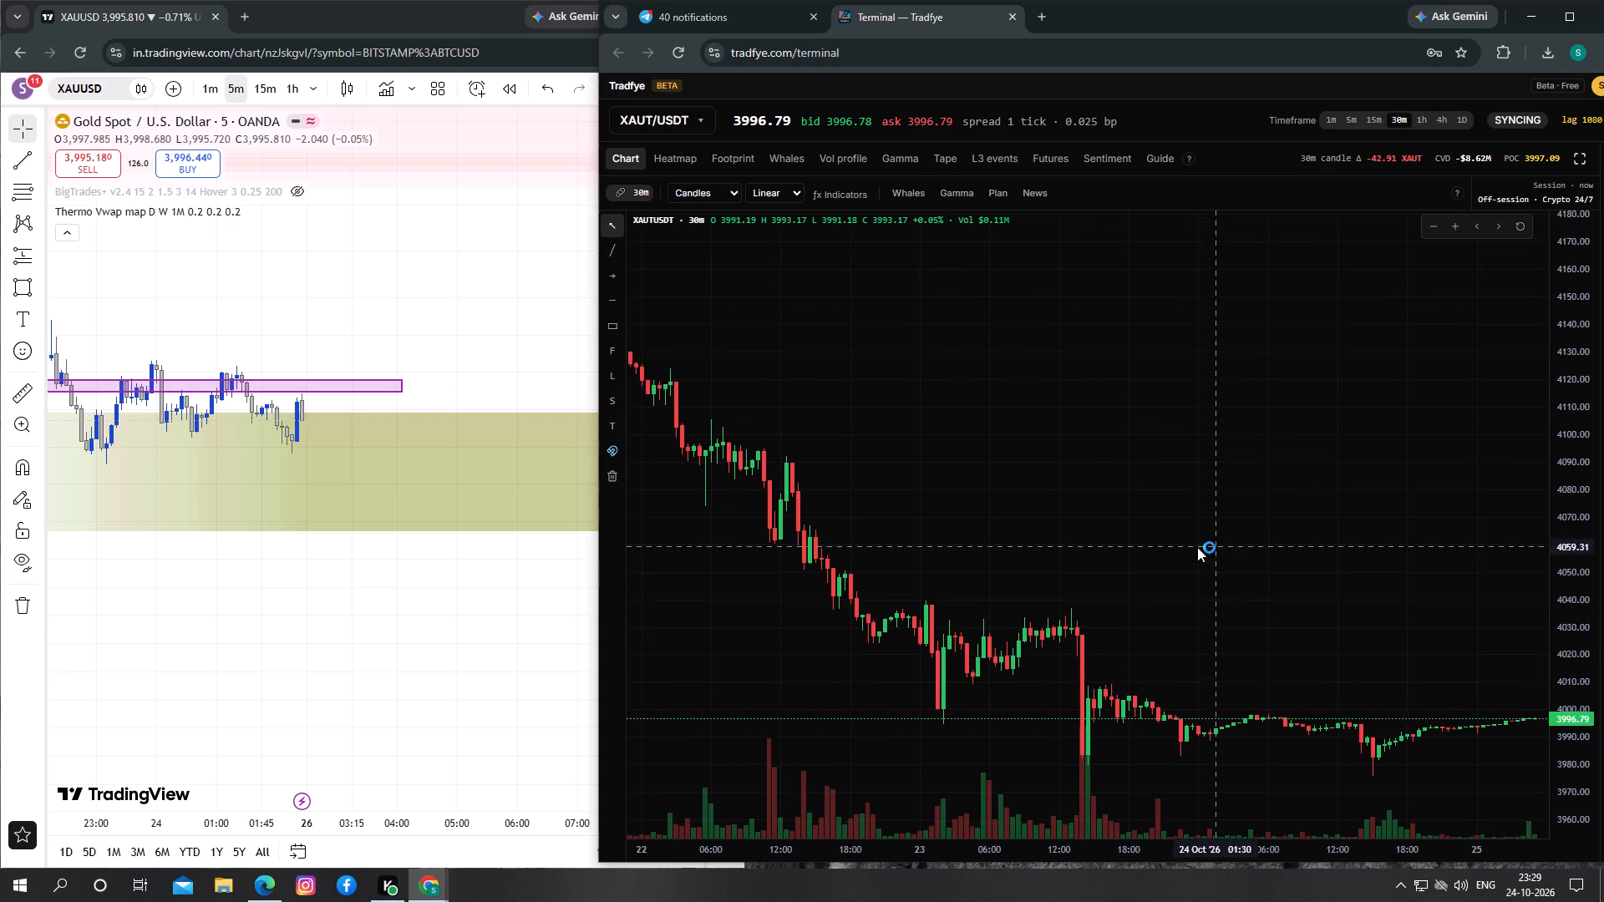
left_click_drag(1197, 547, 841, 511)
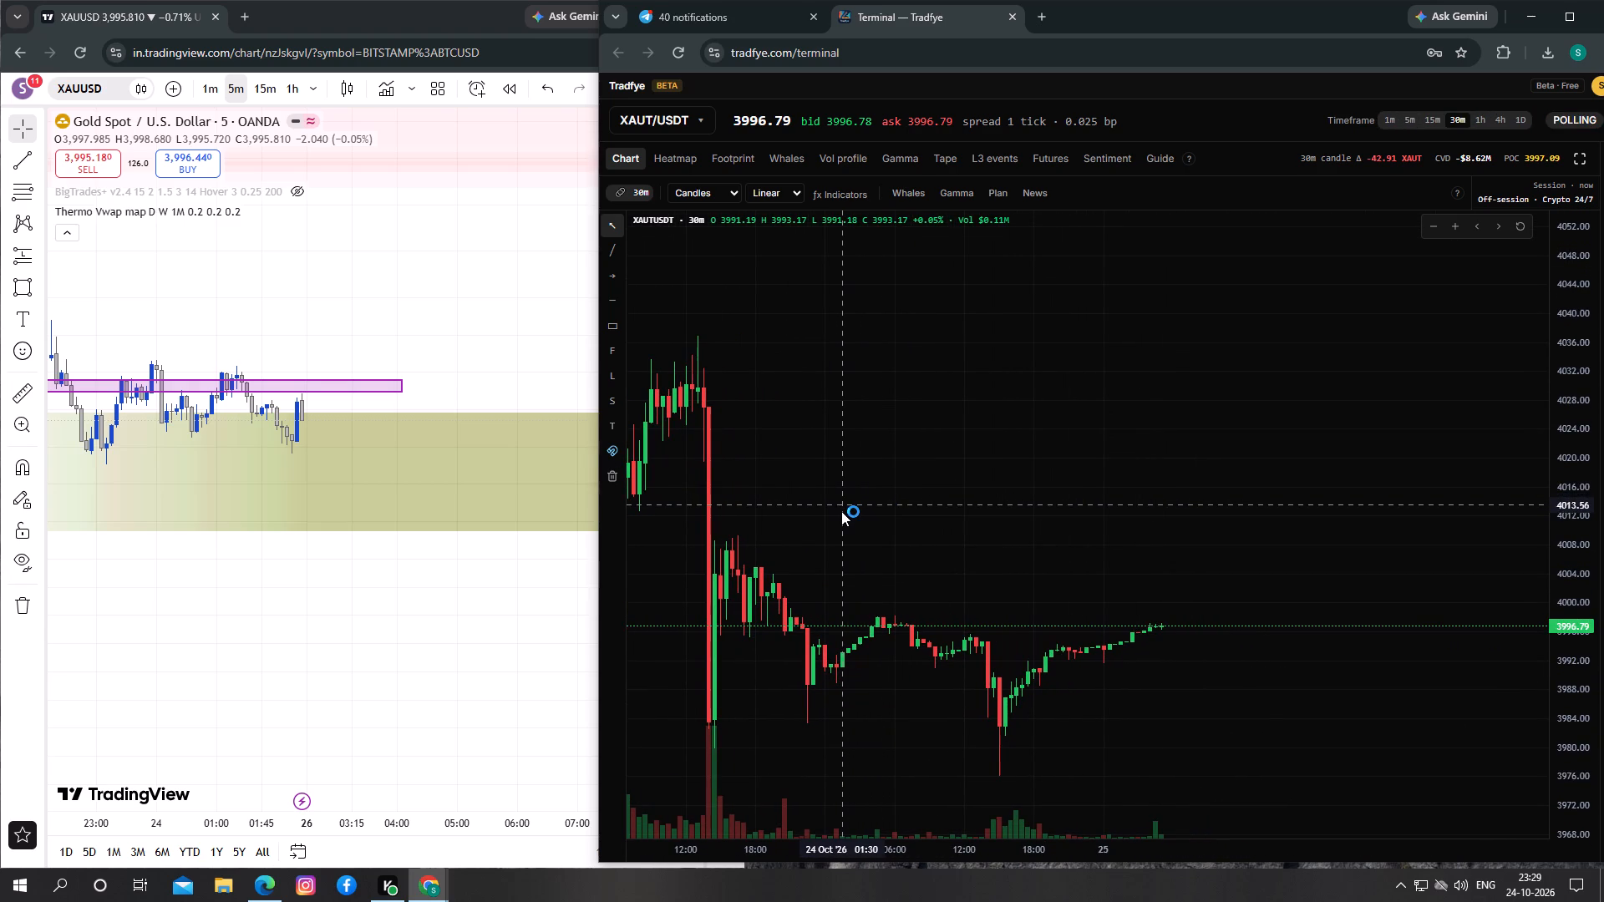
left_click_drag(841, 511, 841, 504)
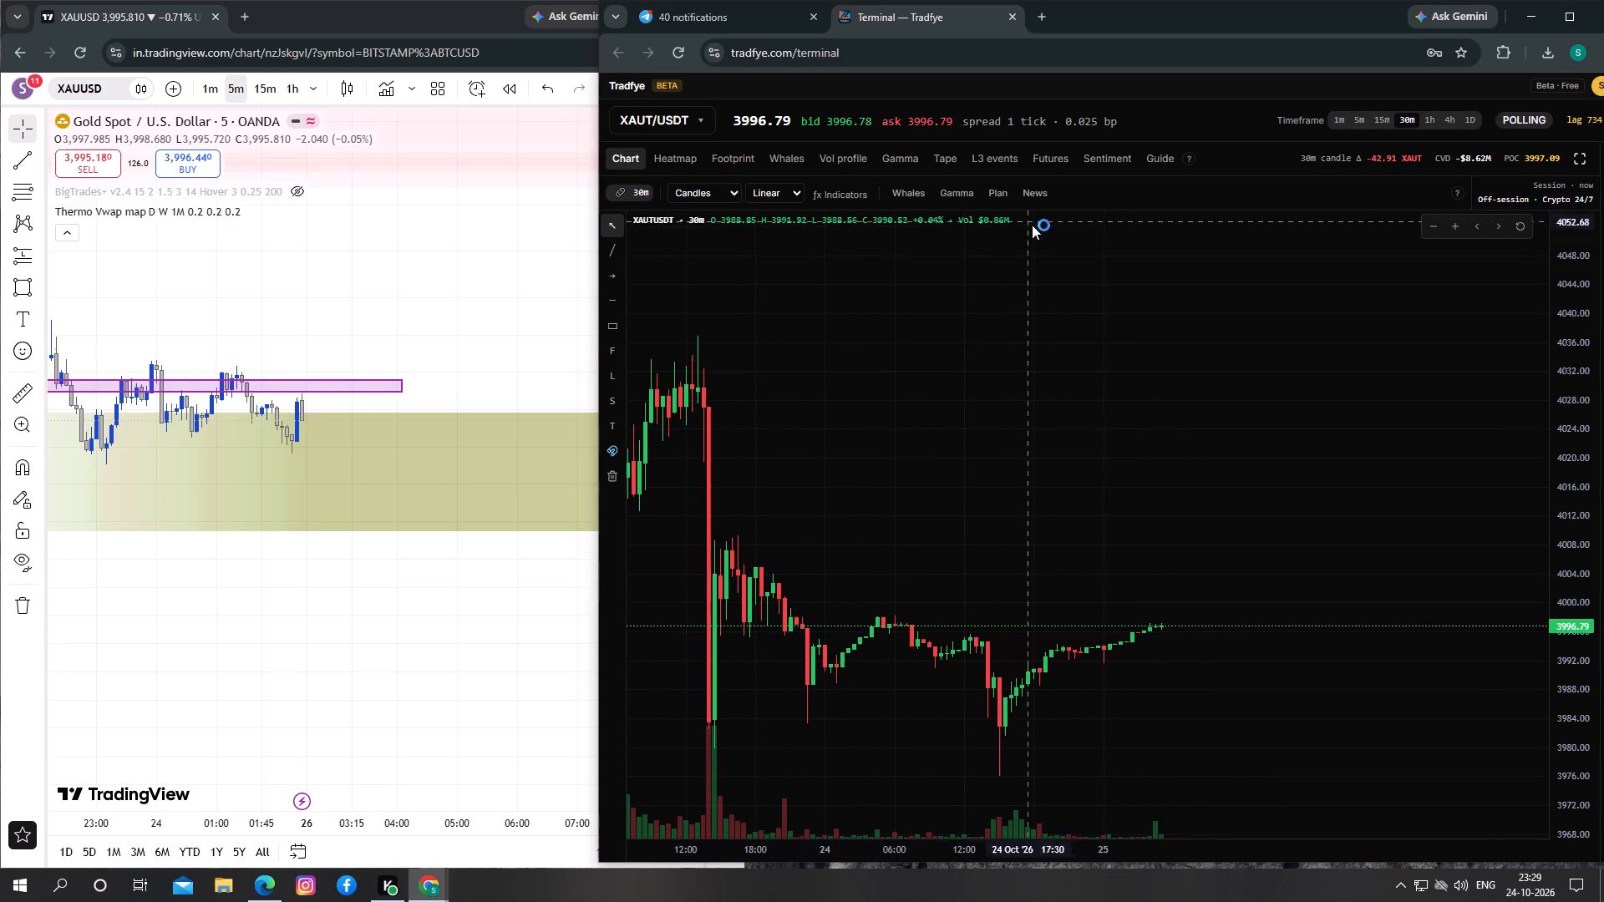
left_click(647, 193)
left_click(1338, 116)
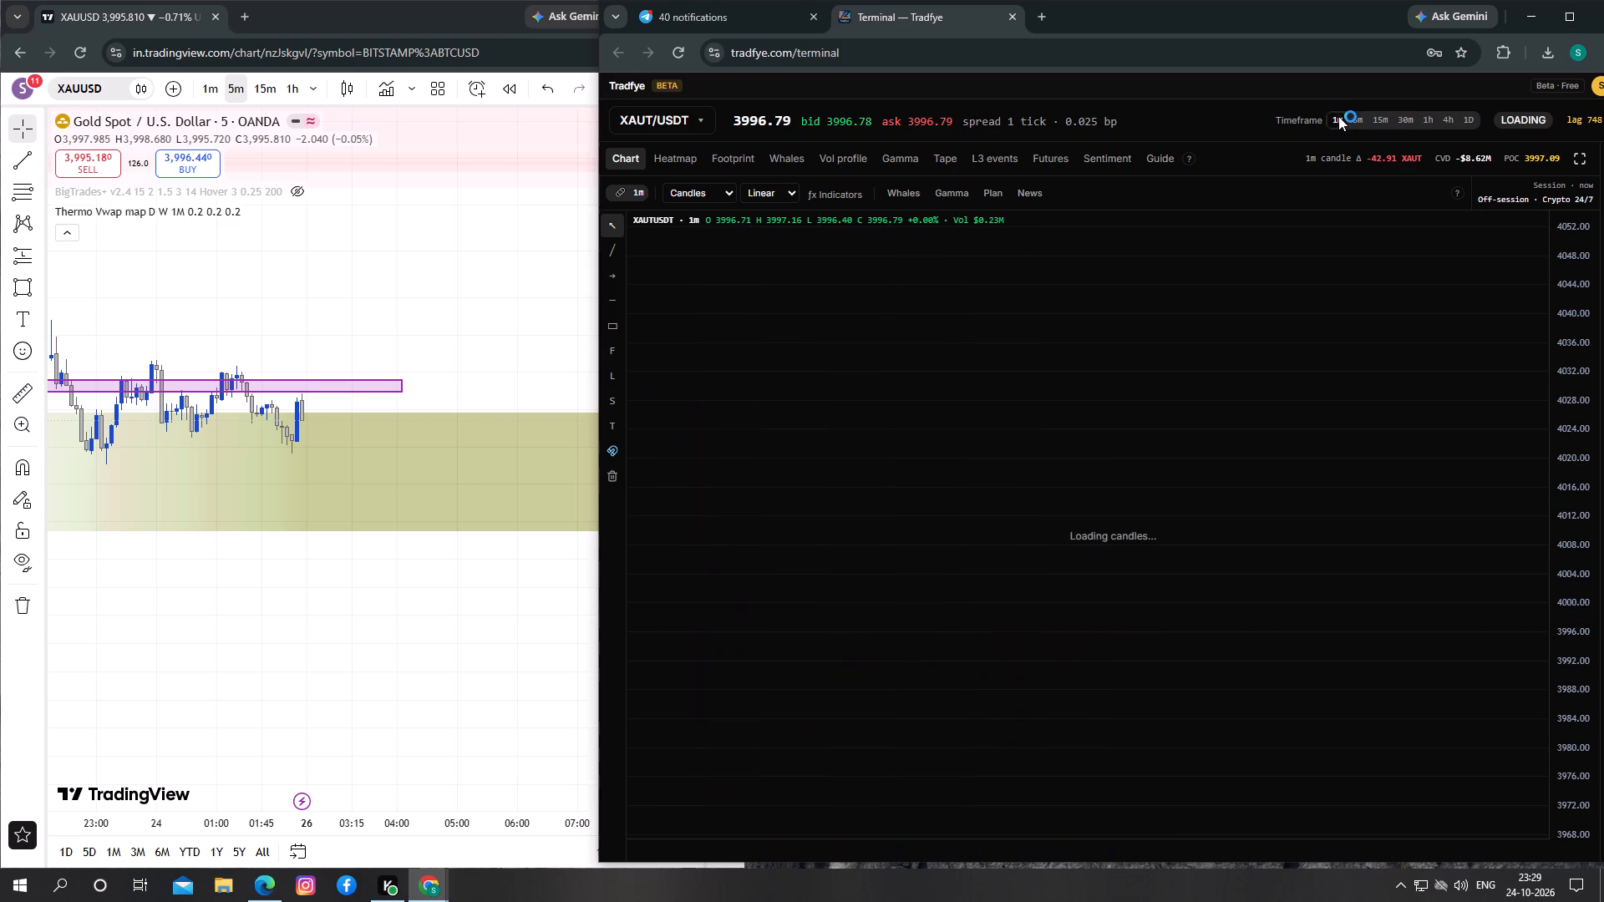
left_click_drag(1185, 616, 1313, 596)
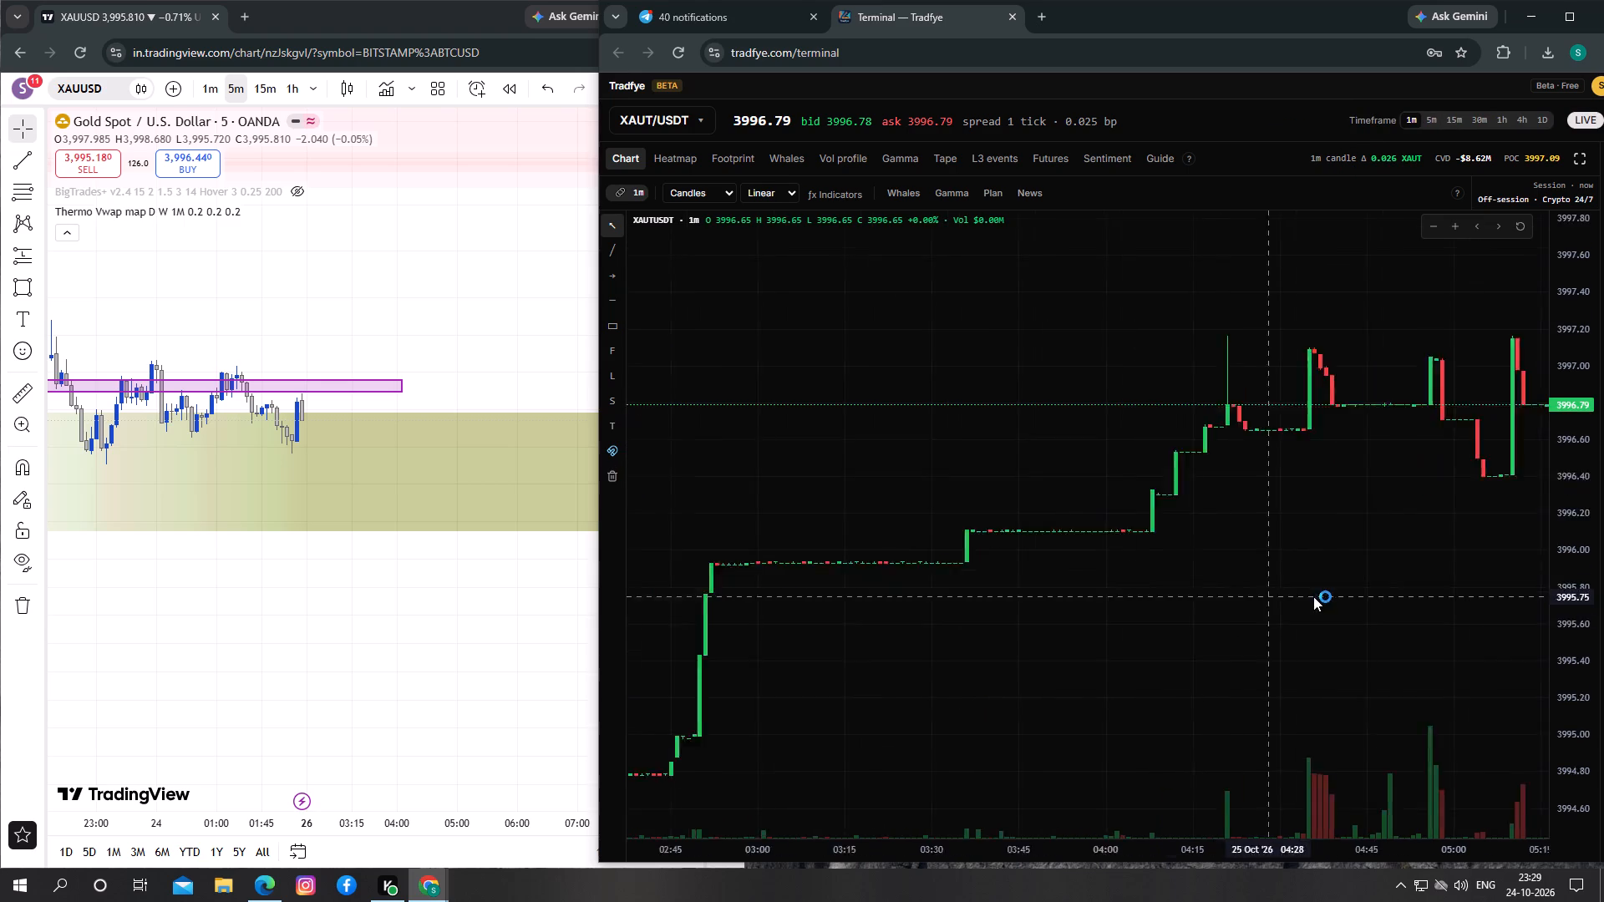
left_click_drag(1313, 596, 1036, 568)
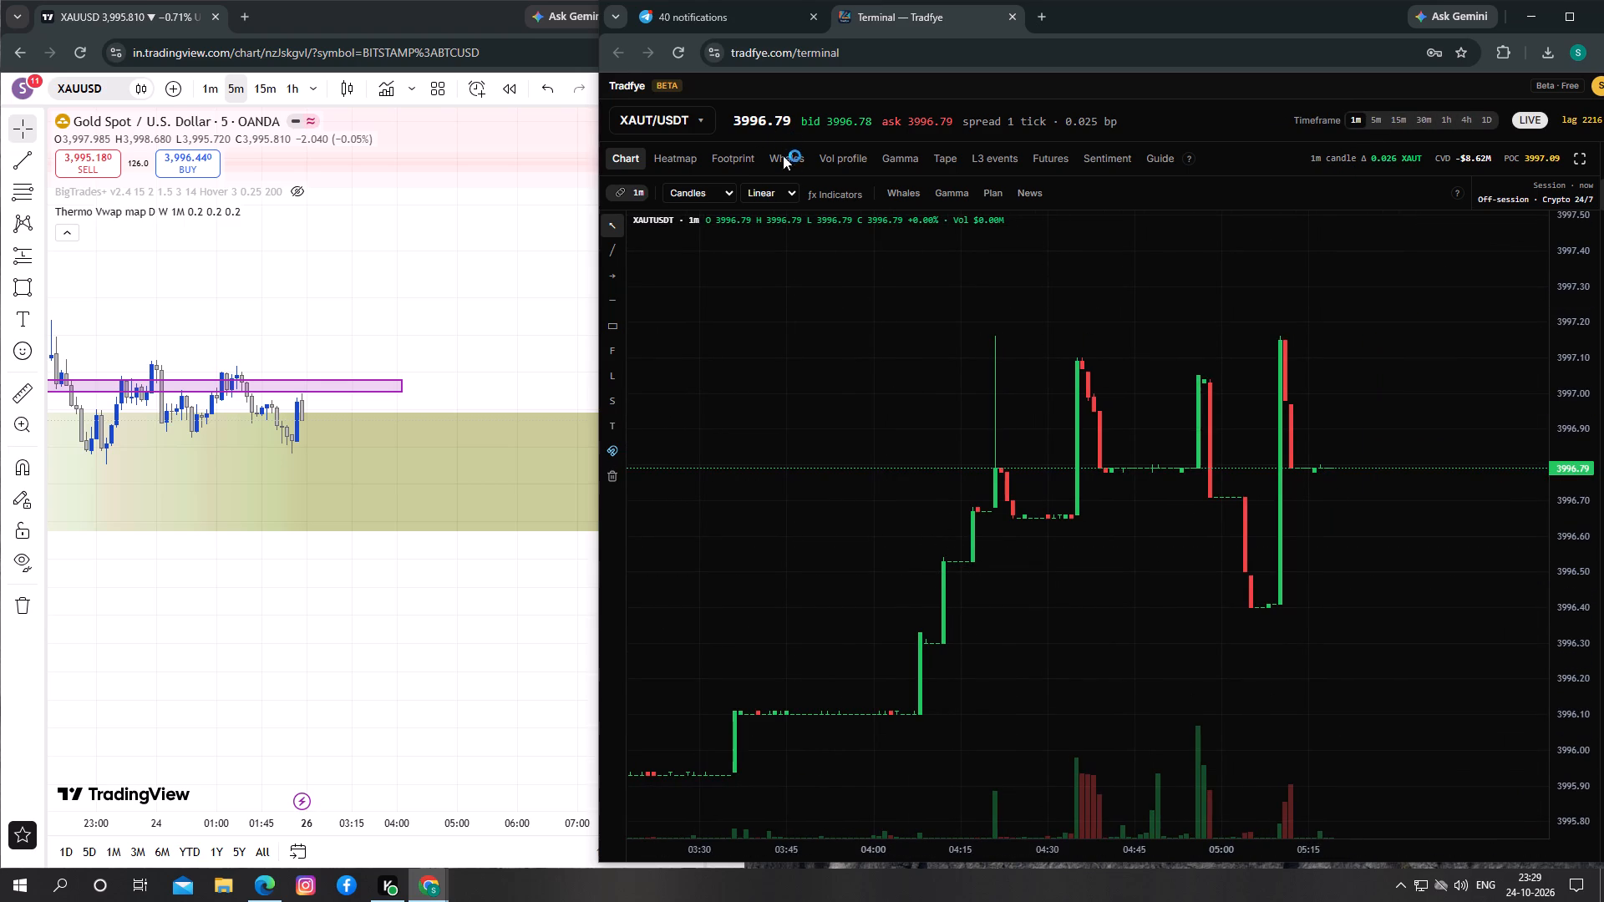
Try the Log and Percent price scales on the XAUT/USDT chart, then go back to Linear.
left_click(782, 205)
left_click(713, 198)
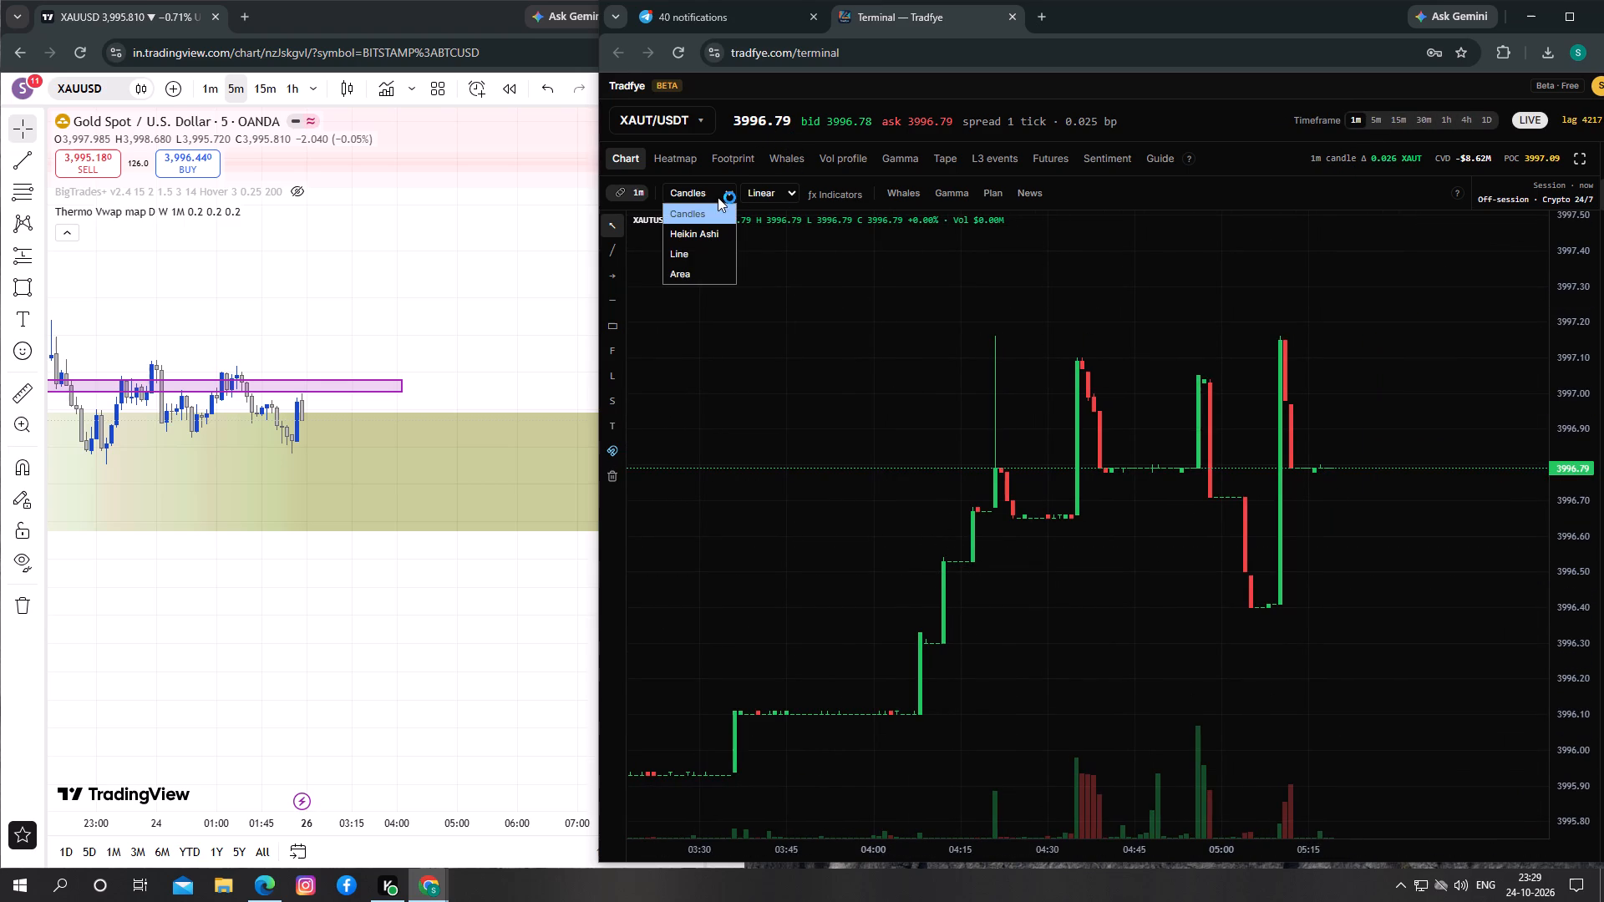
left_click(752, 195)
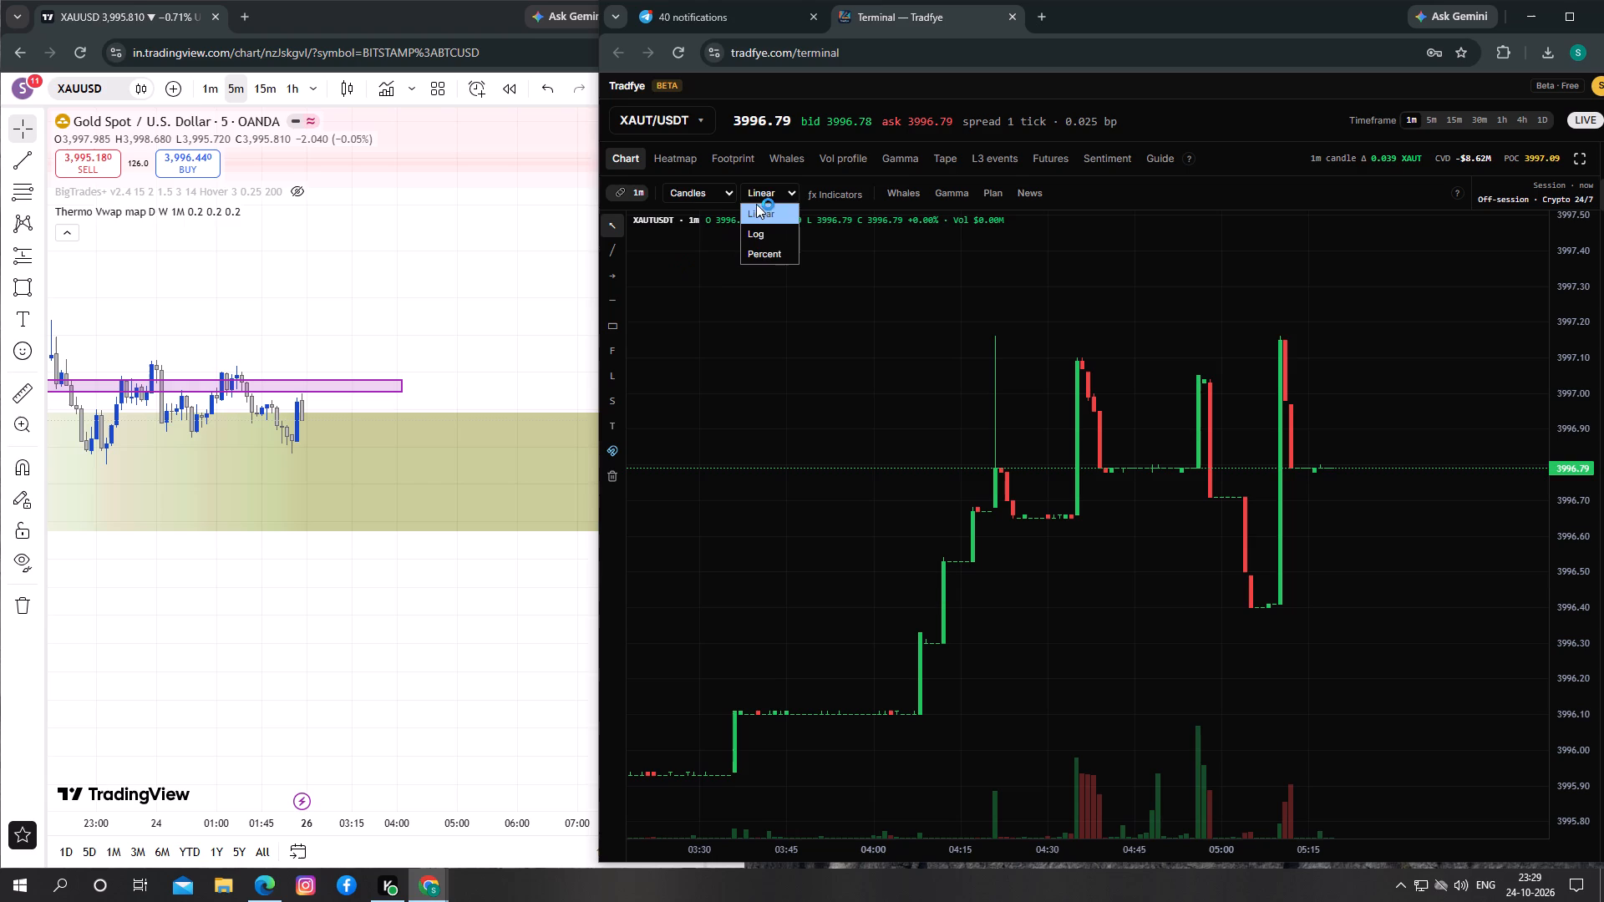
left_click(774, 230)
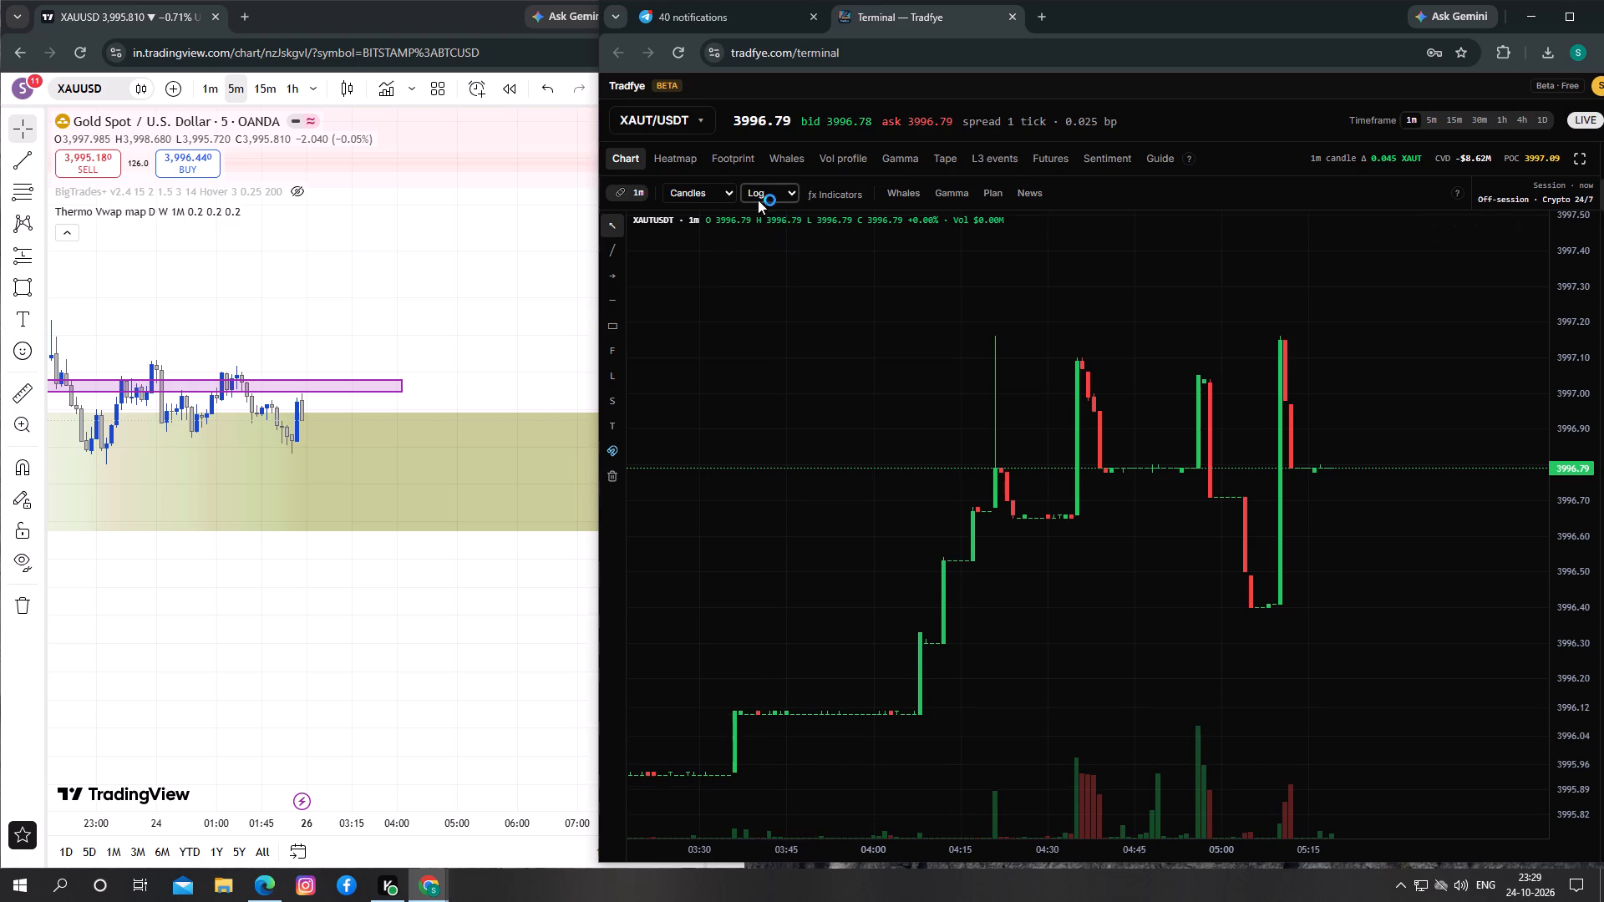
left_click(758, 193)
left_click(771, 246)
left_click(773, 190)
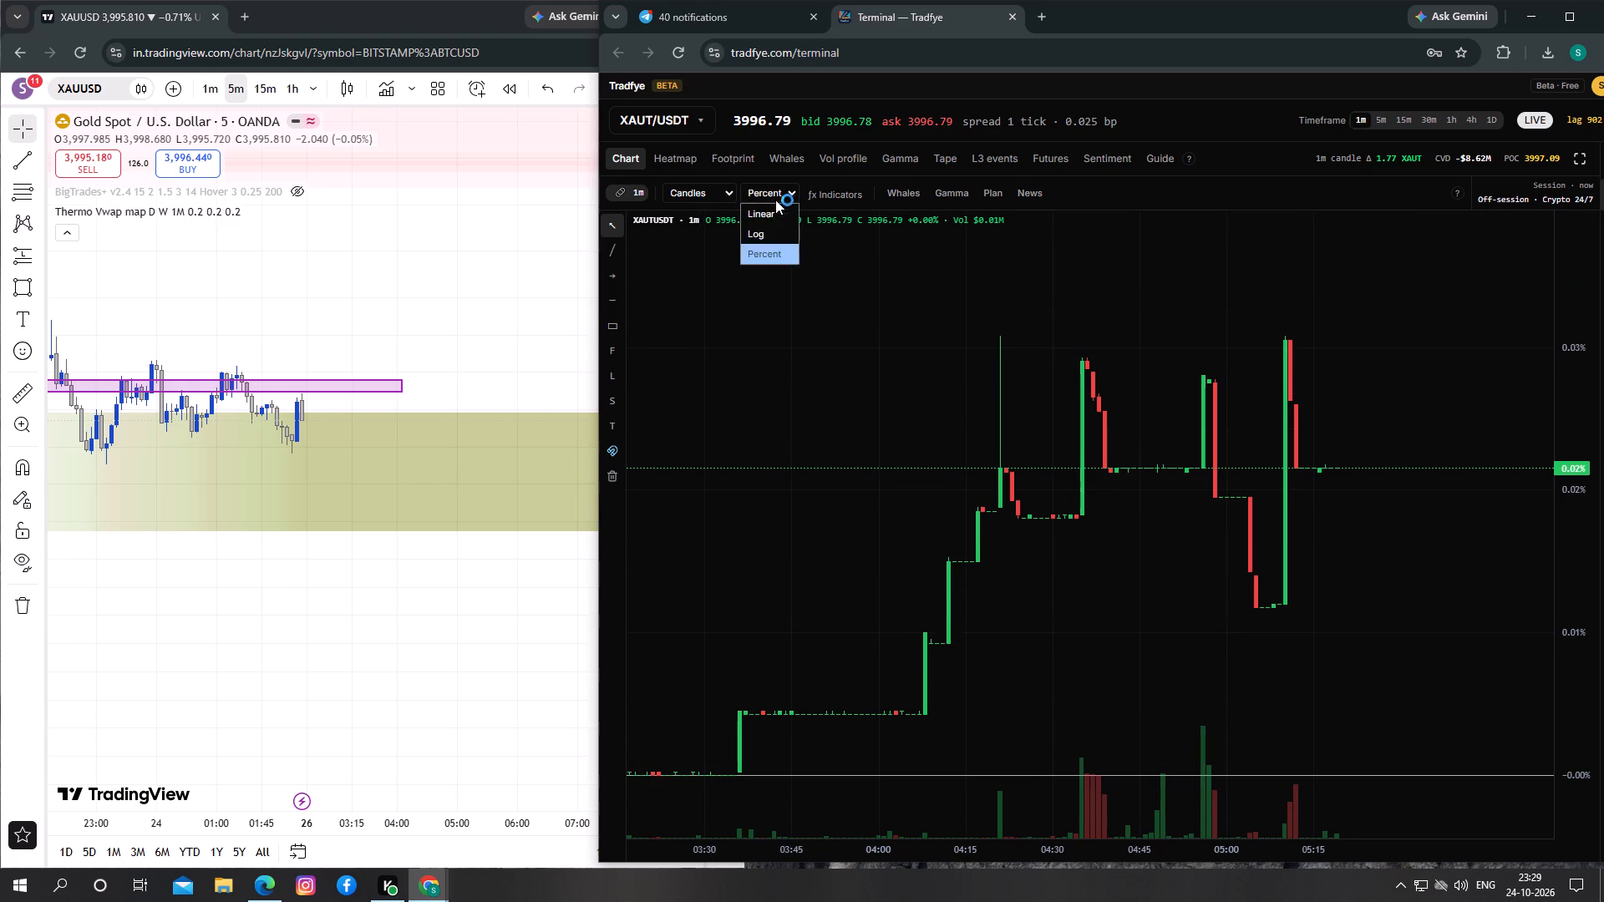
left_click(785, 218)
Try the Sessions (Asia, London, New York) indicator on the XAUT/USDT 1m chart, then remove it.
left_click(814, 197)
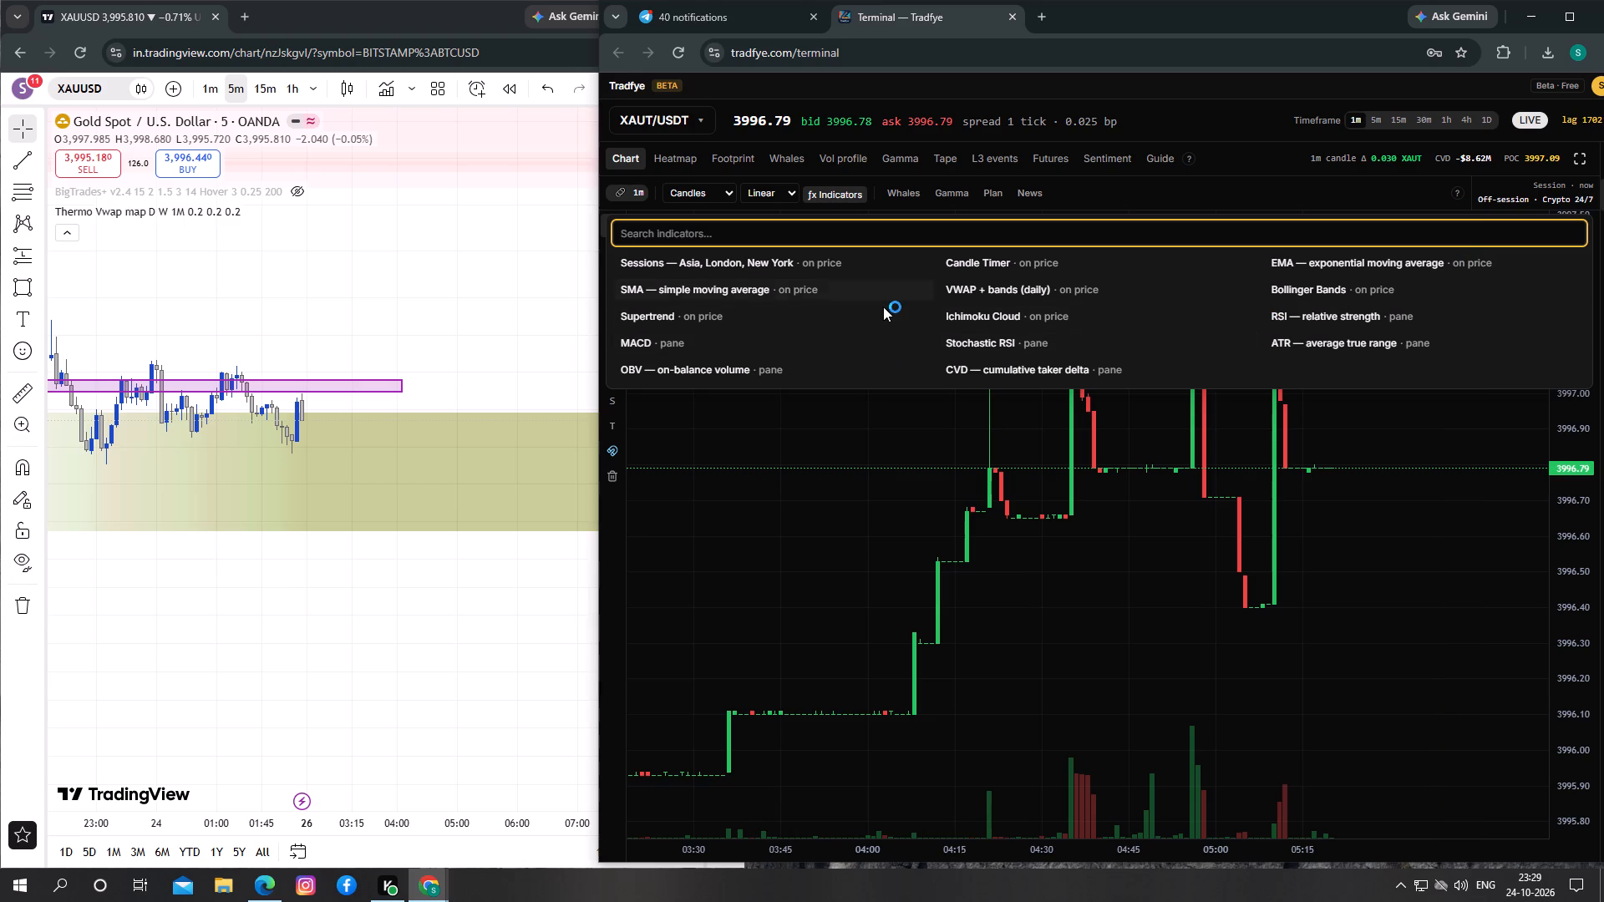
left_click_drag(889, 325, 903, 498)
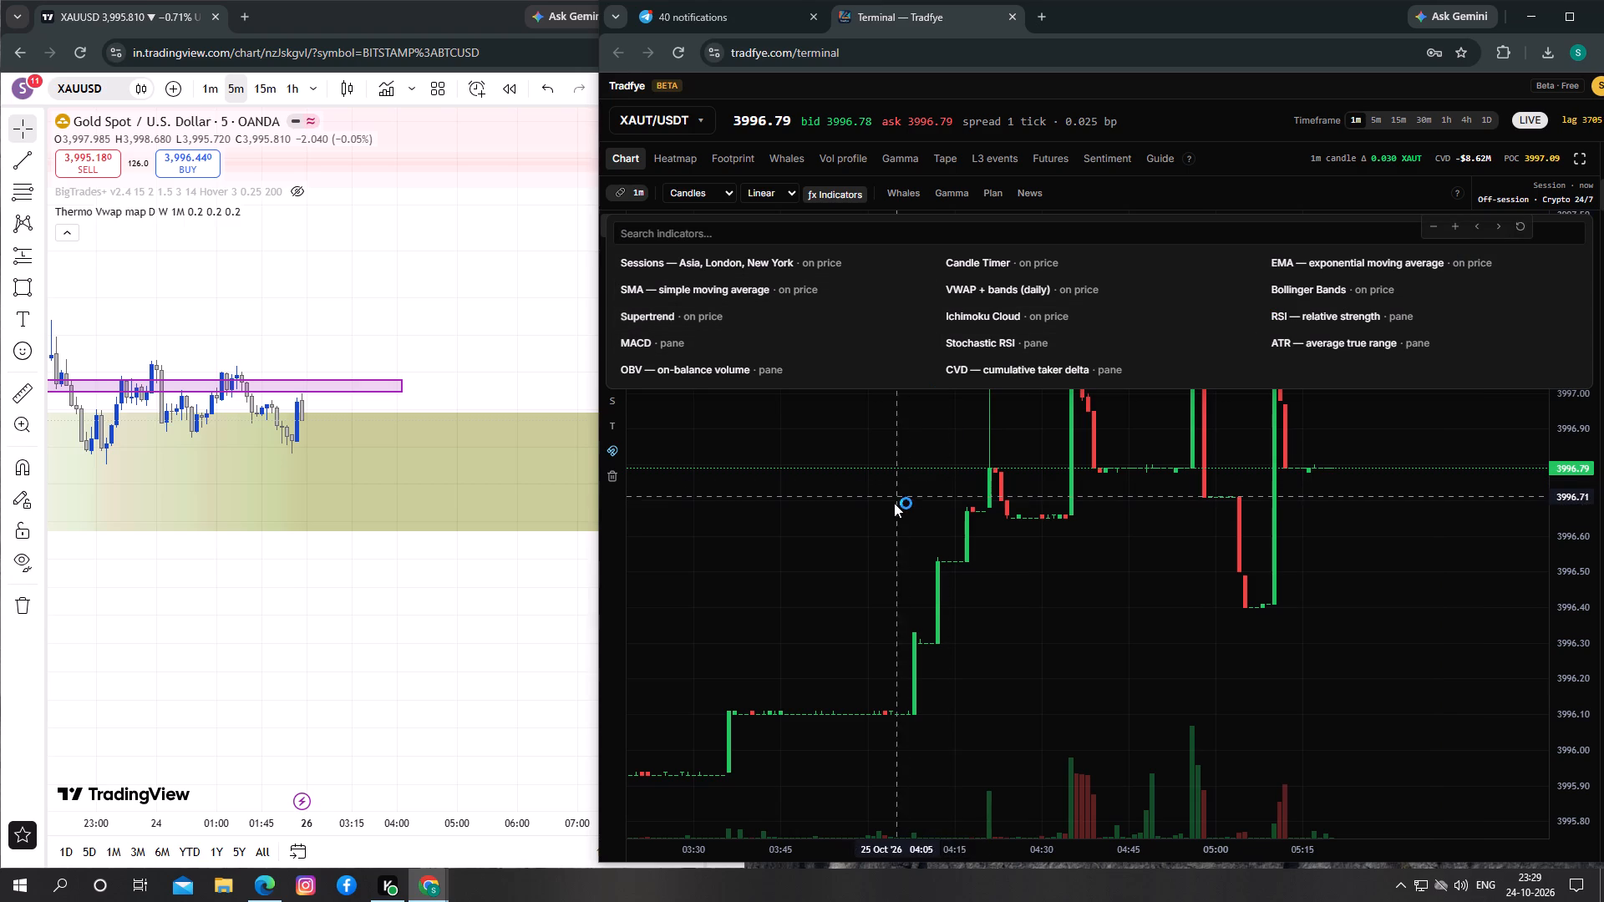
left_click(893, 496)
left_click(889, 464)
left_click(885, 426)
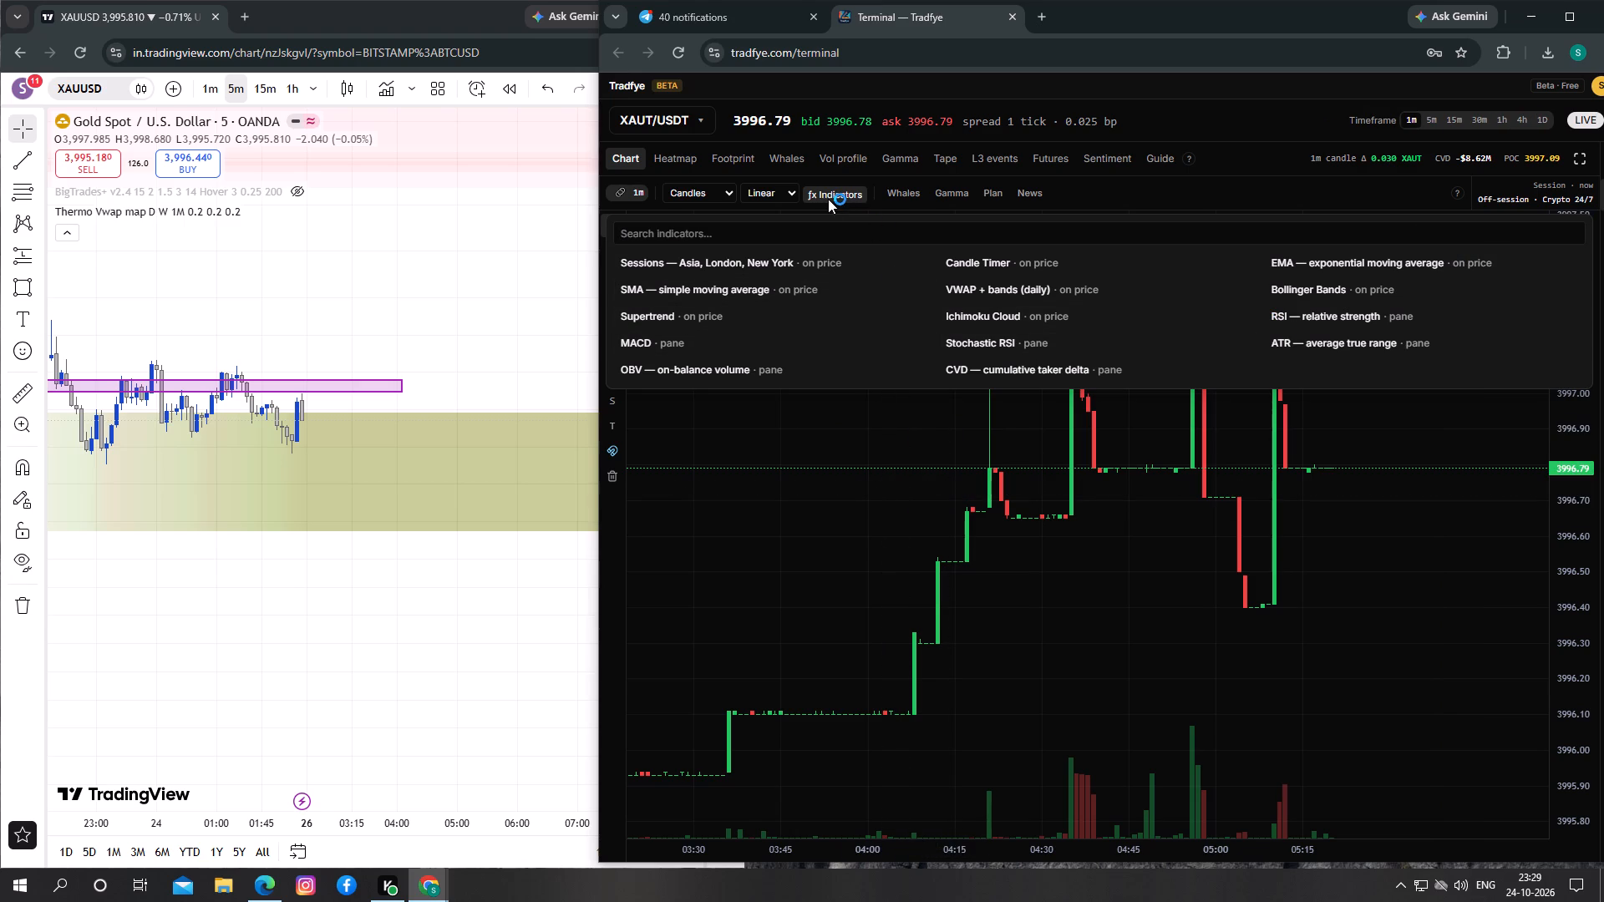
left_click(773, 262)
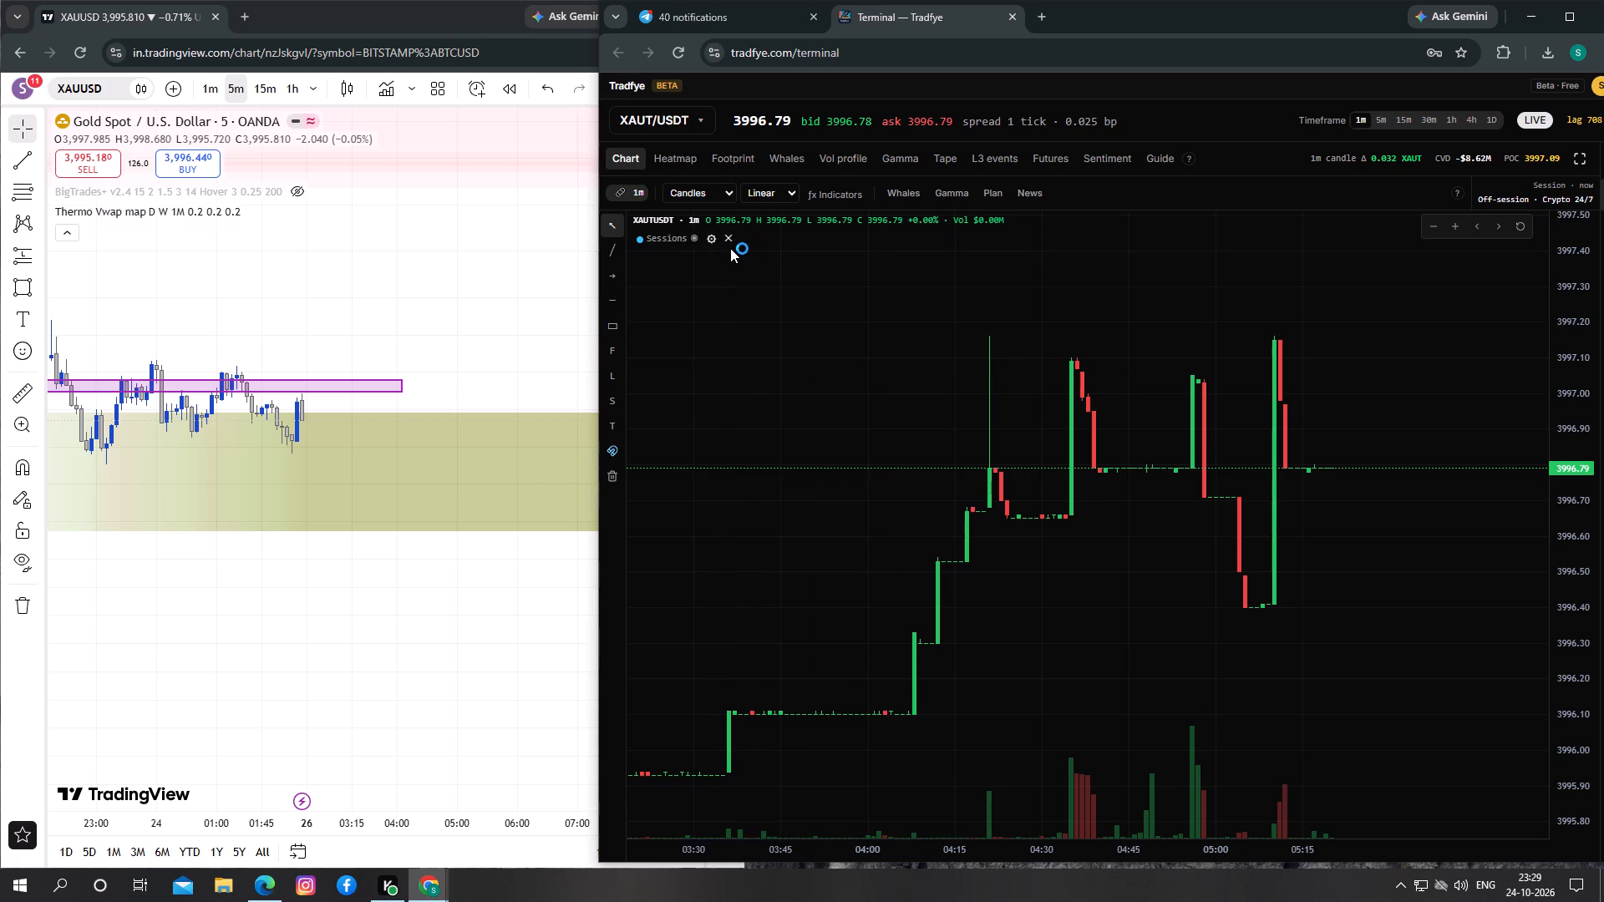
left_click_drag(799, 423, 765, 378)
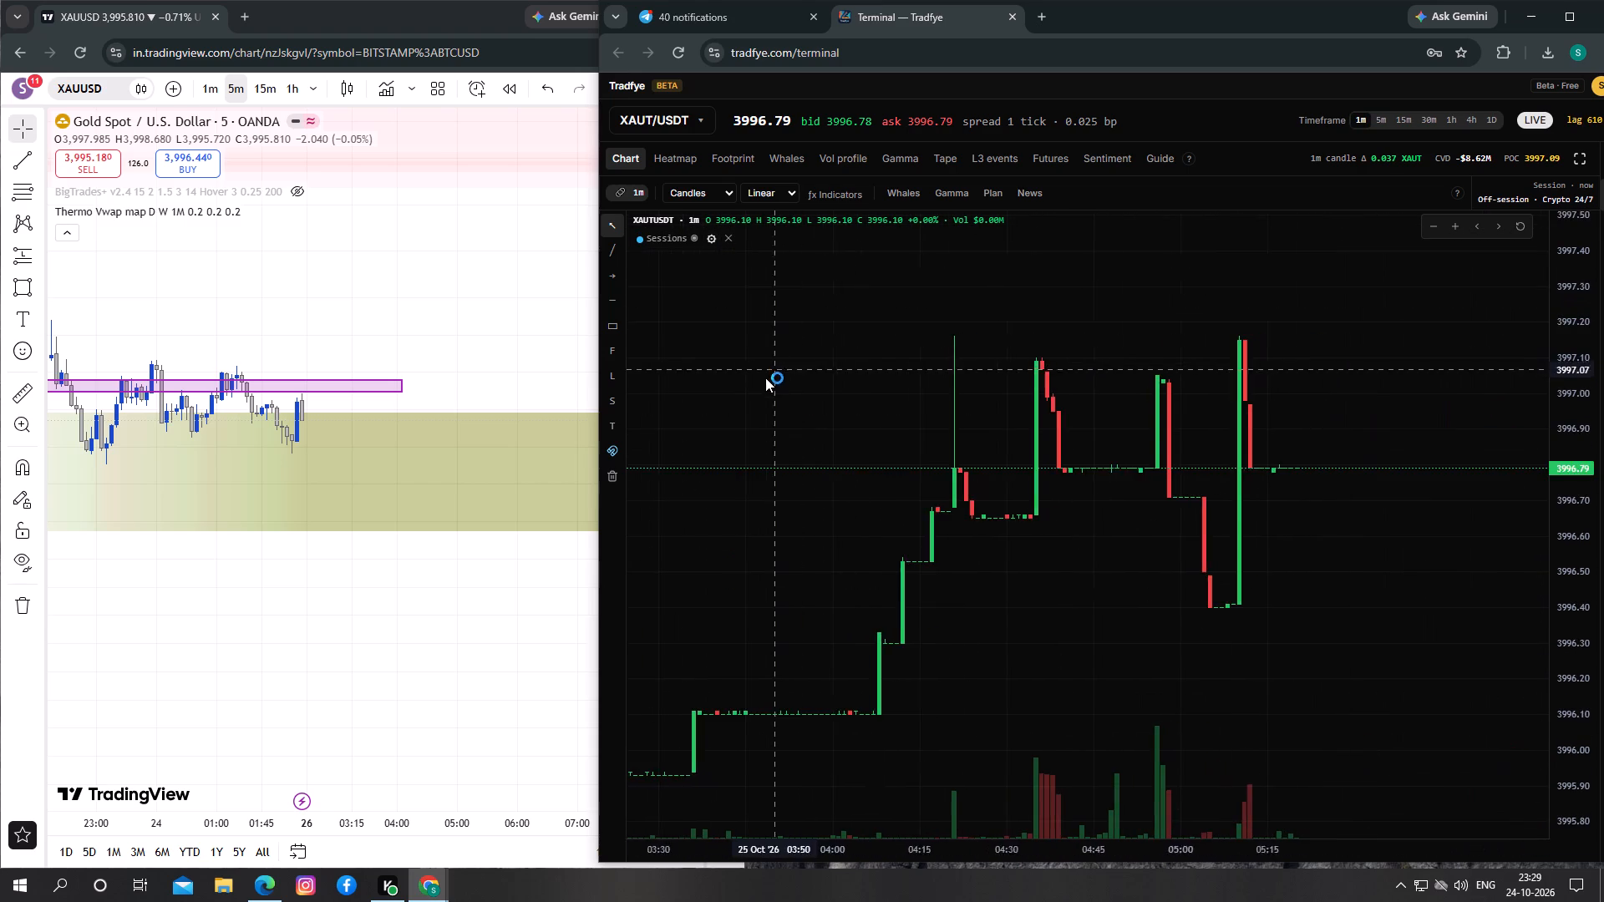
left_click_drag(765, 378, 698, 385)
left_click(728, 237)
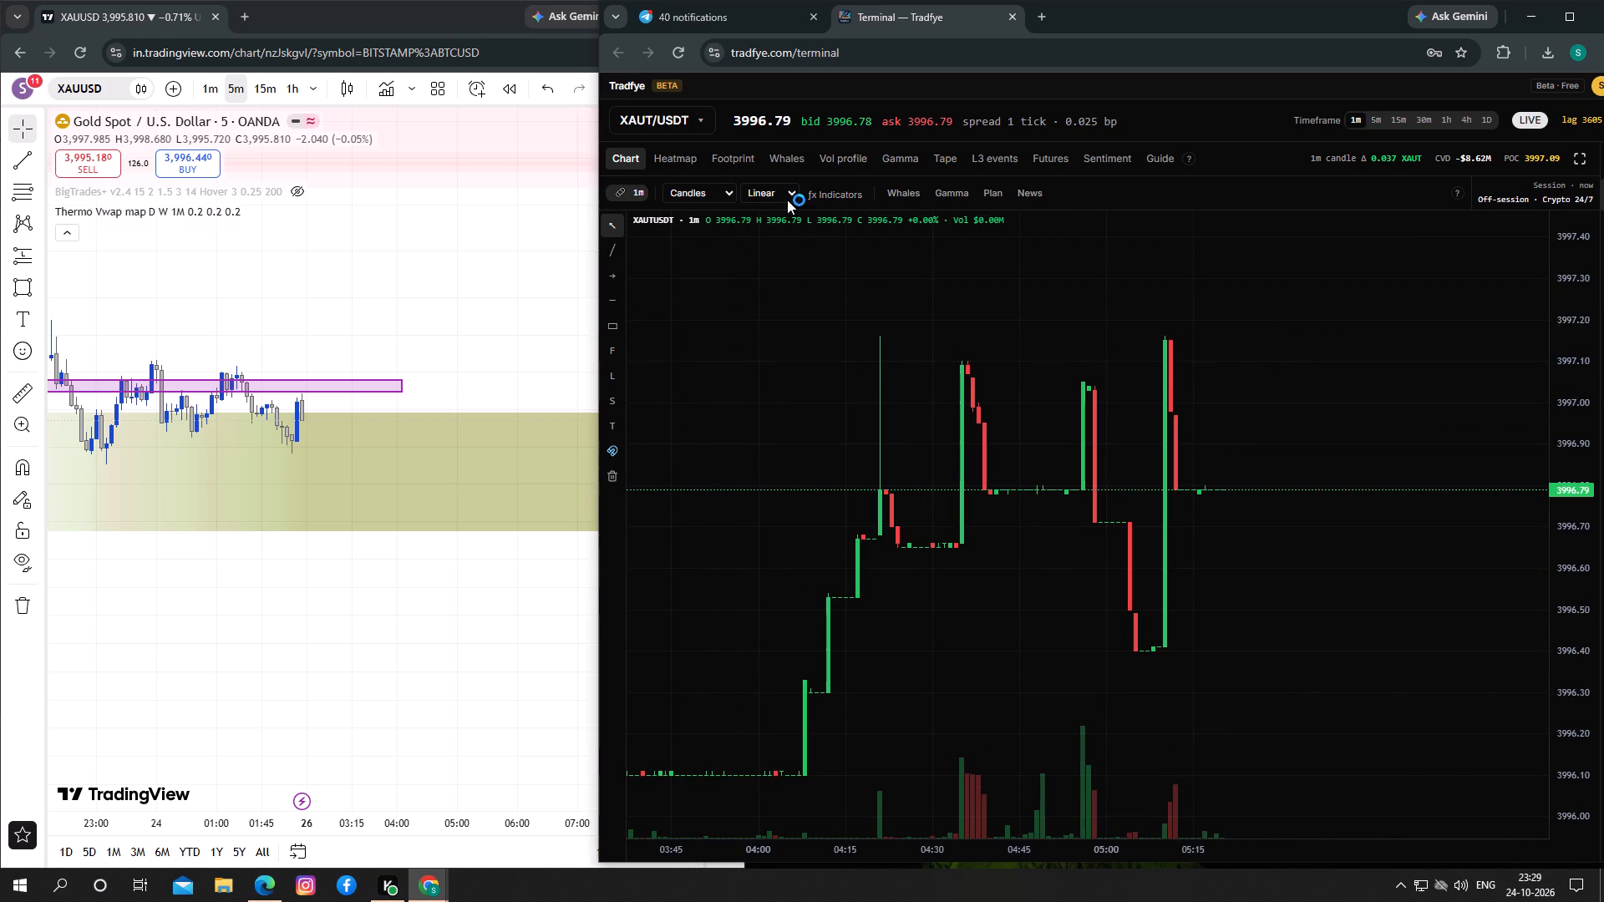
Turn on the Whales overlay on the XAUT/USDT 1m price chart.
left_click(891, 193)
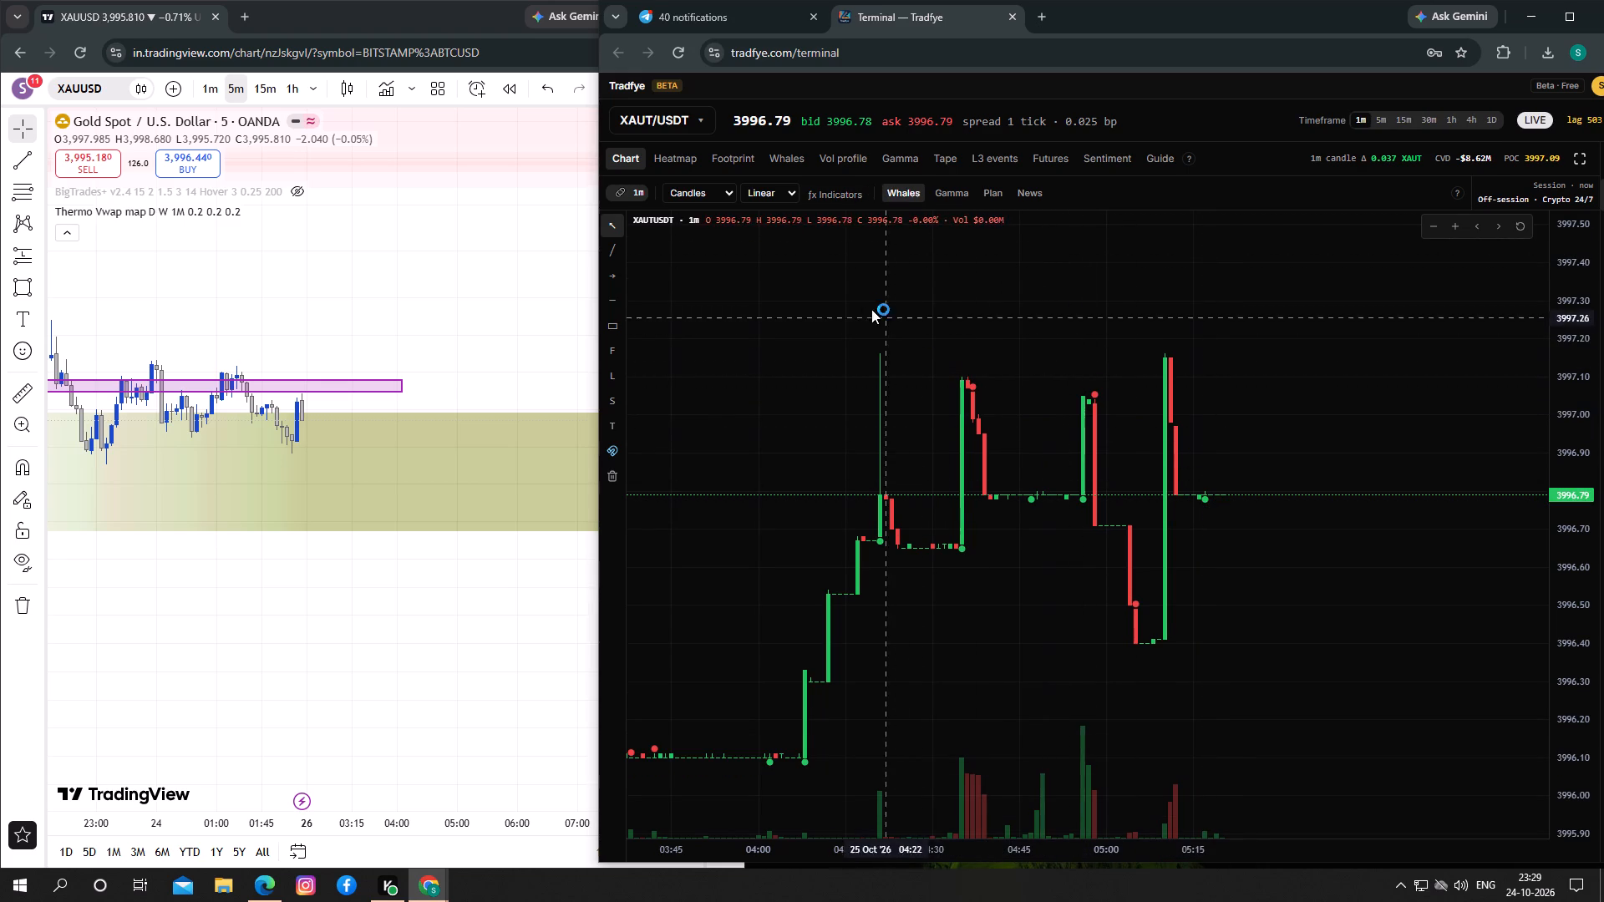
Check the XAUT/USDT whale bubbles in the 1m Whales view, then return to the price chart.
left_click_drag(857, 290, 871, 286)
left_click(779, 153)
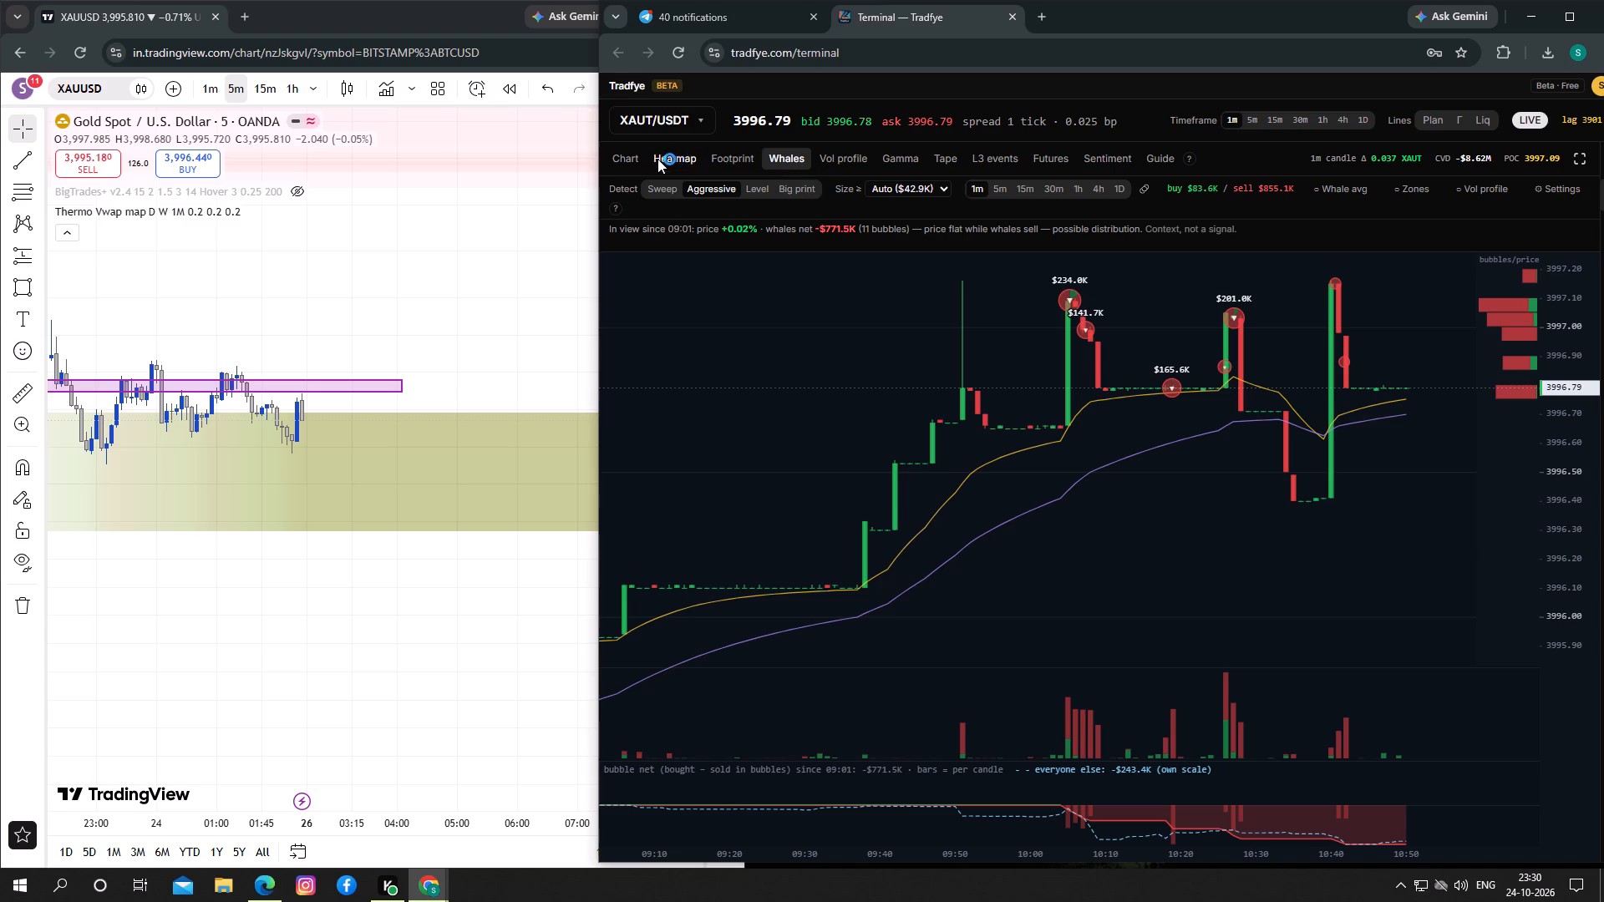
left_click(633, 159)
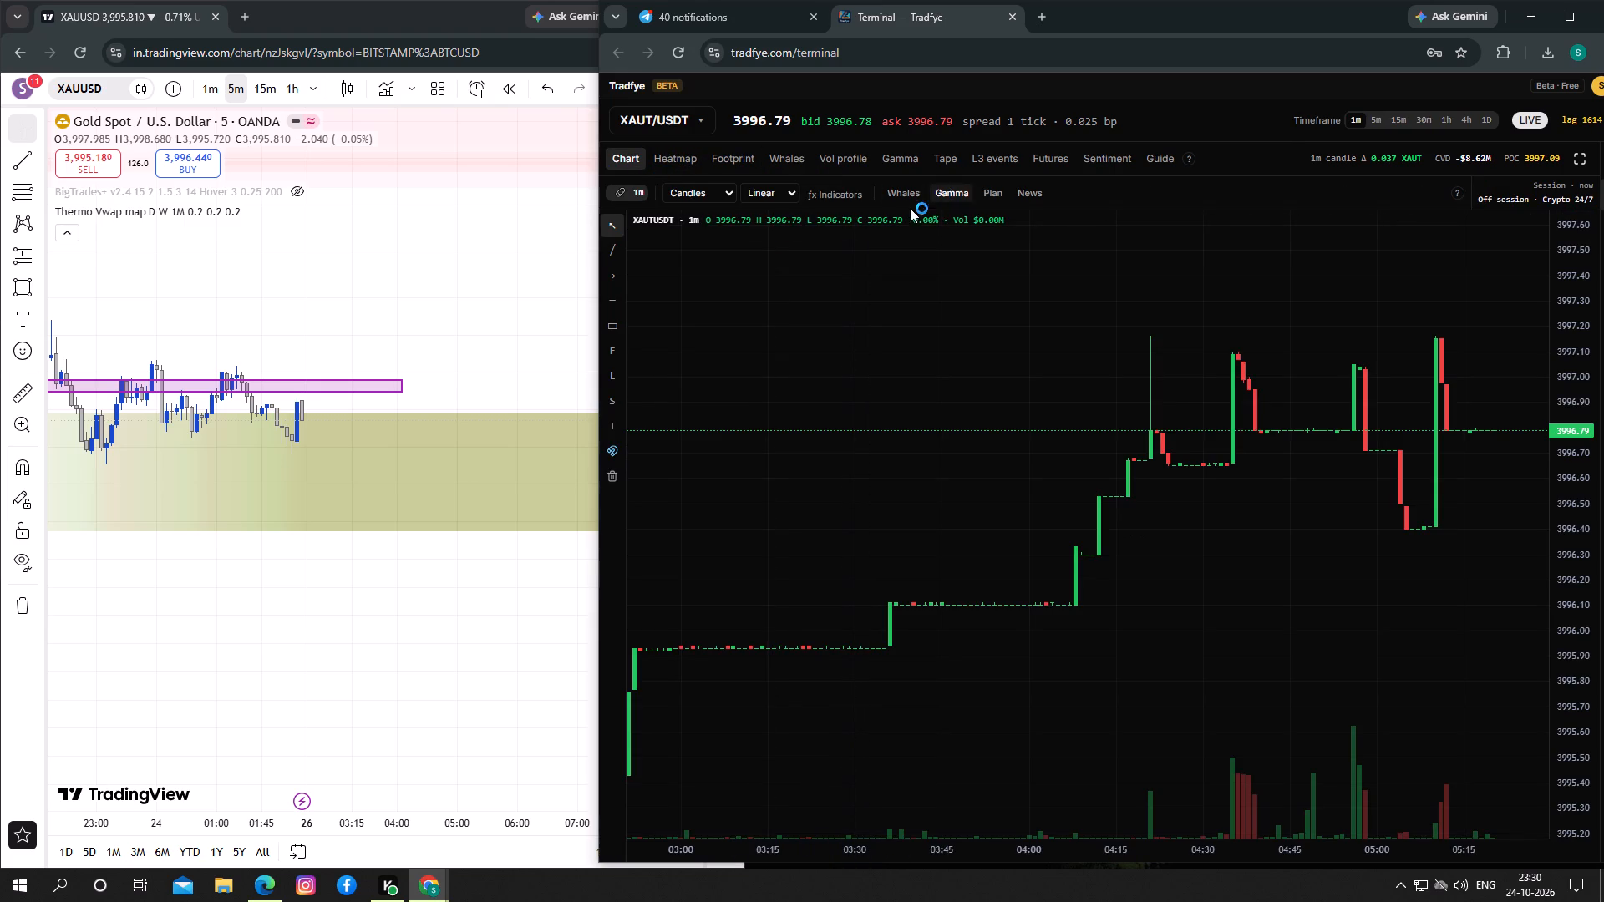
Turn the Whales overlay back on for the XAUT/USDT 1m chart and inspect the whale marker on the 04:35 candle.
left_click(898, 187)
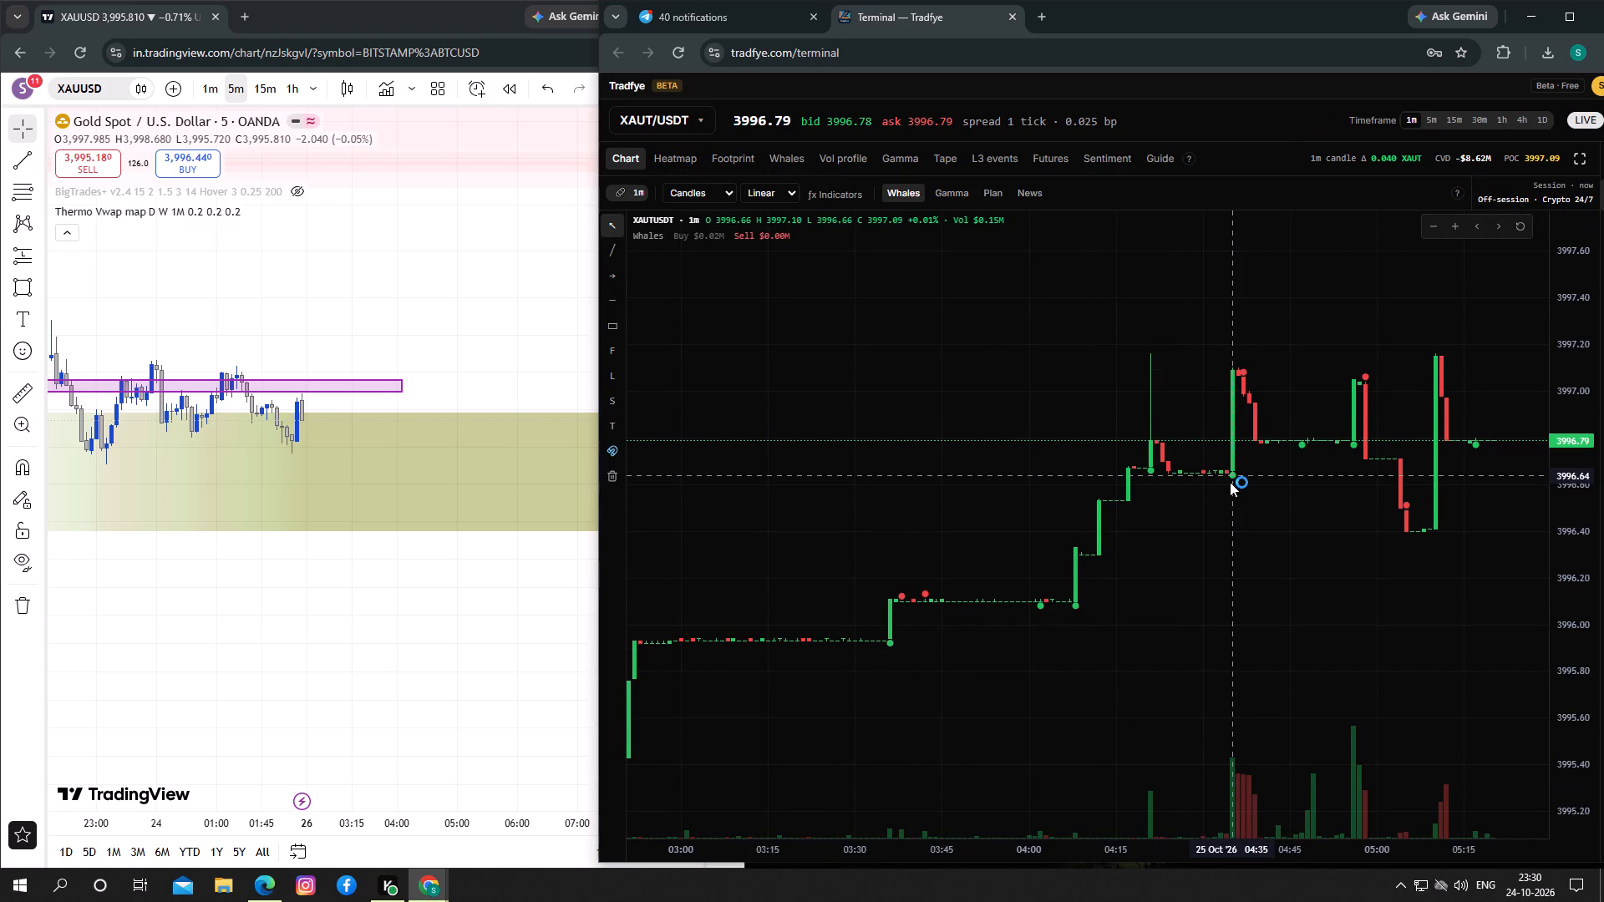
left_click(1231, 475)
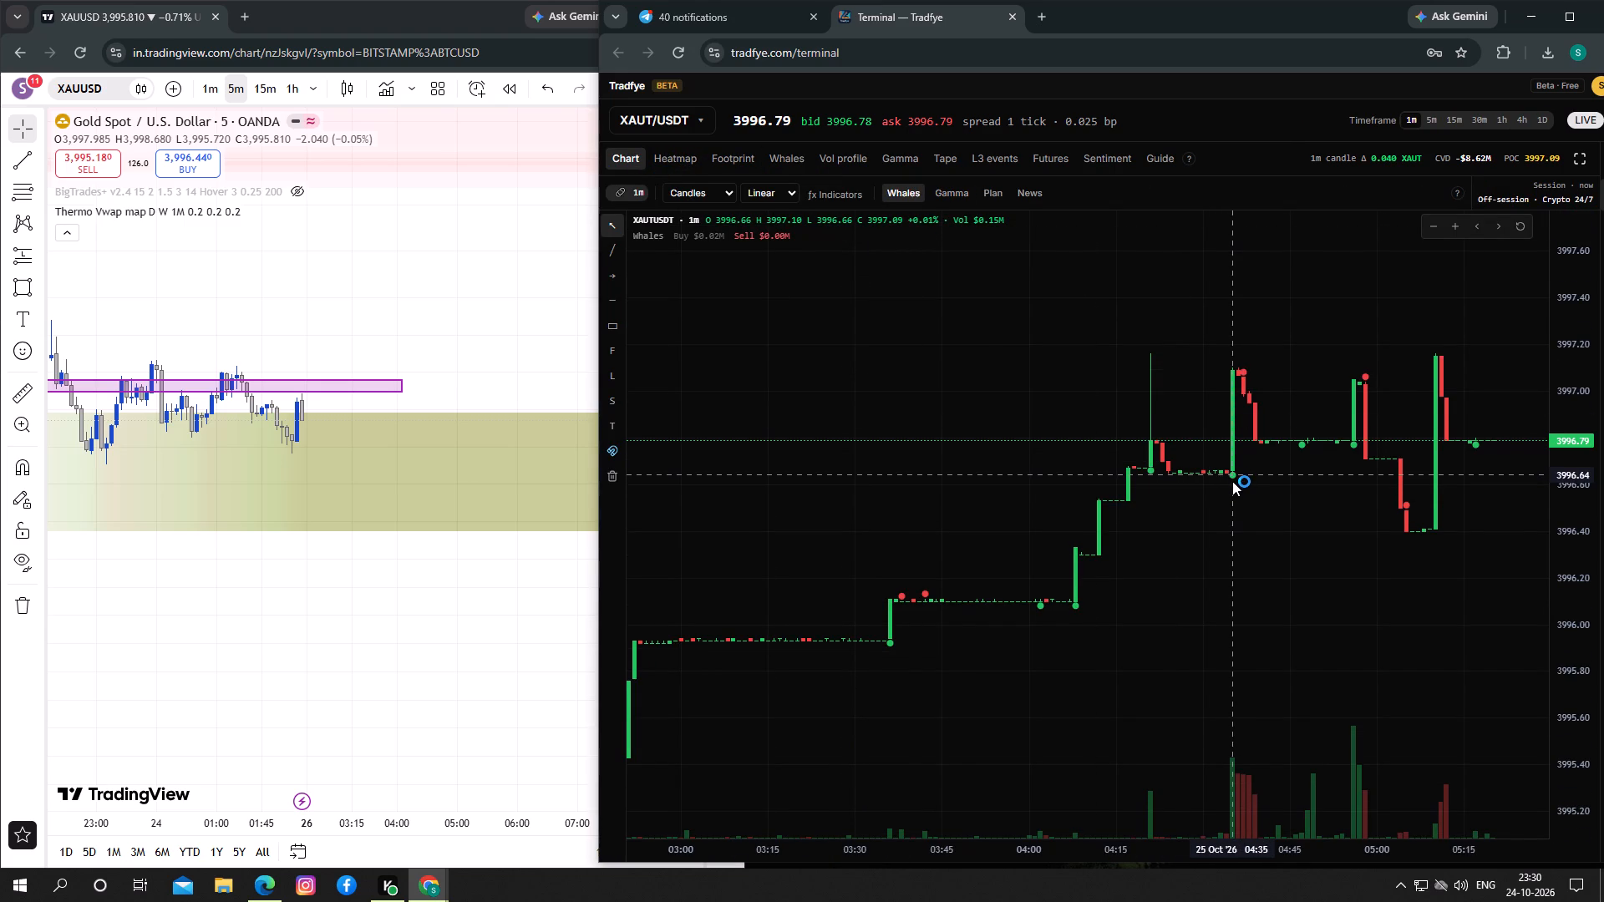
left_click(1232, 474)
left_click_drag(1322, 537, 1223, 537)
Switch the Tradfye chart from XAUT/USDT to the BTC/USDT pair.
left_click(688, 115)
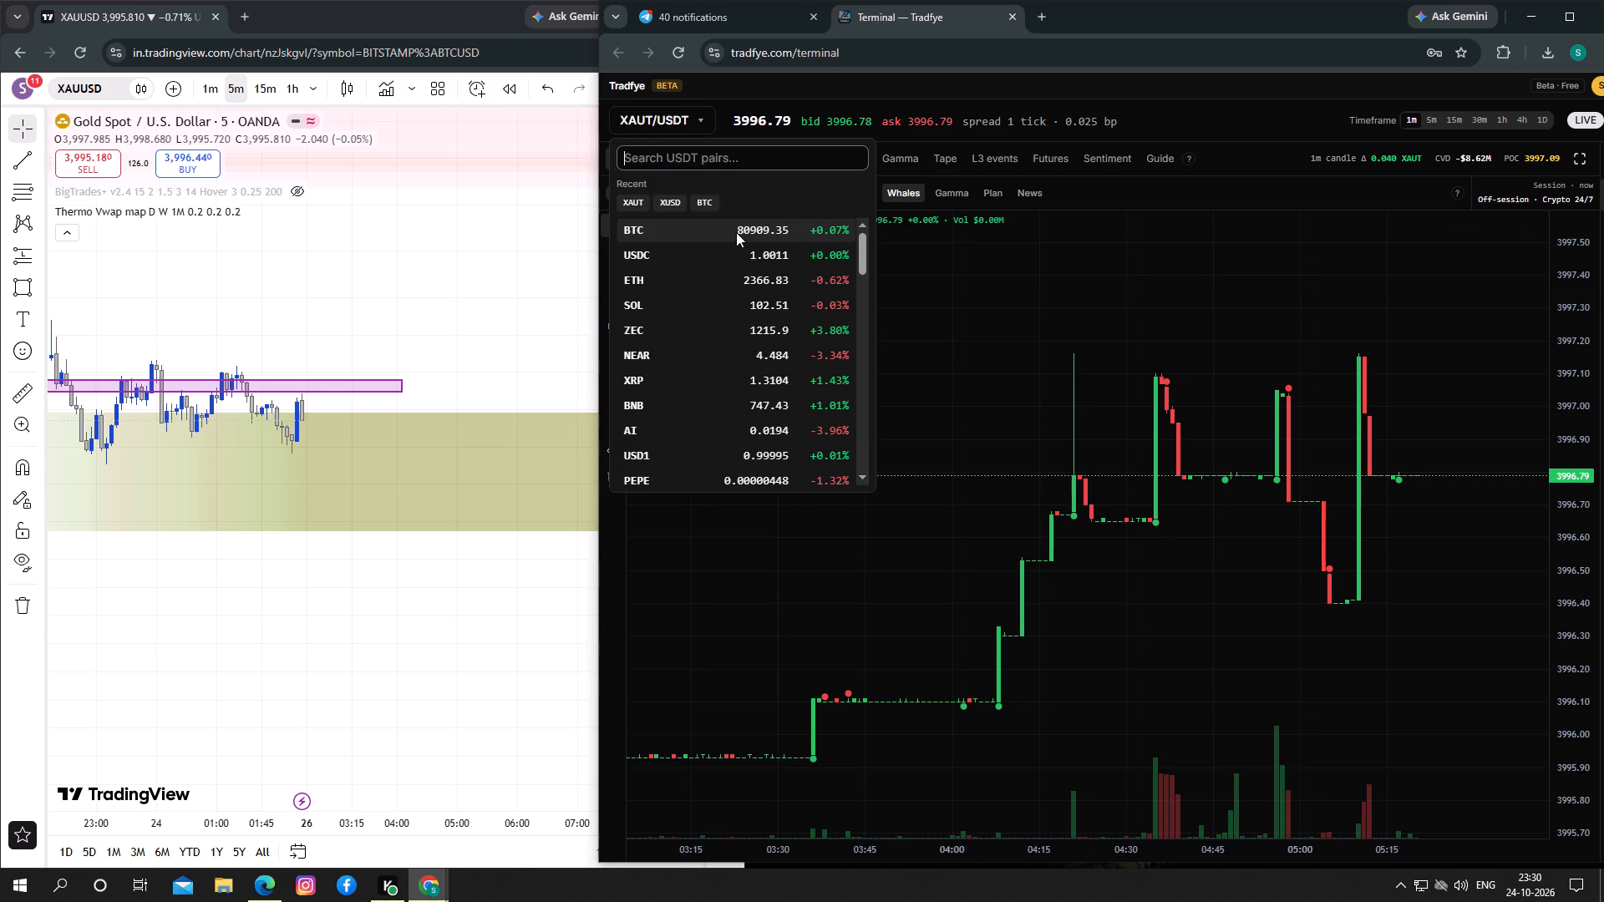
left_click(678, 225)
left_click_drag(1032, 495, 969, 476)
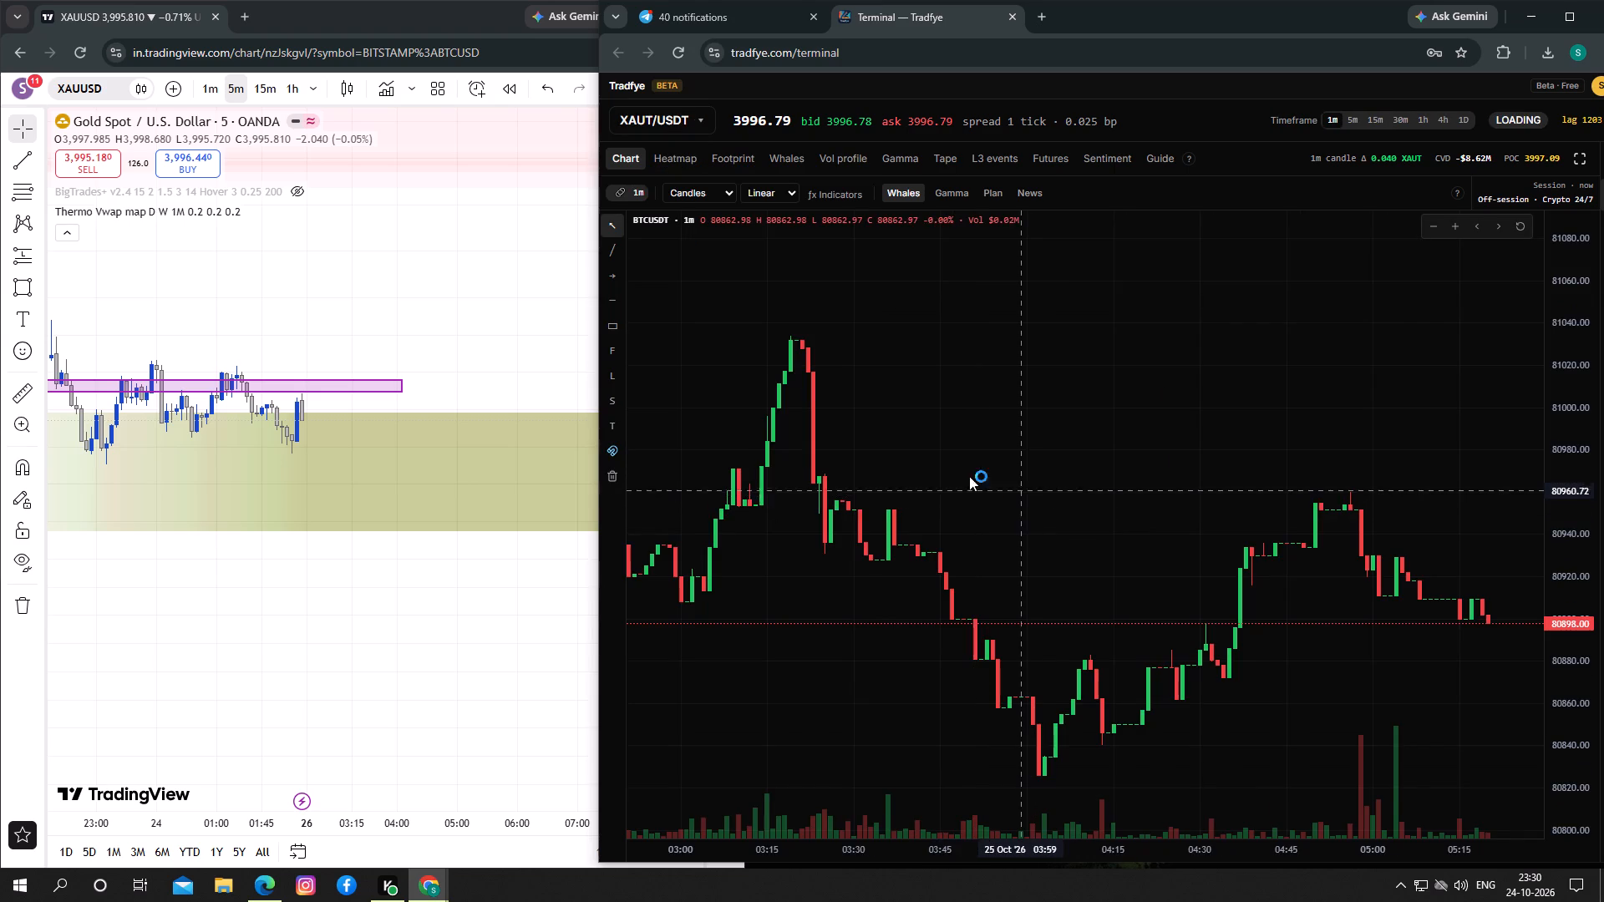
left_click_drag(969, 476, 795, 386)
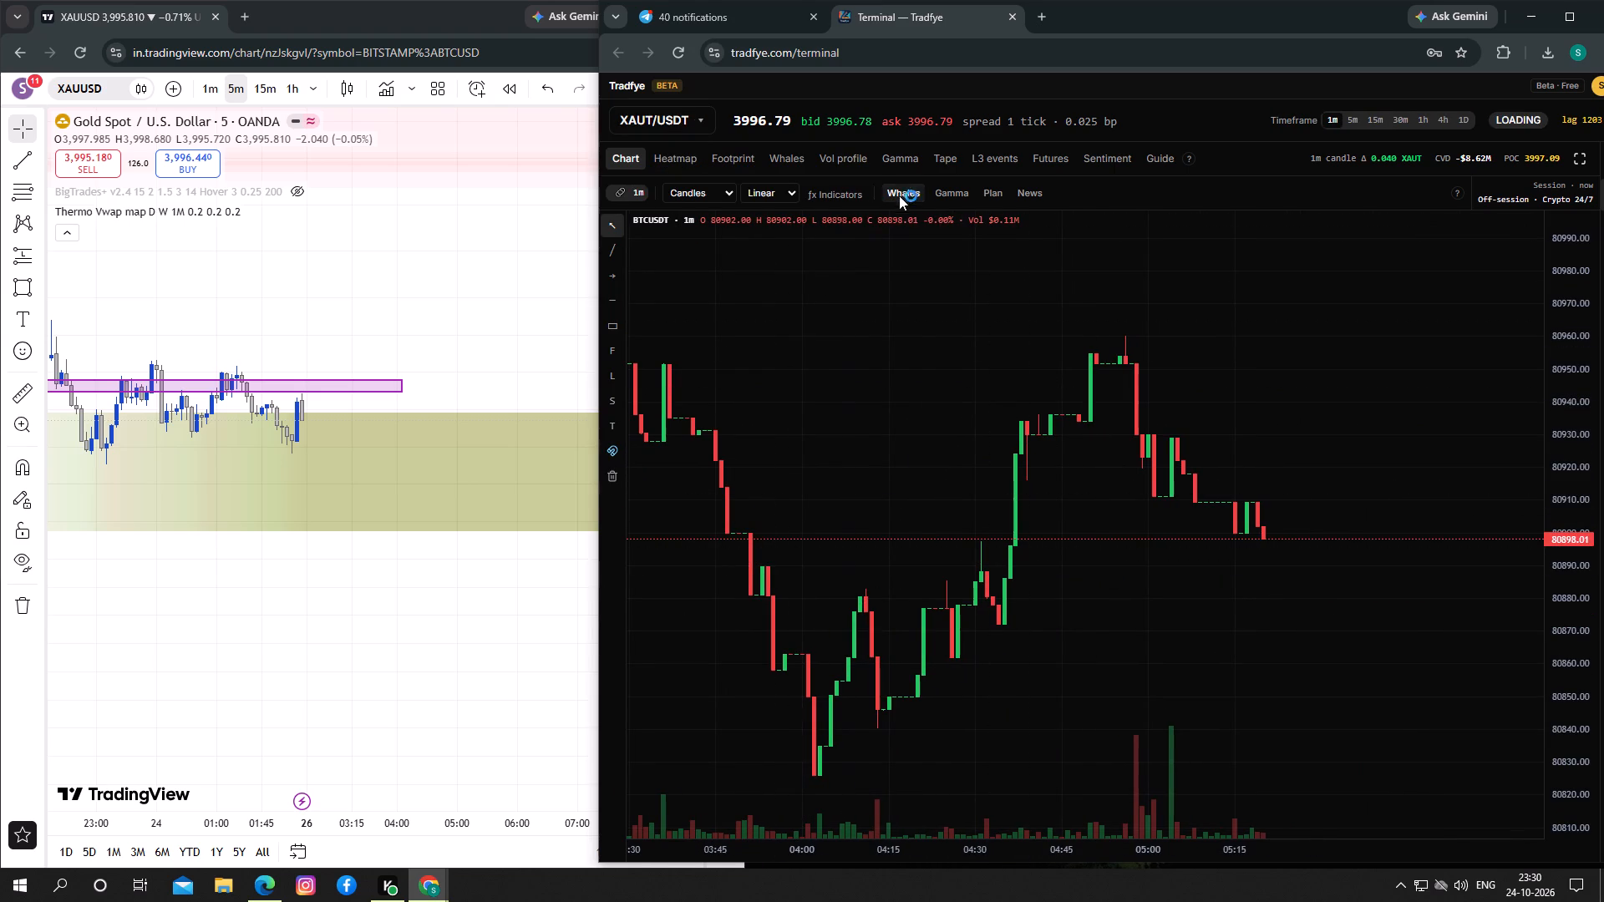
Show both the Gamma and Whales overlays on the BTC/USDT 1m chart.
left_click(942, 201)
left_click(898, 195)
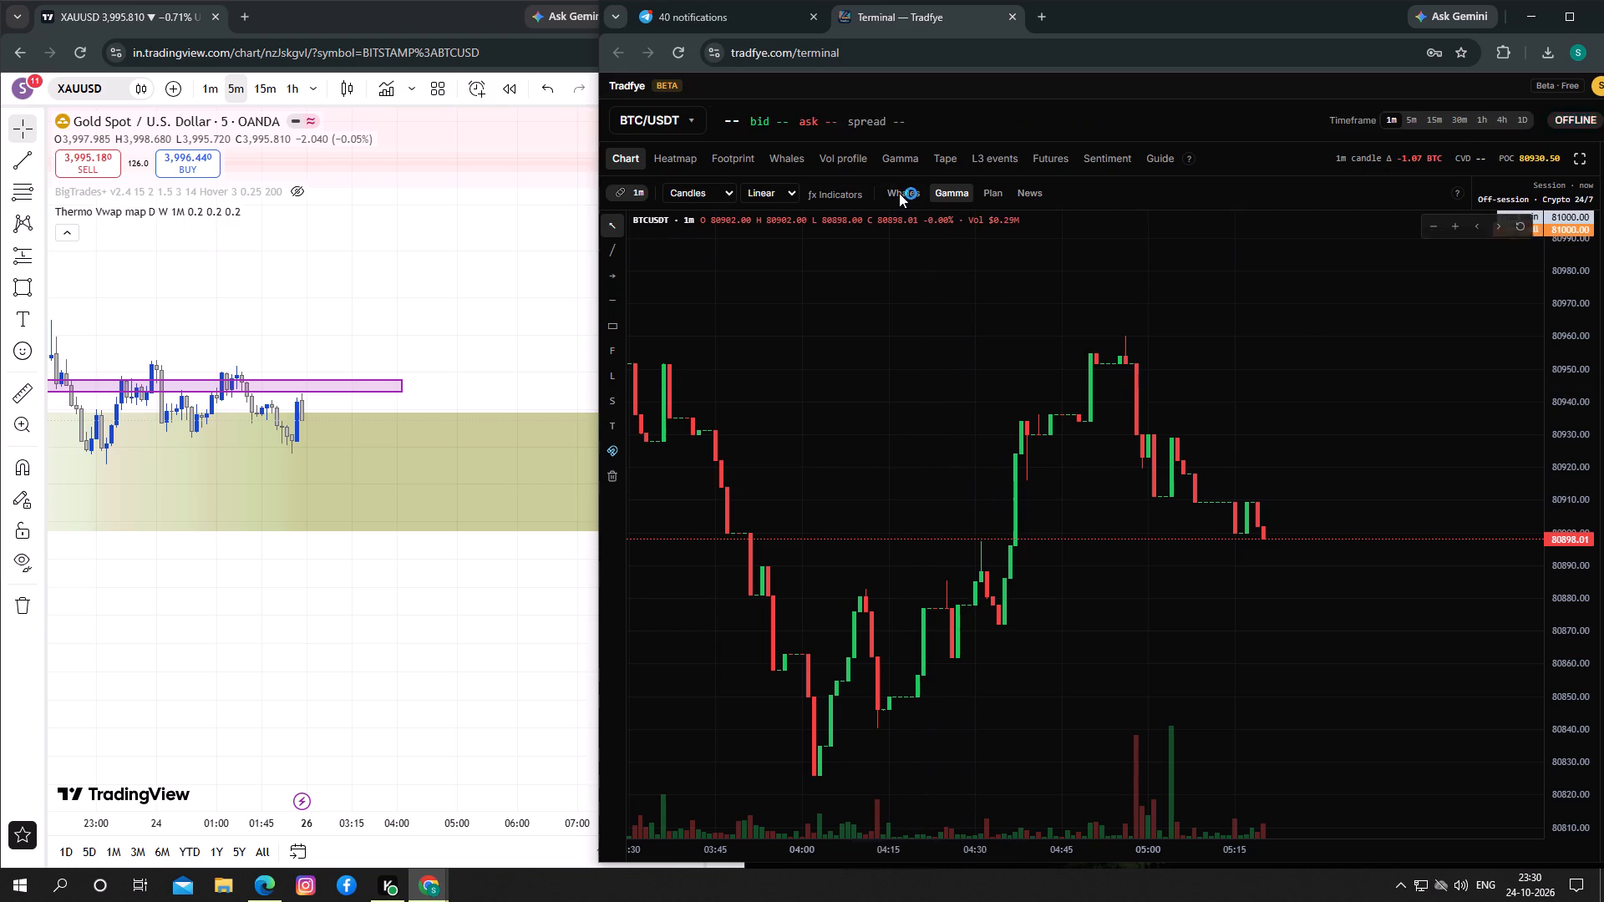
left_click(900, 181)
left_click(901, 194)
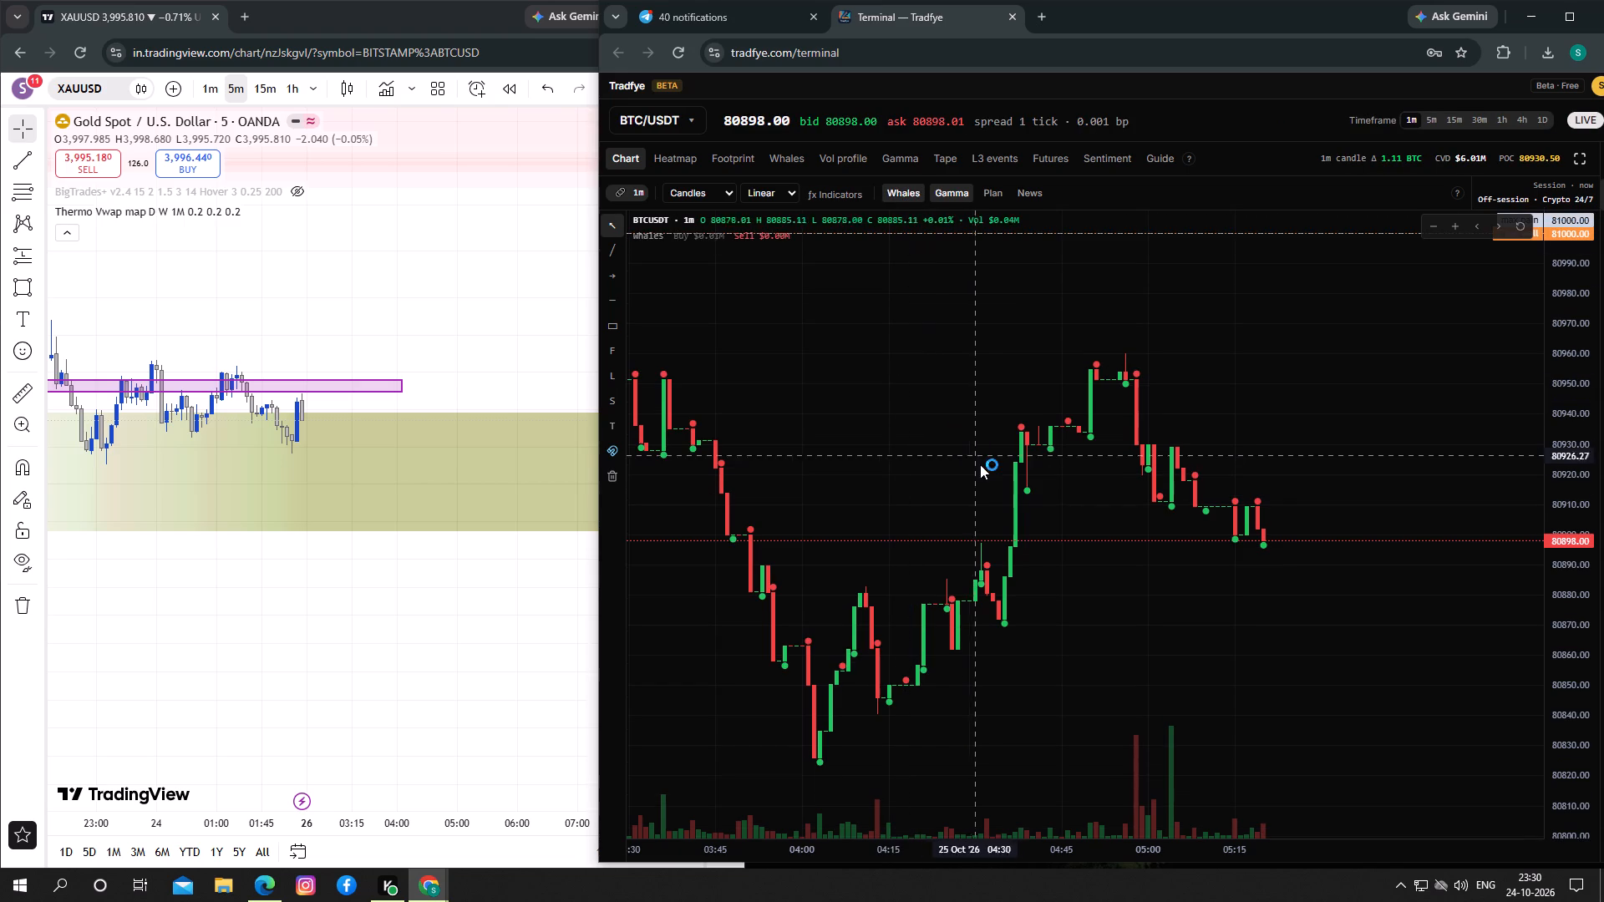
Examine the whale markers and gamma levels against the BTC/USDT 1m price swings.
left_click(1236, 539)
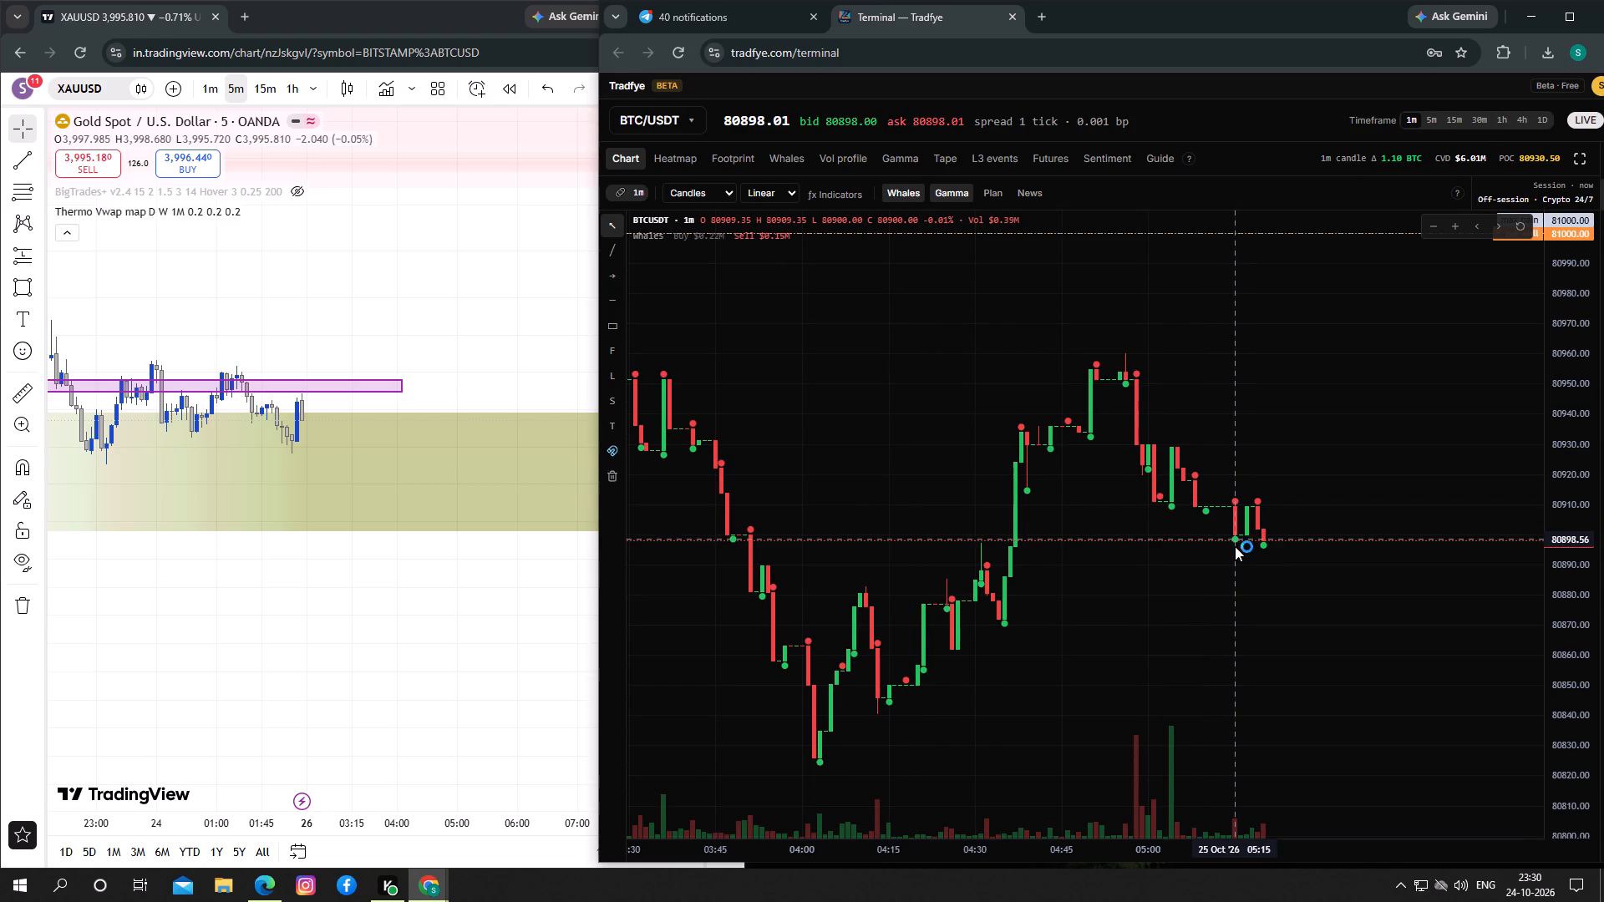
left_click_drag(1124, 642, 1403, 587)
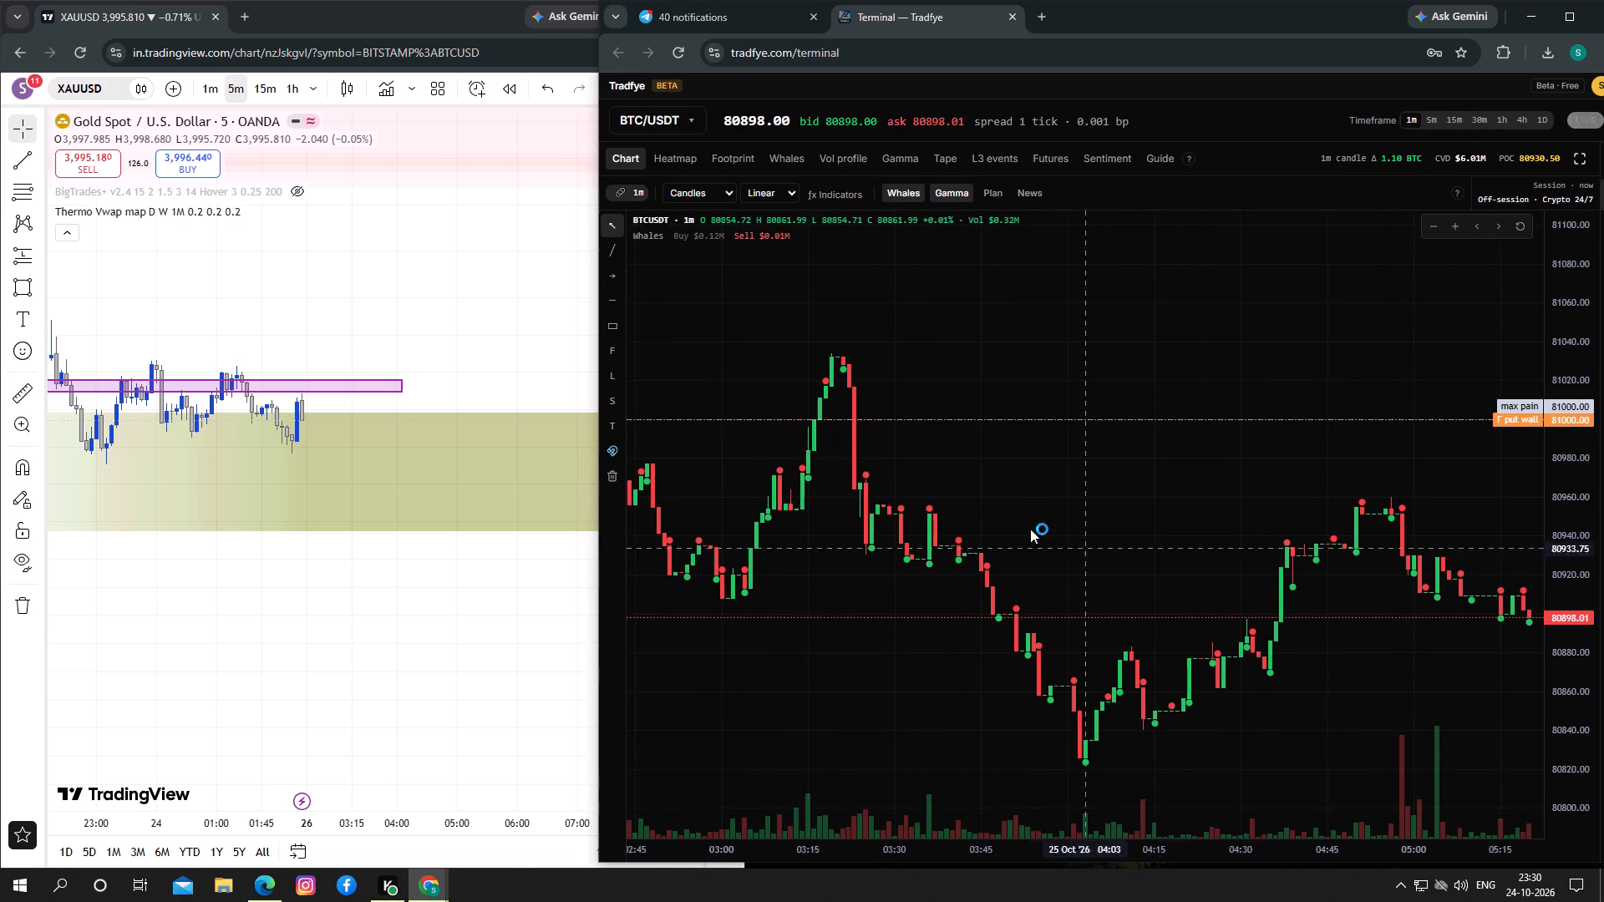
left_click(1026, 506)
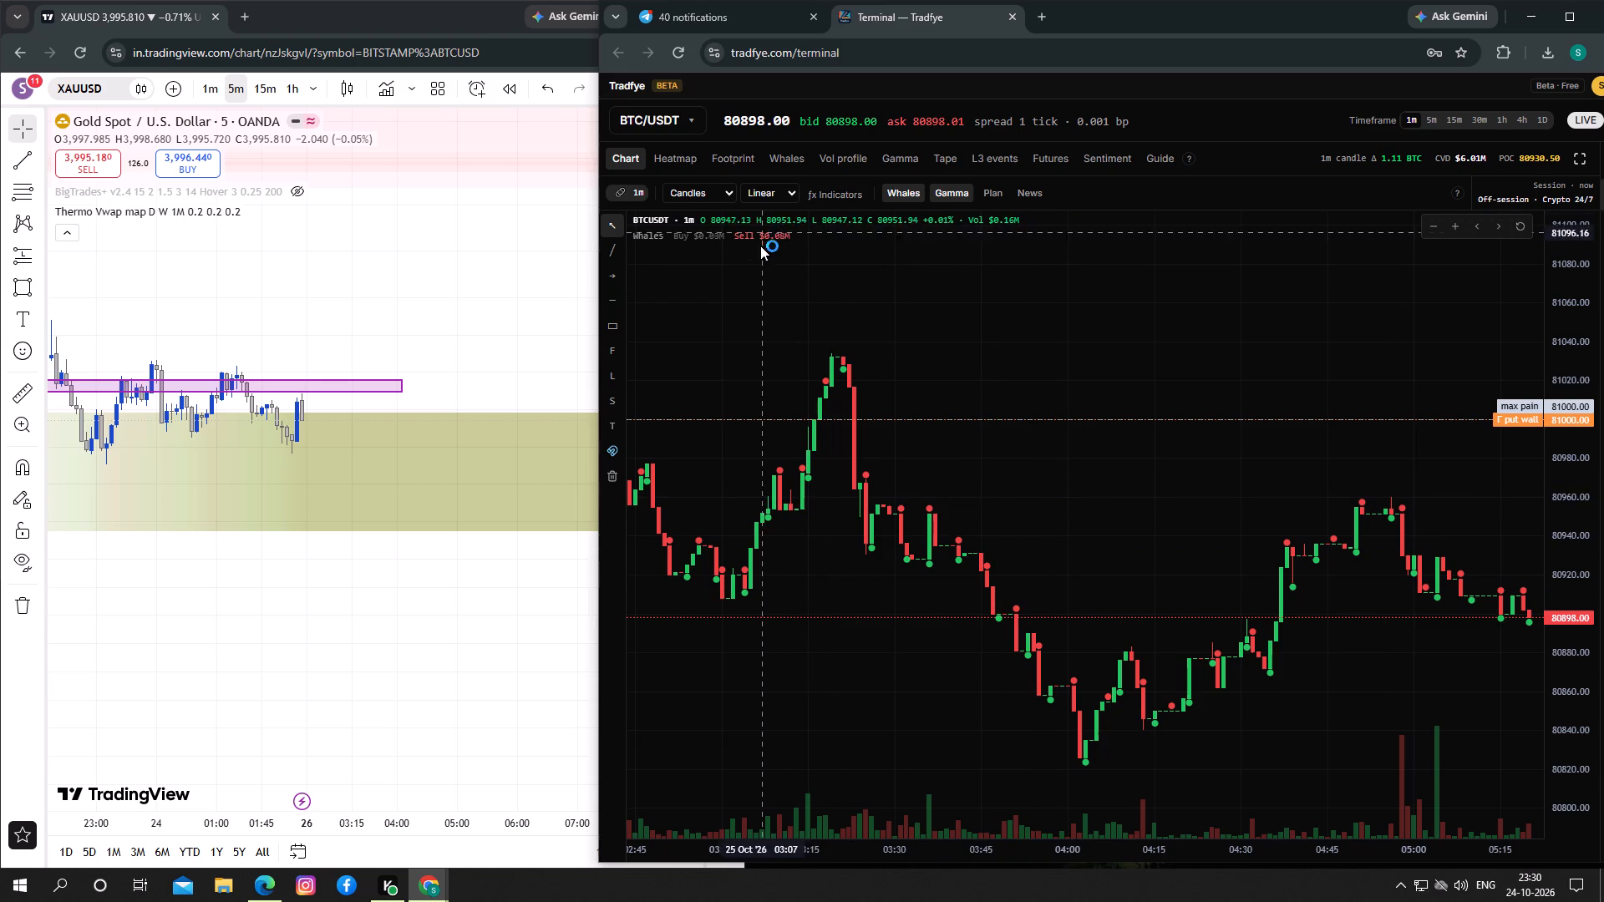
left_click(698, 241)
left_click(689, 227)
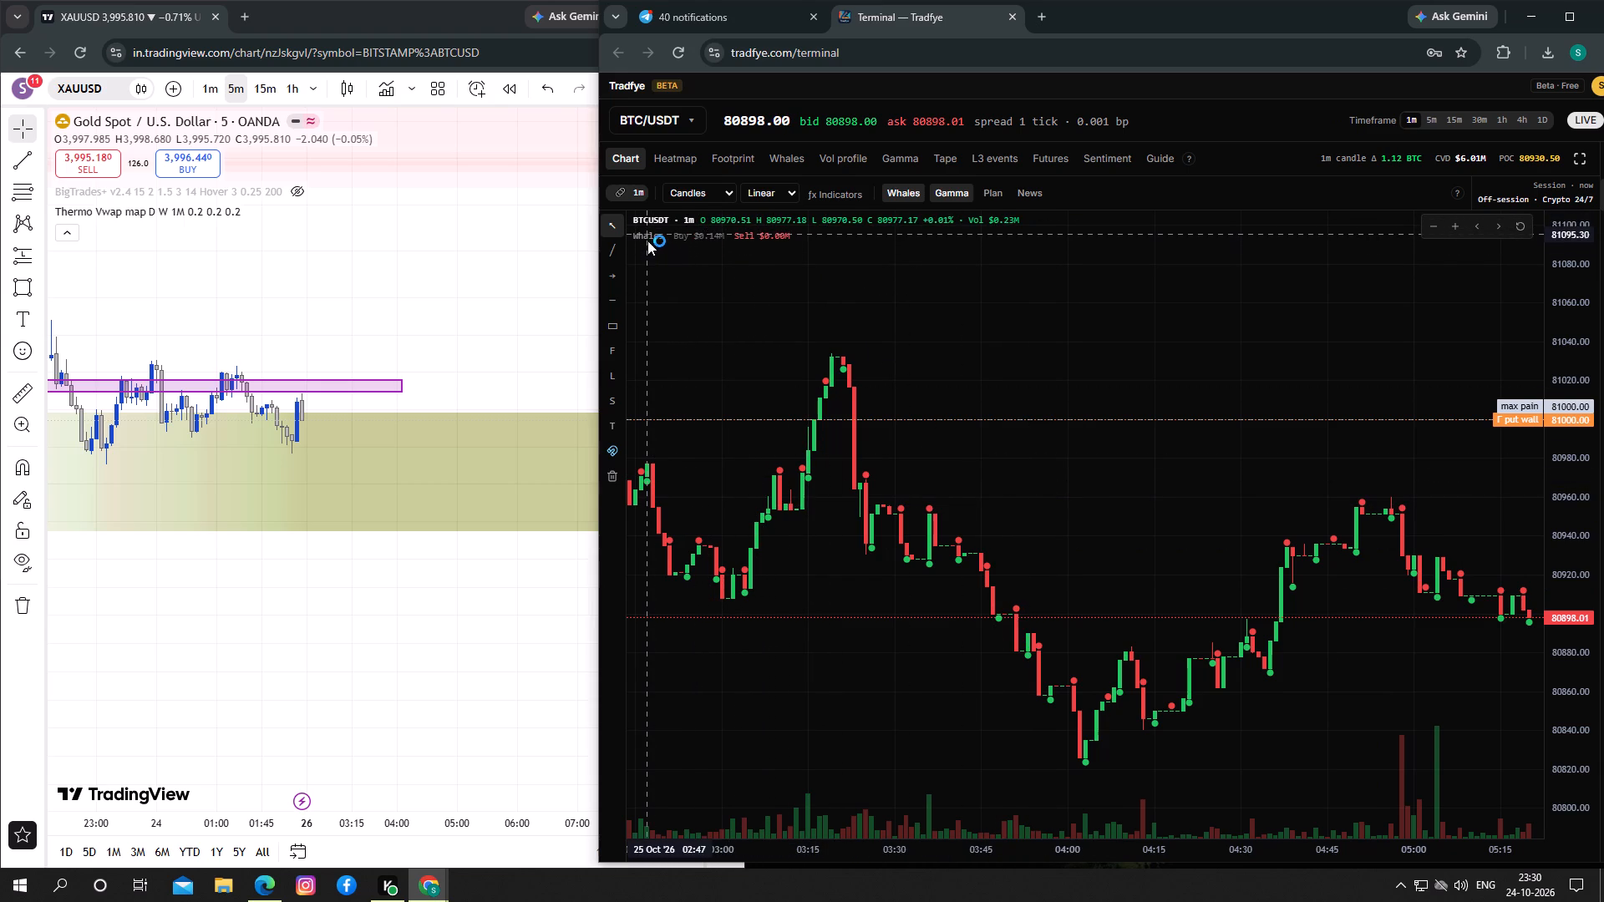
left_click(647, 234)
left_click(1074, 409)
left_click_drag(1475, 269, 1471, 276)
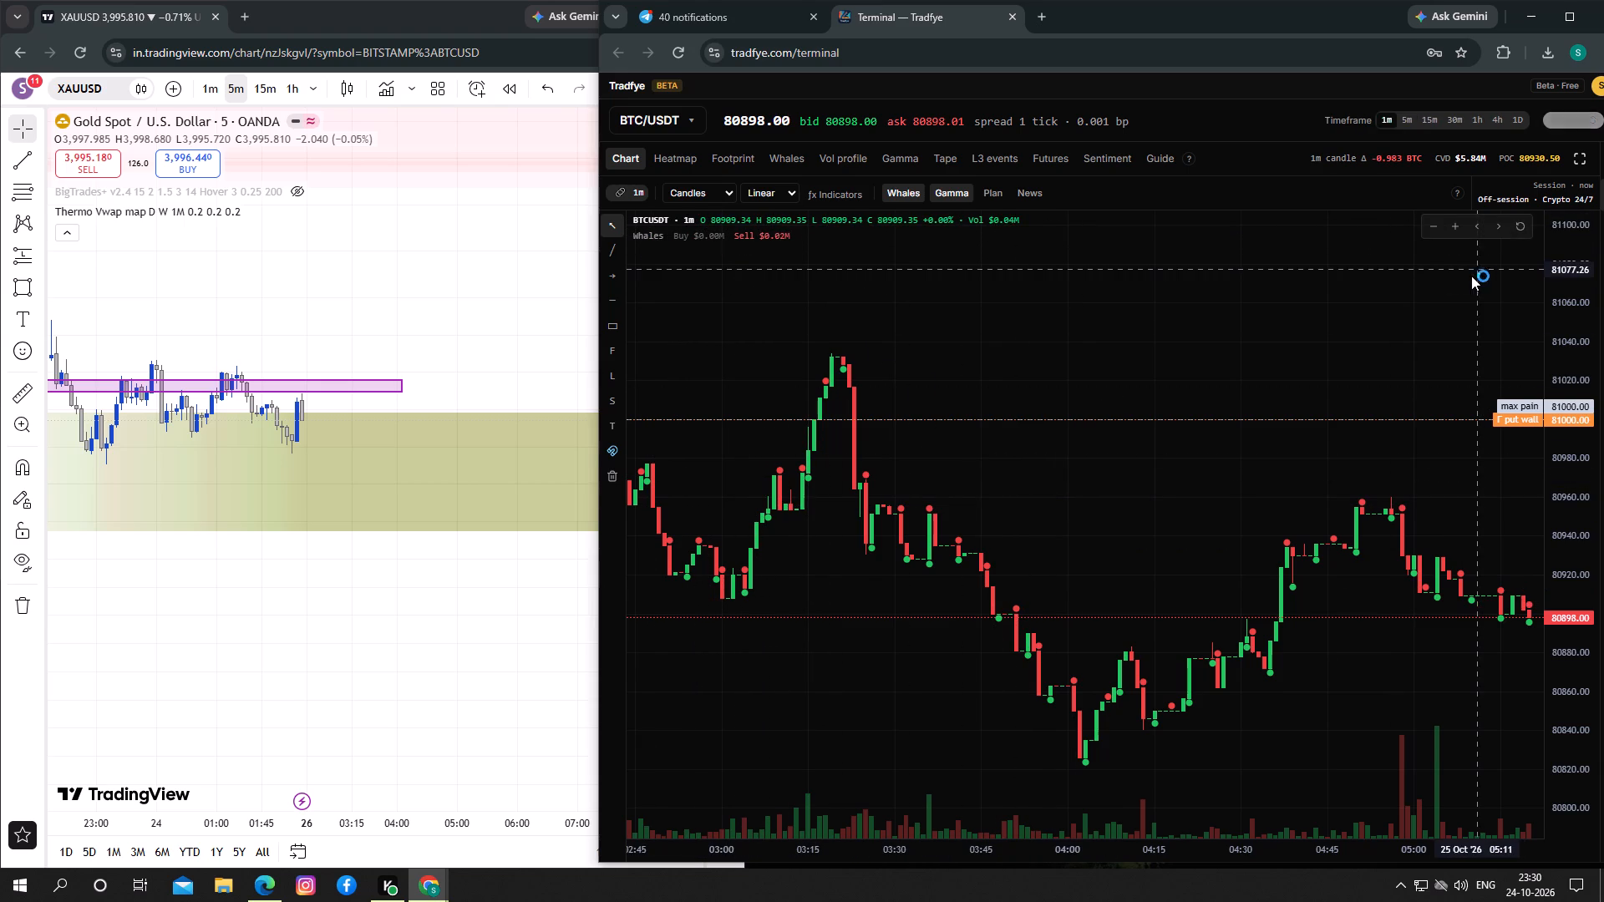
left_click_drag(1471, 276, 1389, 269)
left_click(1453, 225)
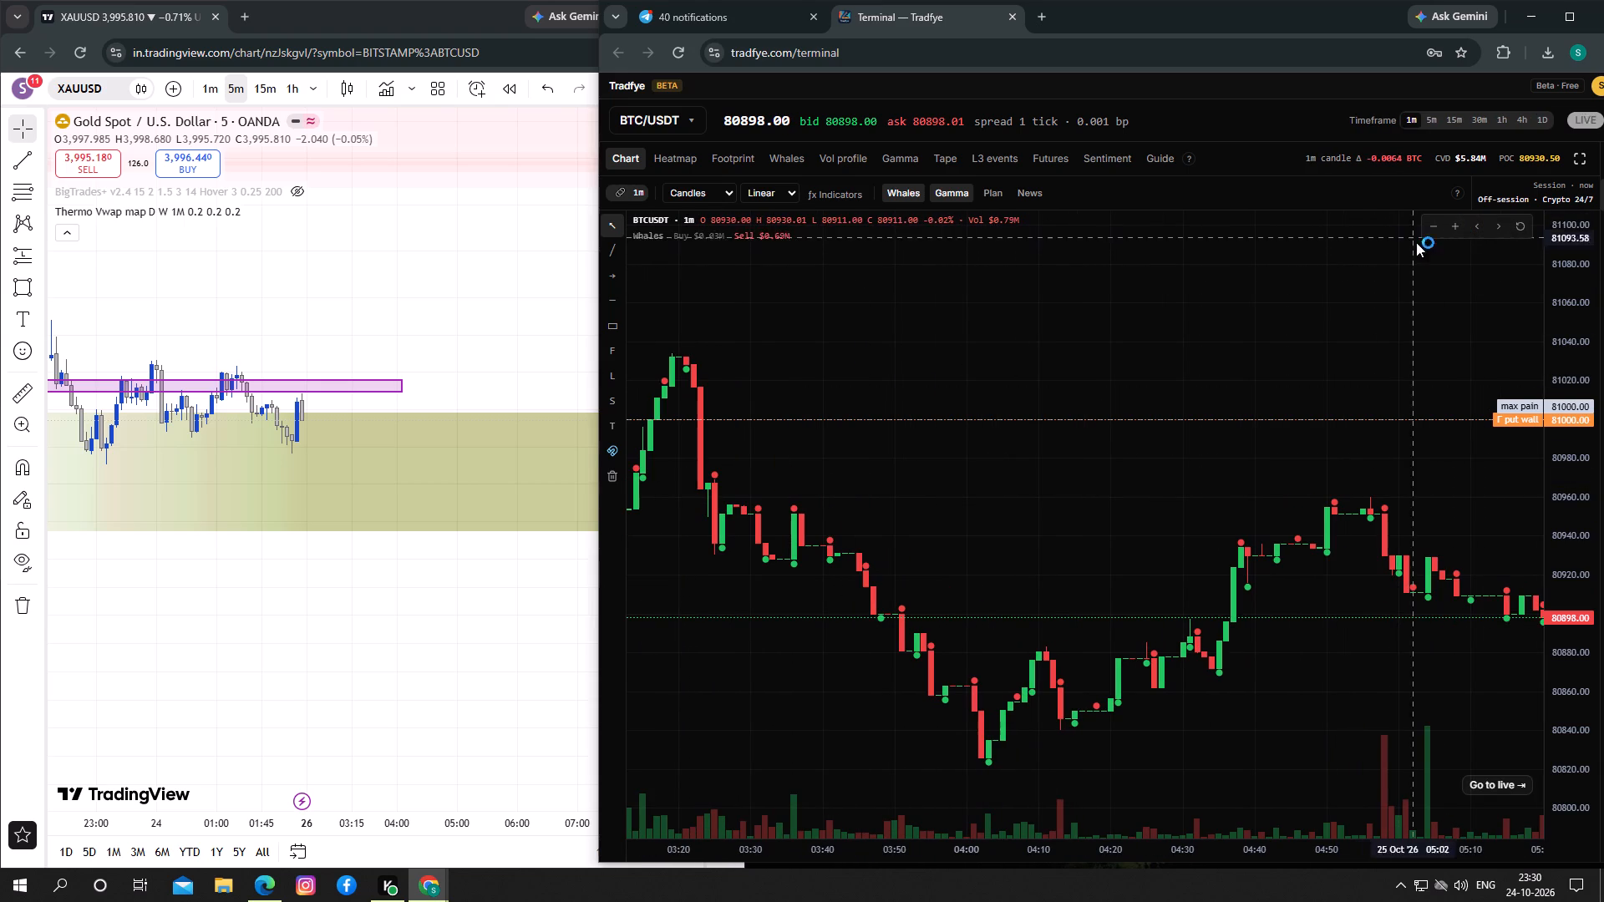
double_click(1428, 222)
left_click_drag(1155, 416, 1020, 361)
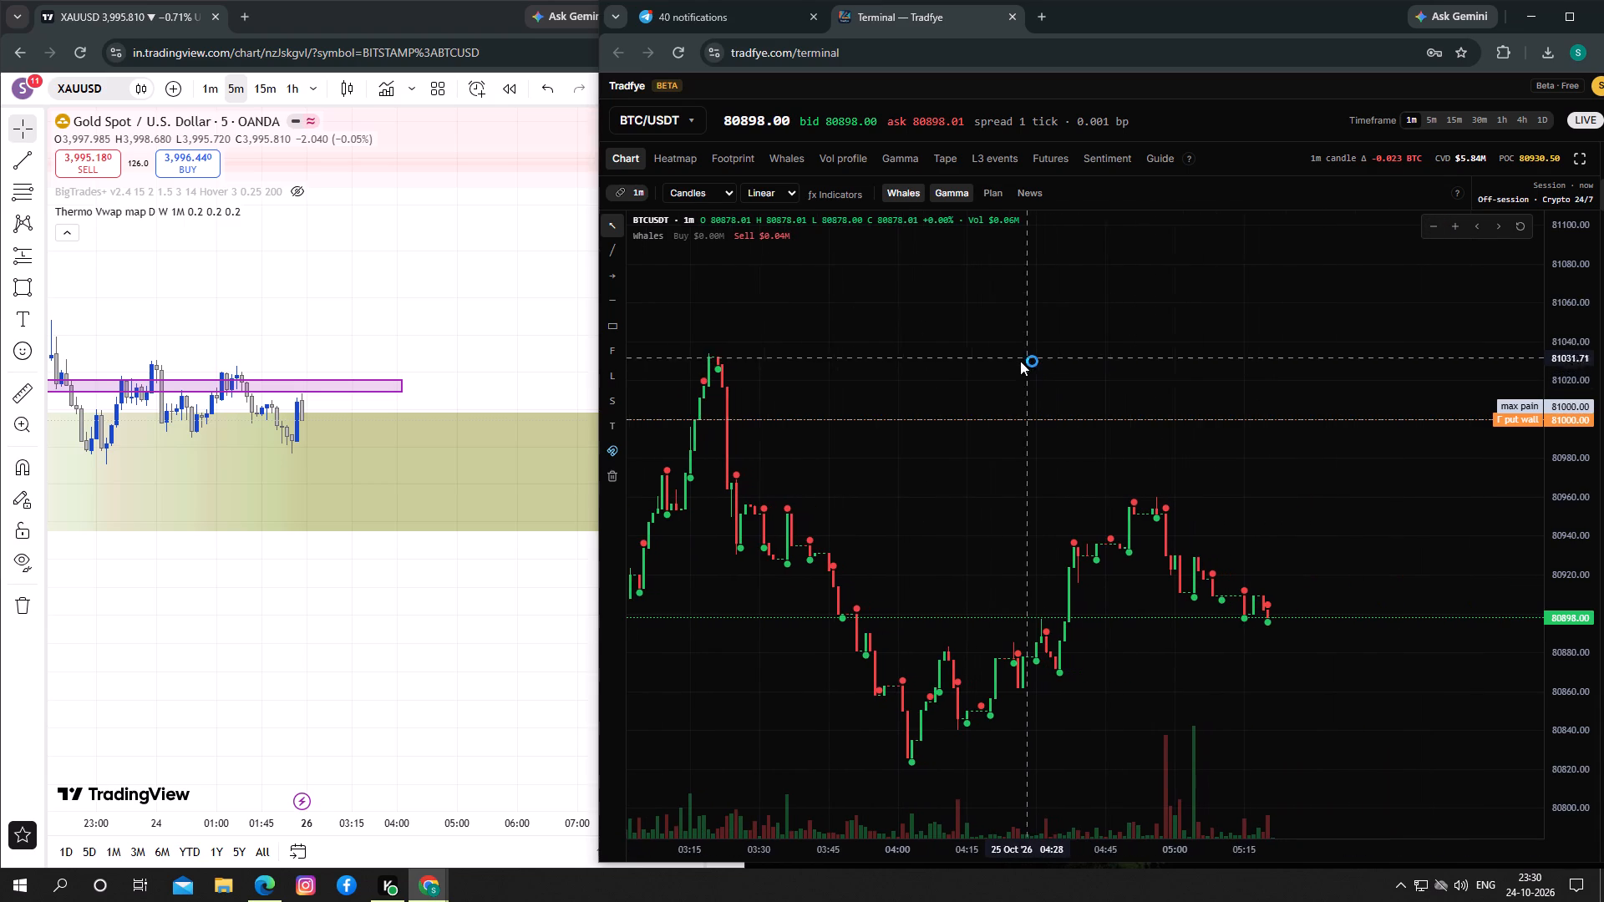
left_click_drag(1020, 361, 1016, 351)
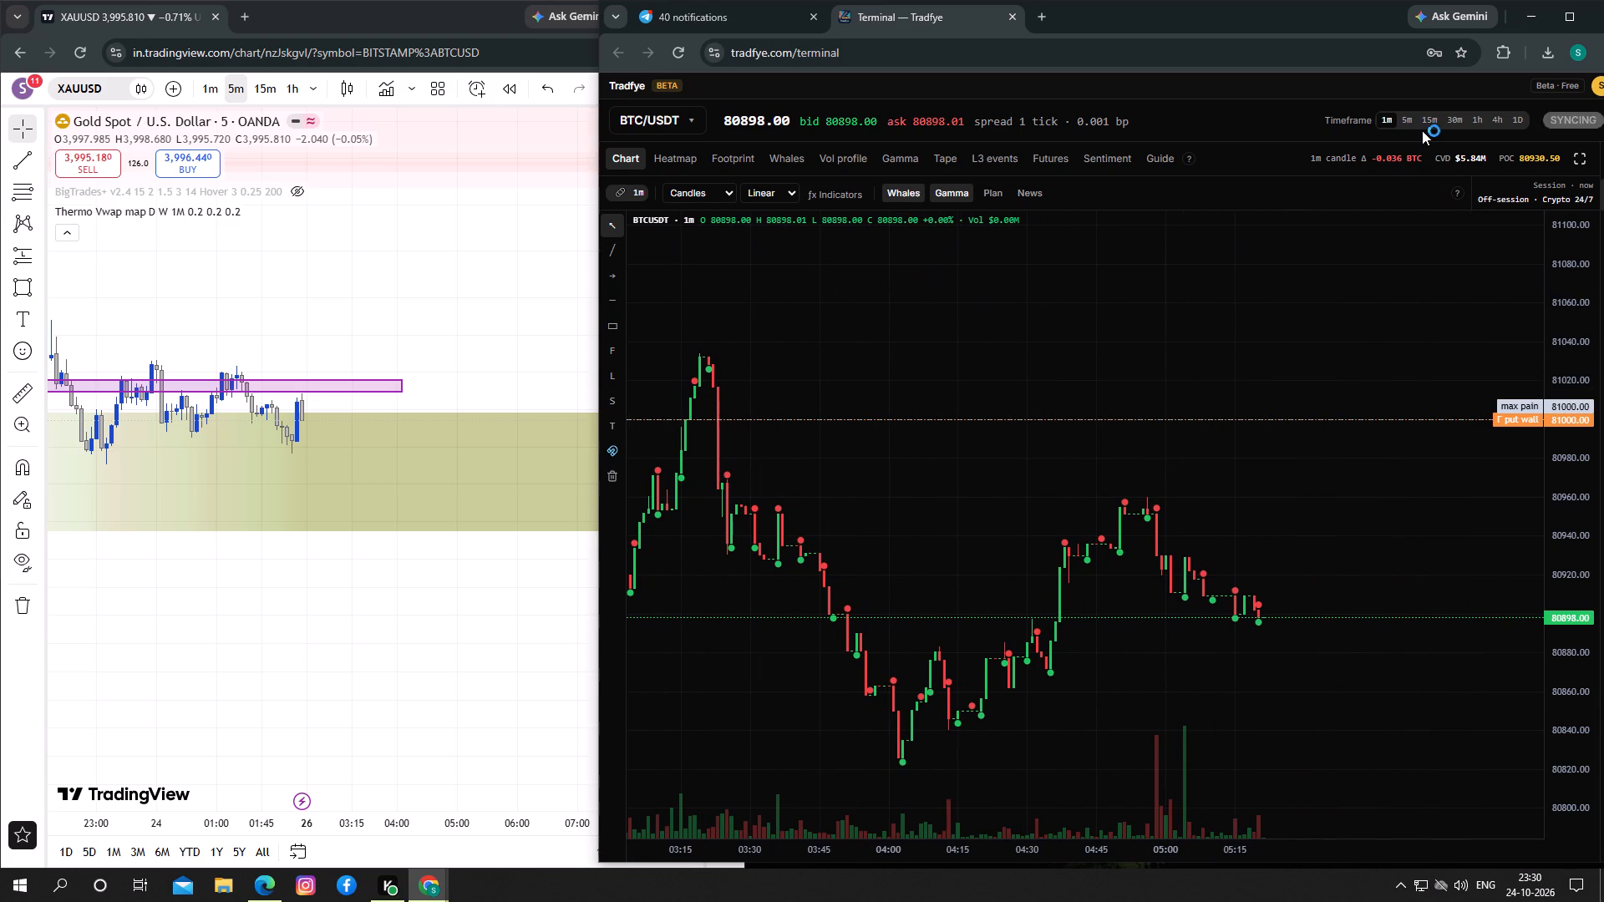
Switch the BTC/USDT chart to the 5m timeframe and review its whale markers and gamma levels.
left_click(1406, 119)
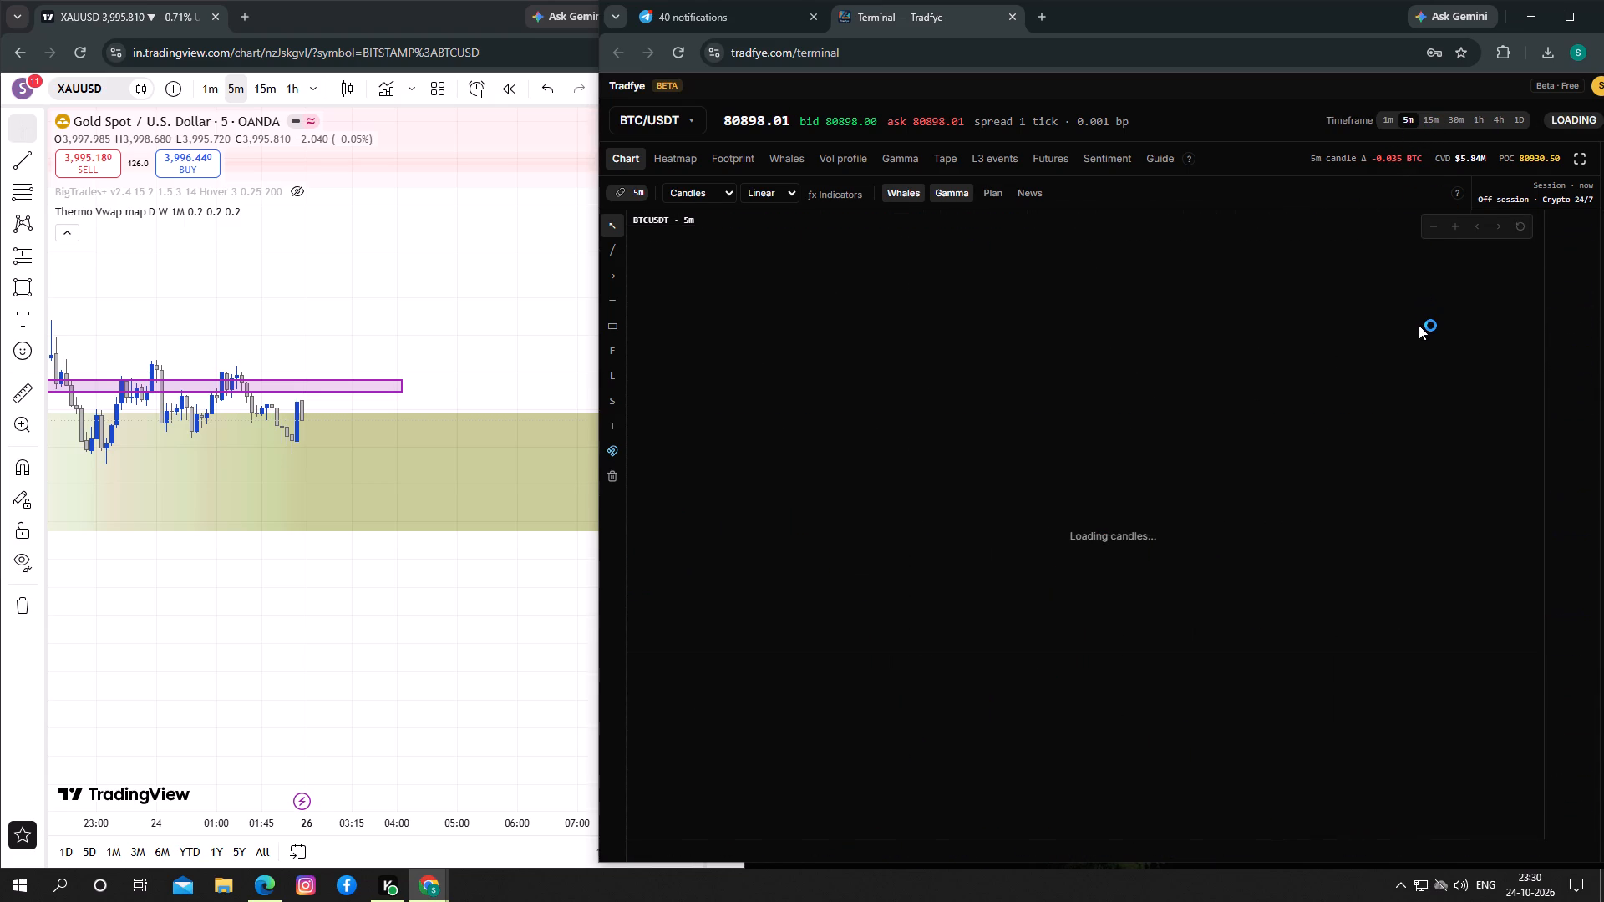
left_click_drag(1360, 519, 1171, 507)
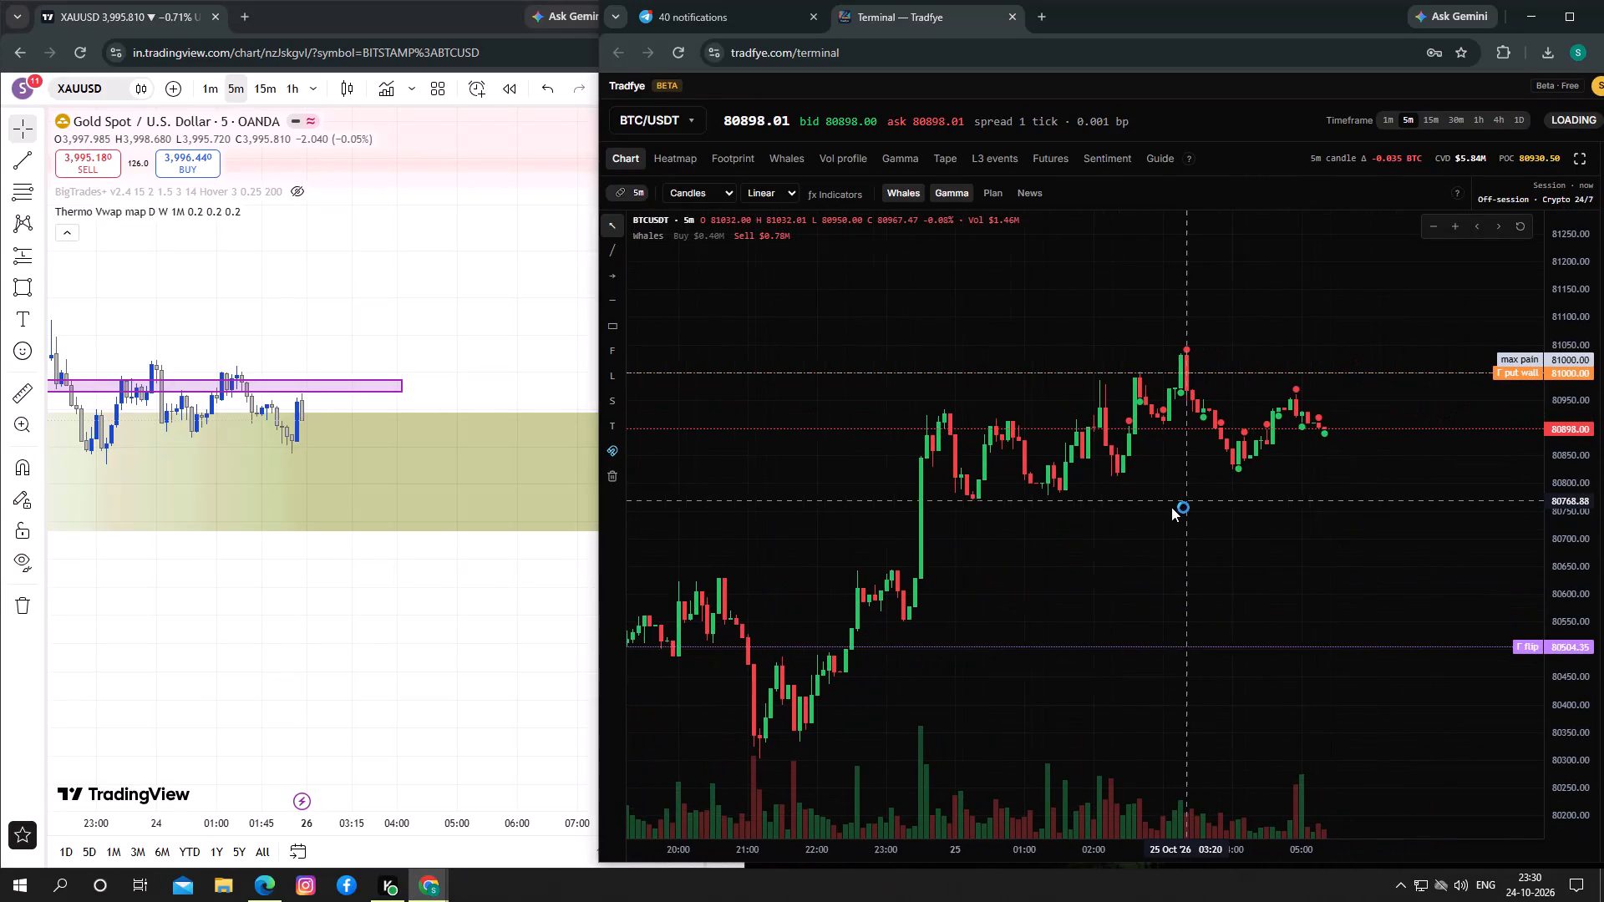
left_click_drag(1171, 507, 1053, 512)
left_click_drag(1583, 535, 1569, 509)
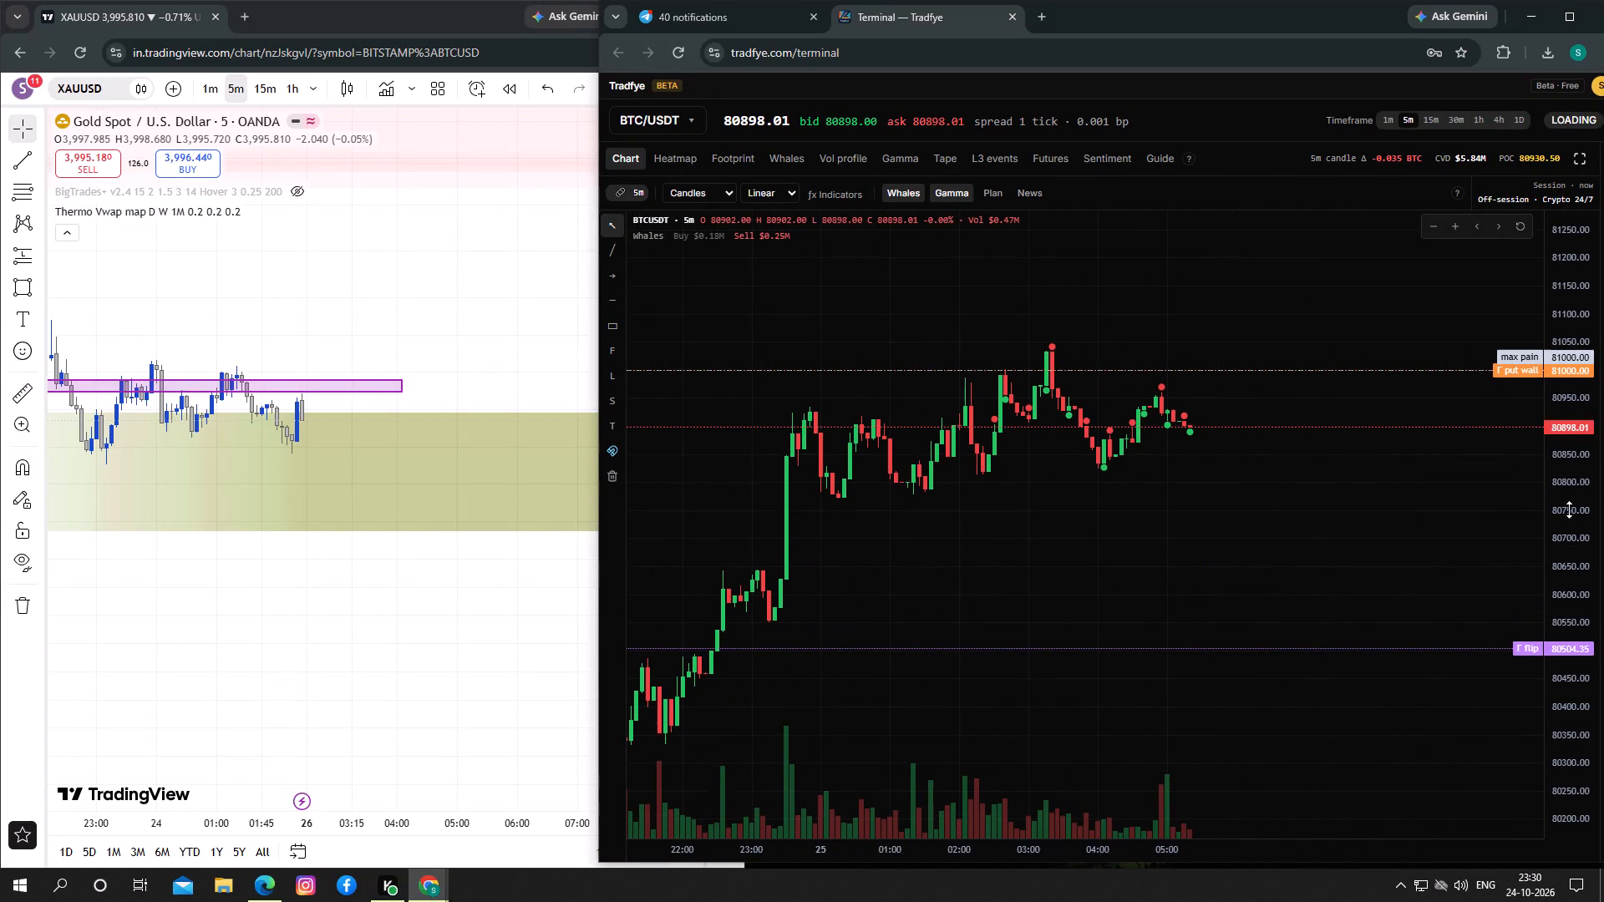
left_click_drag(1569, 509, 1557, 455)
left_click_drag(1183, 515, 1163, 508)
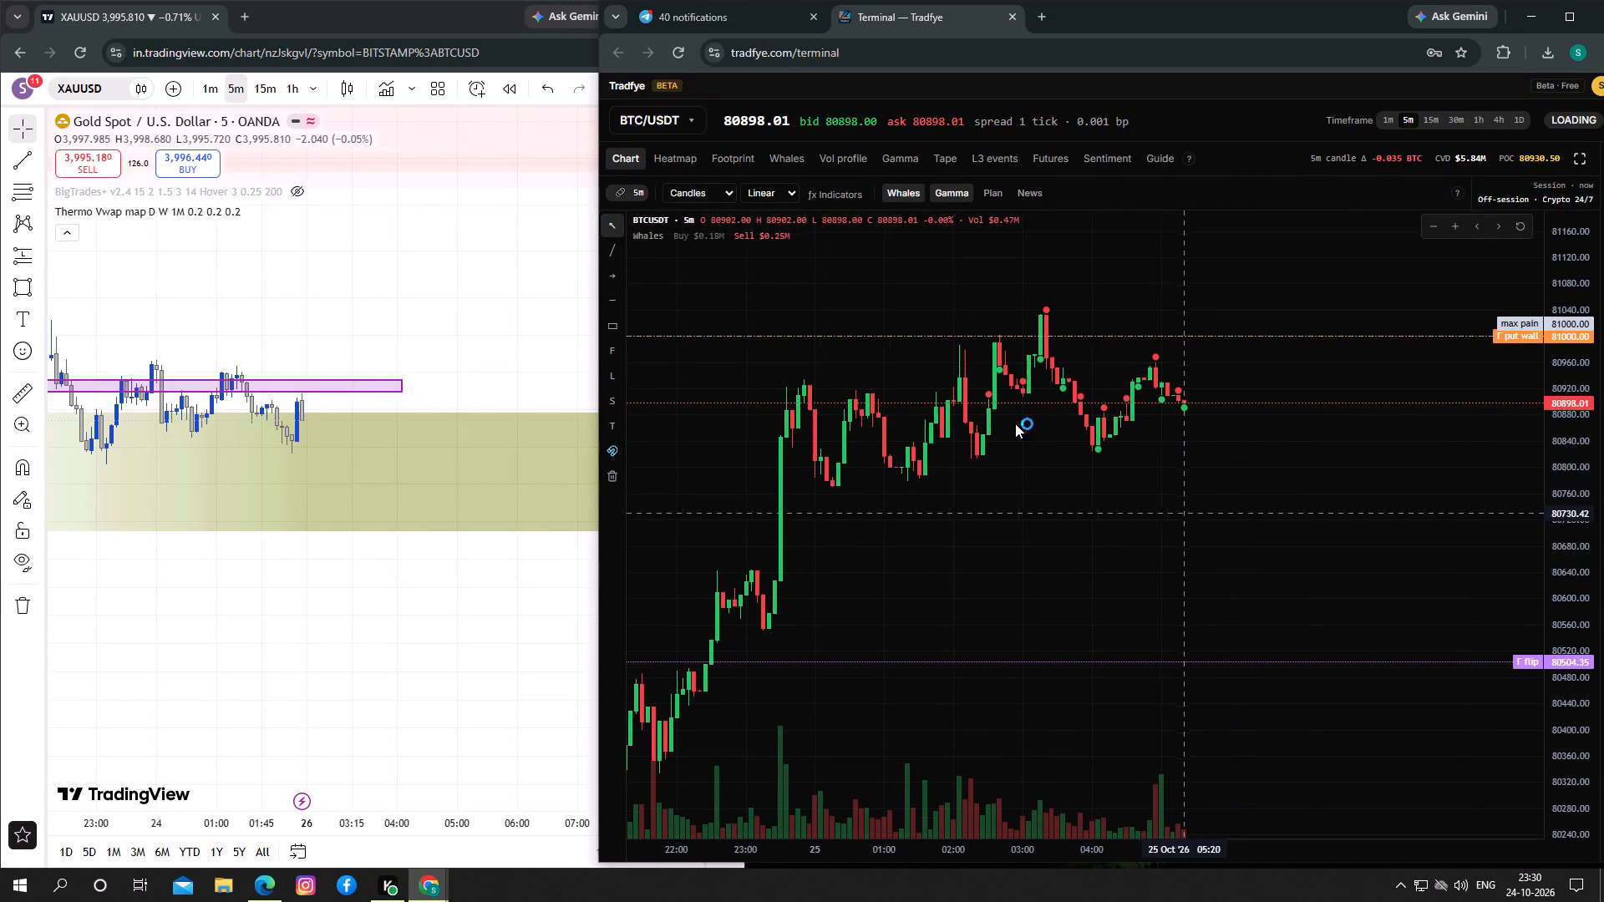
Change the TradingView chart's symbol to BTCUSD (Bitcoin / U.S. Dollar, Kraken) and fit the recent 5m candles for comparison.
left_click(90, 83)
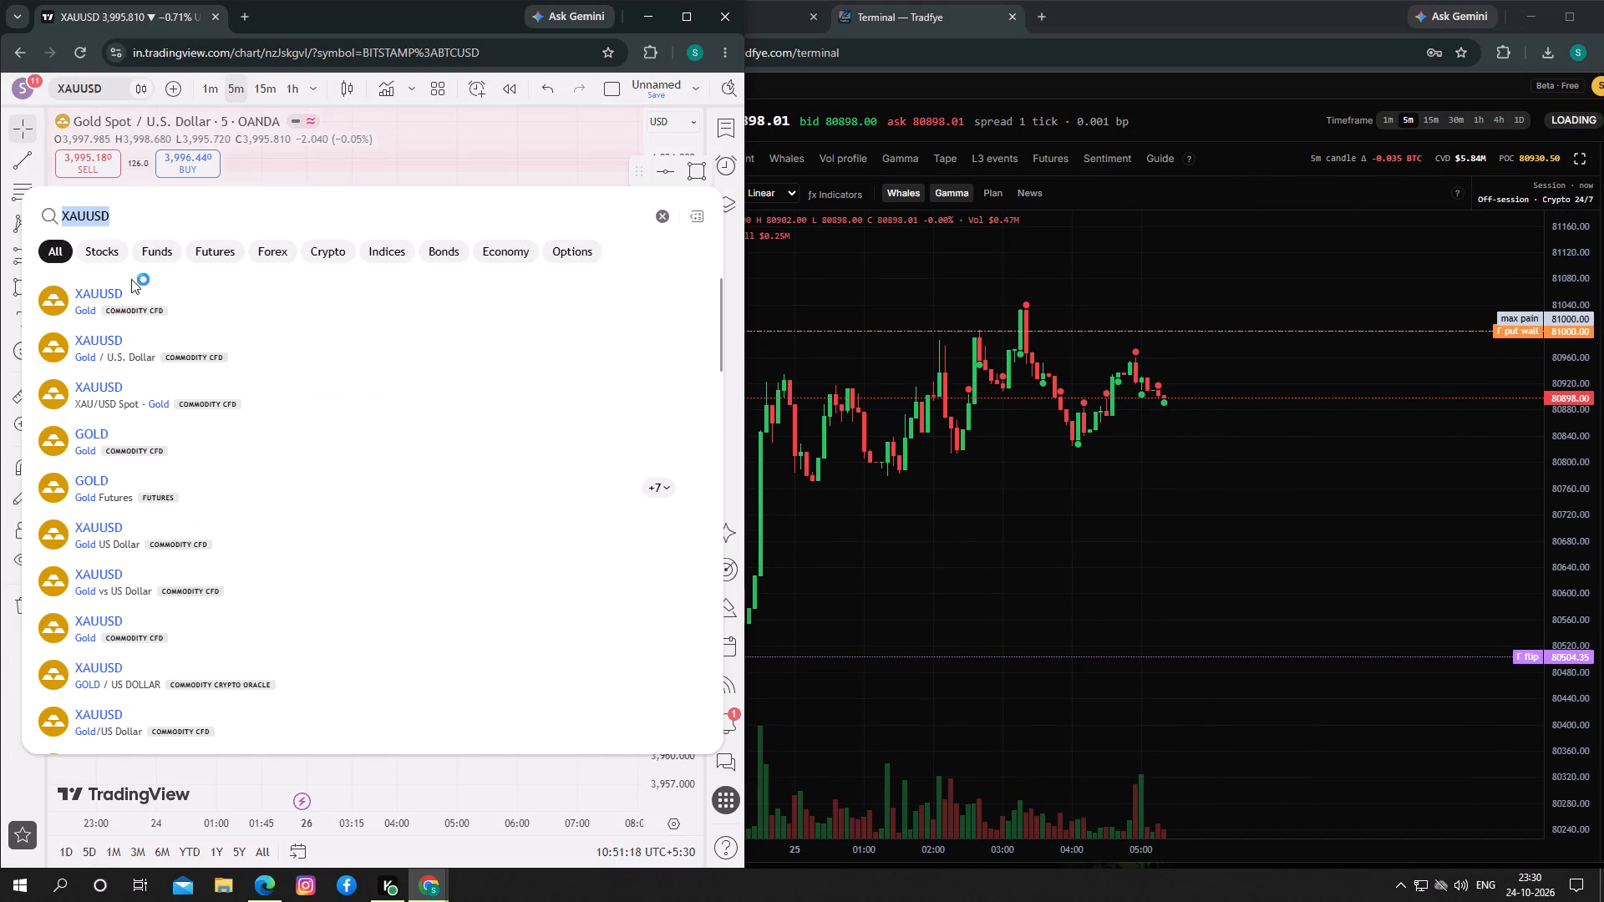
left_click(668, 212)
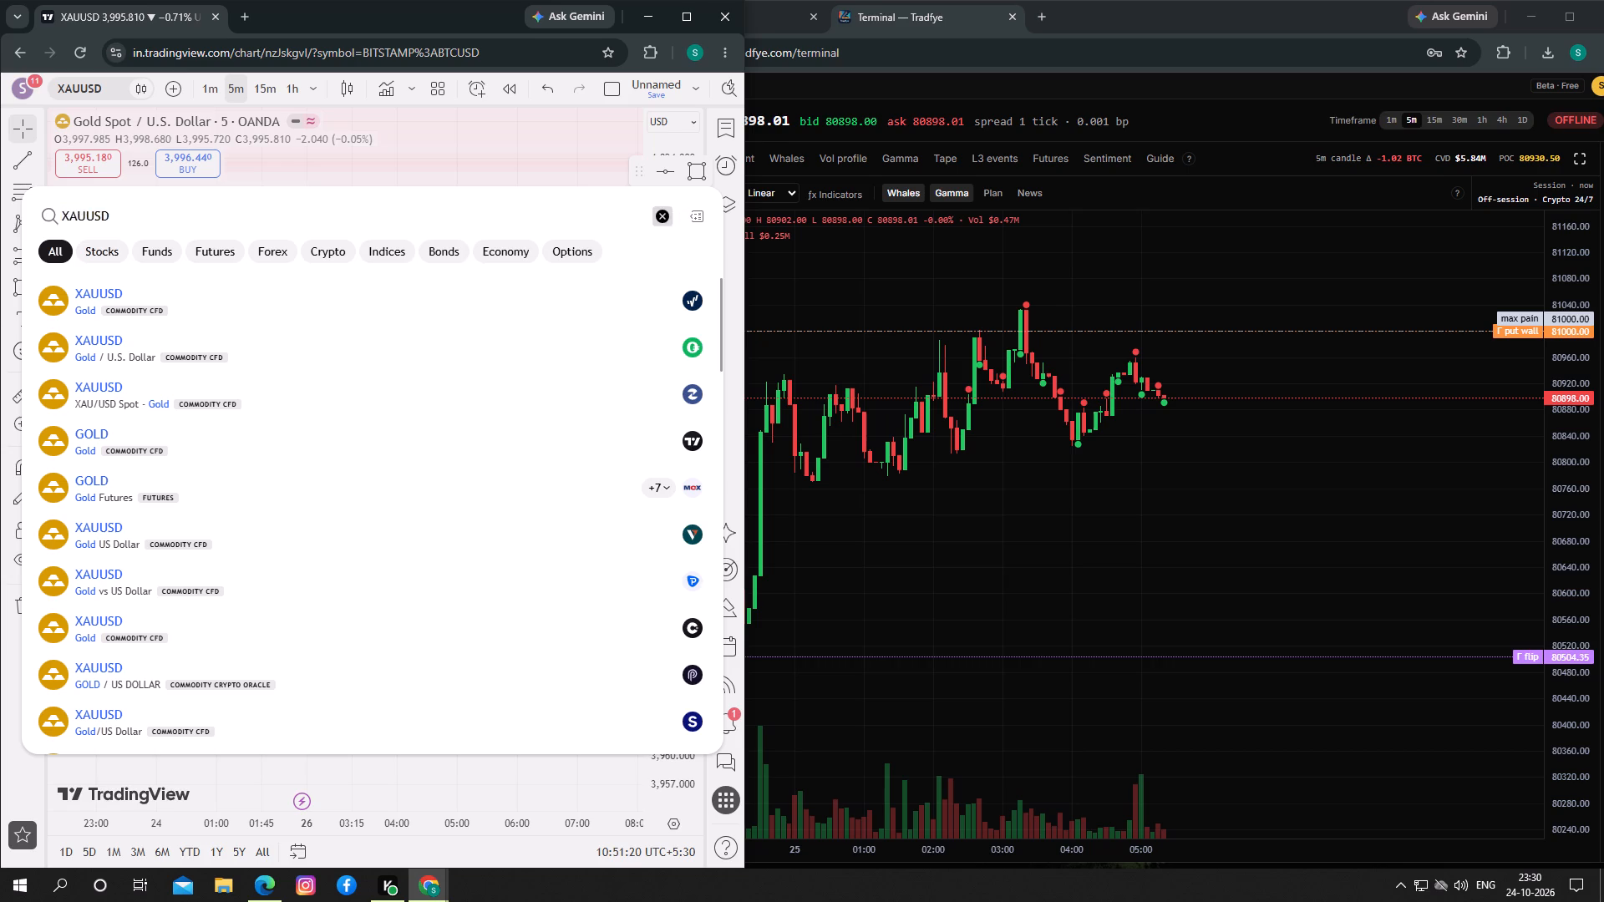
left_click(232, 362)
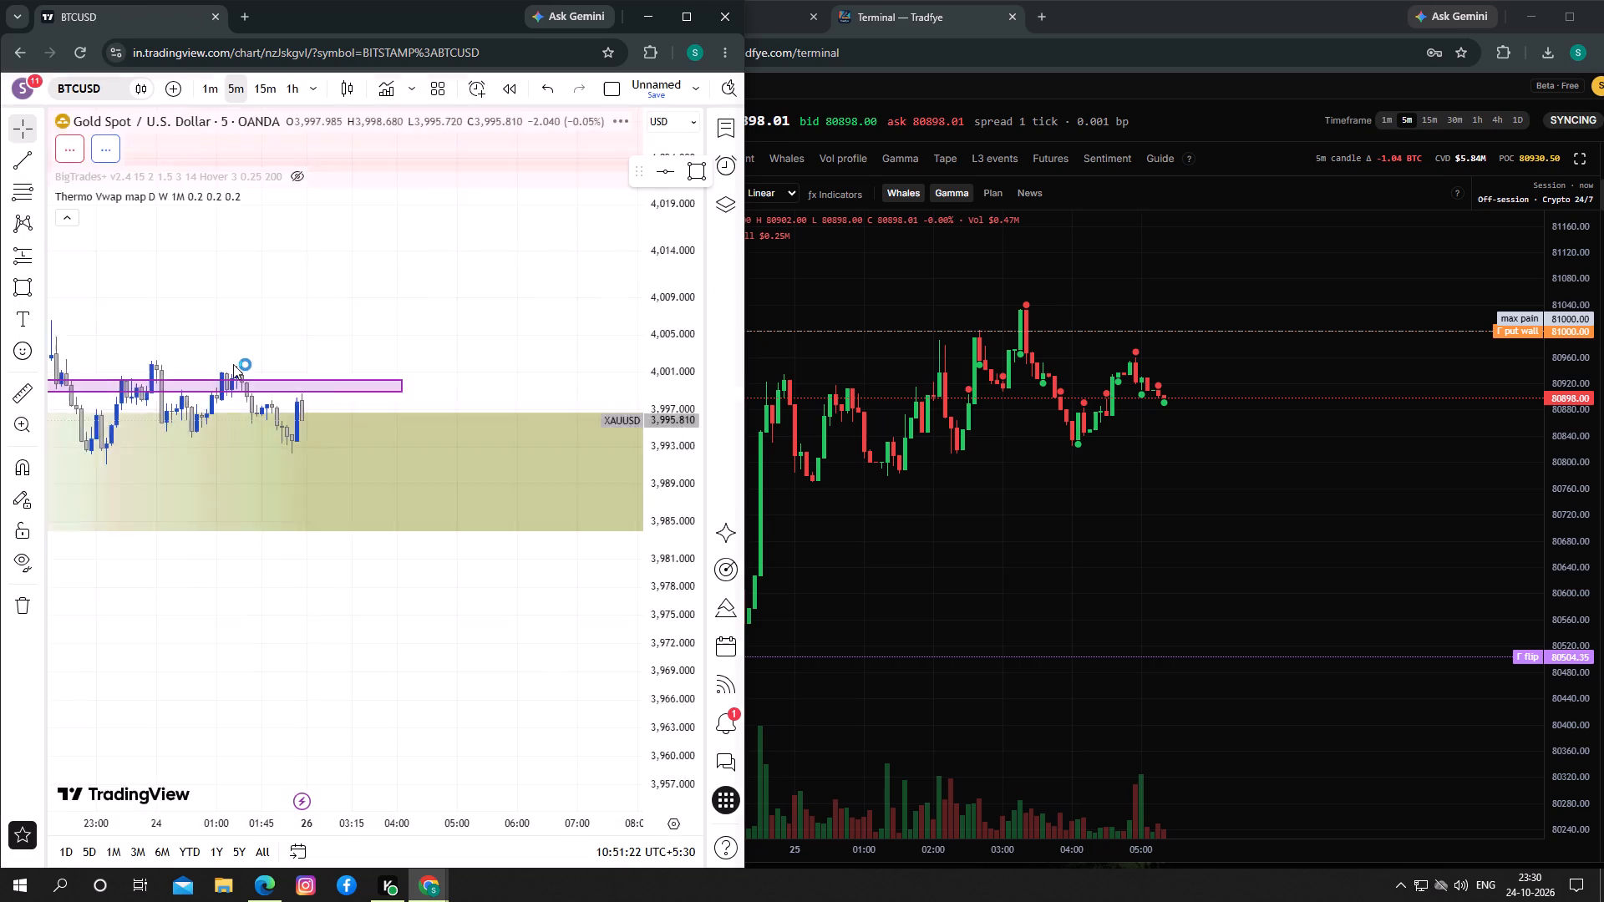
left_click_drag(671, 292, 686, 524)
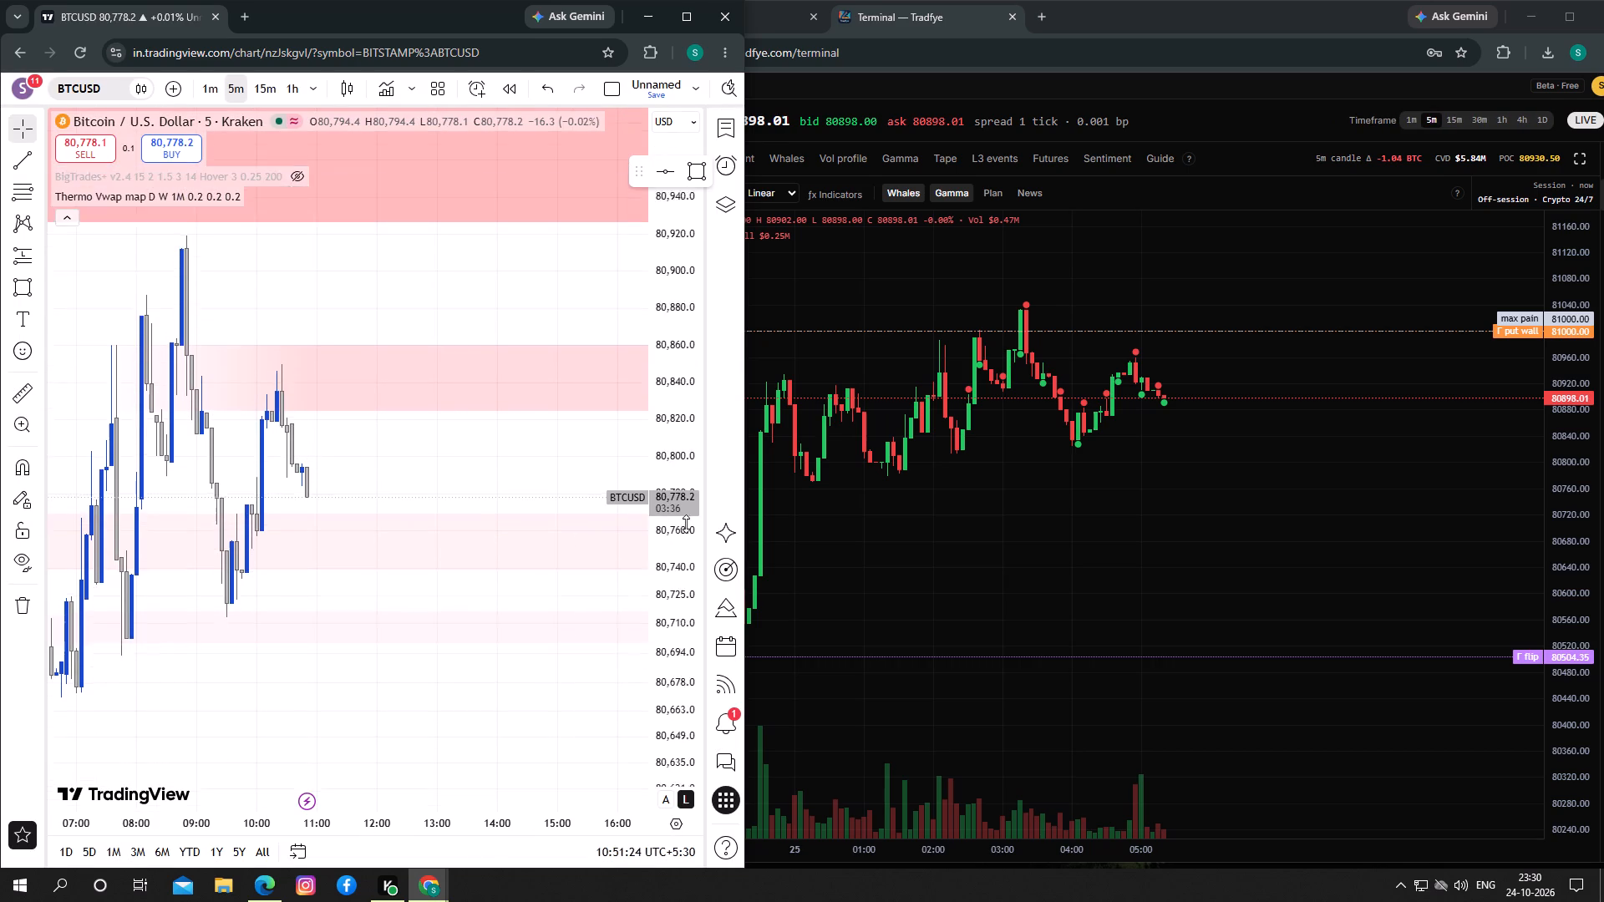
left_click_drag(686, 524, 693, 790)
left_click_drag(273, 418, 459, 402)
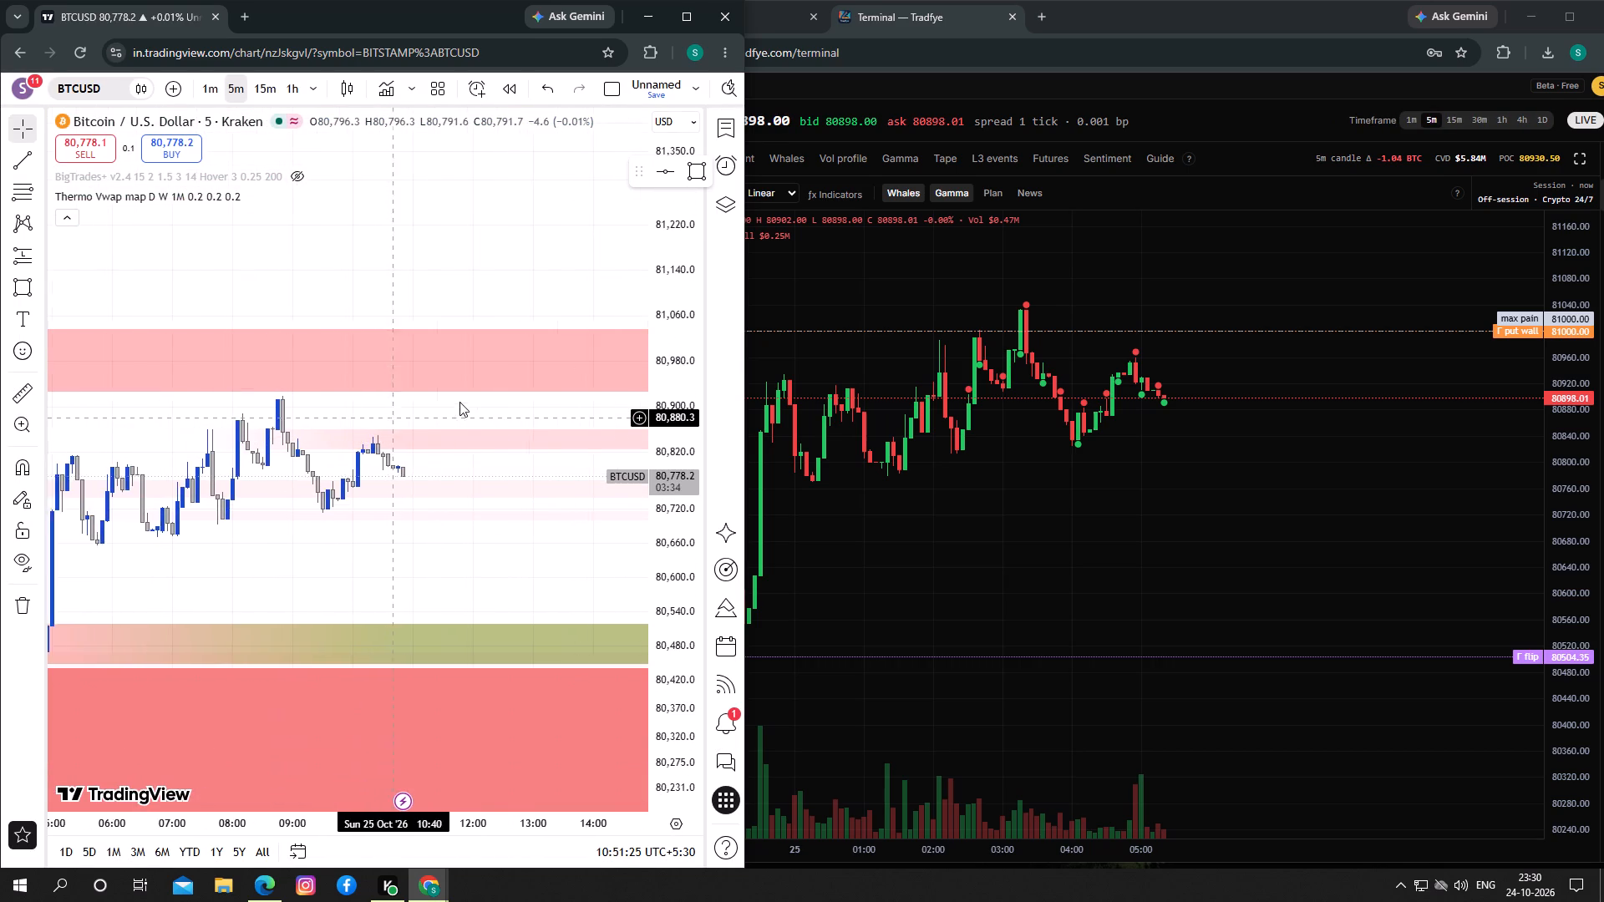
left_click_drag(459, 402, 496, 355)
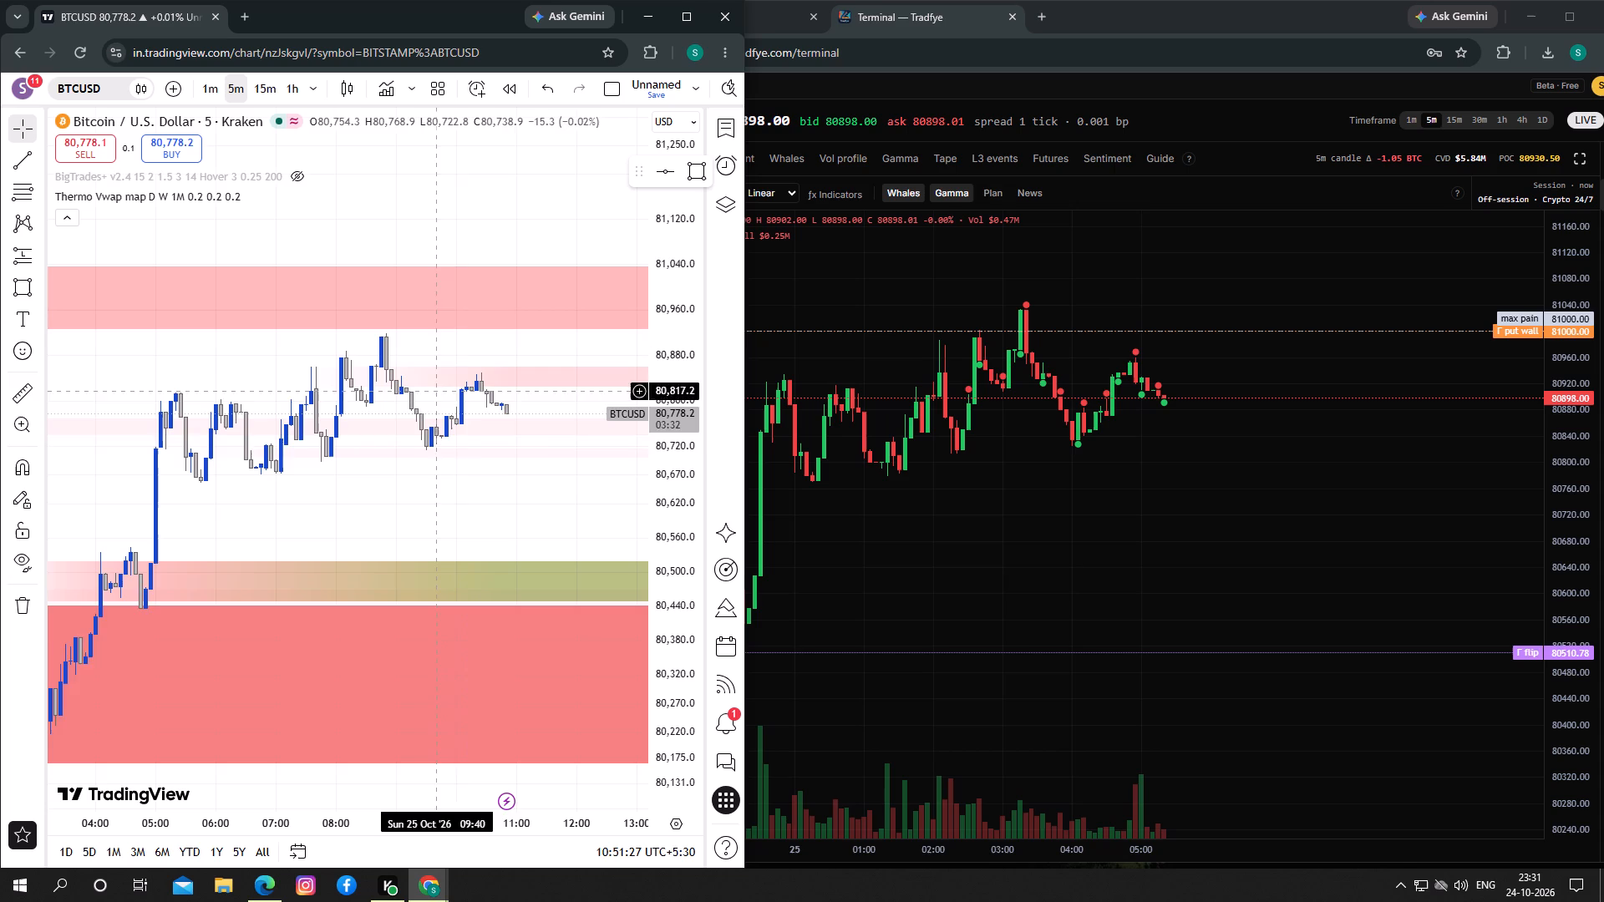
left_click_drag(463, 450, 435, 418)
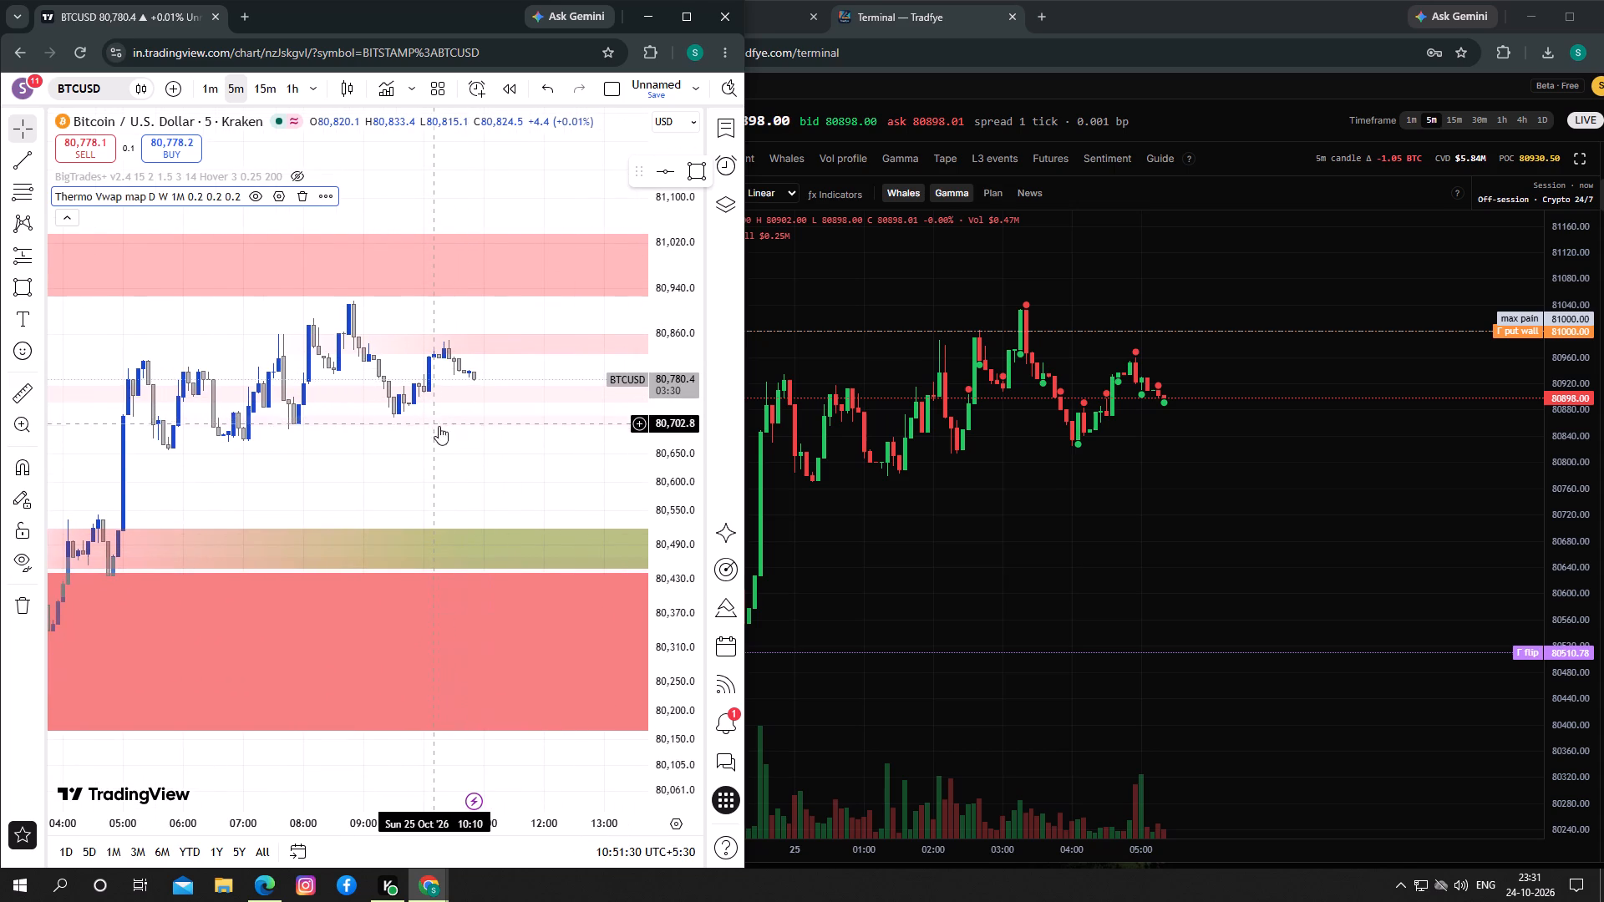
left_click(435, 427)
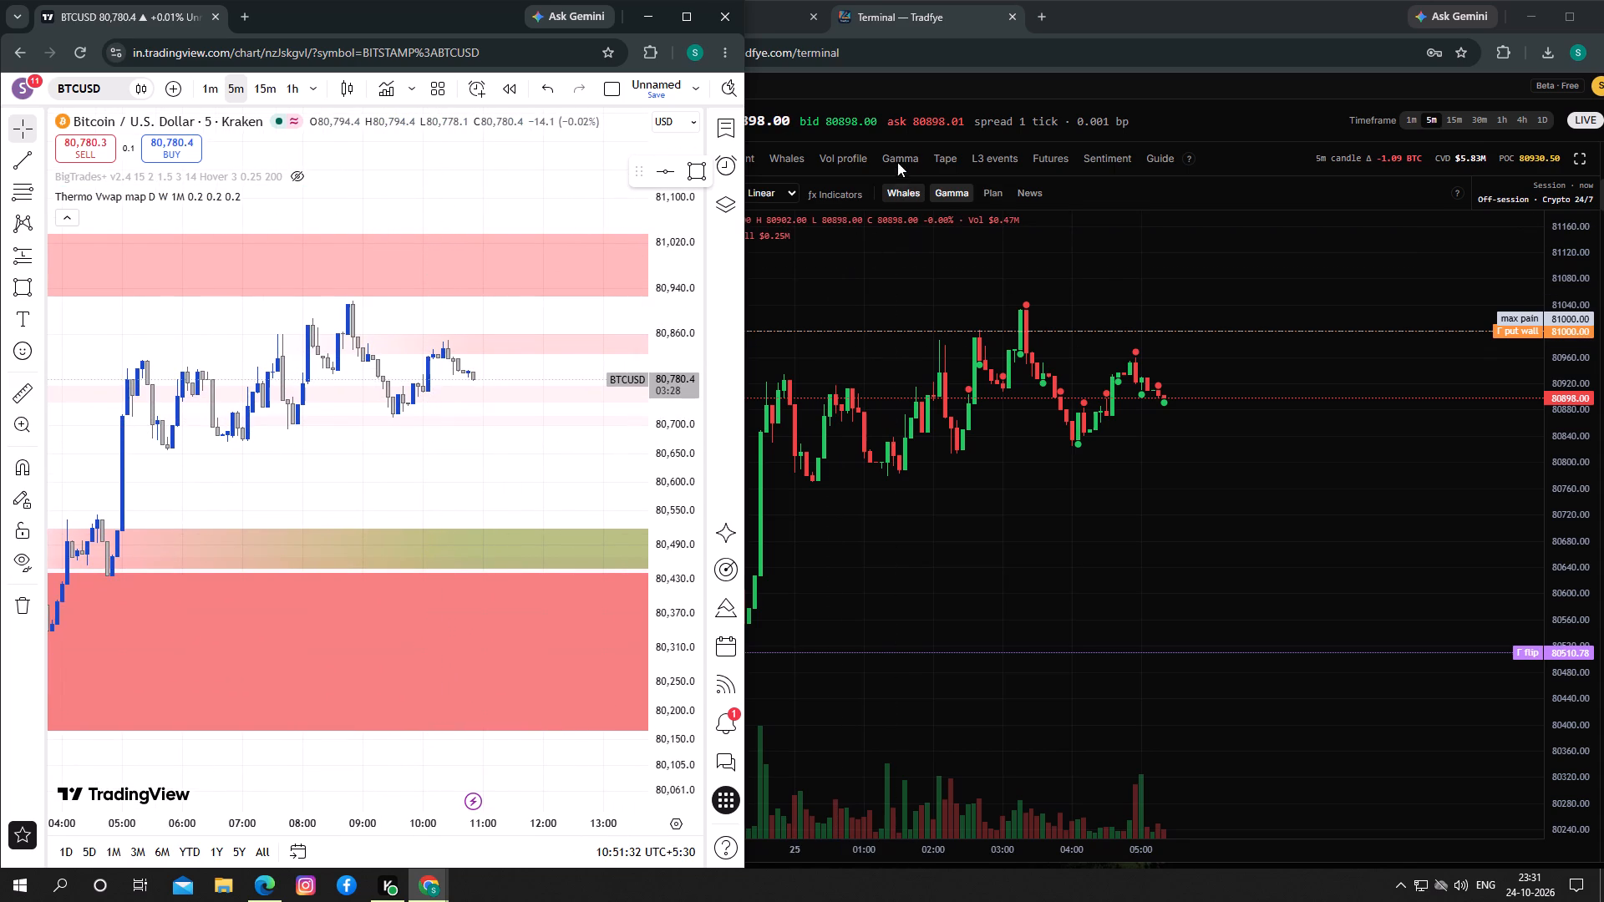
Open Tradfye's Whales view for BTC/USDT 5m and examine the Aggressive whale bubbles around the recent candles.
left_click(800, 160)
left_click_drag(1210, 442, 1210, 443)
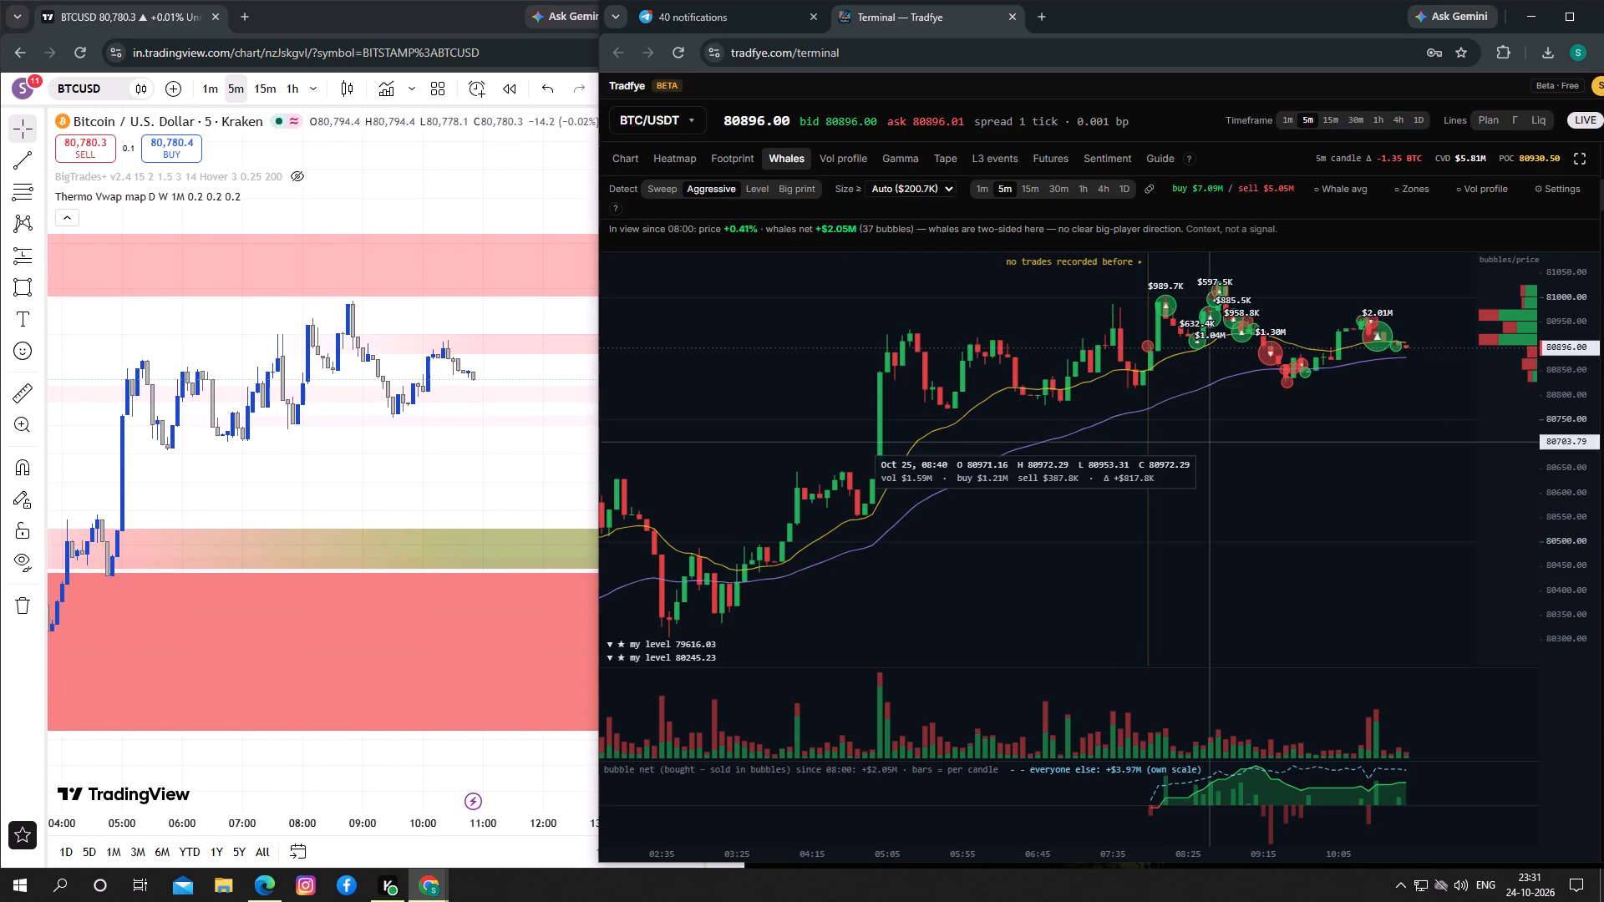
left_click_drag(1210, 443, 1063, 461)
left_click_drag(1551, 489, 1536, 445)
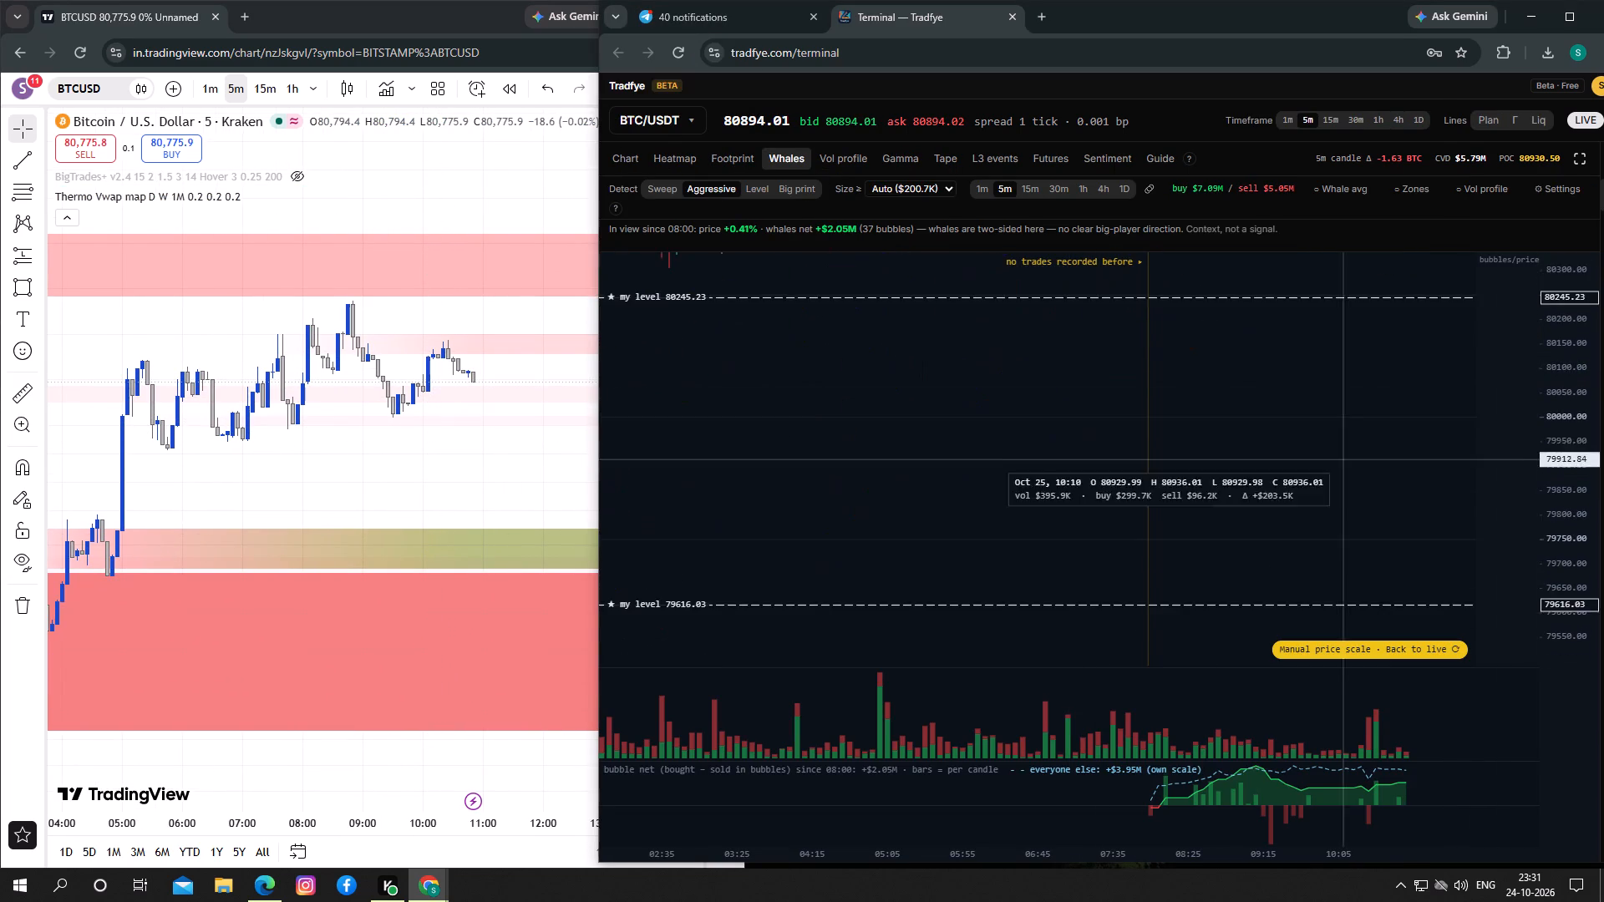
left_click_drag(1302, 439, 1342, 639)
left_click_drag(1344, 501, 1112, 647)
left_click_drag(1152, 547, 956, 657)
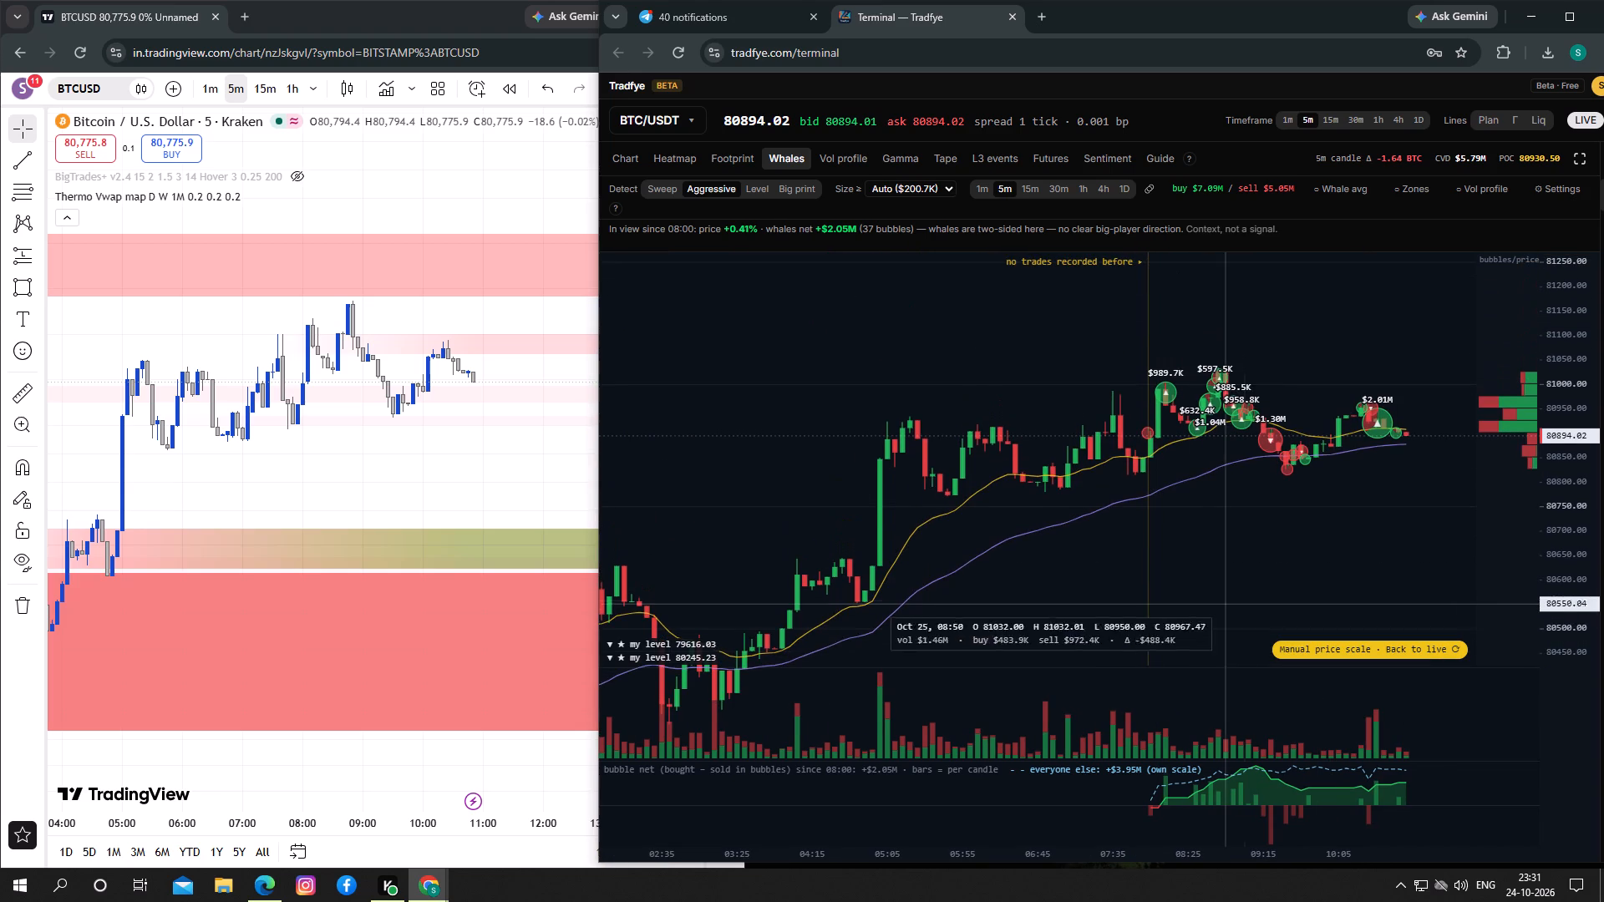
left_click_drag(1275, 585, 1225, 575)
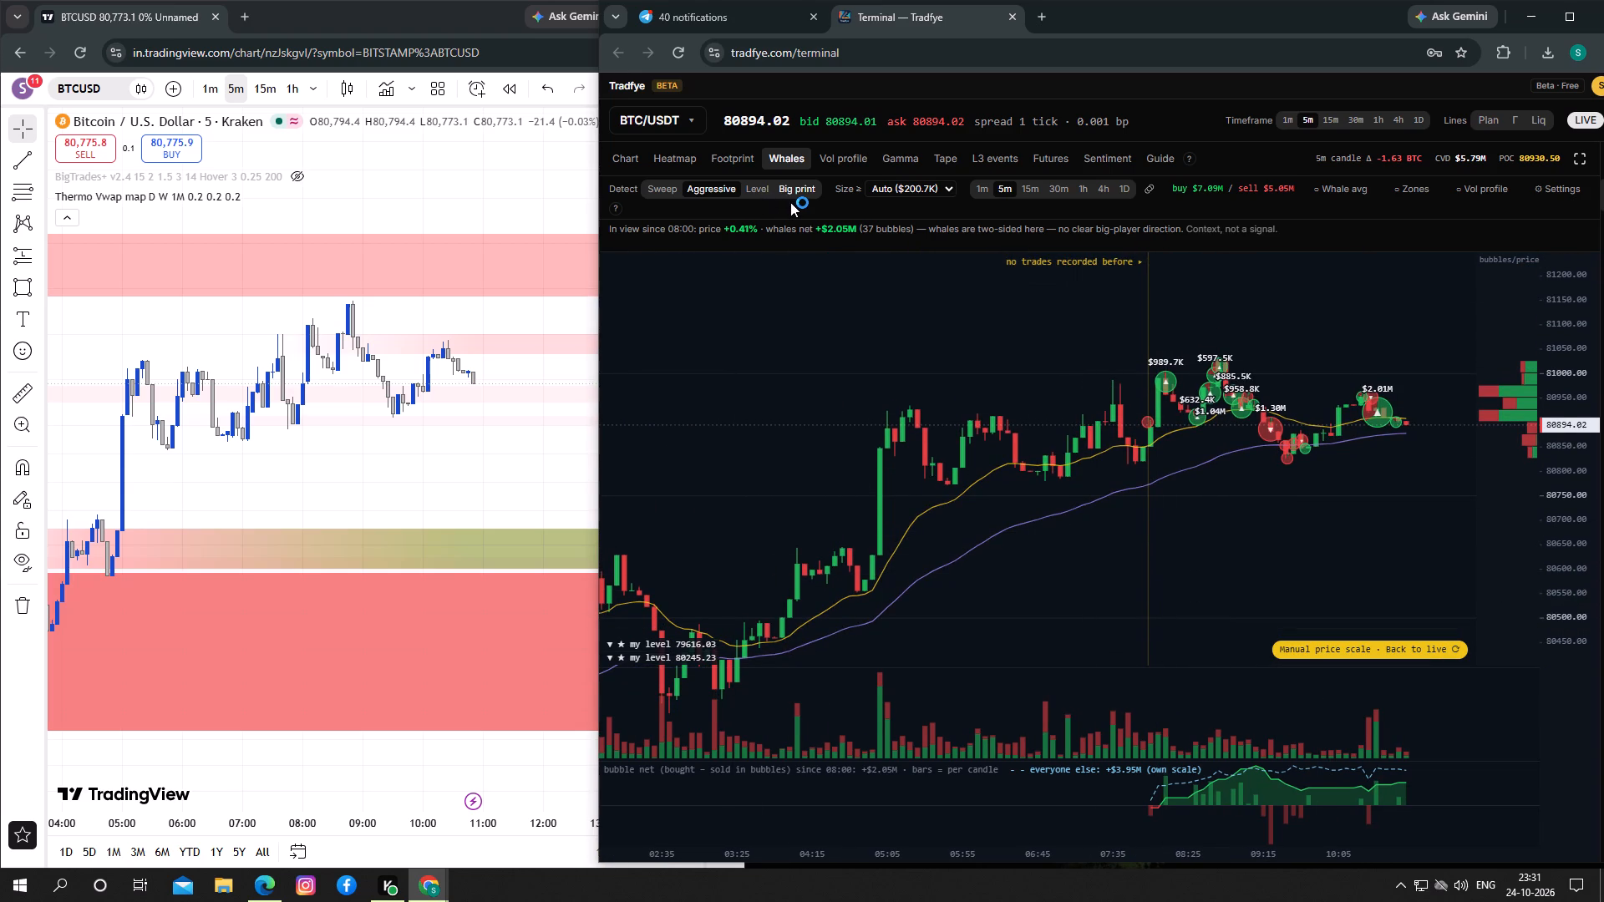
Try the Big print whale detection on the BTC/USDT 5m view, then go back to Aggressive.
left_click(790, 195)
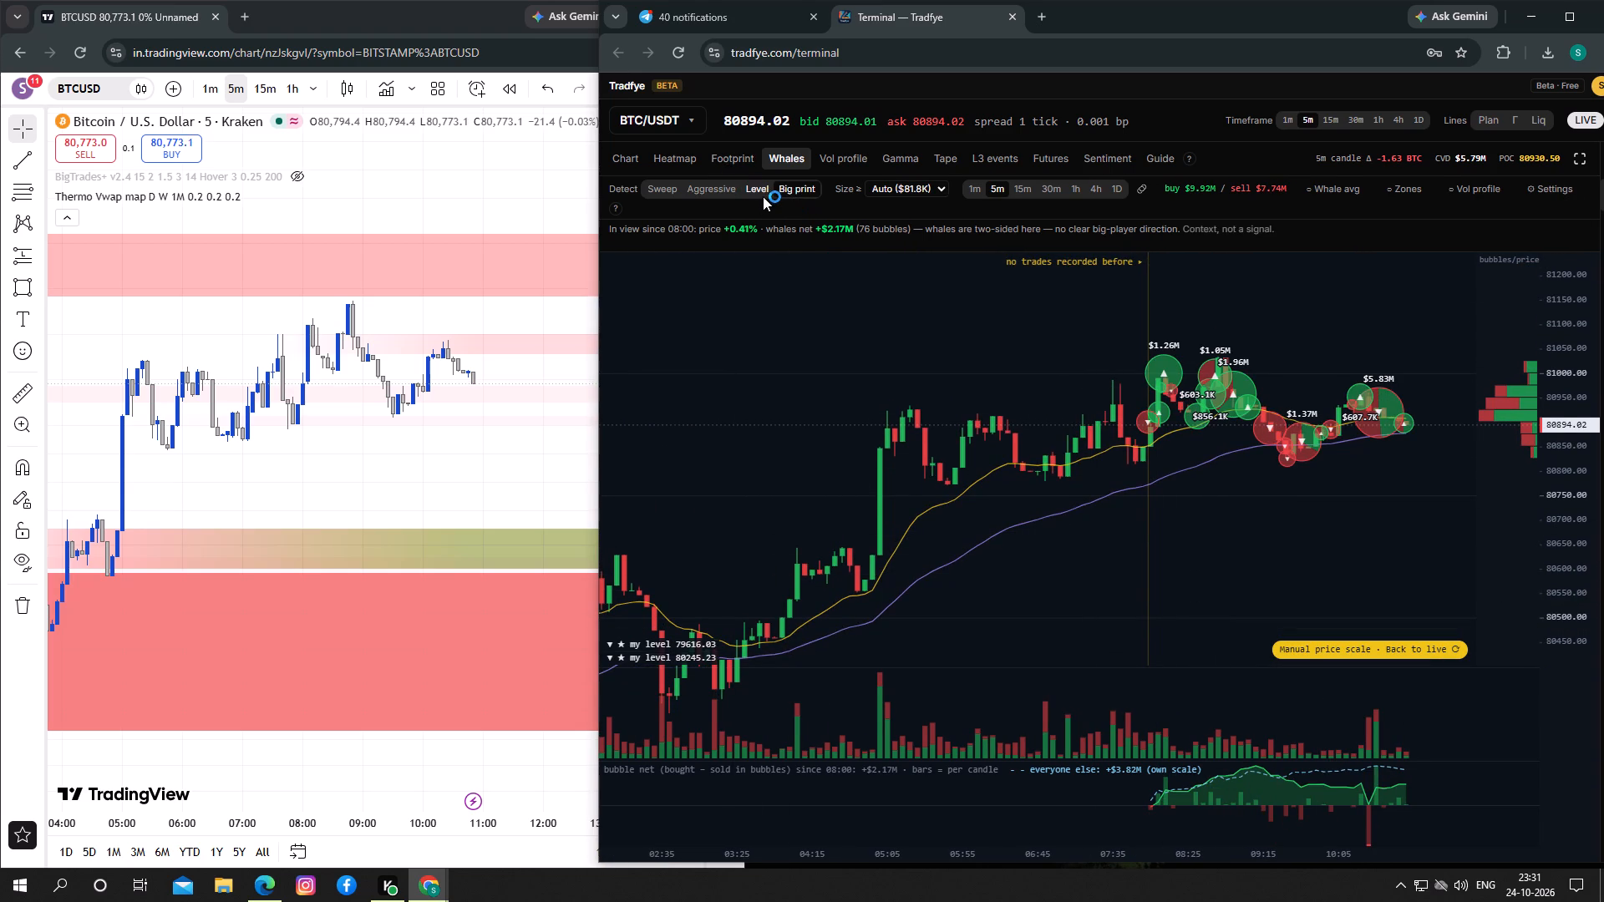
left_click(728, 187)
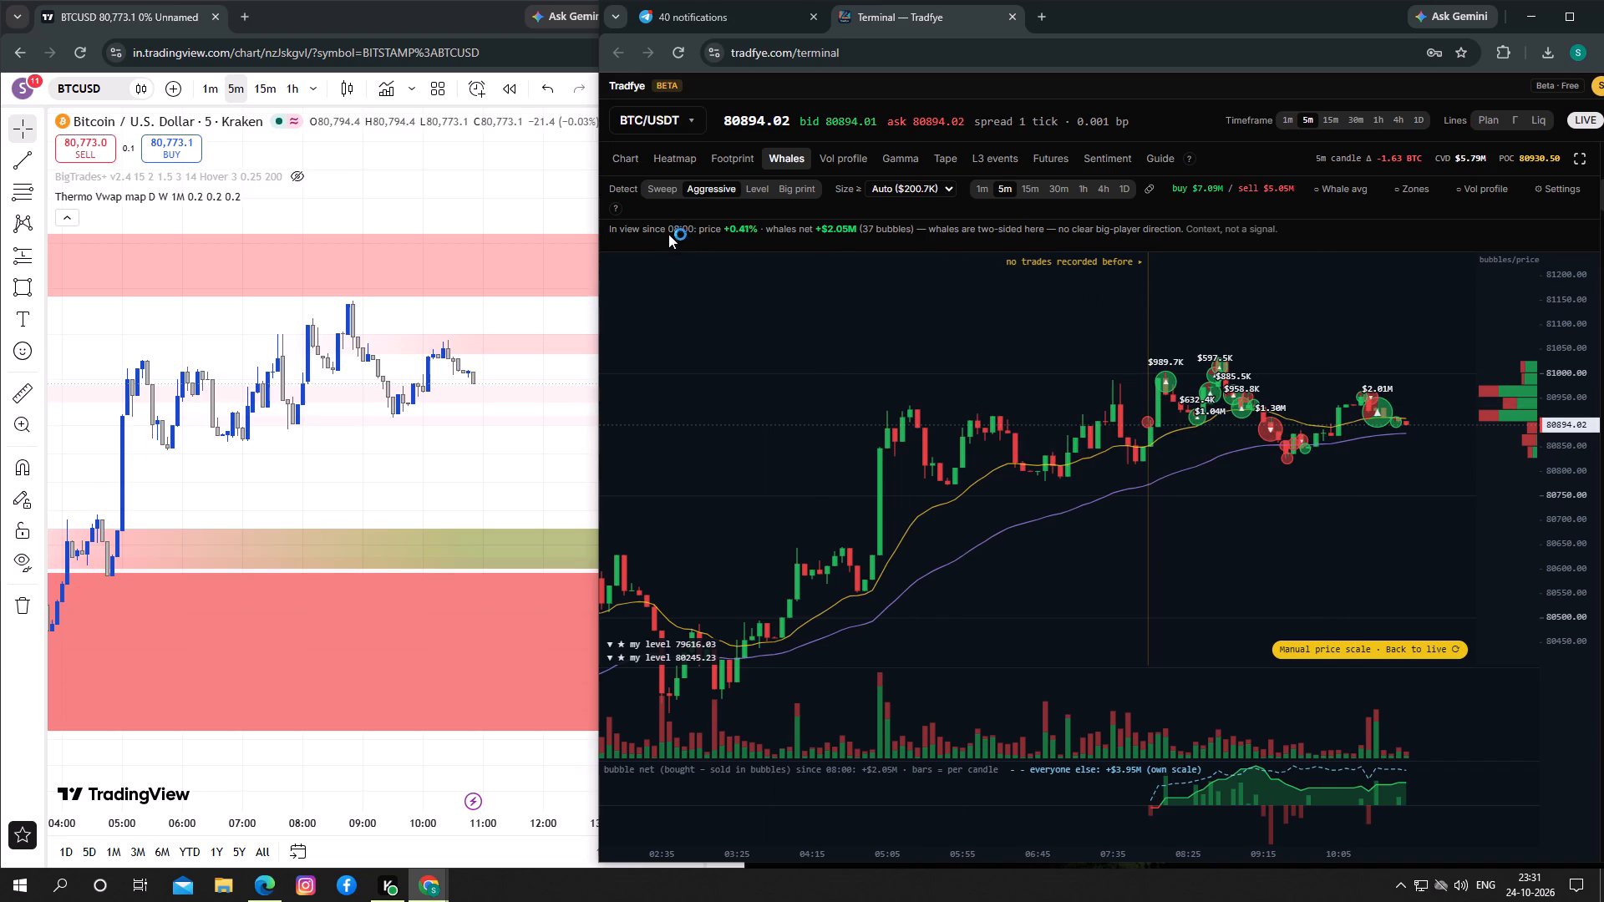
Try the Sweep whale detection on BTC/USDT 5m, then switch to Level detection and examine its bubbles around the recent candles.
left_click(657, 195)
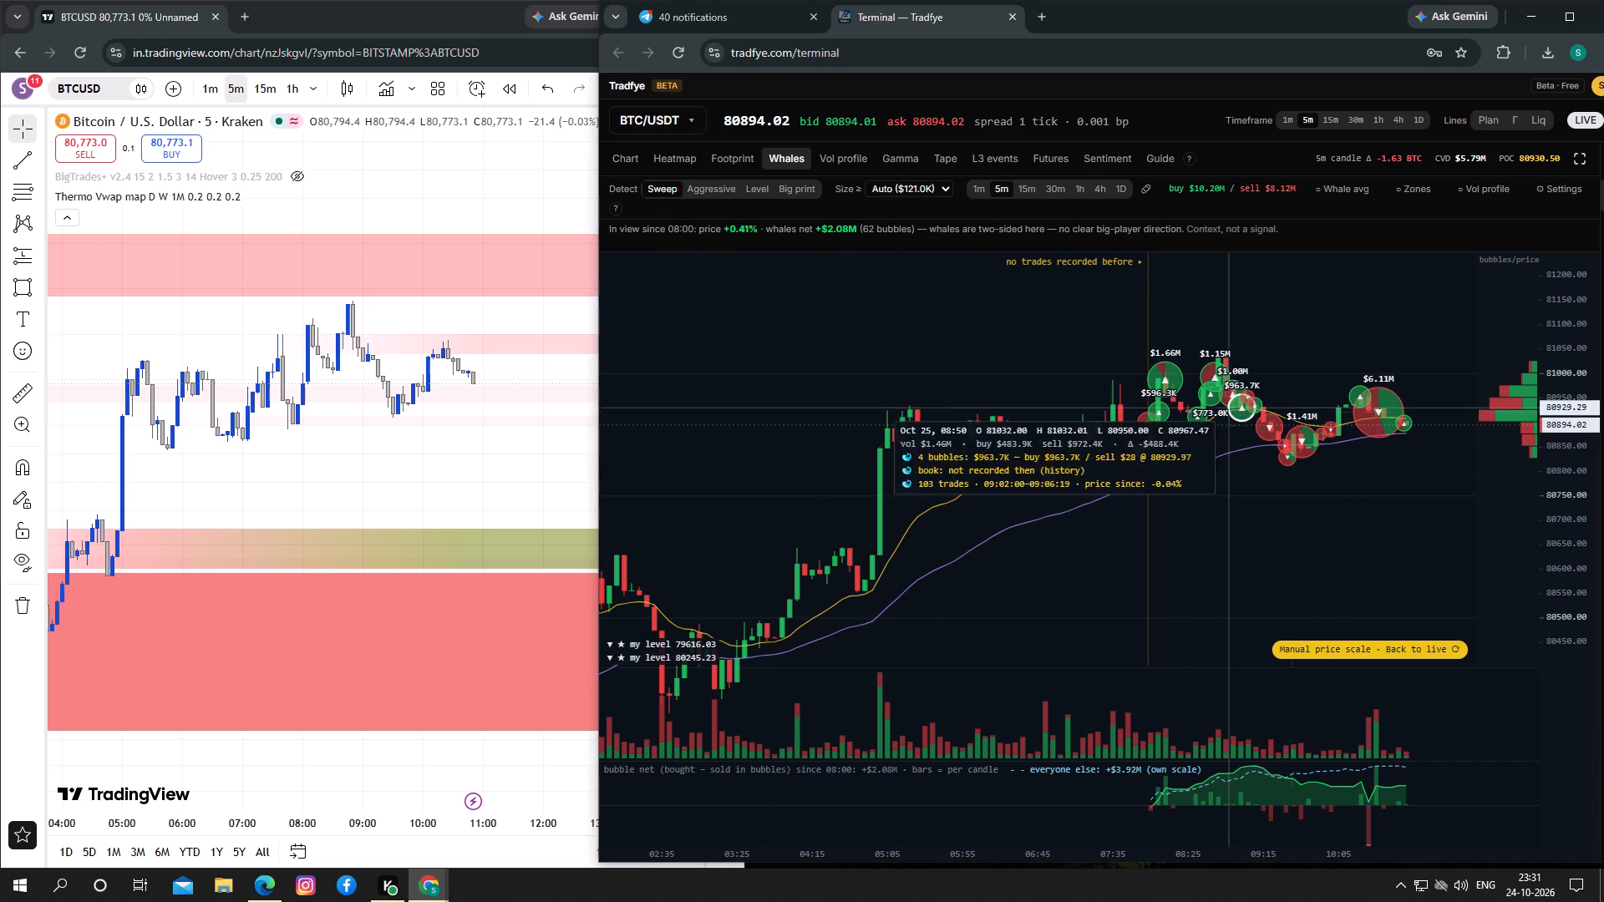
left_click(748, 188)
left_click_drag(1218, 451, 1139, 451)
left_click(1336, 518)
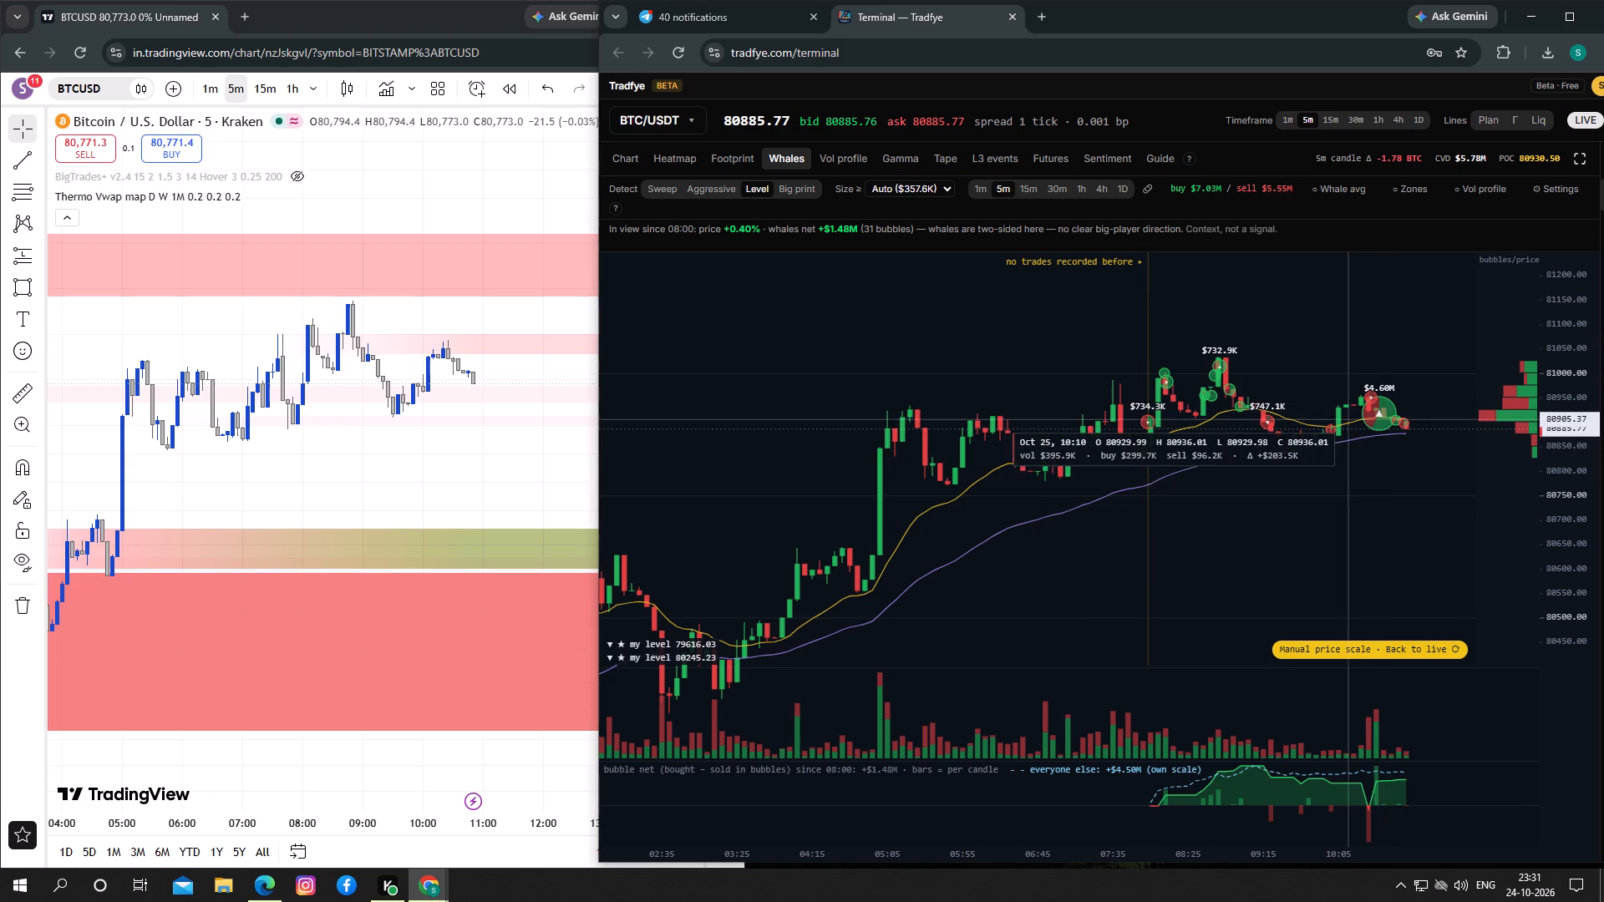
left_click_drag(1388, 490, 1292, 480)
left_click_drag(1555, 500, 1550, 489)
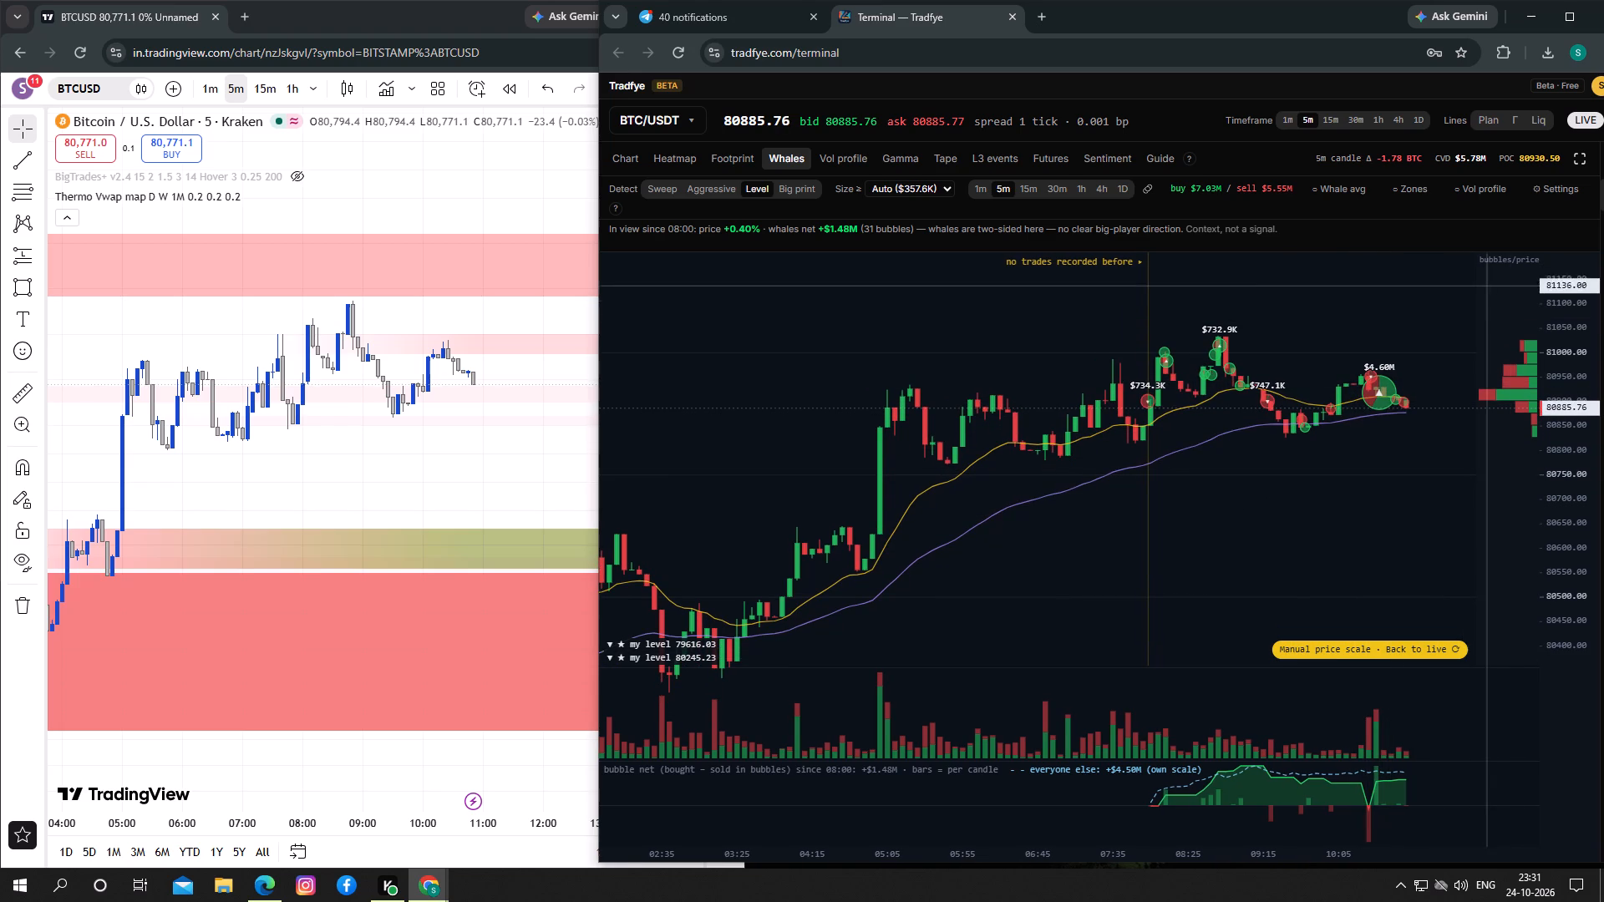
left_click_drag(1316, 353, 1312, 372)
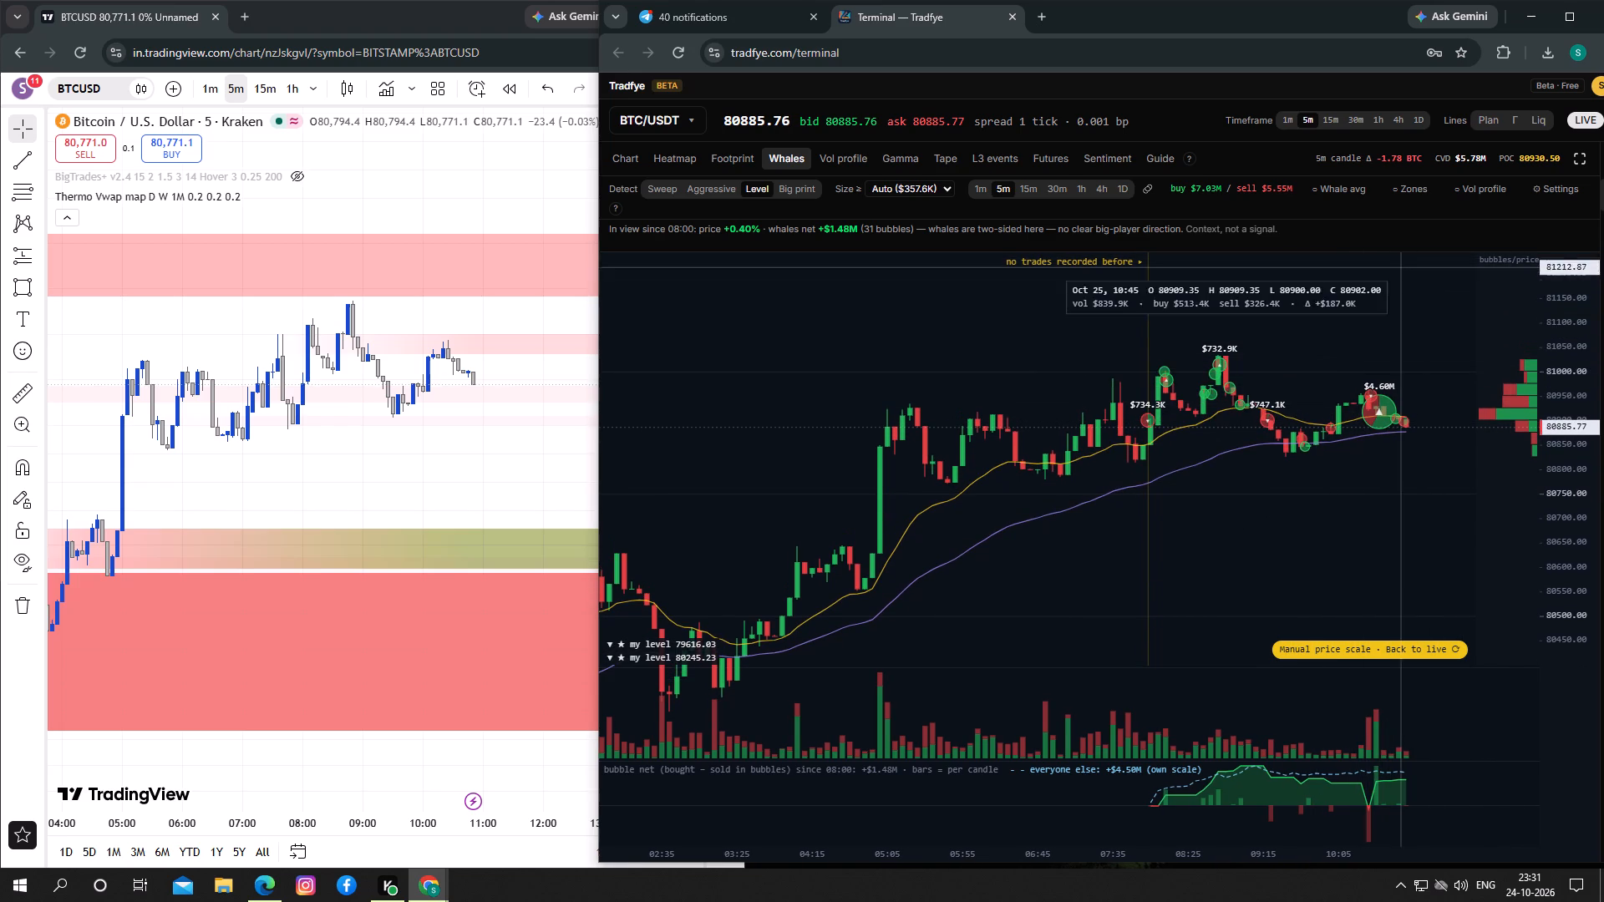
left_click_drag(1292, 334, 1293, 337)
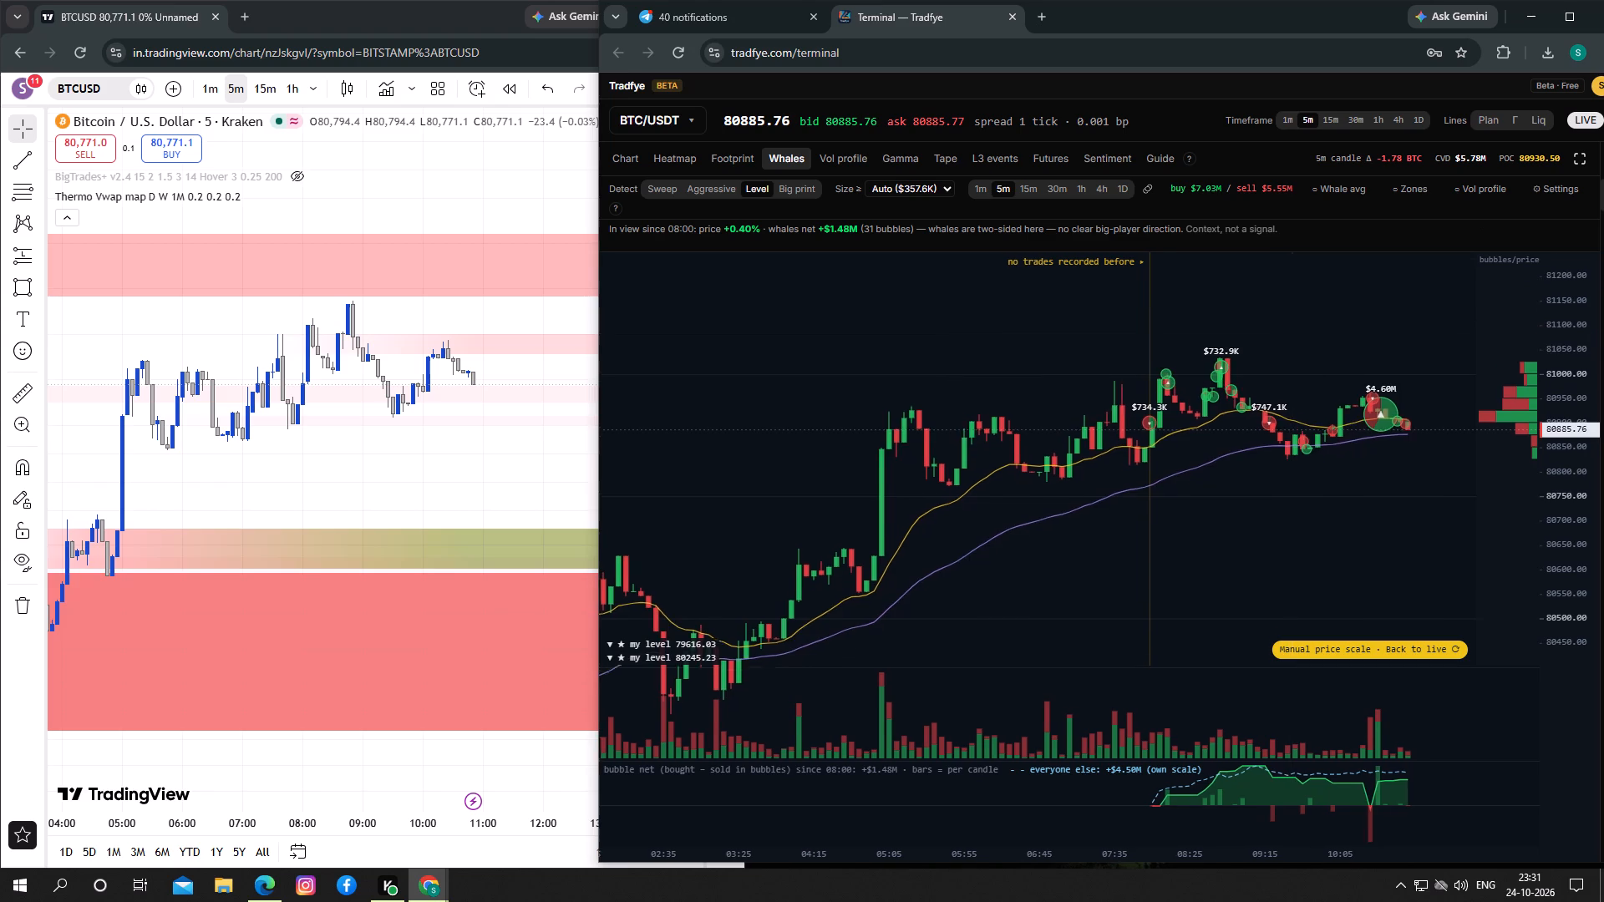
left_click_drag(1293, 337, 1291, 367)
In the BTC/USDT 5m Chart view, draw a thin rectangle across the recent highs at about 80,920 to 80,935, extending past the latest candle.
left_click(628, 156)
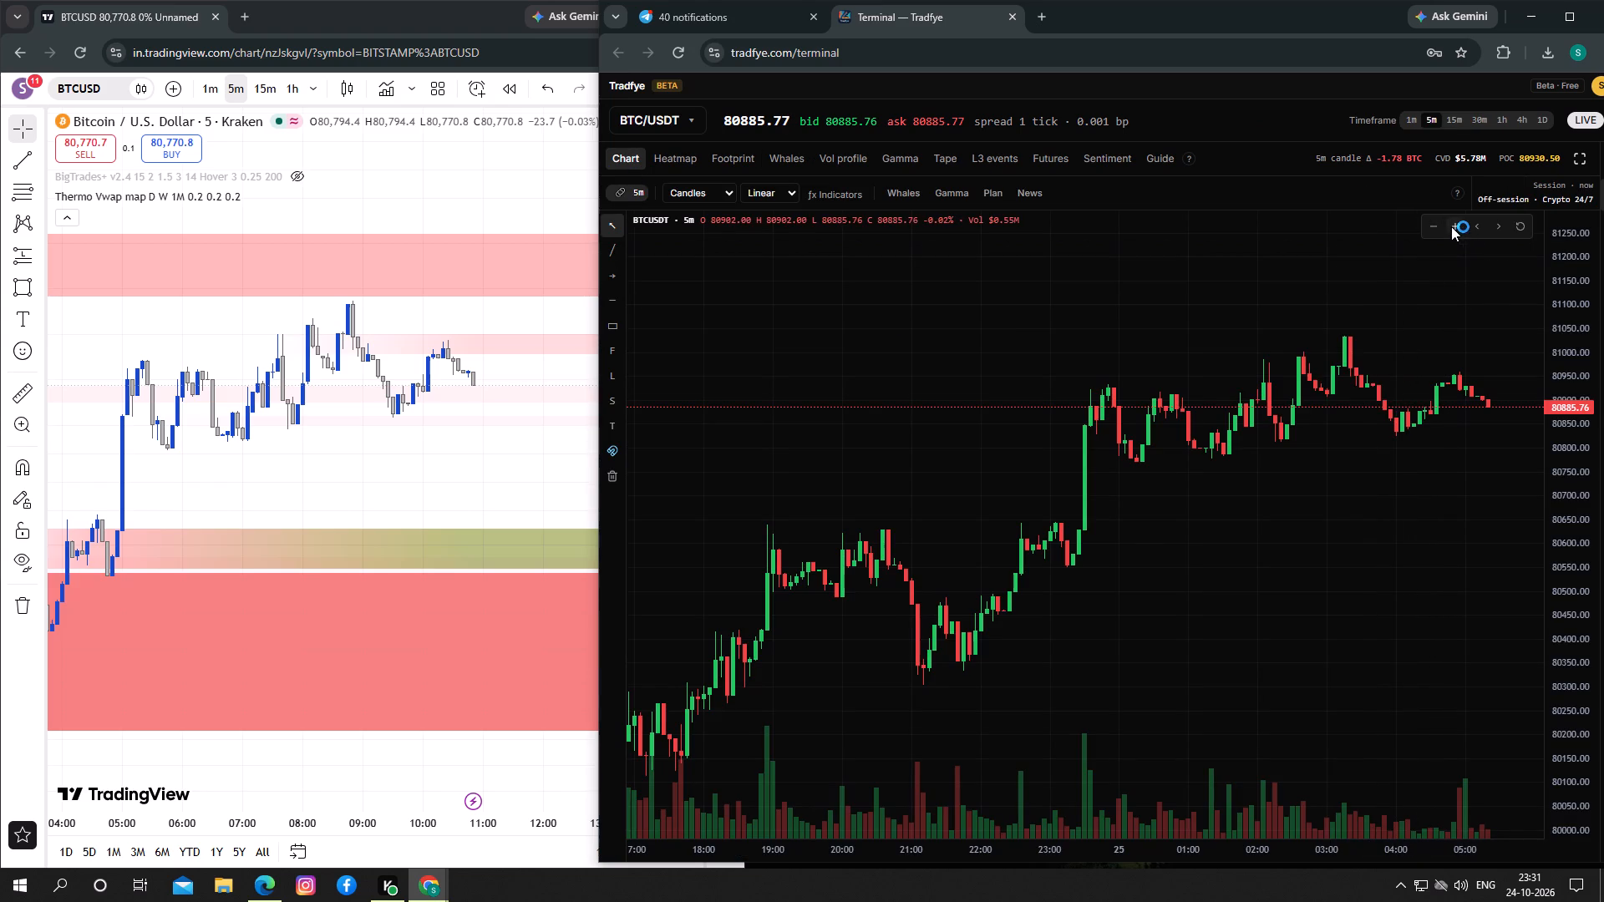
left_click_drag(1441, 224, 1434, 241)
double_click(1449, 220)
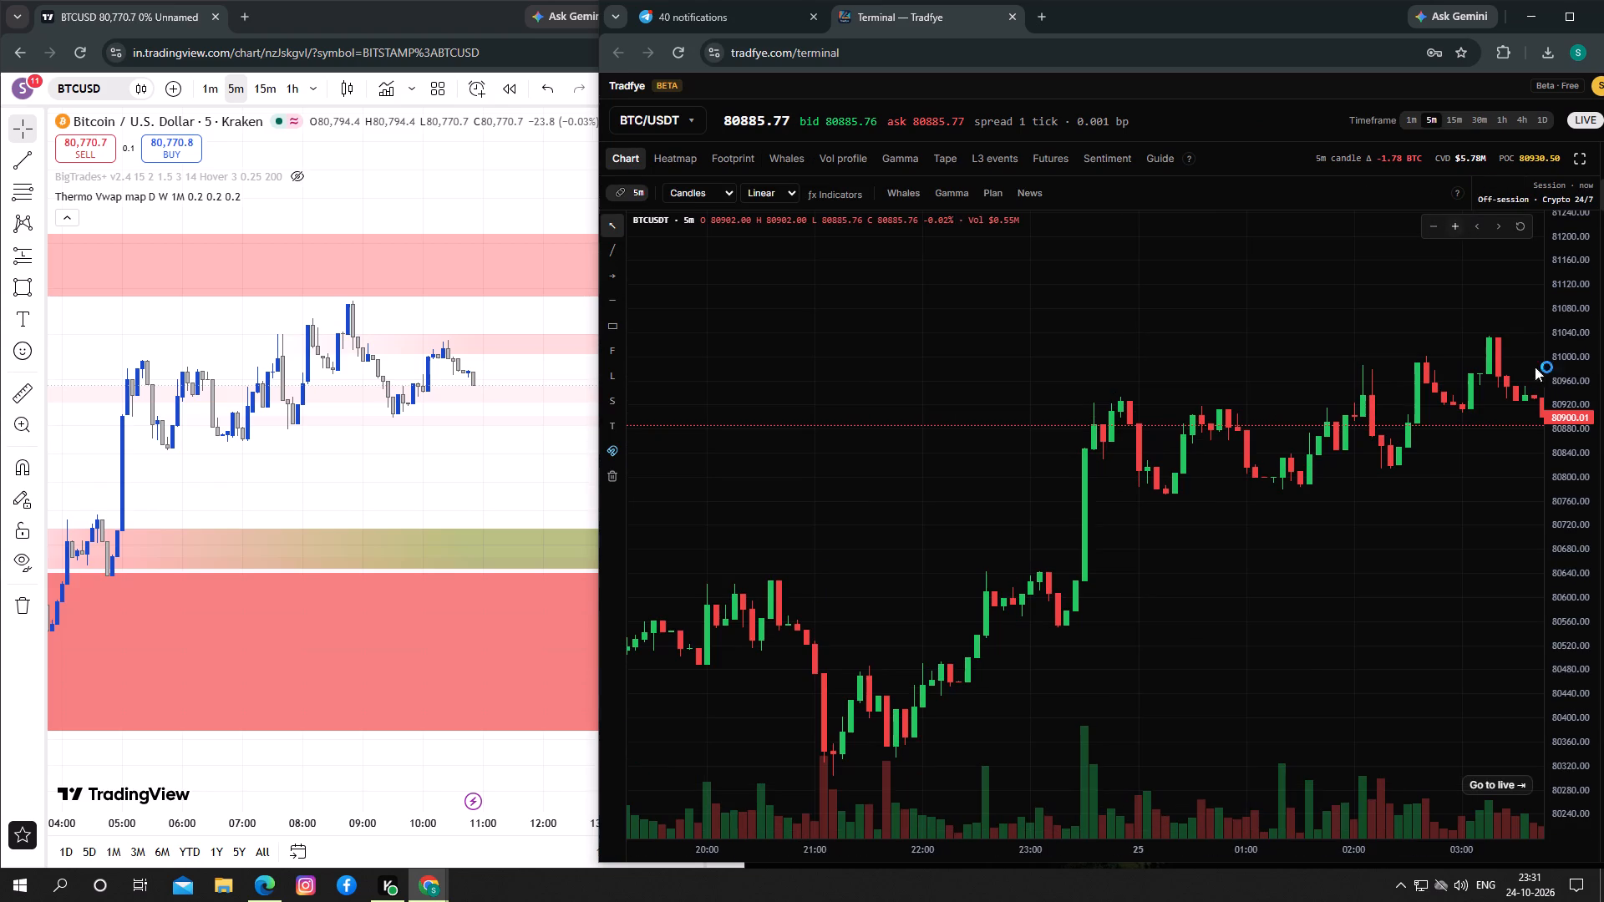
left_click_drag(1566, 480, 1553, 408)
left_click_drag(1445, 484, 1058, 485)
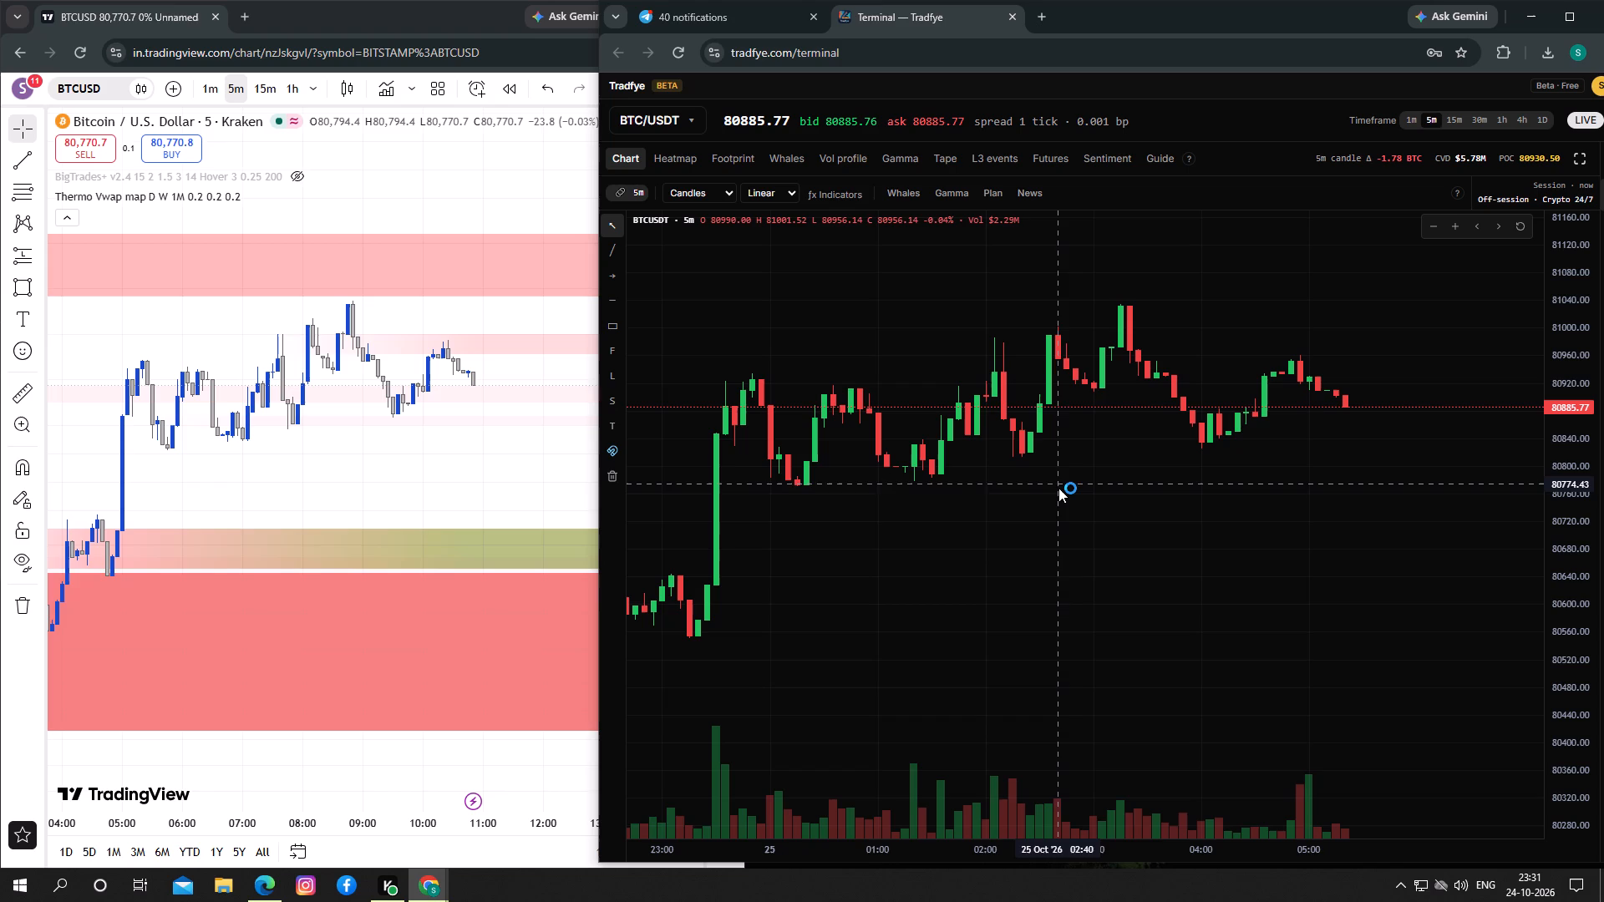
triple_click(1439, 225)
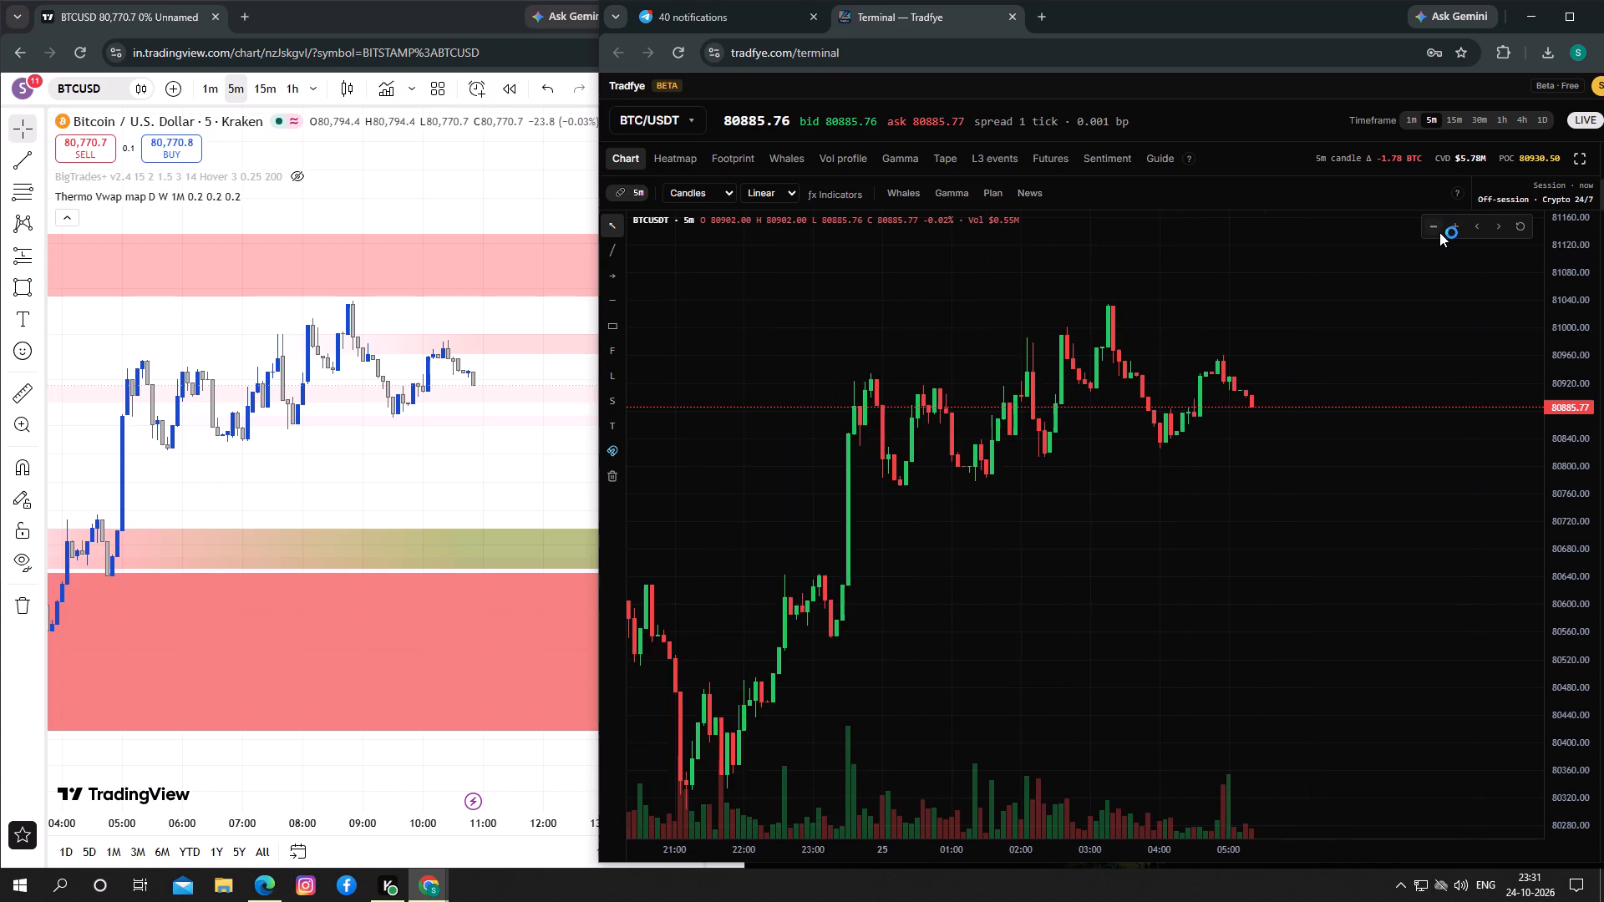
left_click(1449, 223)
left_click_drag(1293, 307, 1317, 328)
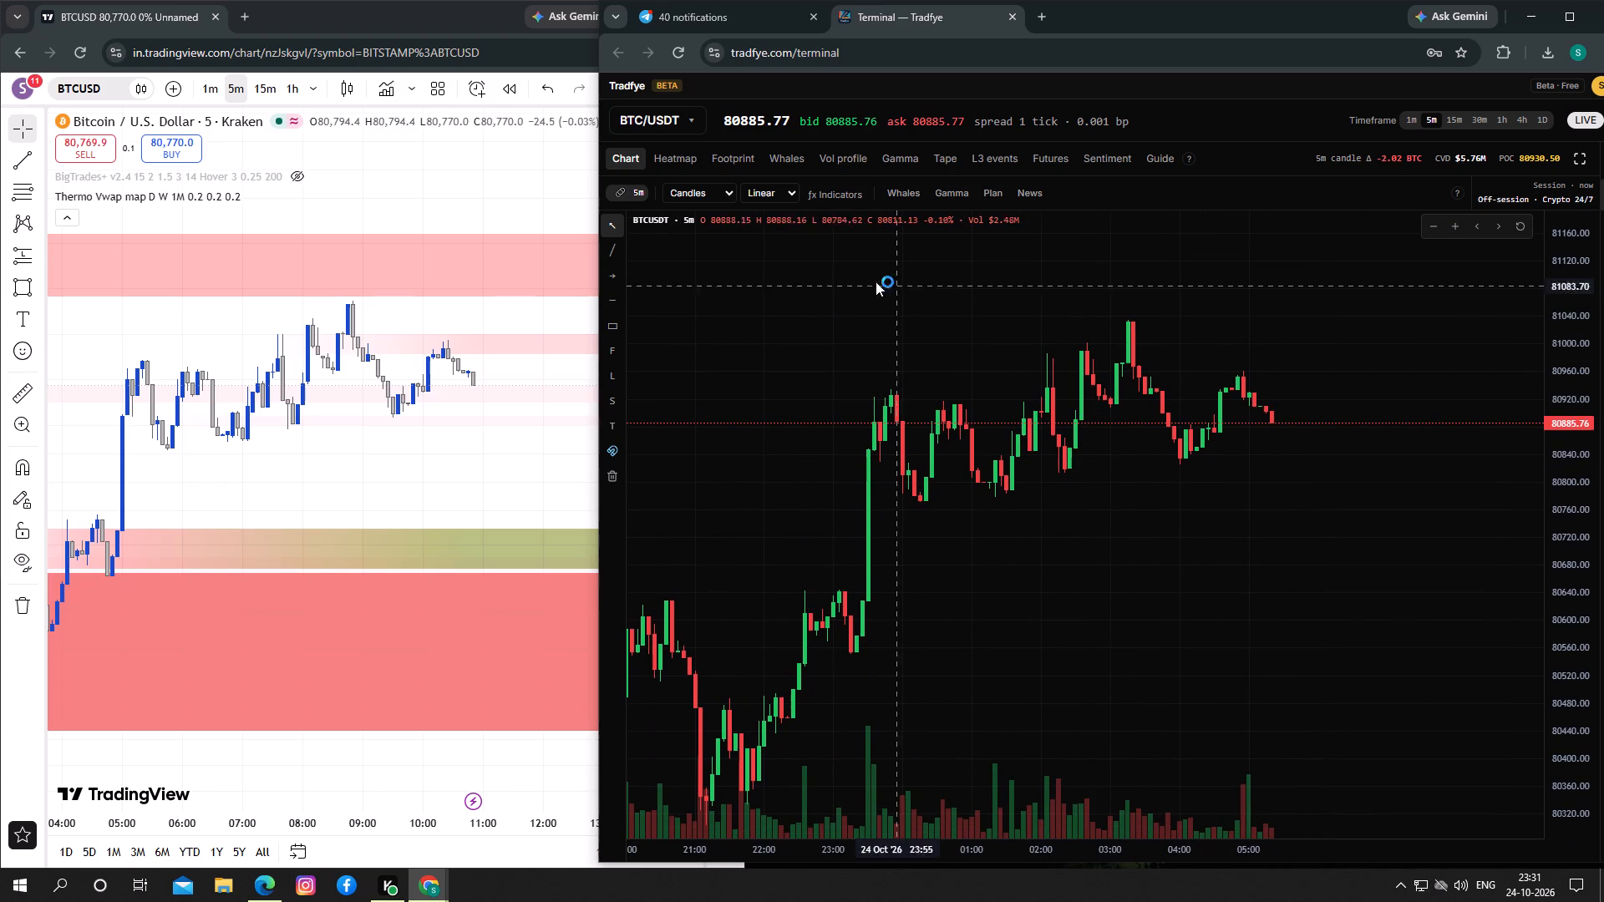
left_click(617, 319)
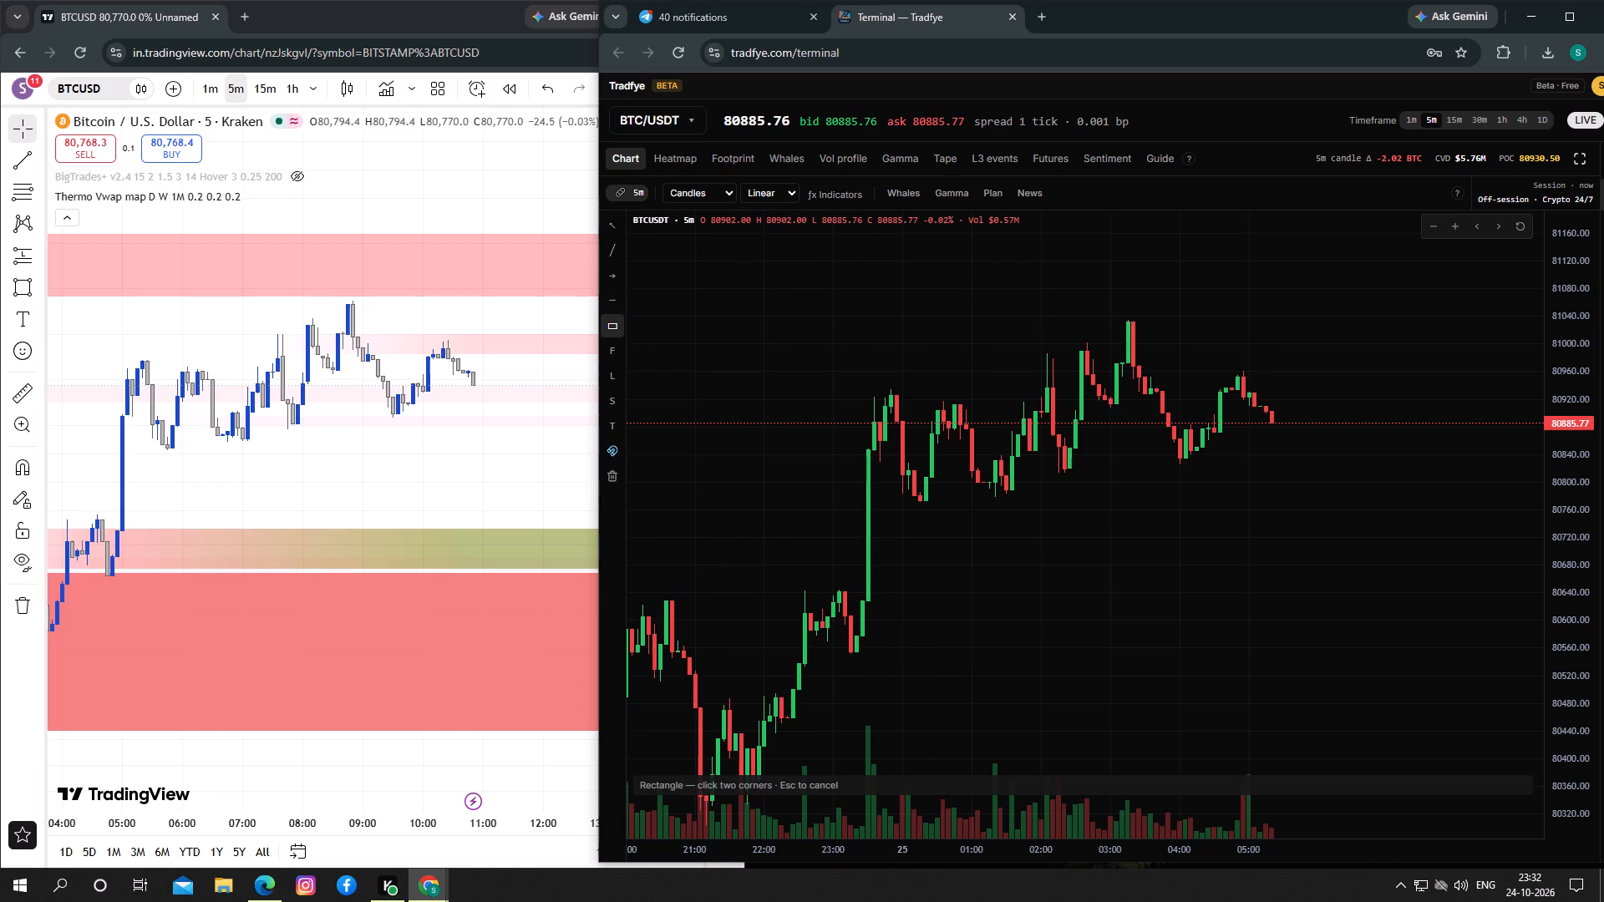
left_click(871, 403)
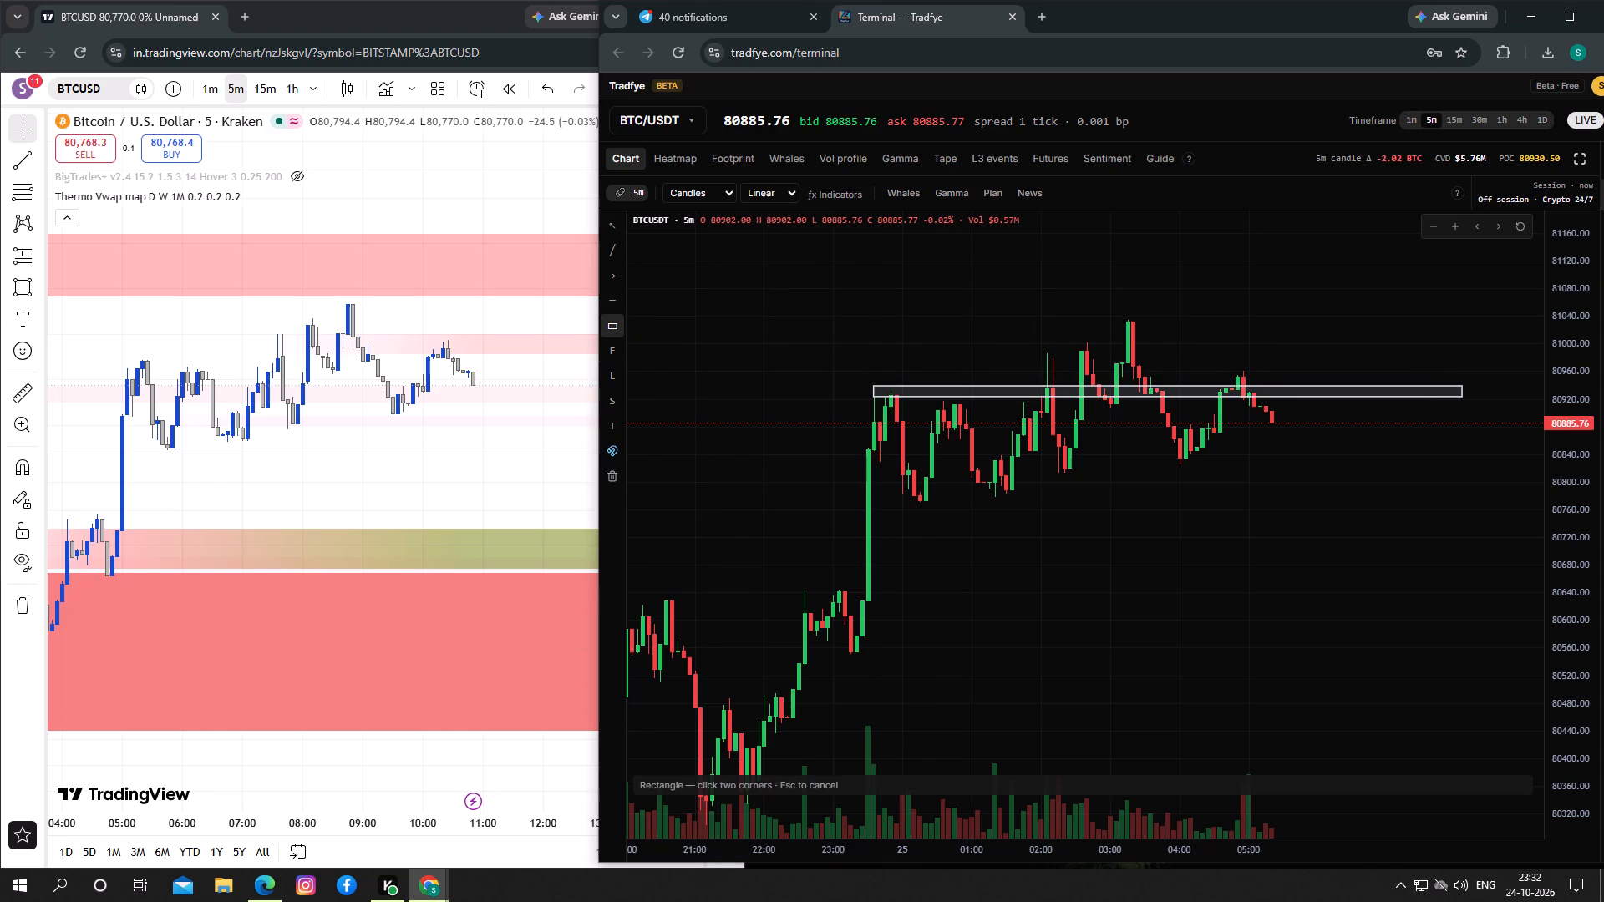
left_click(1461, 386)
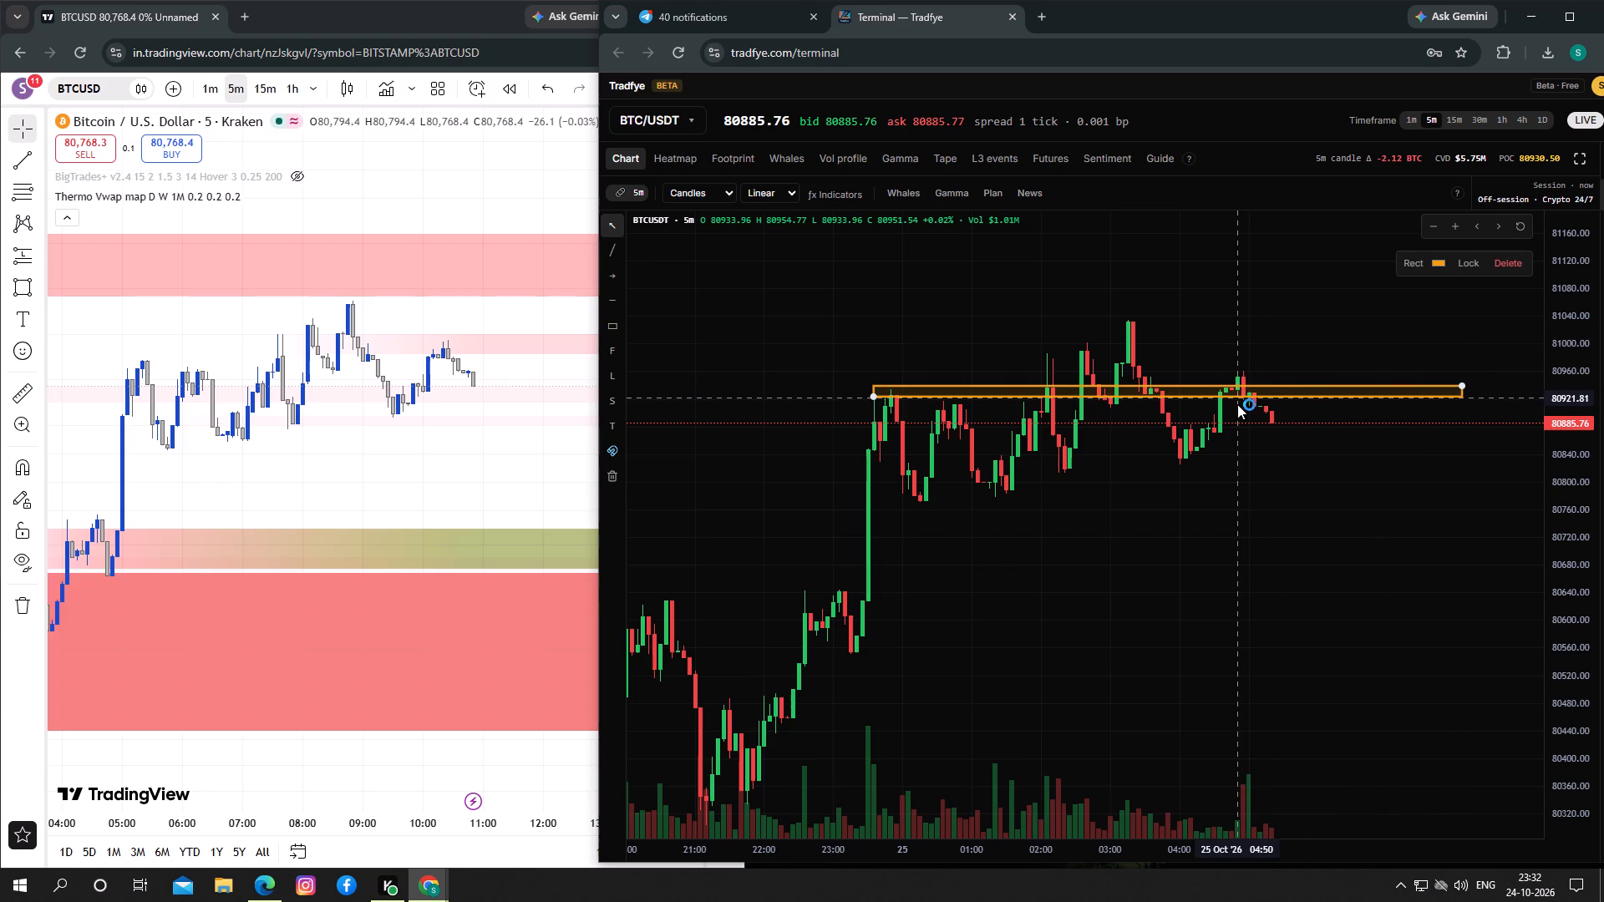
left_click_drag(1235, 395, 1236, 403)
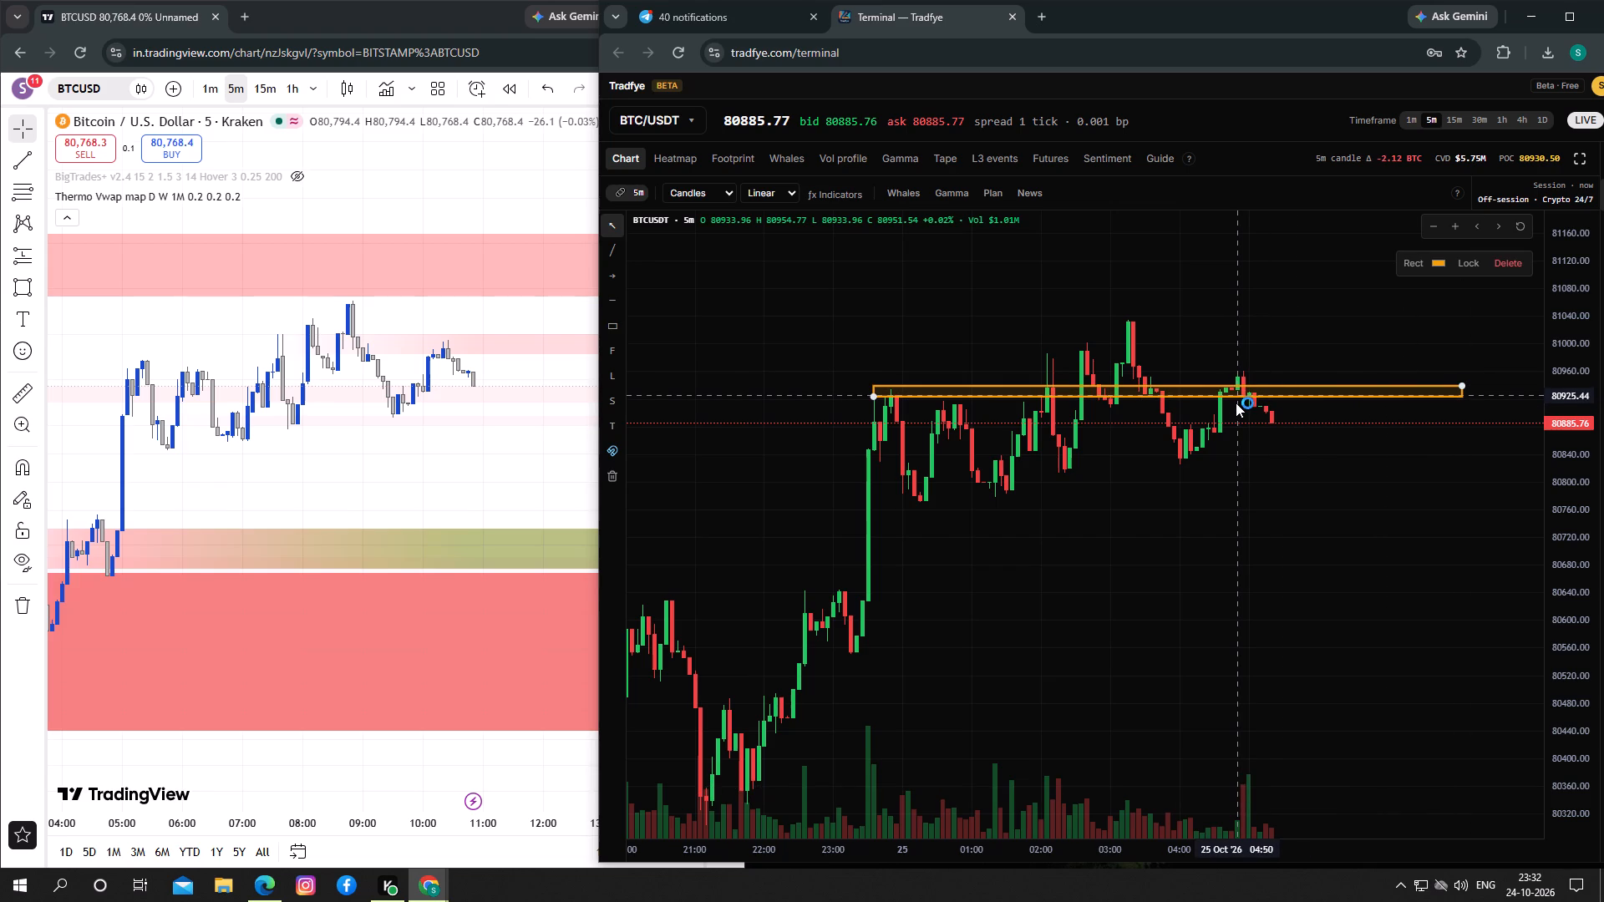
left_click_drag(1236, 403, 1220, 397)
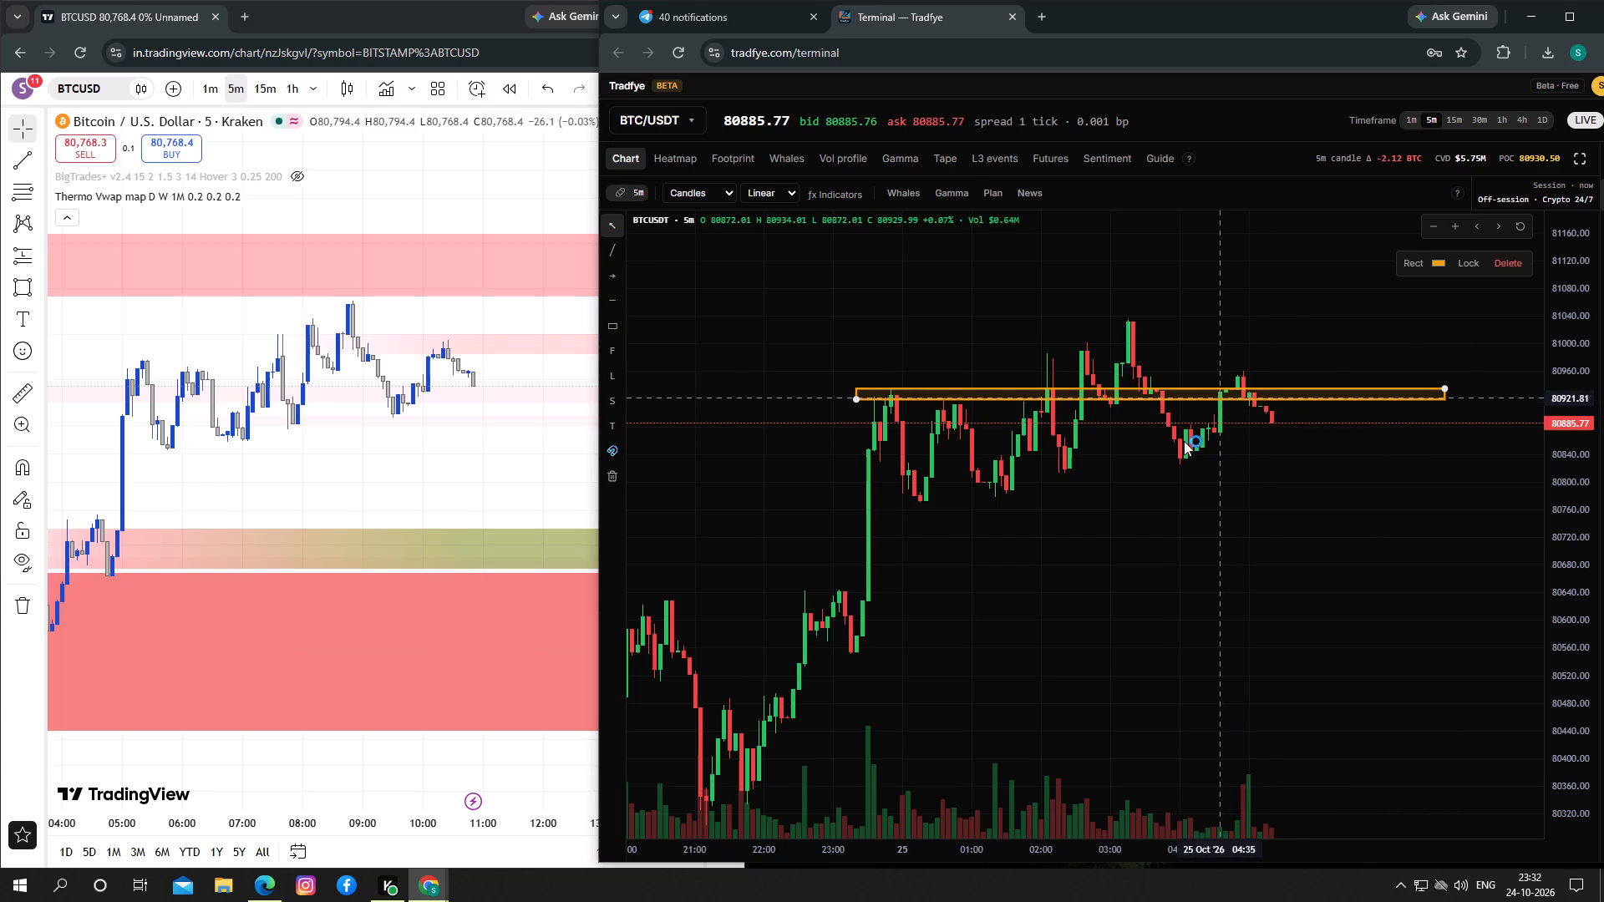
left_click(1172, 450)
Draw a second thin rectangle under the recent lows at about 80,775 to 80,785, extending past the latest candle.
left_click_drag(1308, 484, 1270, 484)
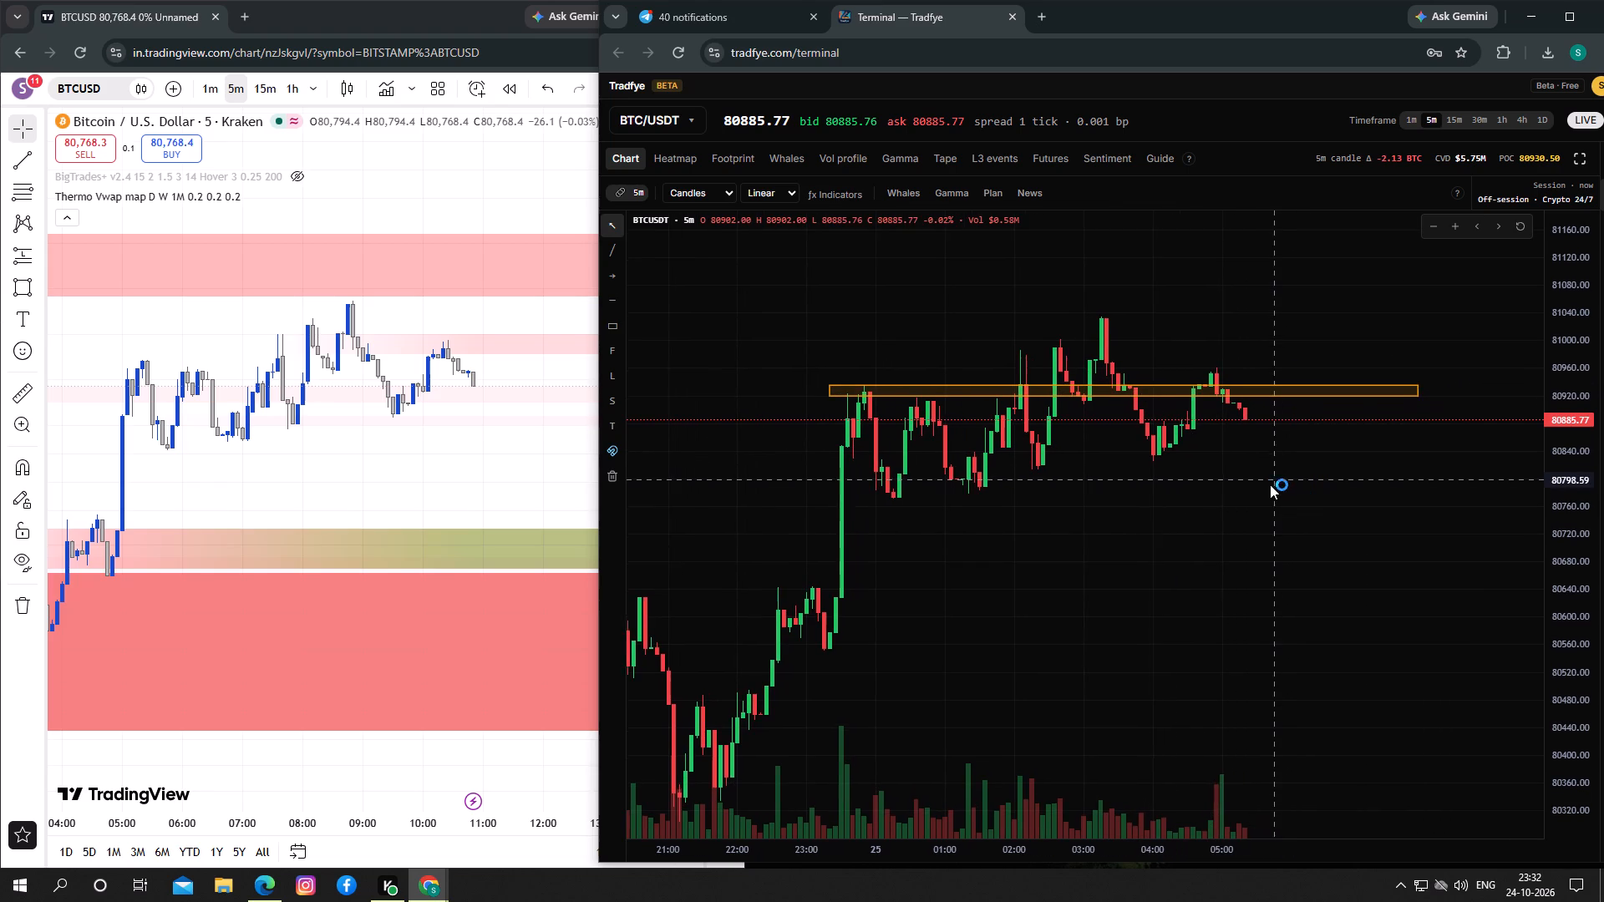
left_click_drag(1270, 484, 1231, 445)
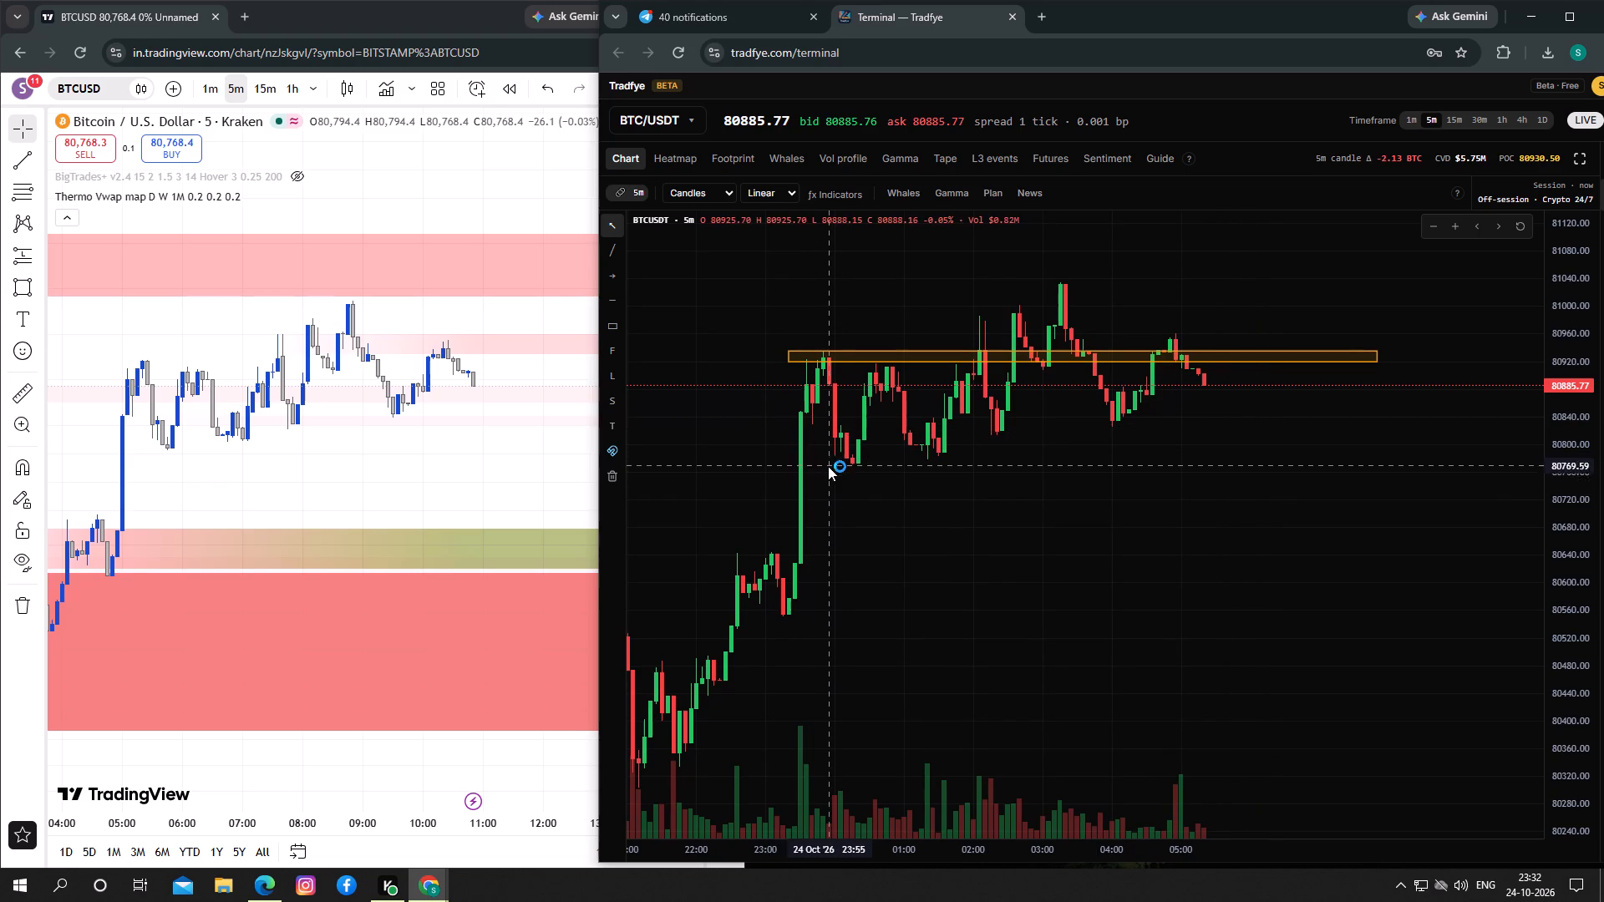
left_click(615, 322)
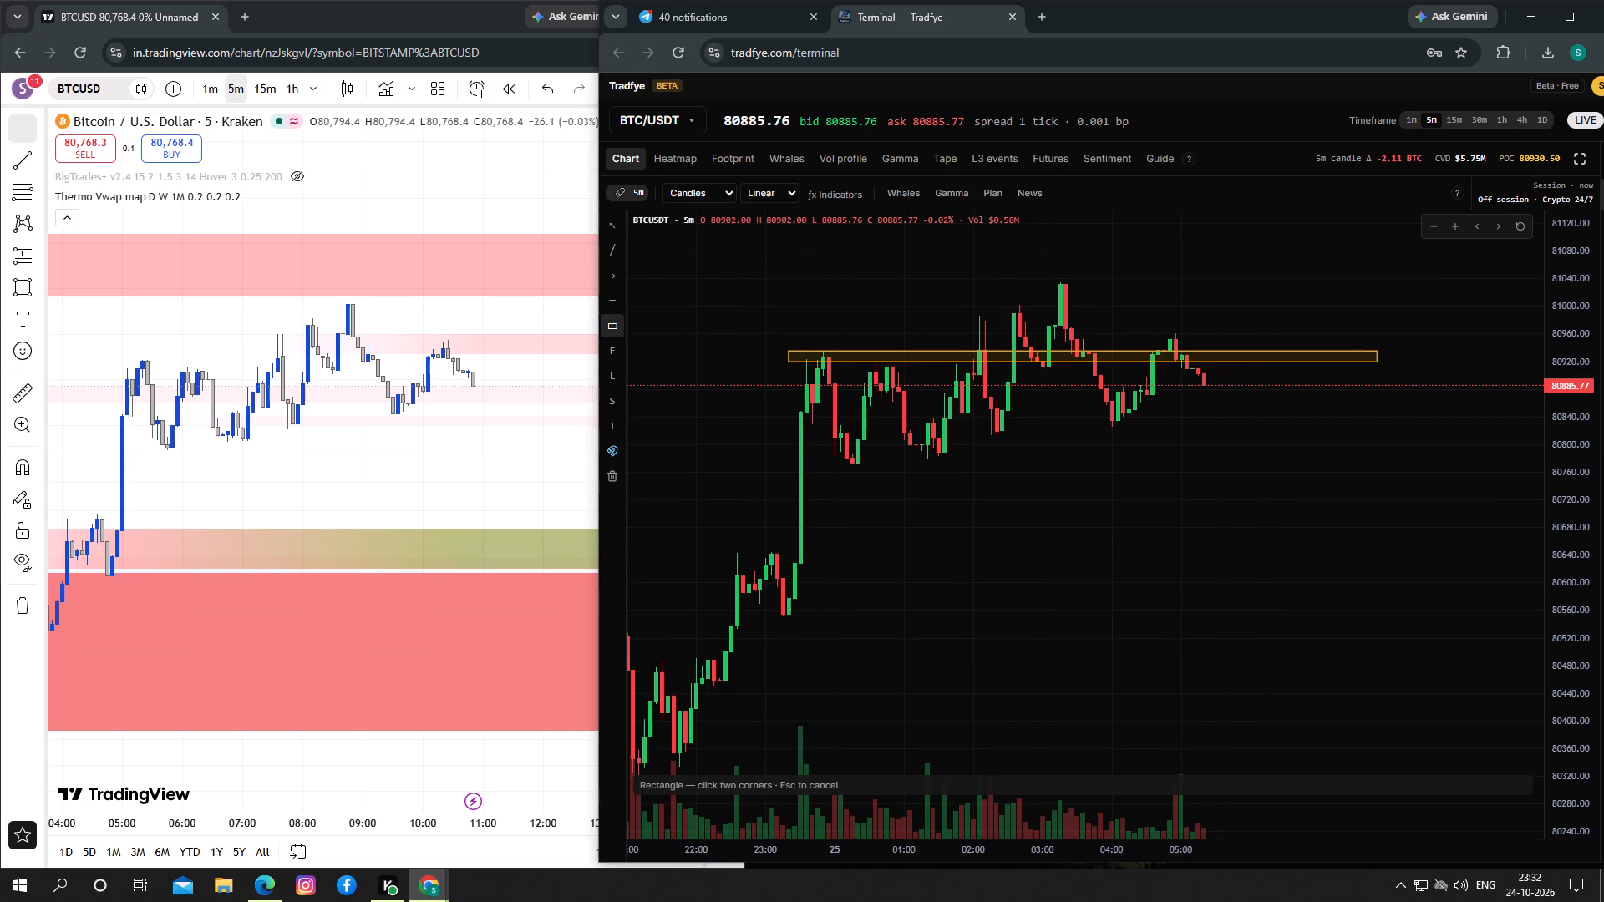
left_click(796, 456)
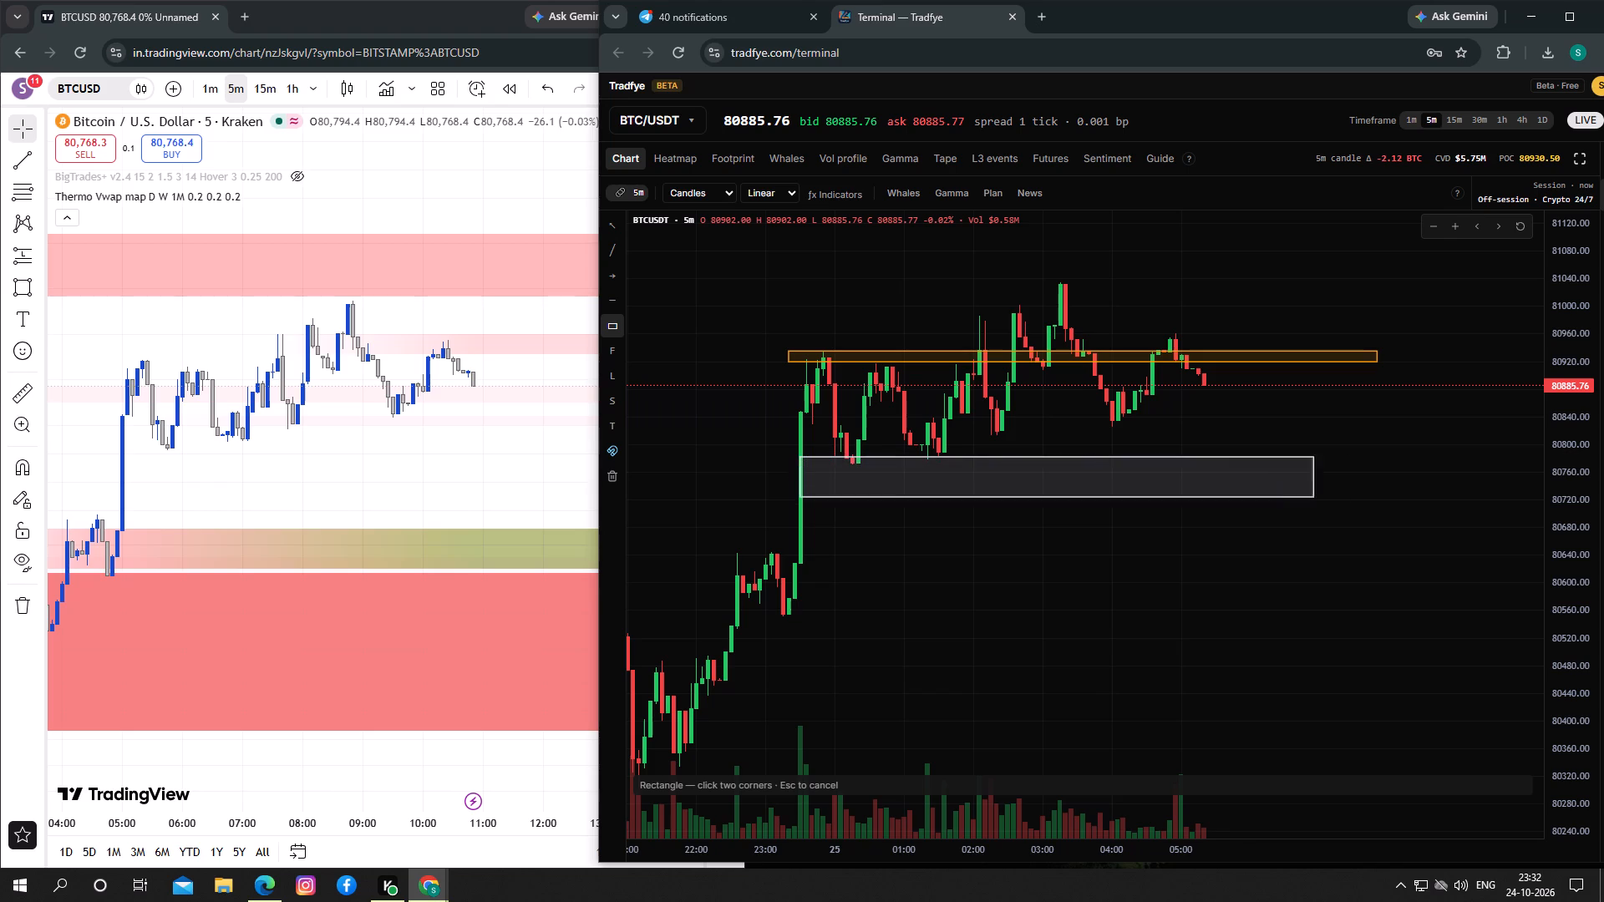
left_click(1493, 465)
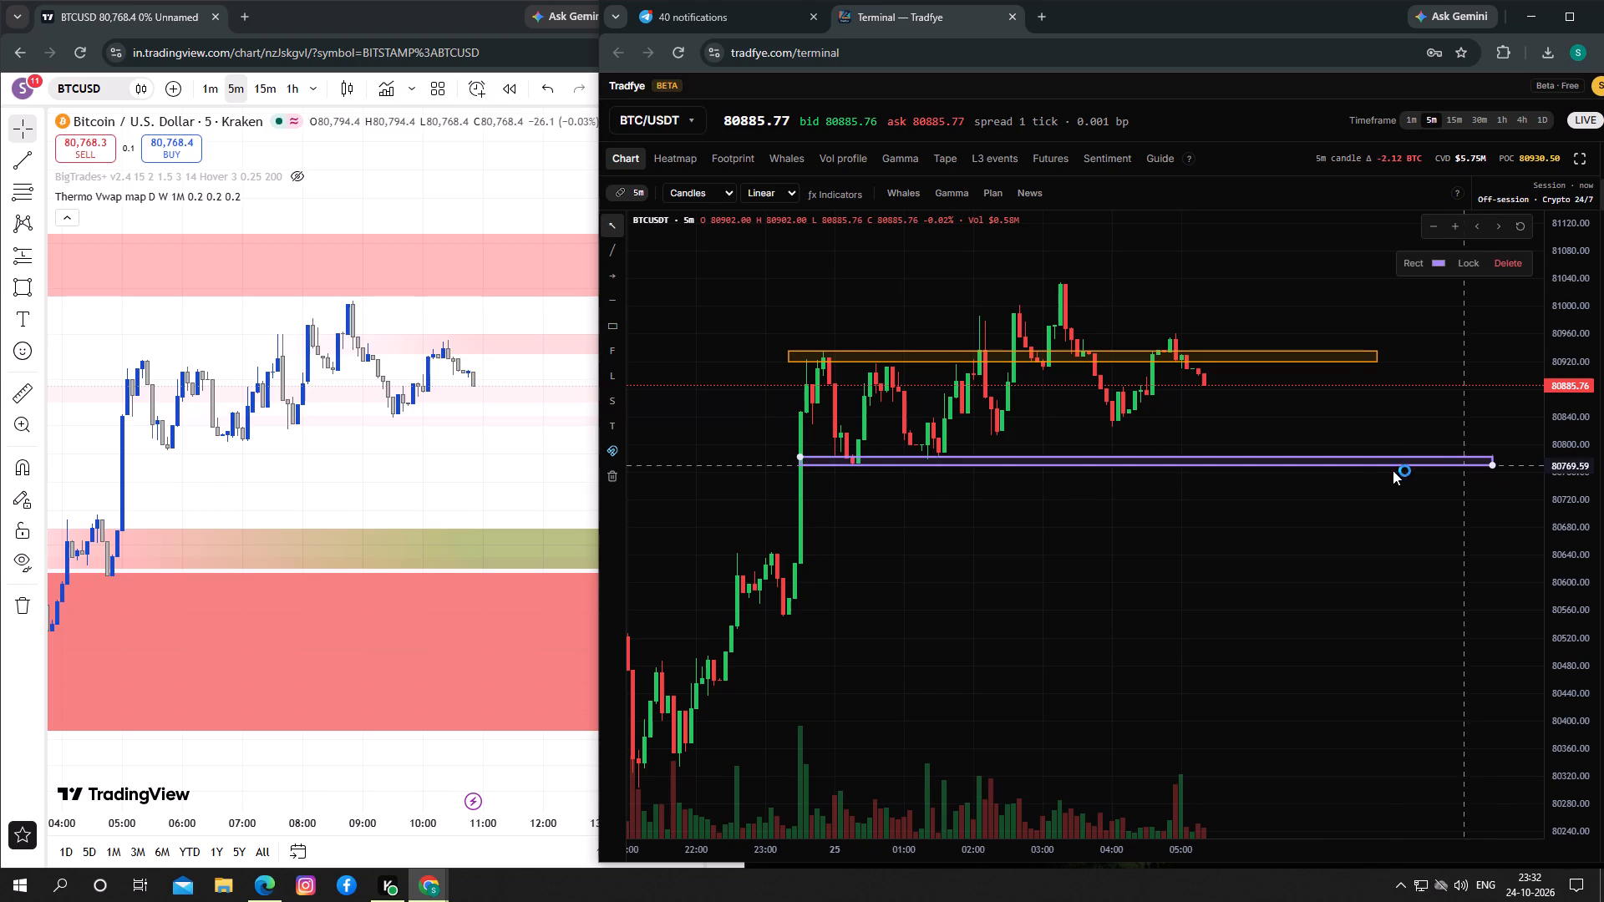
left_click_drag(1318, 464, 1330, 462)
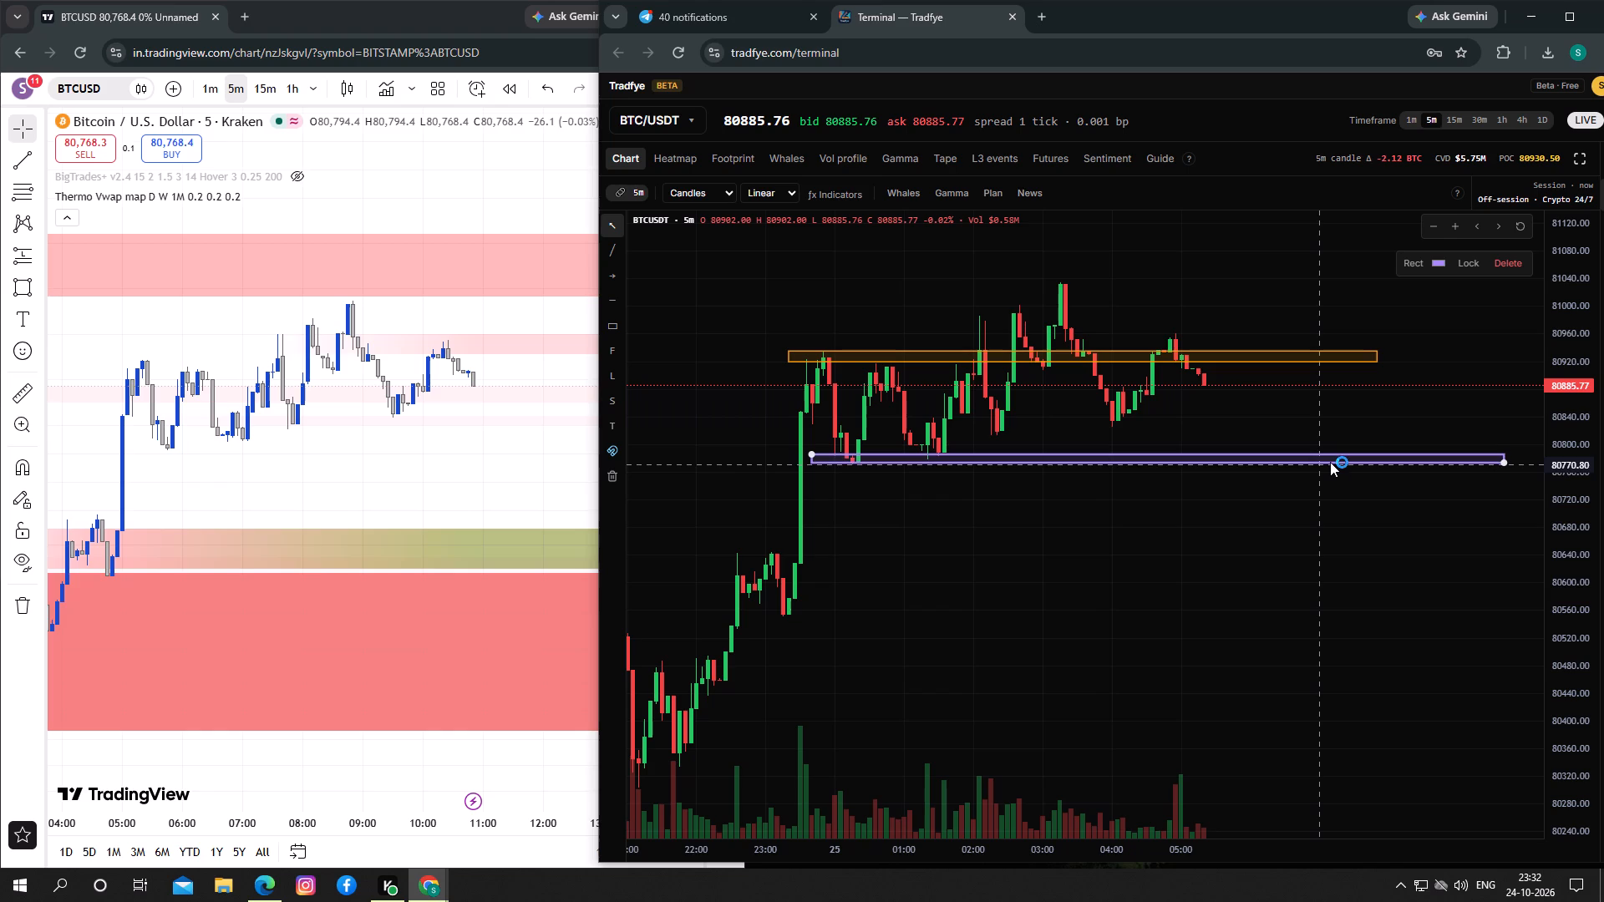
left_click_drag(1330, 462, 1329, 462)
left_click(1258, 418)
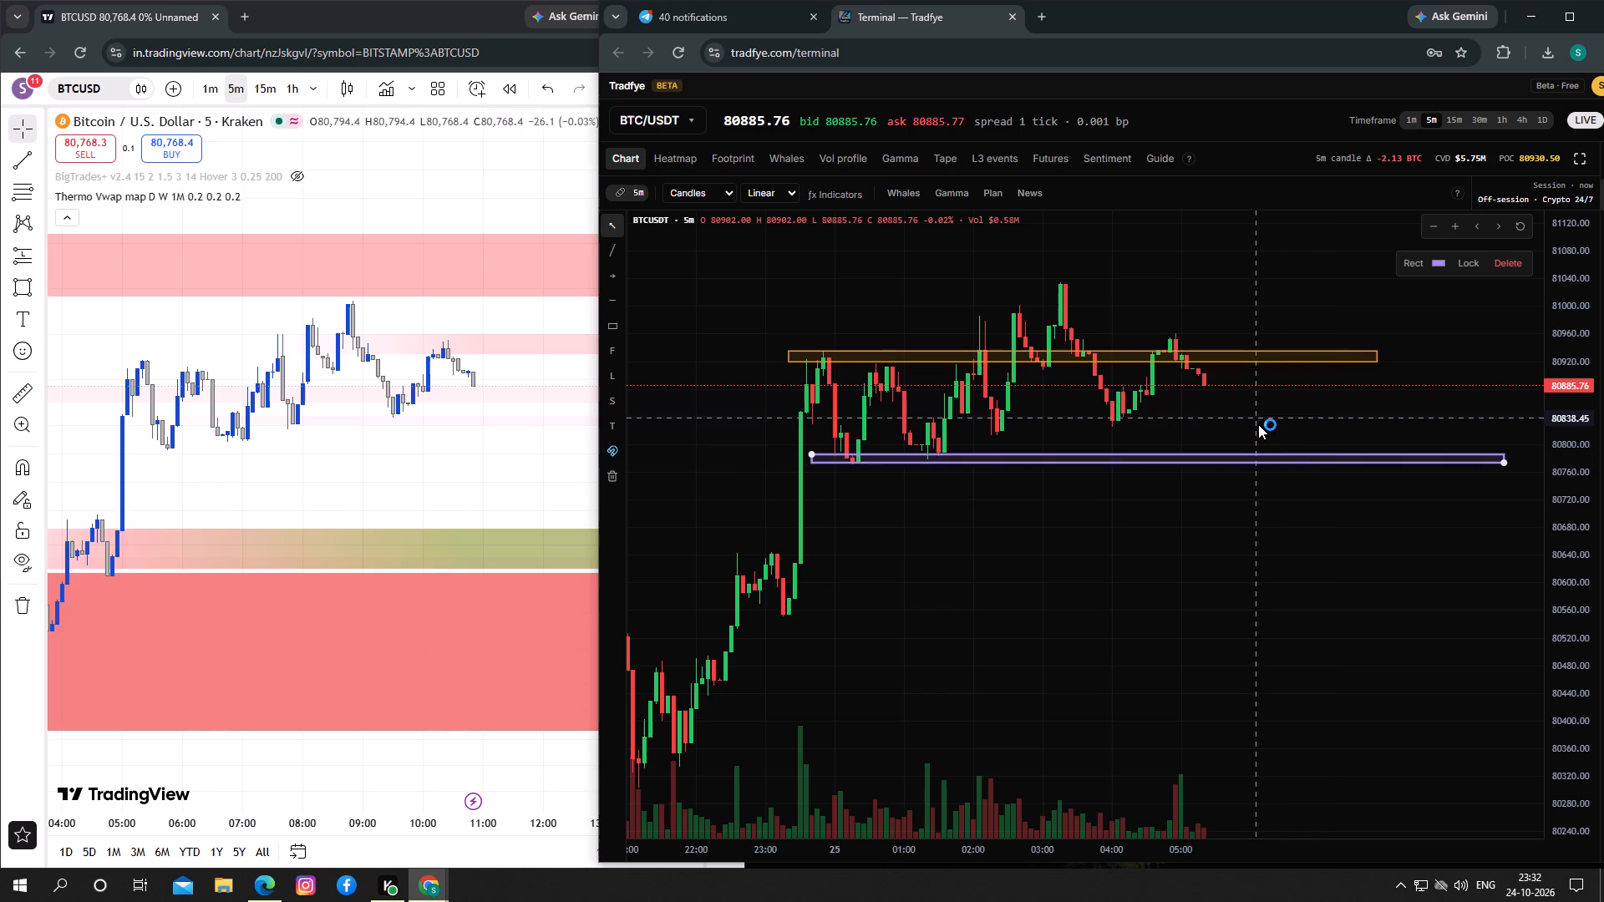
left_click_drag(1258, 418, 1180, 409)
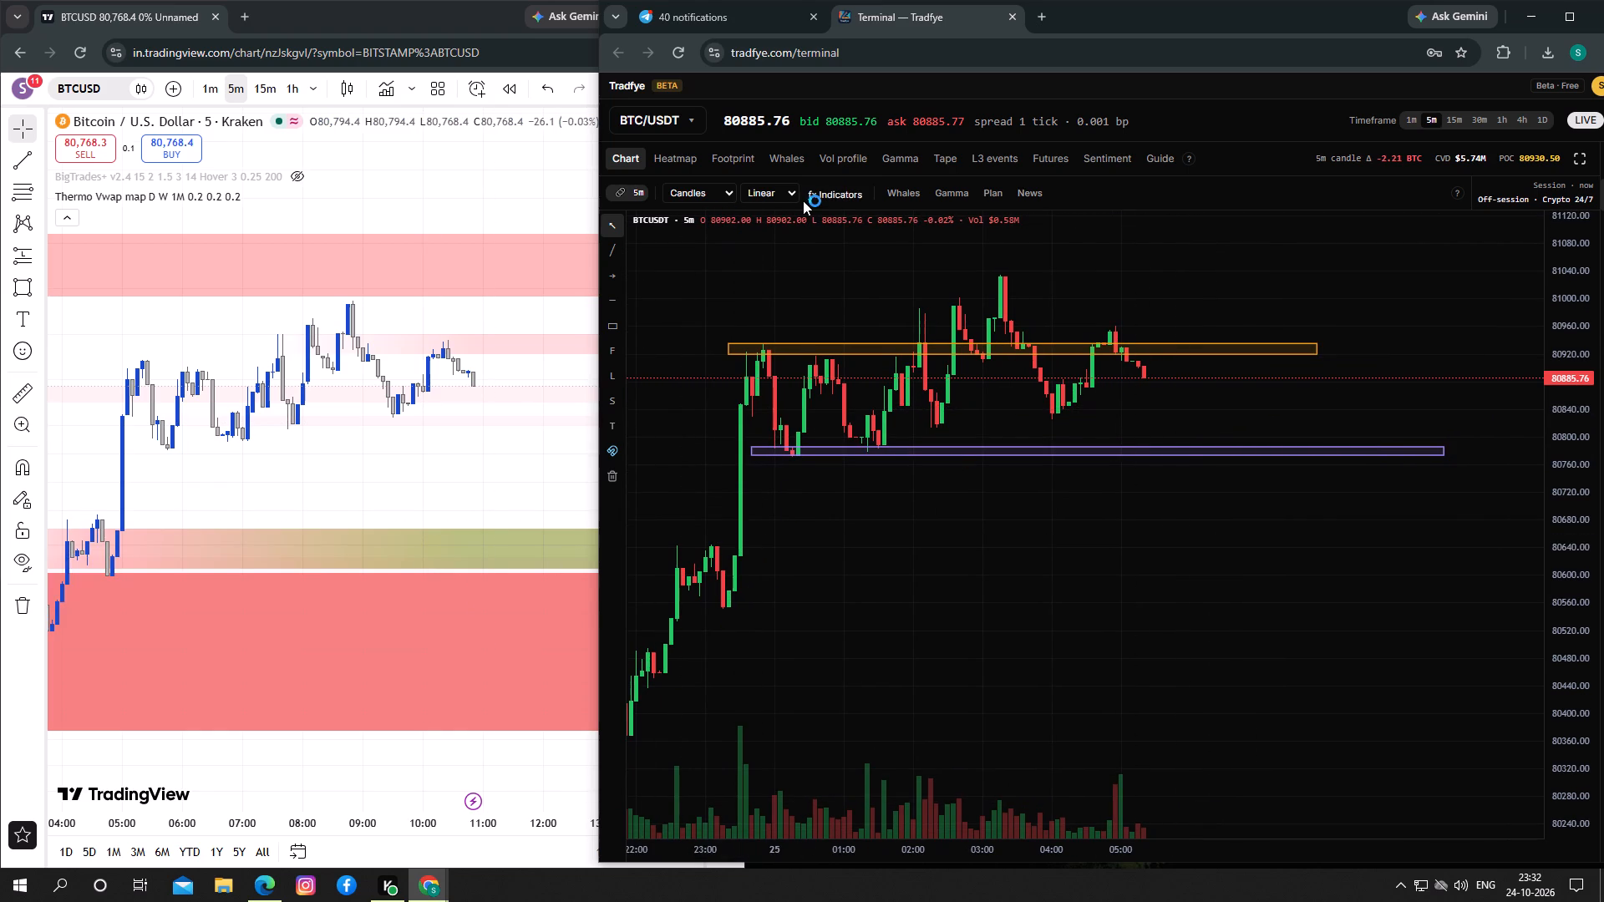
Return to the Whales view and turn on Zones to examine the whale buying and selling areas near the current price.
left_click(771, 158)
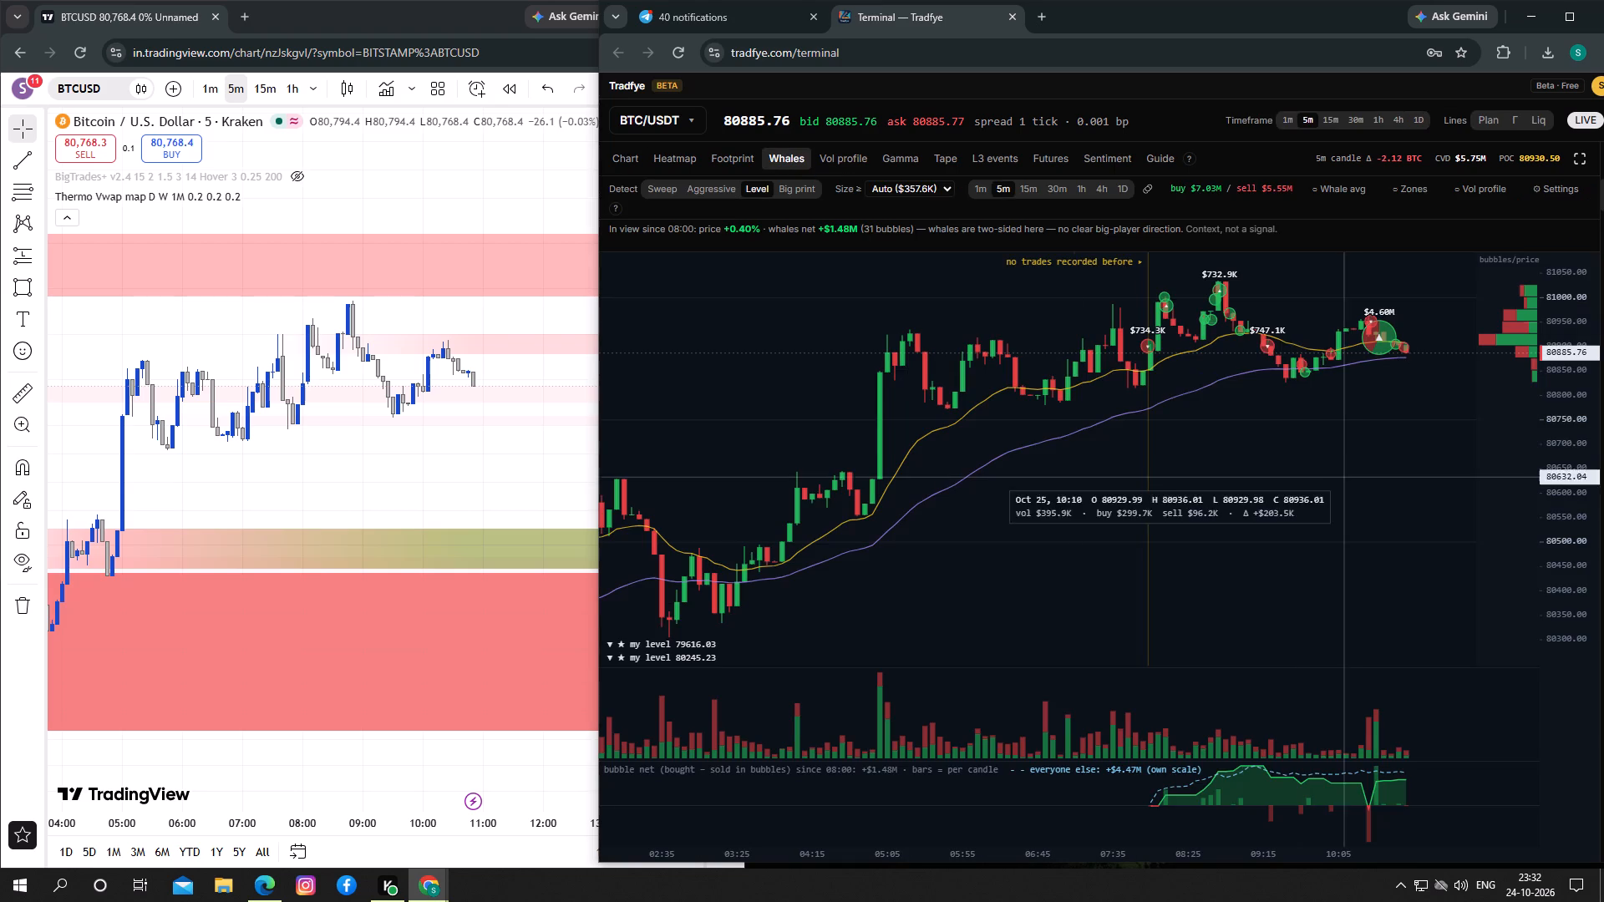
left_click_drag(1349, 480, 1246, 475)
left_click_drag(1596, 484, 1598, 507)
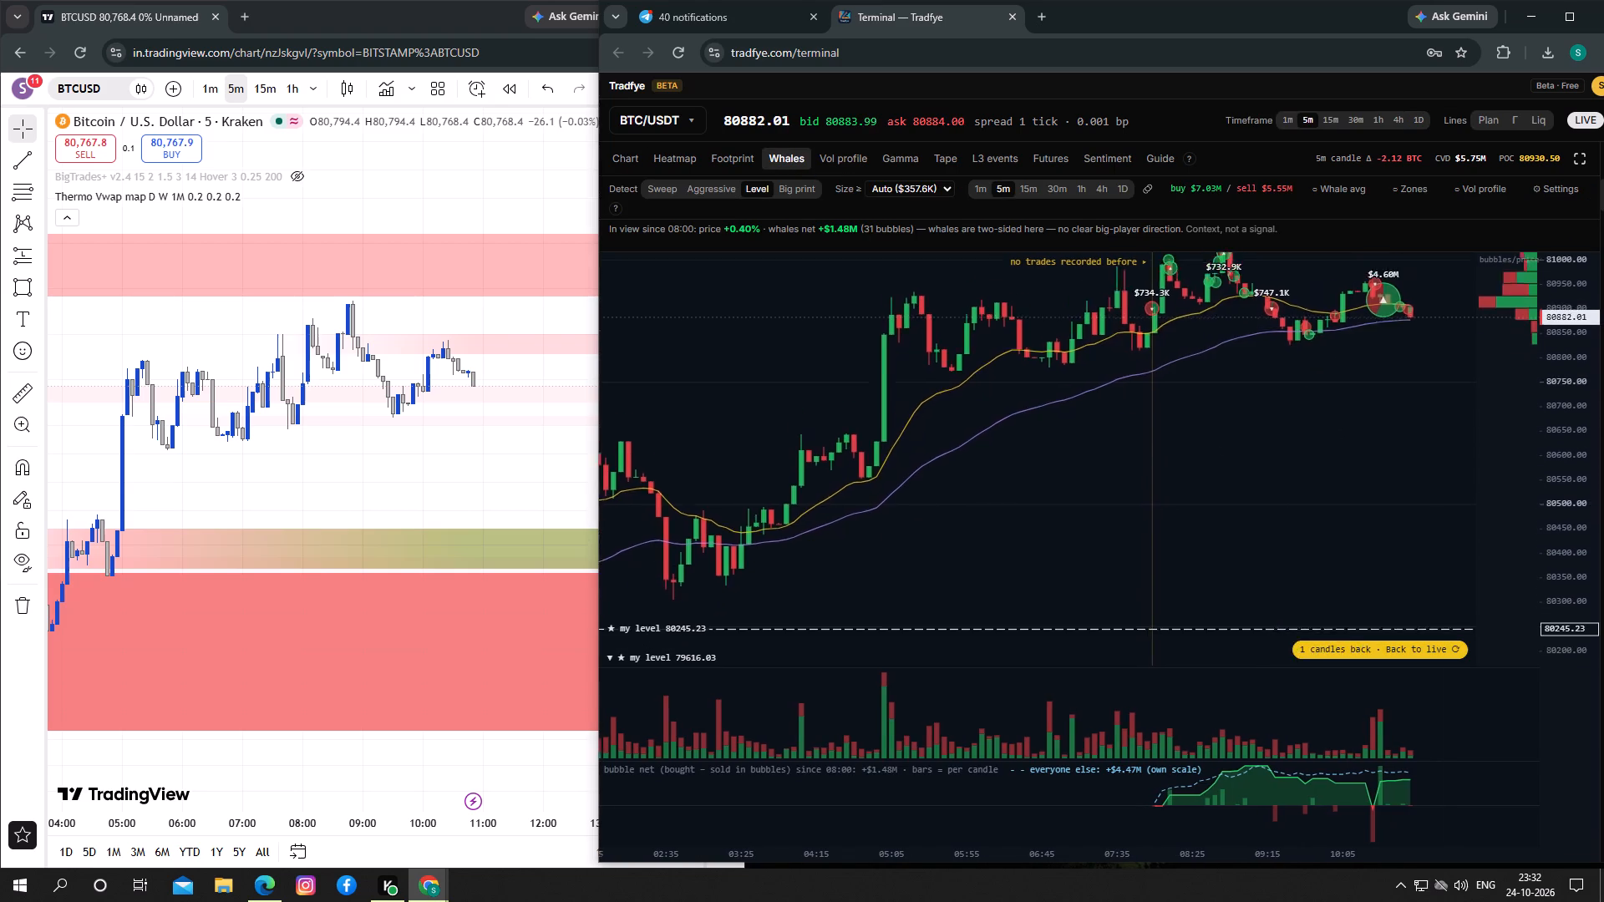
left_click_drag(1598, 507, 1586, 493)
left_click_drag(1358, 502, 1335, 270)
left_click_drag(1335, 394, 1308, 325)
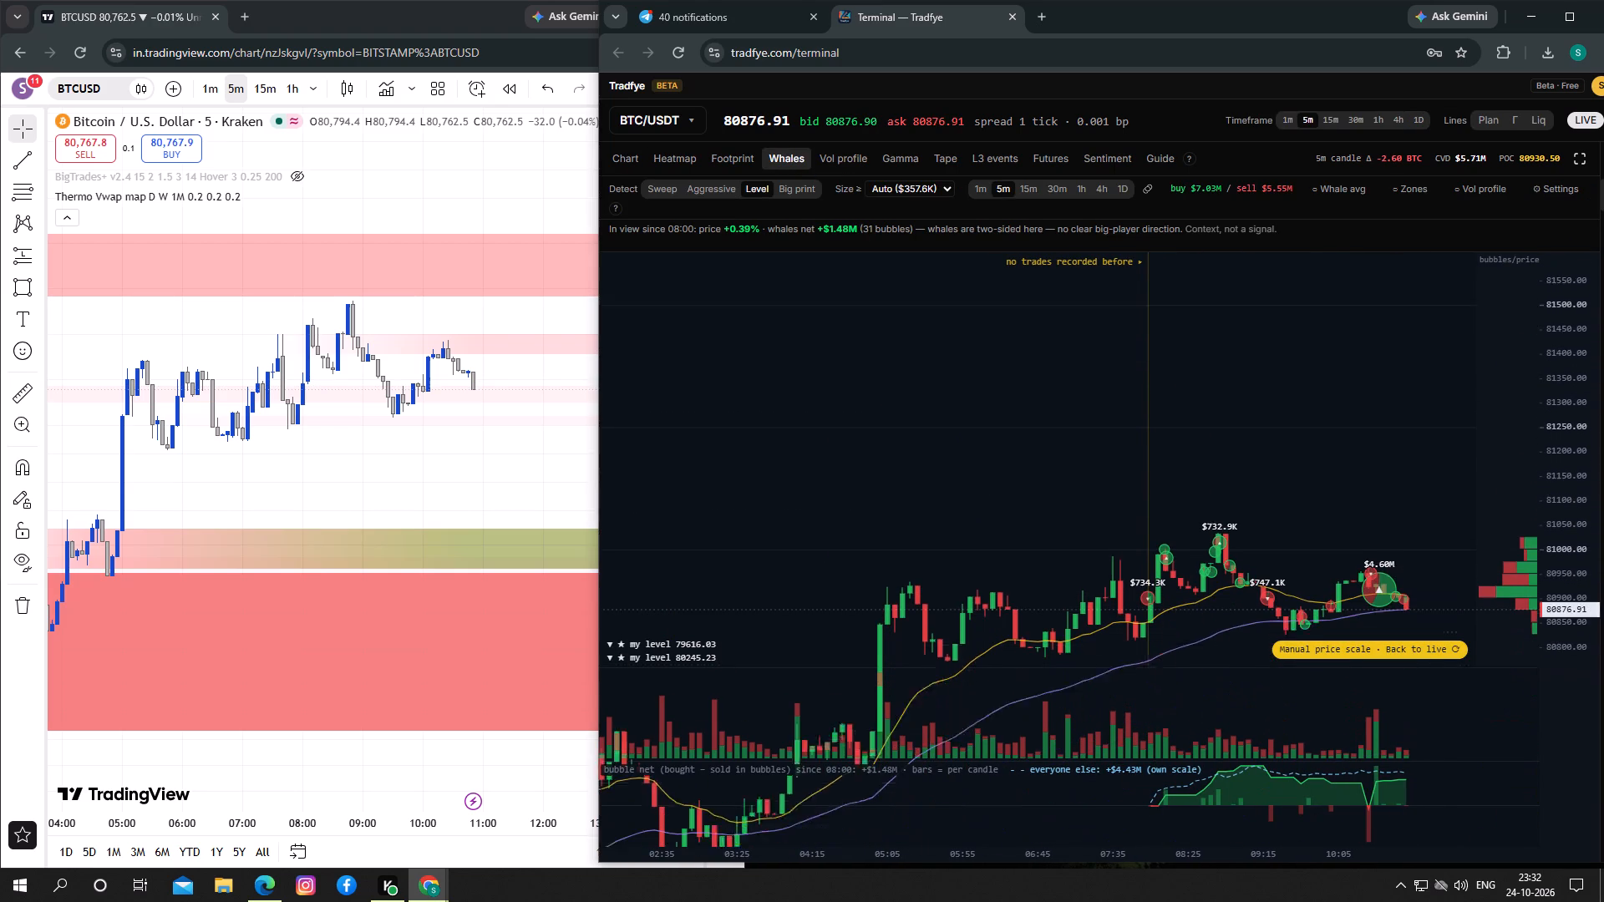
left_click_drag(1308, 325, 1304, 300)
left_click(1406, 186)
left_click_drag(1405, 366, 1375, 342)
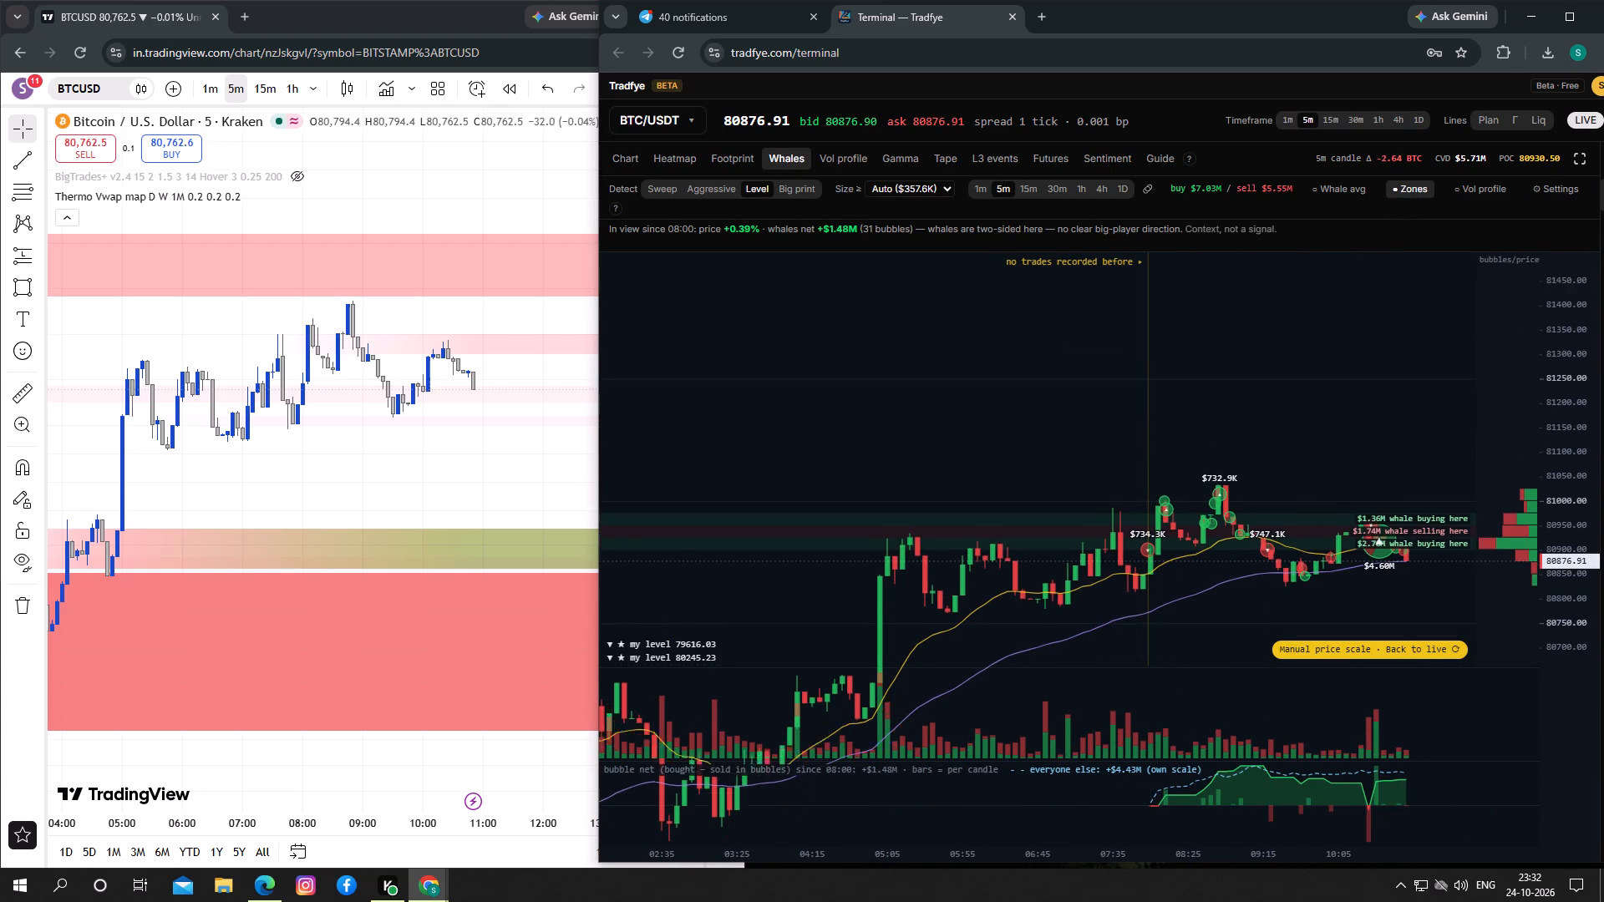
left_click_drag(1375, 342, 1334, 307)
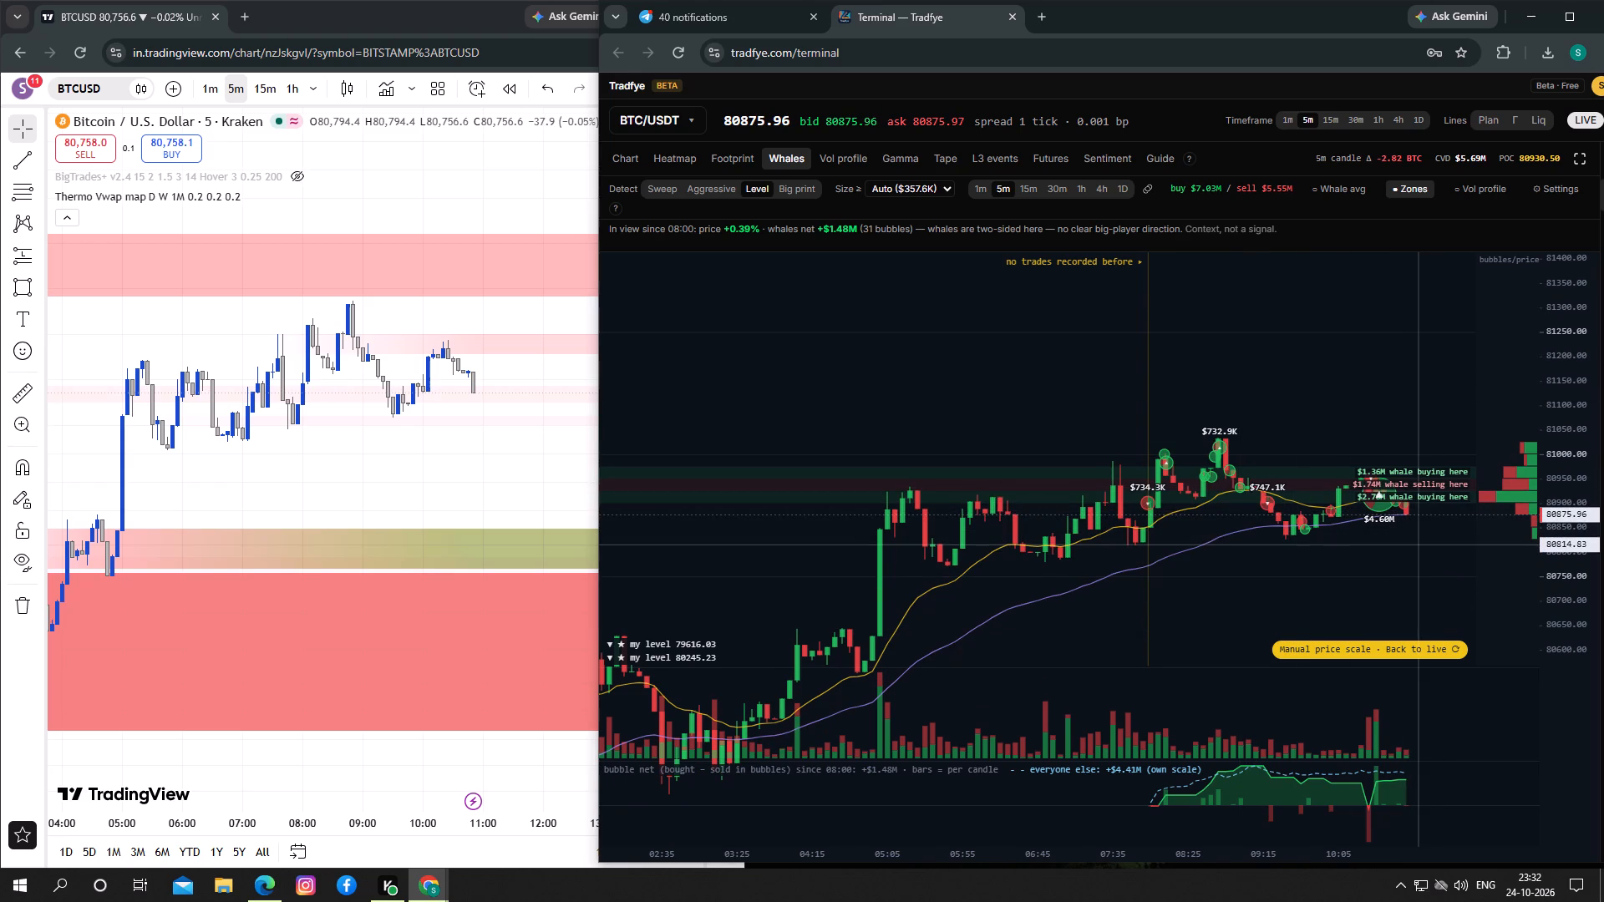
left_click_drag(1419, 545, 1292, 498)
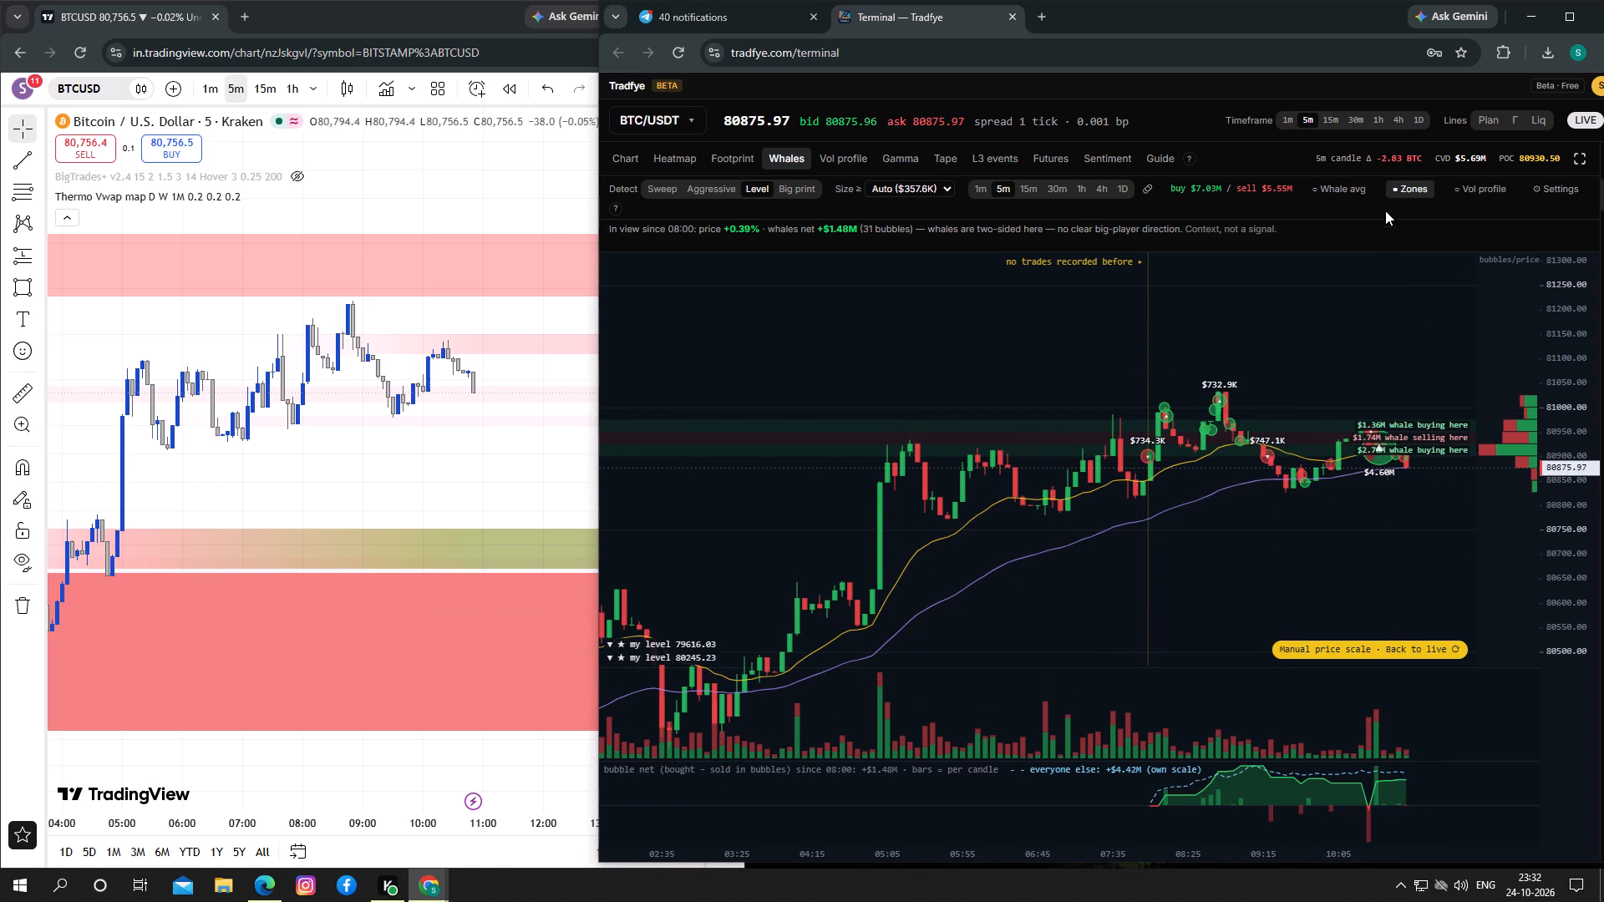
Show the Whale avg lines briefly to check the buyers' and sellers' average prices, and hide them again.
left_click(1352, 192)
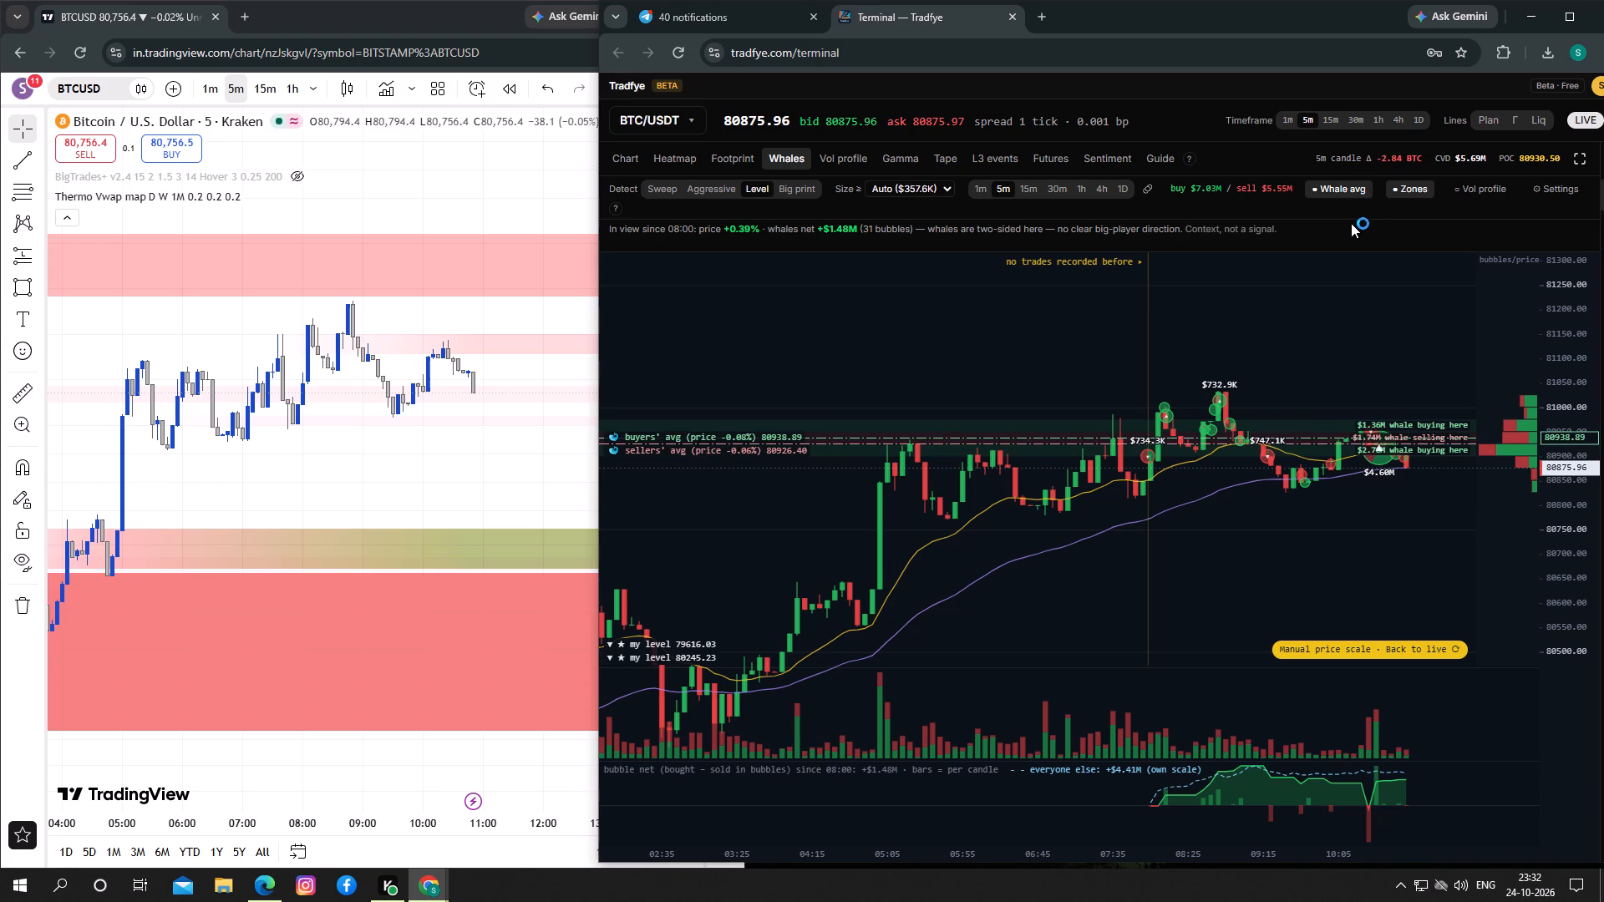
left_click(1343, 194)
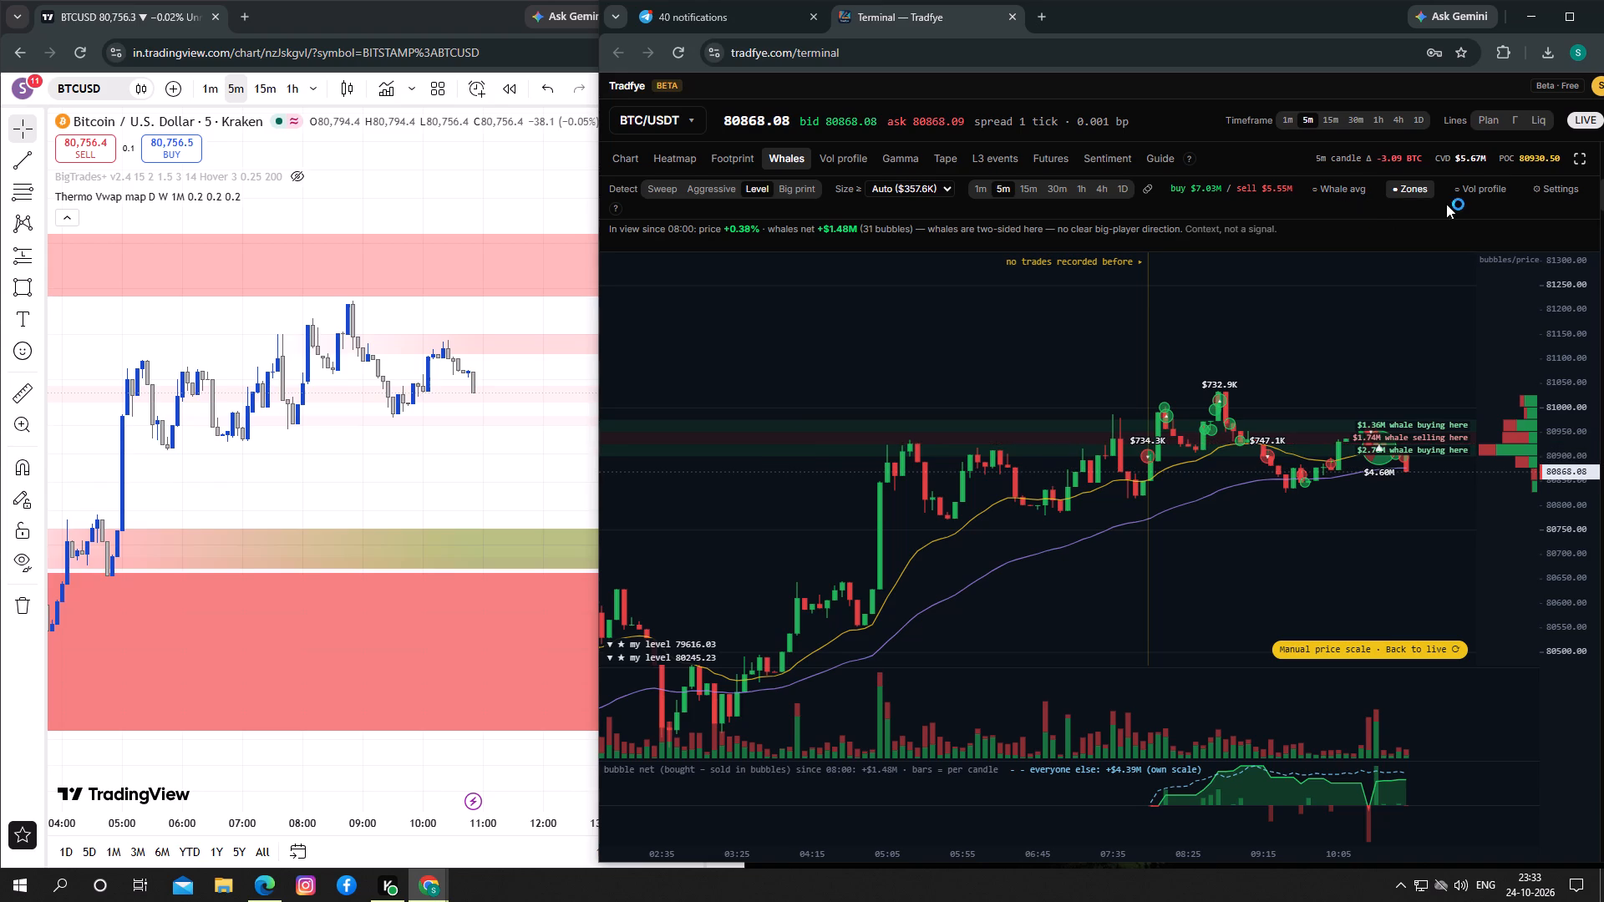
Turn on the Vol profile overlay and inspect volume by price beside the whale zones.
left_click(1467, 190)
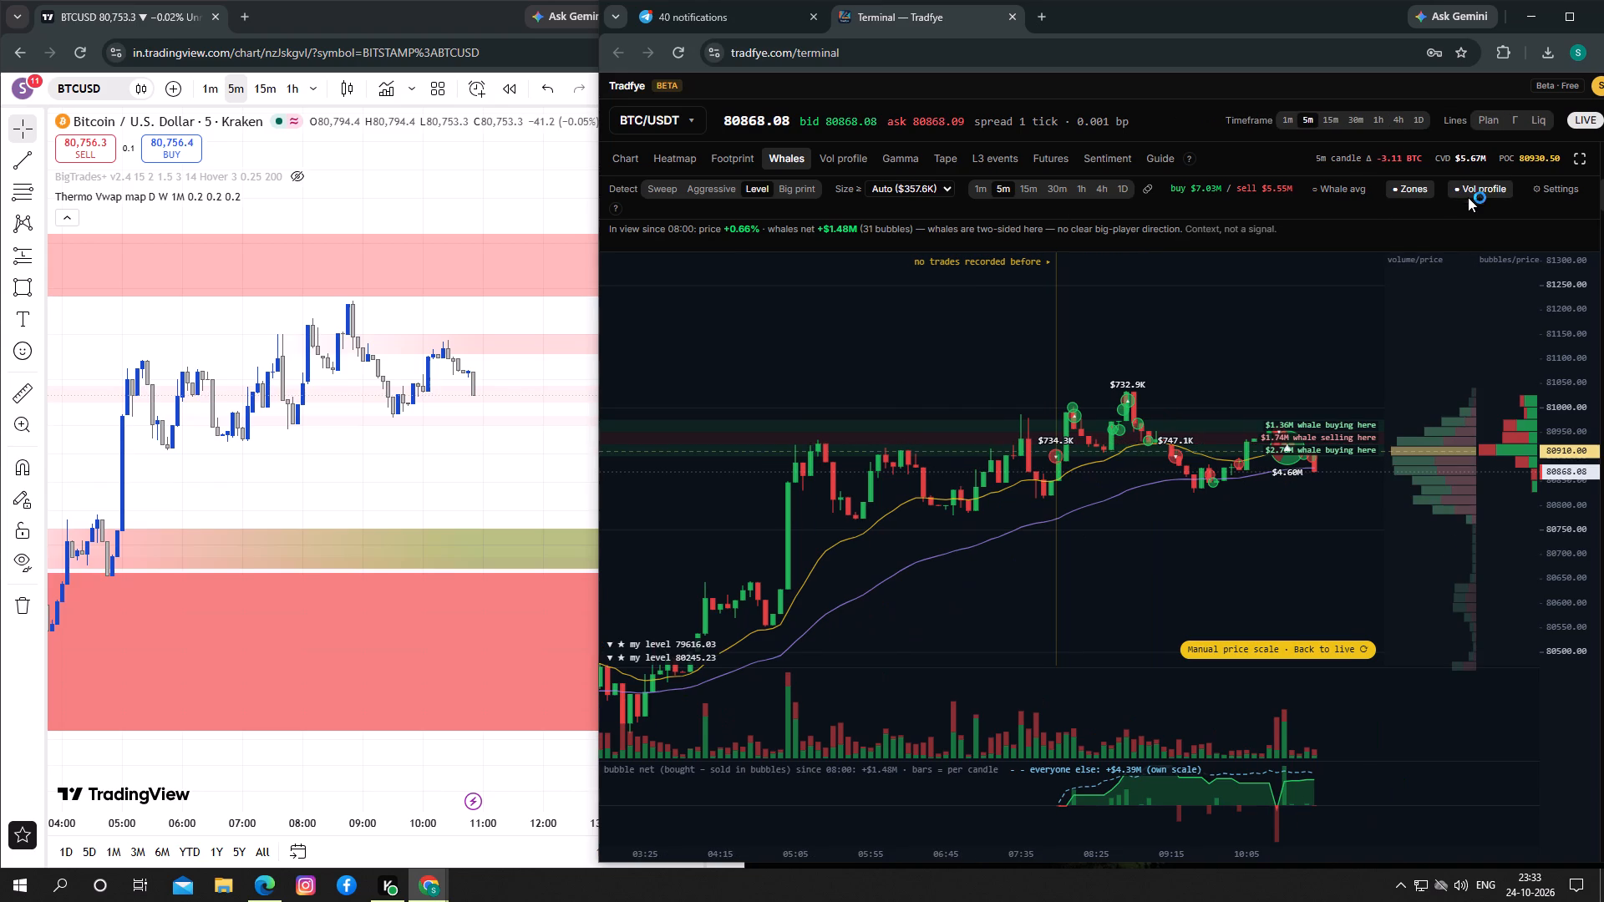
left_click_drag(1332, 555, 1252, 561)
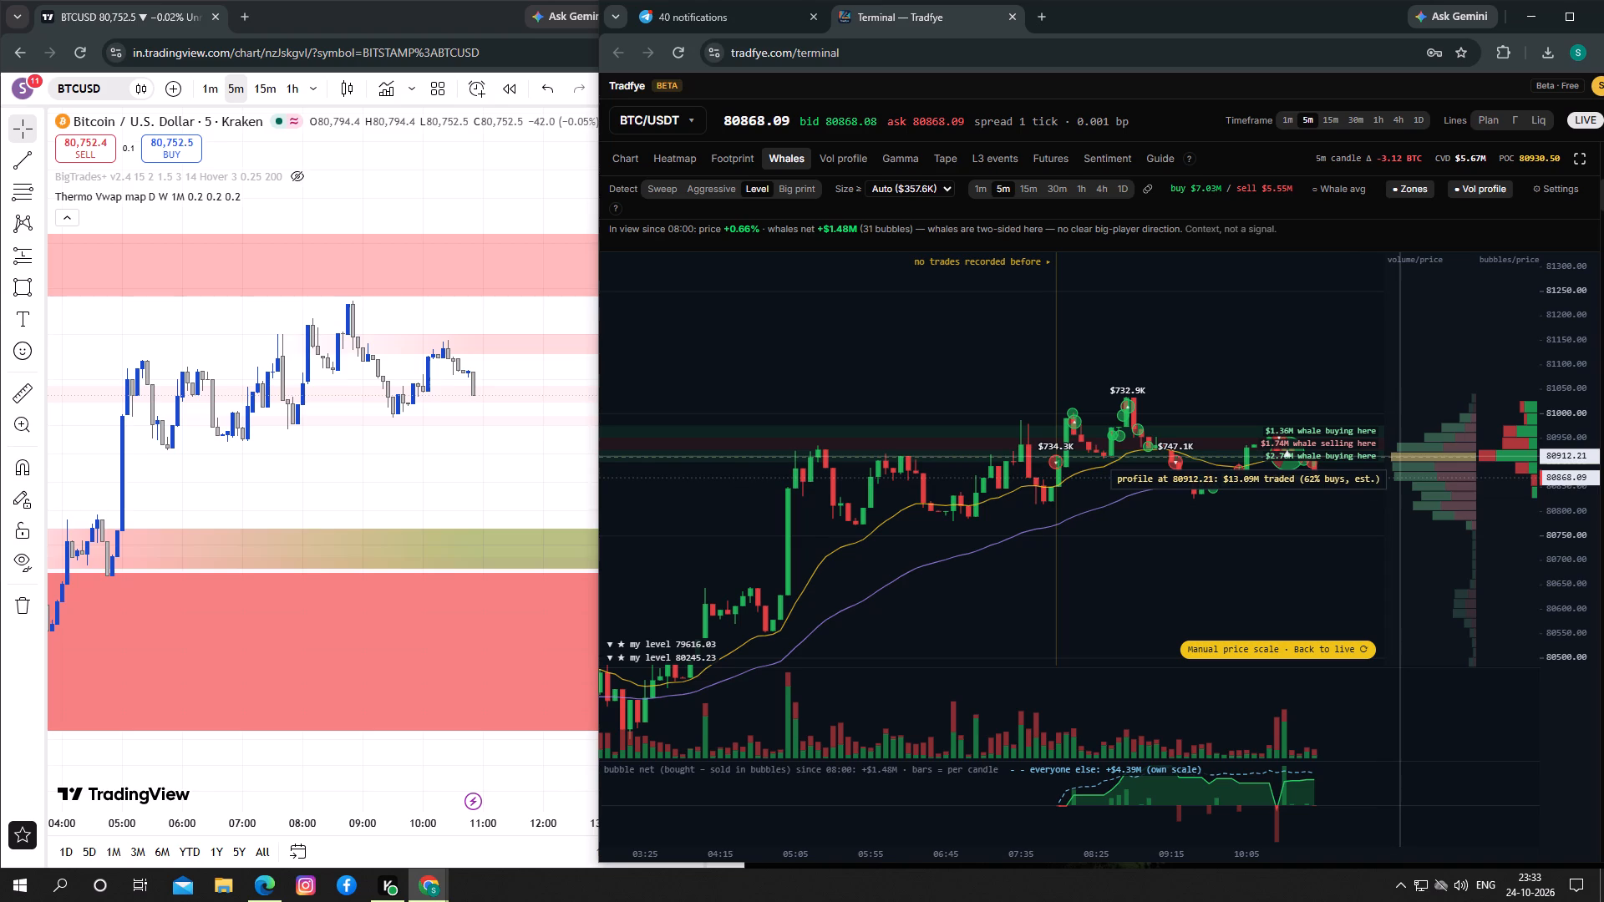
Look through the Big trade bubbles settings, close them, and review the whale zones around the recent candles.
left_click(1556, 183)
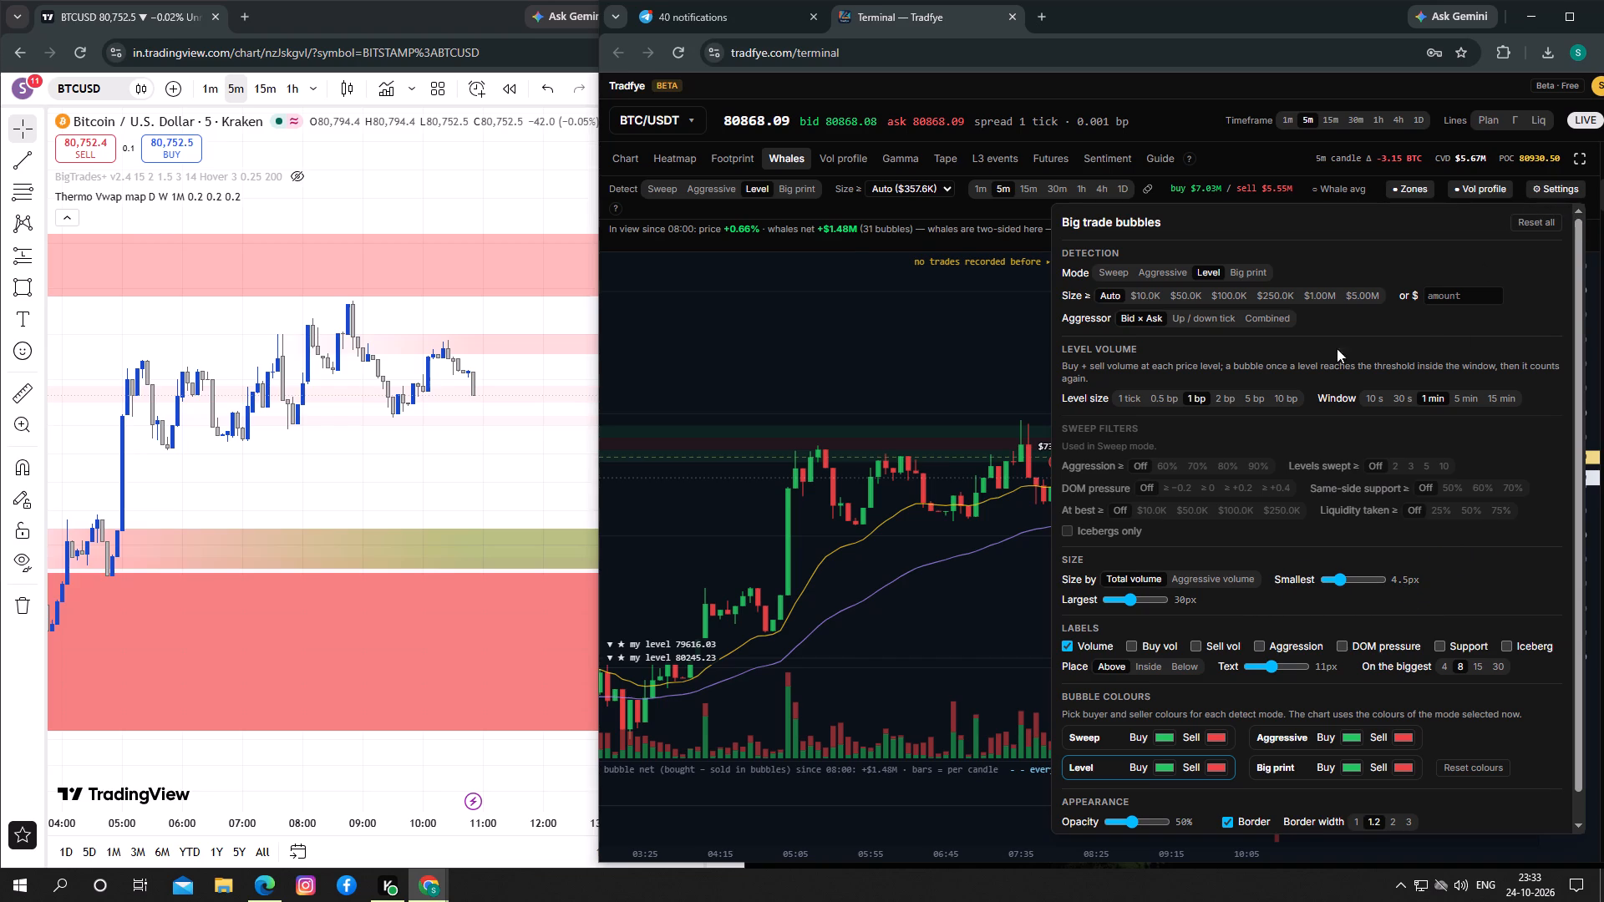
left_click(868, 385)
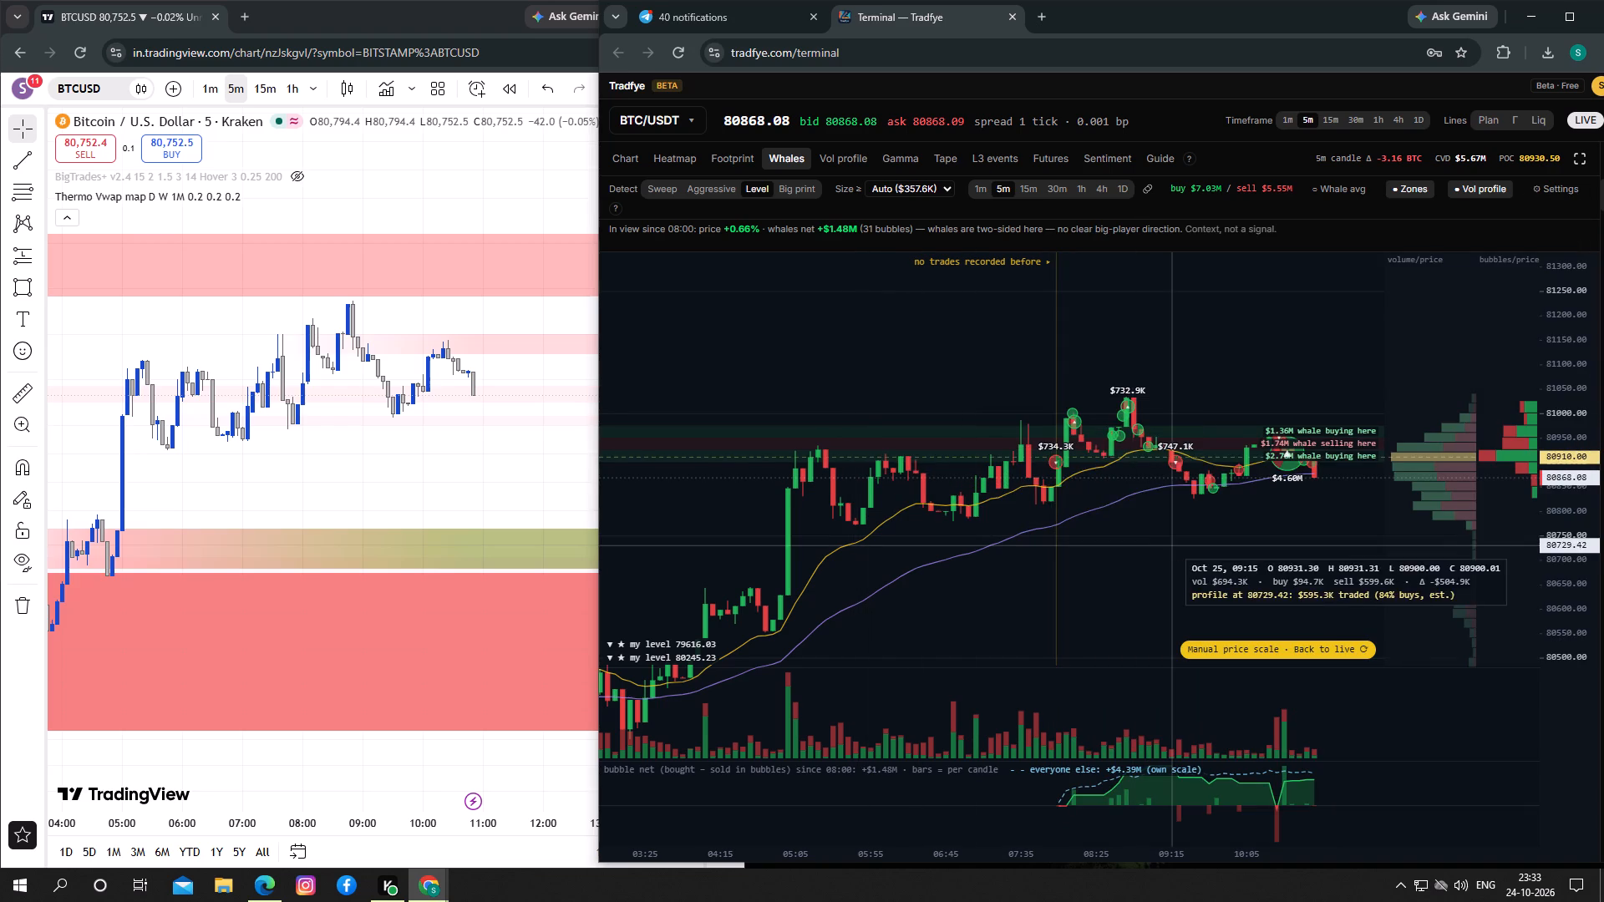
left_click_drag(1174, 545, 1099, 539)
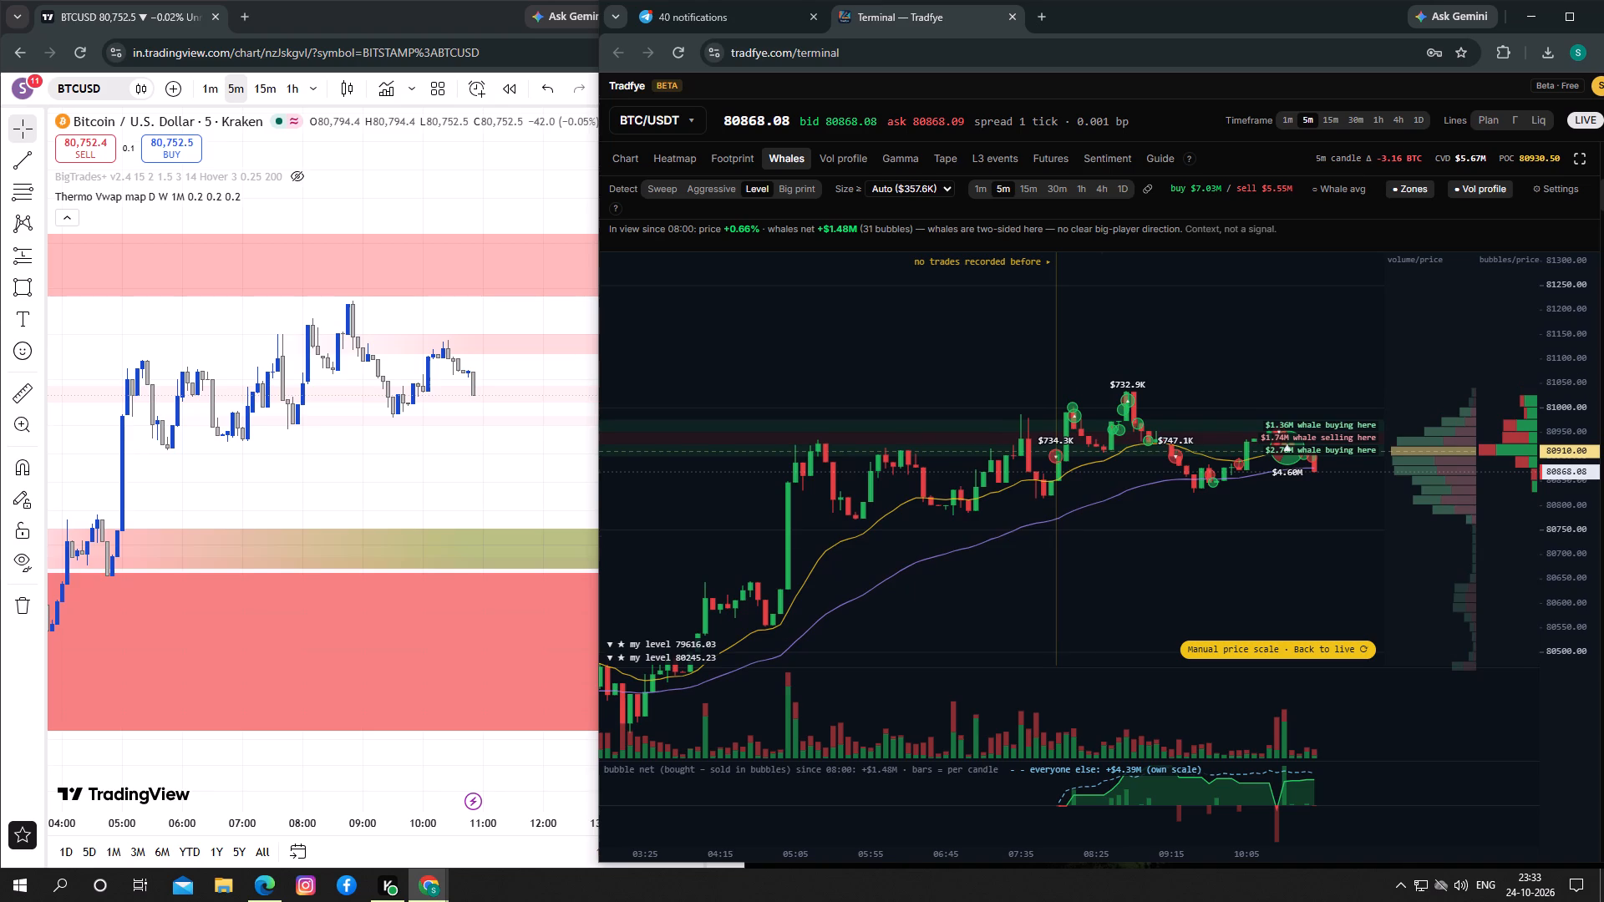
left_click_drag(1099, 539, 1099, 540)
left_click_drag(1121, 531, 1063, 522)
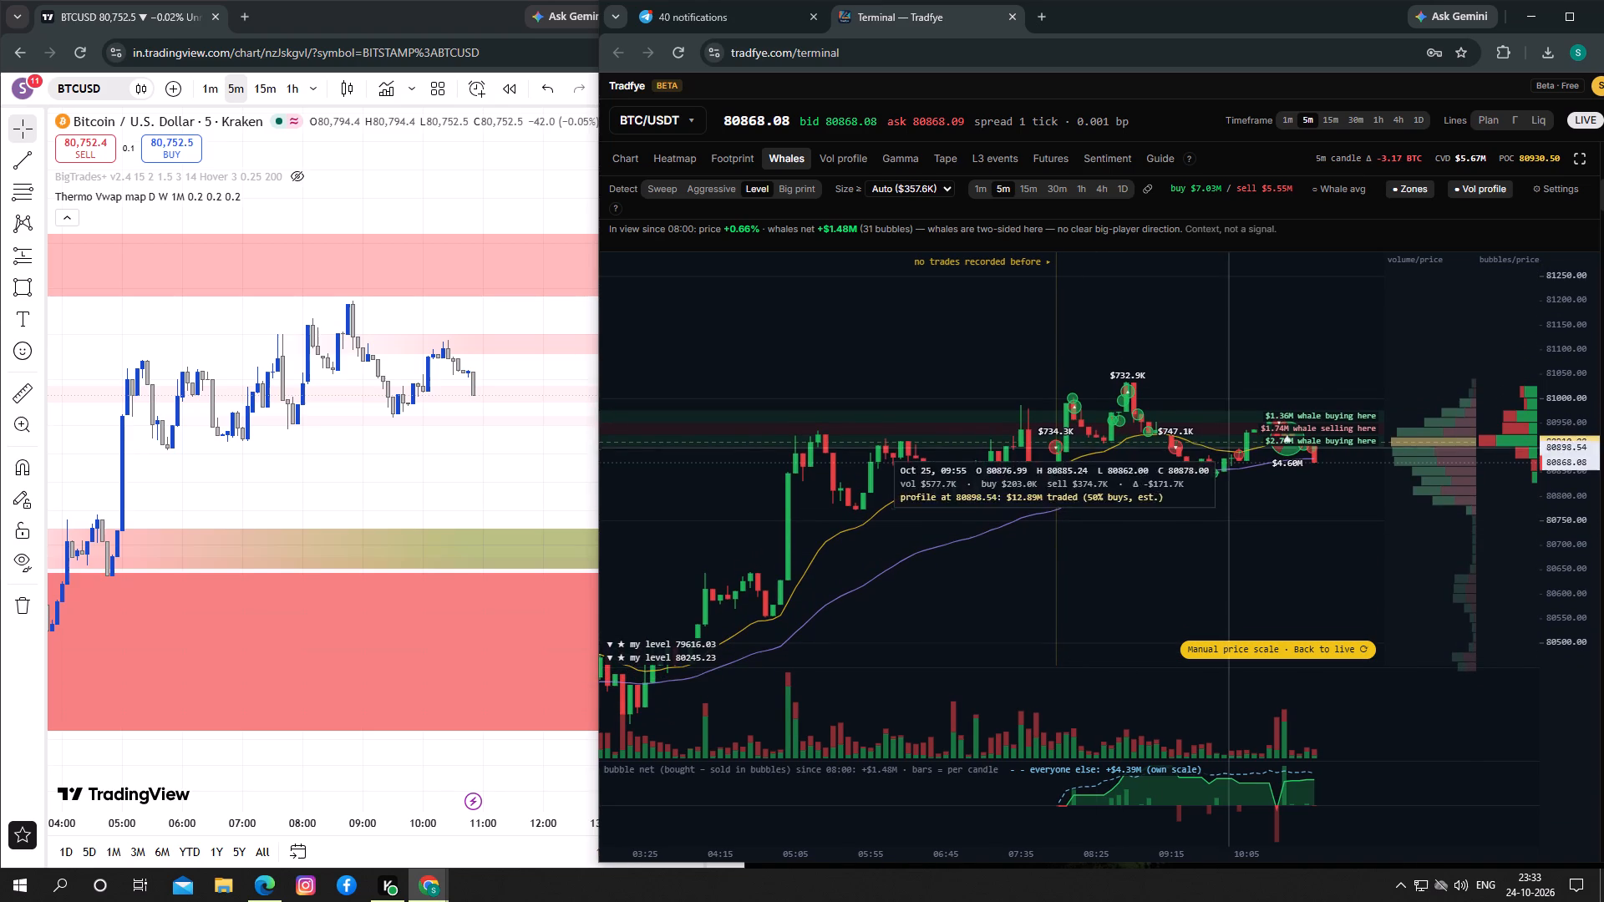
Turn off the Vol profile and Zones overlays on the Whales chart, leaving the whale bubbles over the candles.
left_click(1464, 187)
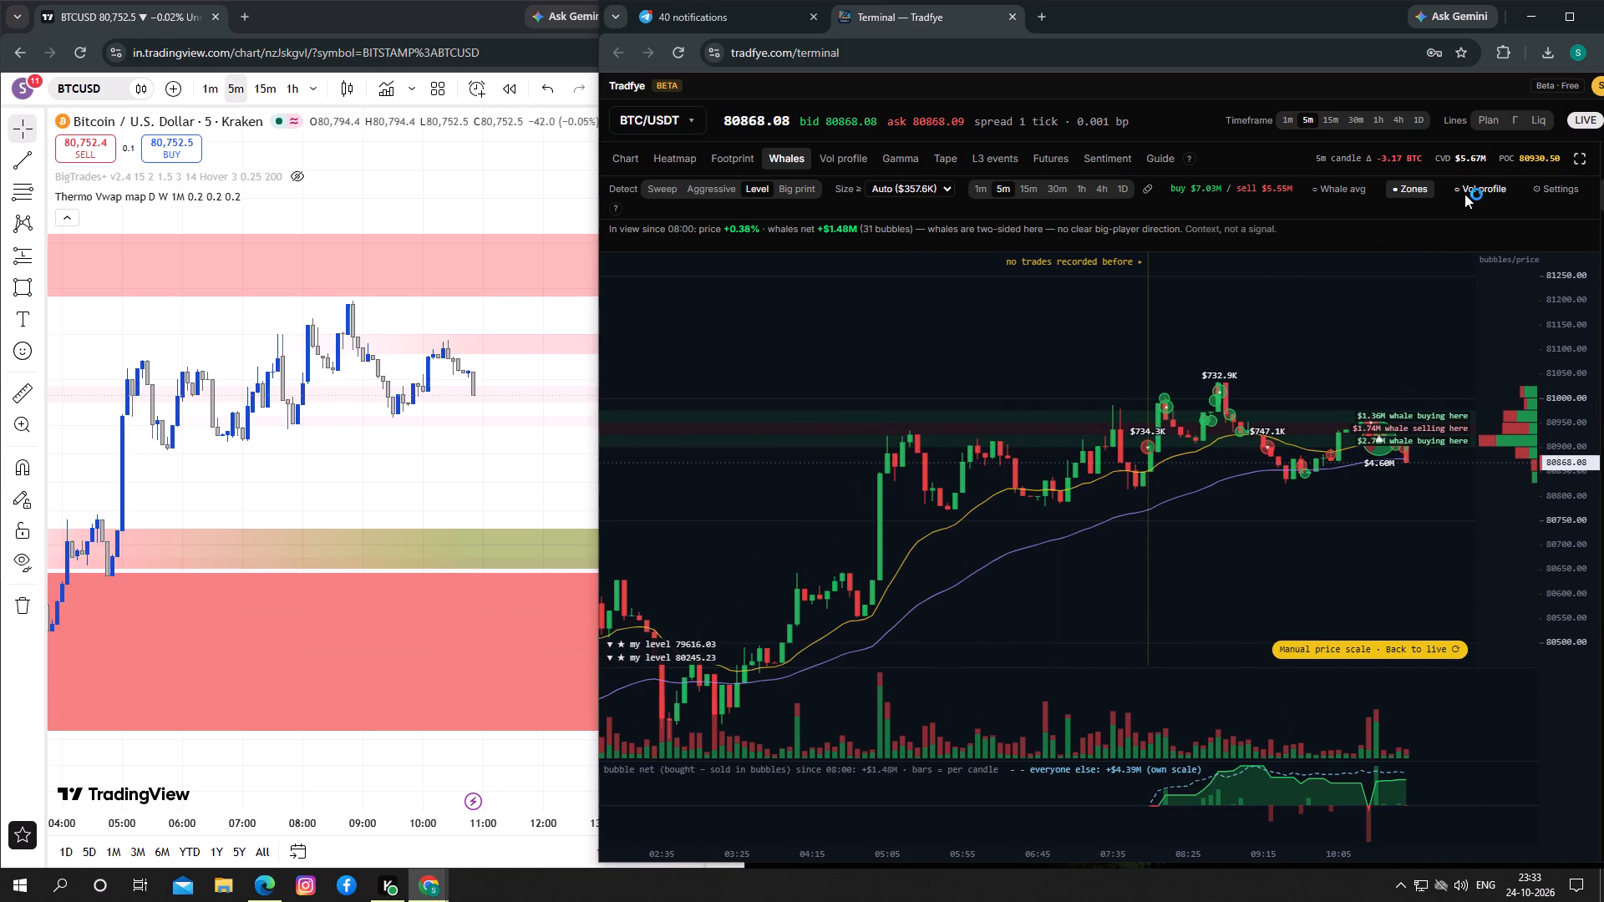
left_click(1413, 191)
left_click_drag(1445, 361, 1444, 360)
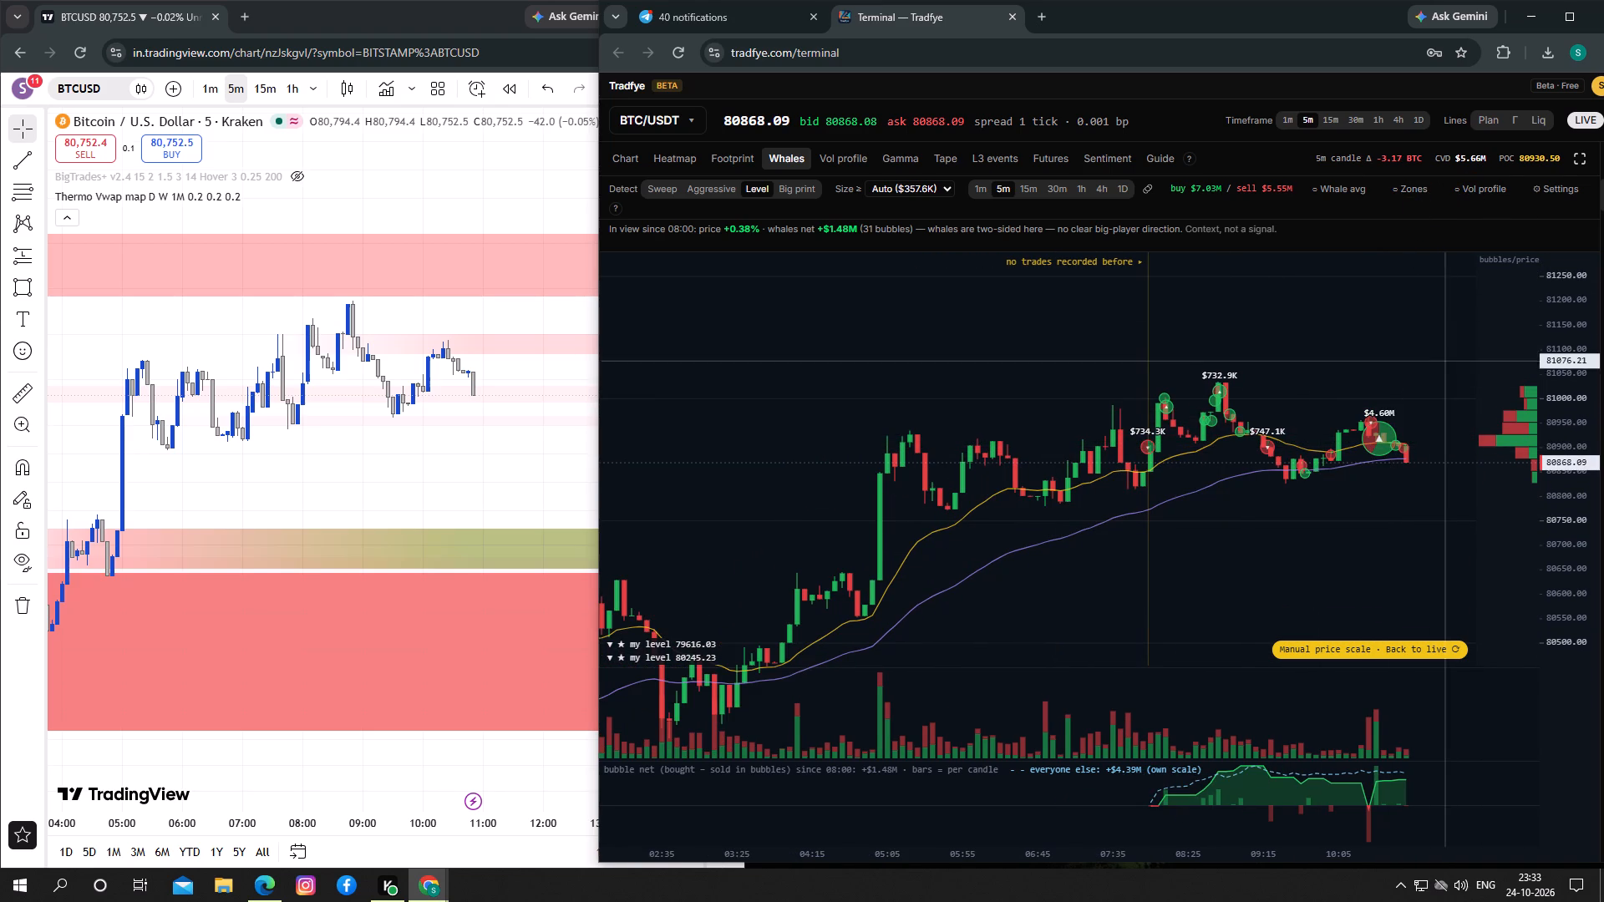
left_click_drag(1444, 360, 1416, 346)
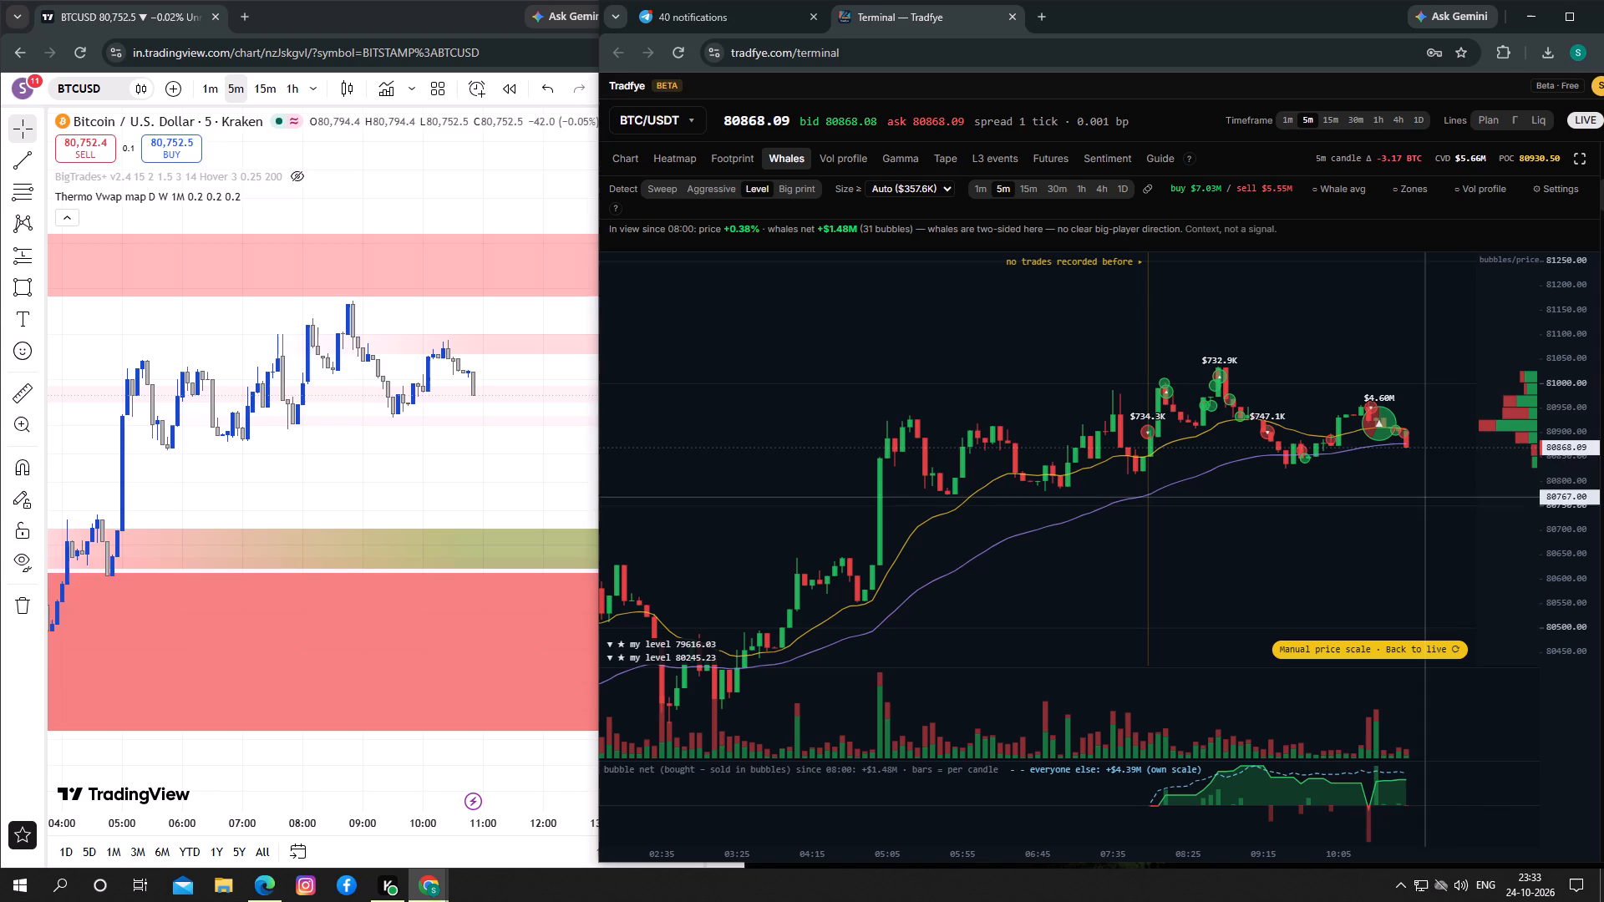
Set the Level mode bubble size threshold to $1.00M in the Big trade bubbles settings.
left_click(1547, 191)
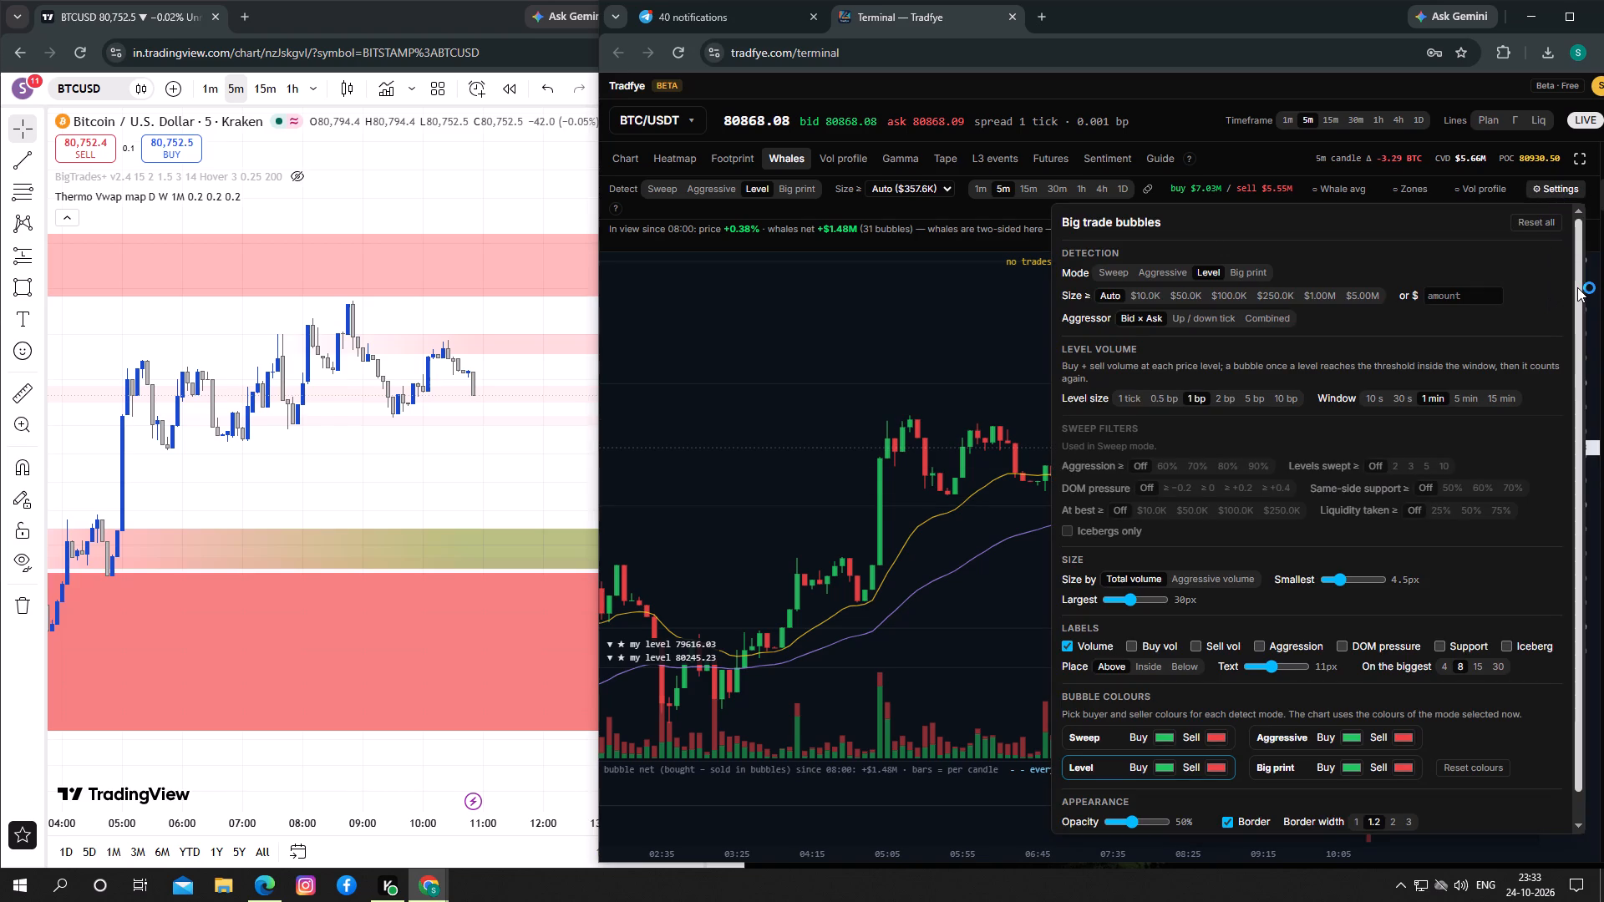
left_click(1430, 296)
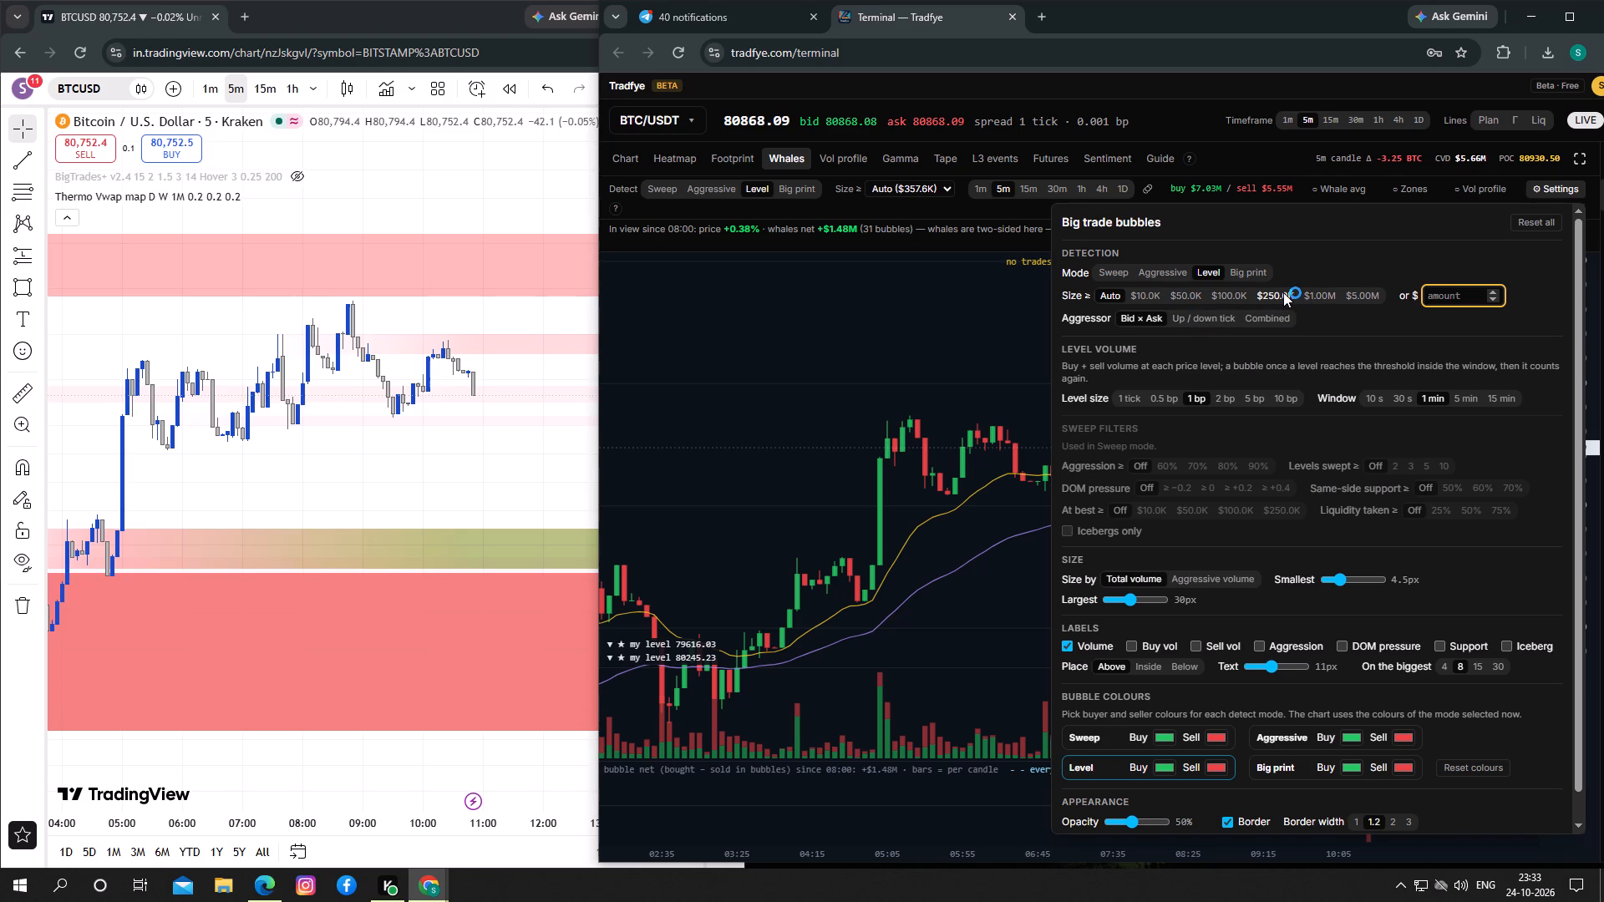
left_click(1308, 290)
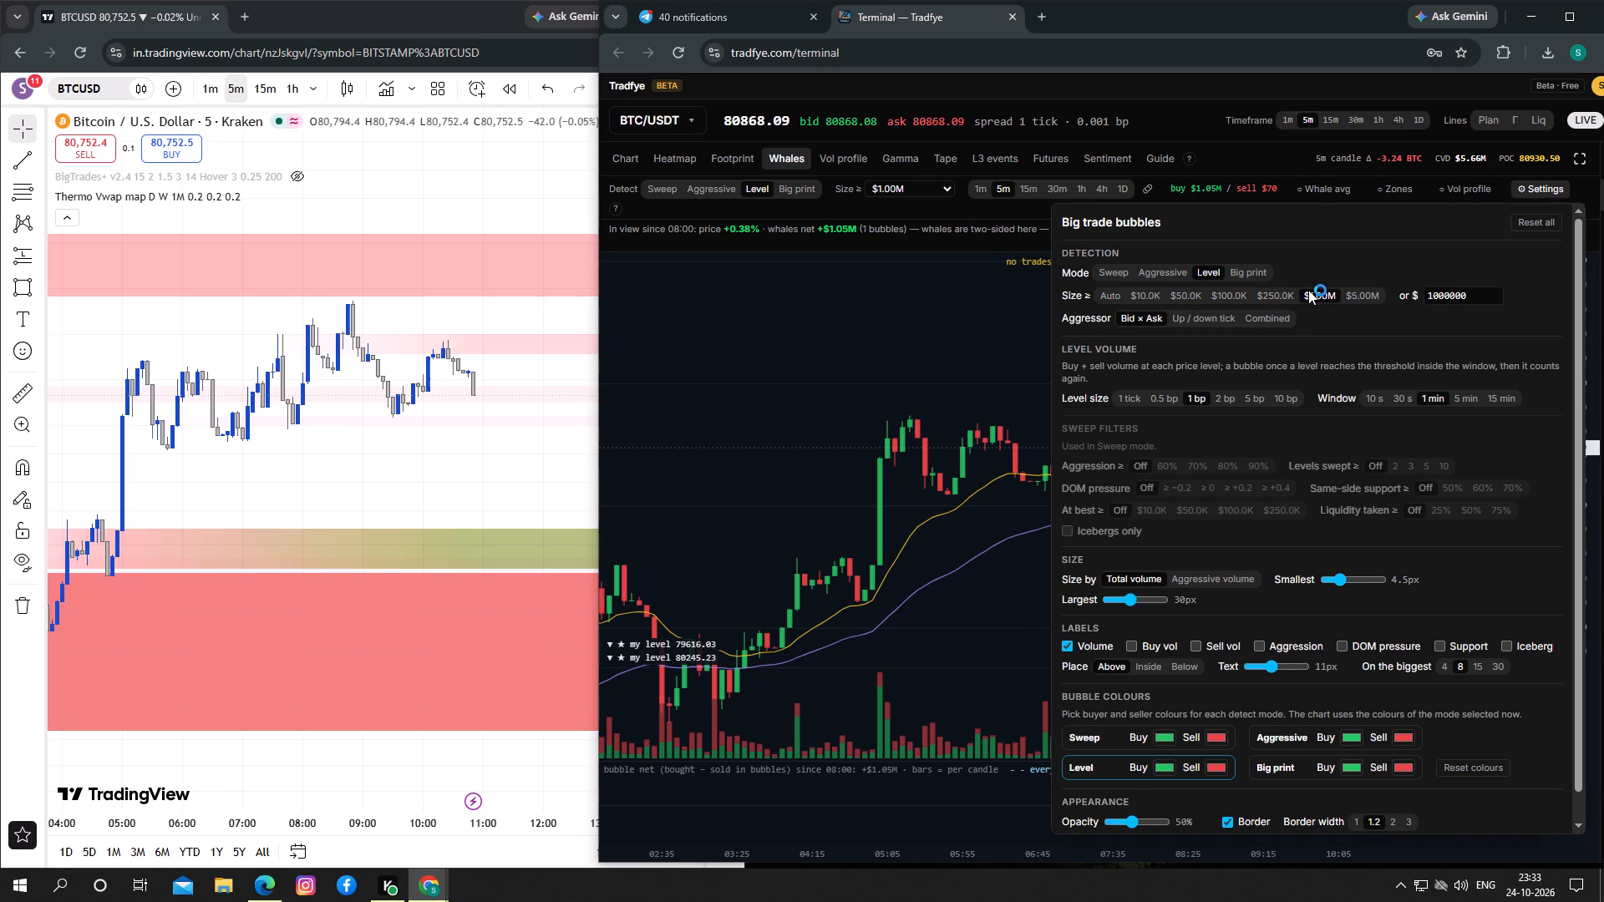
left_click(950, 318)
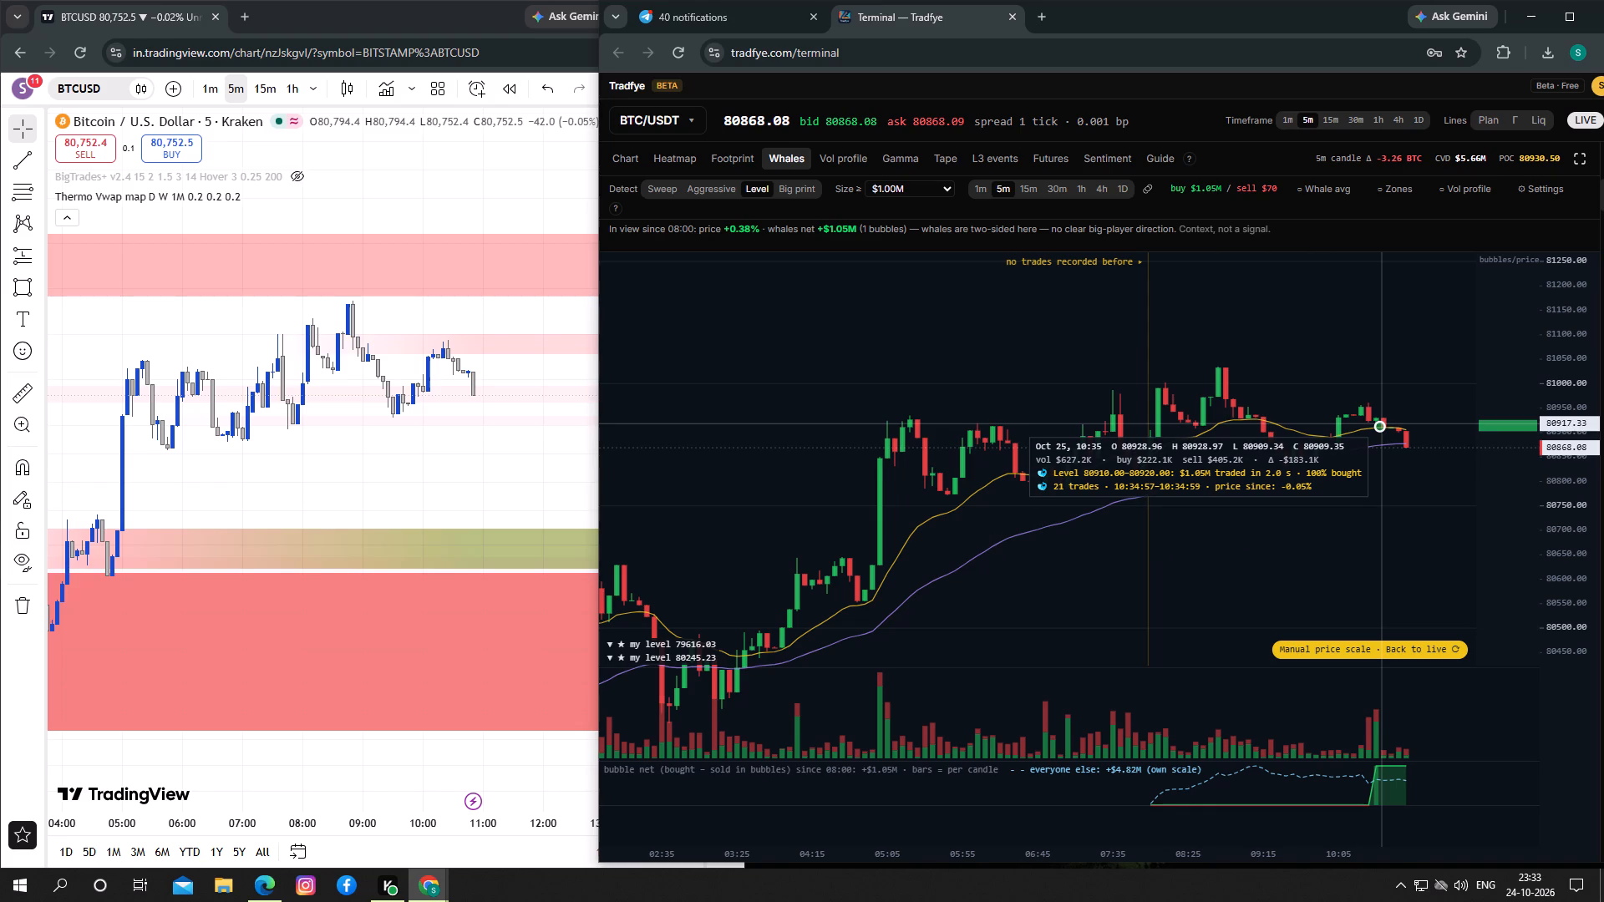
Examine the whale bubbles on the recent candles and the bubbles/price bars at the $1.00M threshold.
left_click_drag(1443, 510, 1373, 471)
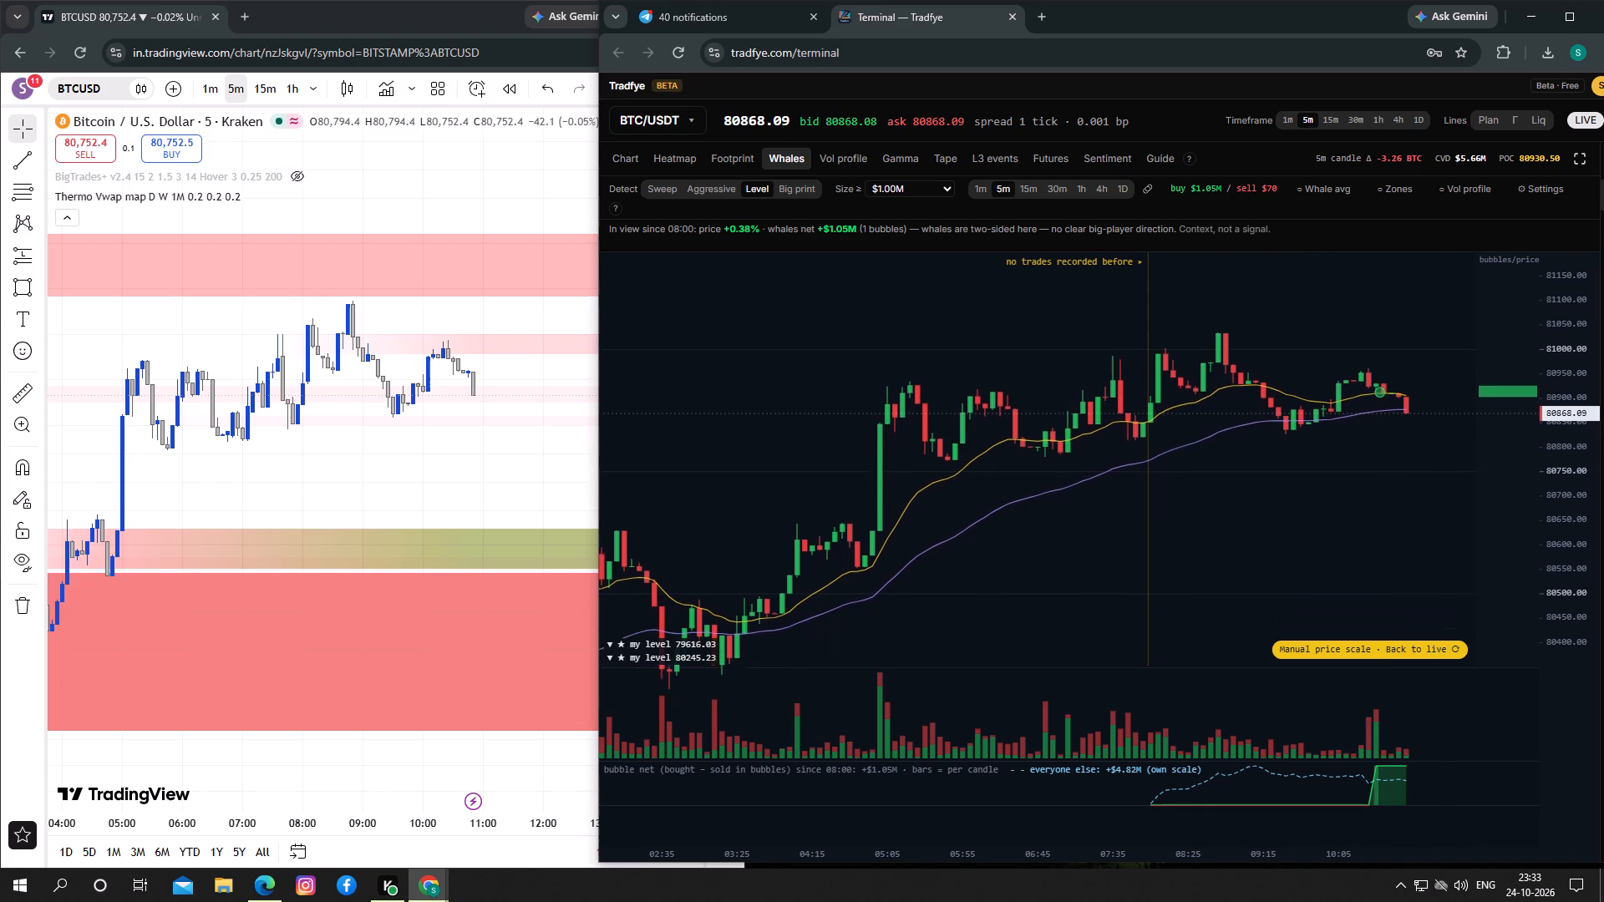
left_click_drag(1373, 471, 1075, 508)
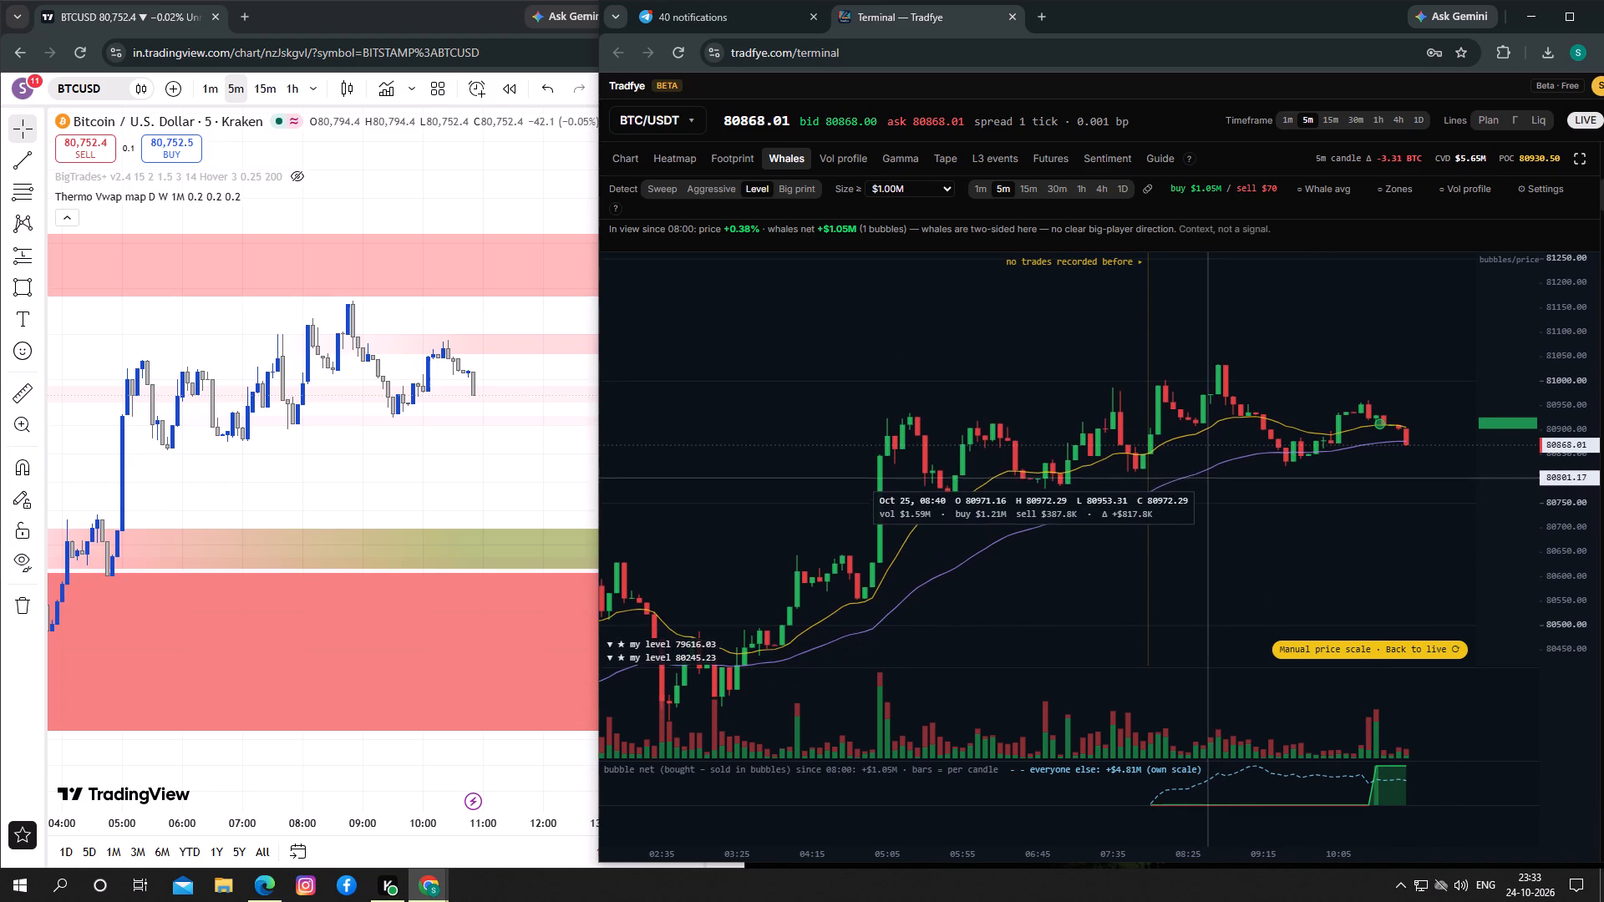
left_click(1206, 473)
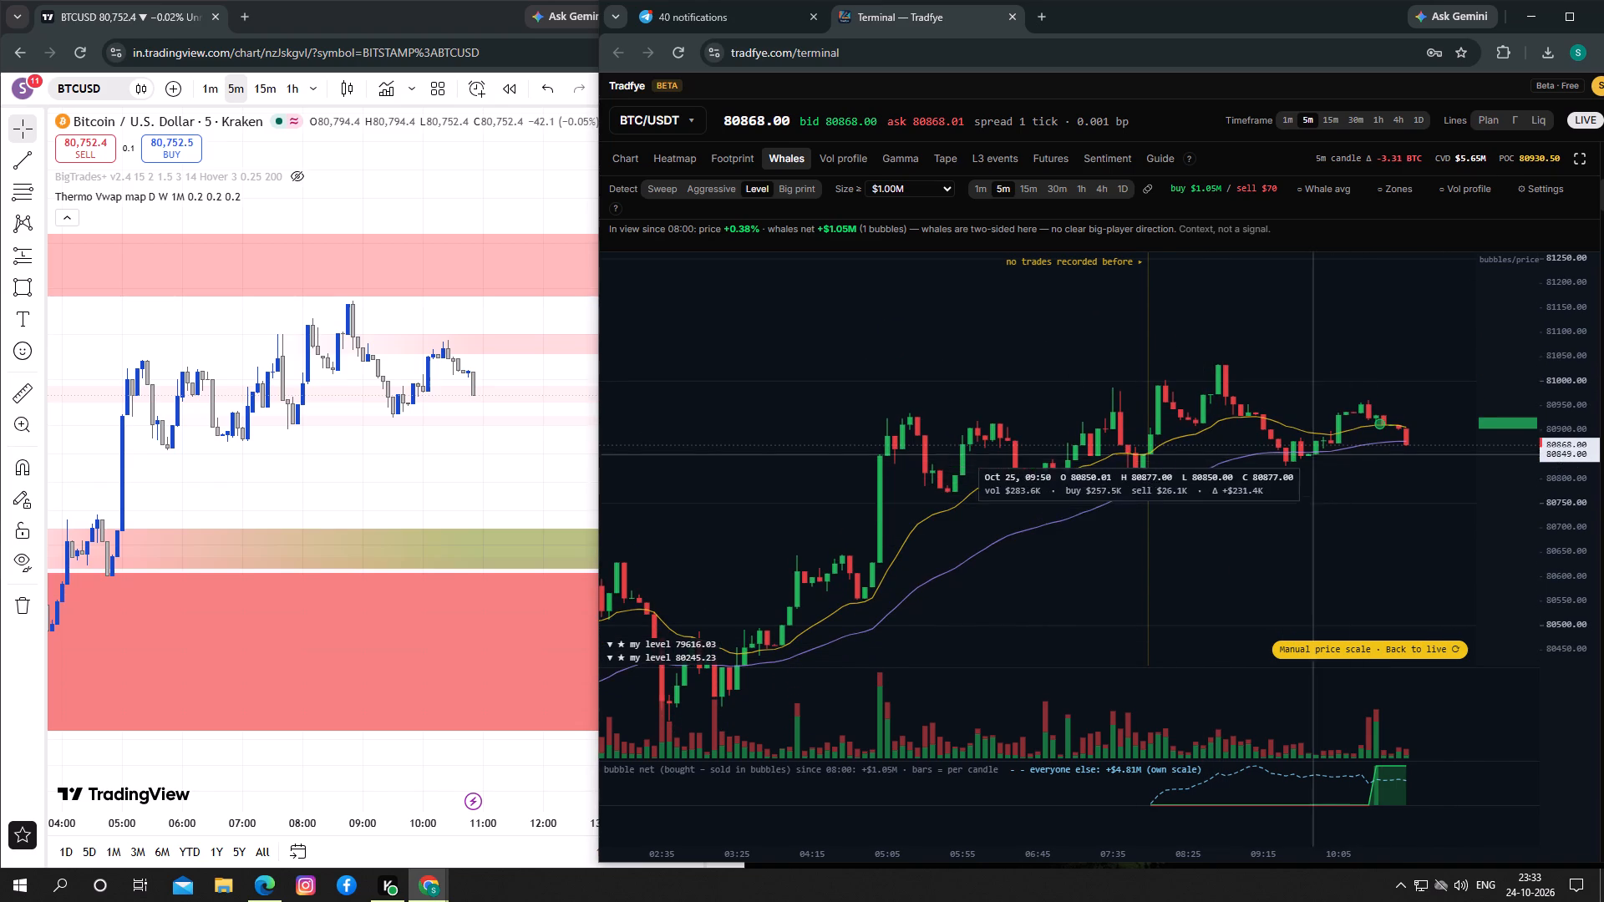
left_click_drag(1392, 556, 1341, 547)
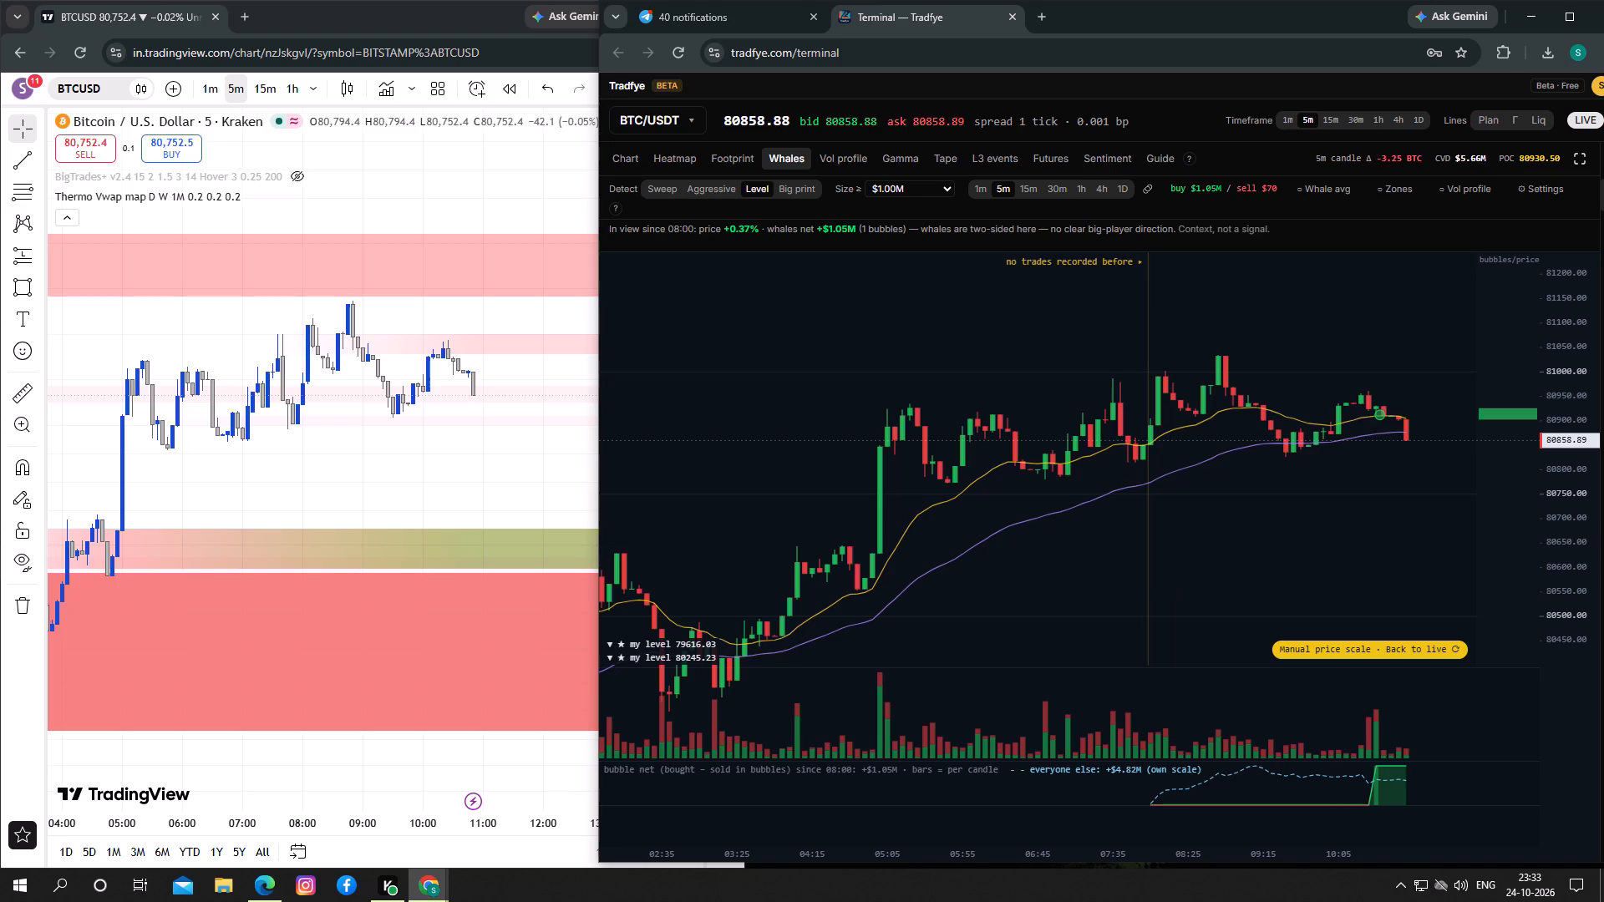
left_click(1490, 418)
left_click_drag(1481, 419, 1448, 427)
left_click(1479, 422)
left_click(1490, 420)
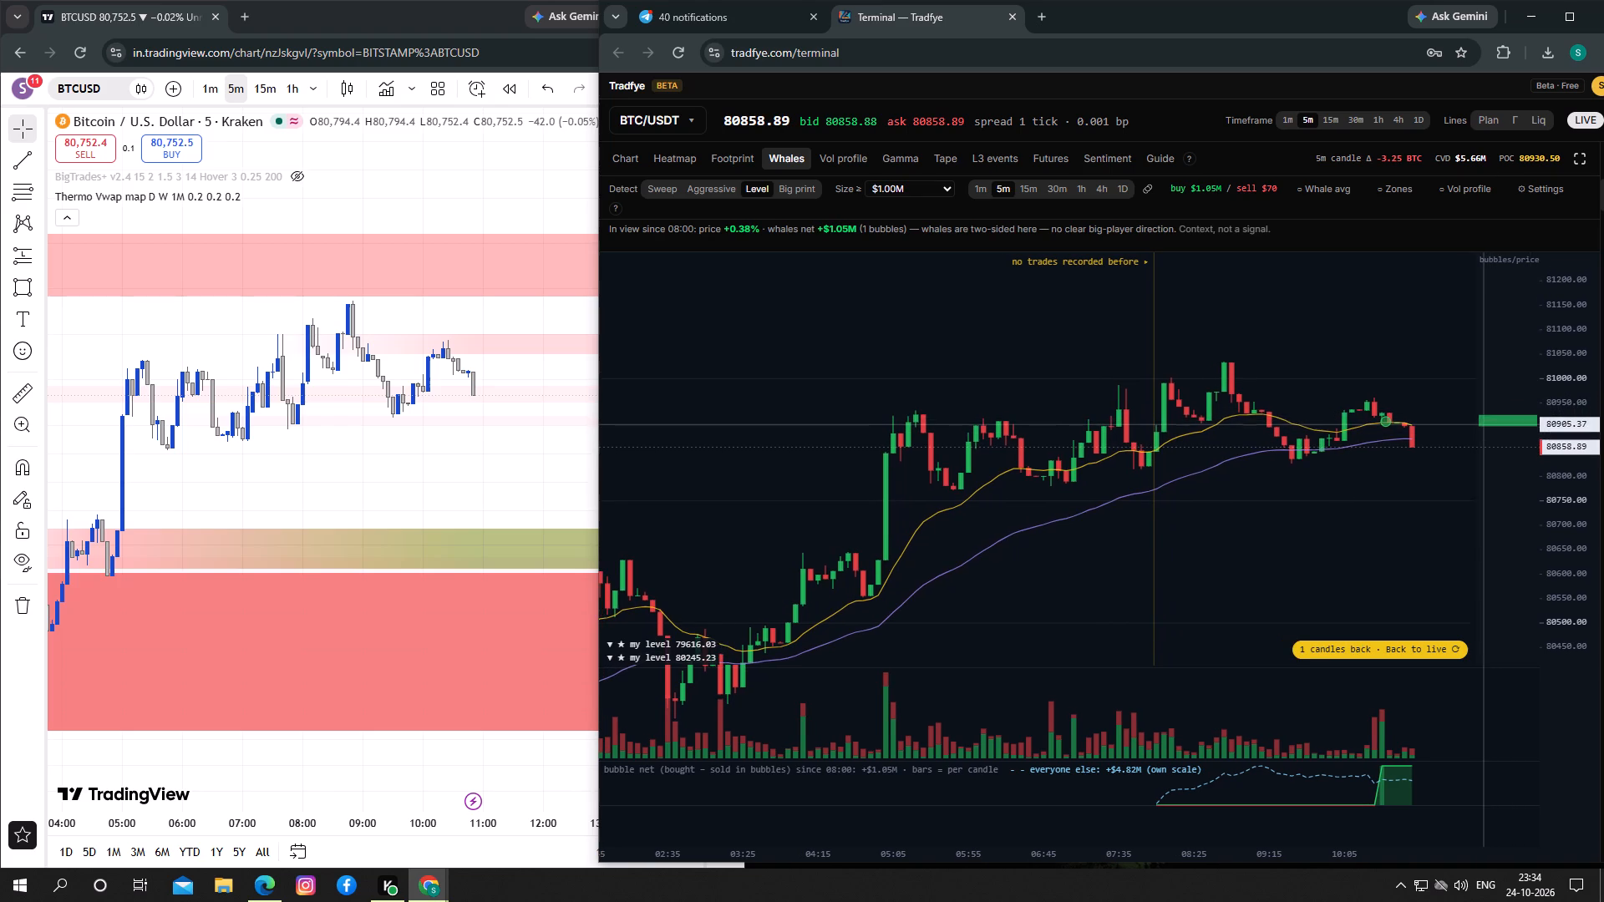
left_click(1479, 426)
left_click(1480, 425)
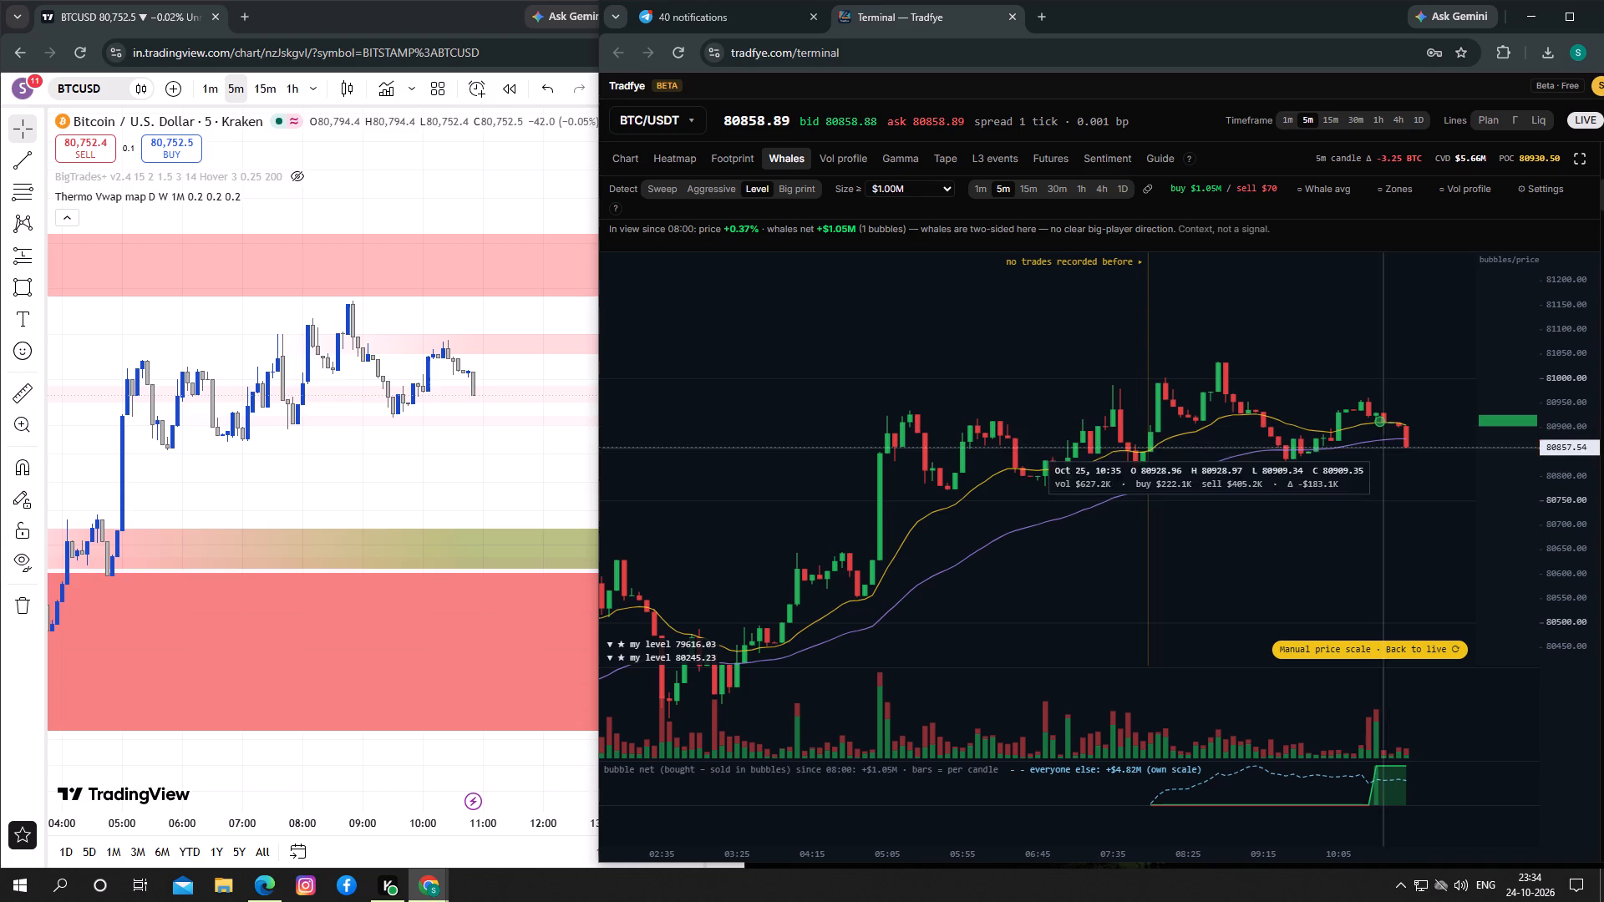
left_click_drag(1398, 506, 1373, 497)
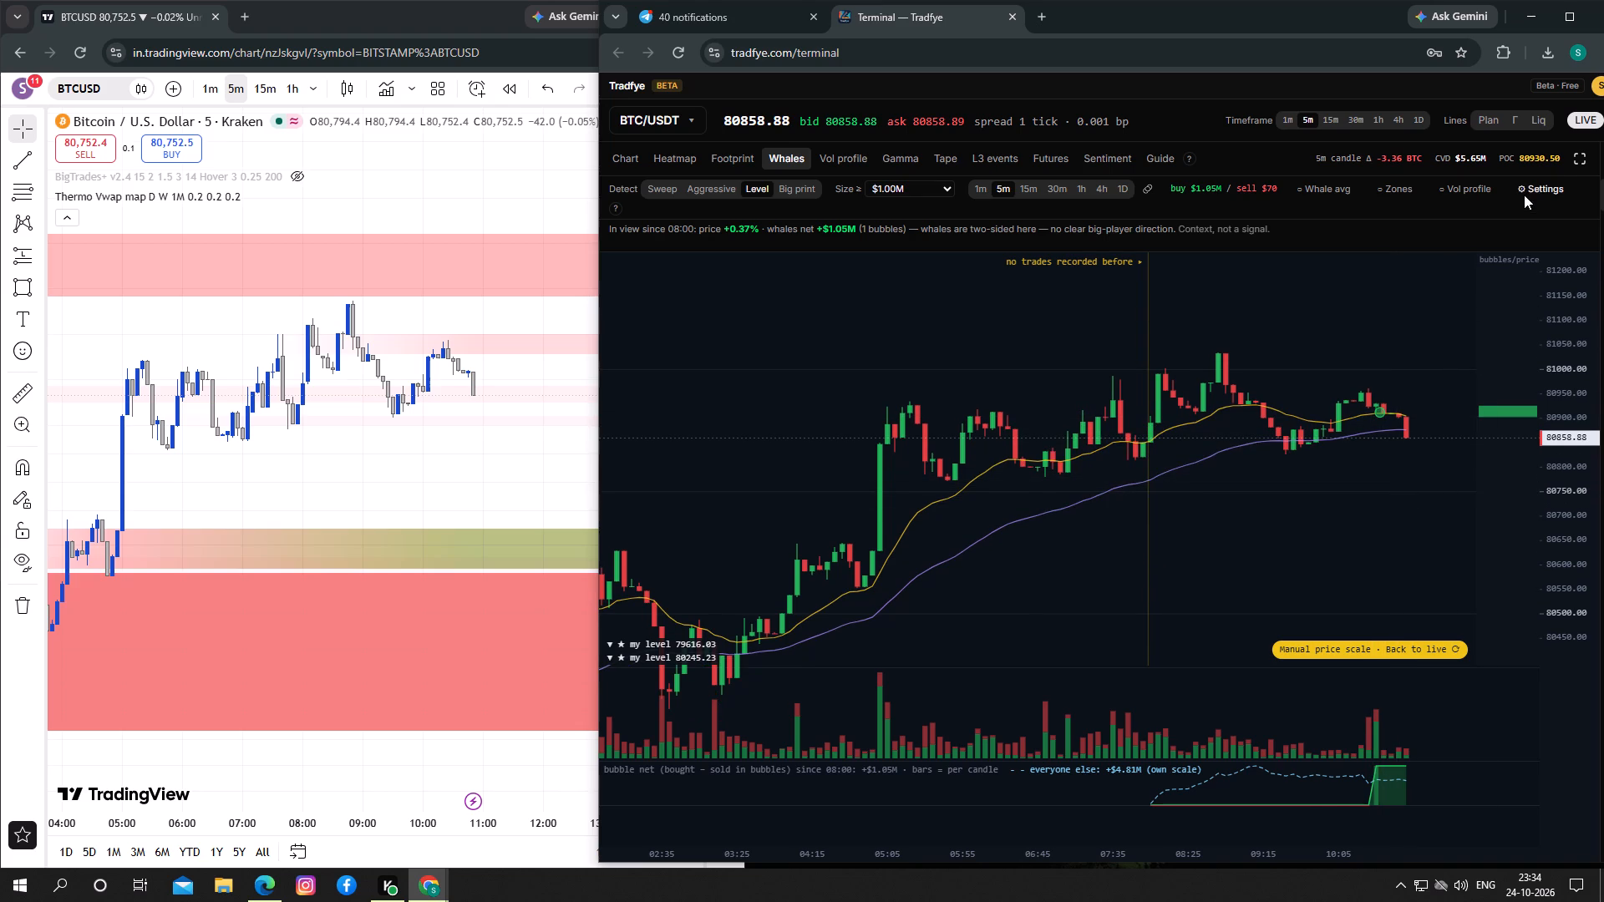
Set a custom bubble size threshold of $50,000 in the Big trade bubbles settings and close them.
left_click(1524, 195)
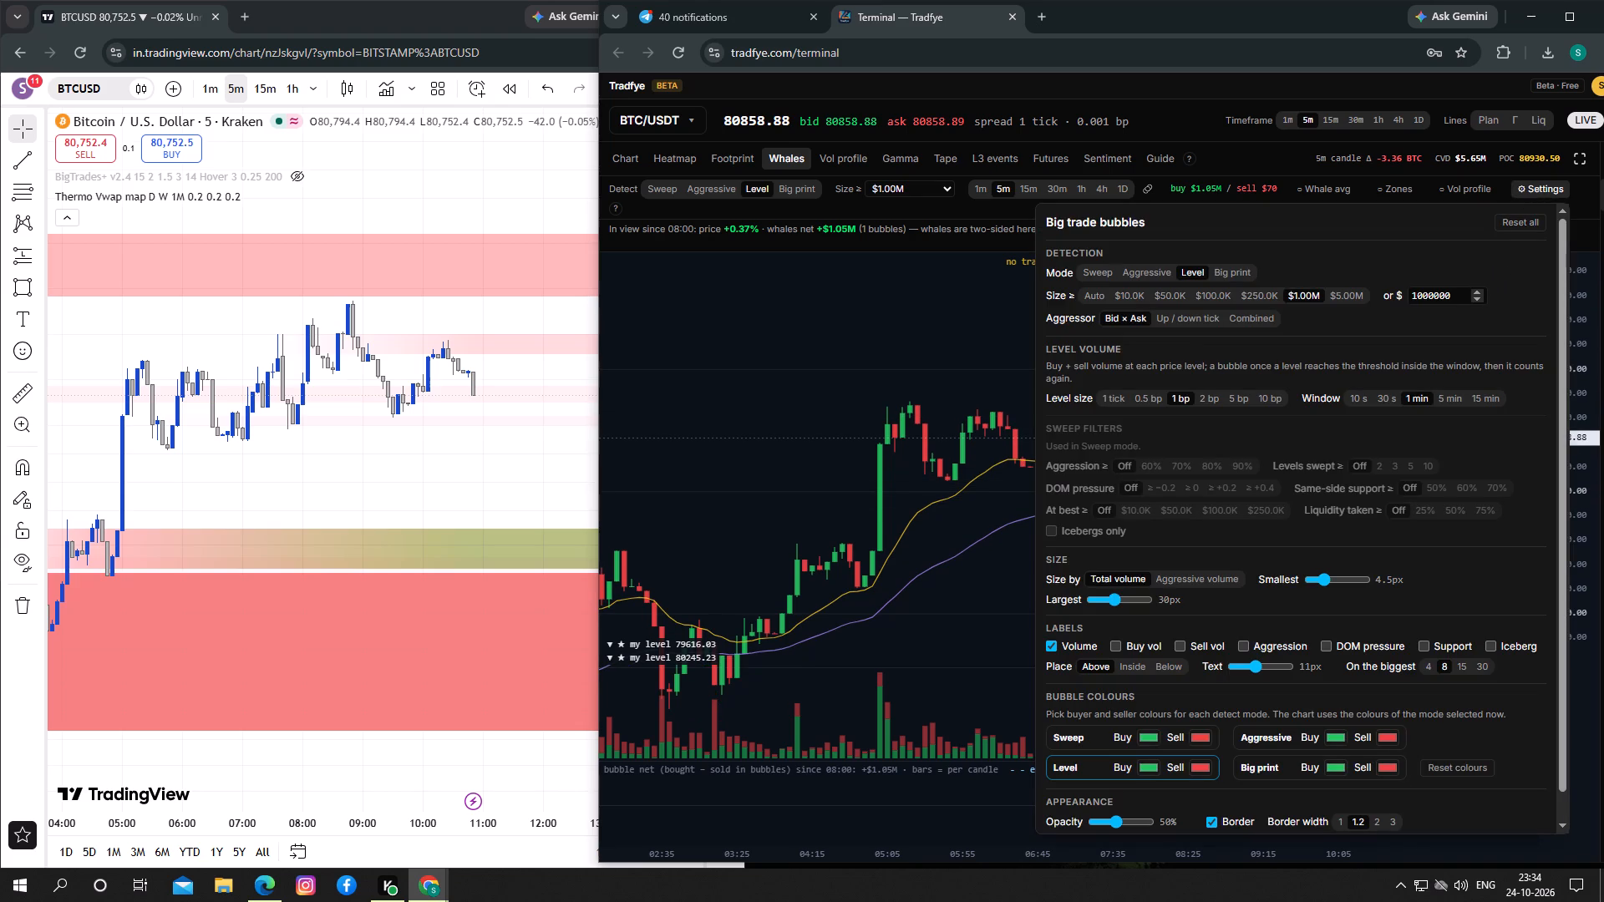
left_click(1475, 296)
double_click(1475, 296)
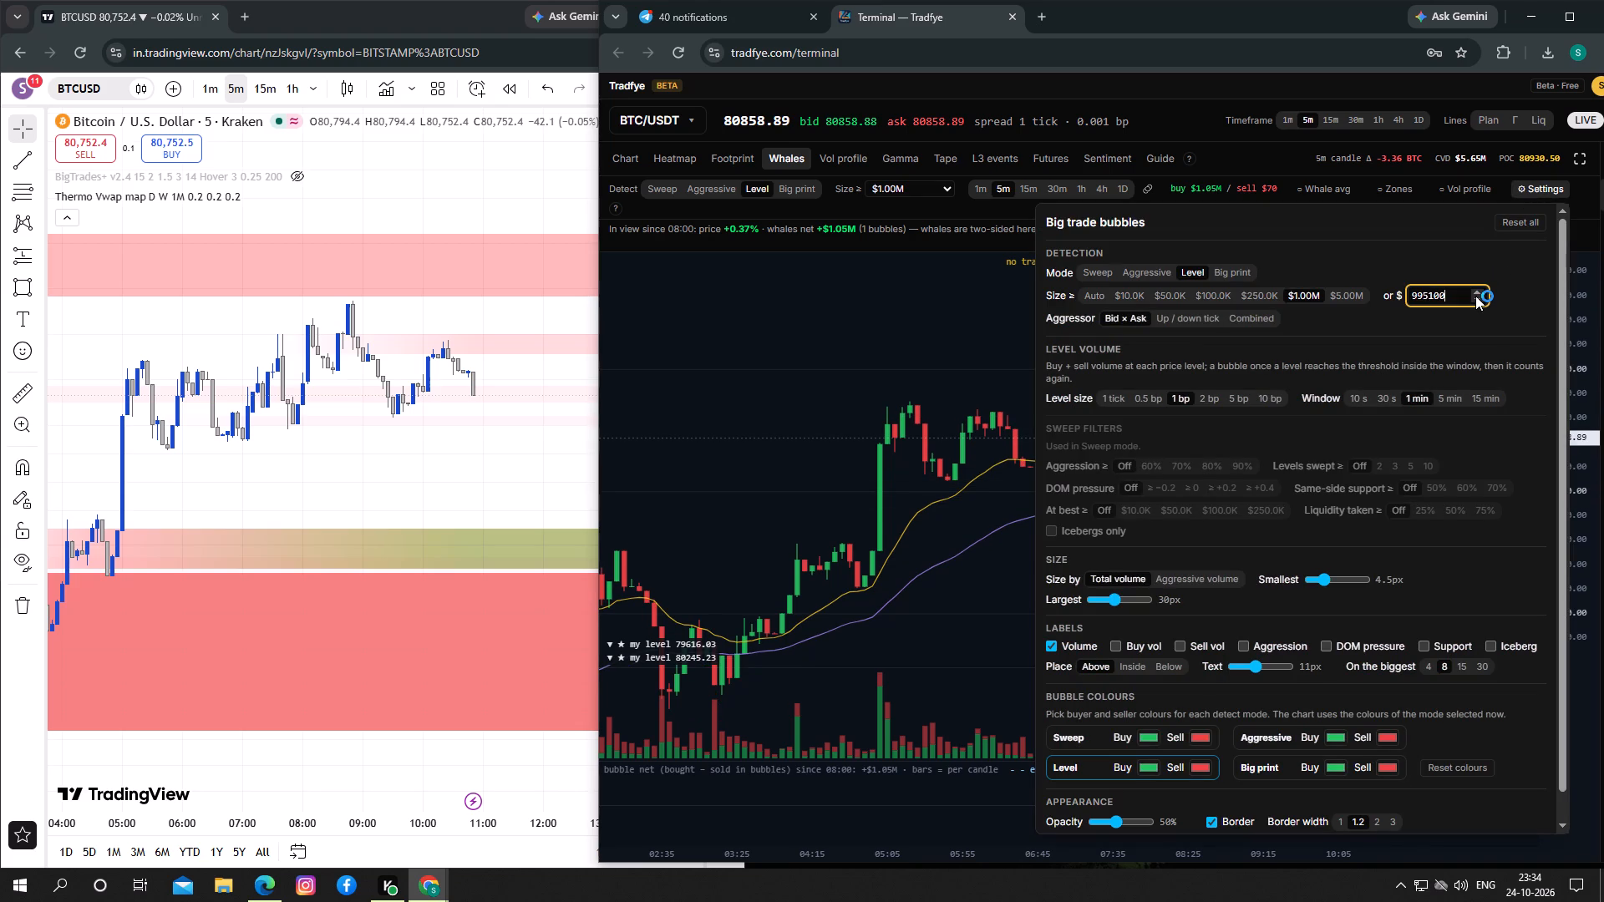
left_click_drag(1439, 296, 1396, 302)
left_click(1453, 288)
left_click_drag(1449, 292, 1412, 295)
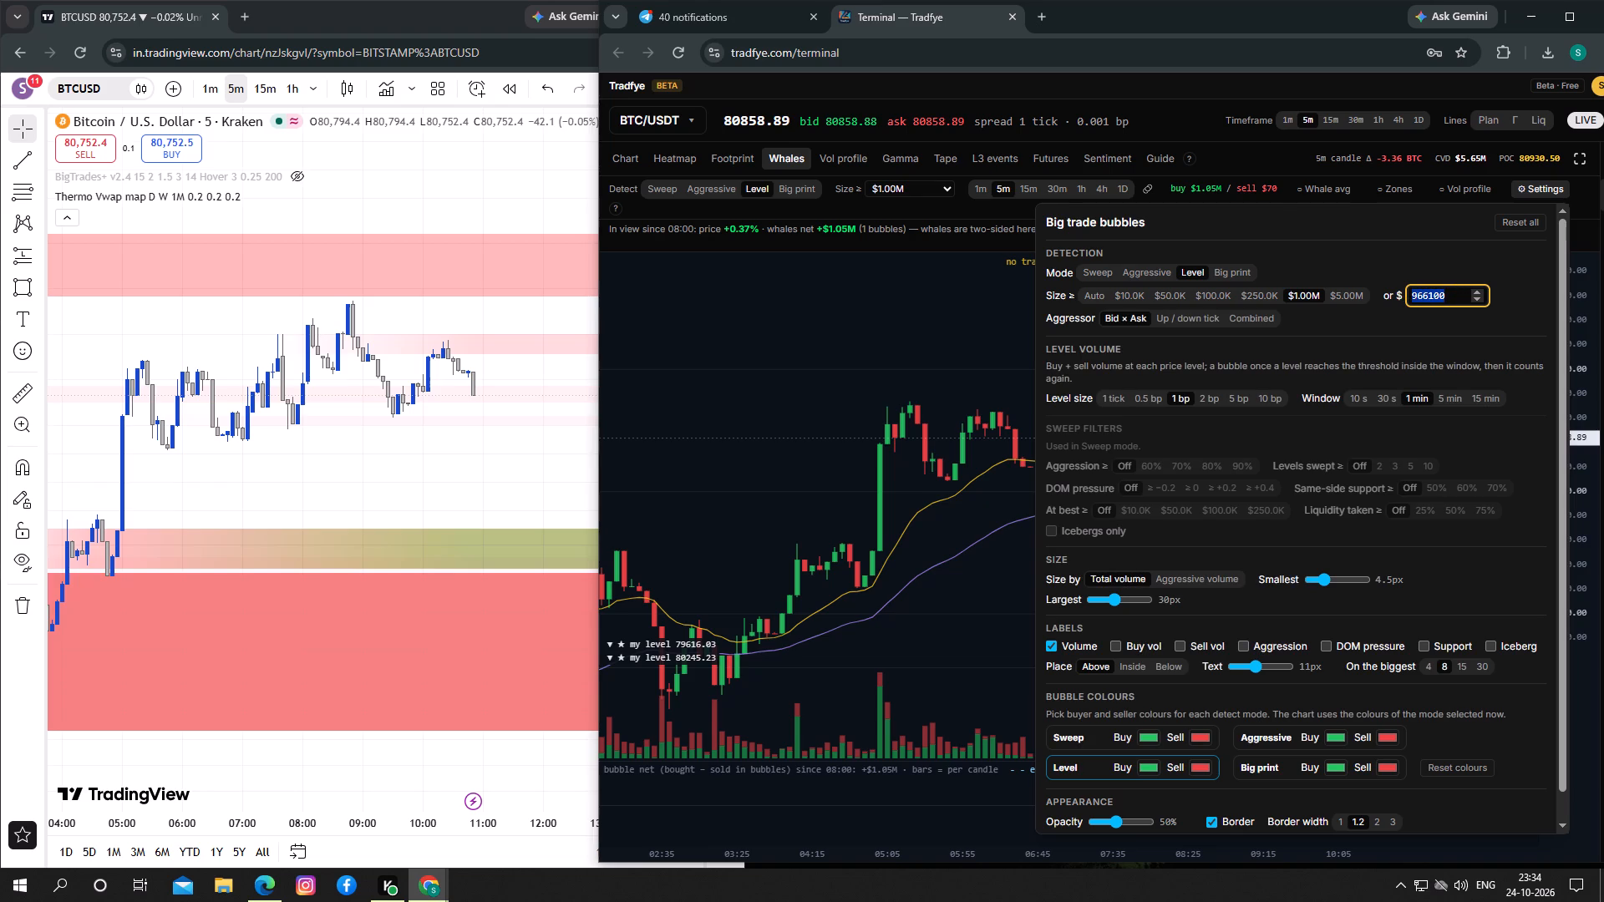
left_click_drag(1412, 295, 1404, 295)
type("50000")
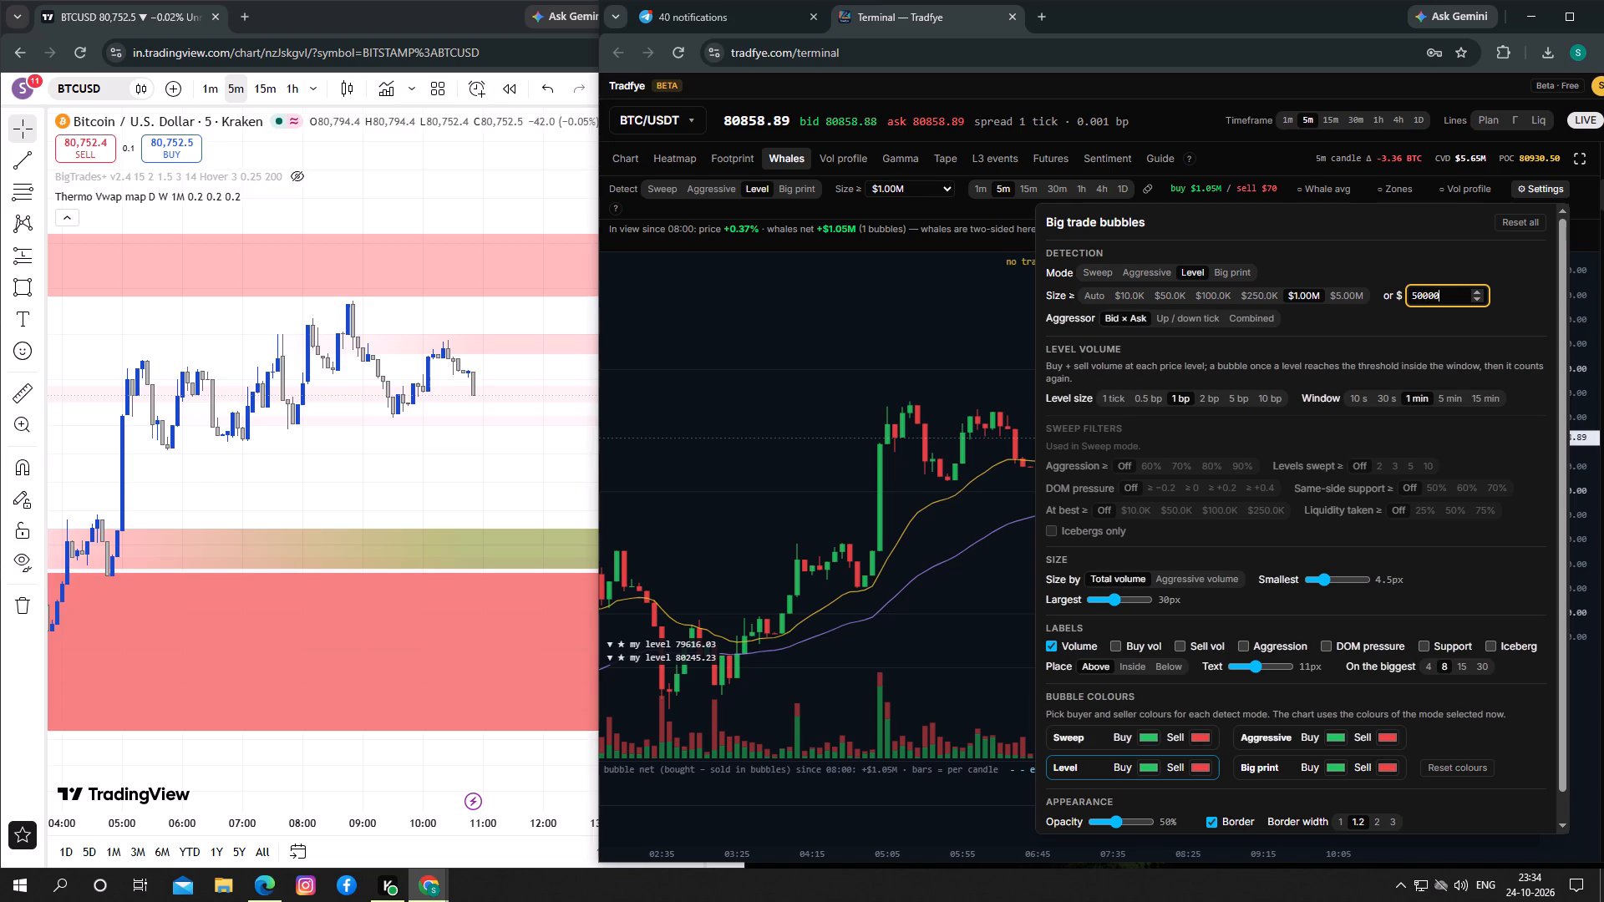
left_click(986, 334)
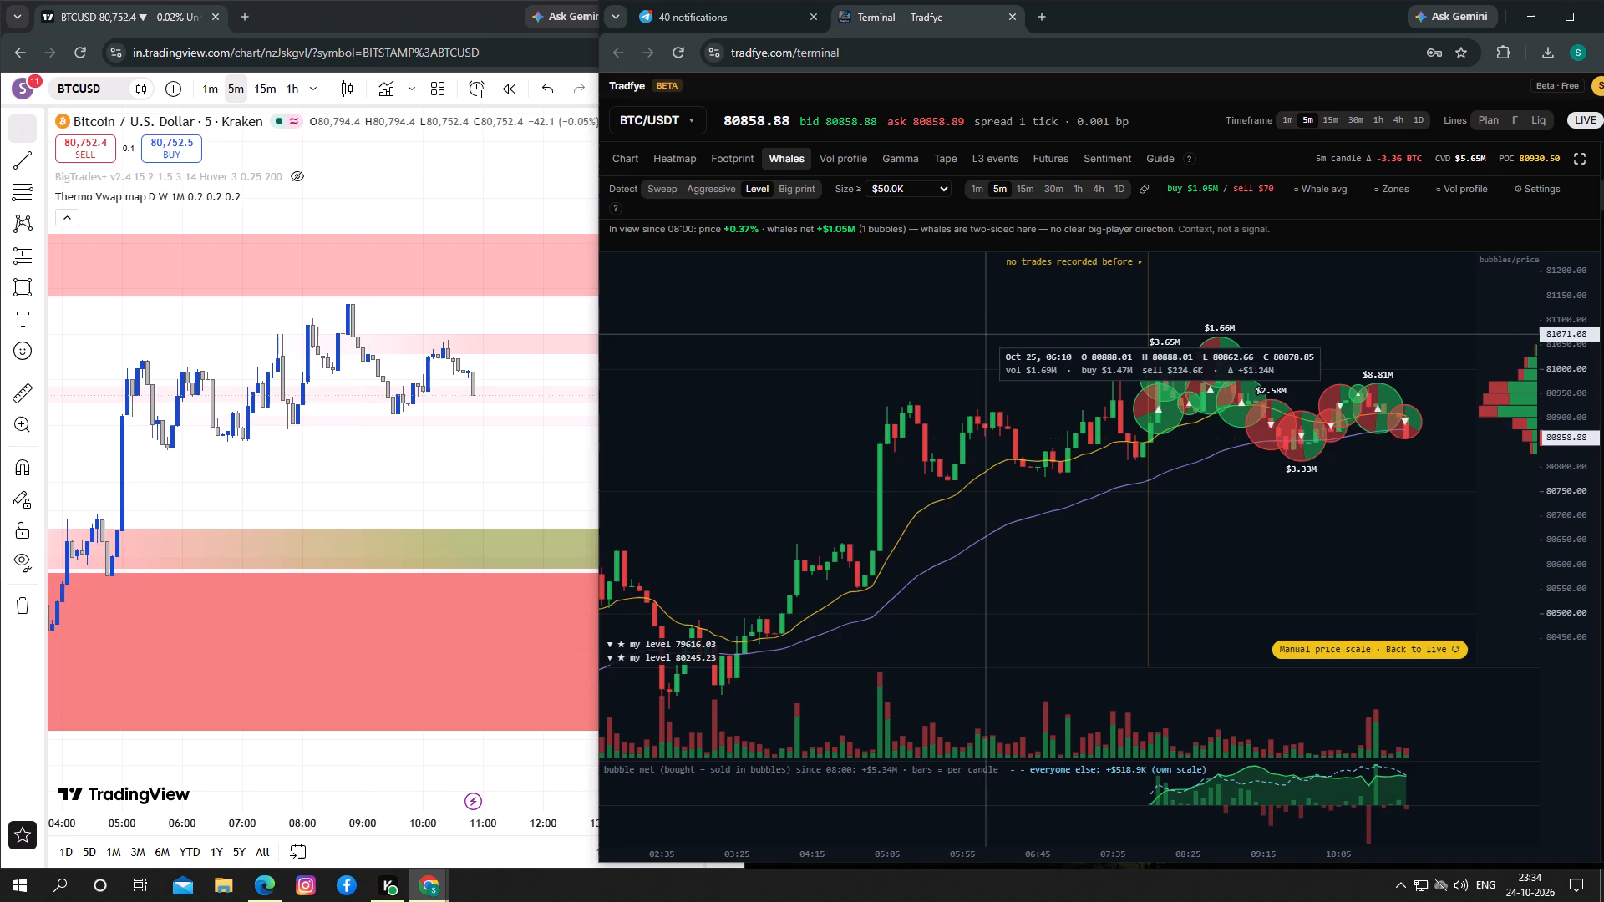
Examine the whale bubbles at the $50.0K threshold, briefly showing the Vol profile overlay and hiding it again.
left_click_drag(1402, 519, 1373, 516)
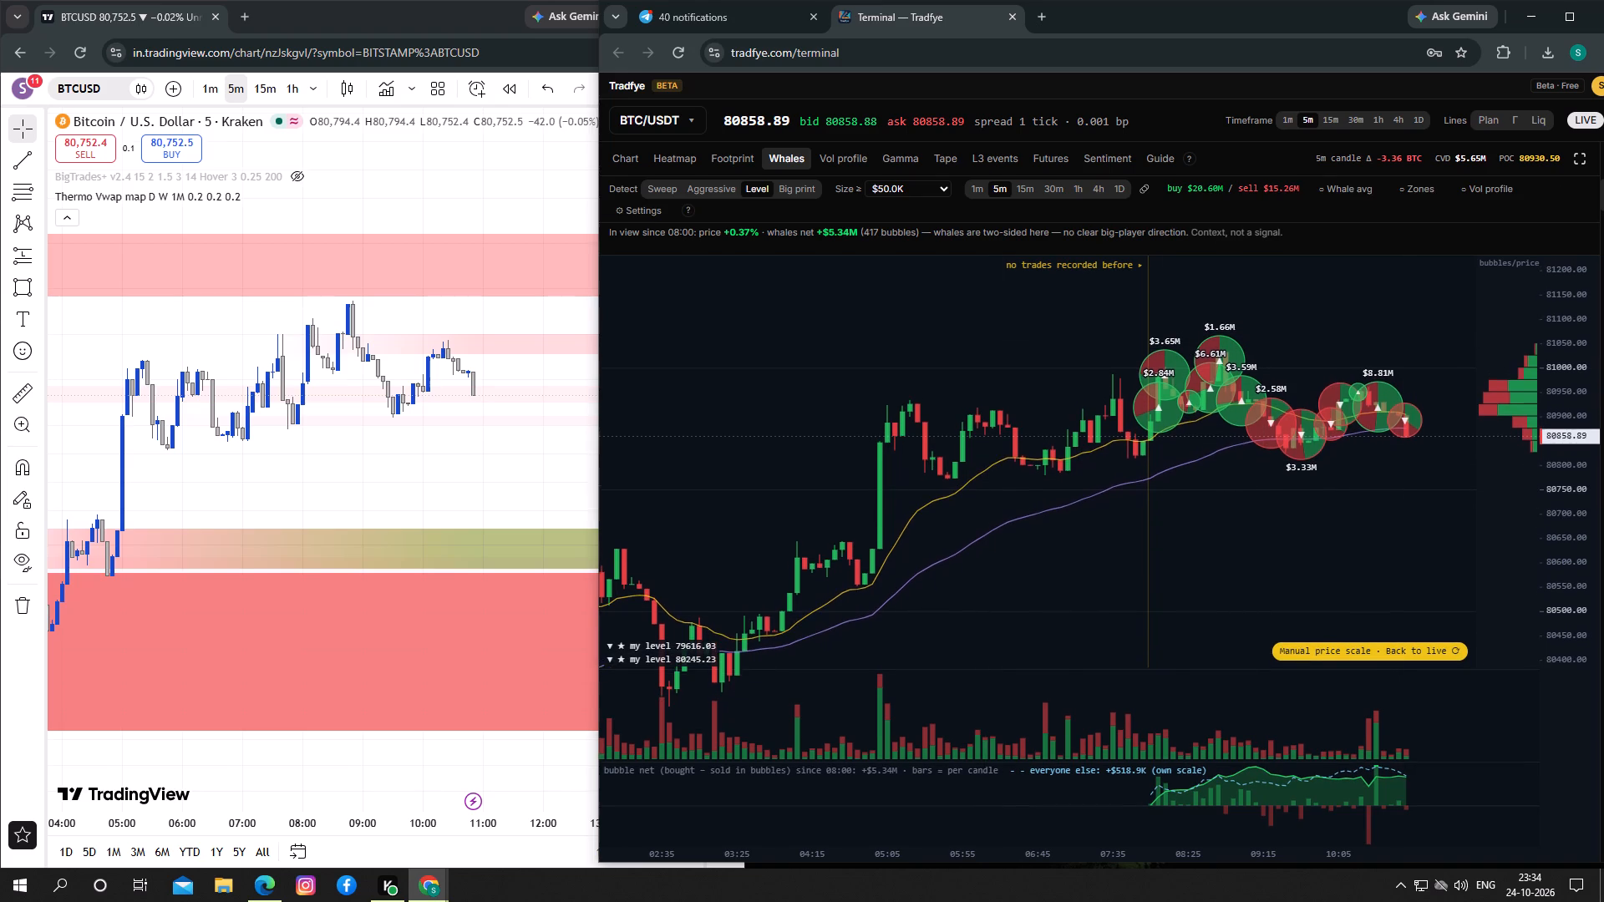
left_click_drag(1373, 516, 1373, 521)
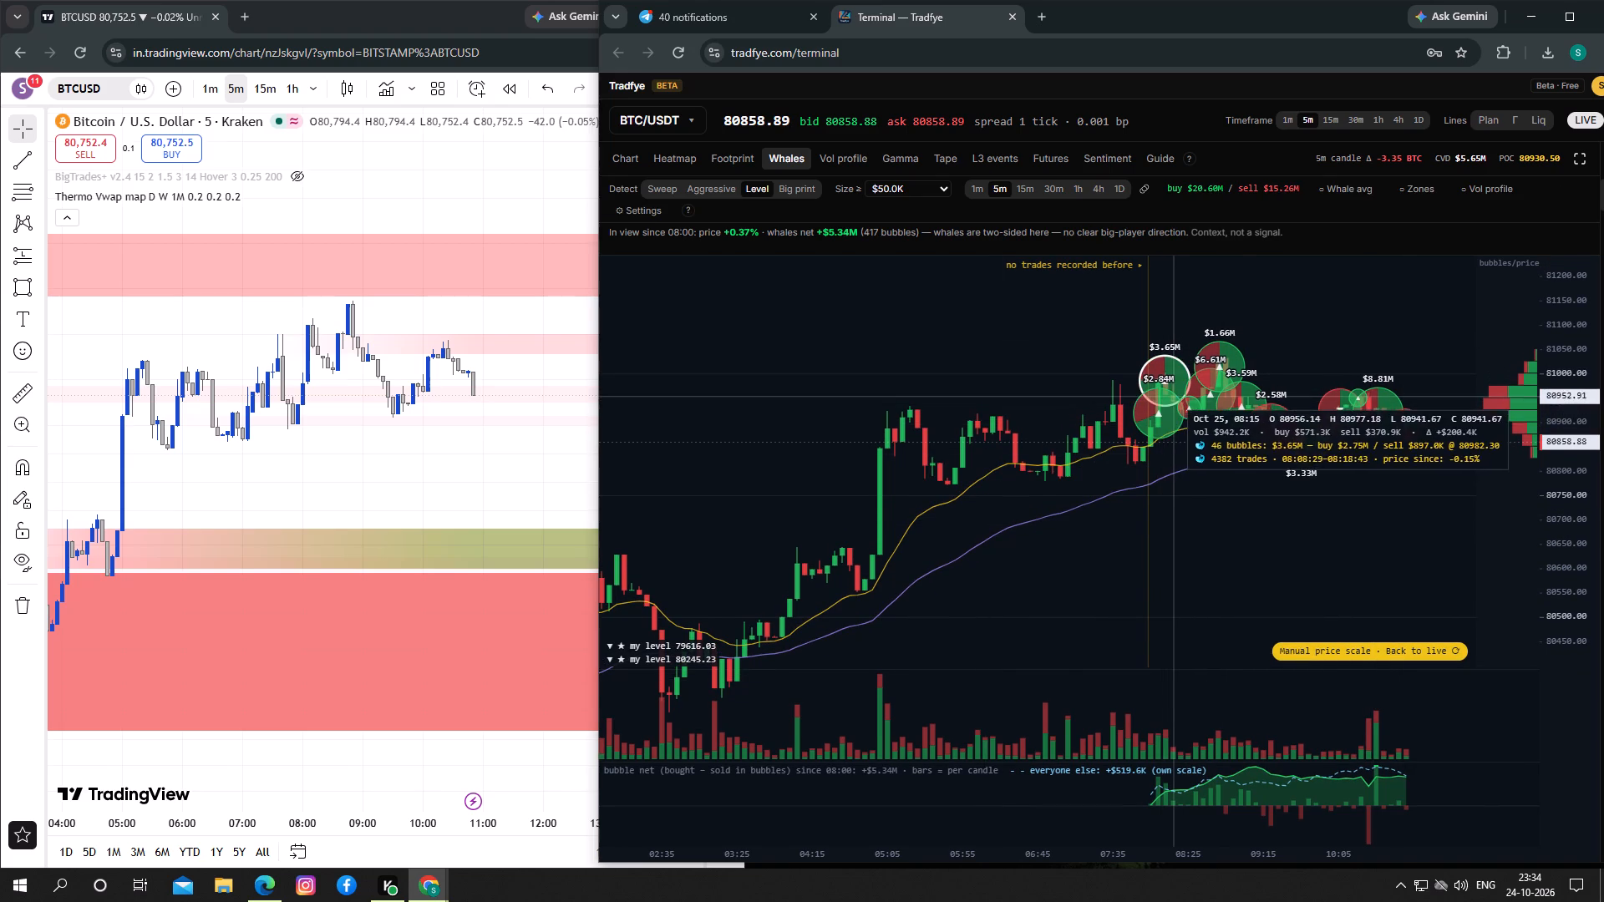
left_click(1262, 540)
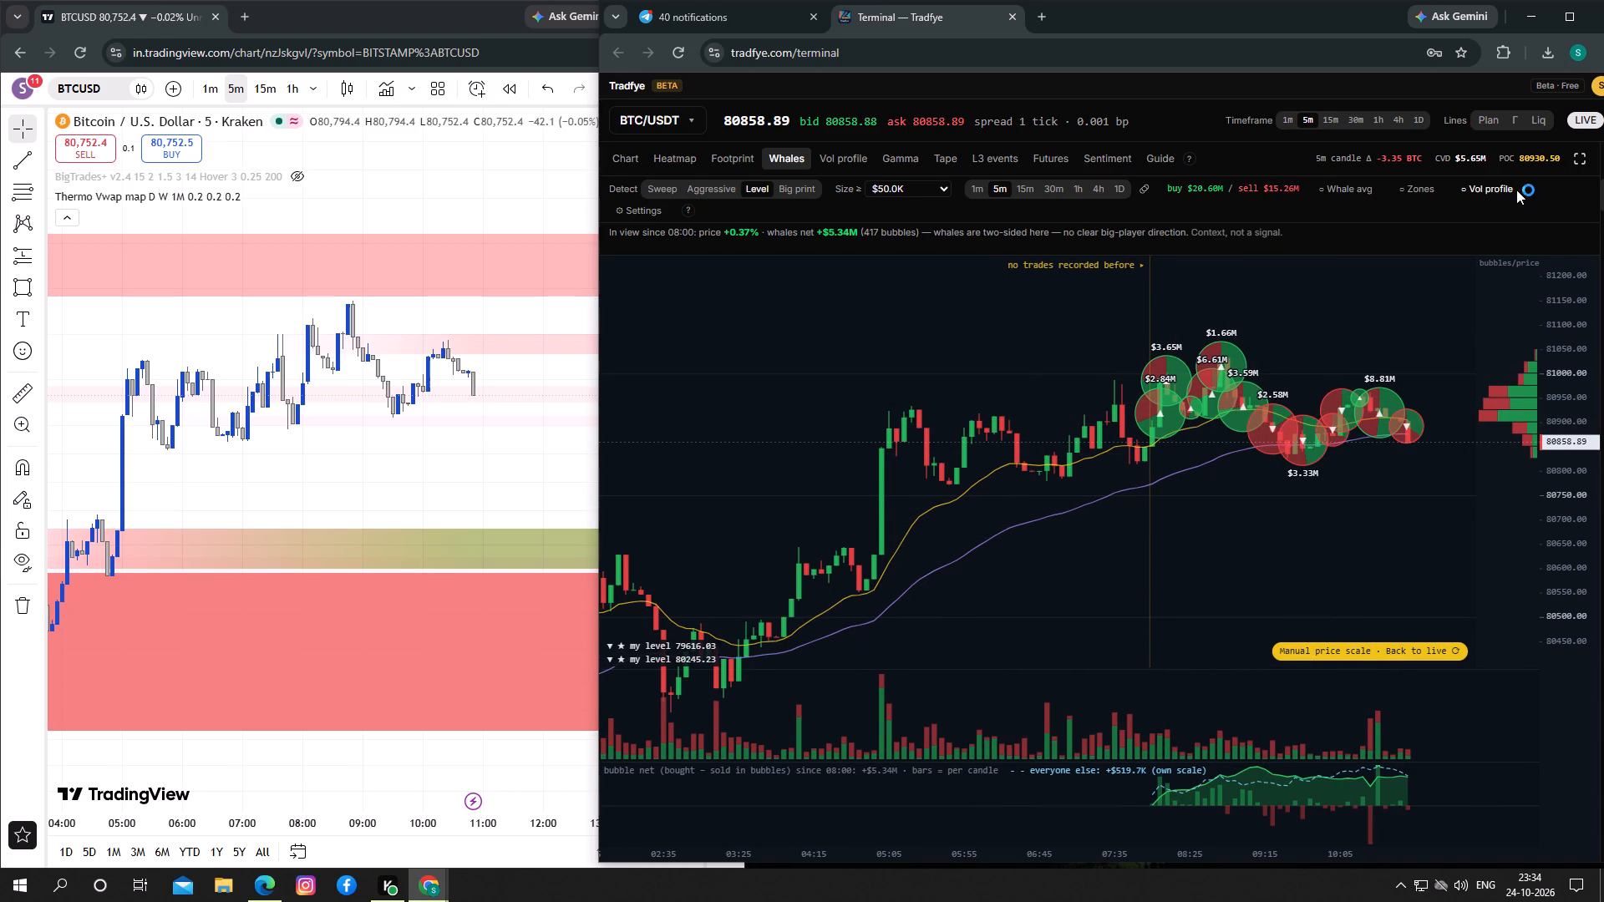
left_click(1474, 187)
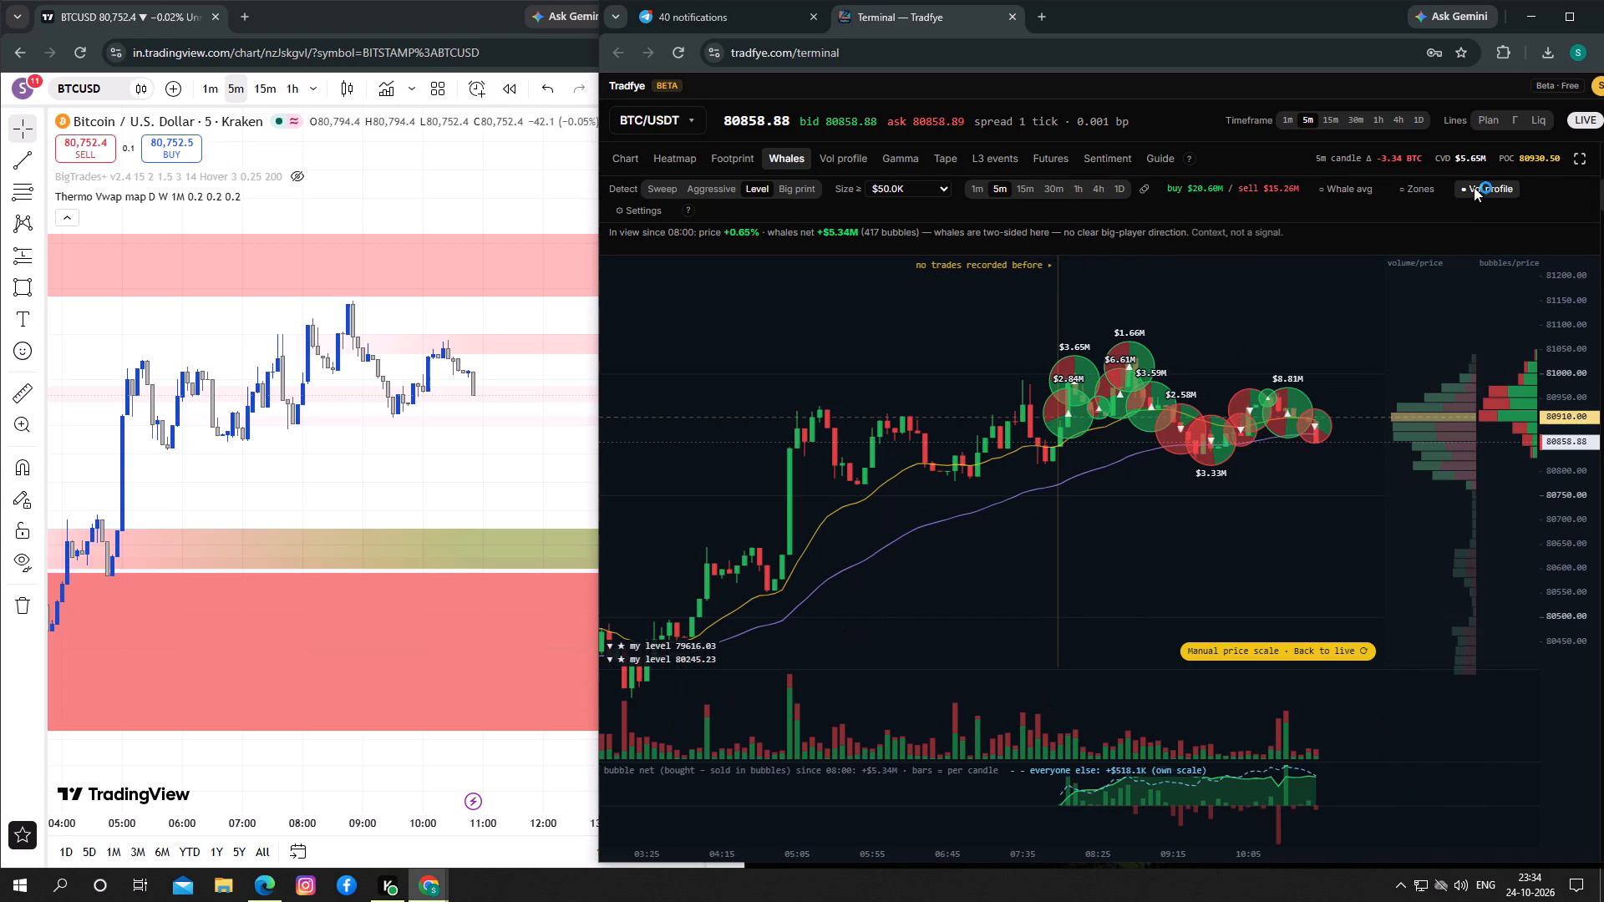
left_click(1474, 187)
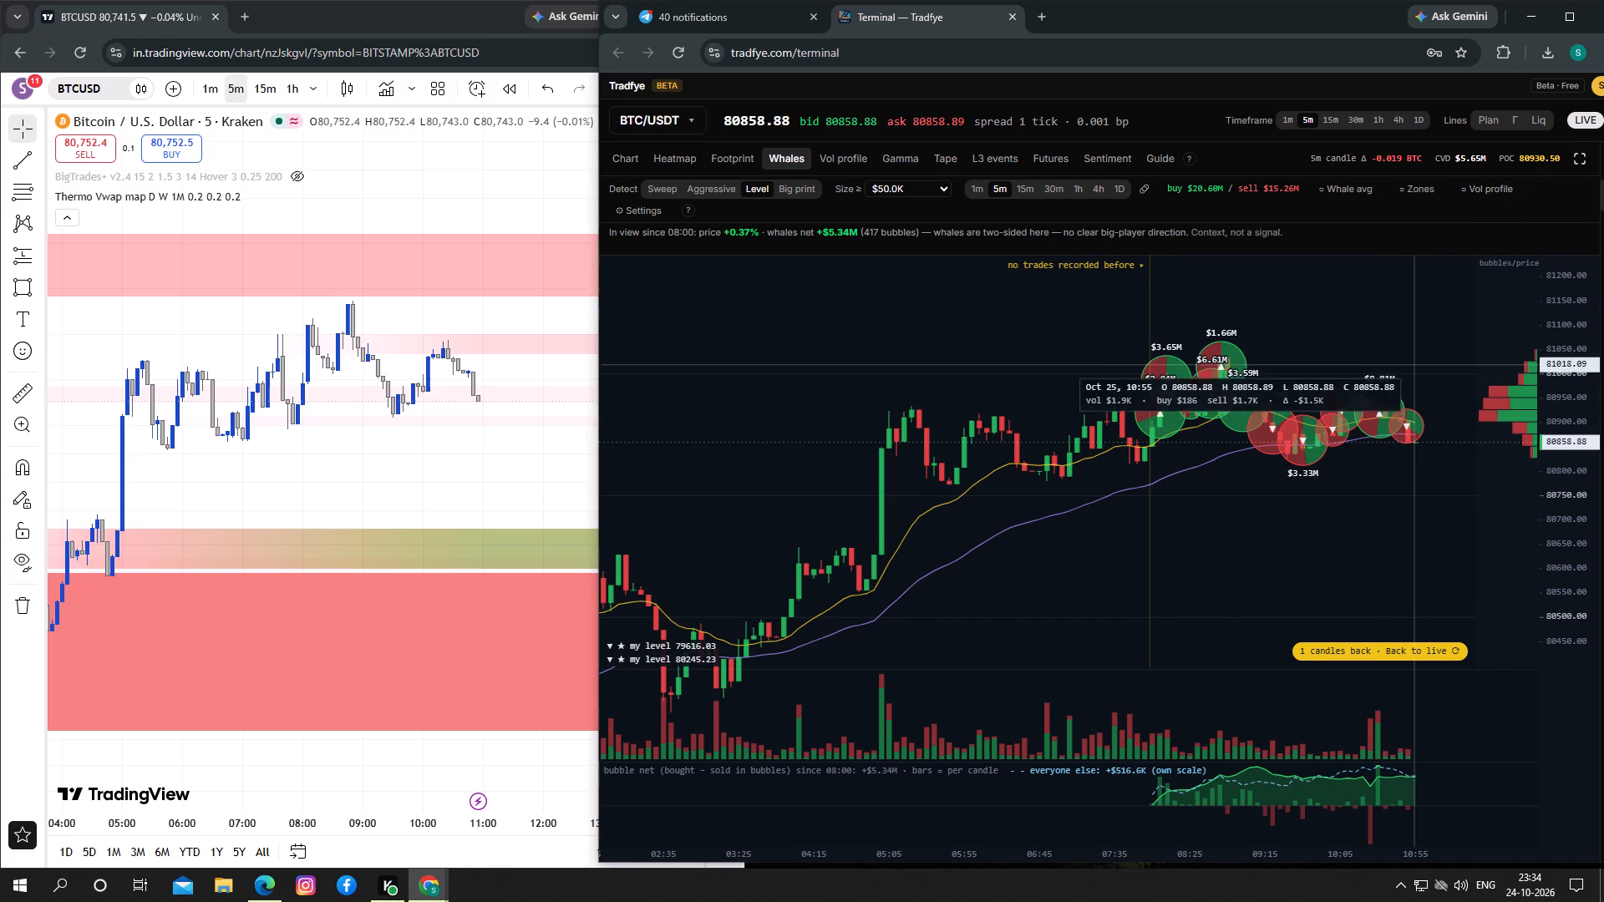
Inspect the whale bubbles around the latest candles, toggle Whale avg on and off, and read the whale net summary.
left_click(1409, 428)
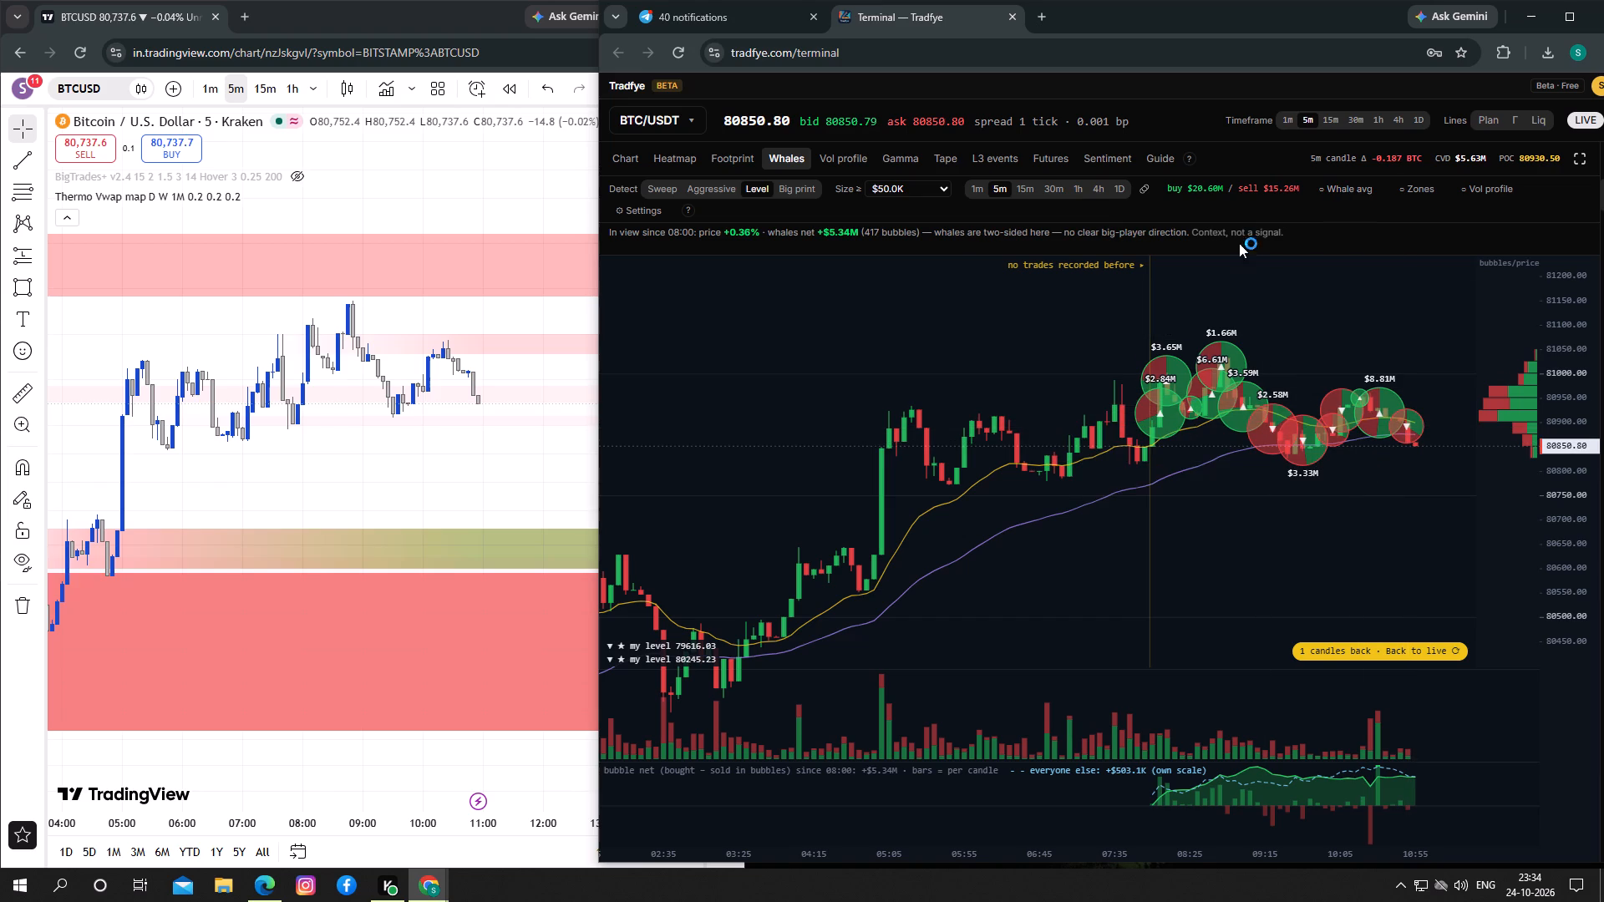
left_click(1330, 594)
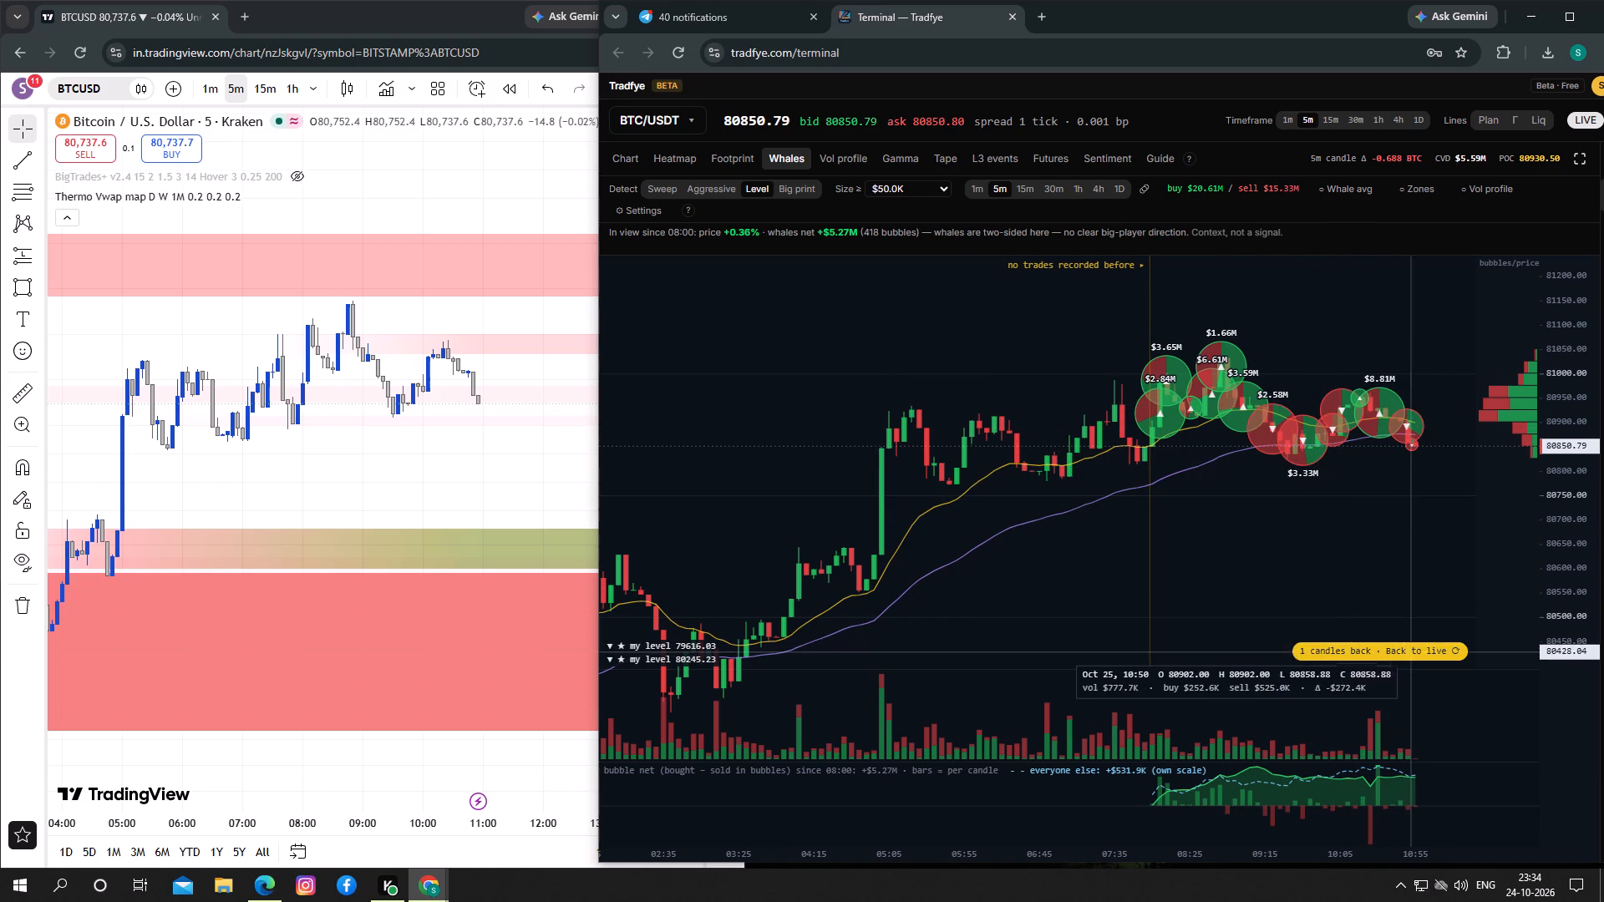
left_click(1413, 653)
left_click(1332, 555)
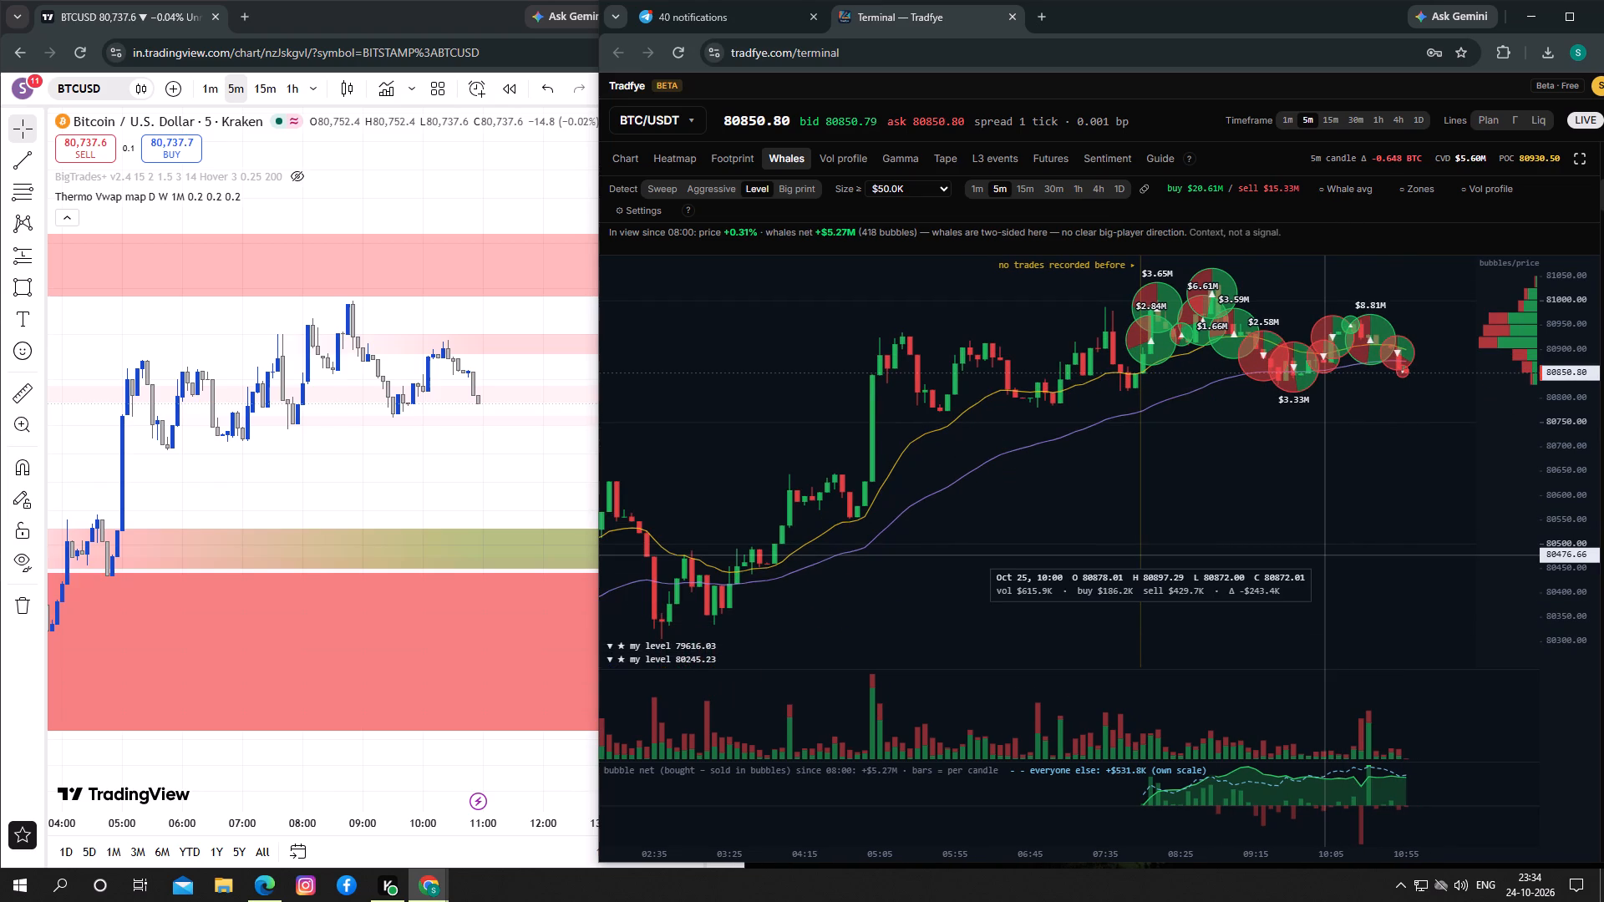
left_click(1366, 180)
left_click(1366, 180)
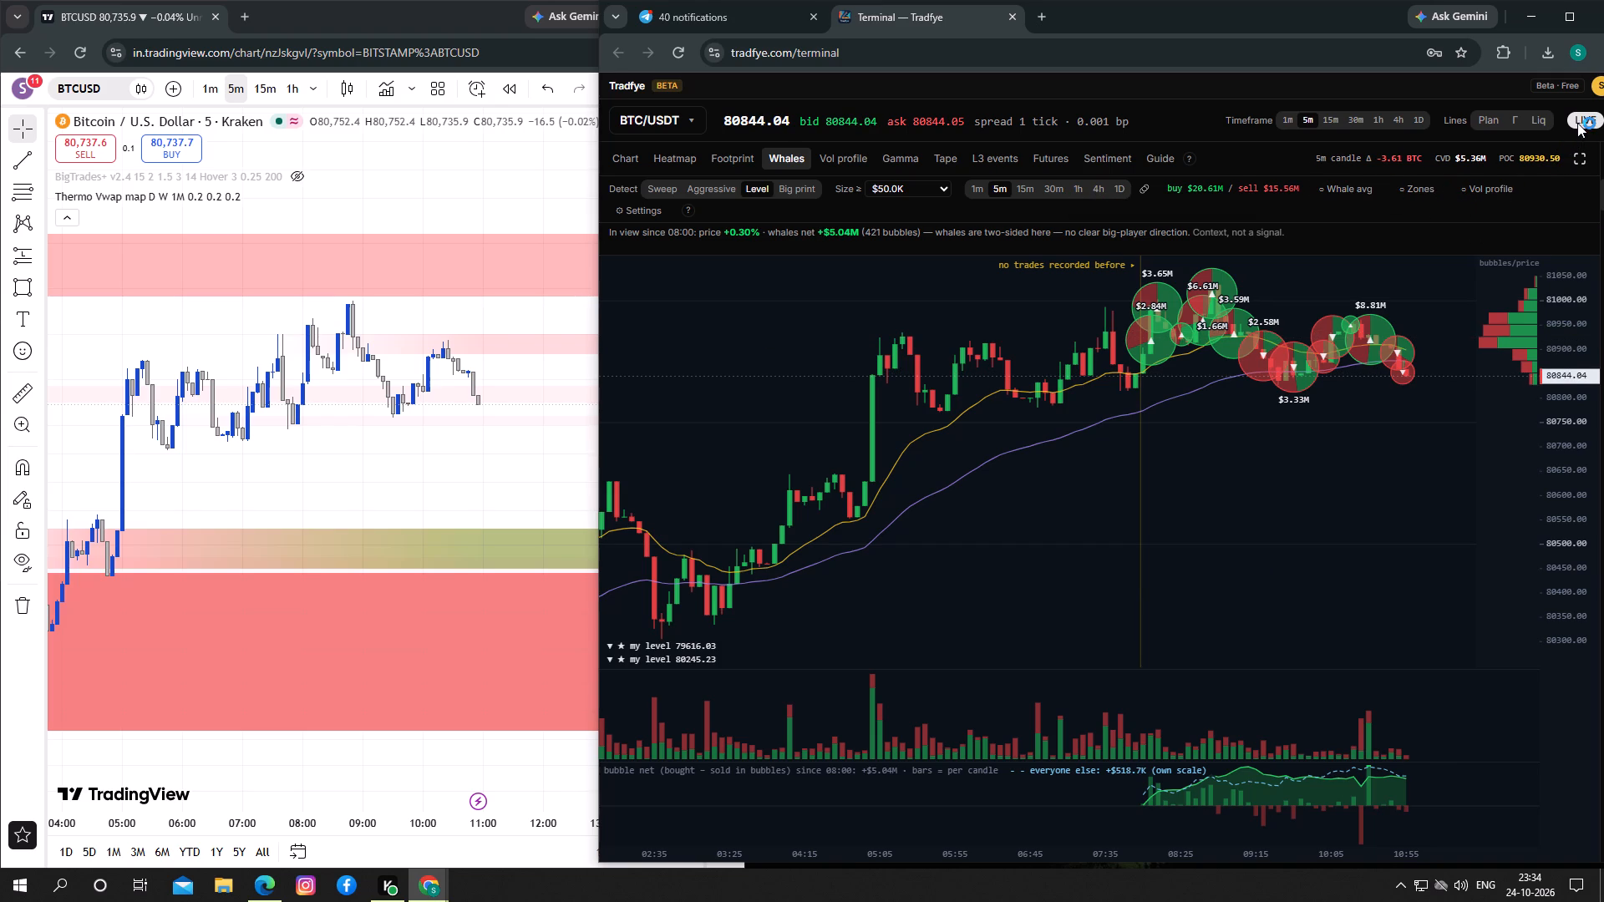
left_click(1176, 238)
left_click_drag(1176, 236, 1193, 243)
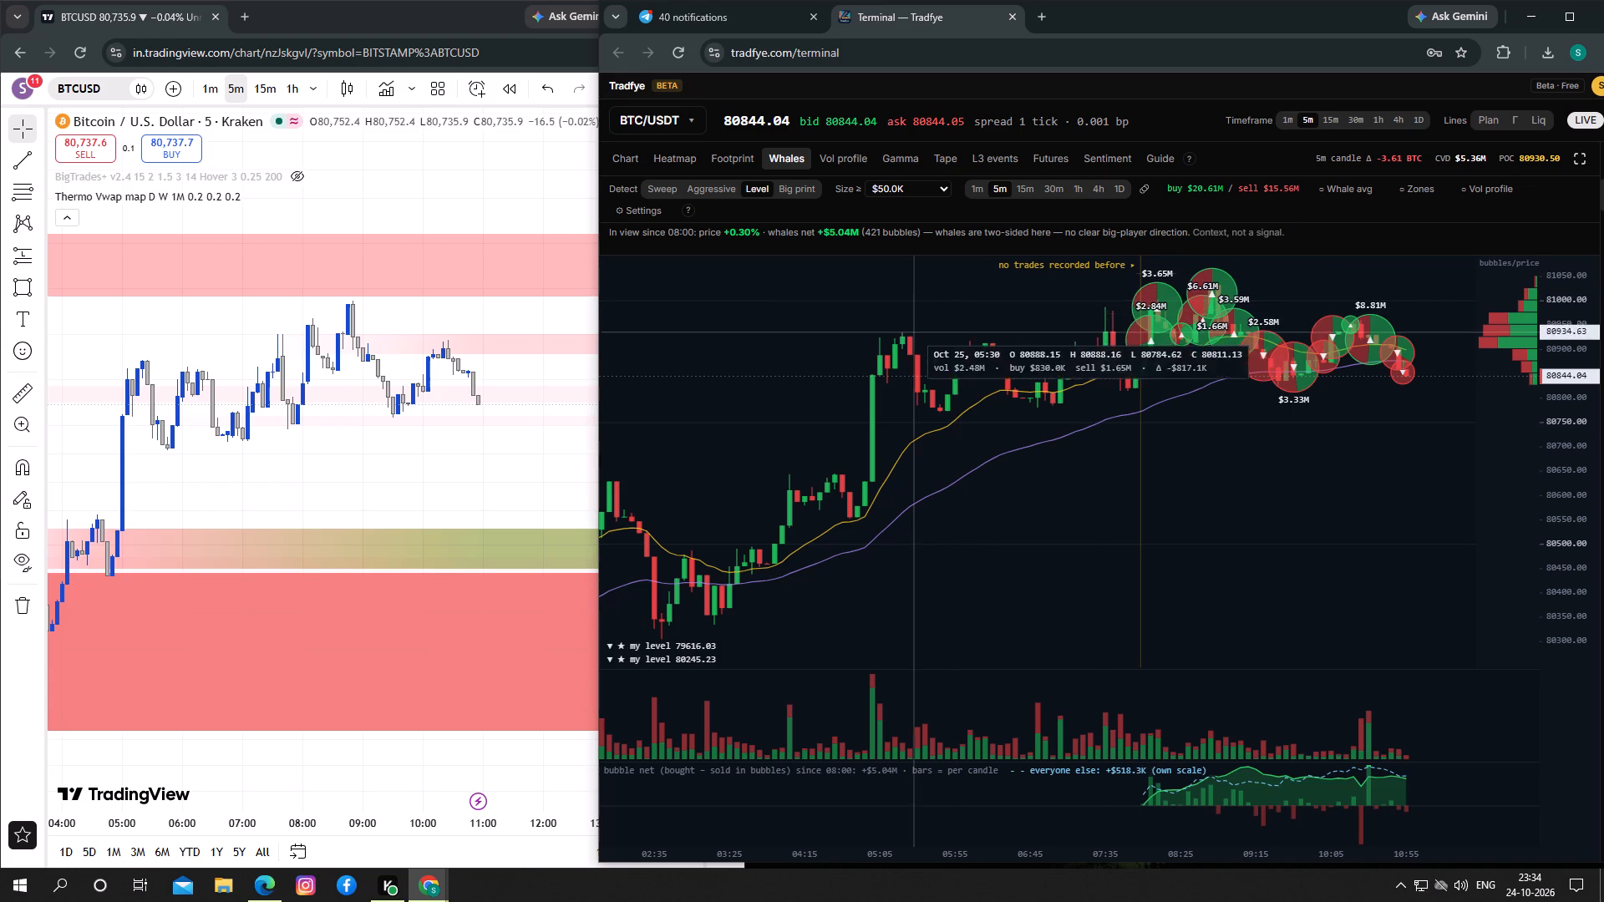
Switch from the Whales view to the BTC/USDT 5m Chart view.
left_click(635, 164)
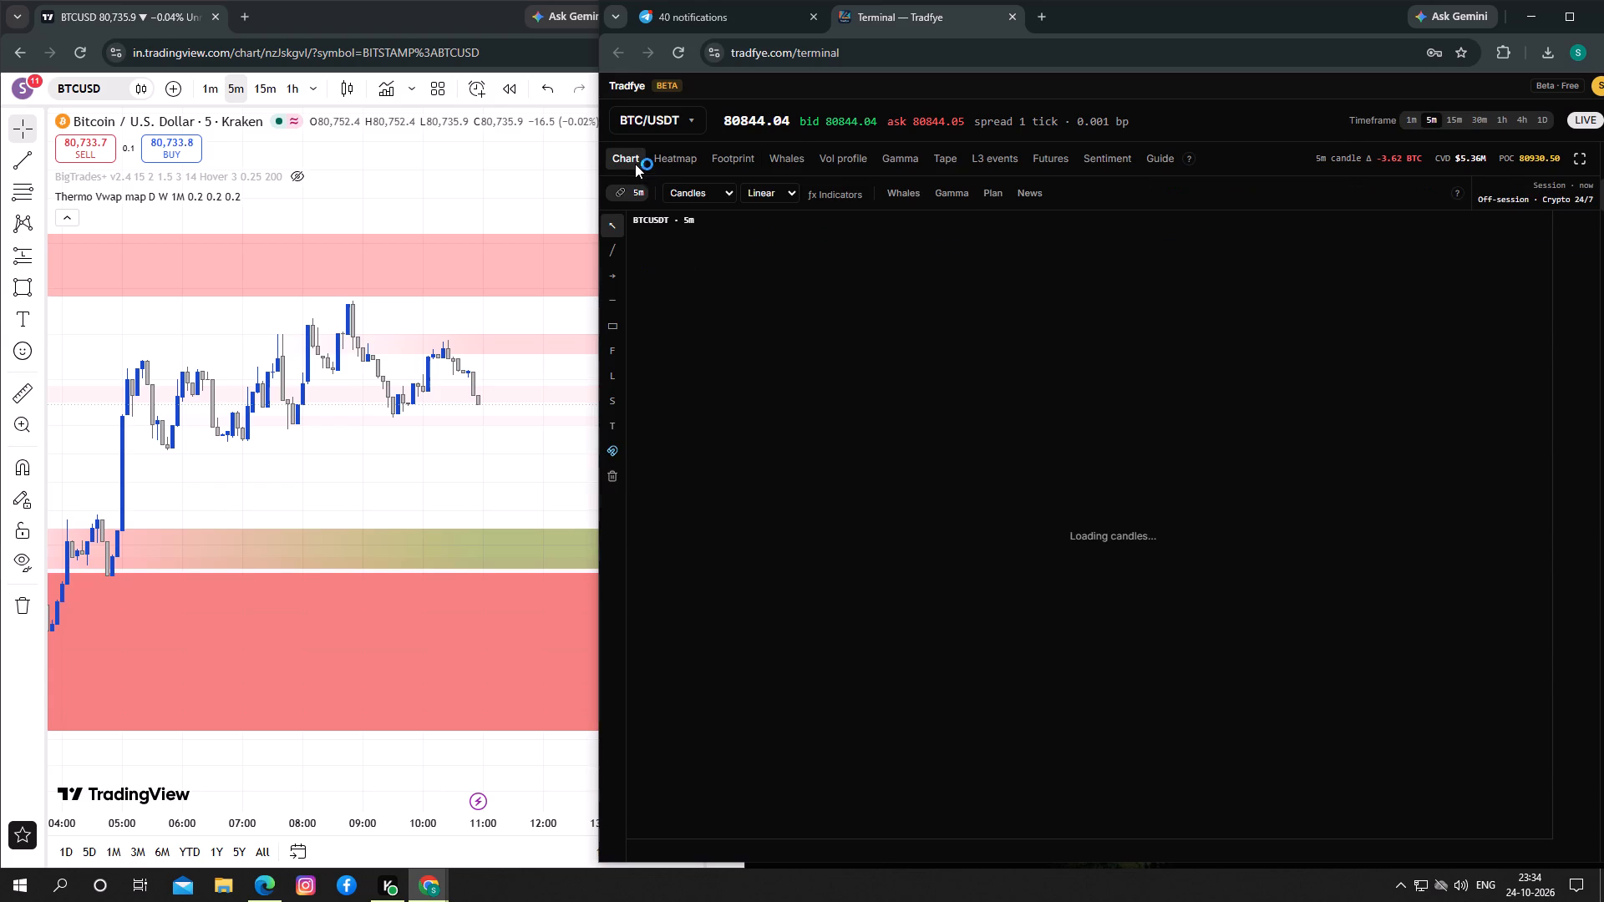
Reposition the orange rectangle on the BTC/USDT 5m chart so it spans about 80,920 to 80,936 across the recent highs.
left_click_drag(1266, 315, 1099, 312)
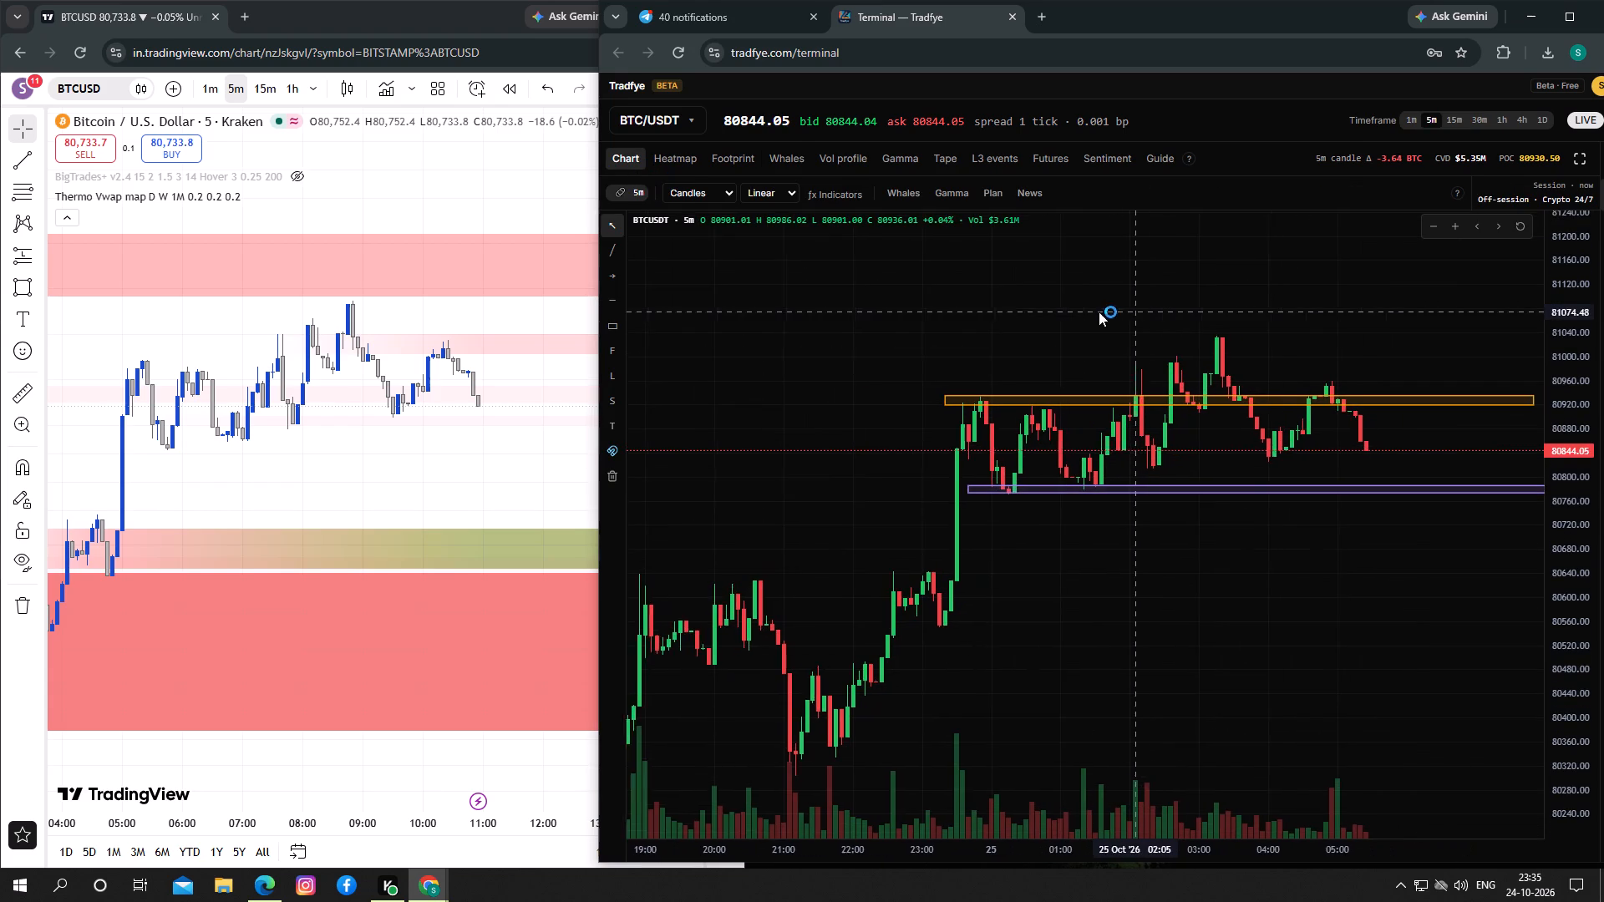
left_click_drag(1099, 312, 998, 292)
left_click_drag(1283, 428, 1275, 426)
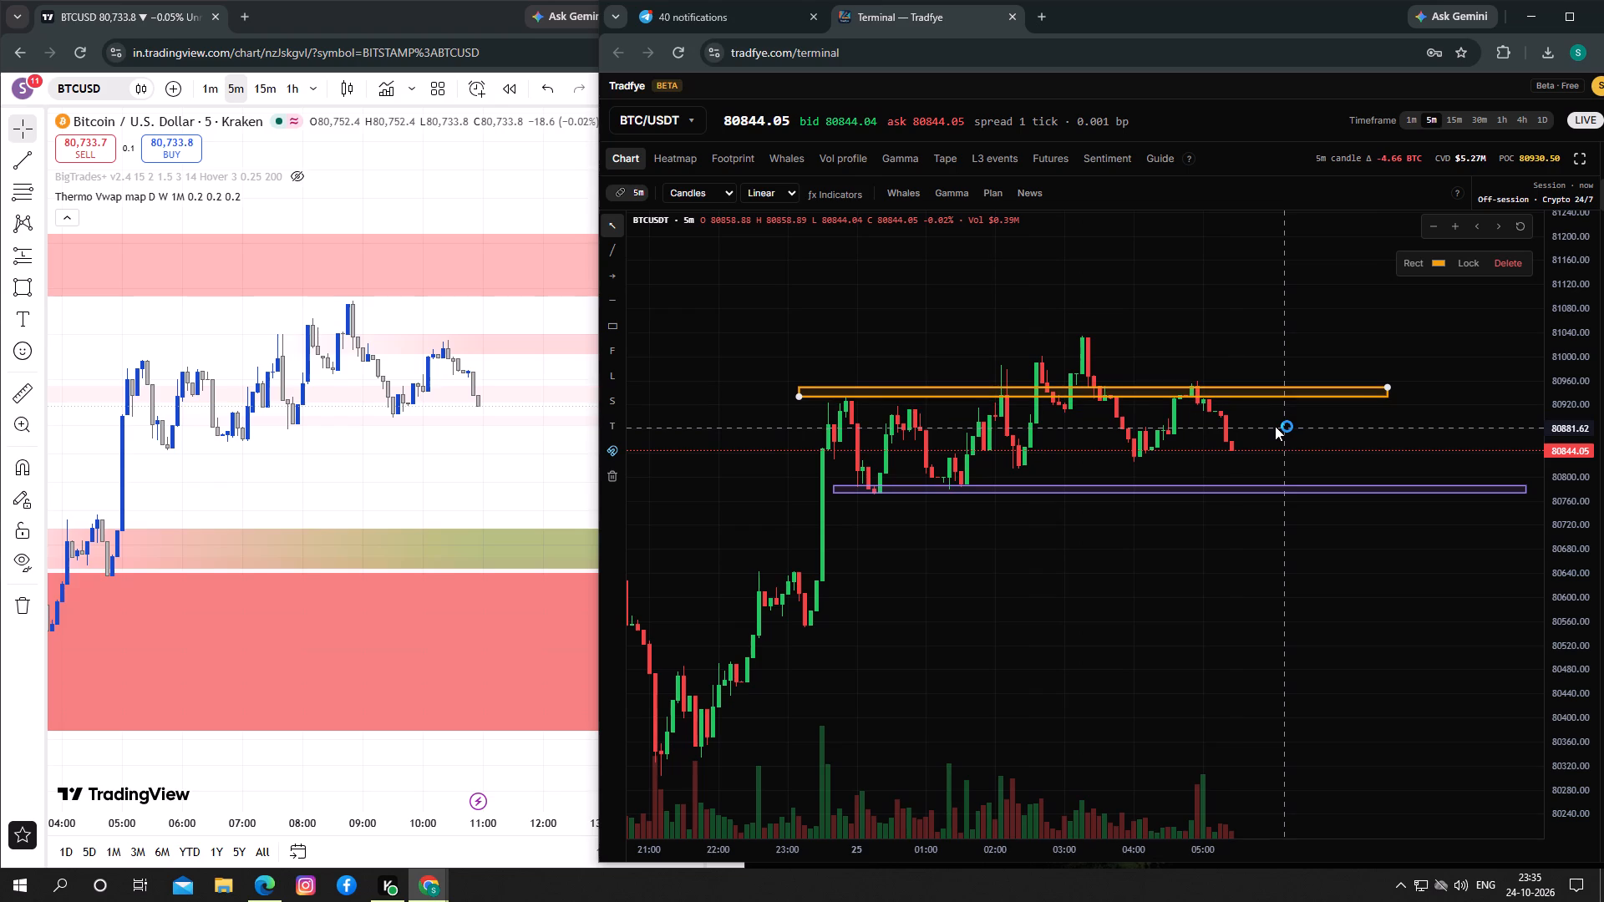
left_click_drag(1275, 426, 1291, 430)
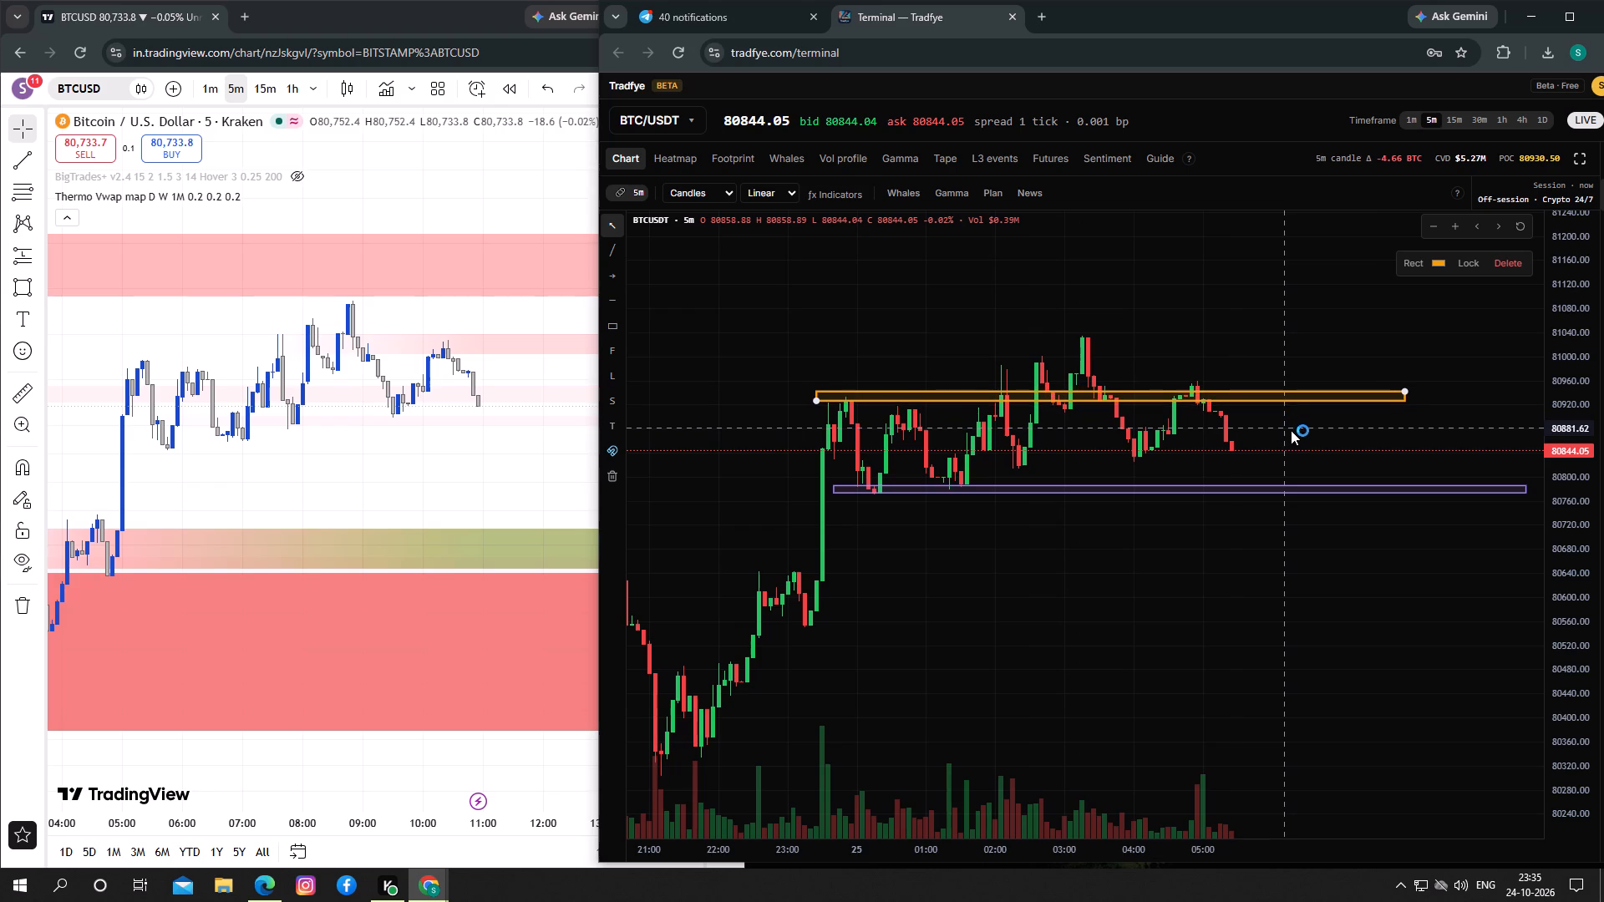
left_click_drag(1291, 430, 1294, 427)
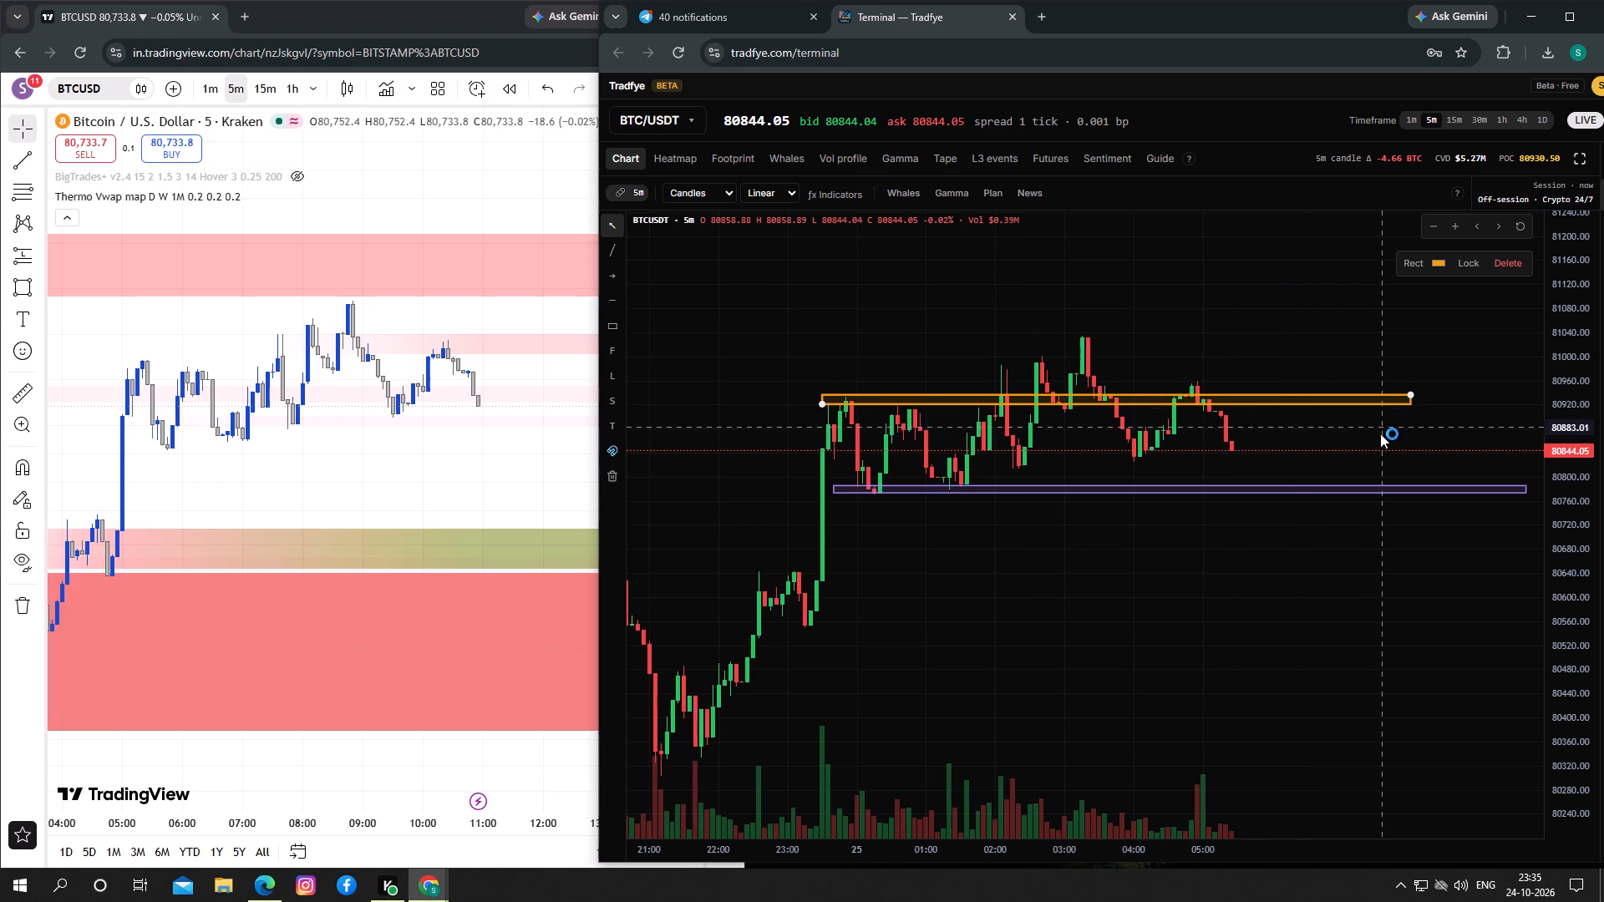
left_click(1380, 427)
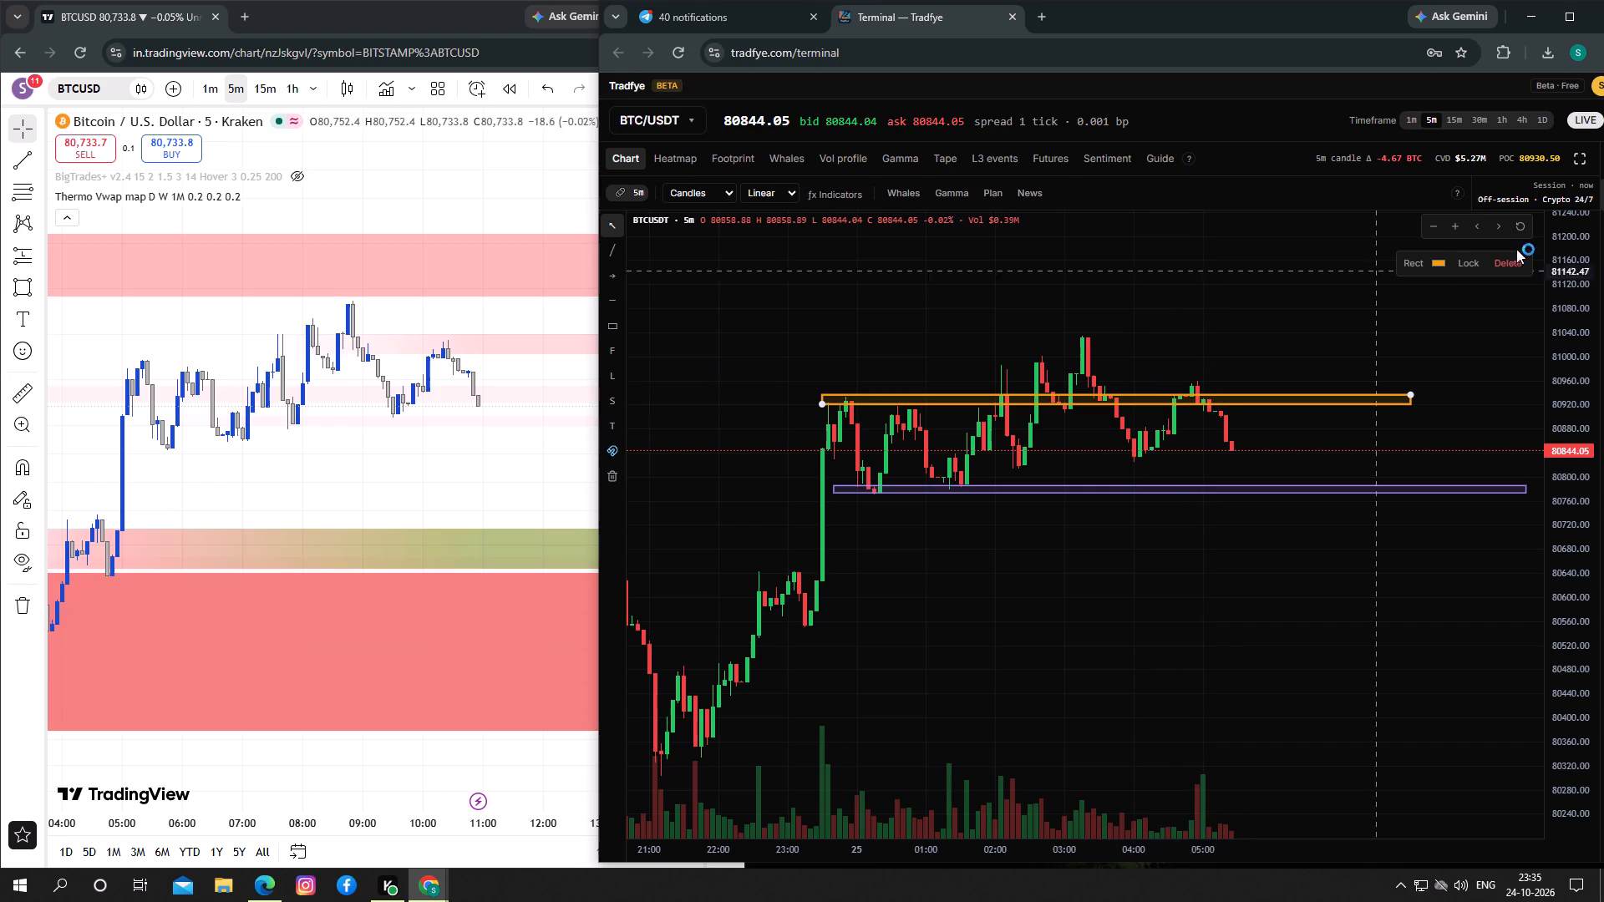
Switch to the TradingView BTCUSD 5m chart and examine the latest candles against the shaded zones.
left_click_drag(462, 417, 424, 414)
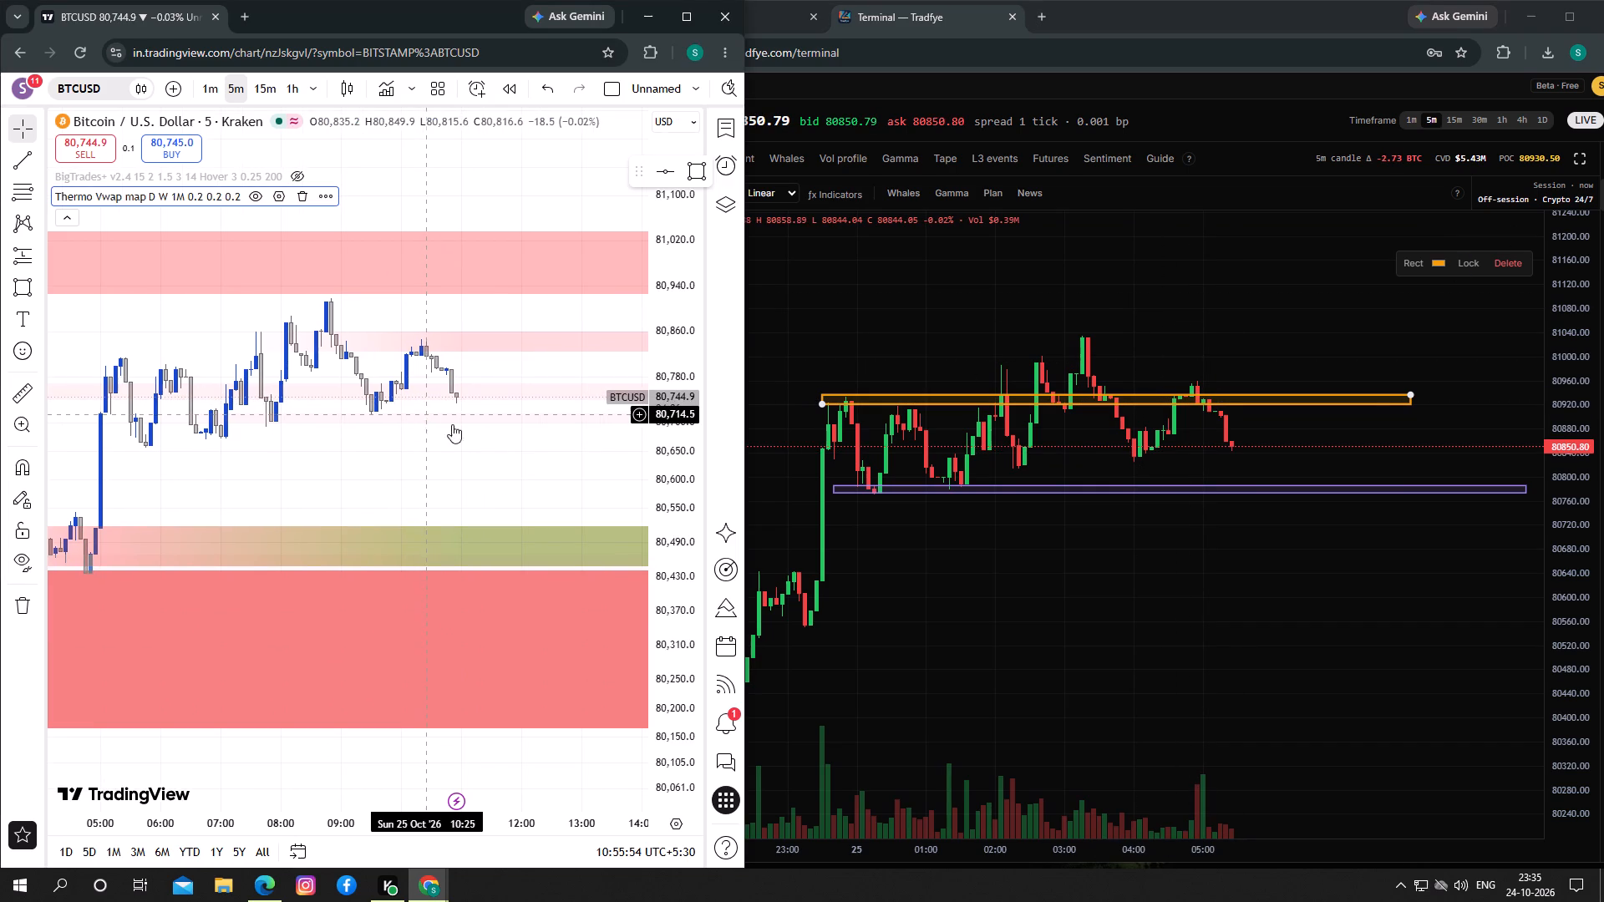
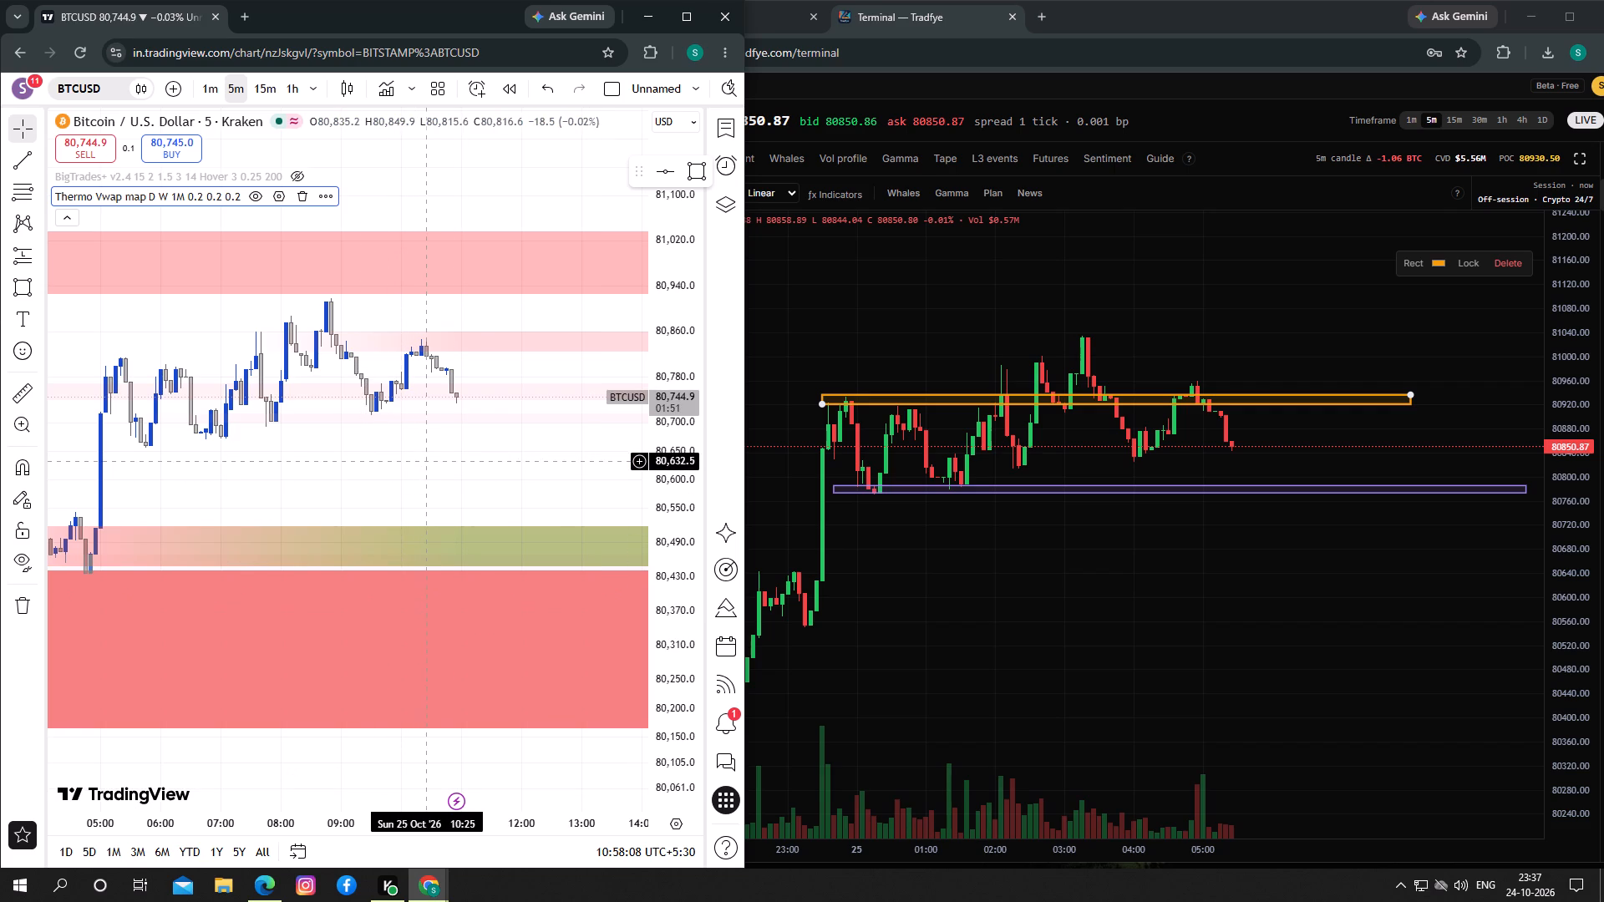
Place a Short position on the BTCUSD 5m chart with its entry at about 80,814 on the 10:25 candle.
left_click(12, 163)
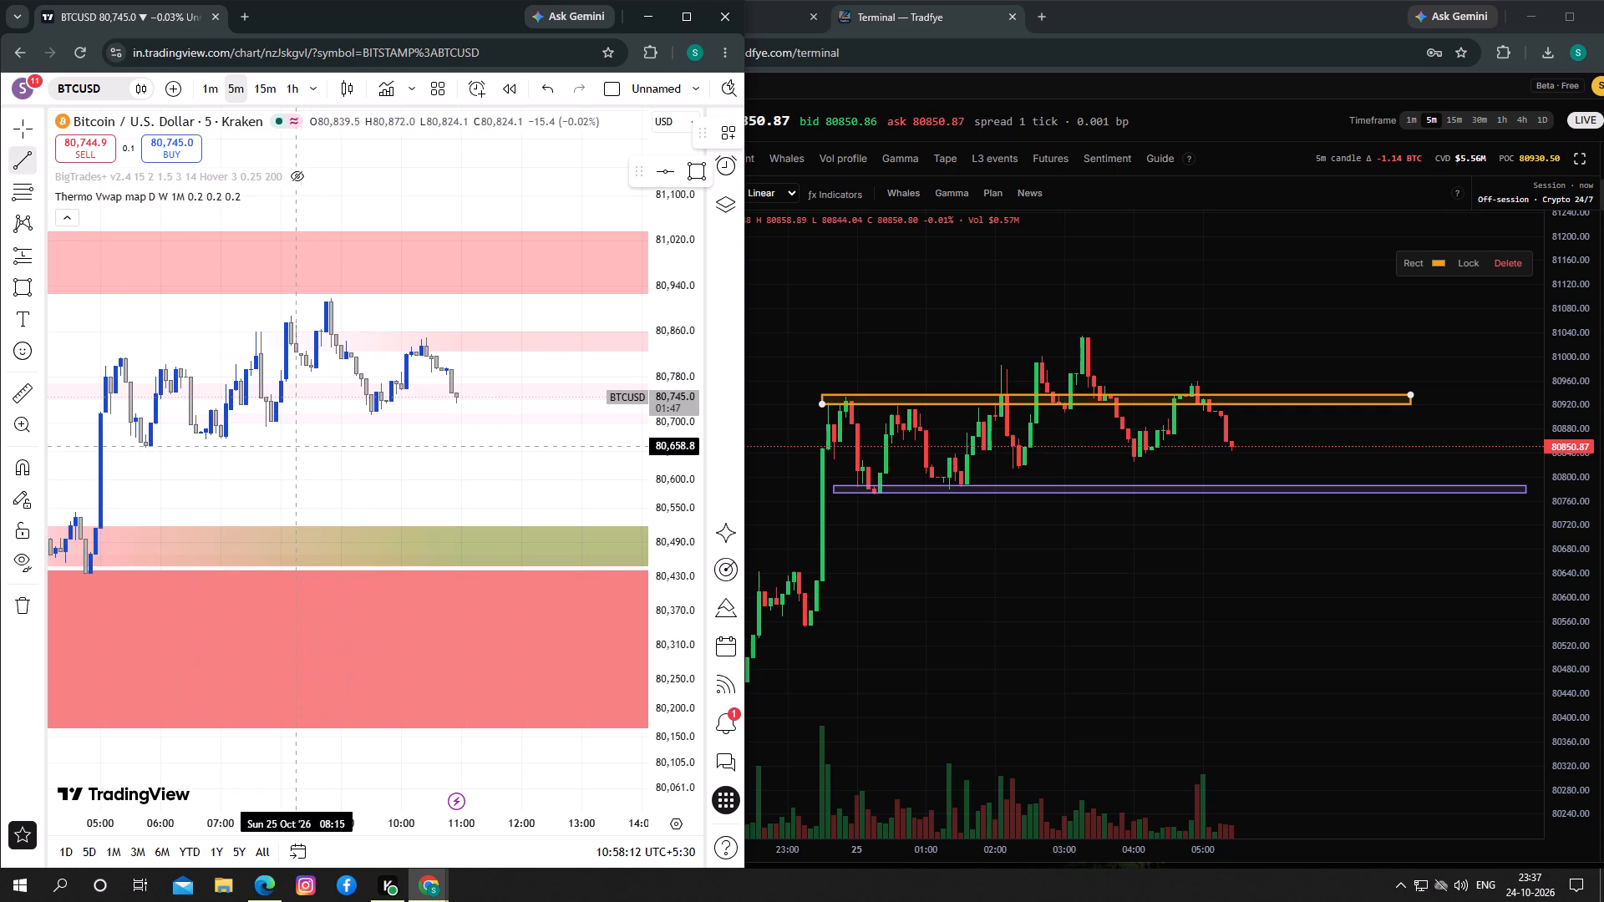
left_click(25, 162)
left_click(43, 168)
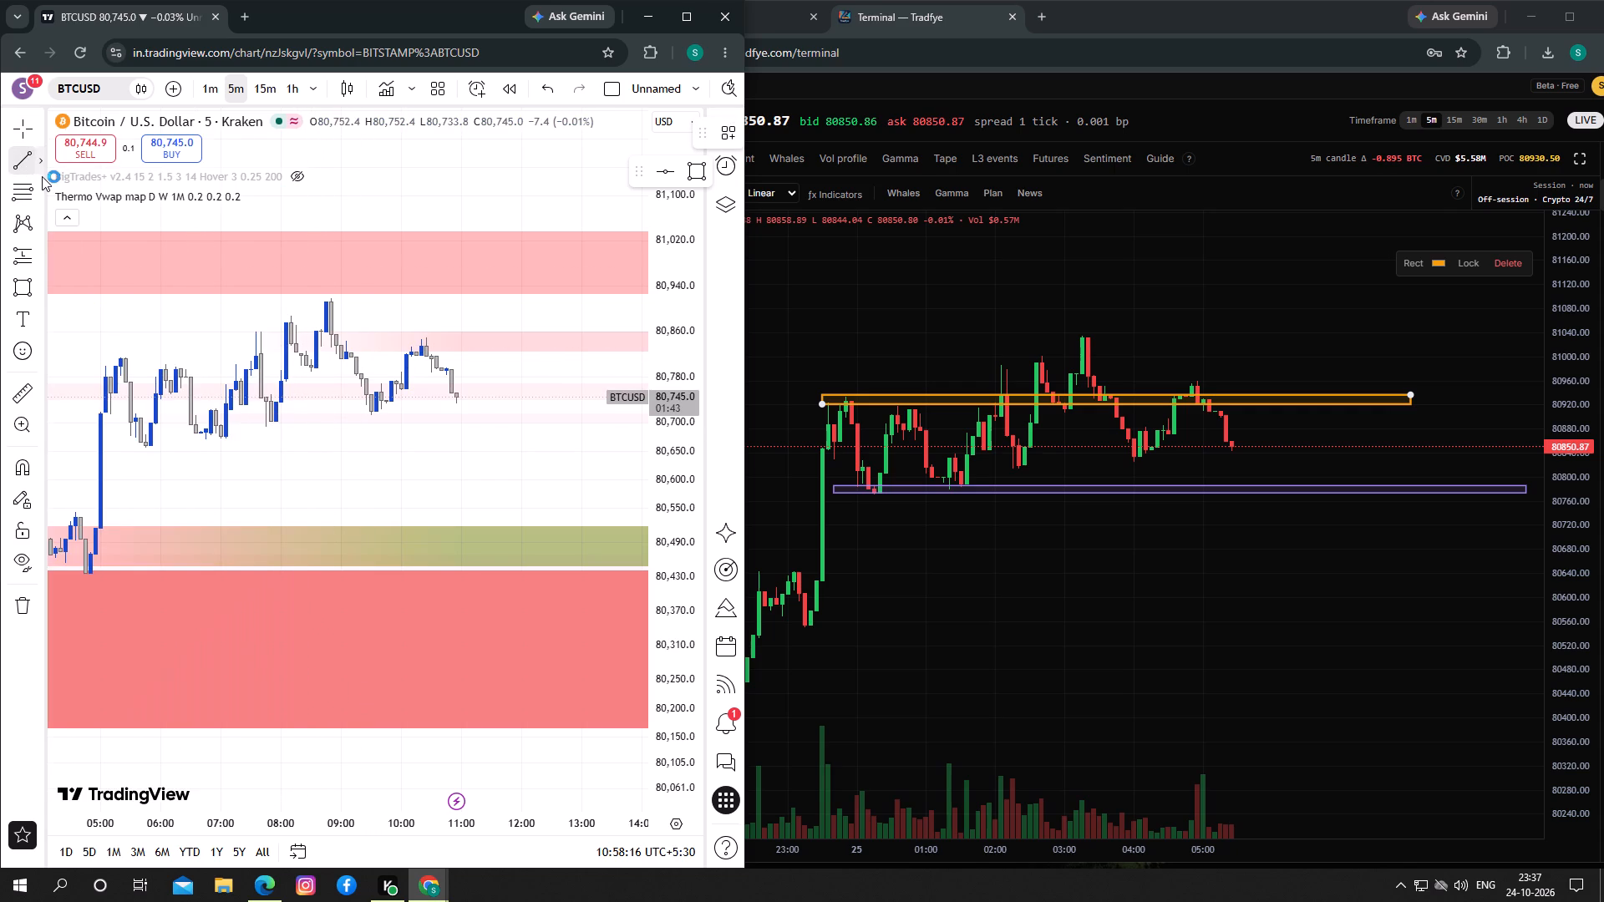
left_click(41, 170)
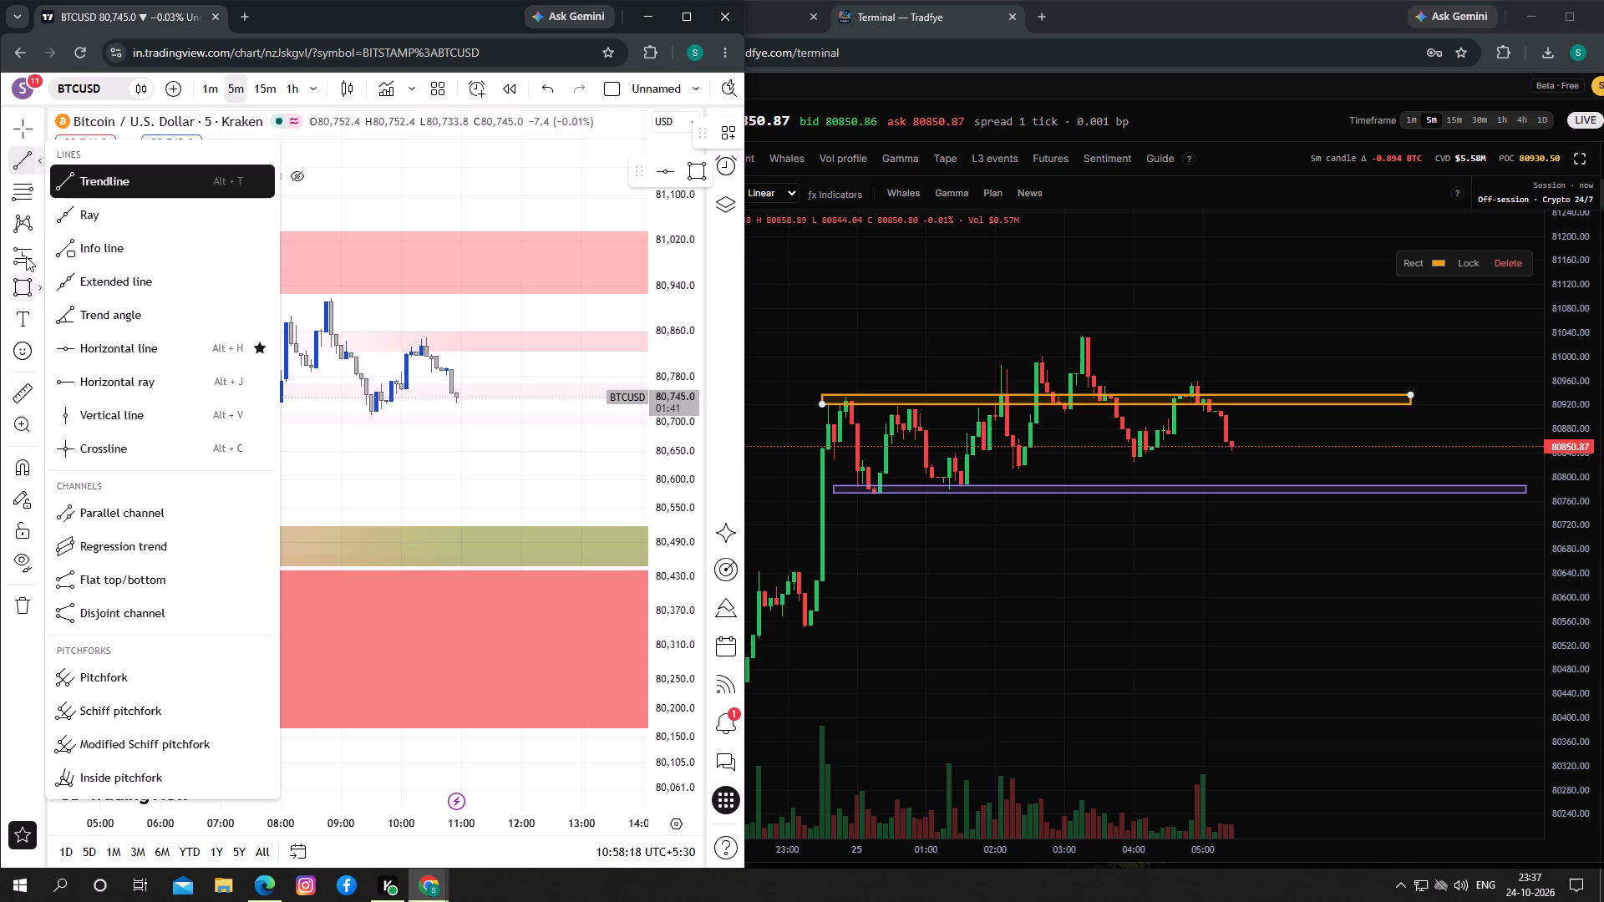
left_click(37, 256)
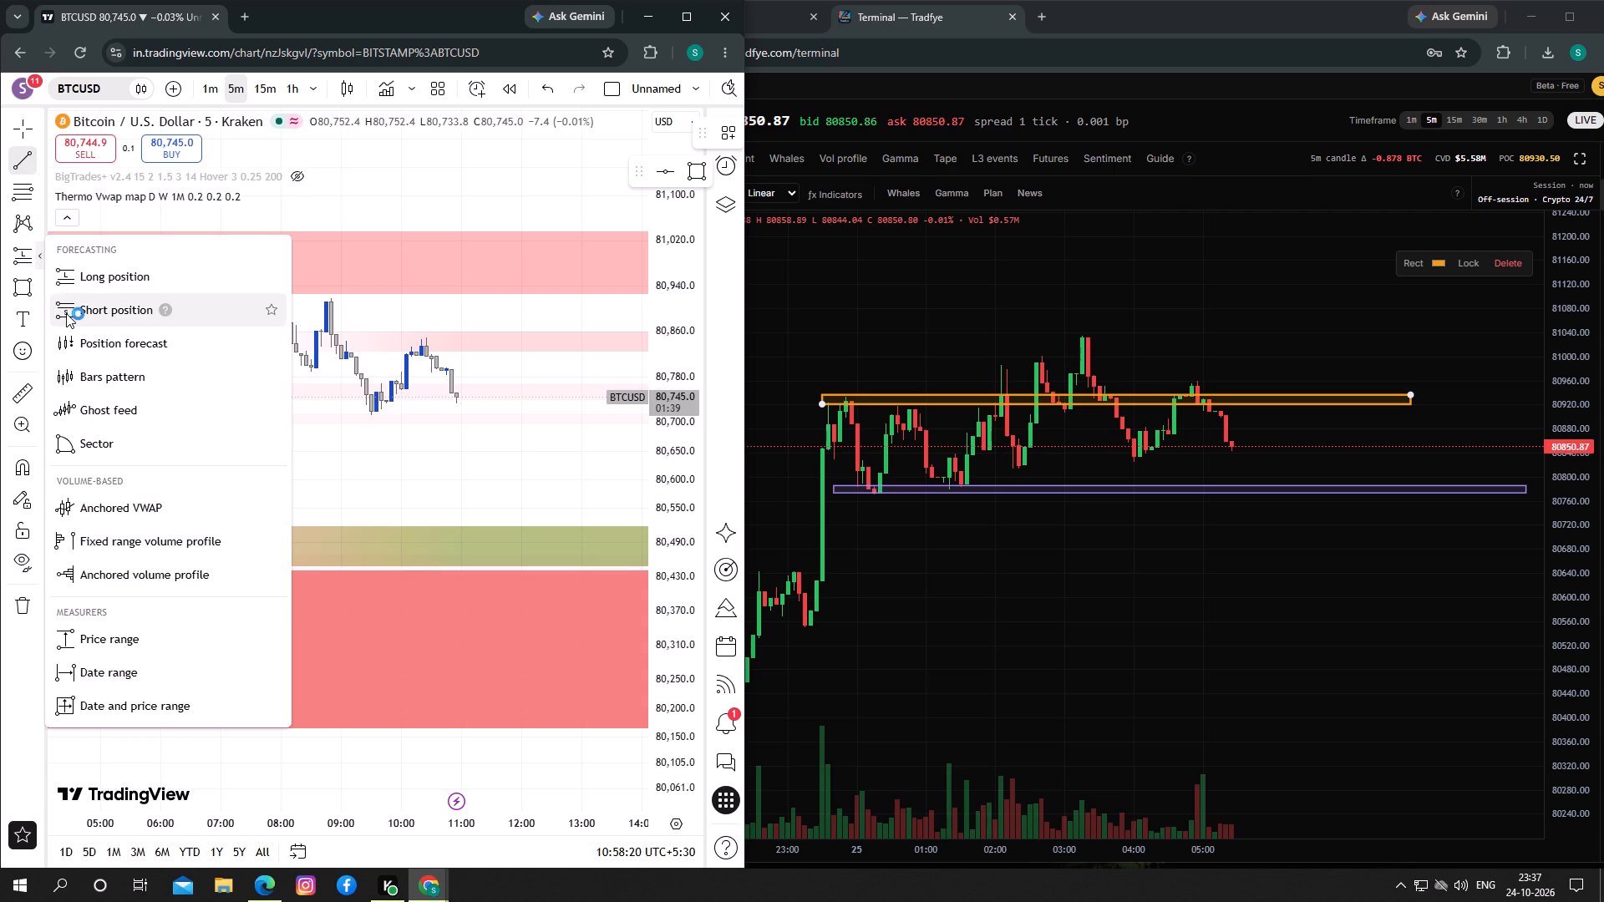
left_click(66, 307)
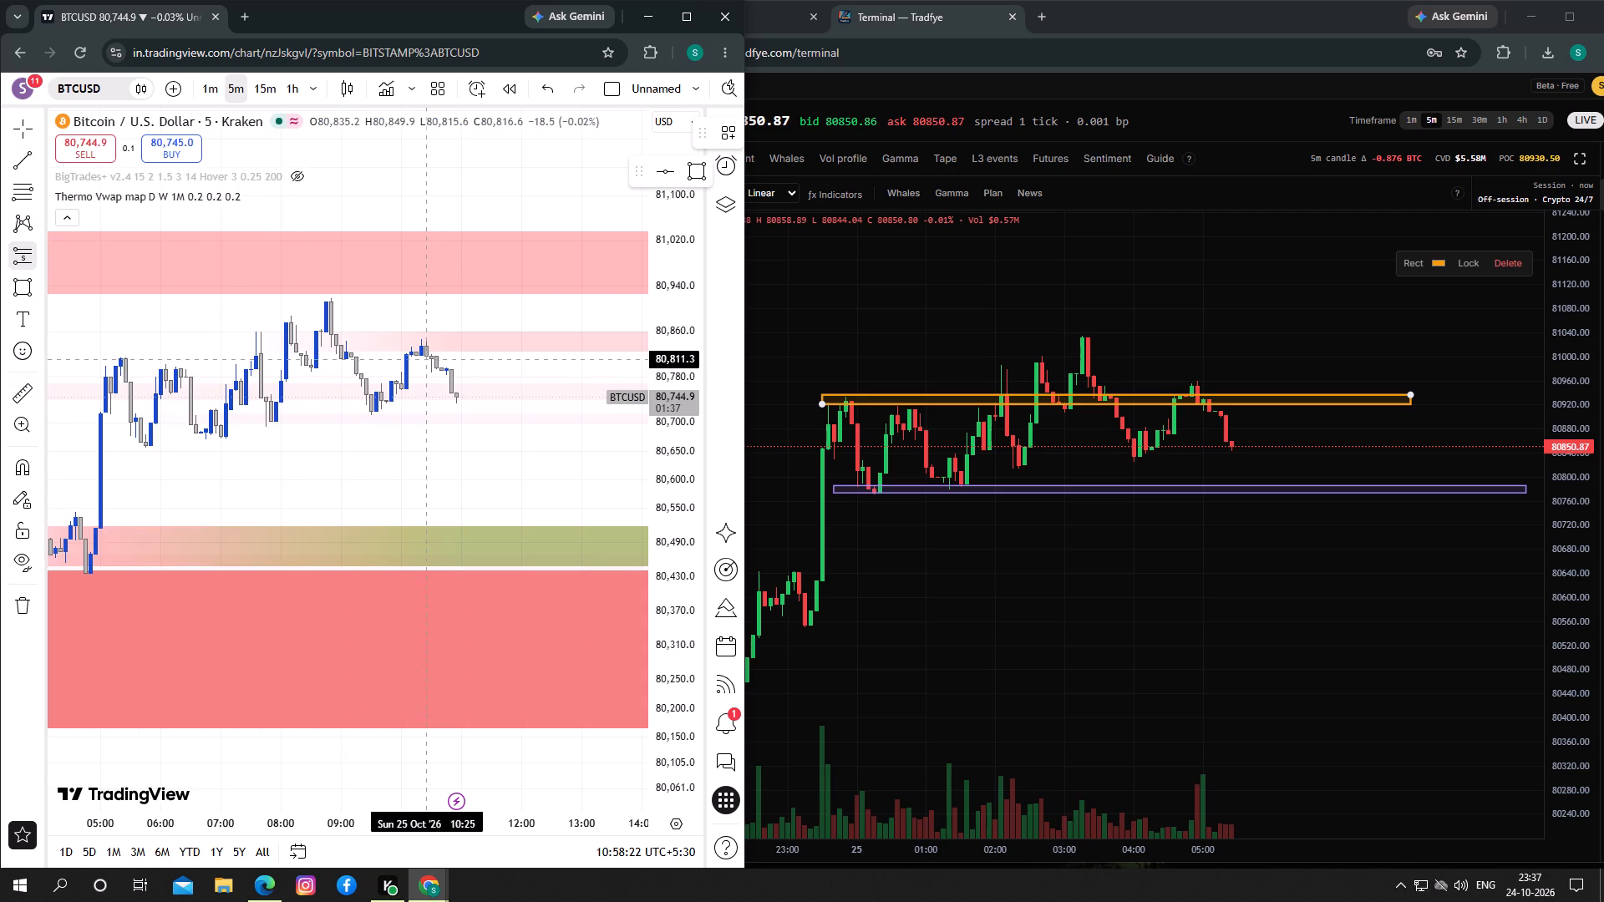
left_click(426, 357)
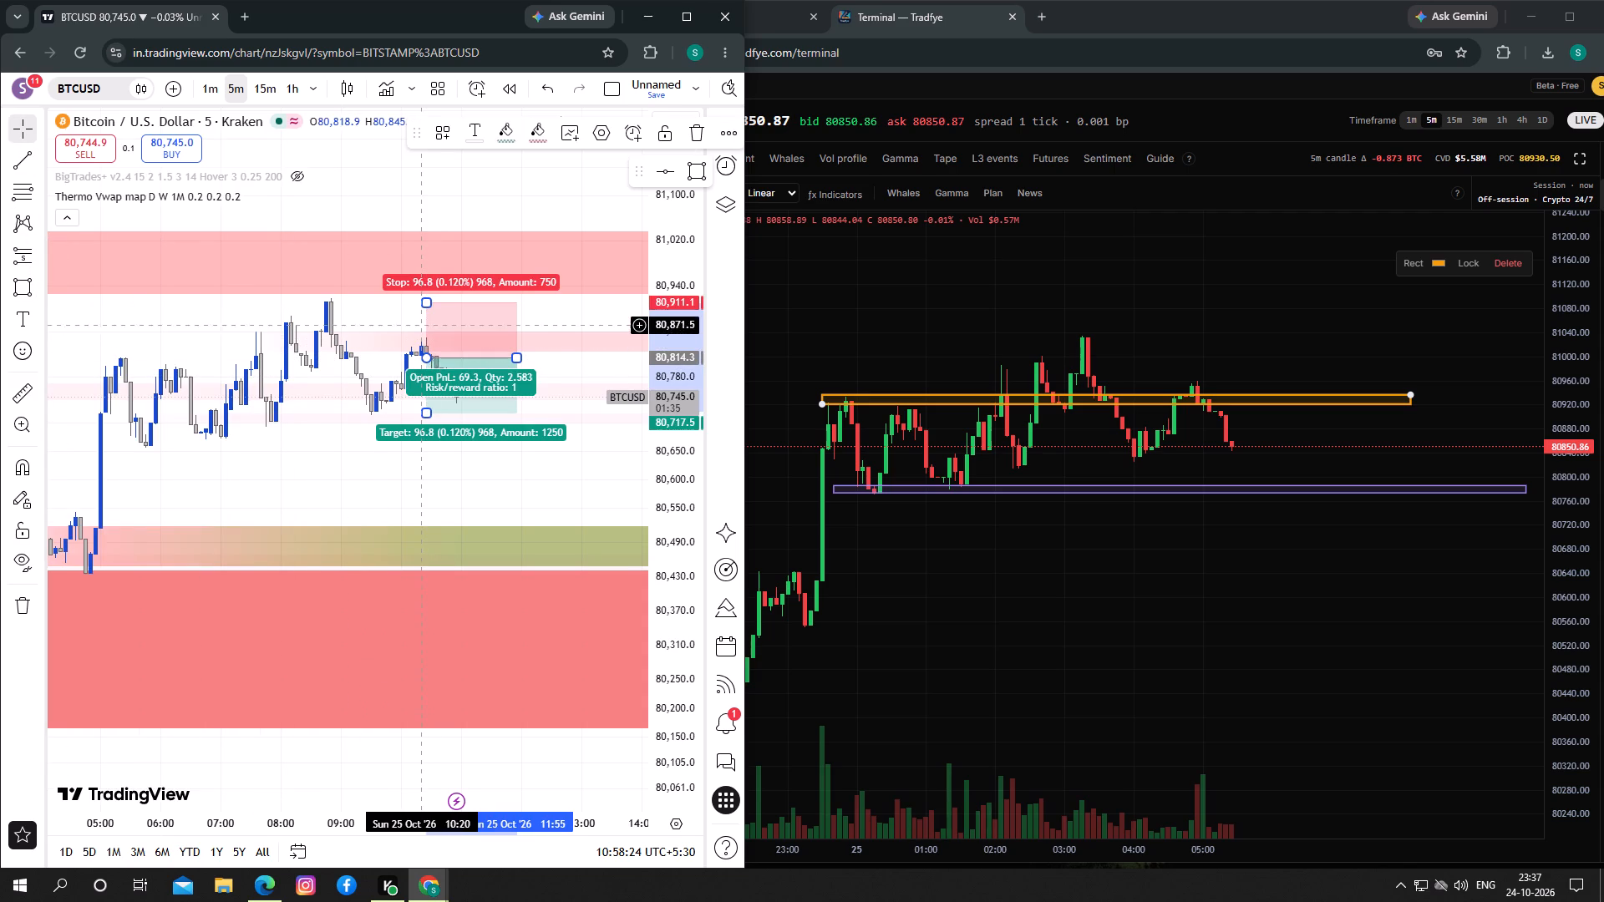
Tighten the short position's stop to about 80,864, just above the light pink zone.
left_click_drag(428, 307, 443, 335)
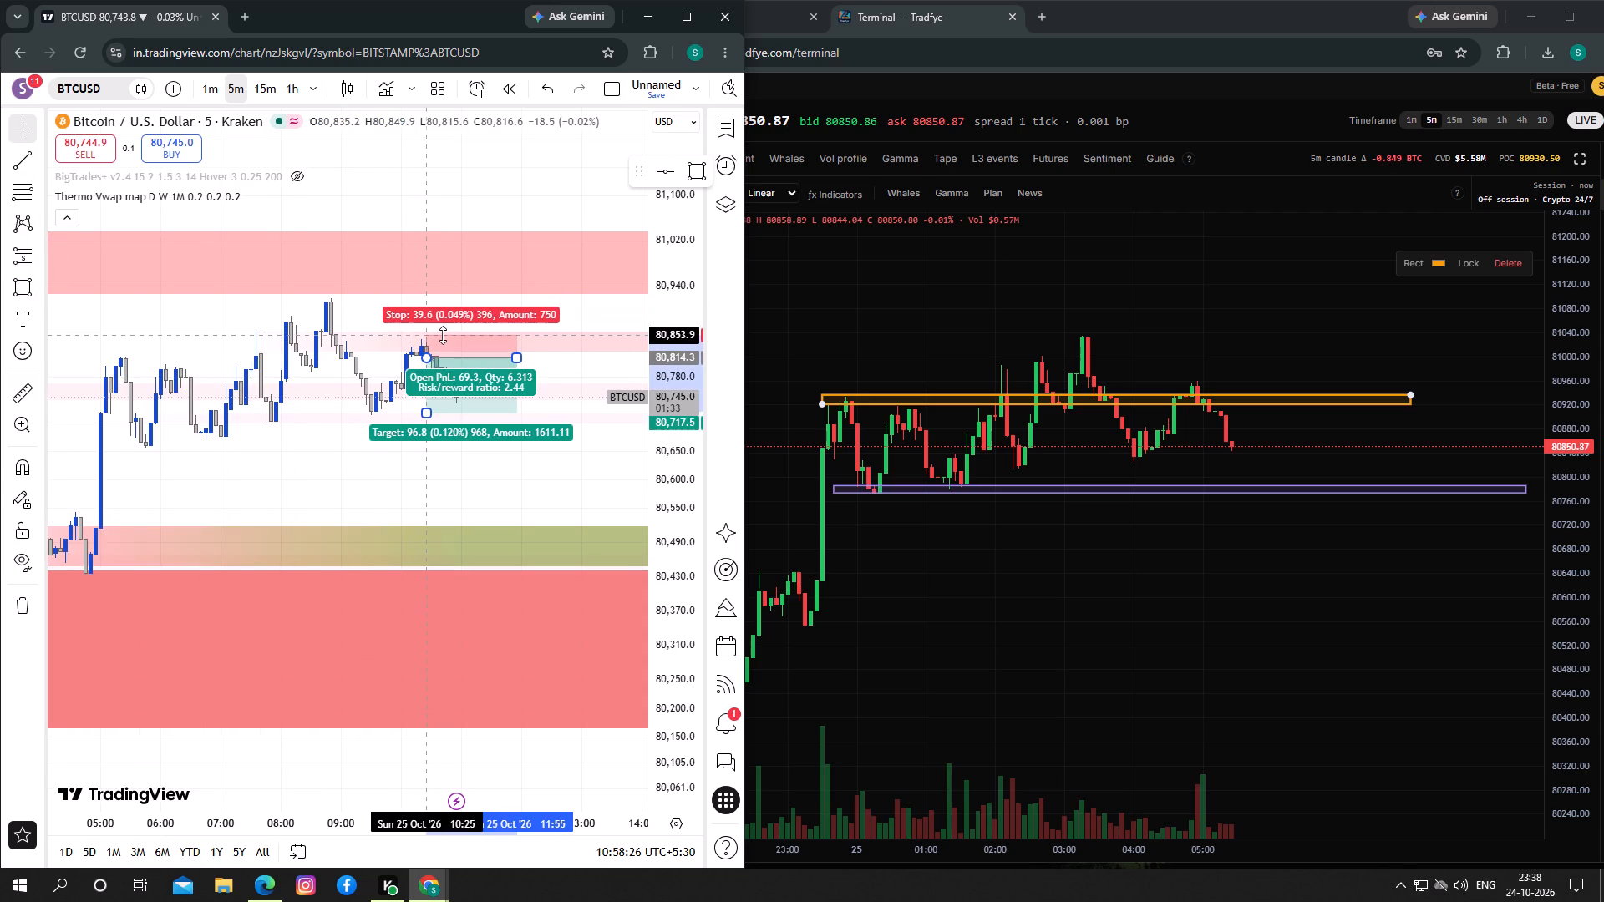
left_click_drag(443, 335, 445, 334)
left_click_drag(424, 337, 440, 333)
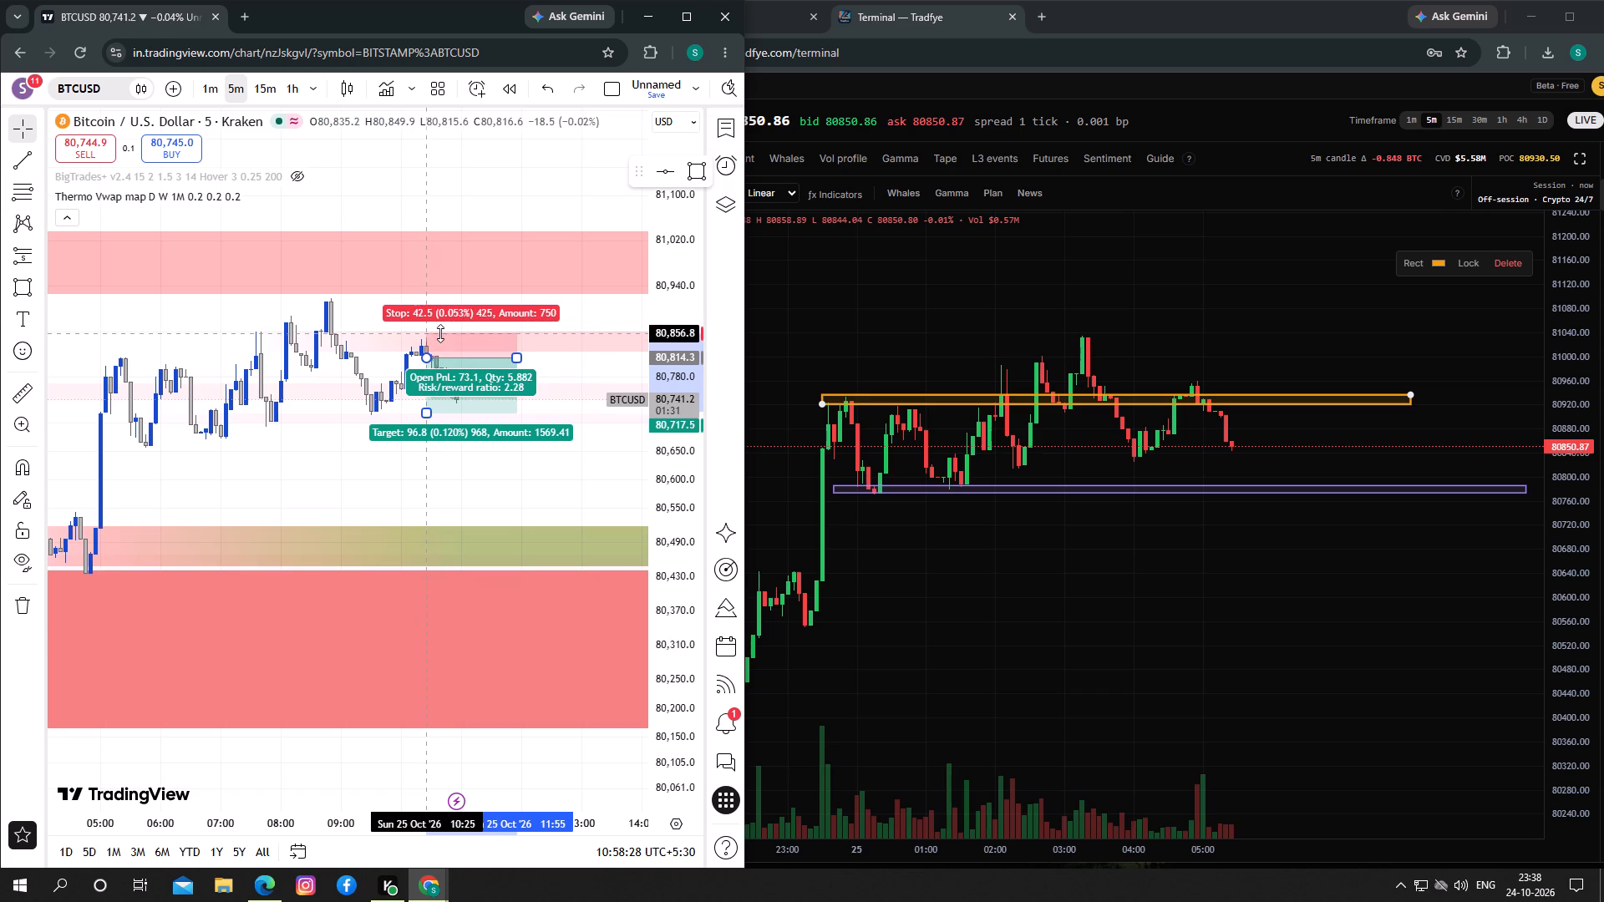
left_click_drag(440, 333, 454, 329)
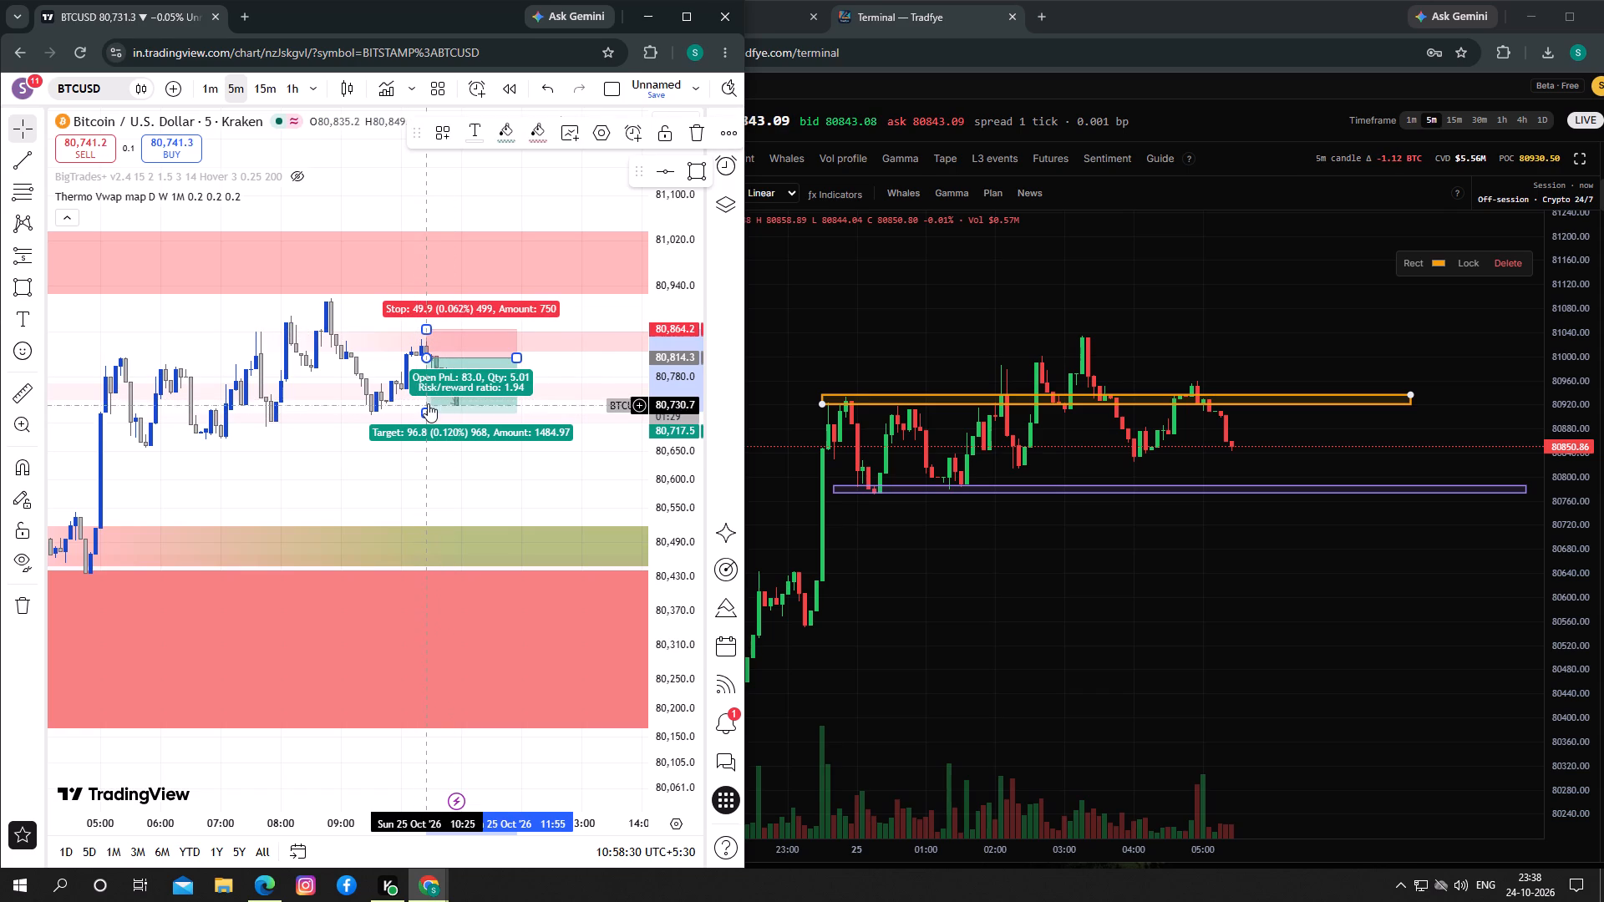
Extend the short position's target down to about 80,637 and deselect the drawing.
left_click_drag(429, 410, 429, 411)
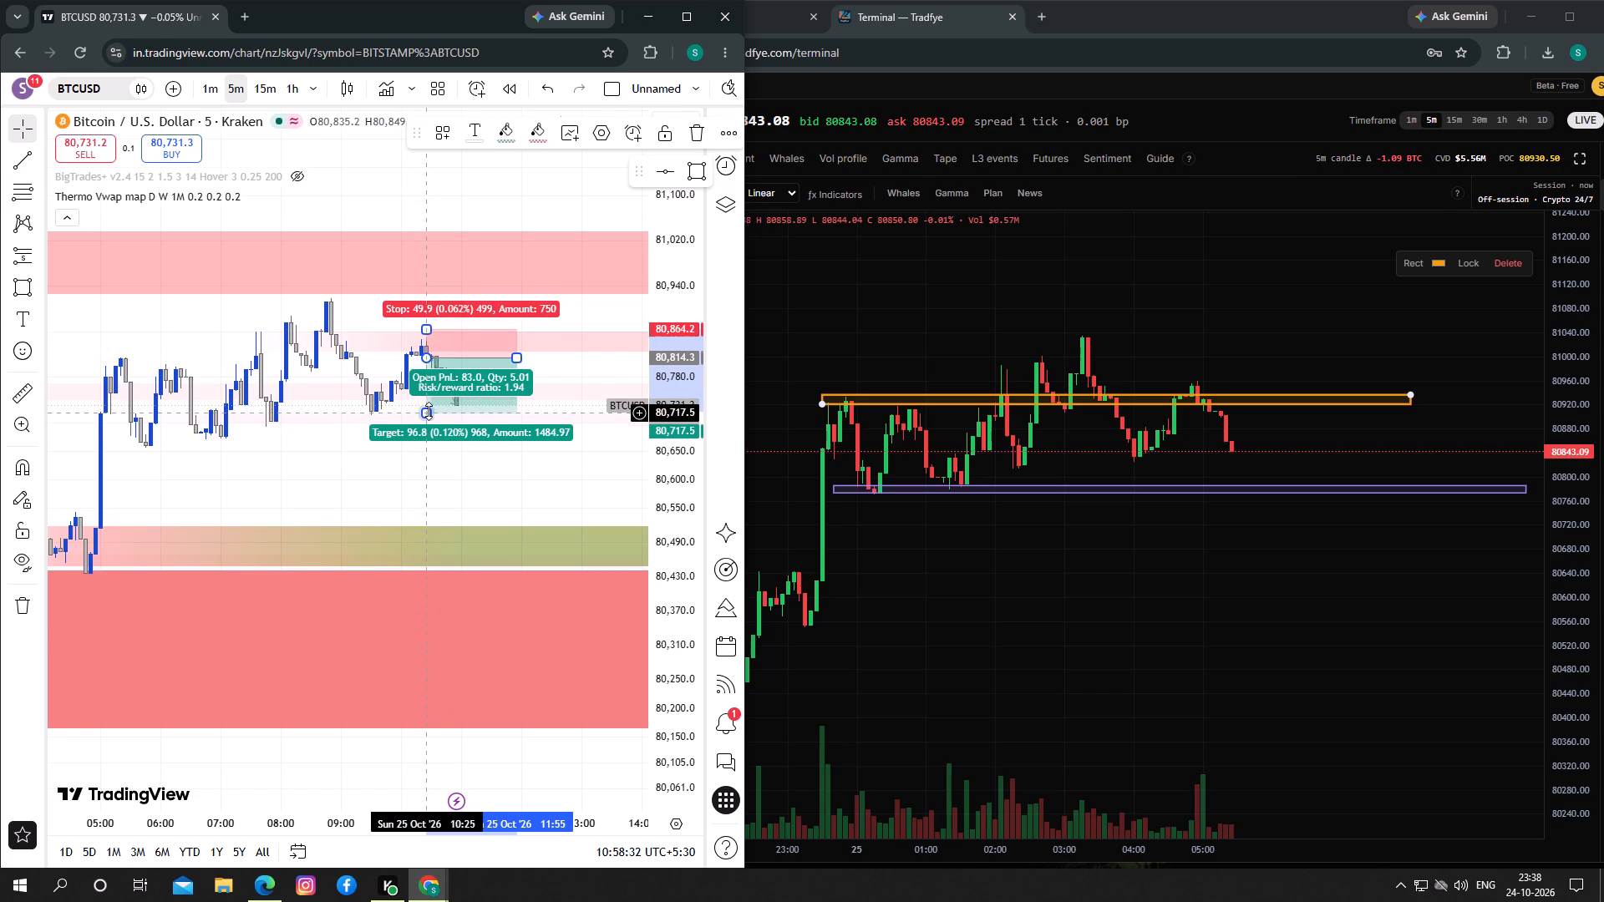
left_click_drag(429, 411, 436, 436)
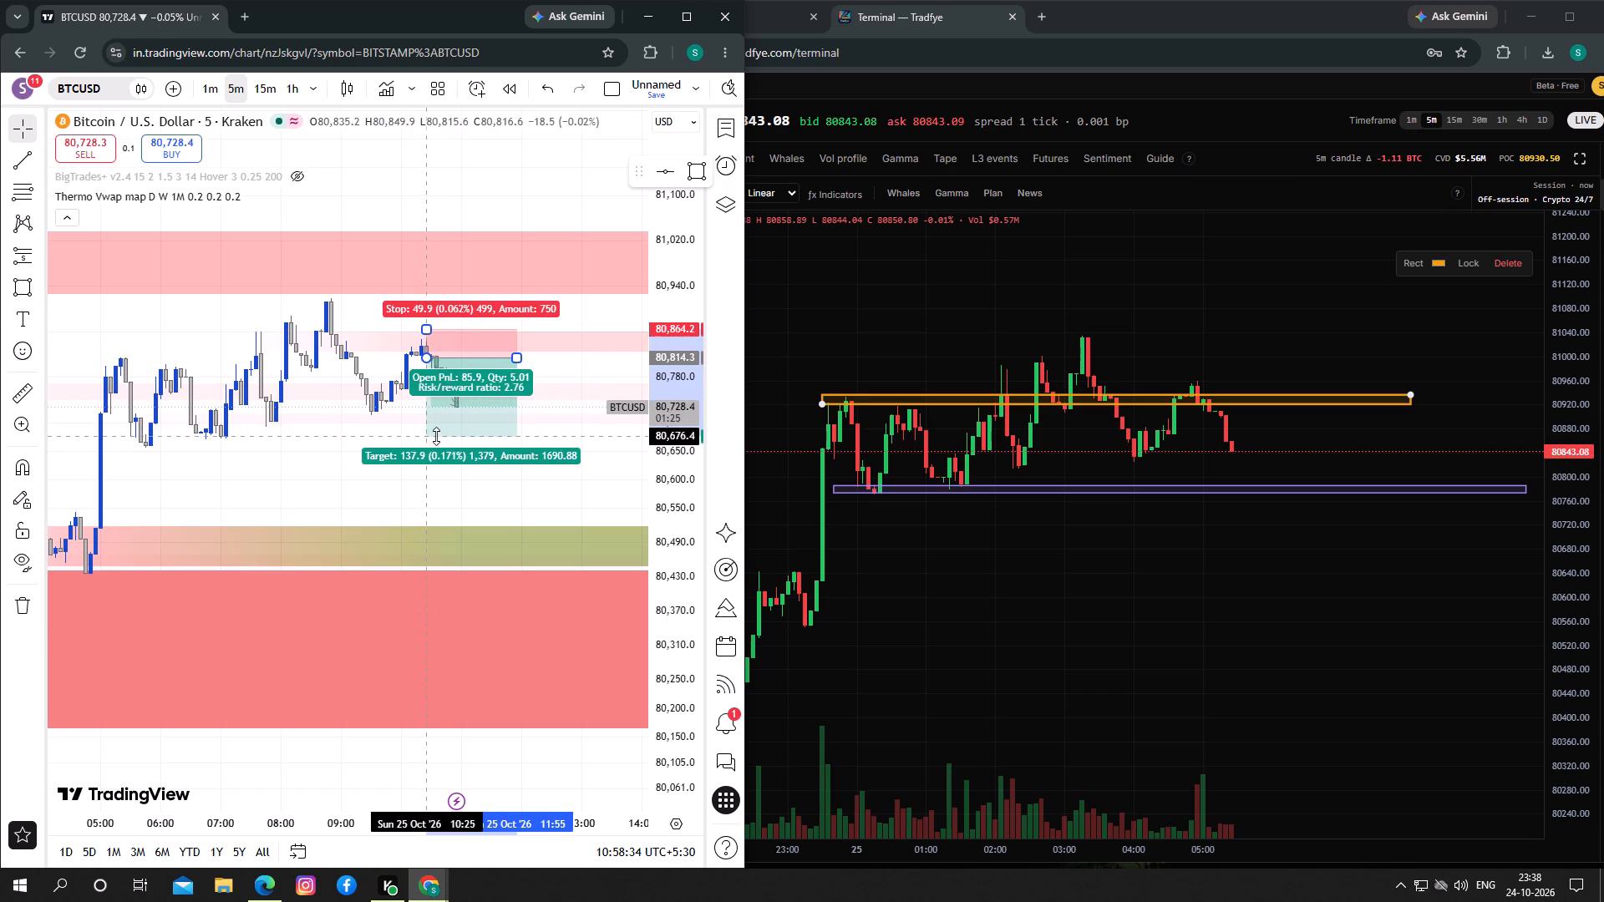
left_click_drag(436, 436, 439, 445)
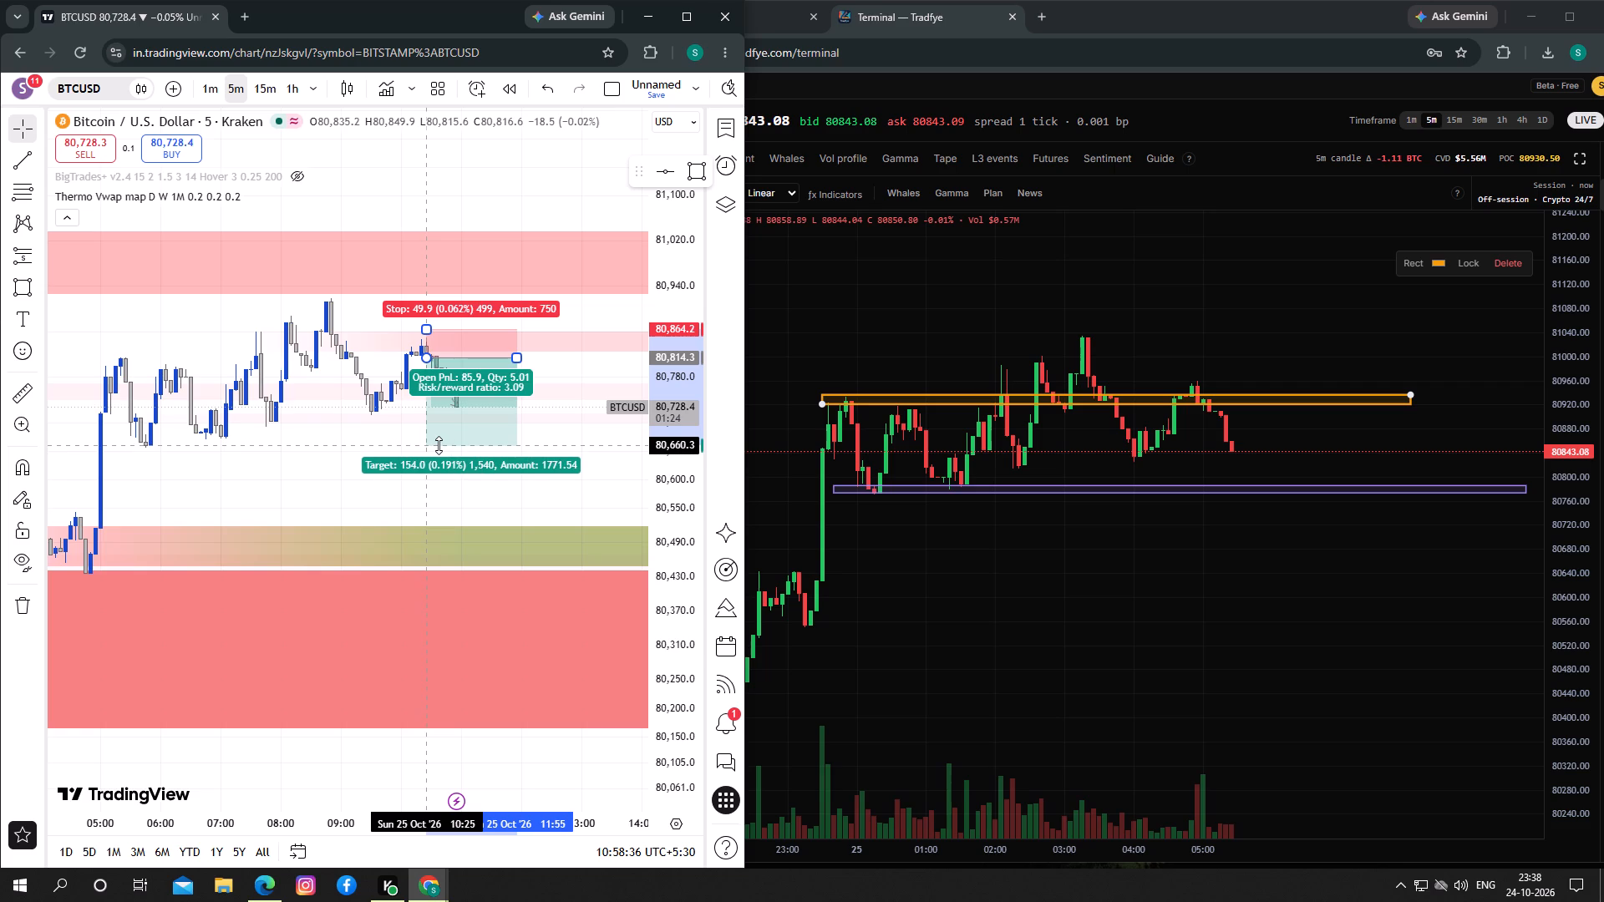
left_click_drag(439, 445, 442, 459)
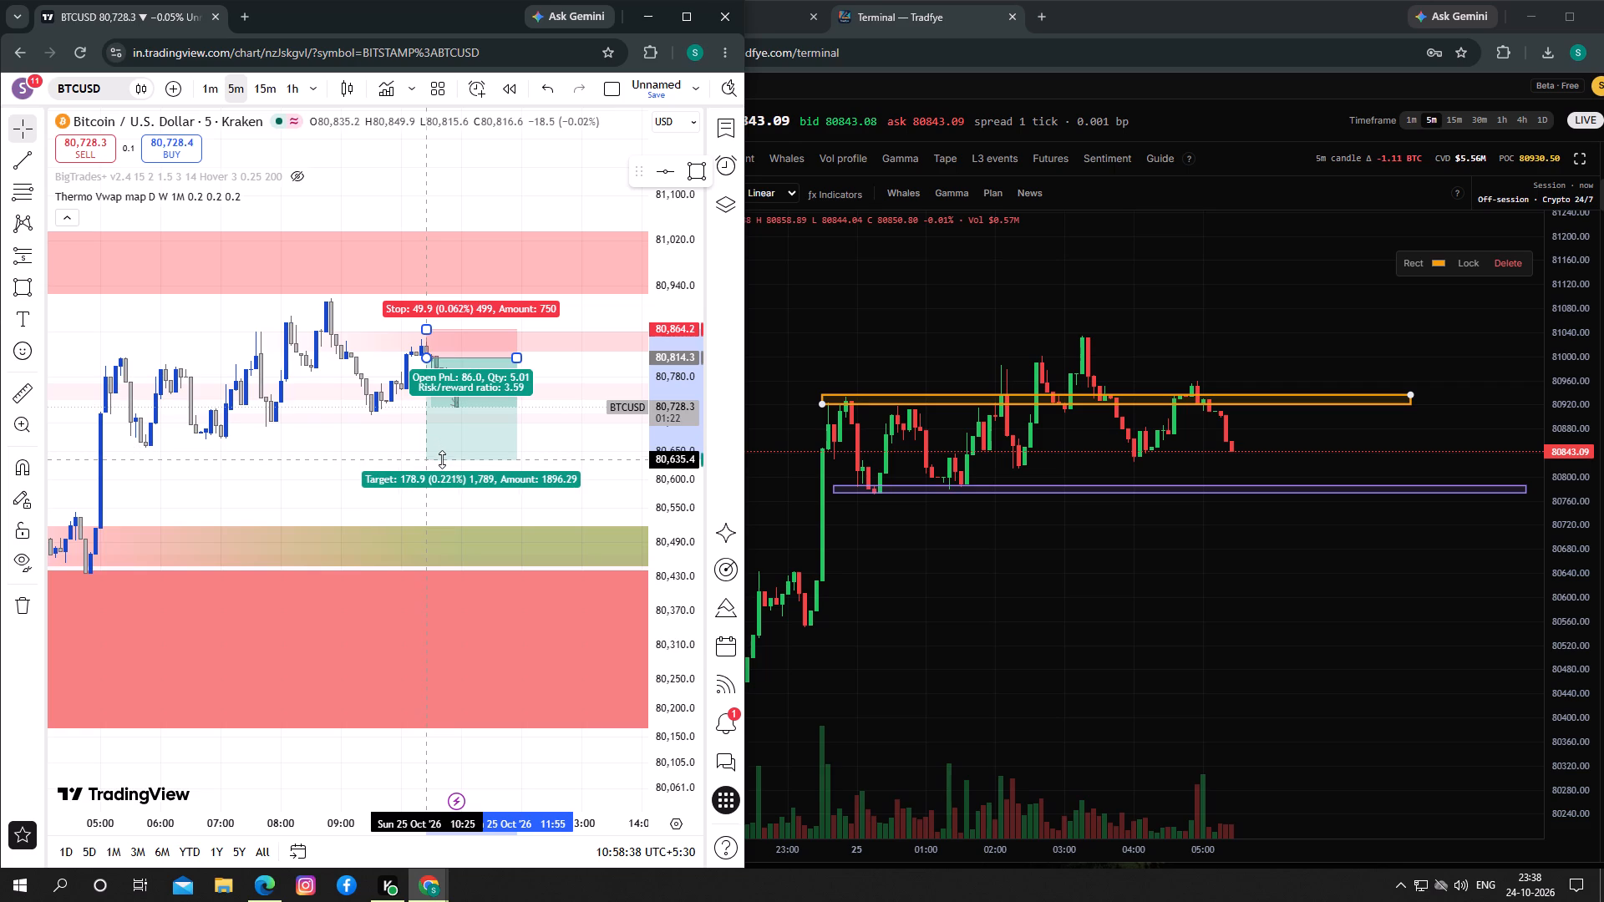
left_click_drag(442, 459, 442, 460)
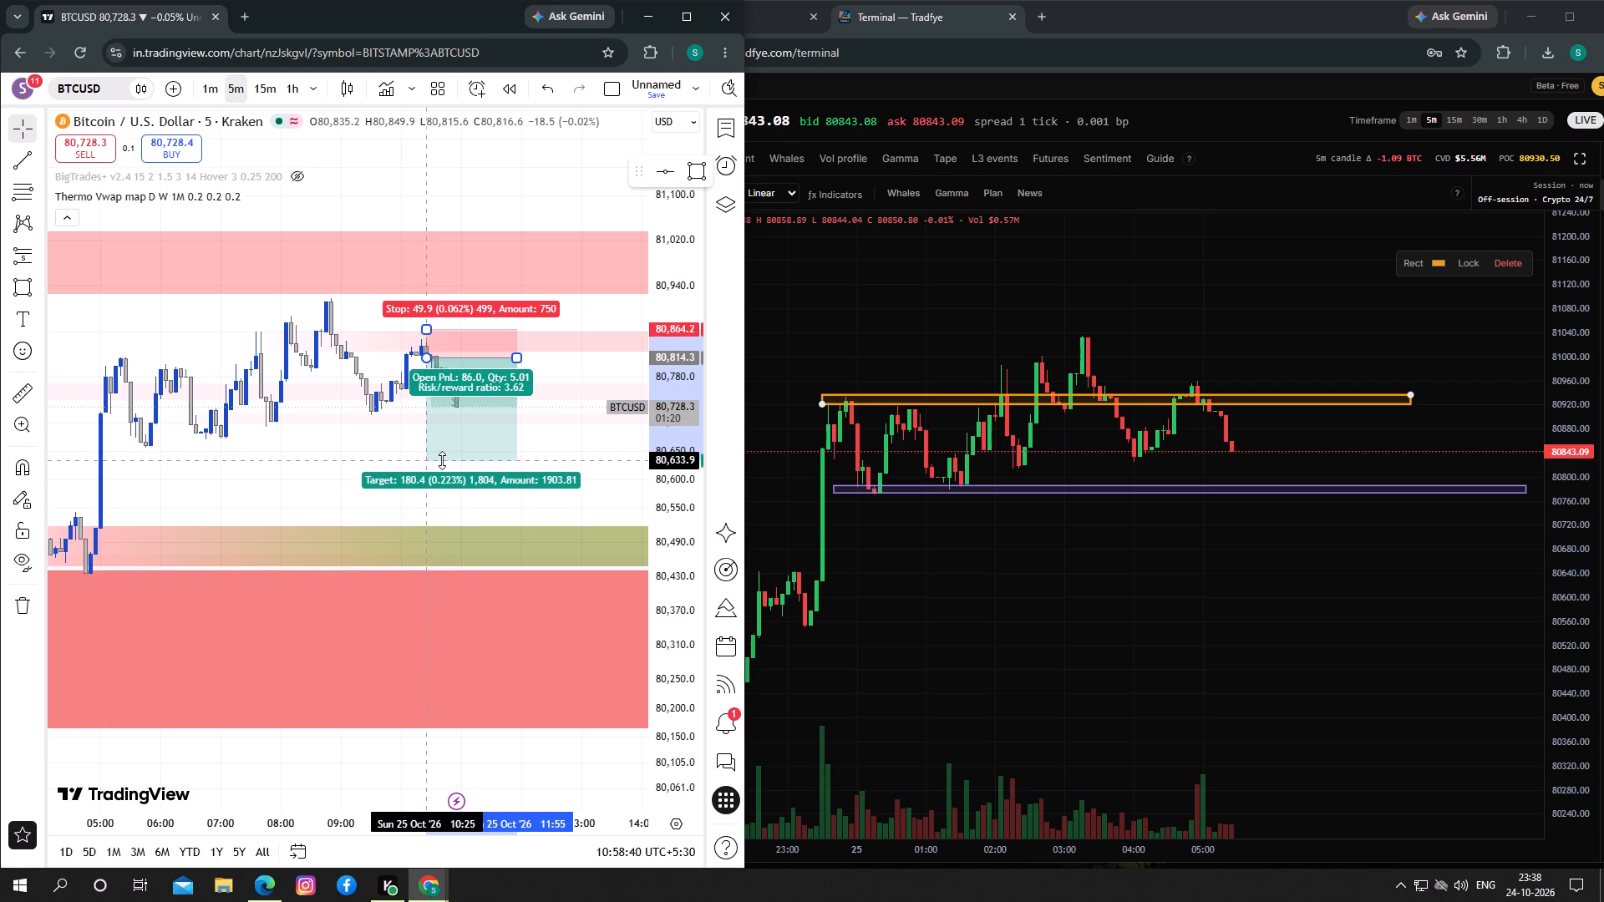
left_click_drag(442, 460, 447, 459)
left_click(393, 438)
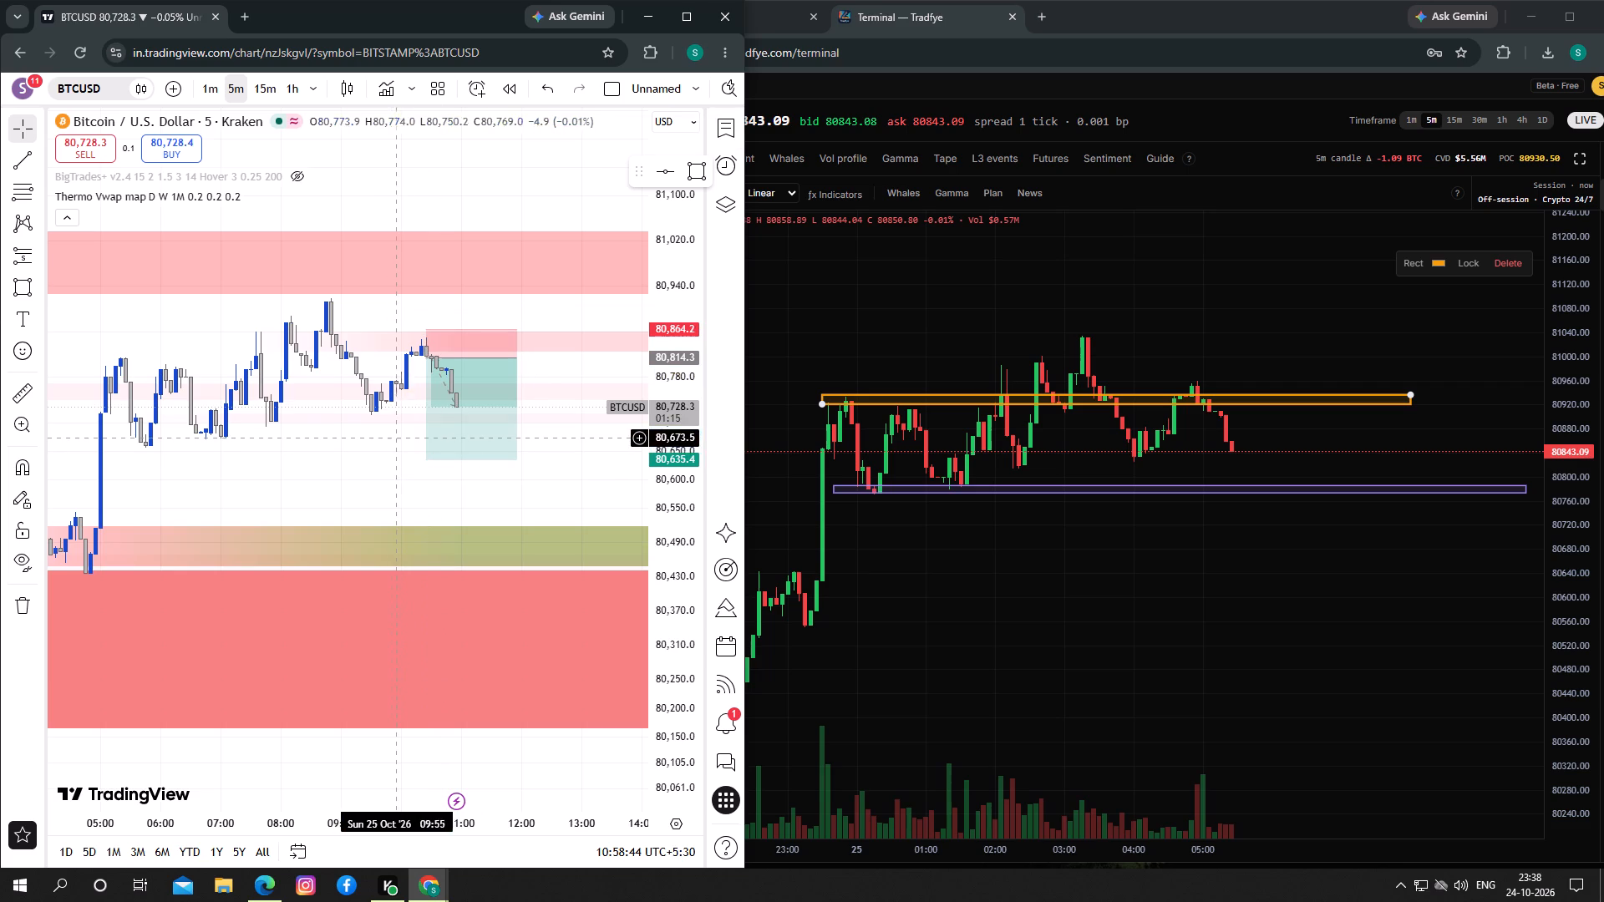
left_click_drag(427, 457, 434, 459)
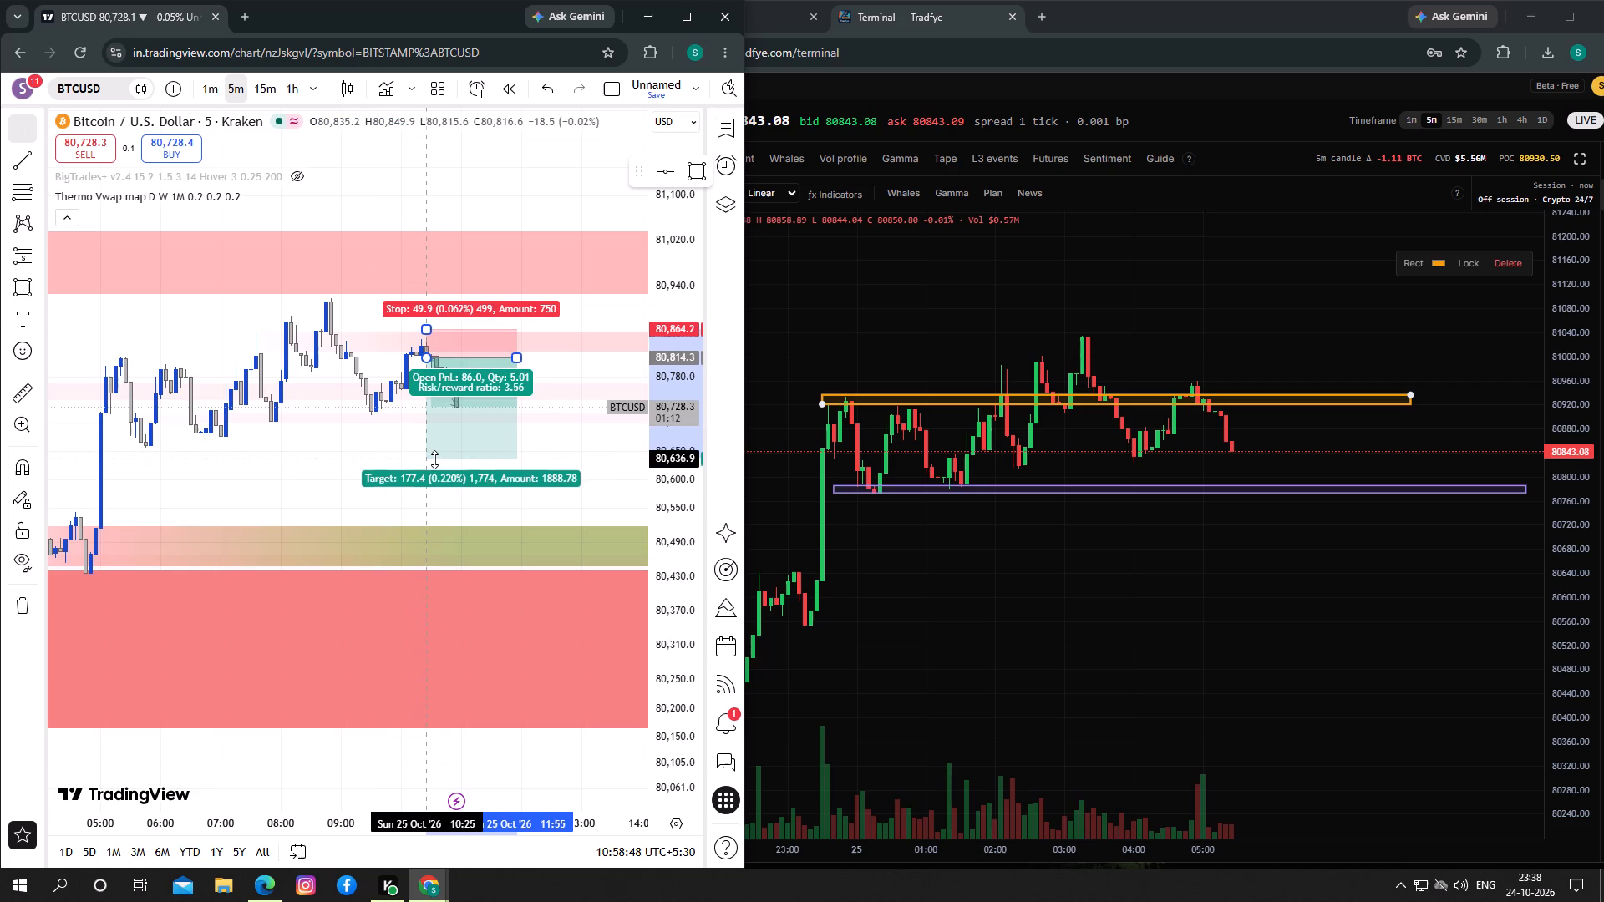
left_click_drag(434, 459, 433, 460)
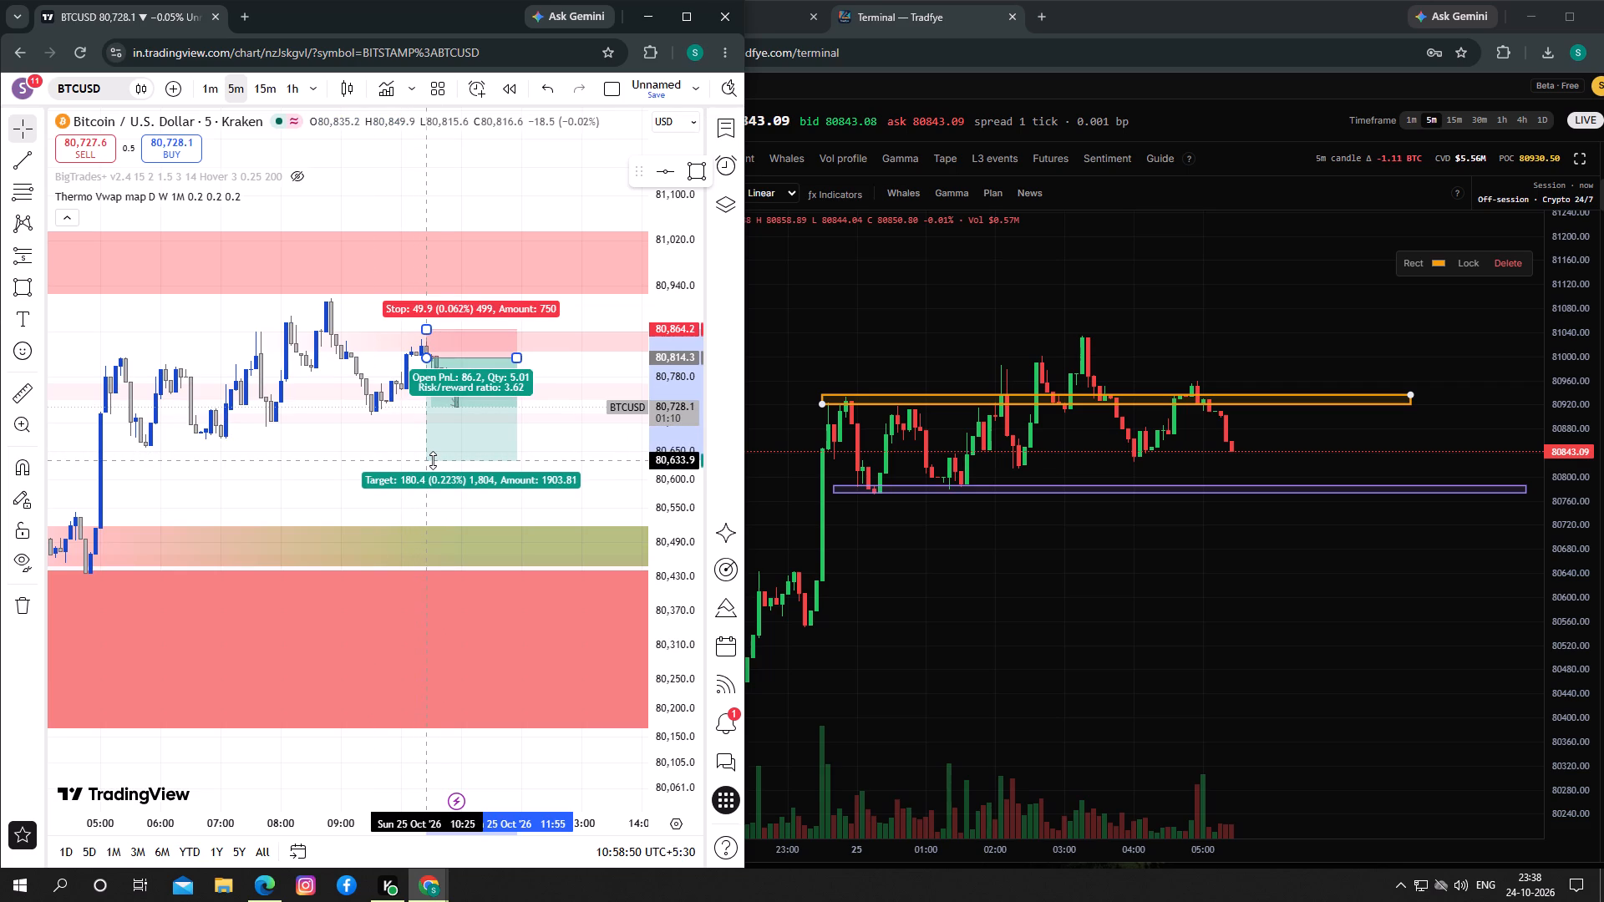
left_click_drag(433, 460, 435, 459)
left_click(375, 451)
left_click_drag(378, 448, 369, 448)
Switch to Tradfye's BTC/USDT terminal, open the Whales view, and examine the latest candles and bubbles.
left_click_drag(1253, 558, 1219, 558)
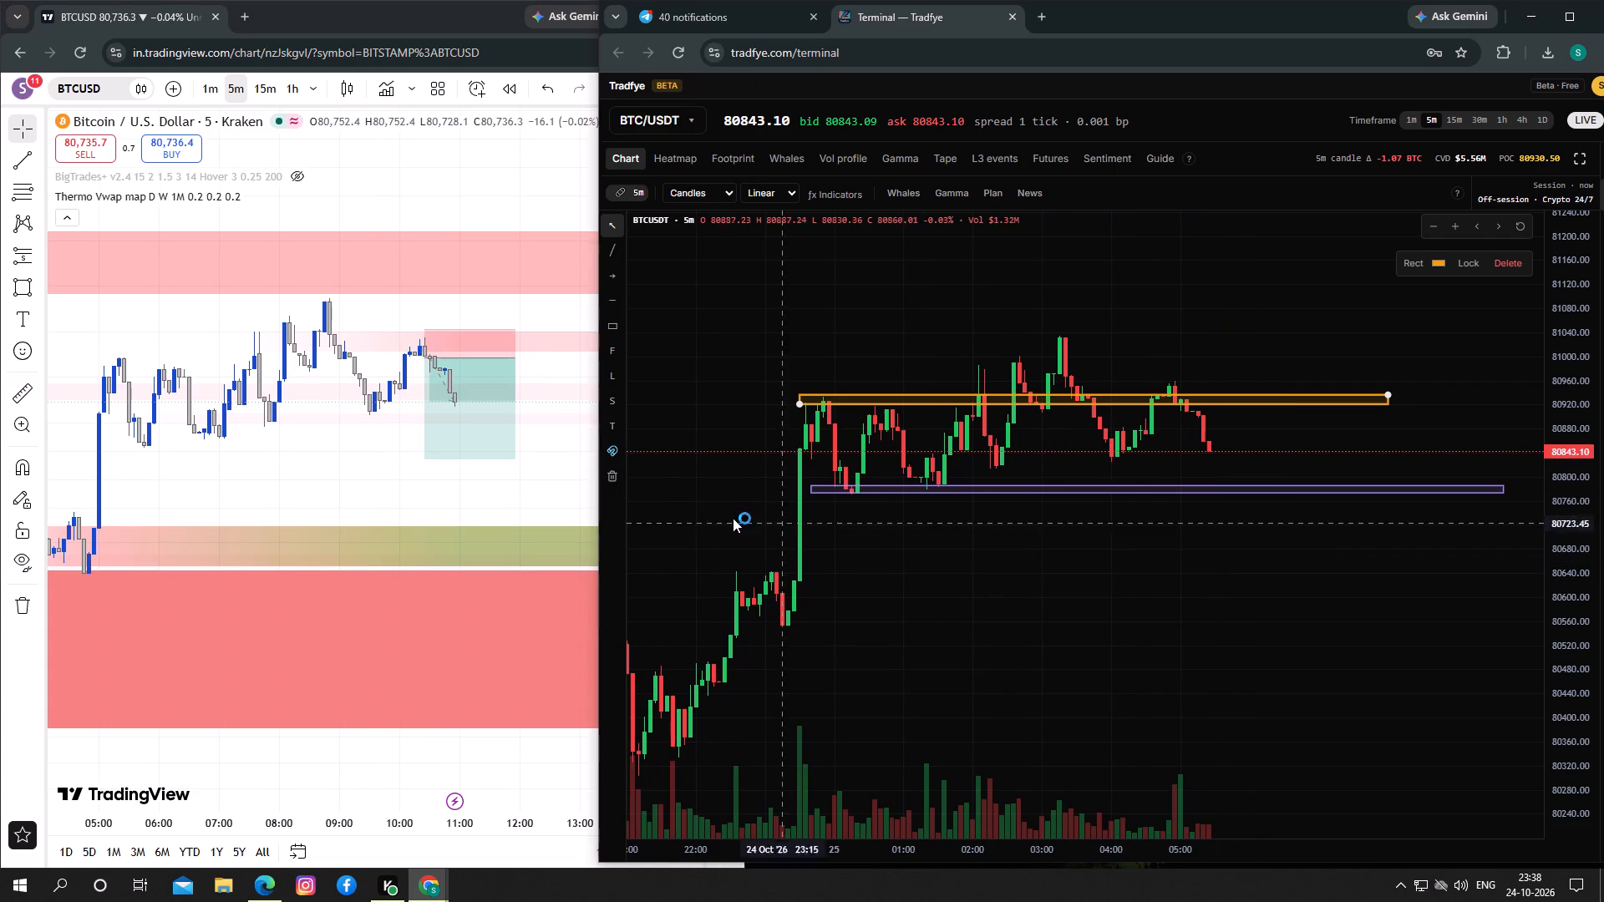
left_click_drag(690, 443, 662, 431)
left_click(1231, 576)
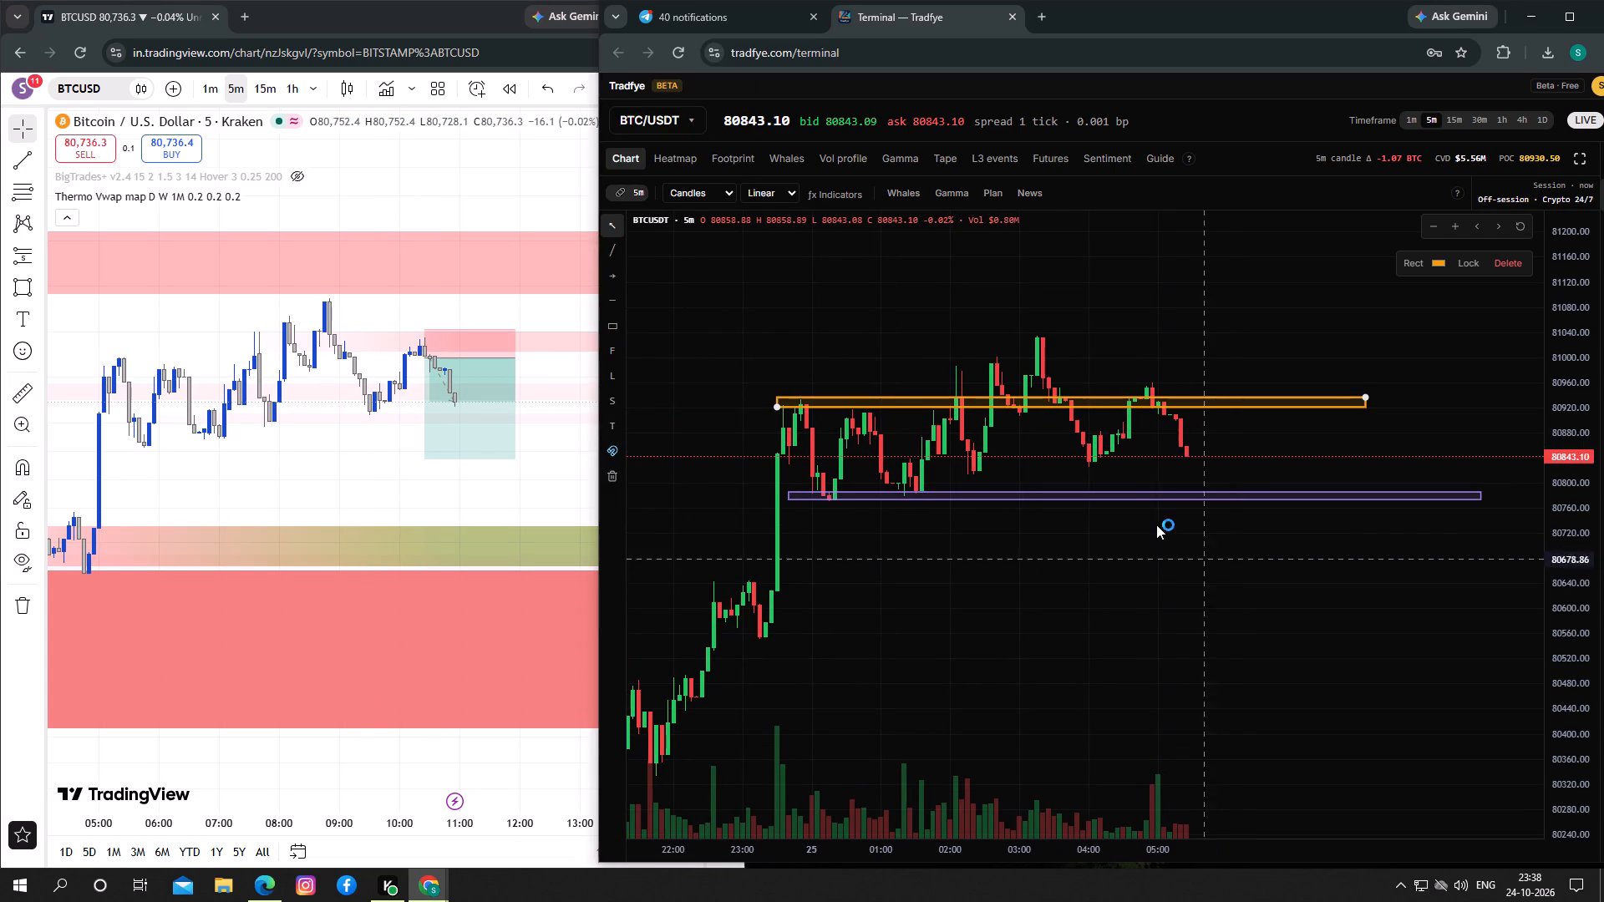
left_click(810, 157)
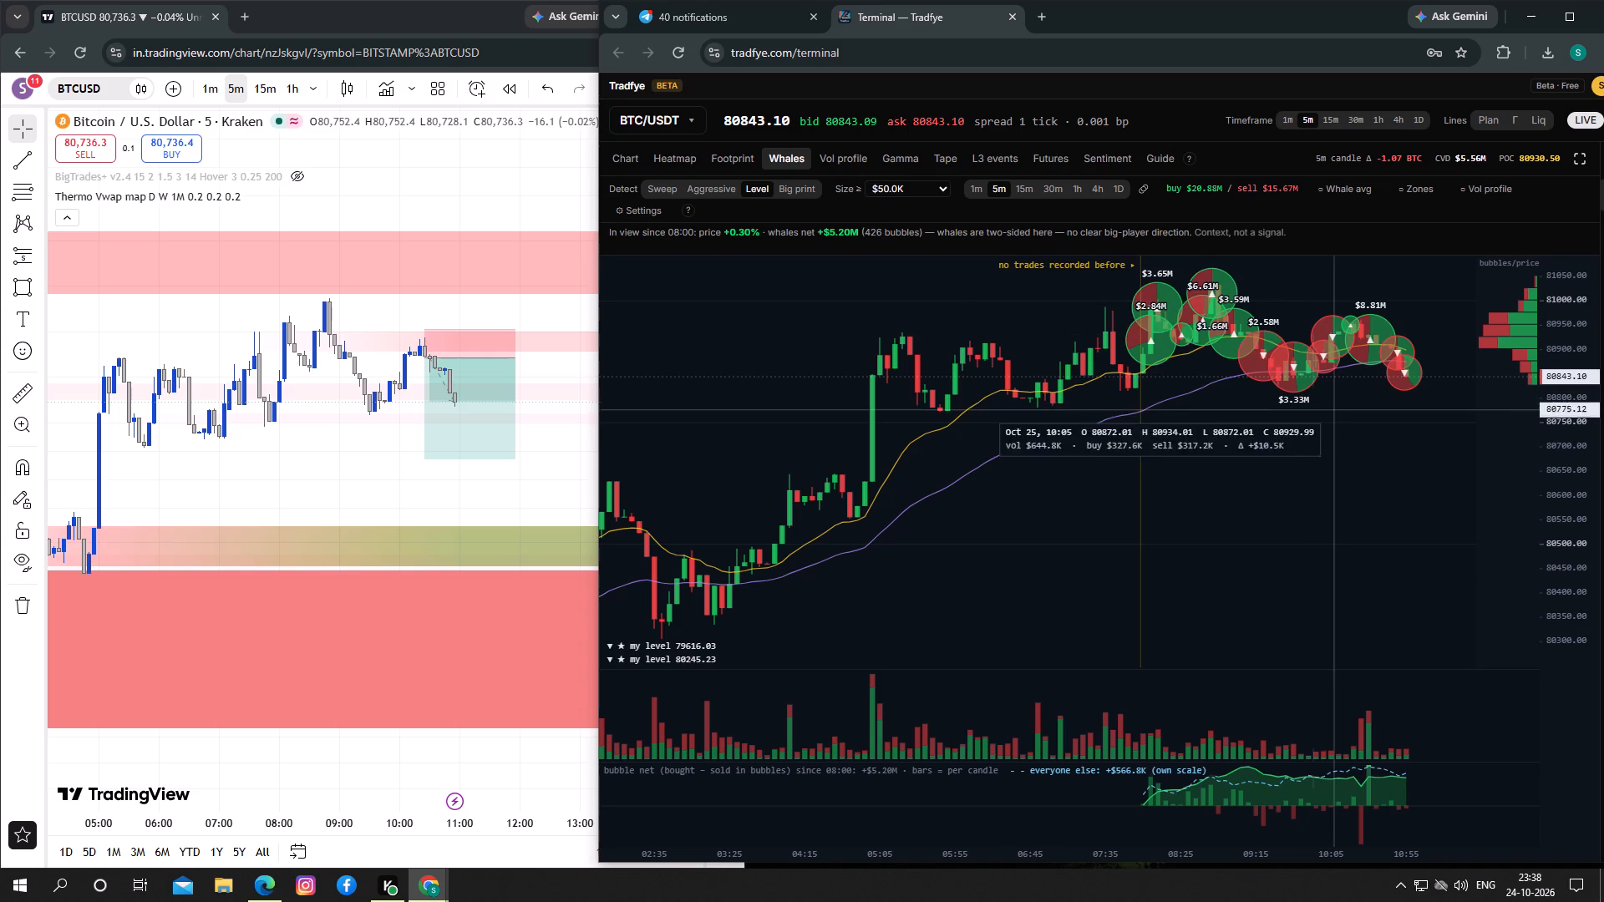
left_click_drag(1334, 410, 1222, 433)
left_click(1403, 374)
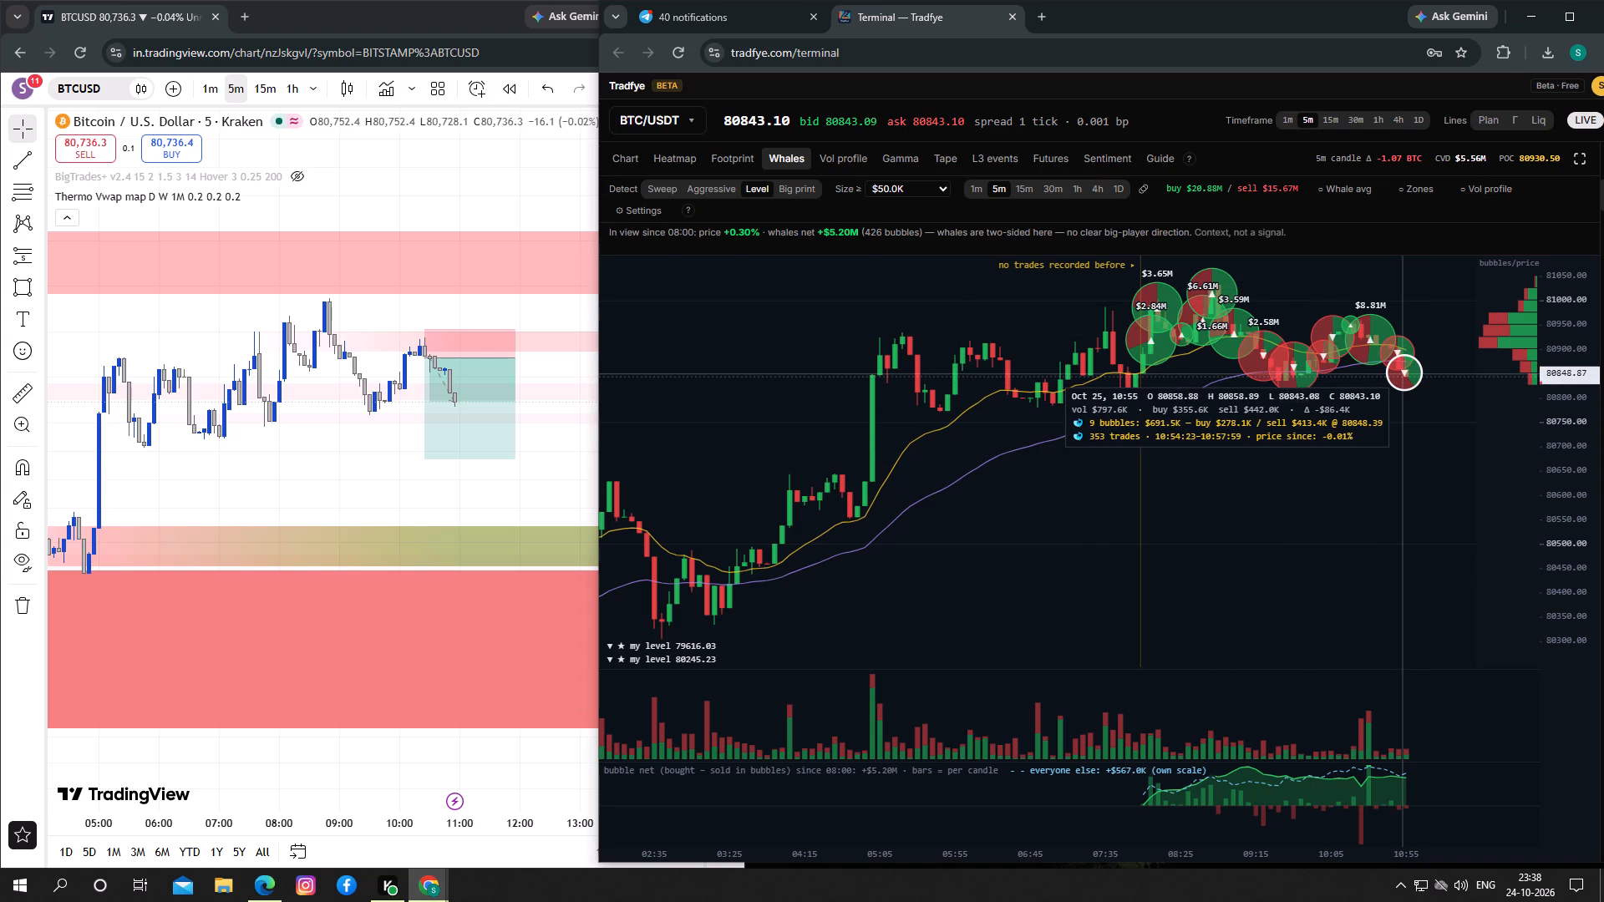
Expand the Decision panel beside the whale chart, check its bias for BTC/USDT, and collapse it again.
left_click(1578, 184)
left_click(1603, 189)
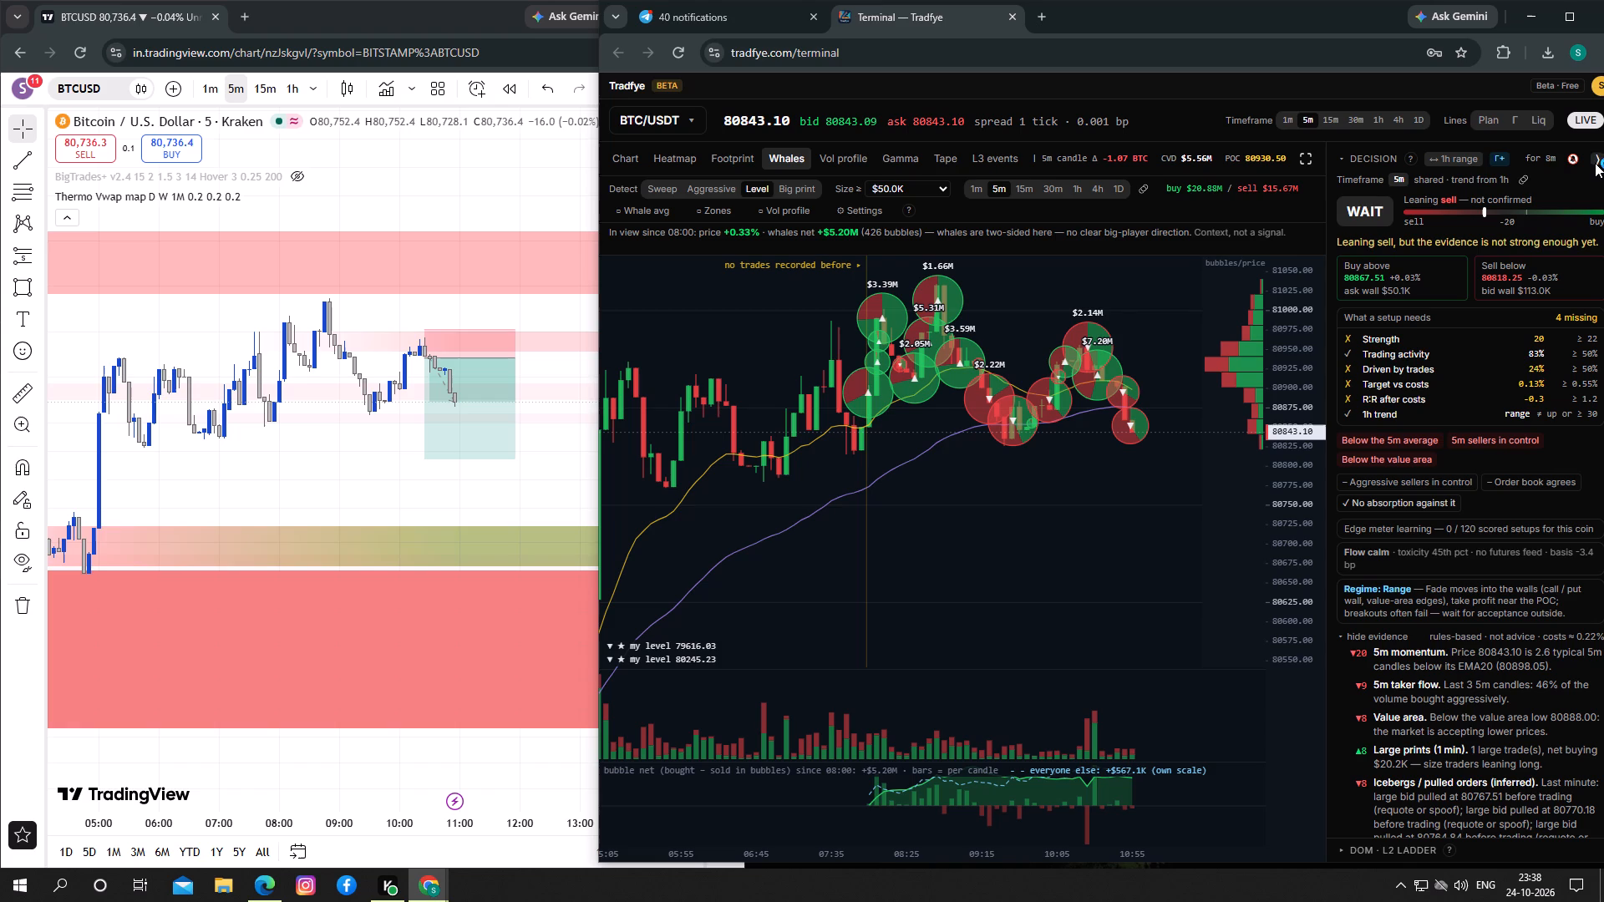
left_click(1593, 148)
left_click(1597, 165)
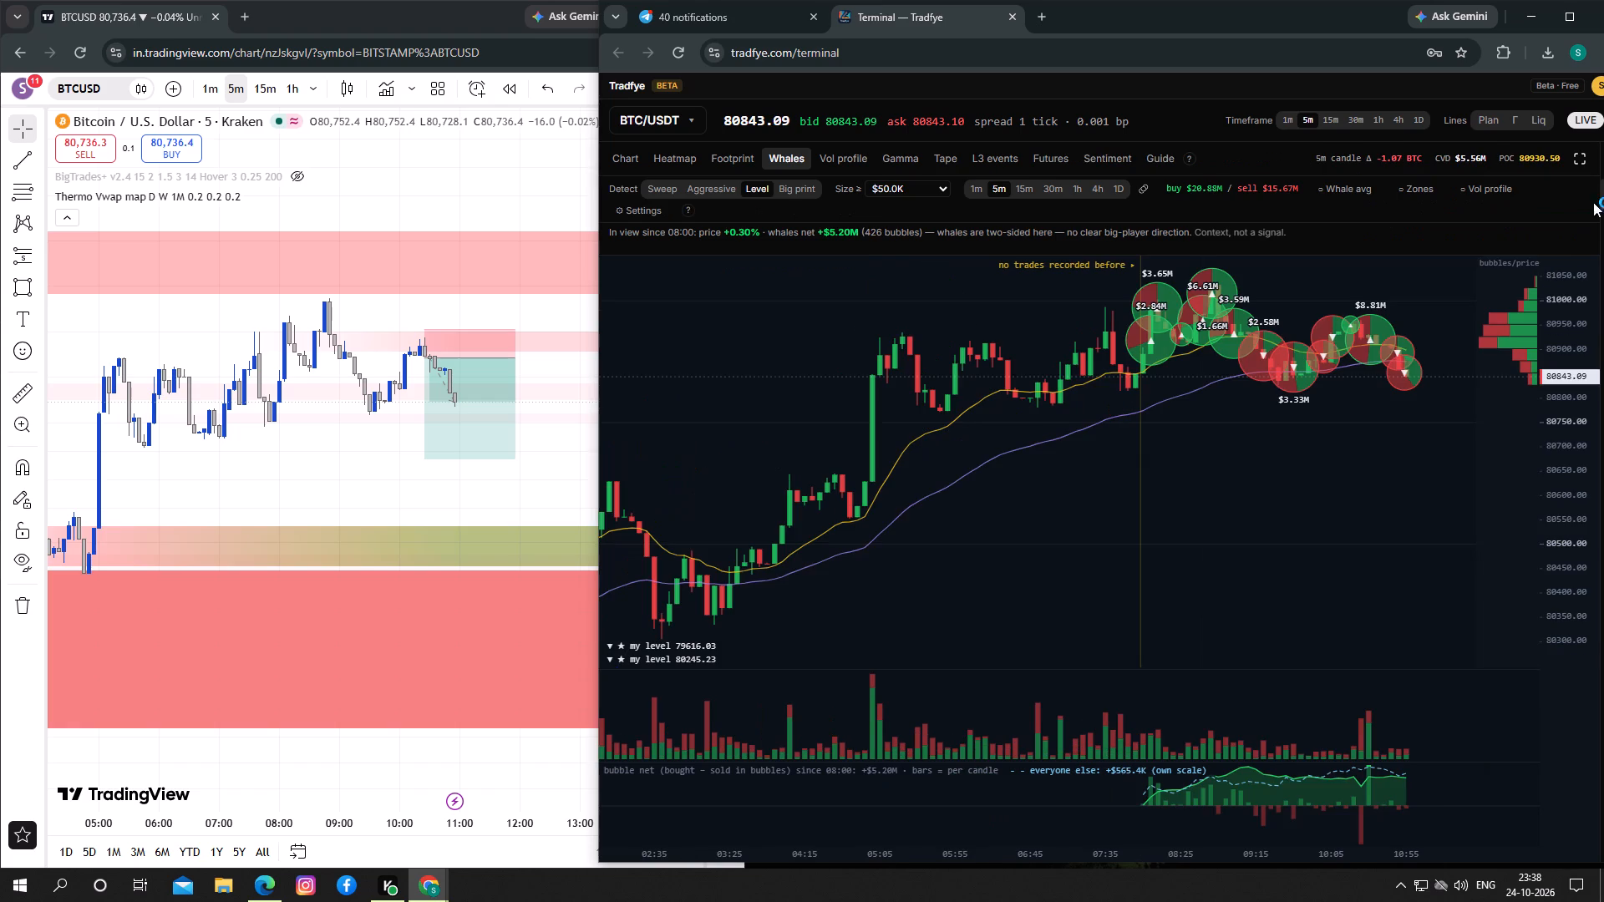
Toggle the Vol profile overlay on and off to check volume by price beside the whale bubbles.
left_click(1464, 184)
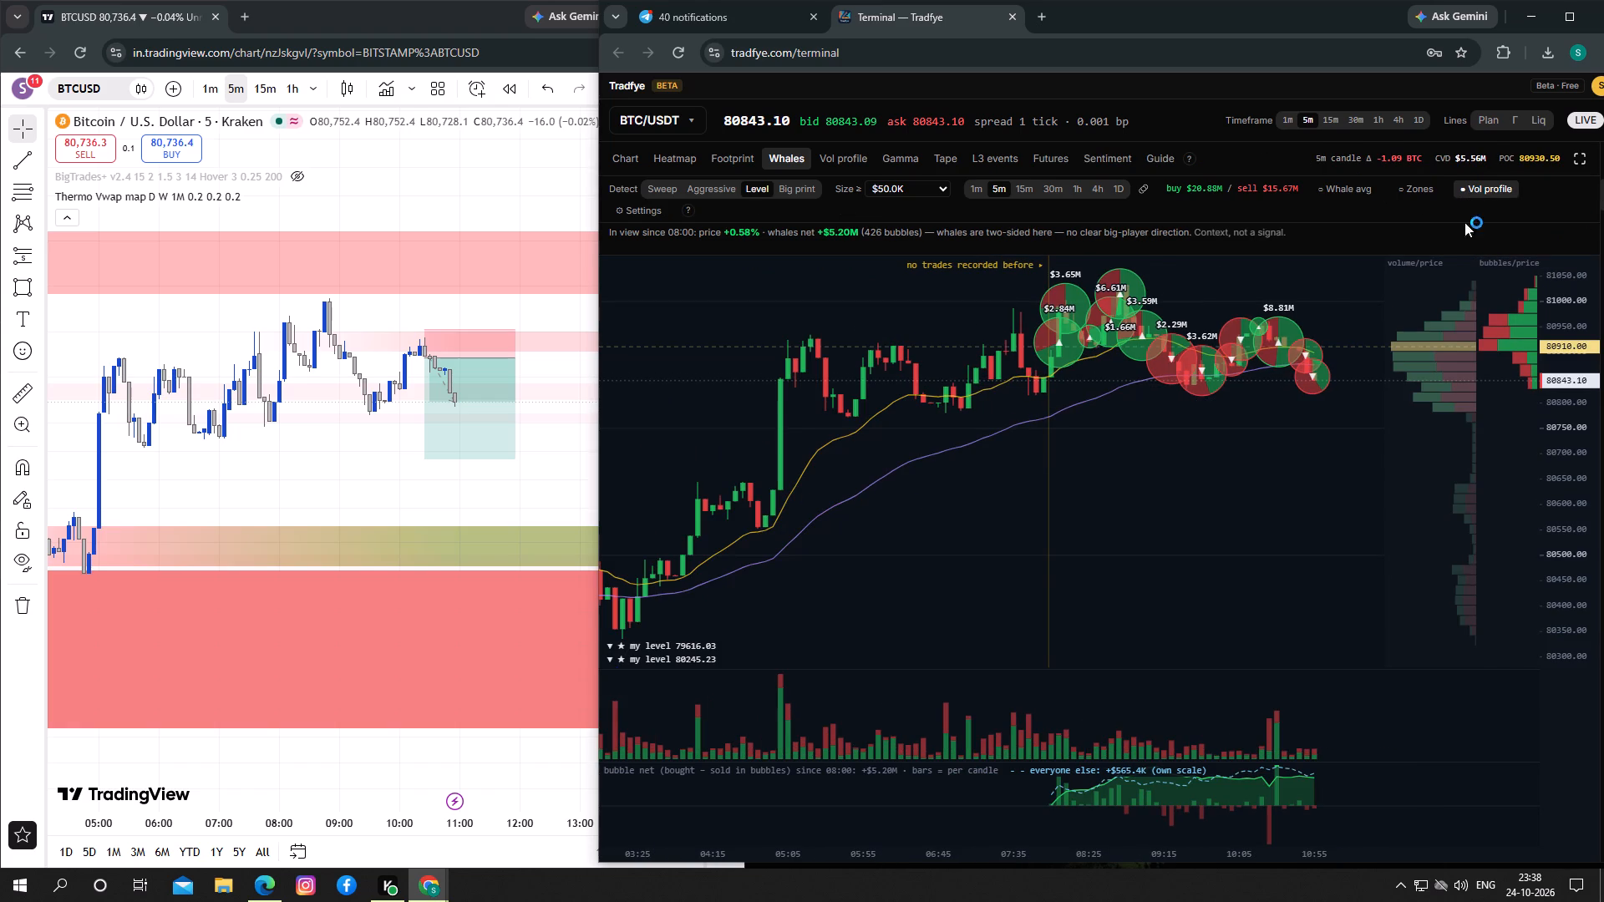
left_click(1480, 191)
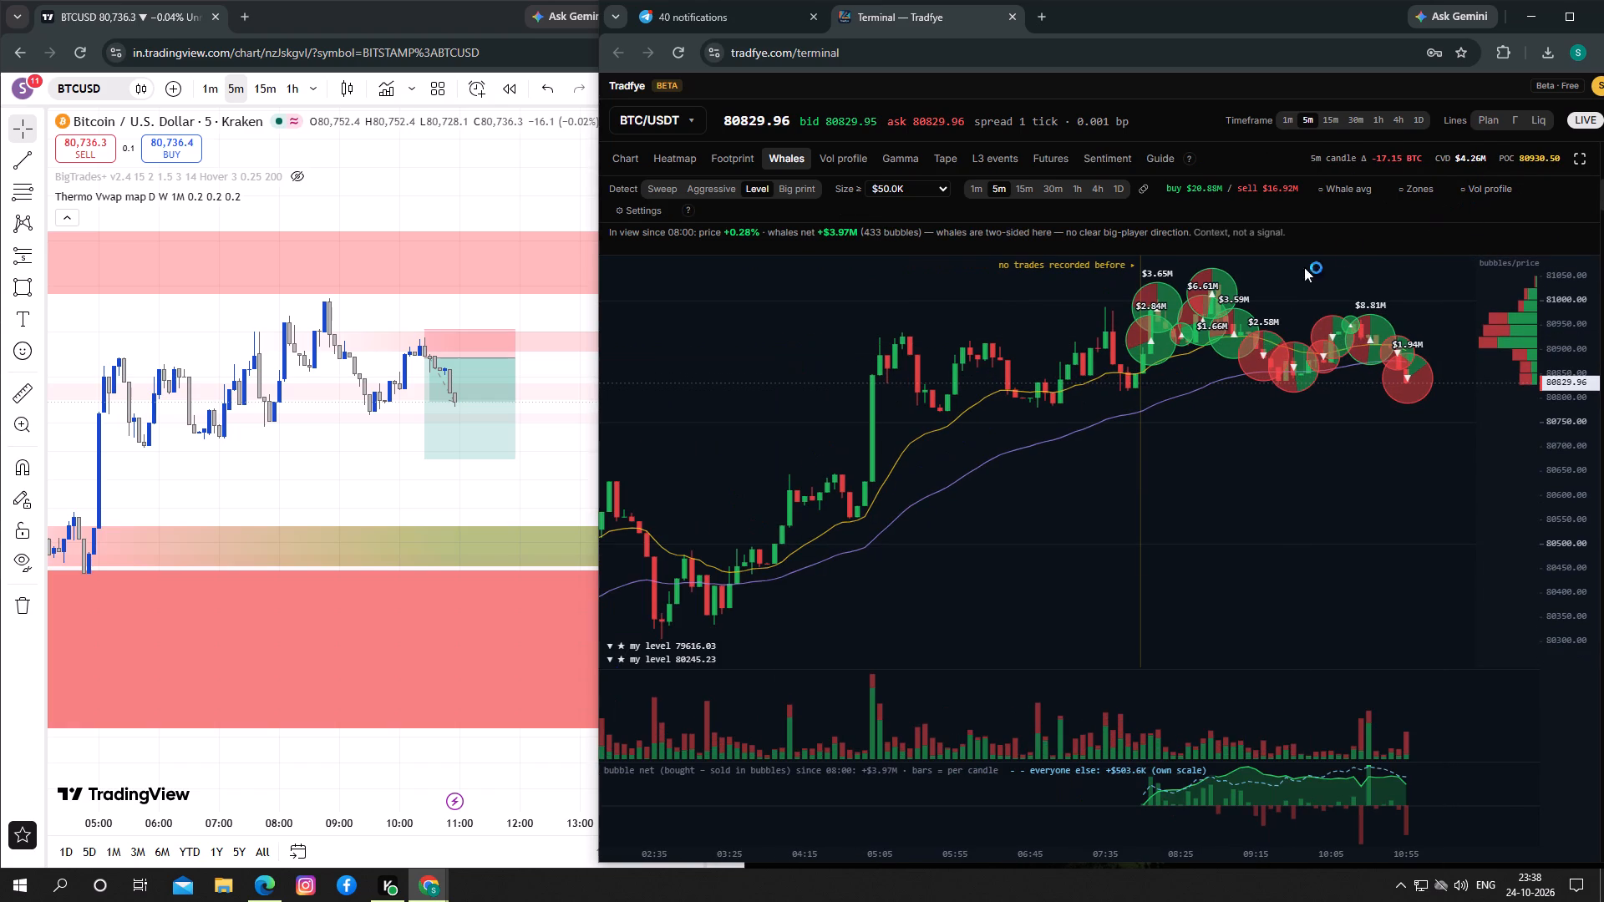
Compare the latest whale bubbles with the short position on the TradingView BTCUSD 5m chart.
left_click(1282, 272)
left_click(1340, 475)
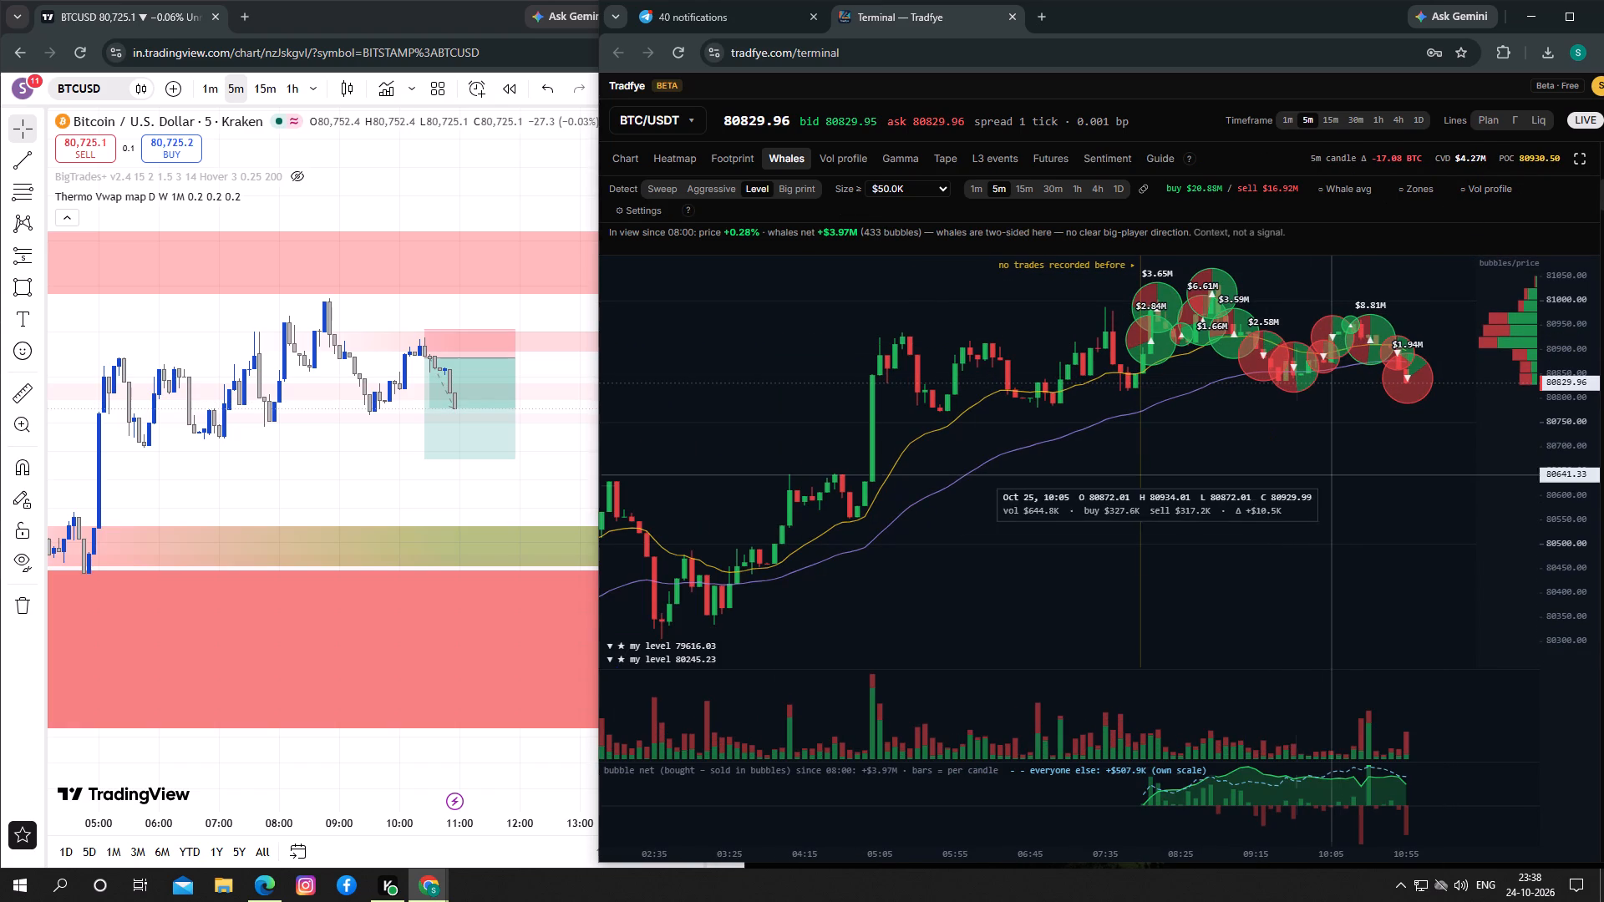
left_click(363, 480)
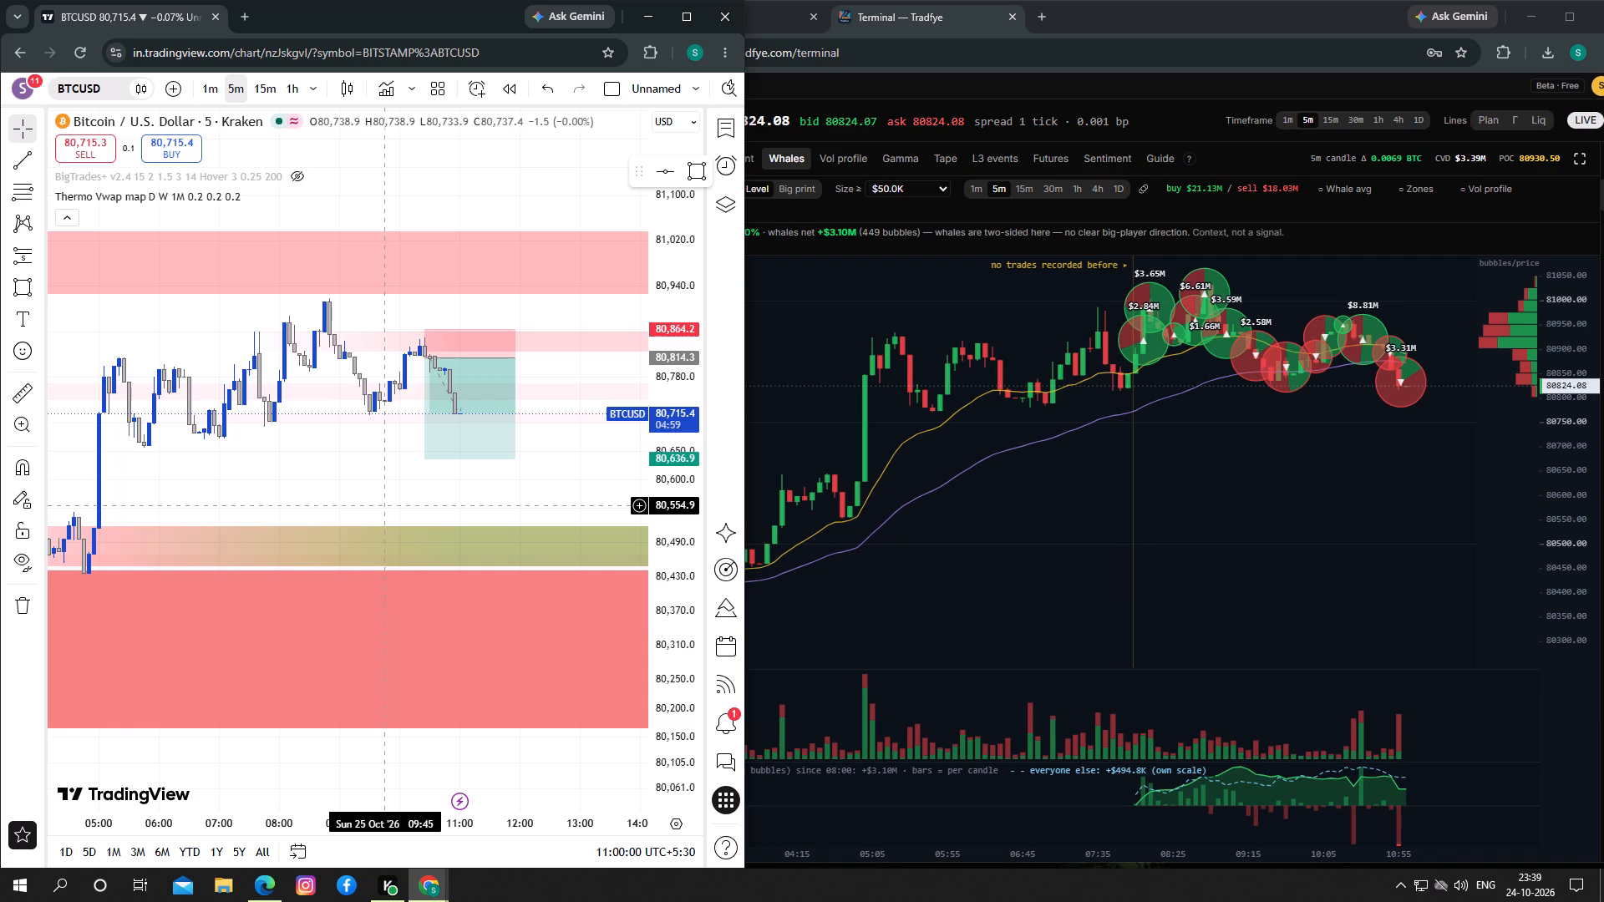
left_click_drag(1277, 493, 1251, 500)
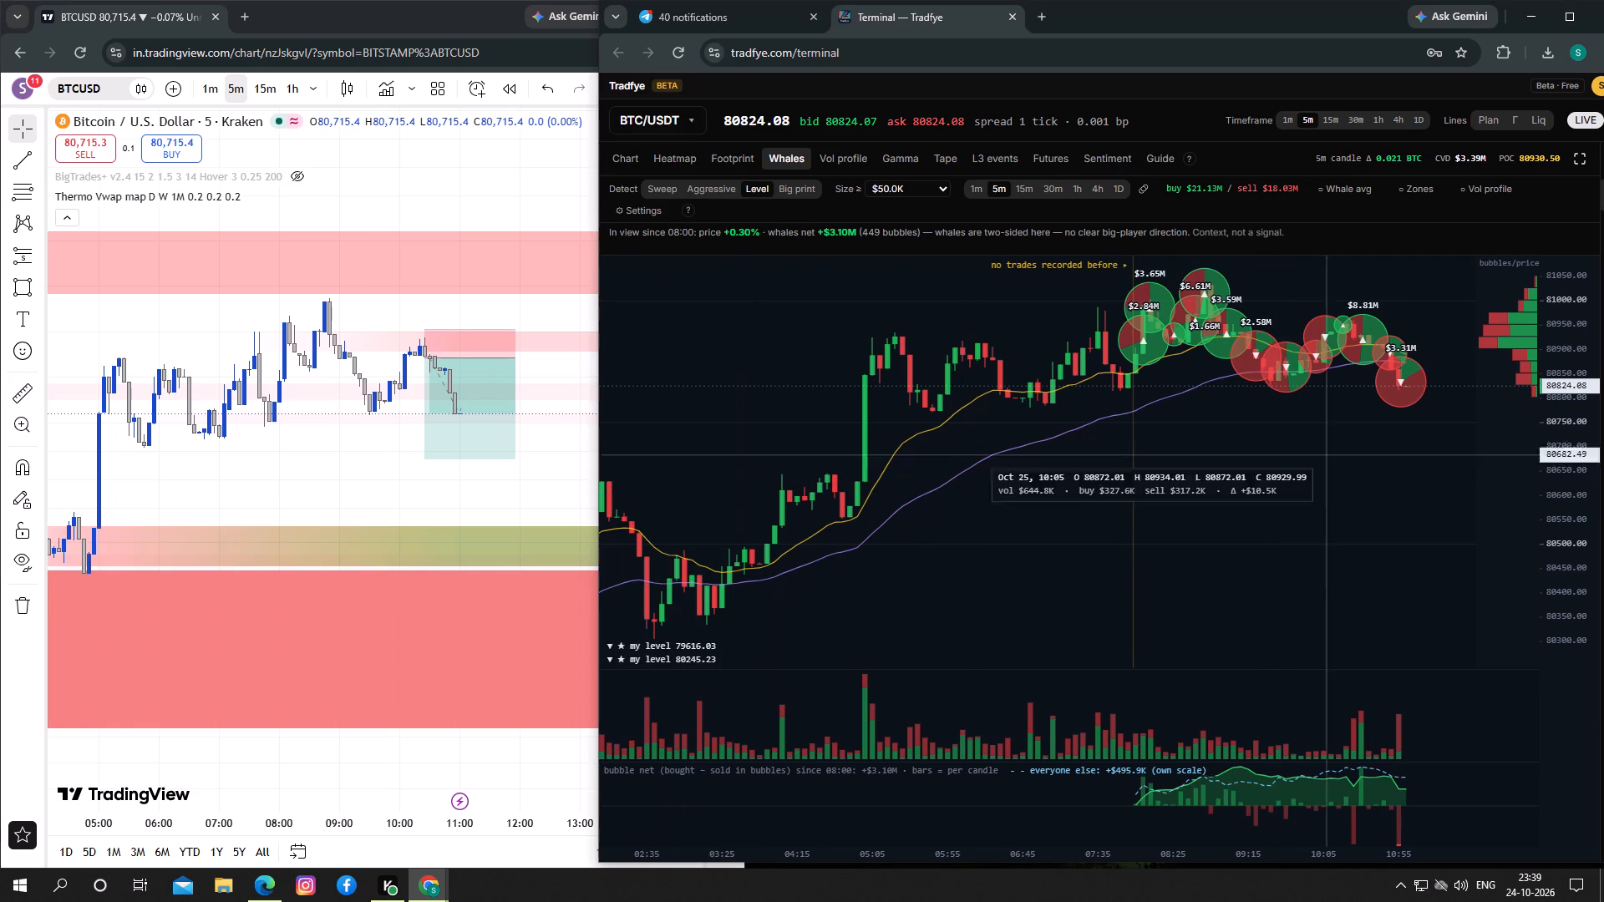
left_click_drag(1216, 467, 1191, 468)
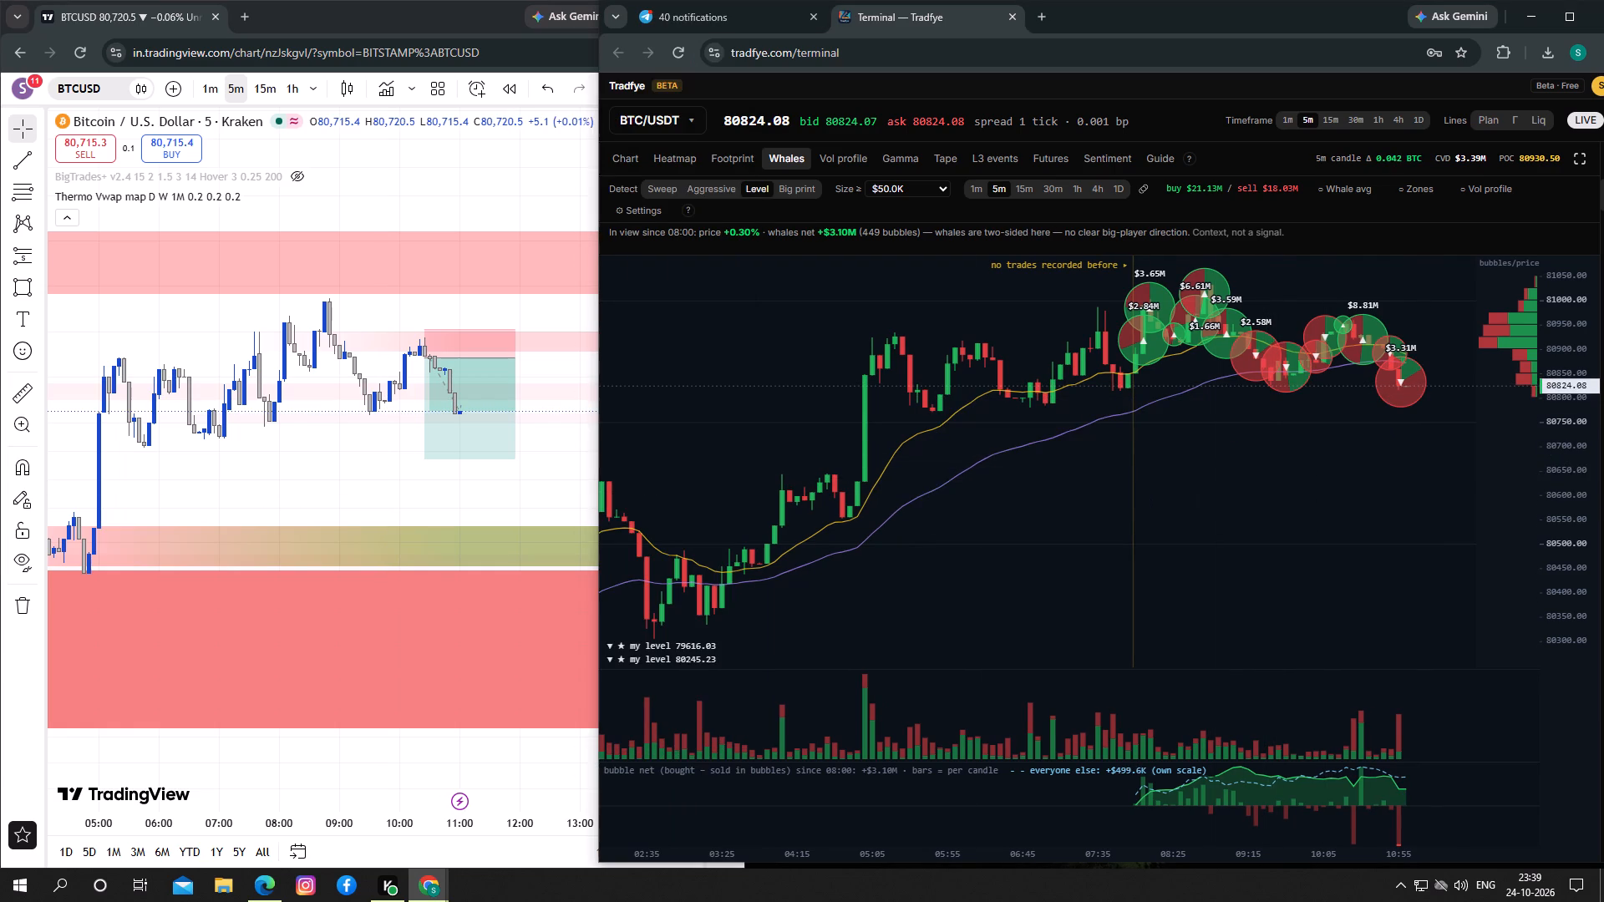
left_click_drag(1191, 468, 1190, 468)
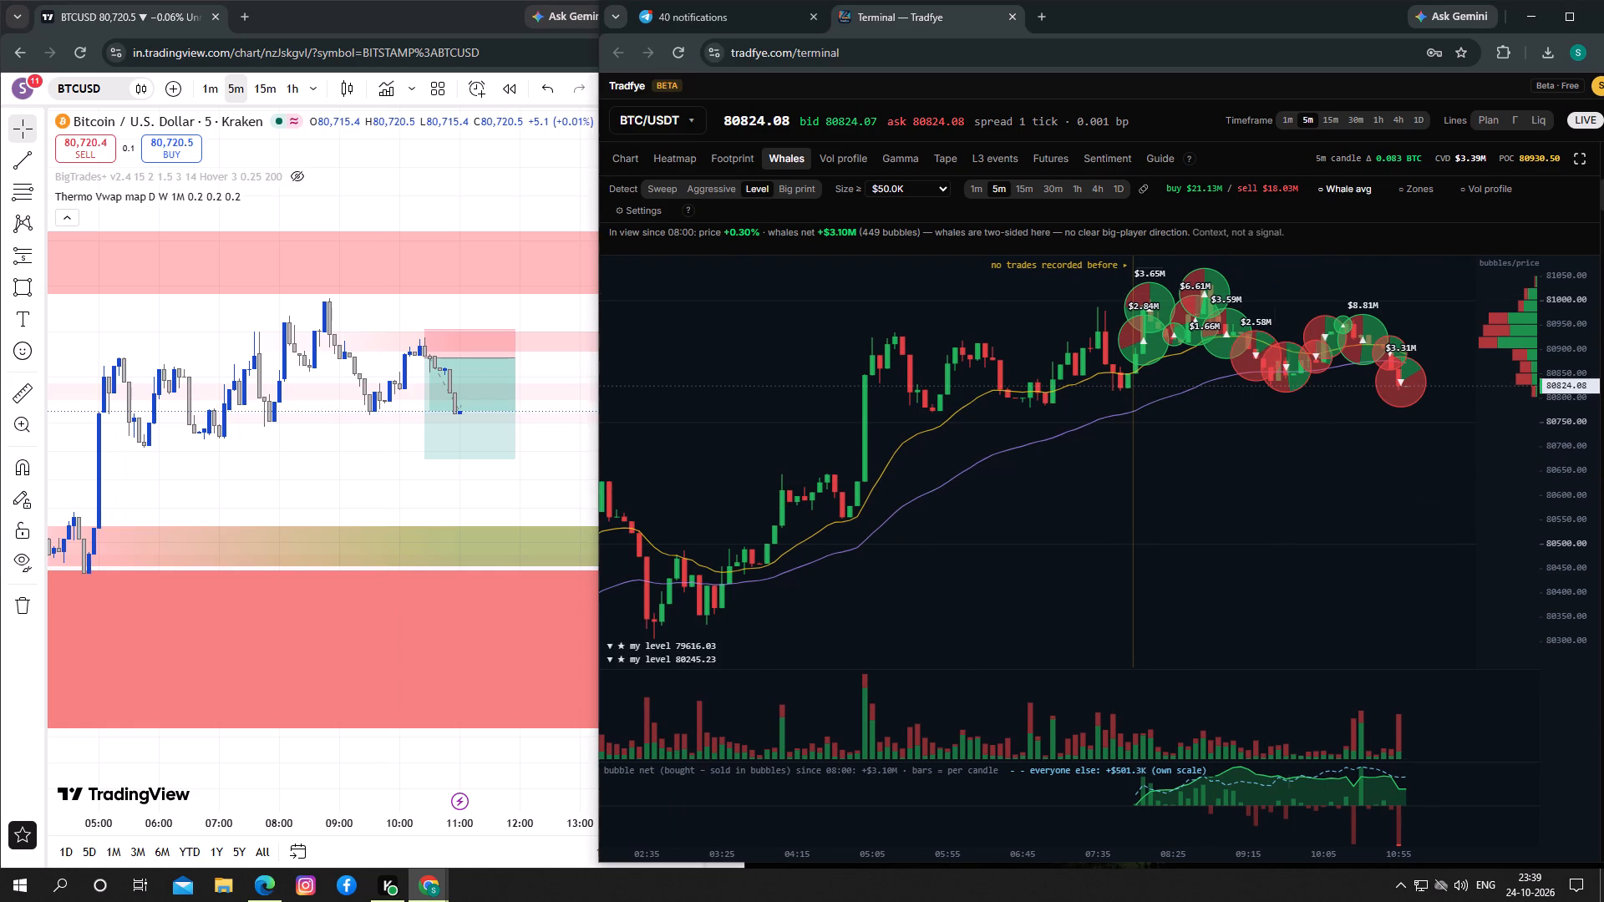
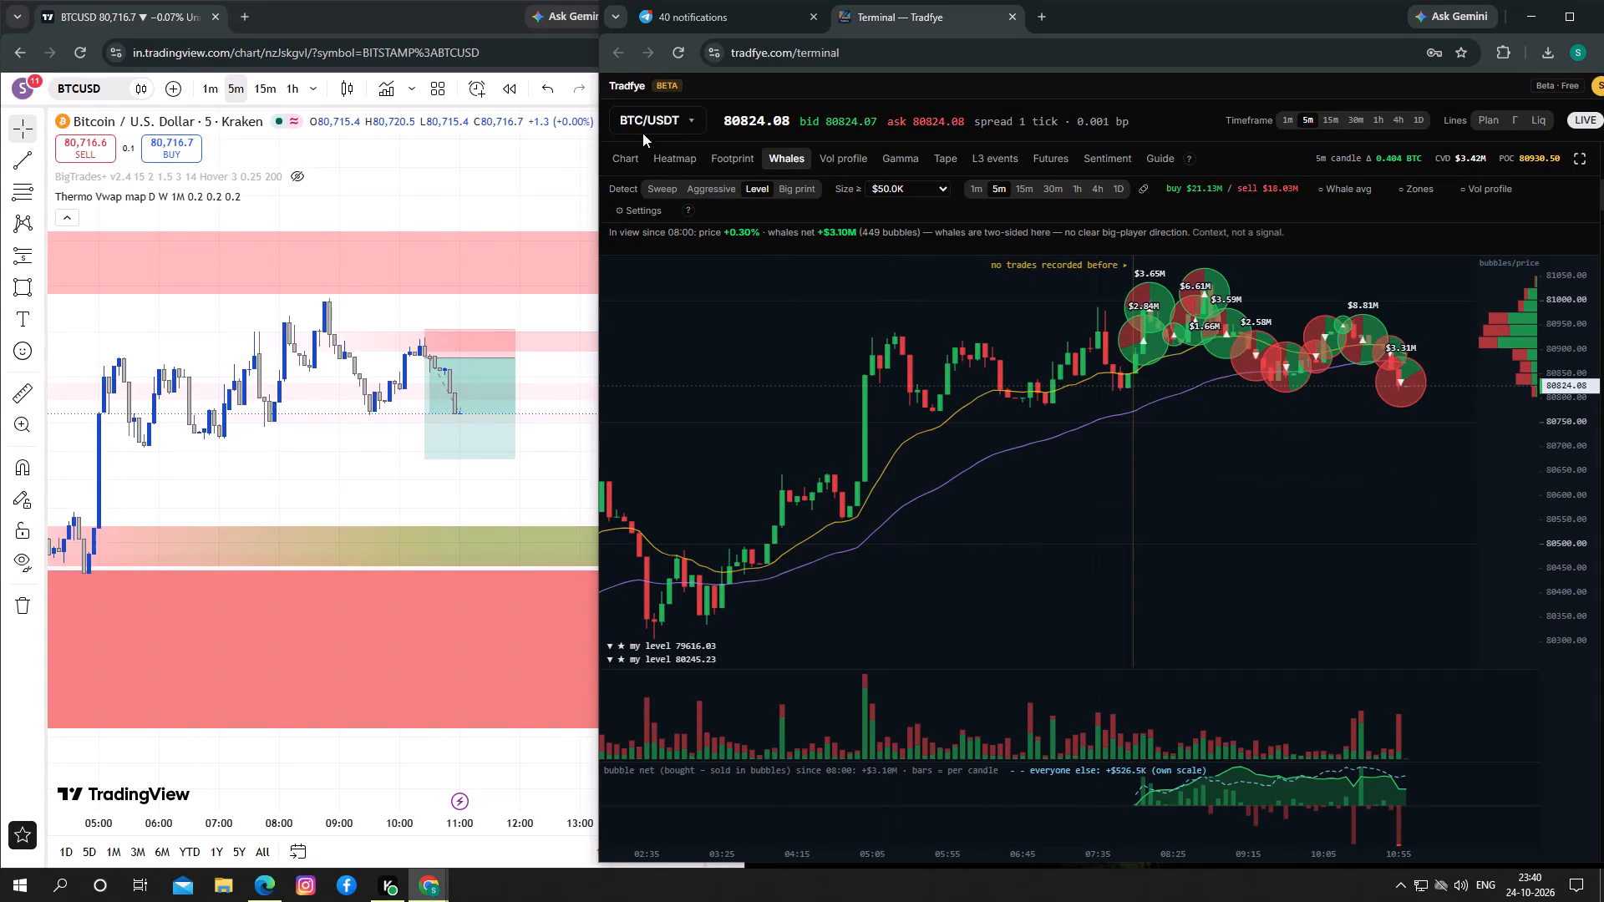
Open the BTC/USDT Heatmap view and examine the resting bid and ask walls around the current price.
left_click(694, 160)
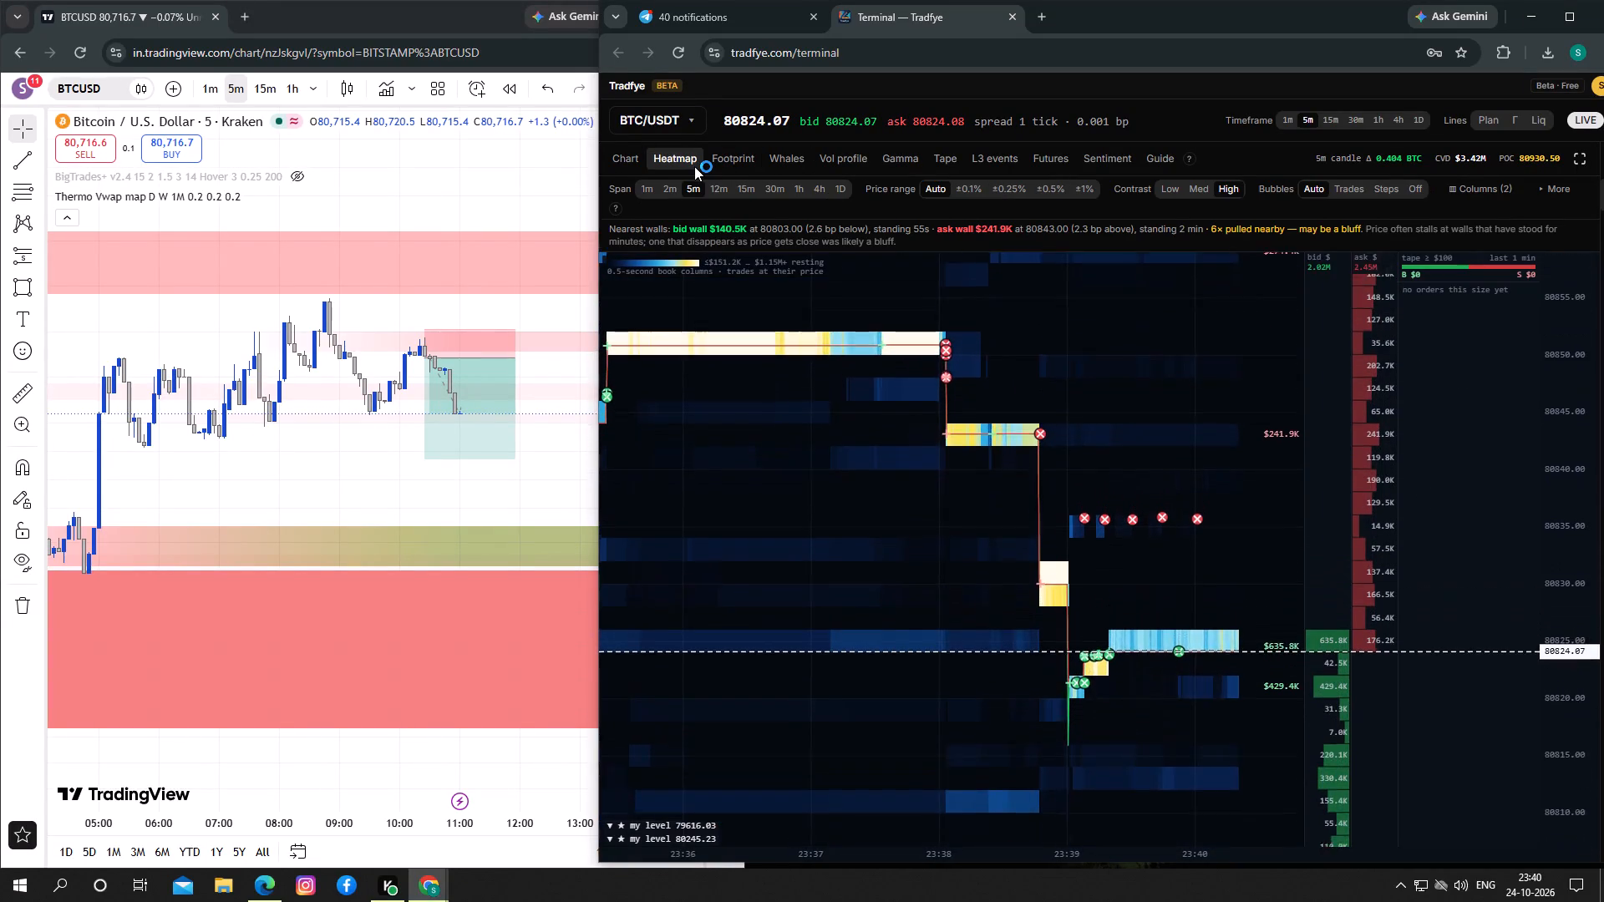
left_click_drag(1076, 373, 1040, 300)
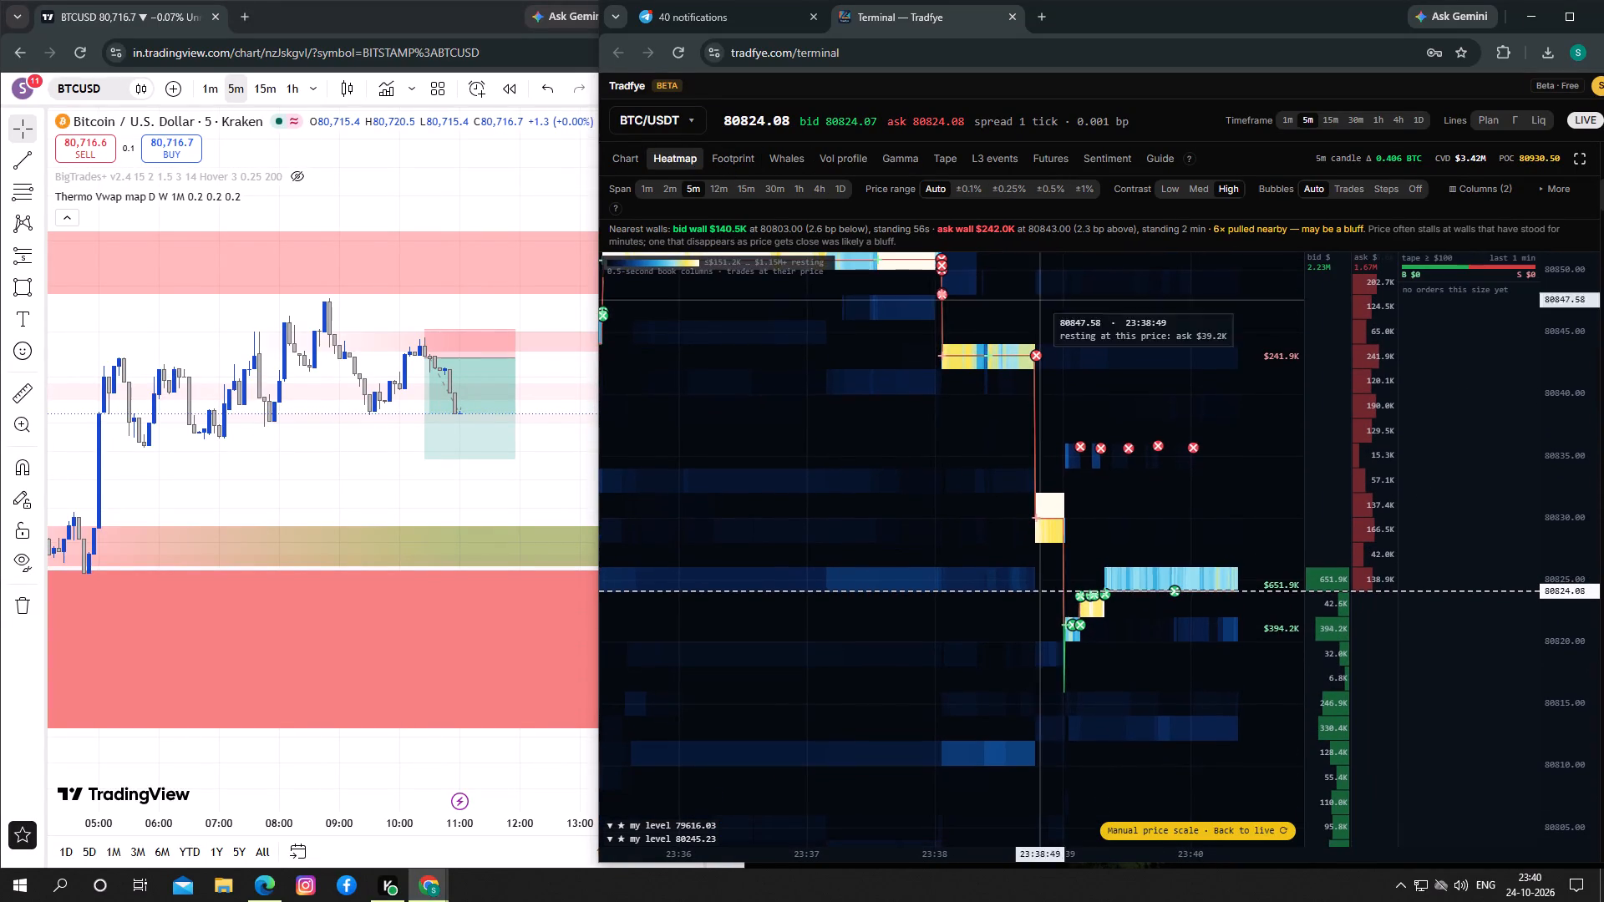
left_click_drag(895, 539, 871, 521)
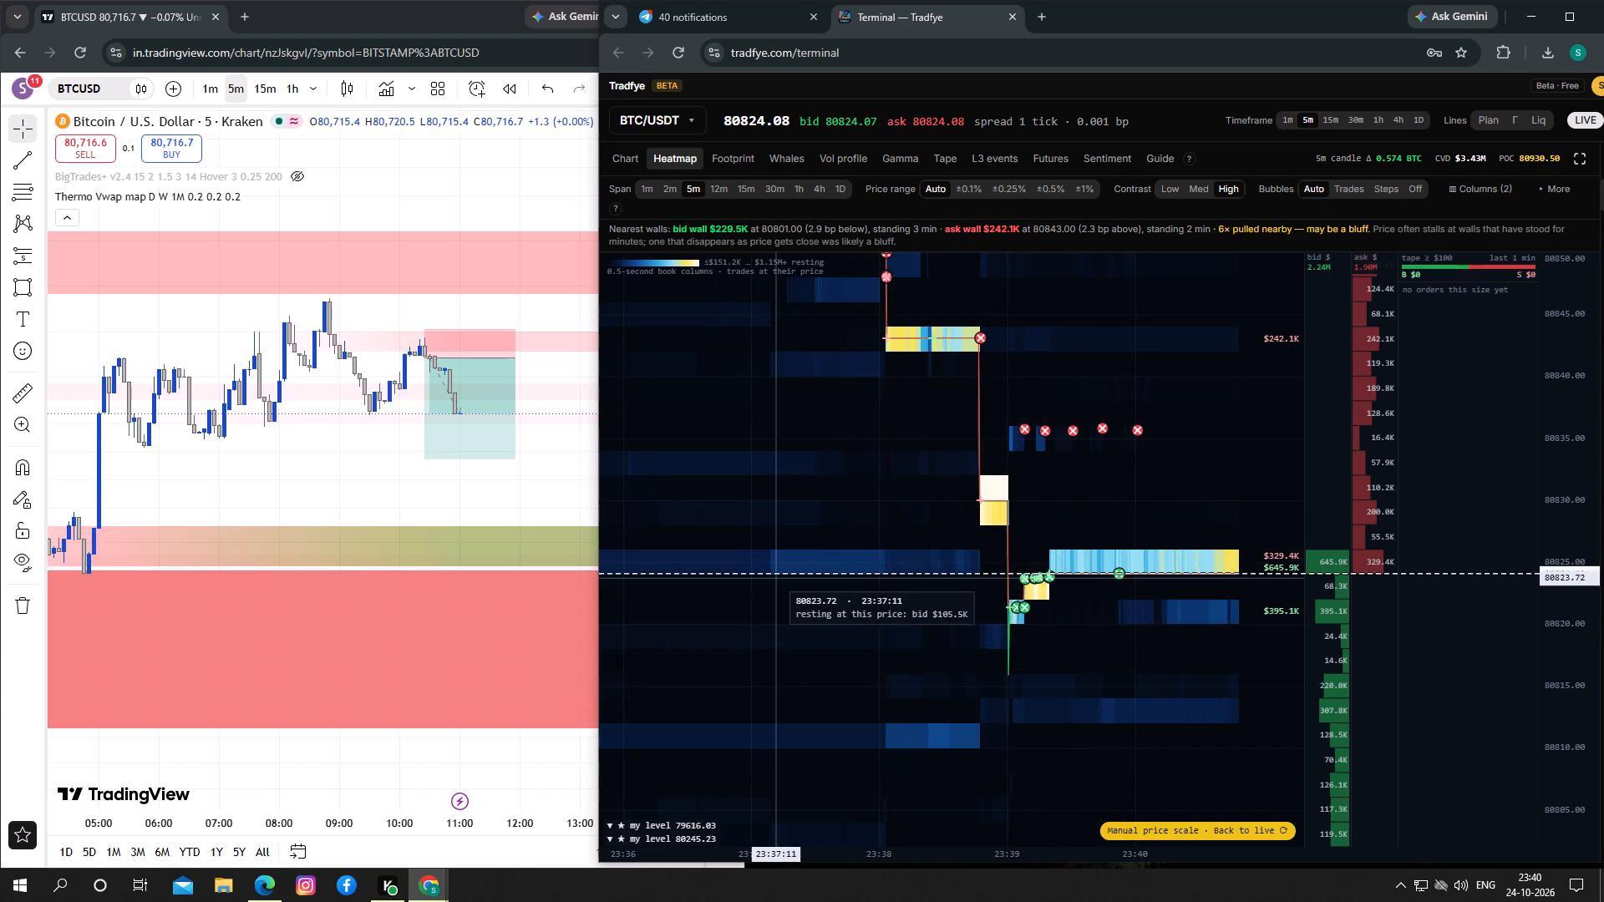
left_click_drag(776, 578, 742, 542)
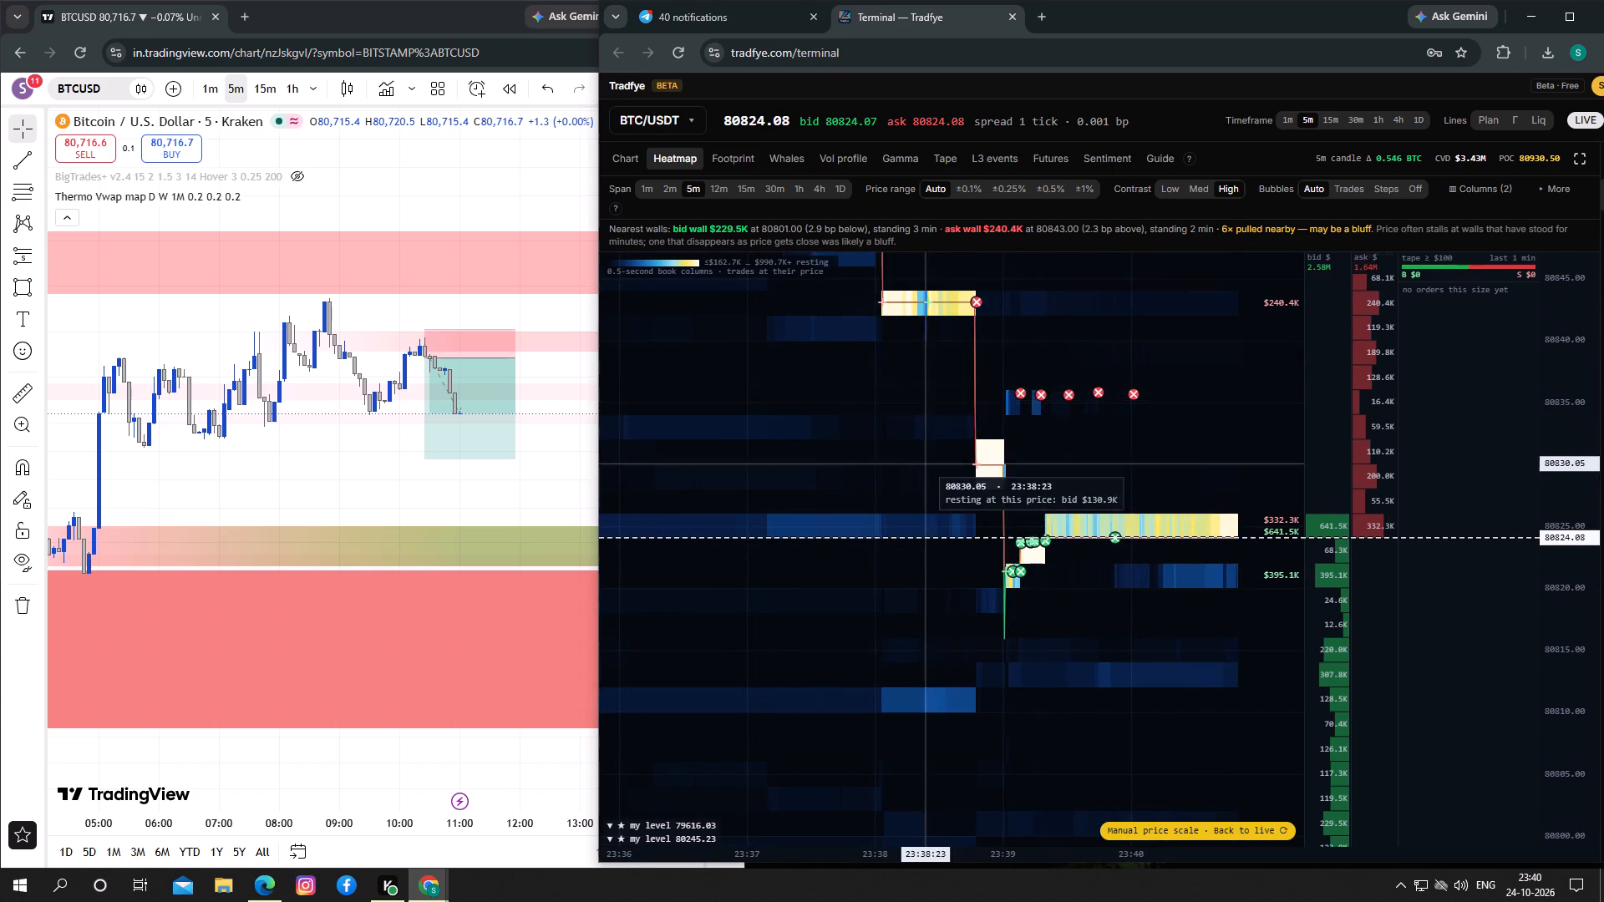
left_click(902, 475)
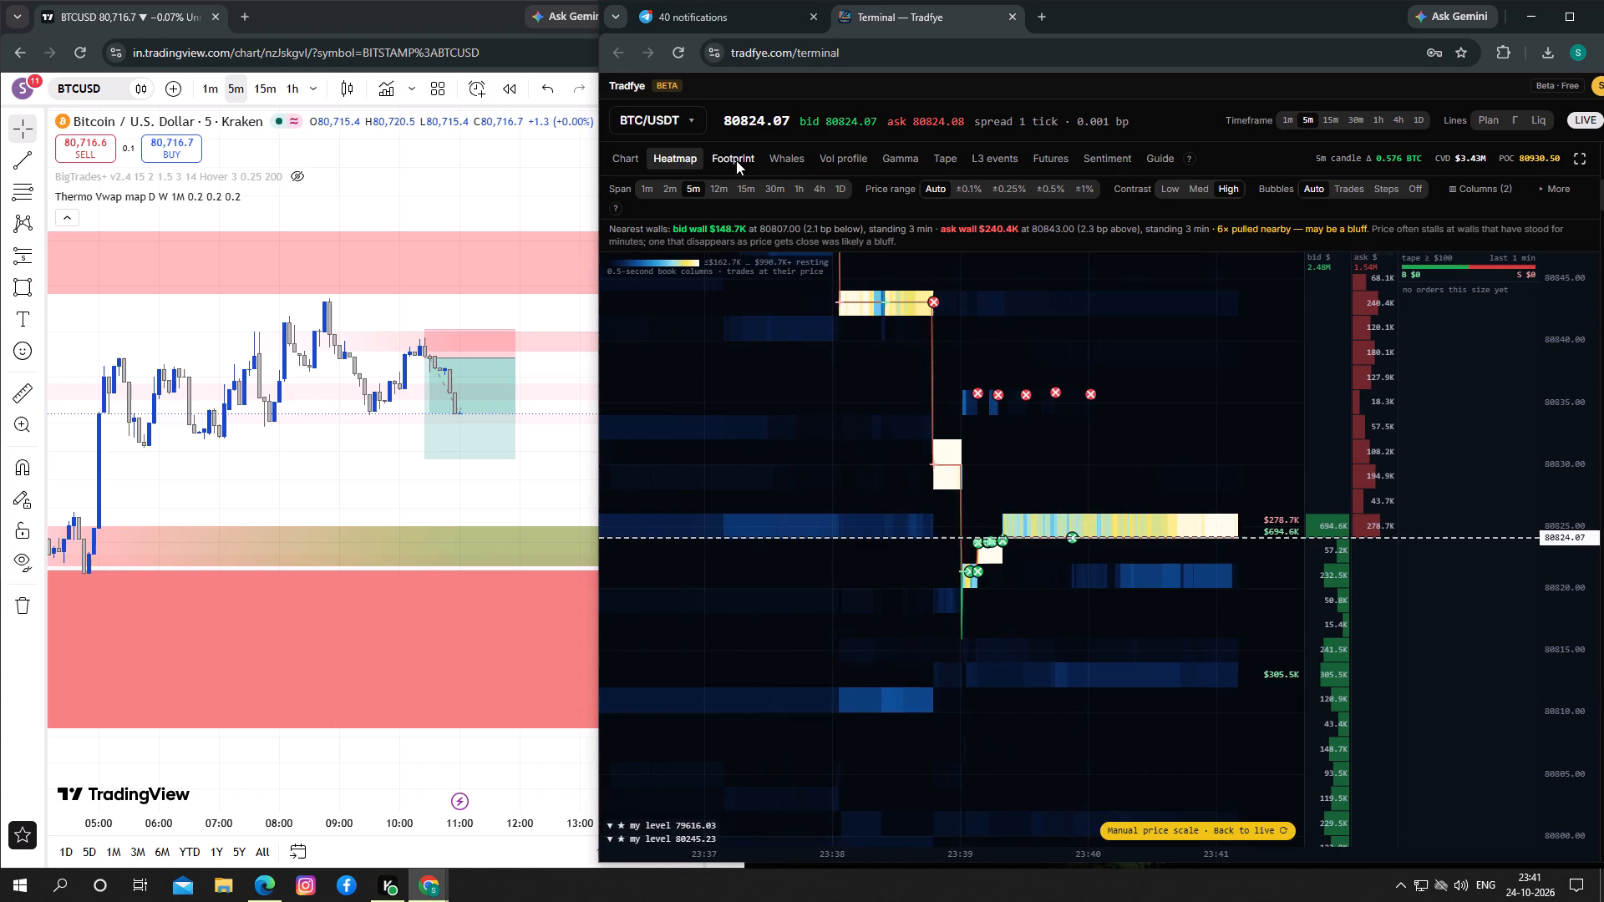
Return to the Whales view and check the latest whale bubbles and the bubble net below the chart.
left_click(779, 162)
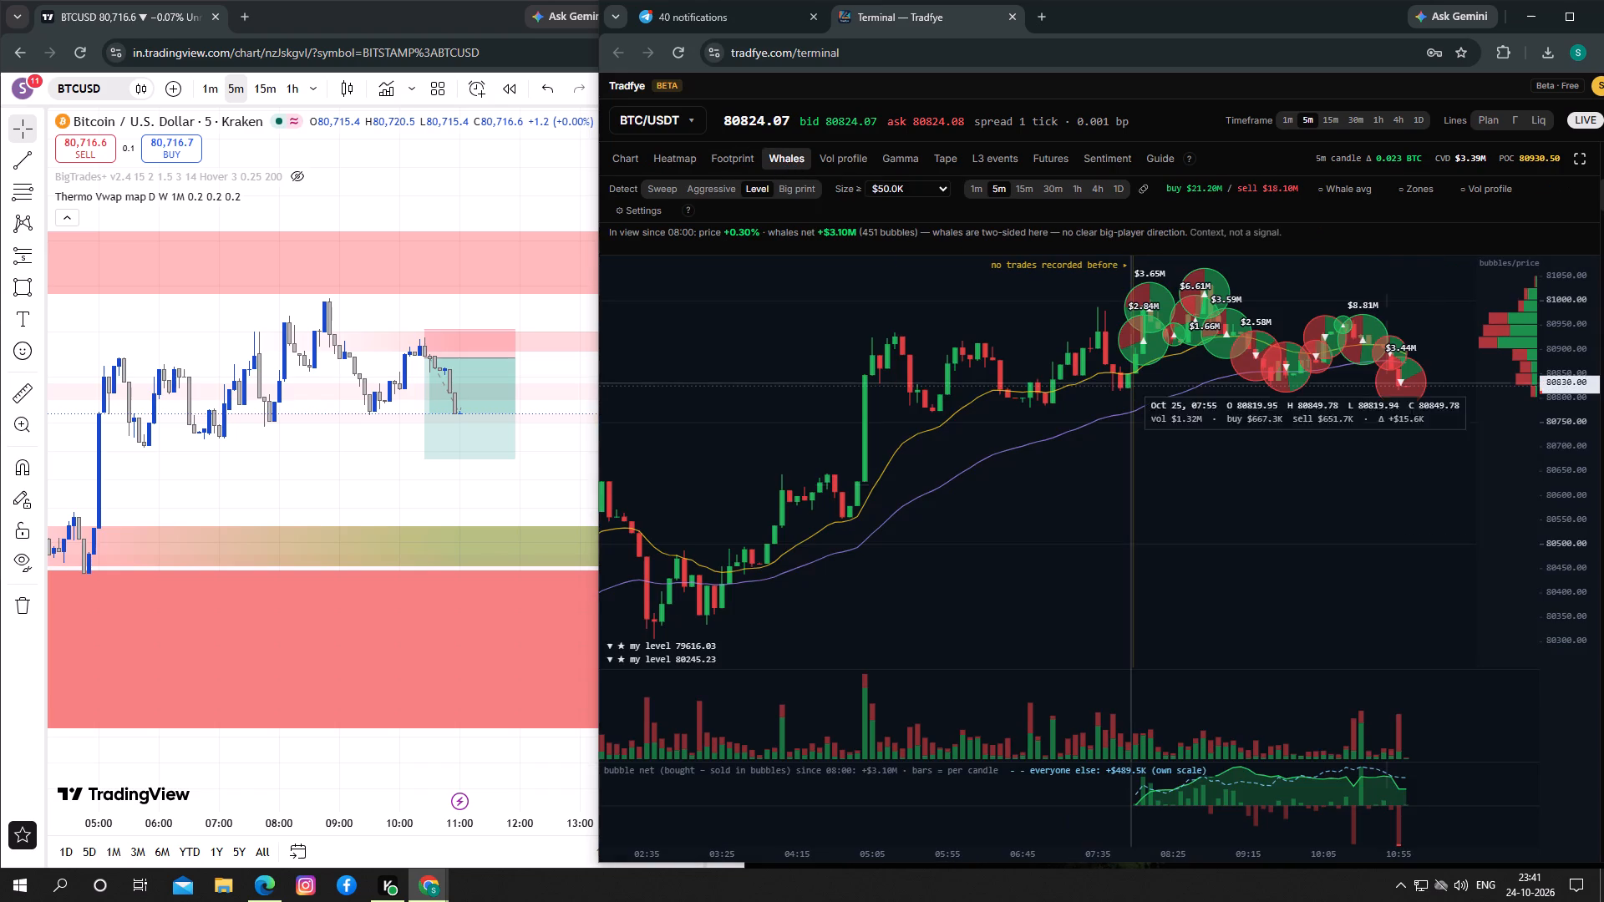
left_click_drag(1405, 546, 1388, 553)
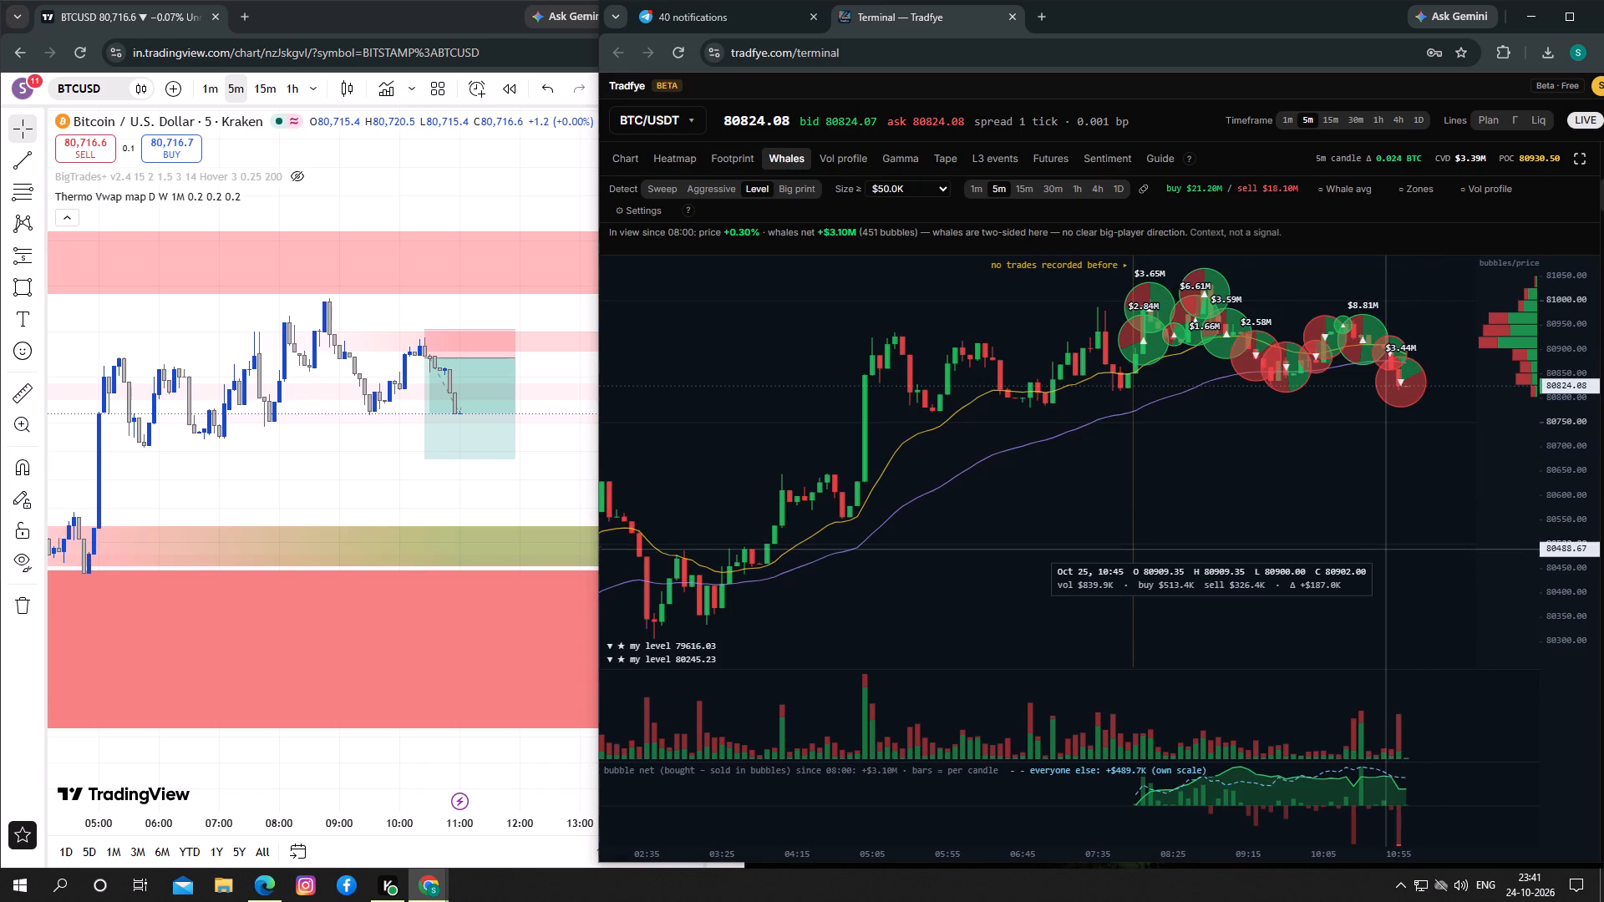
left_click(937, 190)
left_click(937, 190)
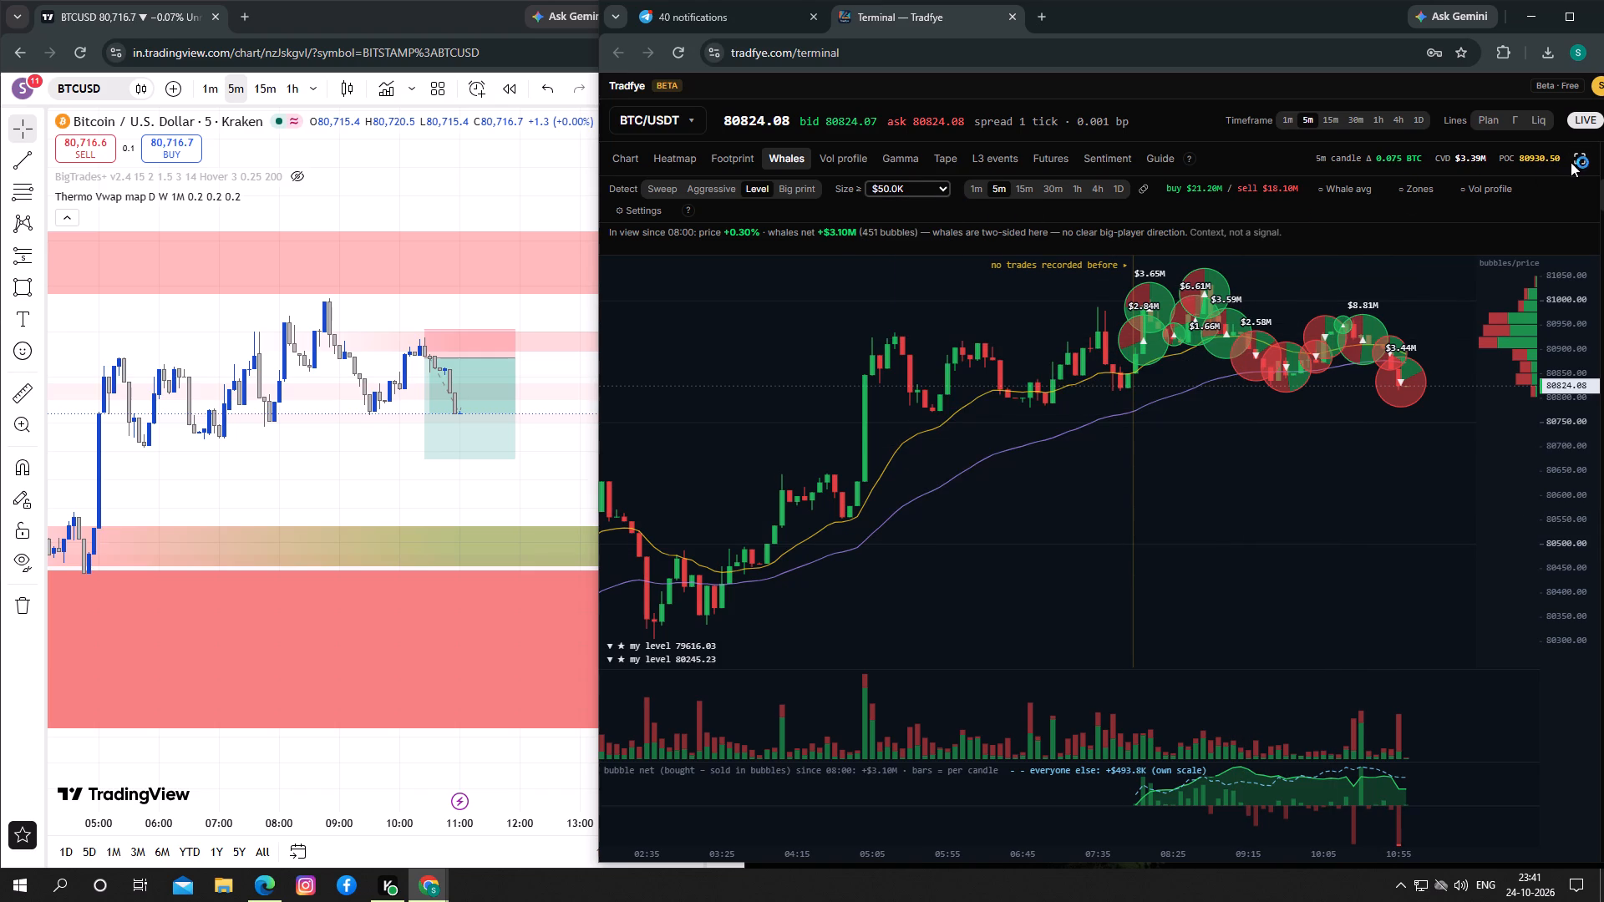
Examine the whale bubbles and the marked BTC levels in full screen, and return to the normal view.
left_click(1584, 153)
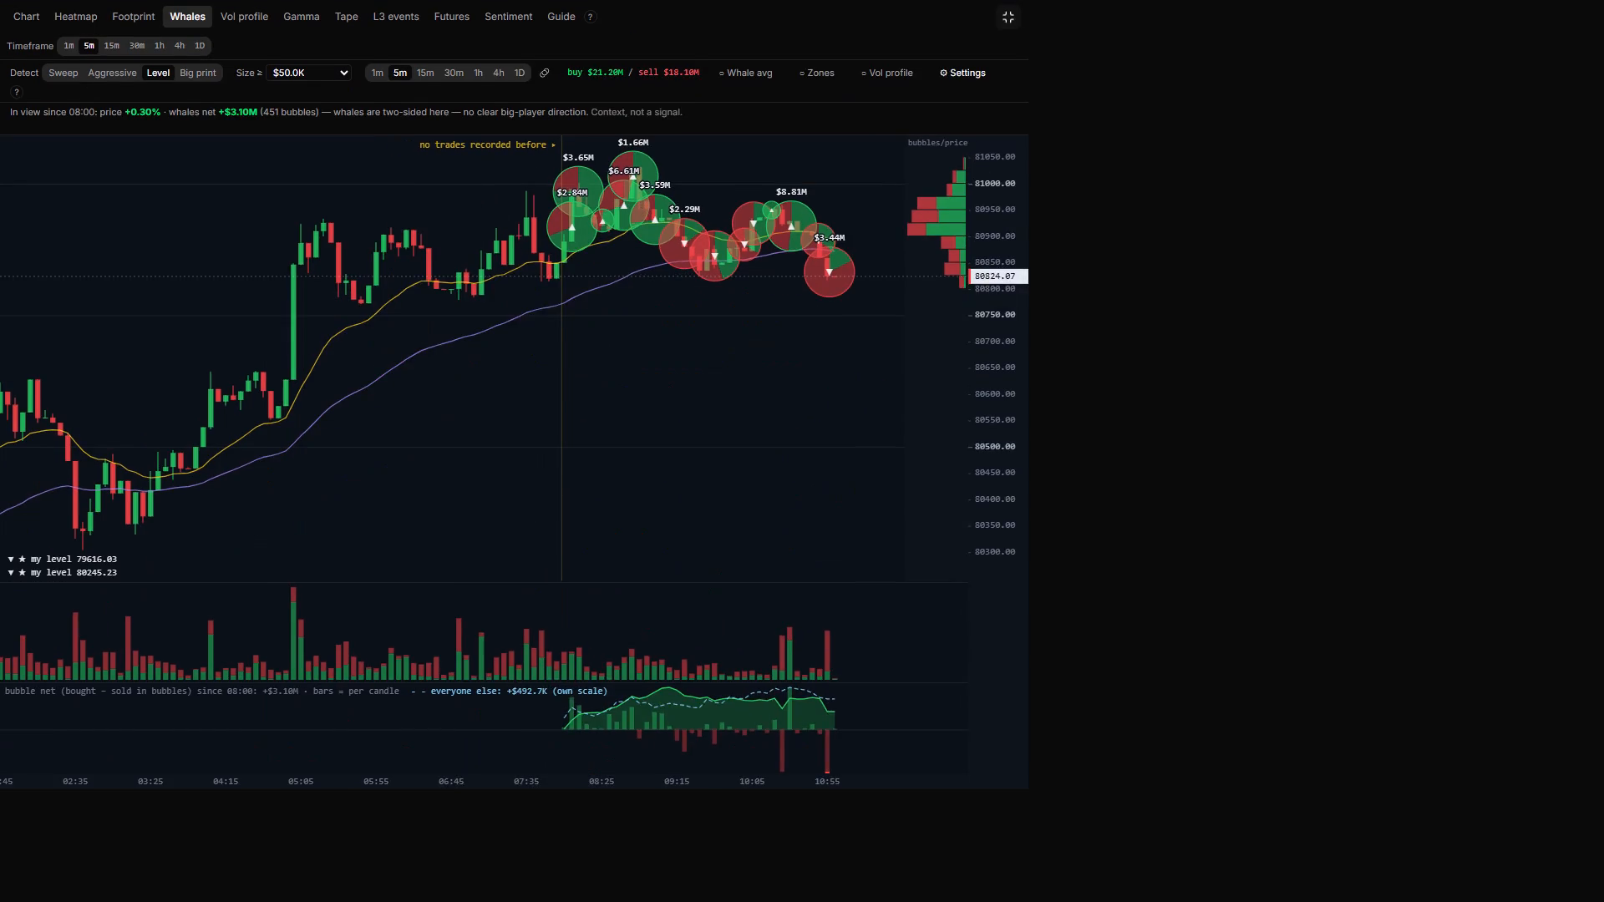
left_click_drag(990, 427, 997, 459)
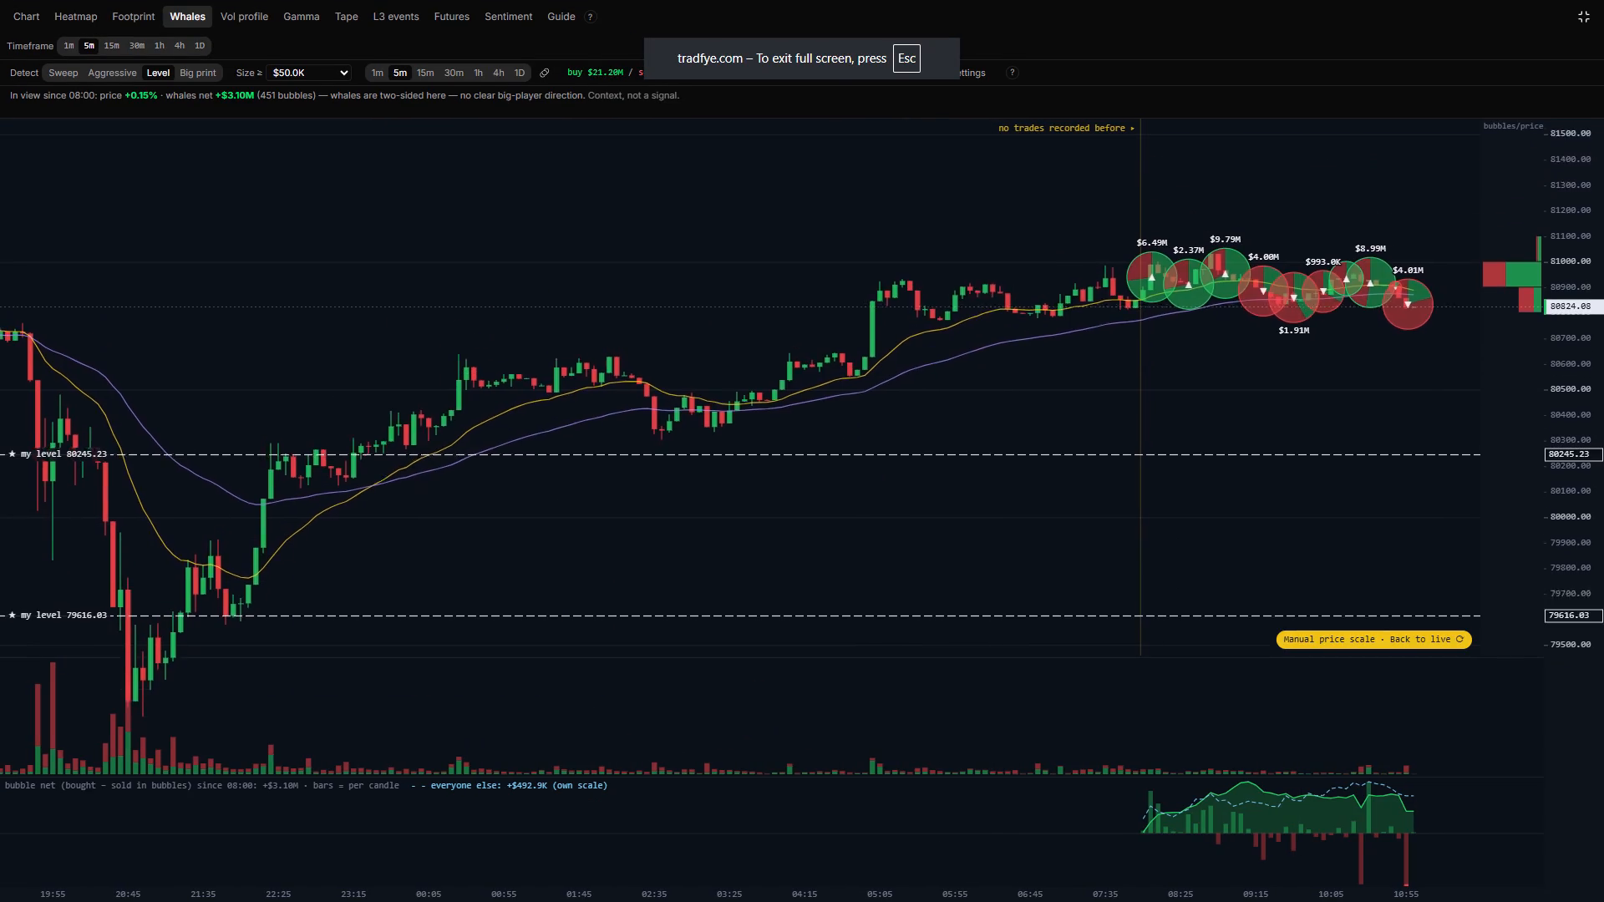
left_click_drag(997, 459, 987, 418)
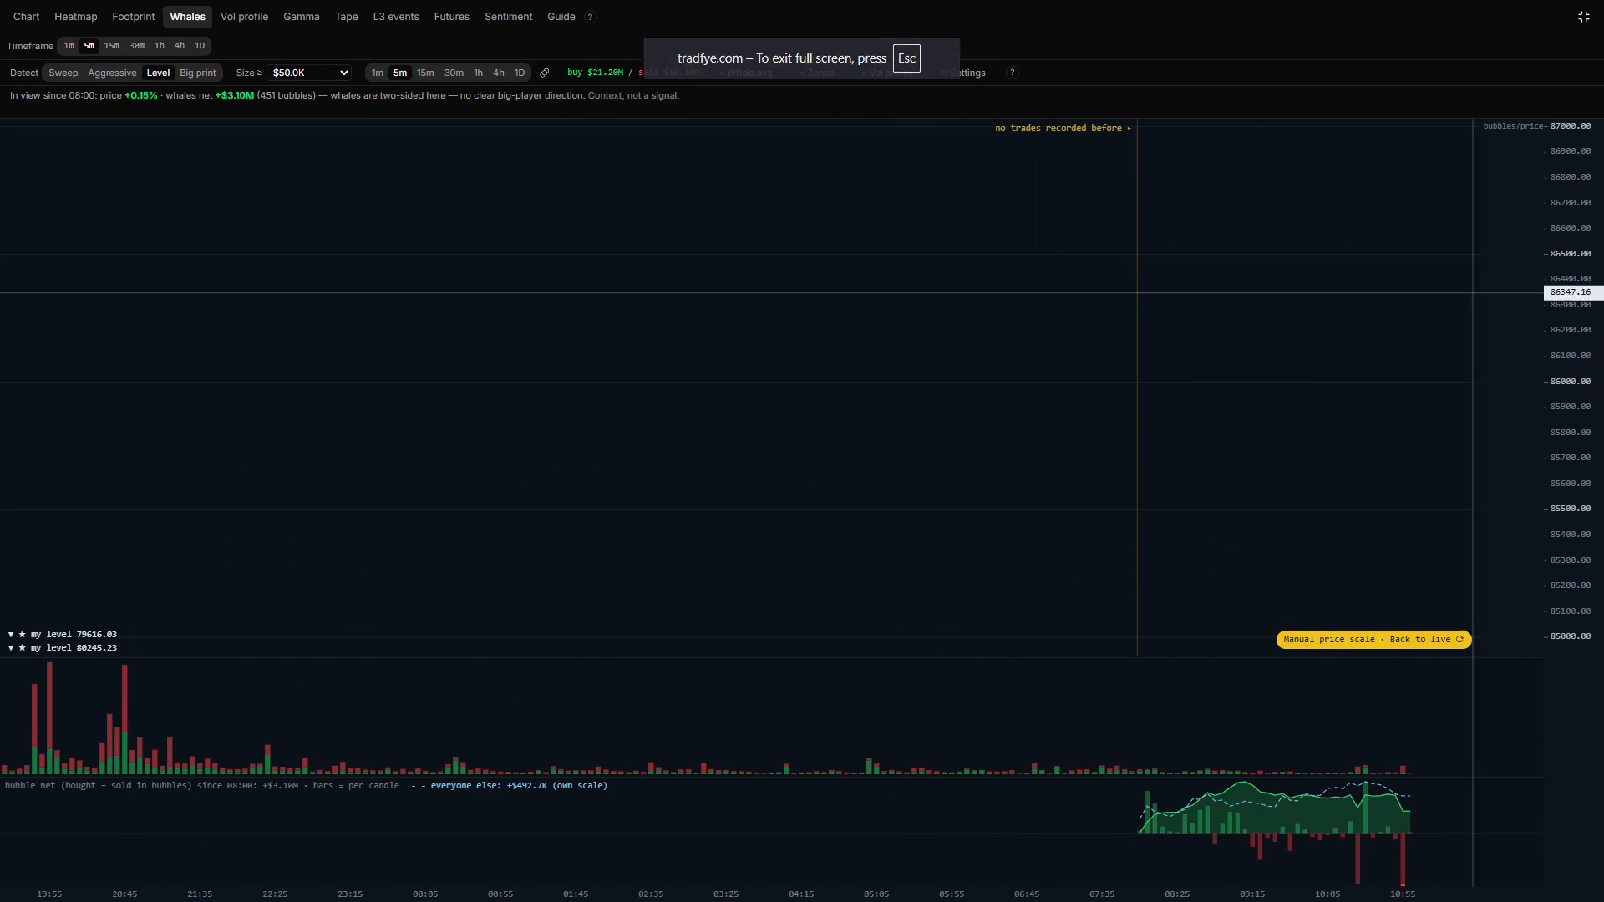
left_click(1590, 256)
left_click(1462, 640)
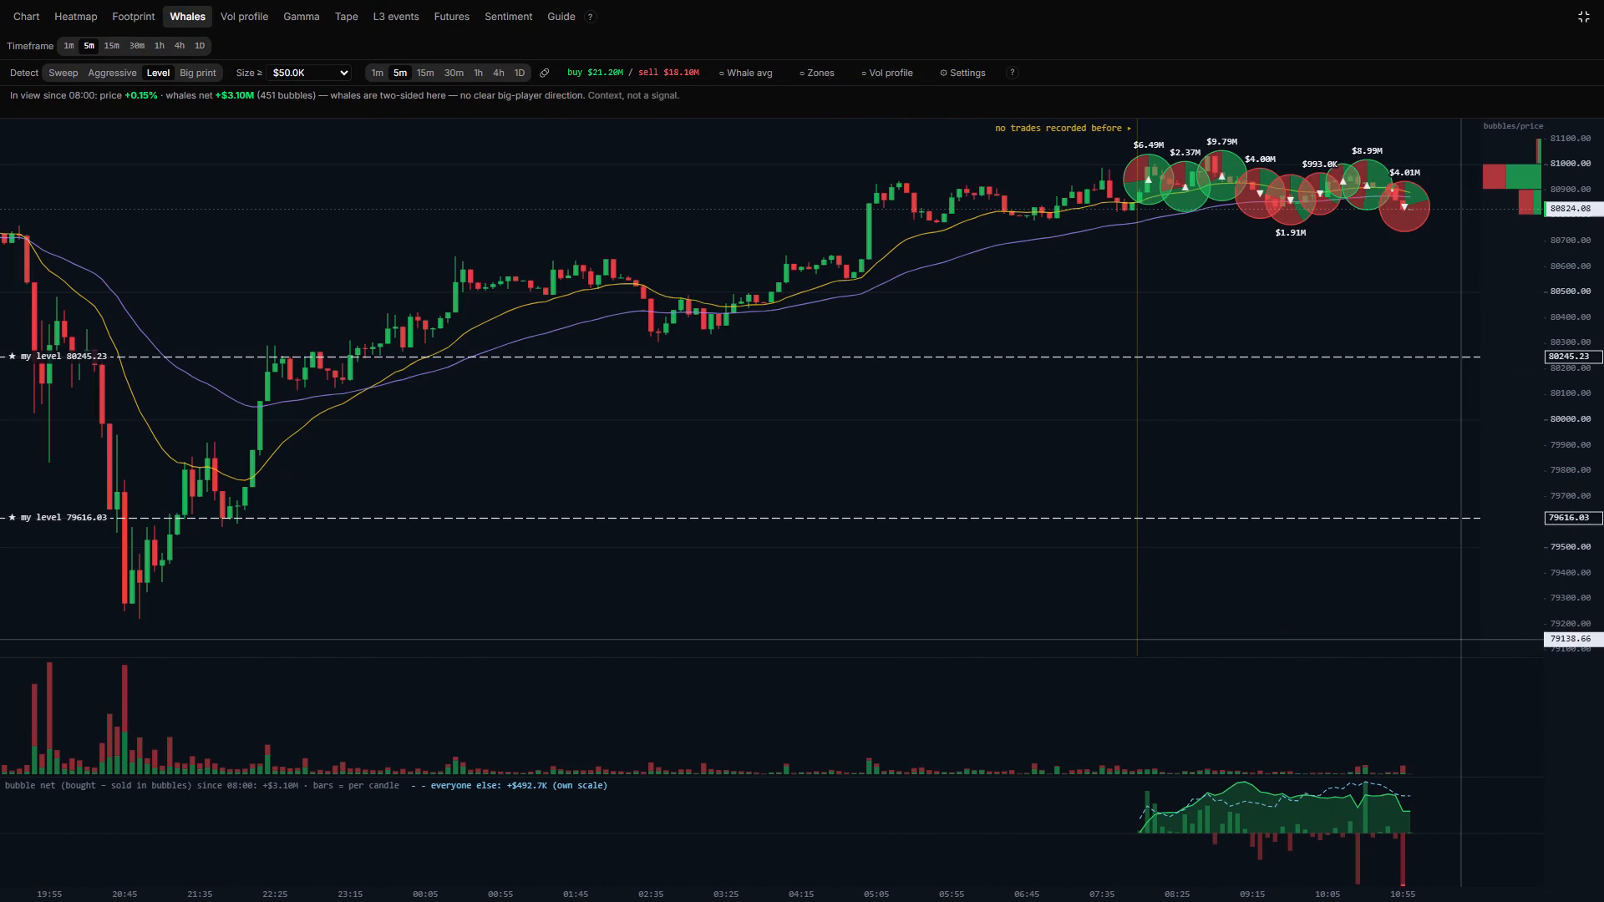
left_click(1564, 428)
left_click_drag(1293, 312, 1296, 322)
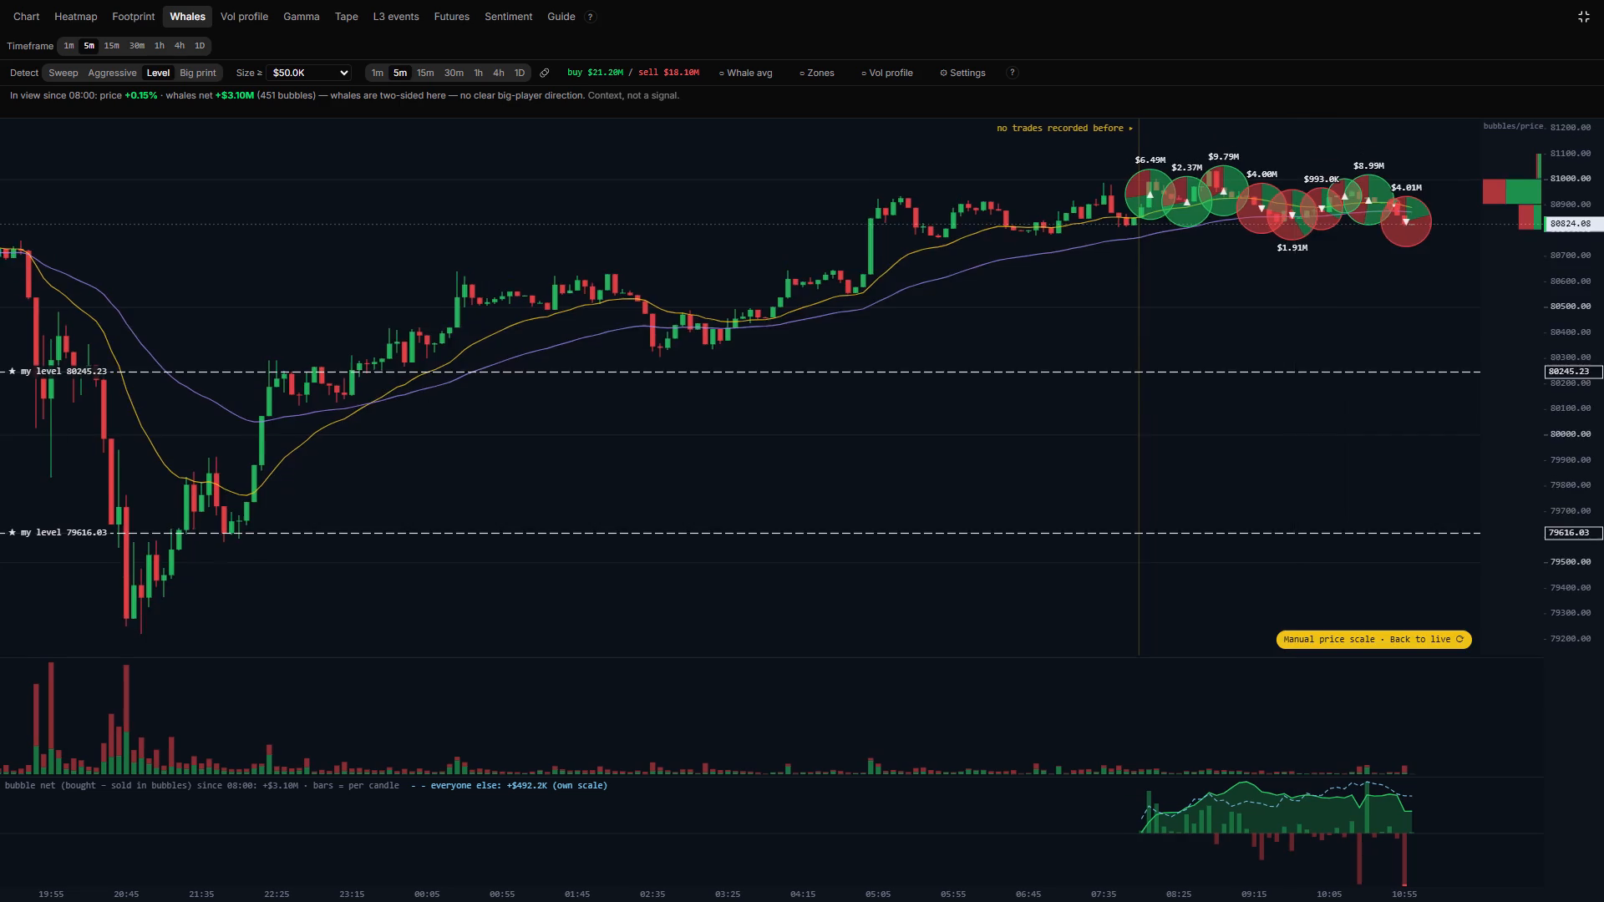
left_click_drag(1296, 322, 1296, 335)
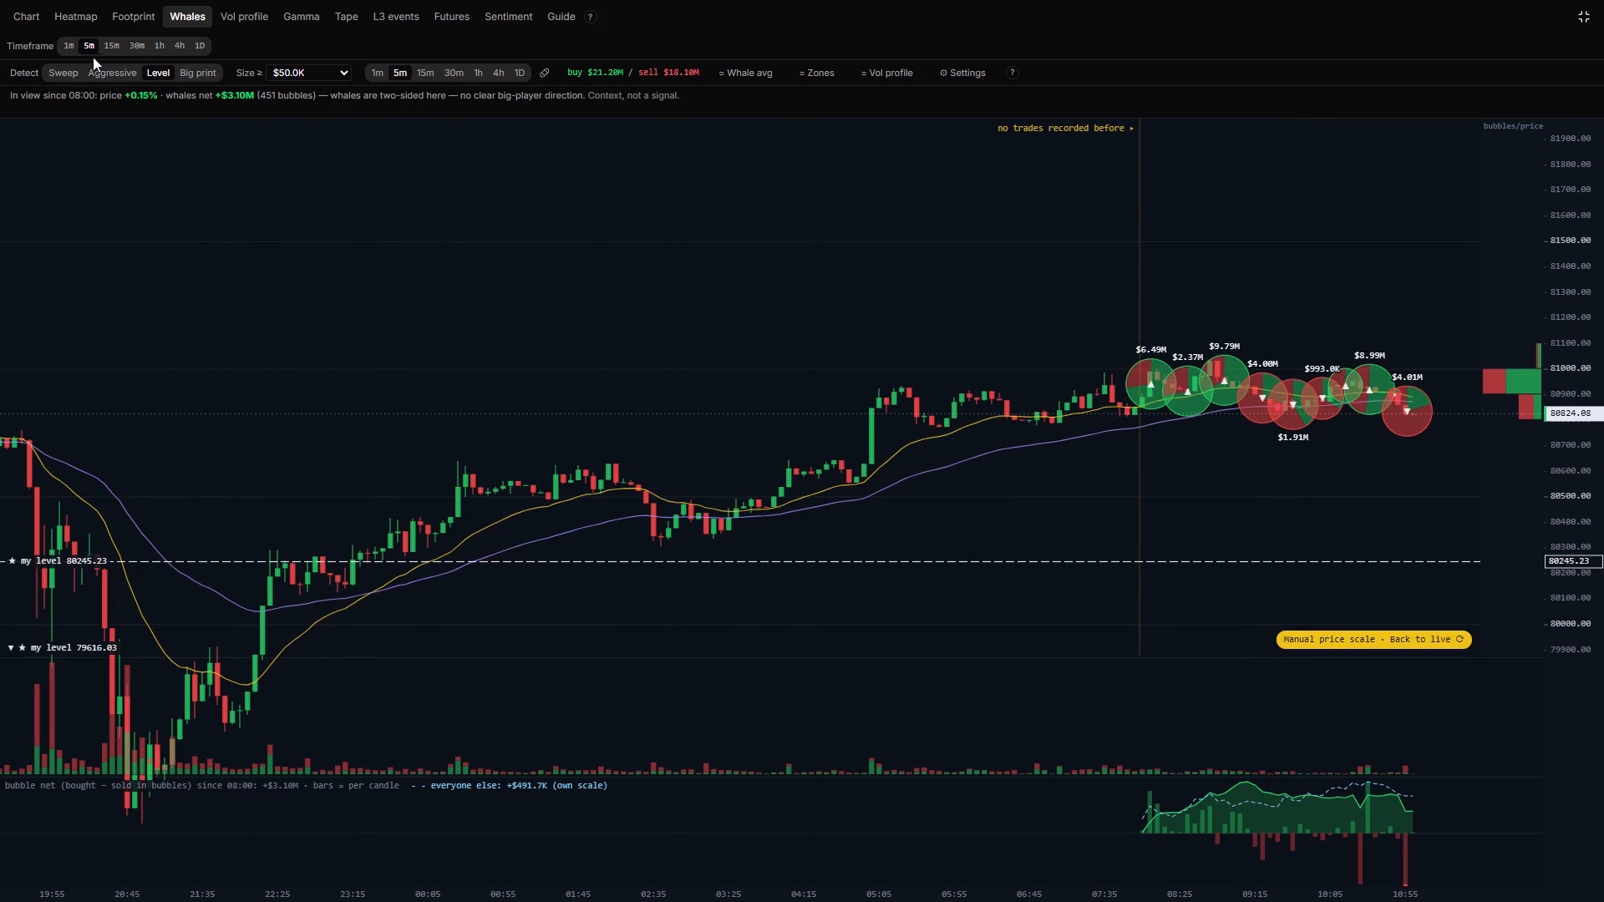
left_click(1588, 18)
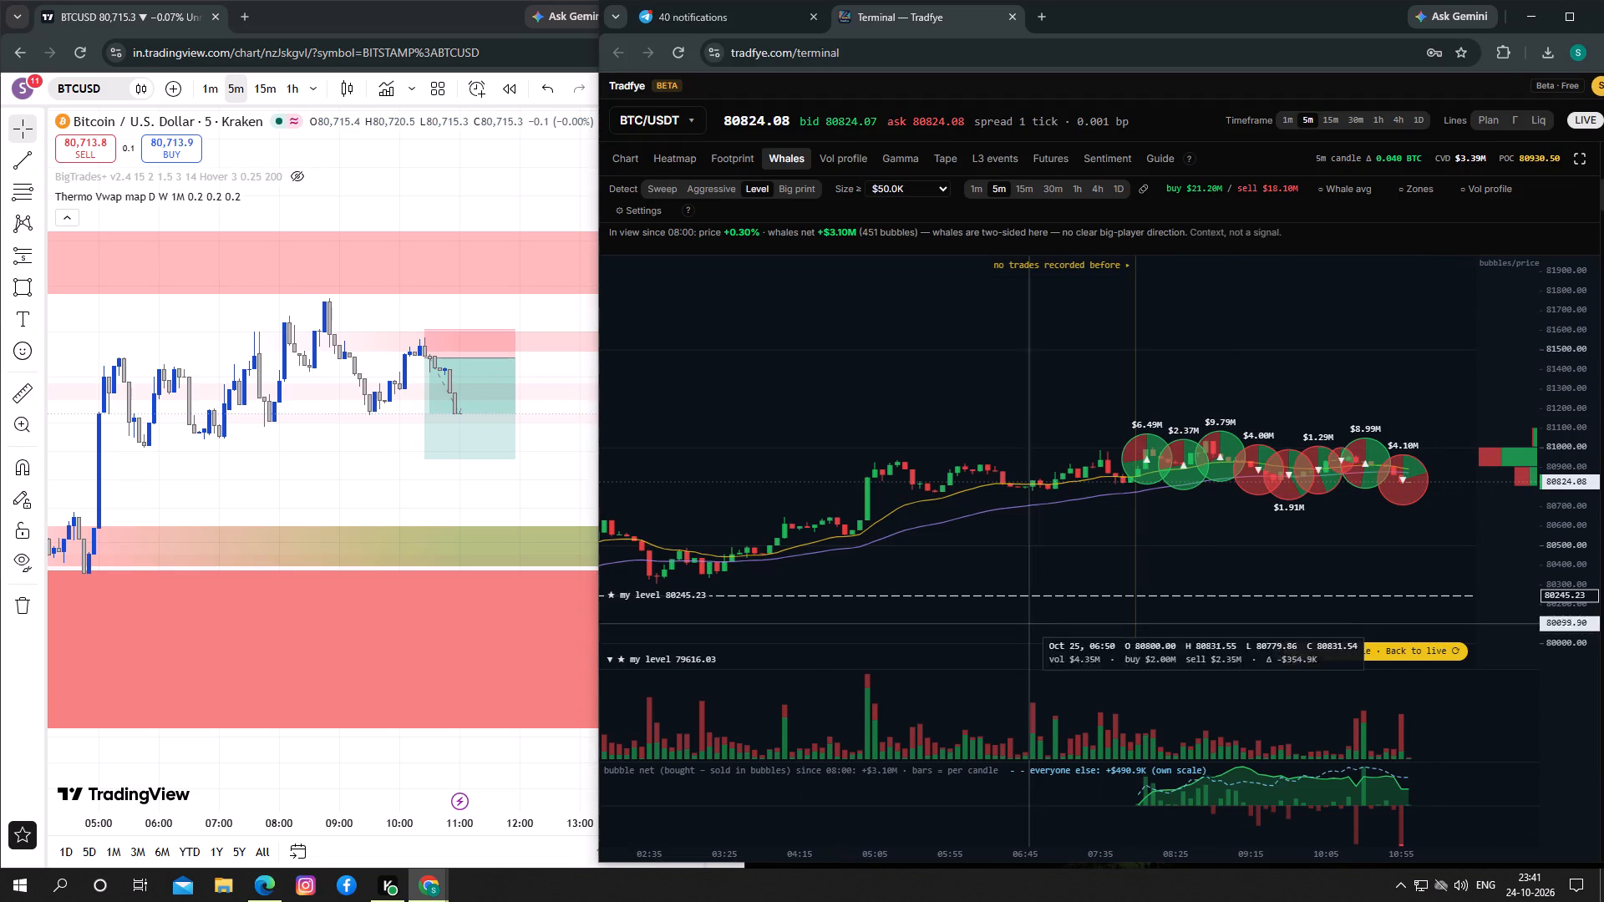
Widen the Tradfye window over the TradingView window, leaving the BTCUSD short position visible beside it.
left_click_drag(600, 463, 608, 464)
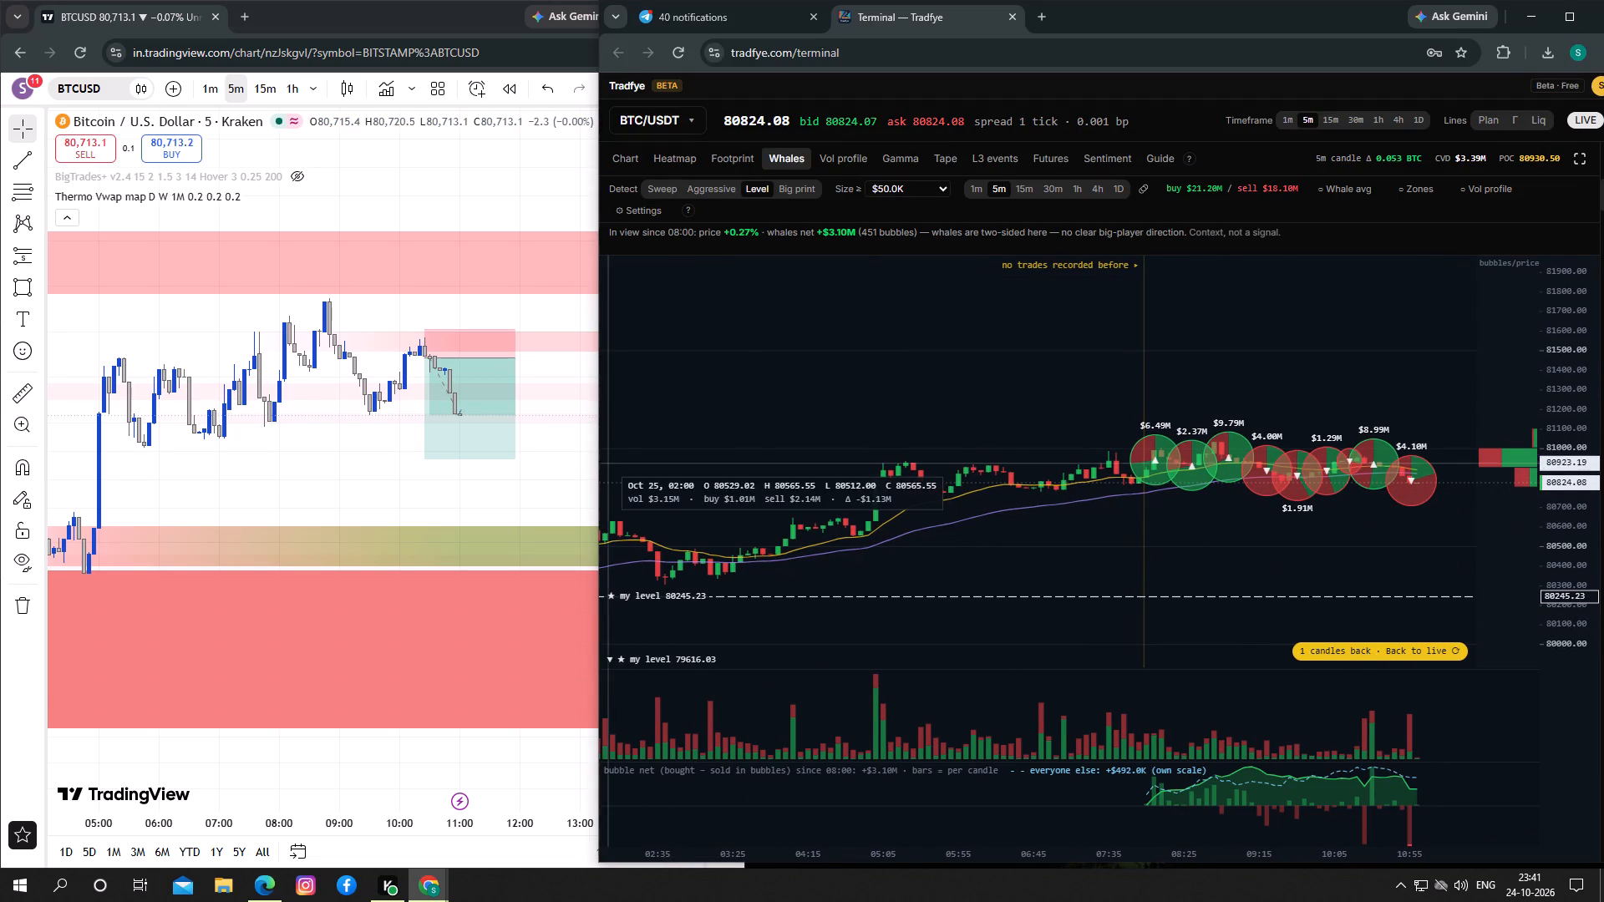
left_click_drag(597, 461, 617, 461)
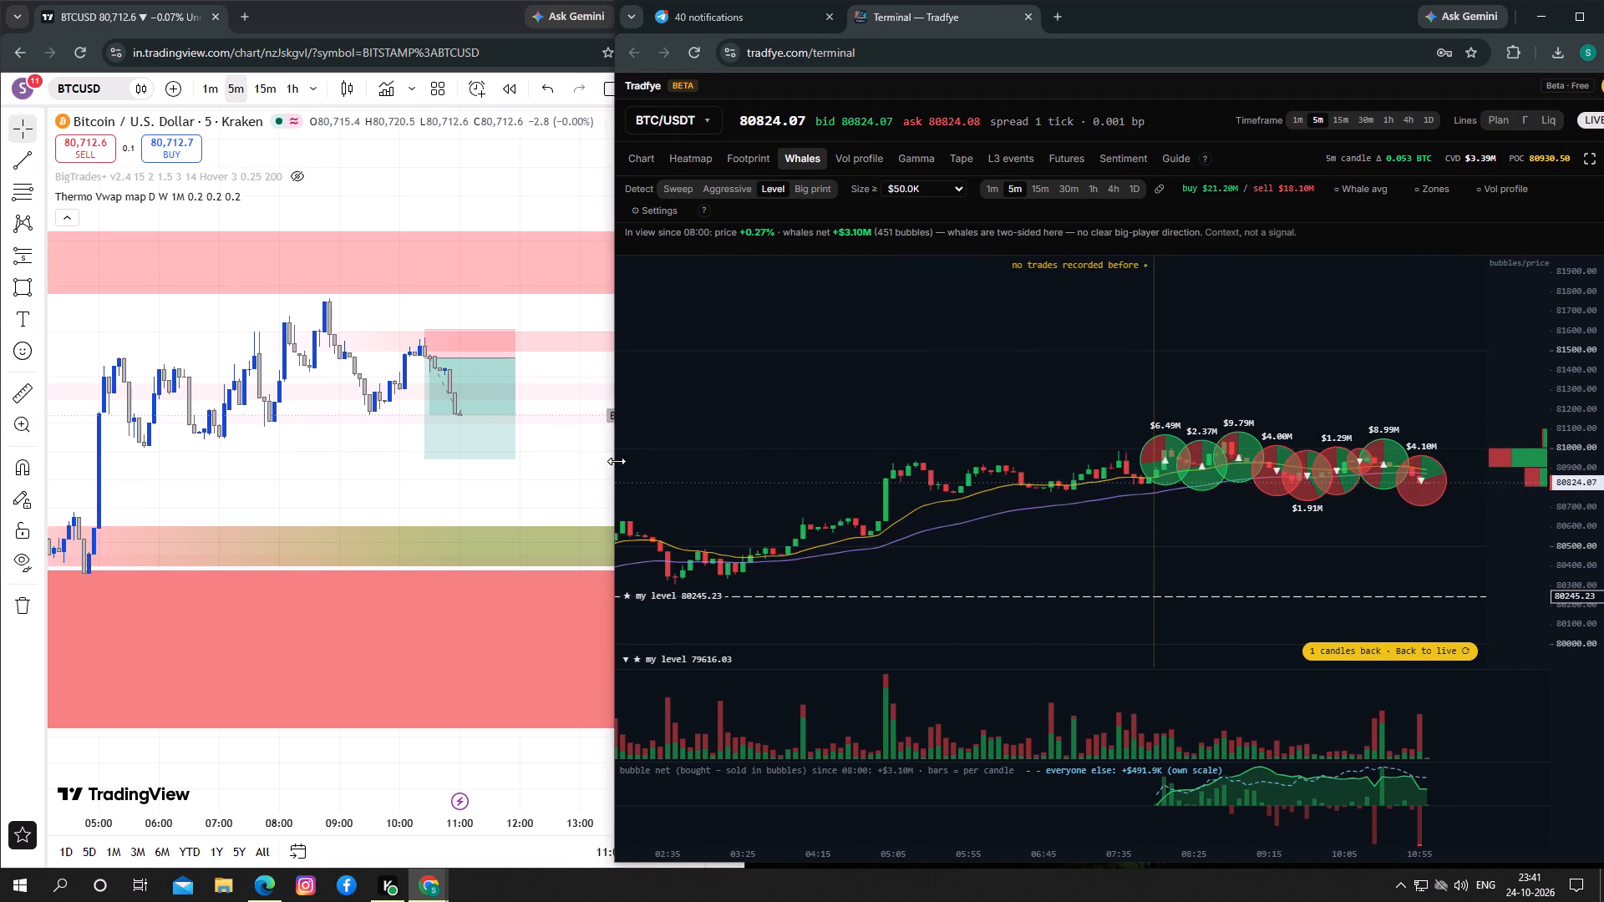
left_click_drag(617, 461, 717, 462)
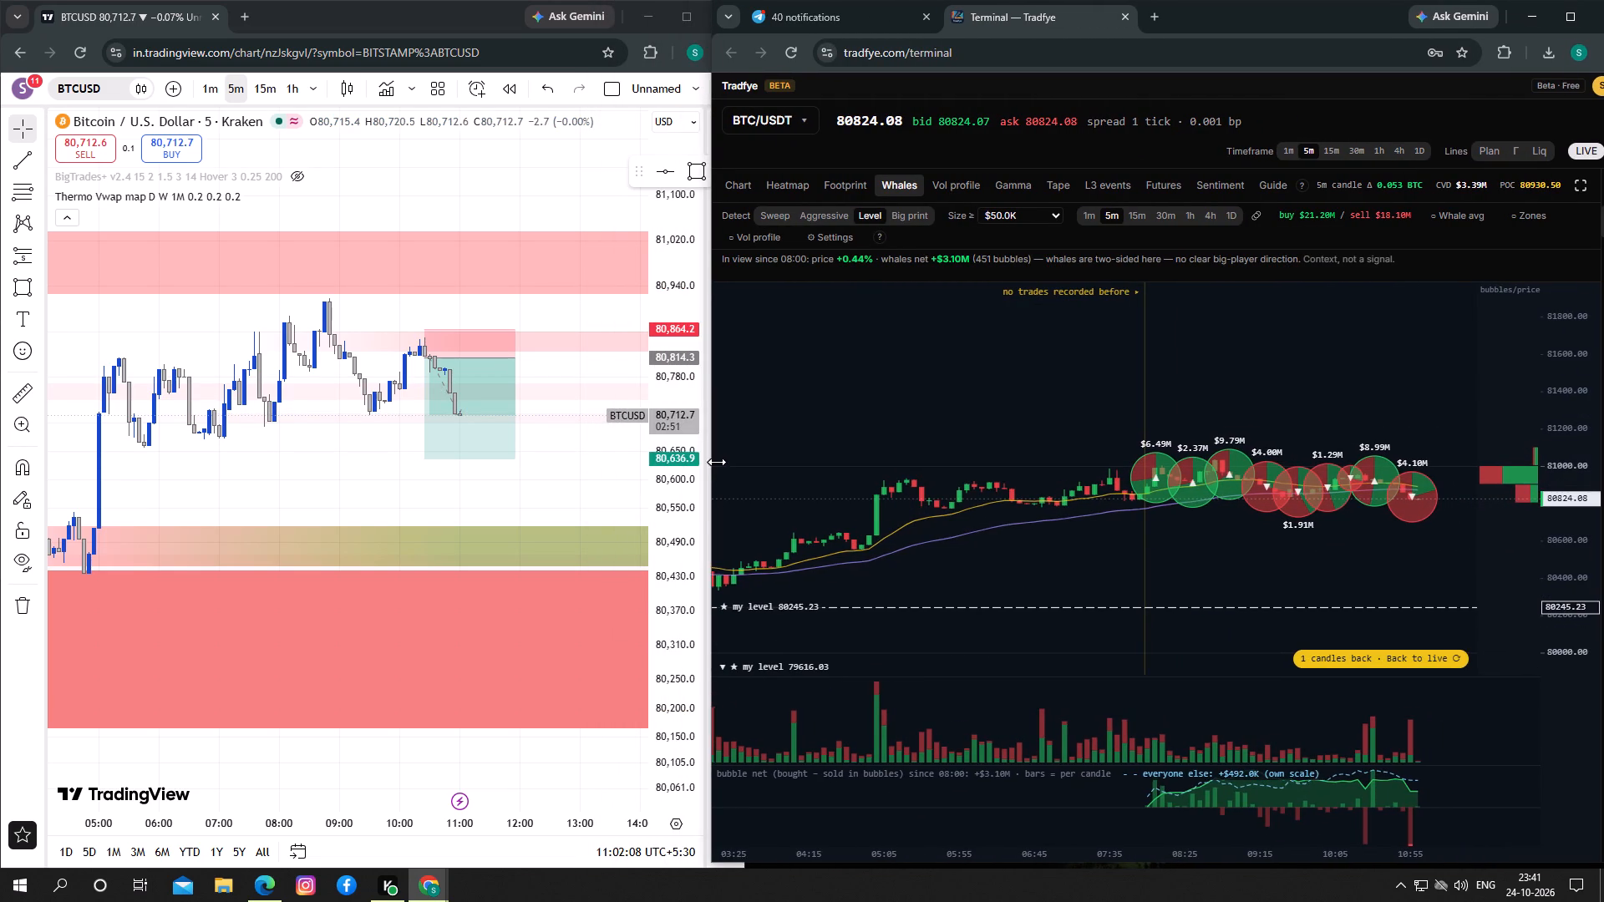
left_click_drag(717, 462, 820, 462)
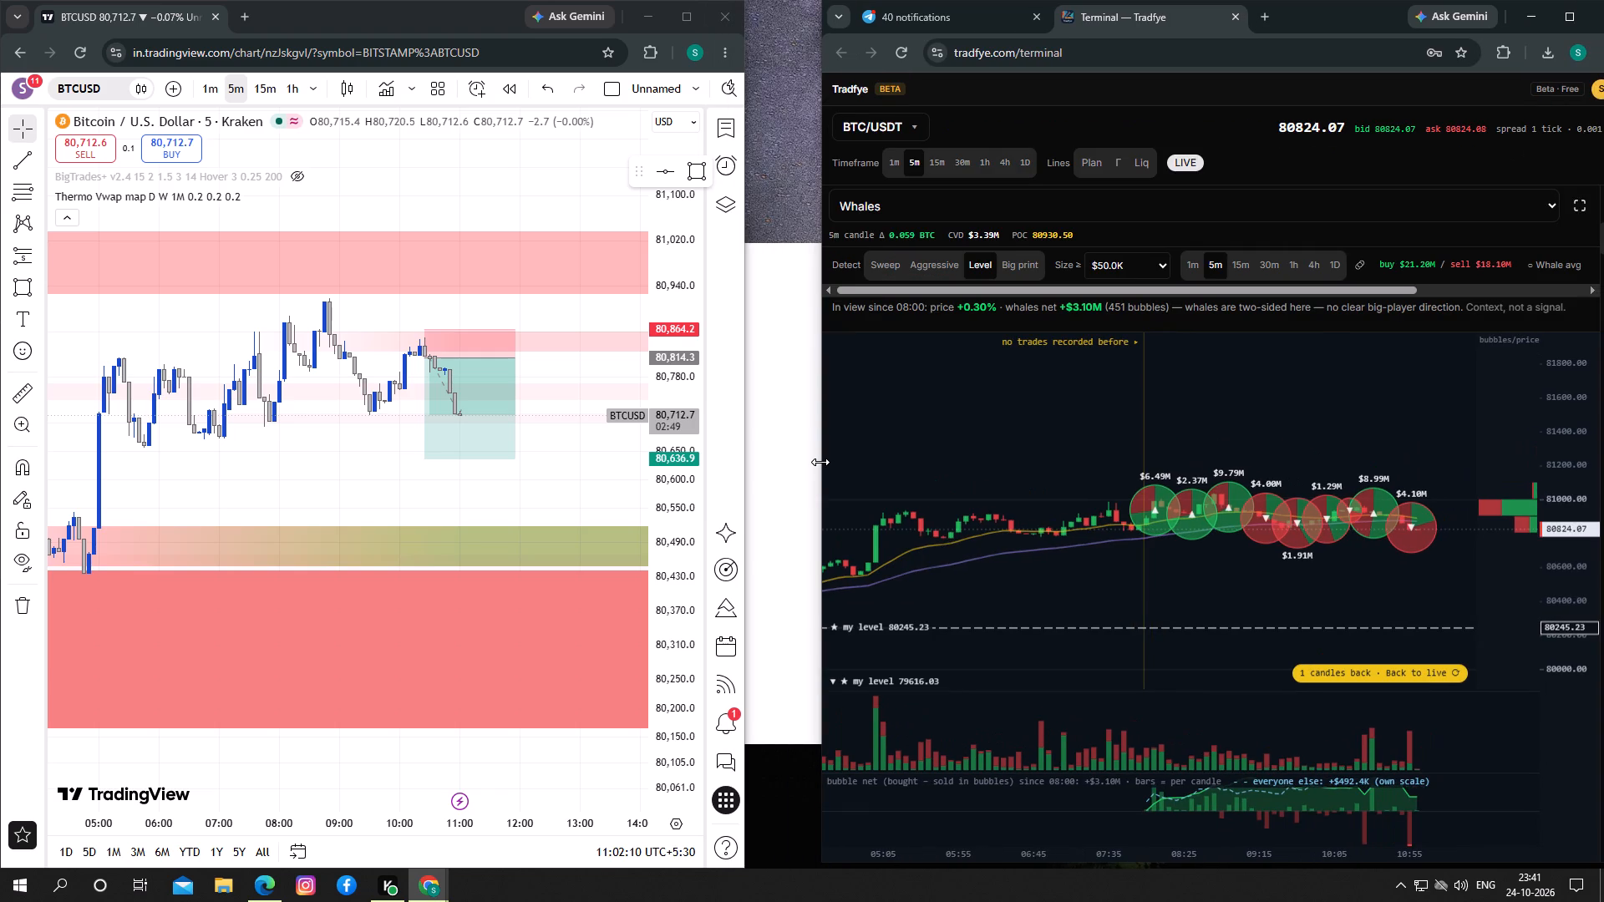
left_click_drag(820, 462, 567, 498)
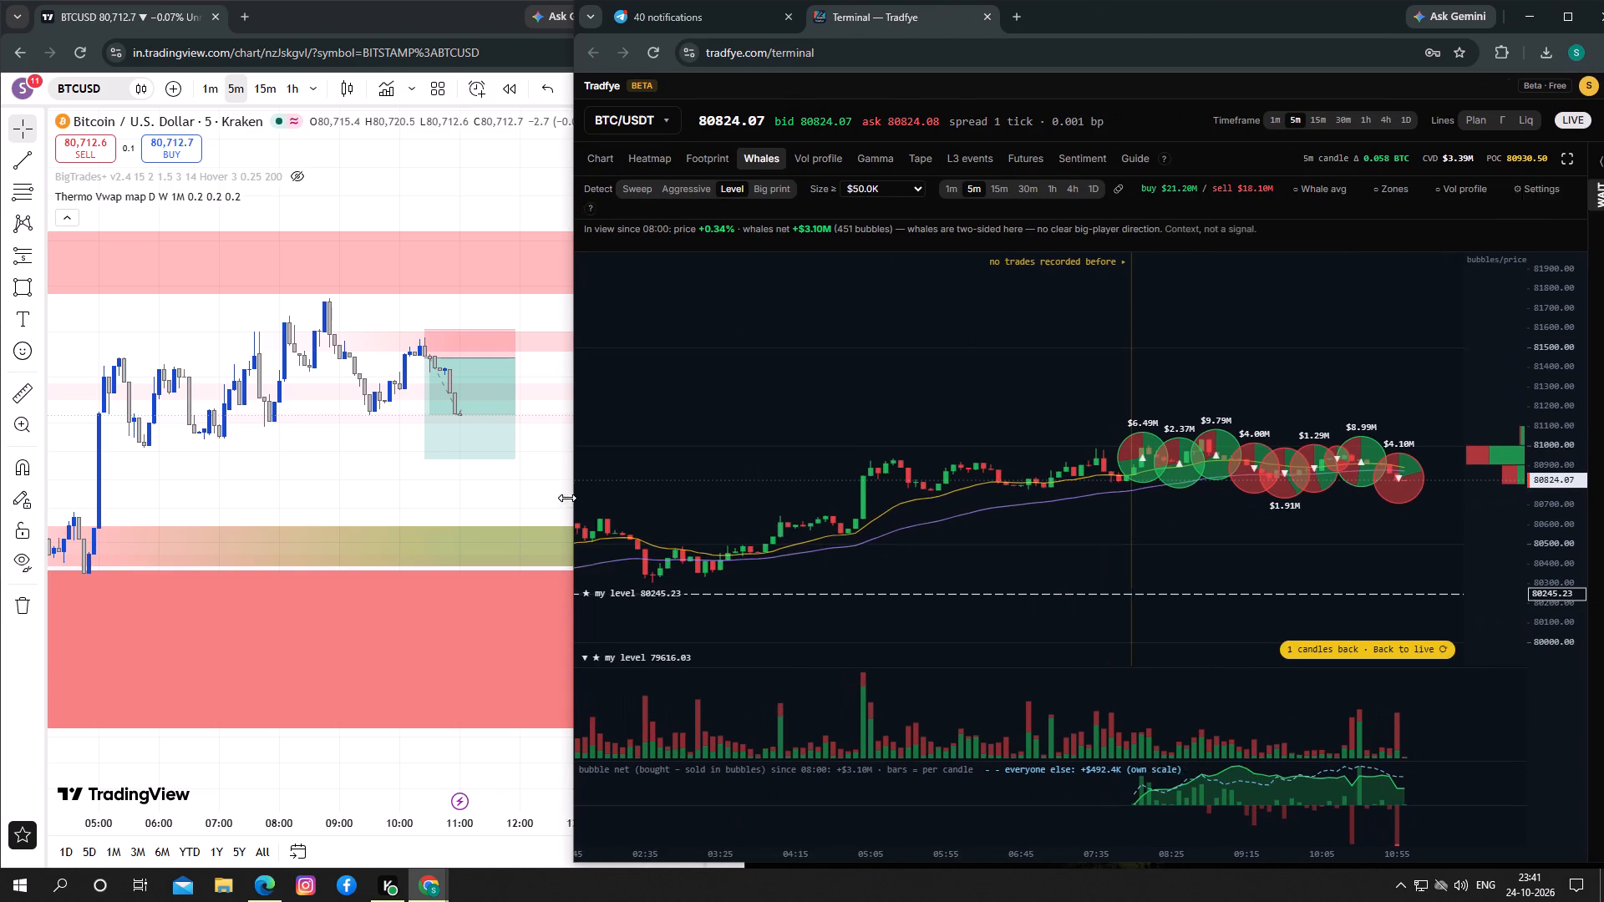
left_click_drag(567, 498, 551, 498)
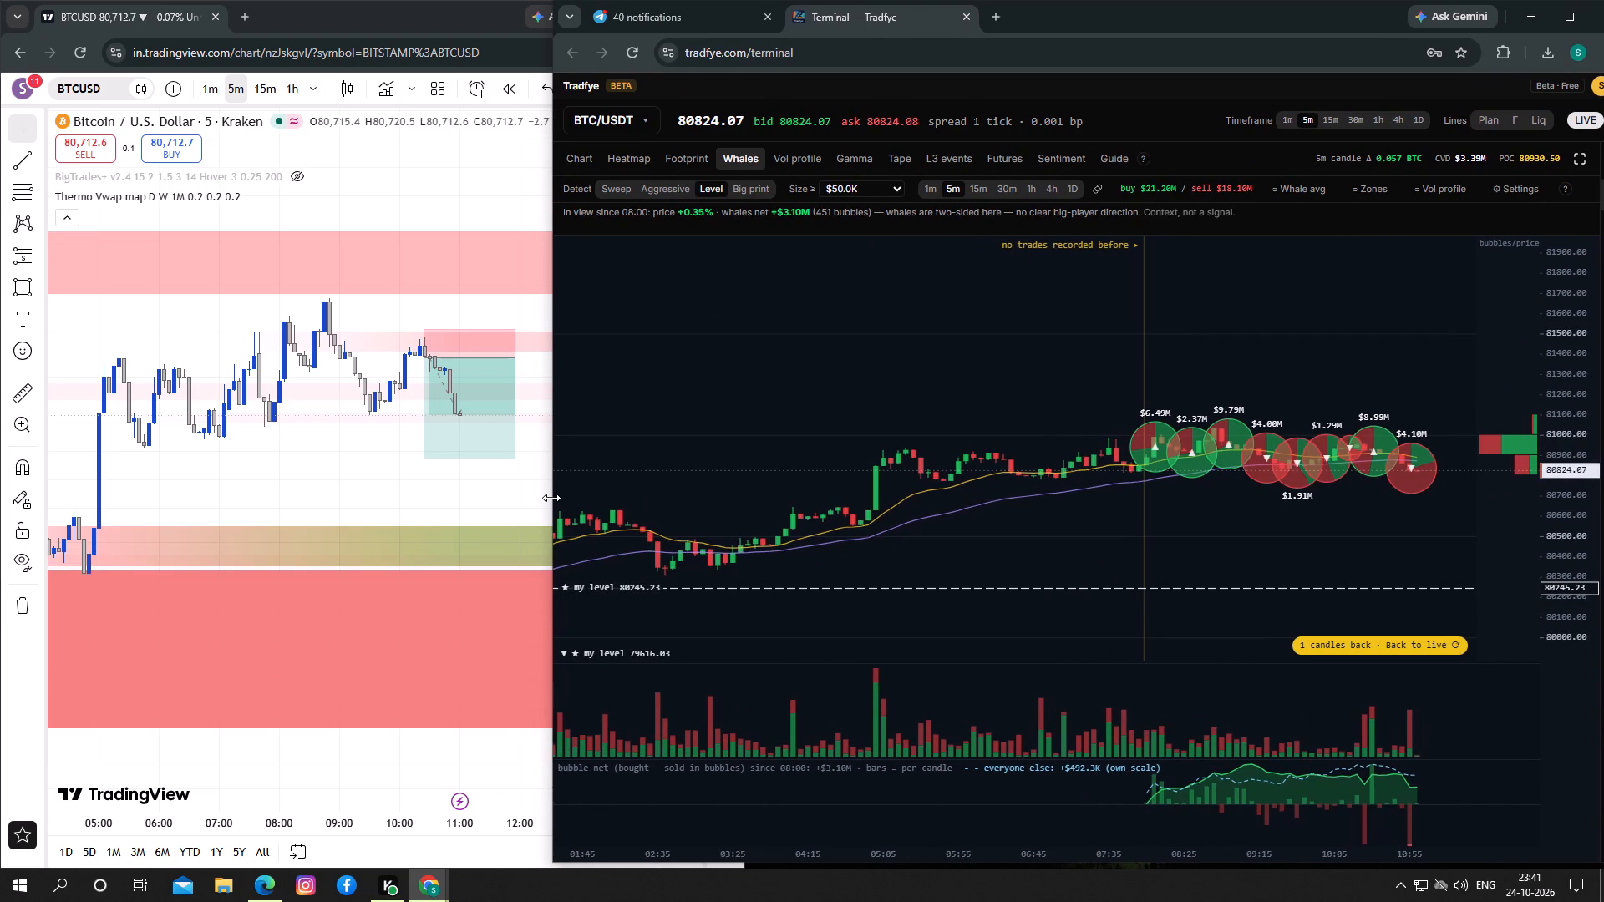
left_click_drag(519, 483, 510, 482)
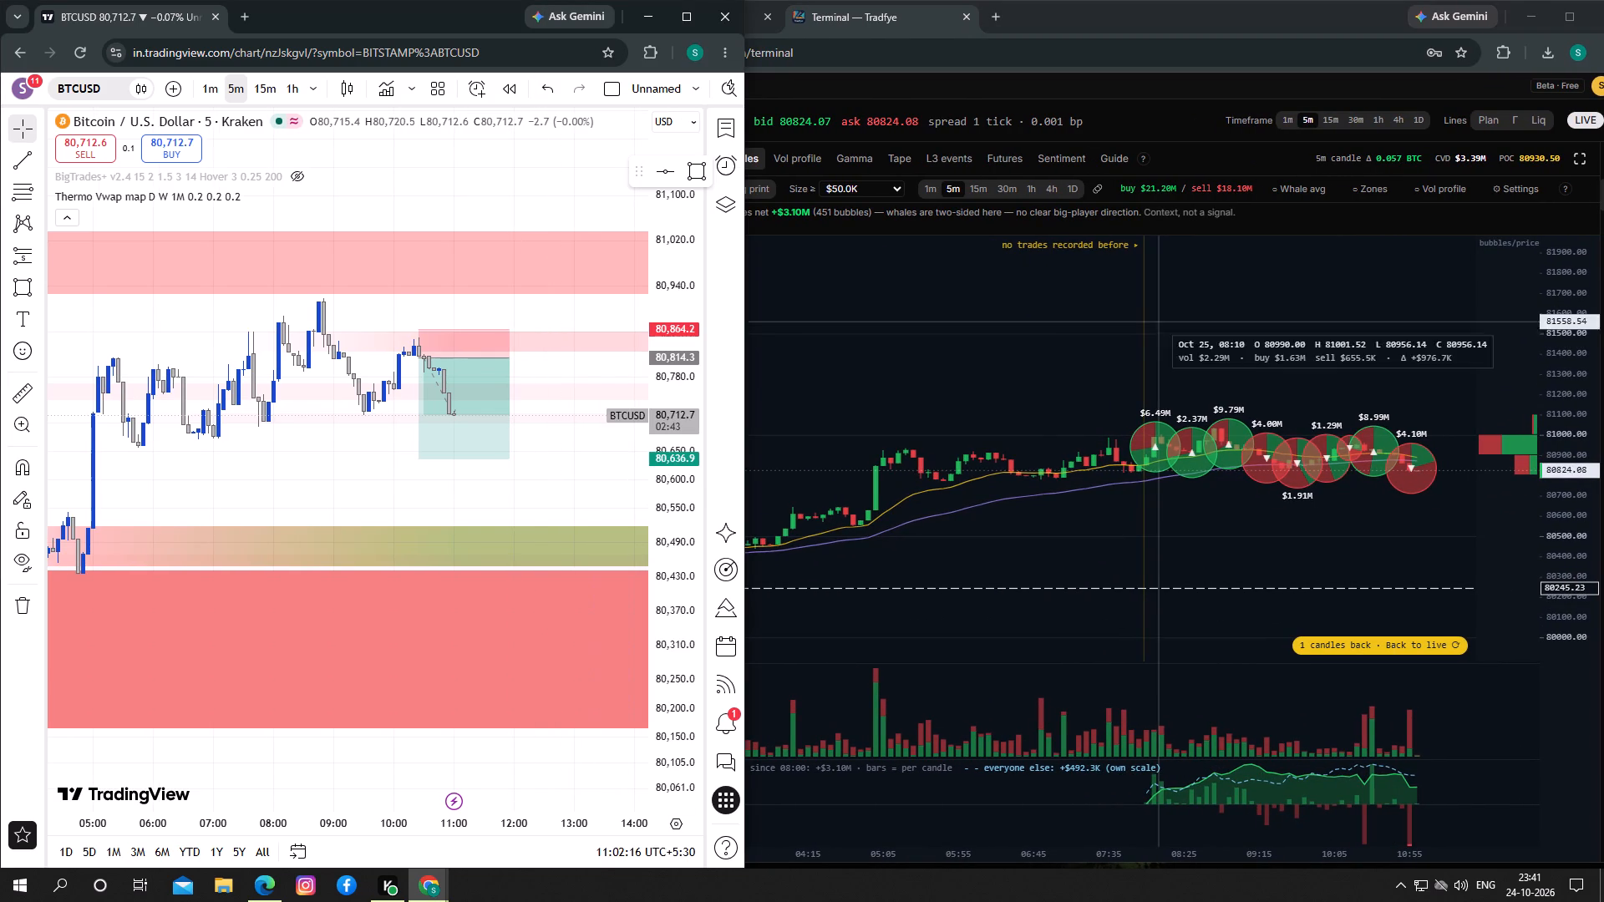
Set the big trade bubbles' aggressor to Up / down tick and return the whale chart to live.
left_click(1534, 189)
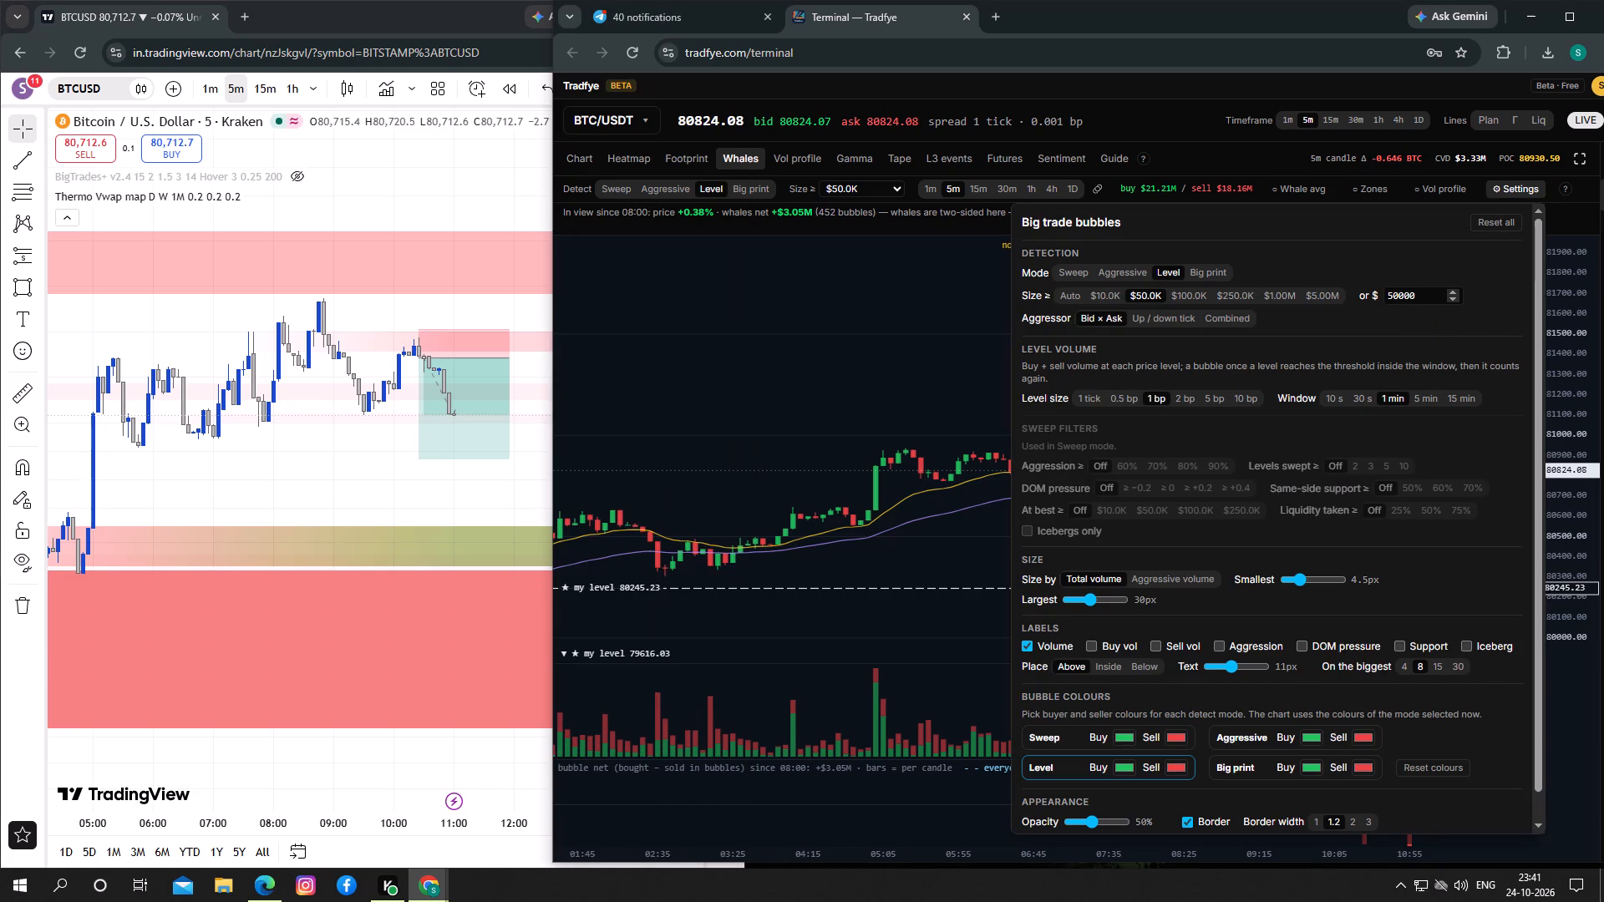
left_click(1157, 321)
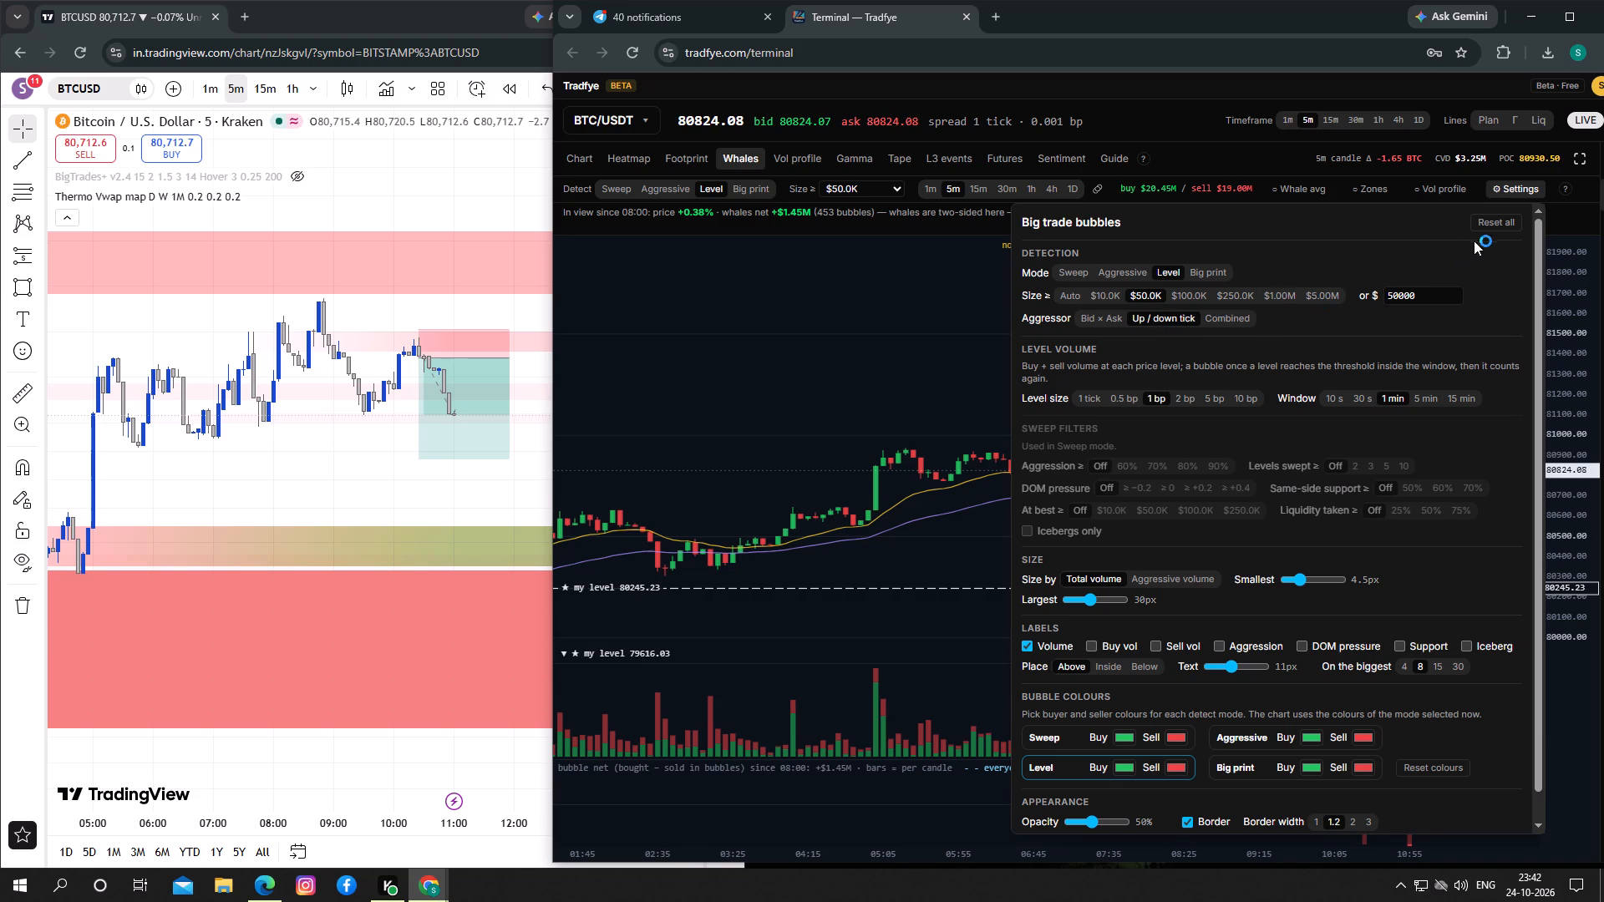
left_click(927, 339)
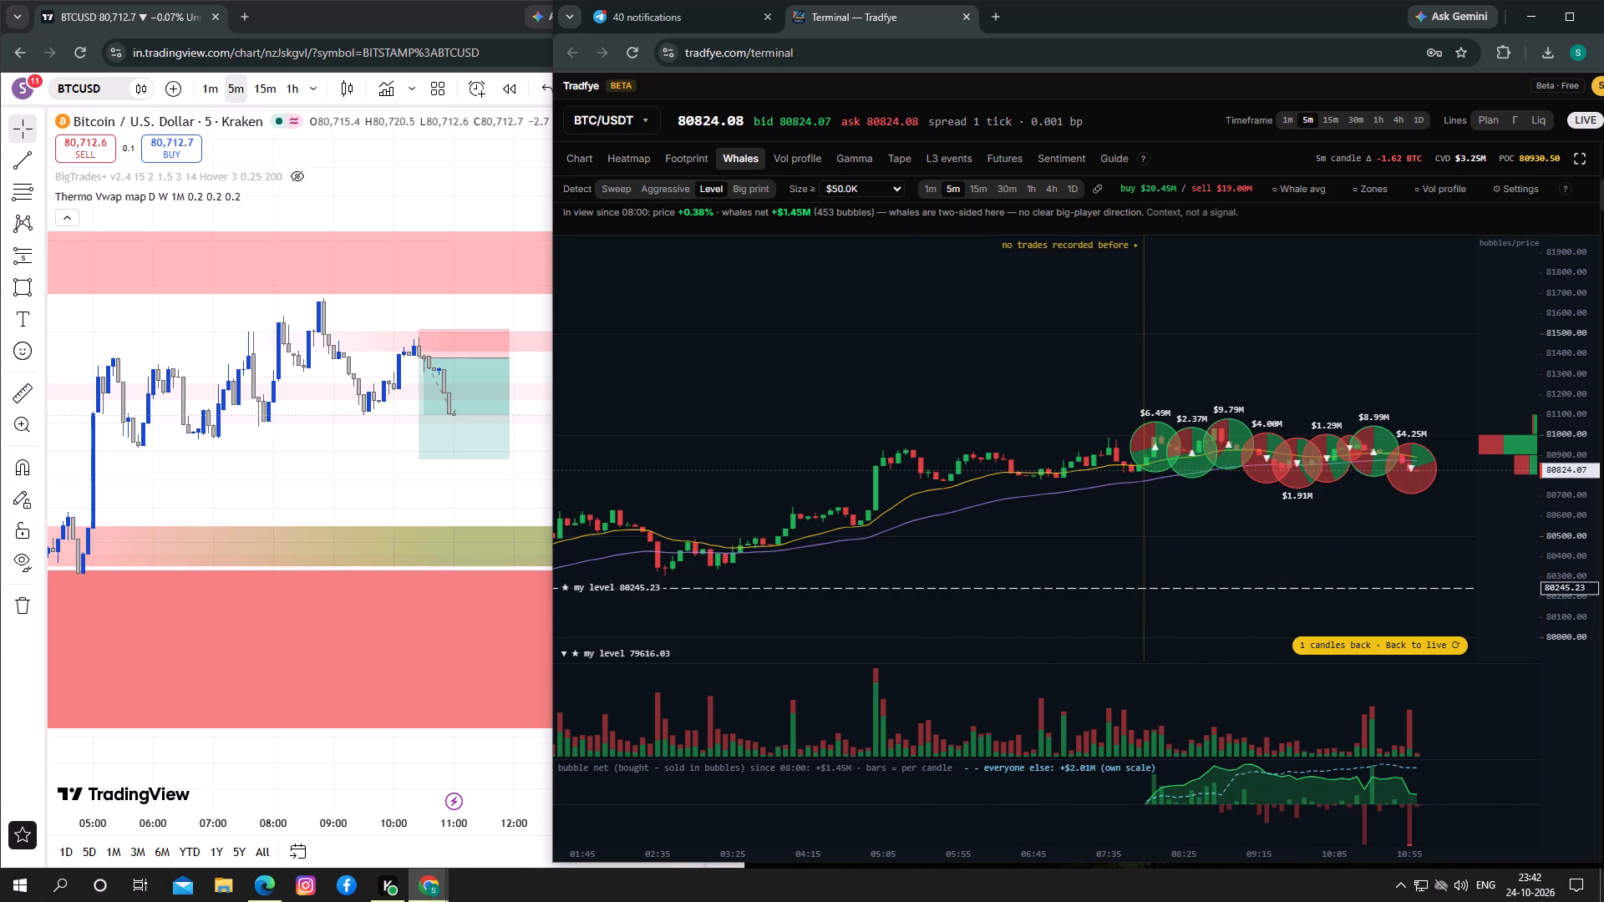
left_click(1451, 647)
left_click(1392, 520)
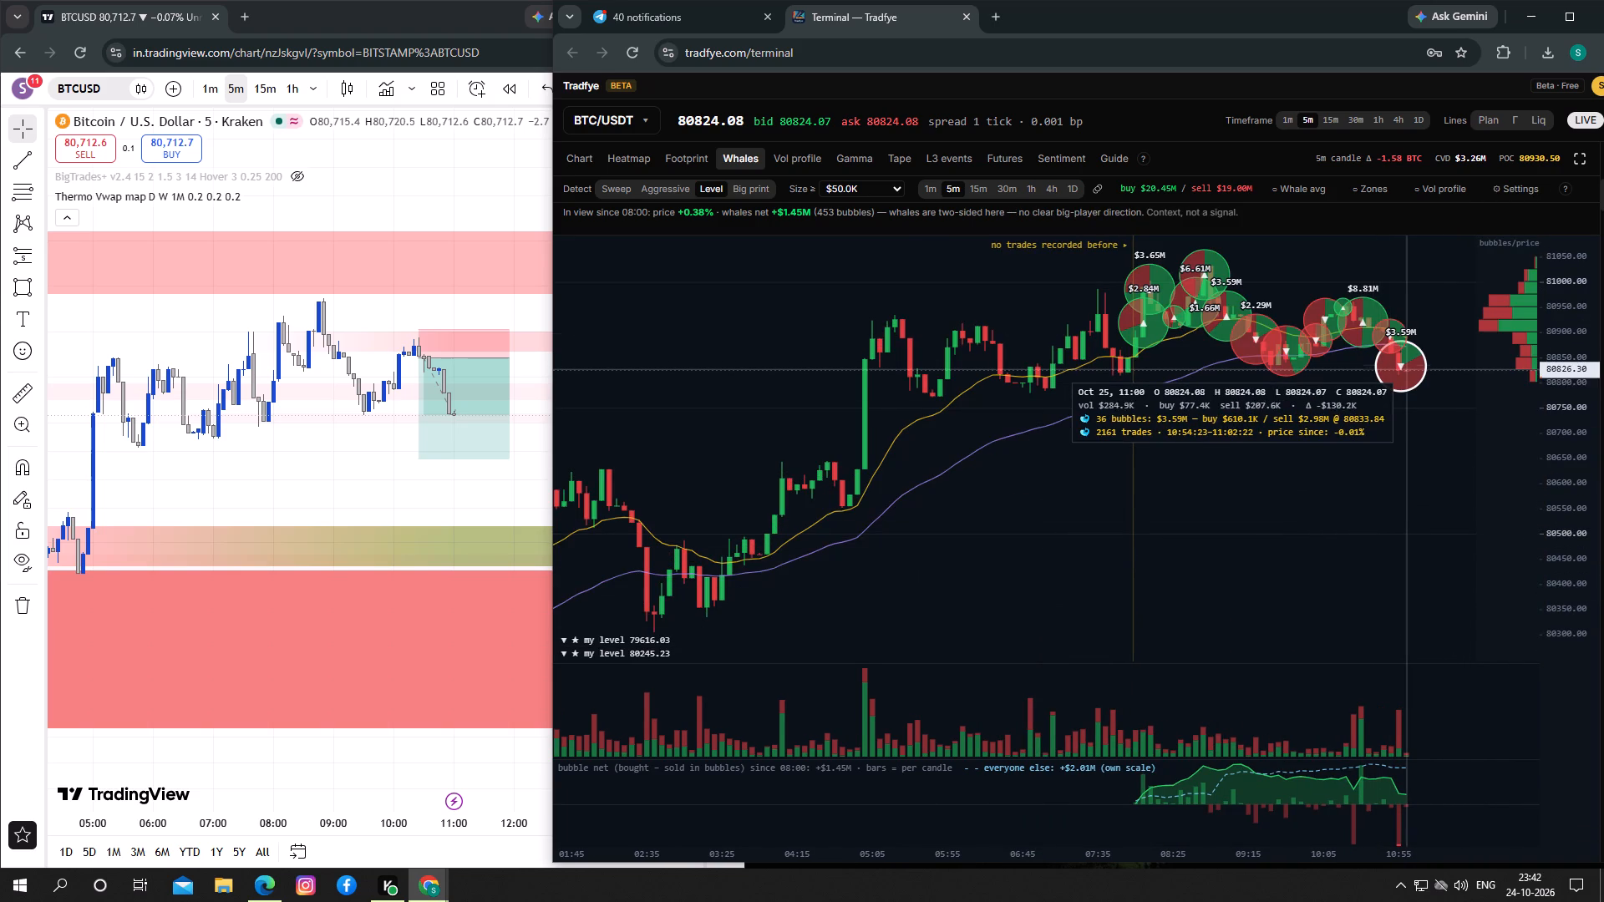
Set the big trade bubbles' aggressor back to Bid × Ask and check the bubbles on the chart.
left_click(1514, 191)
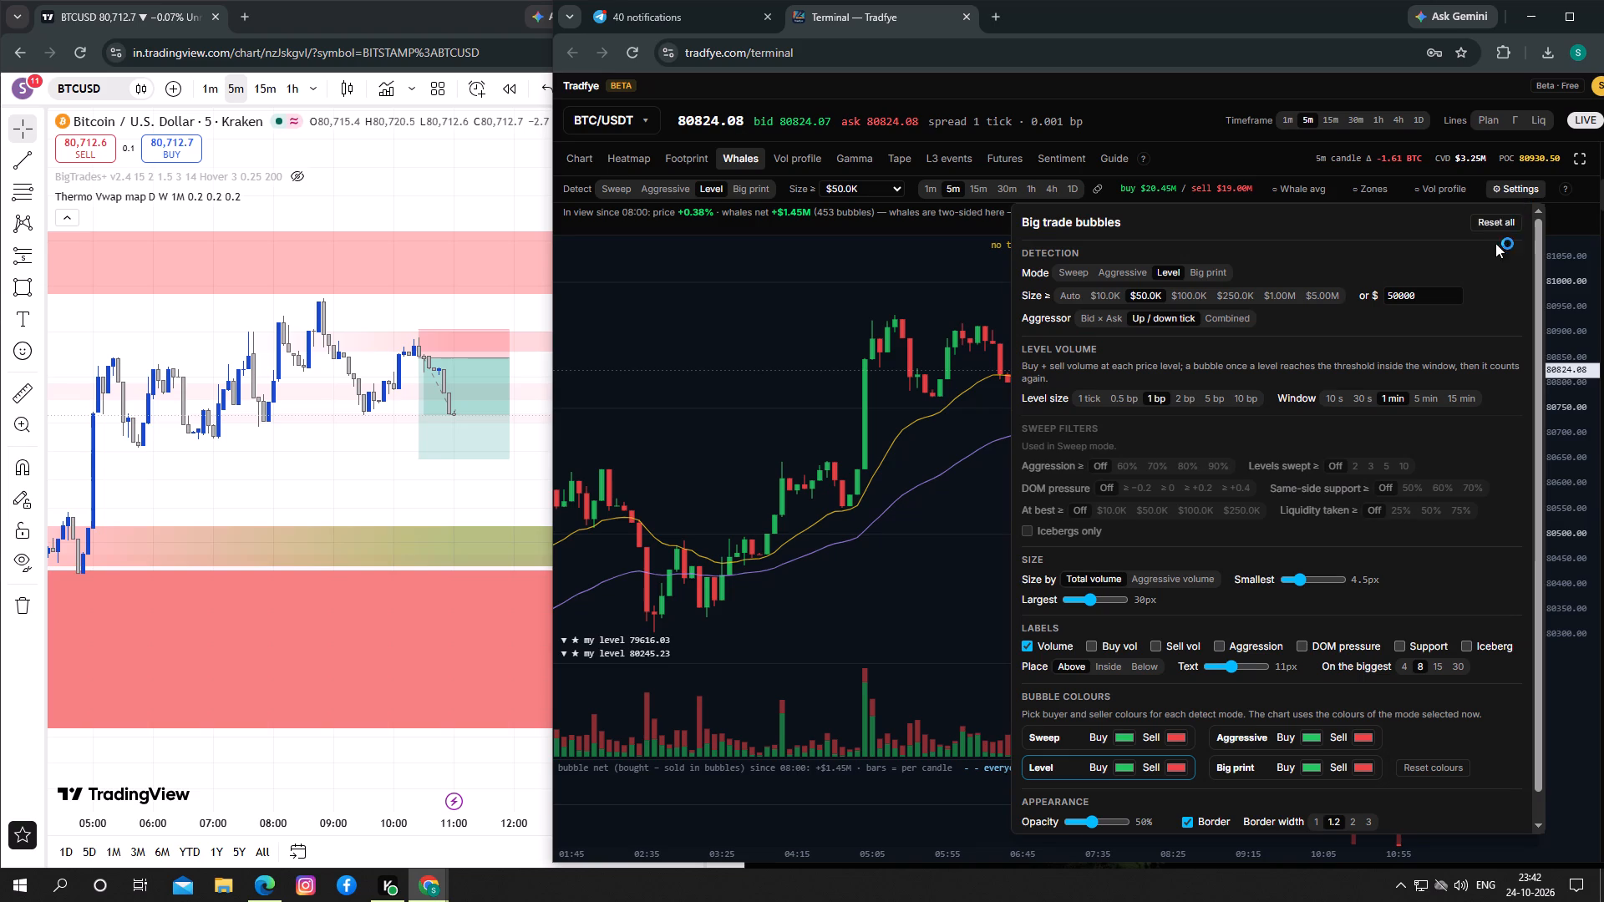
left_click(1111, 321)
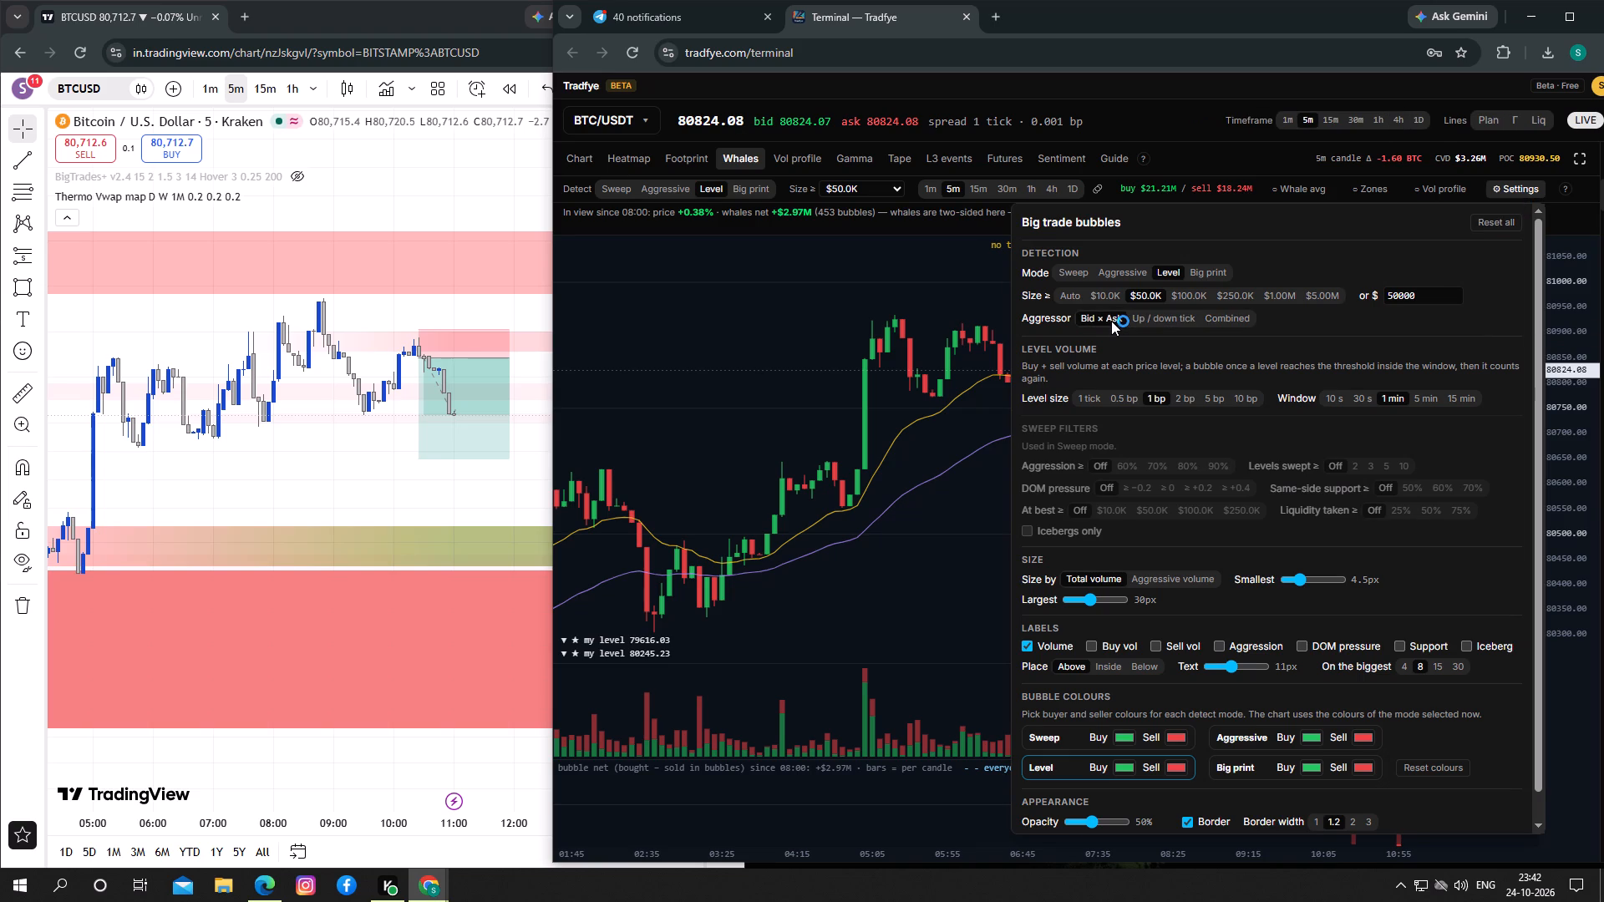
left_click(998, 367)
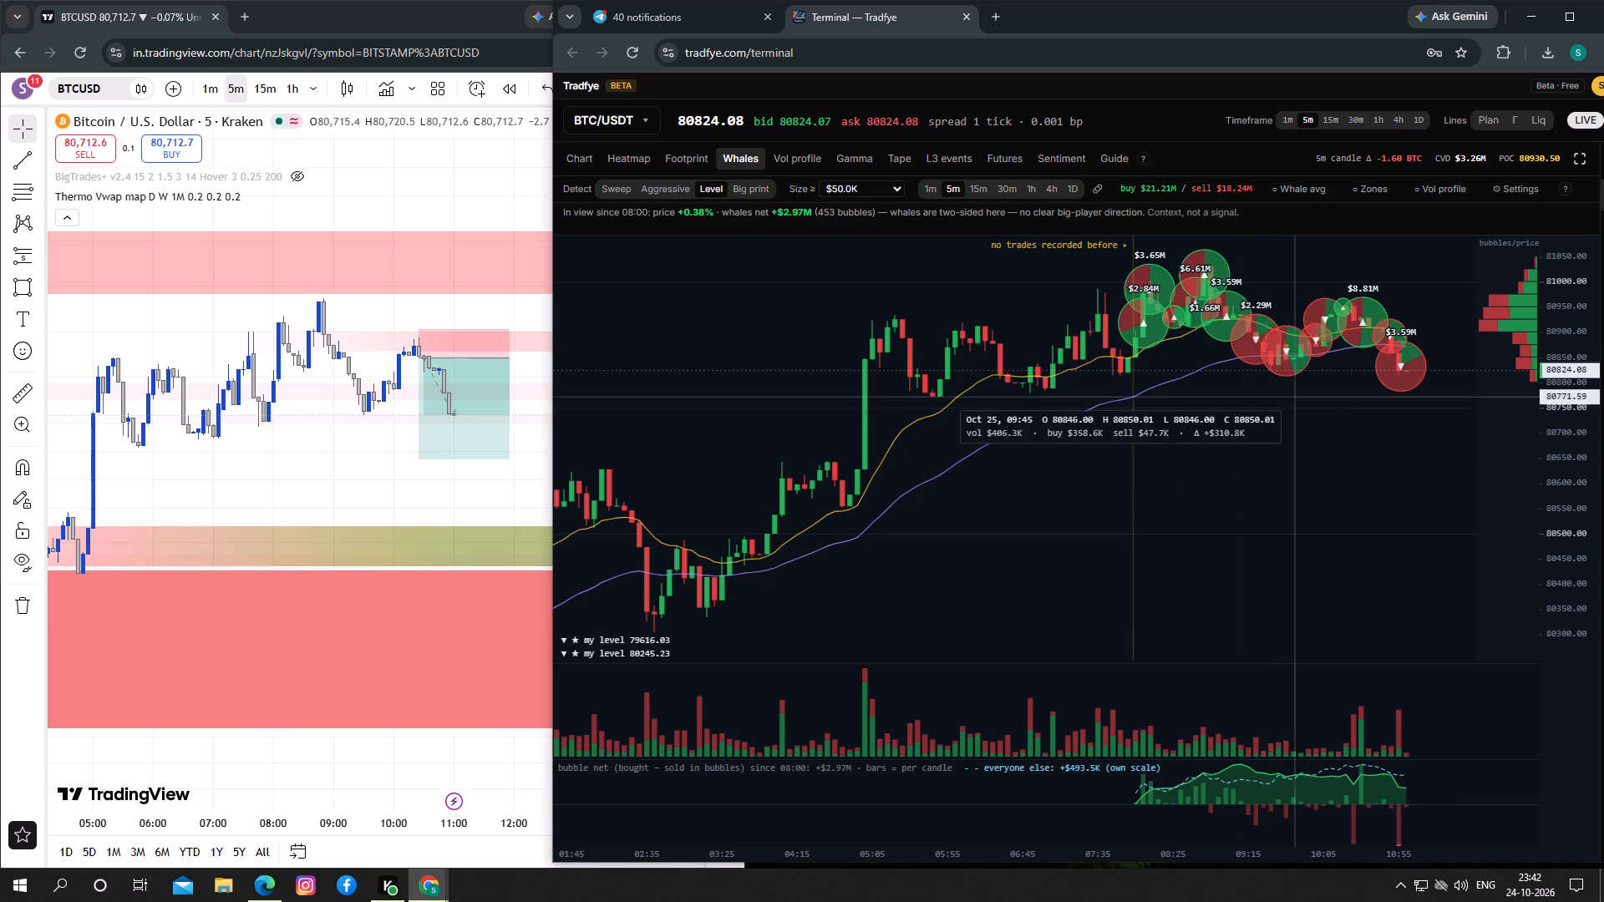
Set the big trade bubbles' aggressor to Combined and check the bubbles on the chart.
left_click(1510, 185)
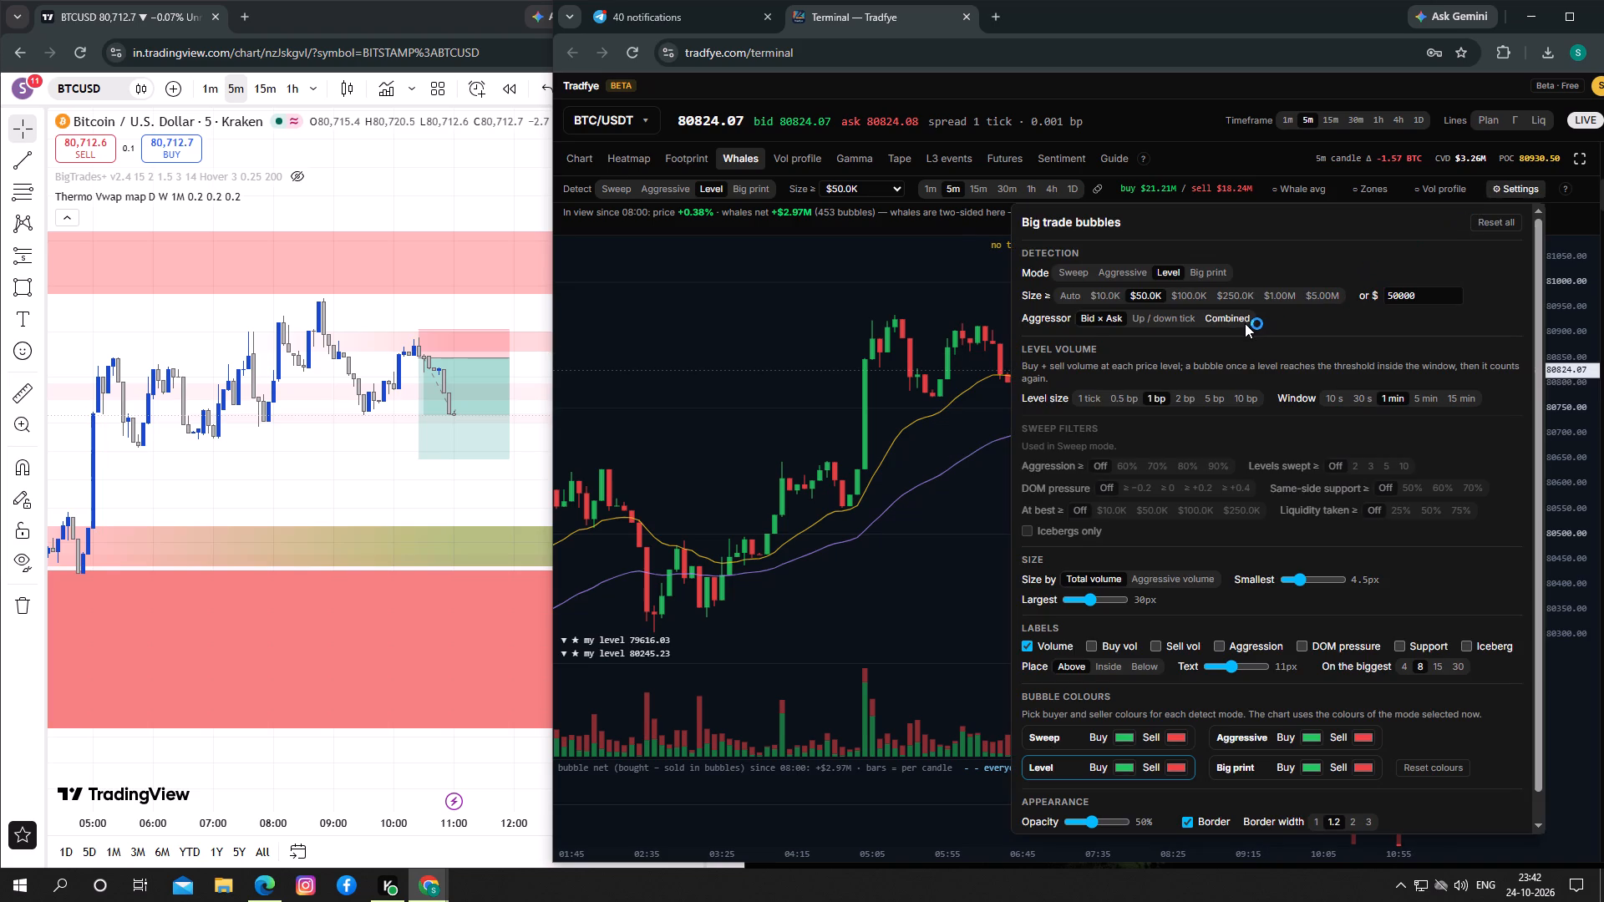
left_click(1245, 317)
left_click(989, 393)
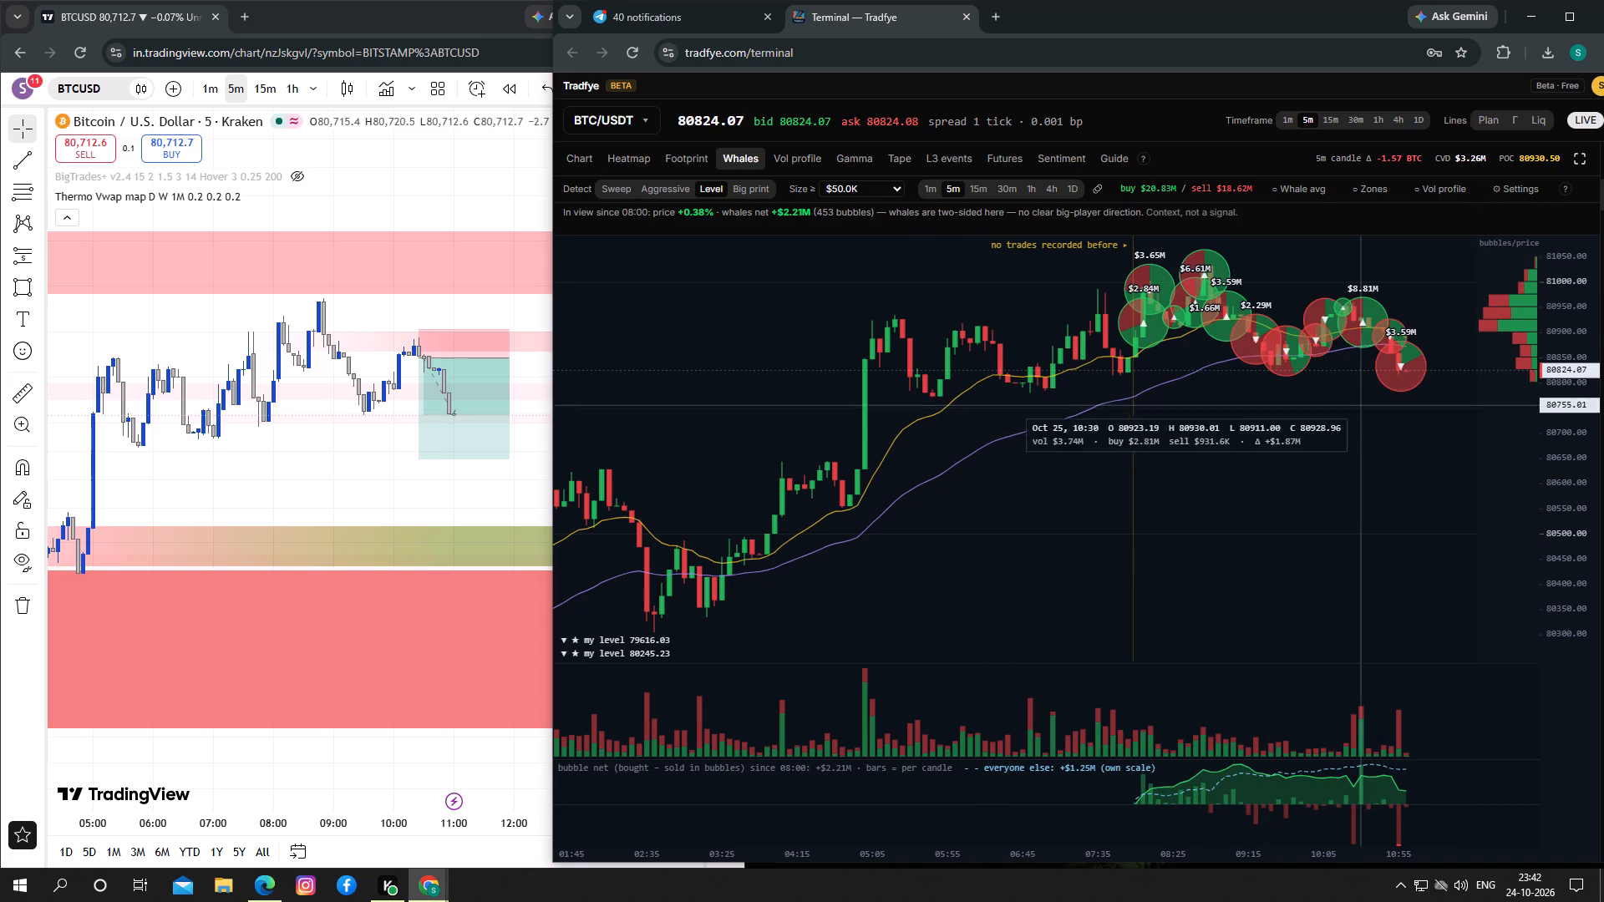
Set the big trade bubbles' minimum size to $500000 and view the filtered whale chart.
left_click(1522, 191)
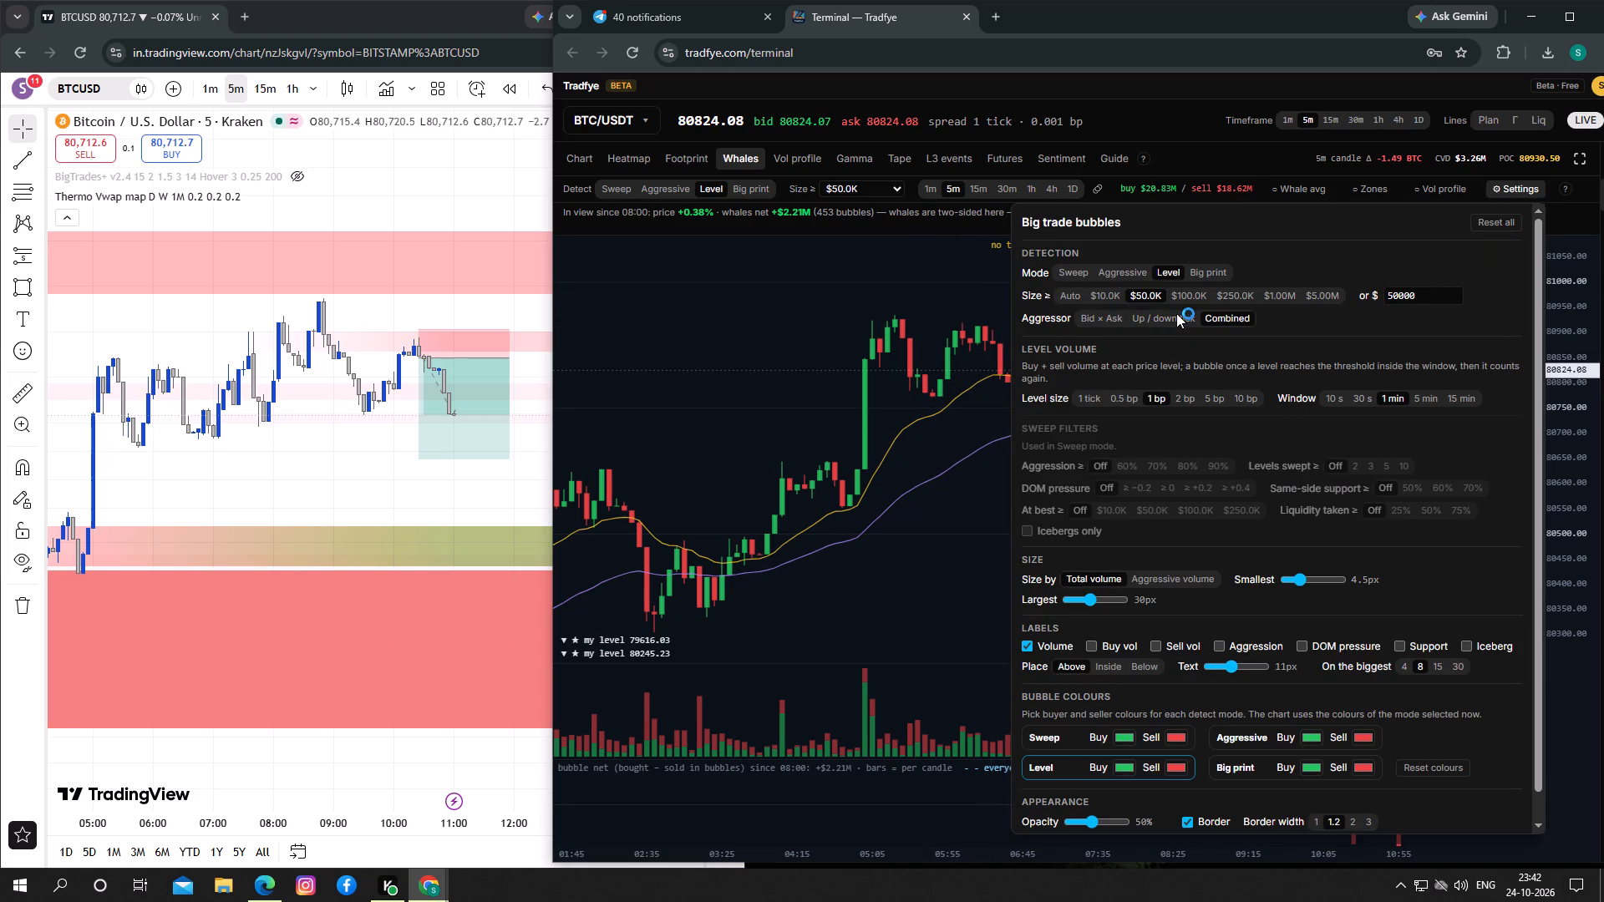
left_click(1413, 291)
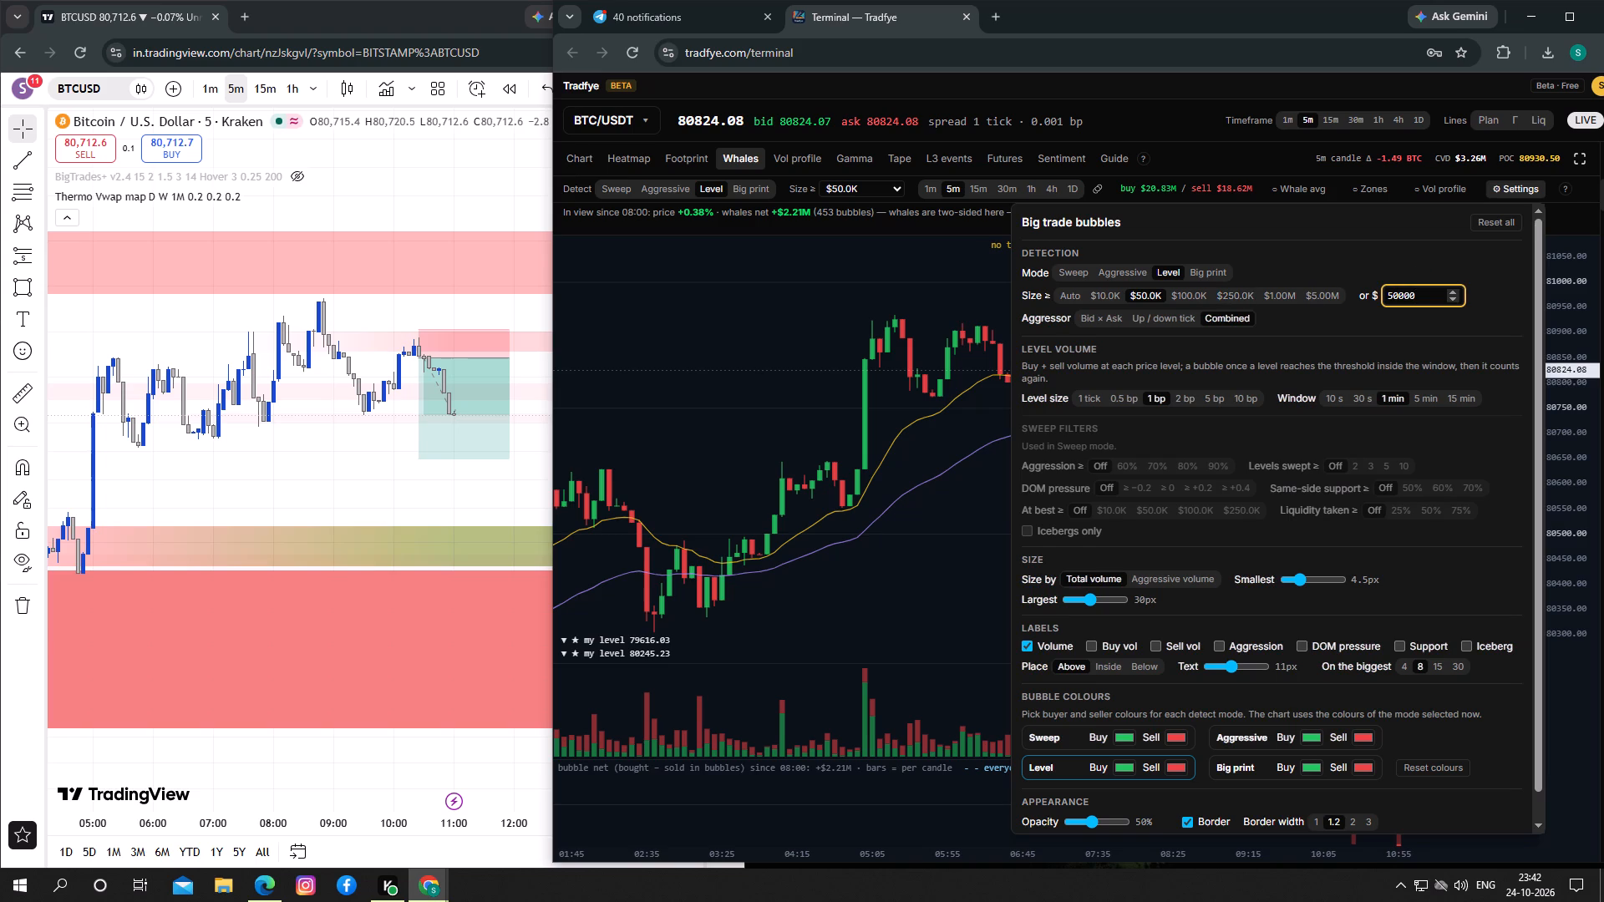
key("0")
left_click(983, 492)
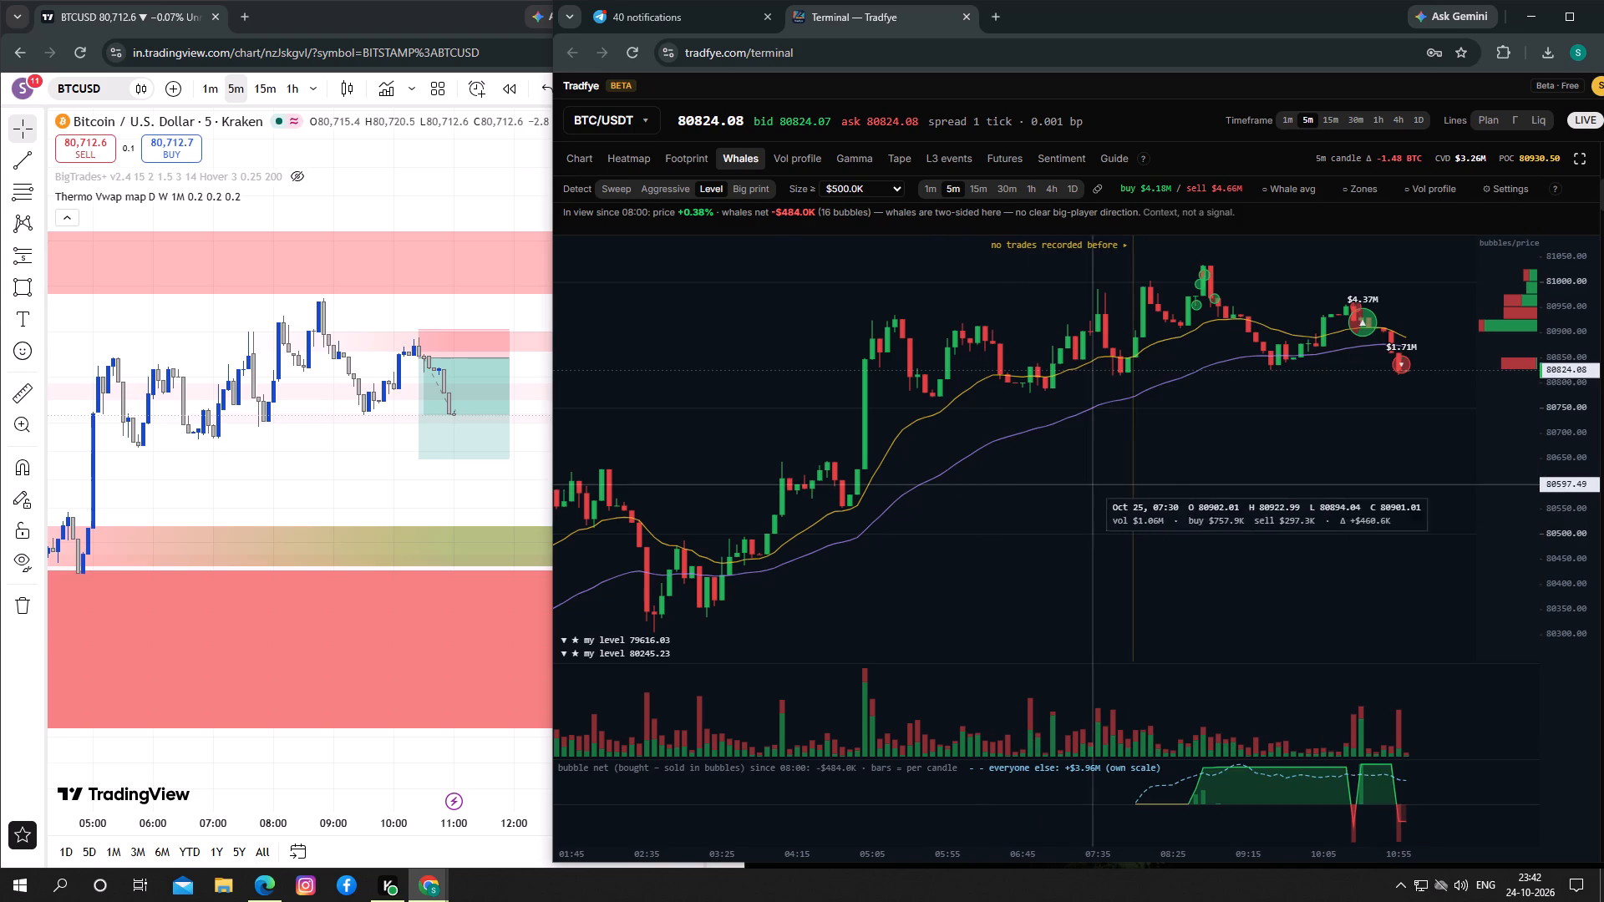
Examine the 5-minute whale chart's earlier history back through the Oct 24 sell-off for bubbles of at least $500K.
left_click_drag(1352, 428, 1339, 428)
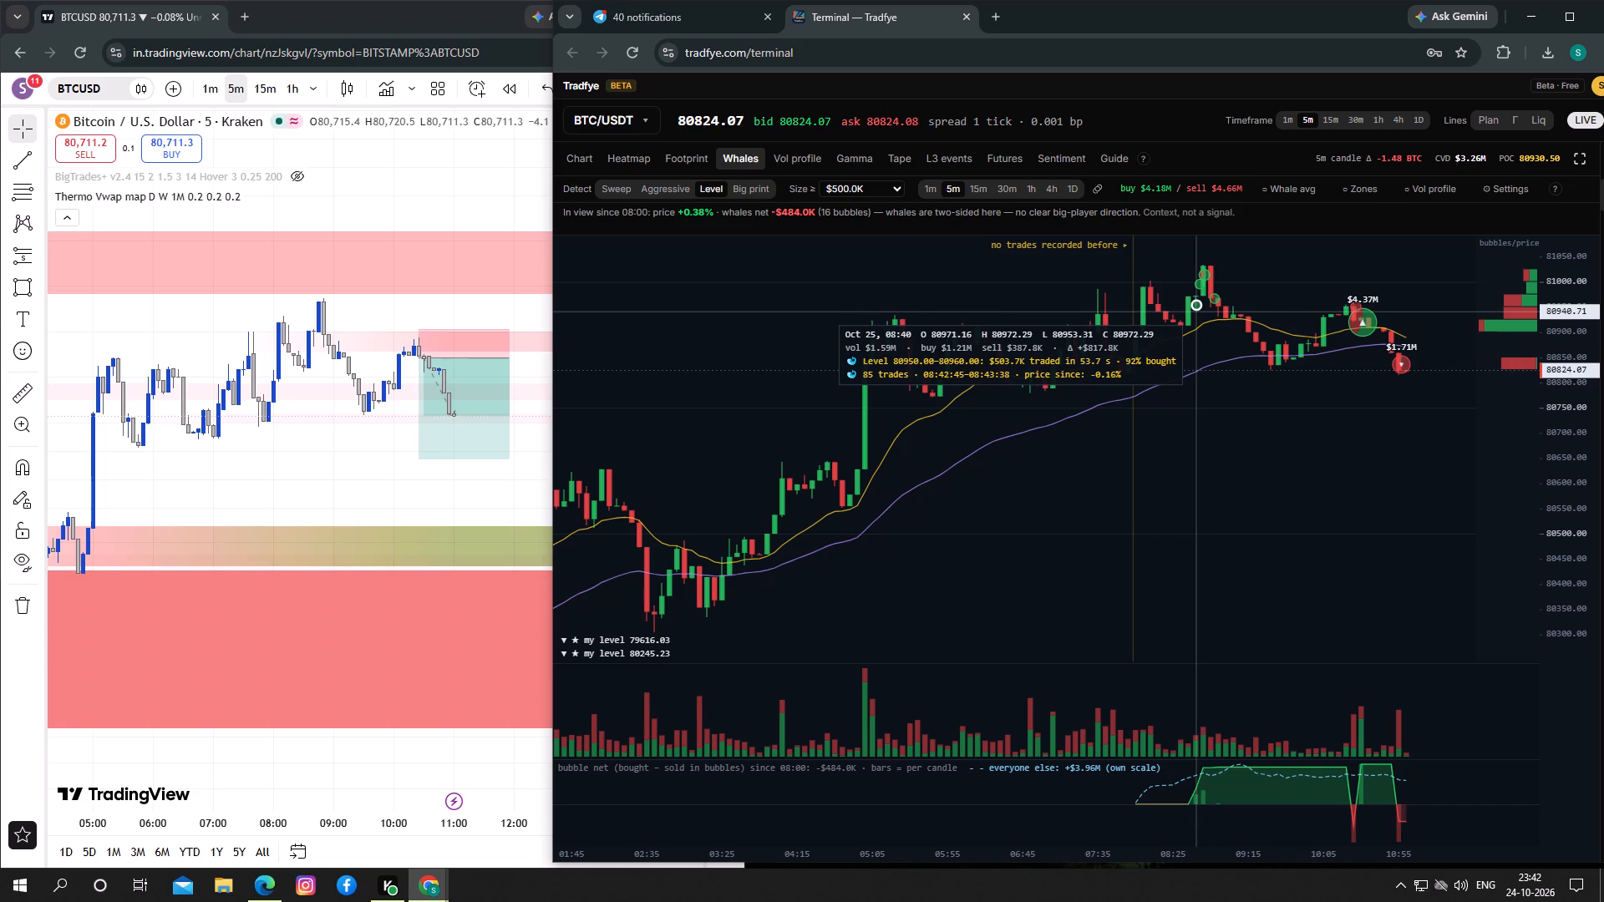
left_click_drag(1137, 500, 1234, 459)
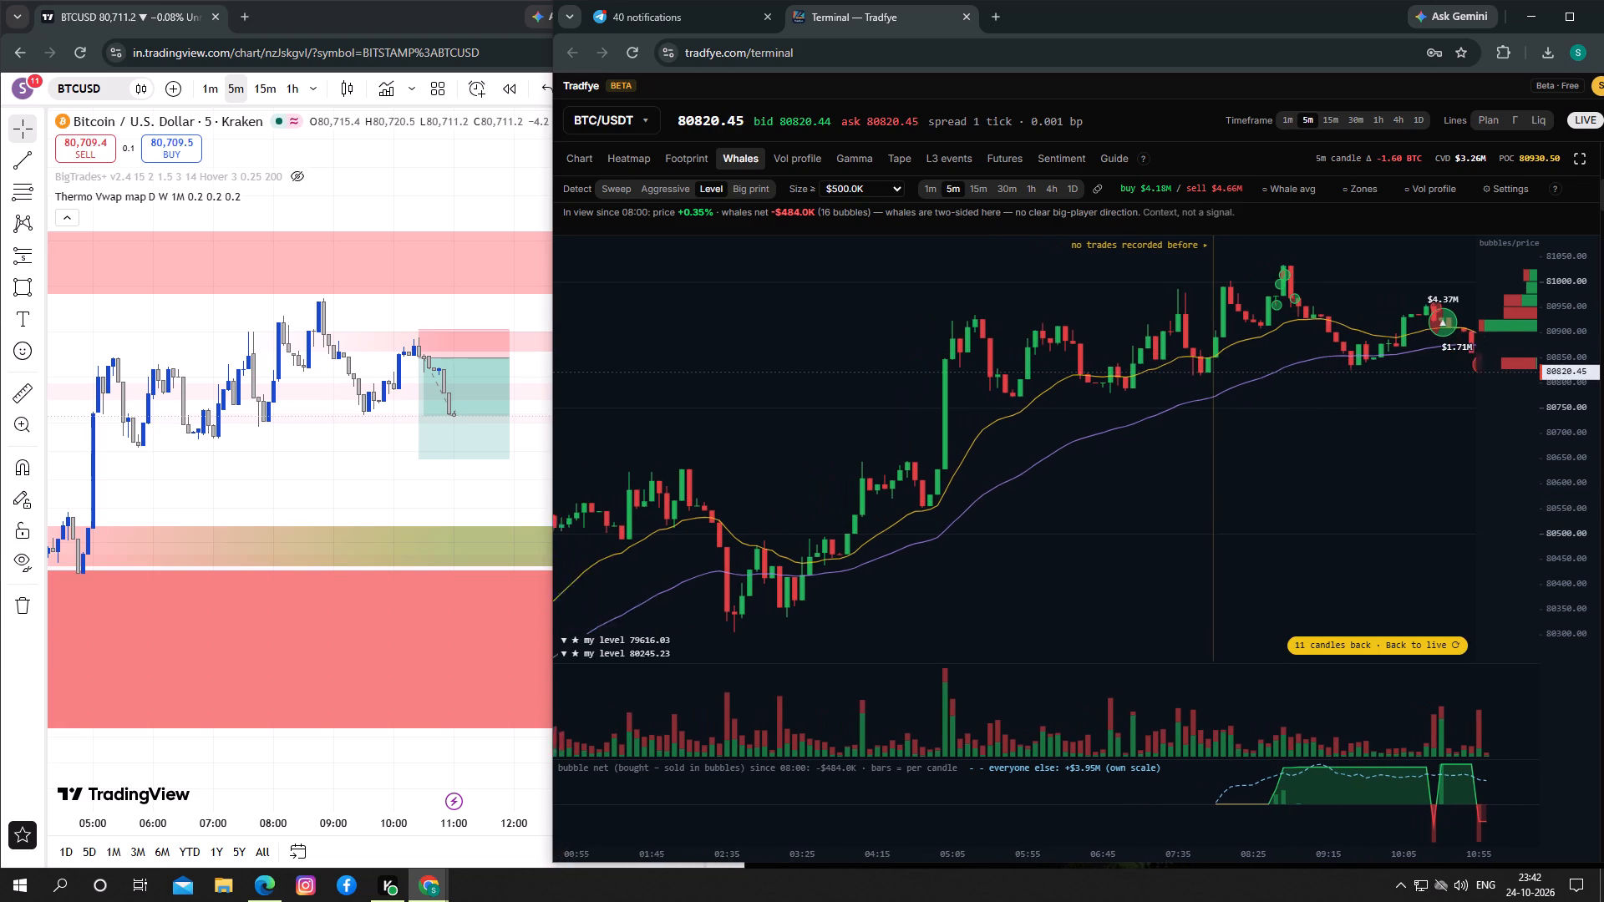
left_click_drag(1234, 459, 1235, 456)
left_click_drag(991, 536, 1230, 518)
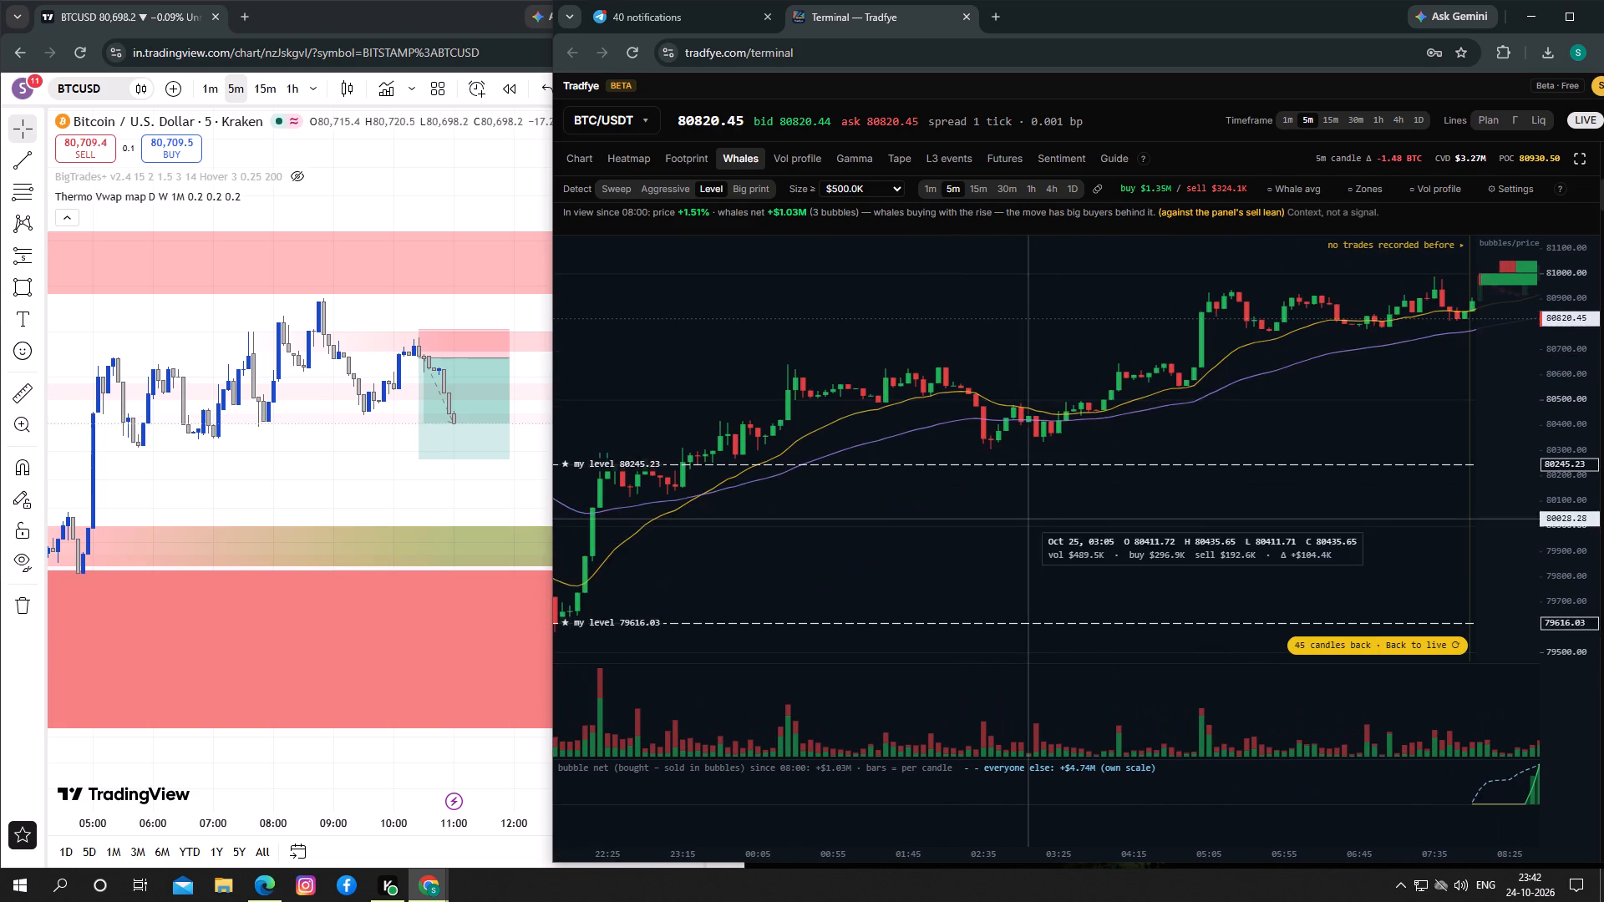
left_click_drag(1028, 519, 1275, 531)
left_click_drag(984, 518, 1253, 544)
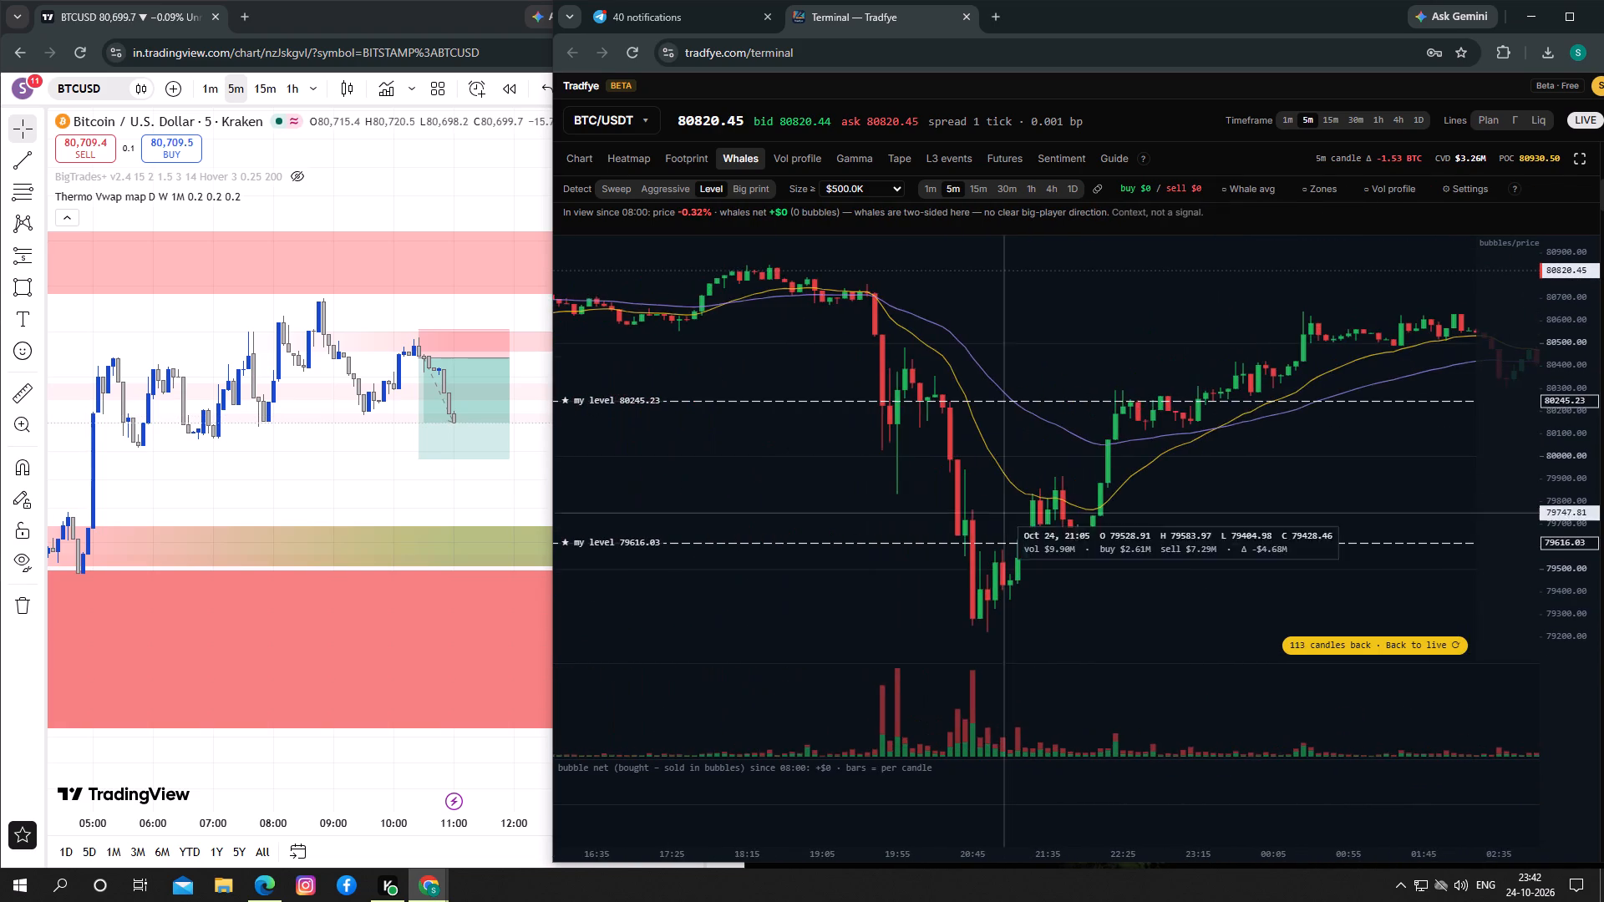
left_click_drag(963, 499, 1275, 532)
left_click_drag(1070, 475, 1252, 512)
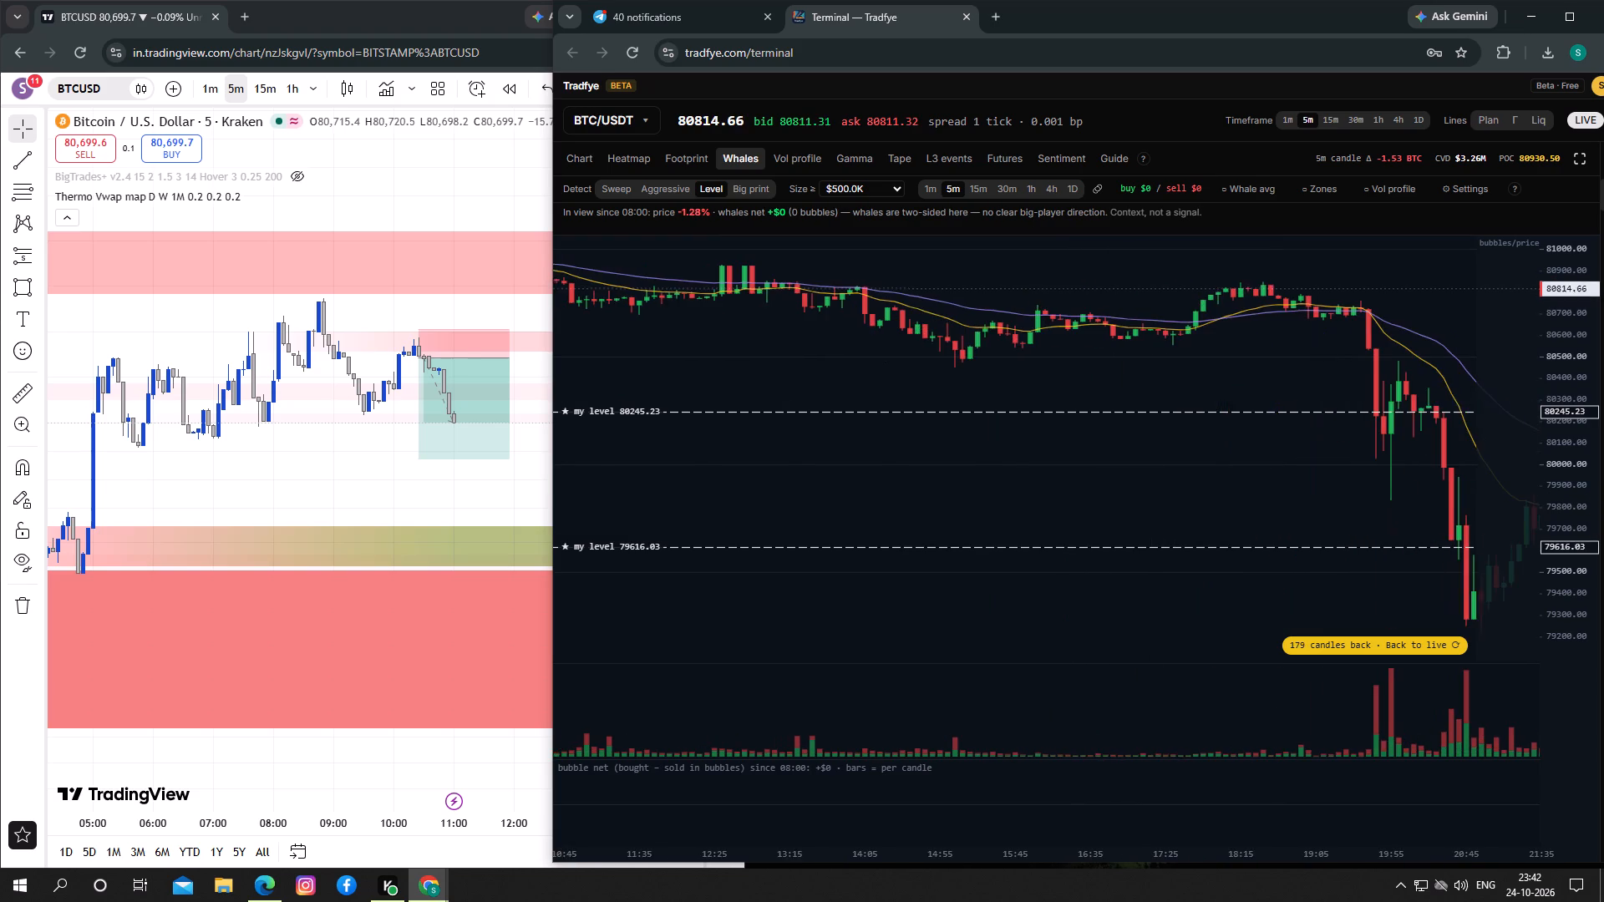
Review the Oct 24 drop and recovery around the saved levels 80245.23 and 79616.03, and return the whale chart to live.
left_click_drag(1252, 512, 759, 551)
left_click_drag(992, 516, 818, 525)
left_click_drag(1119, 496, 987, 496)
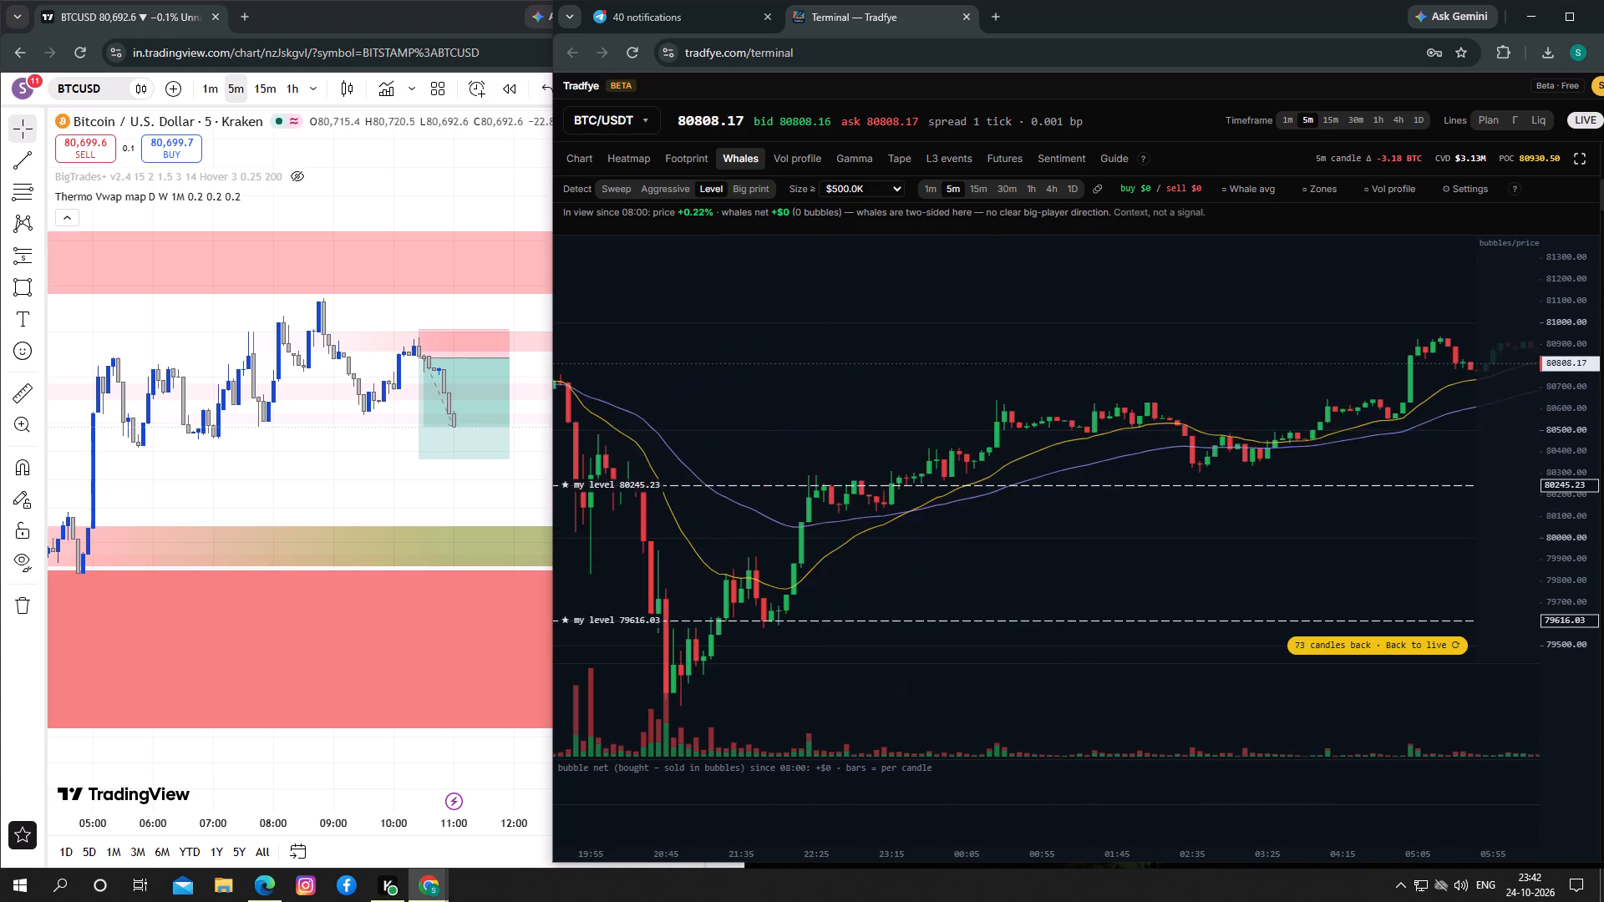
left_click_drag(987, 496, 1480, 489)
left_click_drag(1058, 489, 1409, 499)
left_click_drag(1079, 489, 774, 494)
left_click_drag(1246, 514, 918, 498)
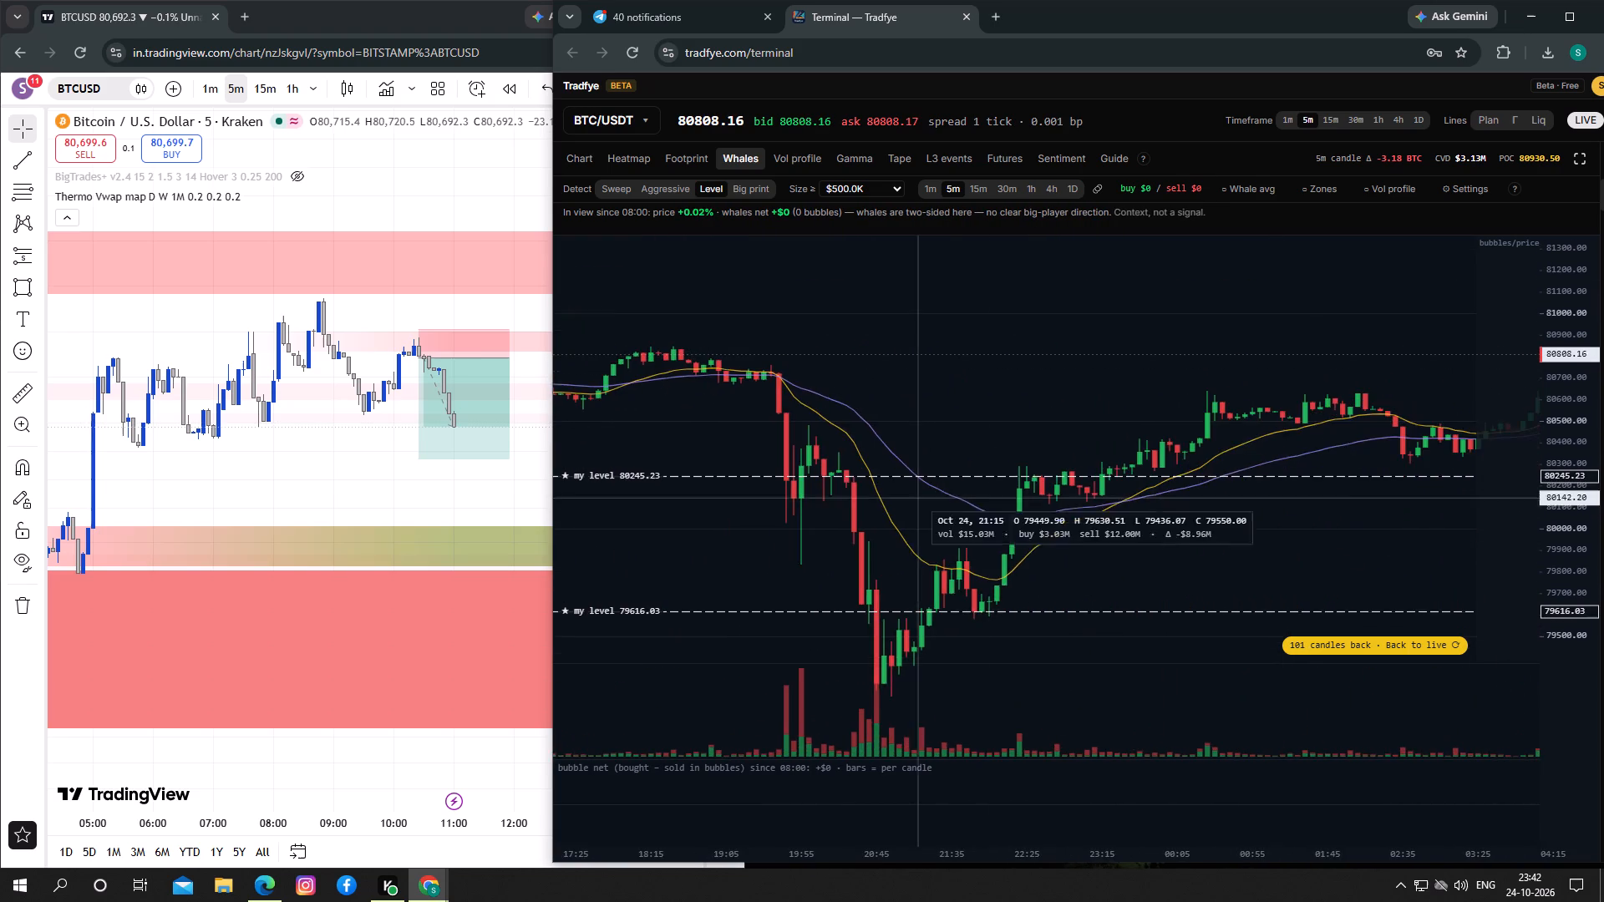
left_click_drag(1310, 509, 1045, 504)
left_click_drag(1258, 499, 970, 504)
left_click_drag(1282, 500, 1058, 519)
left_click_drag(1256, 501, 1075, 530)
left_click(1452, 642)
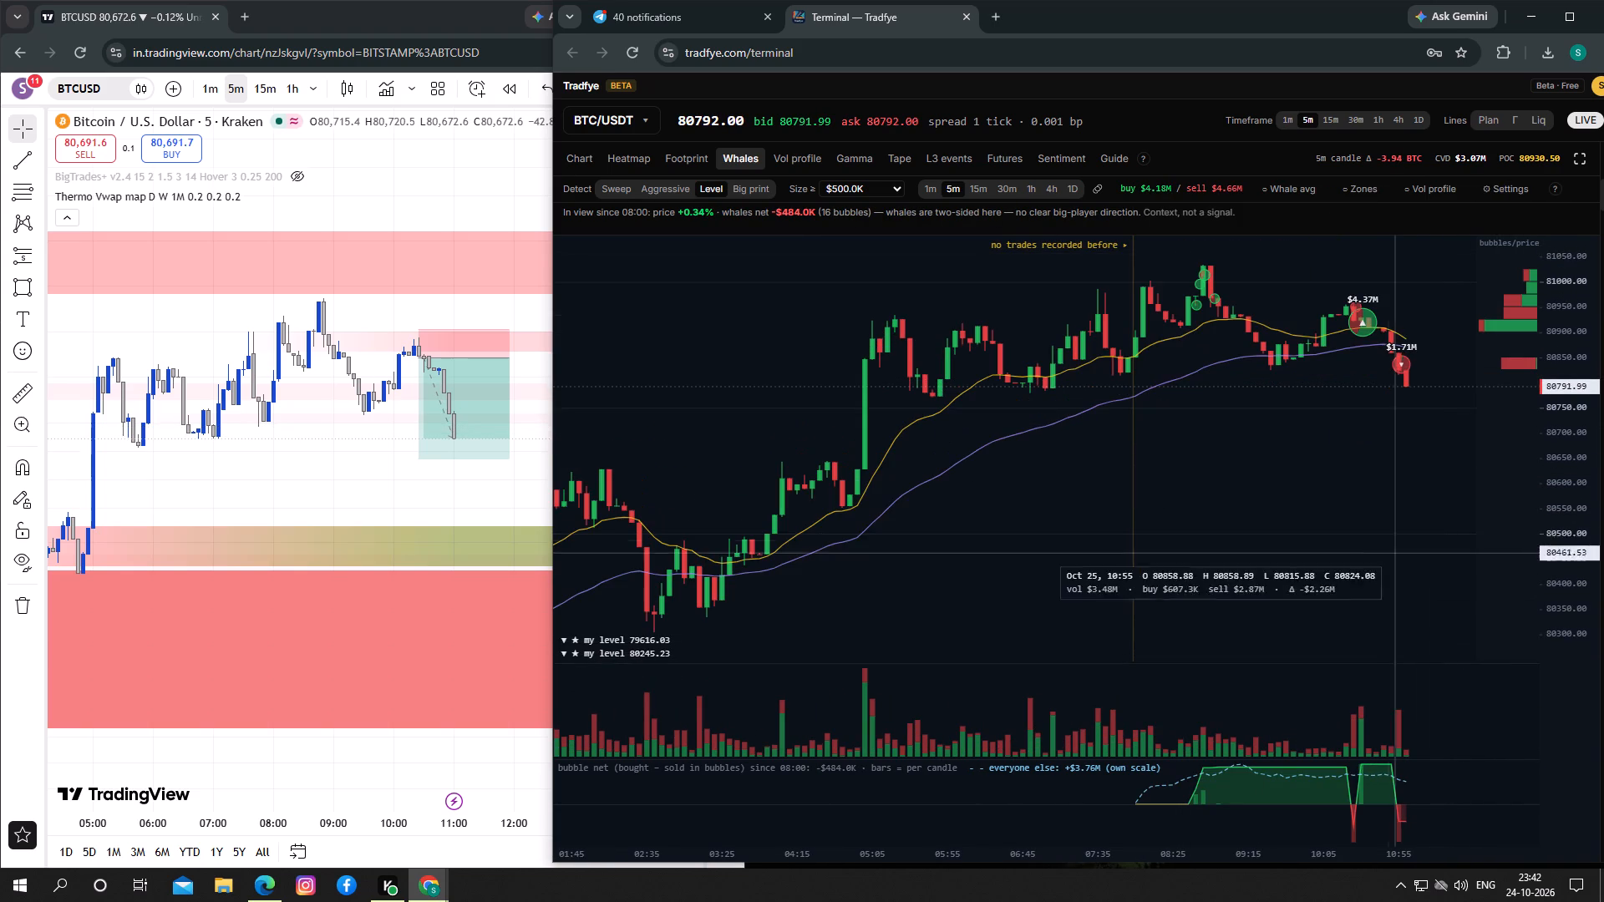
Adjust the whale chart's price scale and vertical position to inspect the latest candles and whale bubbles.
left_click_drag(1384, 496, 1368, 540)
left_click_drag(1577, 547, 1570, 526)
left_click_drag(1409, 553, 1389, 481)
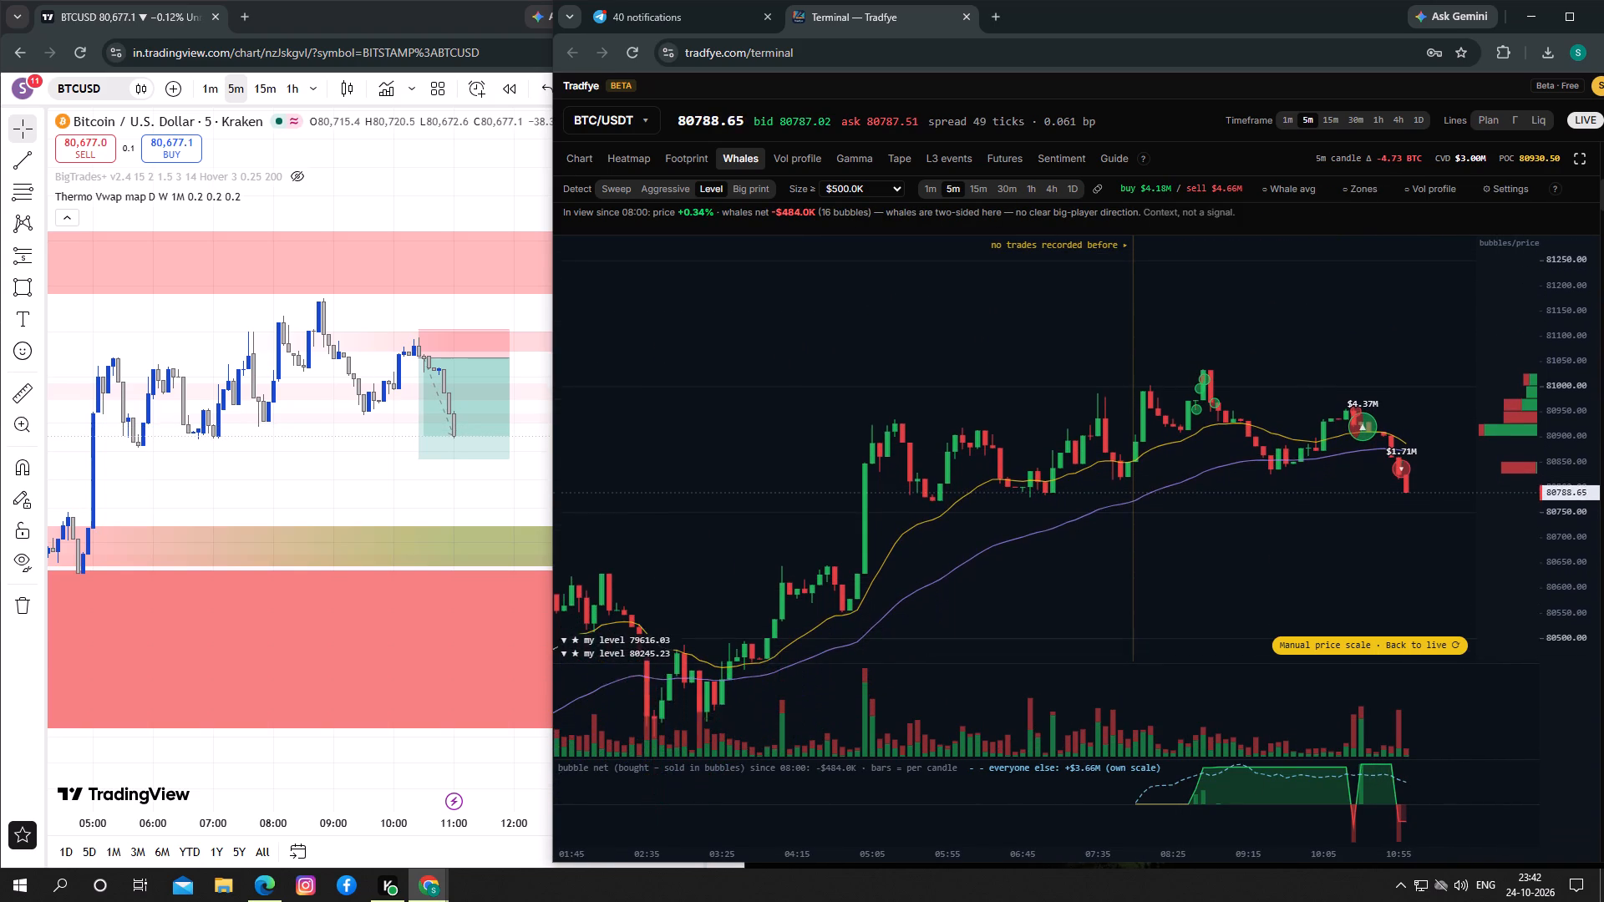
left_click_drag(1389, 481, 1388, 475)
left_click_drag(1392, 514, 1389, 498)
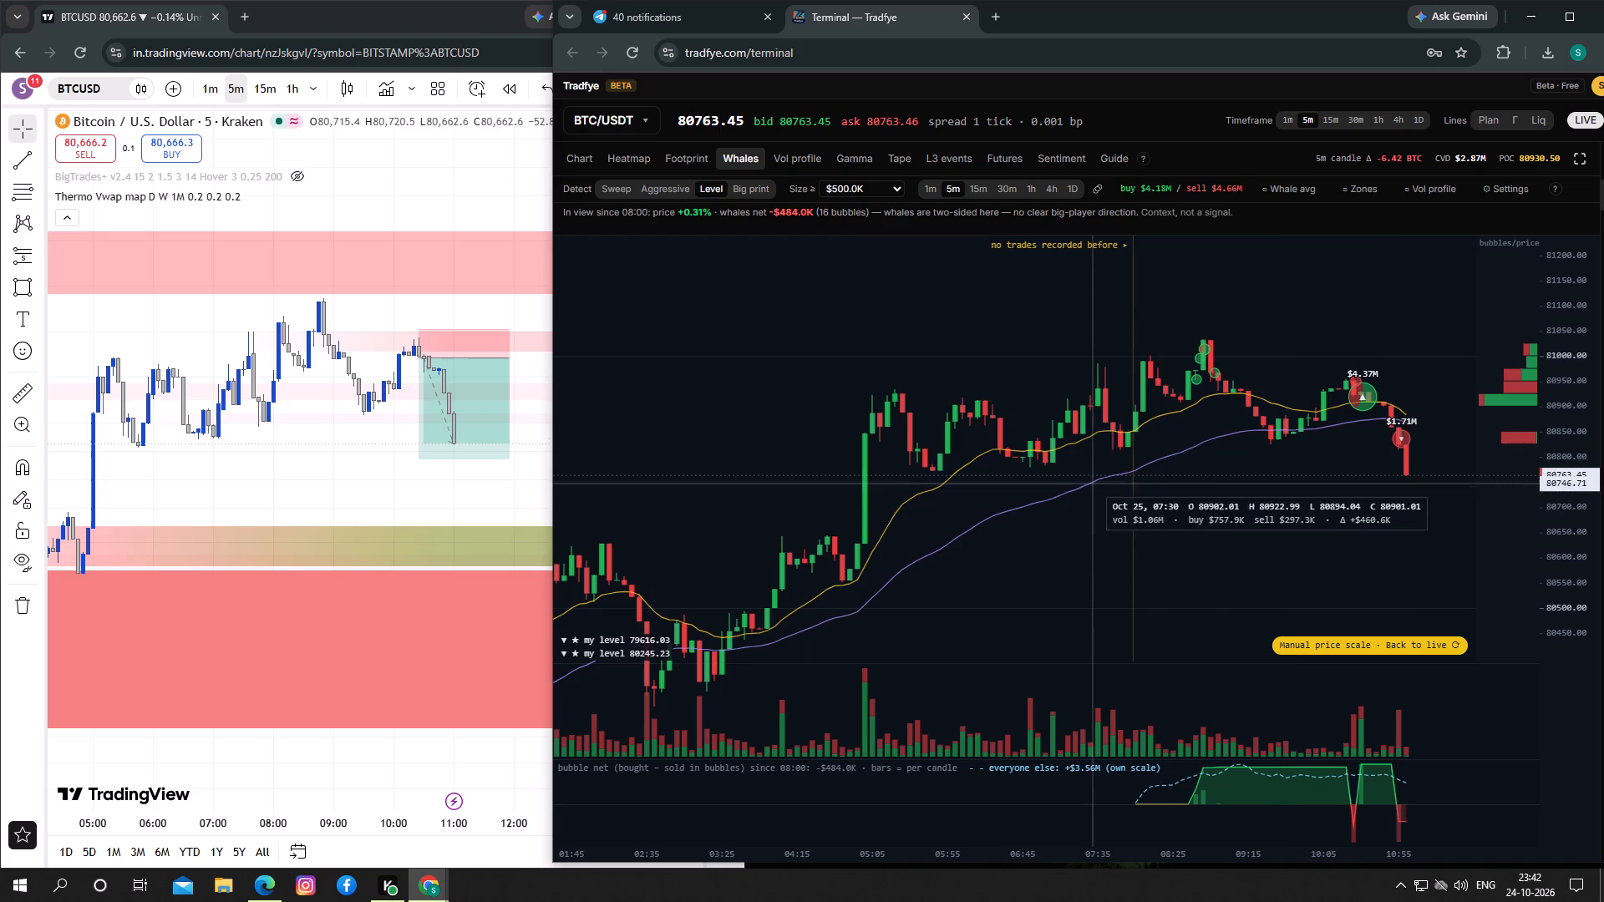
Switch to the TradingView BTCUSD chart to check the short position against the current price.
left_click(521, 471)
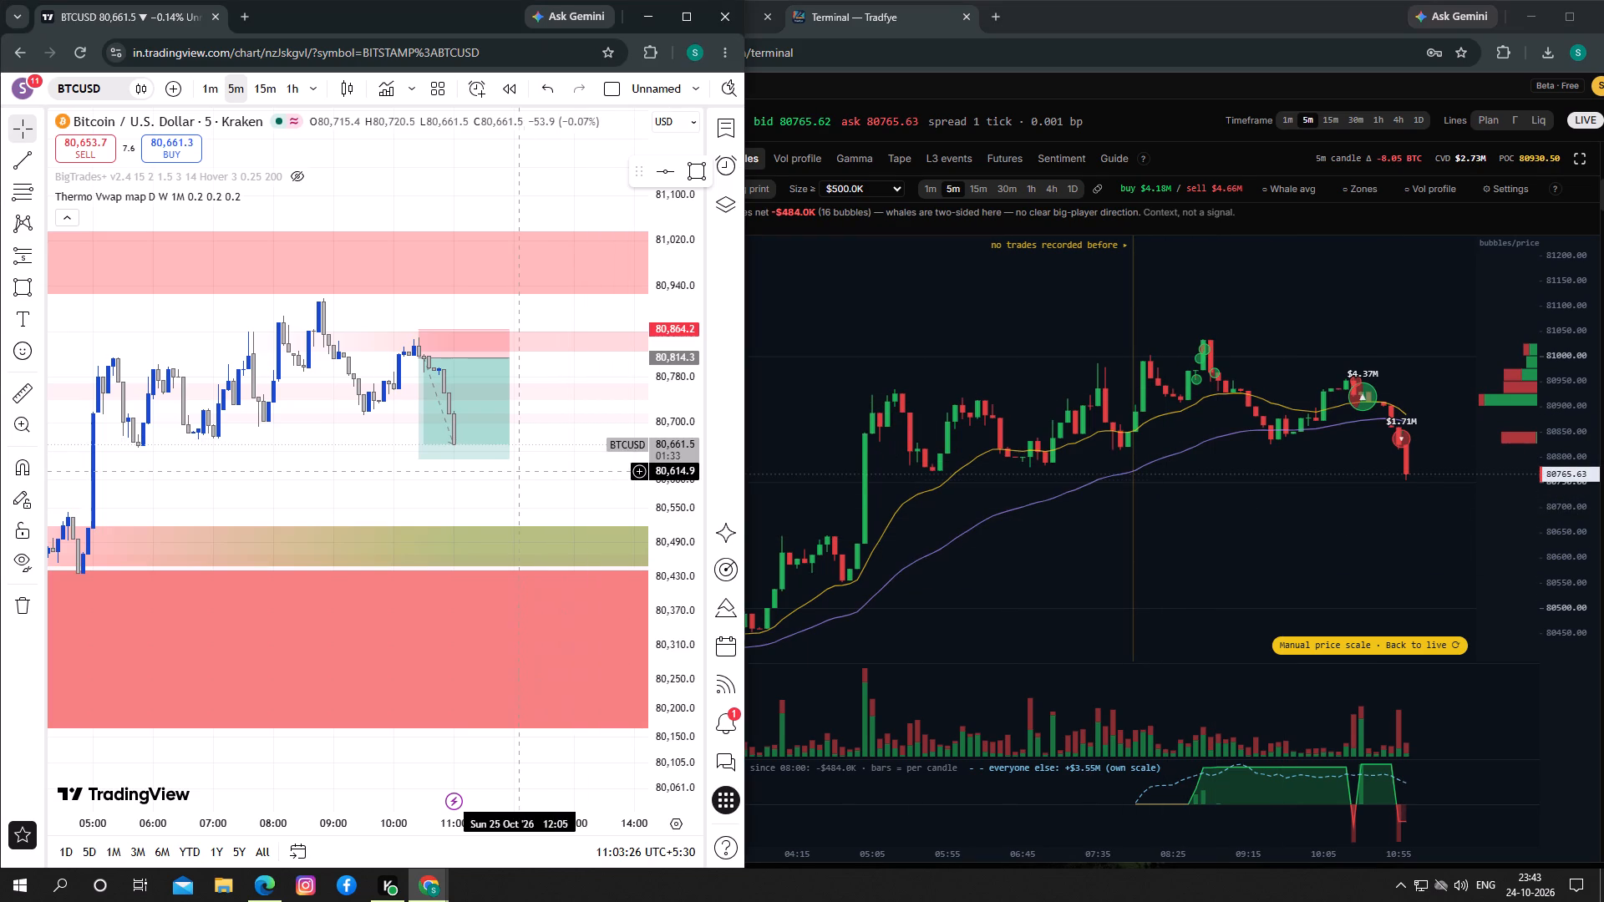
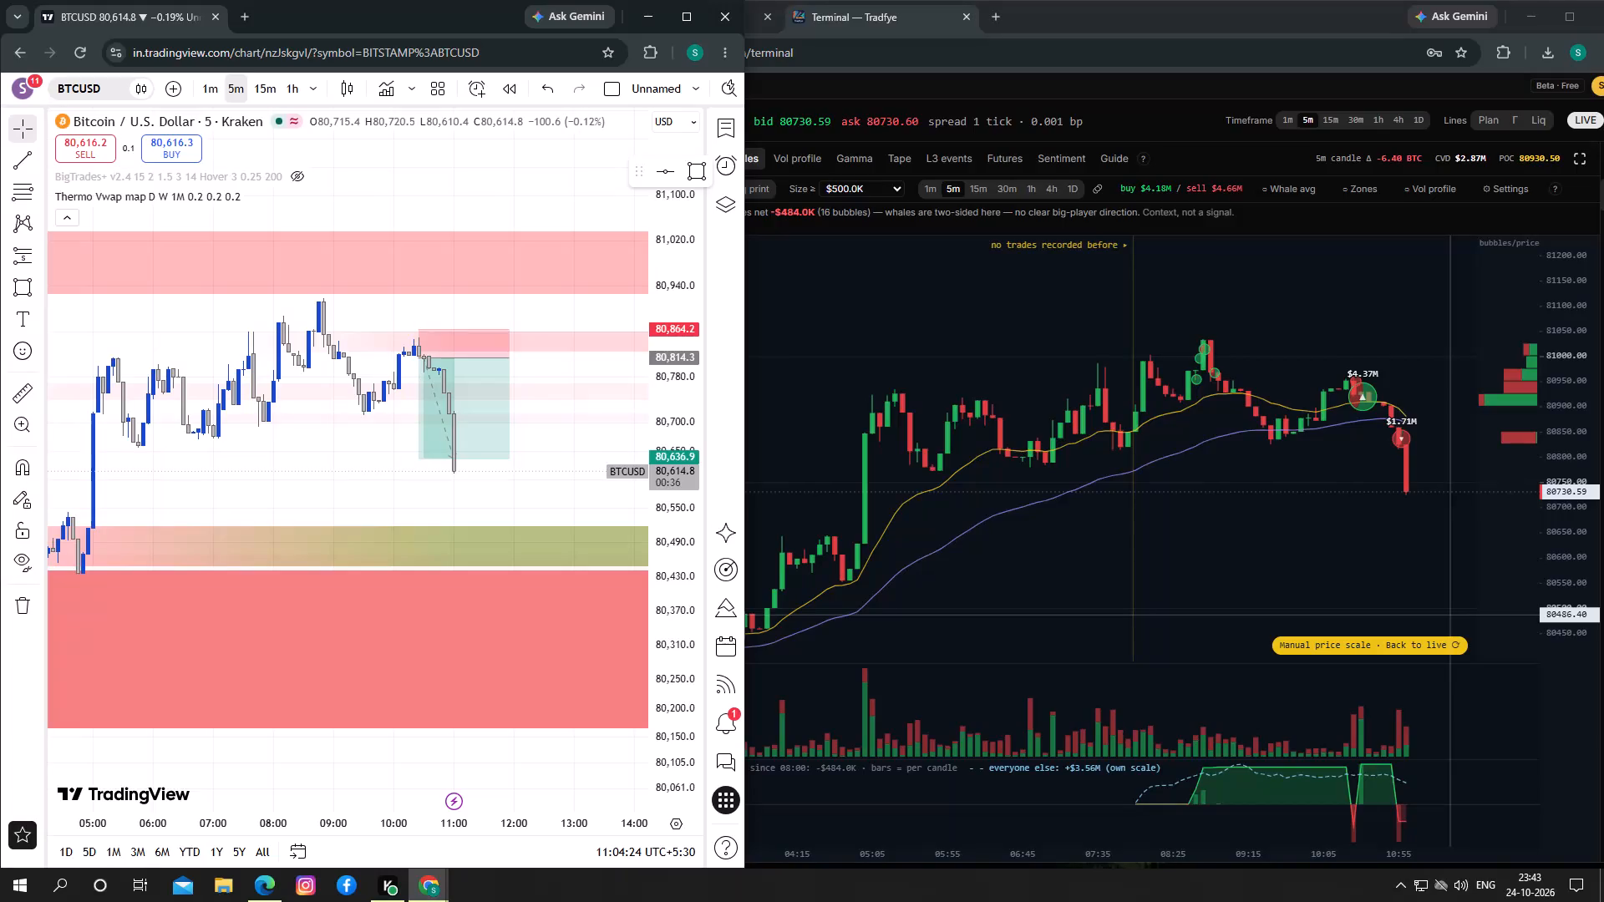
Extend the BTCUSD short position's target down to about 80,533.0, near the upper edge of the green zone.
left_click_drag(524, 489, 541, 480)
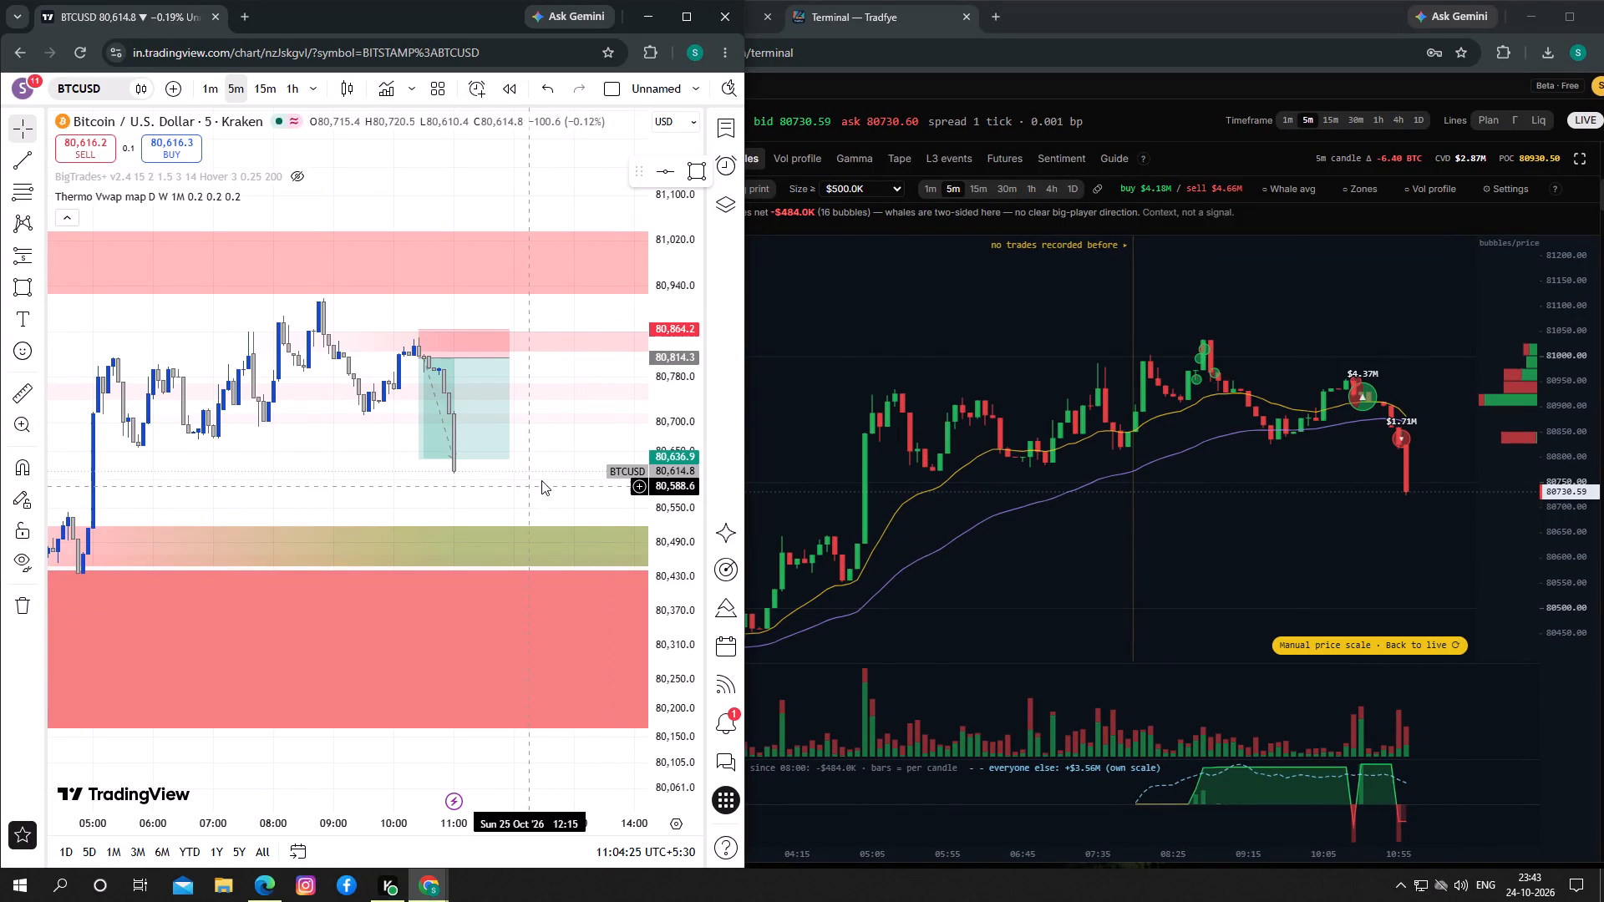
left_click_drag(541, 480, 554, 468)
left_click_drag(441, 440, 468, 494)
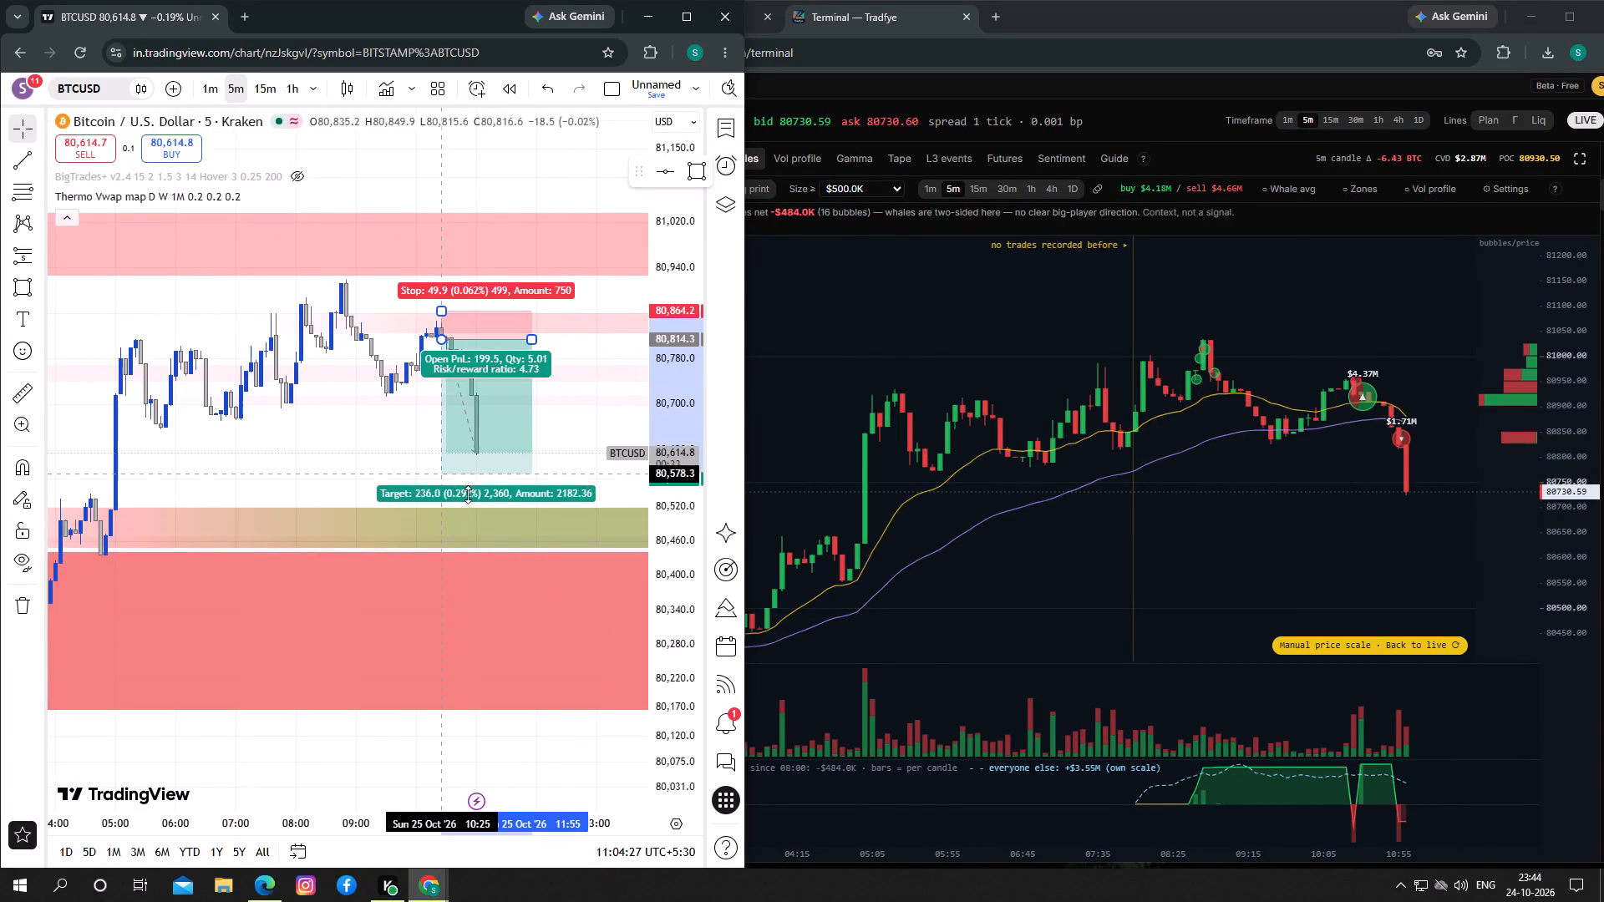
left_click_drag(468, 494, 477, 499)
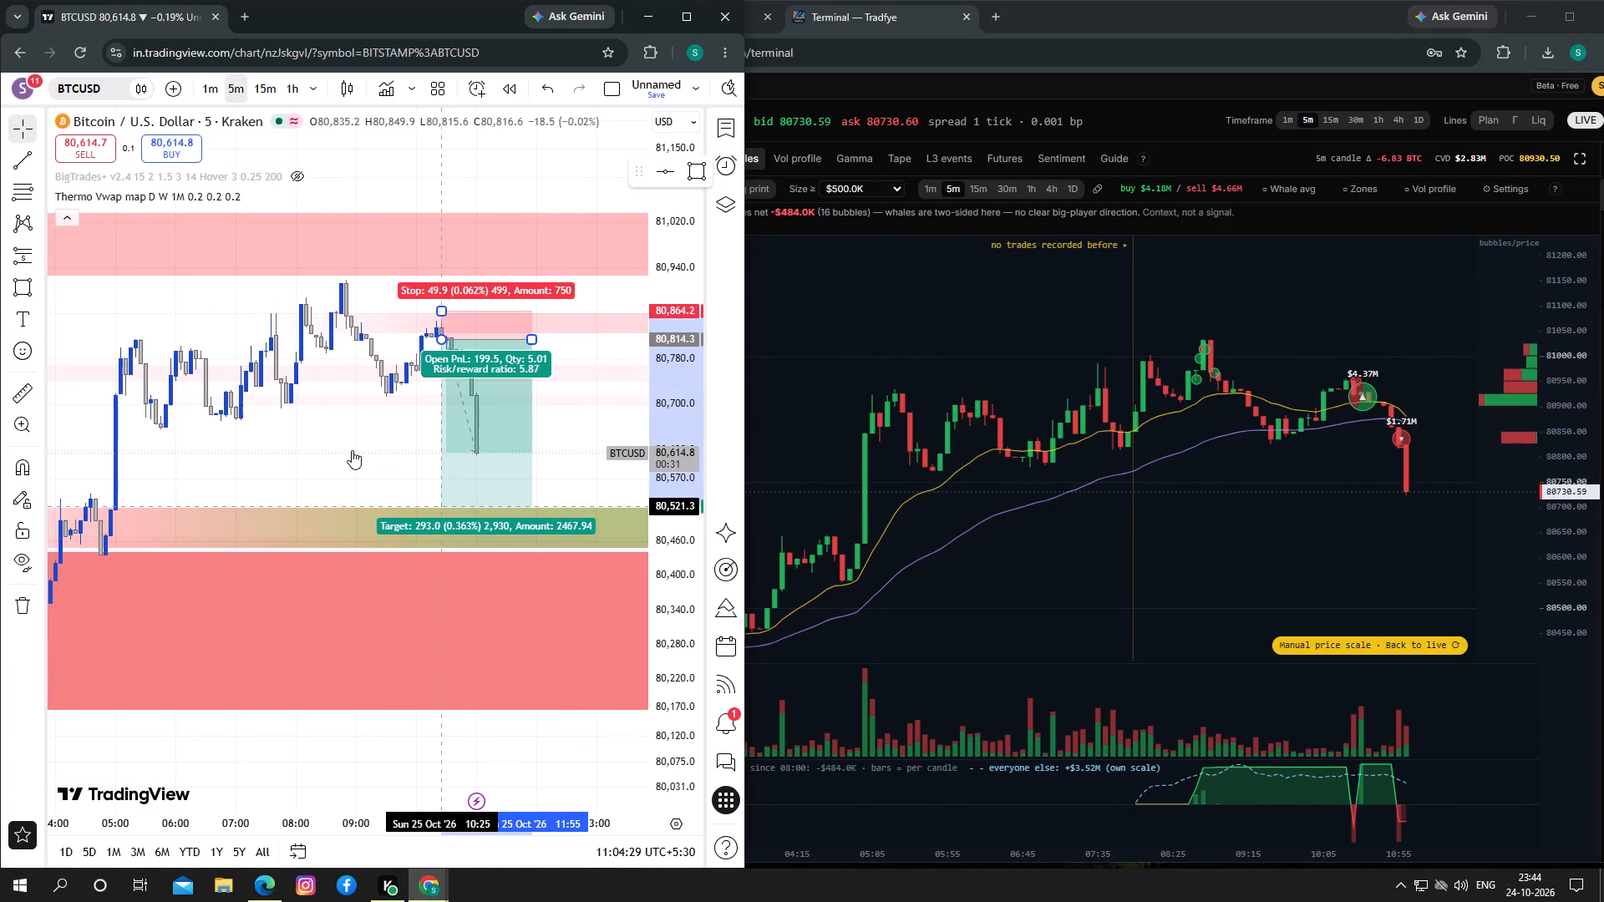
left_click_drag(352, 450, 363, 448)
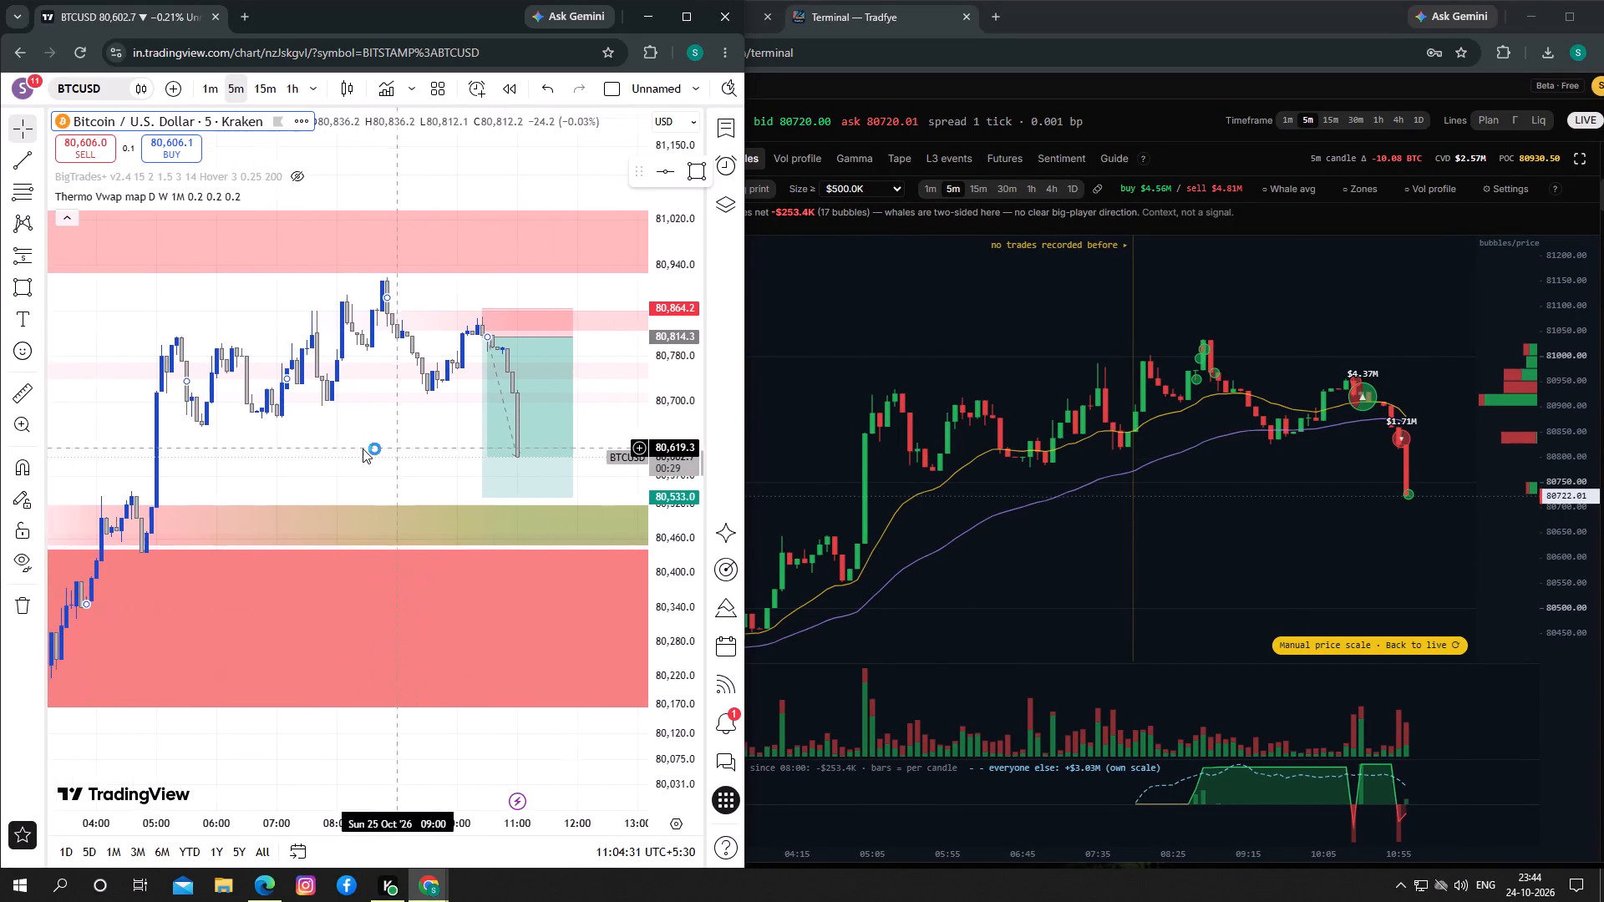
left_click_drag(363, 448, 332, 436)
Switch to the Tradfye whale chart and examine the latest drop, its whale bubbles and the bubbles-per-price profile.
left_click_drag(1383, 528, 1376, 527)
left_click(1563, 521)
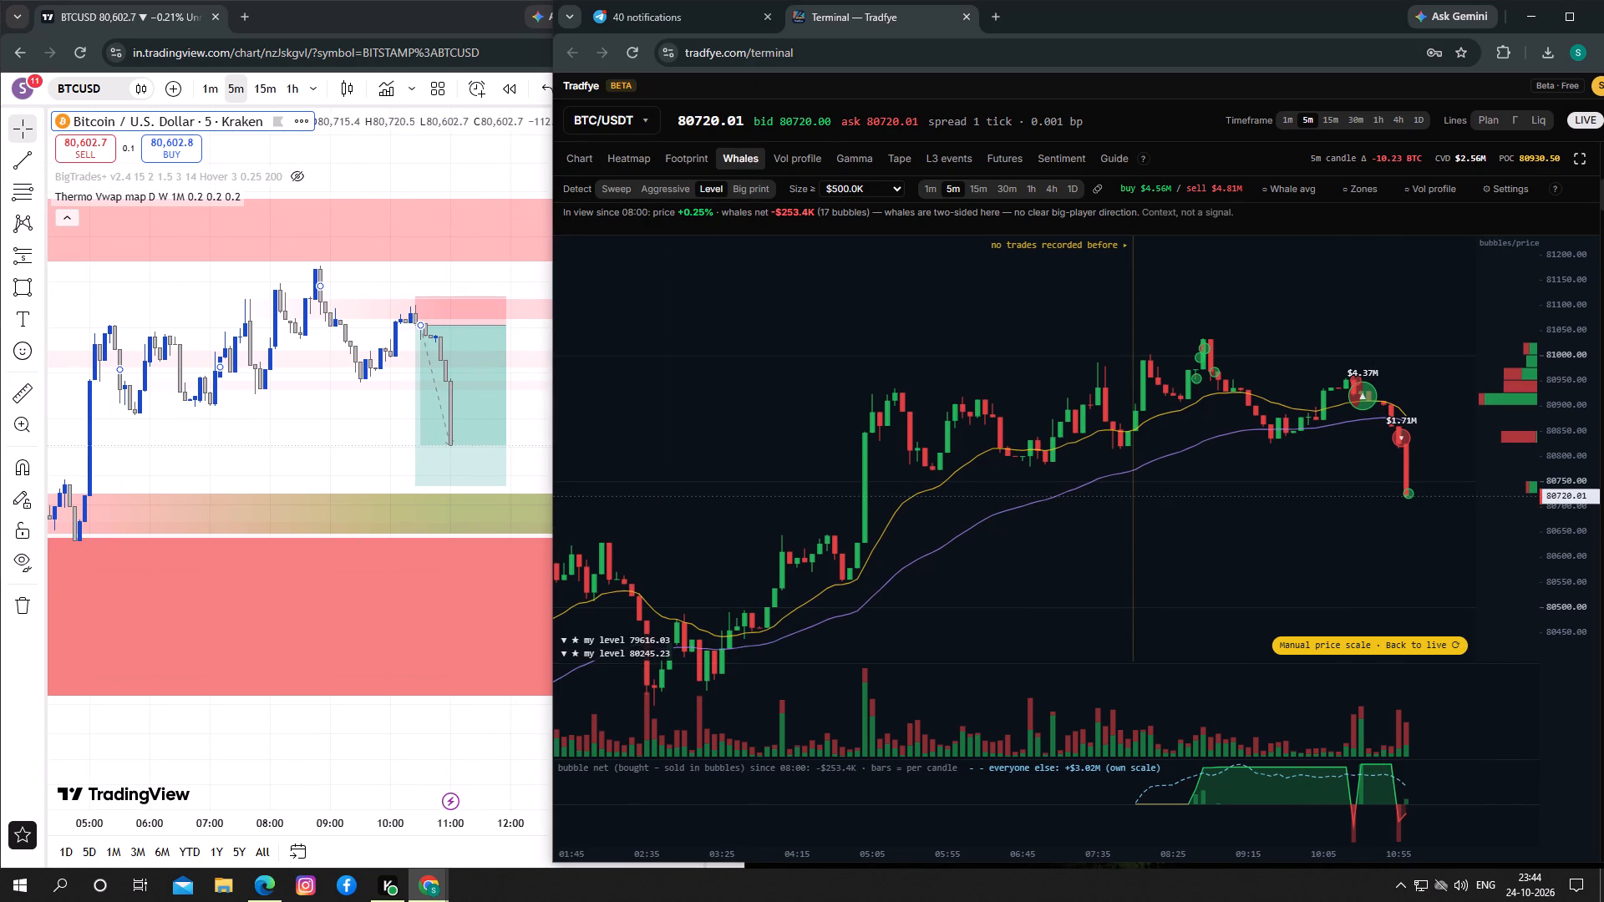
left_click_drag(1447, 525, 1429, 522)
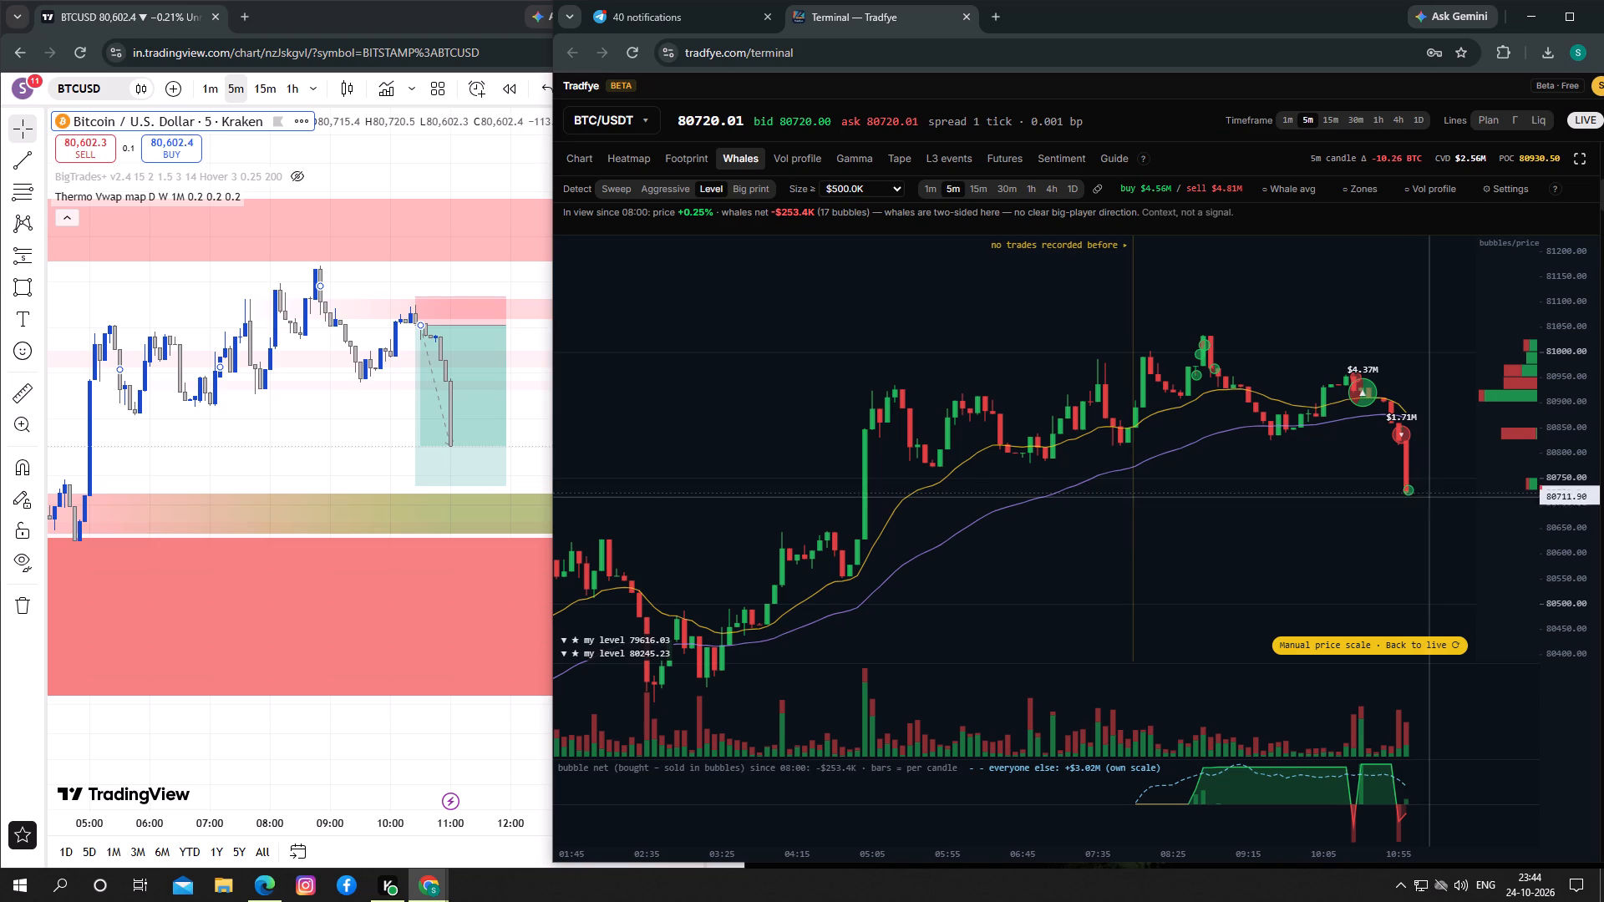
left_click(1354, 526)
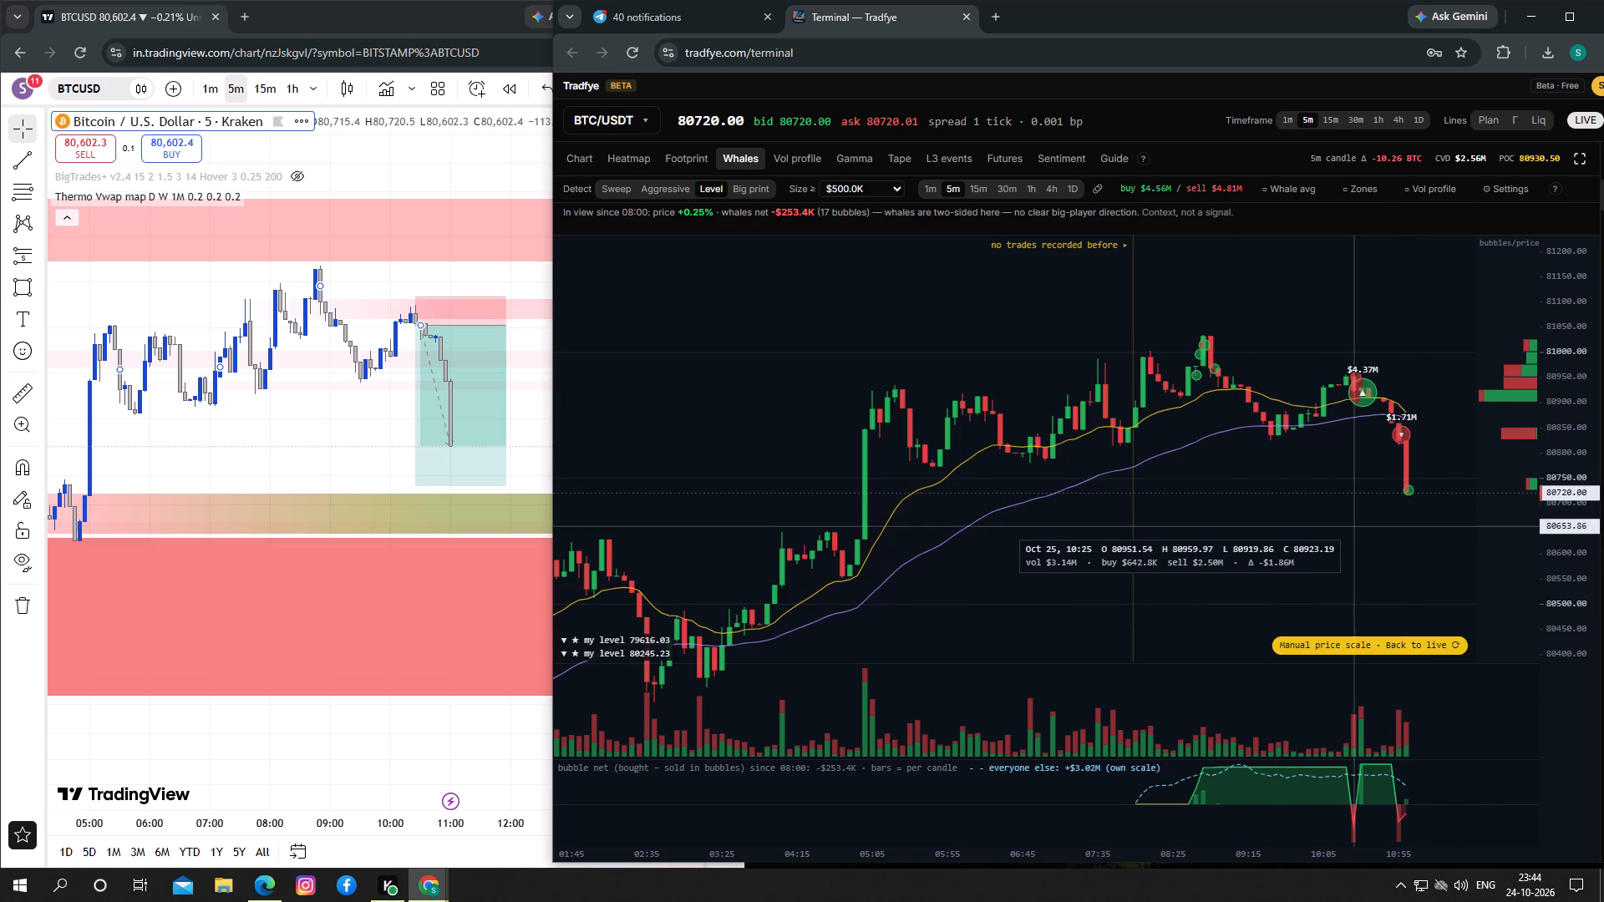
left_click(1450, 524)
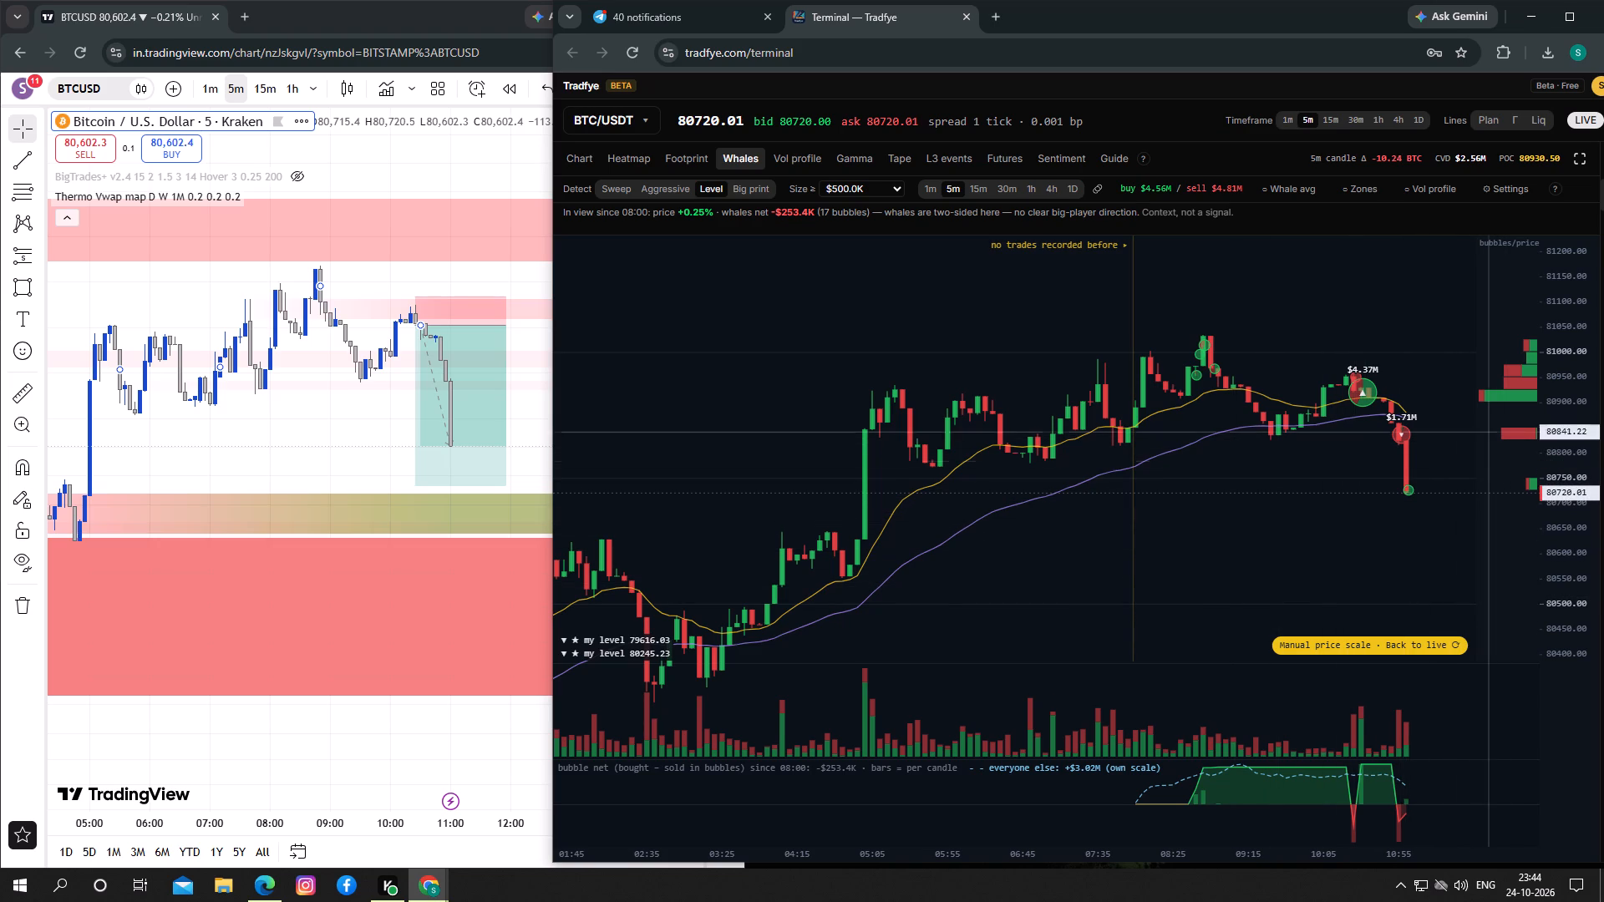
left_click(1480, 401)
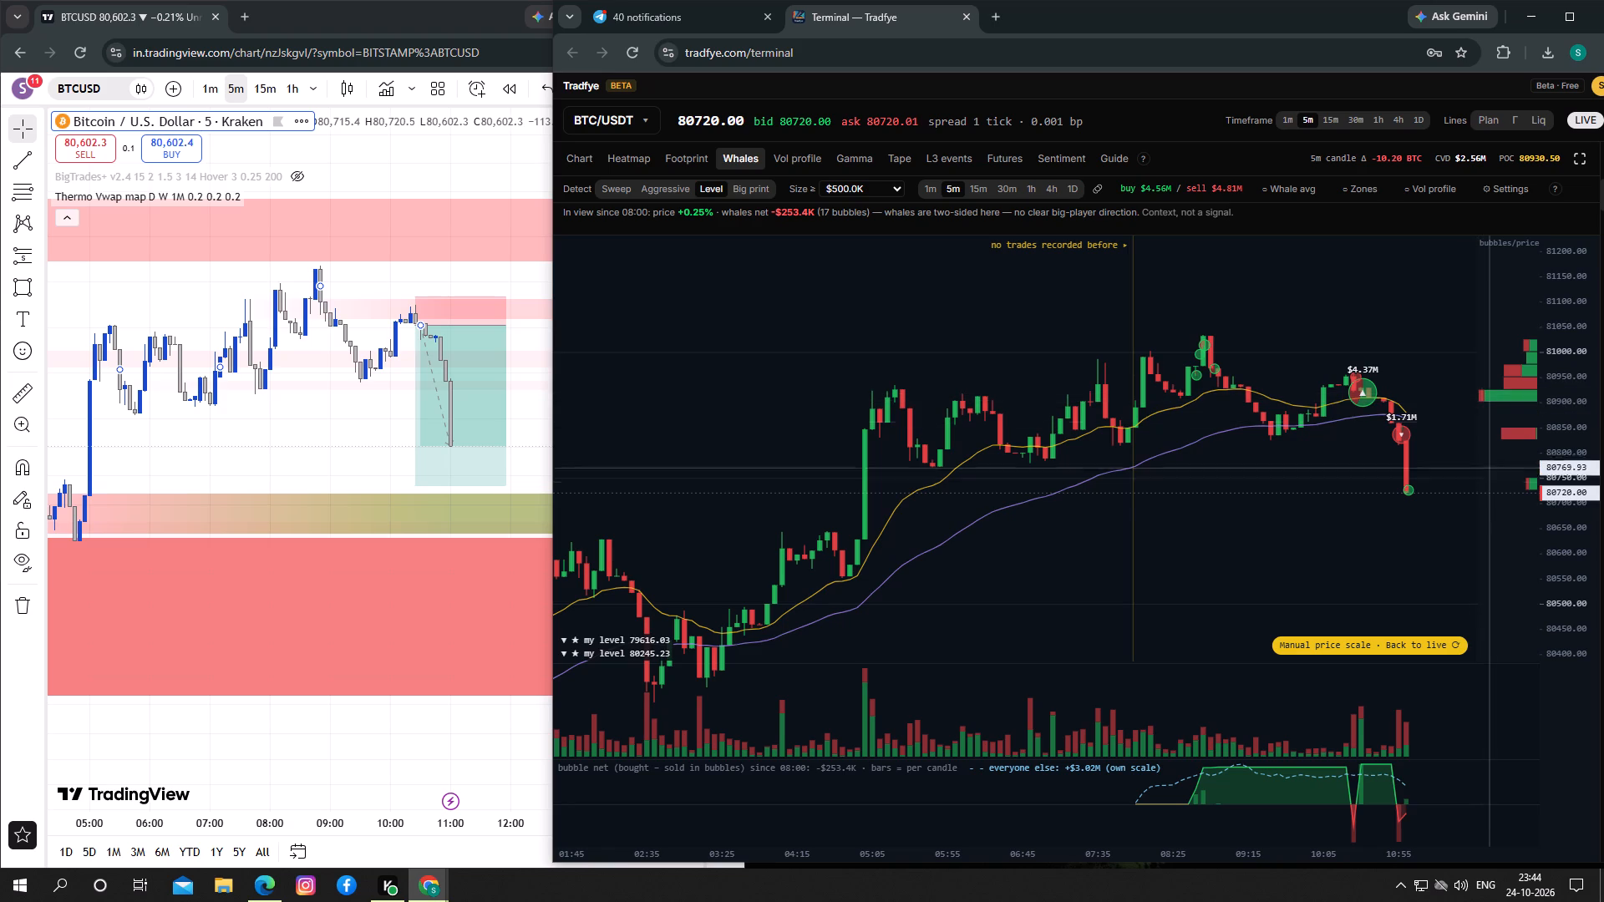
left_click(1512, 383)
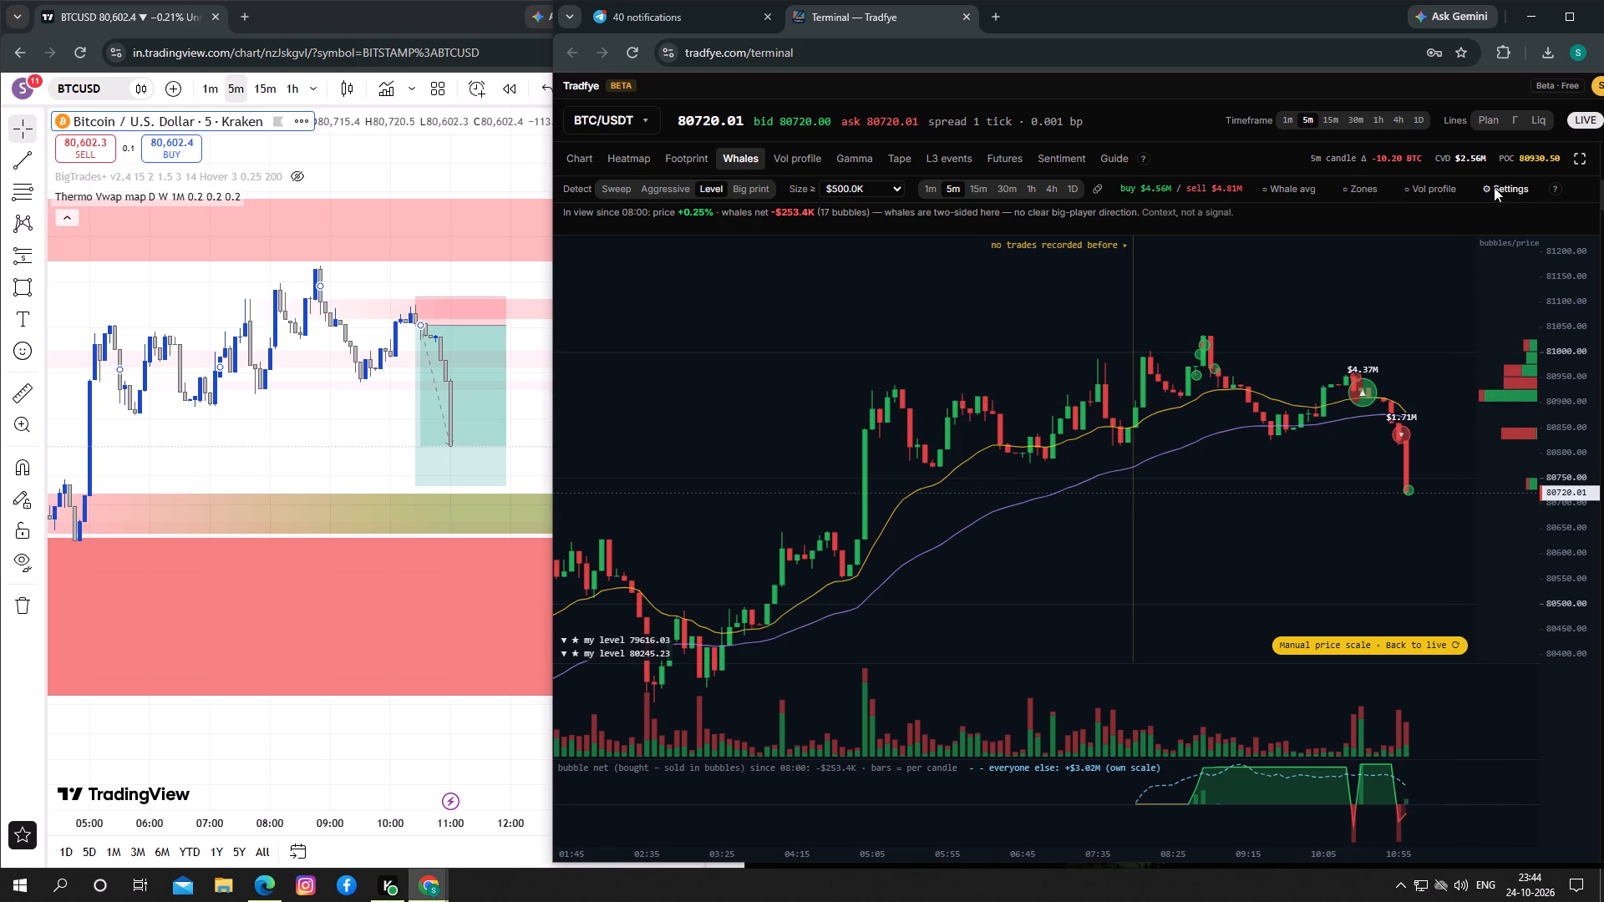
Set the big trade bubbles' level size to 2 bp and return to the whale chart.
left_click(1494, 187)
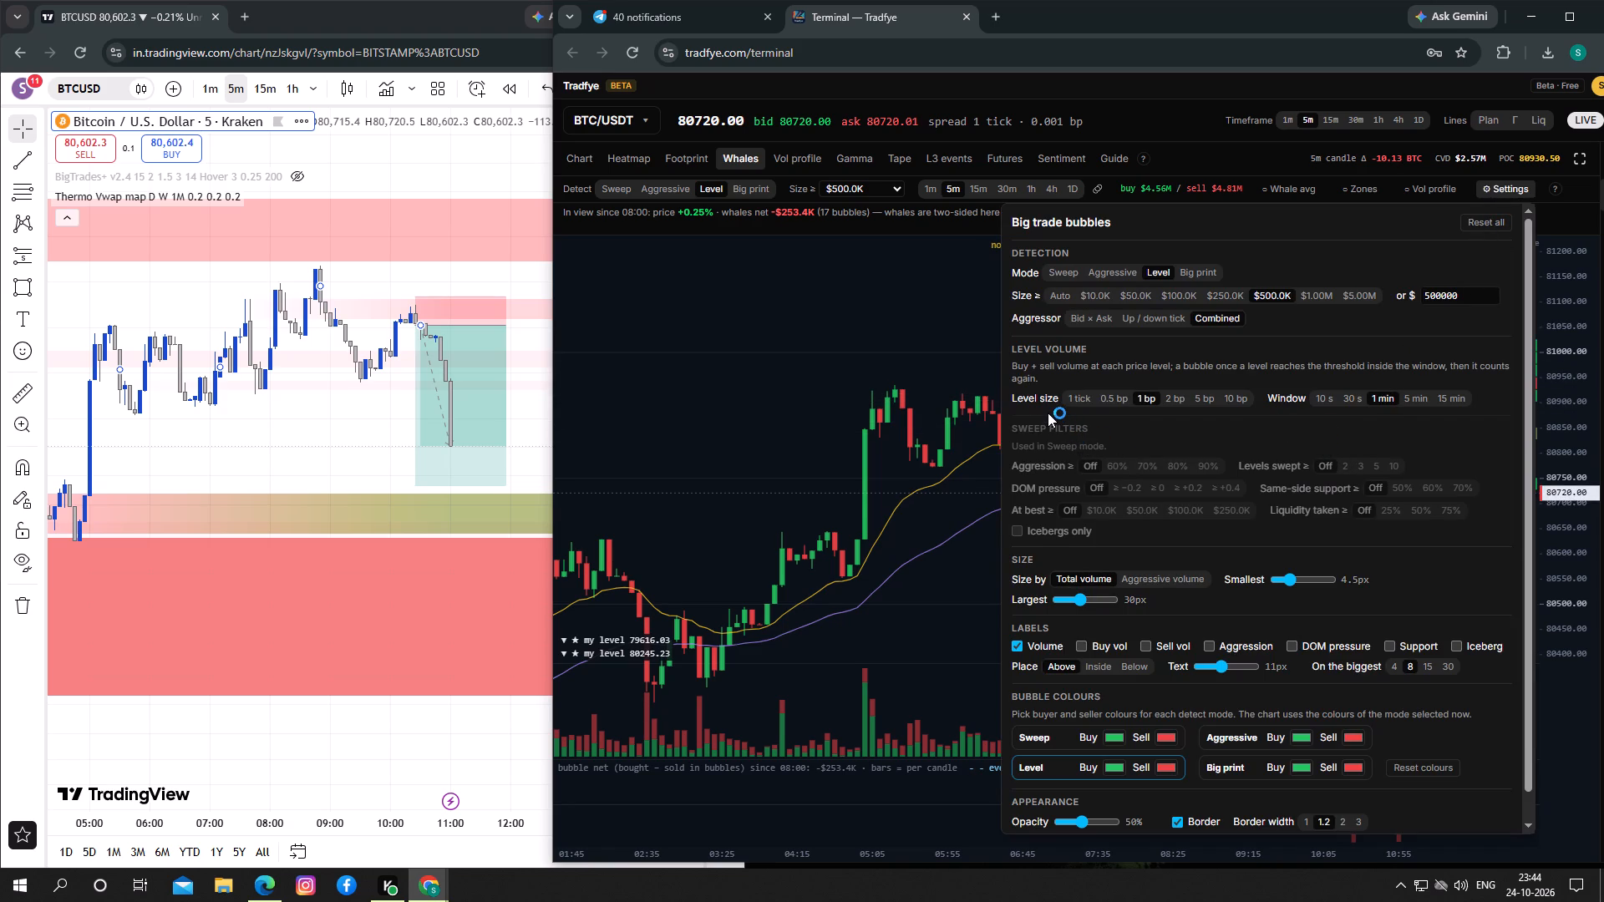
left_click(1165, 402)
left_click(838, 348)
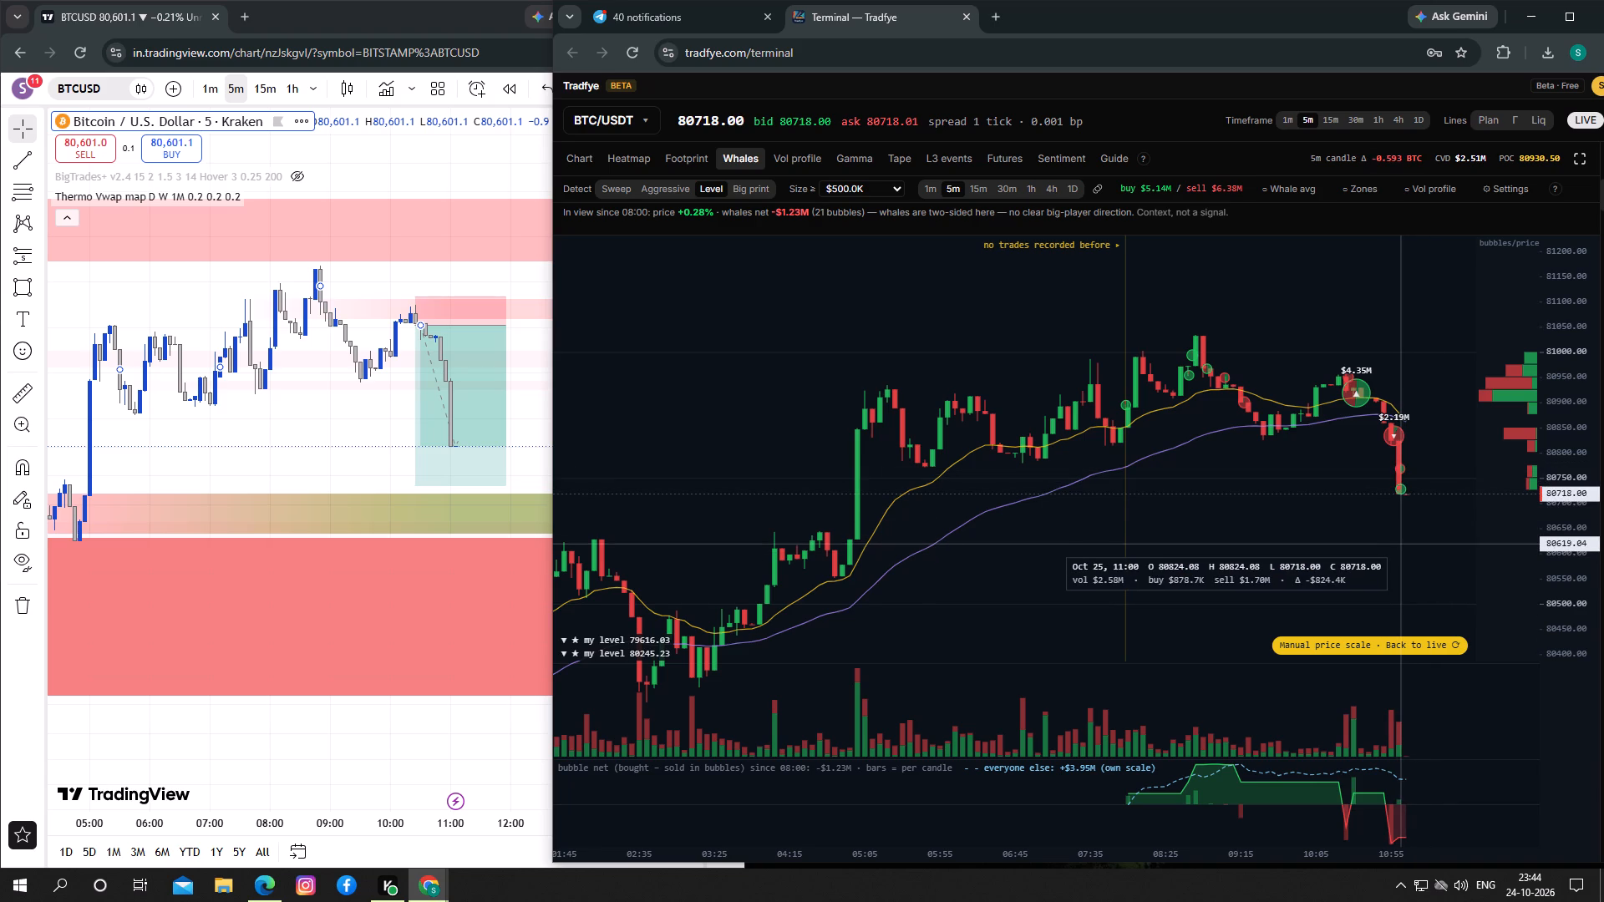
Compare 10, 5 and 2 bp level sizes for the big trade bubbles and settle on 10 bp.
left_click(1498, 193)
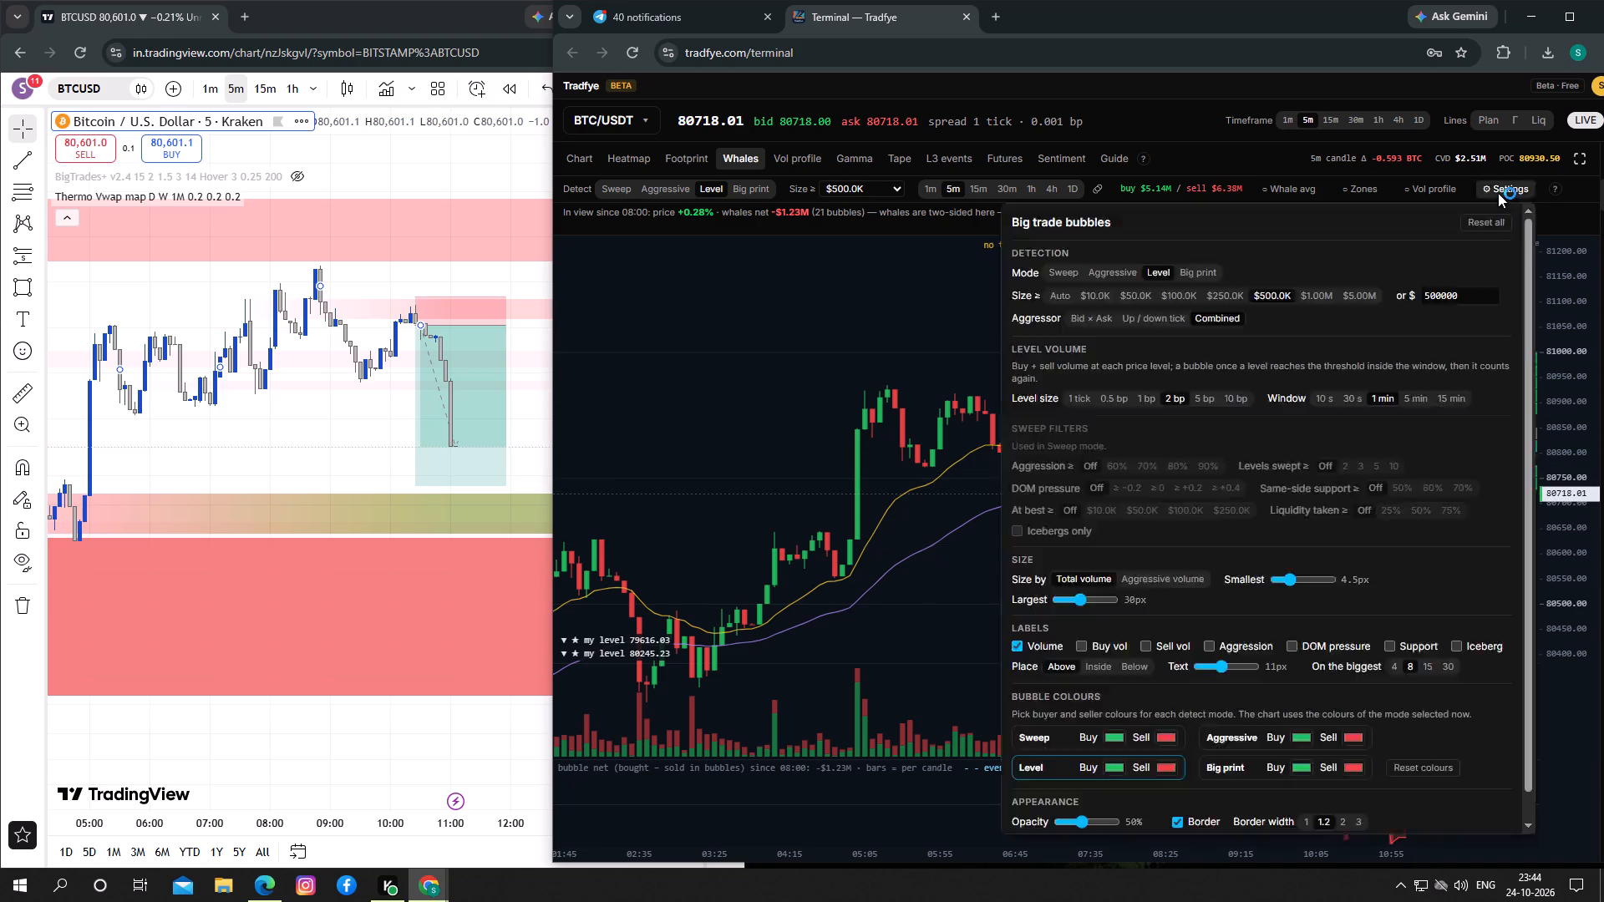
left_click(1231, 398)
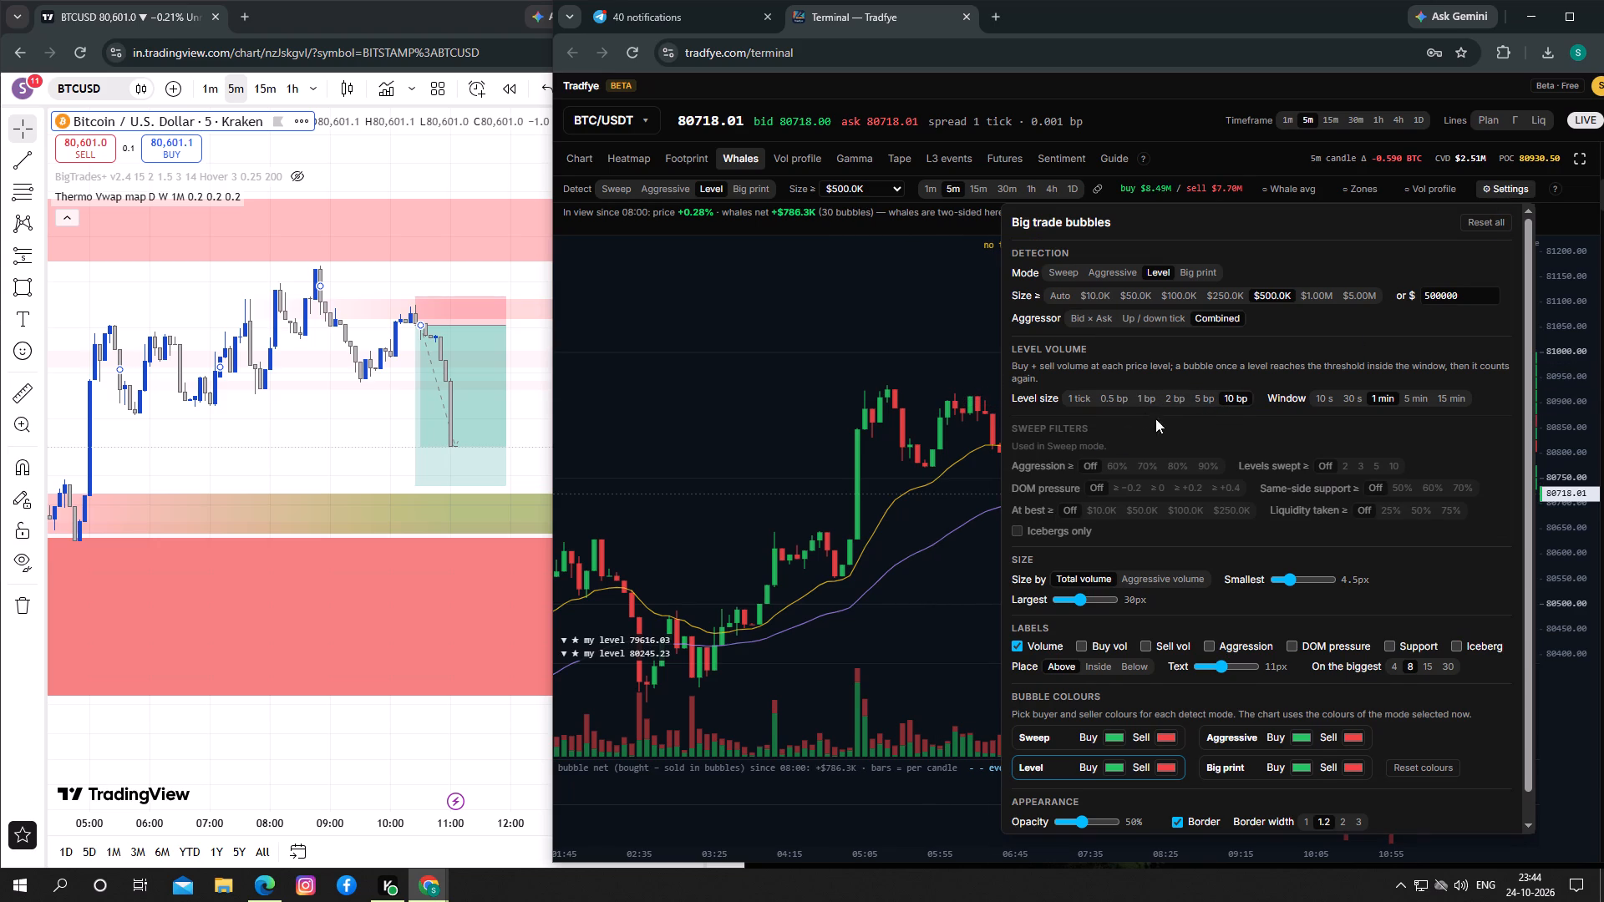
left_click(1203, 403)
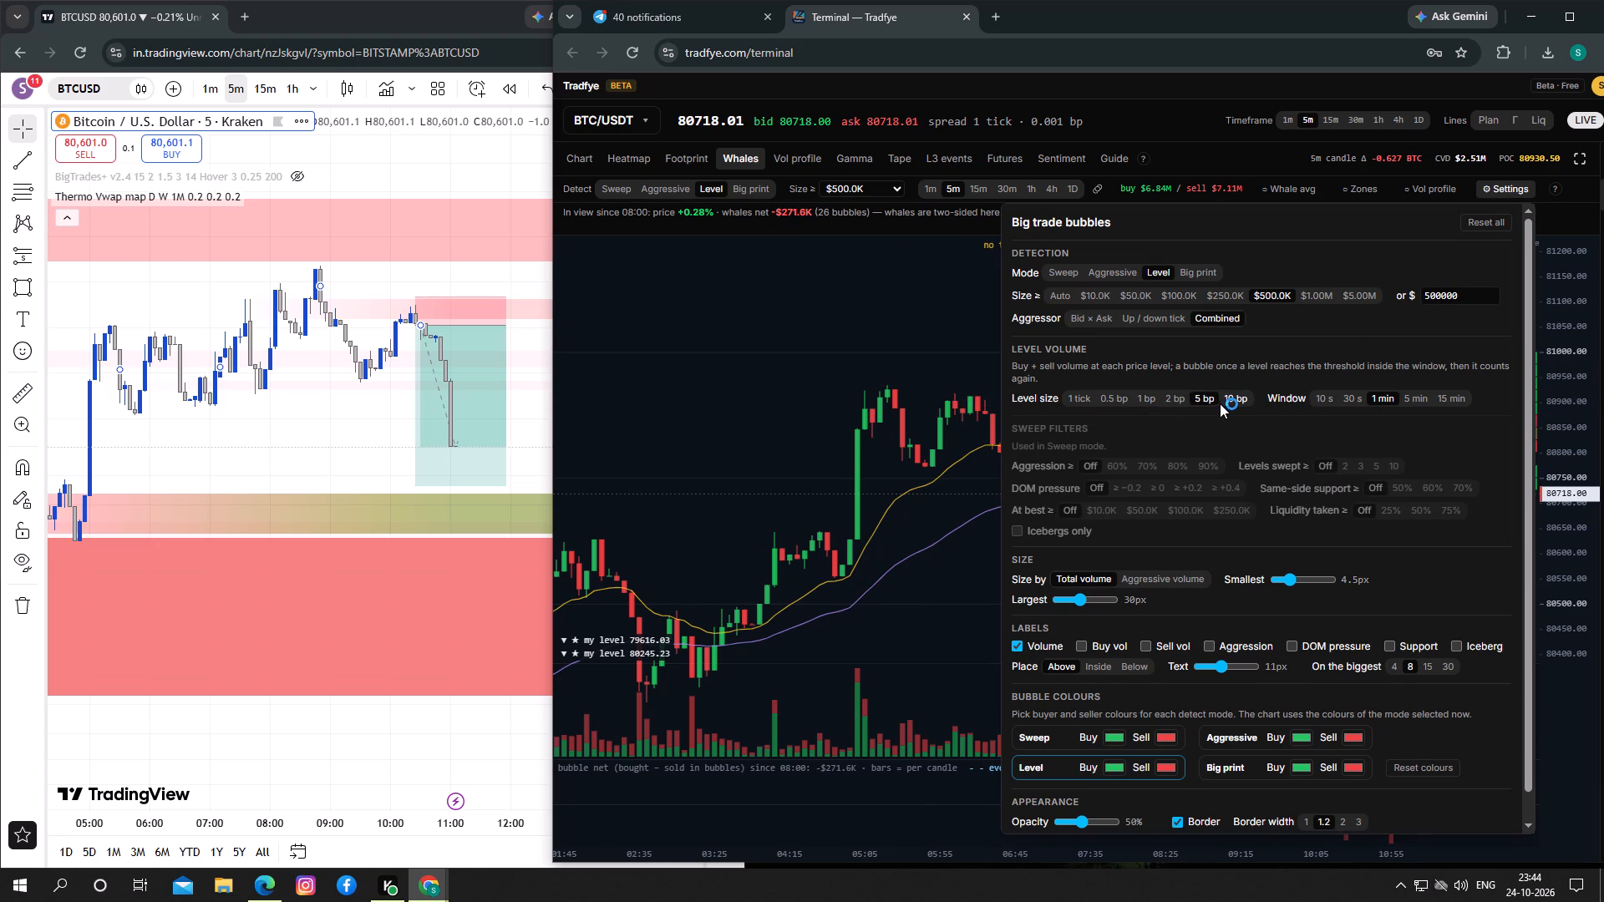
left_click(1232, 397)
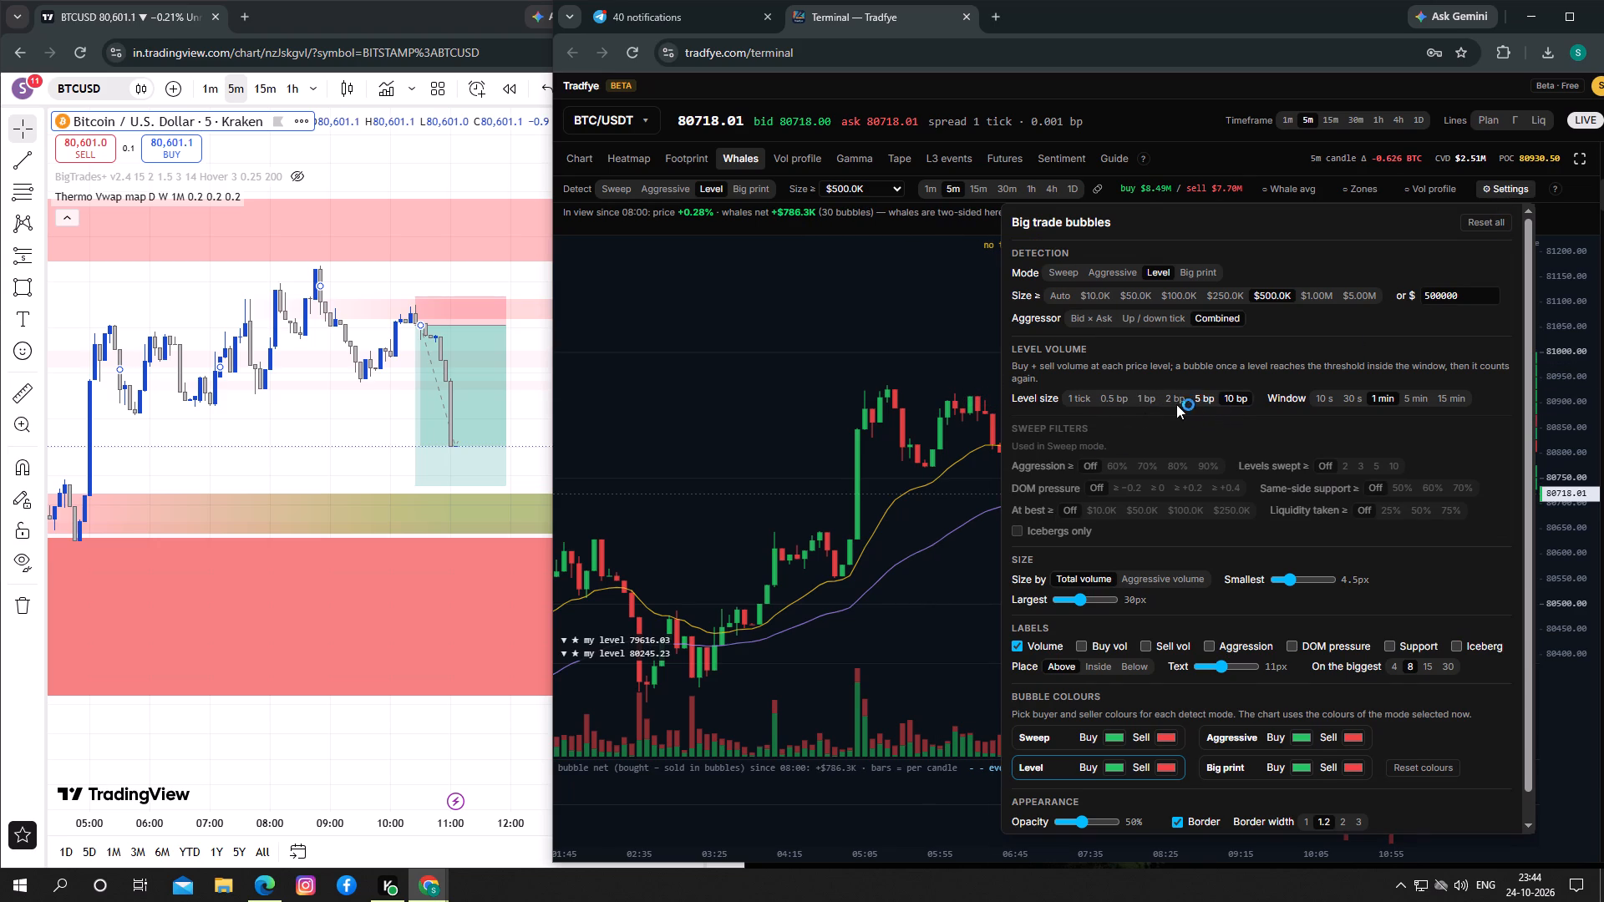
left_click(1165, 398)
left_click(1243, 393)
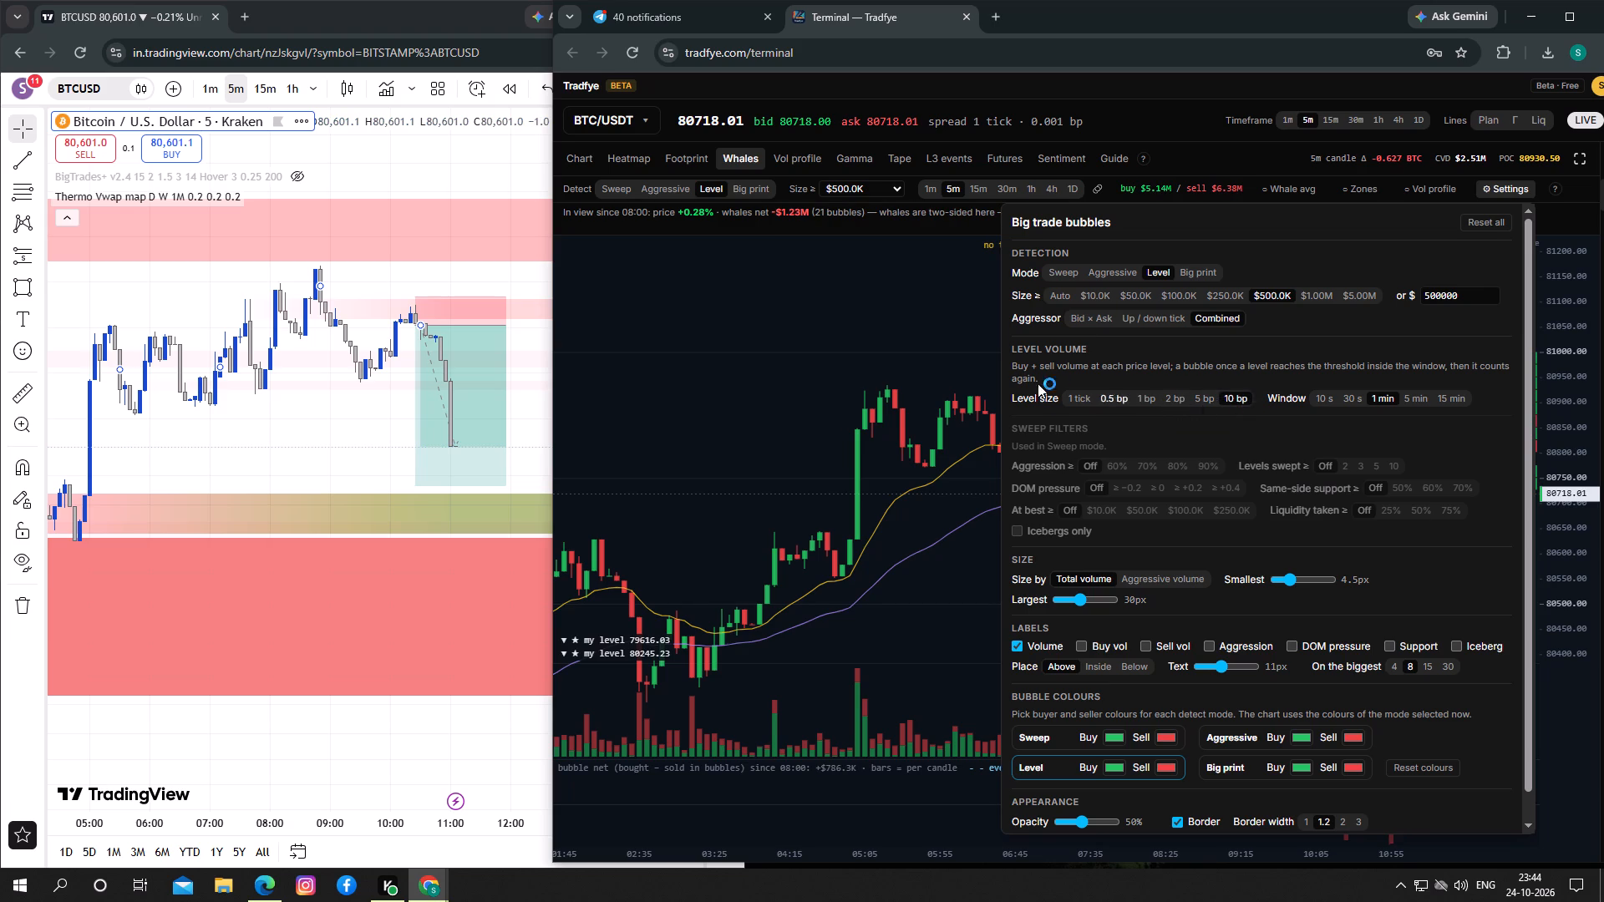
left_click(952, 331)
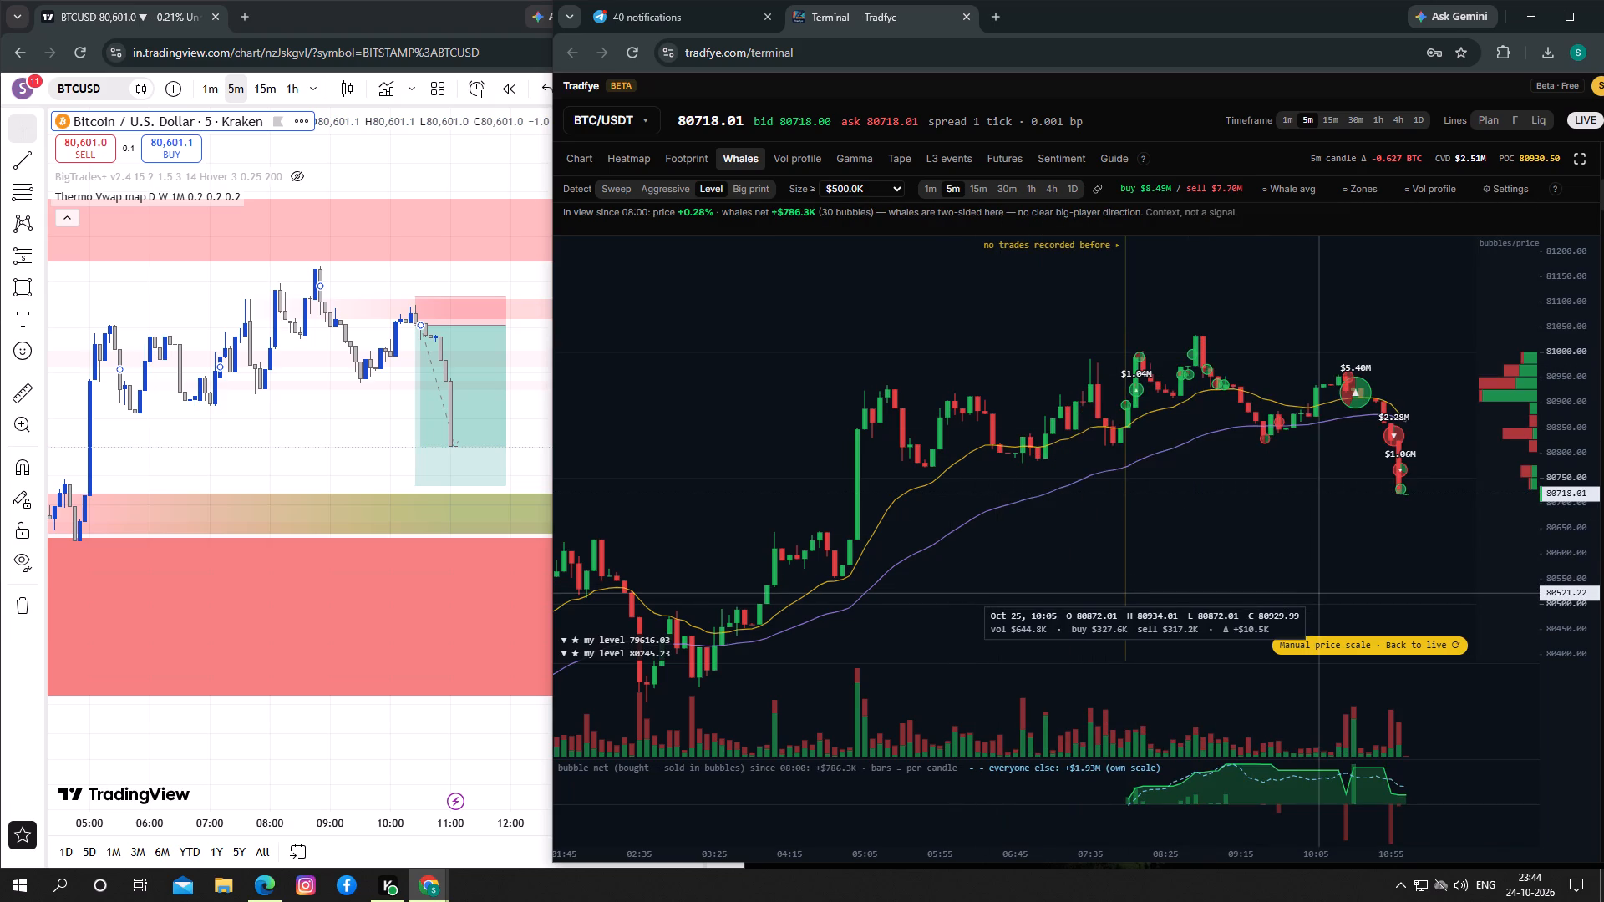
Examine the recent candles and whale bubbles on the 5-minute chart at the 10 bp level size.
left_click(1295, 547)
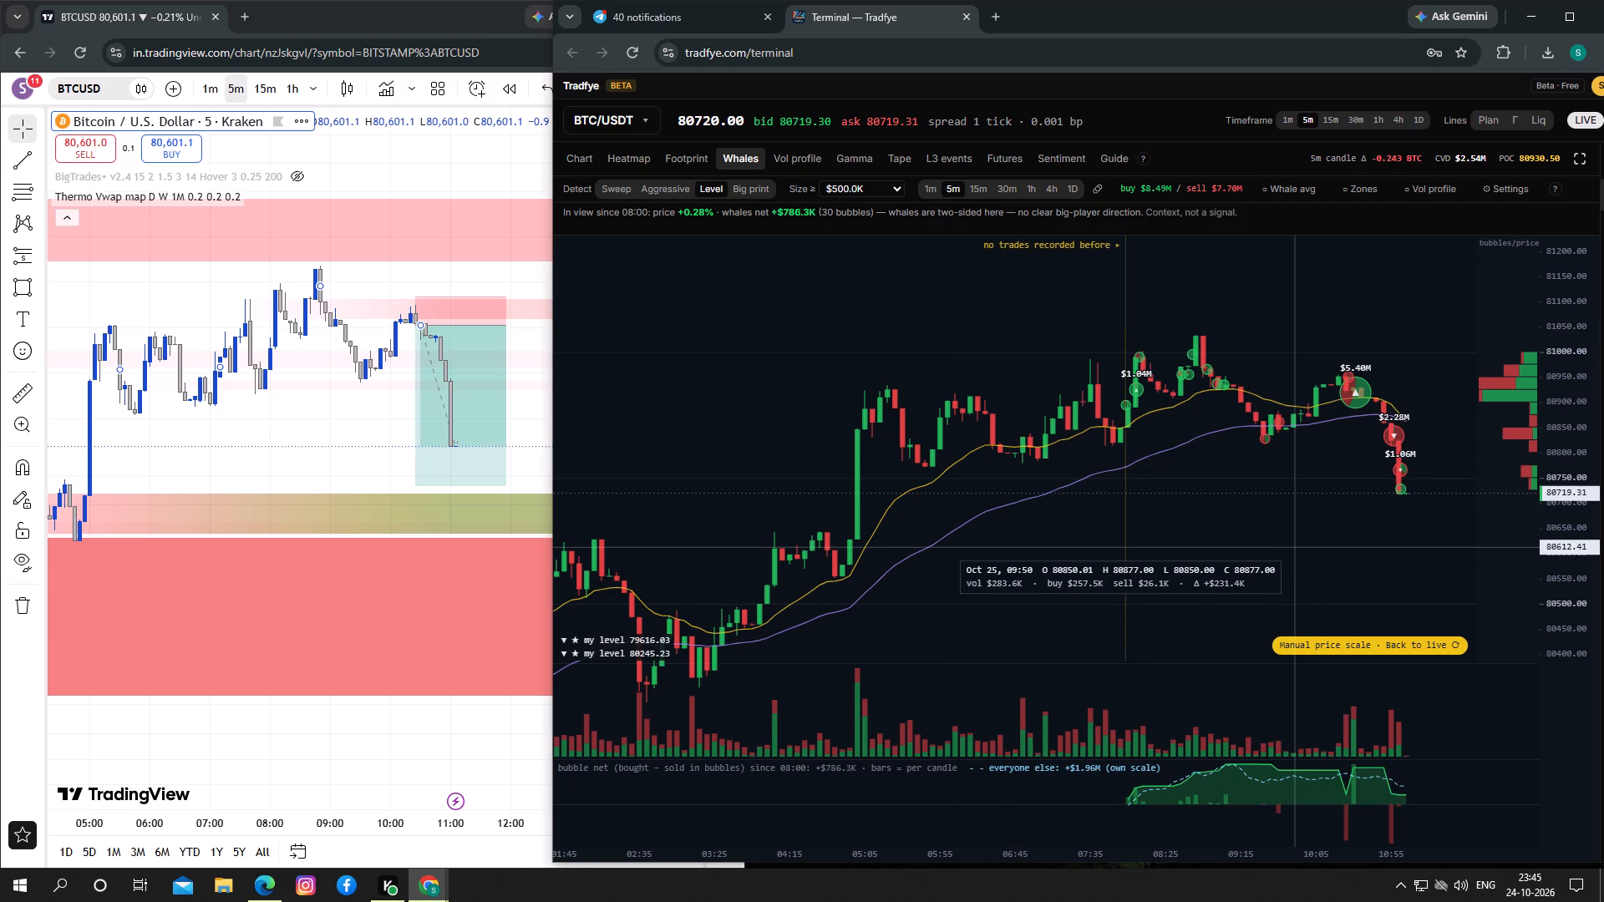
left_click_drag(1295, 547, 1256, 520)
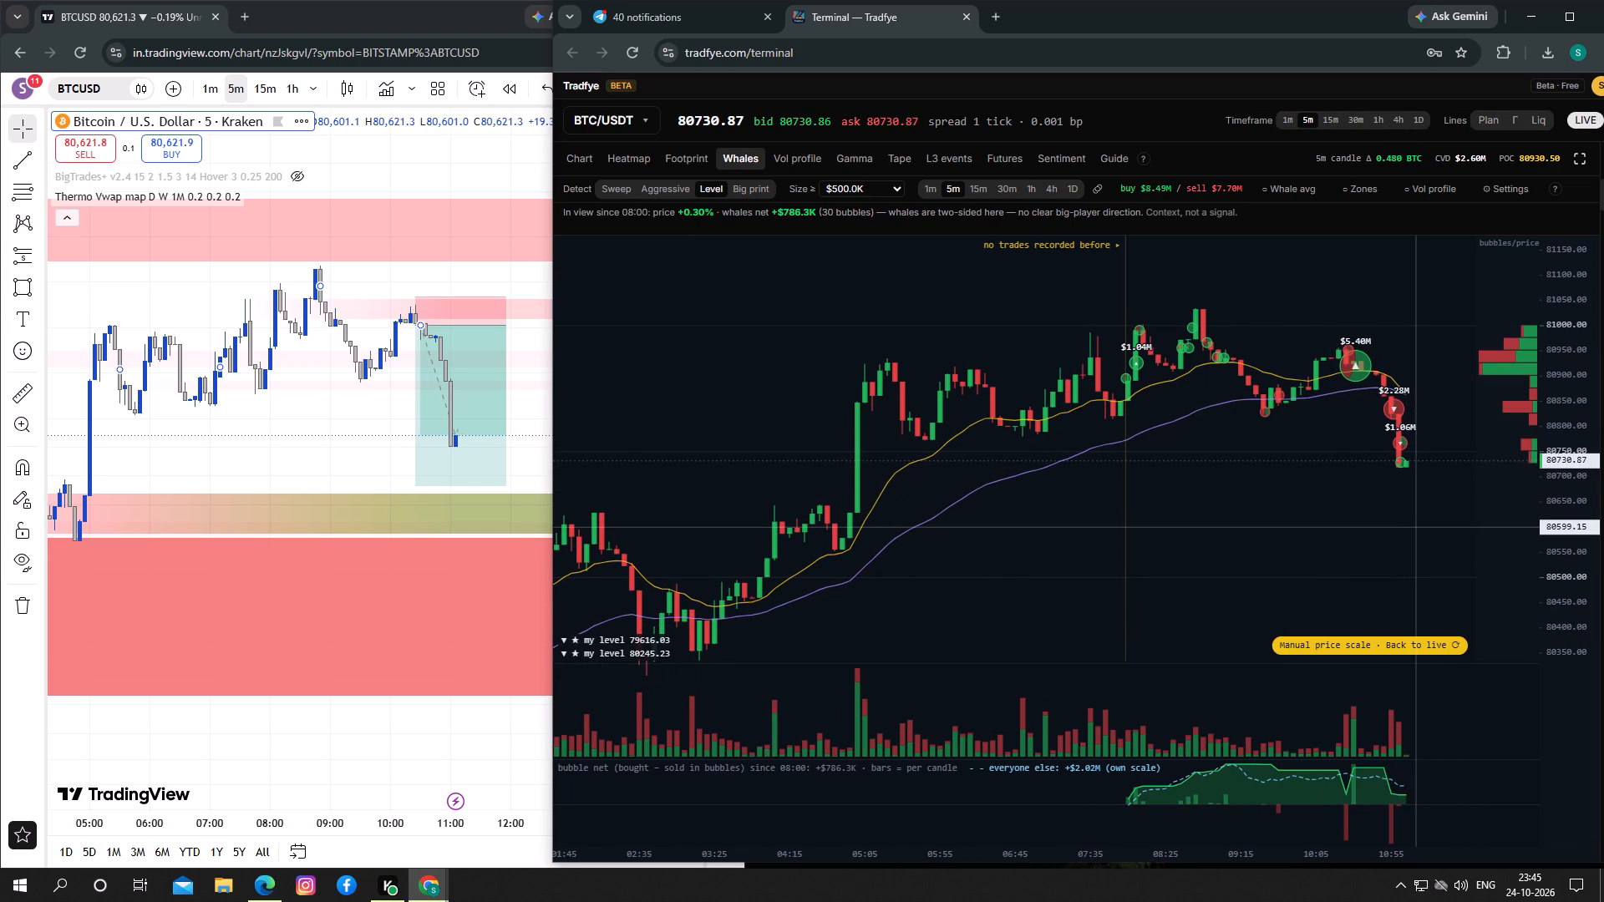
left_click_drag(1416, 527, 1351, 525)
left_click(1308, 541)
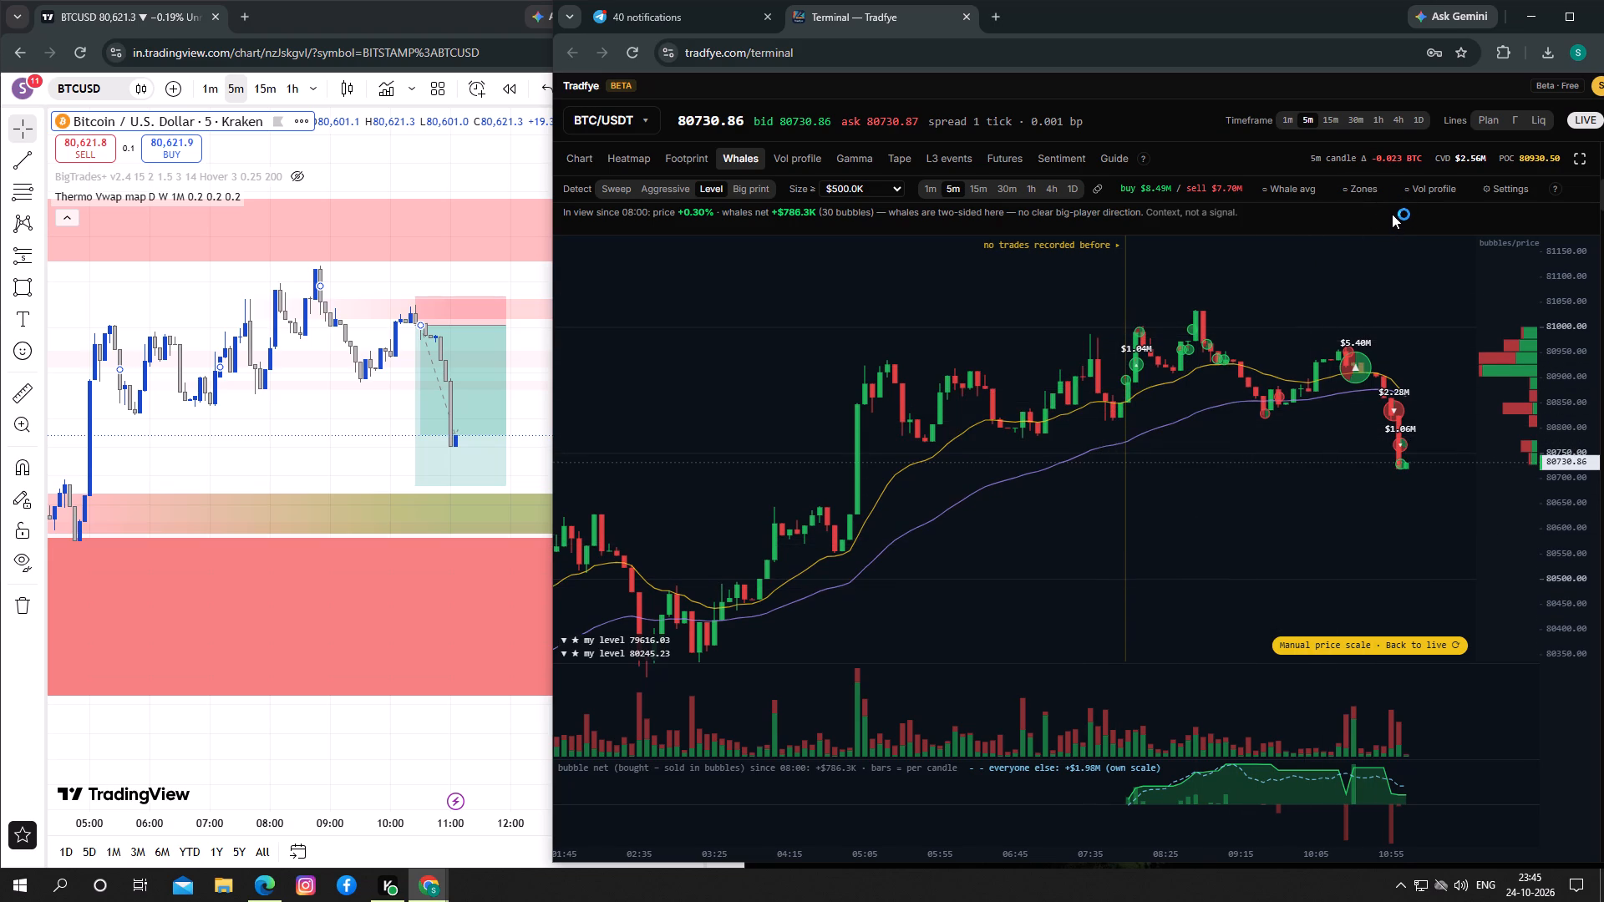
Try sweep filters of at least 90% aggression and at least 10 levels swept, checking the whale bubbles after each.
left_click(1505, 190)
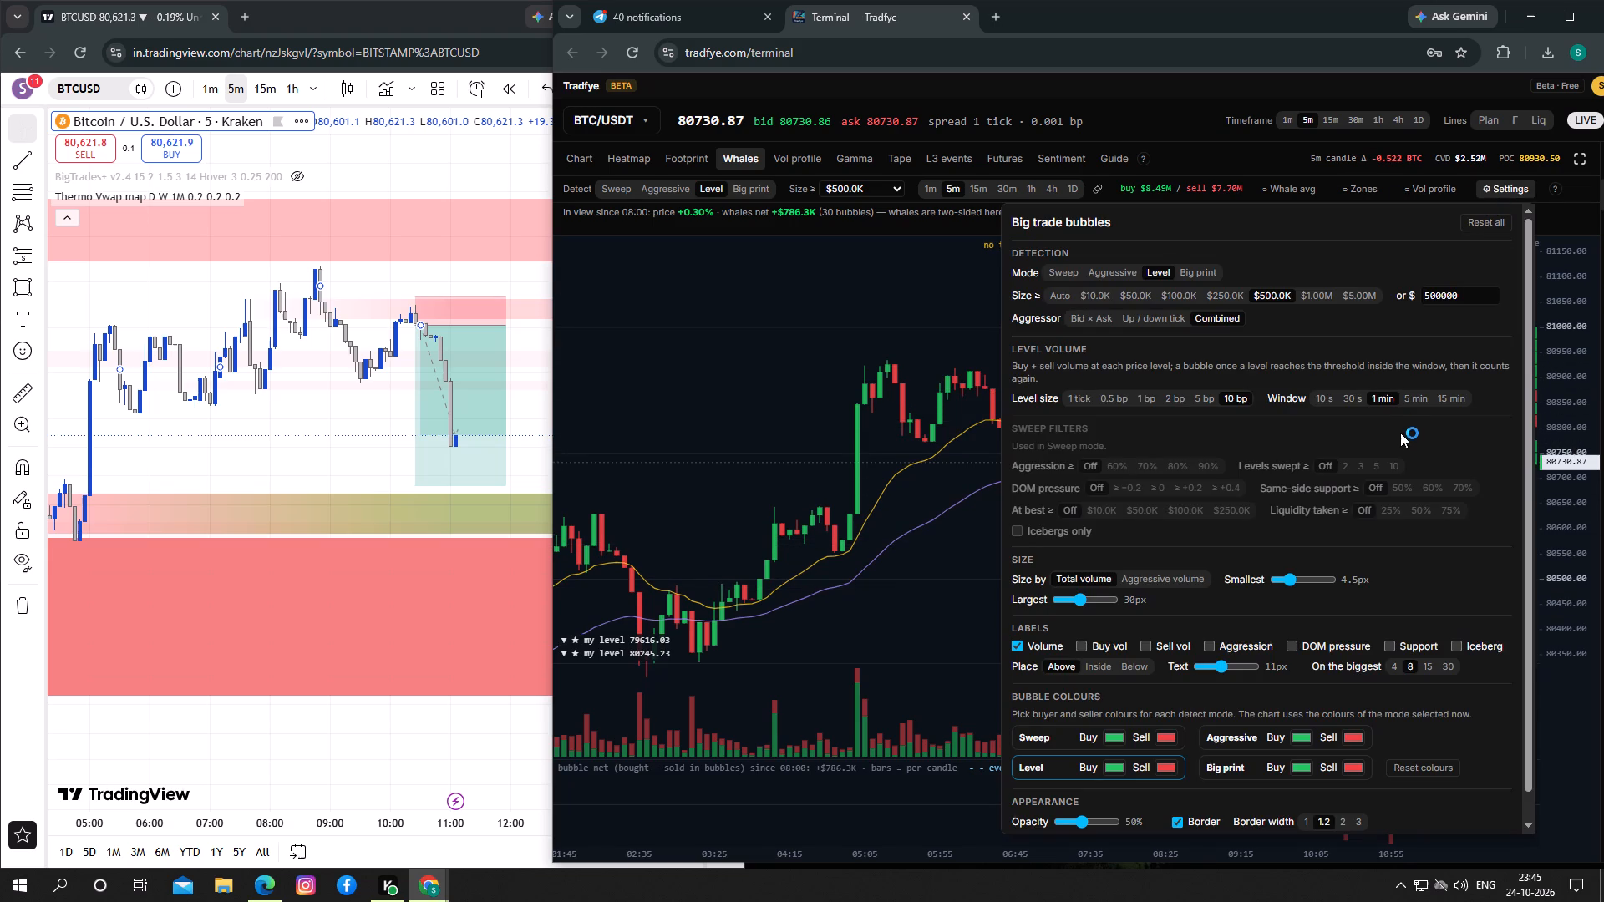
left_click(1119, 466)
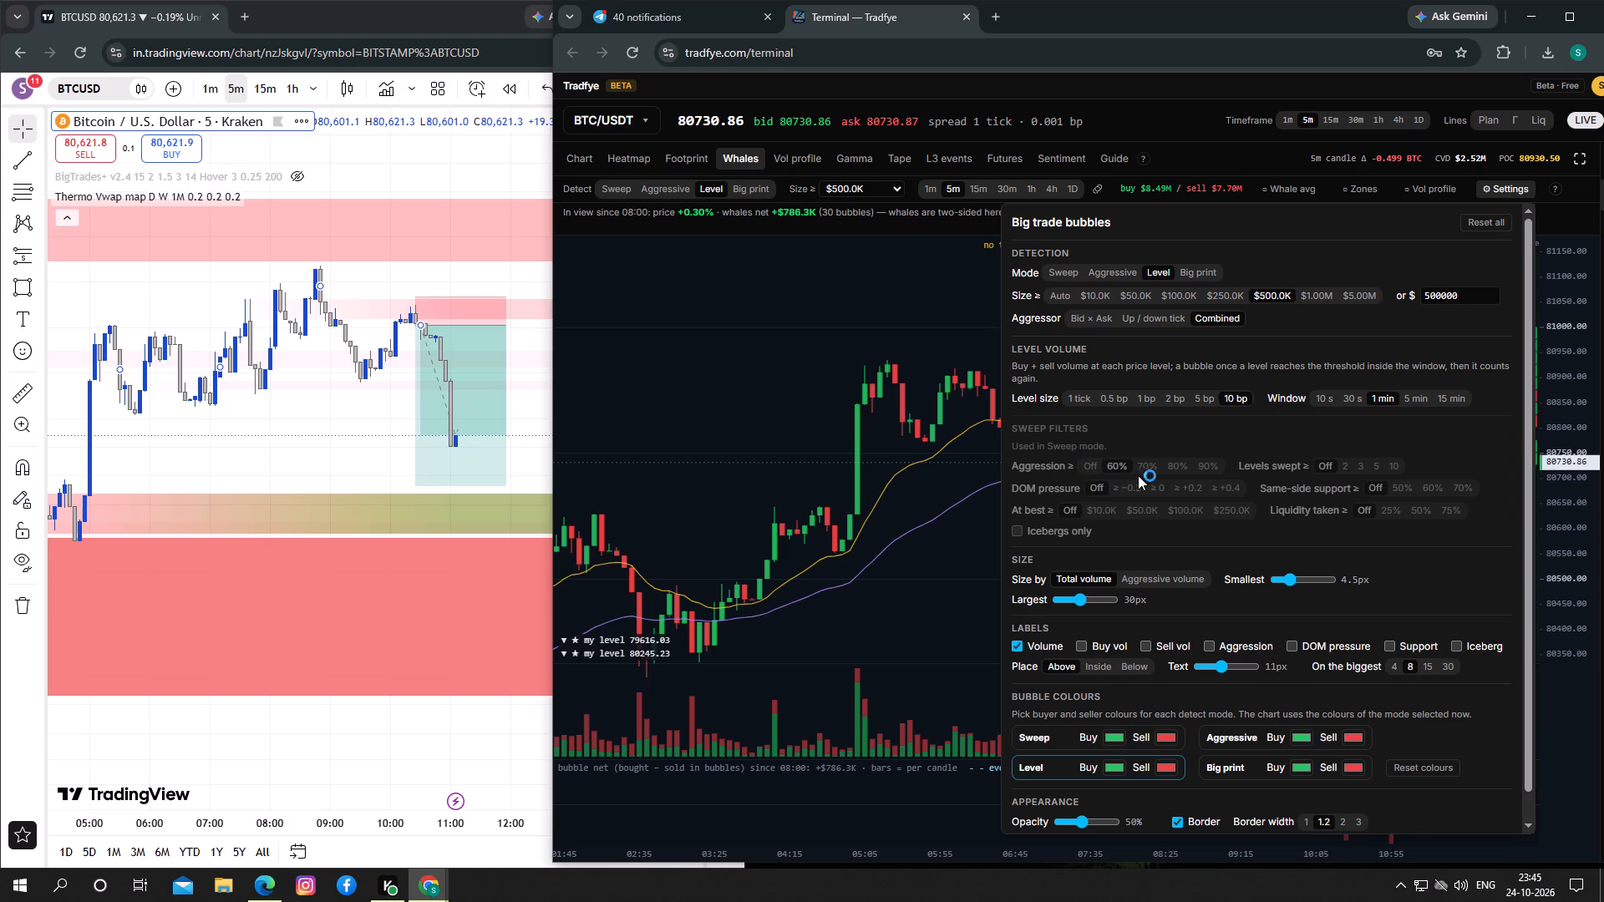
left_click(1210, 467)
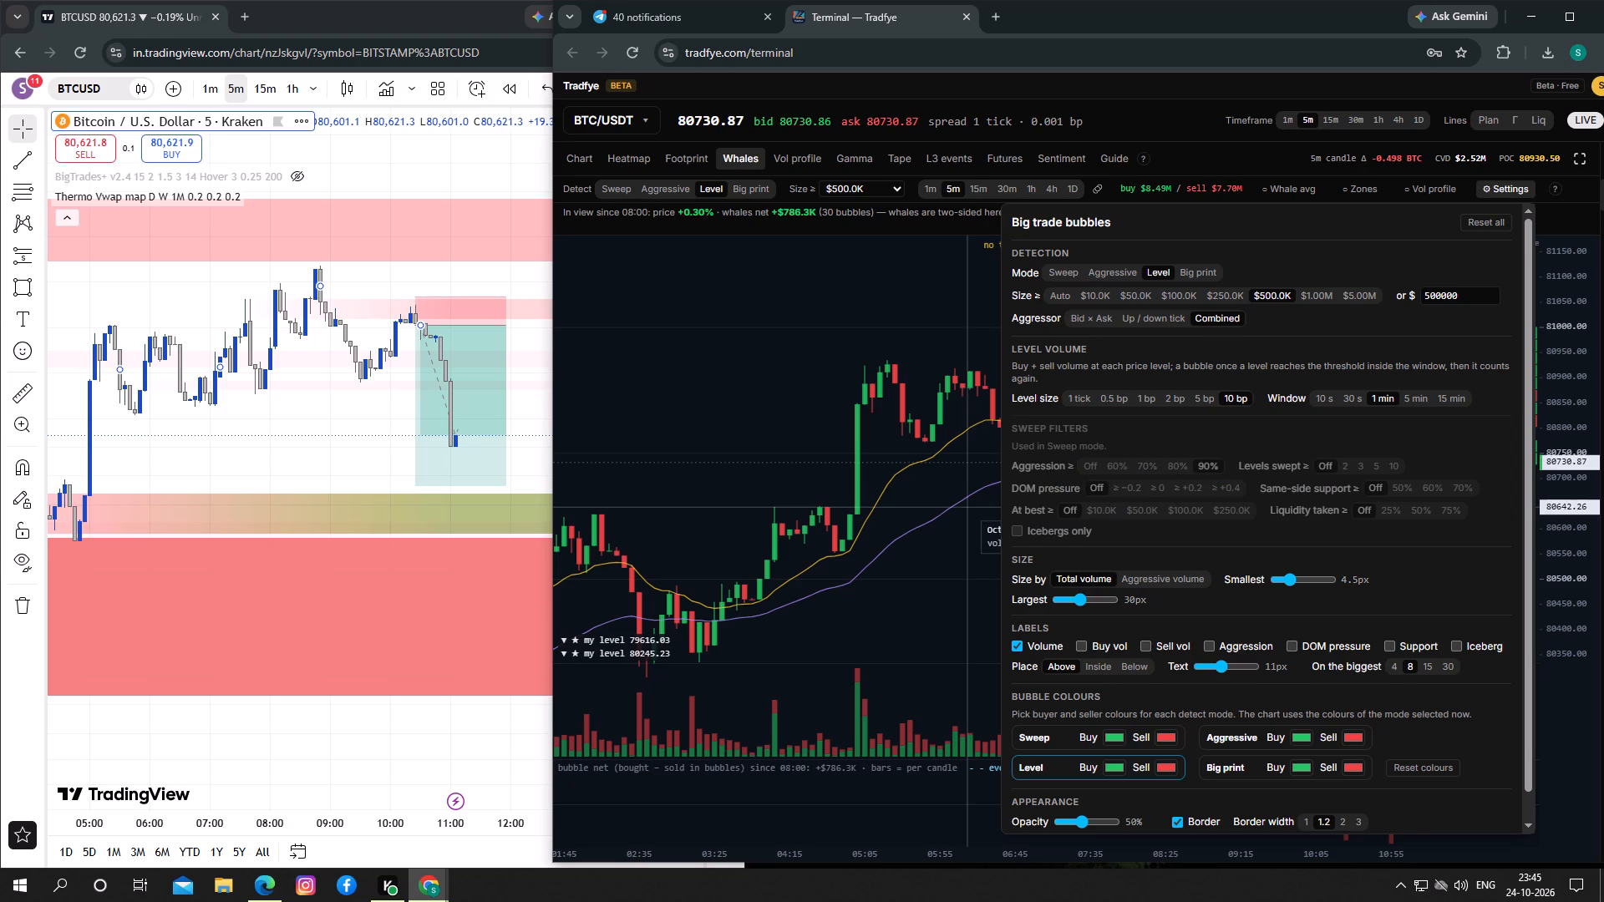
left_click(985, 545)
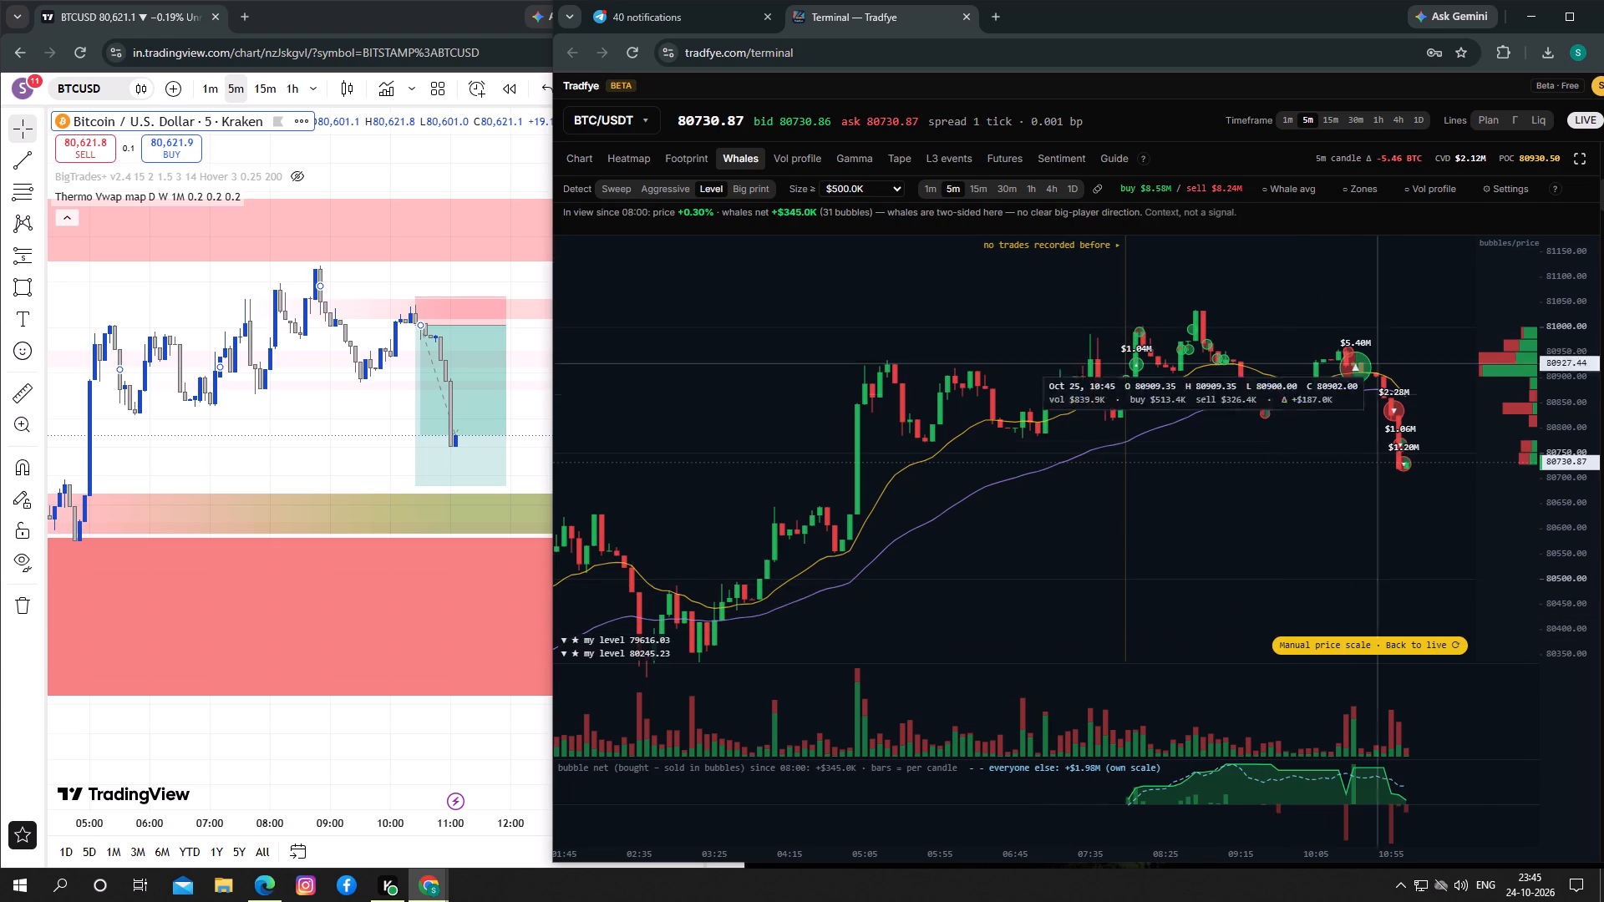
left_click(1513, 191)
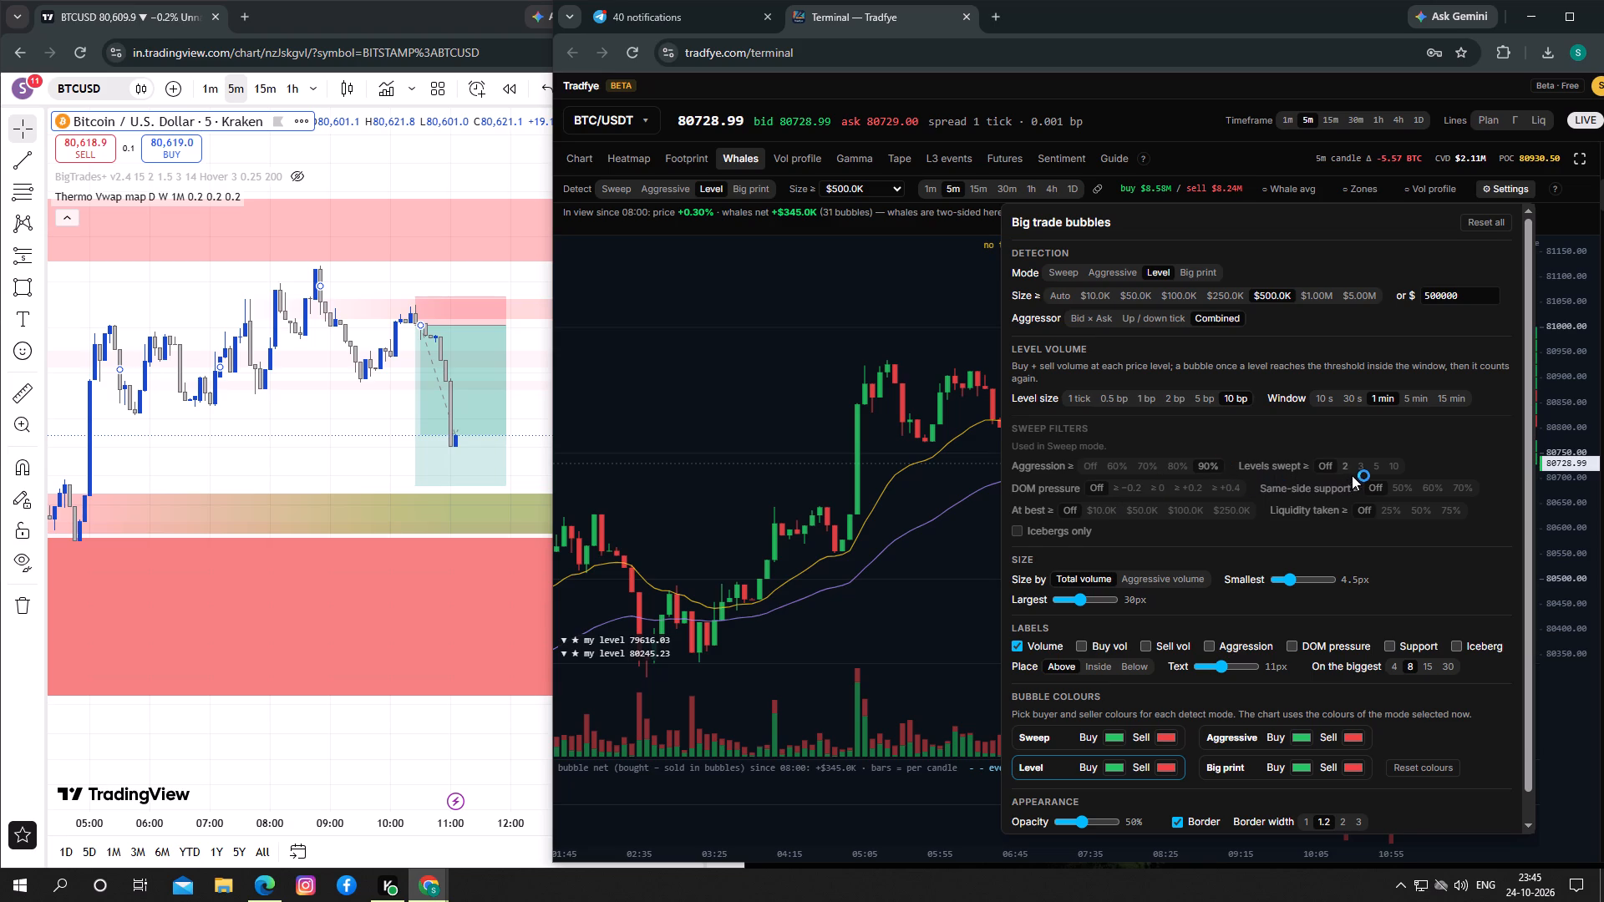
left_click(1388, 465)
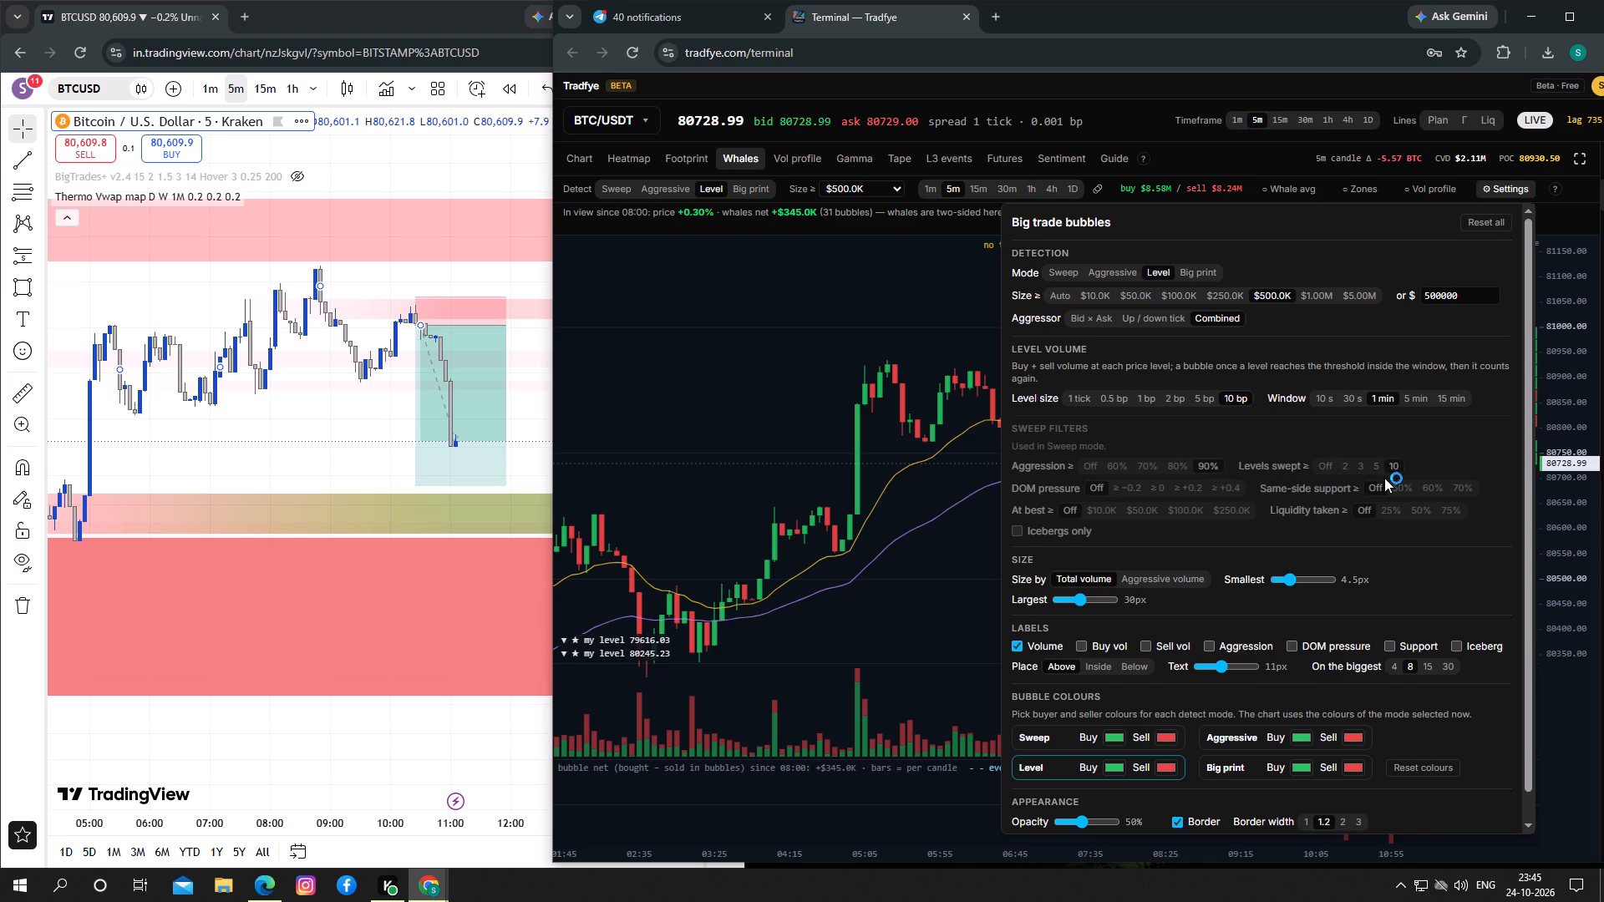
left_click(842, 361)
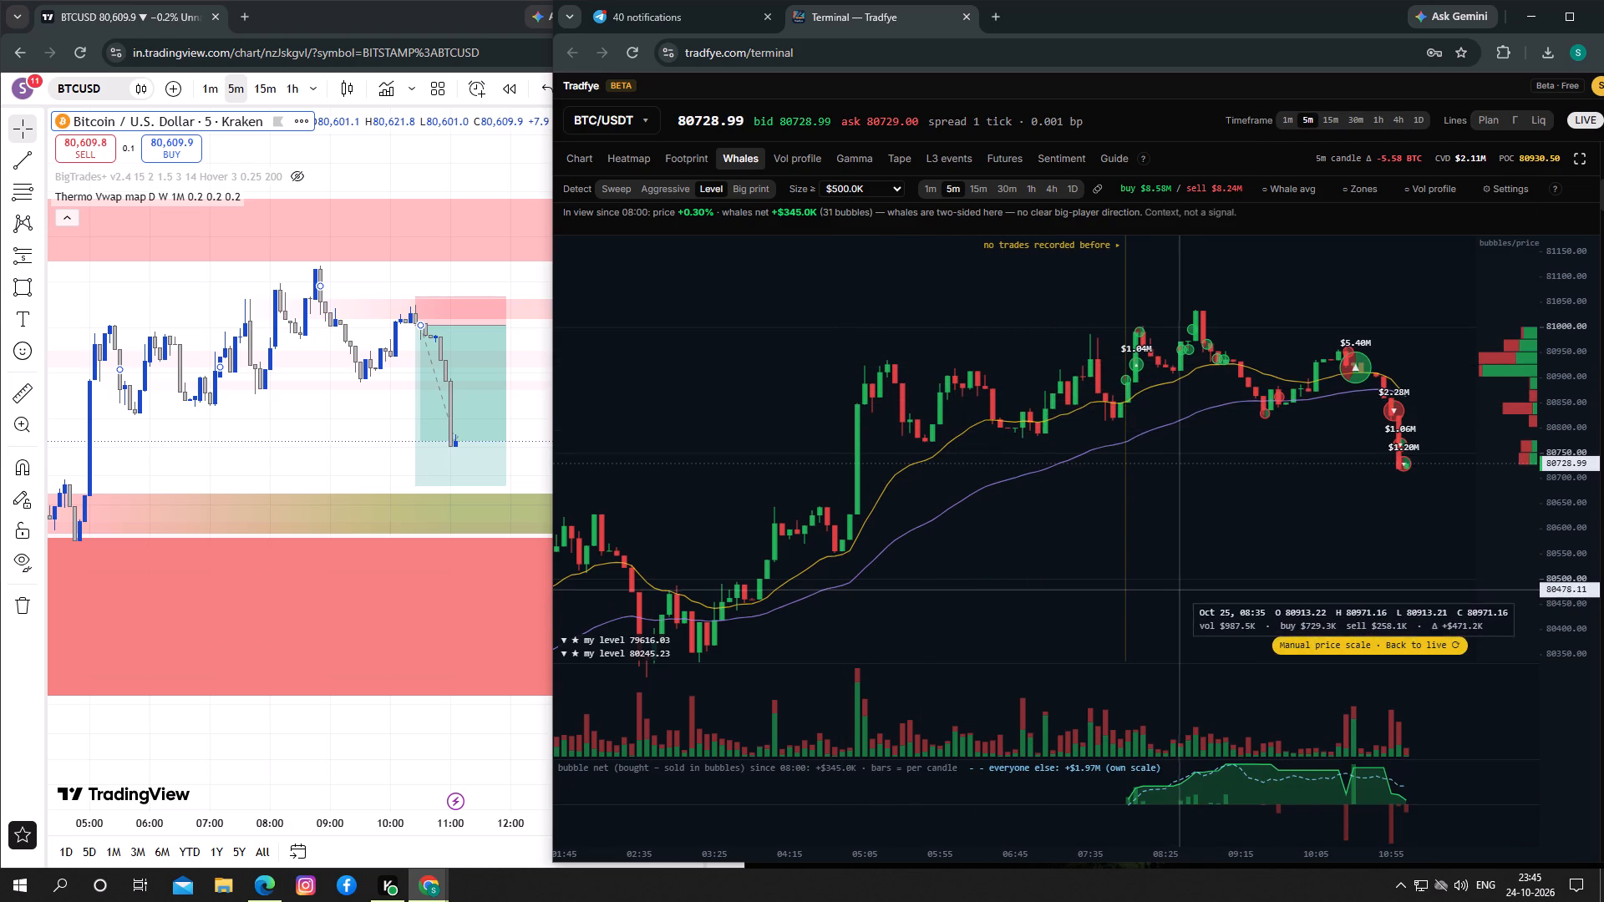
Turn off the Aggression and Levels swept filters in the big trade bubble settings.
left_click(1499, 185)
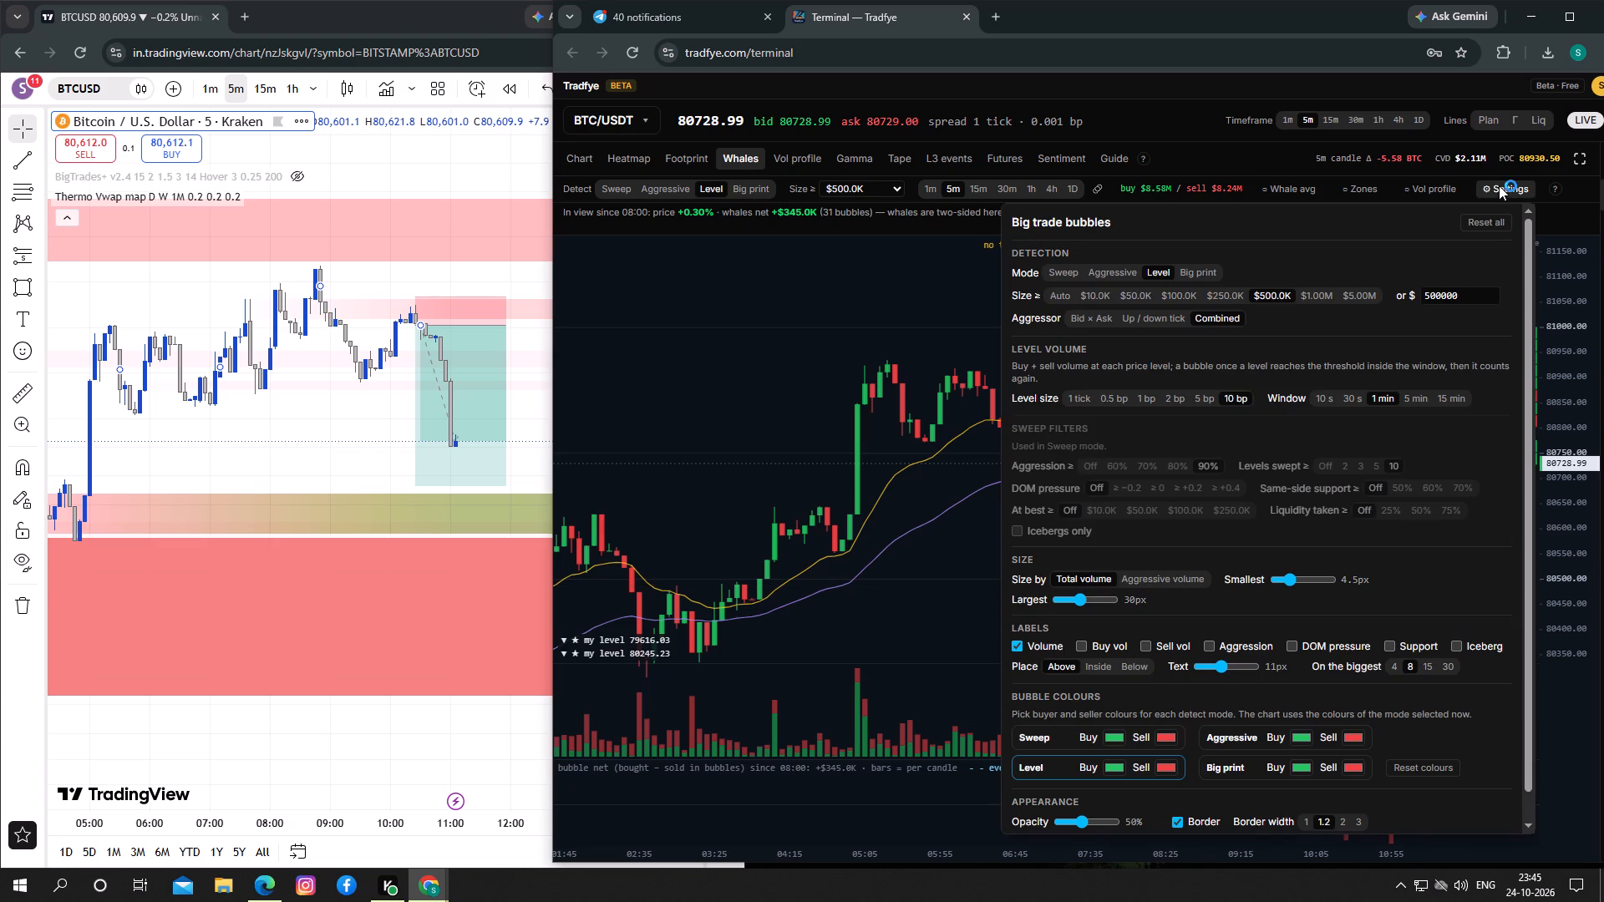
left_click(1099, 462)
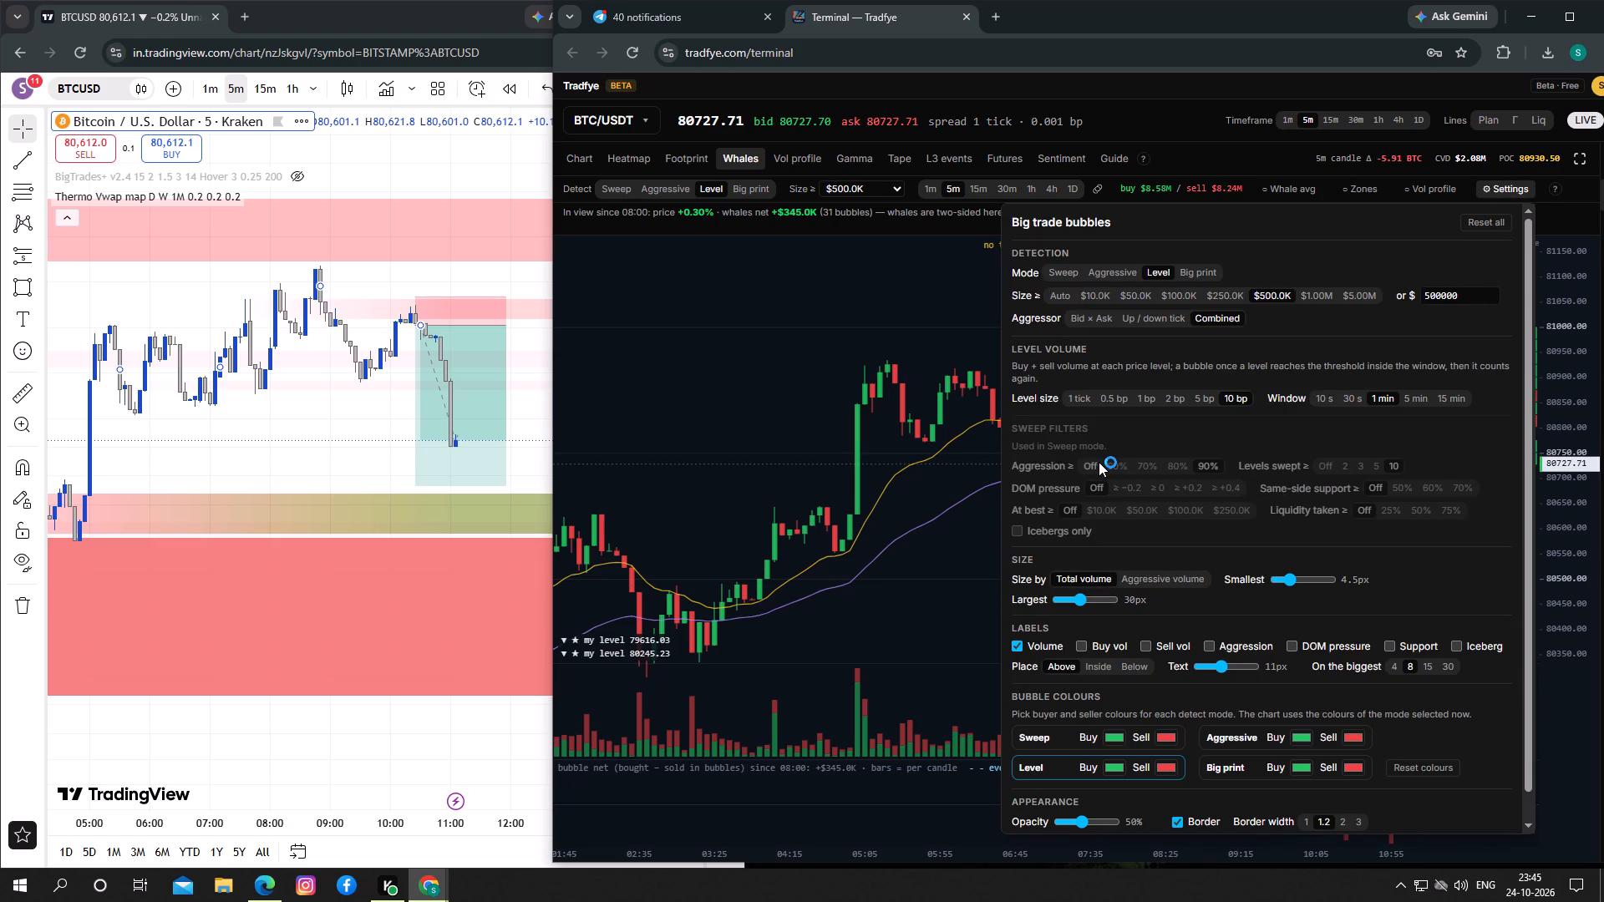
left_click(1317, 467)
Set DOM pressure to ≥ −0.2 and same-side support to ≥ 50%, and check the latest whale bubbles.
left_click(1139, 491)
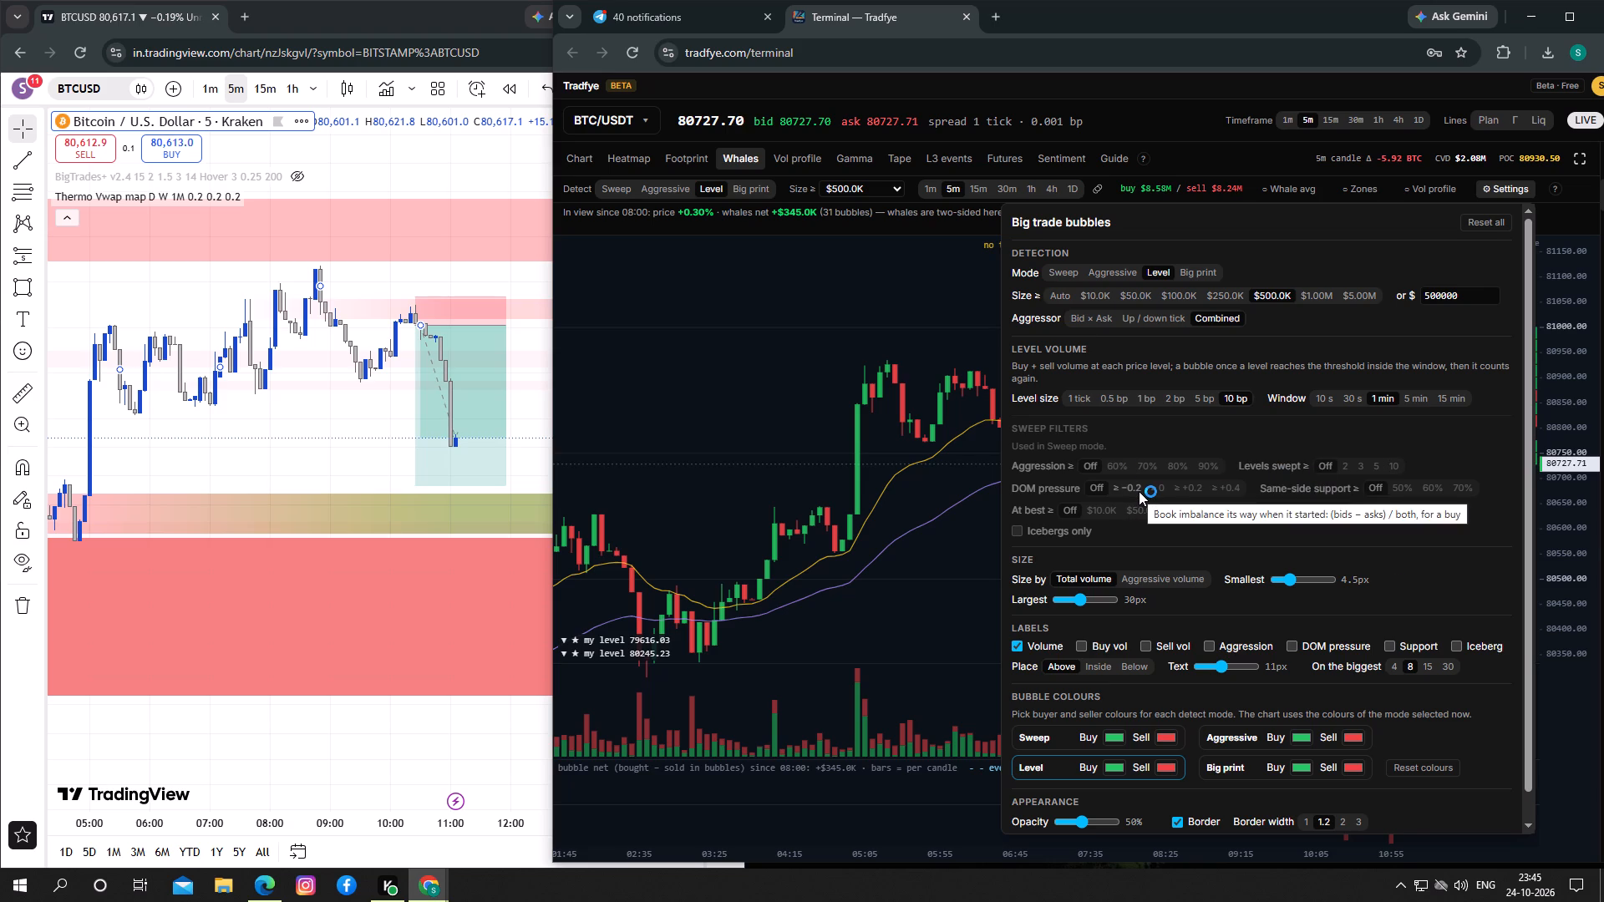
left_click(1400, 487)
left_click(993, 551)
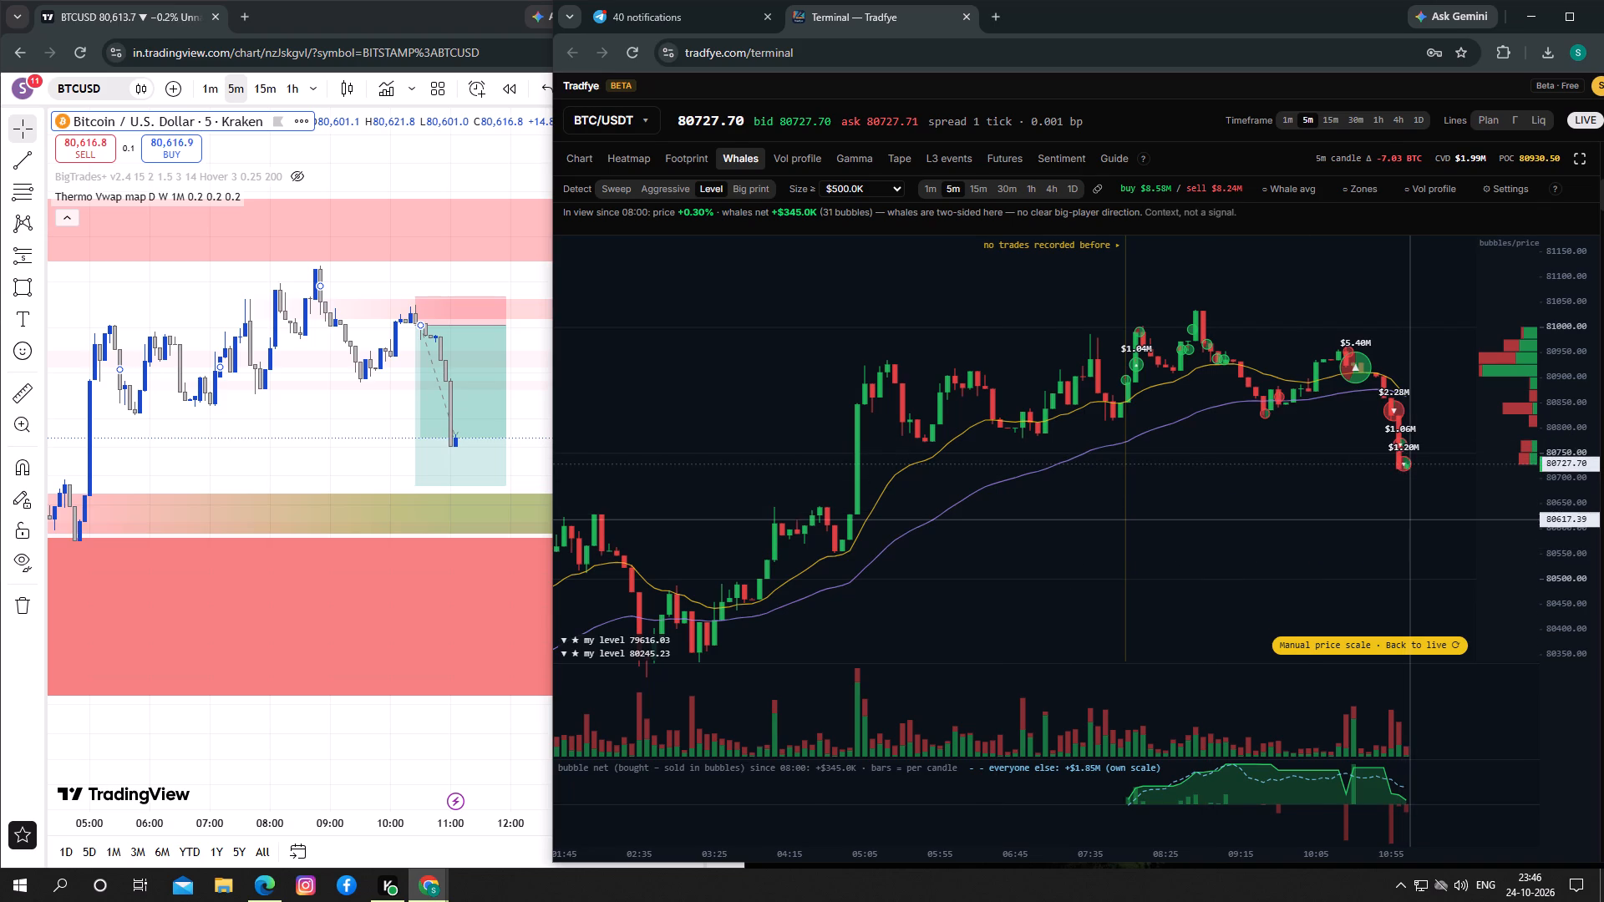
left_click_drag(1396, 529, 1302, 535)
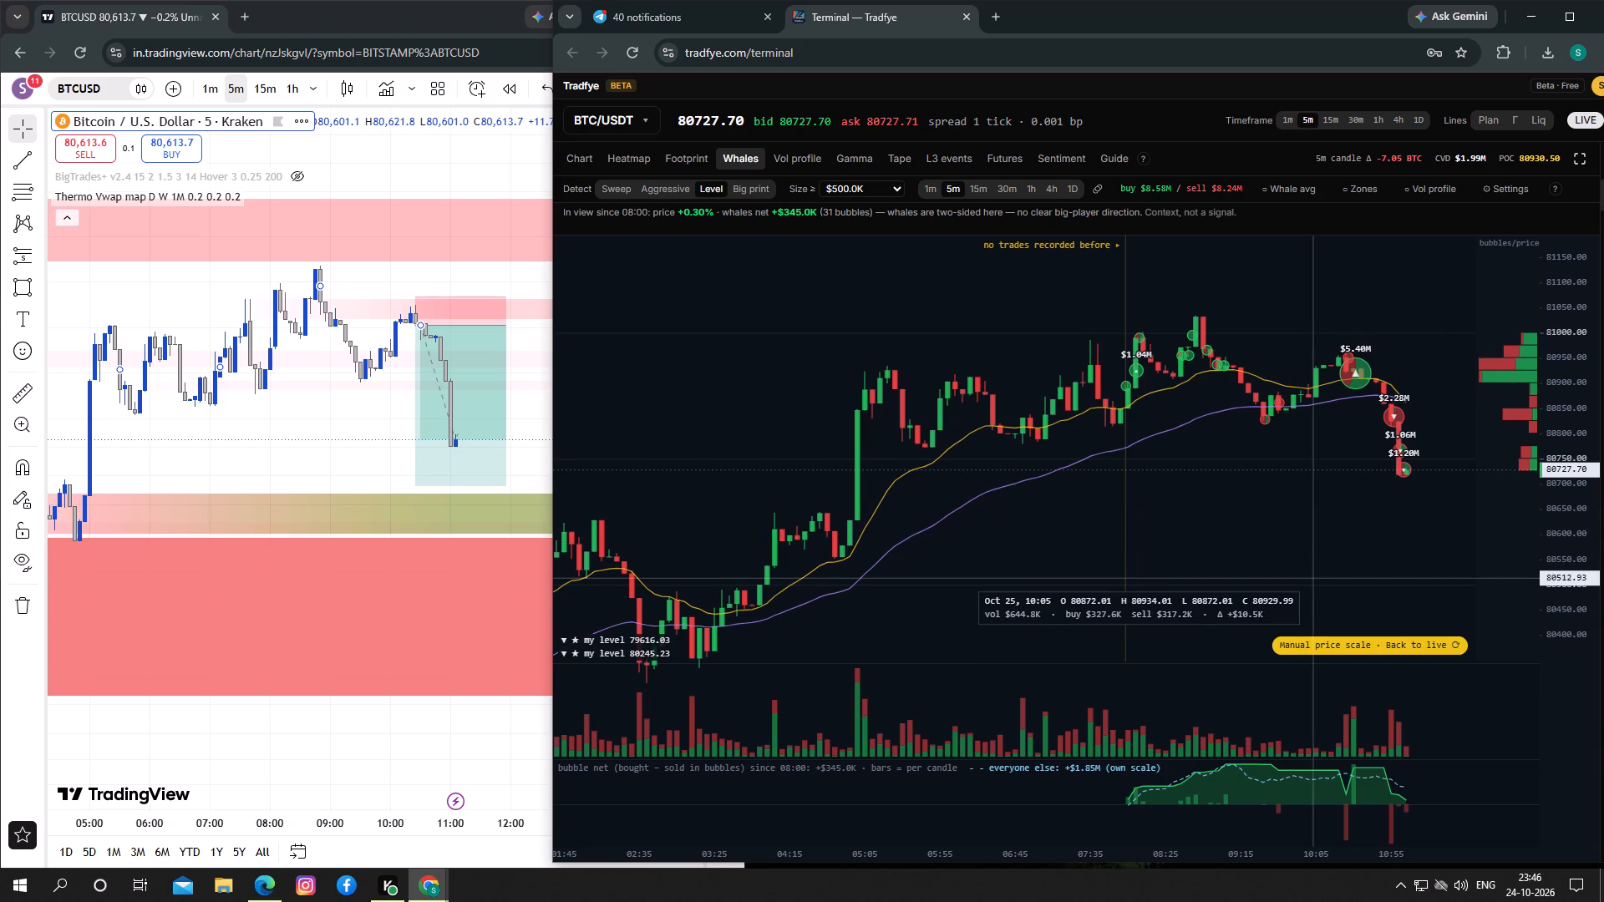
Turn off the DOM pressure and Same-side support filters in the big trade bubble settings.
left_click(1526, 186)
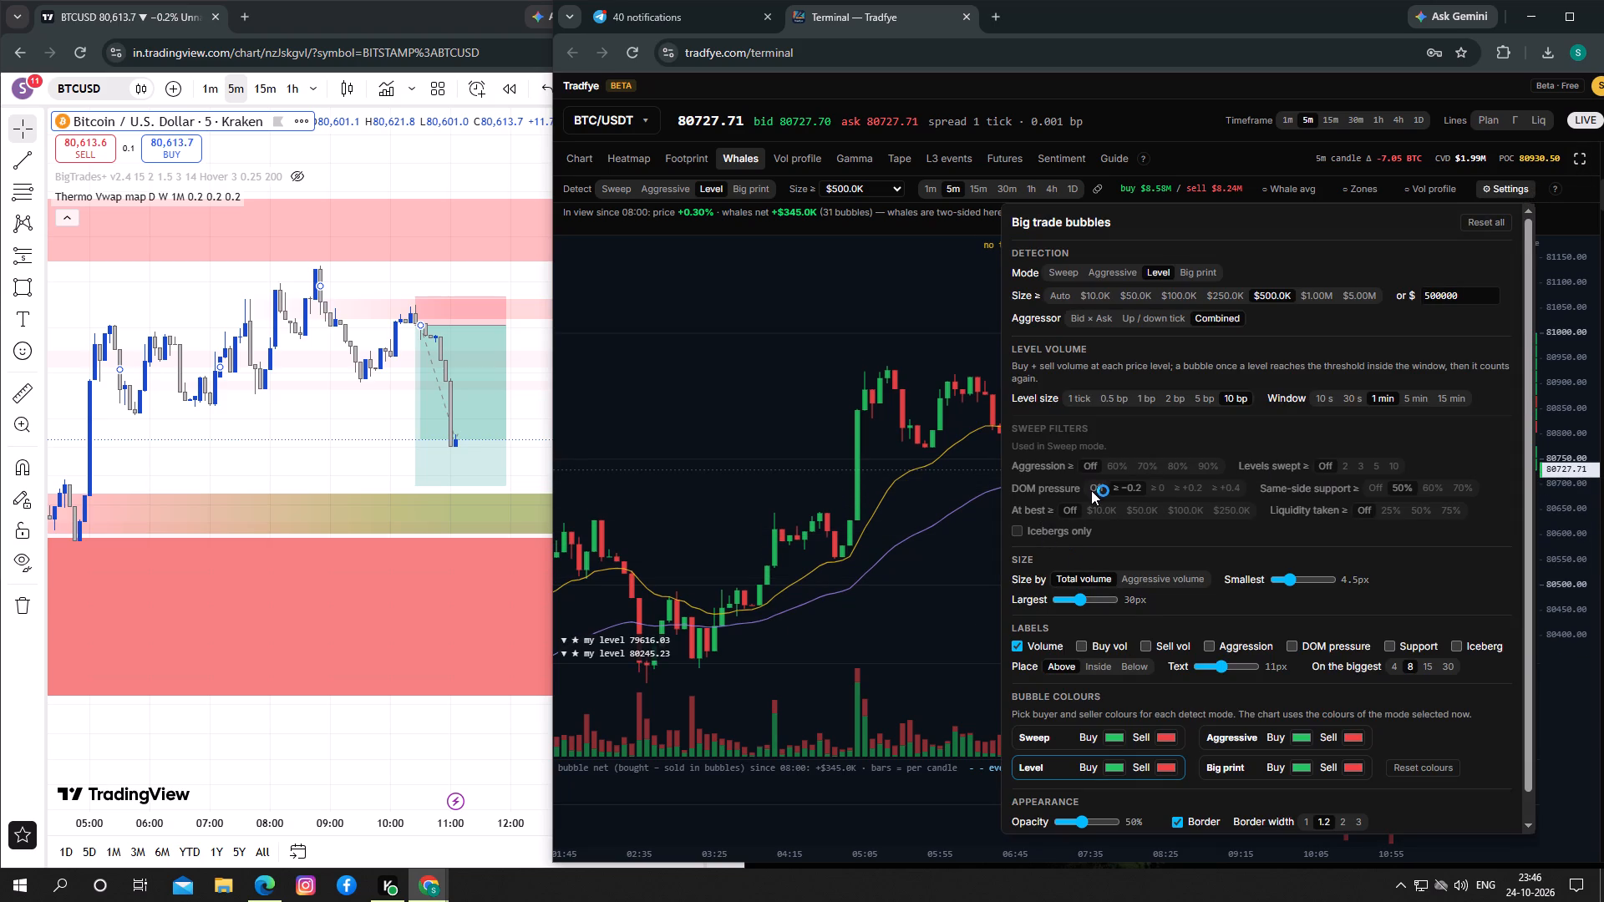
left_click(1091, 484)
left_click(1373, 488)
Enable the Icebergs only filter and check the whale bubbles on the chart.
left_click(1024, 530)
left_click(966, 558)
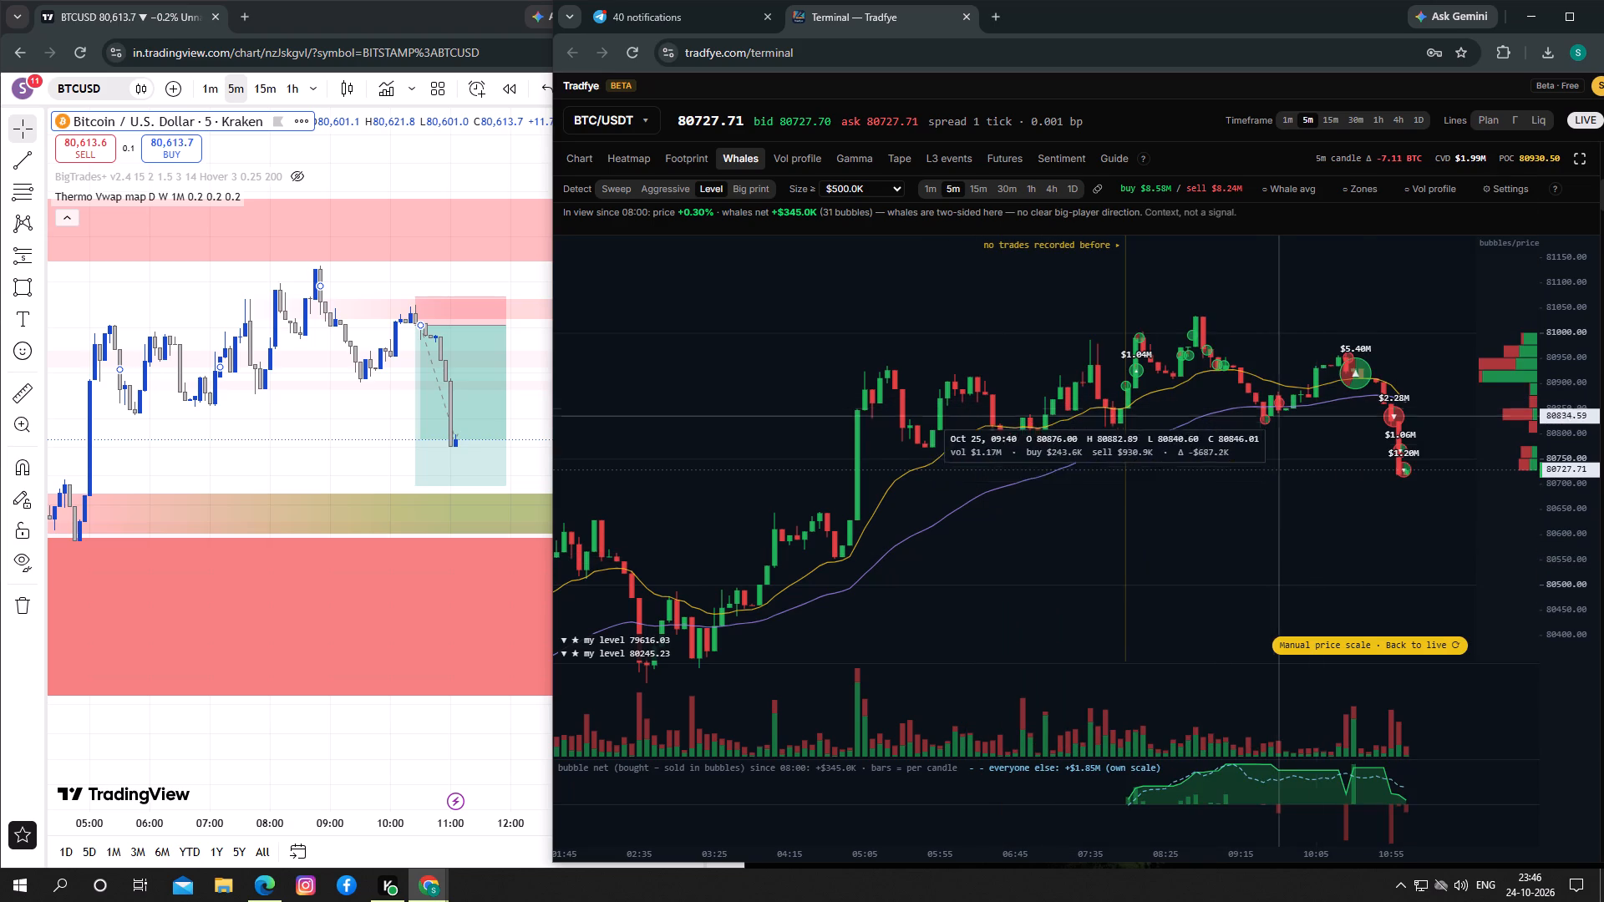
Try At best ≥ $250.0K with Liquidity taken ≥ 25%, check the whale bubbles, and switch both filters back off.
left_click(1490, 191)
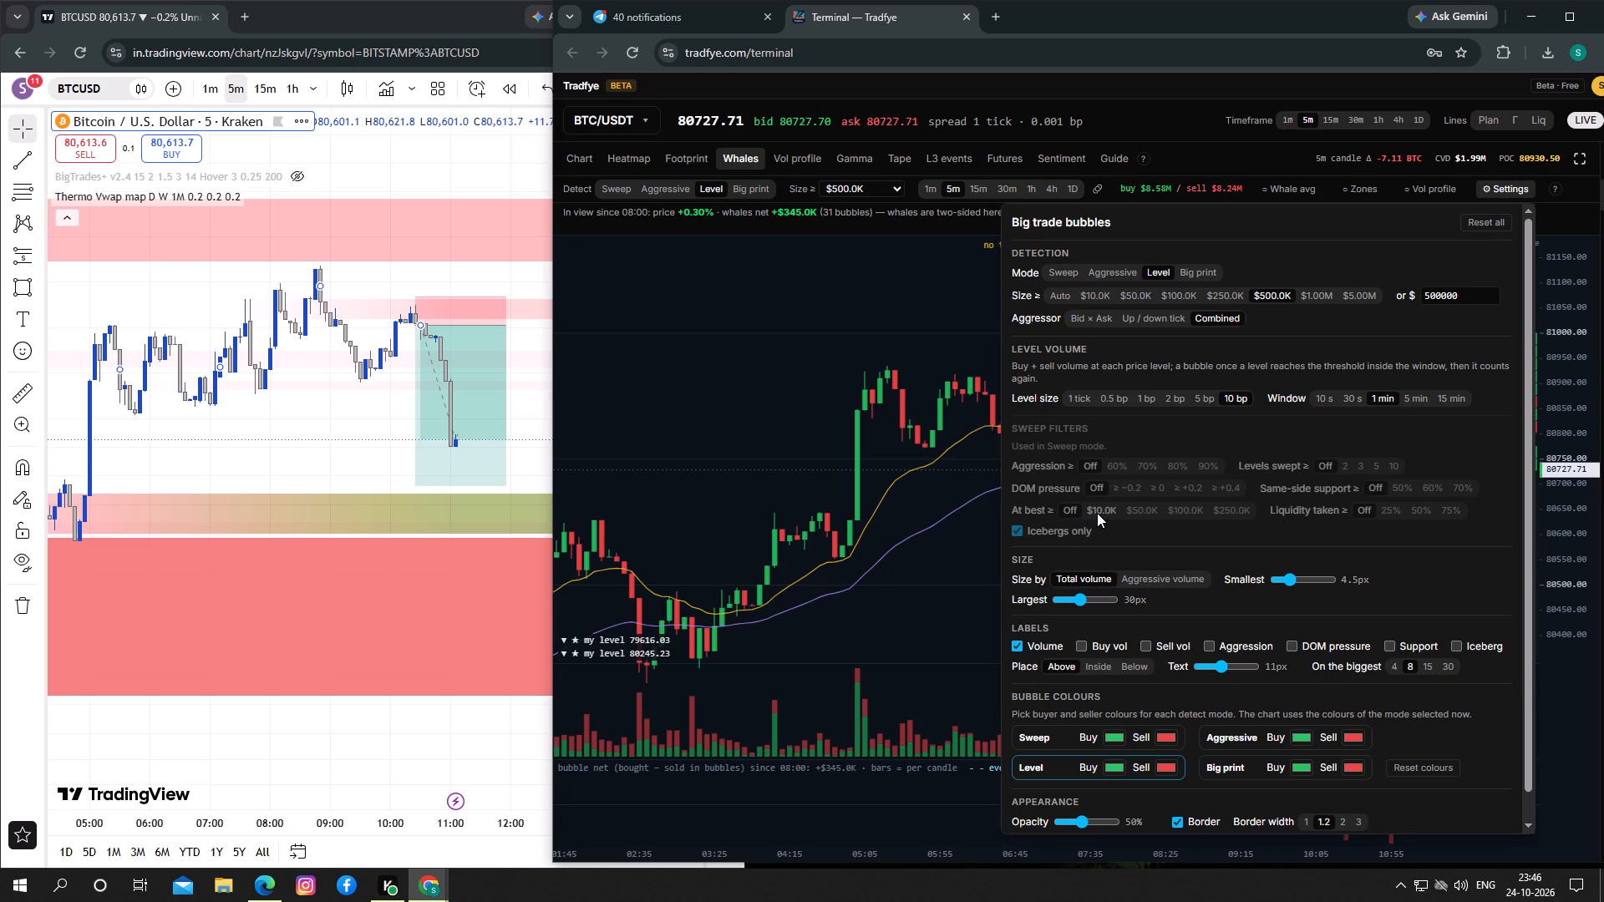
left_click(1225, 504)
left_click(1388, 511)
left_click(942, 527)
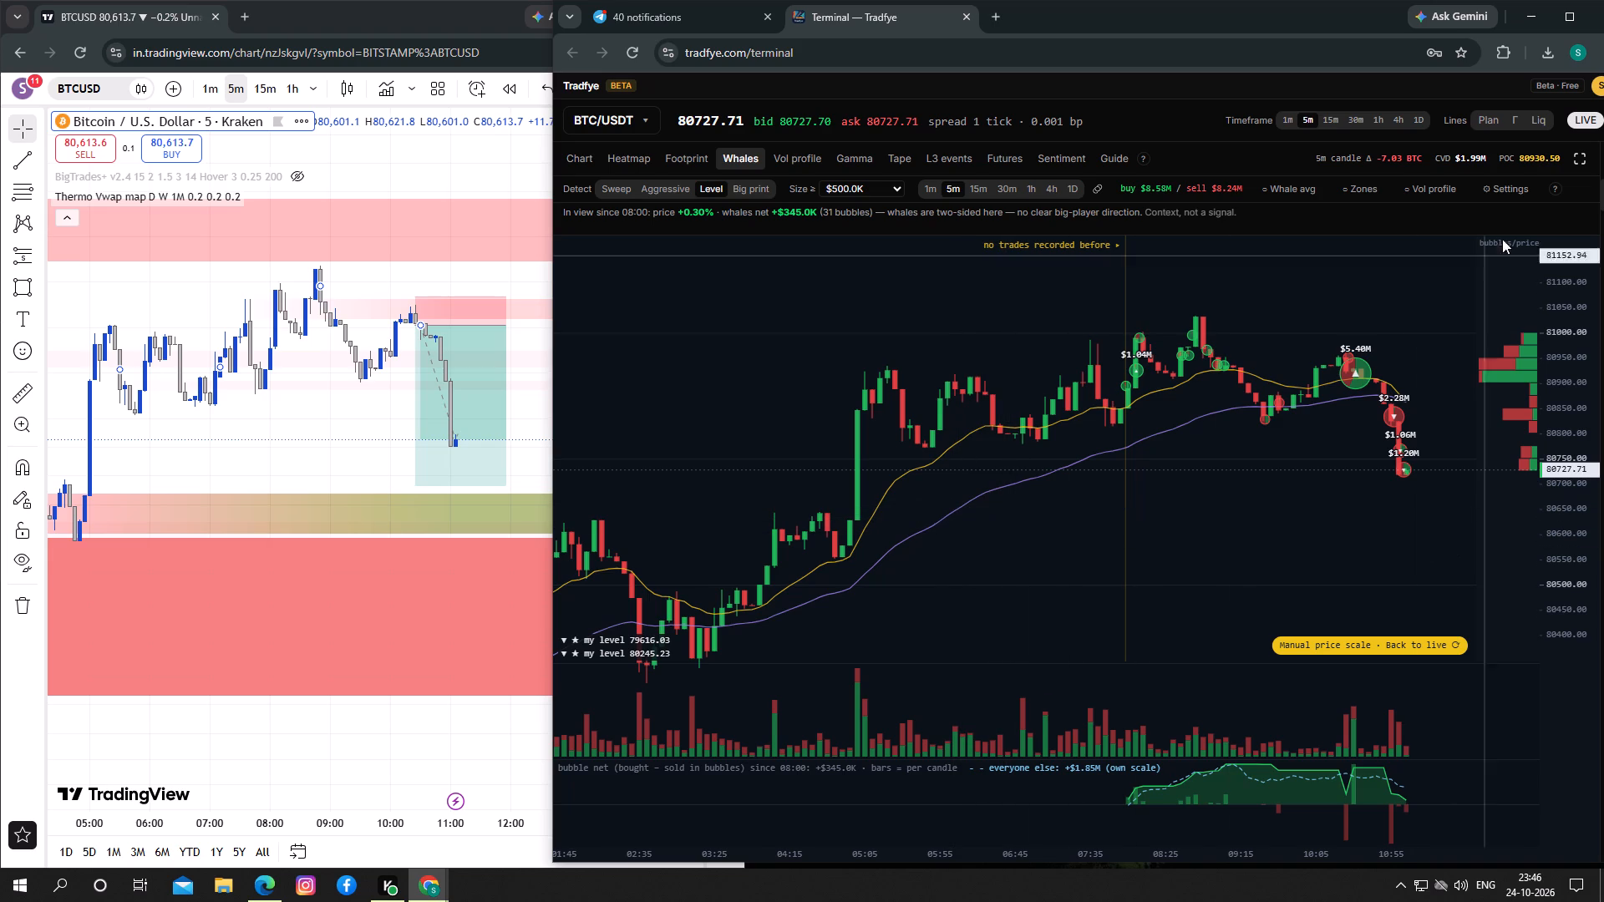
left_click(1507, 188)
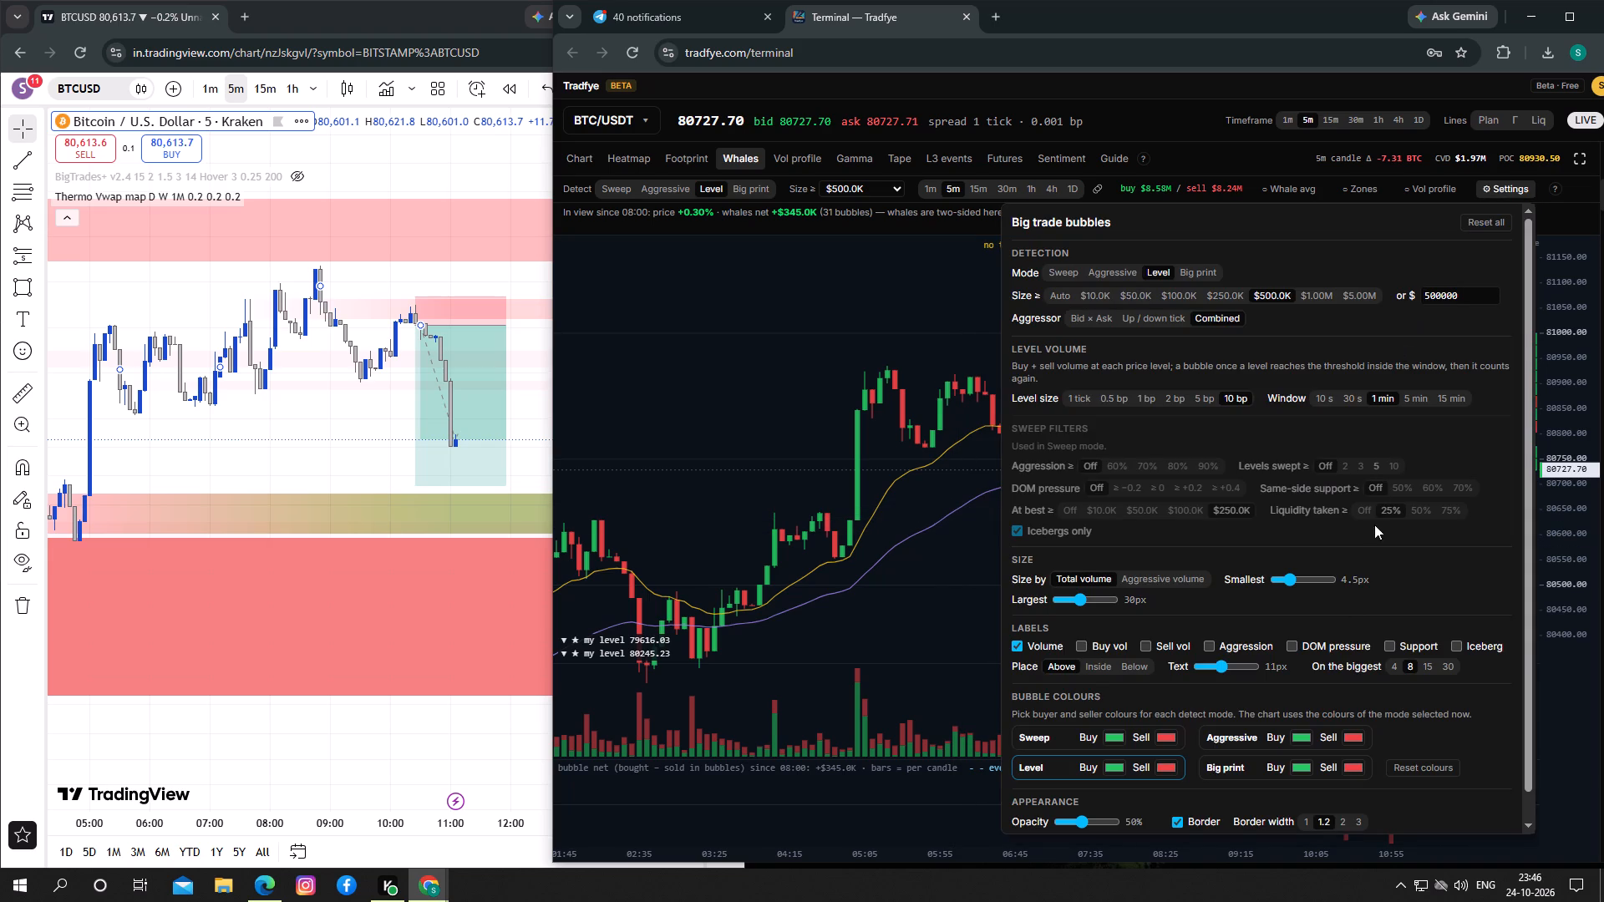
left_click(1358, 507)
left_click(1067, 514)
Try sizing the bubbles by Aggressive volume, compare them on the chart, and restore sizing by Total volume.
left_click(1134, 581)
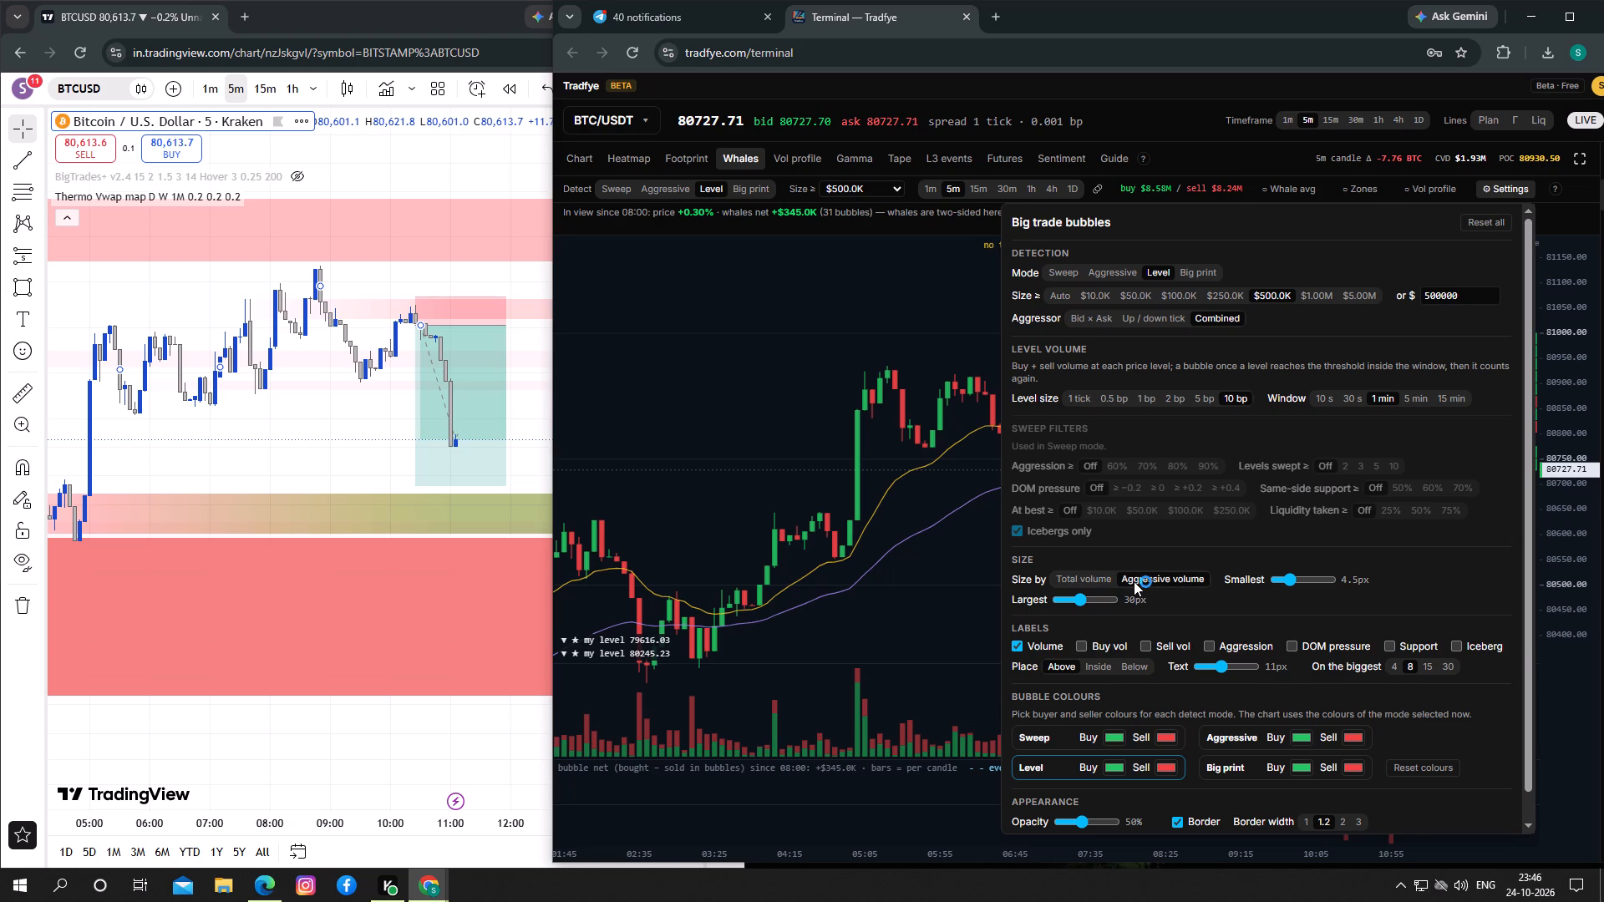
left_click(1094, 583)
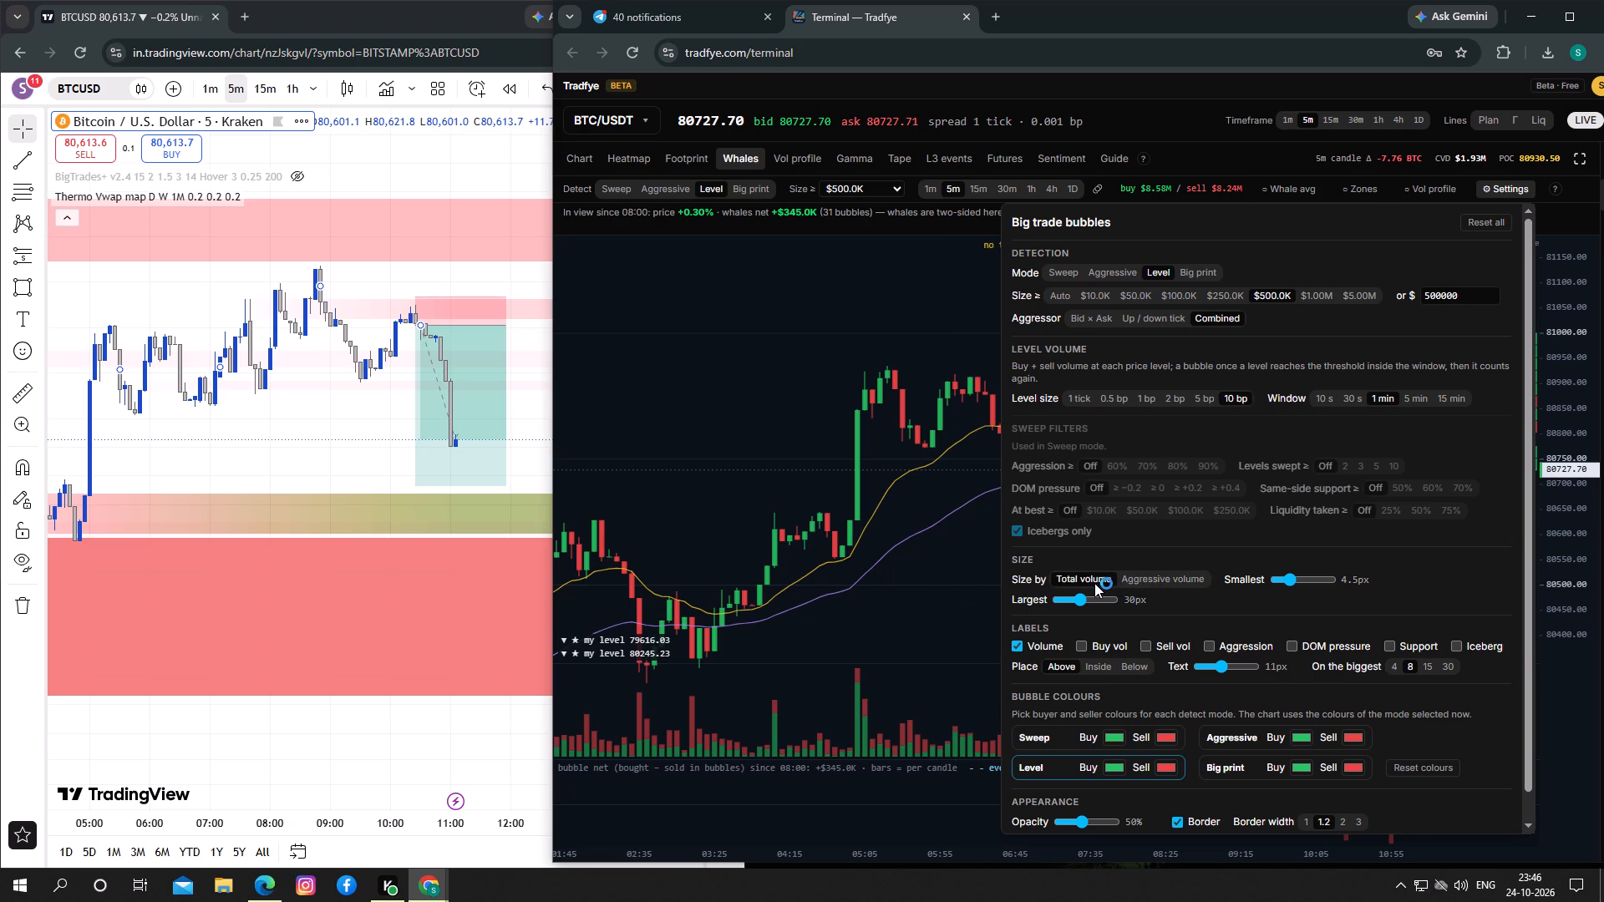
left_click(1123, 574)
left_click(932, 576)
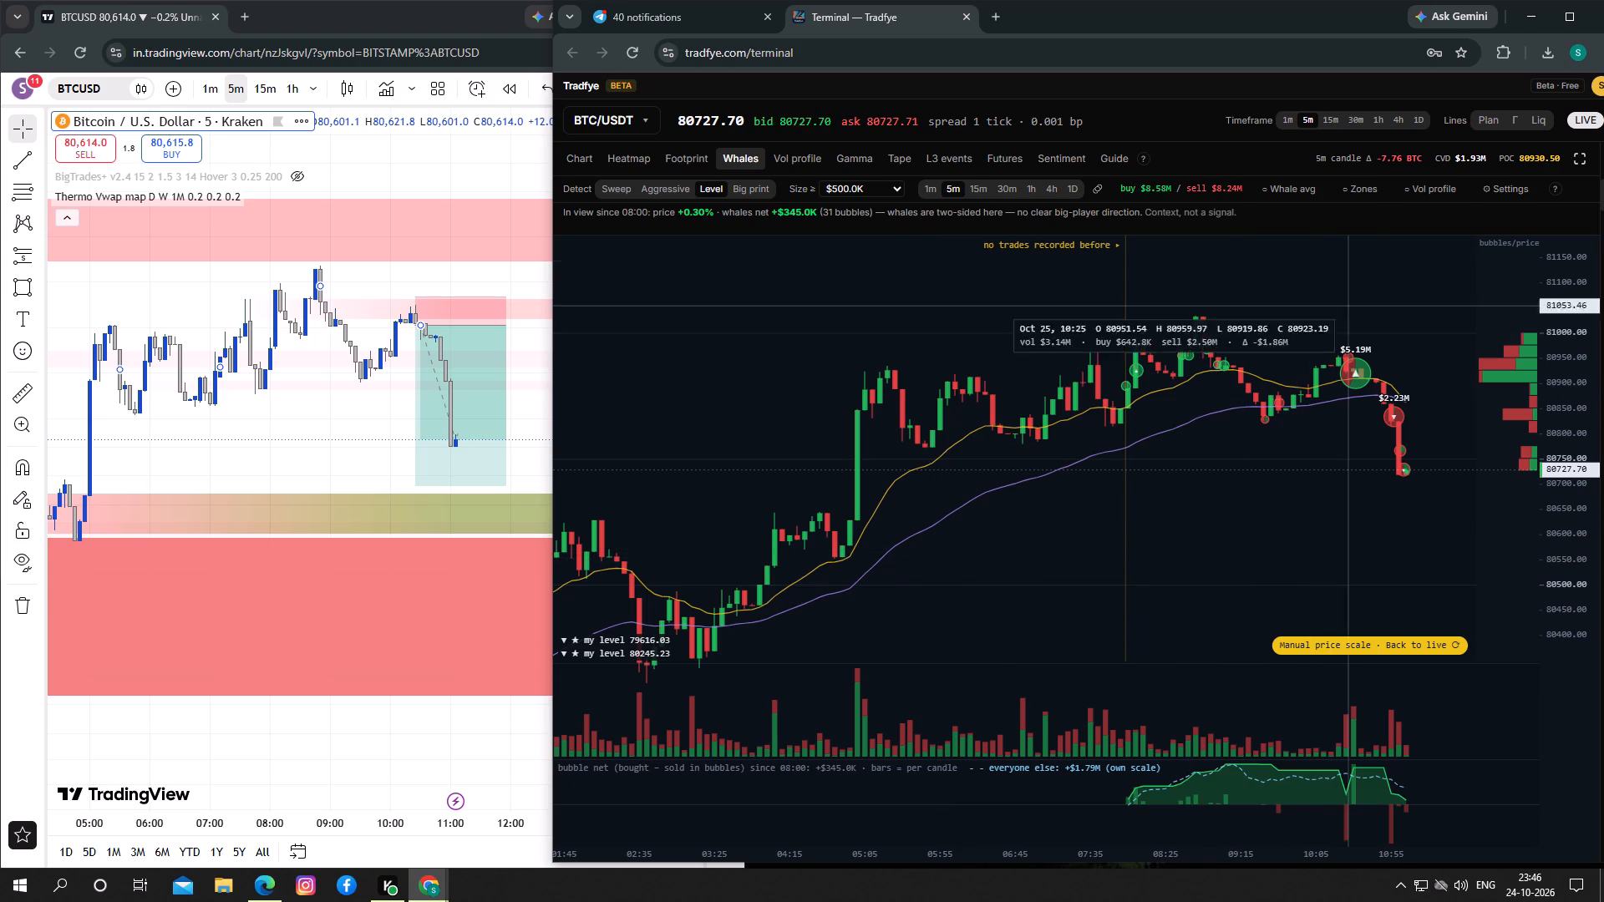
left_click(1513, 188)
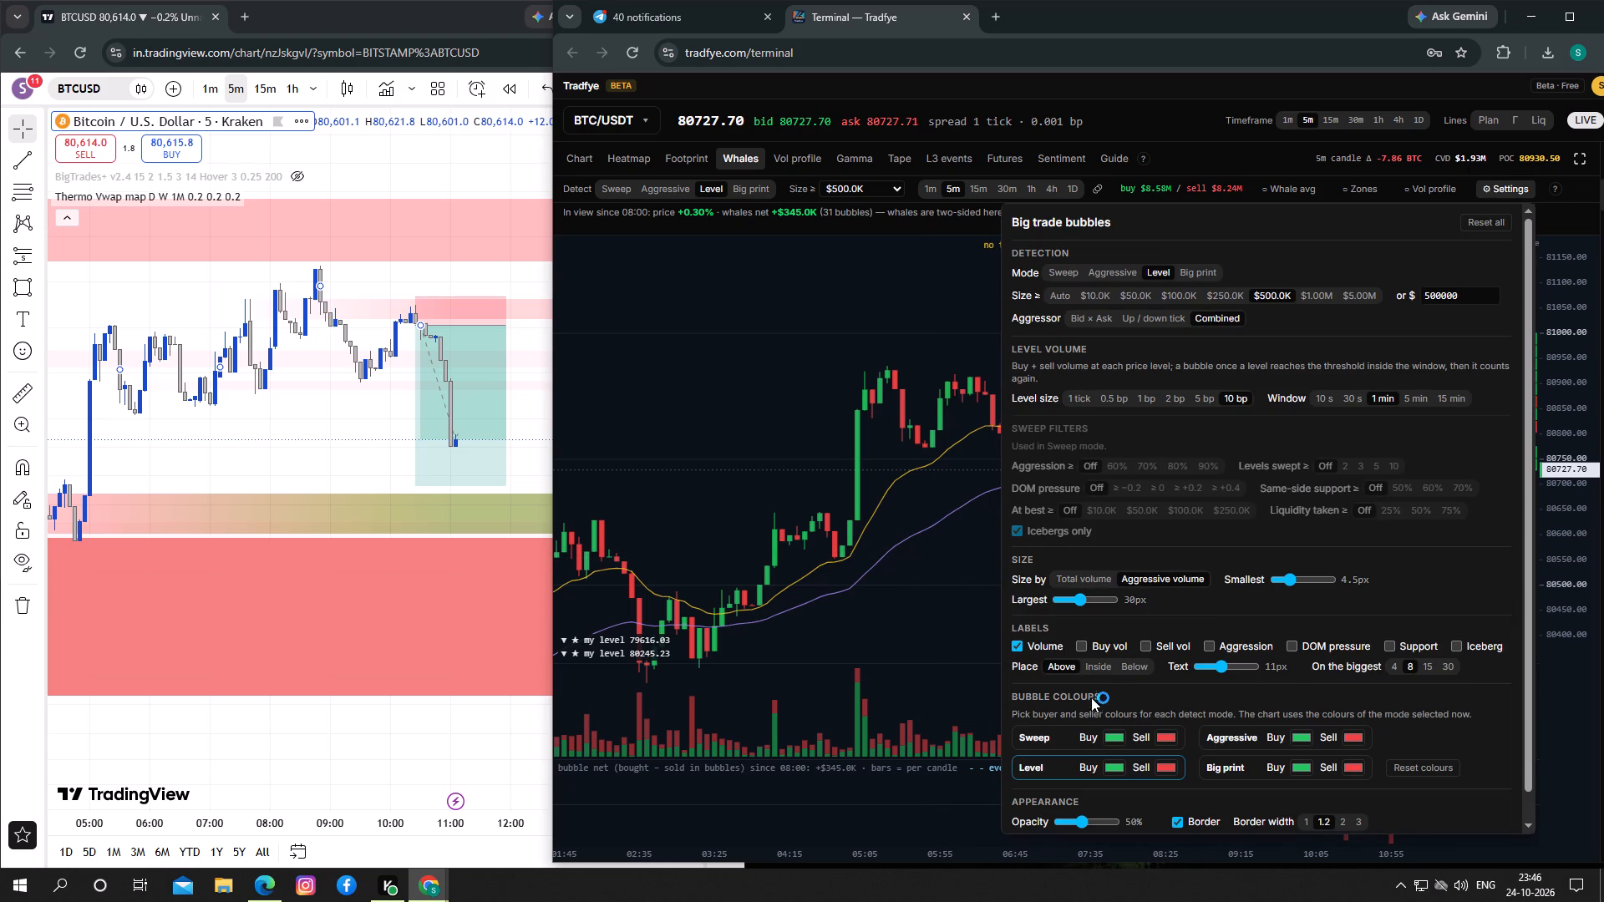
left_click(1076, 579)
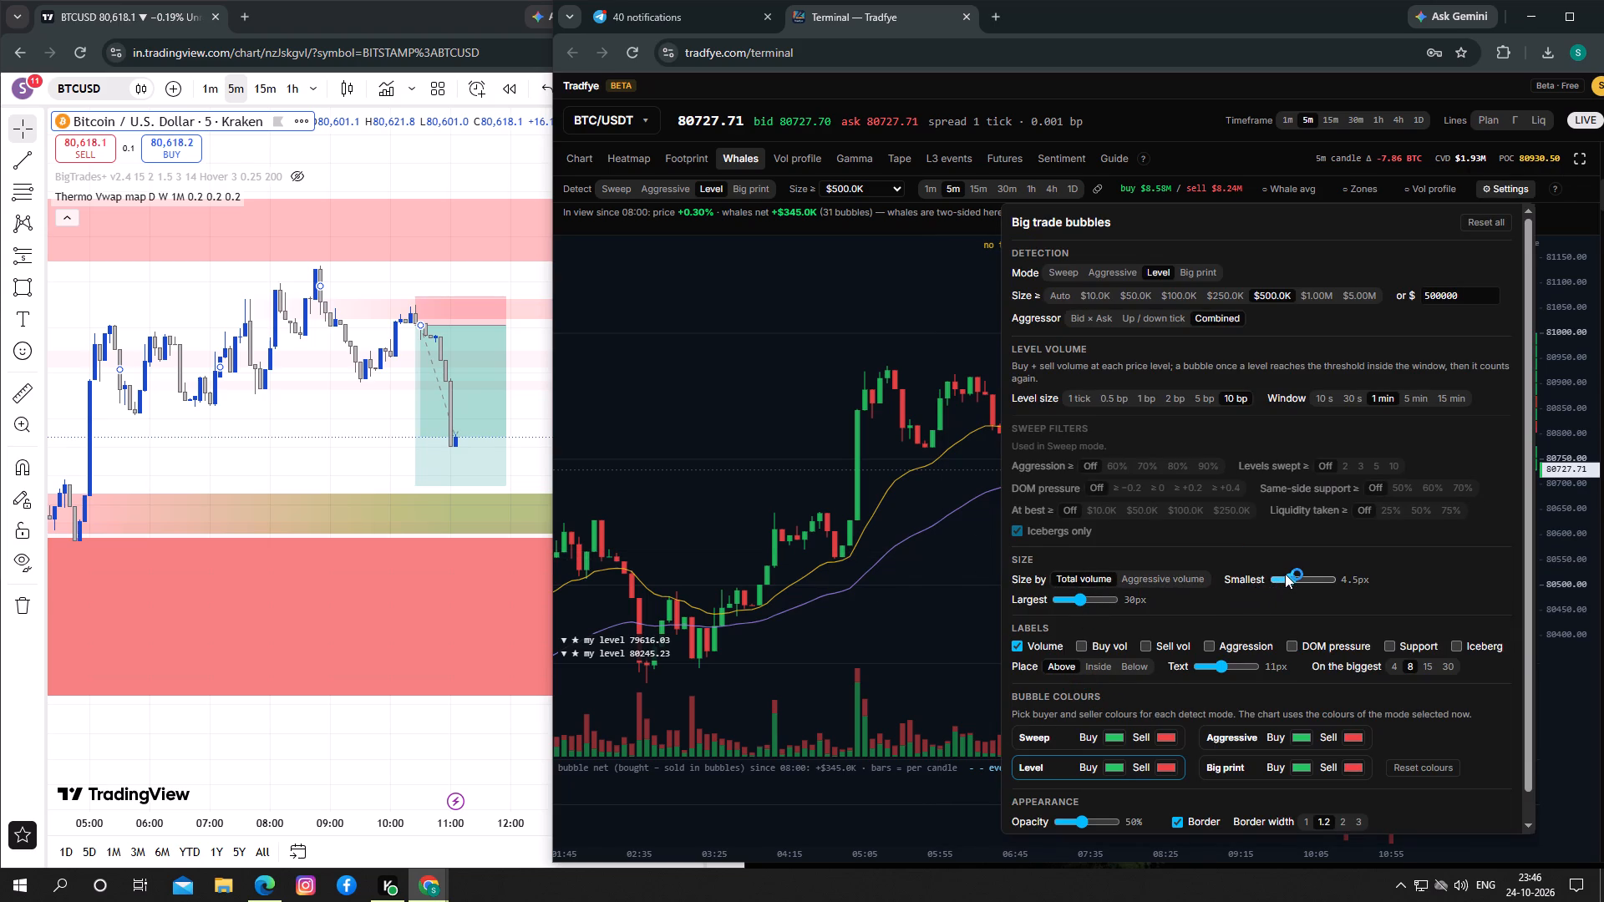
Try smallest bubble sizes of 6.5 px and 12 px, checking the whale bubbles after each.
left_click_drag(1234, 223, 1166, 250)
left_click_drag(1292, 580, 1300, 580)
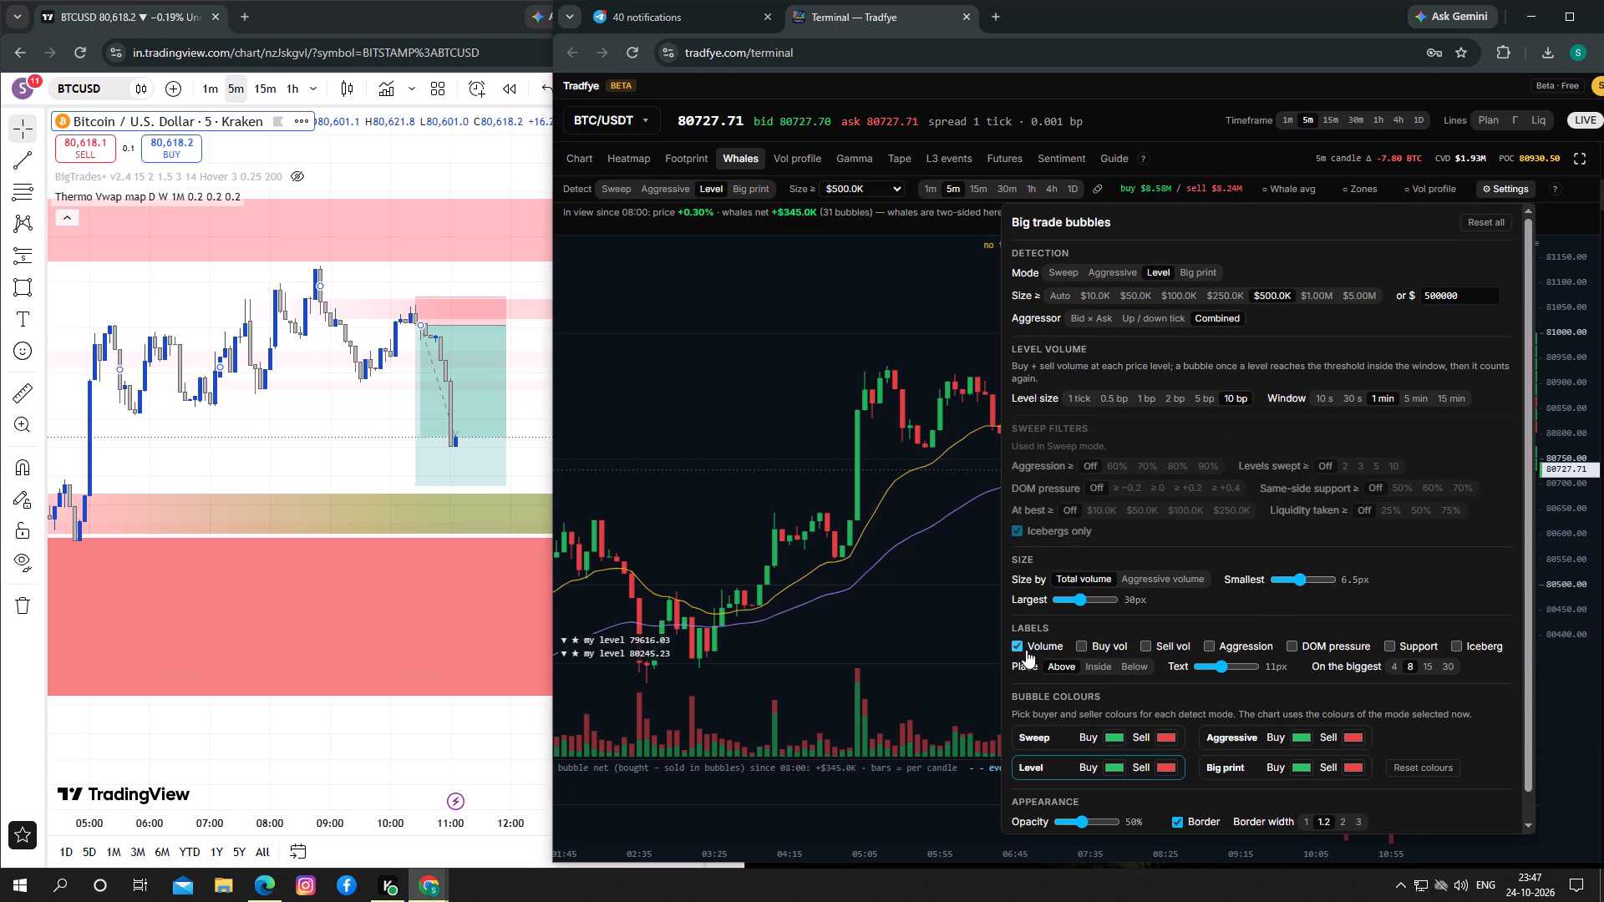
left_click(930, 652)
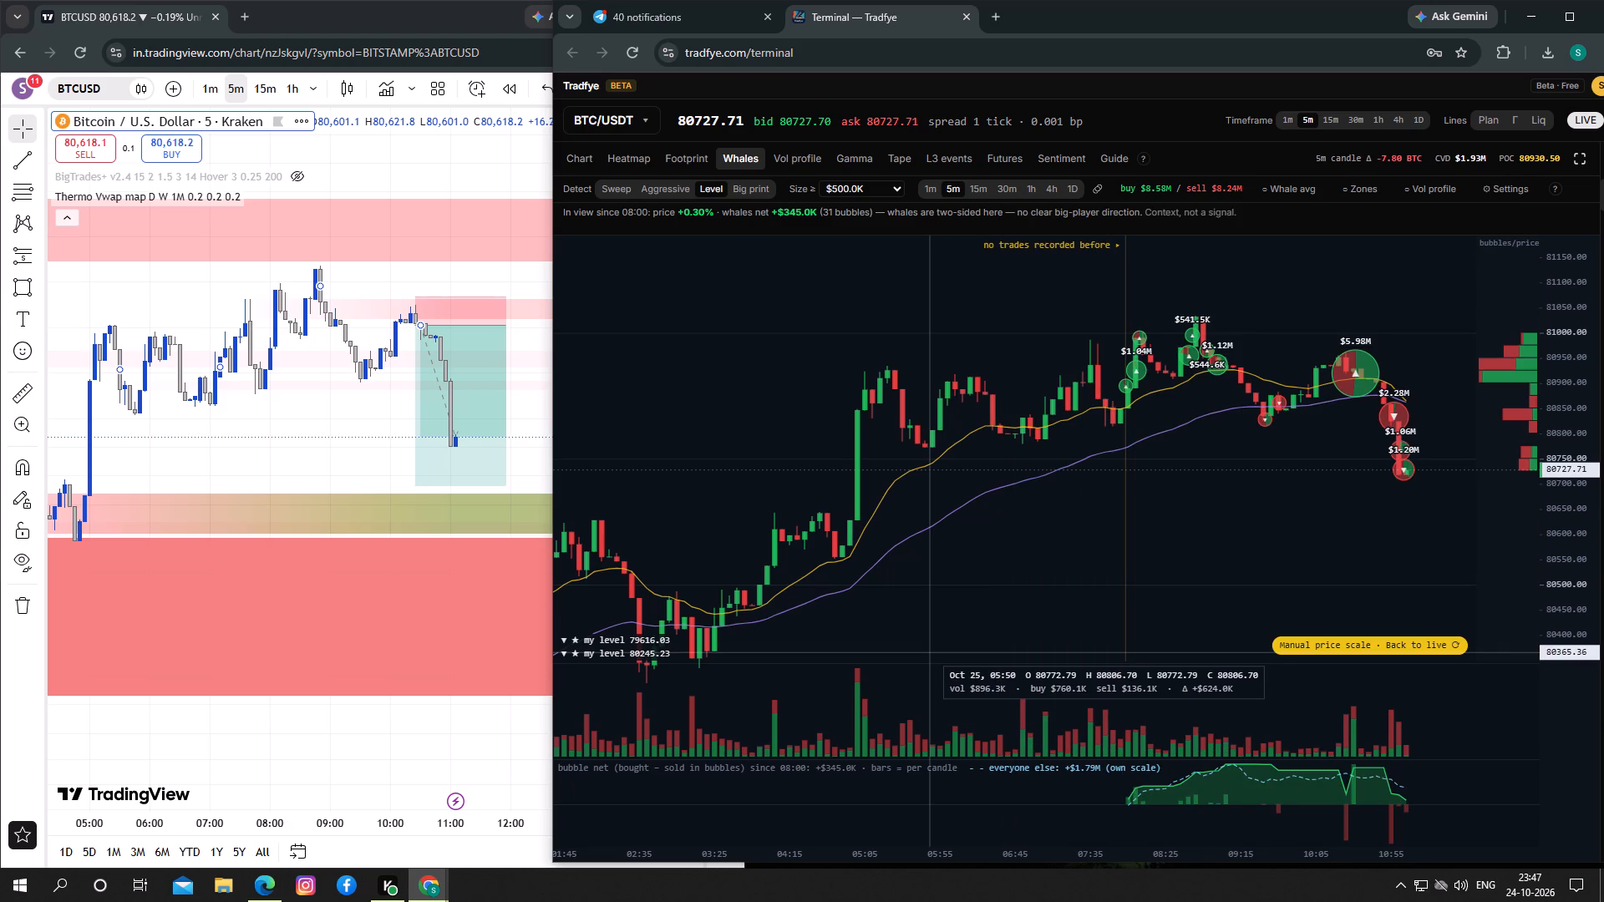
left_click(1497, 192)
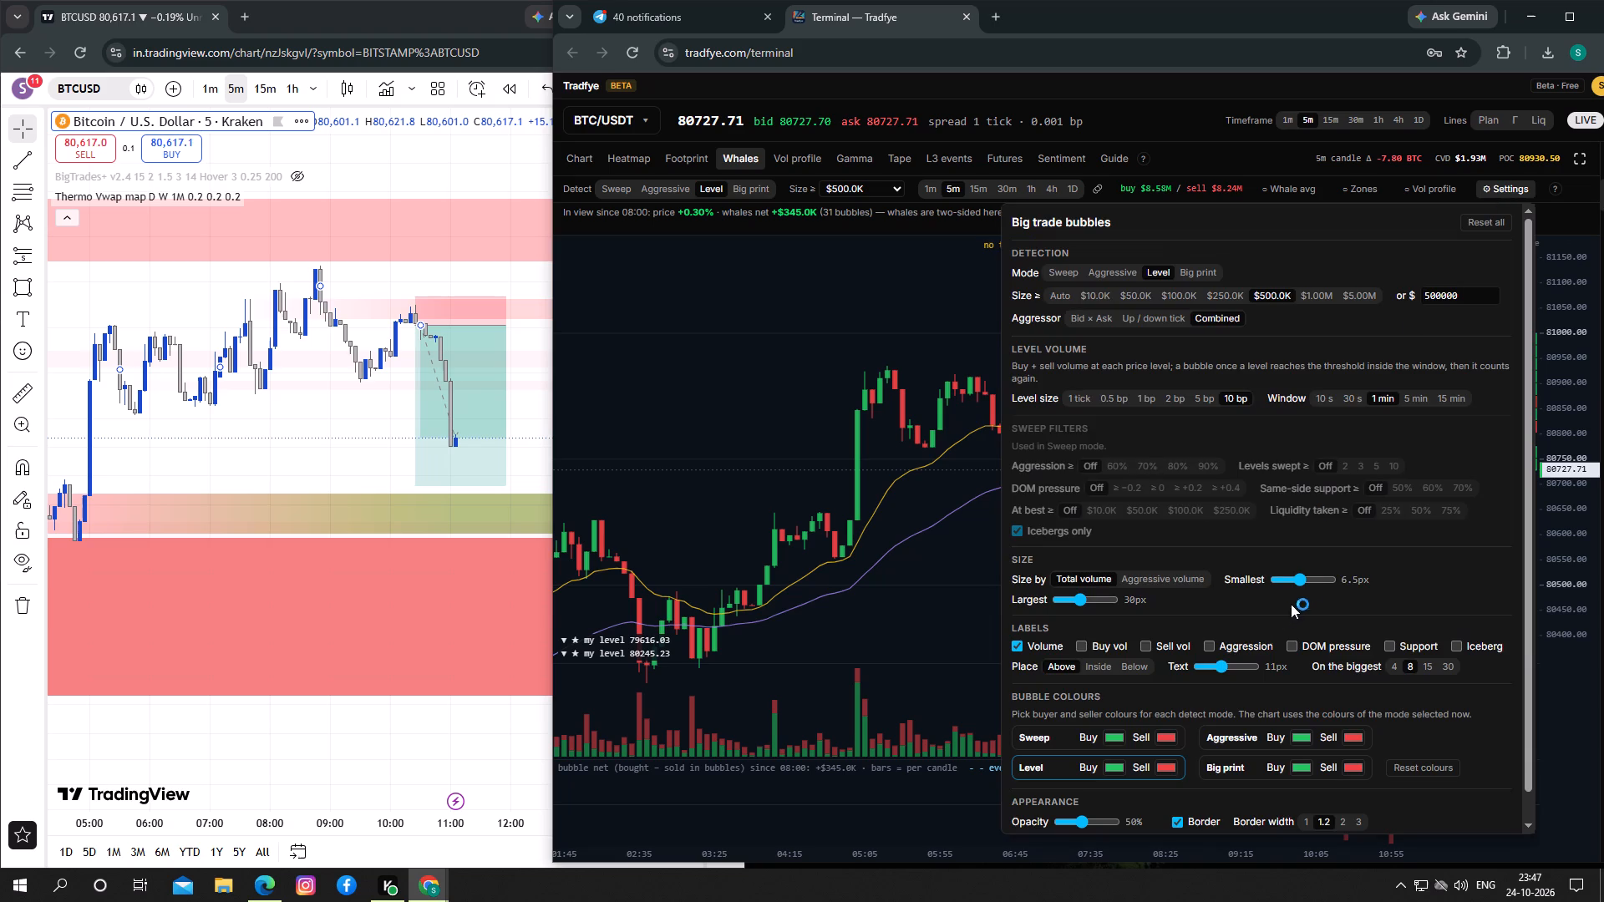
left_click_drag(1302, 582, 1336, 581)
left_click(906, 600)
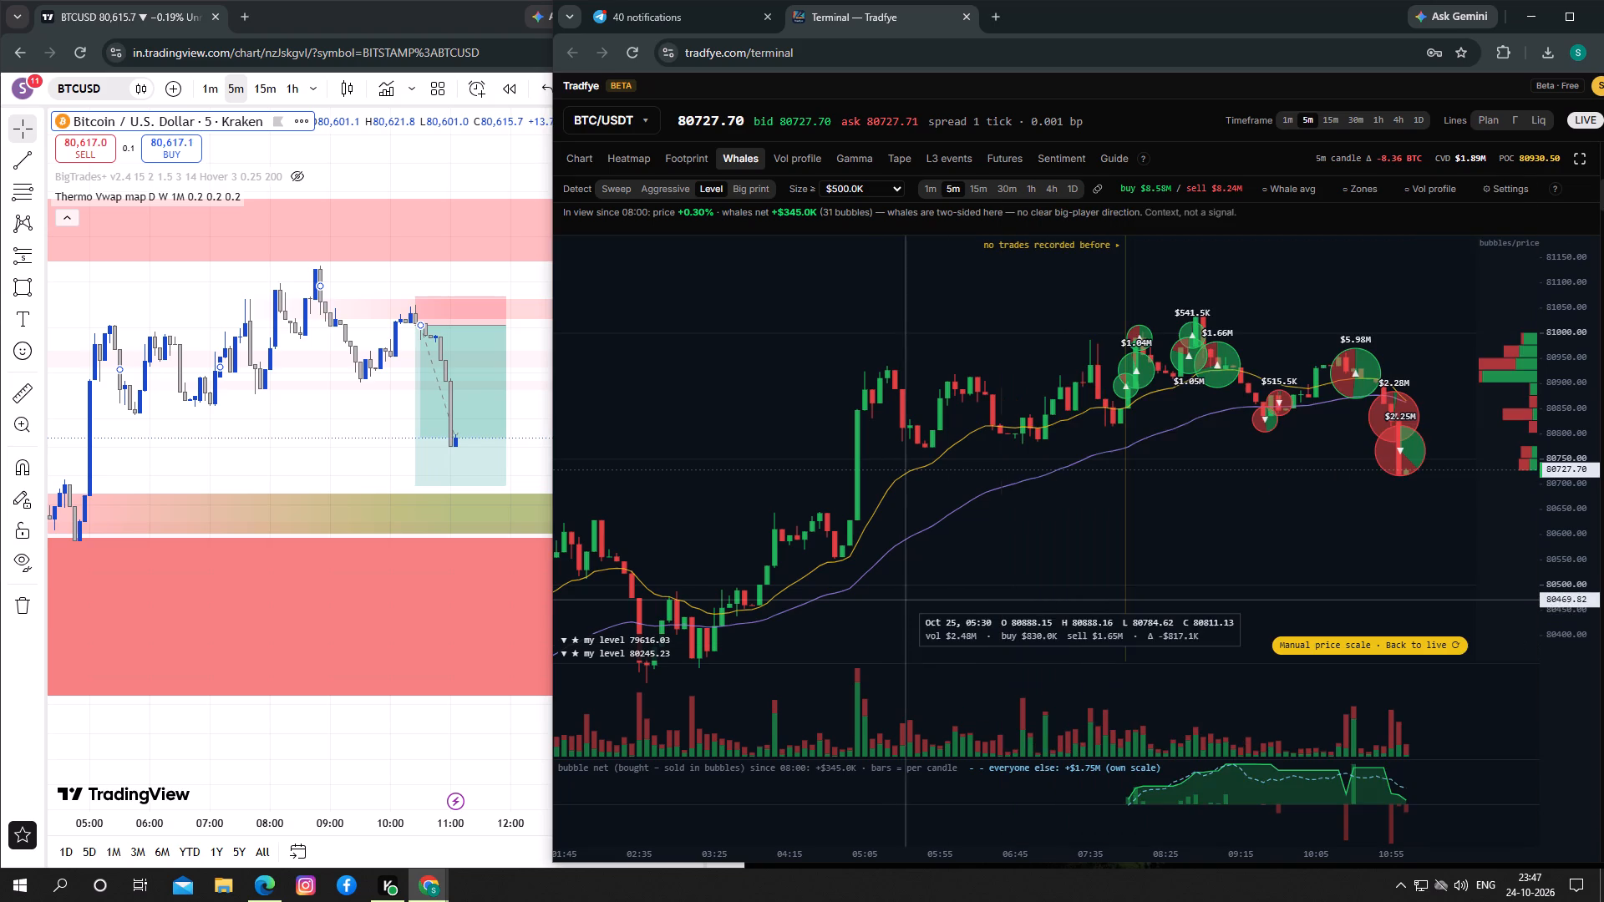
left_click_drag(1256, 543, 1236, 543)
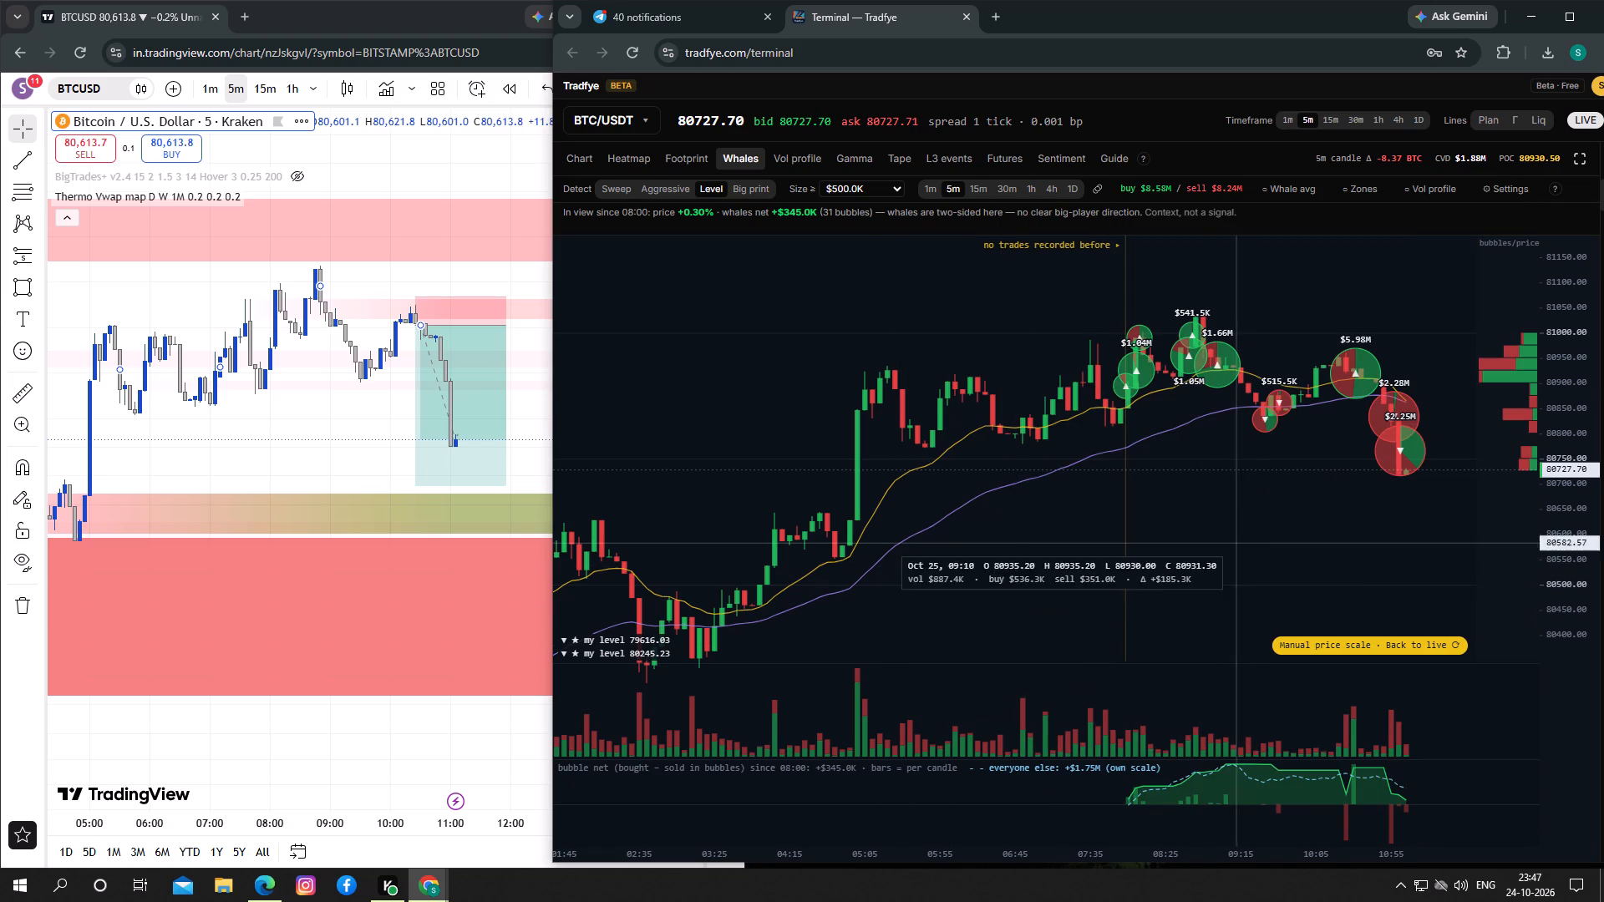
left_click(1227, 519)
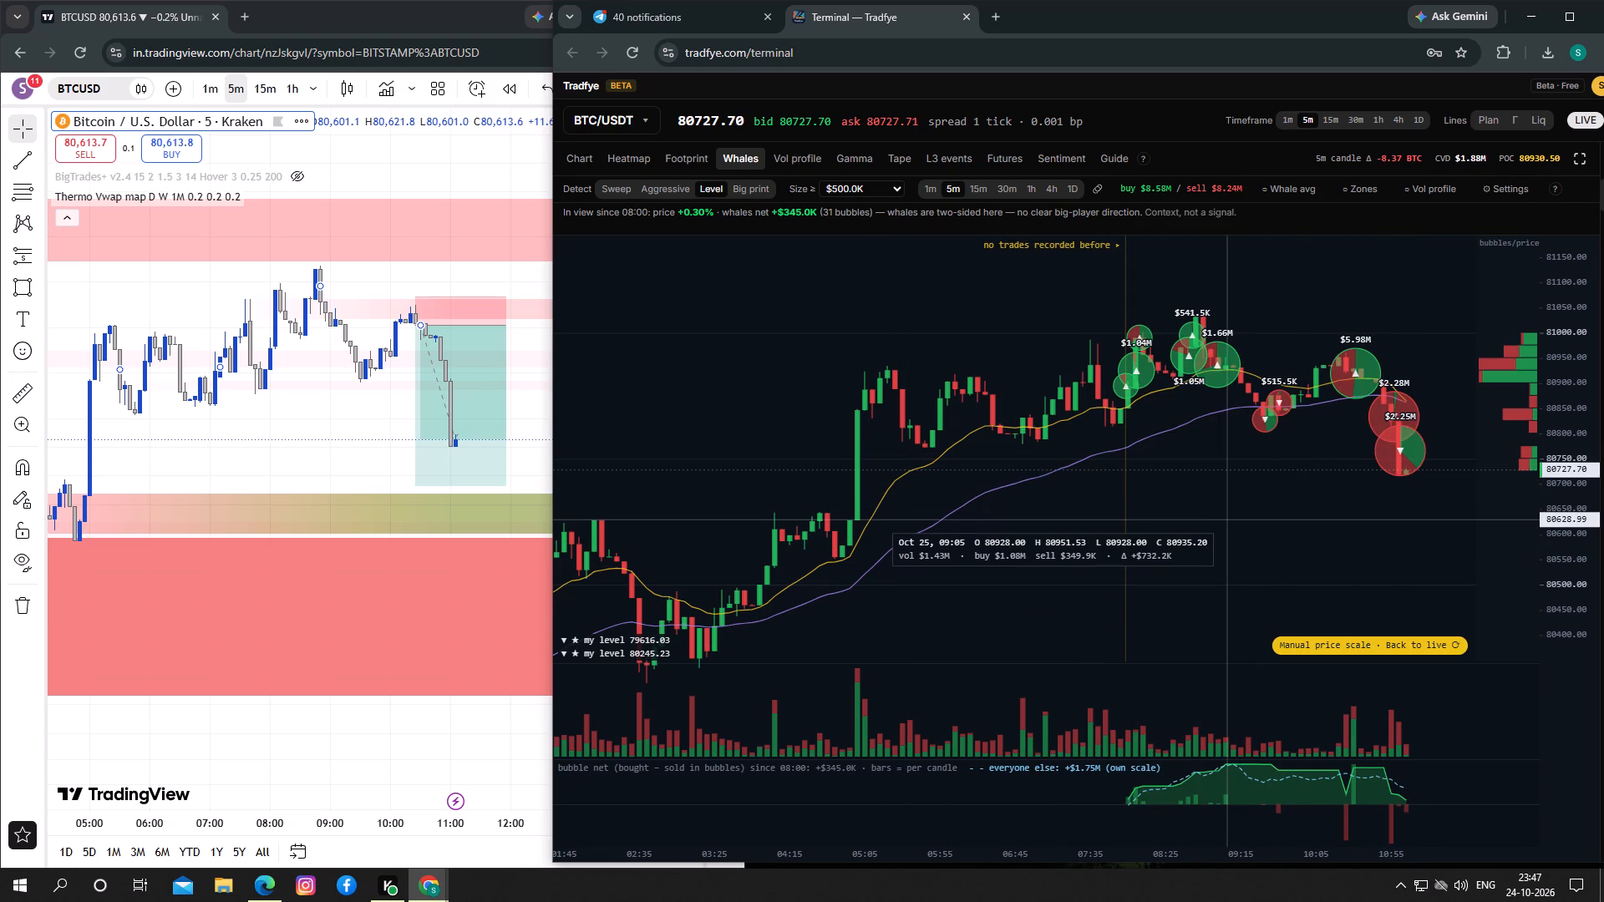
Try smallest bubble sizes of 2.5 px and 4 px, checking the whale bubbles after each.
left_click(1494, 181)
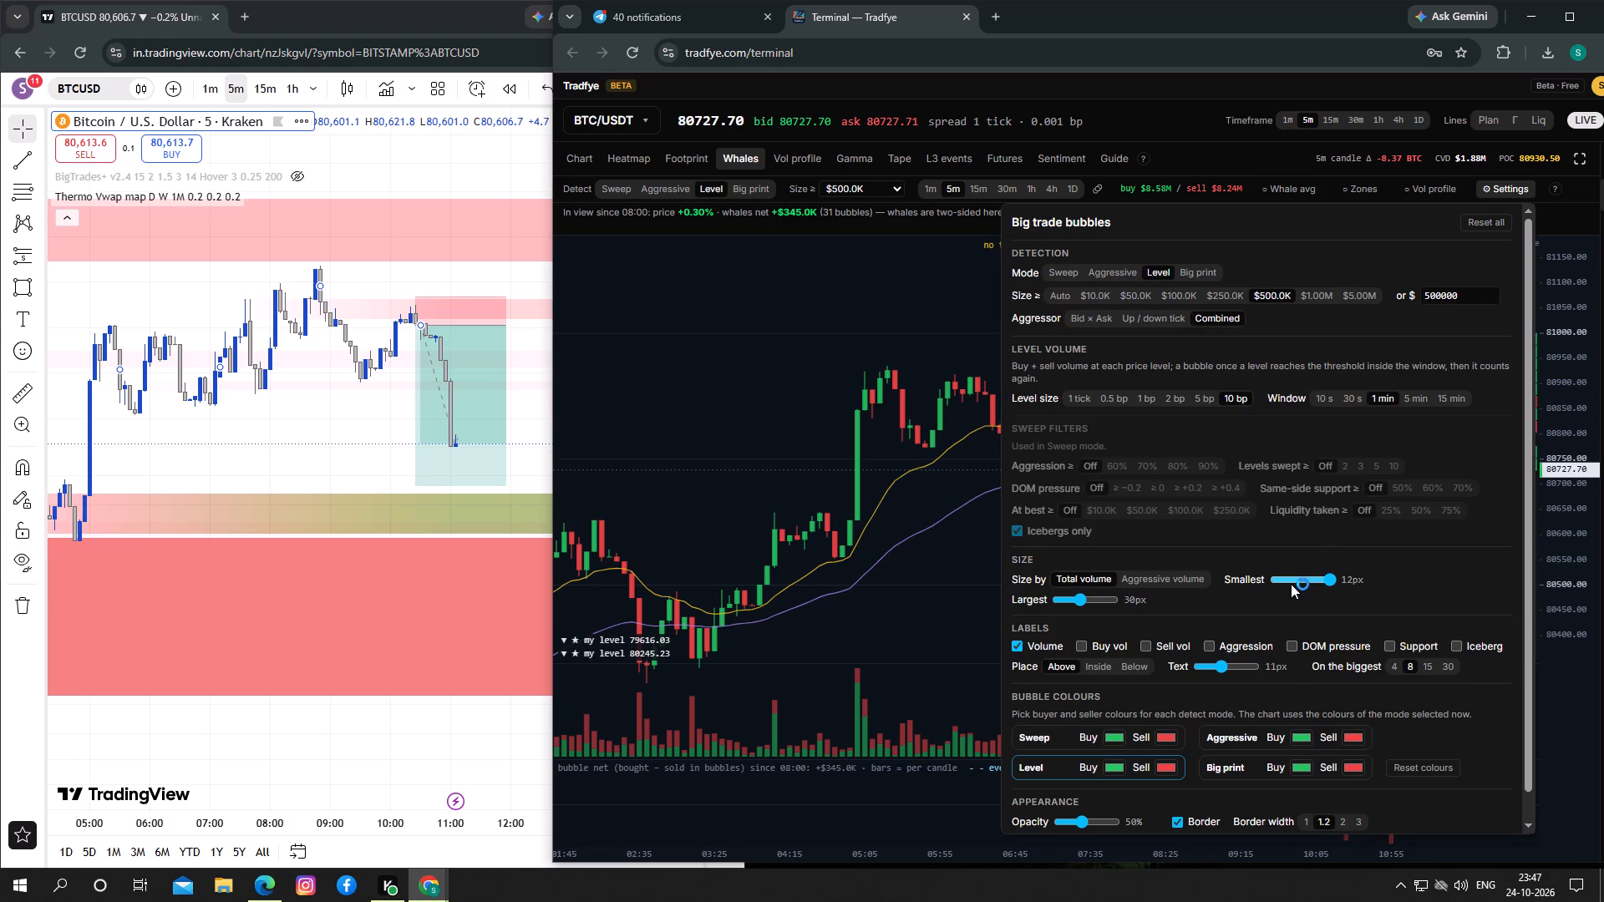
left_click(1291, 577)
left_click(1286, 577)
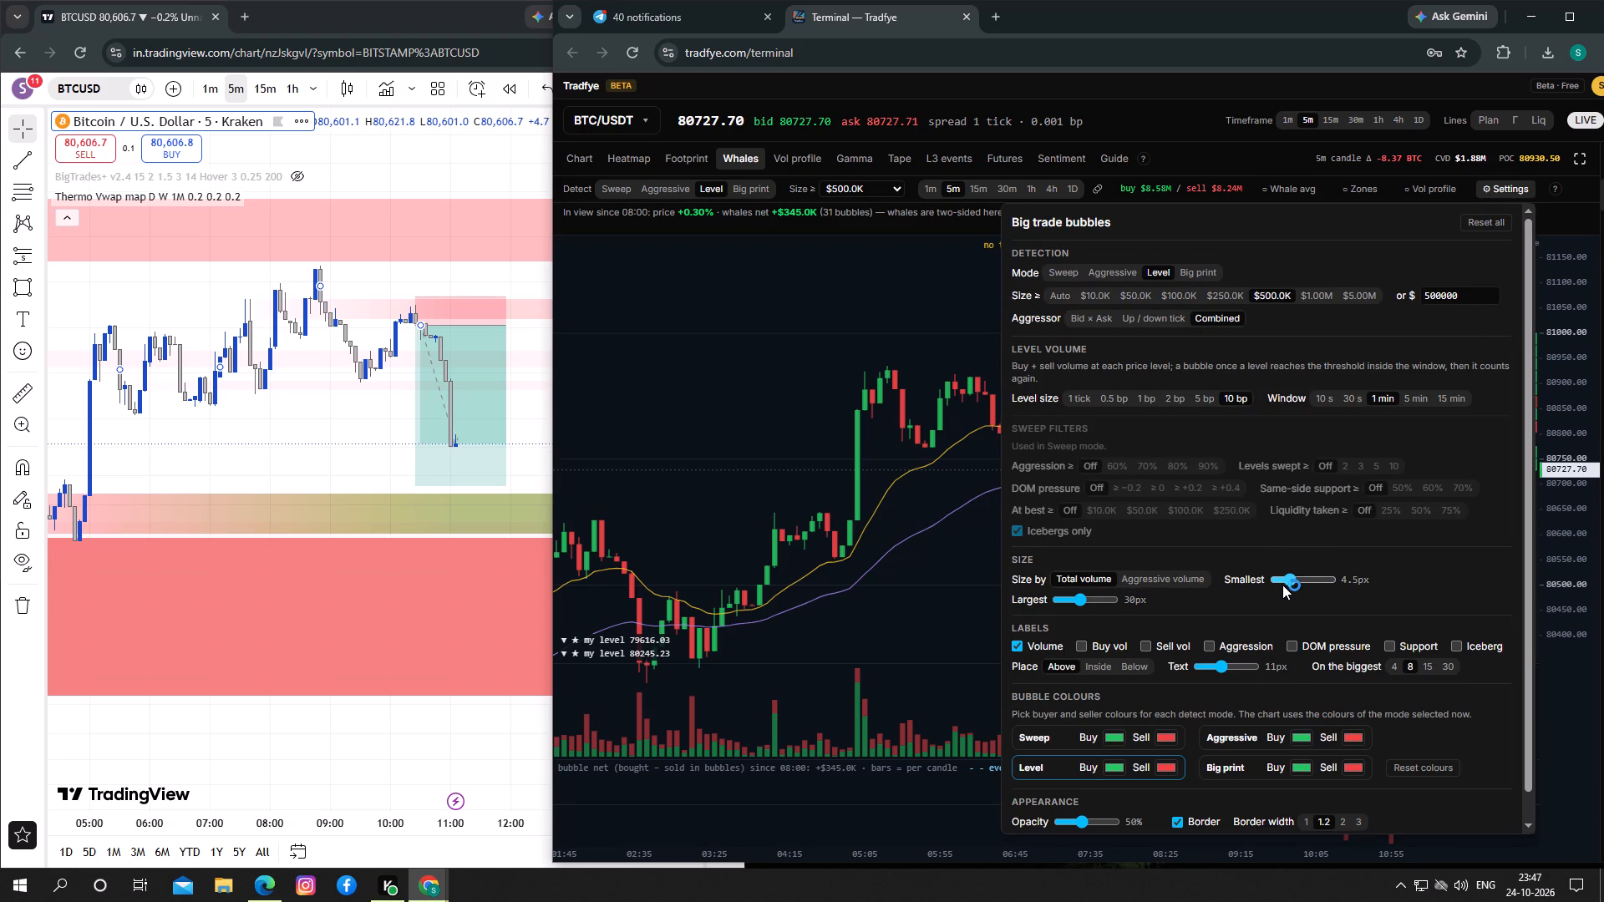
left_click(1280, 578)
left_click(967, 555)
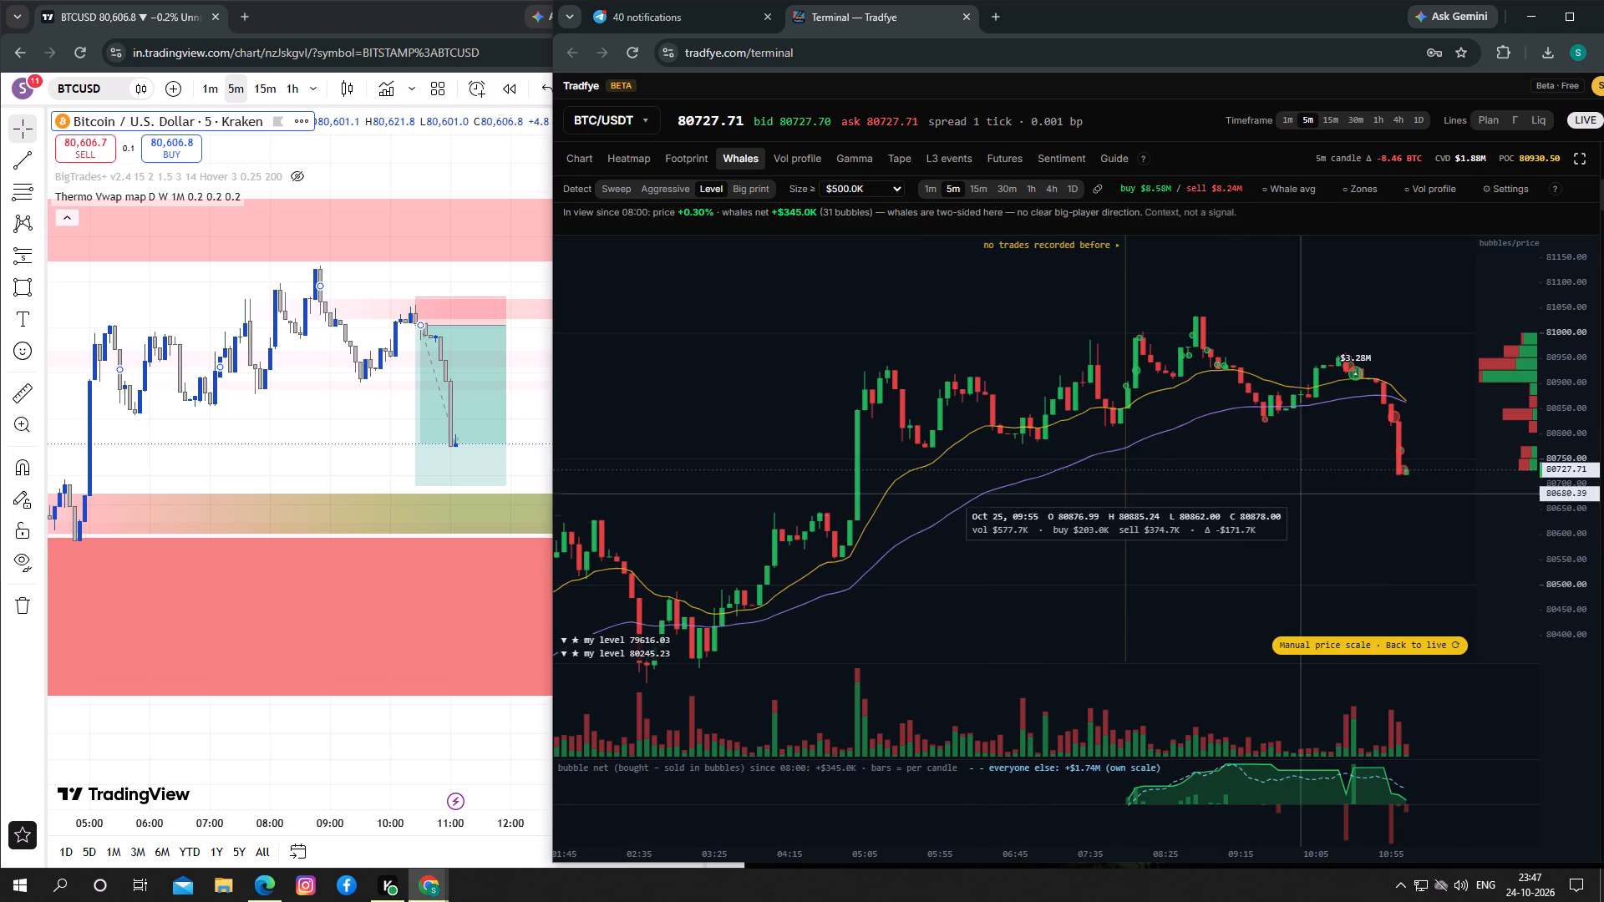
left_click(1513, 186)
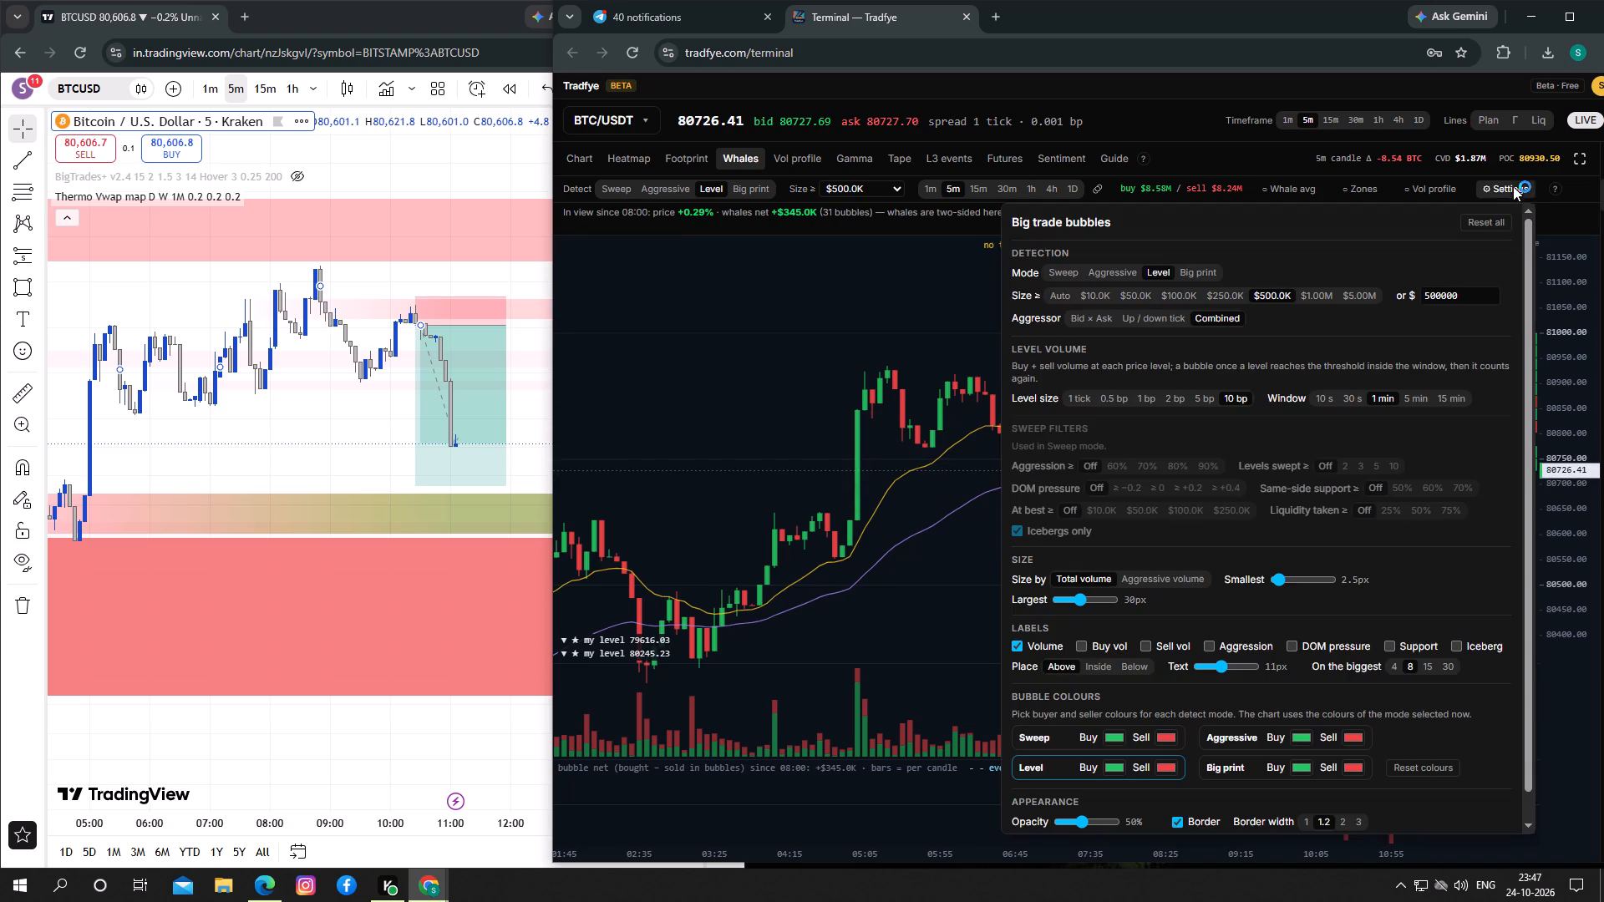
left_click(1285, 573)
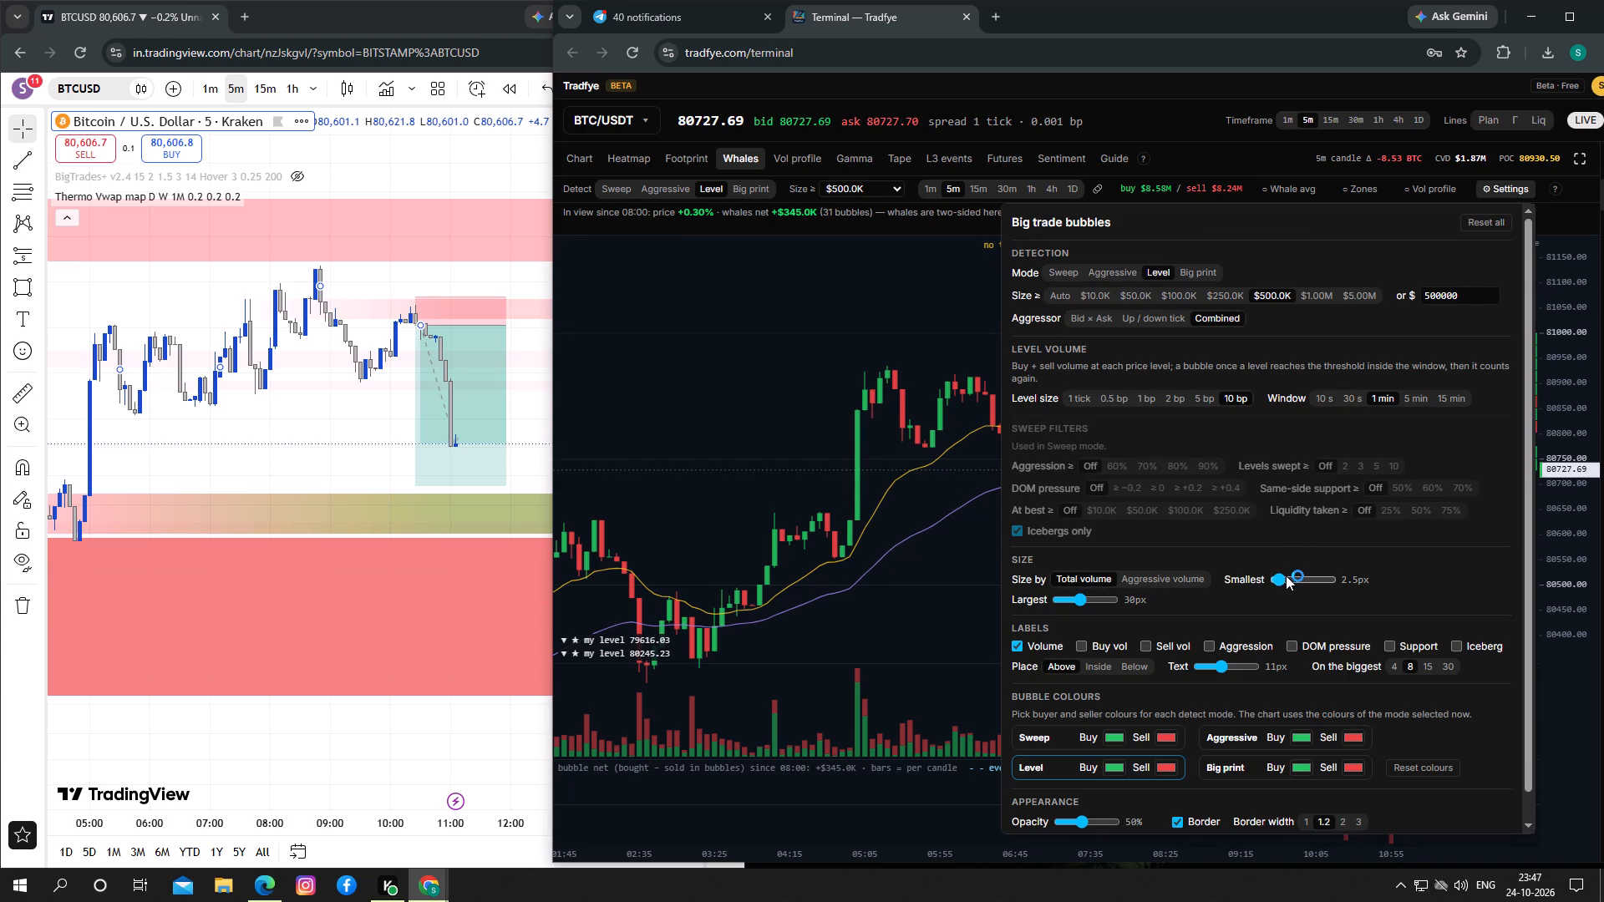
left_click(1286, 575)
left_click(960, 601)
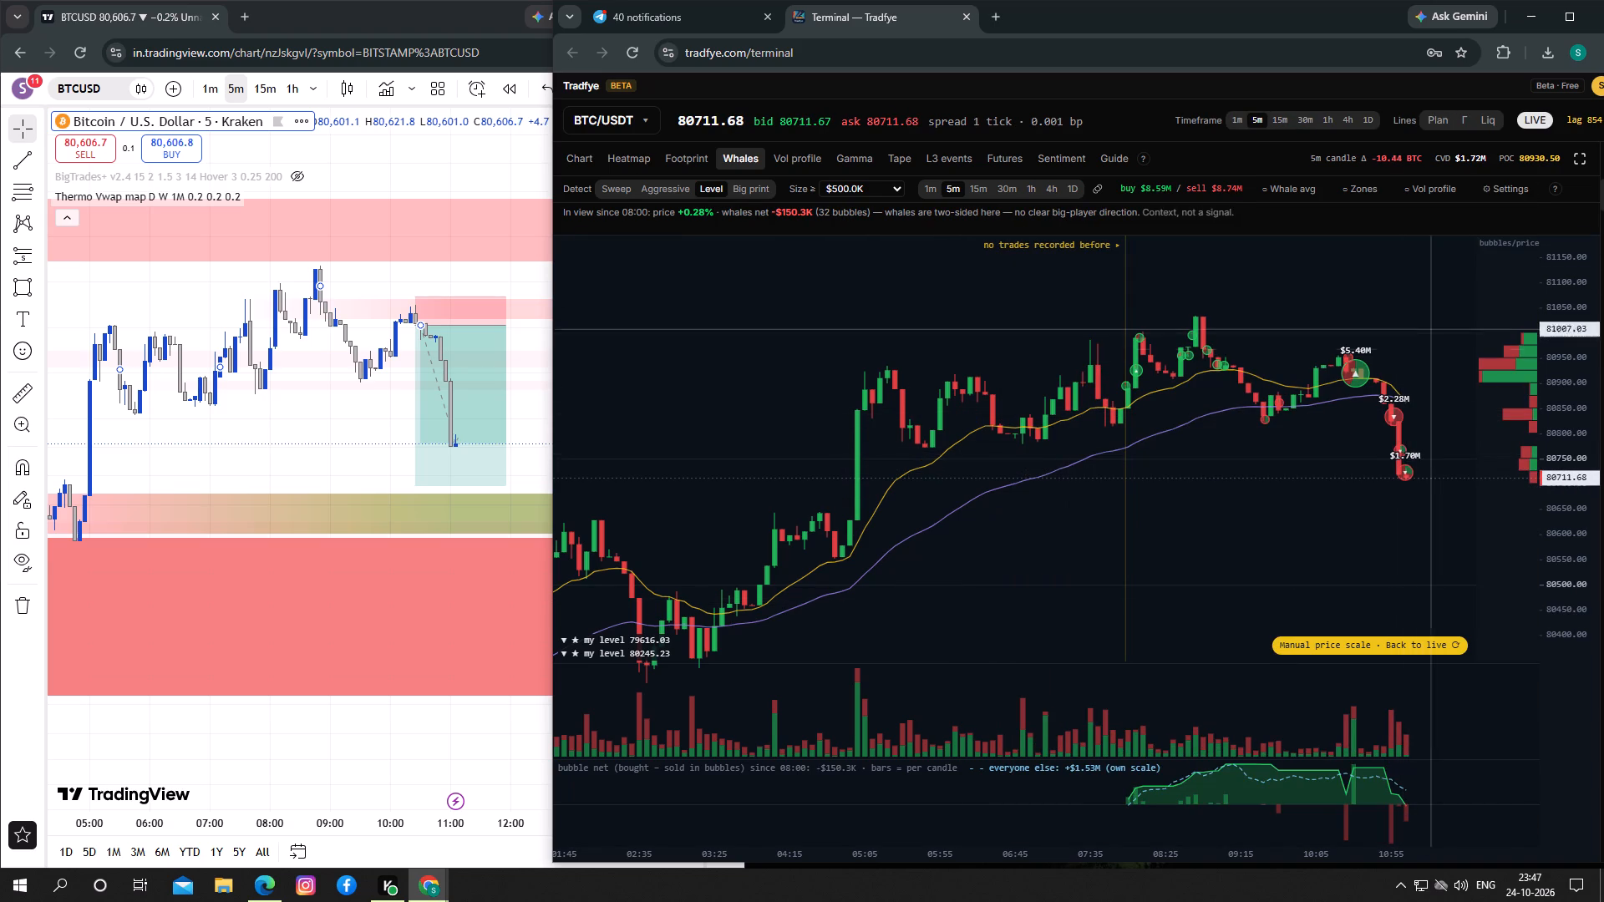
Set the smallest bubble size to 6 px and check the bubbles on the latest sell-off candles.
left_click(1507, 190)
left_click(1297, 578)
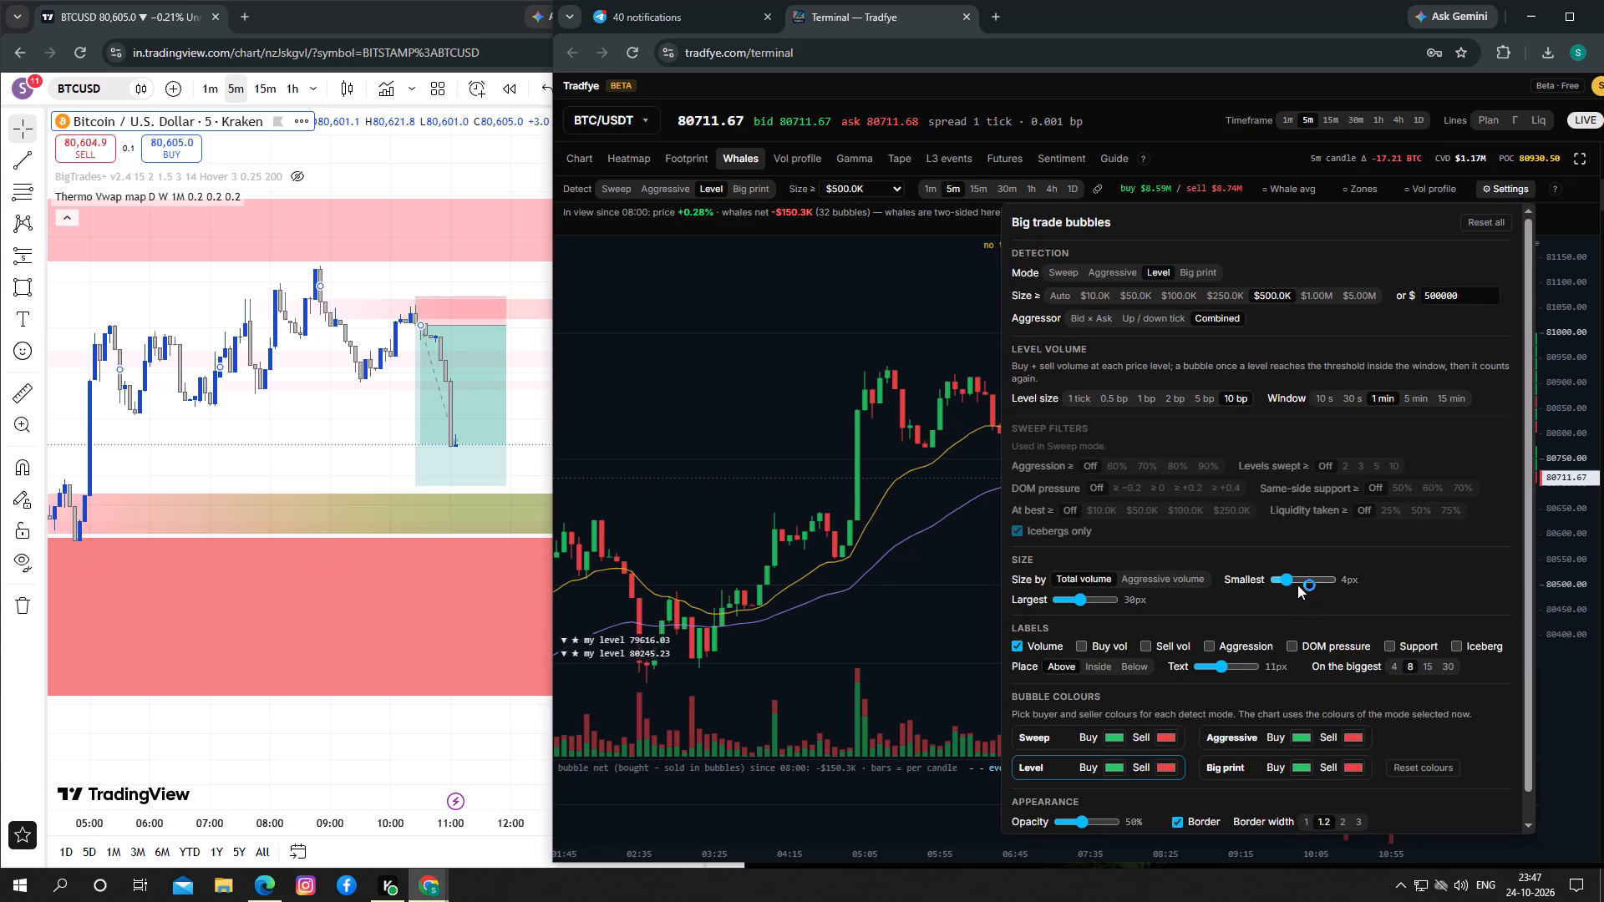
left_click(983, 557)
left_click_drag(1307, 516, 1303, 516)
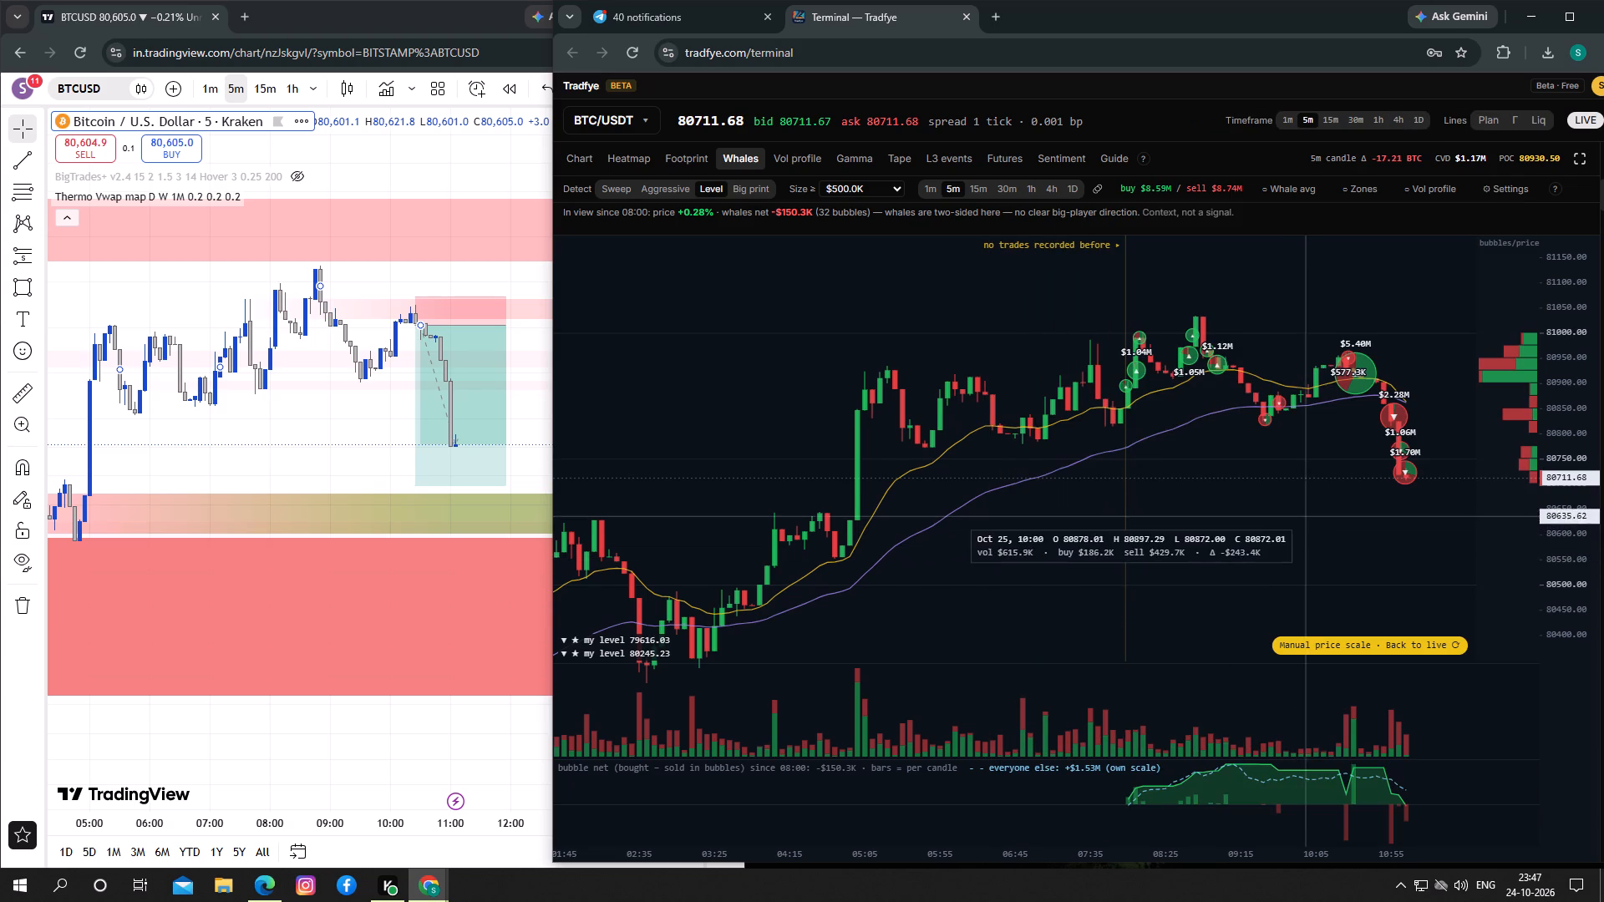
left_click_drag(1303, 516, 1277, 519)
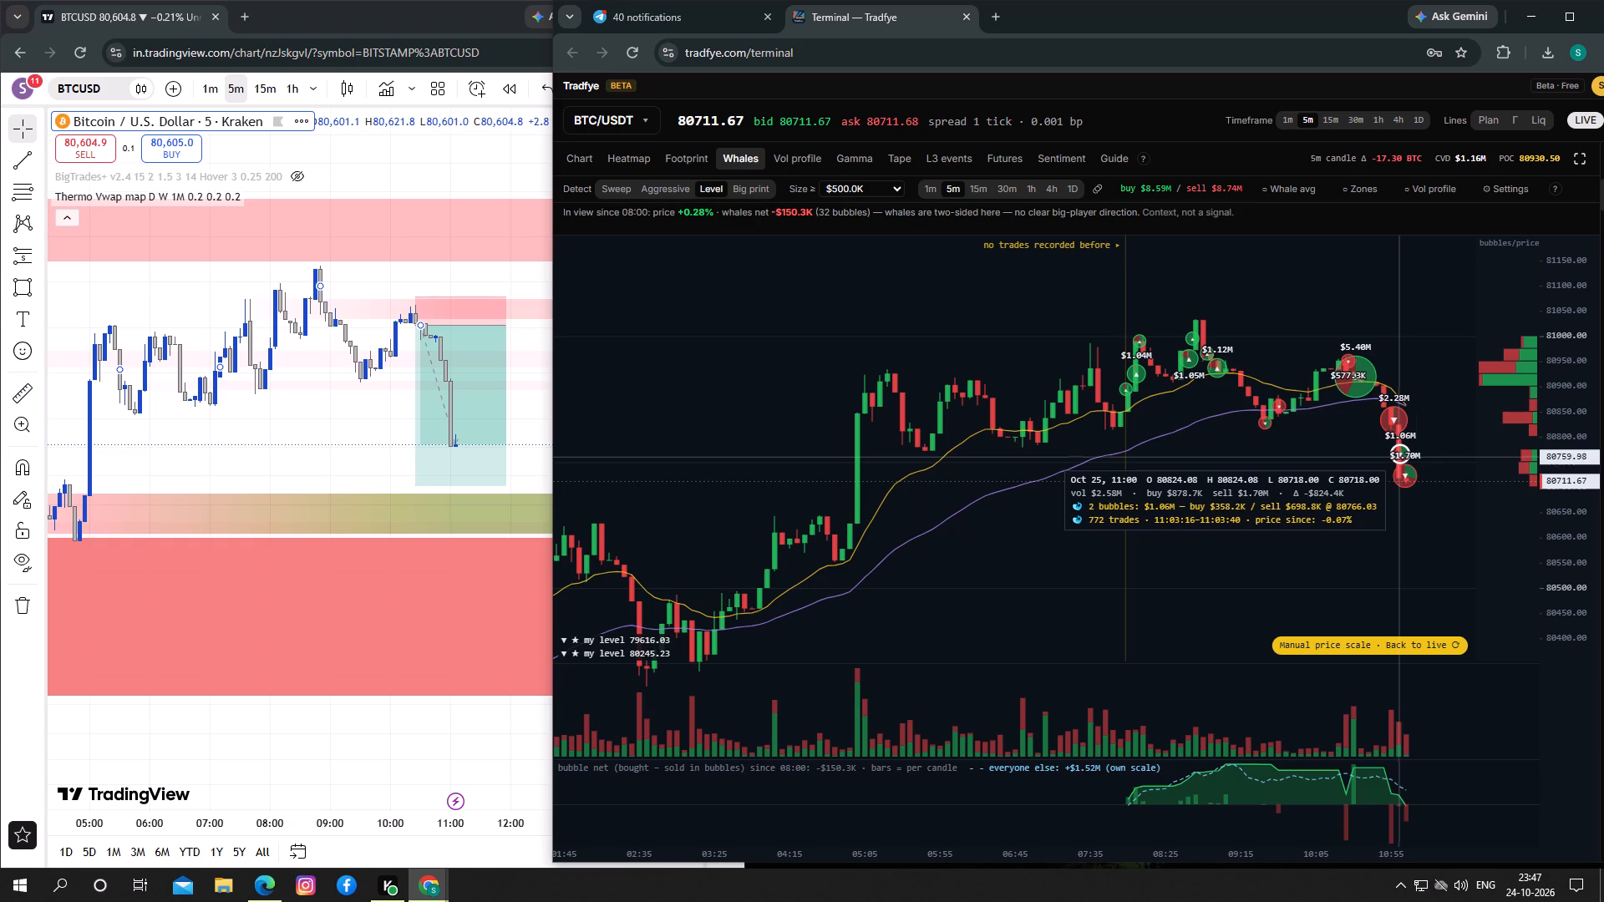
left_click_drag(1424, 554, 1402, 549)
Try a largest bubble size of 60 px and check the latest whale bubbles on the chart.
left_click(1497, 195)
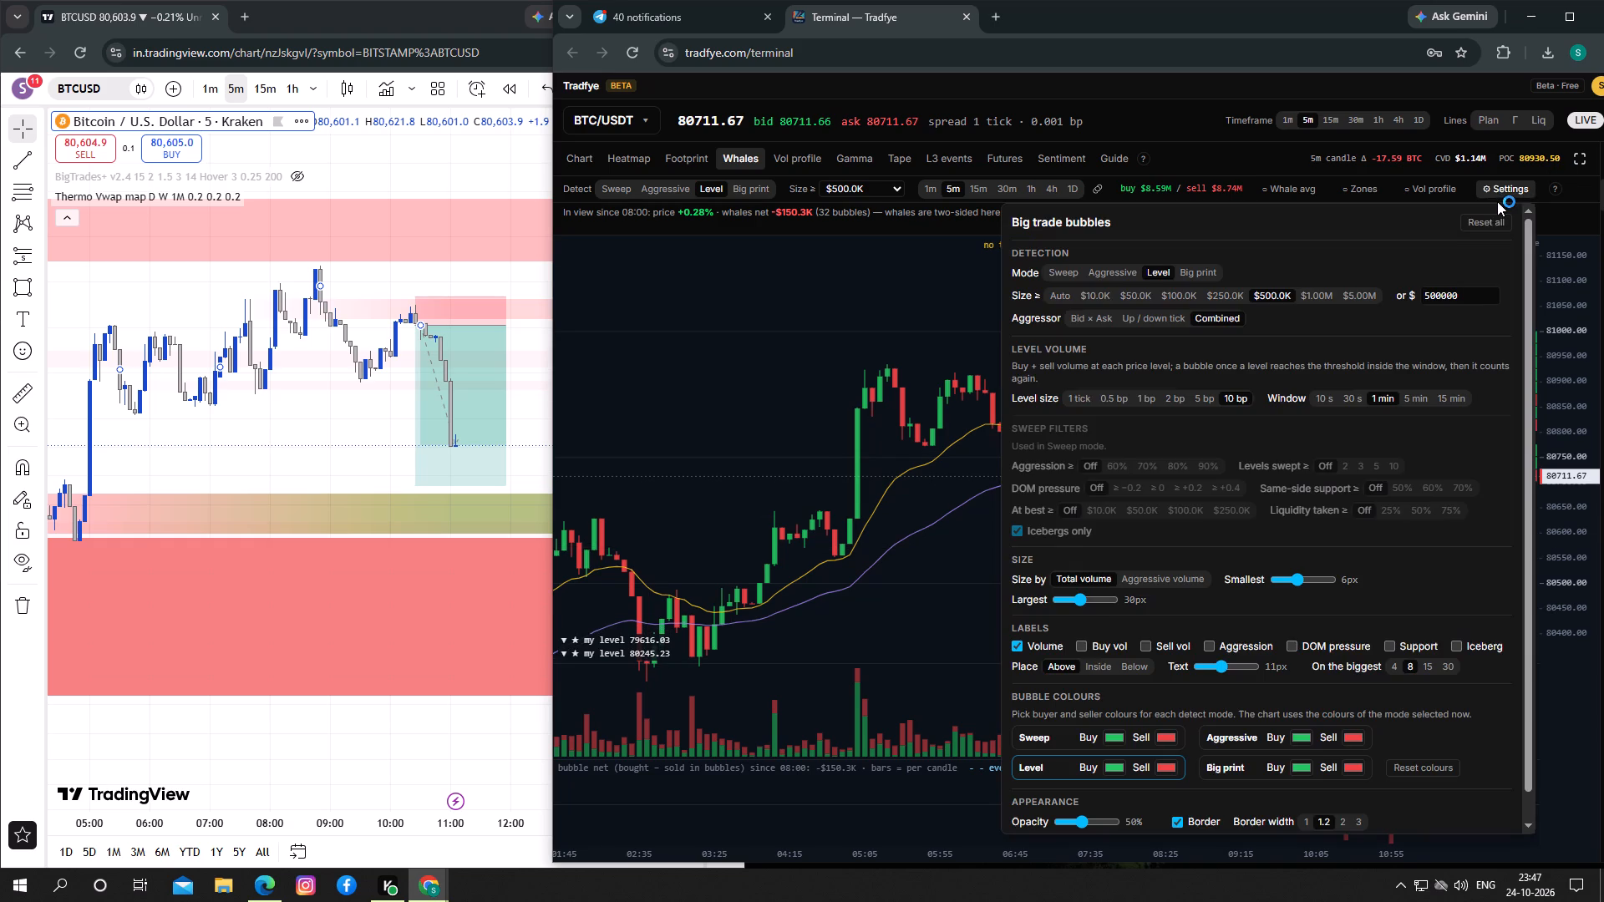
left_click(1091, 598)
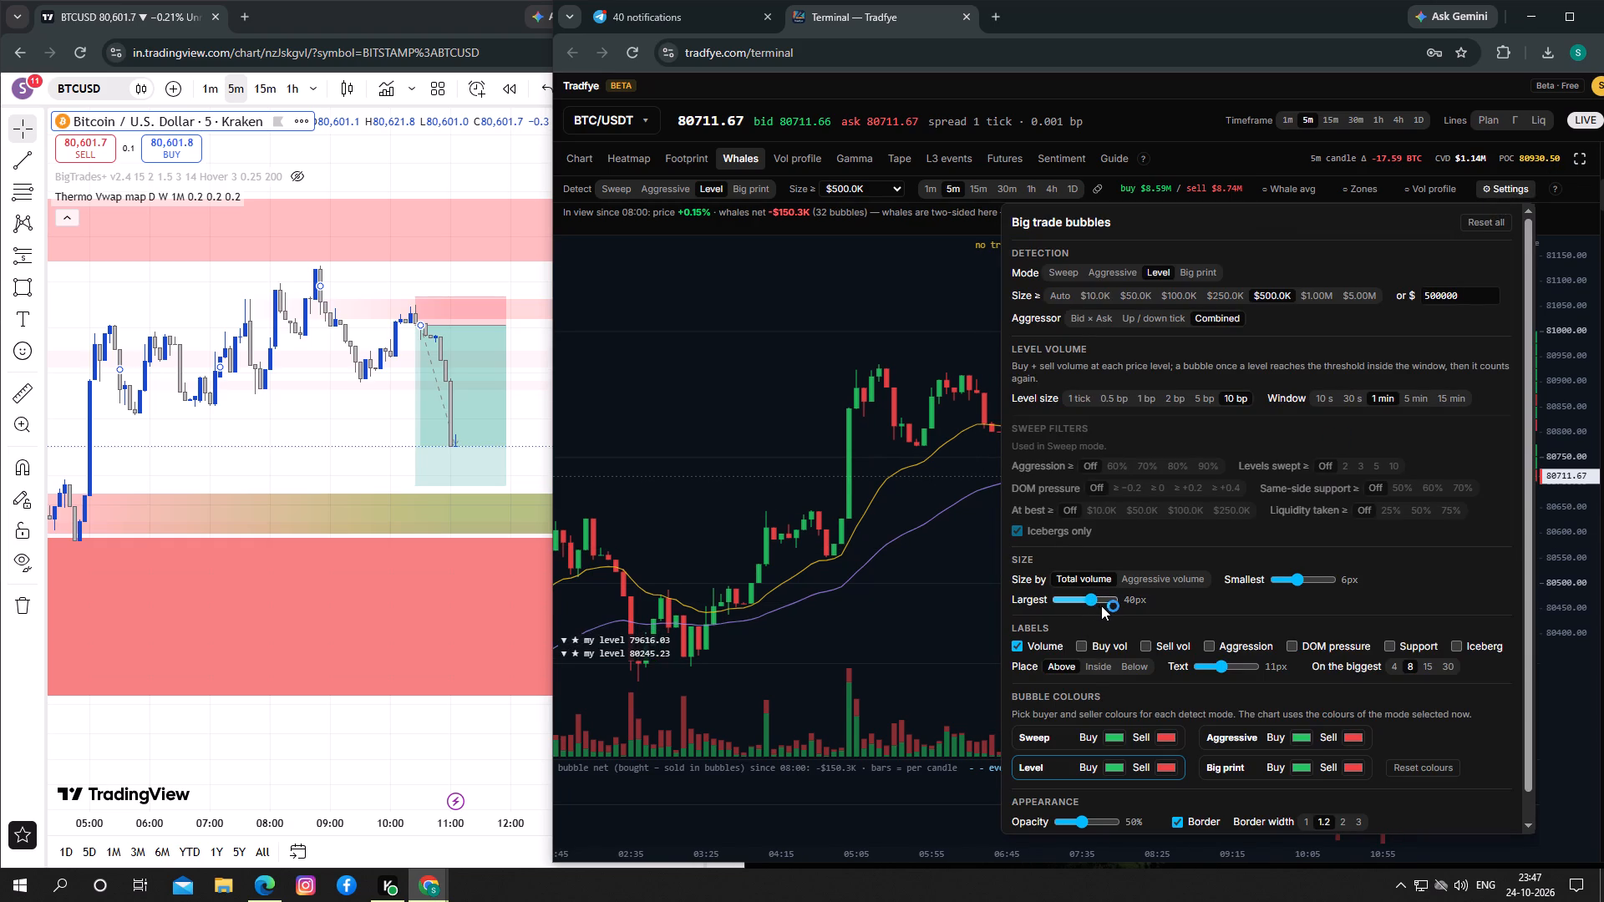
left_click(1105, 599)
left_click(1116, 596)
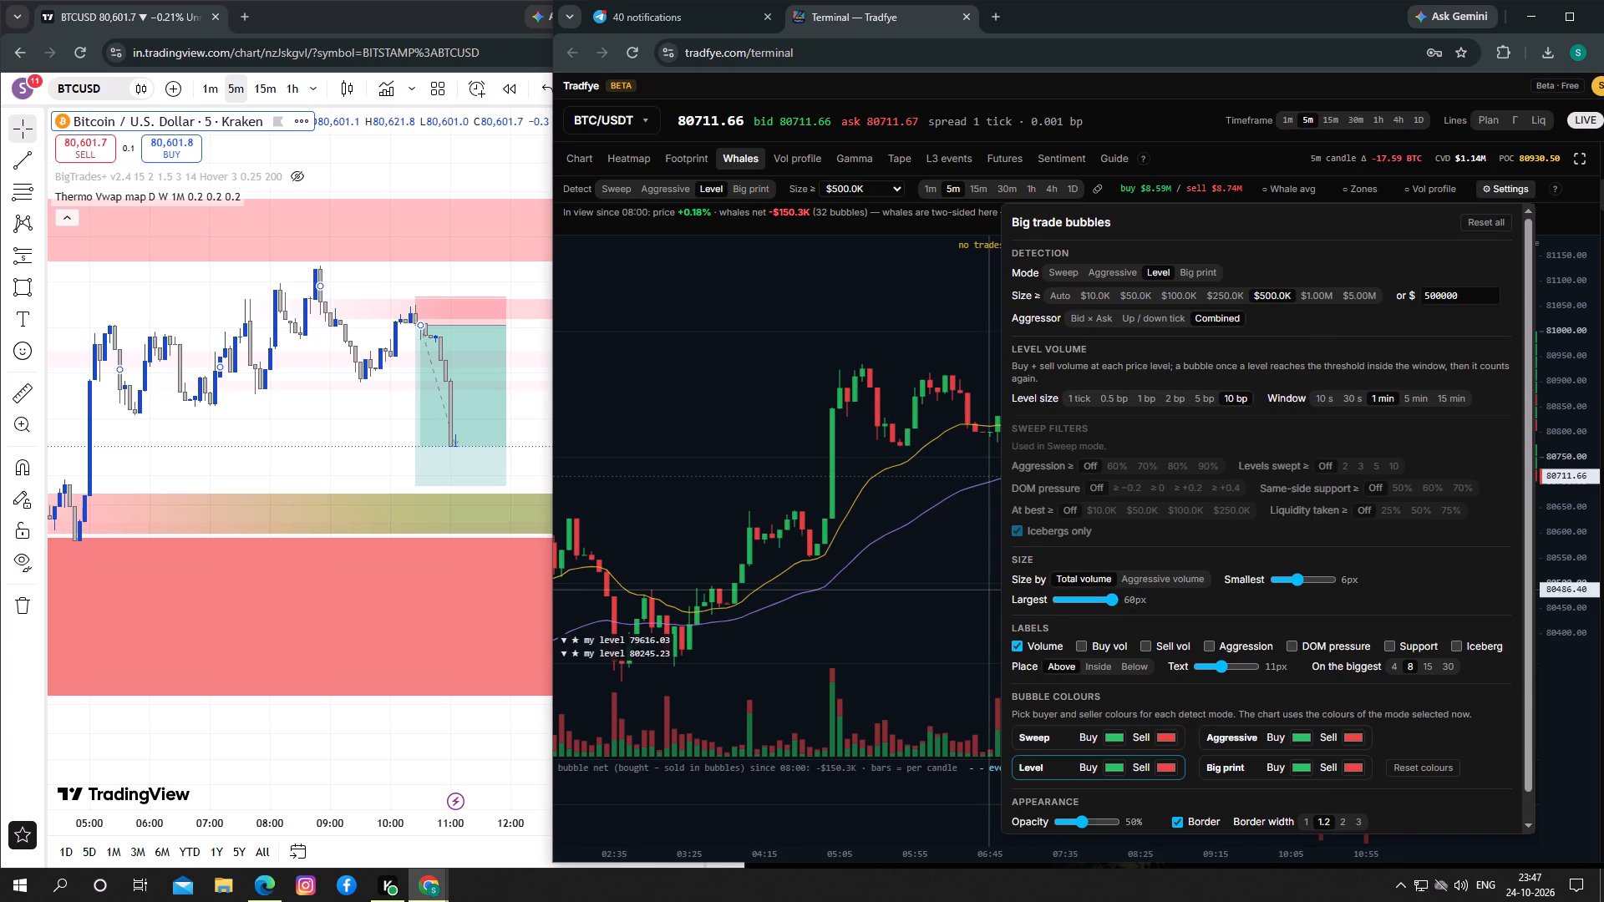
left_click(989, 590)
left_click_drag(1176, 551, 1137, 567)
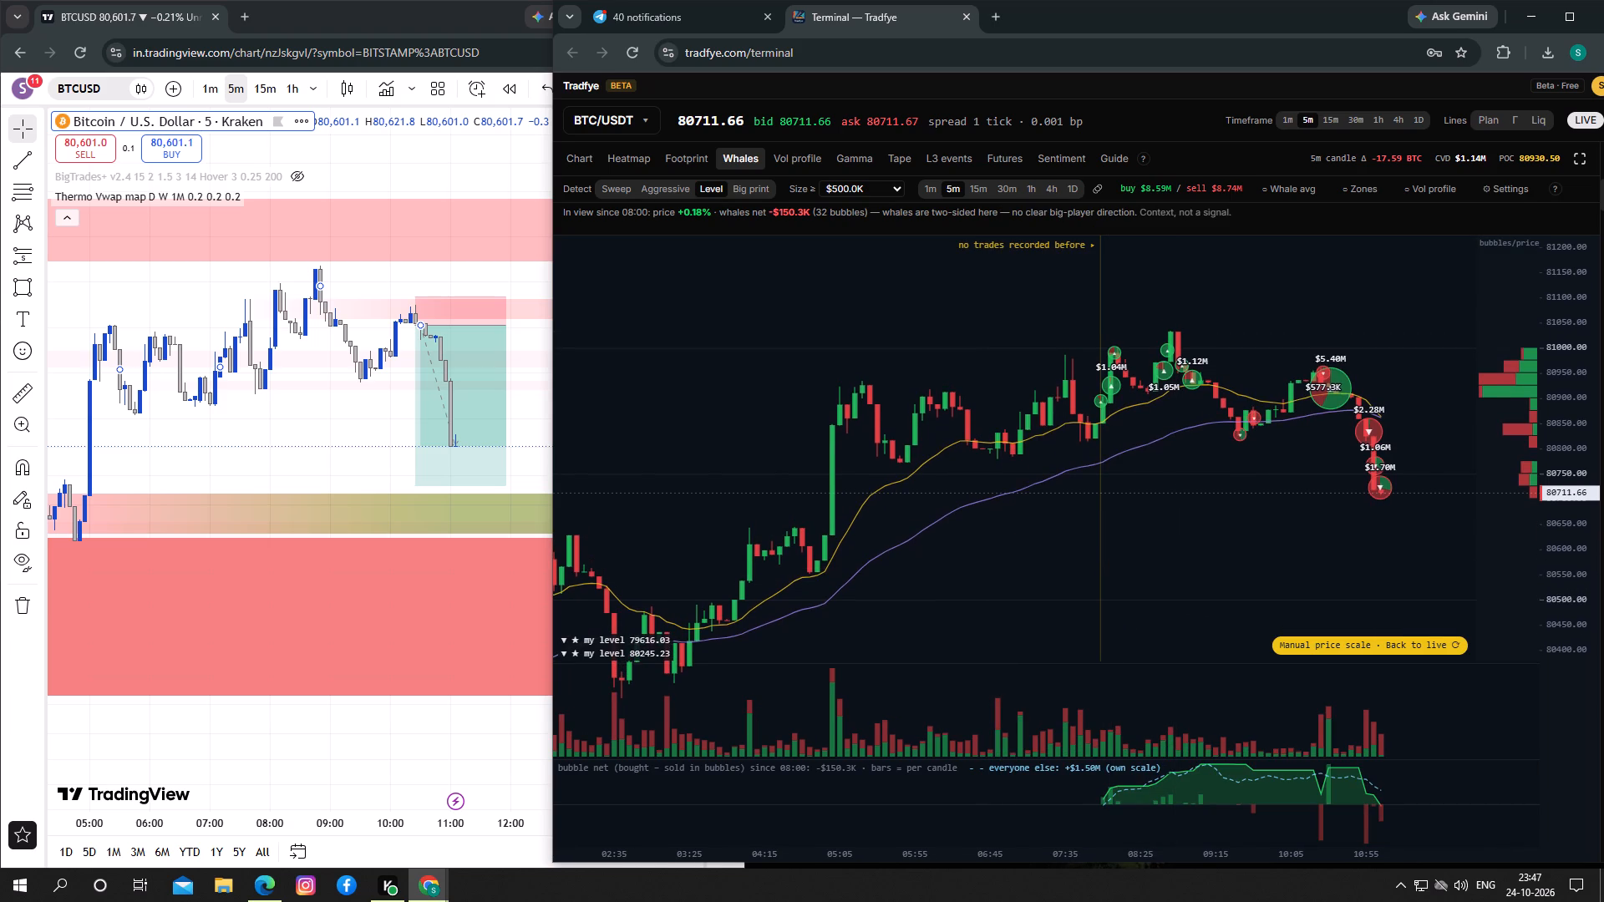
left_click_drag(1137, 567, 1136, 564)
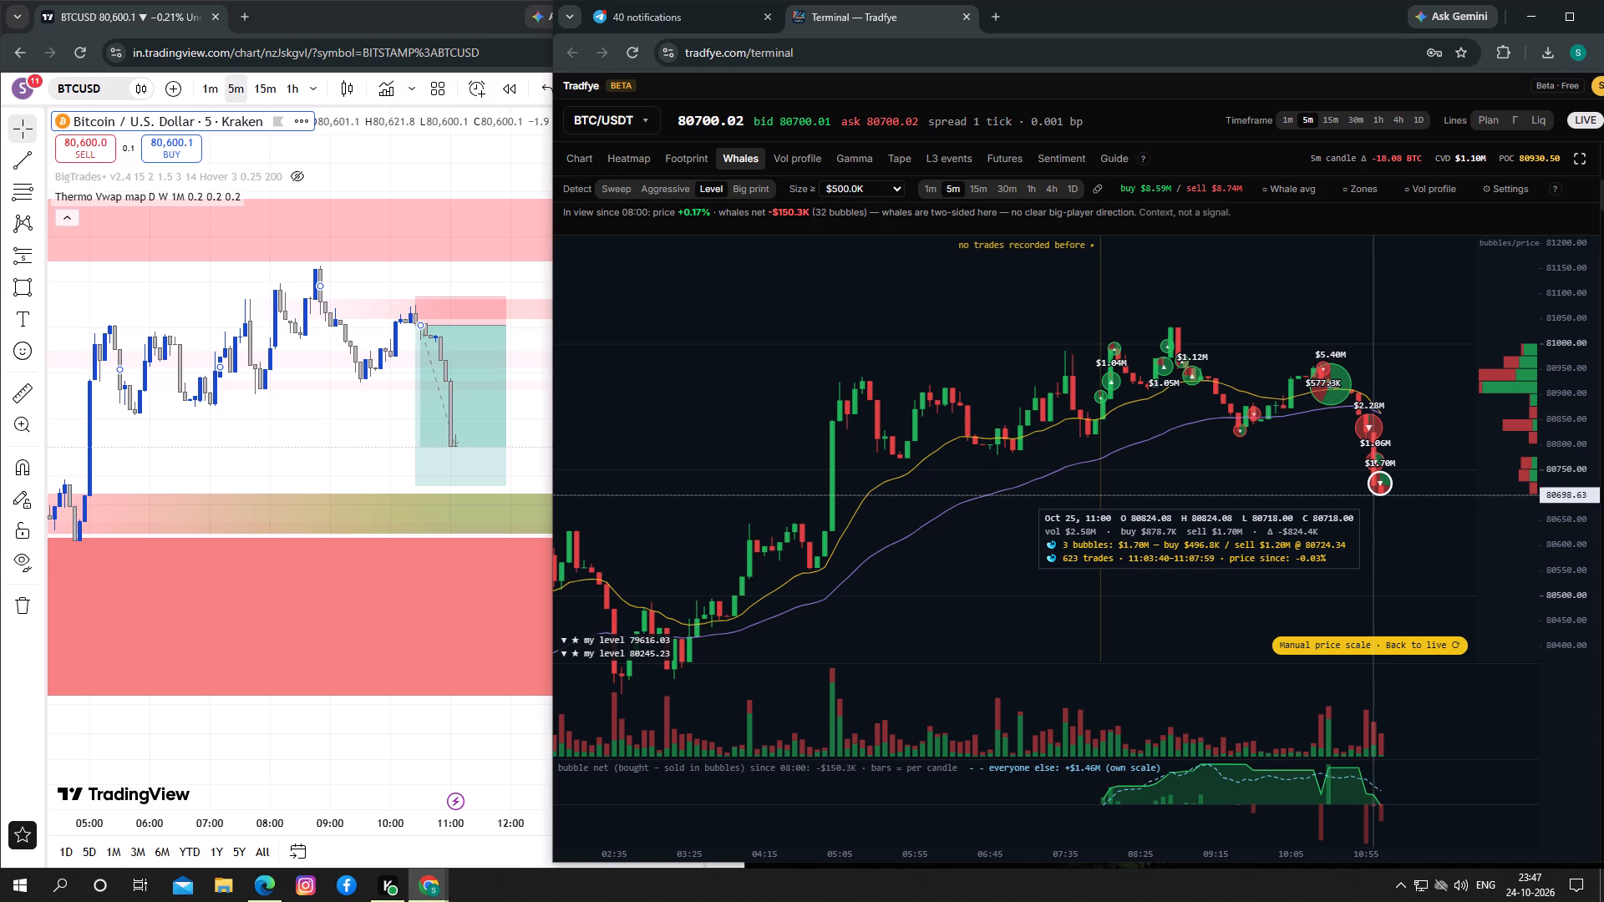
Reduce the largest bubble size to 10 px and check the whale bubbles around the recent drop.
left_click(1484, 190)
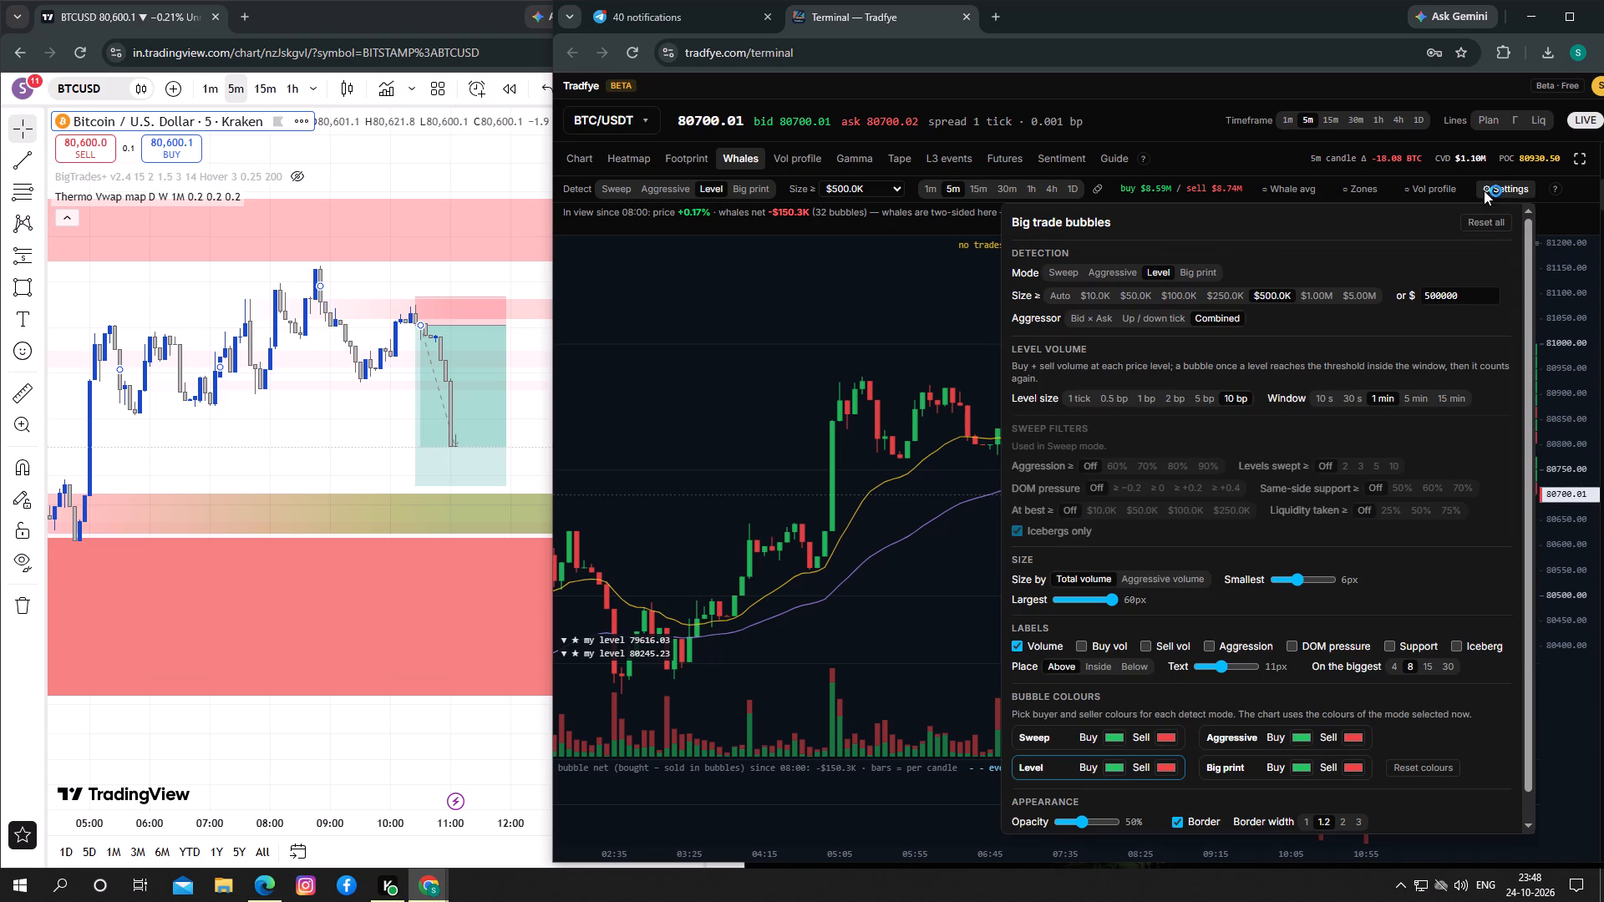
left_click(1058, 600)
left_click_drag(1058, 600, 1038, 600)
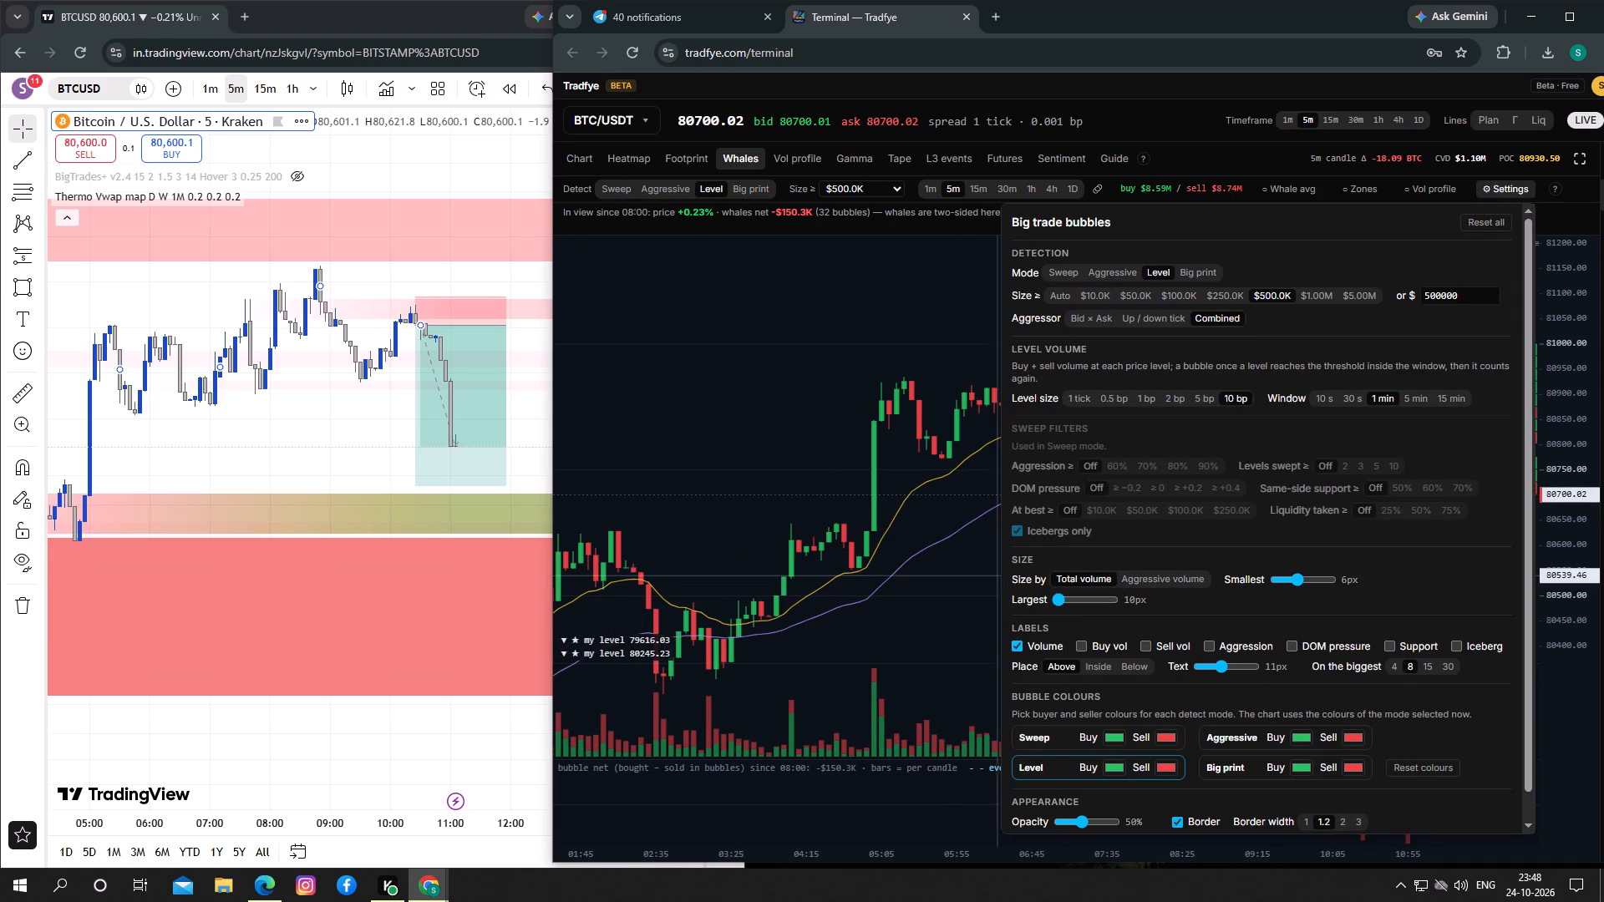
left_click(948, 584)
left_click_drag(1242, 533, 1221, 524)
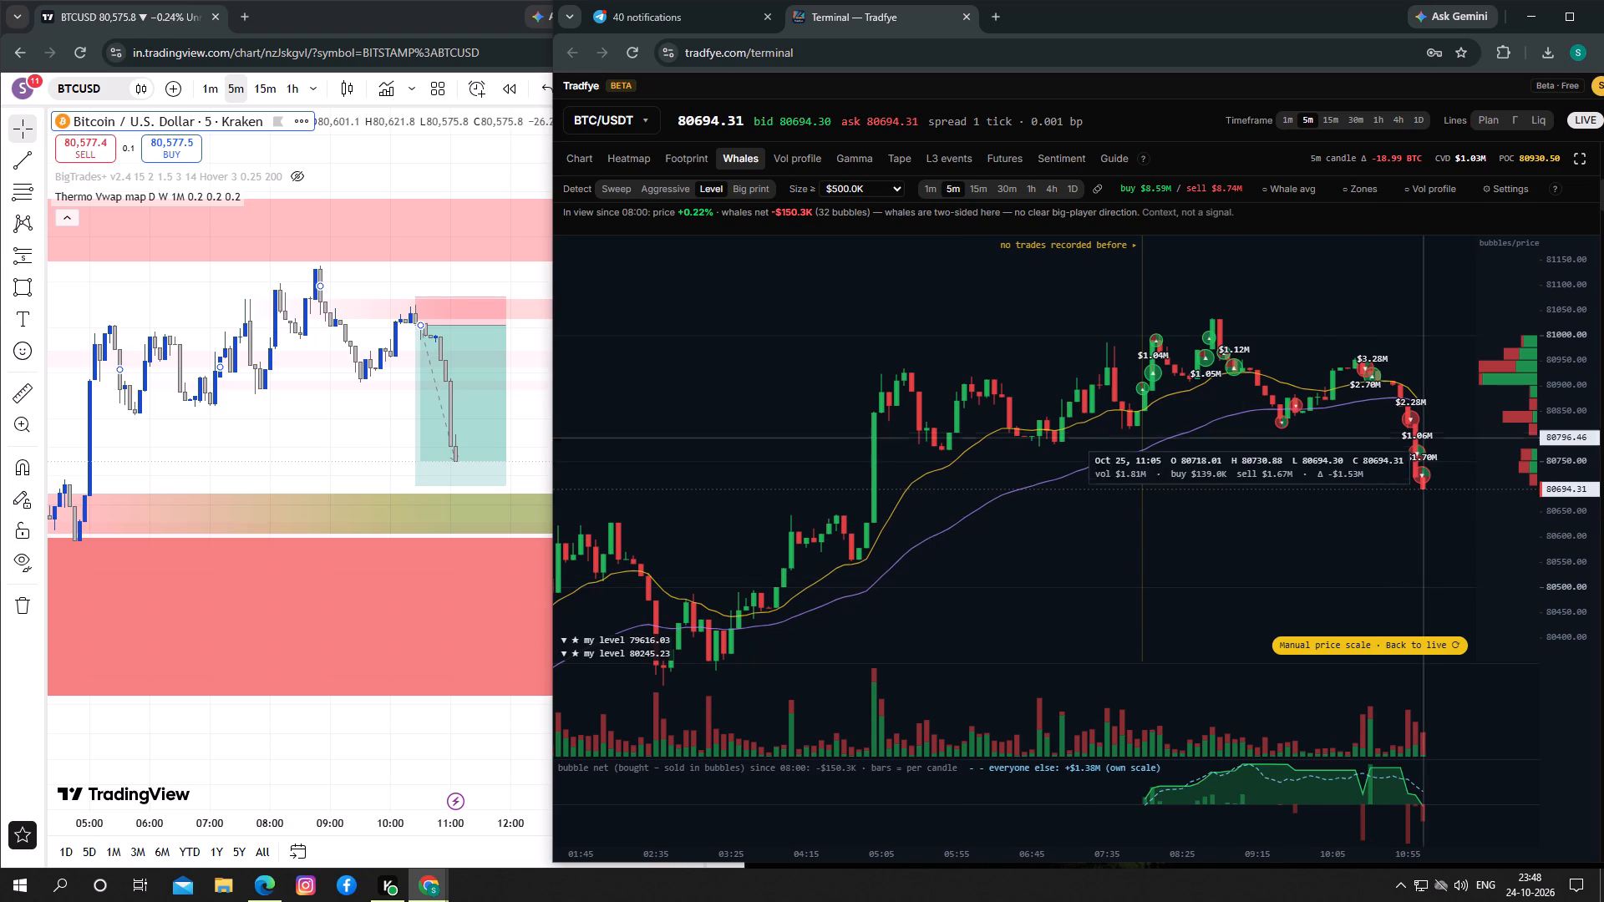
left_click_drag(1343, 525, 1343, 530)
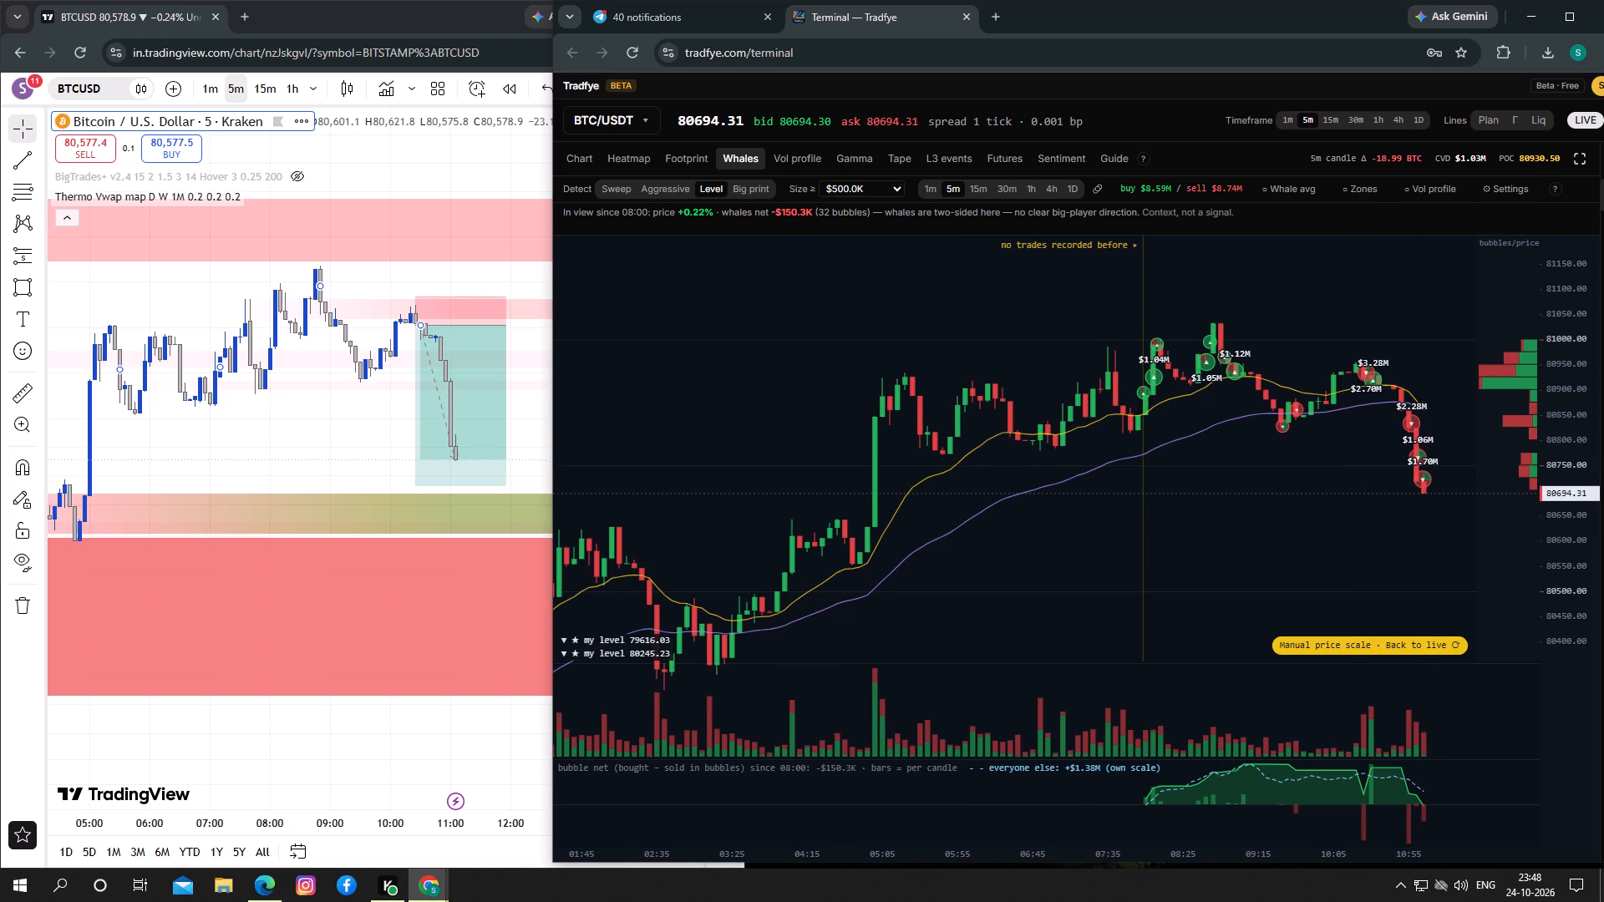
left_click_drag(1343, 530, 1333, 514)
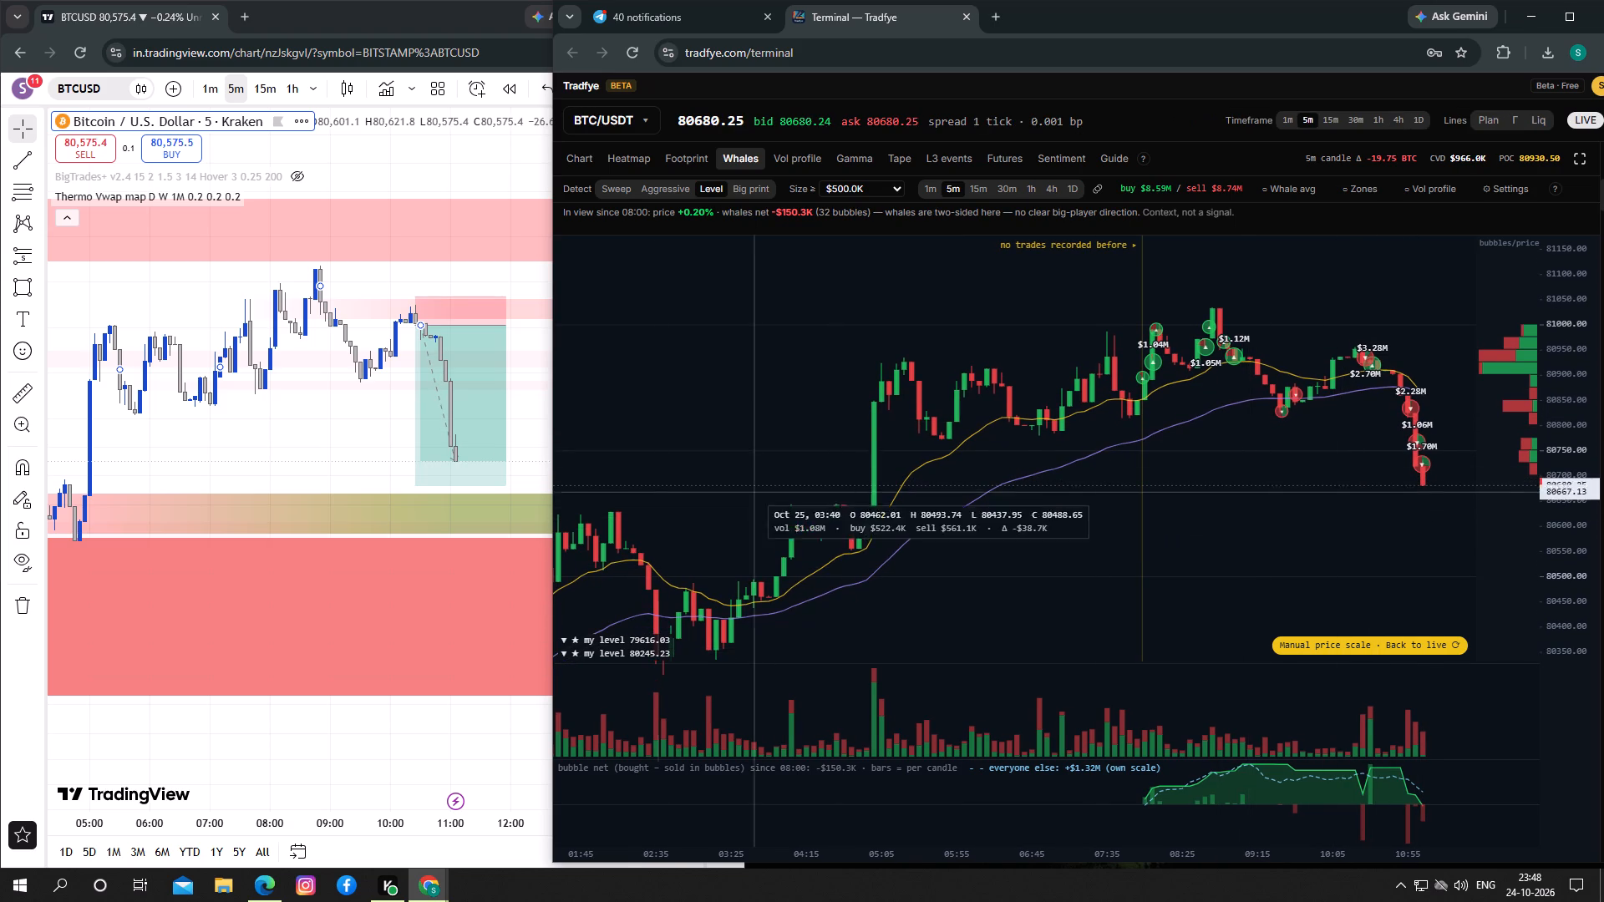
Reopen the big trade bubble settings.
left_click(1495, 189)
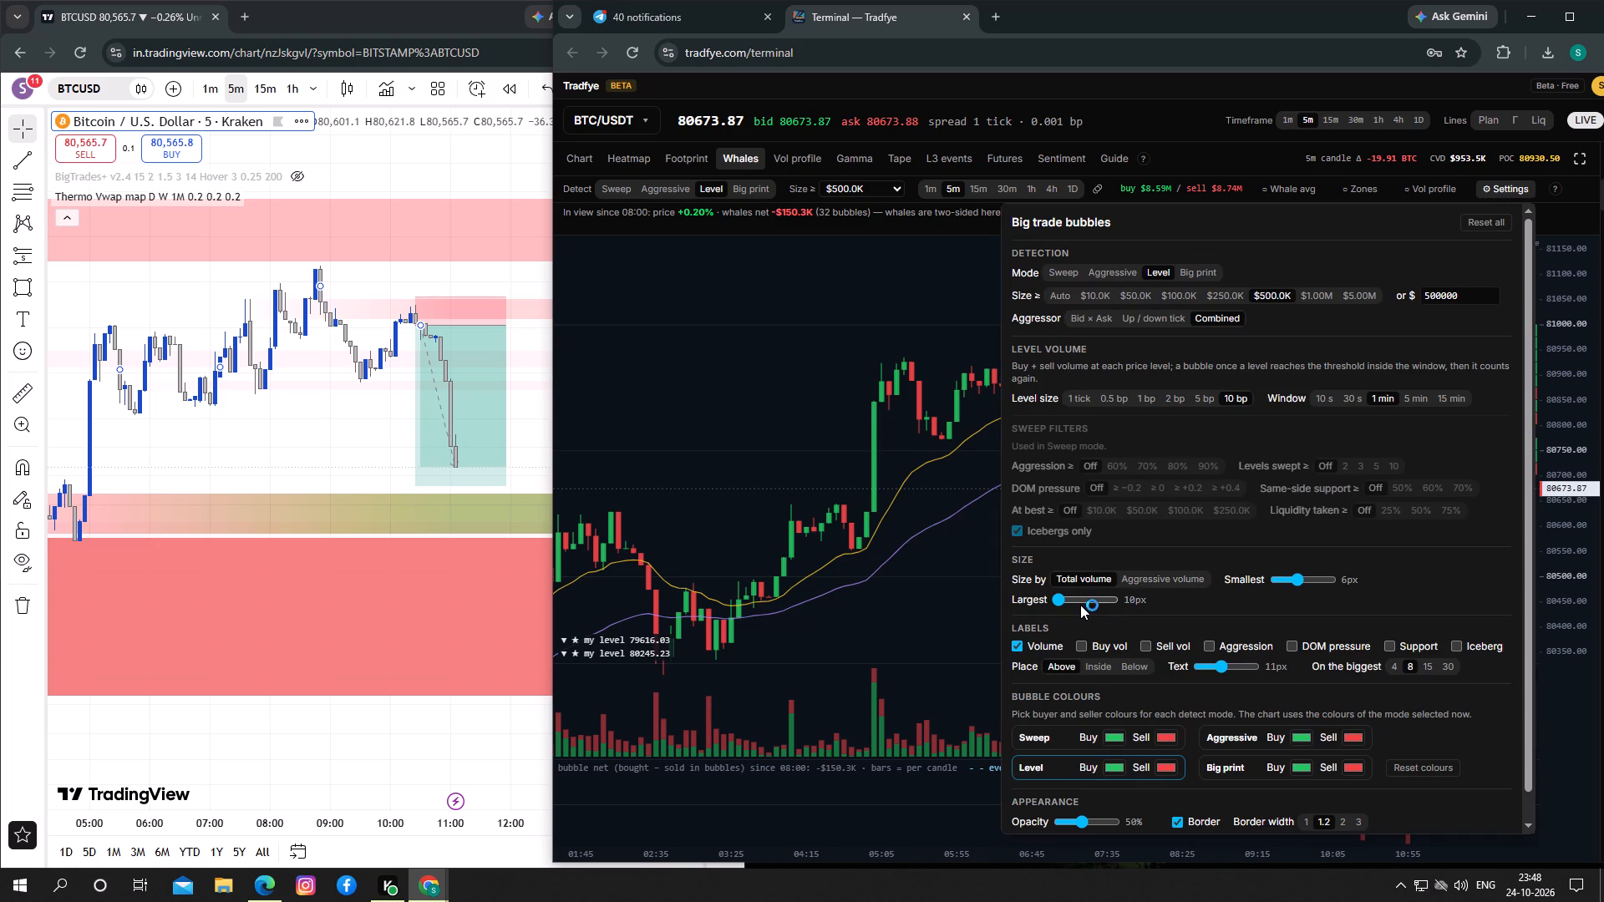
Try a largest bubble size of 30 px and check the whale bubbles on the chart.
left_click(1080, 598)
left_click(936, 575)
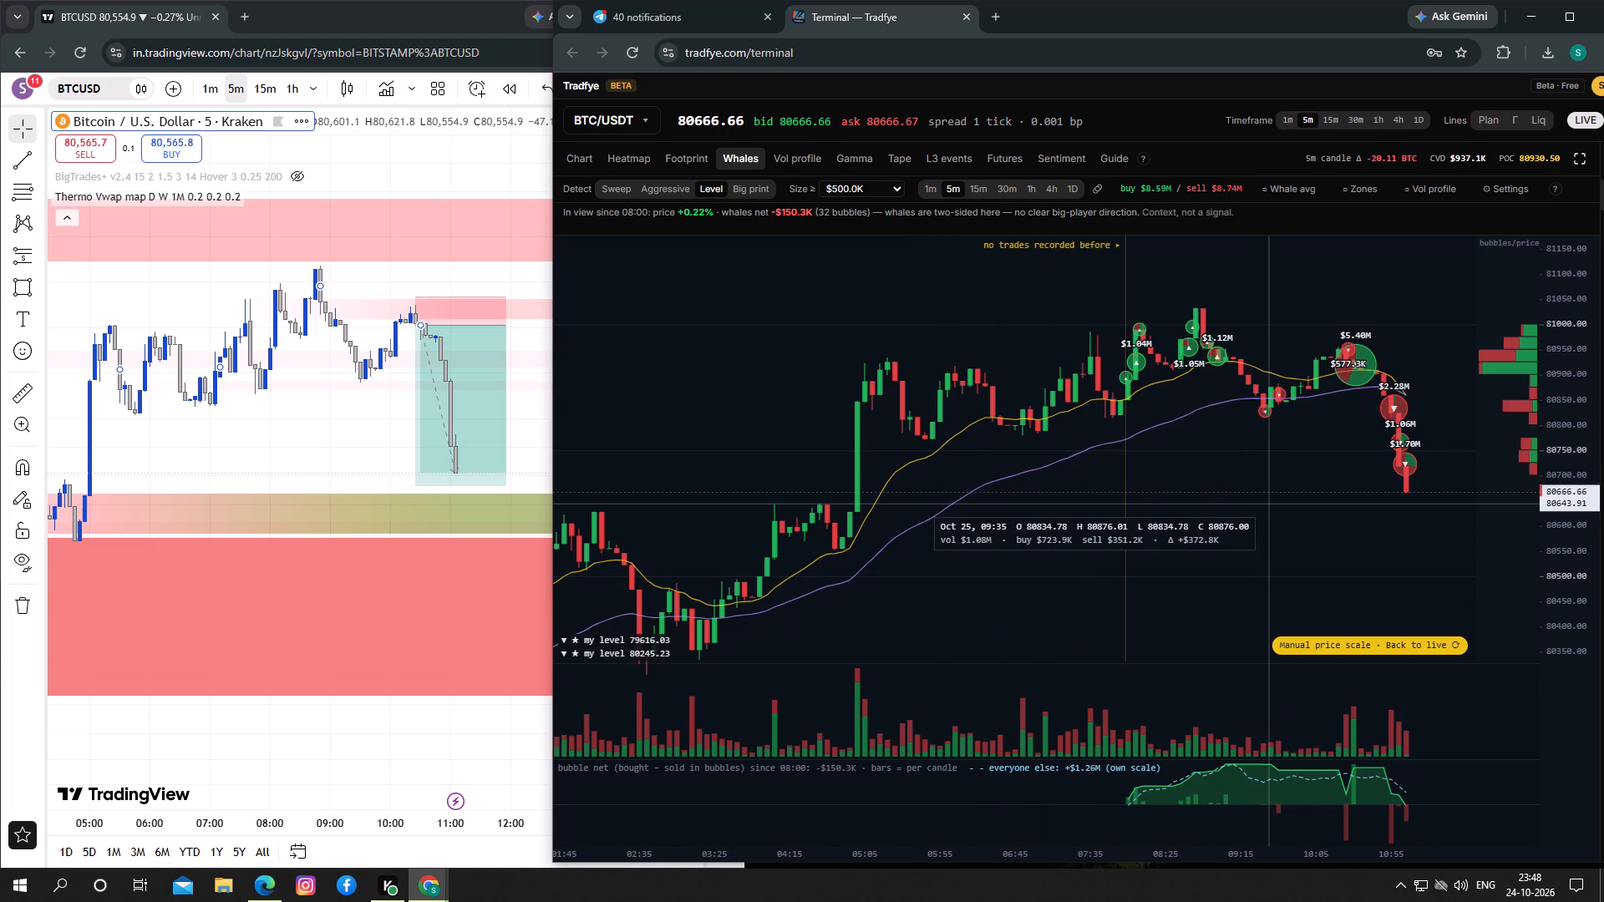
Set the largest bubble size to 17 px and check the whale bubbles on the chart.
left_click(1484, 180)
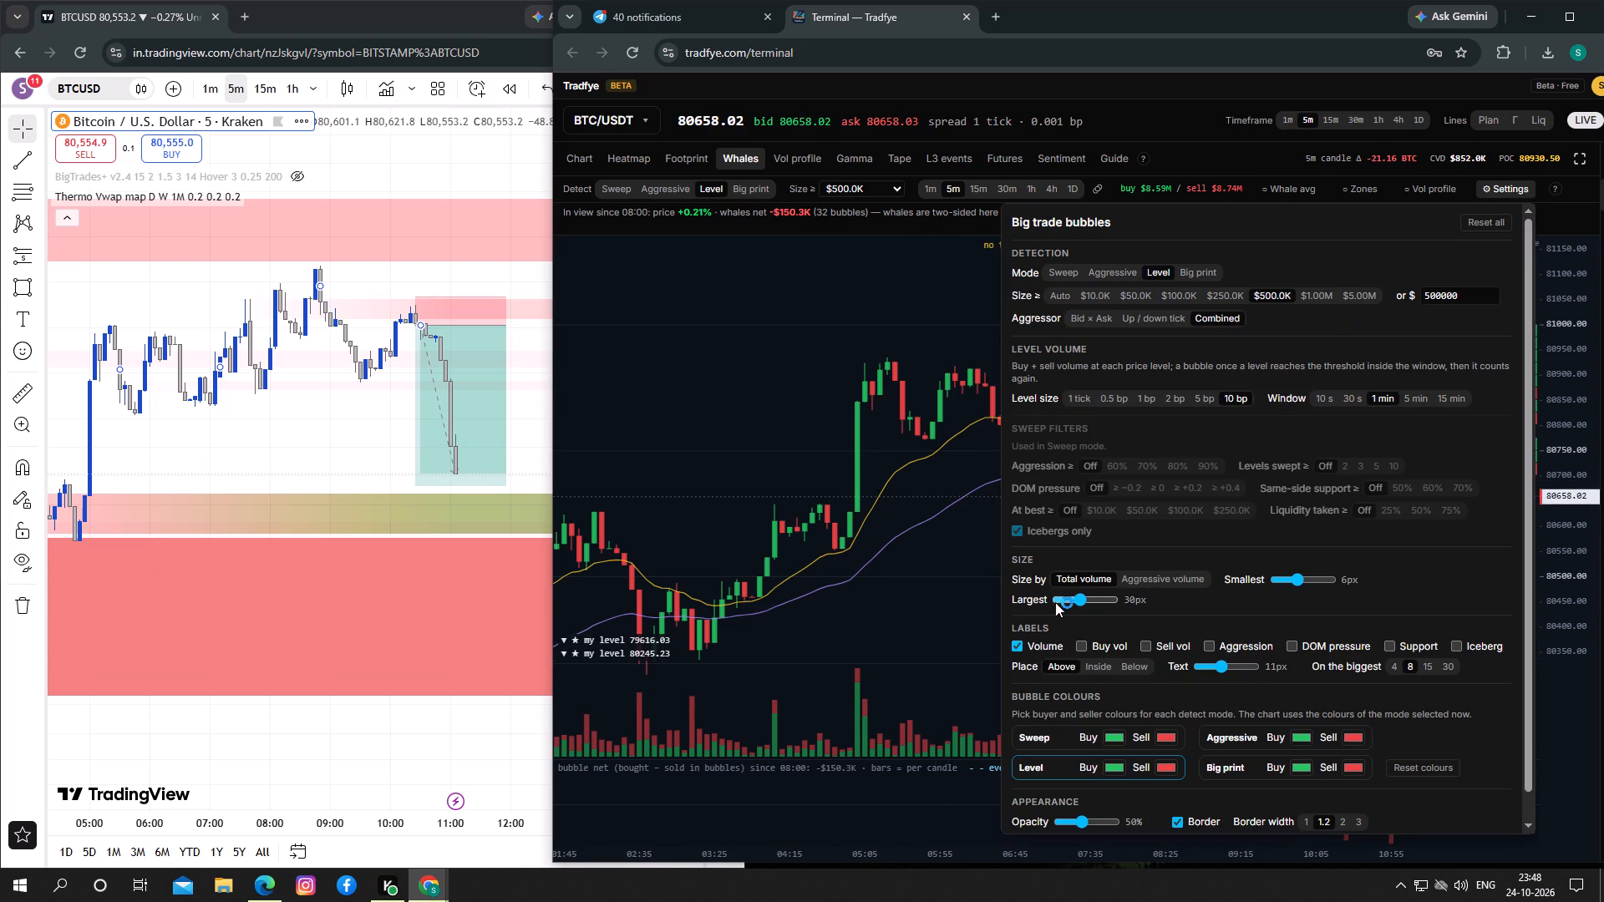
left_click(1066, 598)
left_click(957, 597)
left_click_drag(1218, 547, 1215, 546)
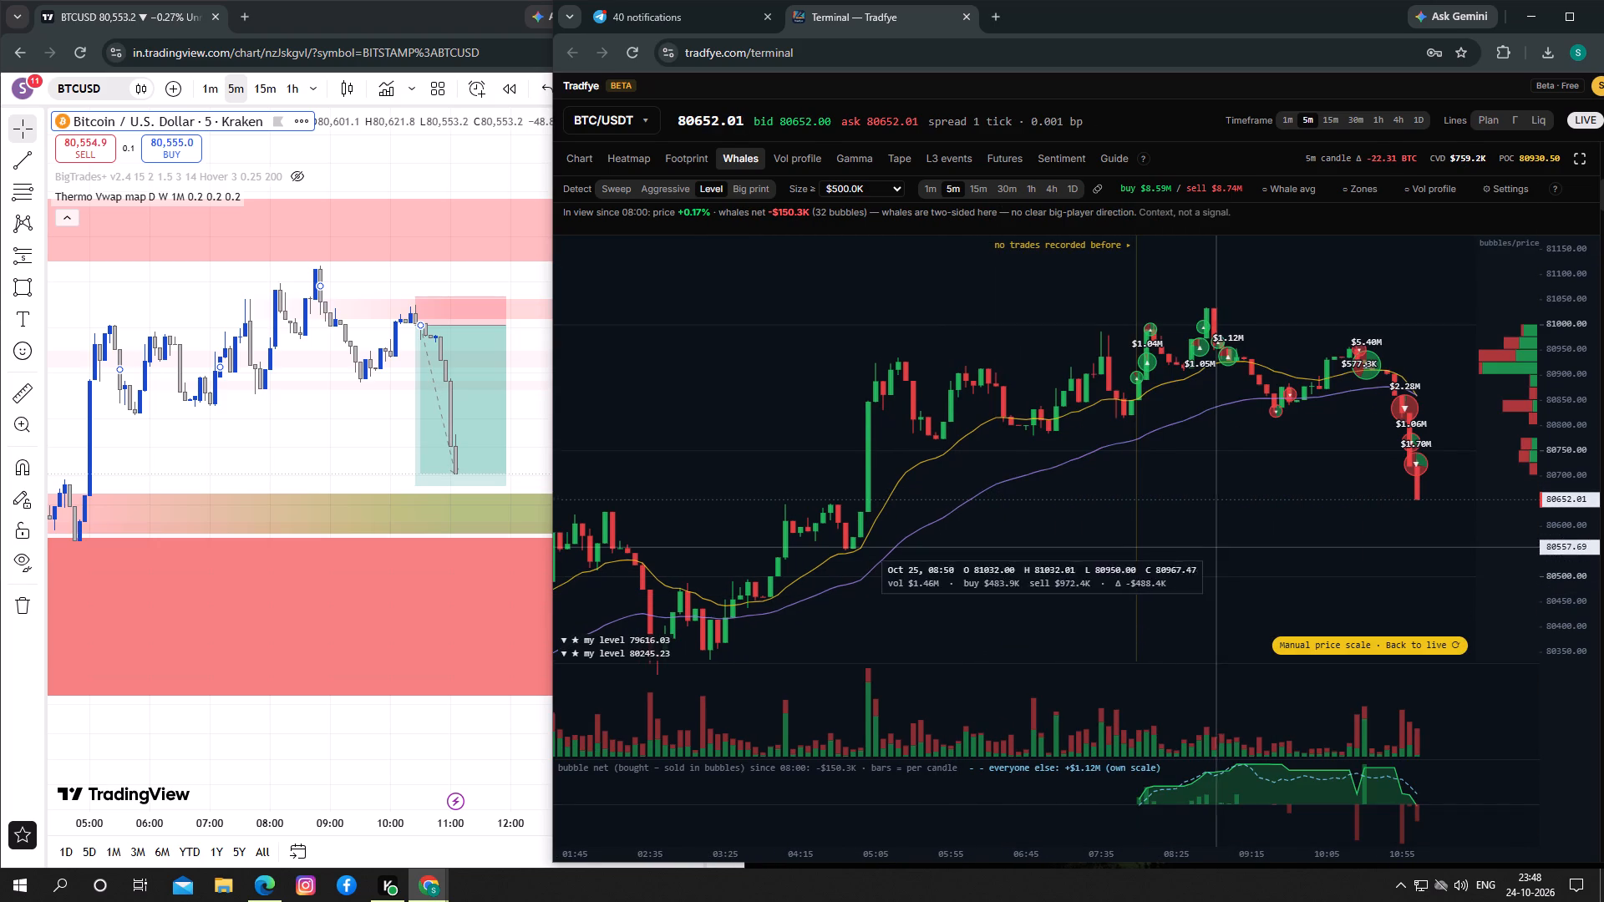
left_click_drag(1215, 546, 1206, 545)
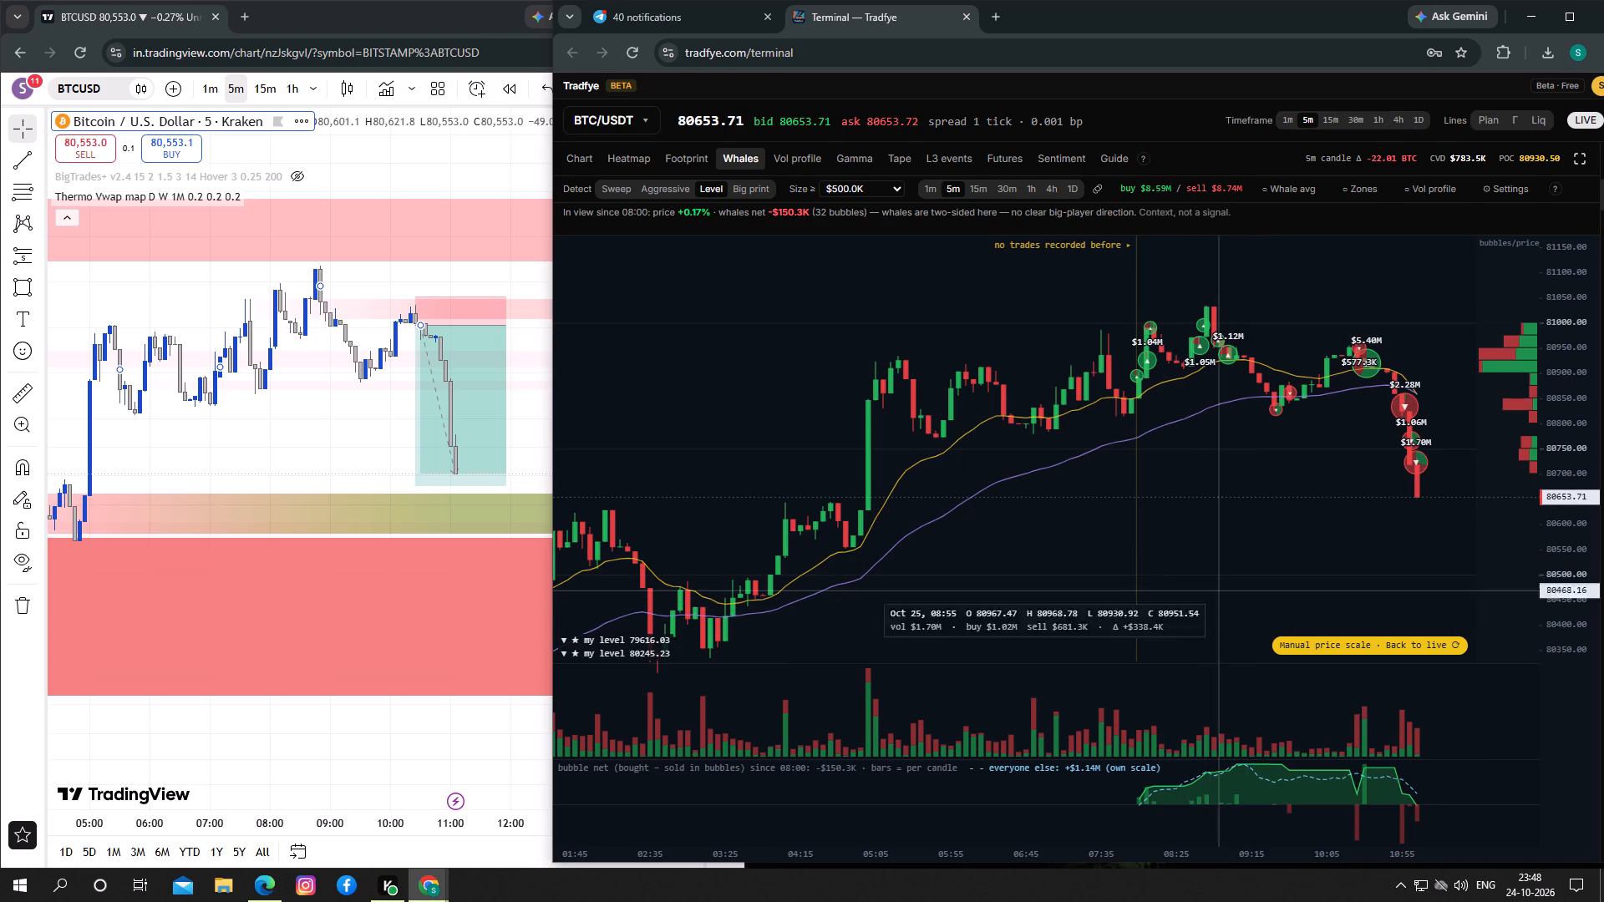
Enable the Buy vol and Sell vol bubble labels and check them on the whale chart.
left_click(1513, 181)
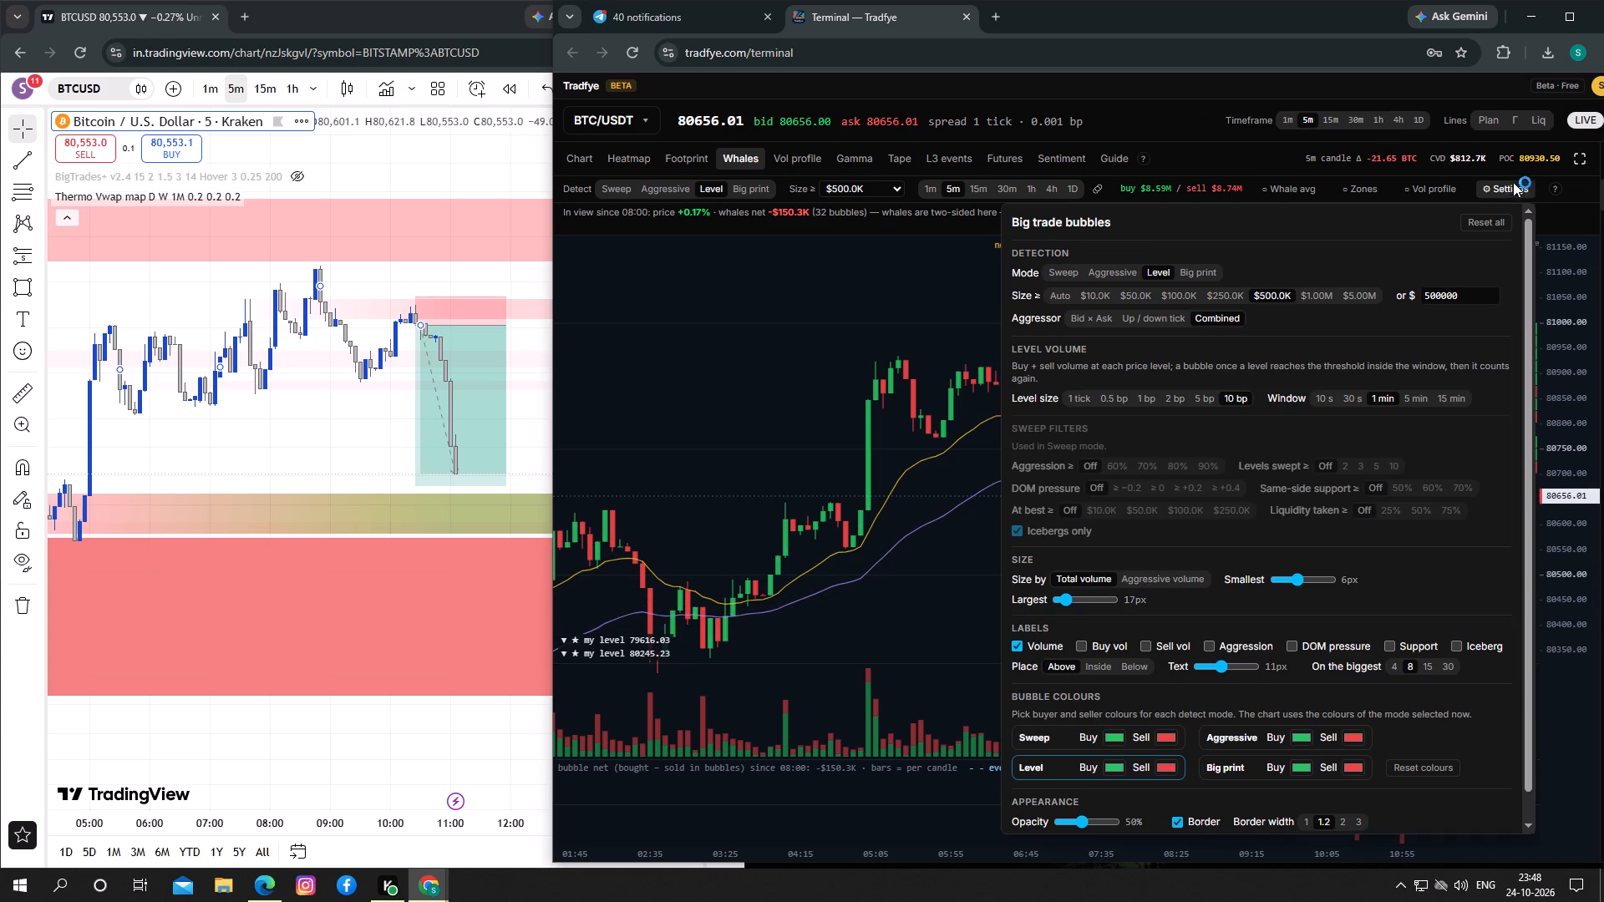
left_click_drag(1526, 502, 1526, 519)
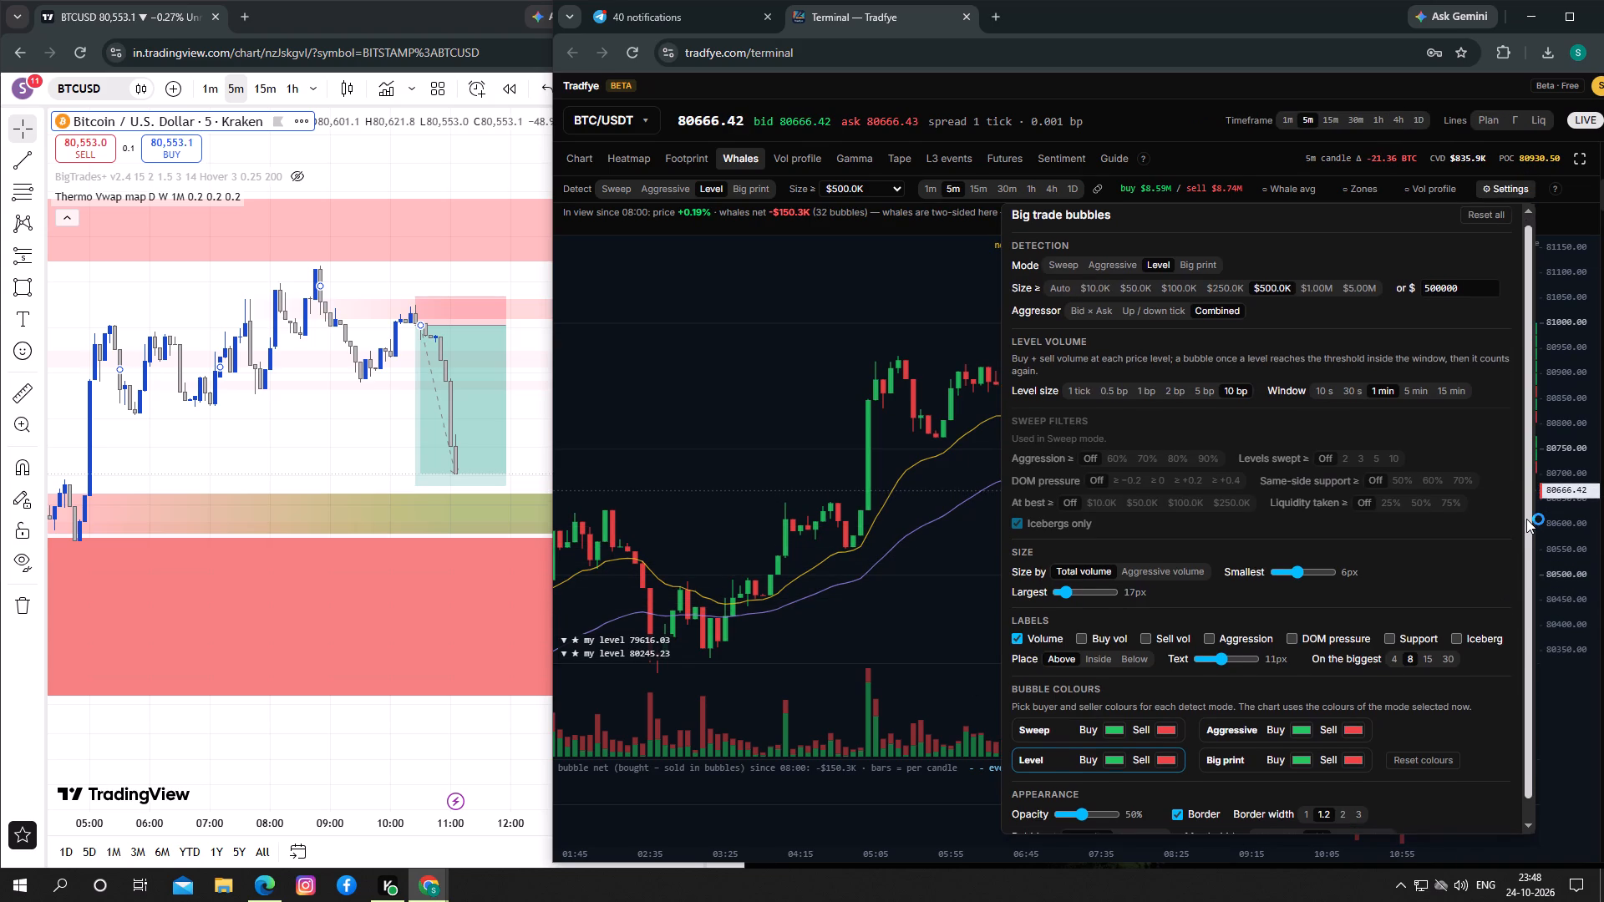
left_click_drag(1526, 519, 1526, 530)
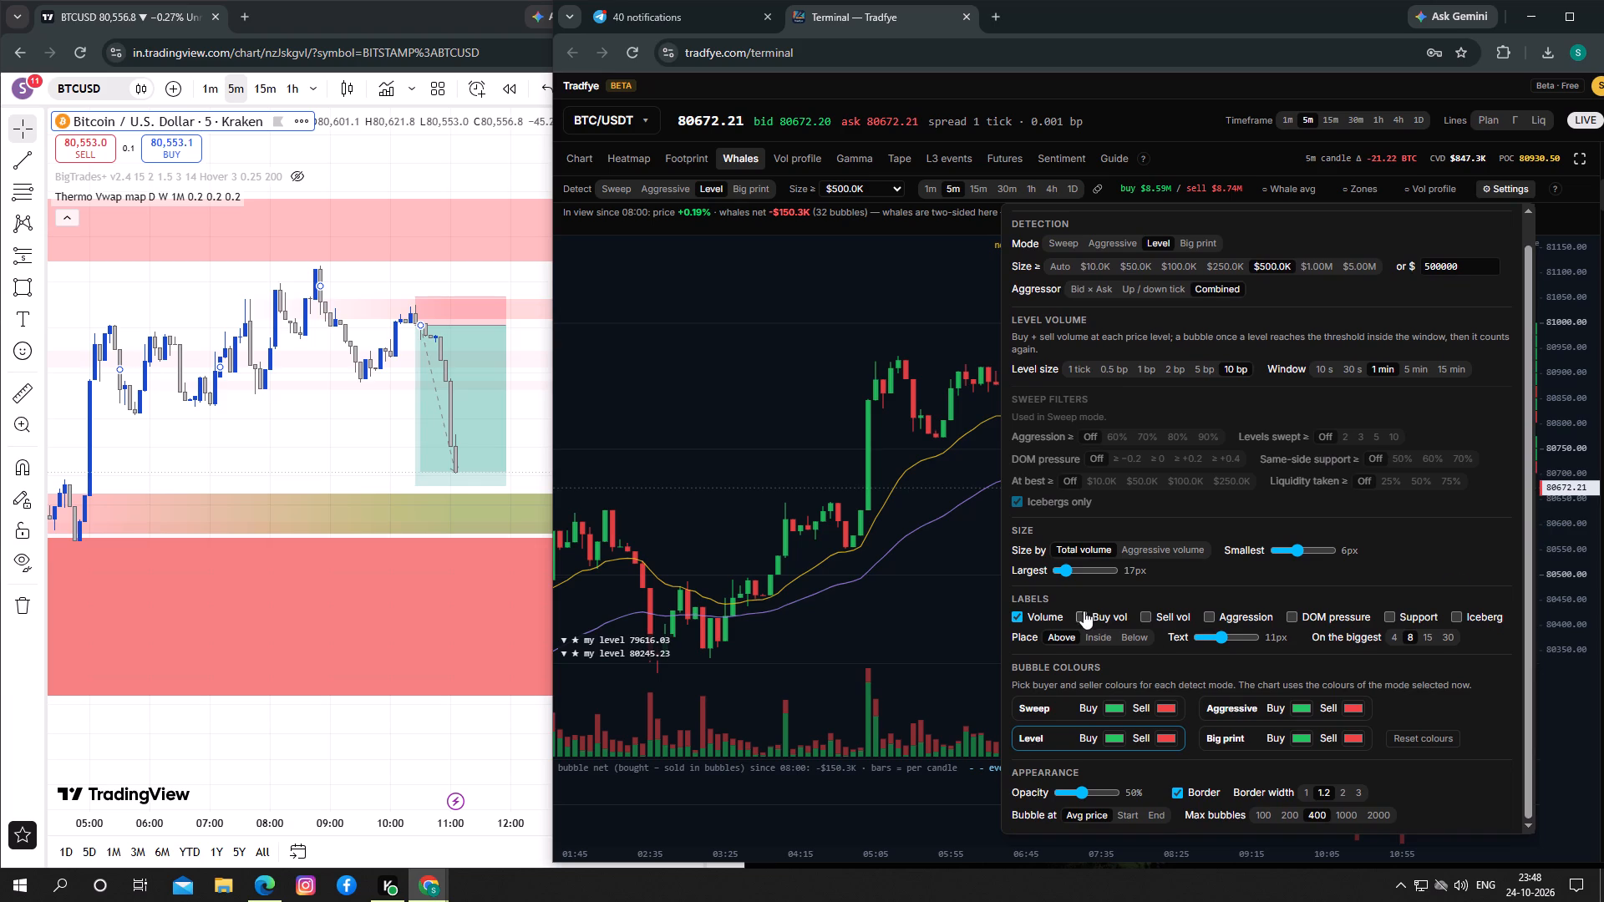
left_click(1086, 611)
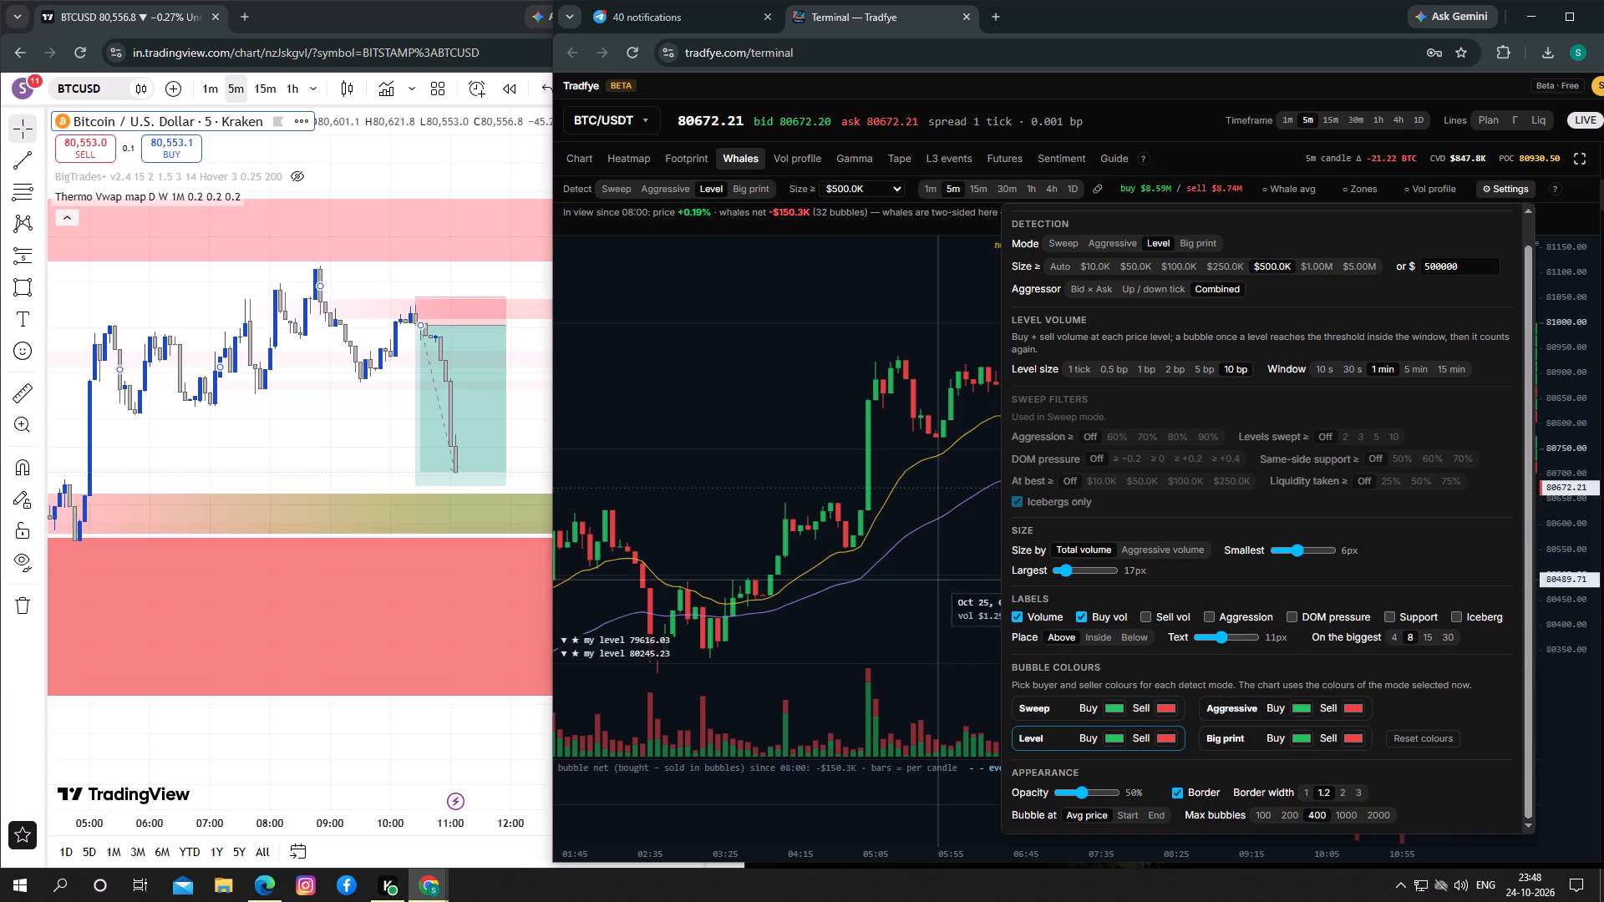
left_click(1147, 618)
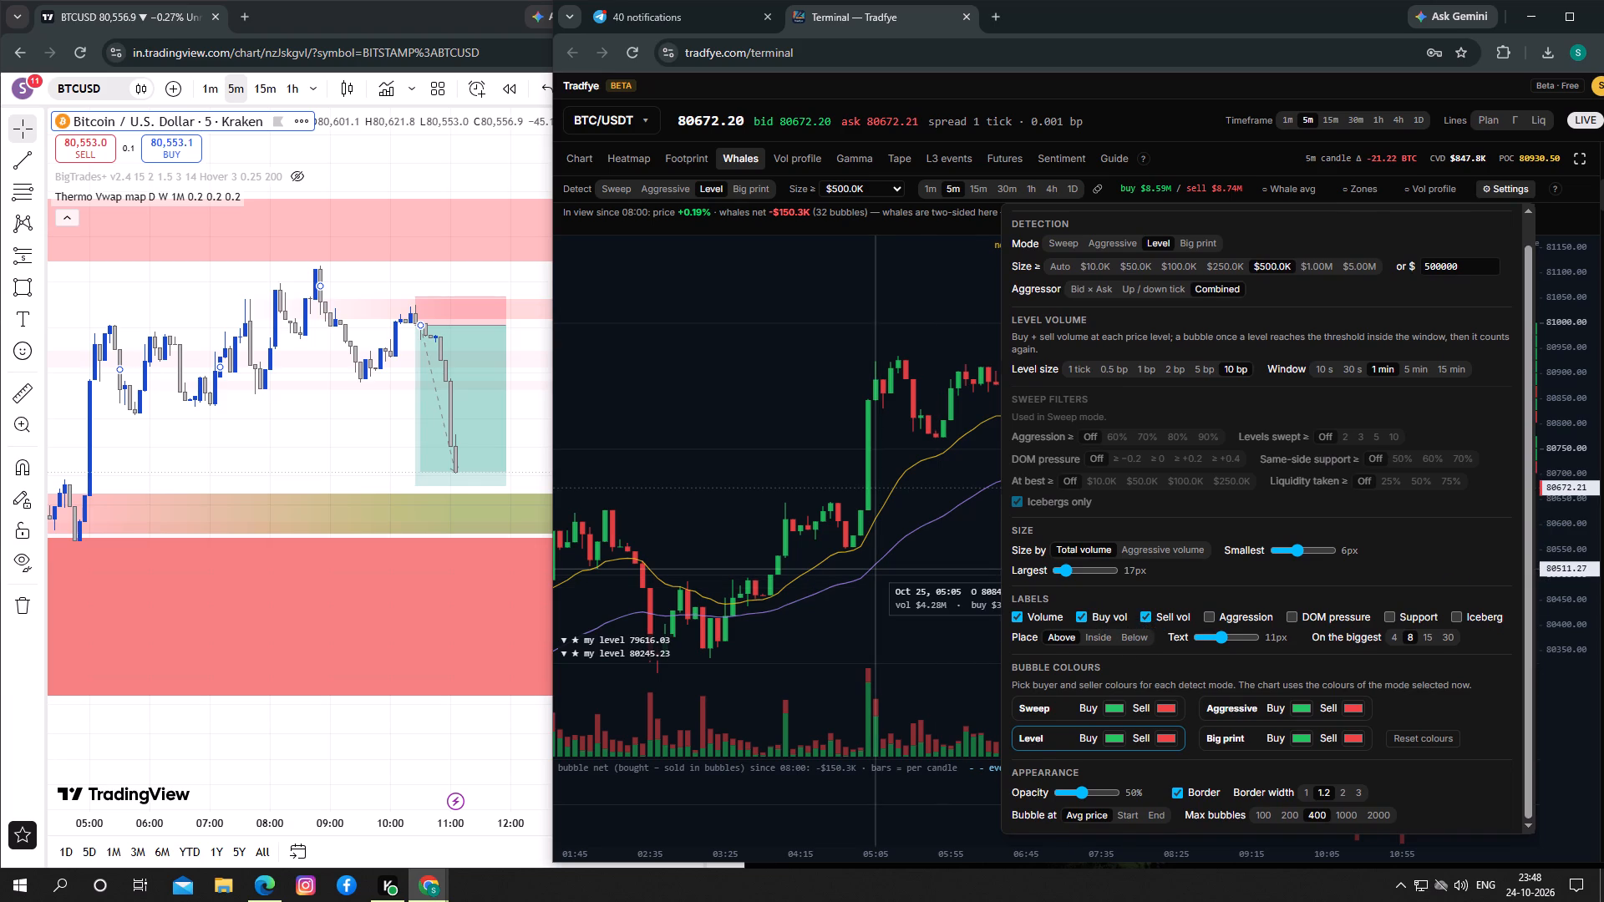
left_click(876, 569)
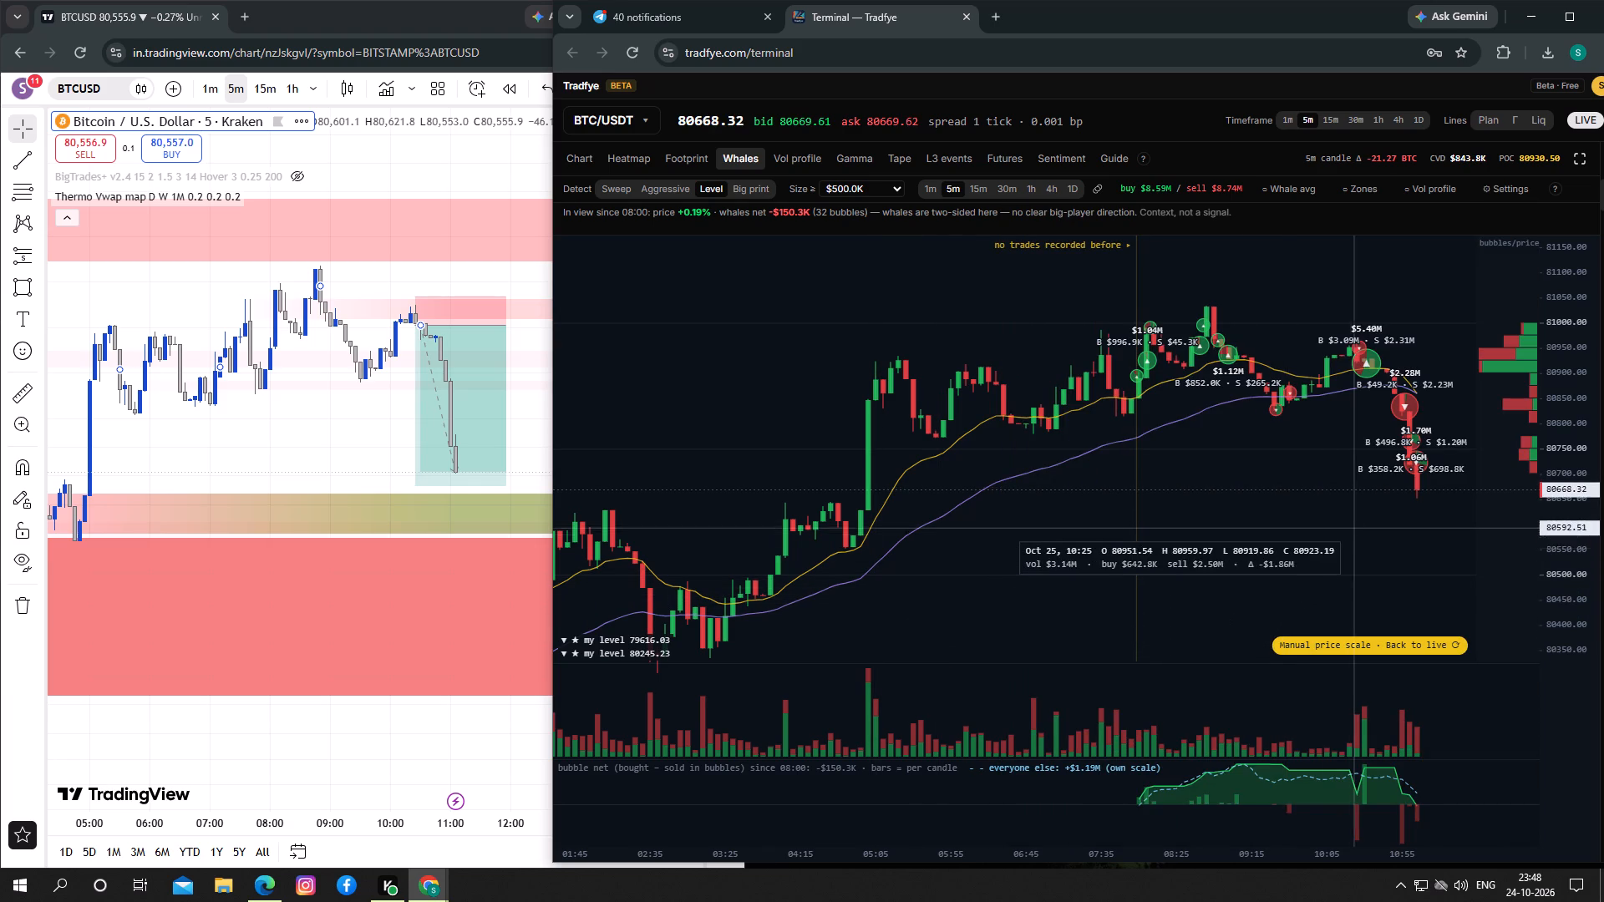
left_click_drag(1371, 518, 1363, 520)
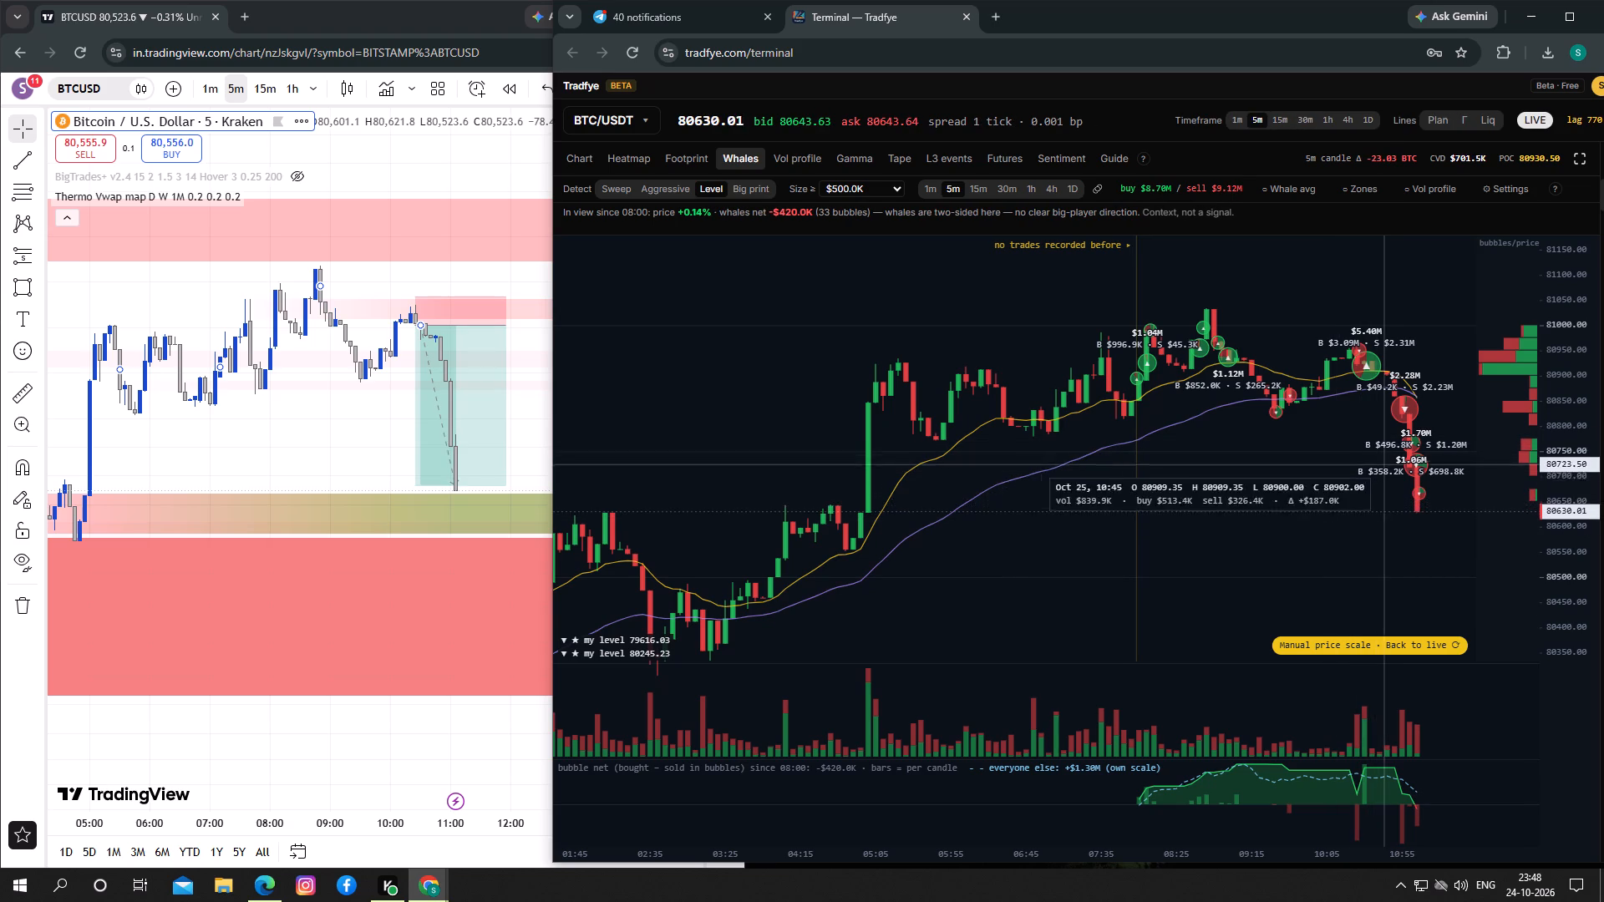
left_click_drag(1332, 514, 1314, 504)
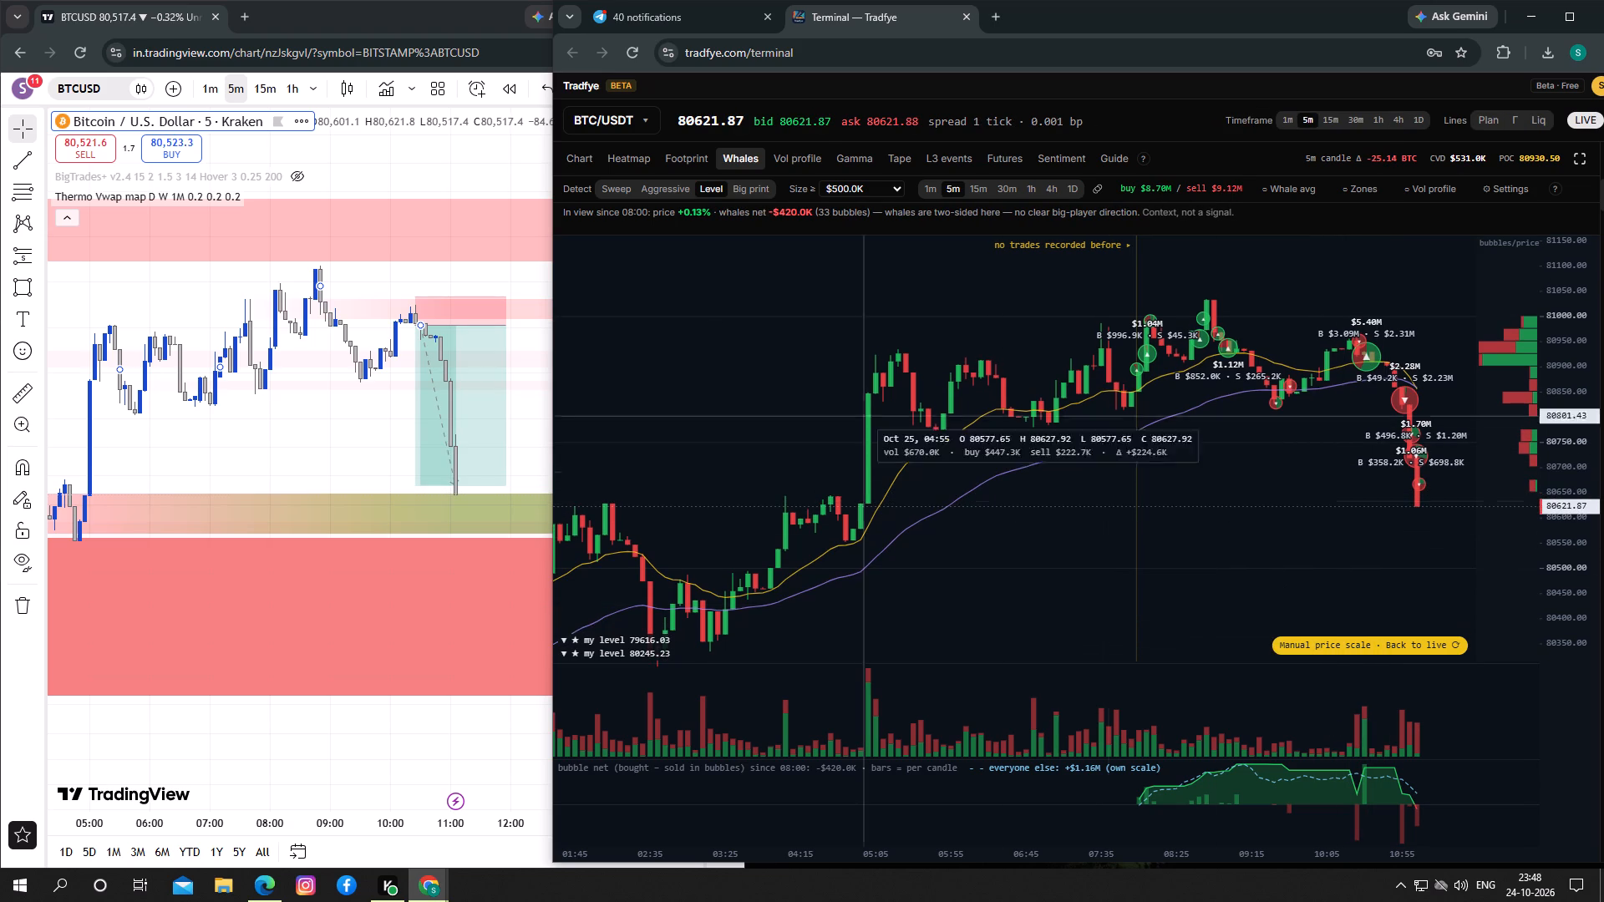
Switch to the TradingView window to view the BTCUSD 5-minute chart.
left_click(541, 402)
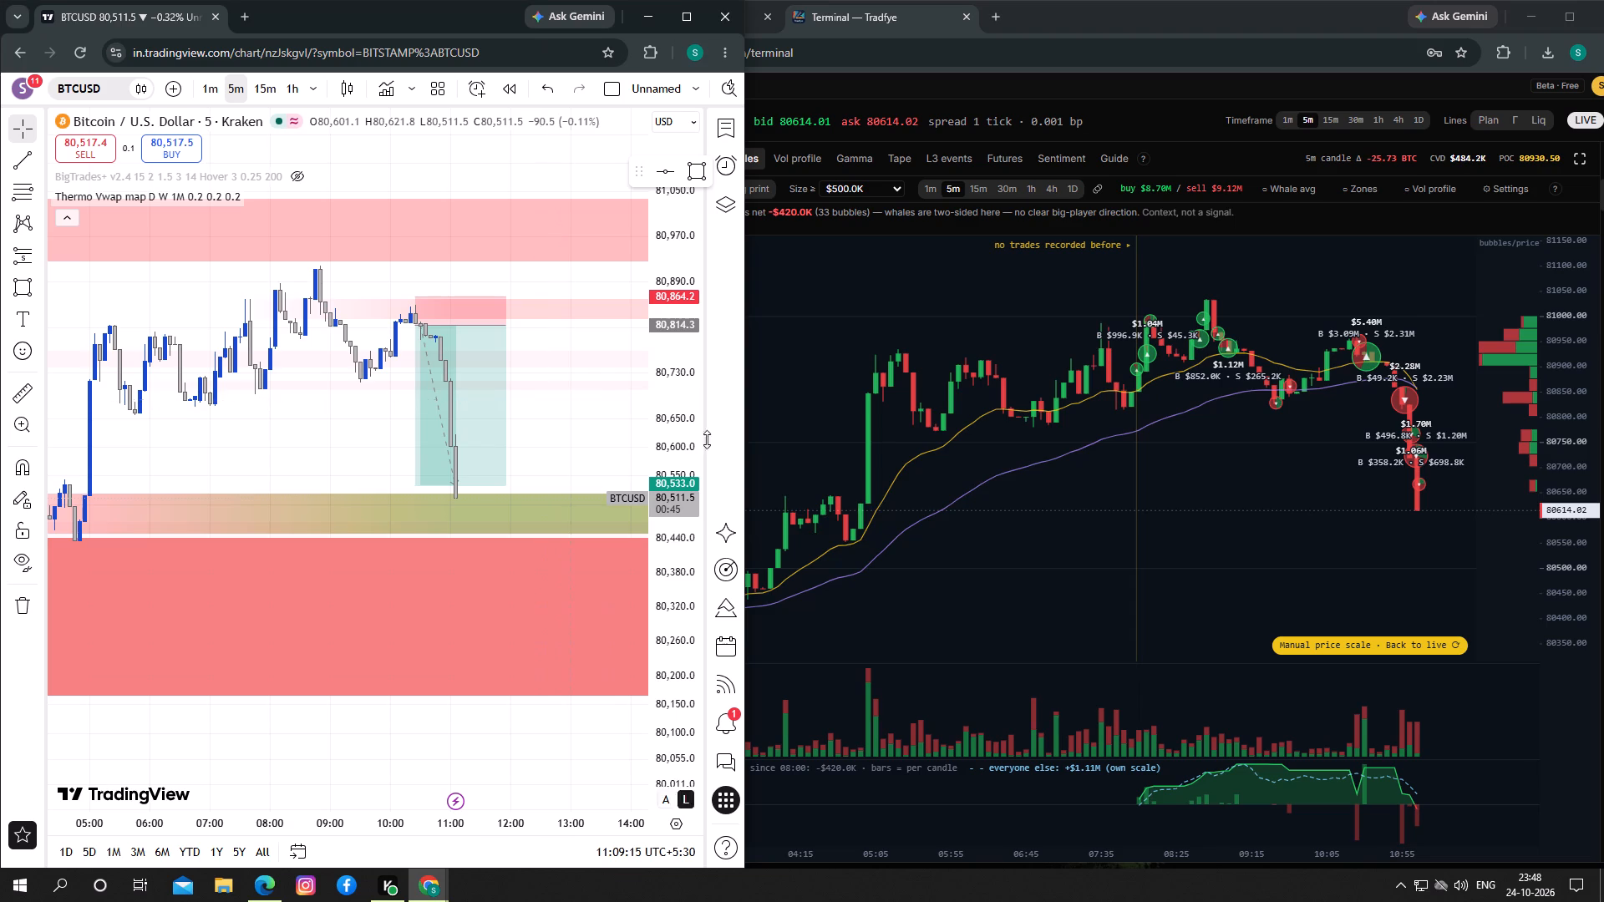
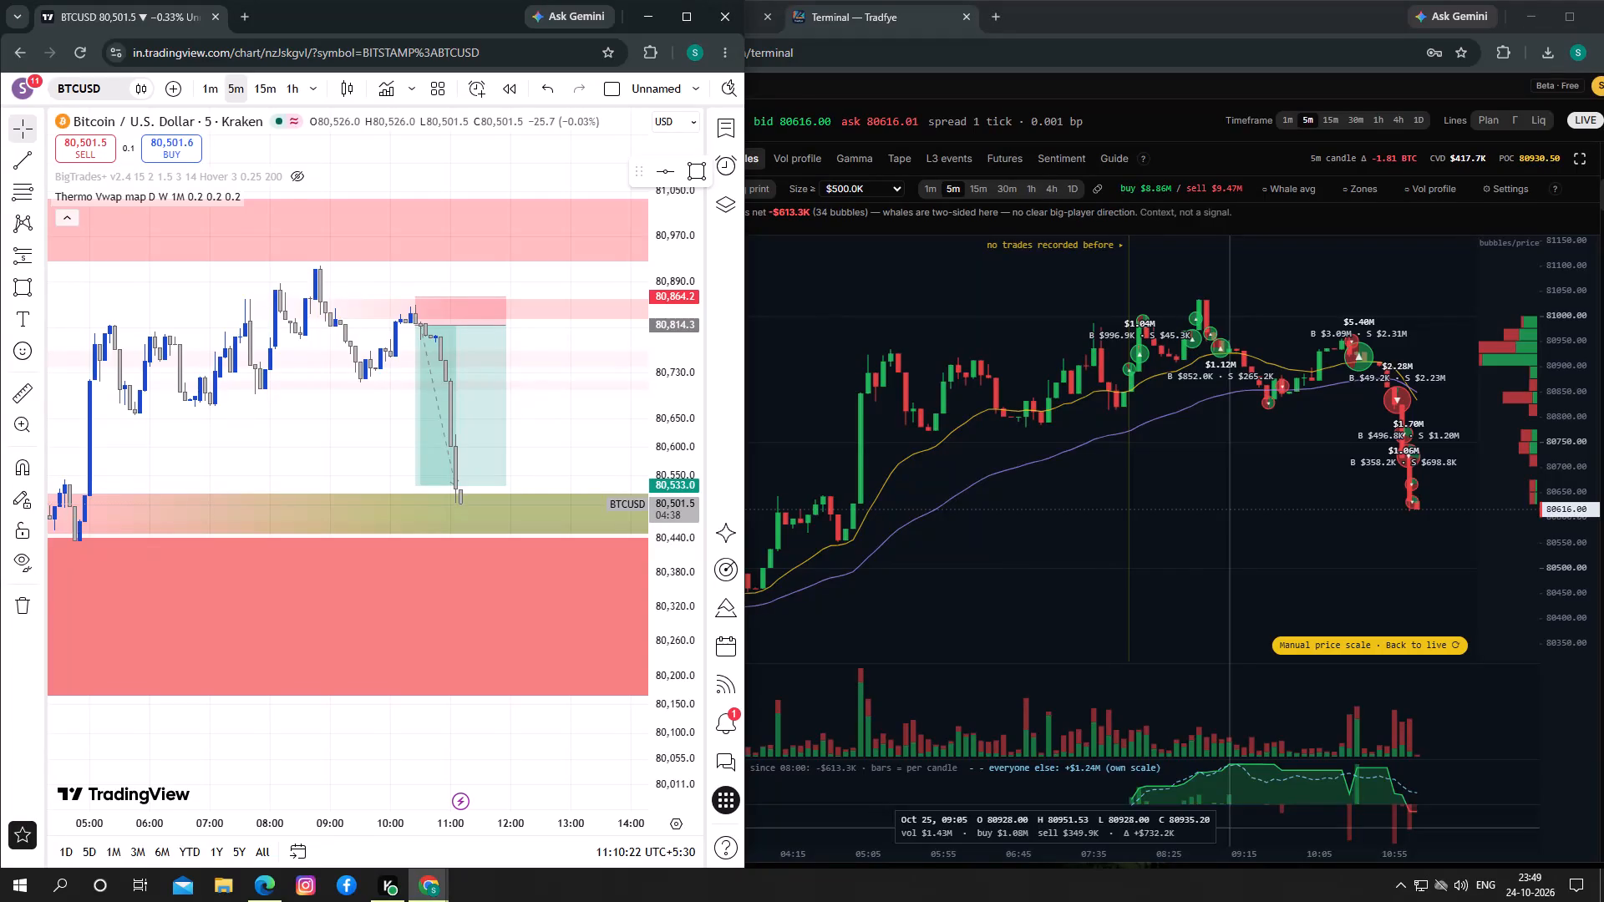
Examine the BTCUSD short position's entry and target against the price zones above and below on the TradingView chart.
left_click_drag(250, 436, 252, 437)
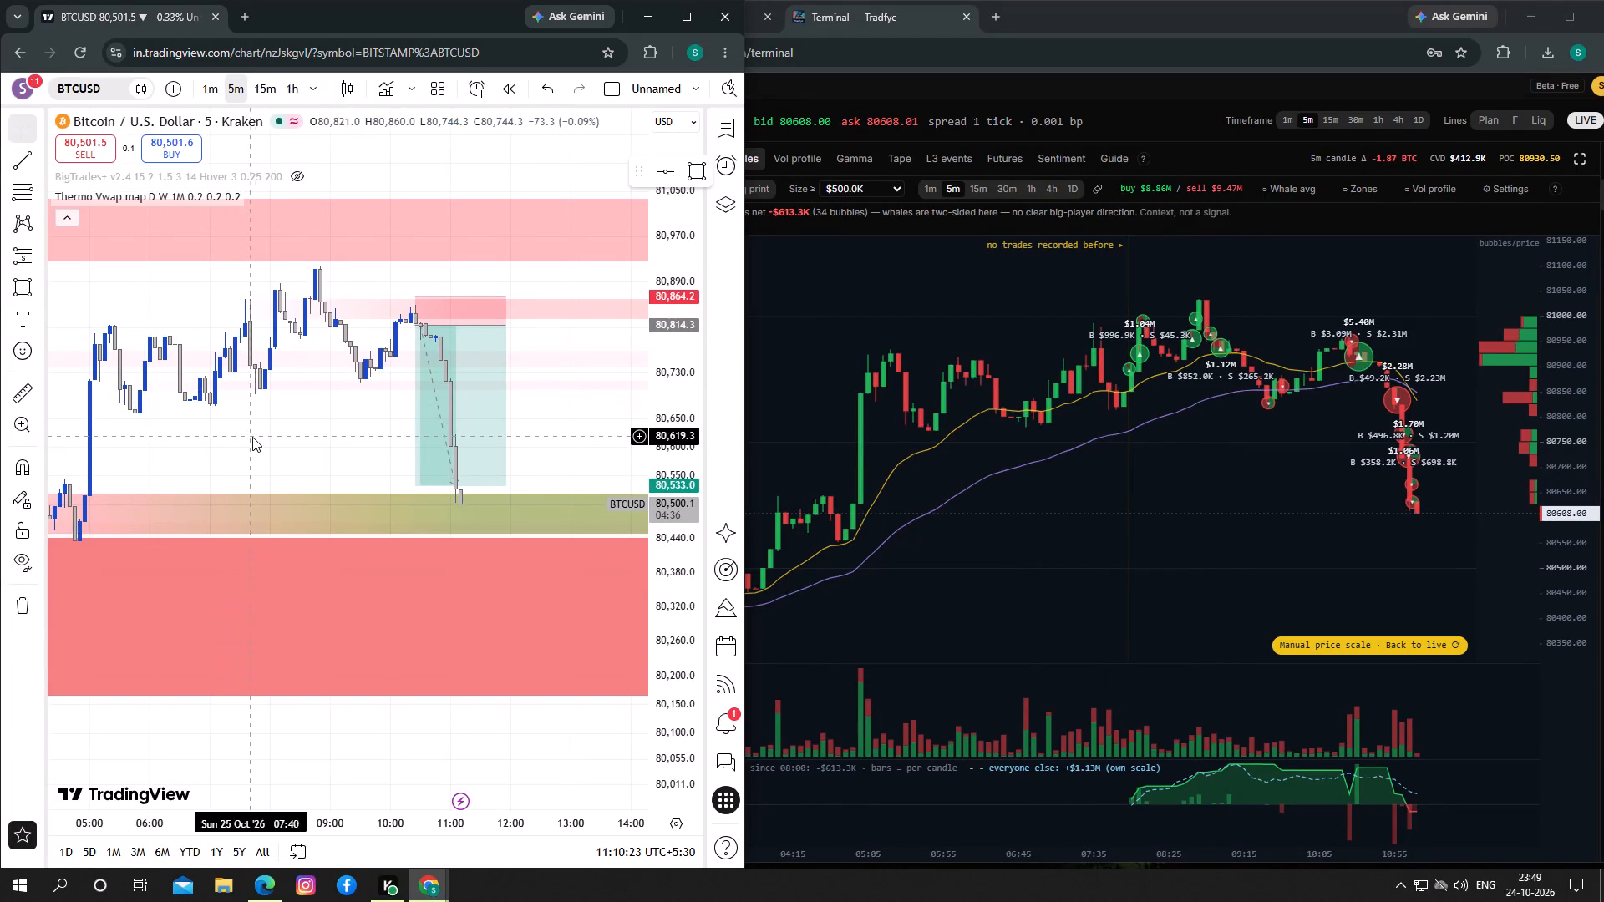
left_click_drag(252, 437, 353, 409)
left_click_drag(644, 285, 661, 388)
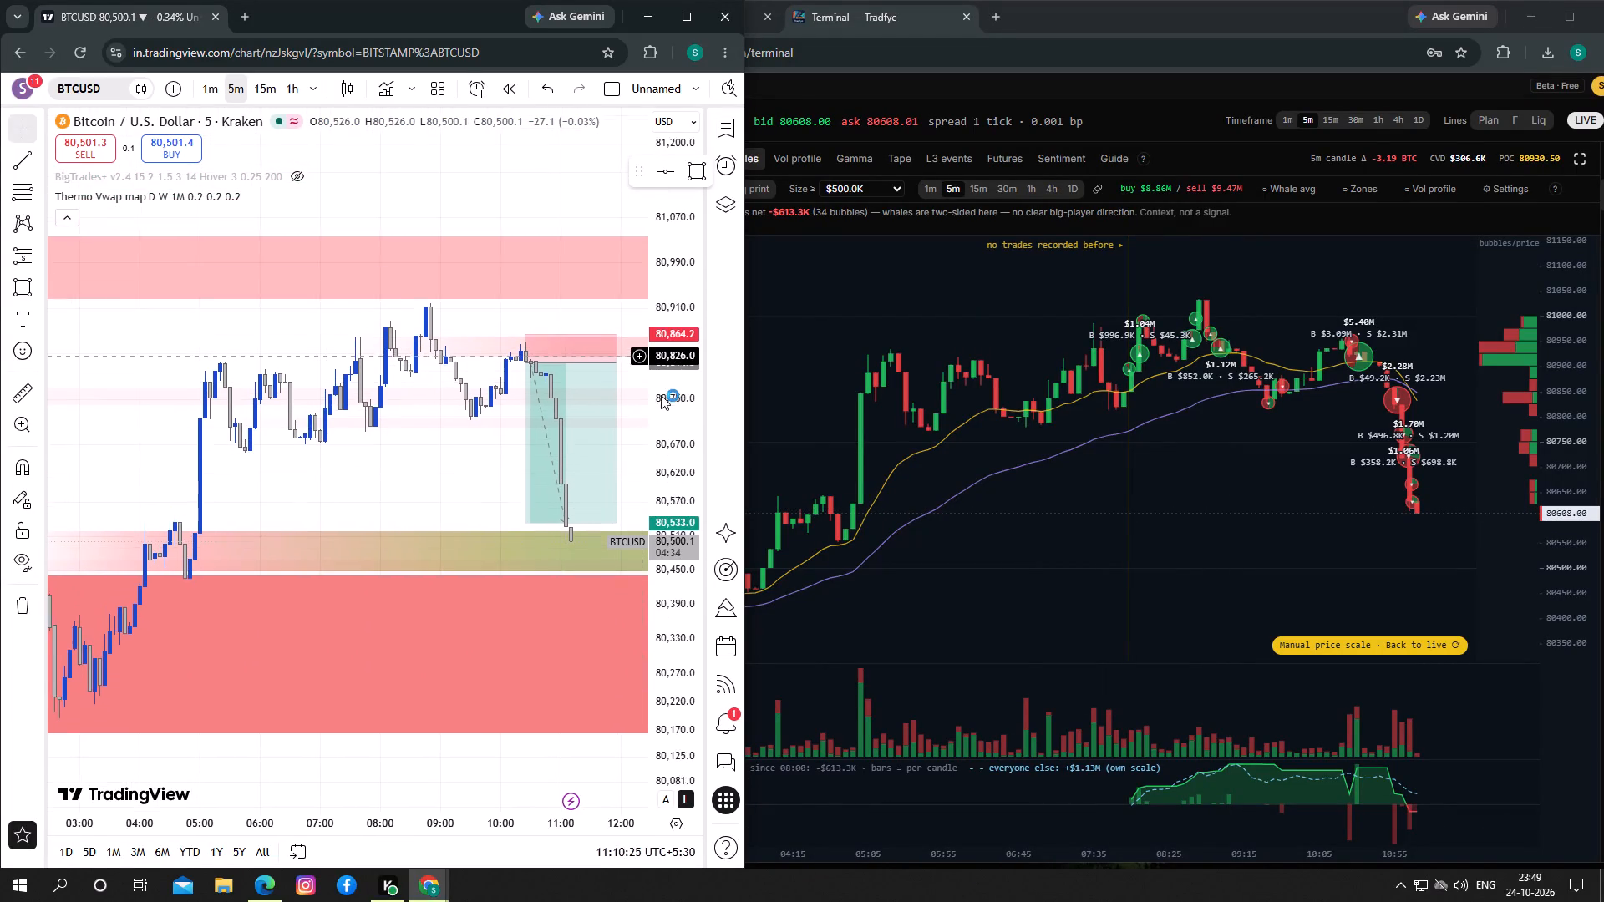
left_click_drag(670, 392, 671, 531)
left_click_drag(459, 494, 459, 393)
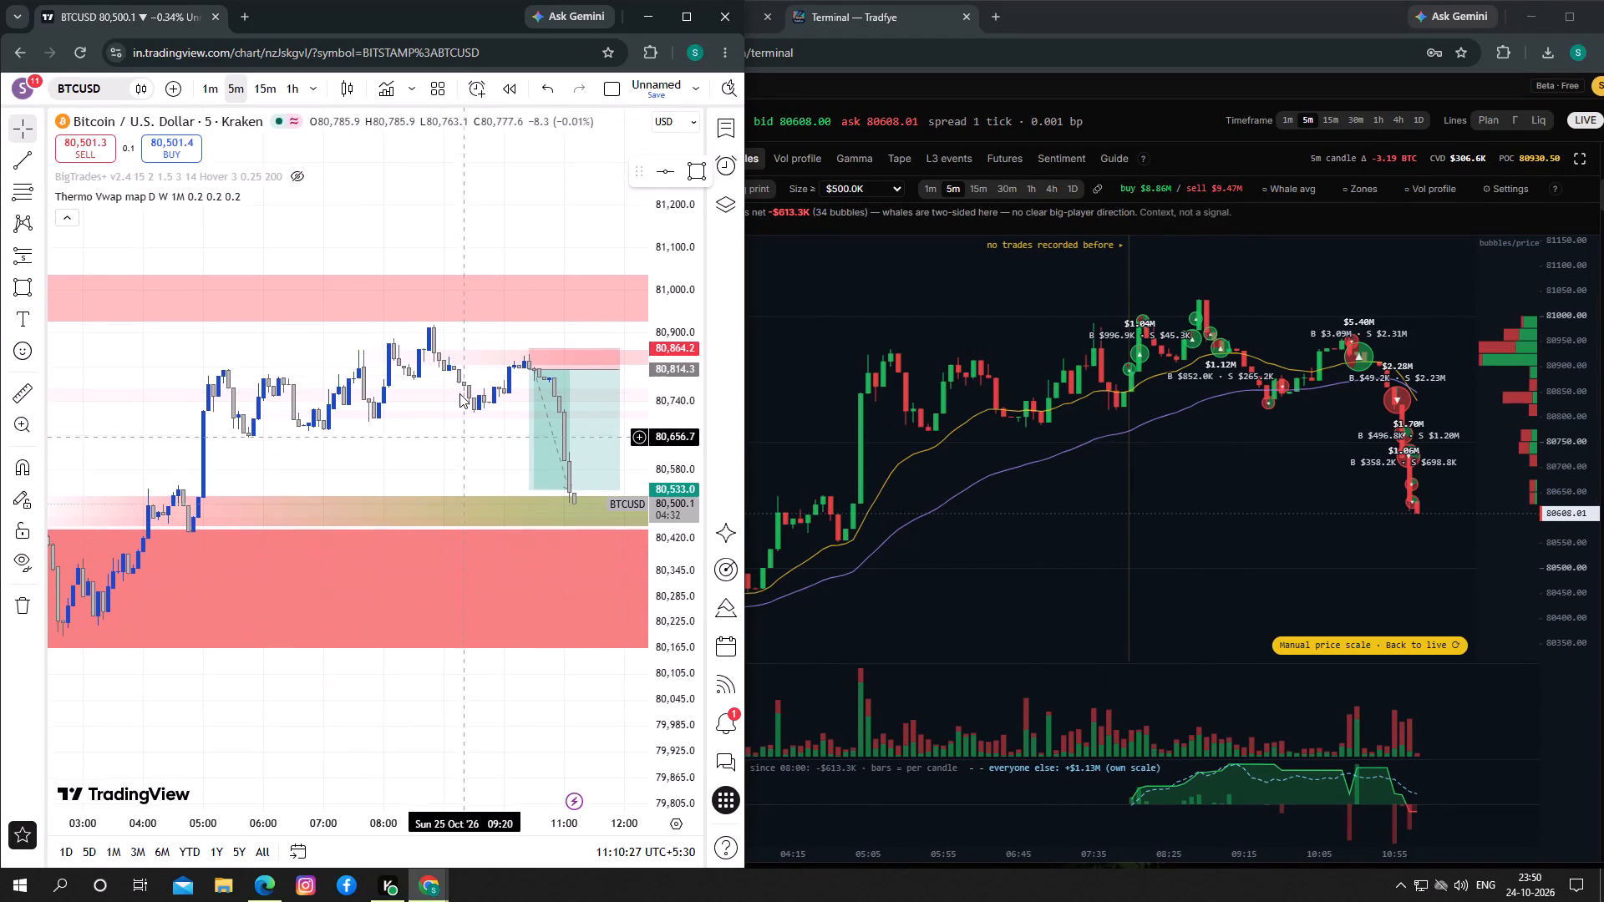
left_click_drag(459, 393, 454, 347)
left_click_drag(347, 589, 636, 494)
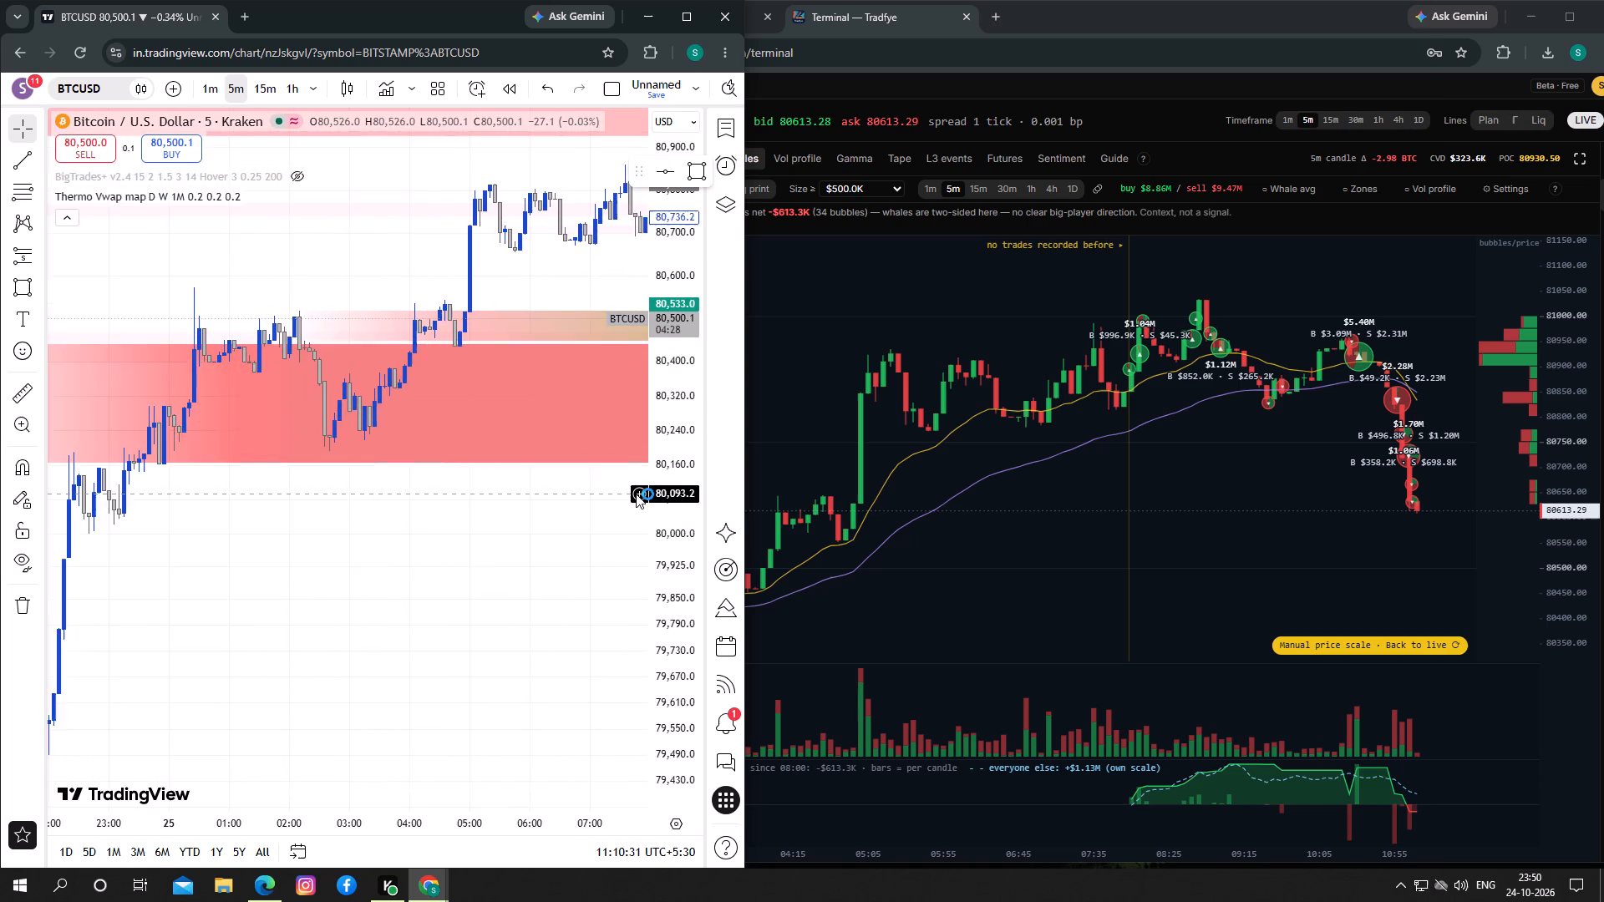
left_click_drag(636, 494, 294, 523)
left_click_drag(201, 587, 428, 555)
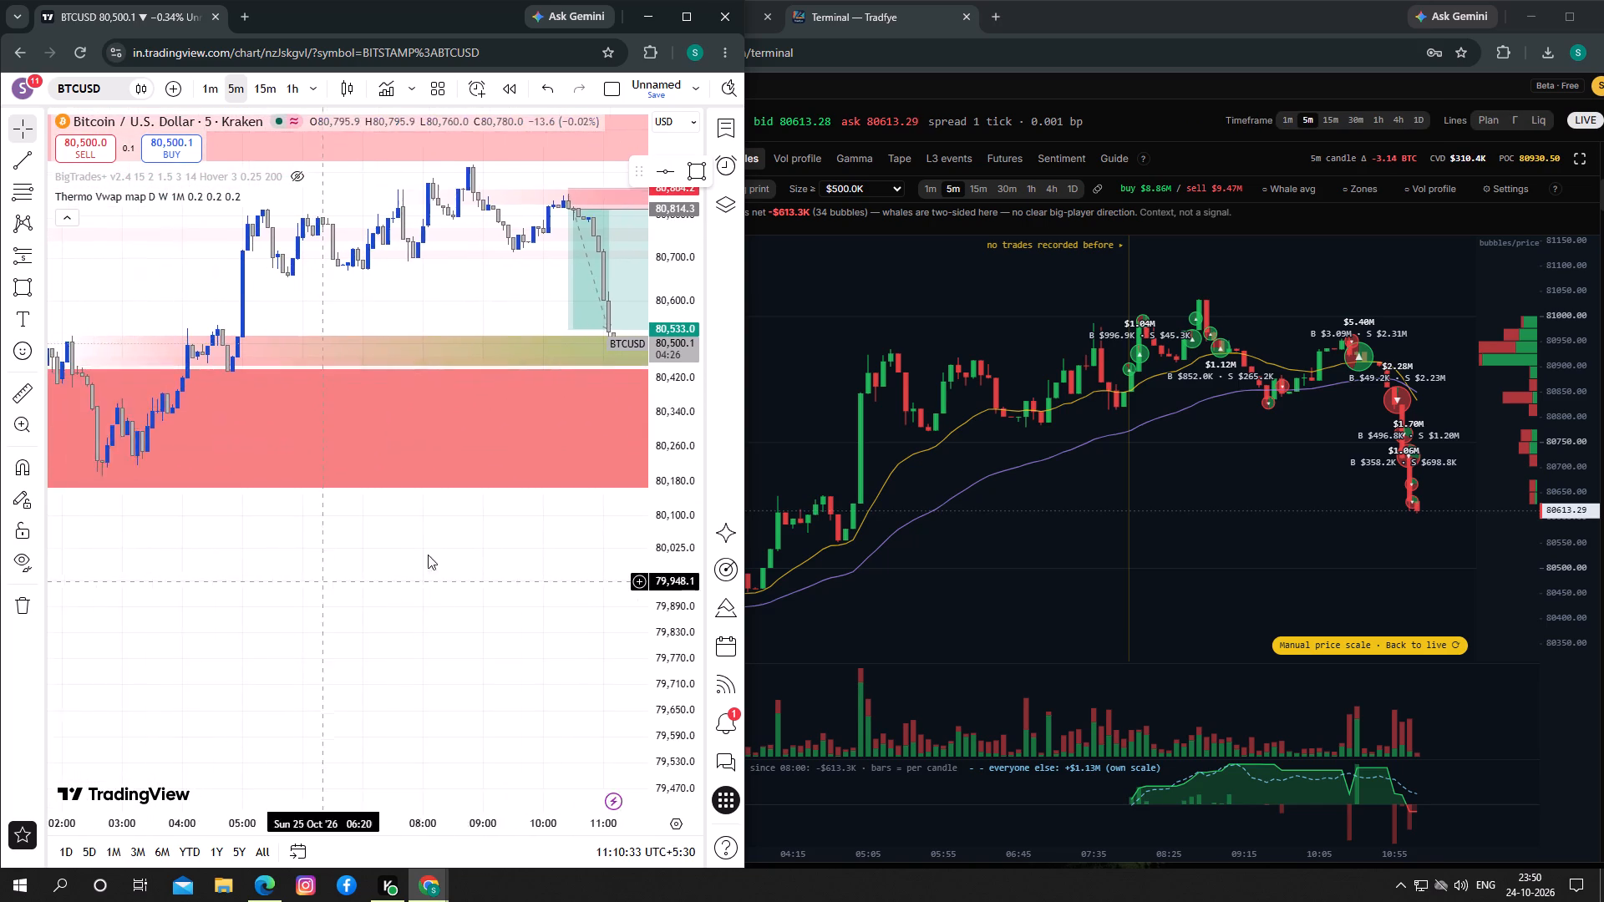
left_click_drag(428, 555, 177, 579)
left_click_drag(292, 570, 275, 575)
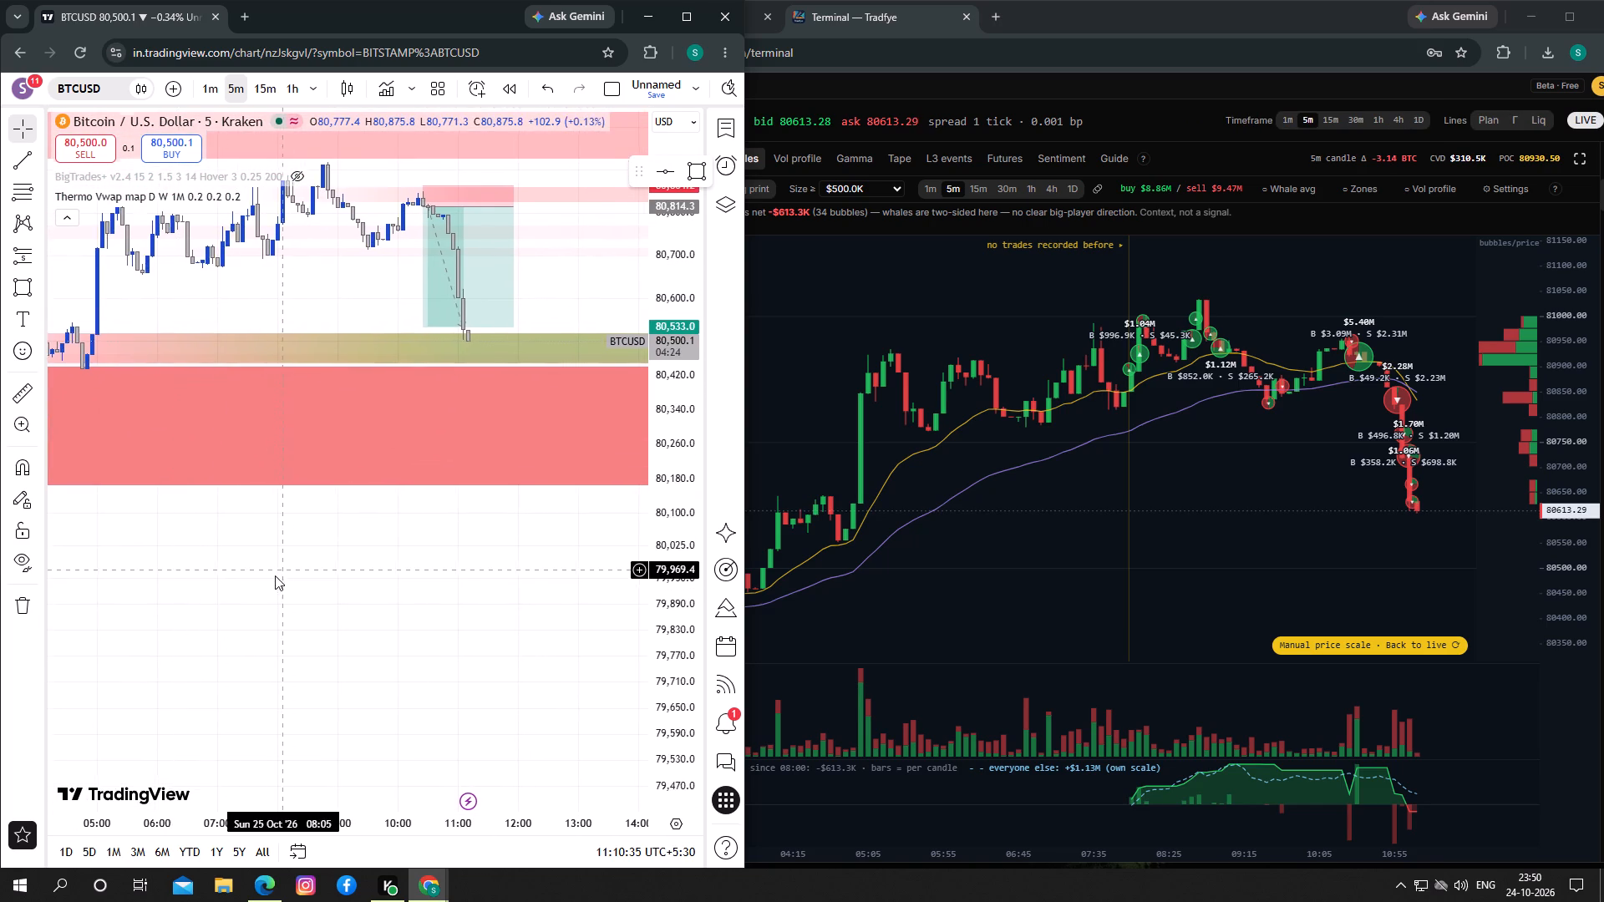
left_click_drag(275, 575, 378, 682)
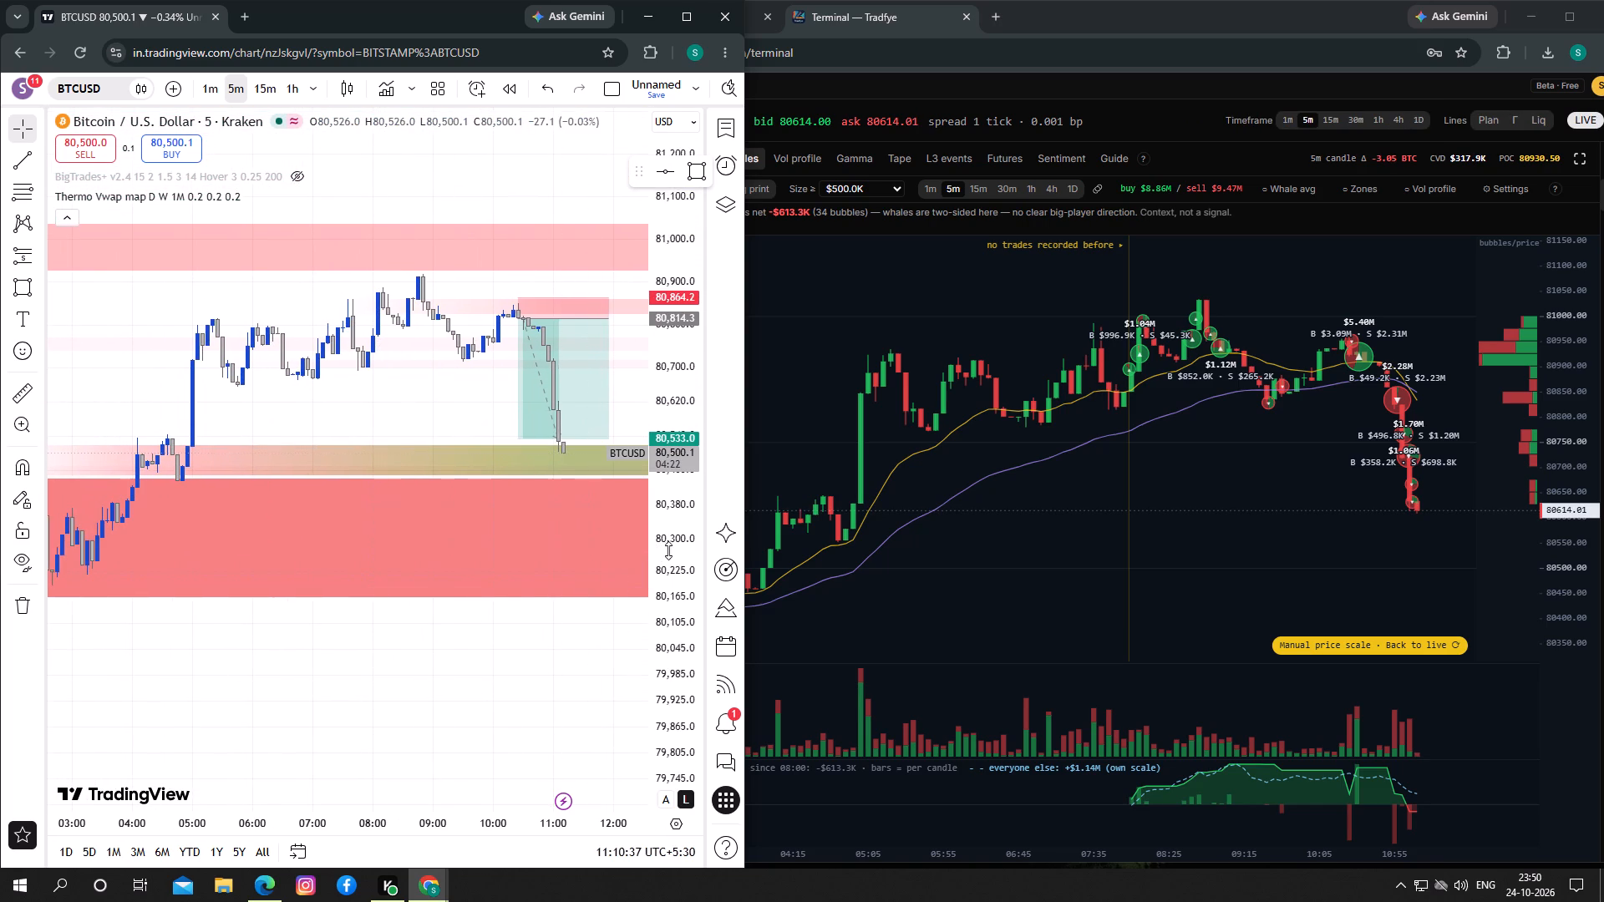
left_click_drag(674, 559, 669, 529)
left_click_drag(356, 405, 338, 419)
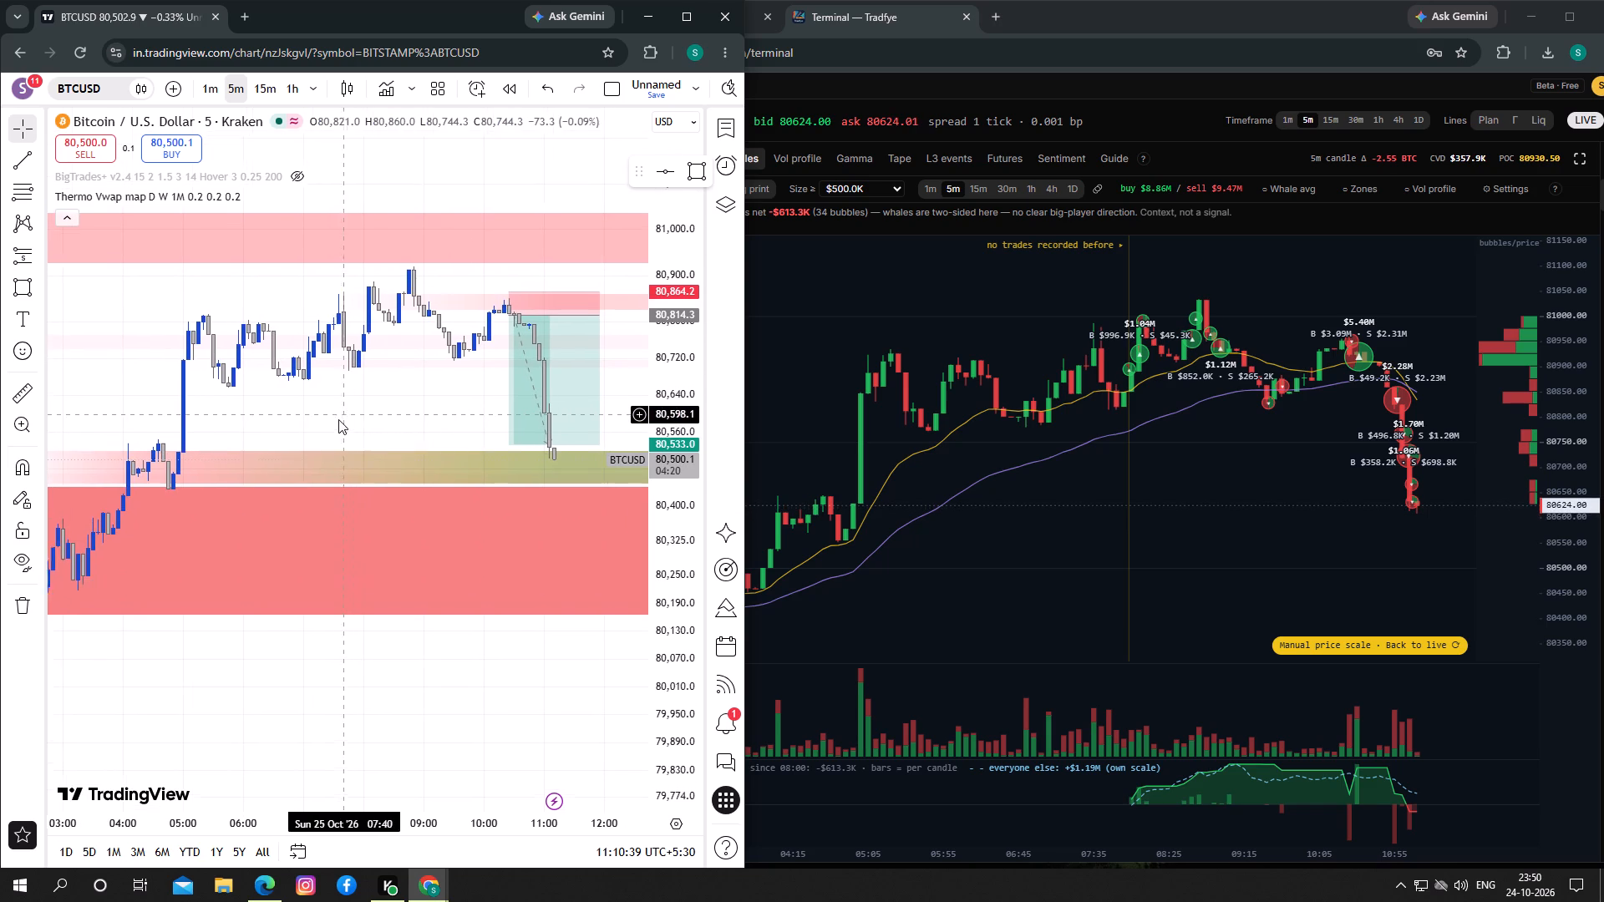
left_click_drag(338, 419, 318, 430)
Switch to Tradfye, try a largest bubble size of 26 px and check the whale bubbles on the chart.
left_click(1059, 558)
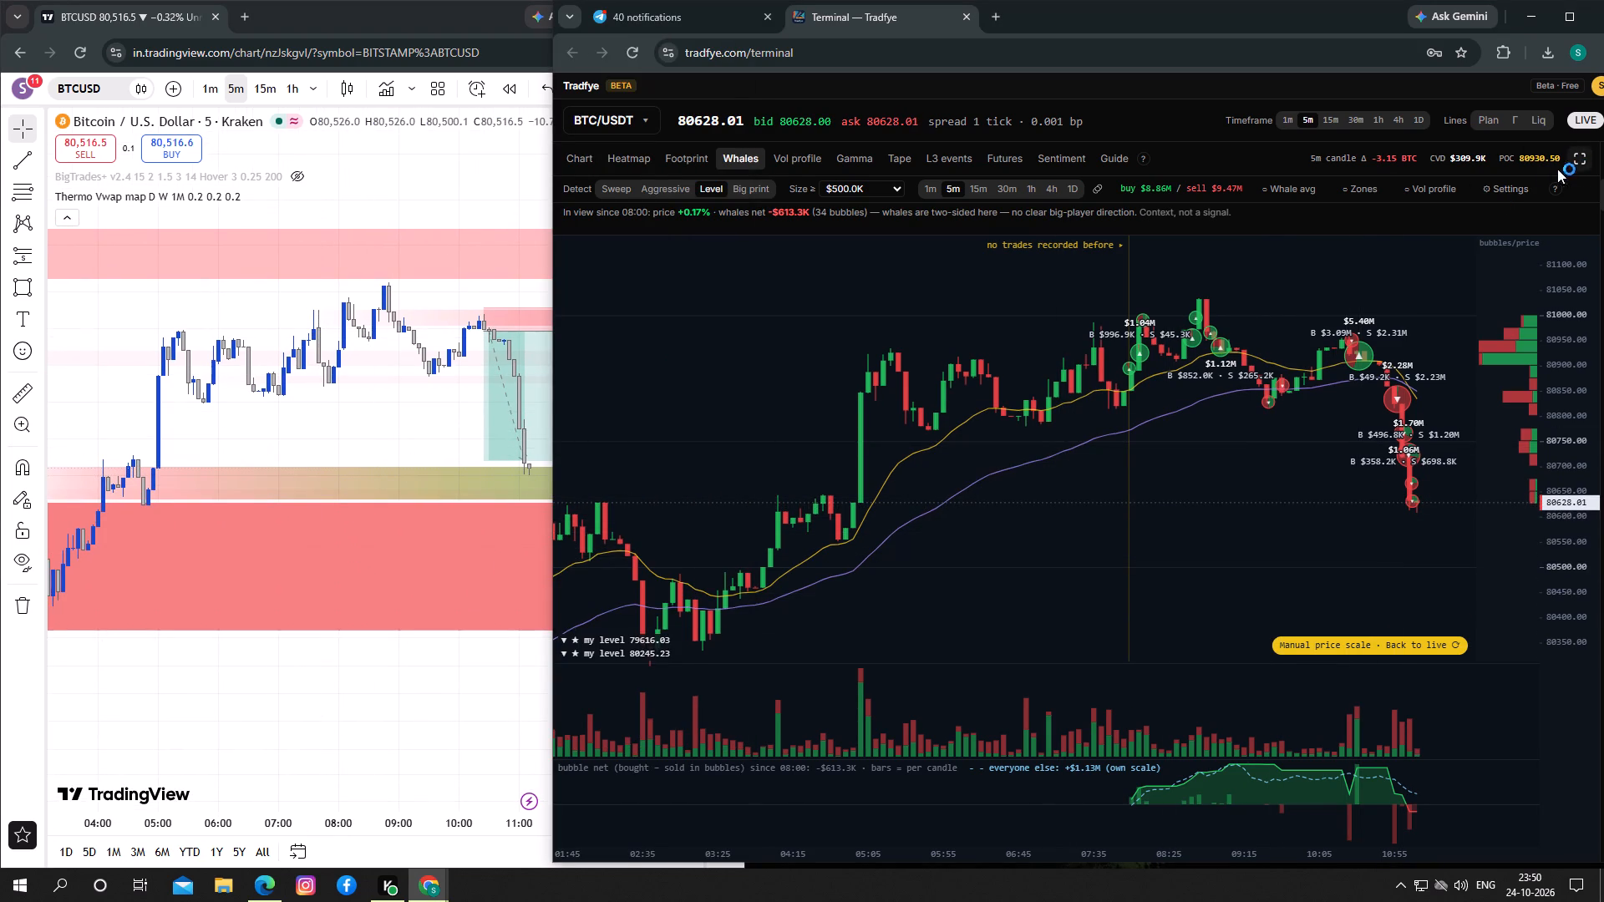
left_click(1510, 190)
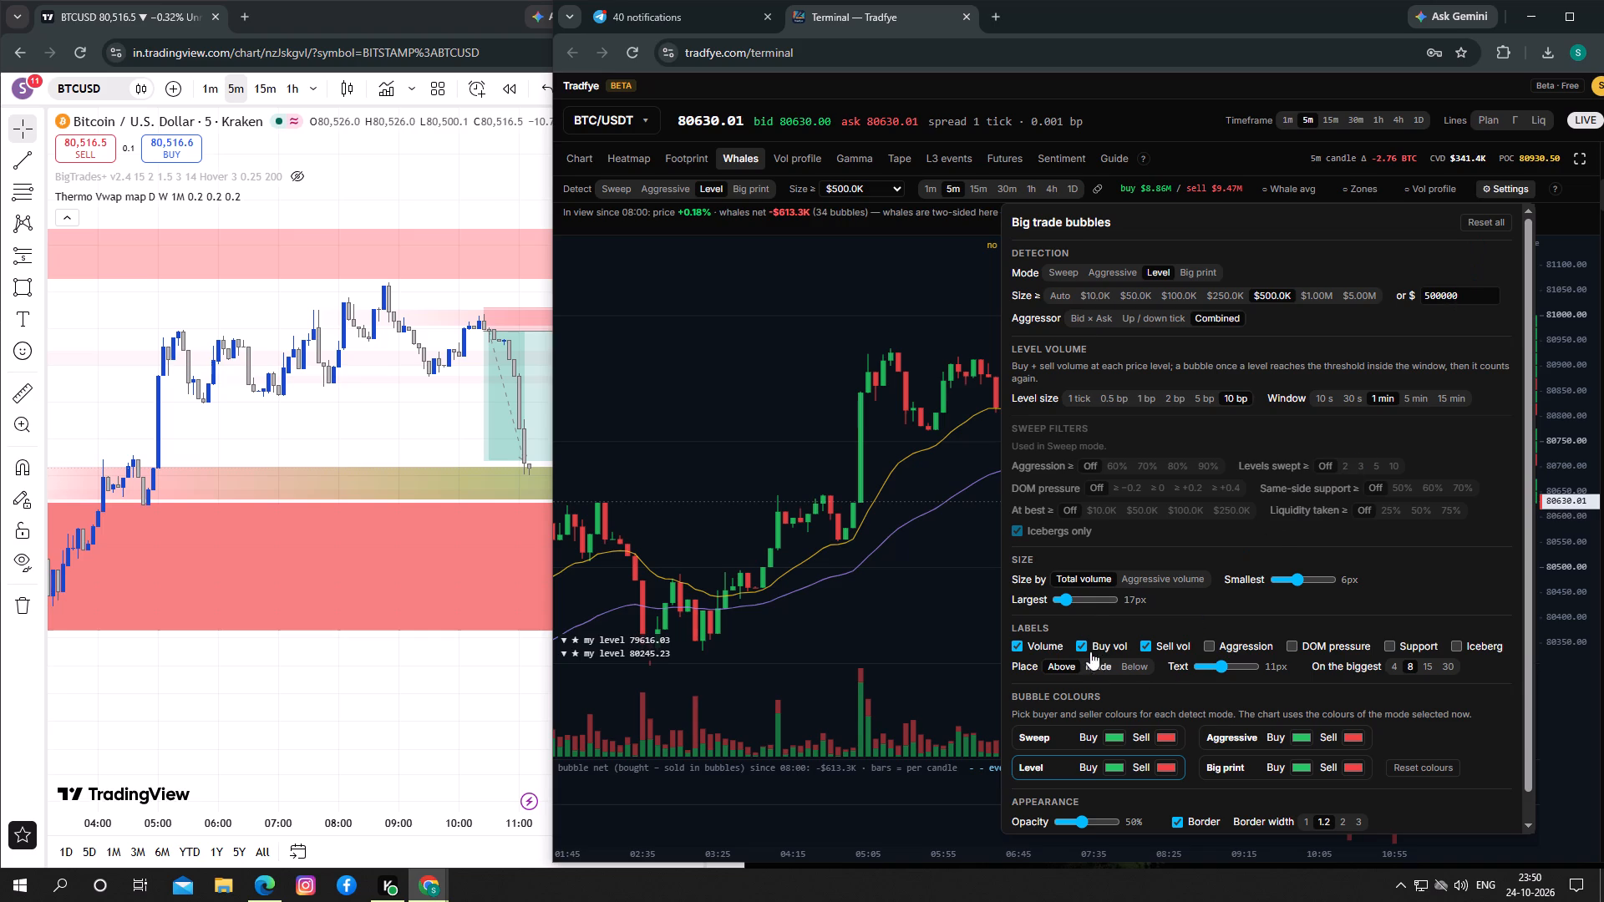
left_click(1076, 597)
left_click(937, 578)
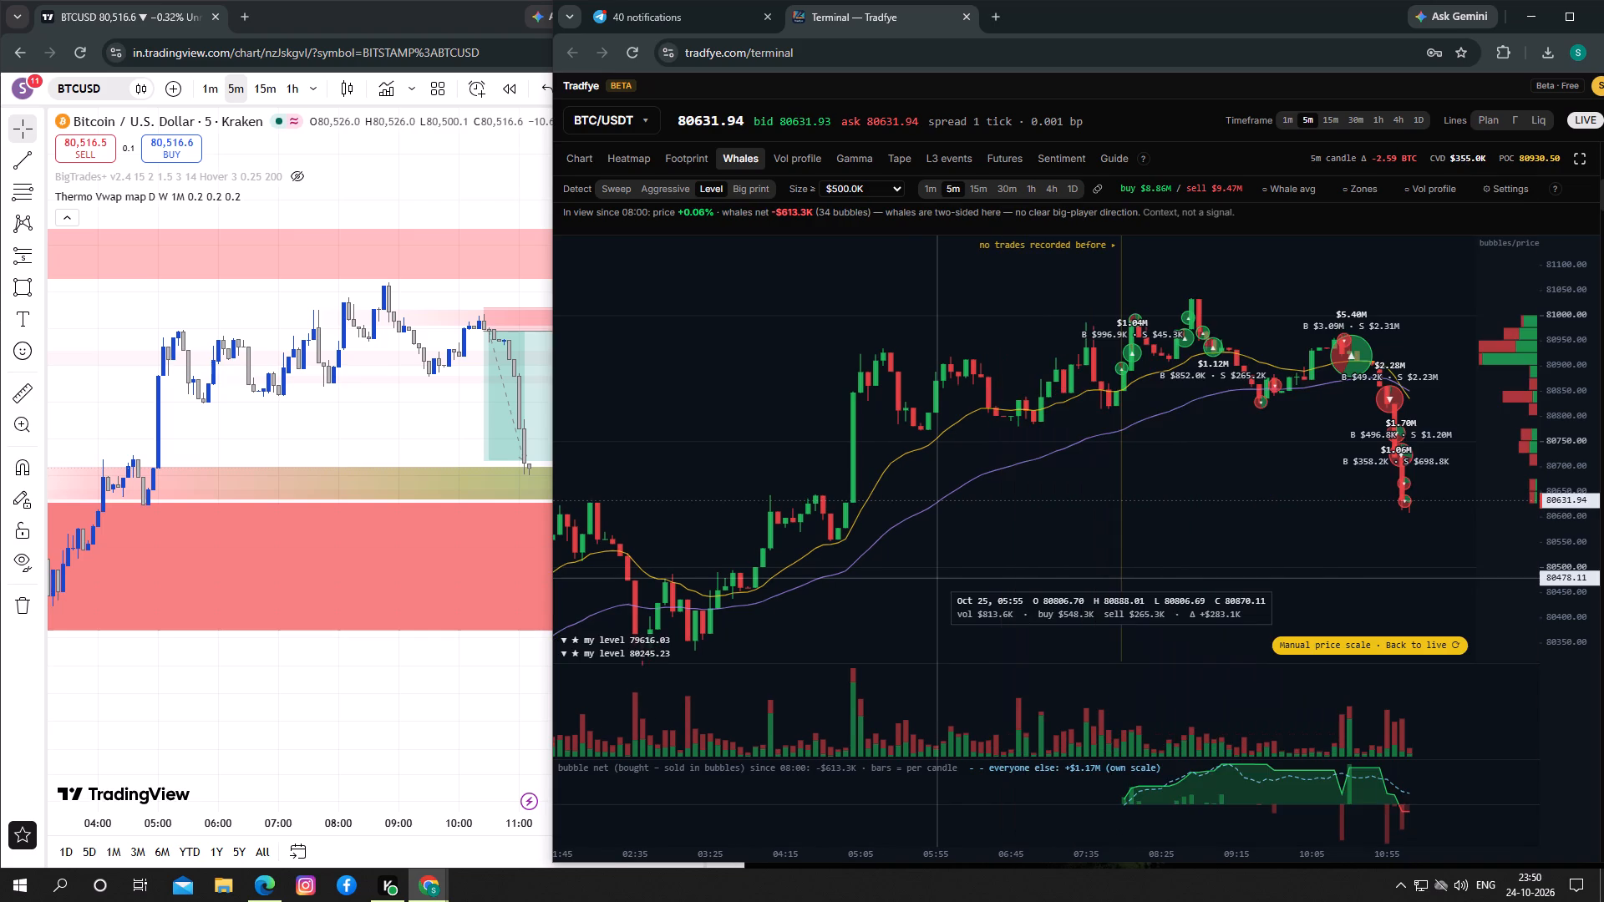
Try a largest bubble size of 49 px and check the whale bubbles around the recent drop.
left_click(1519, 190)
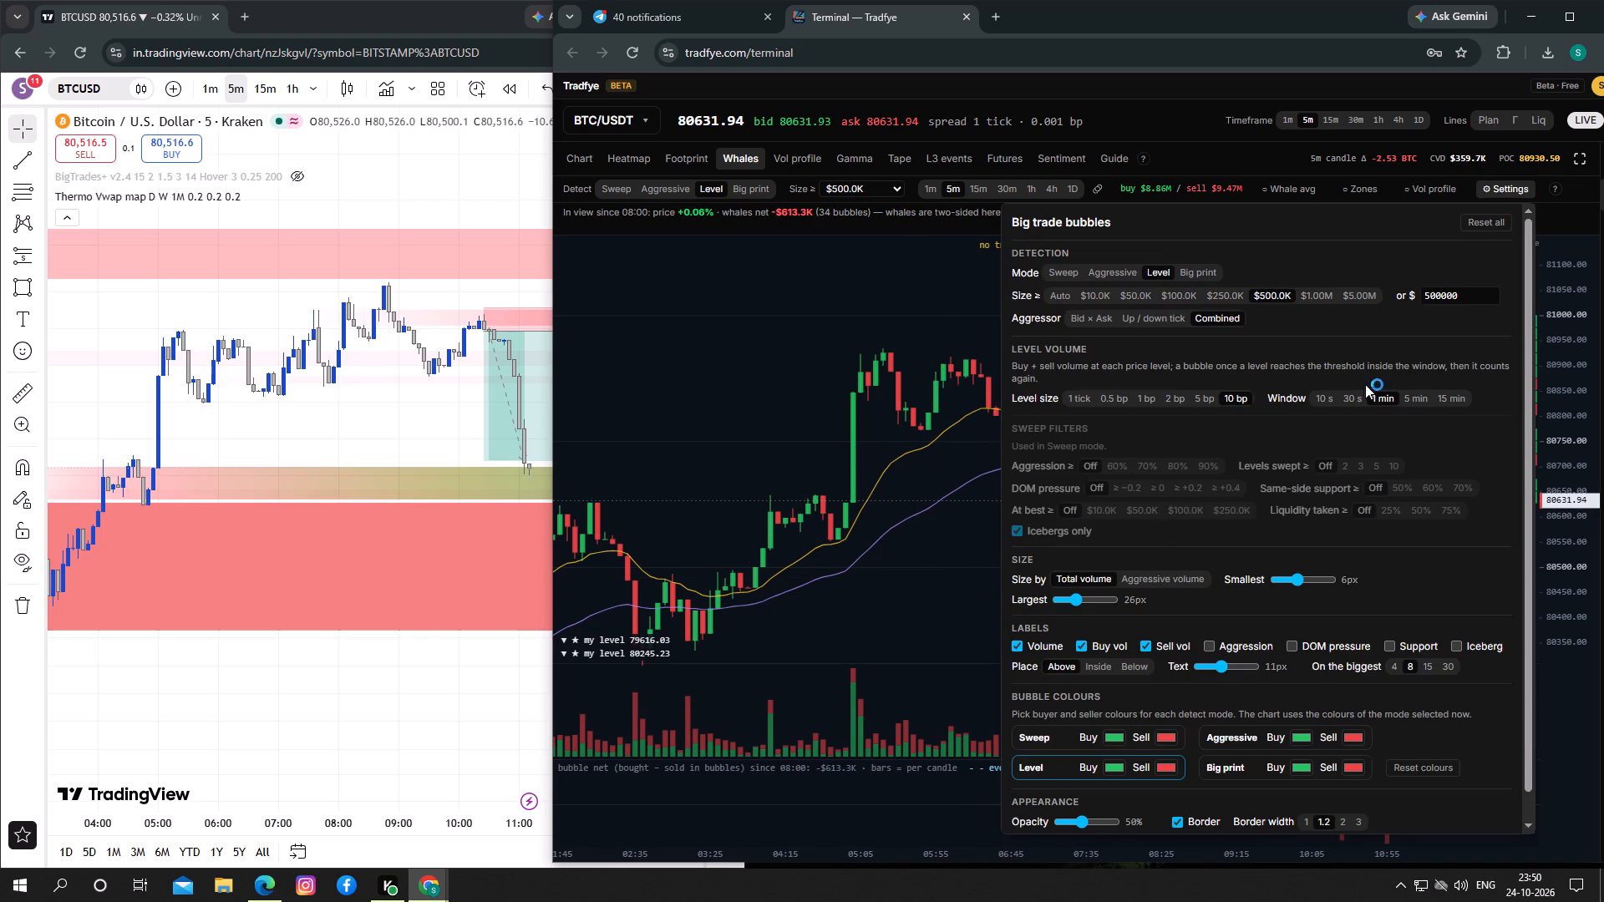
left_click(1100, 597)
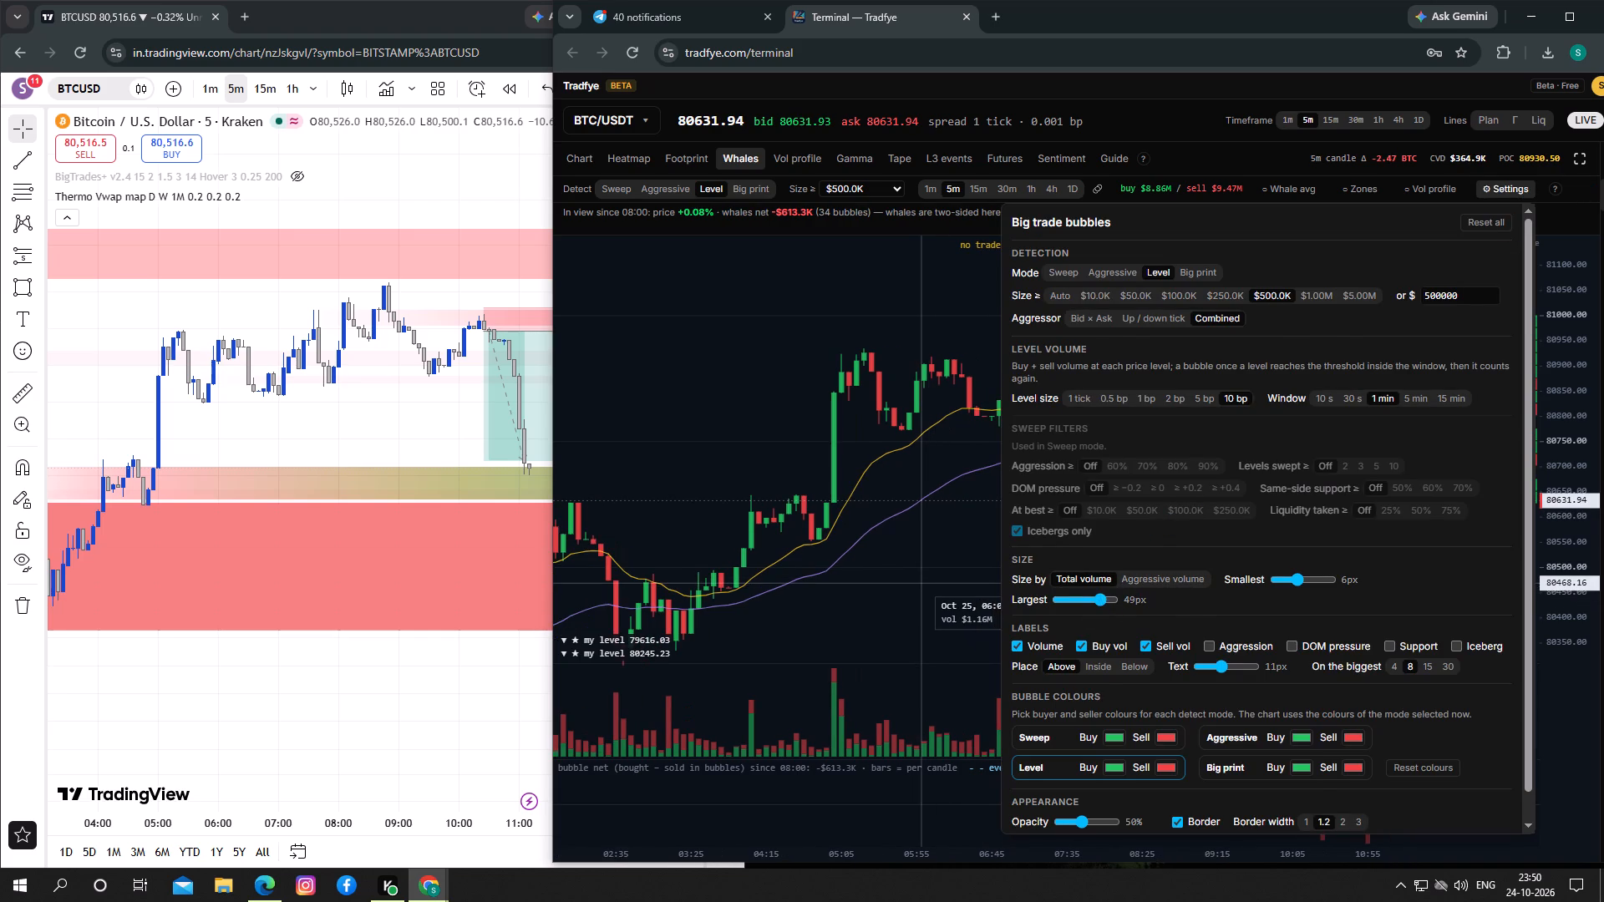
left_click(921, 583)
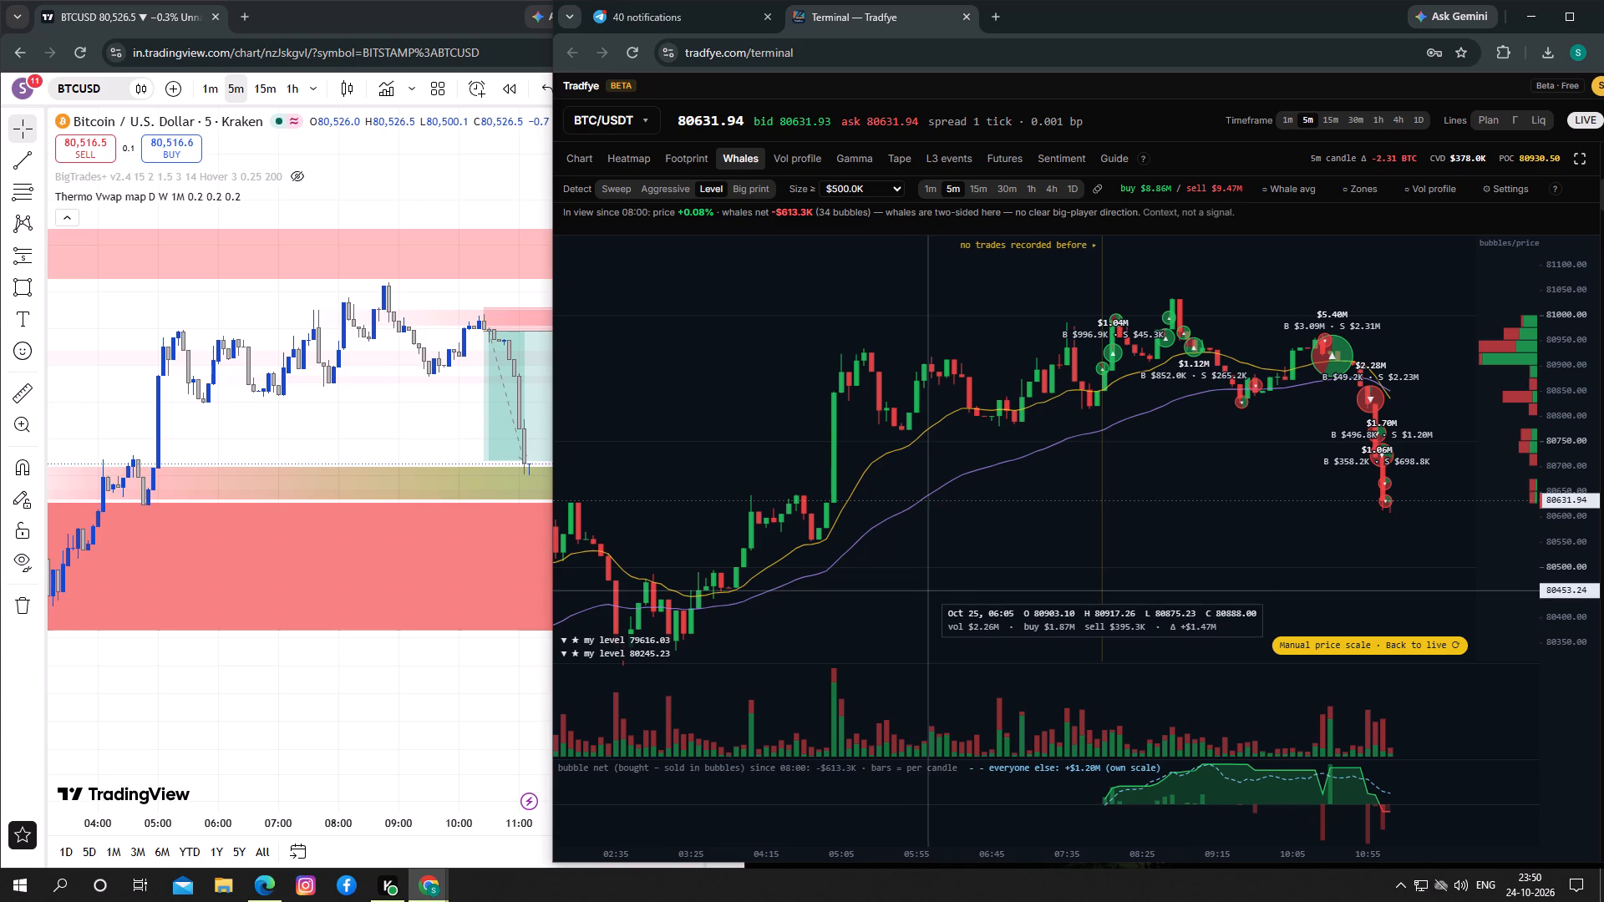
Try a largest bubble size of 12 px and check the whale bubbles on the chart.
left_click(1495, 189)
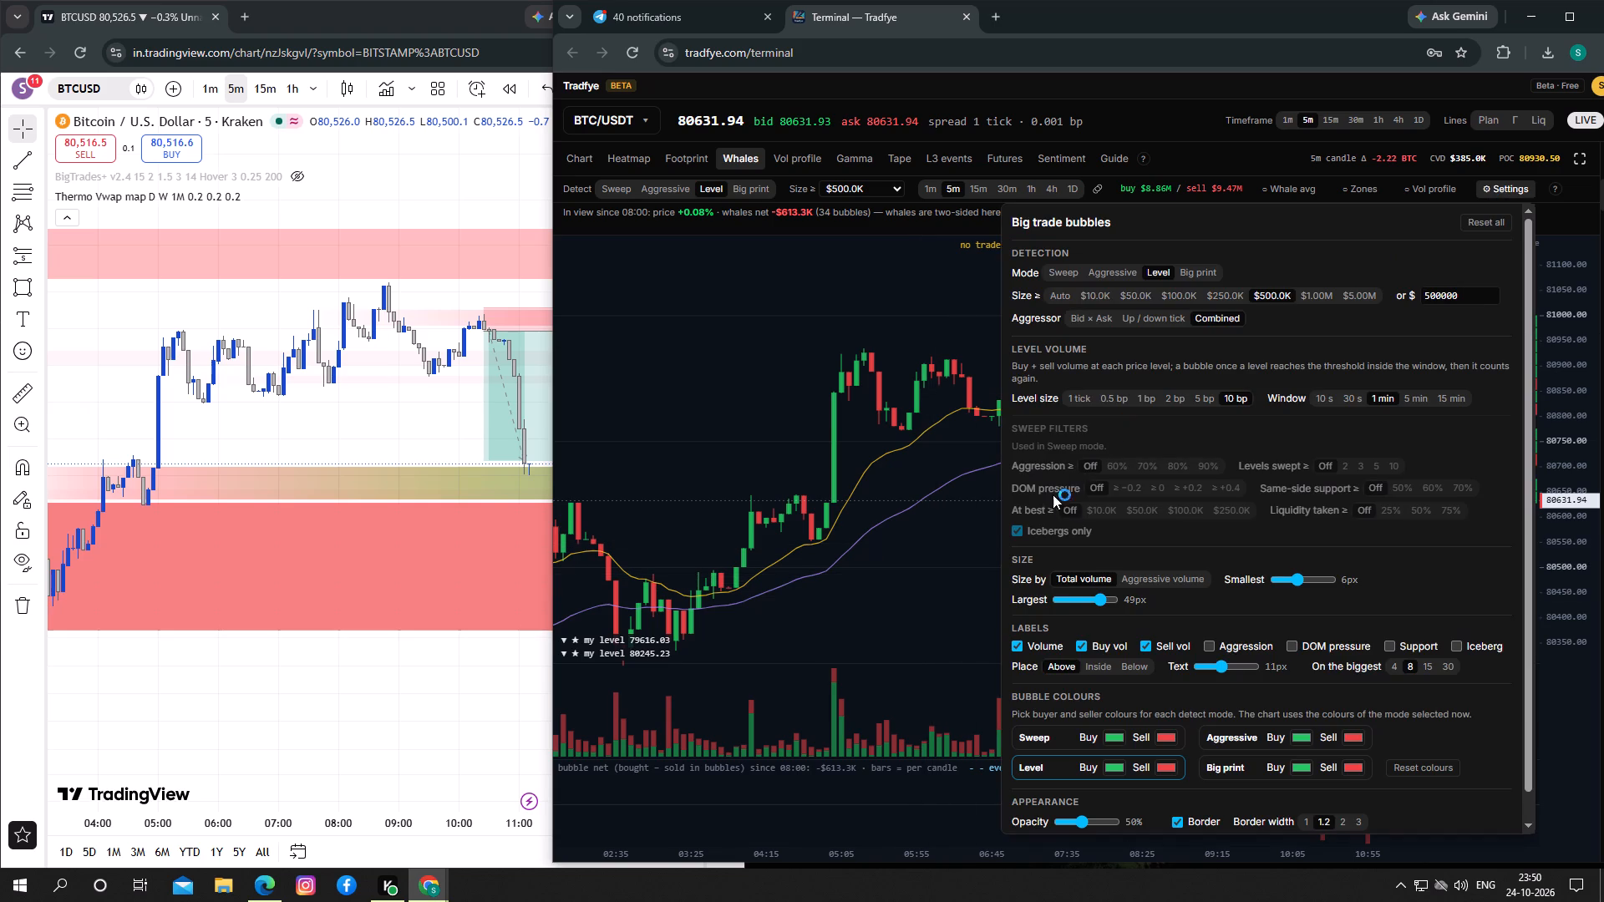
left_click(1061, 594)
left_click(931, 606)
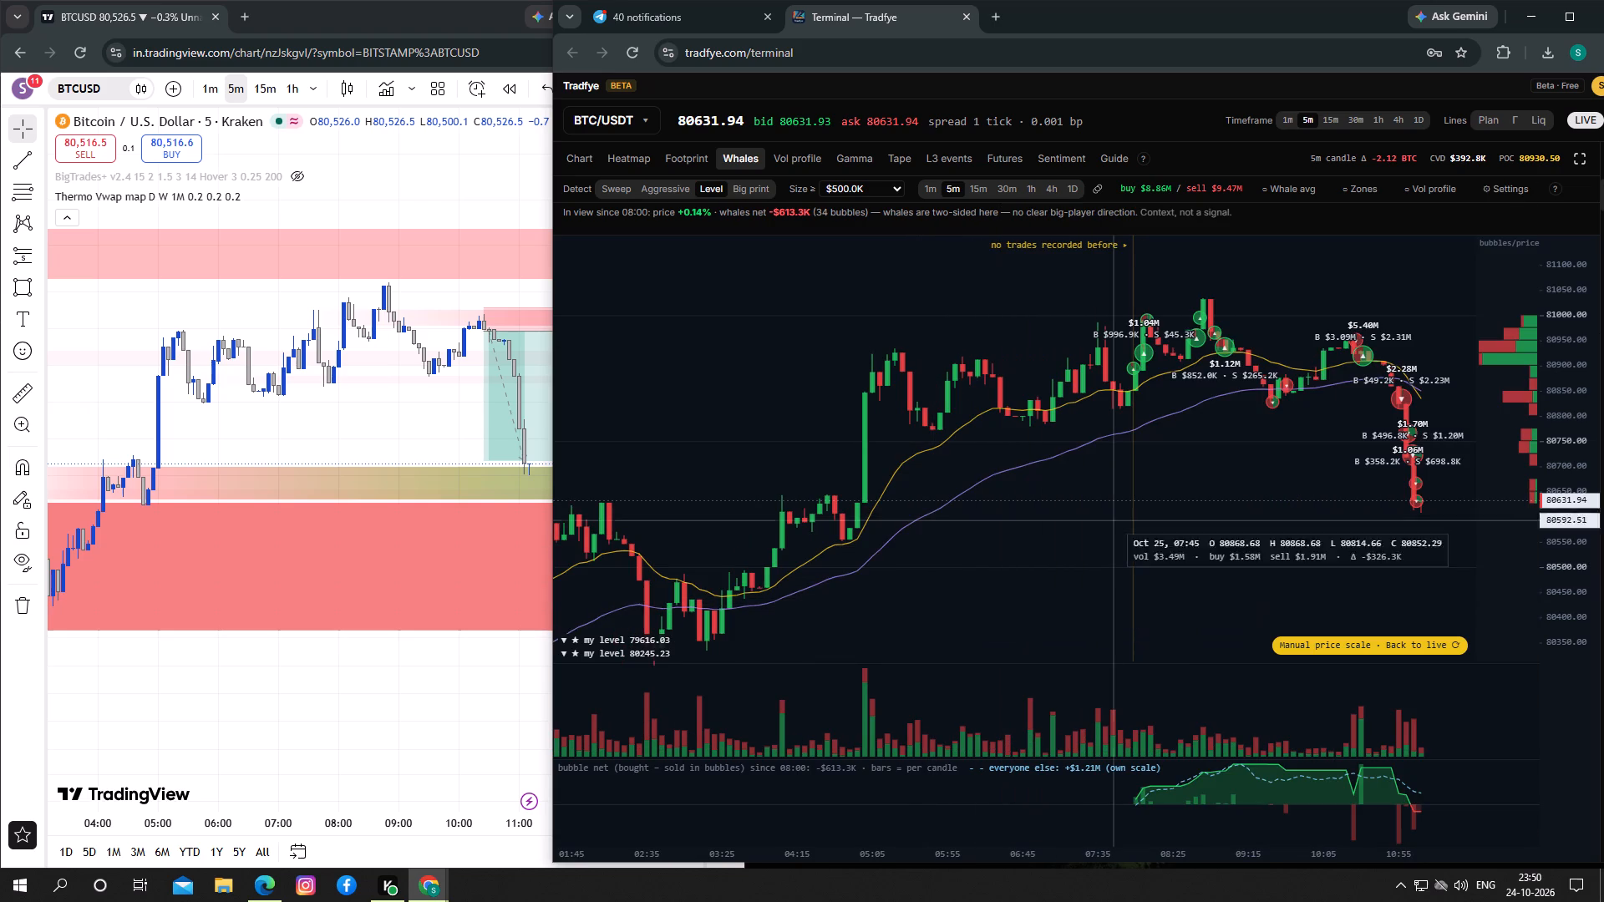
Set the largest bubble size to 22 px and the smallest to 9.5 px, and check the whale bubbles.
left_click(1492, 191)
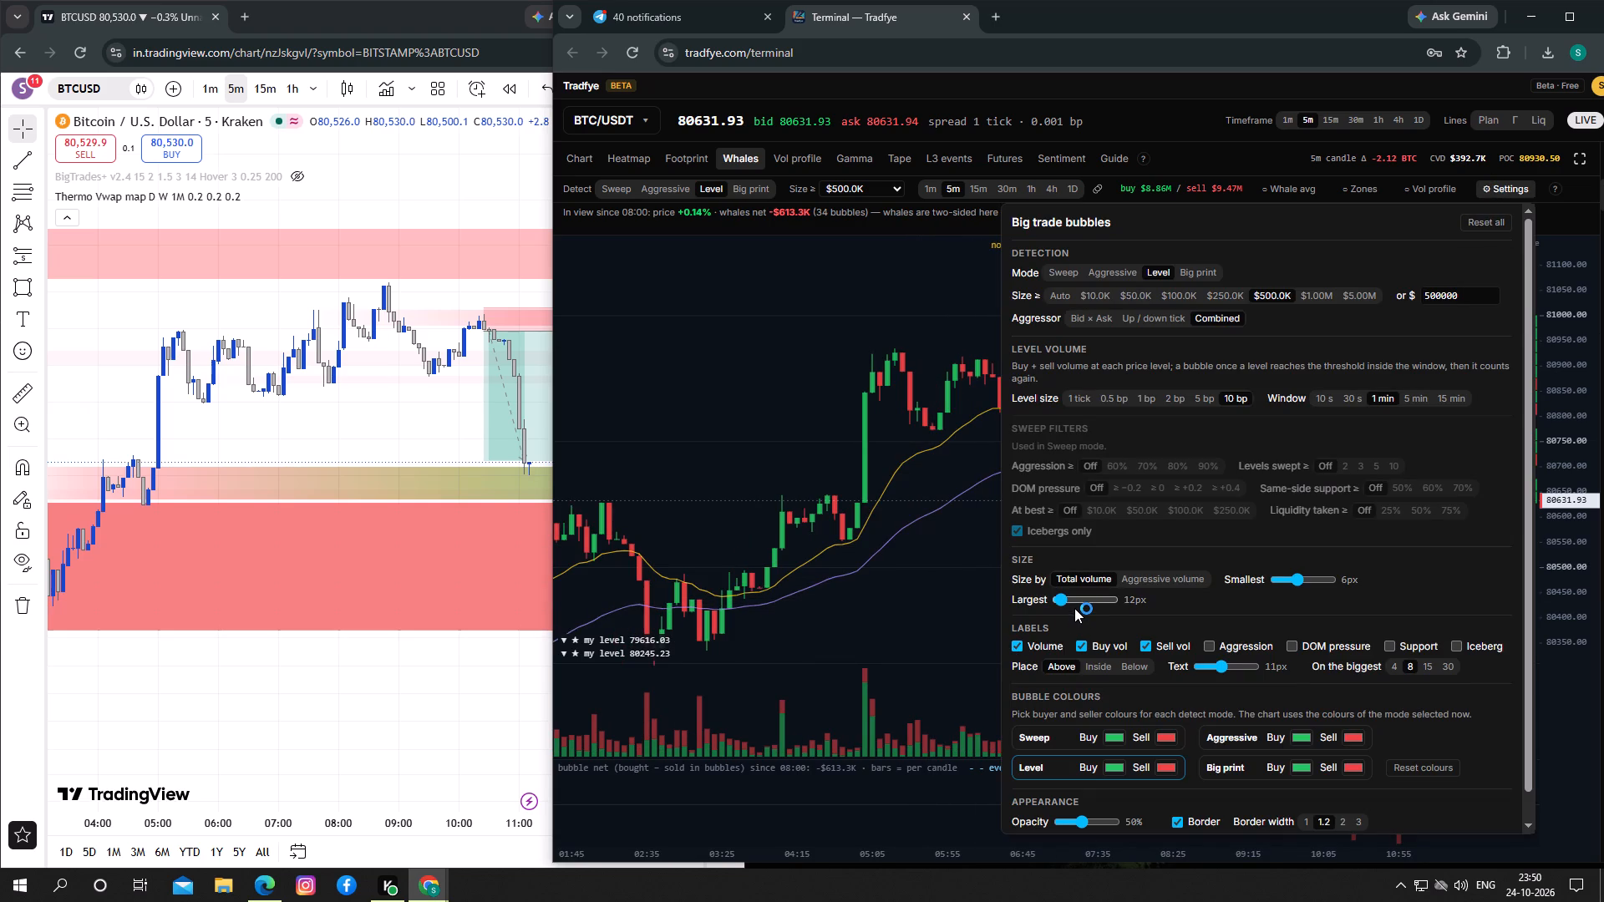
left_click(1072, 600)
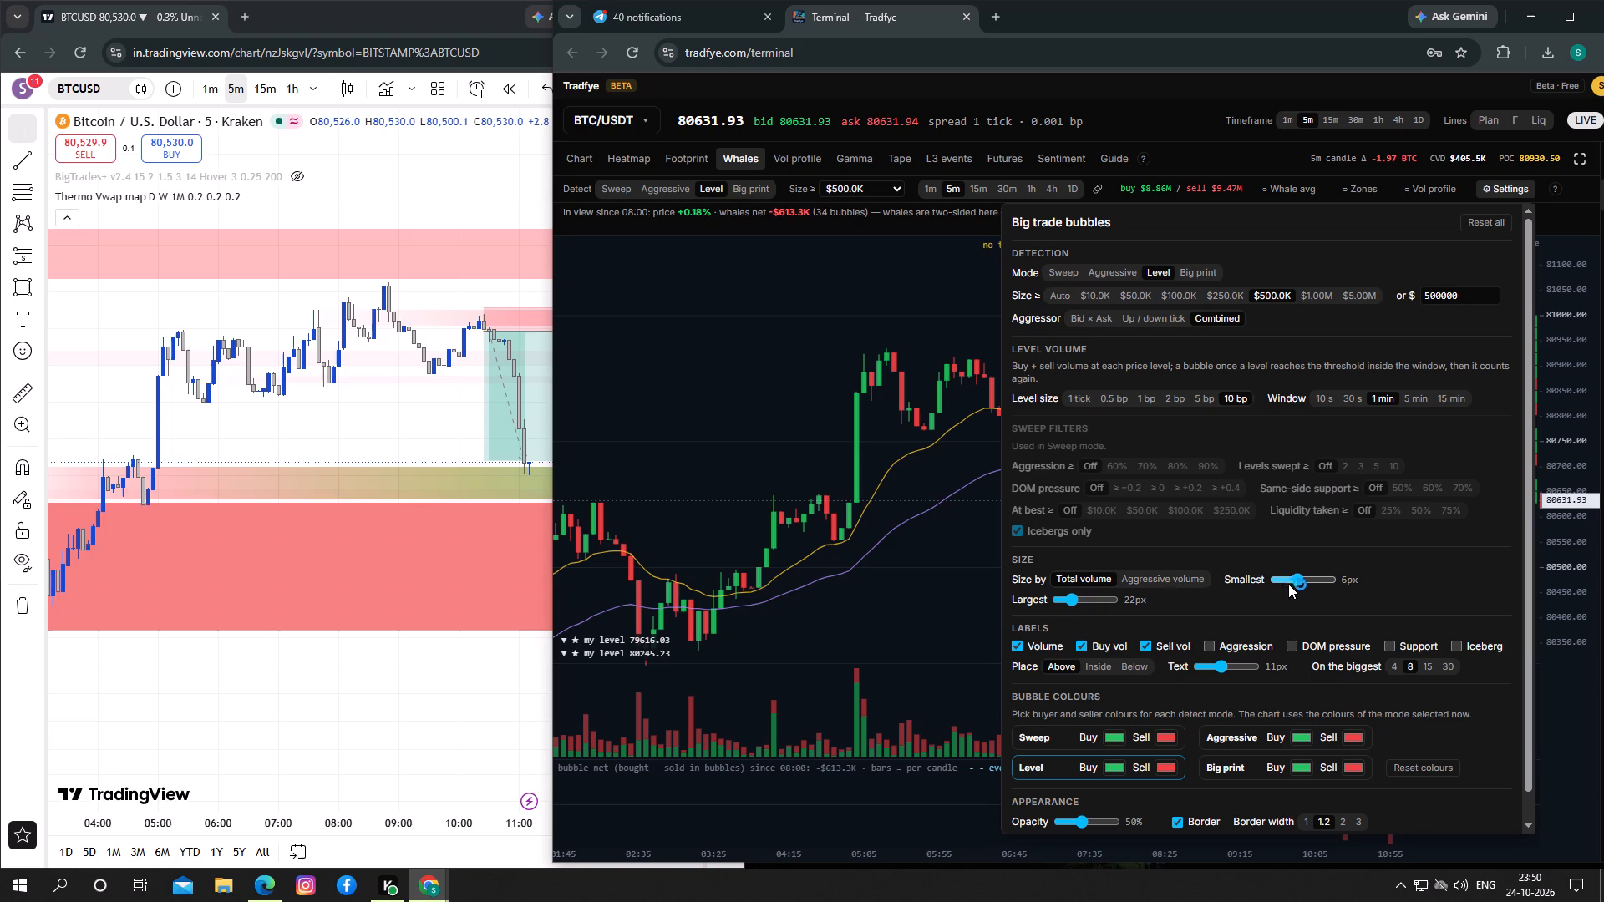
left_click(1317, 579)
left_click(954, 606)
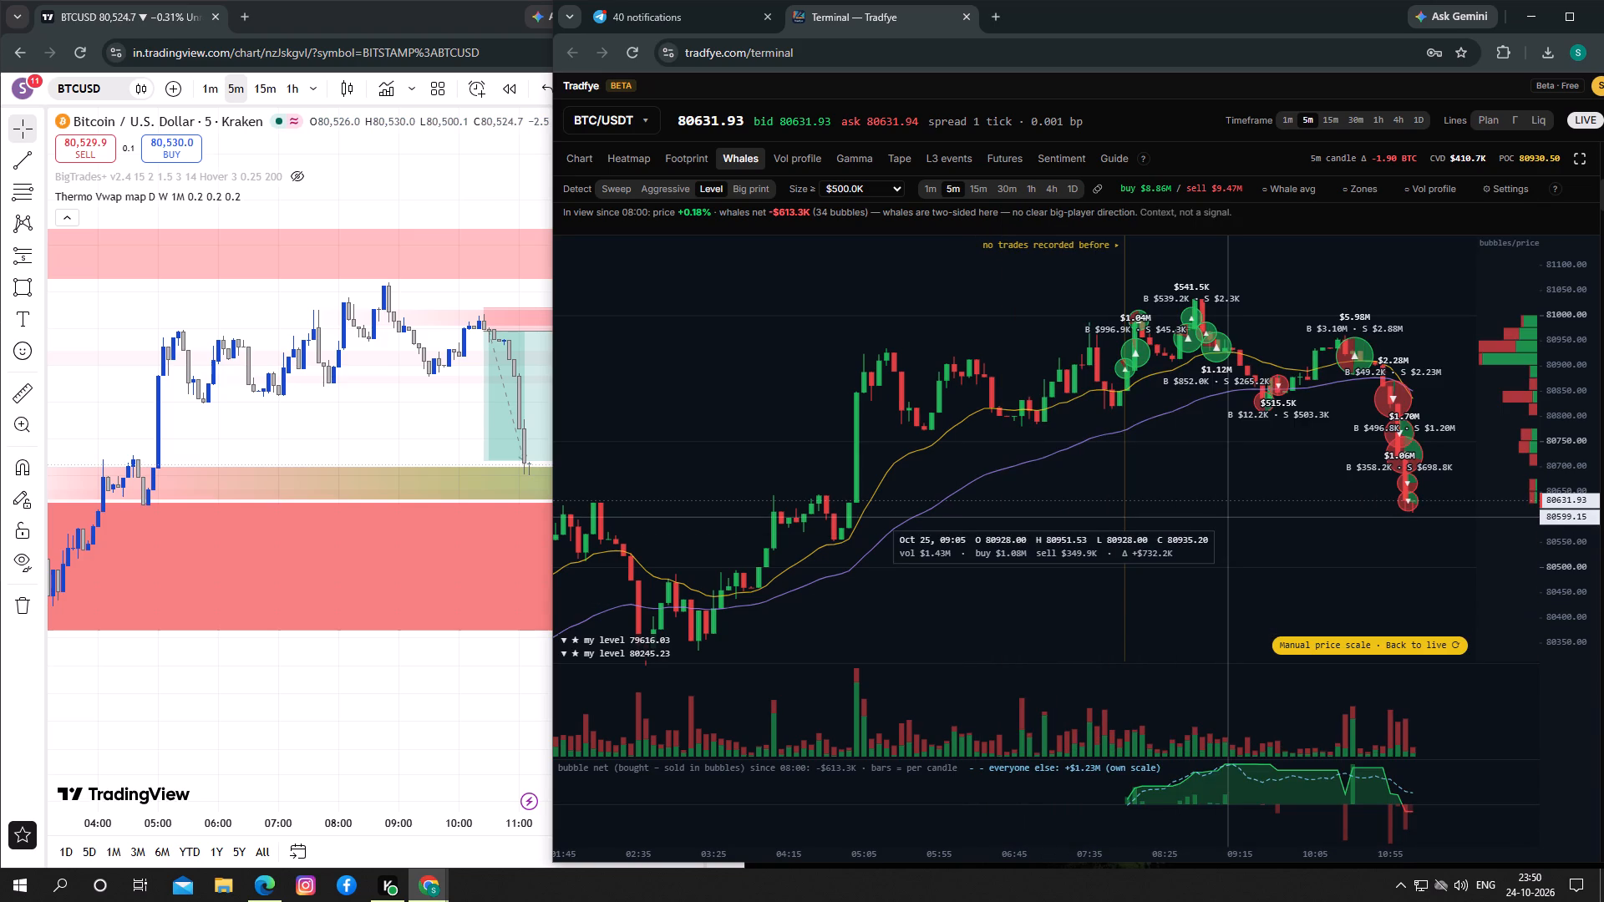
left_click_drag(1228, 517, 1203, 518)
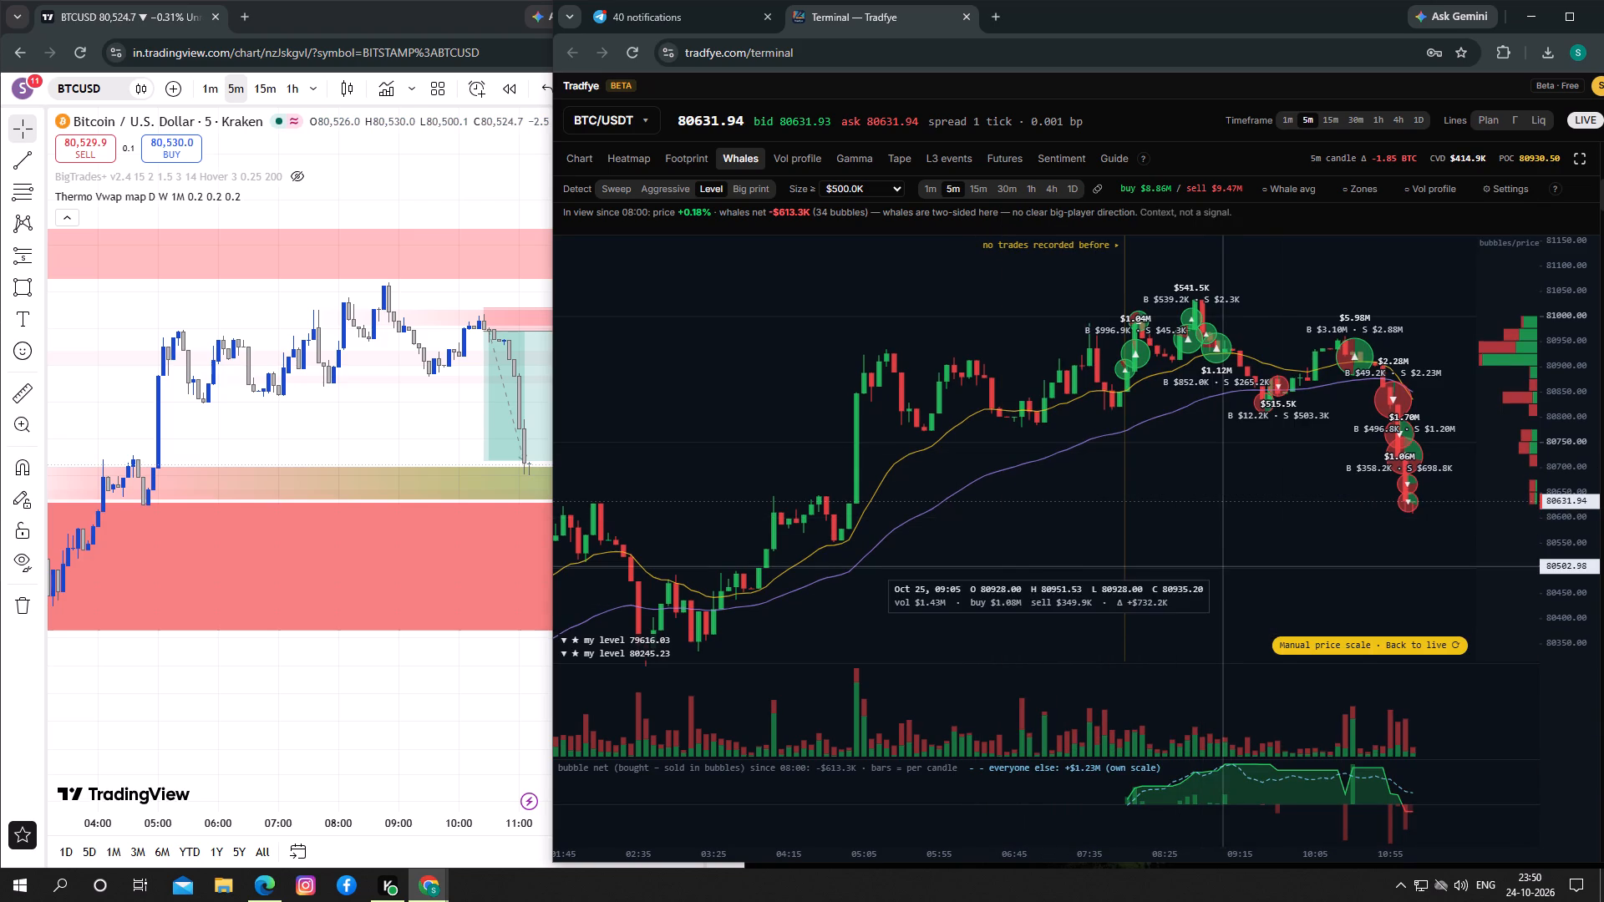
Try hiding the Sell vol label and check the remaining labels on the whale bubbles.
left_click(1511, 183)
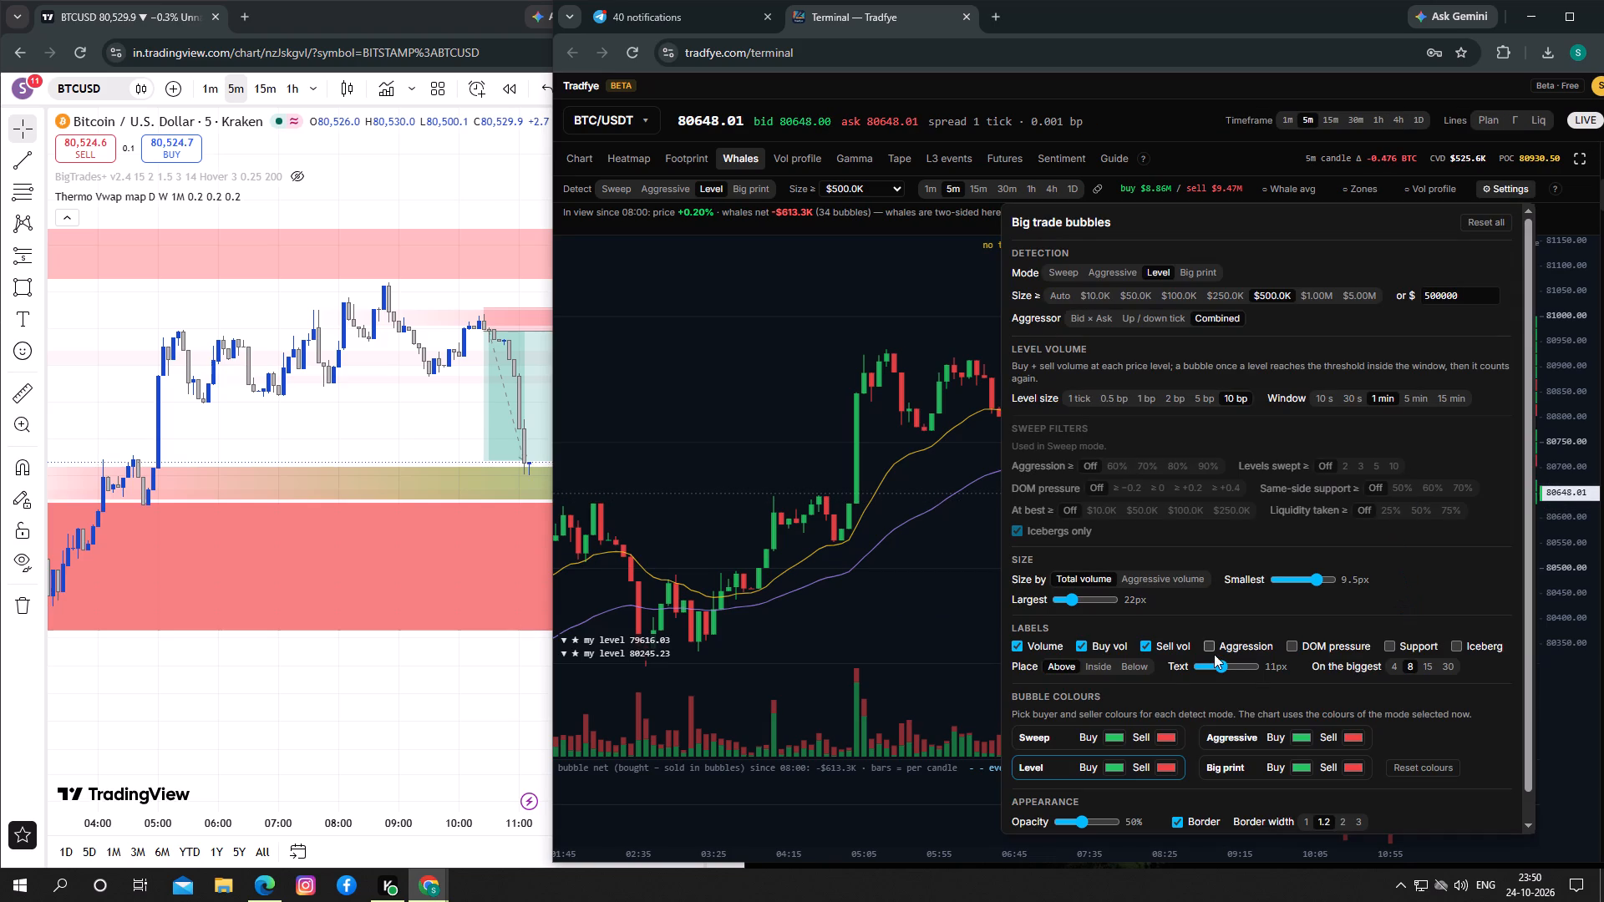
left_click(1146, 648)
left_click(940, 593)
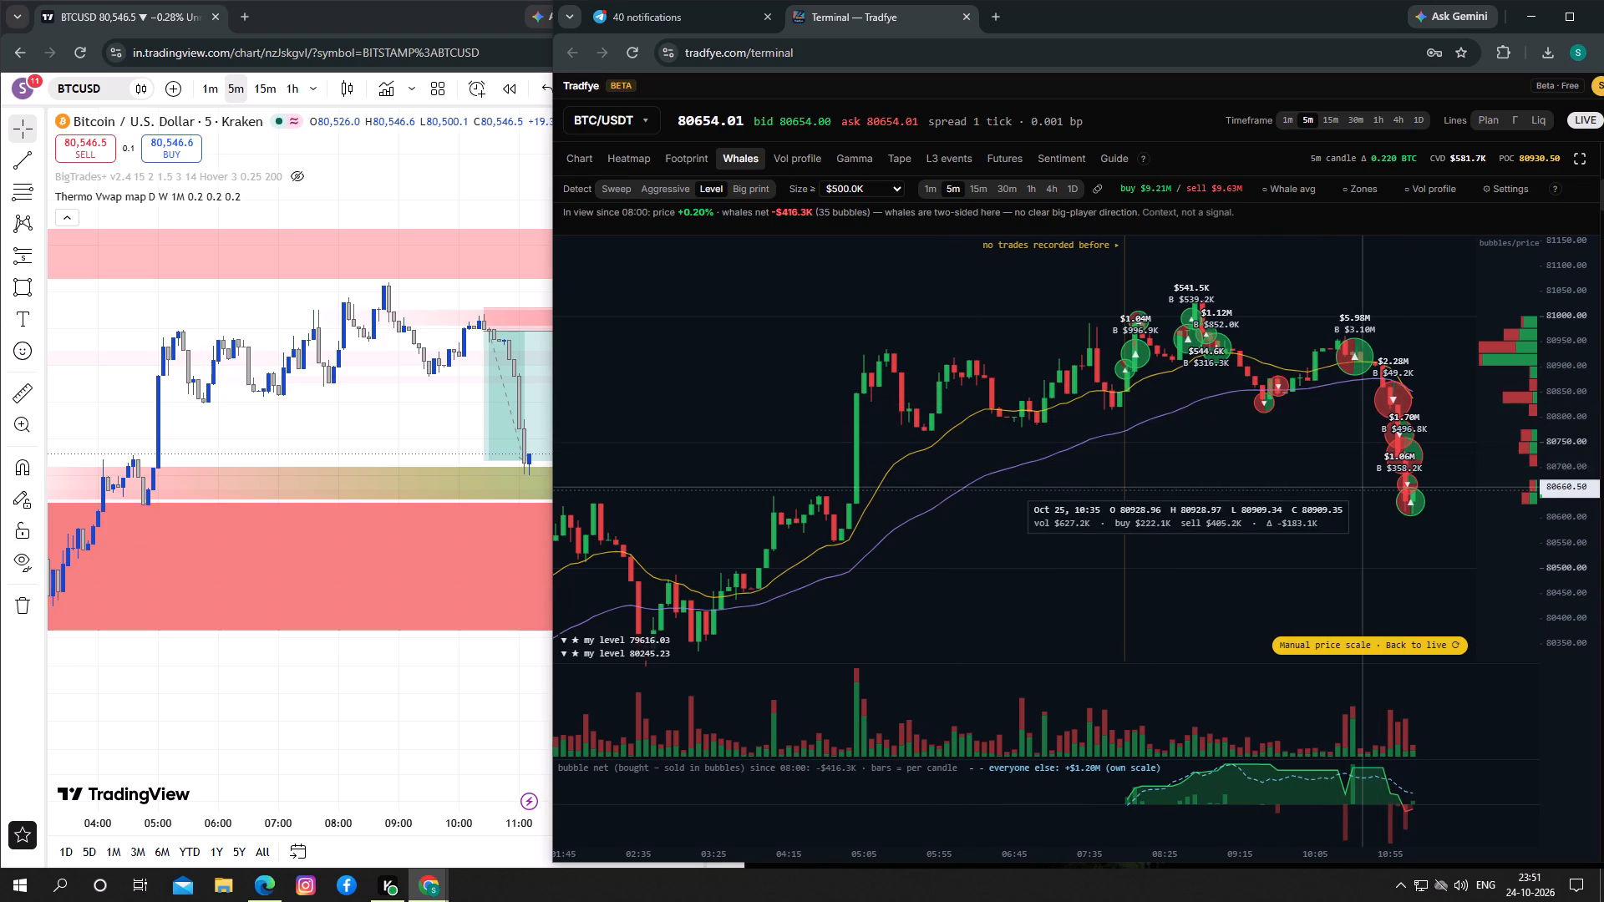
Turn the Sell vol label back on and add the DOM pressure and Aggression labels to the big trade bubbles.
left_click(1504, 180)
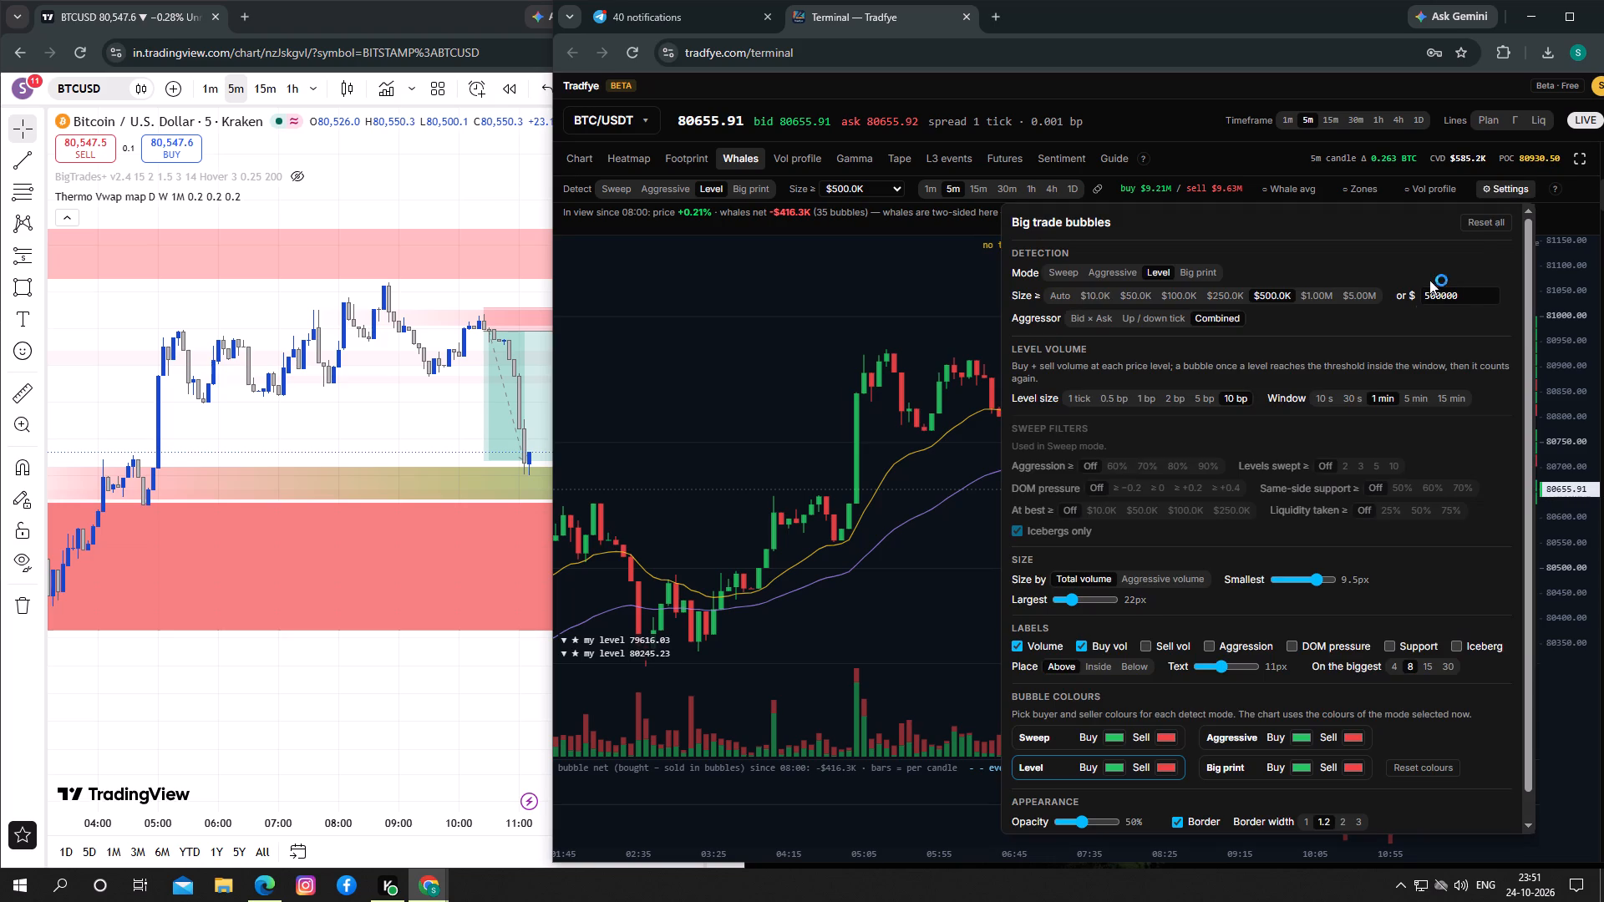
left_click(1150, 644)
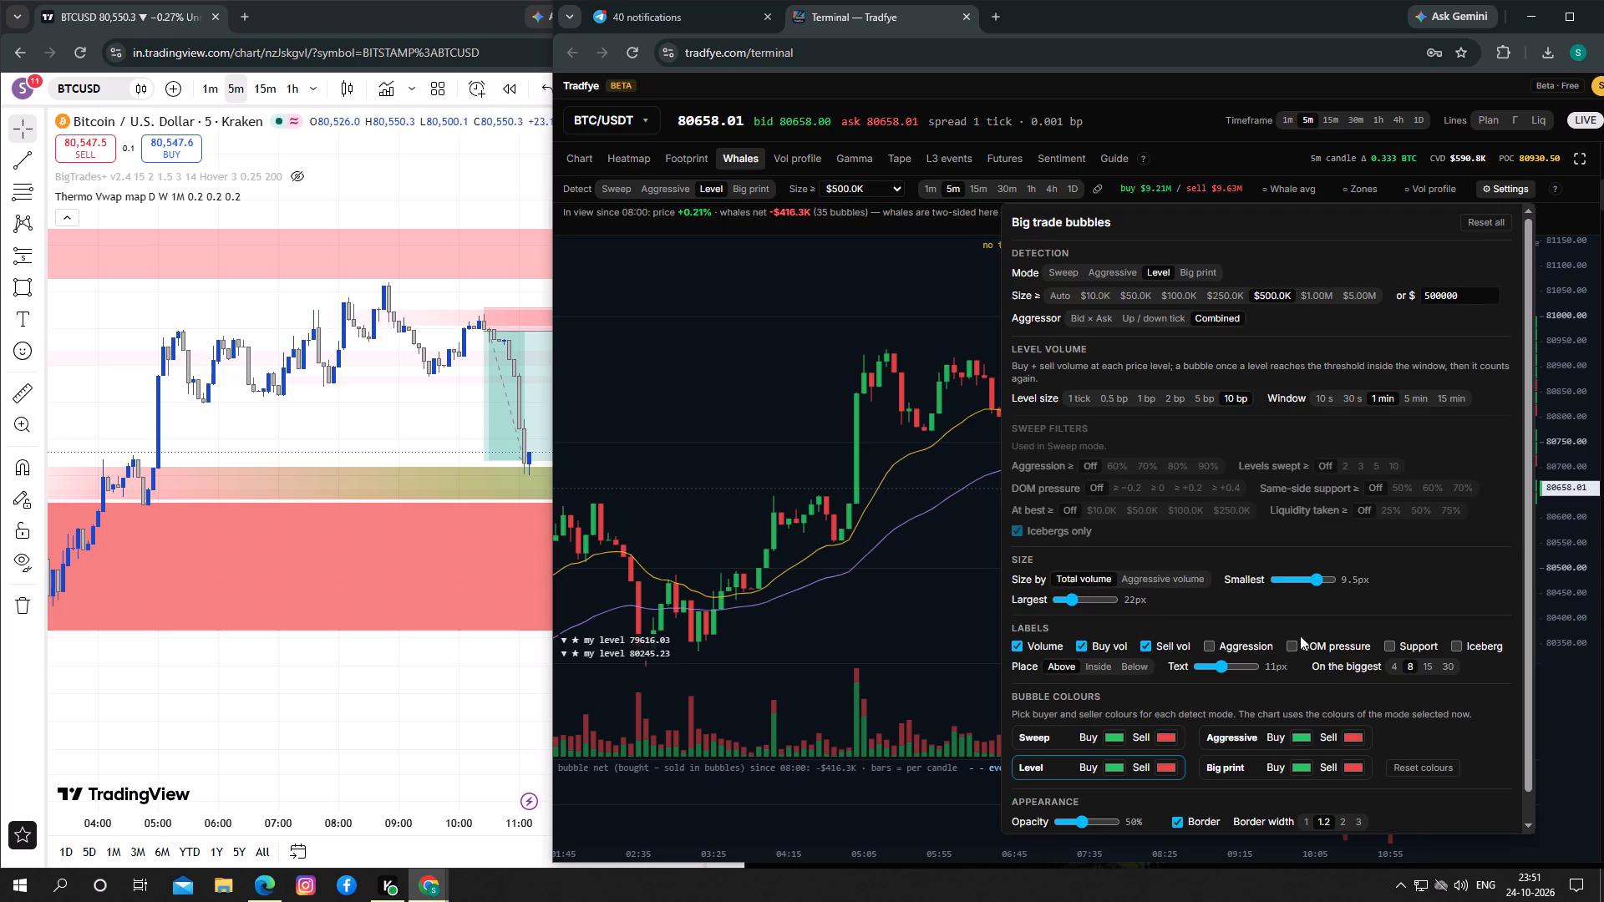
left_click(1298, 641)
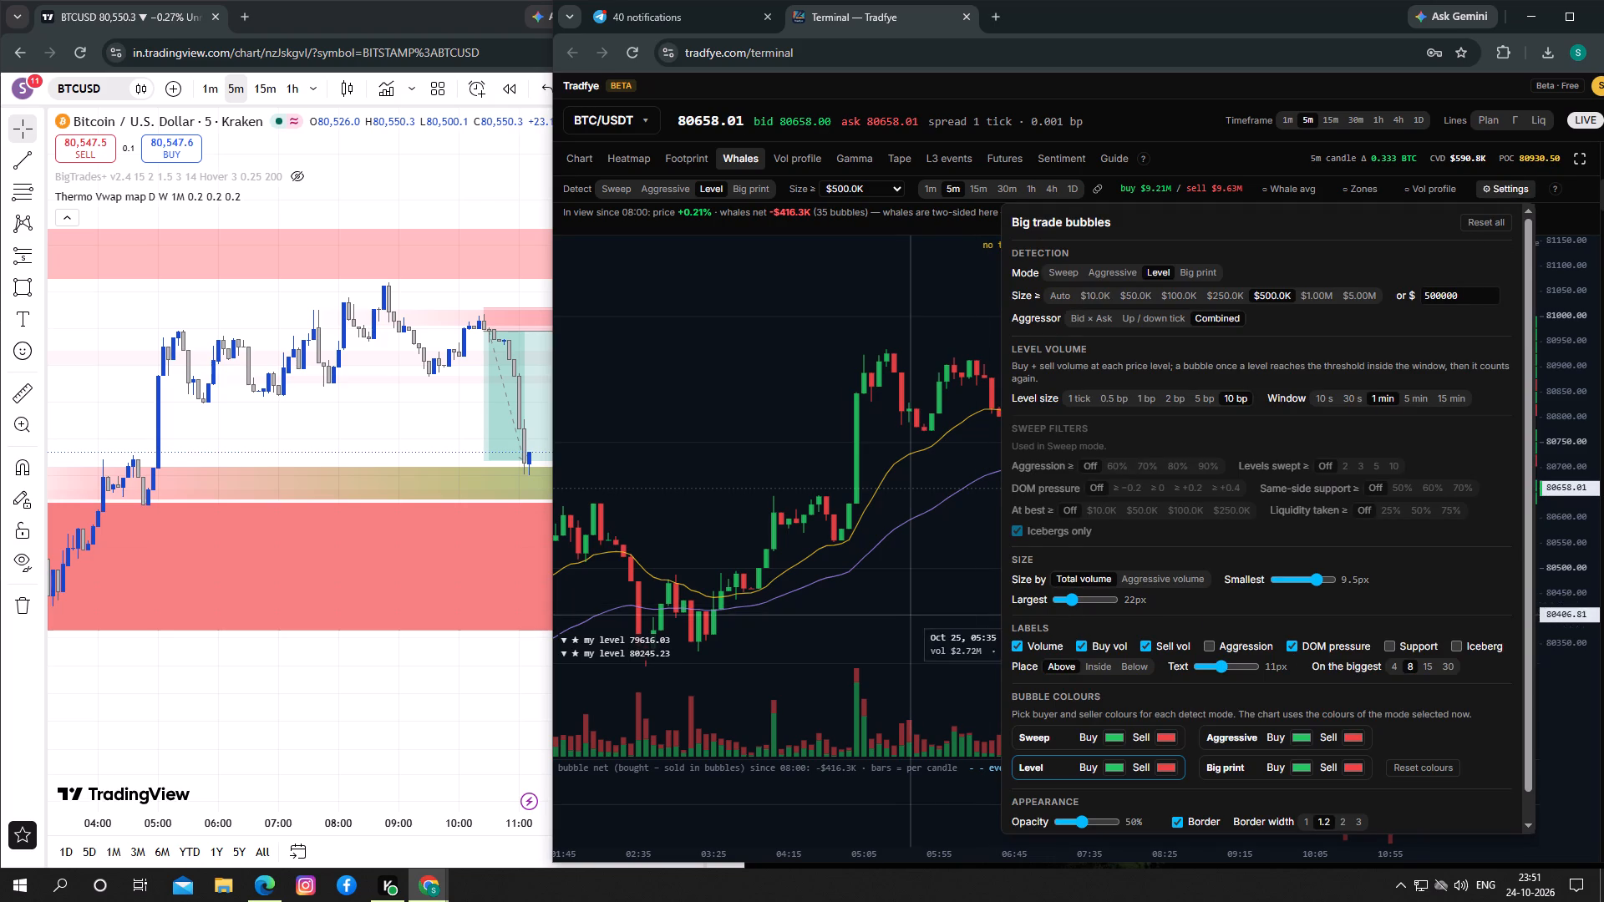
left_click(1206, 646)
left_click(965, 597)
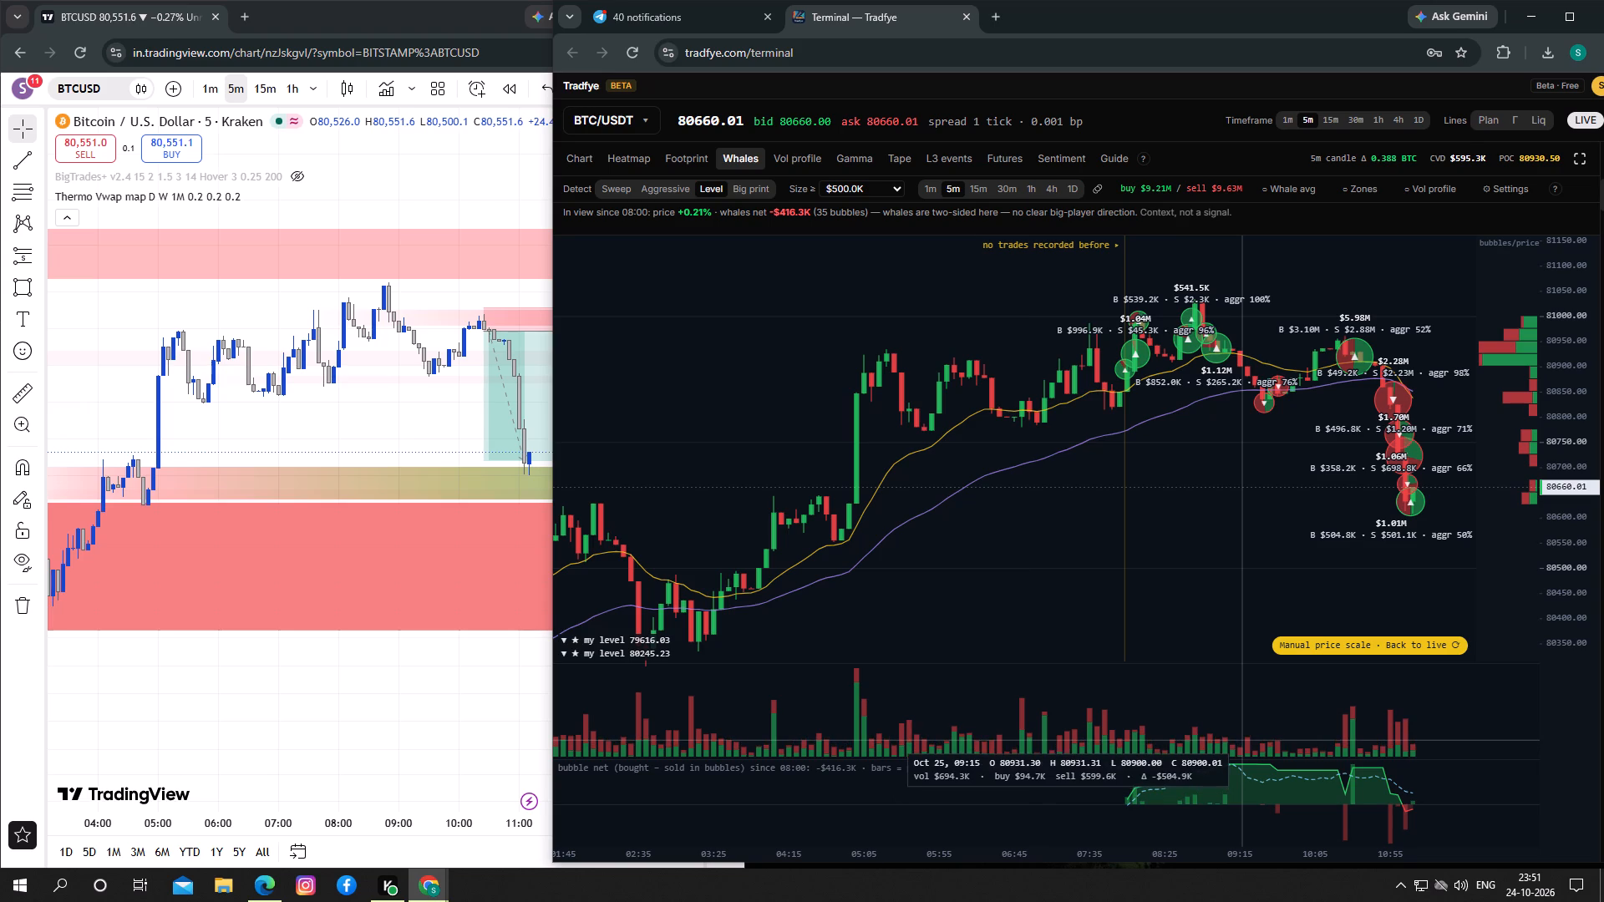
Check the aggression labels on the whale bubbles and return the chart to its live price scale.
left_click_drag(1205, 581, 1190, 581)
left_click(1459, 643)
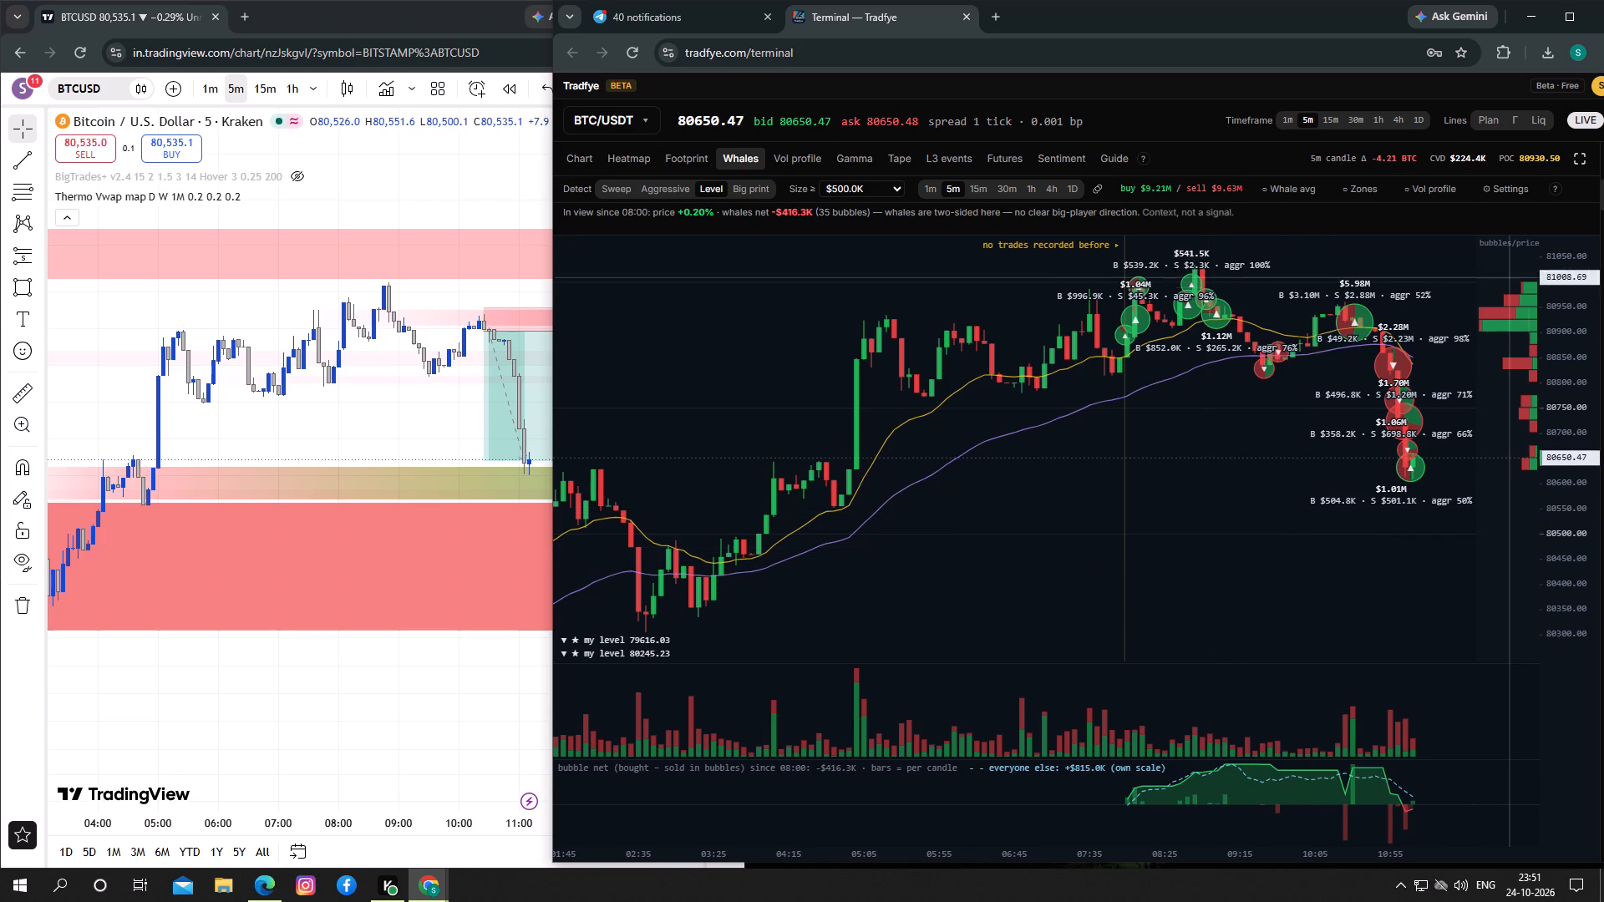
Add the Support and Iceberg labels to the big trade bubbles and check the labels around the recent drop.
left_click(1505, 191)
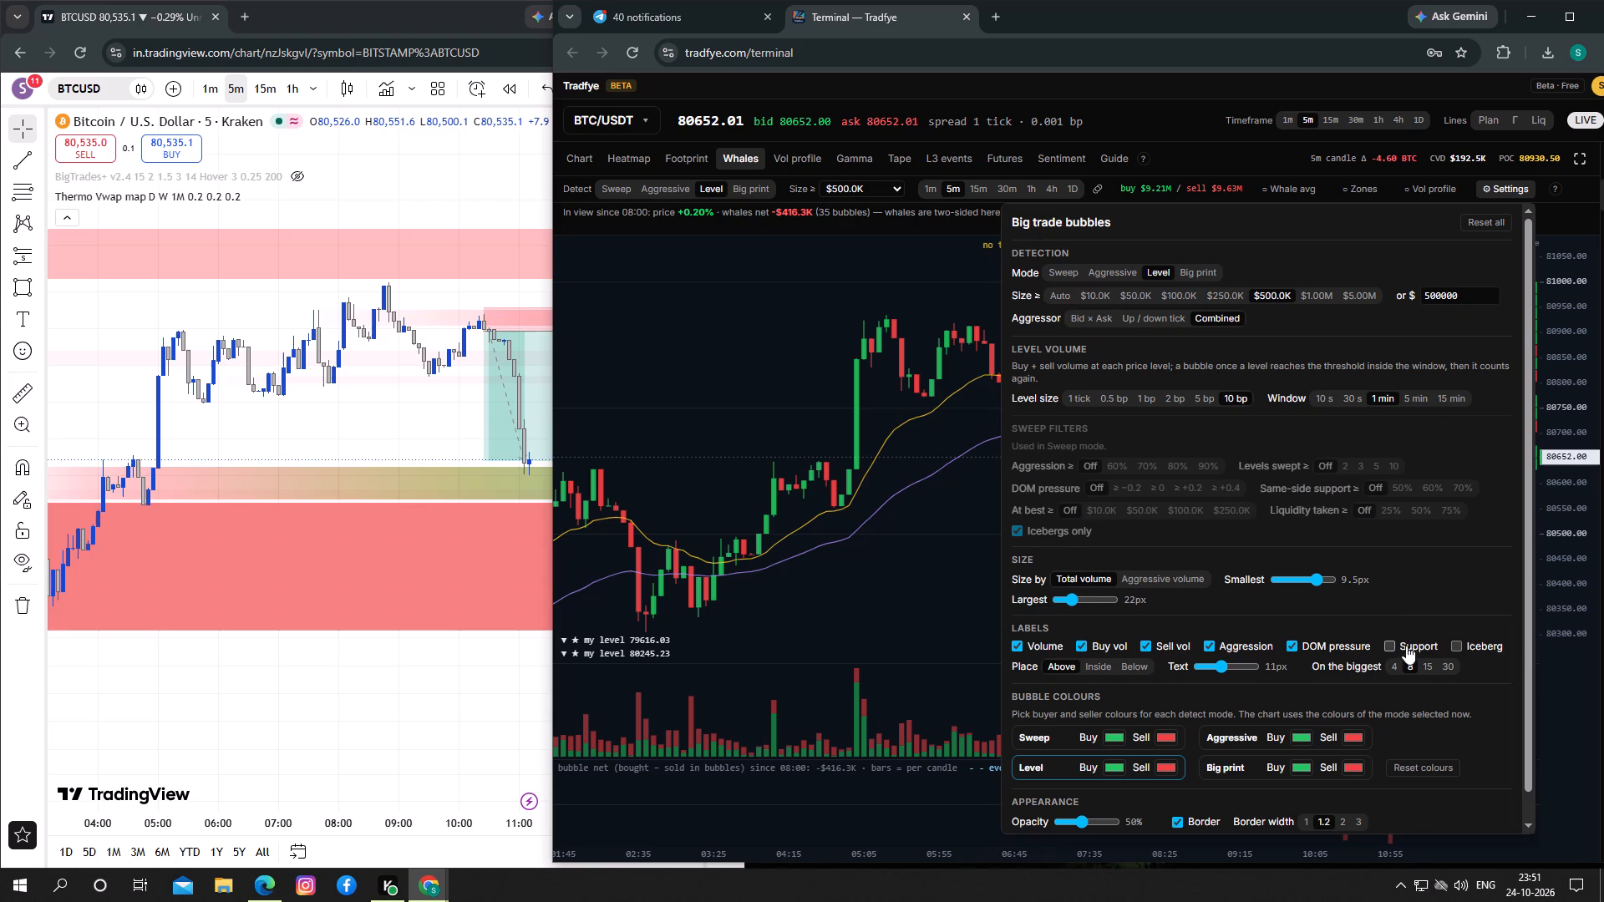
left_click(1384, 641)
left_click(1454, 644)
left_click(937, 541)
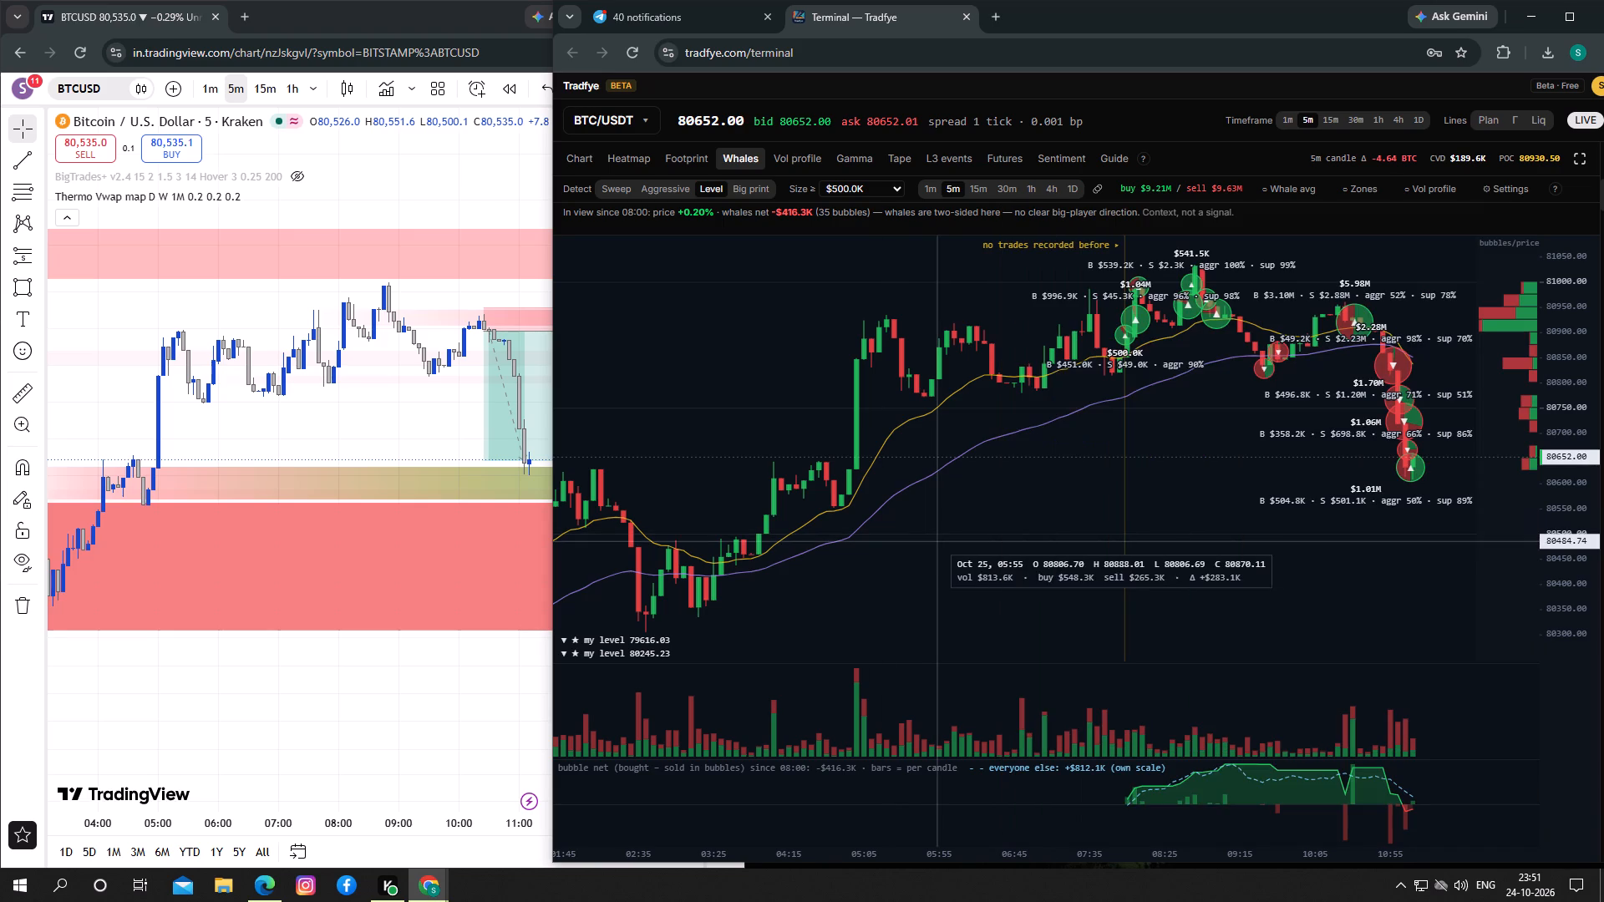
left_click_drag(1336, 604, 1325, 606)
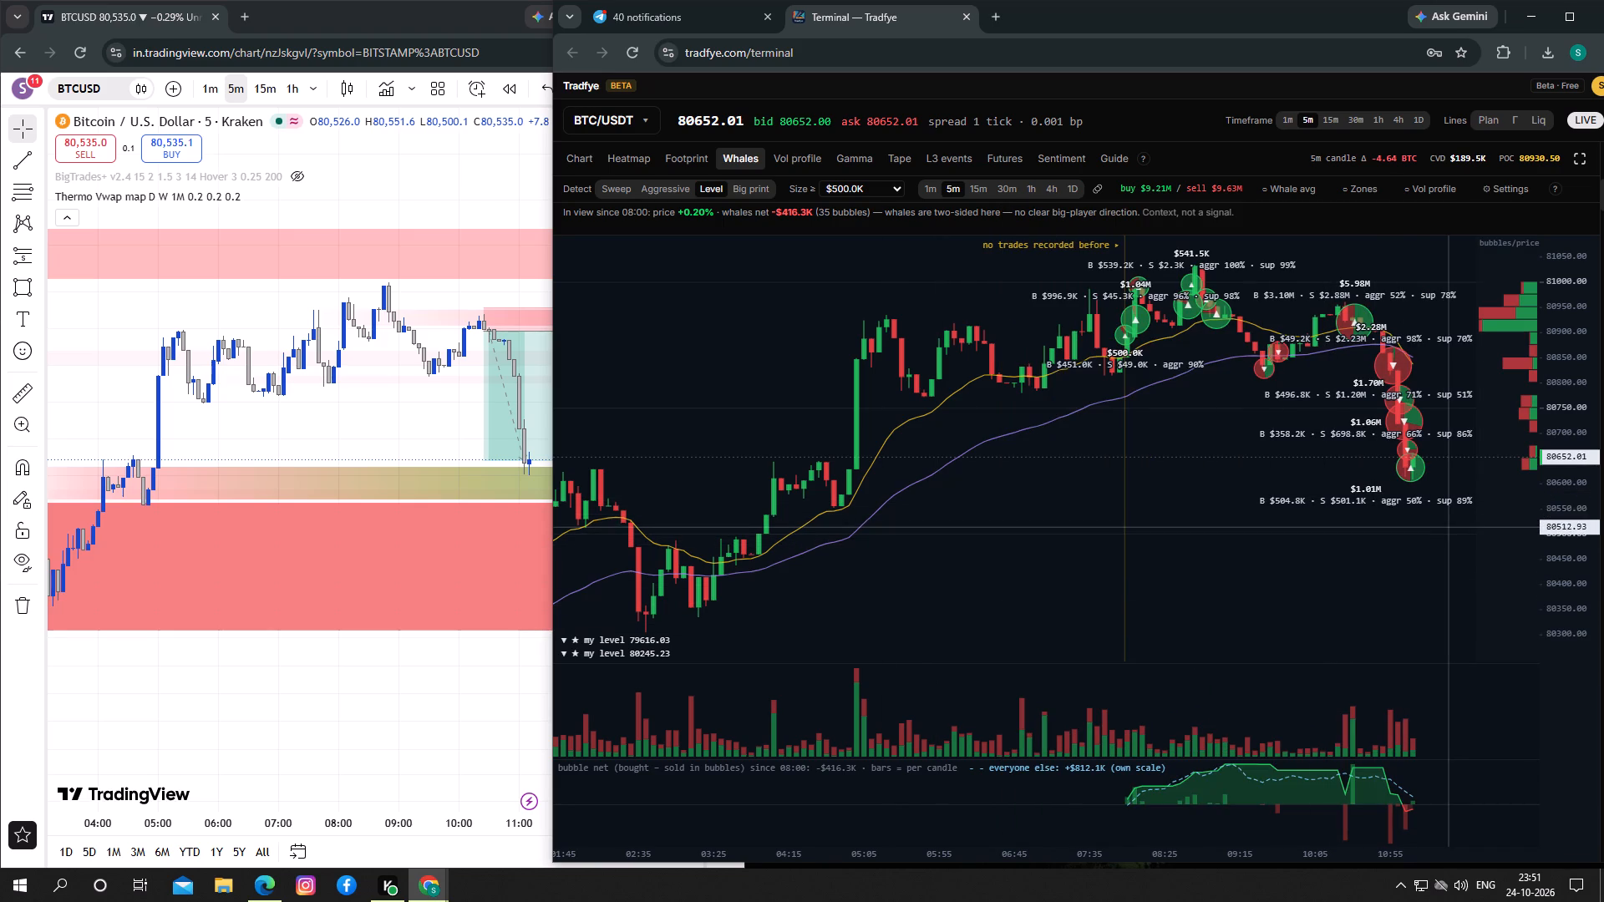
left_click(1373, 545)
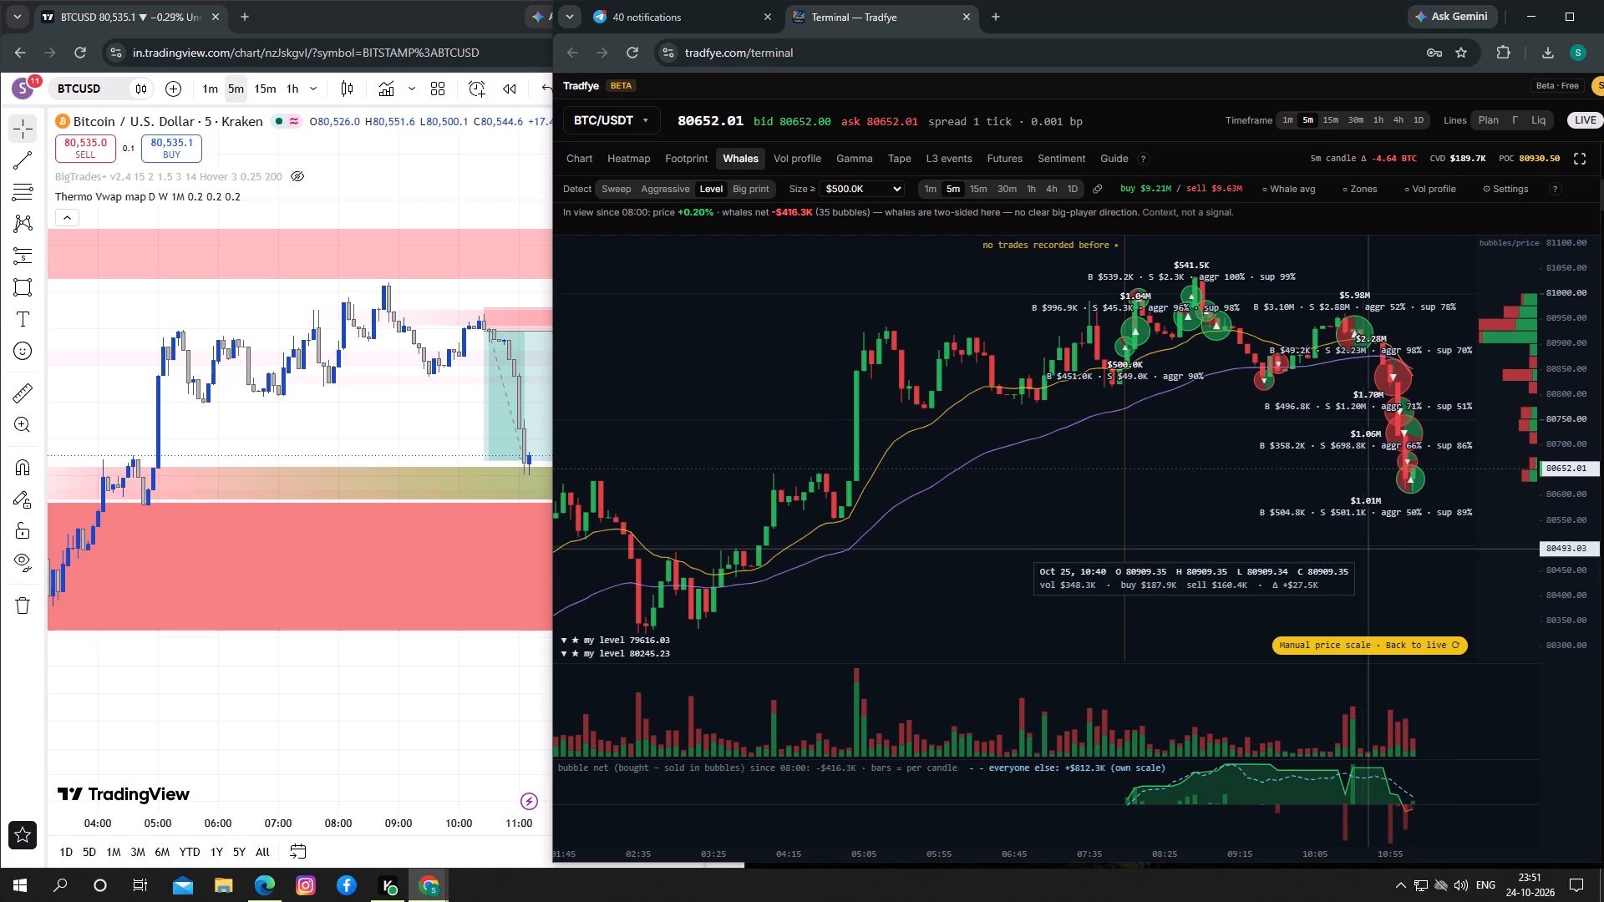
left_click(1186, 546)
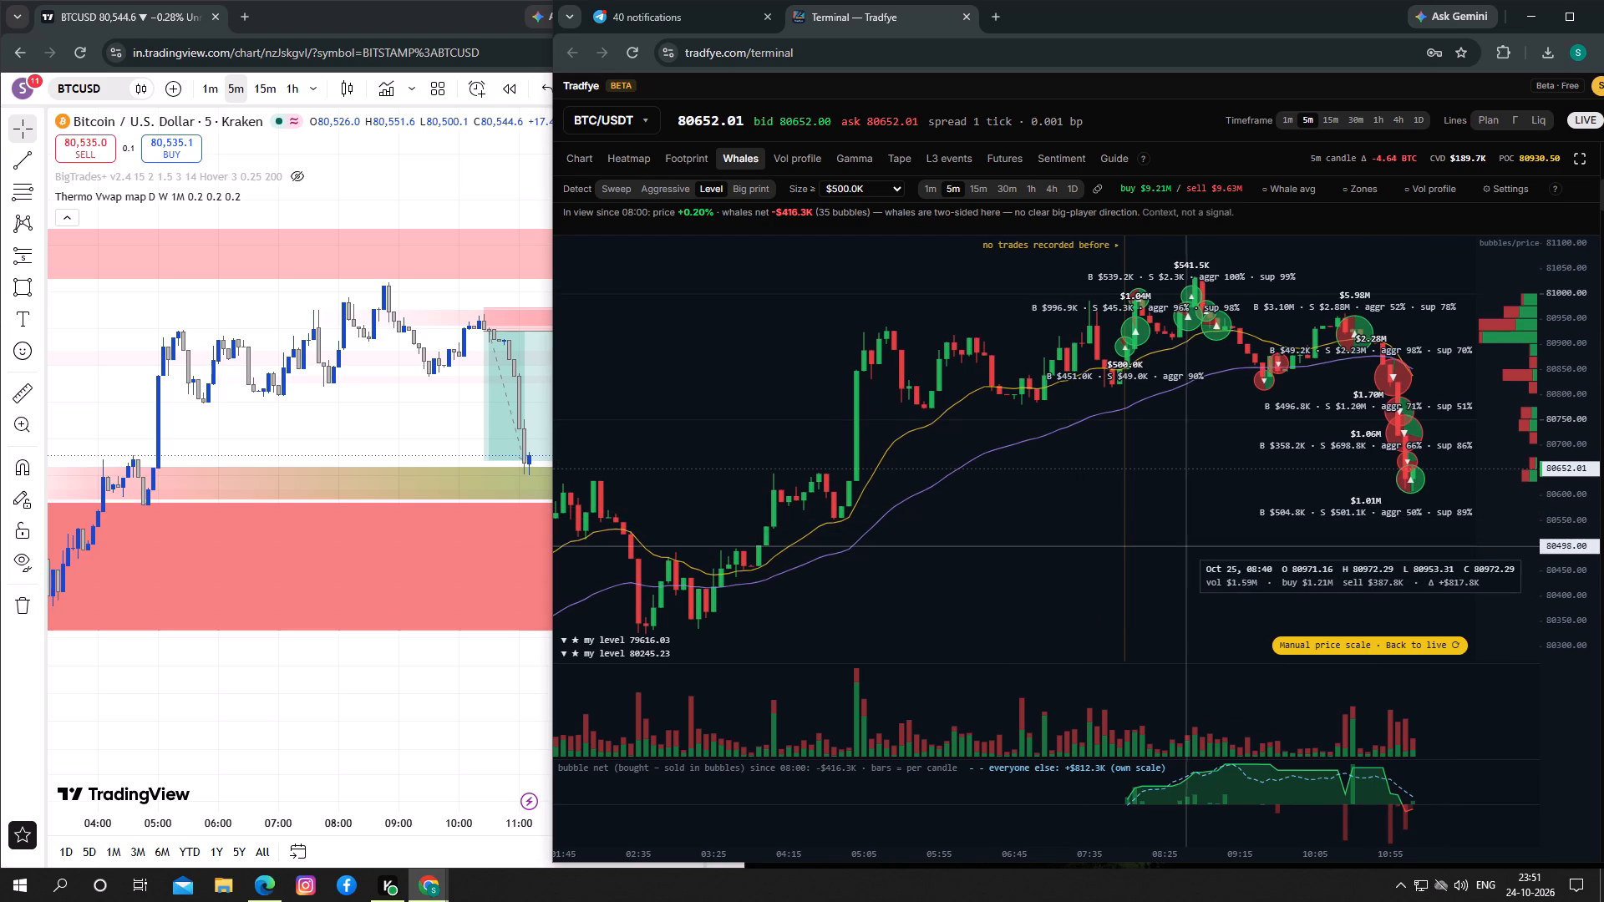
left_click(1381, 540)
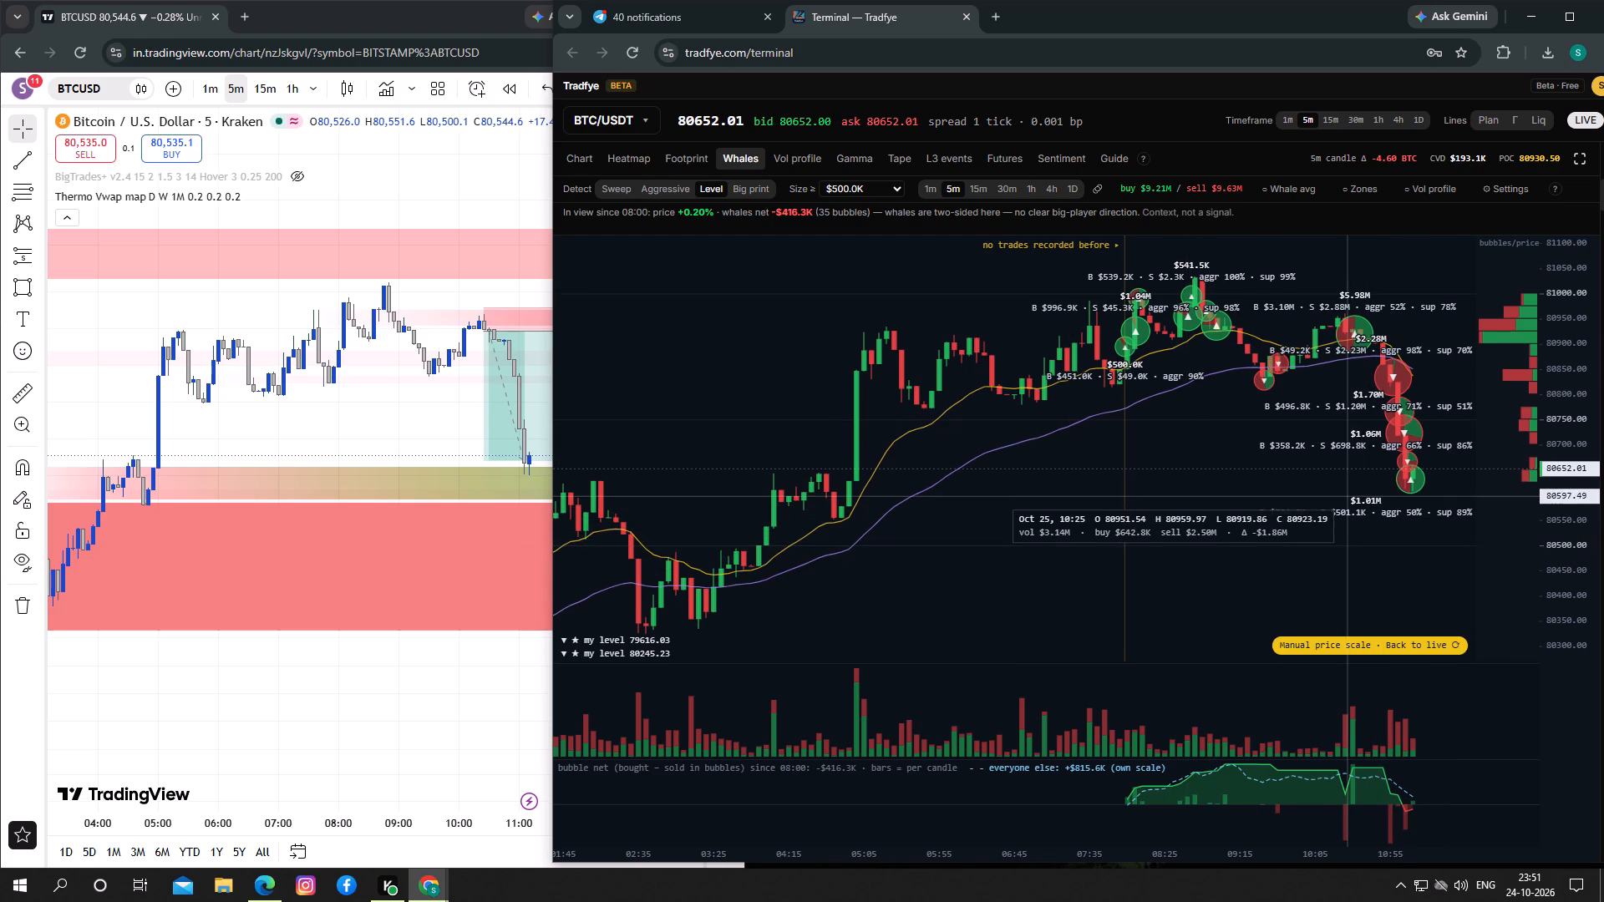
Turn off the Support, Iceberg, DOM pressure and Aggression labels on the big trade bubbles and check the chart.
left_click(1493, 184)
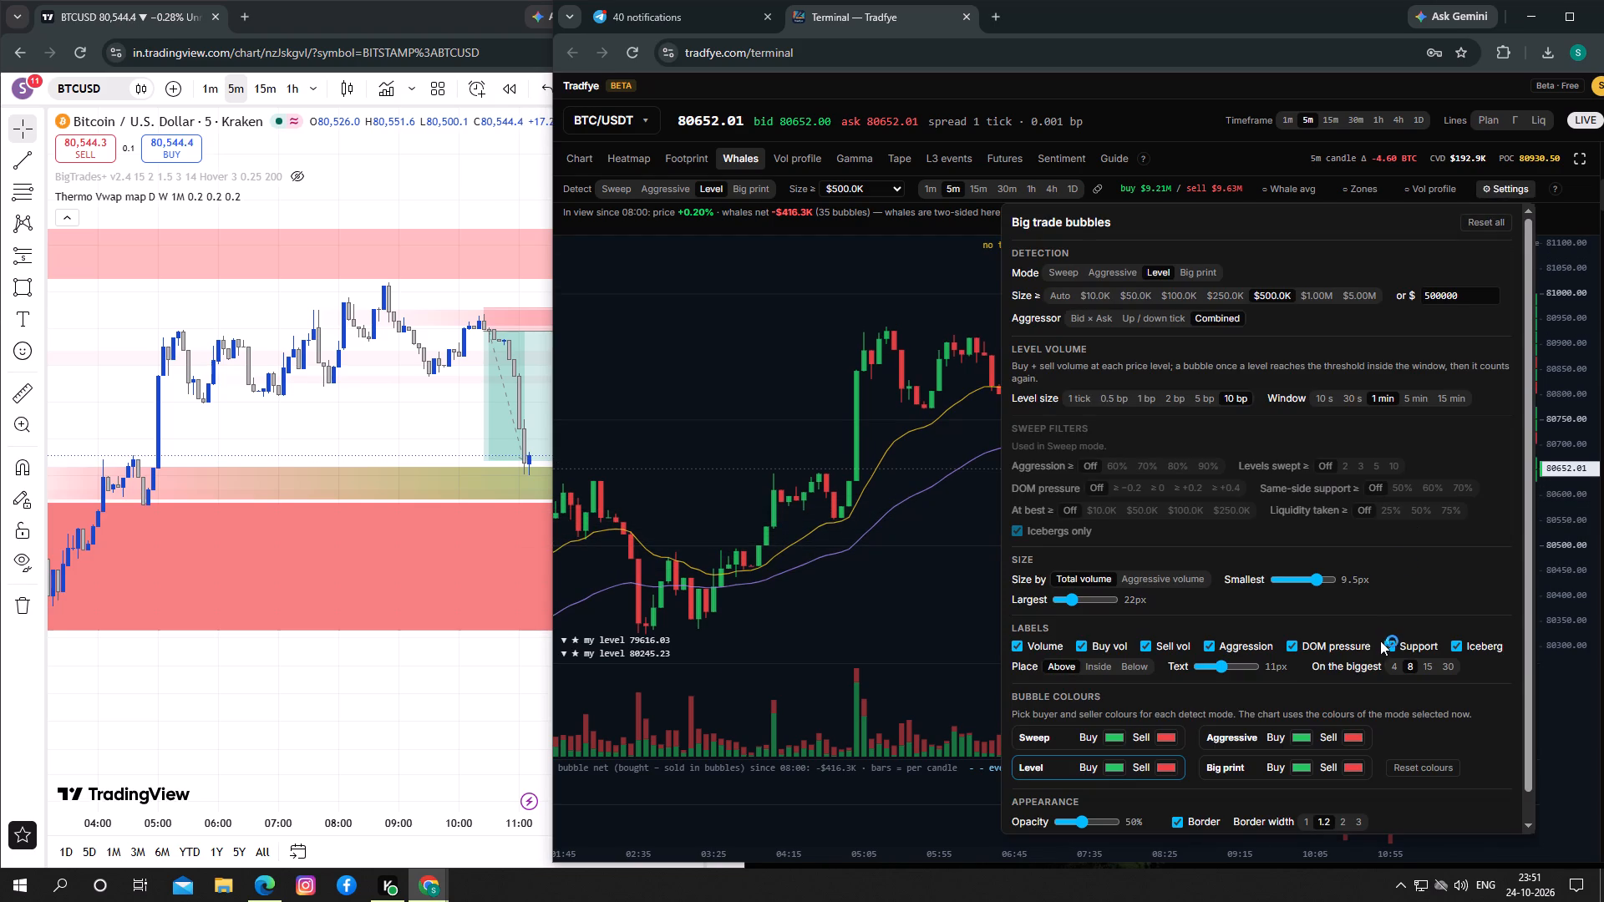
left_click(1389, 641)
left_click(1453, 642)
left_click(1285, 643)
left_click(850, 599)
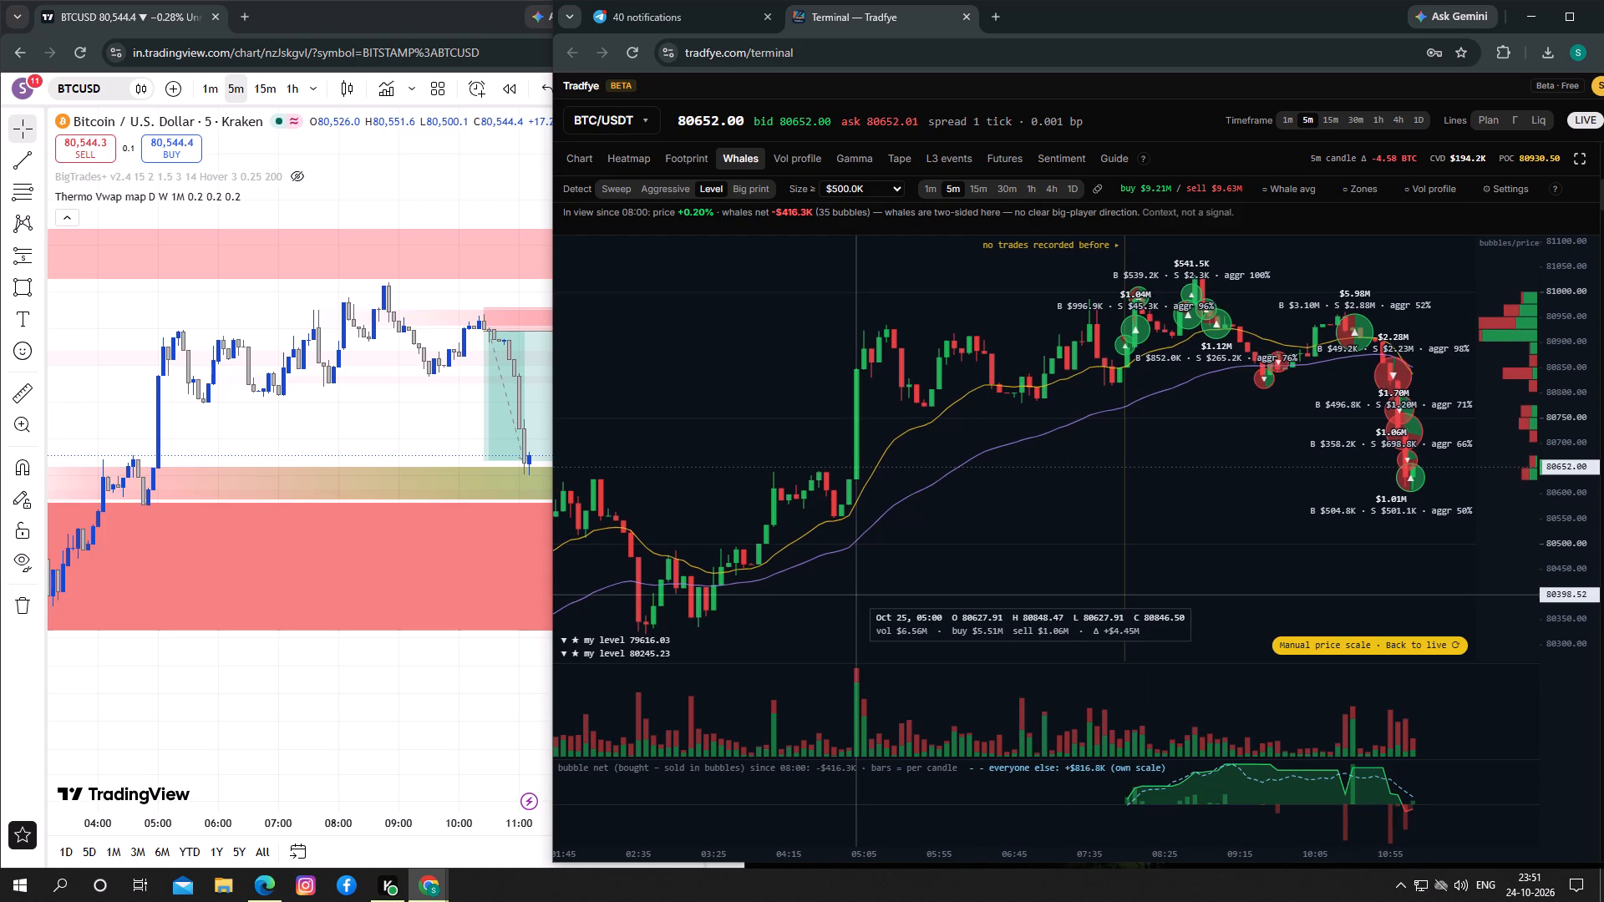
left_click(1495, 194)
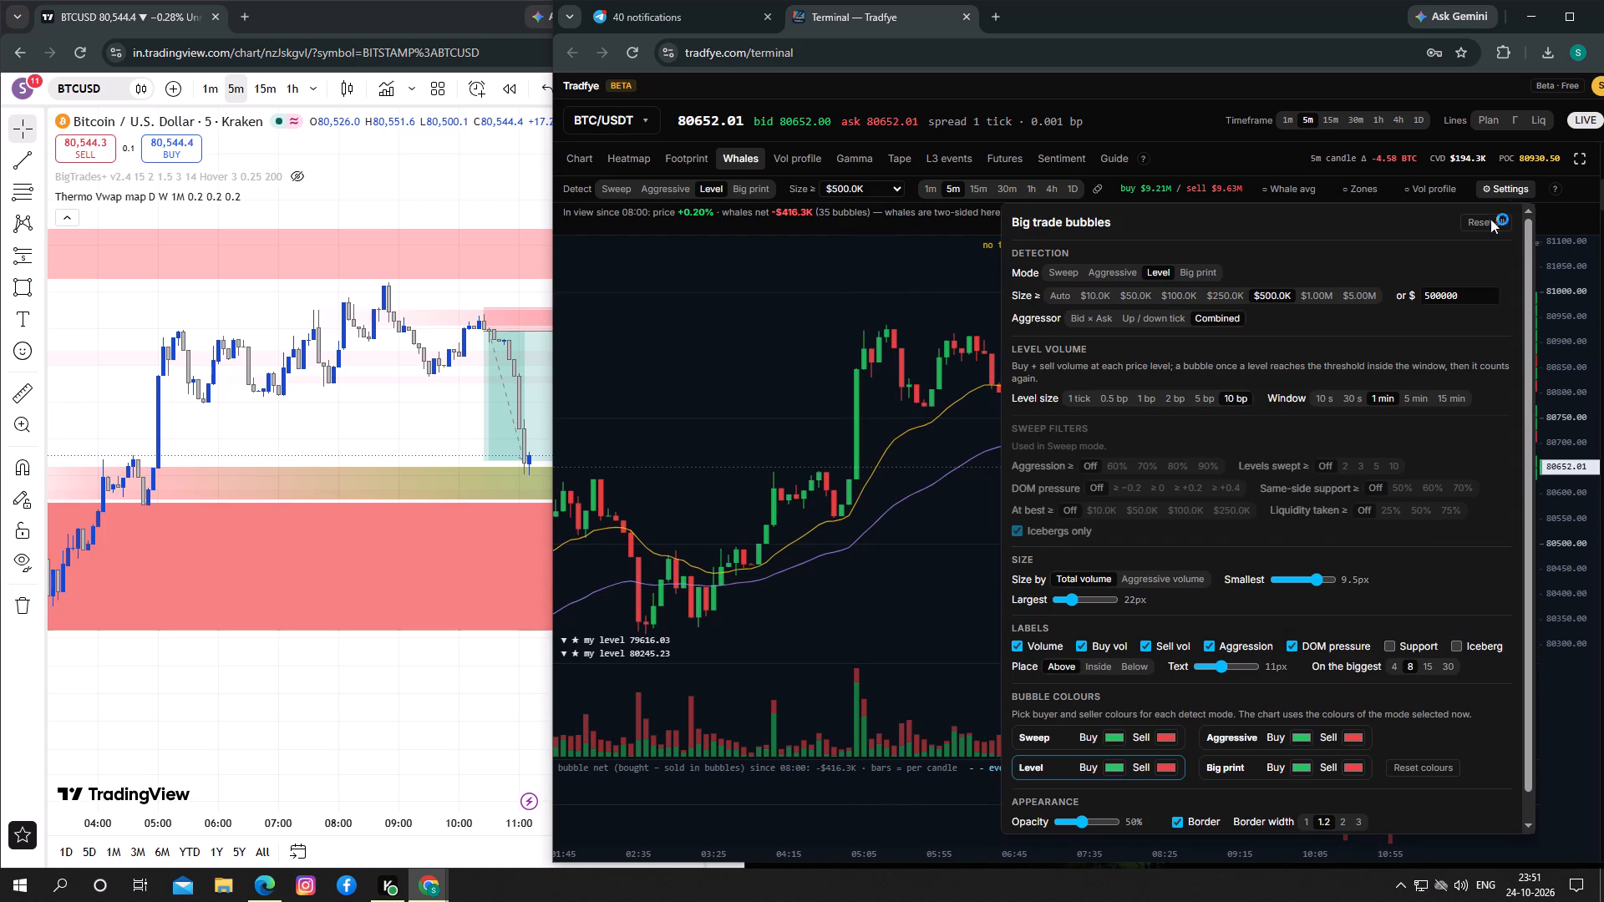
left_click(1294, 649)
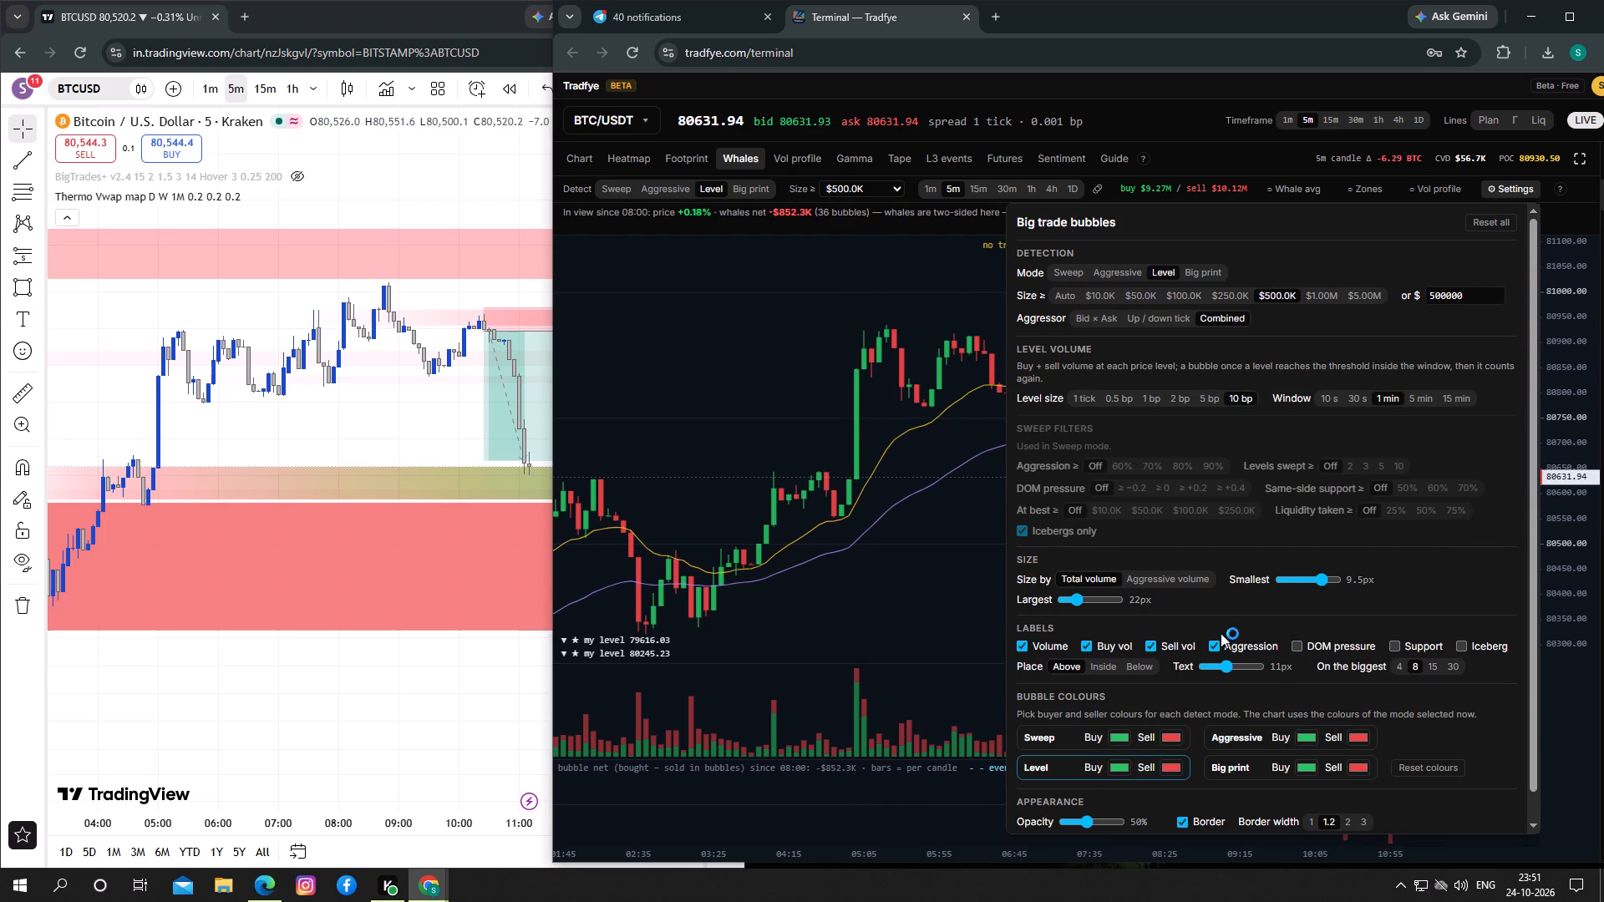
left_click(1217, 643)
left_click(988, 621)
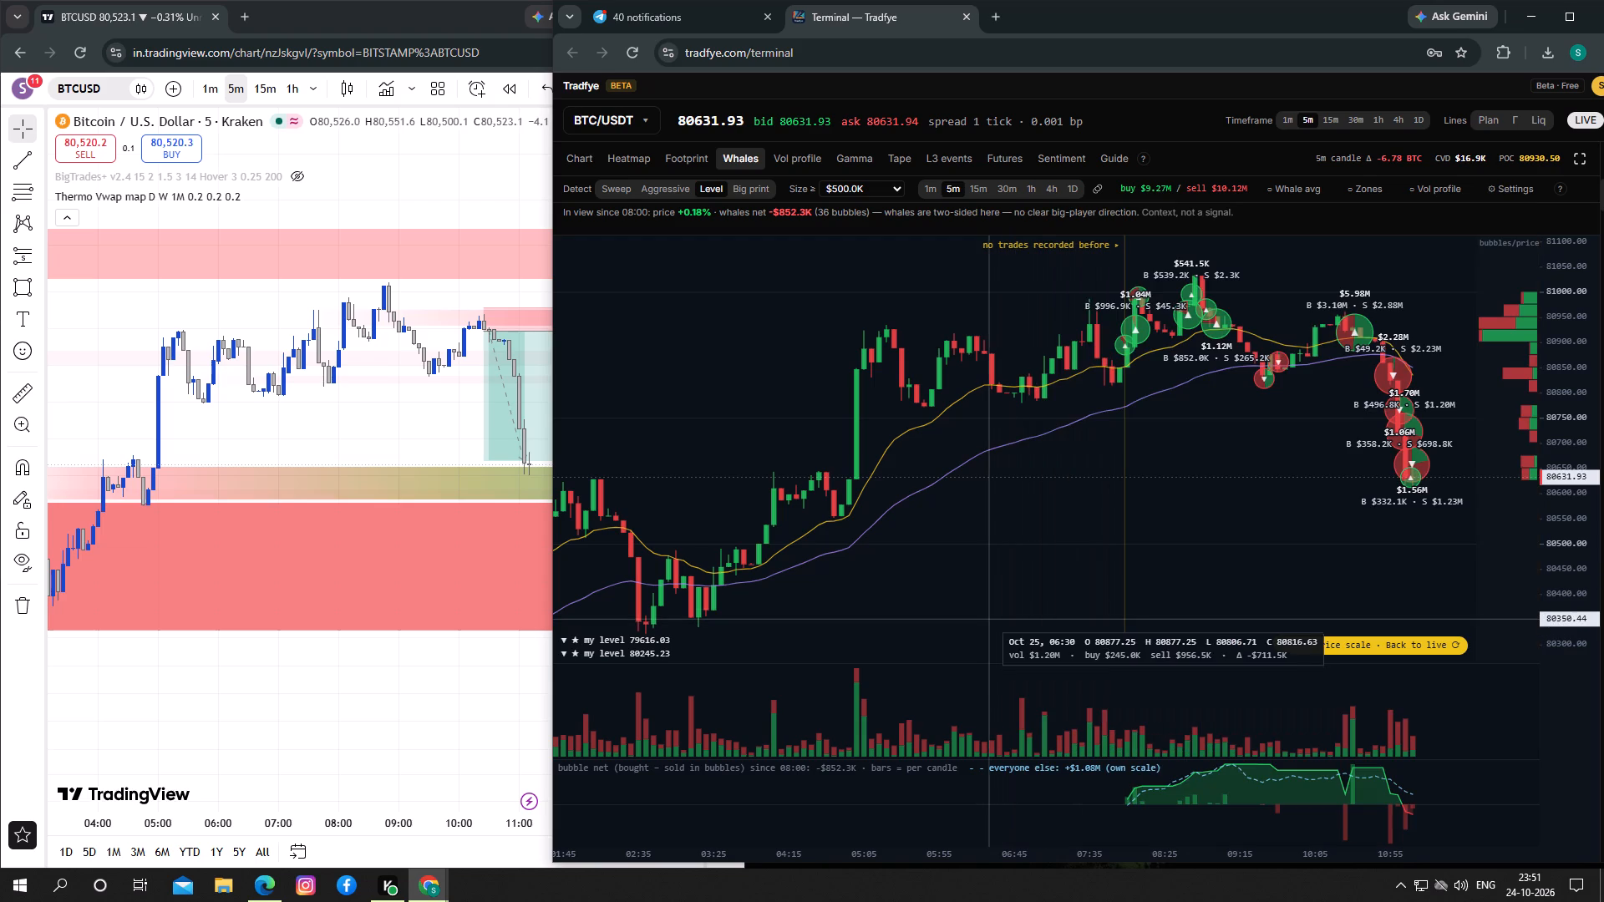
left_click(1228, 528)
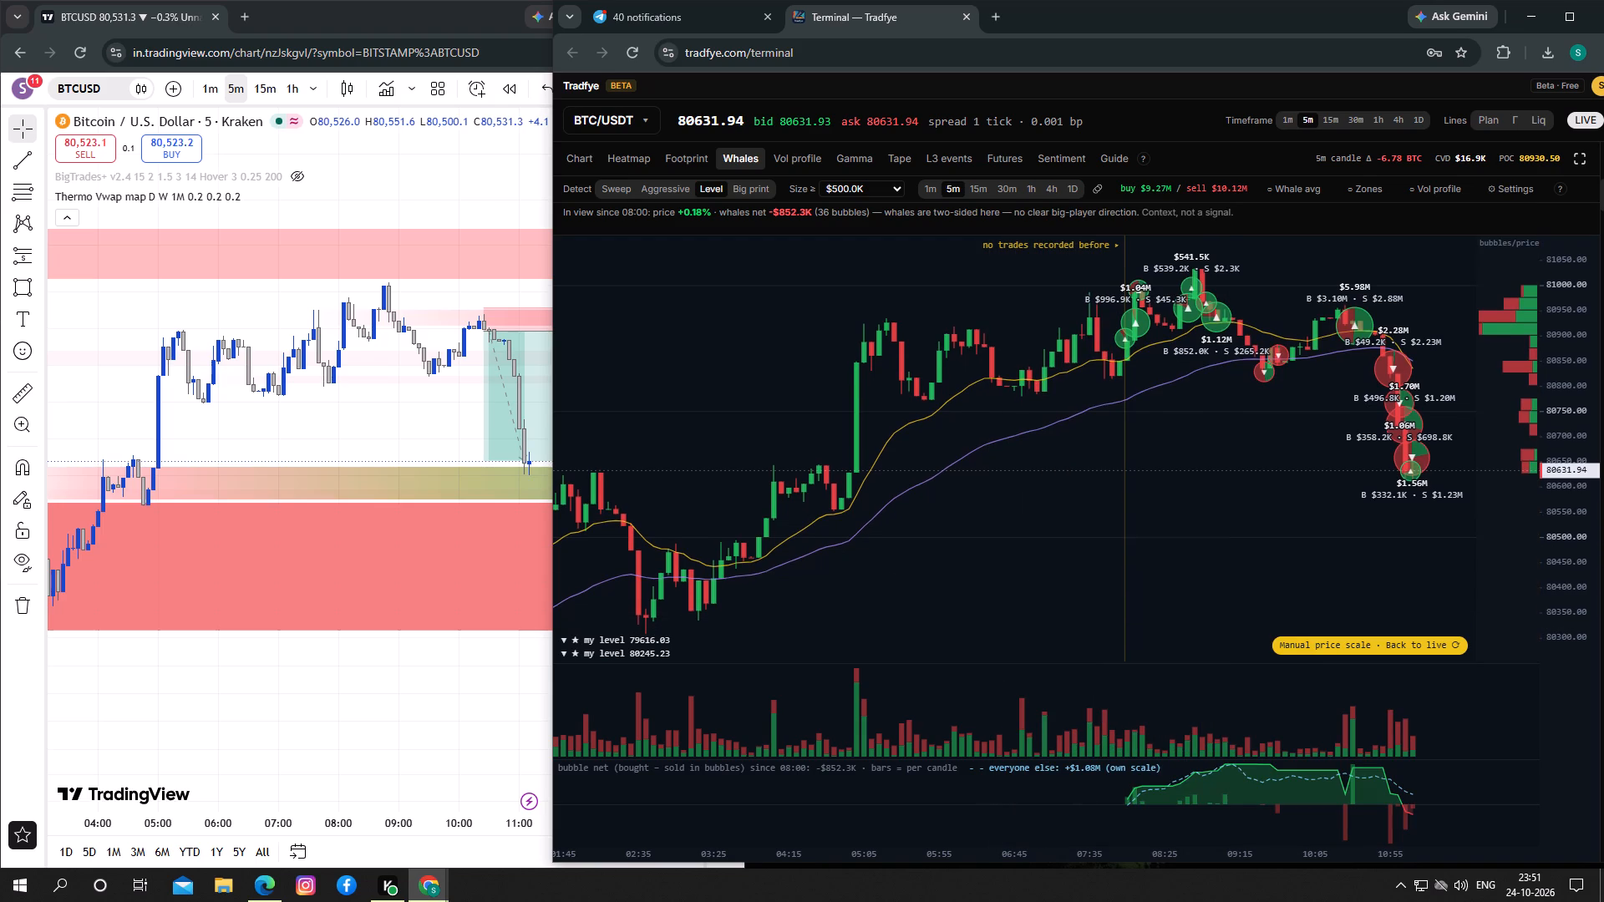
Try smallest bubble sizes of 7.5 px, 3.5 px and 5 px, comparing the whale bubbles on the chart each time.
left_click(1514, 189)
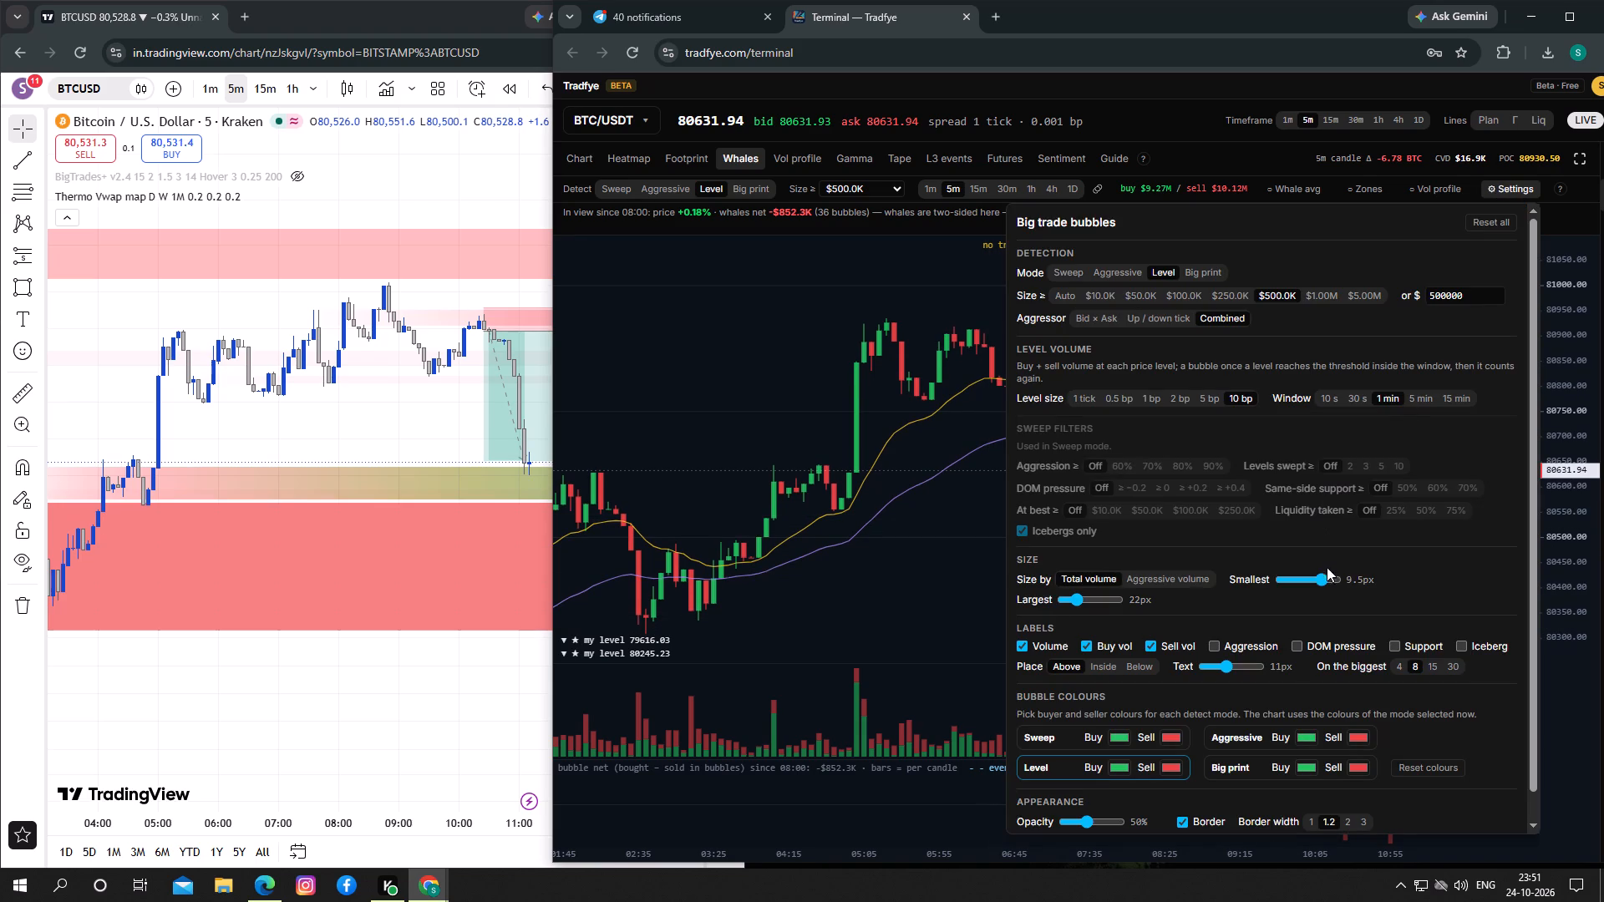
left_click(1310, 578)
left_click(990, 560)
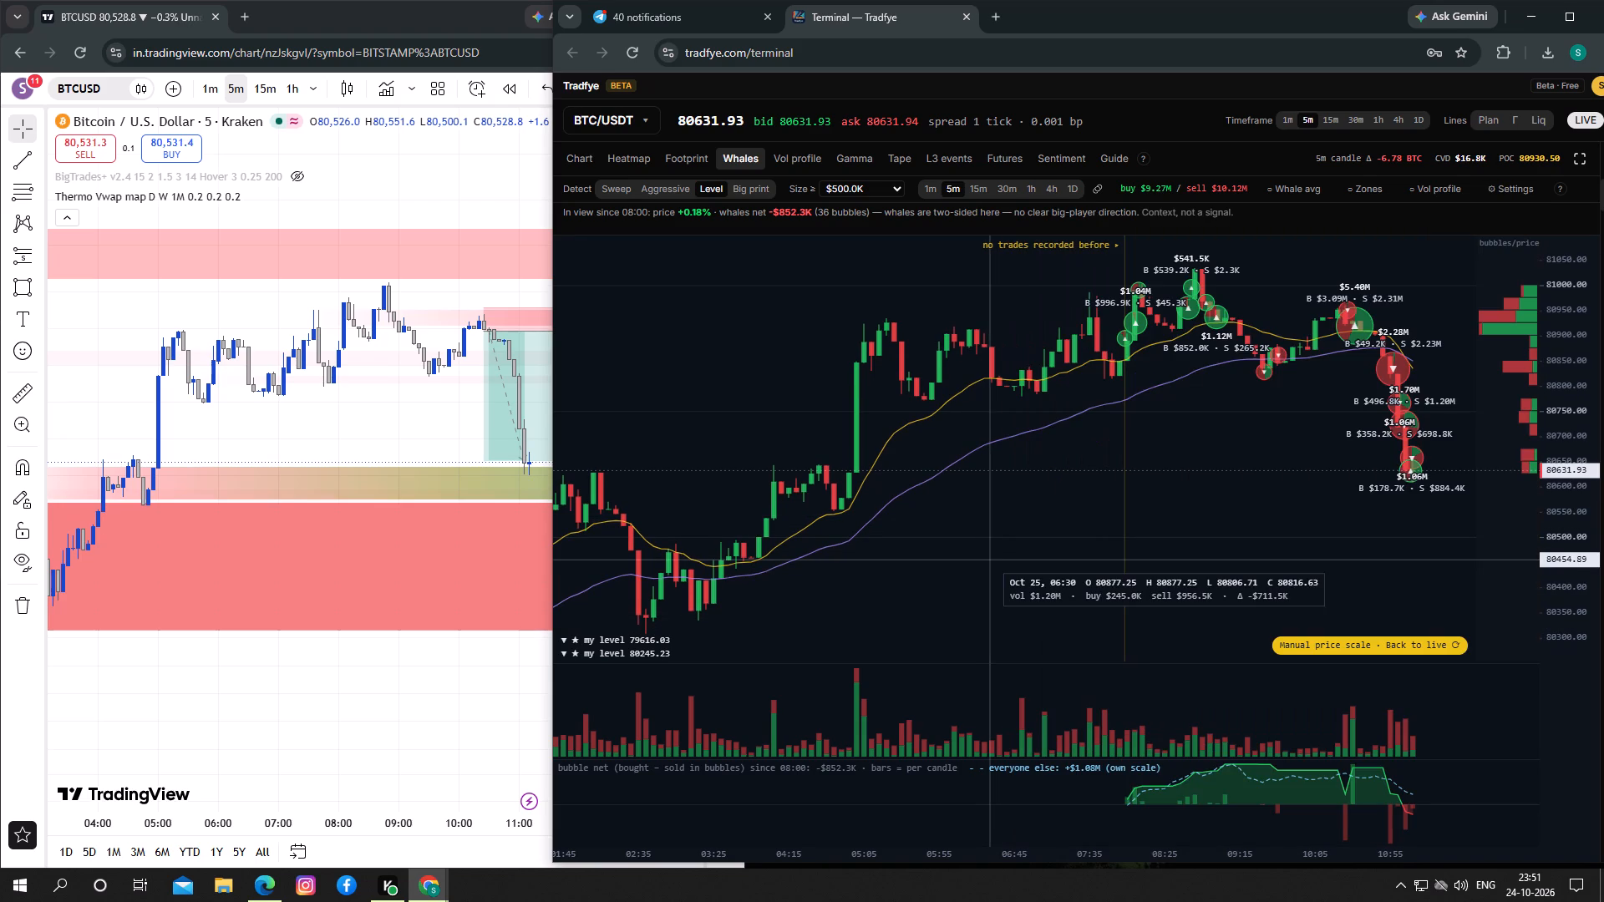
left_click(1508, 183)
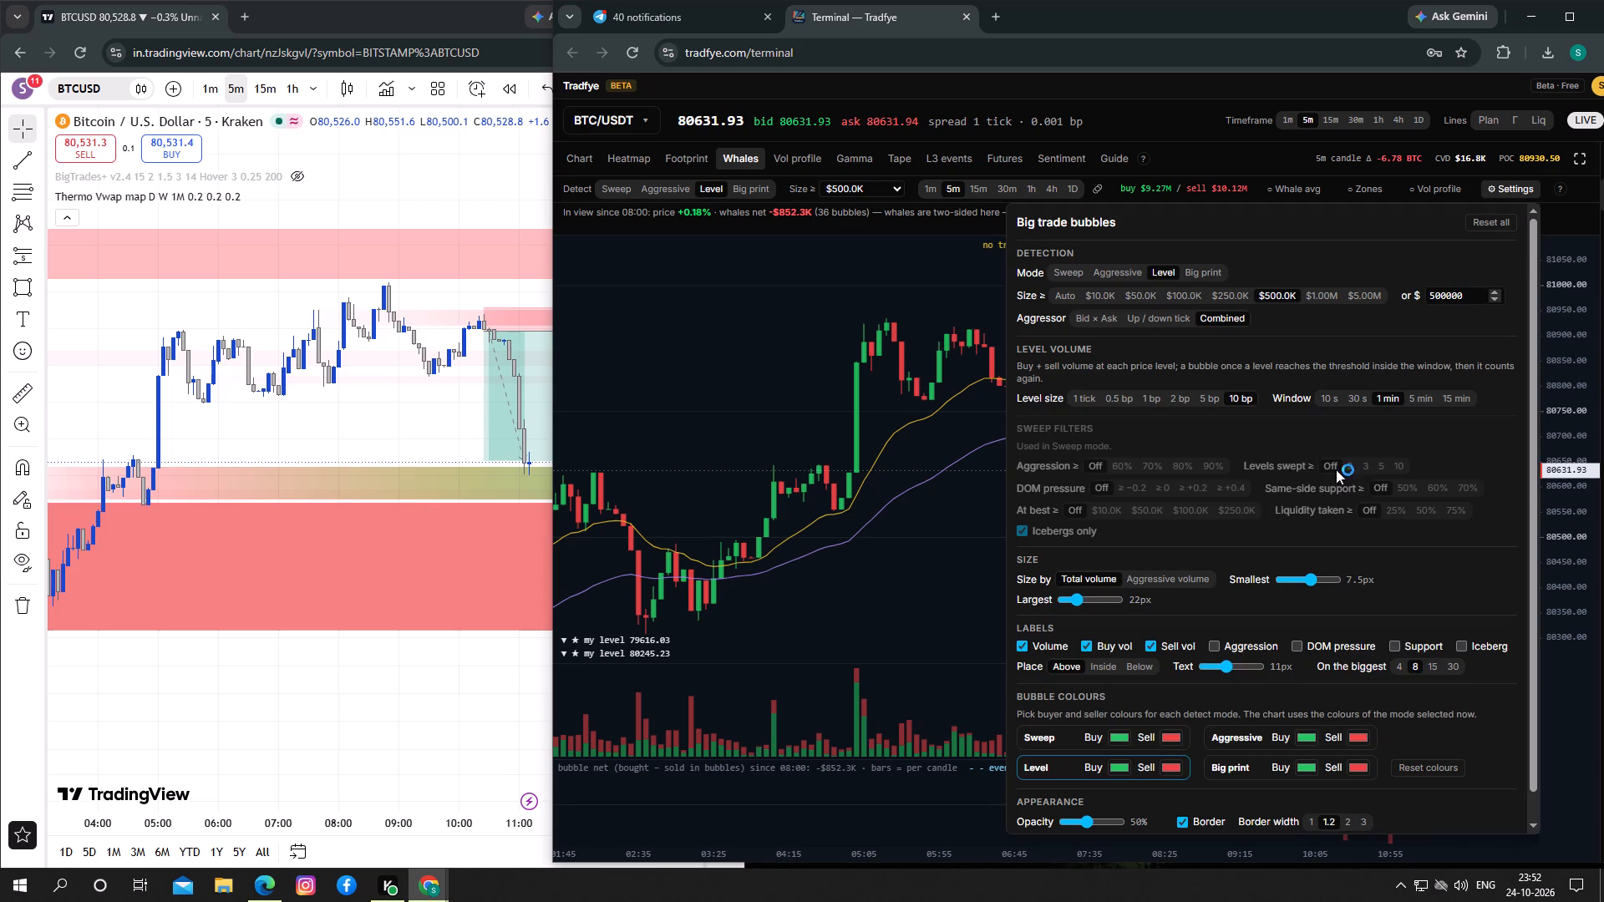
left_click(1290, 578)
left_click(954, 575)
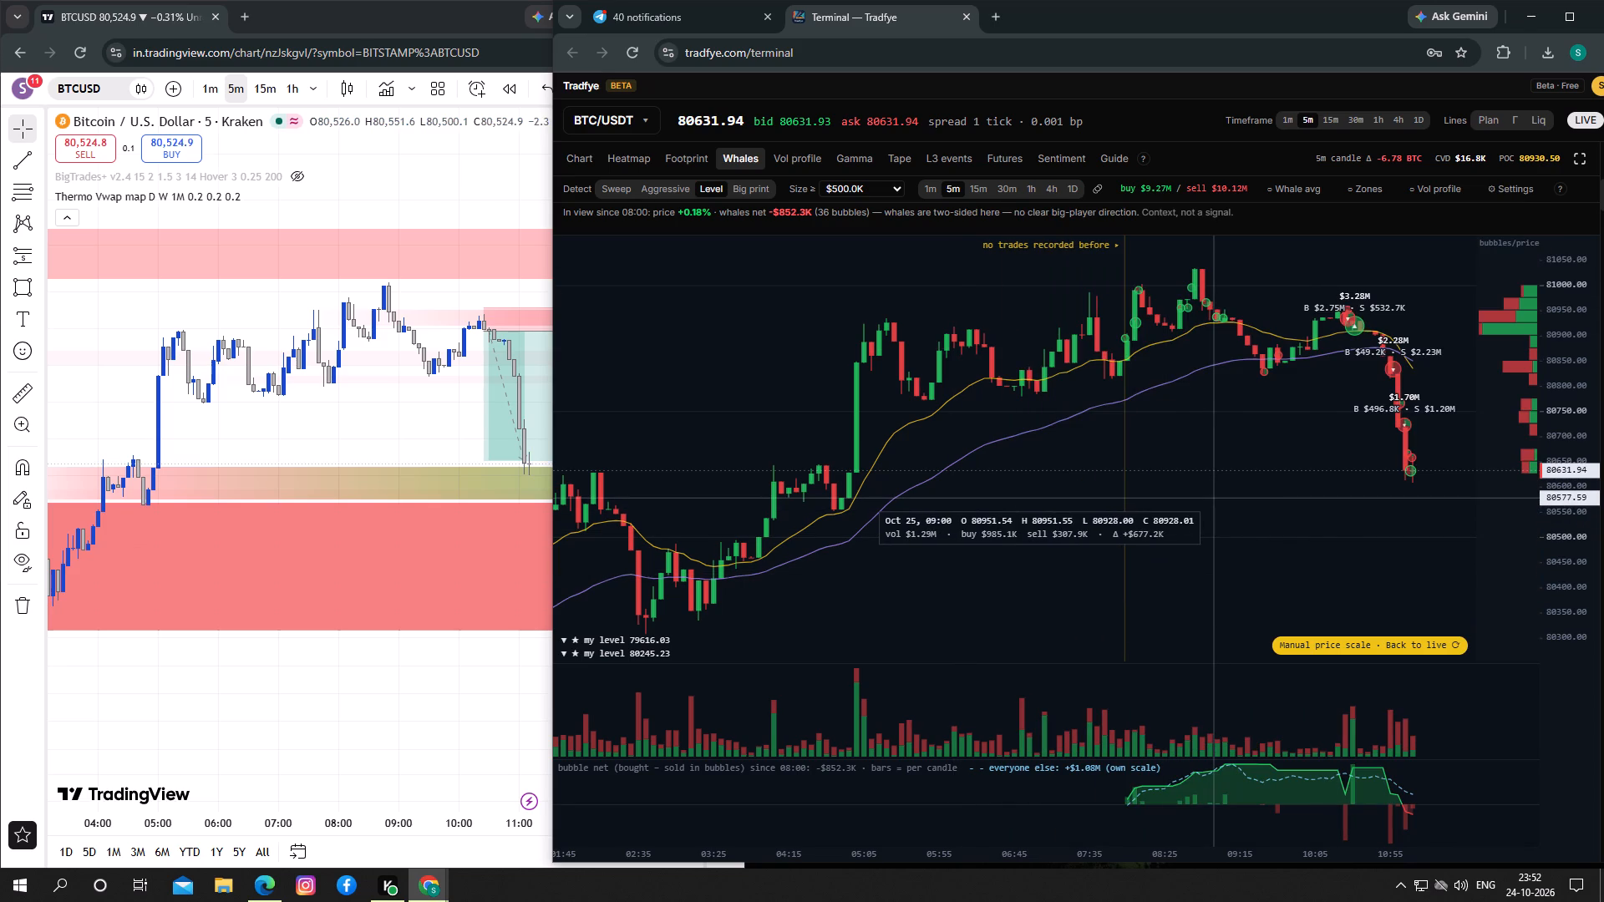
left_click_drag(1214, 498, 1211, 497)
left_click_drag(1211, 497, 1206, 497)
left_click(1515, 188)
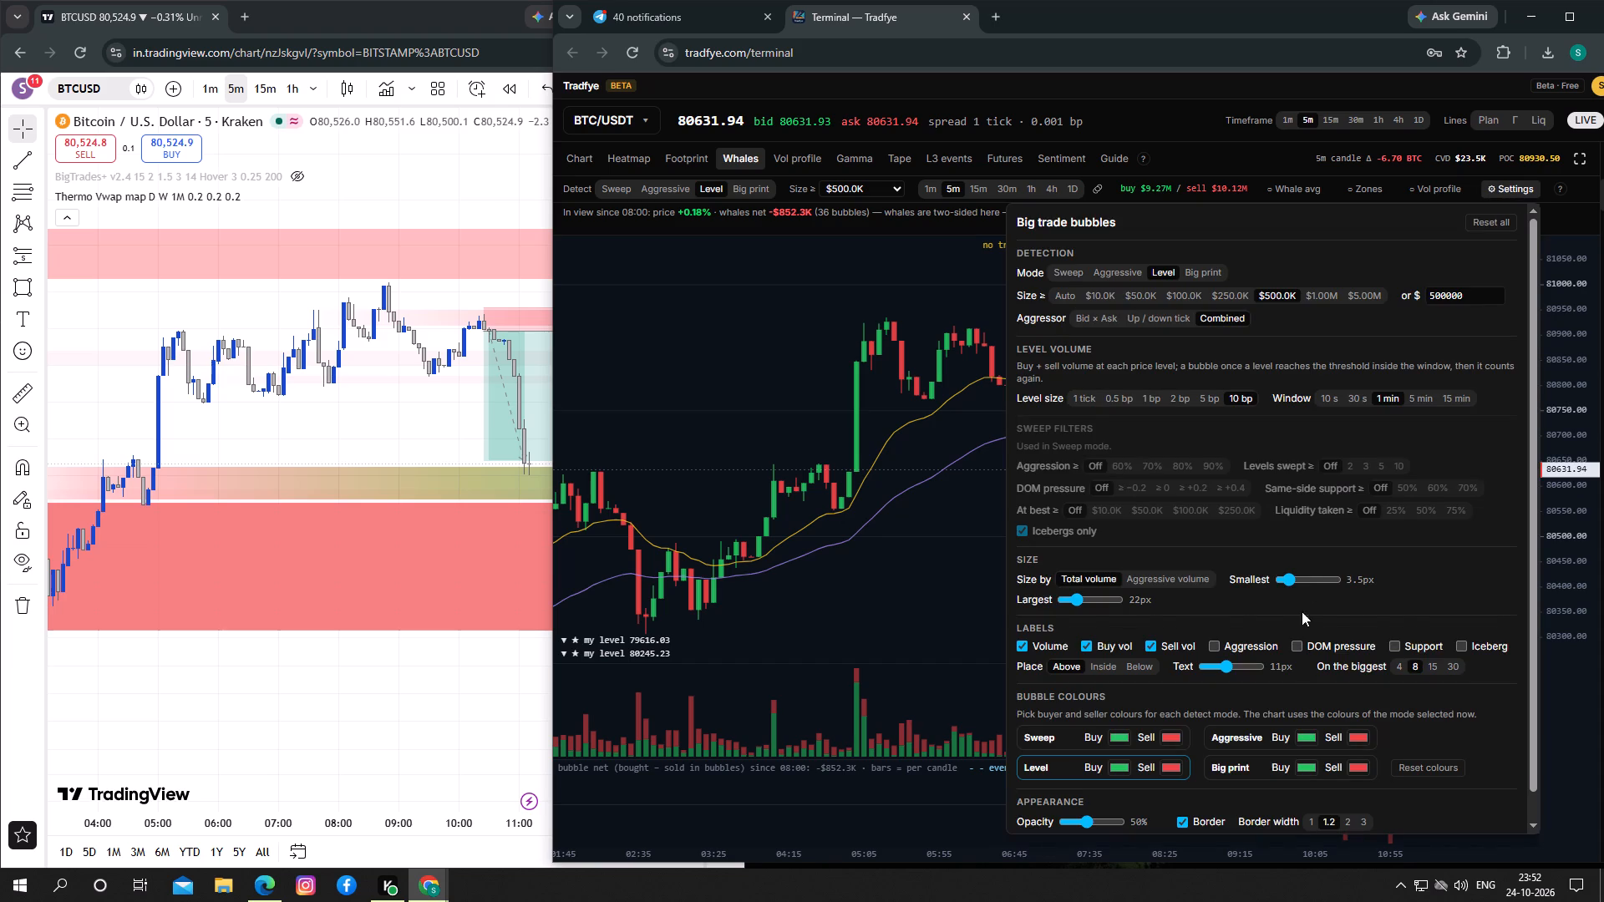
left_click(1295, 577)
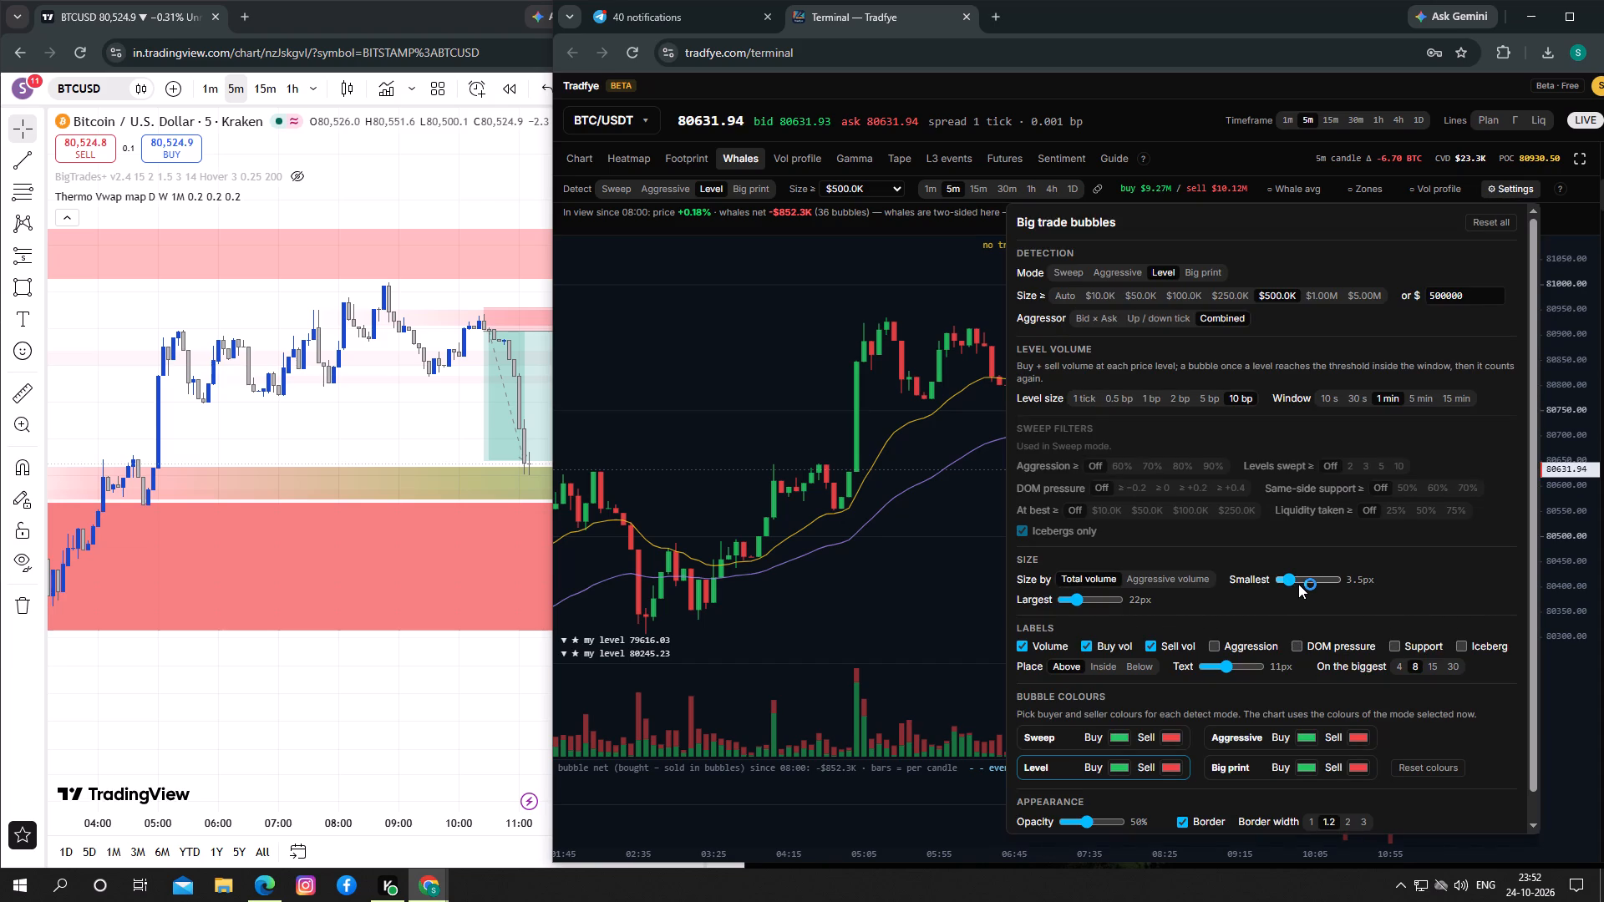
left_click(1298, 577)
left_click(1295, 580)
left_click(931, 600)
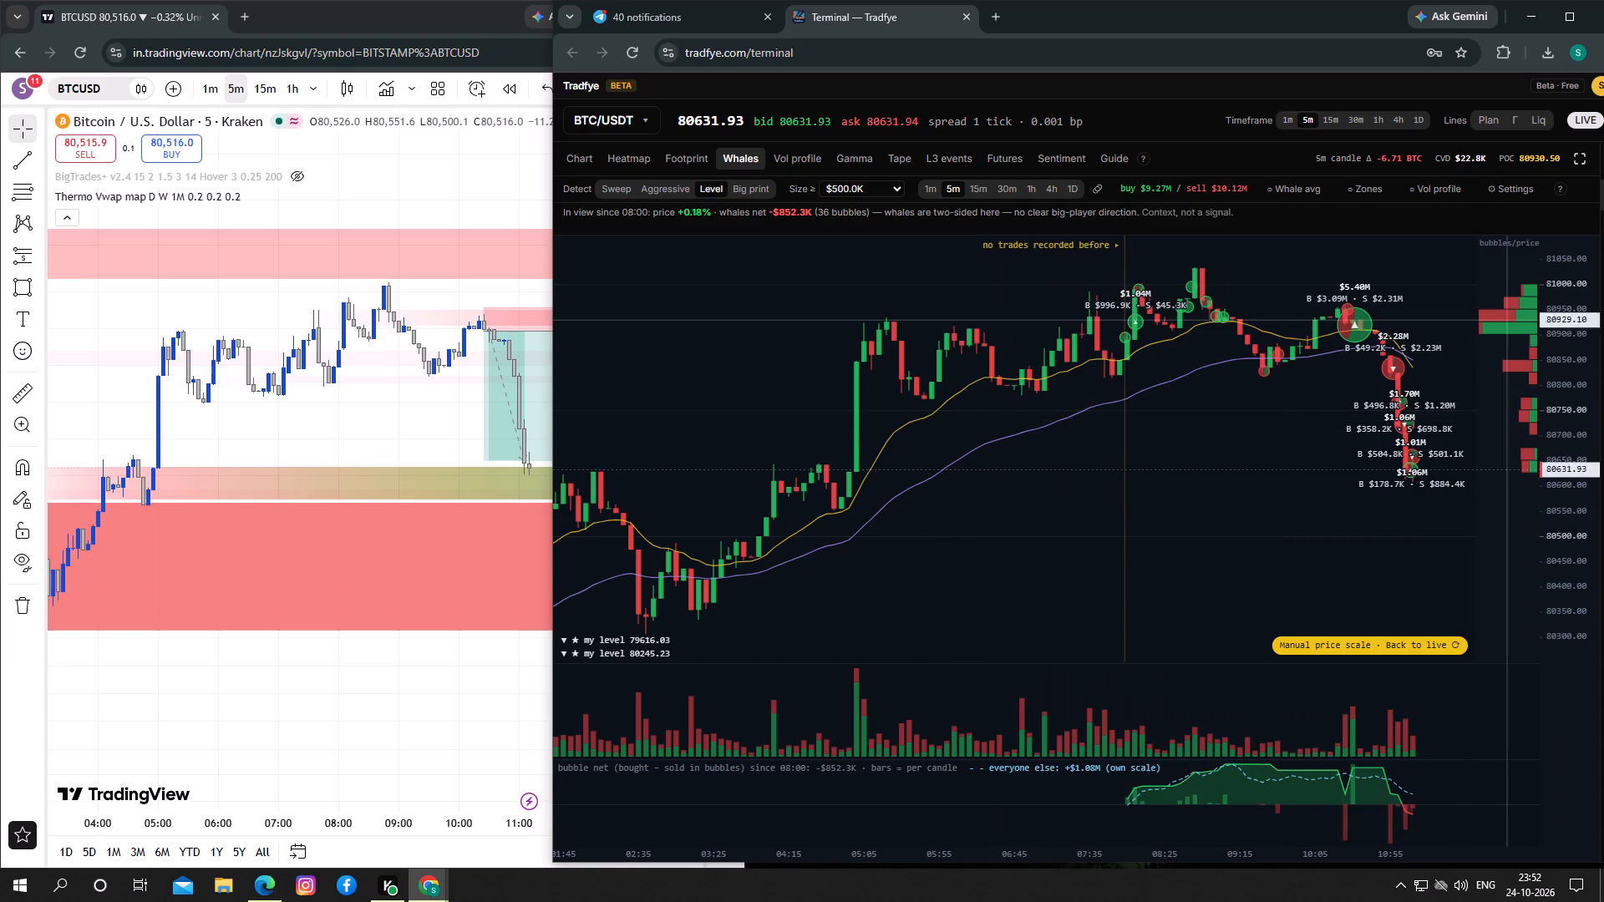
Set the smallest big trade bubble size to 12 px and check the bubbles on the chart.
left_click(1502, 192)
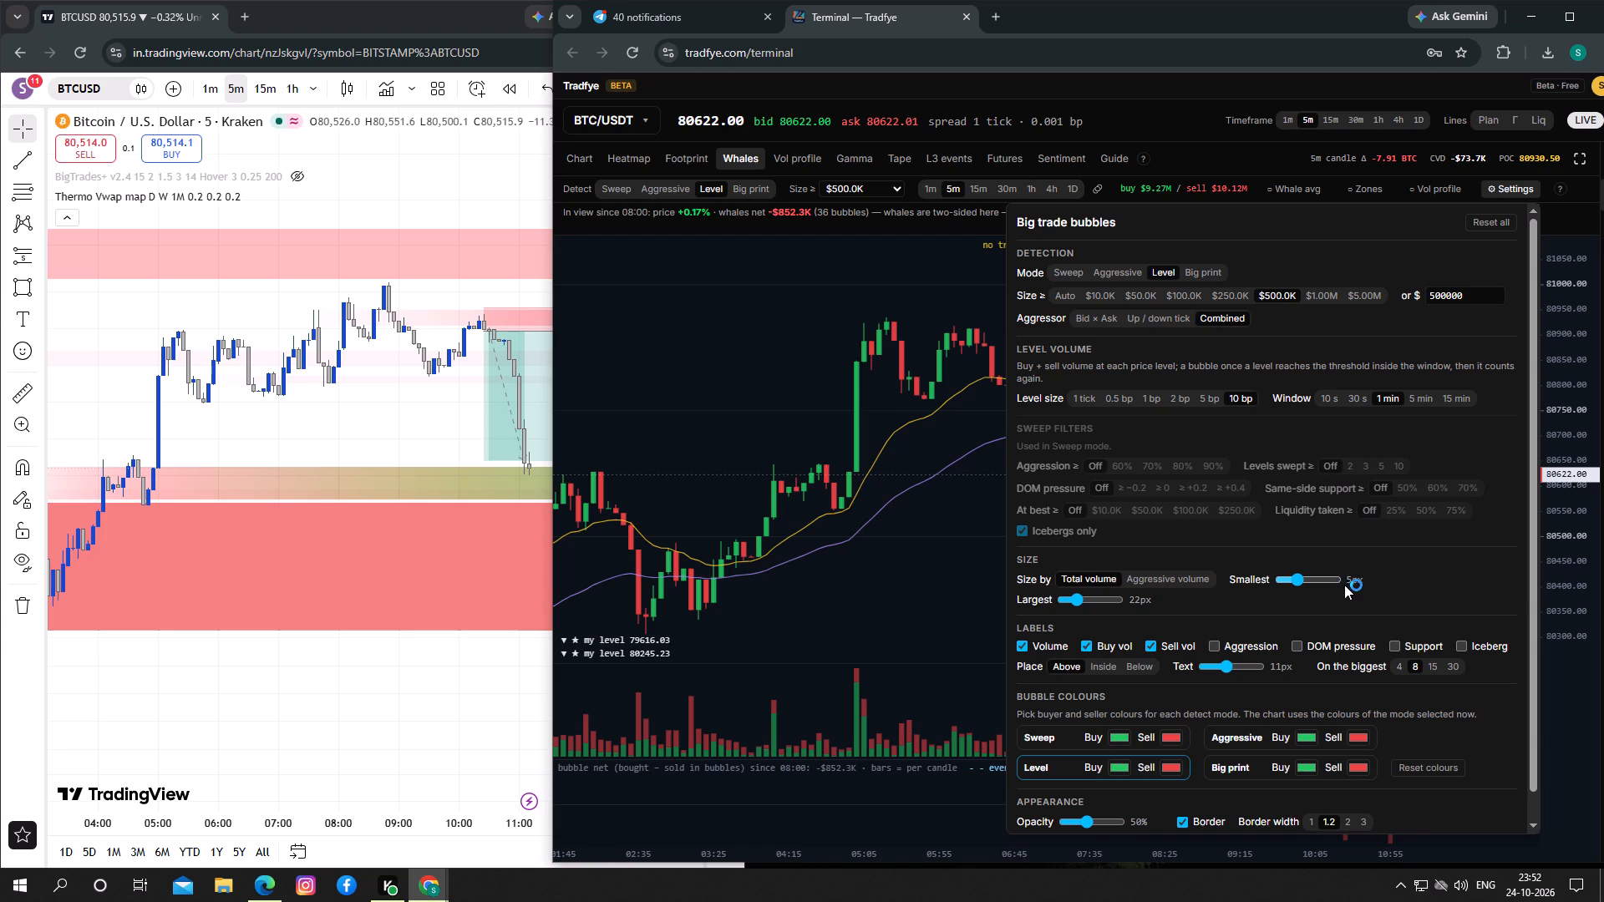
left_click(1338, 576)
left_click(940, 537)
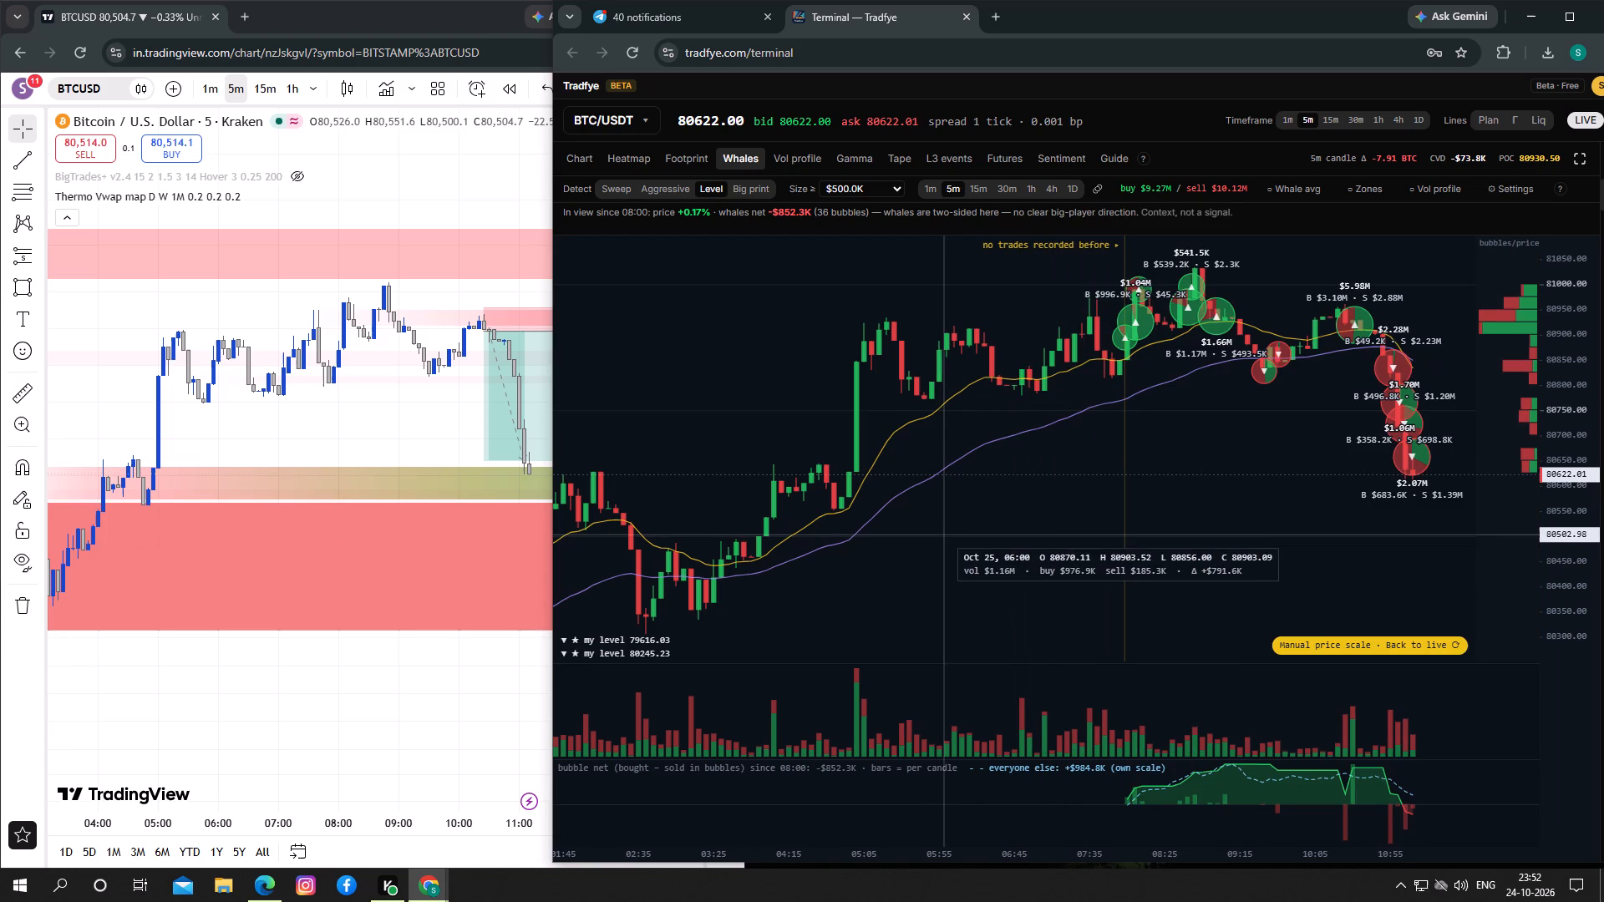
left_click_drag(1175, 576, 1124, 575)
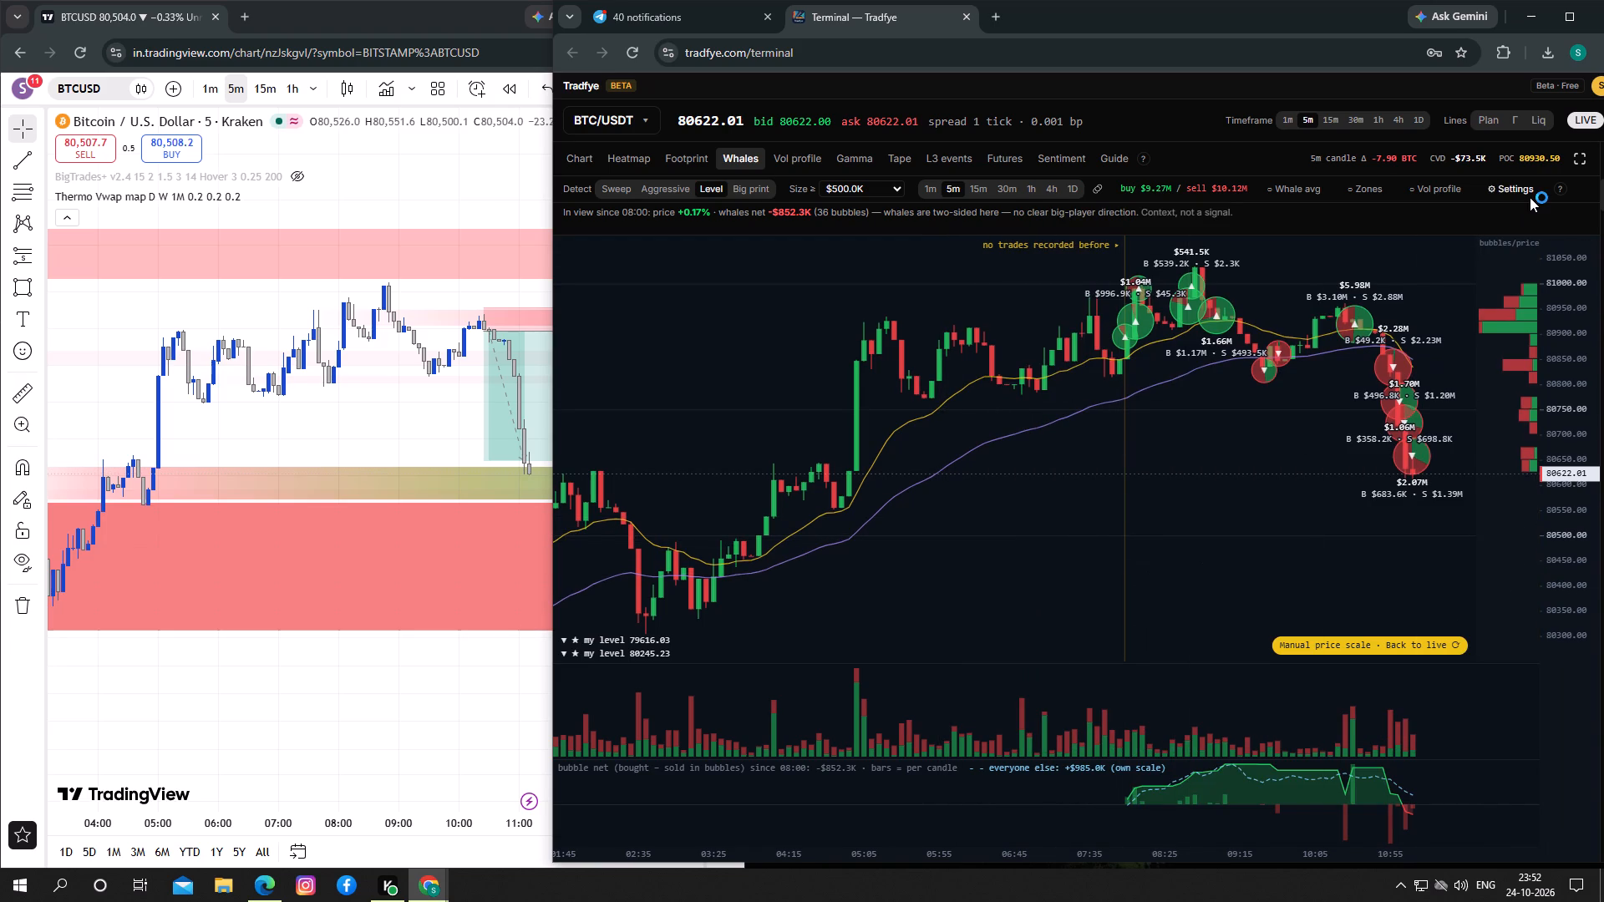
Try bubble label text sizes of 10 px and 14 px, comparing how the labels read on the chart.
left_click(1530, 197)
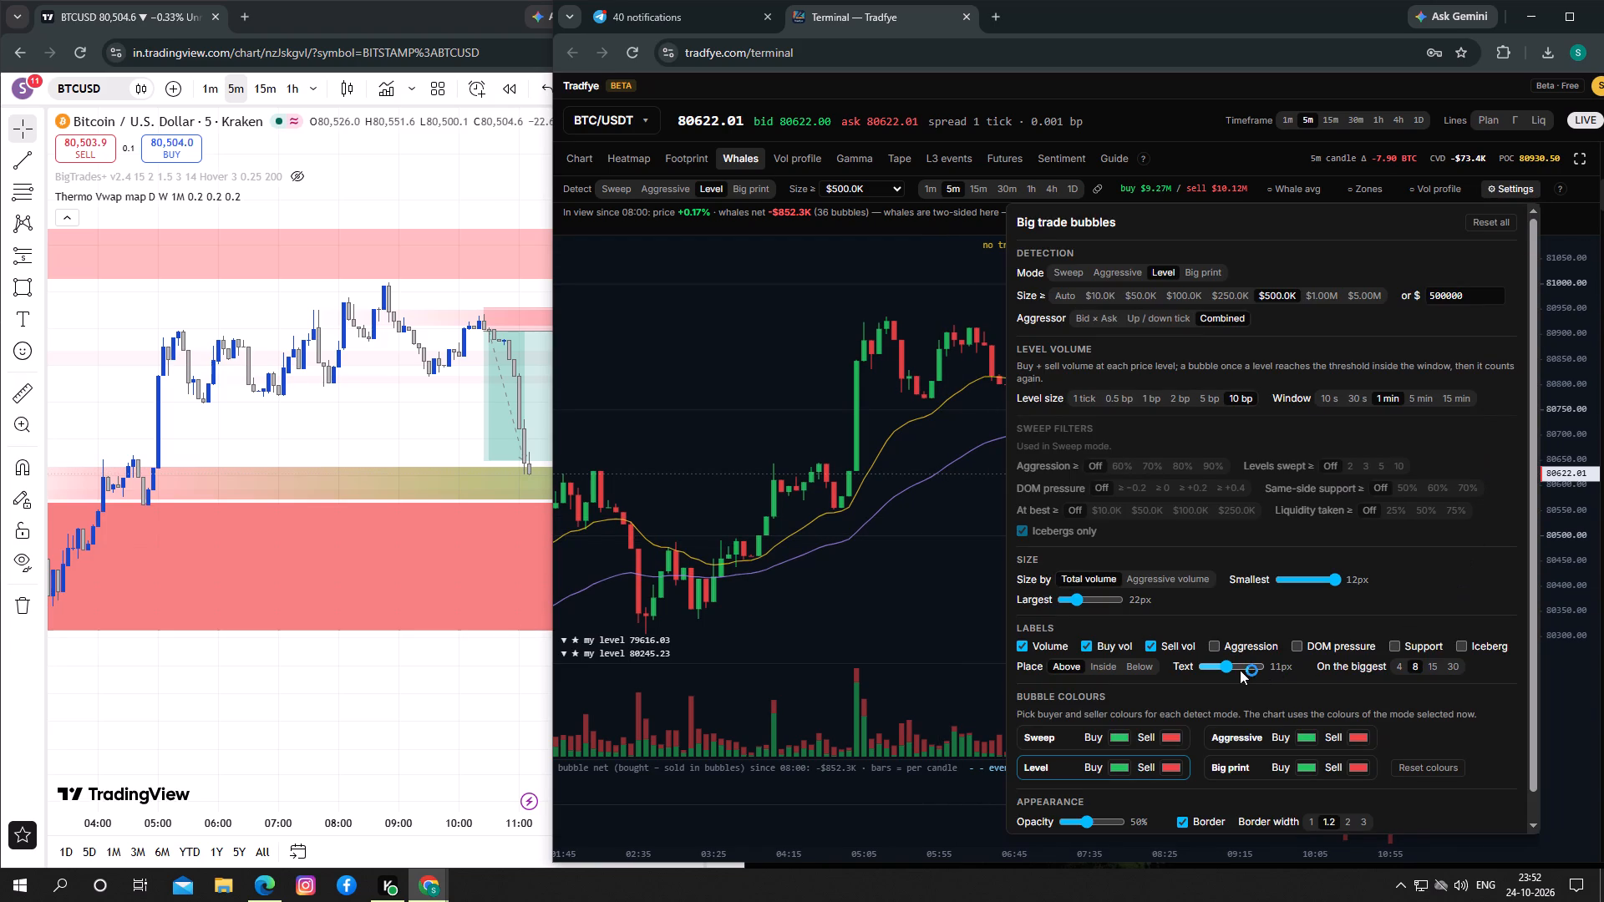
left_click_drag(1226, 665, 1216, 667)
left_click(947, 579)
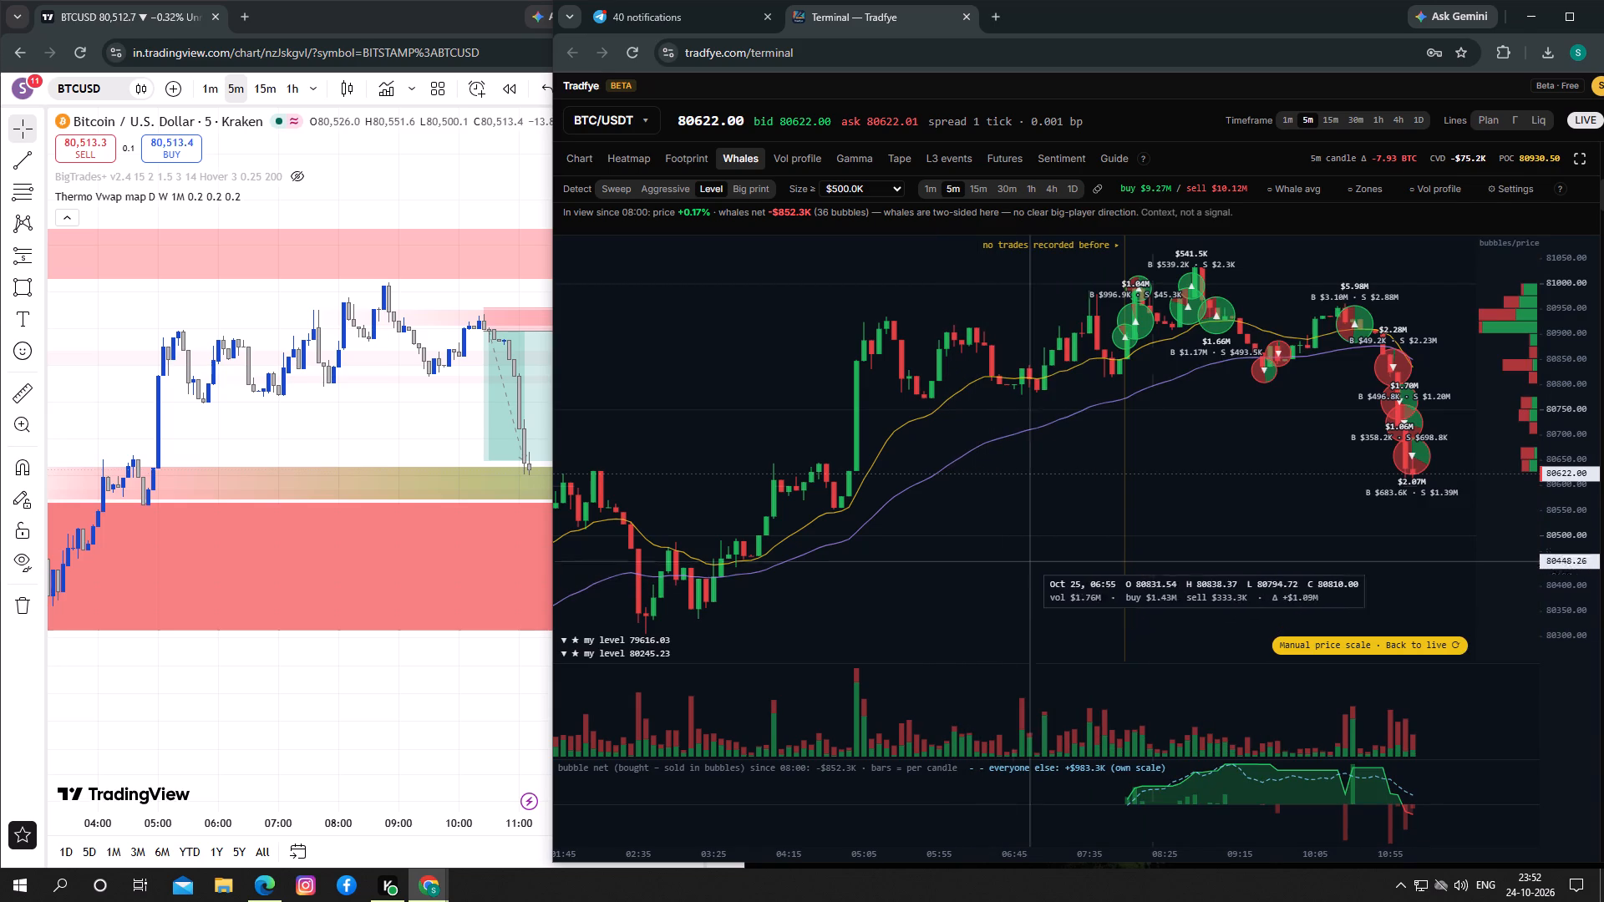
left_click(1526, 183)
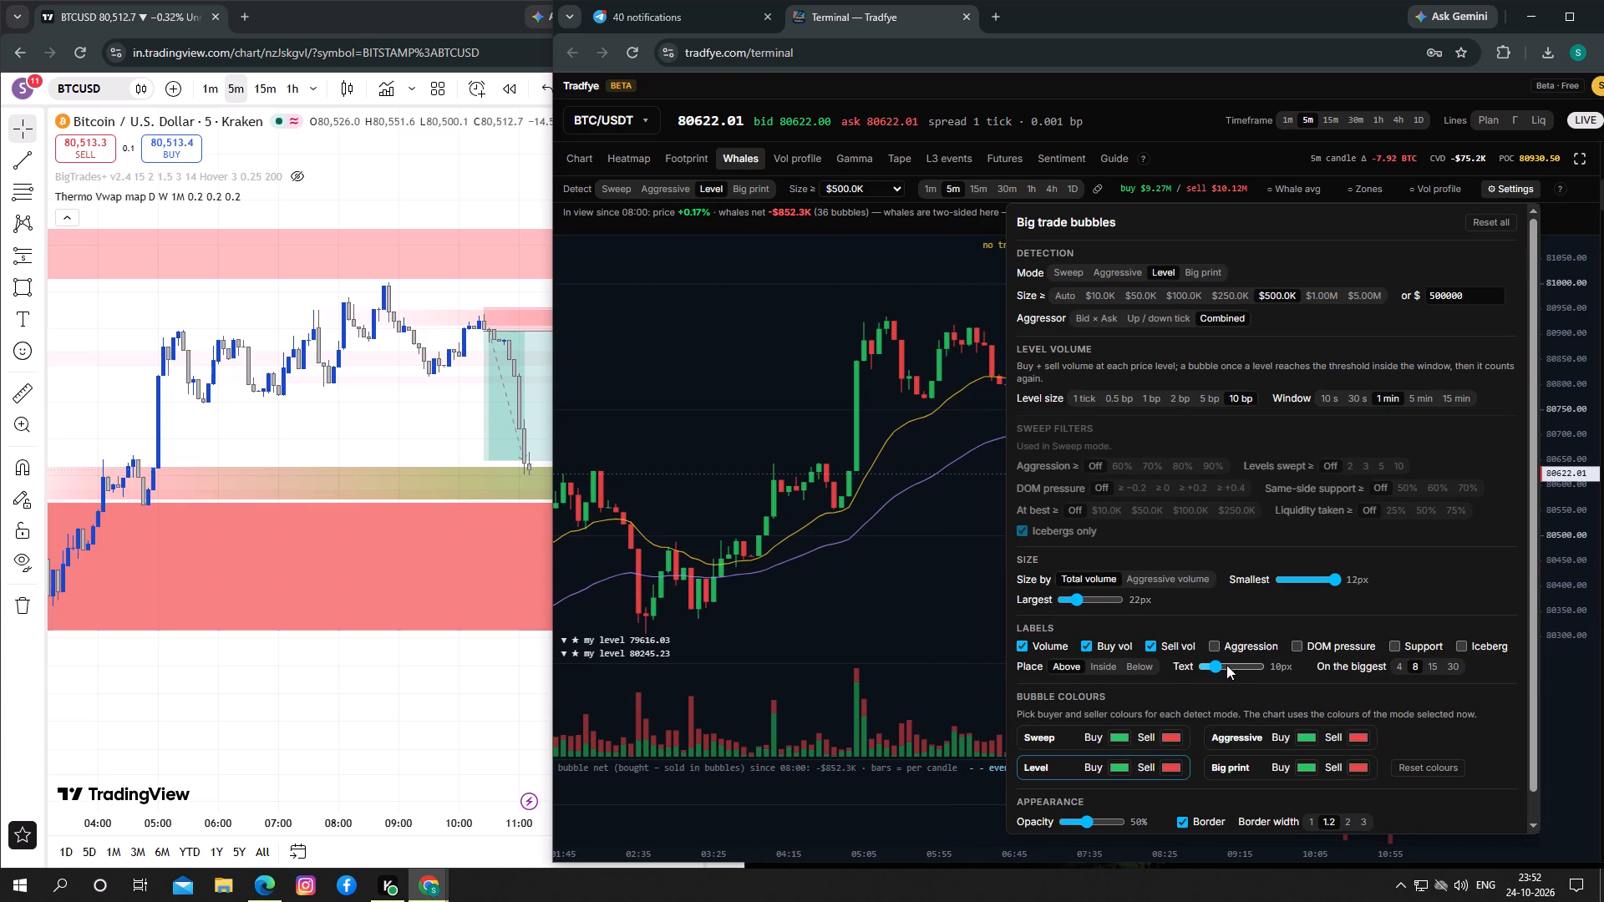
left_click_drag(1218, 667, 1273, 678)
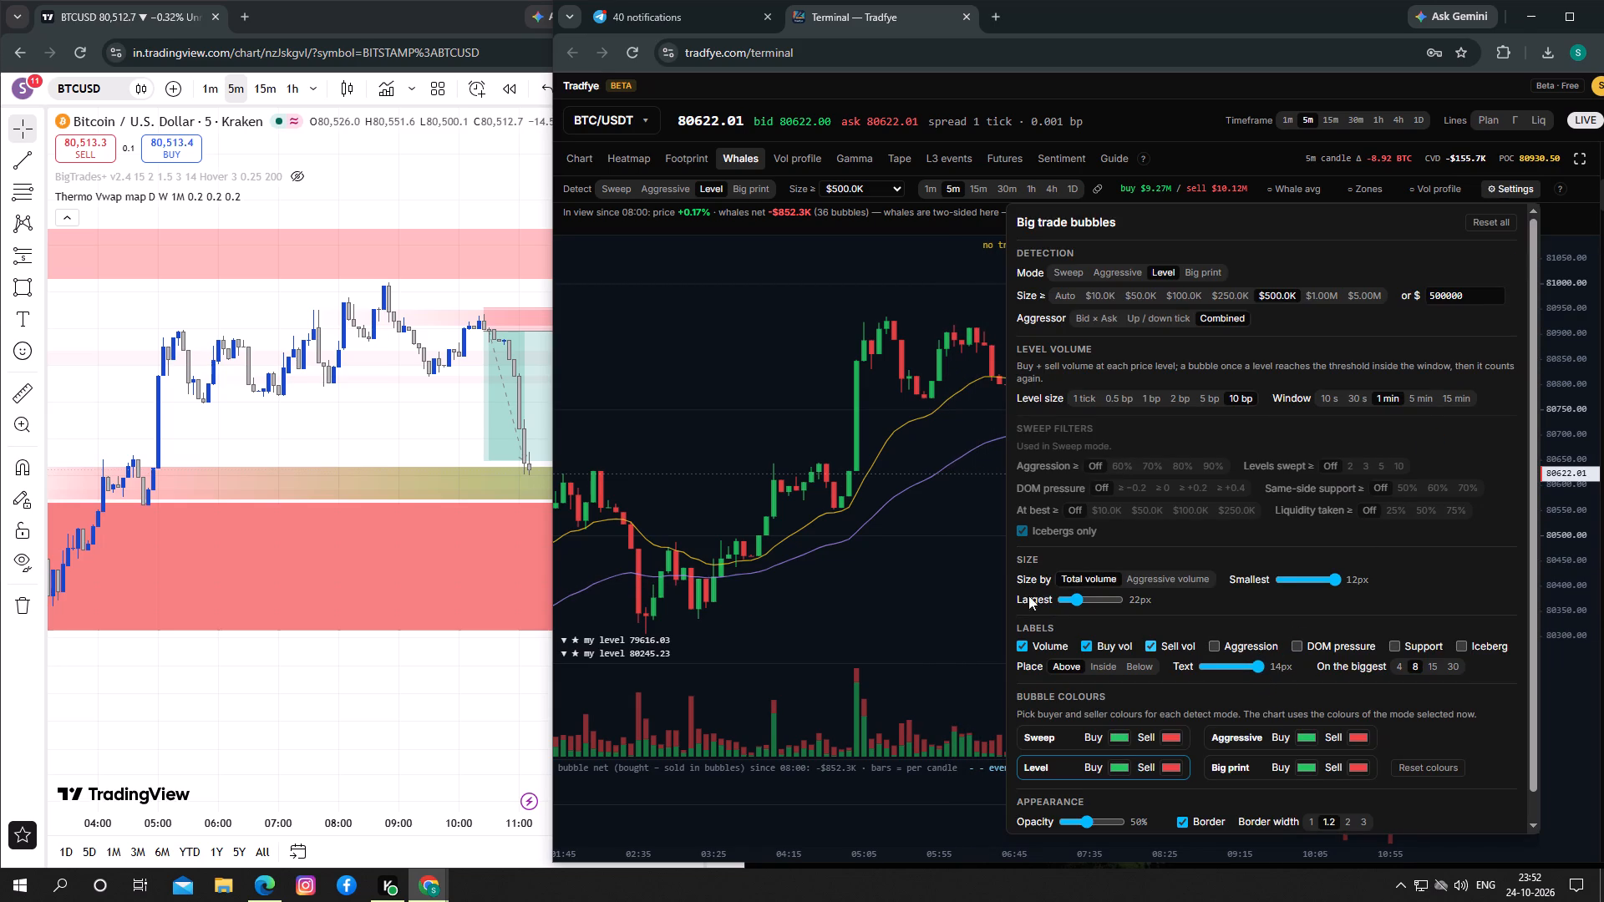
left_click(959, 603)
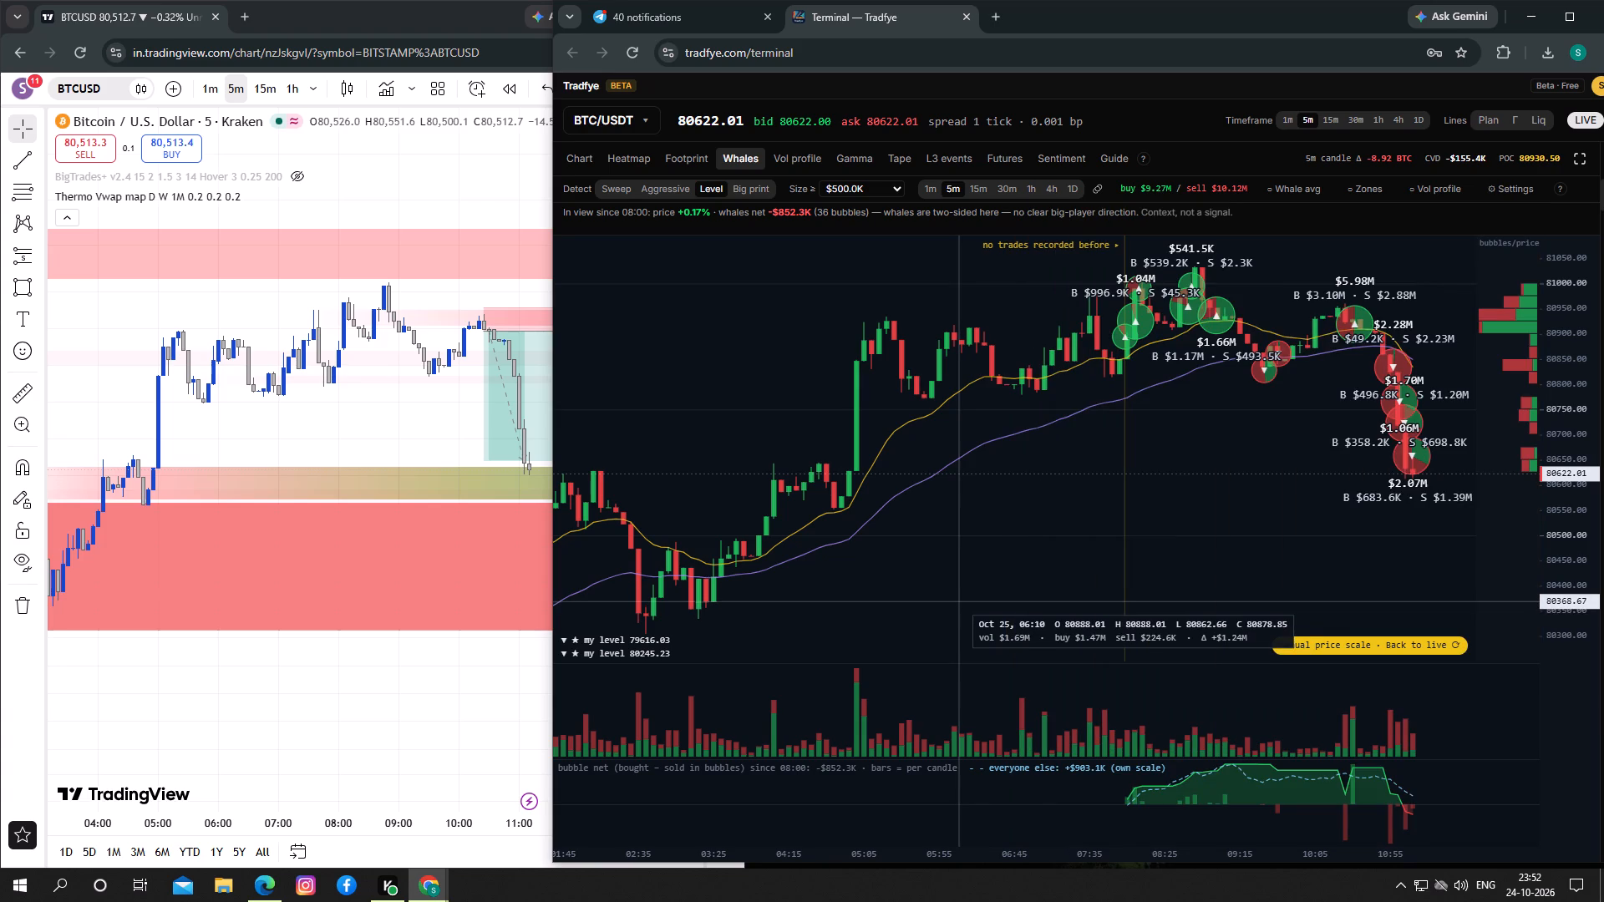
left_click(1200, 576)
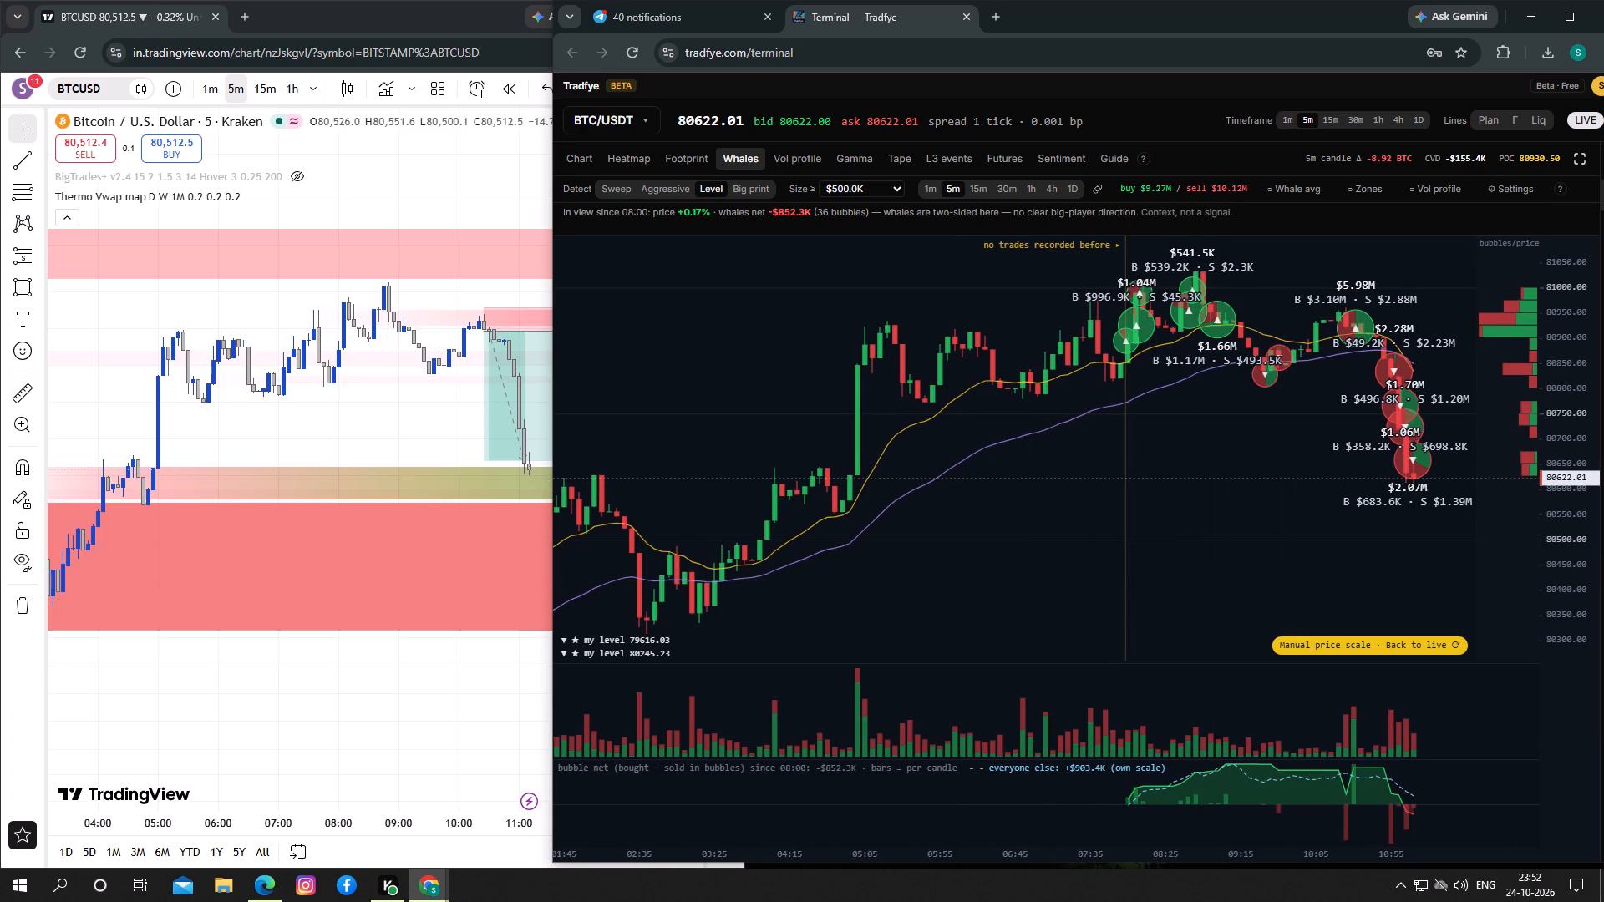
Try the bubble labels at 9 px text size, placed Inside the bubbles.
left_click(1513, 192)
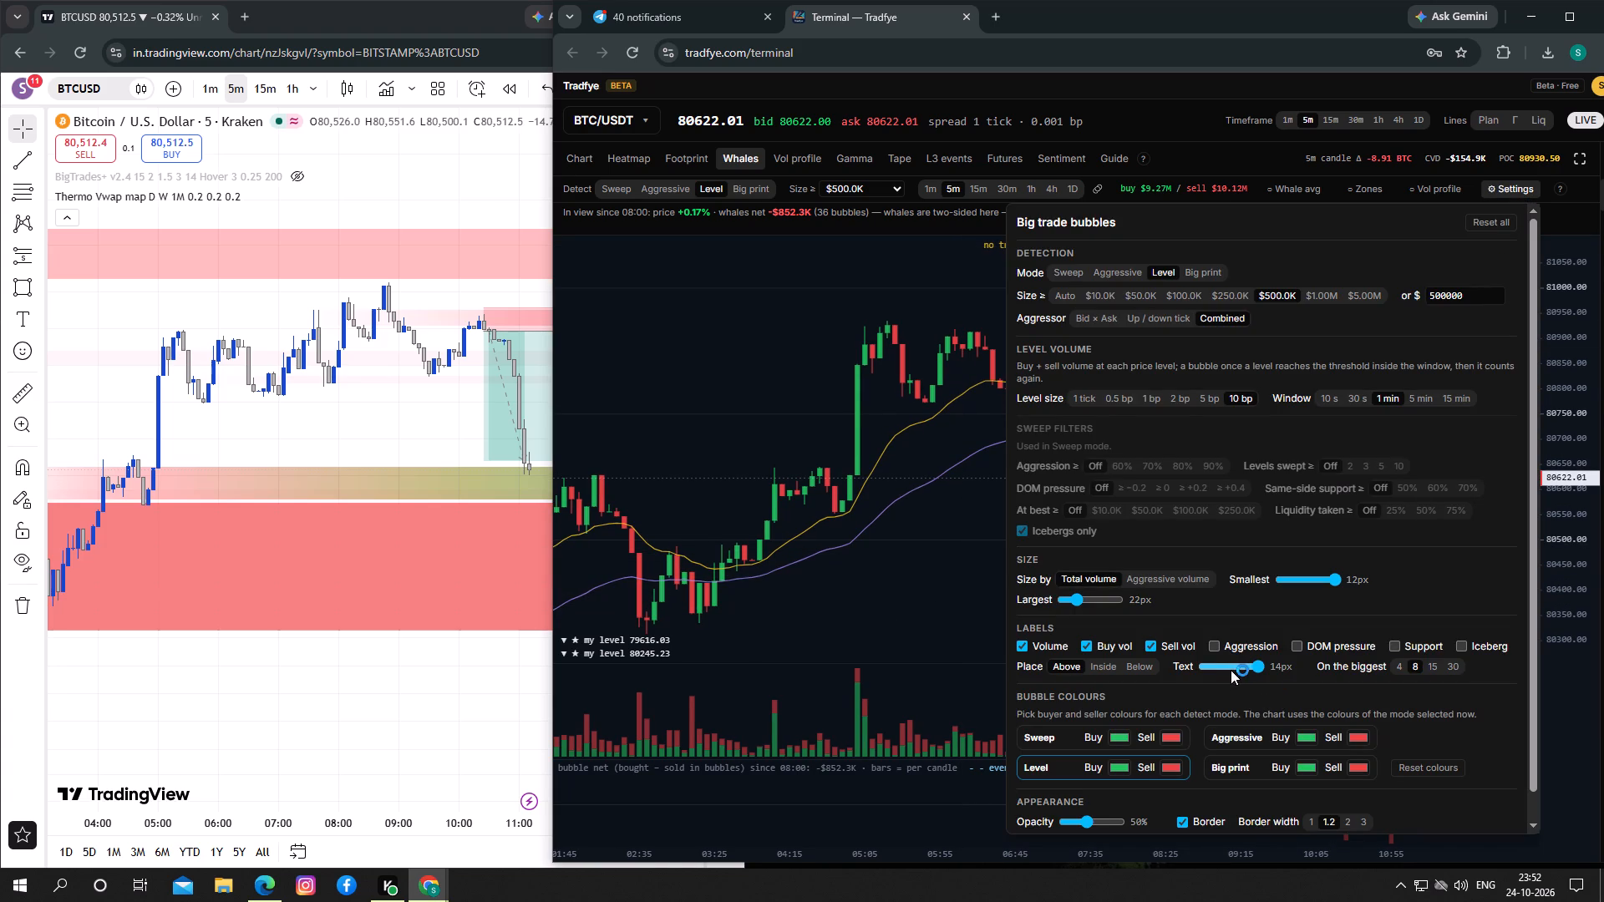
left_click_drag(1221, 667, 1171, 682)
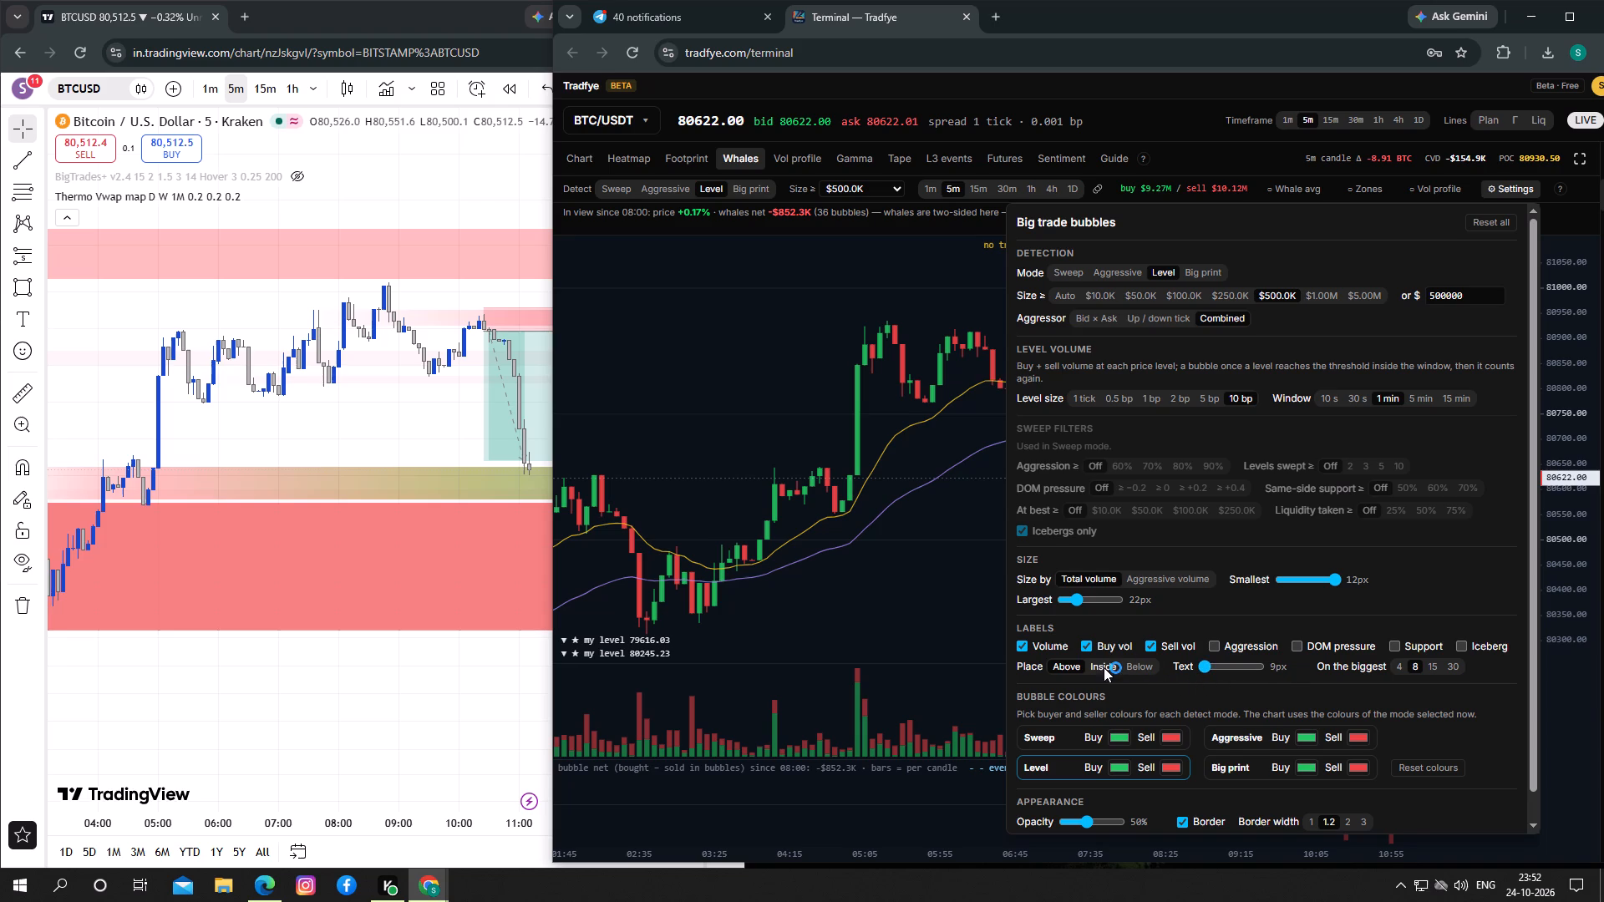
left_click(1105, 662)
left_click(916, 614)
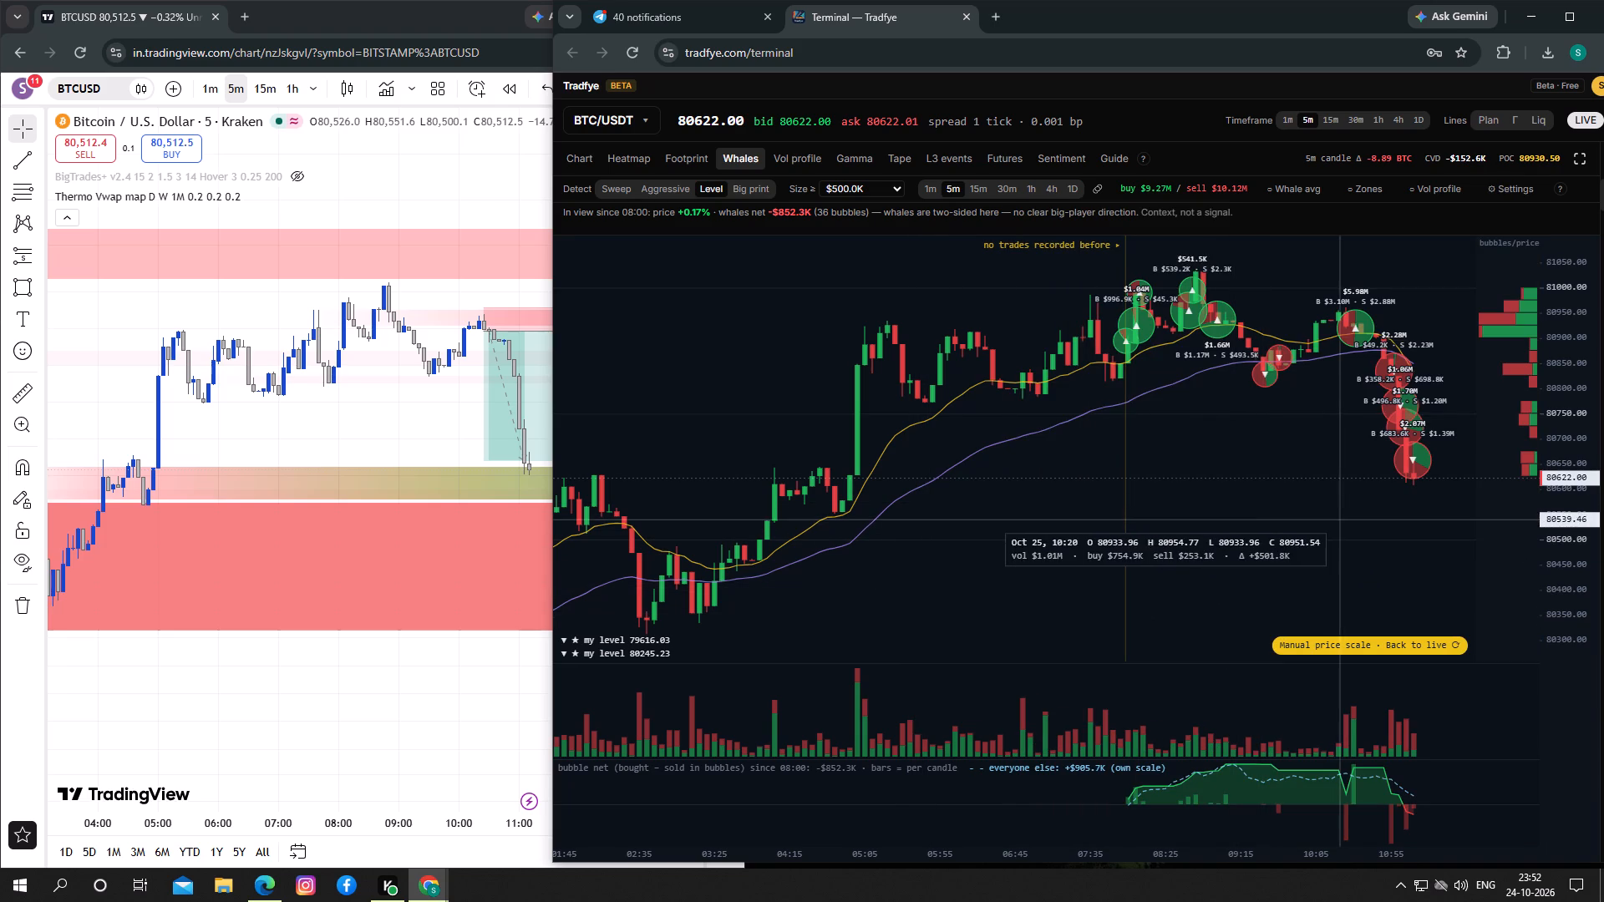
Place the bubble labels Below the big trade bubbles and check them on the chart.
left_click(1506, 187)
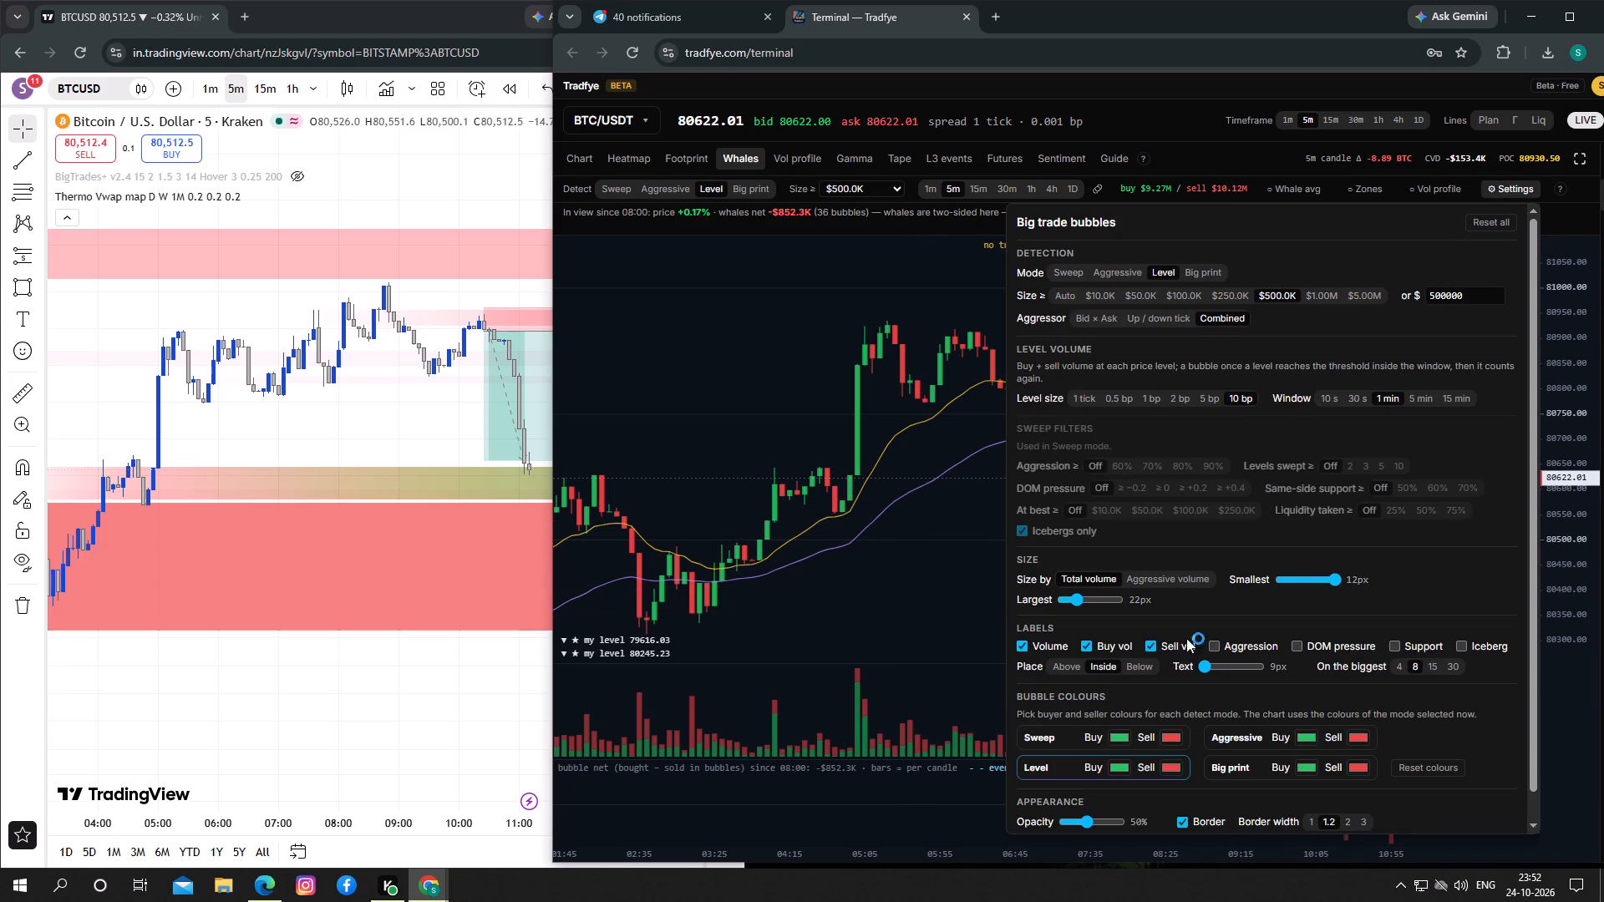
left_click(1129, 661)
left_click(931, 618)
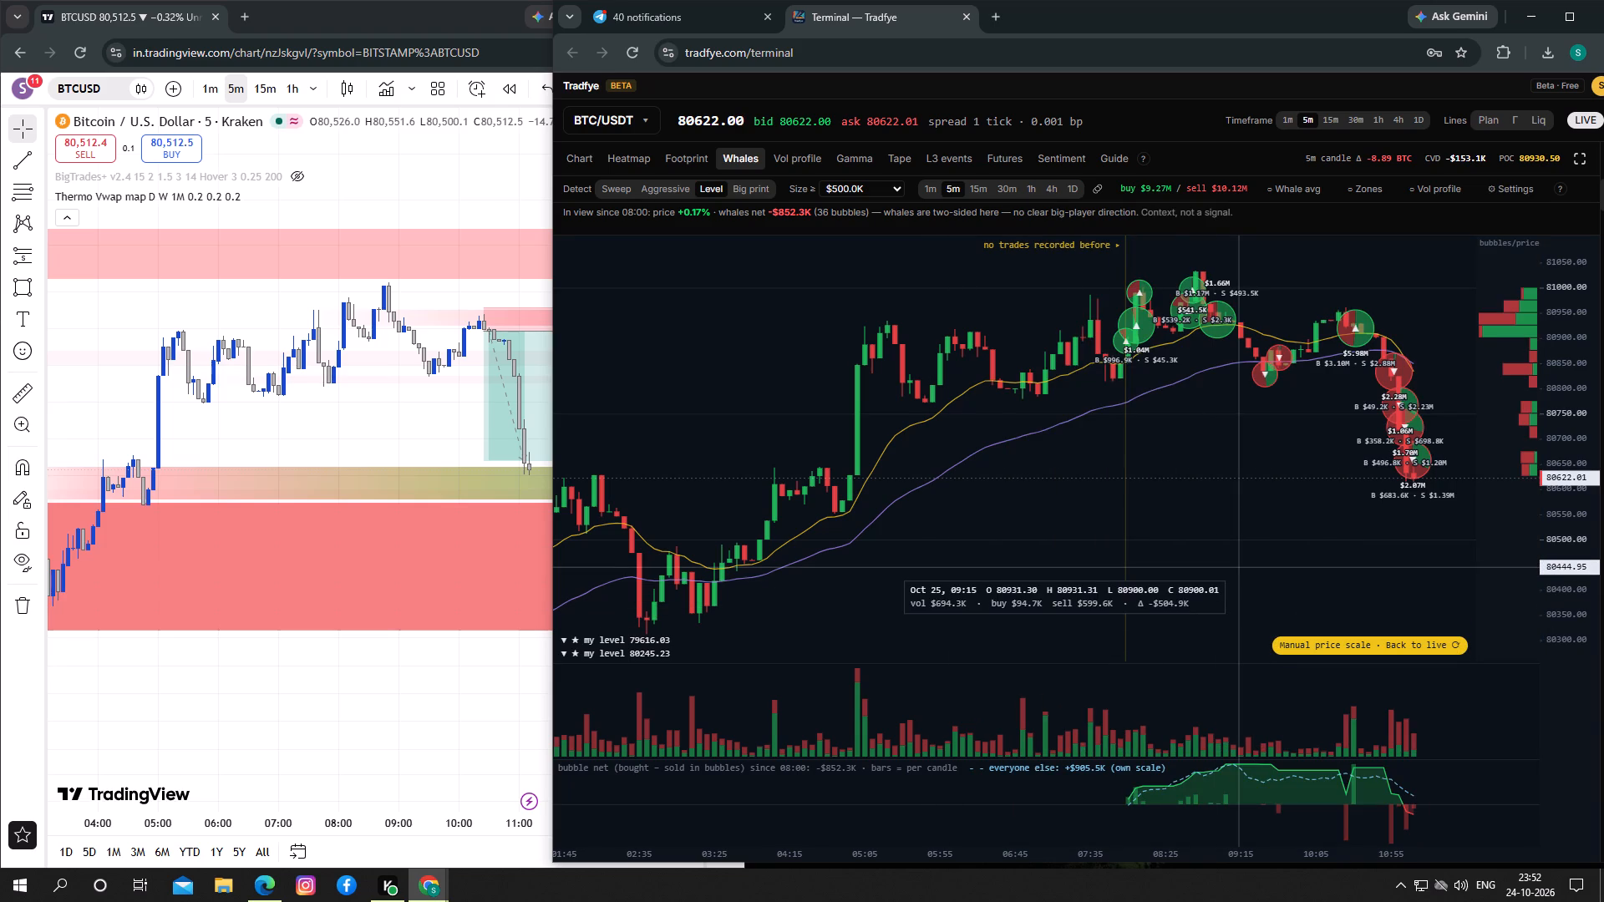
Set the bubble label text size to 11 px and check the labels around the recent drop.
left_click(1500, 193)
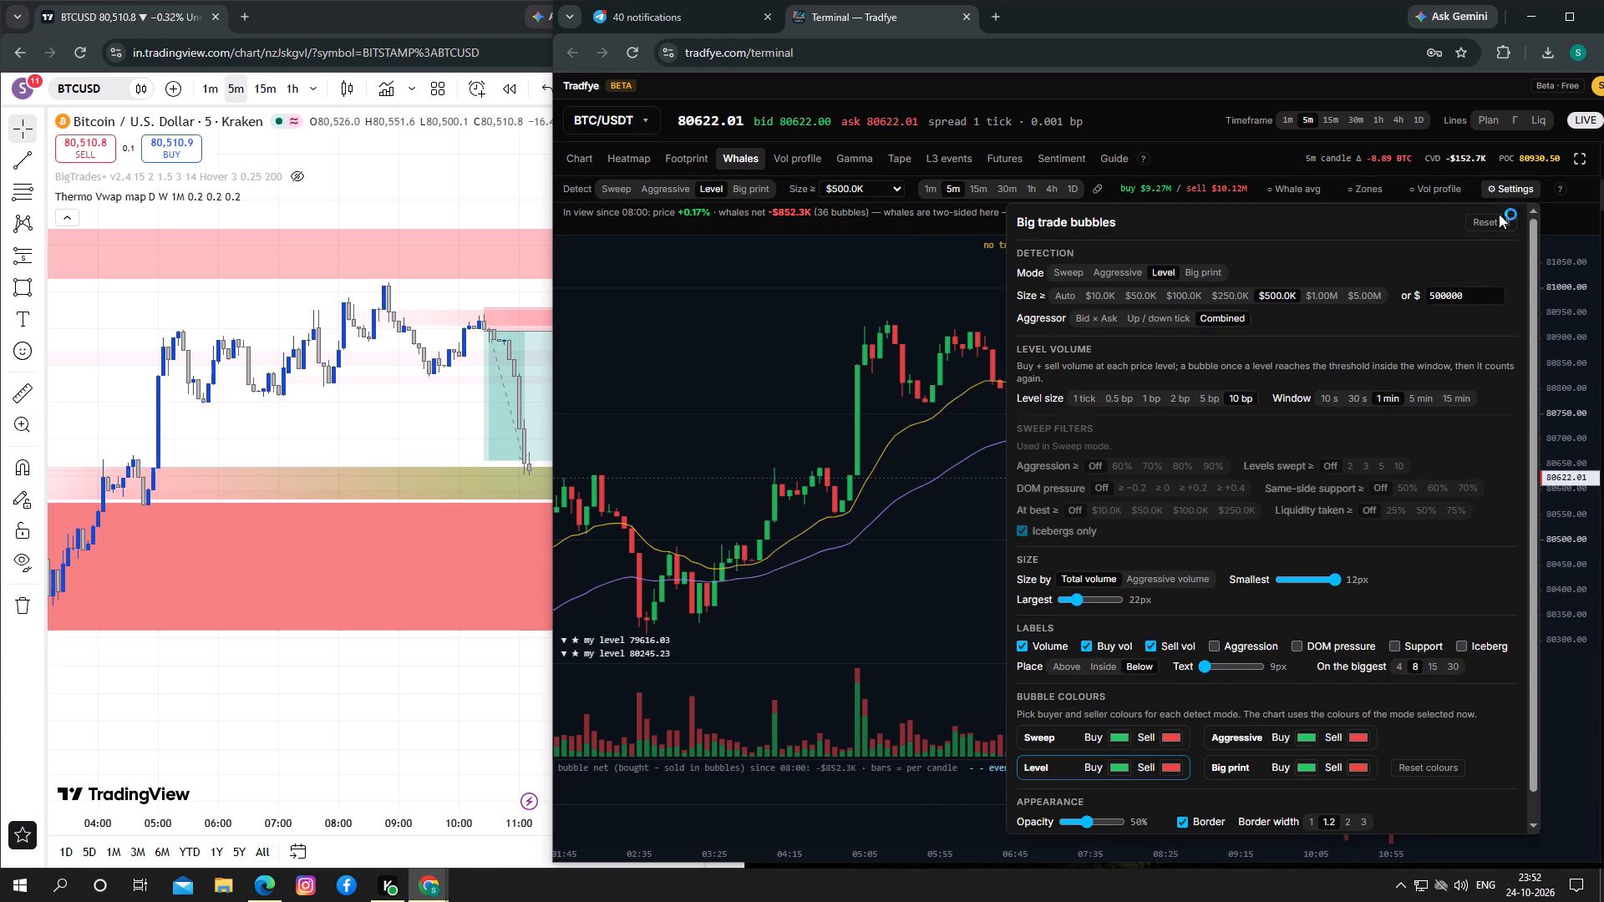
left_click(1226, 661)
left_click(932, 555)
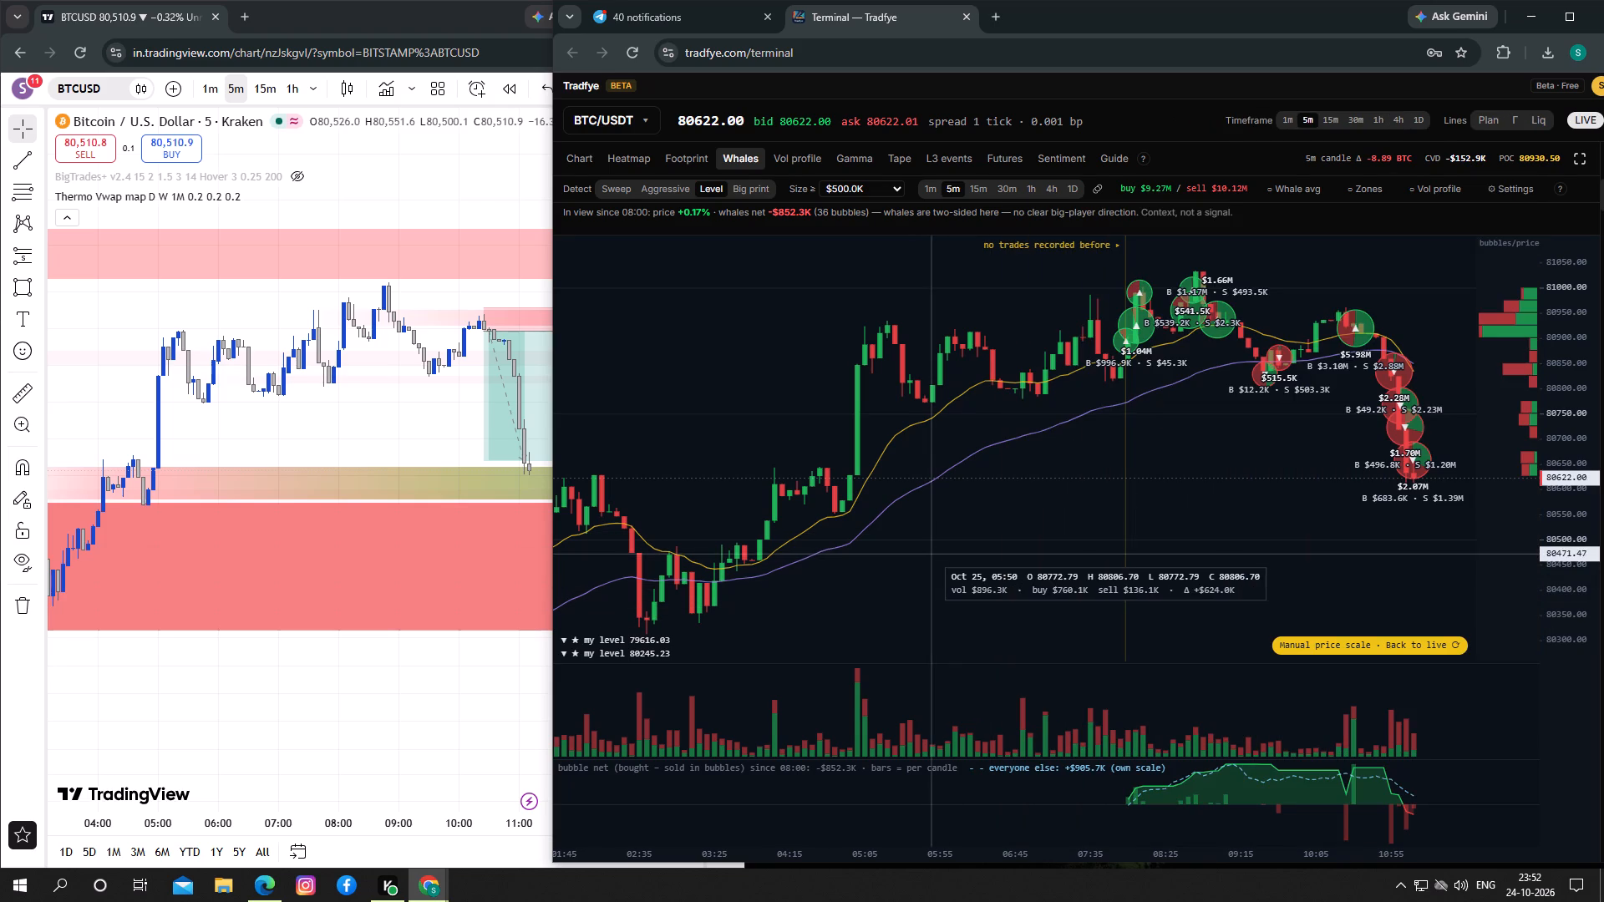
left_click_drag(1452, 567, 1429, 571)
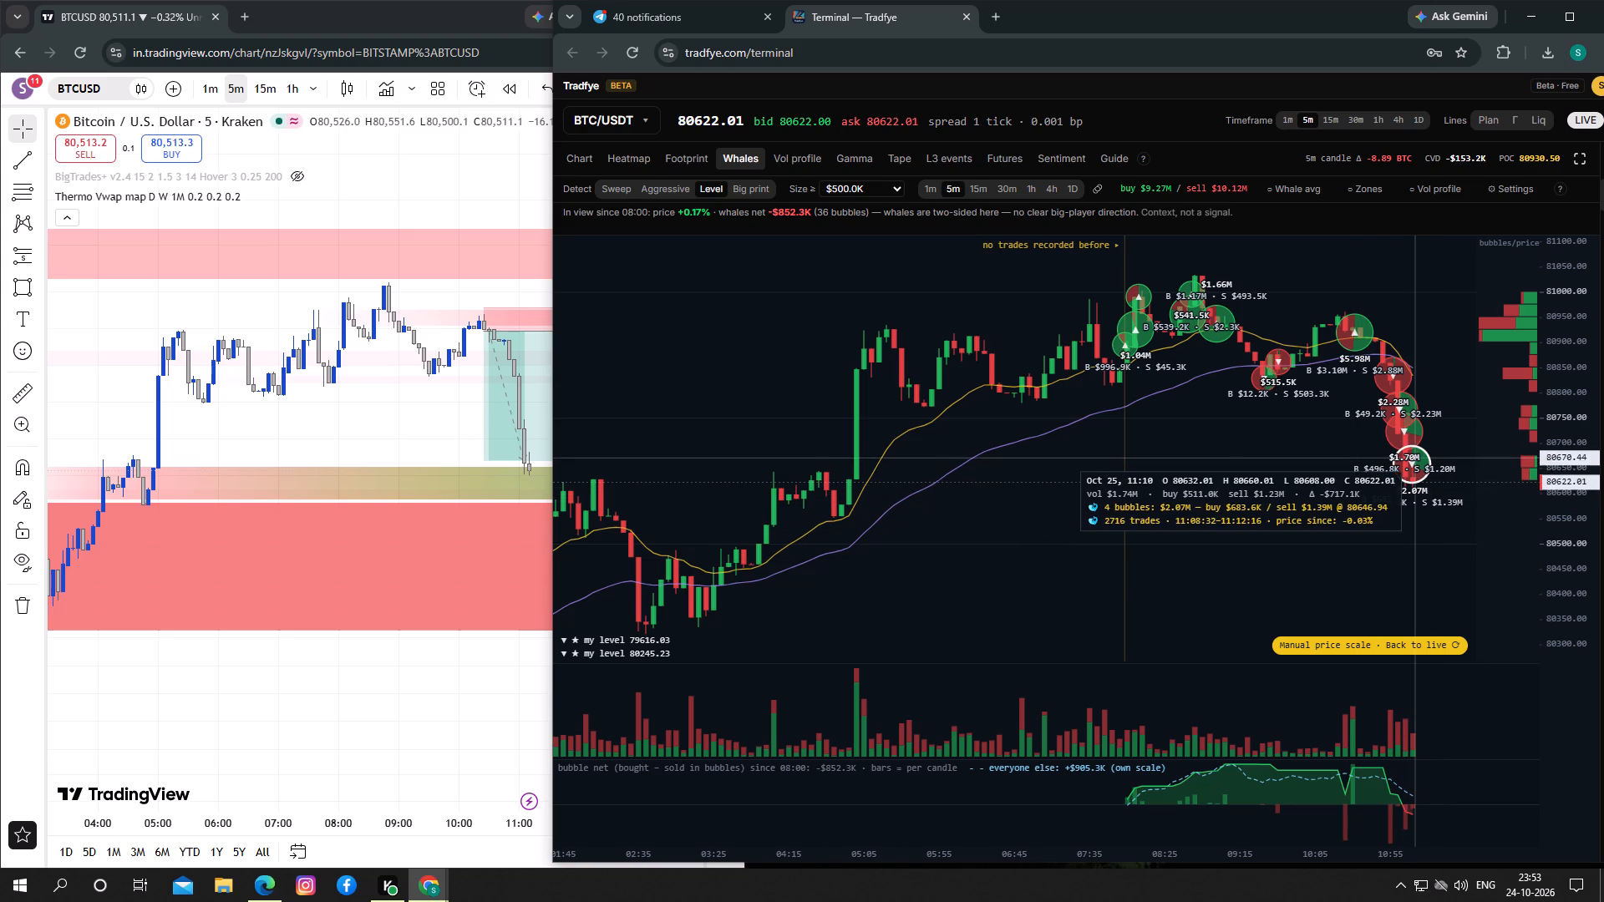
left_click(1246, 607)
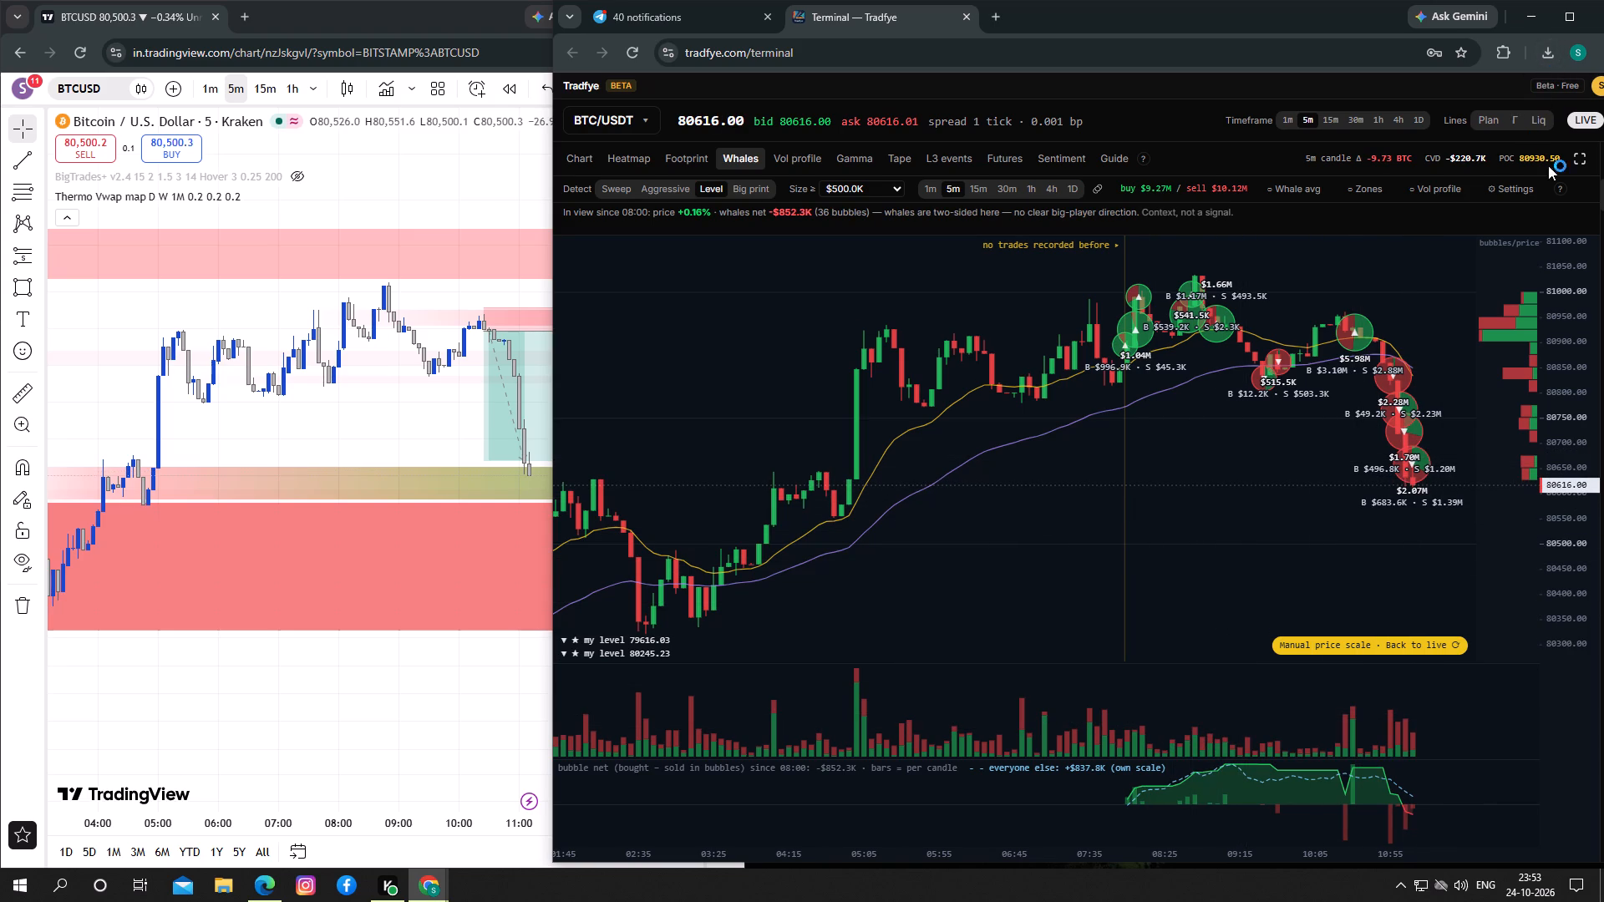
Place the bubble labels Above the big trade bubbles and check them on the chart.
left_click(1513, 195)
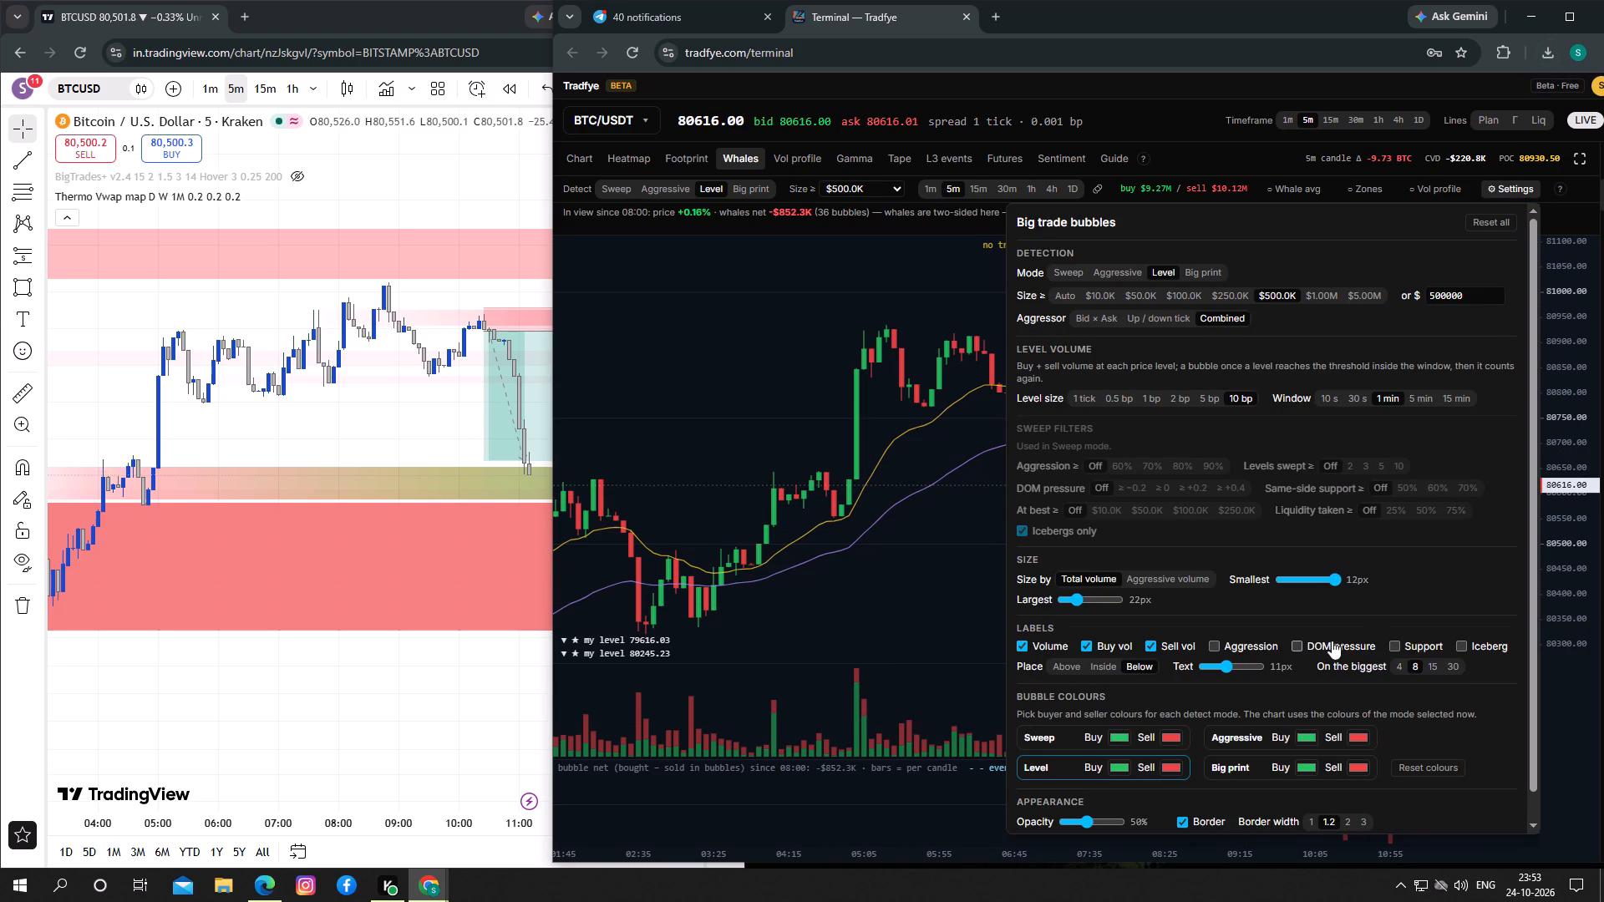
left_click(1071, 664)
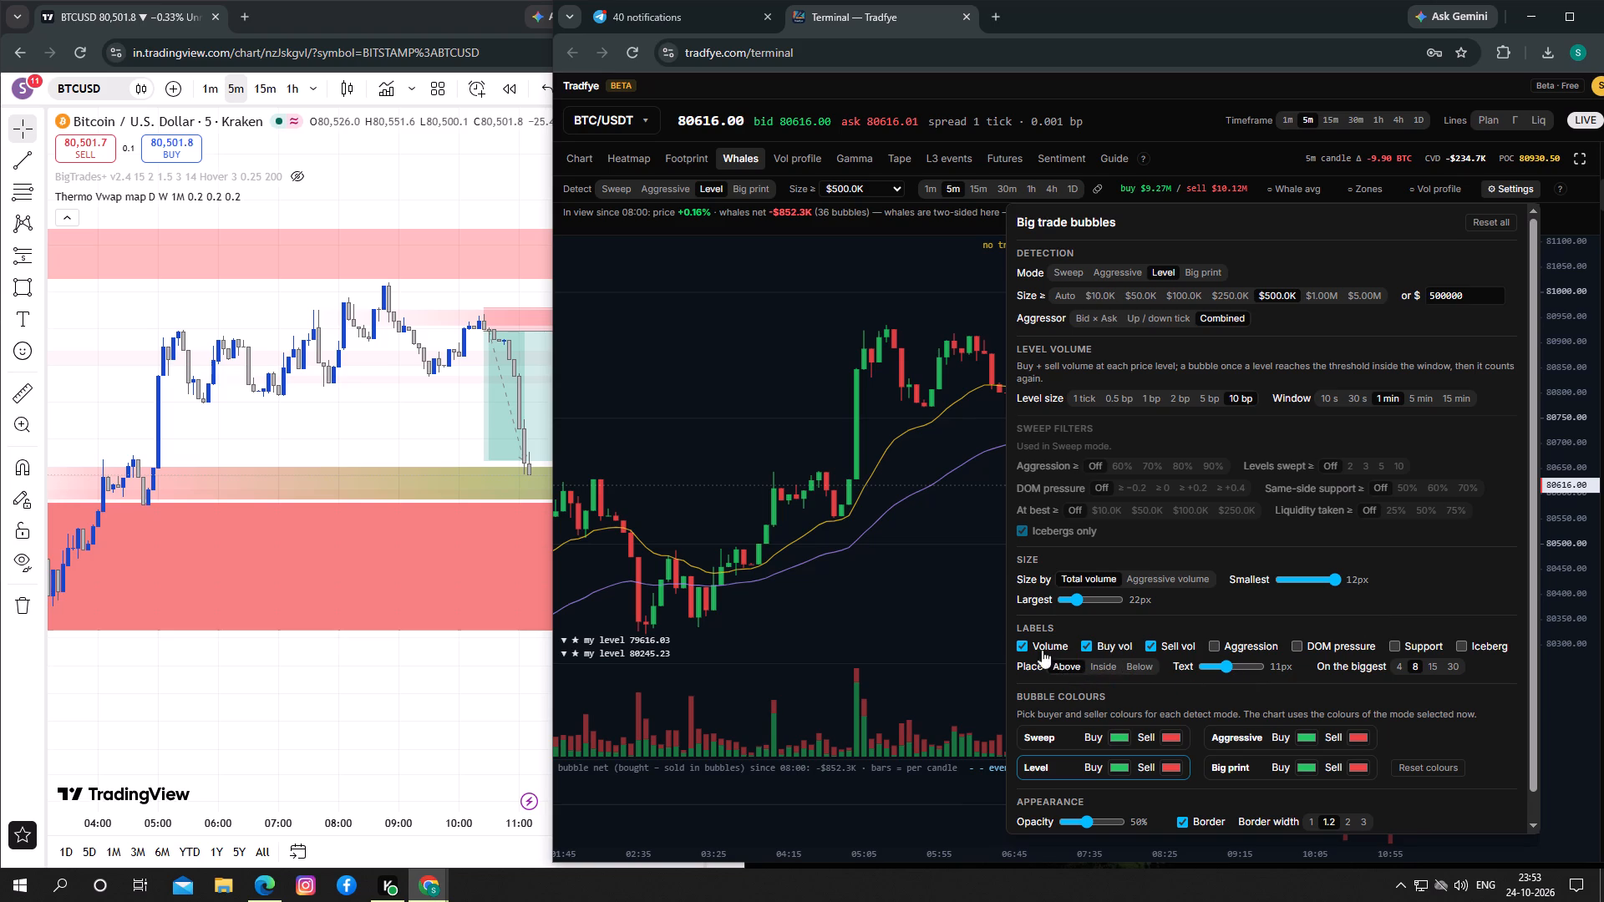
left_click(946, 585)
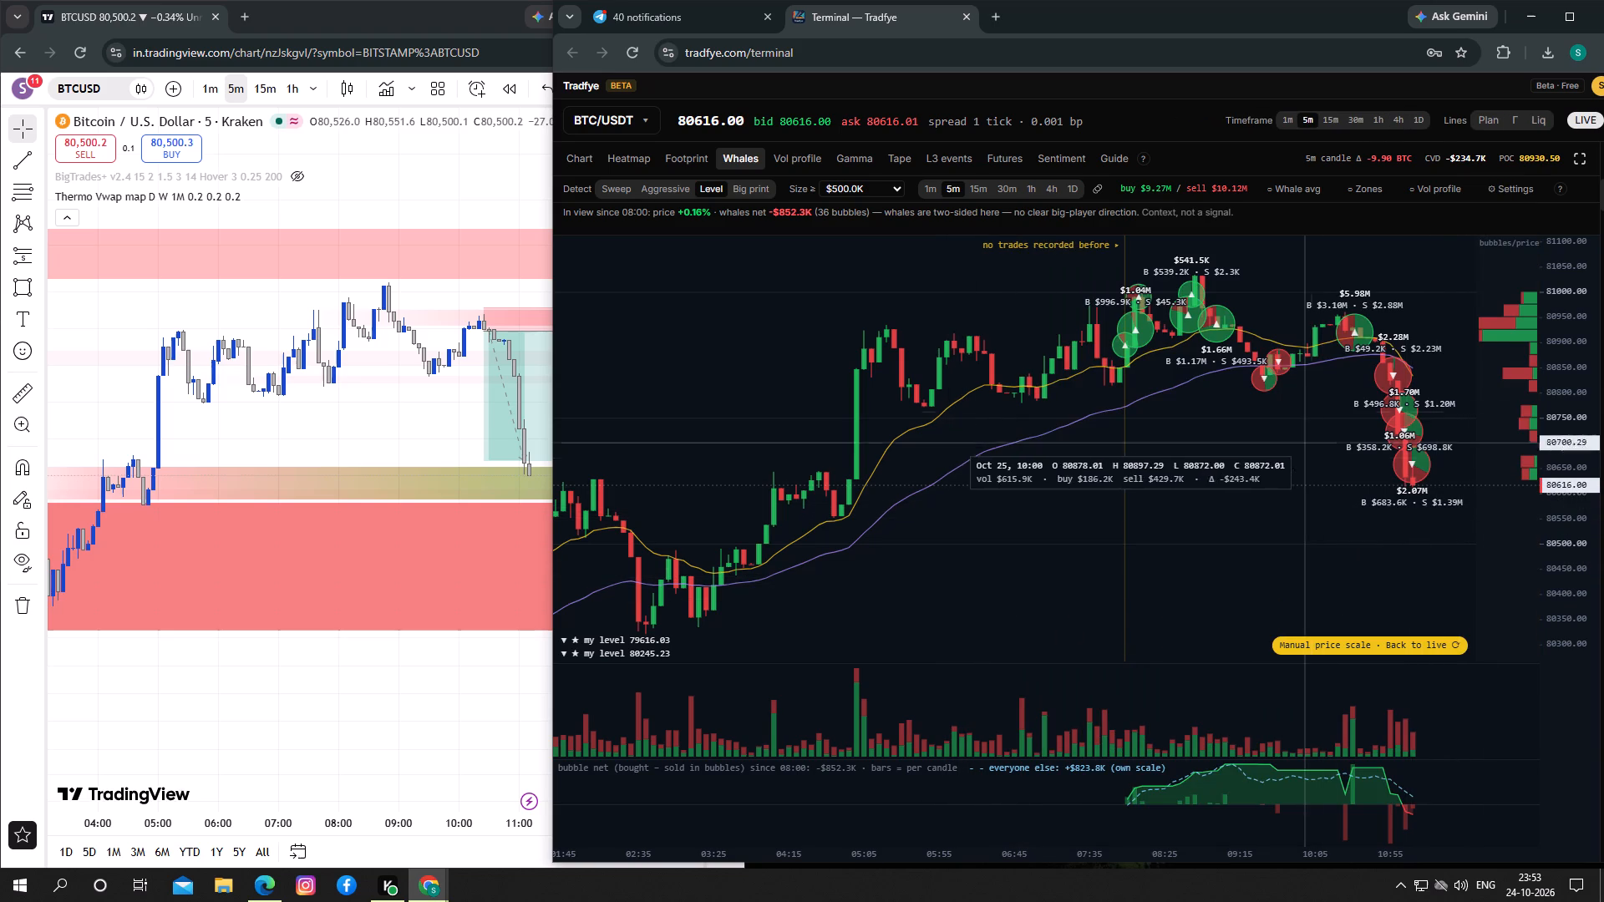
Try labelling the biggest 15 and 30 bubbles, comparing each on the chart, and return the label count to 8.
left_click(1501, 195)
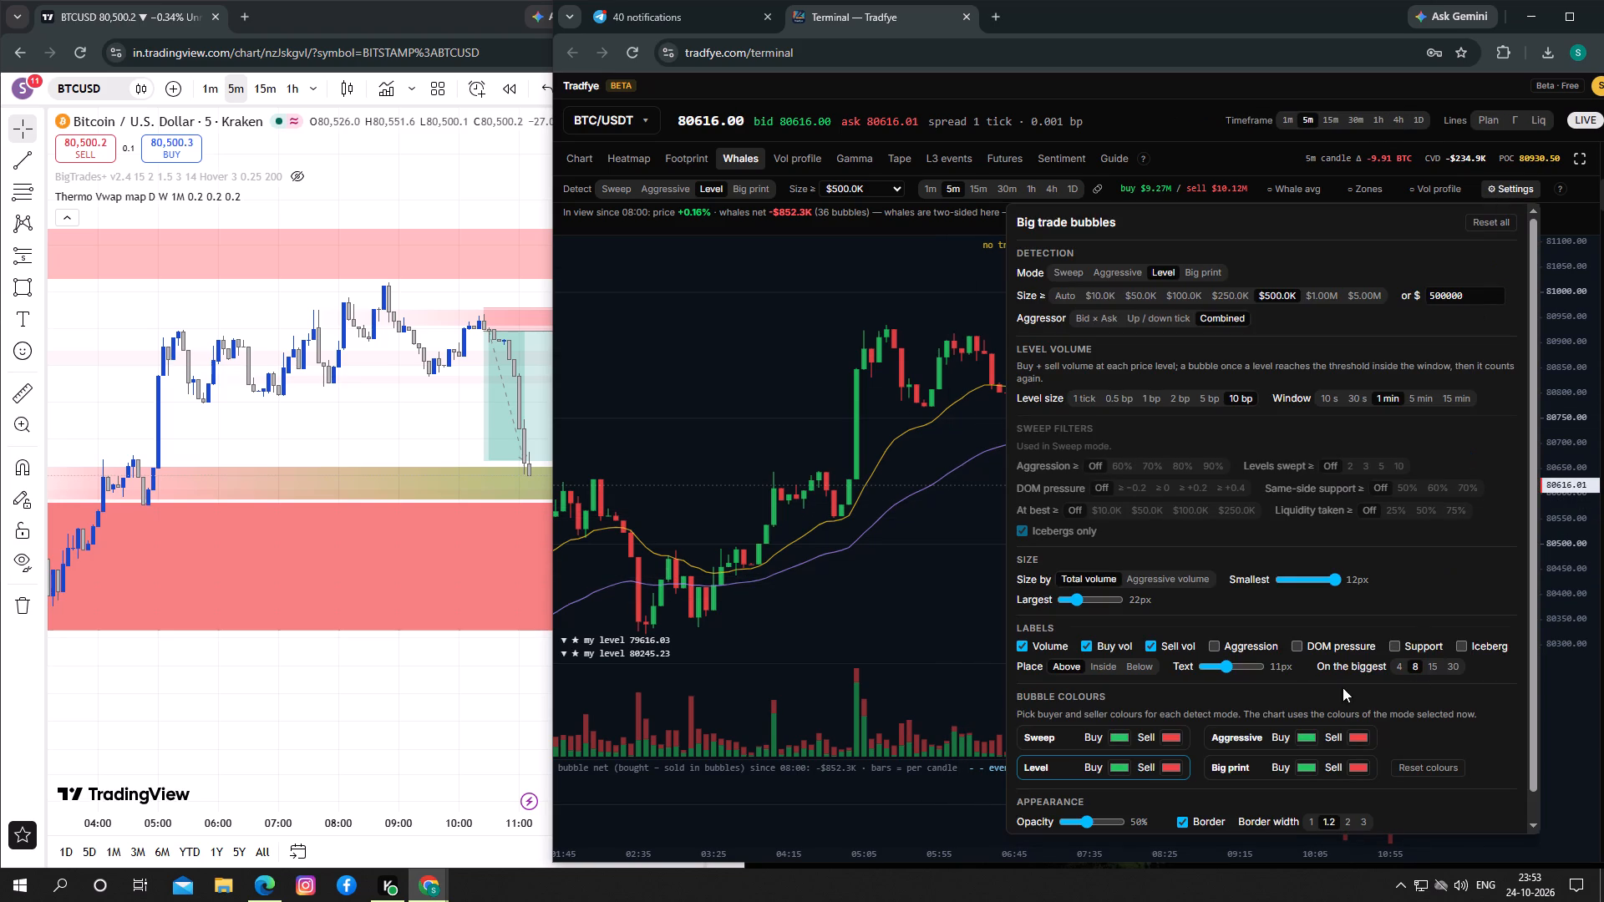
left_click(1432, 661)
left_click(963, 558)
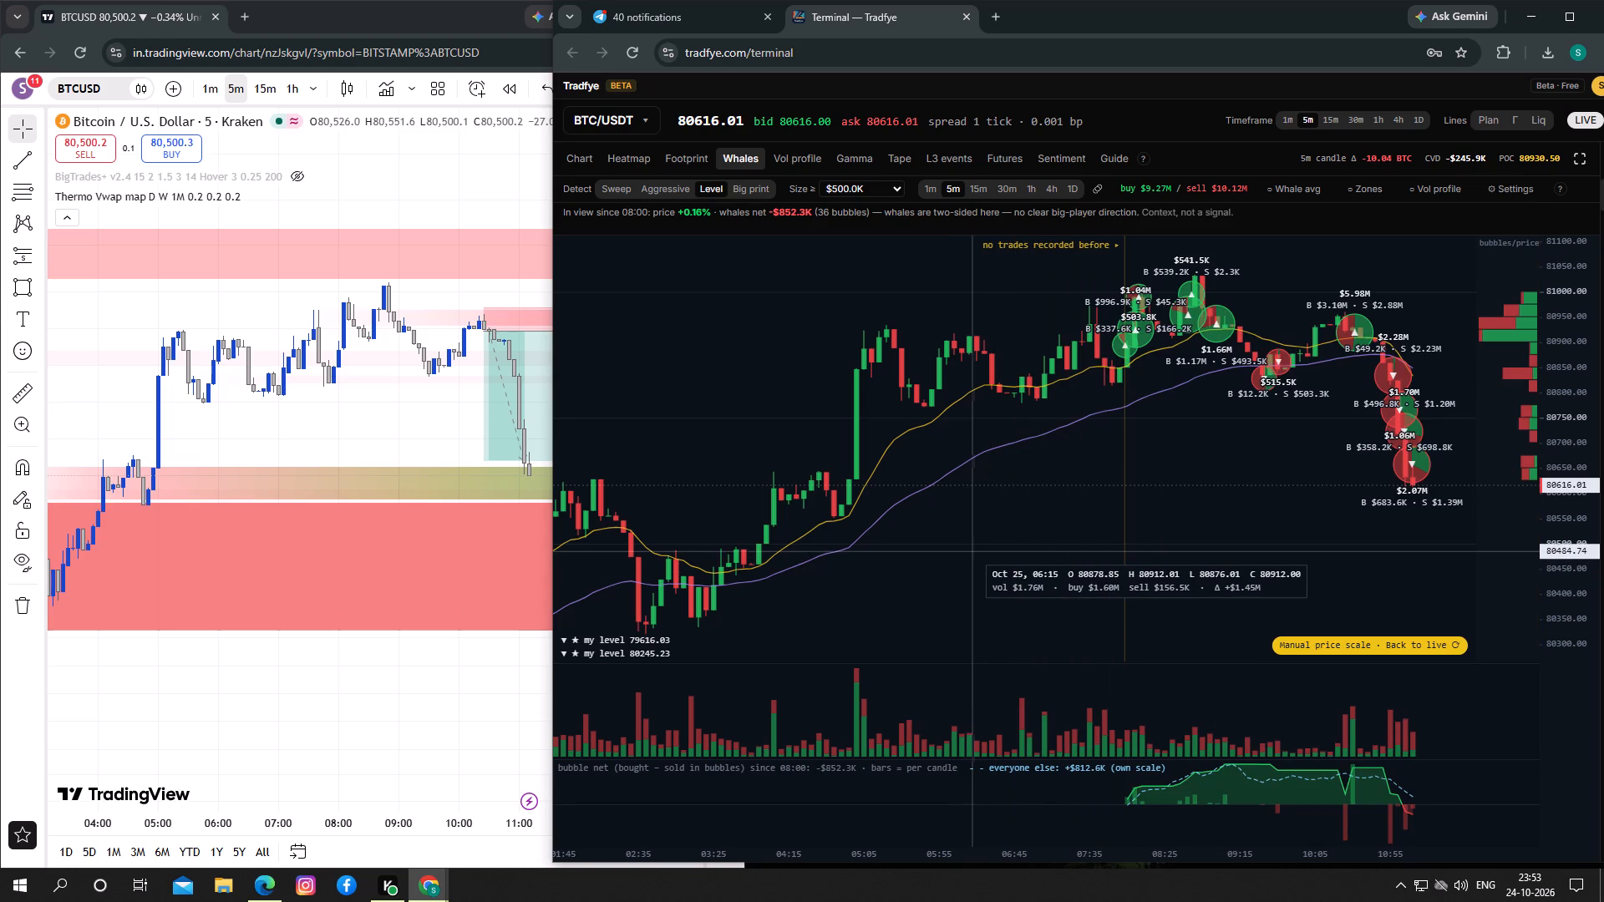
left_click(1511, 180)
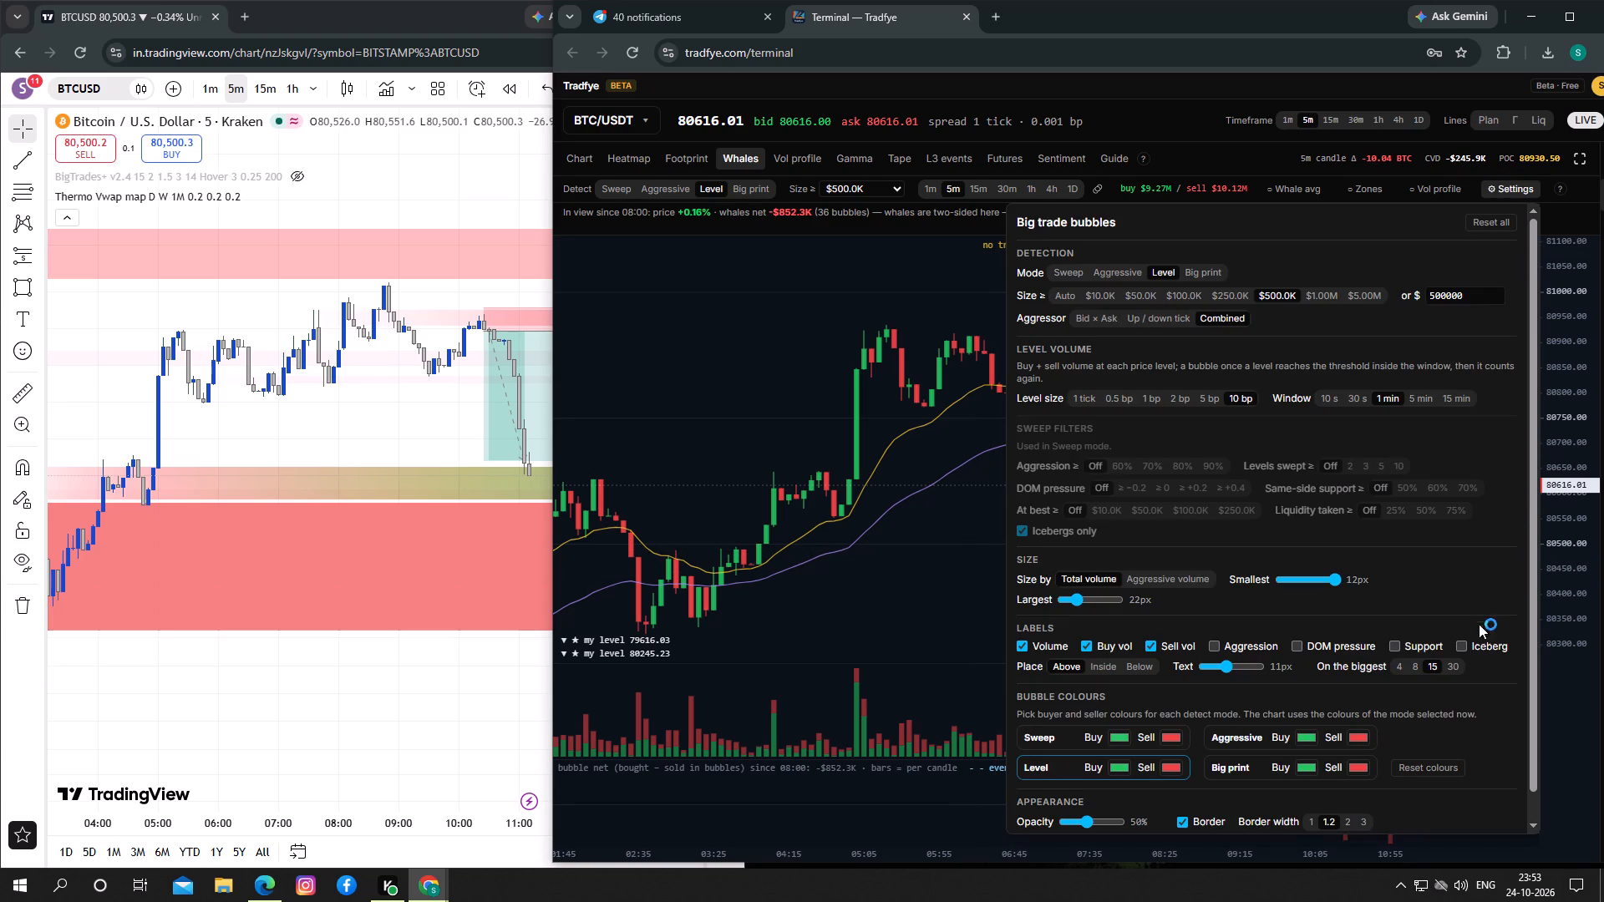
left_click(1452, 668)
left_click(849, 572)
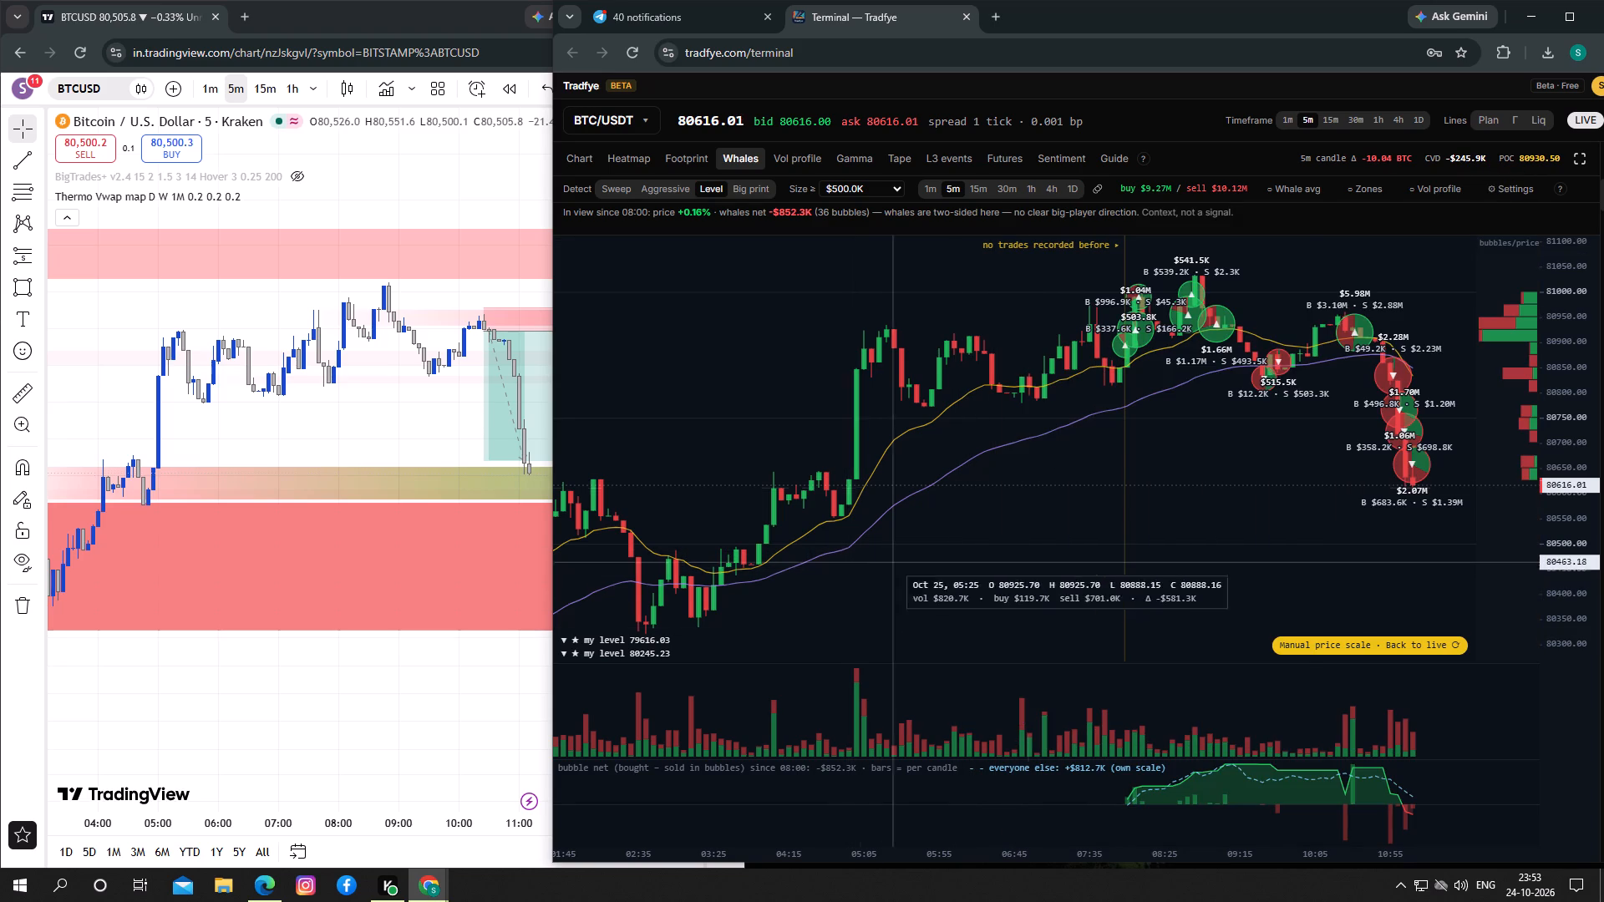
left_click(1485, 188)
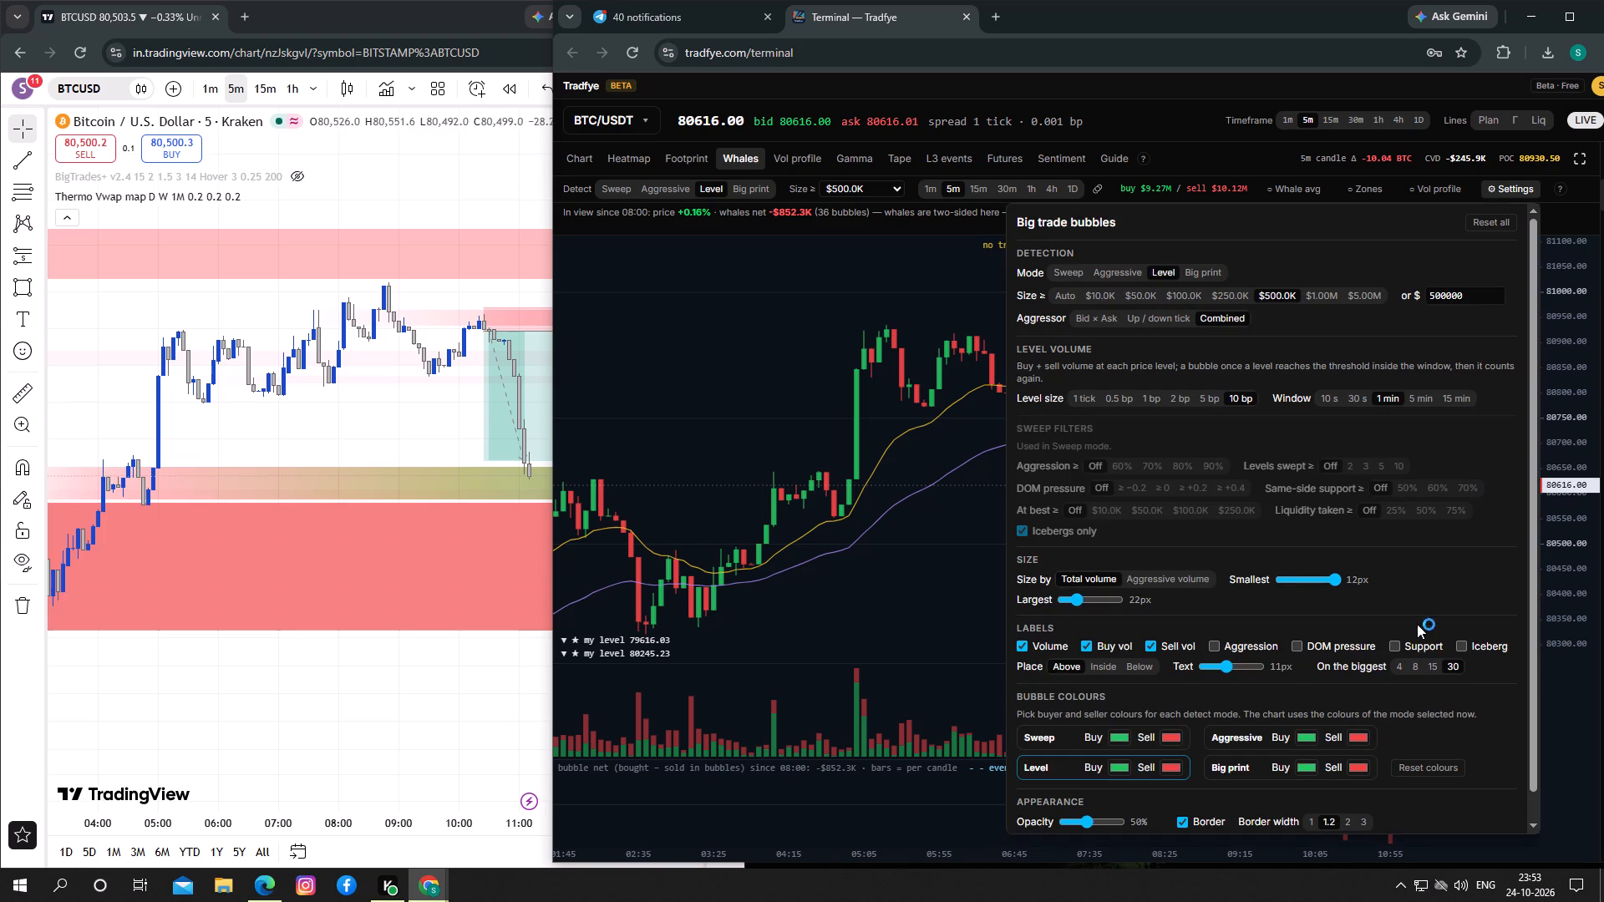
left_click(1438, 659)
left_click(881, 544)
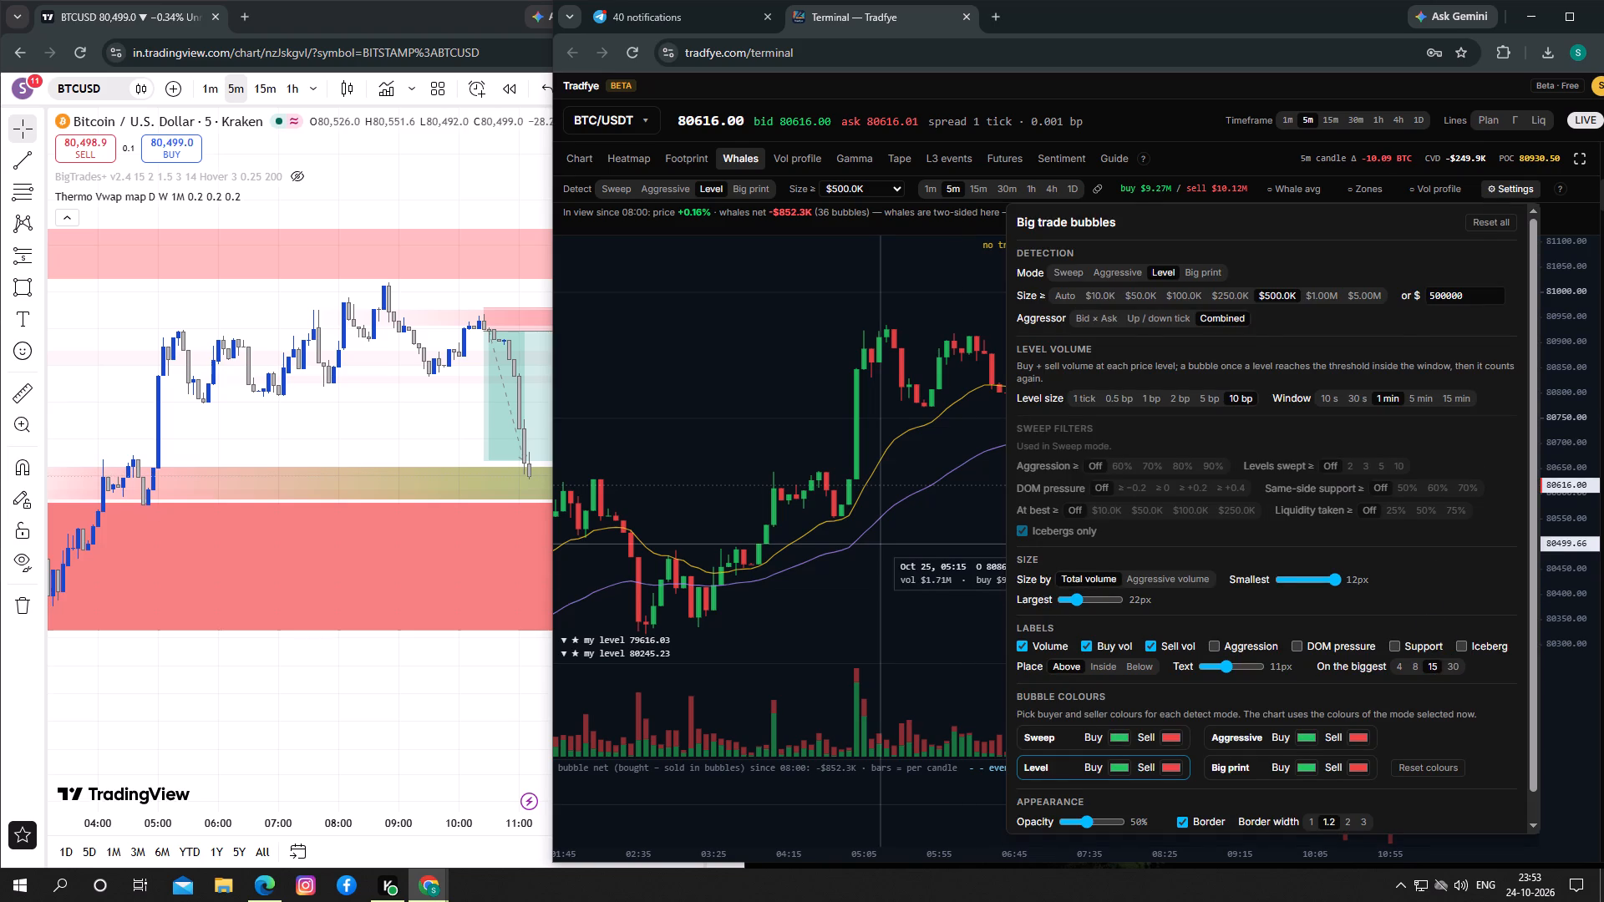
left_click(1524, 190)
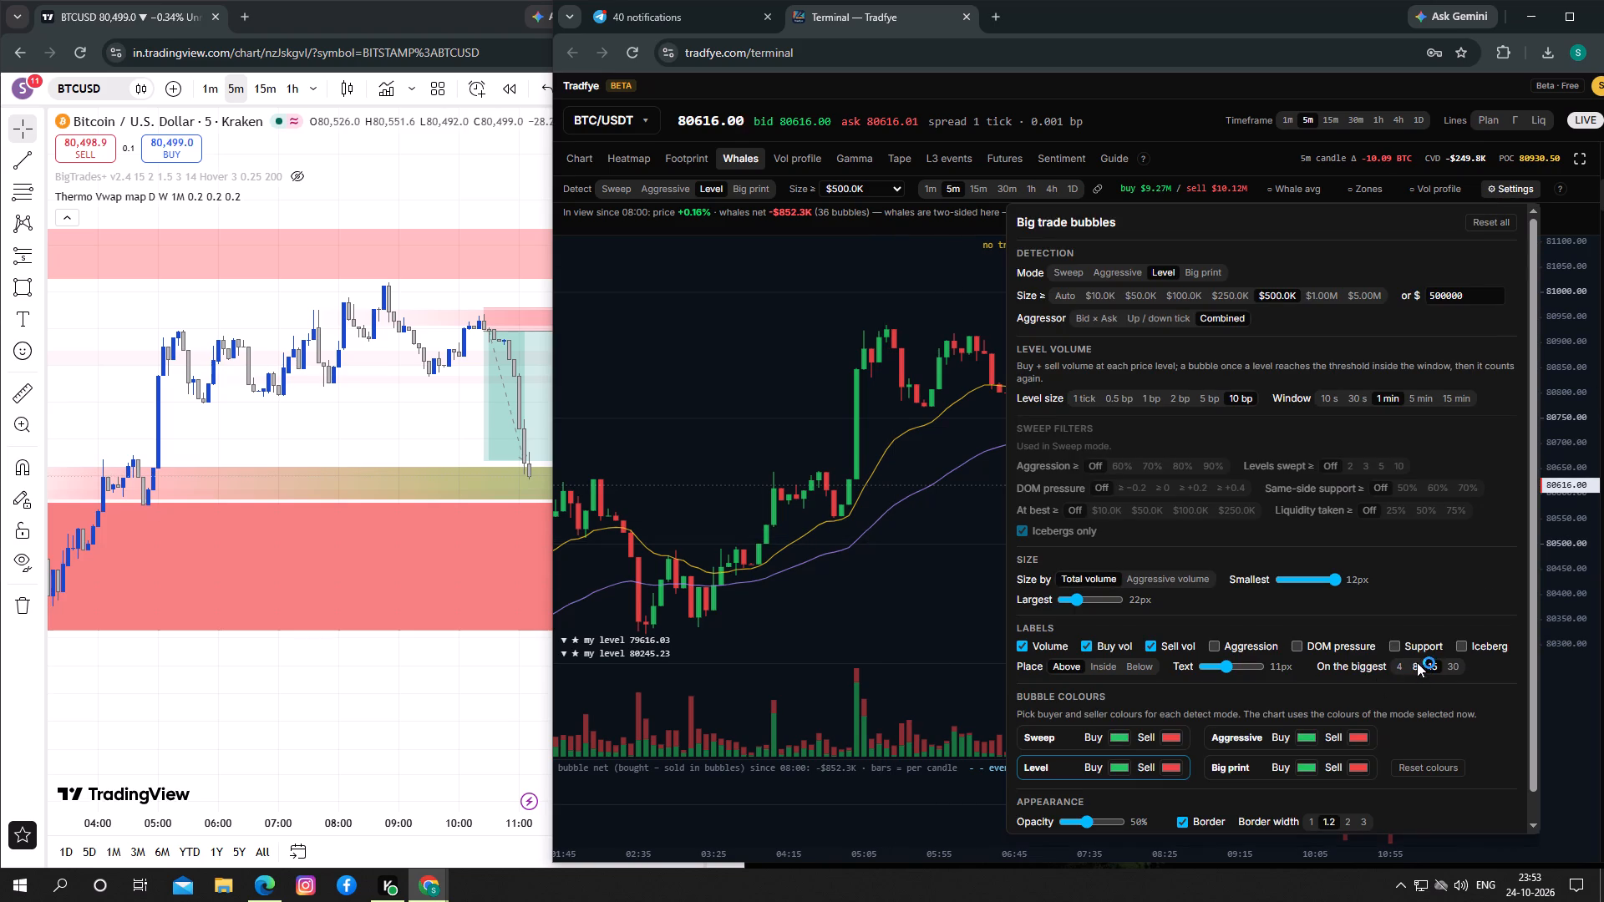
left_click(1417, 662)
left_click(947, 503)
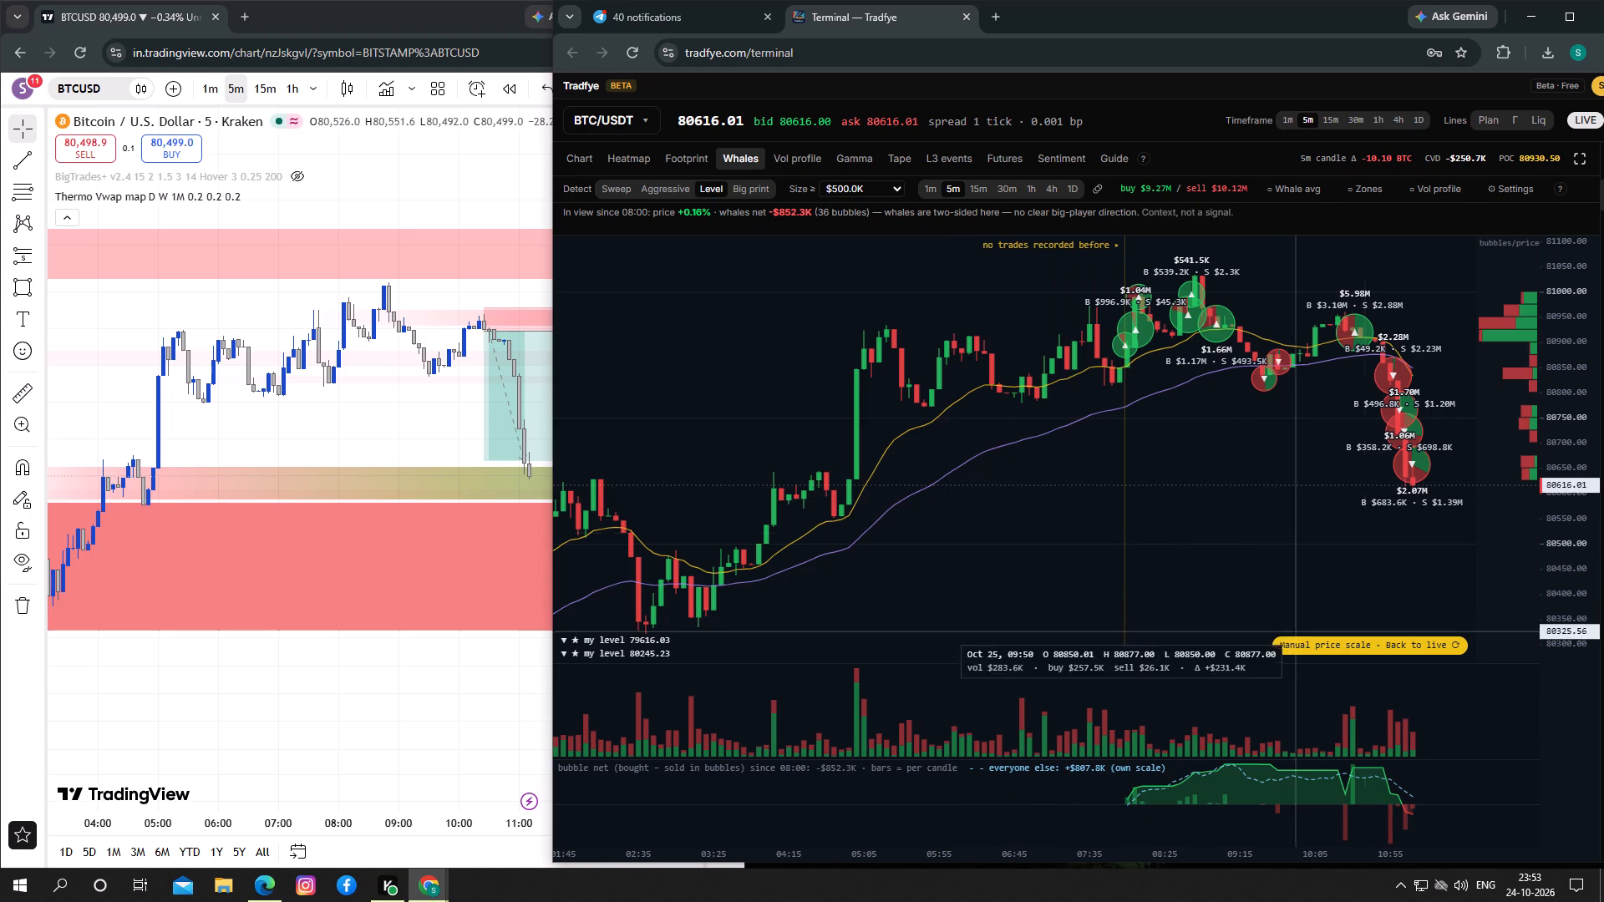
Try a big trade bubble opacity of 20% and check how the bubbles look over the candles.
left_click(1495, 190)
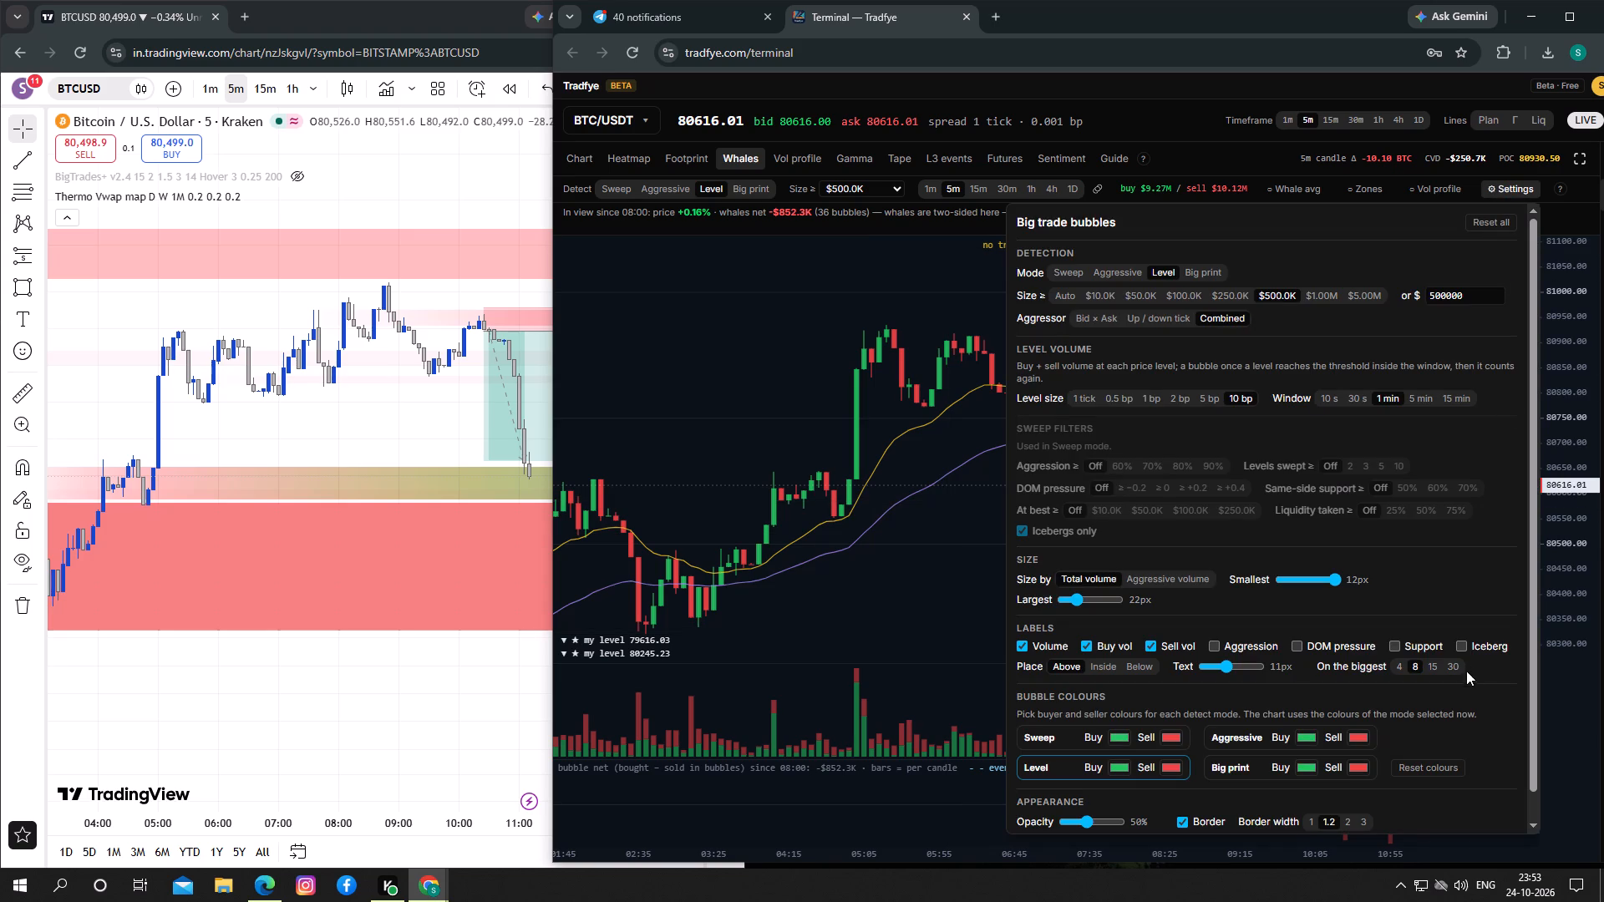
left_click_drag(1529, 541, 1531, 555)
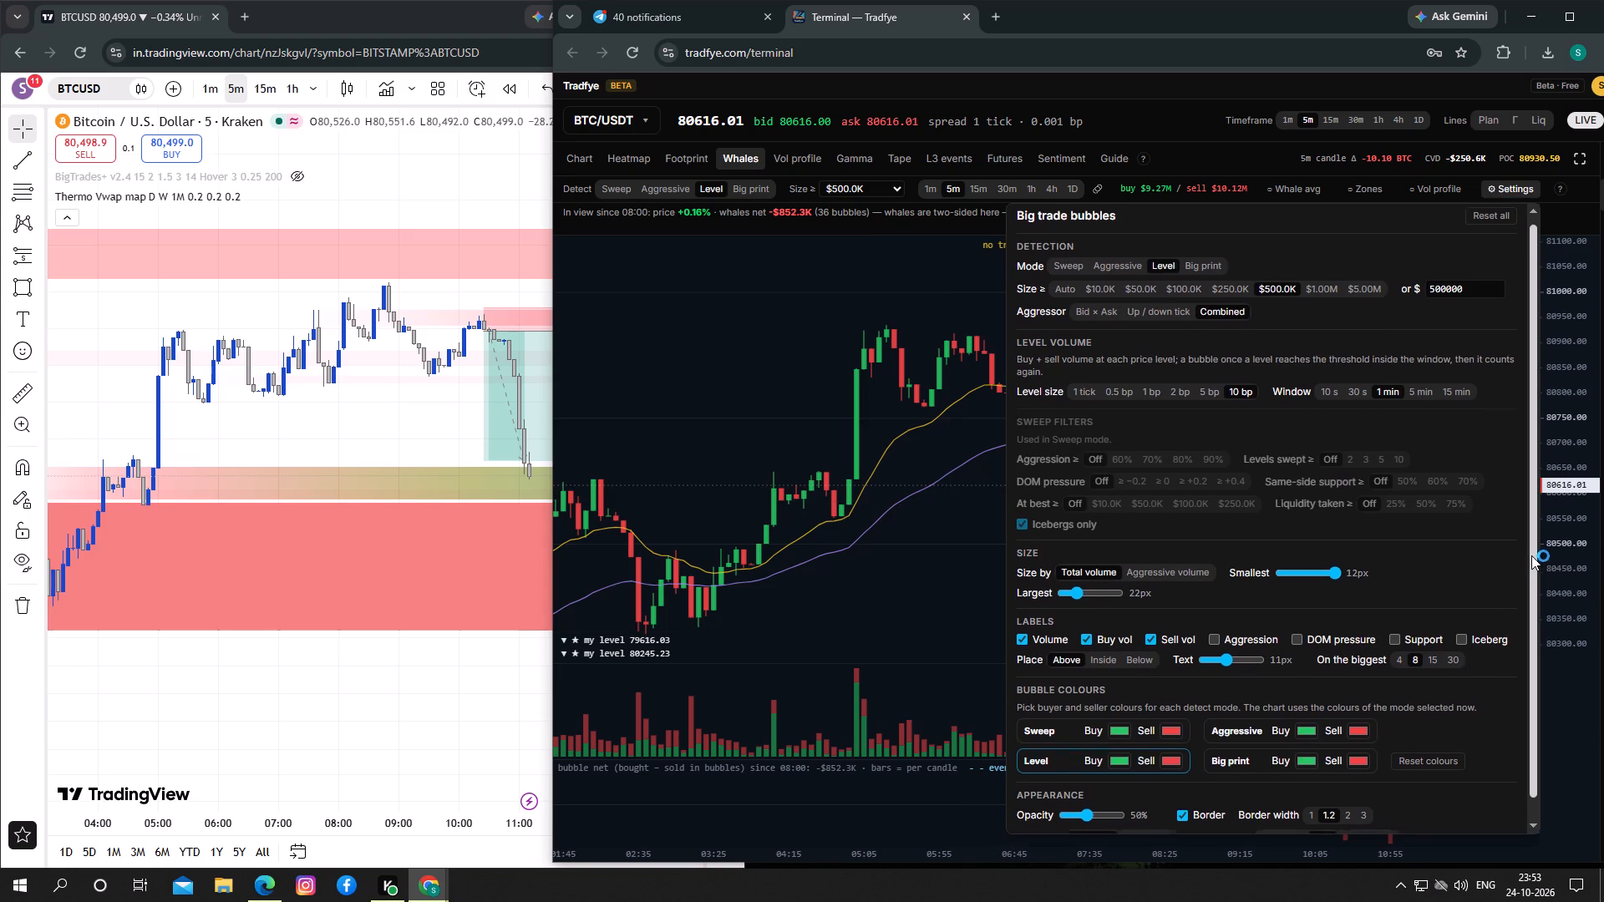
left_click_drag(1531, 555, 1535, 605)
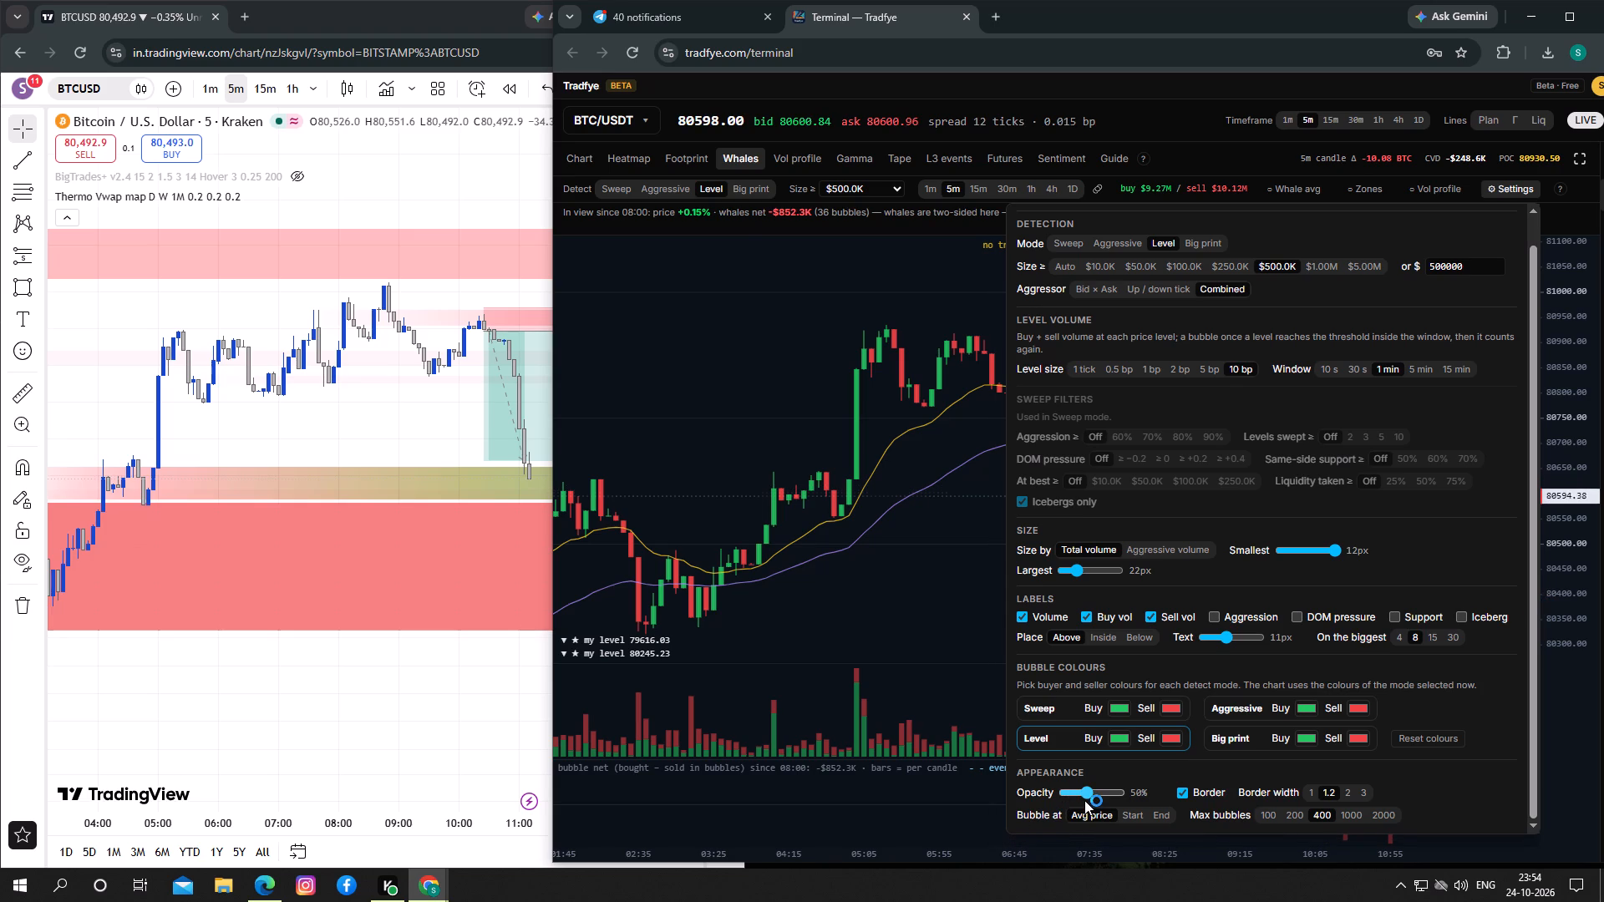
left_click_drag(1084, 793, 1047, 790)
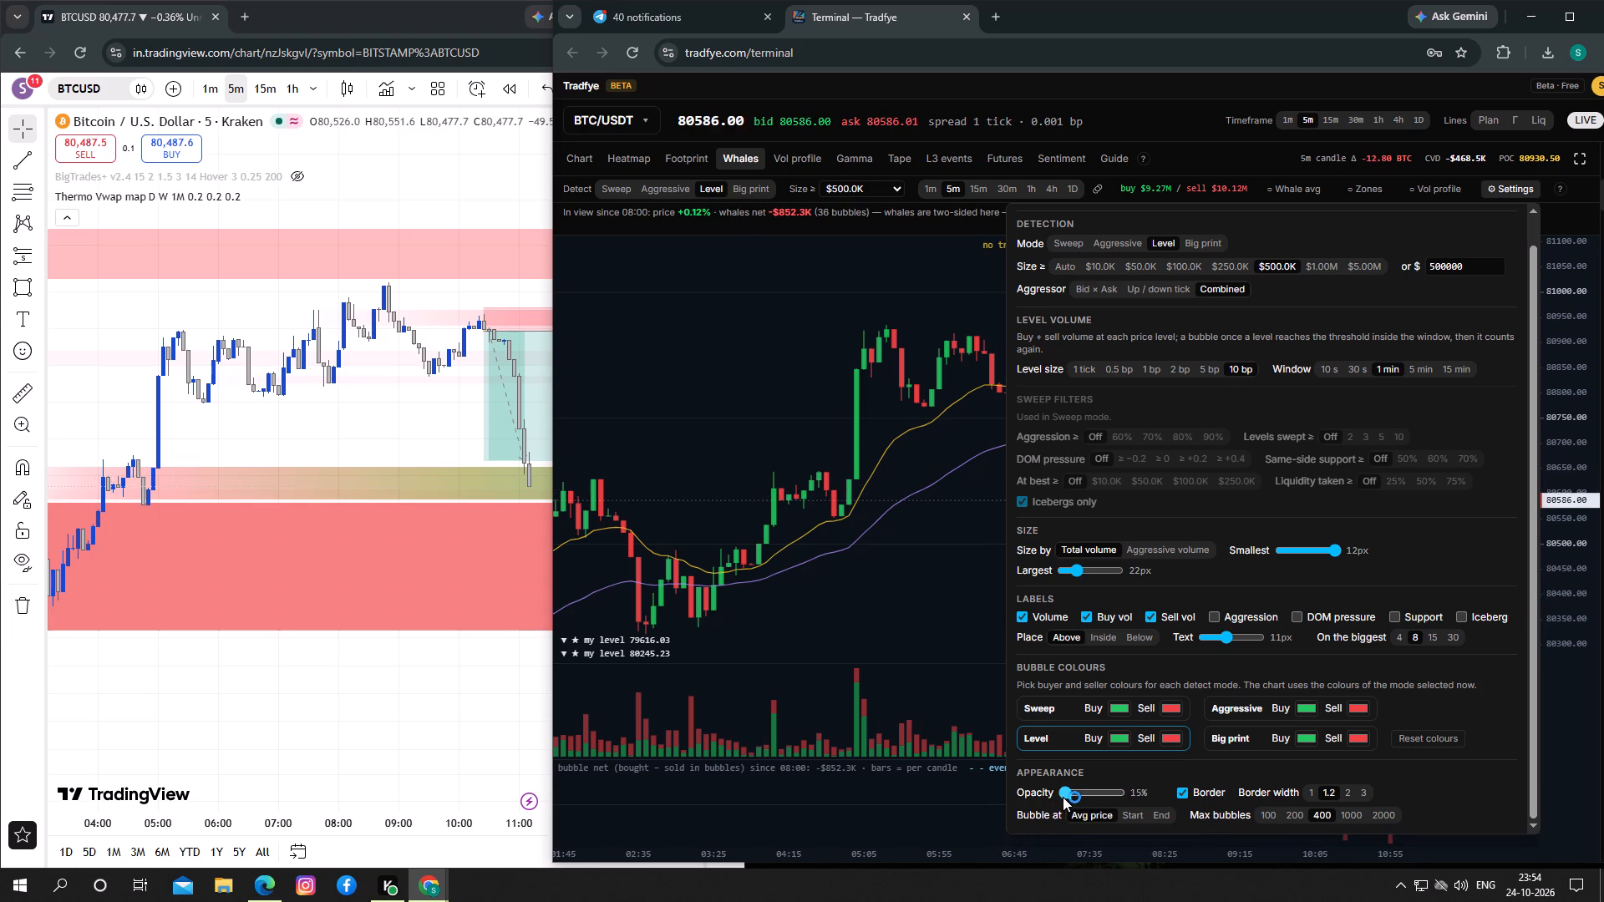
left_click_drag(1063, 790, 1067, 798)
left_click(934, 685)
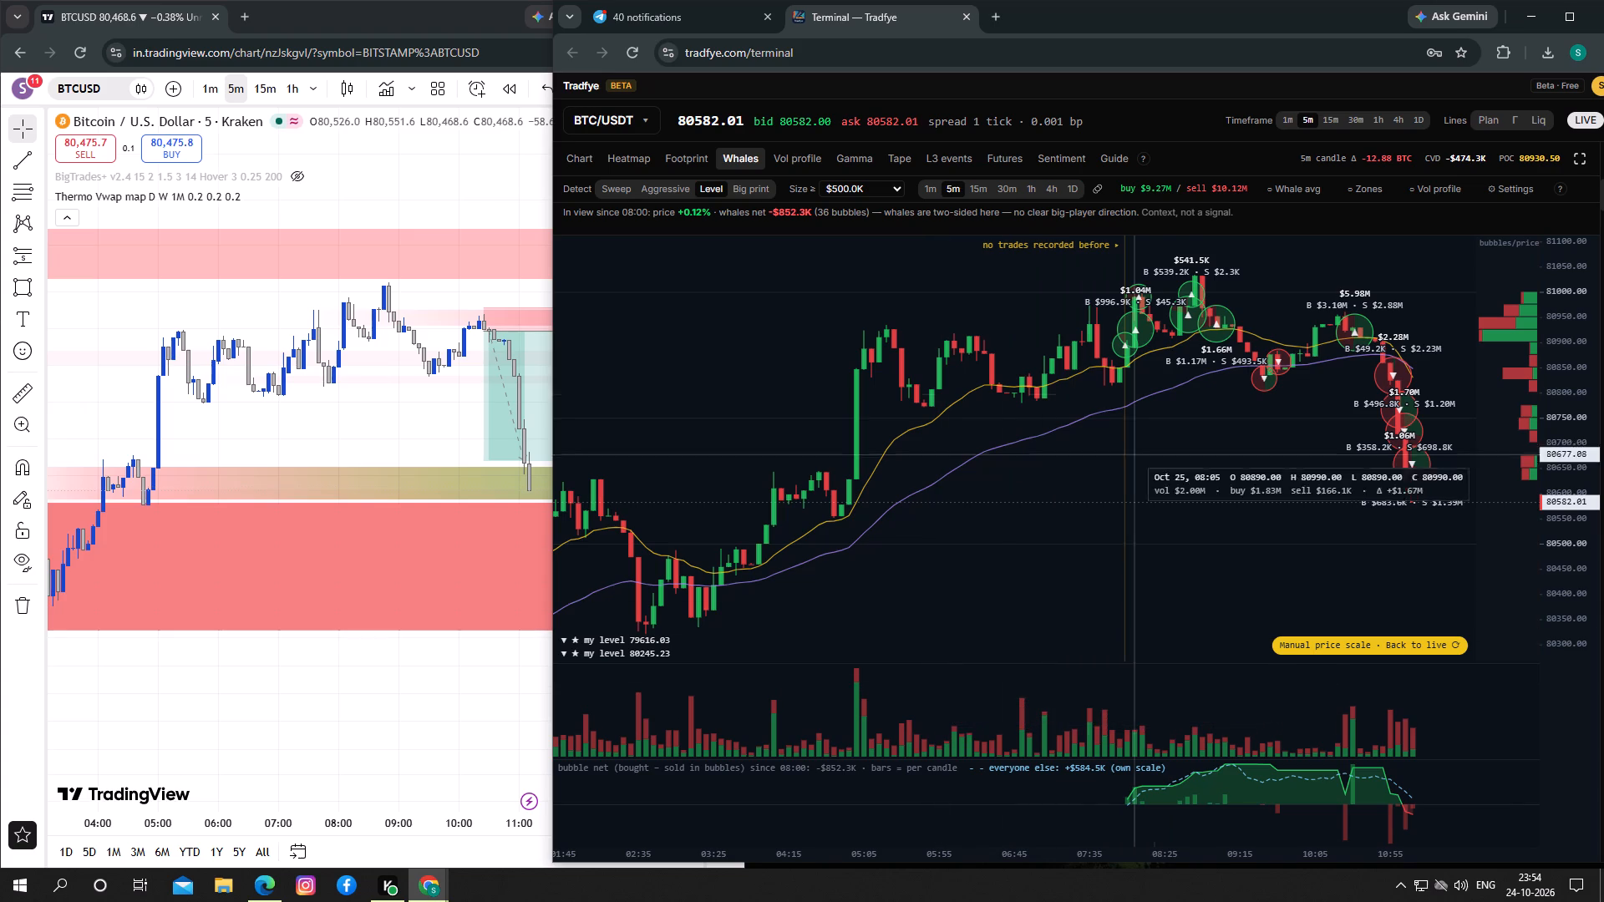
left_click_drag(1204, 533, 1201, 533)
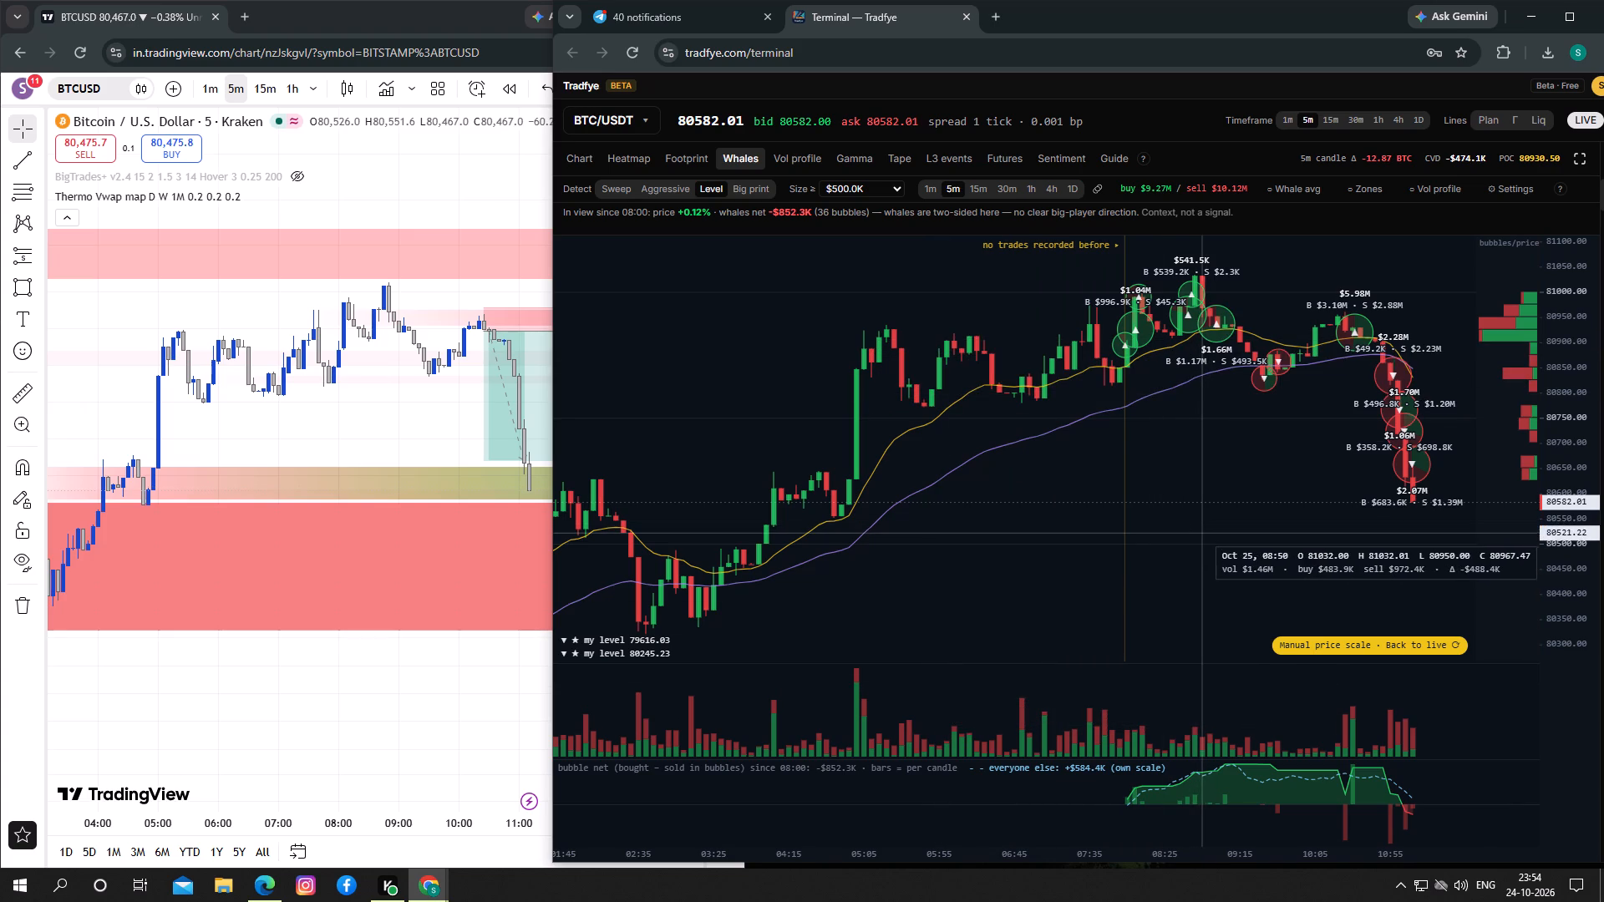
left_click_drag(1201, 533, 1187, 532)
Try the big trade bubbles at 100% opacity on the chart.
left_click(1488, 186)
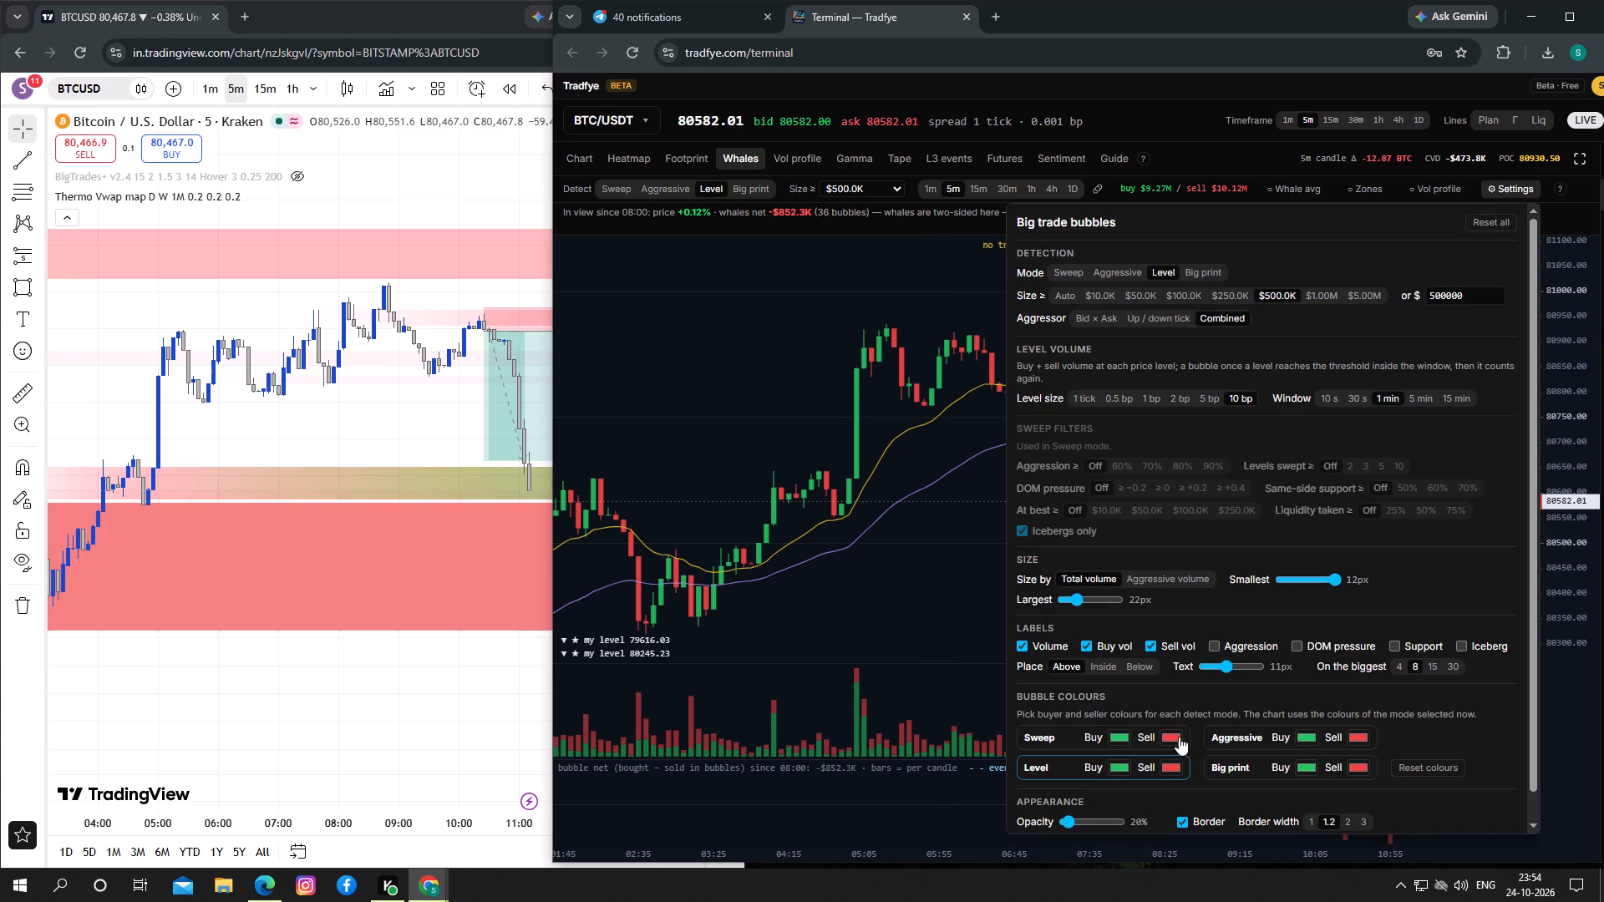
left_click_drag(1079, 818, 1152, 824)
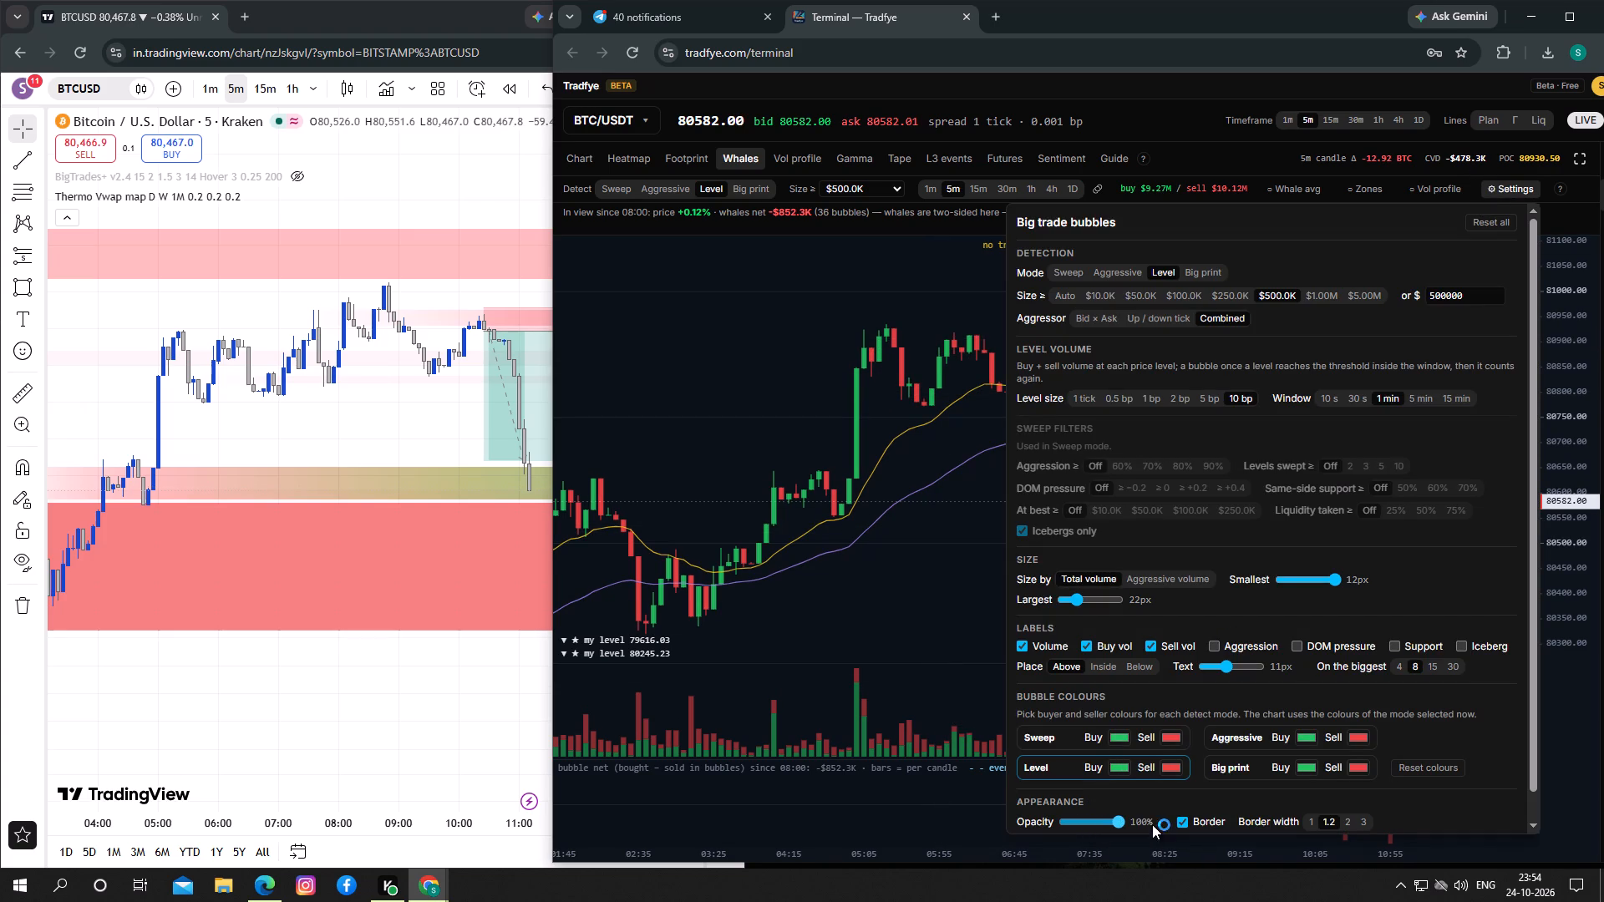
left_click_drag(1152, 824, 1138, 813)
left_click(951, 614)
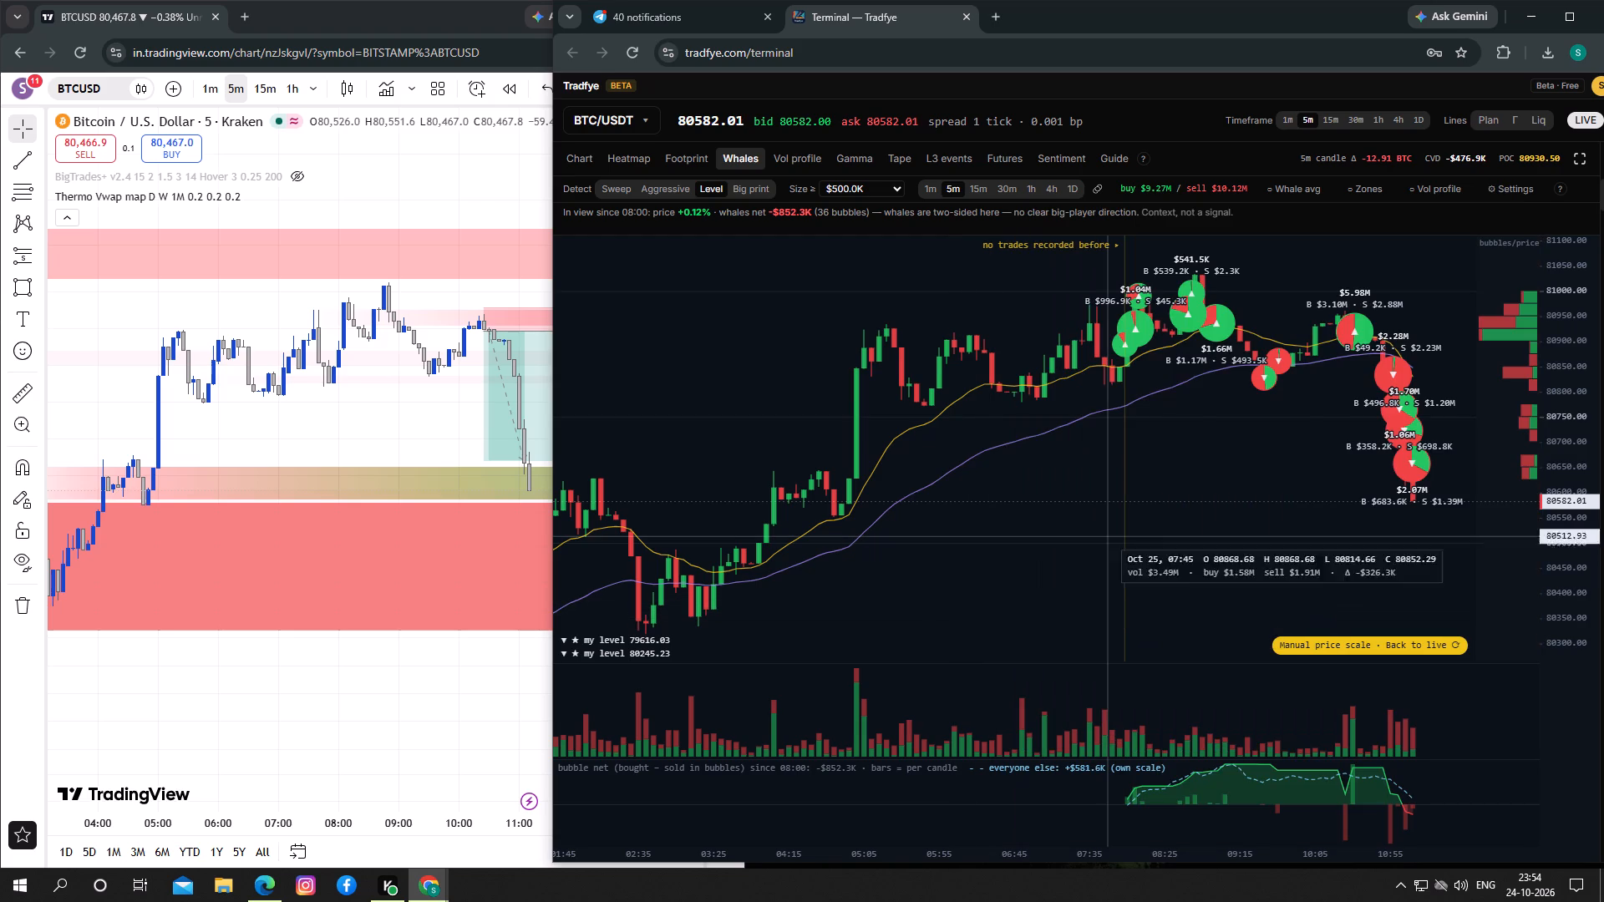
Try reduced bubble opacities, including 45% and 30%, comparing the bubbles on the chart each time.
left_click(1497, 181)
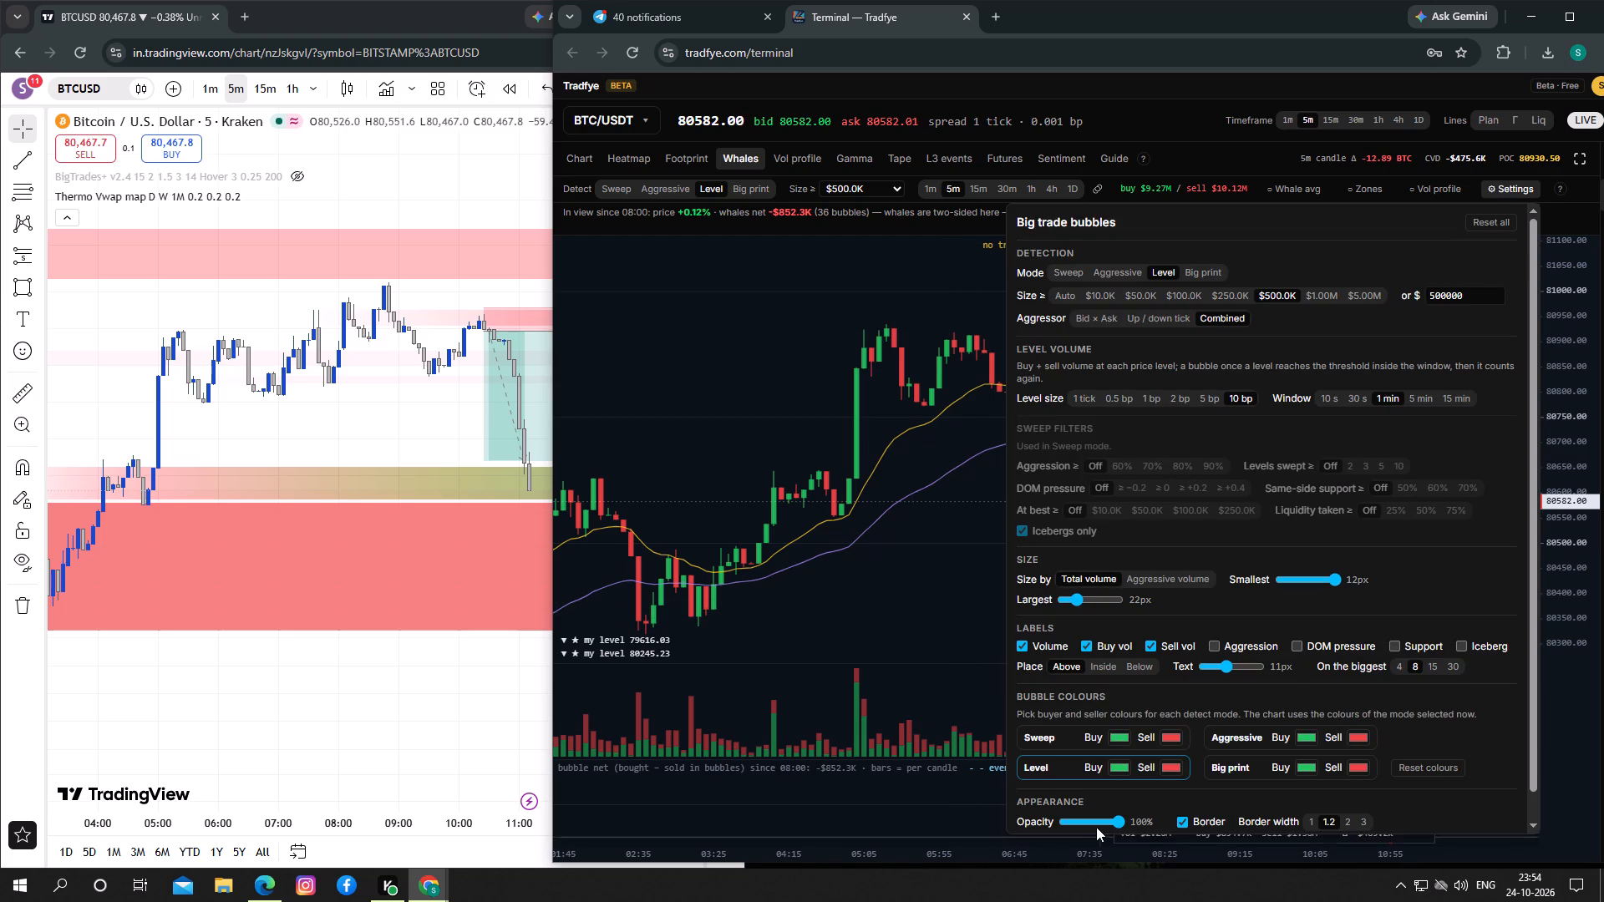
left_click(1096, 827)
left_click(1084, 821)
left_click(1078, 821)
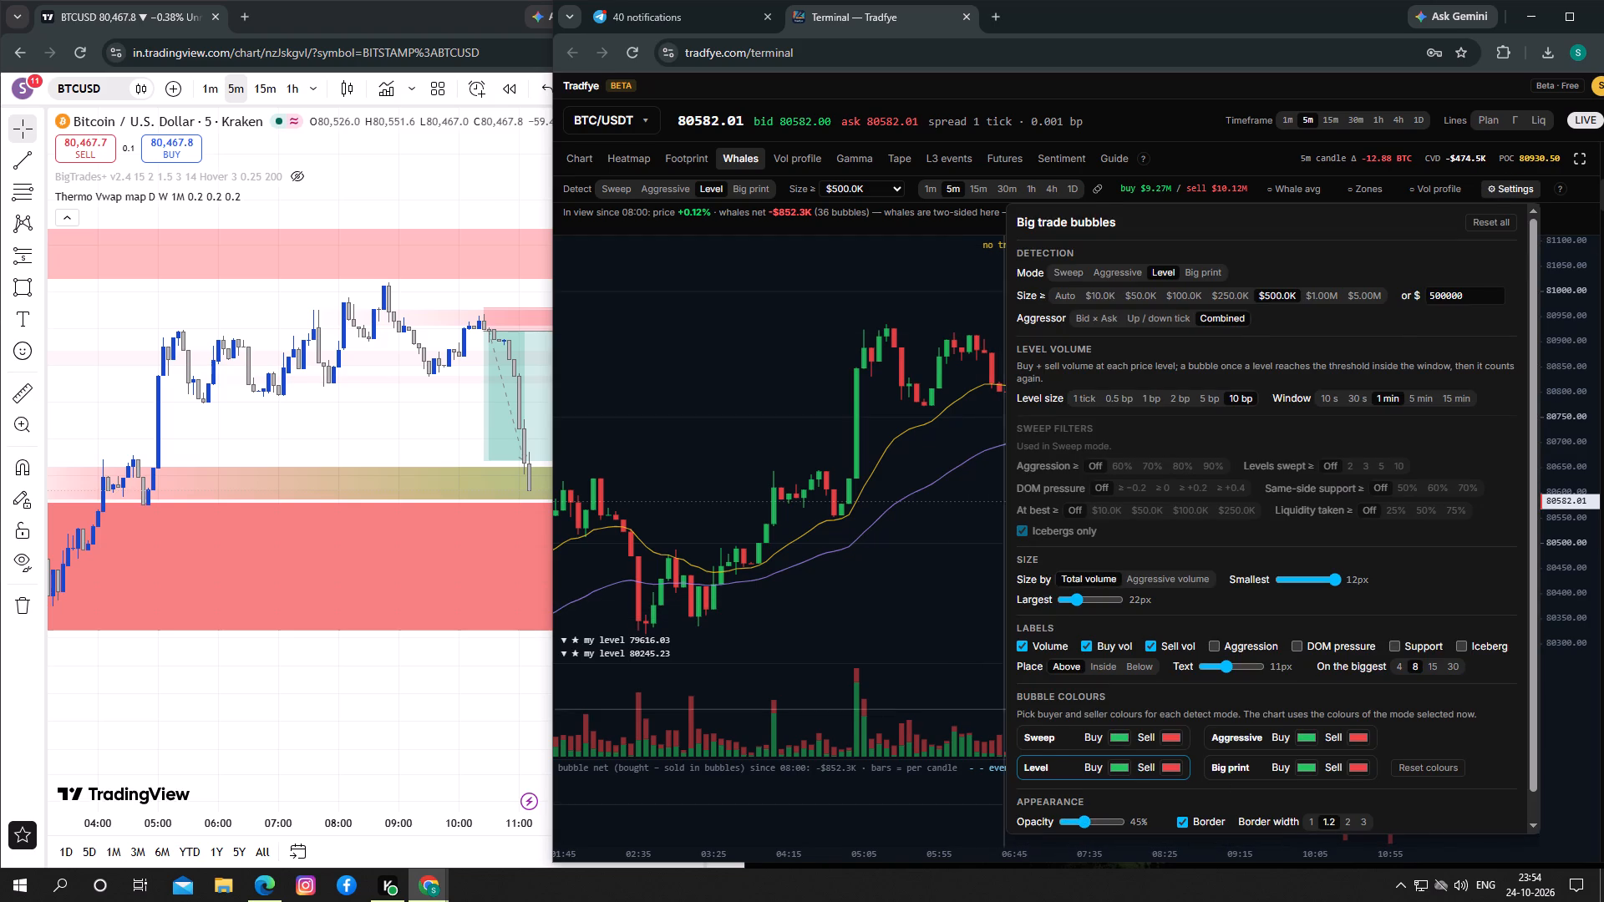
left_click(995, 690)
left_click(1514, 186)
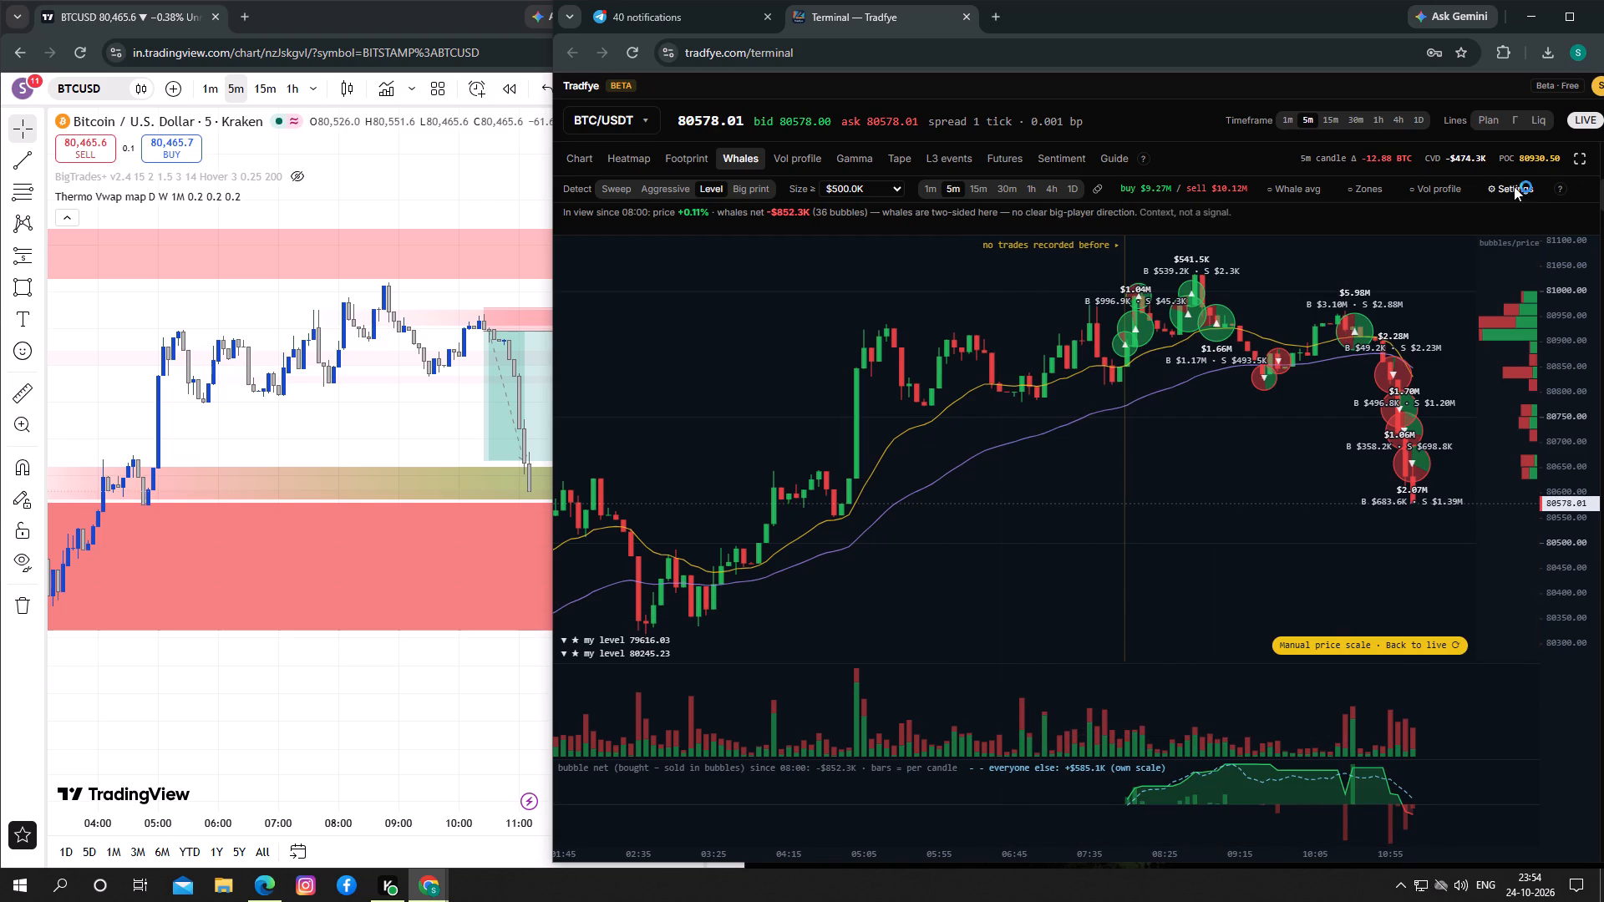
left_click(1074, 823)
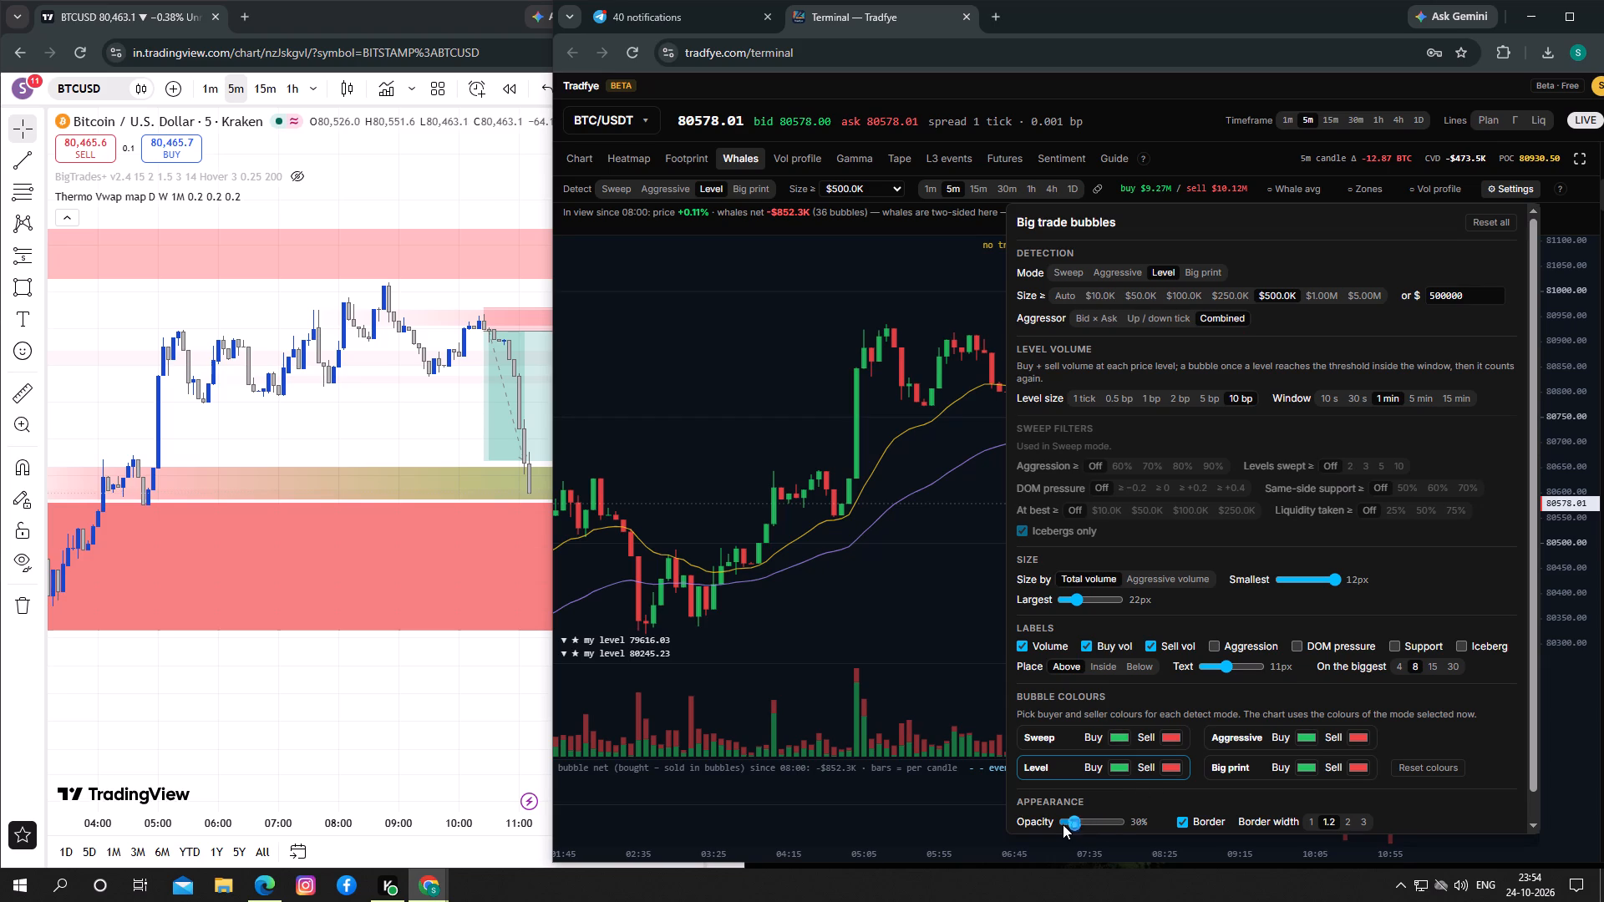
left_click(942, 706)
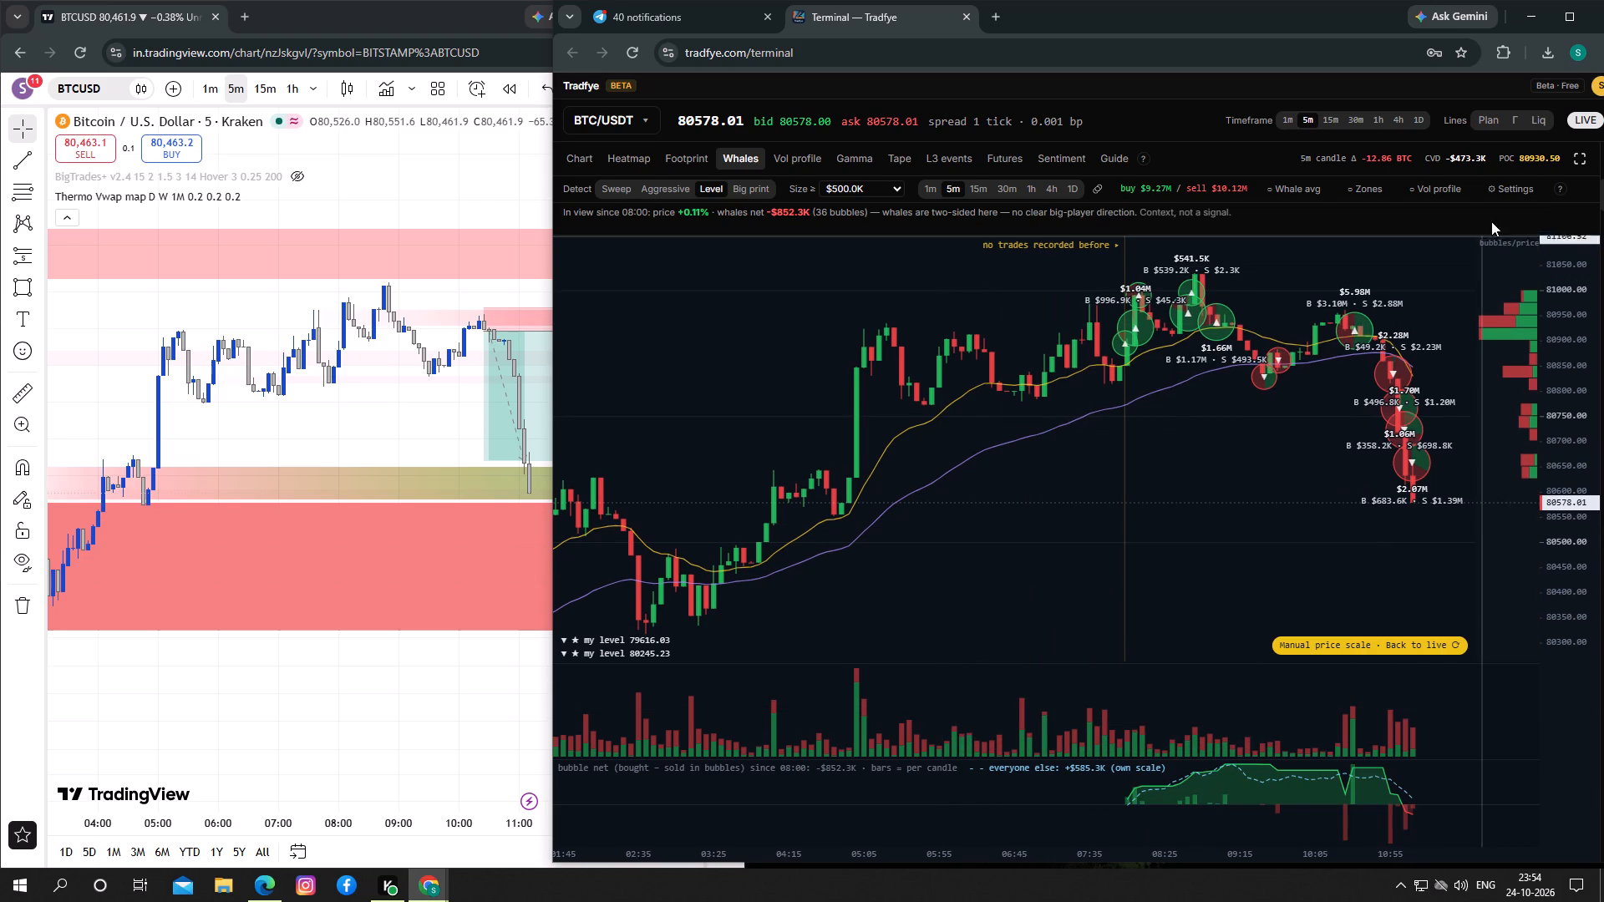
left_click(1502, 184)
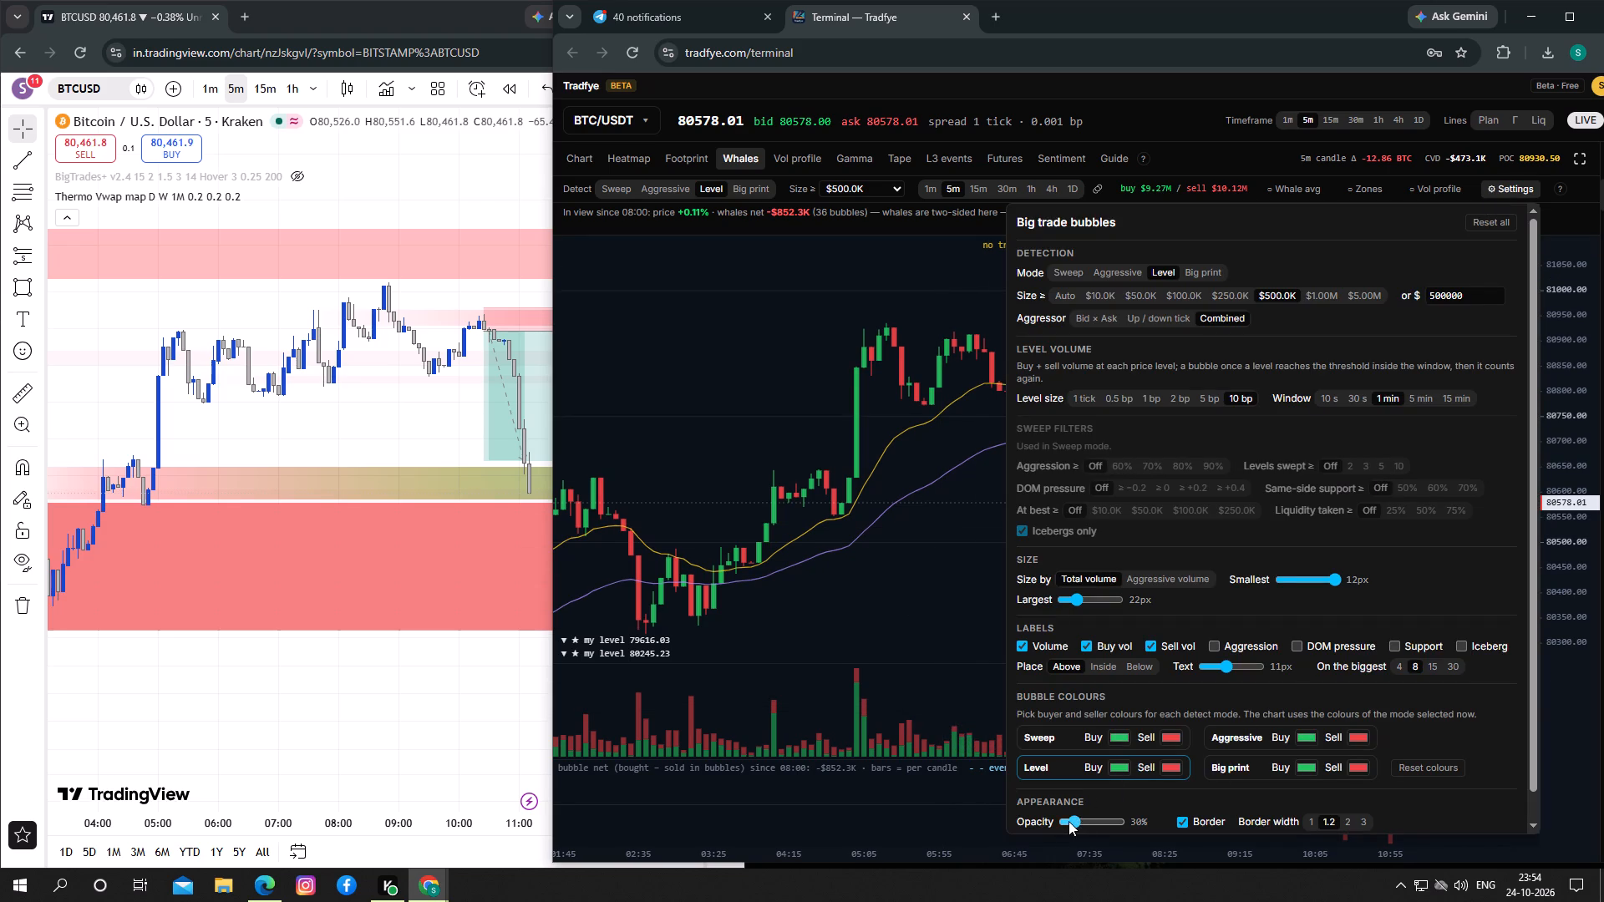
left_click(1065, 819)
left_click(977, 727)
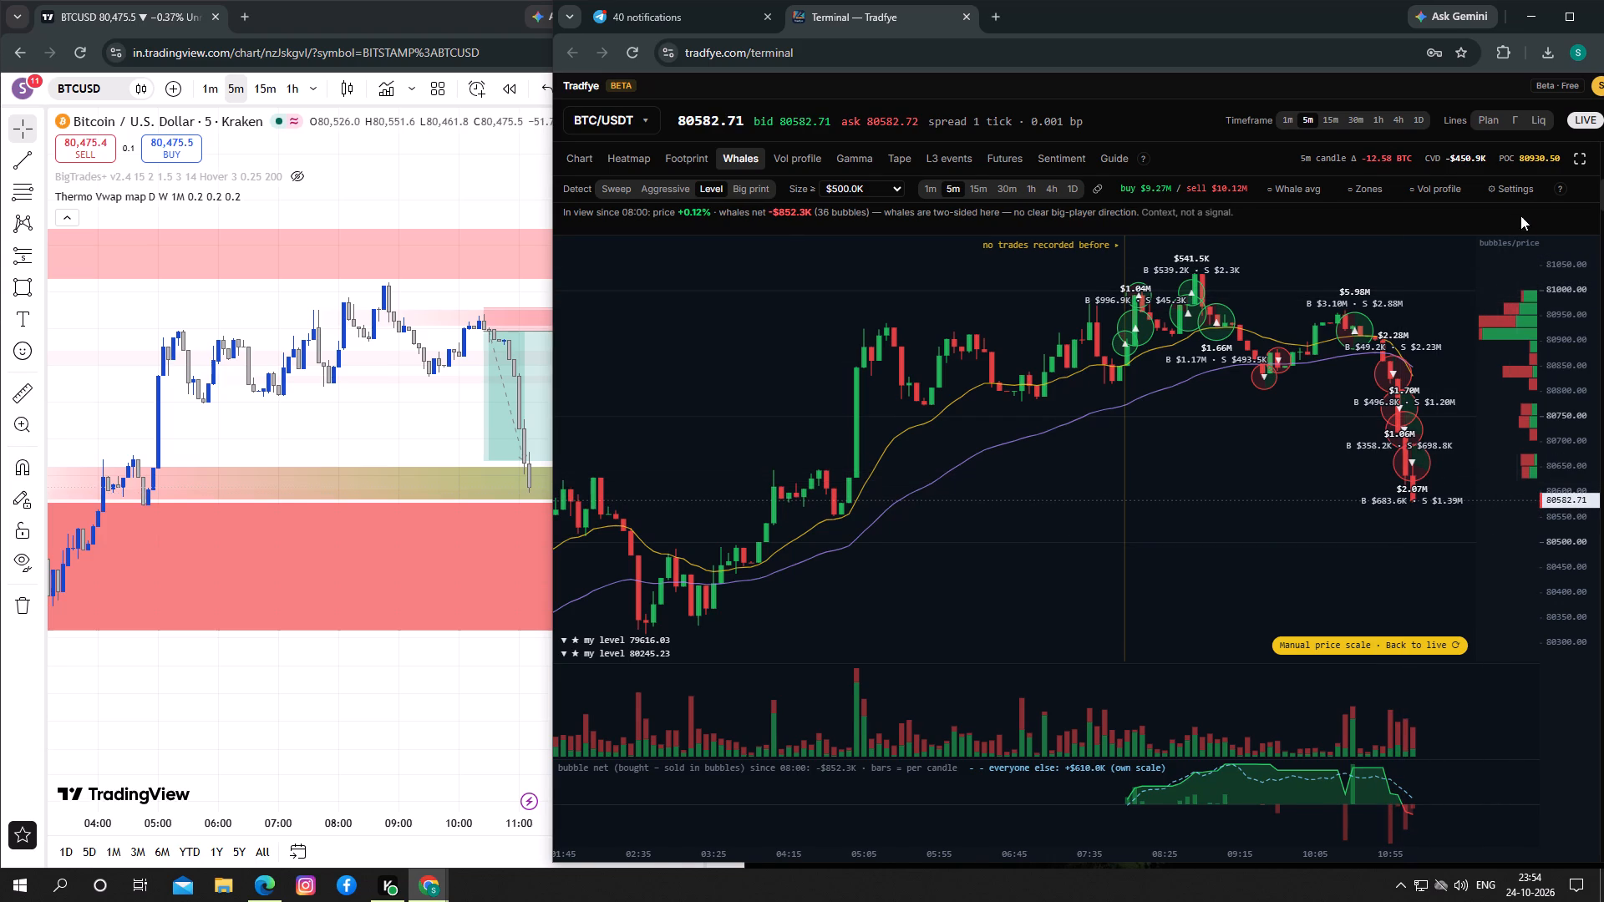
Set the big trade bubble opacity to 25% and check the bubbles on the chart.
left_click(1514, 187)
left_click(1073, 823)
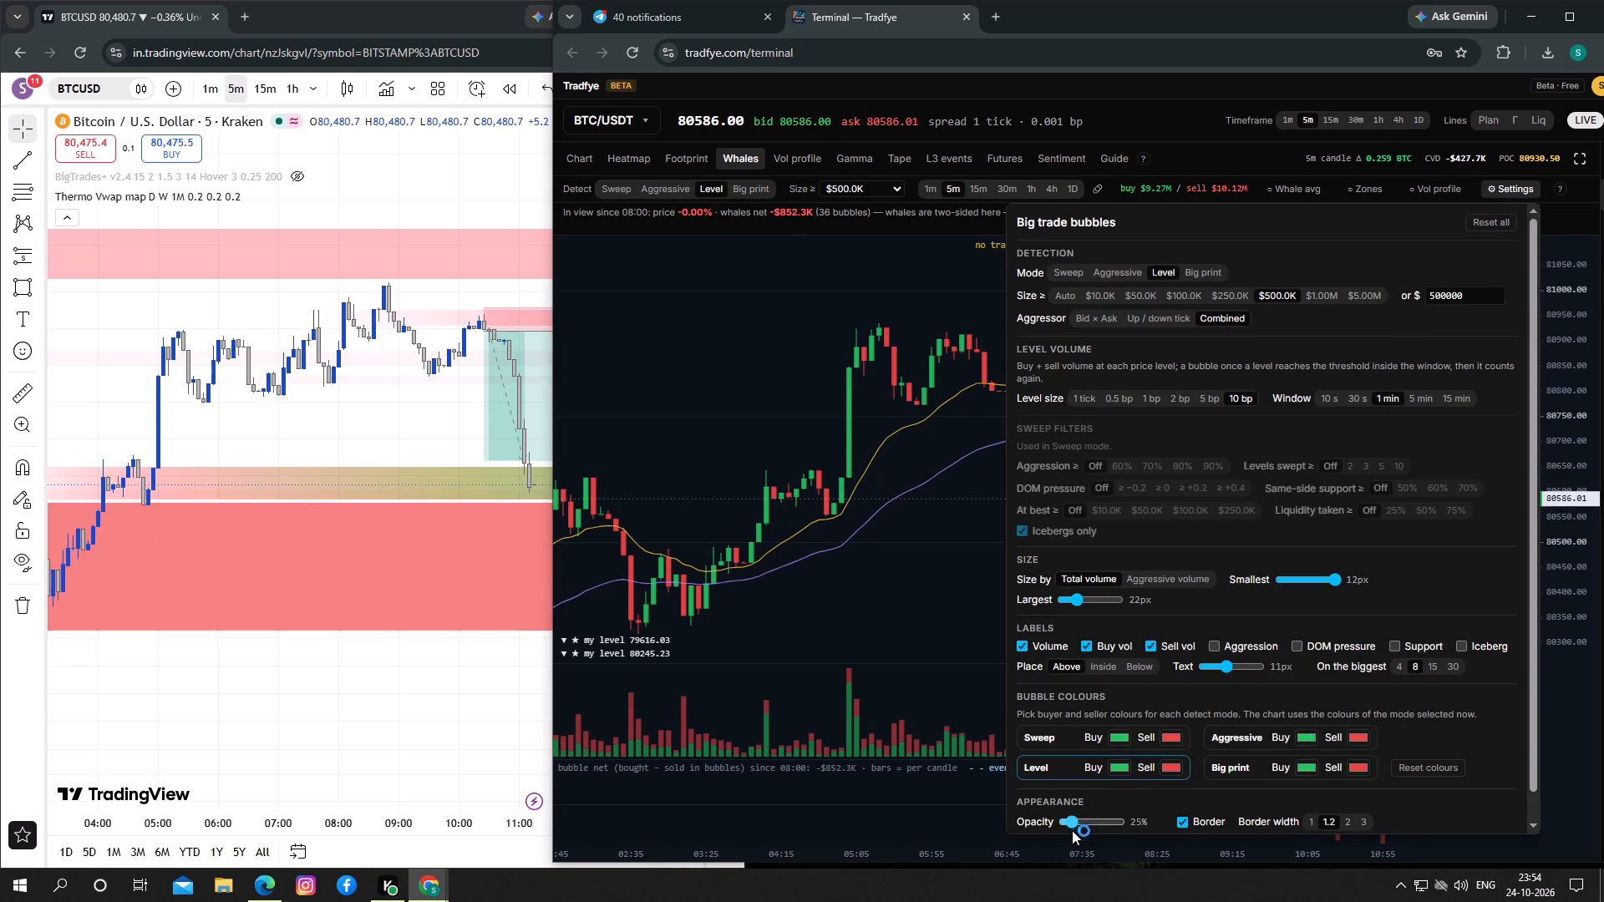
left_click(974, 709)
left_click_drag(1135, 597, 1127, 595)
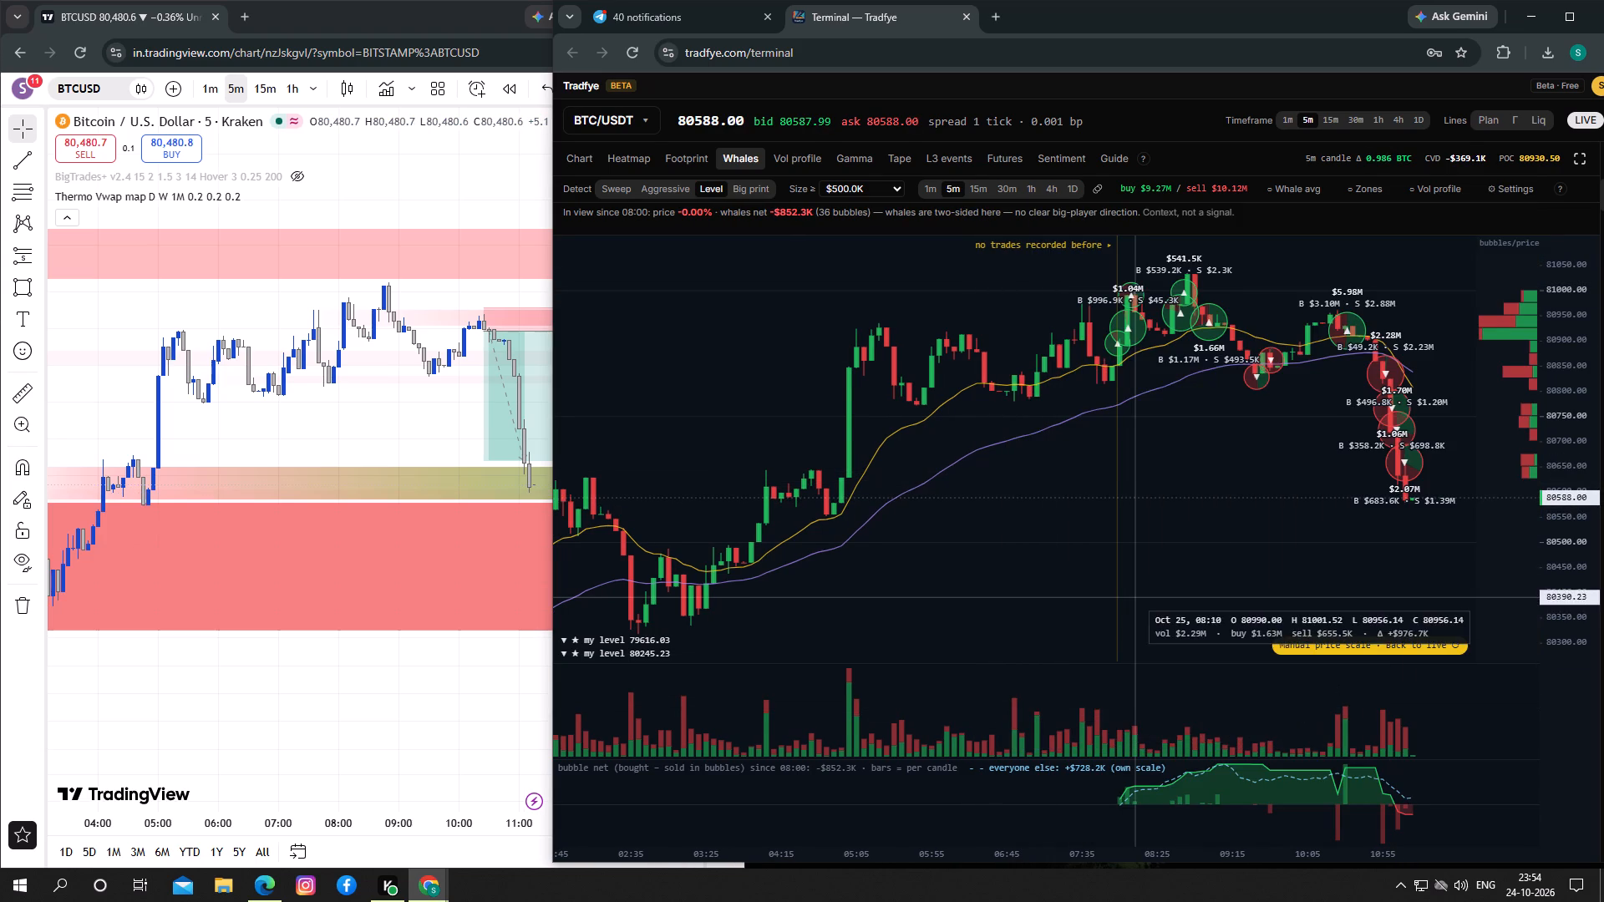
left_click_drag(1127, 595, 1112, 593)
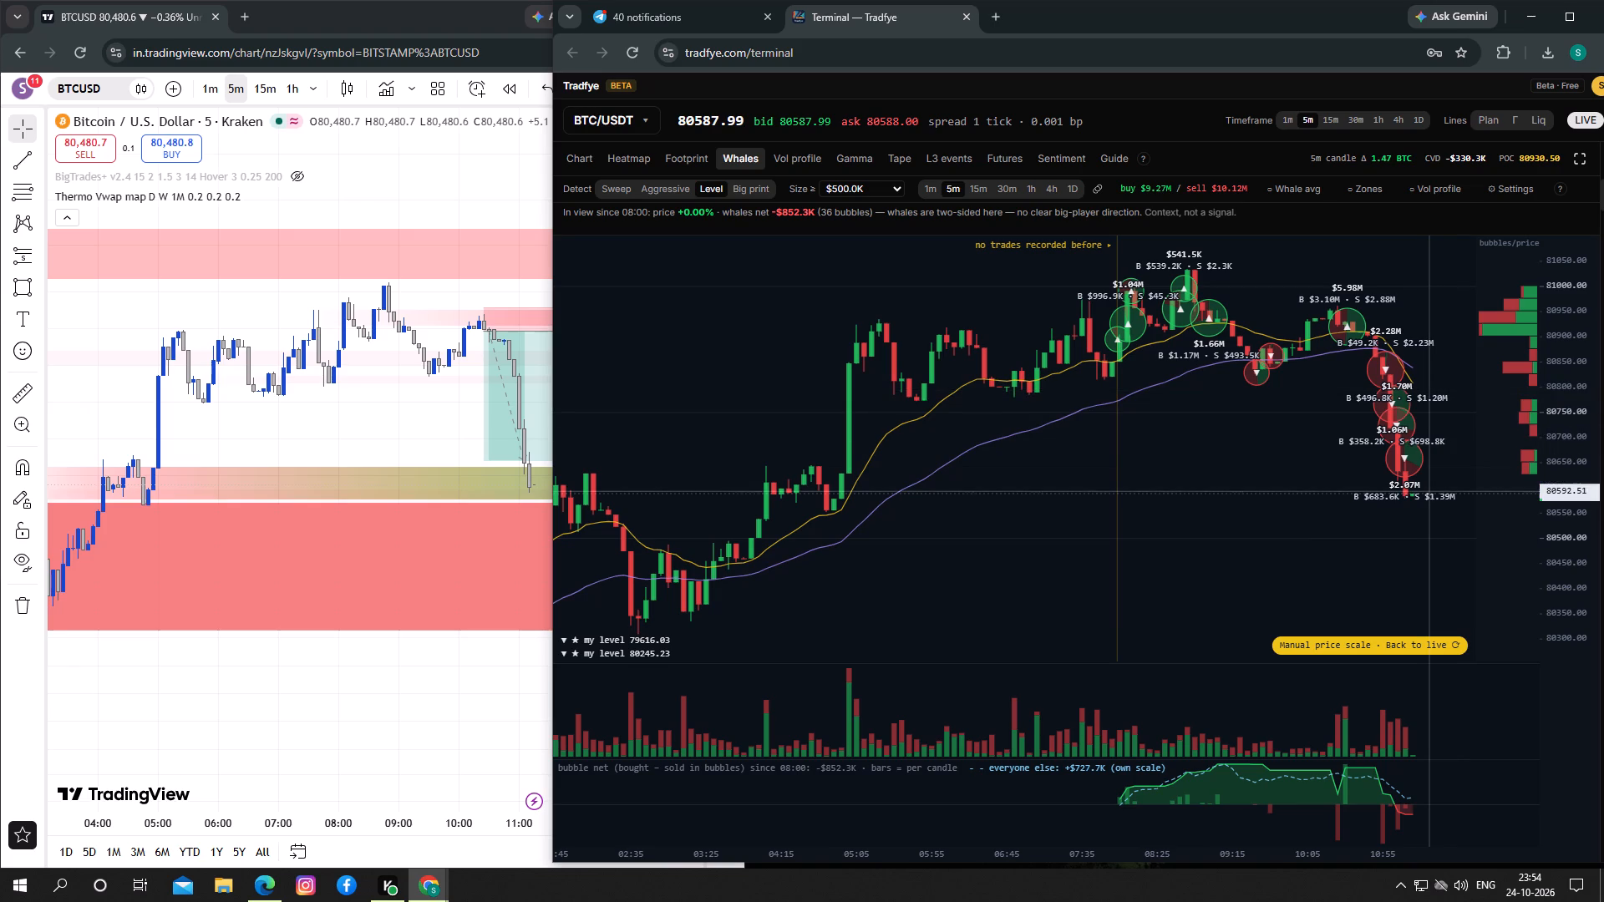
Limit the maximum number of bubbles to 200 and check the big trades around the recent drop.
left_click(1529, 189)
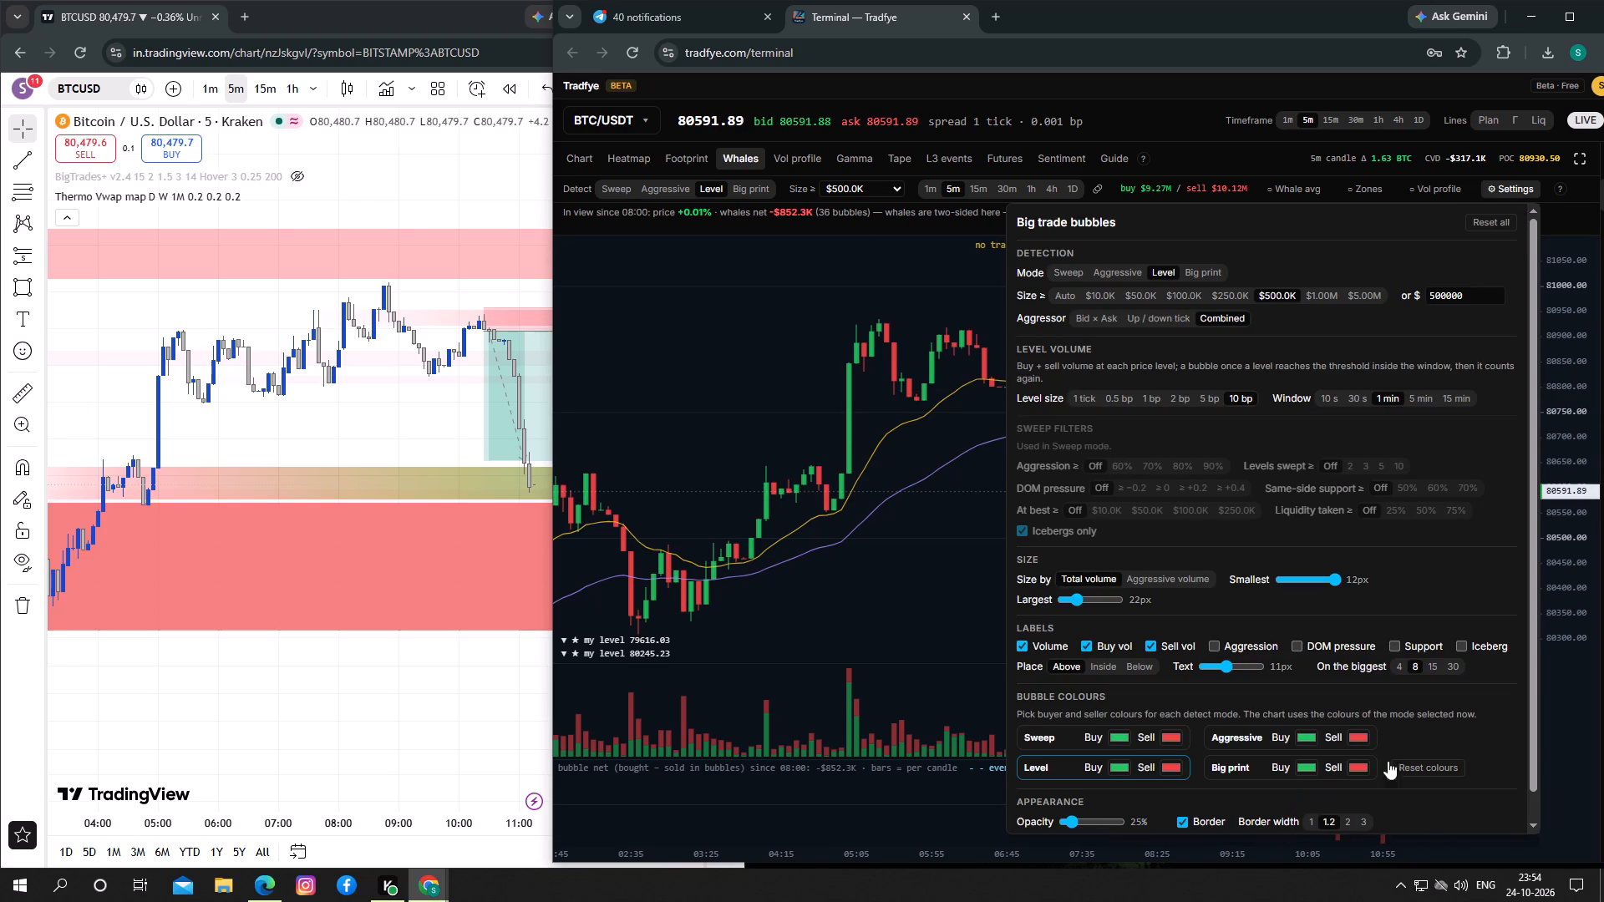
left_click_drag(1531, 756, 1531, 809)
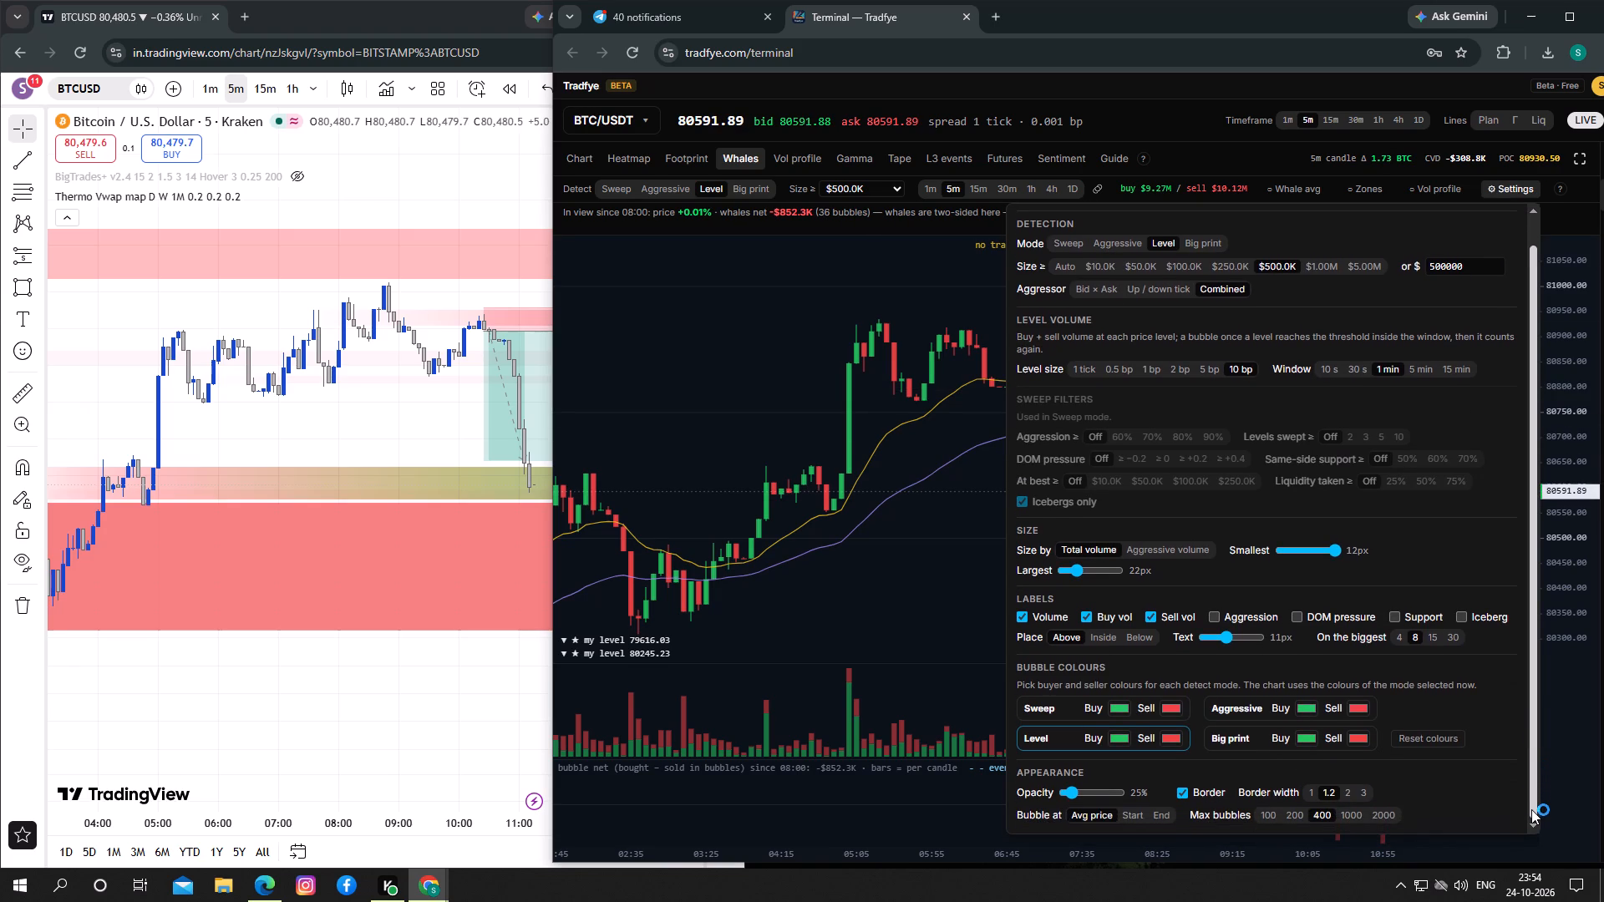
left_click_drag(1531, 809, 1531, 803)
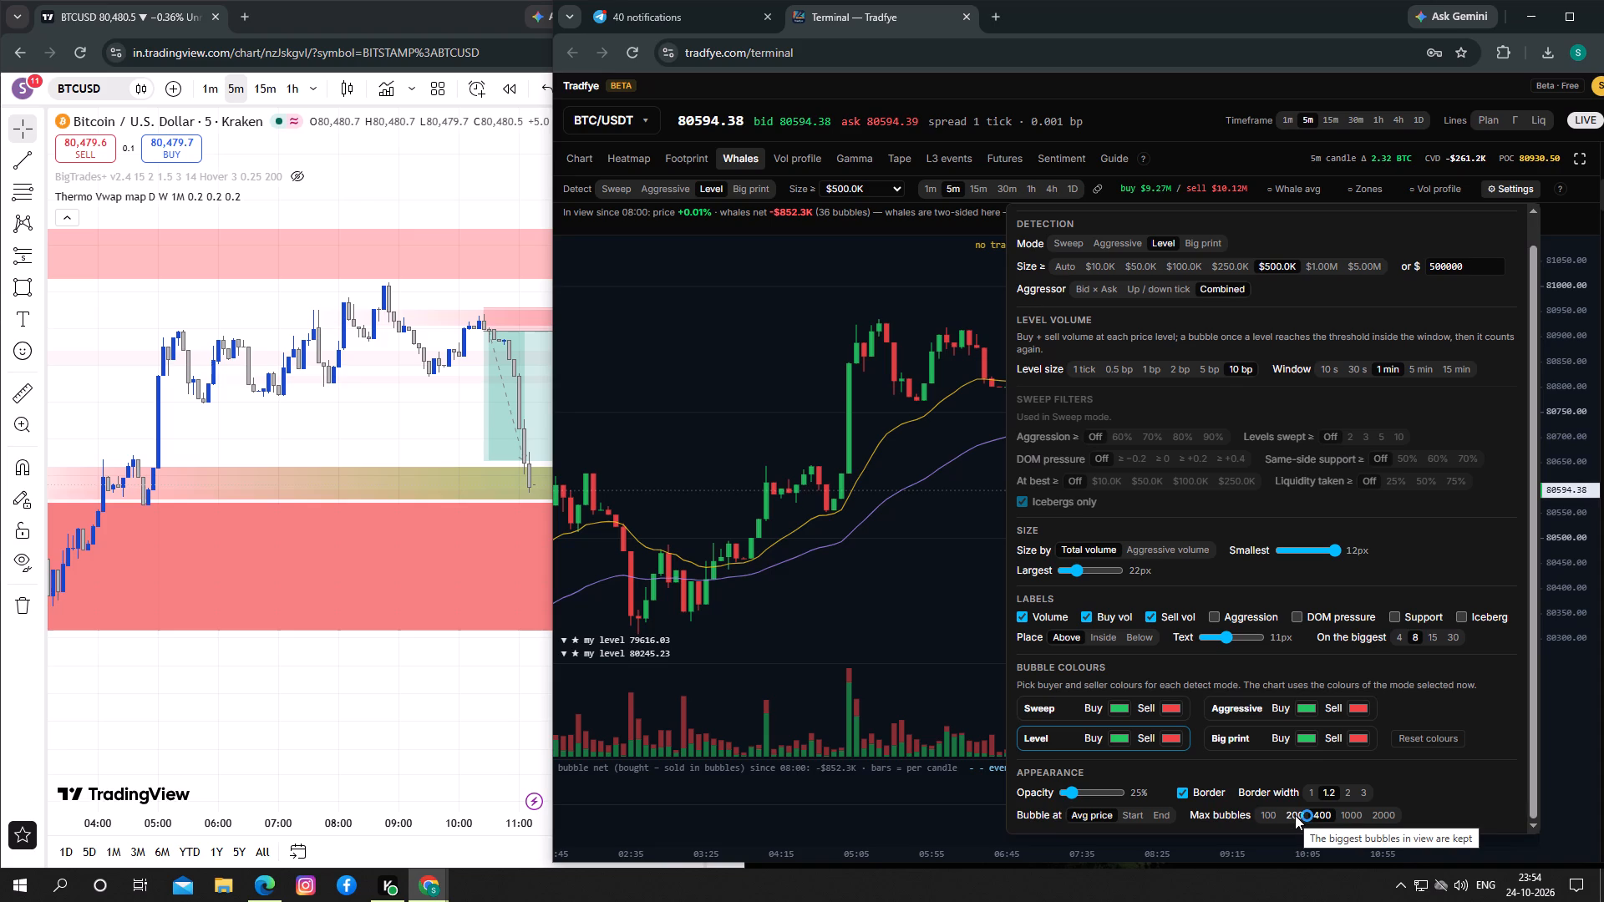
left_click(1295, 815)
left_click(957, 532)
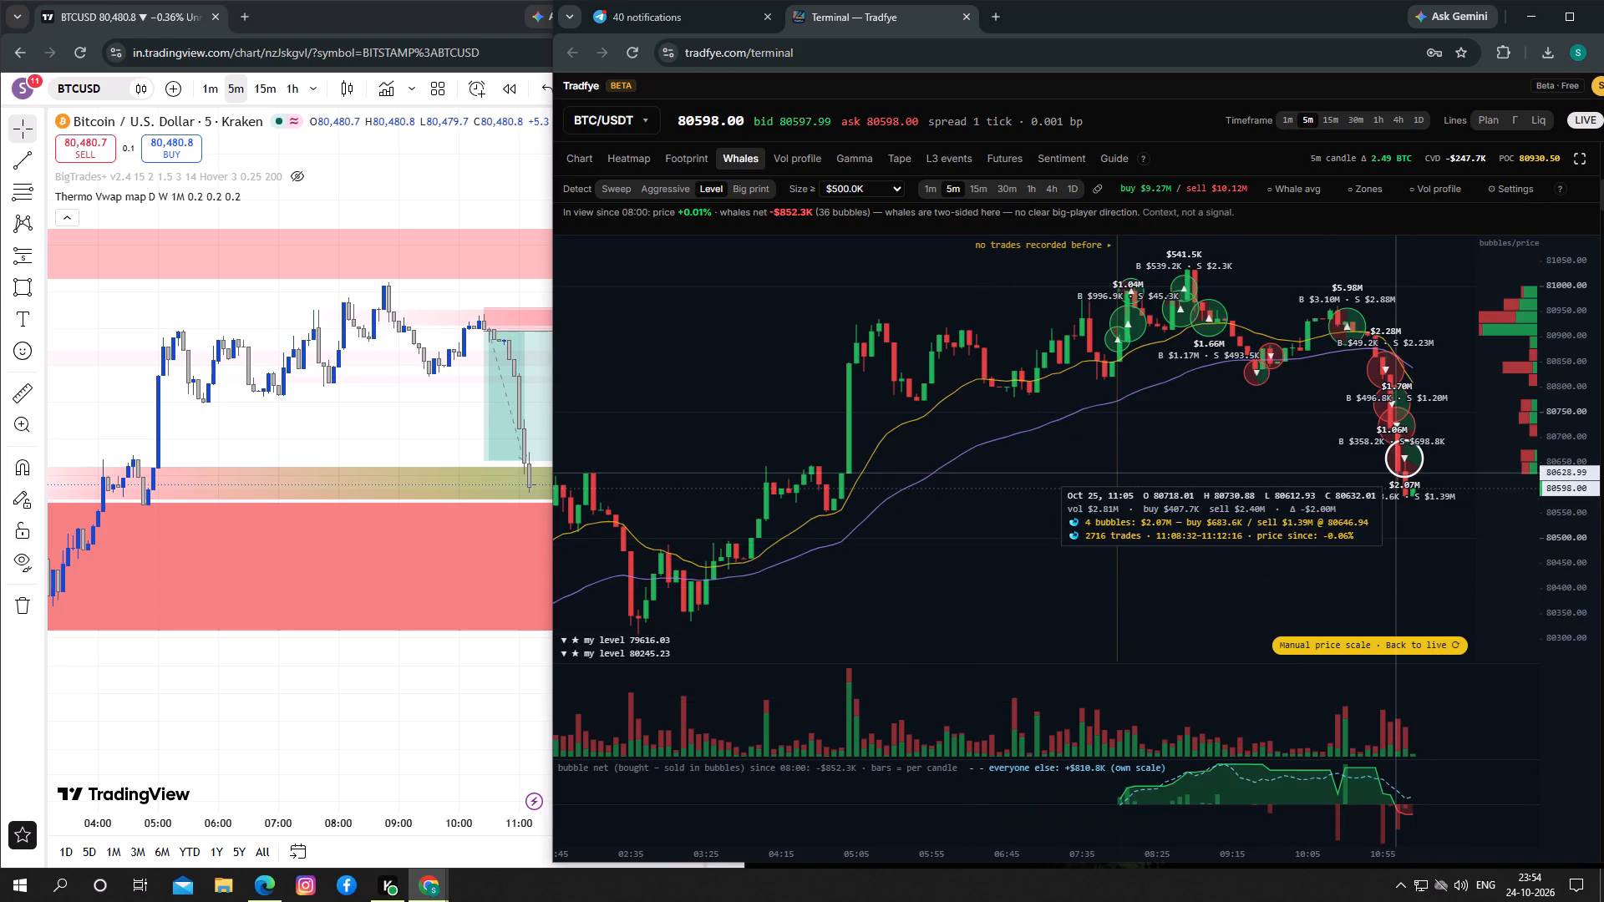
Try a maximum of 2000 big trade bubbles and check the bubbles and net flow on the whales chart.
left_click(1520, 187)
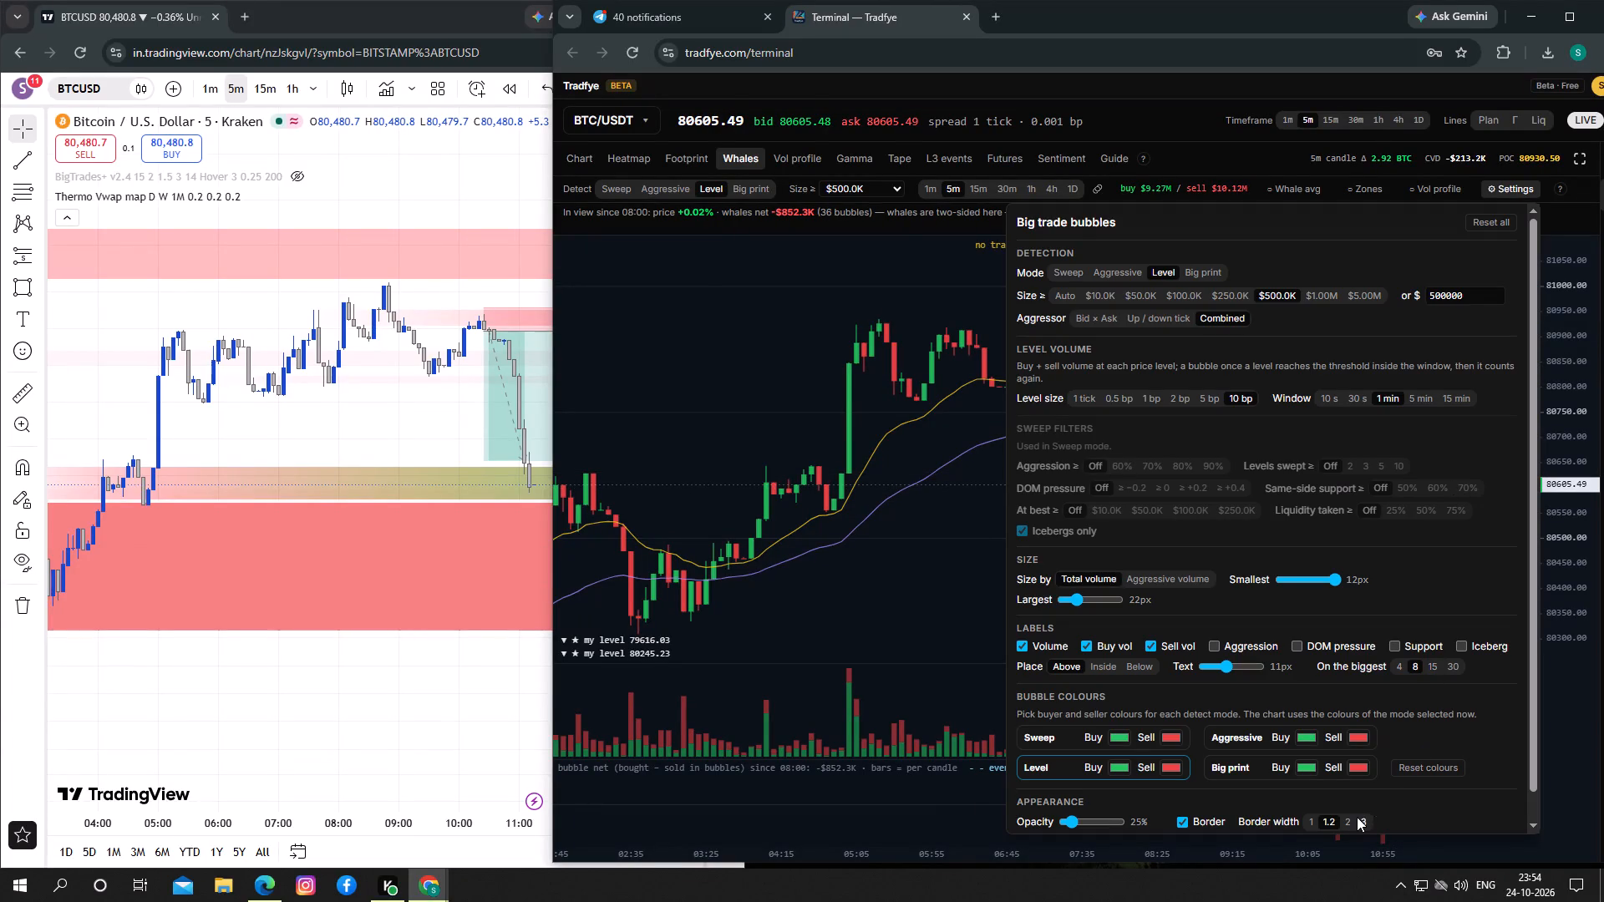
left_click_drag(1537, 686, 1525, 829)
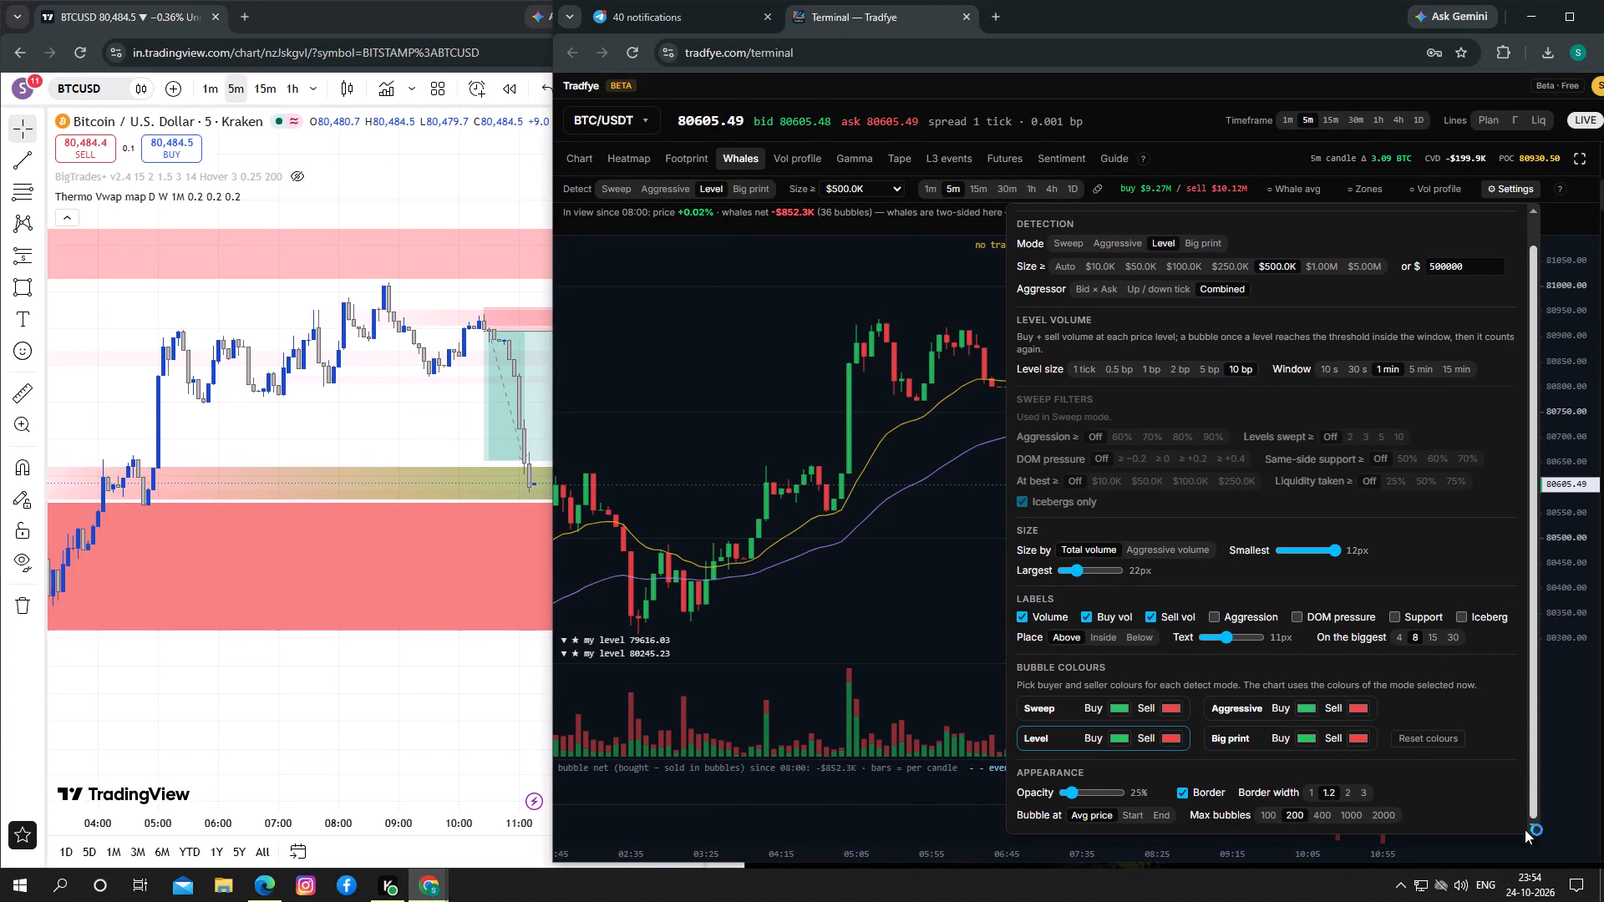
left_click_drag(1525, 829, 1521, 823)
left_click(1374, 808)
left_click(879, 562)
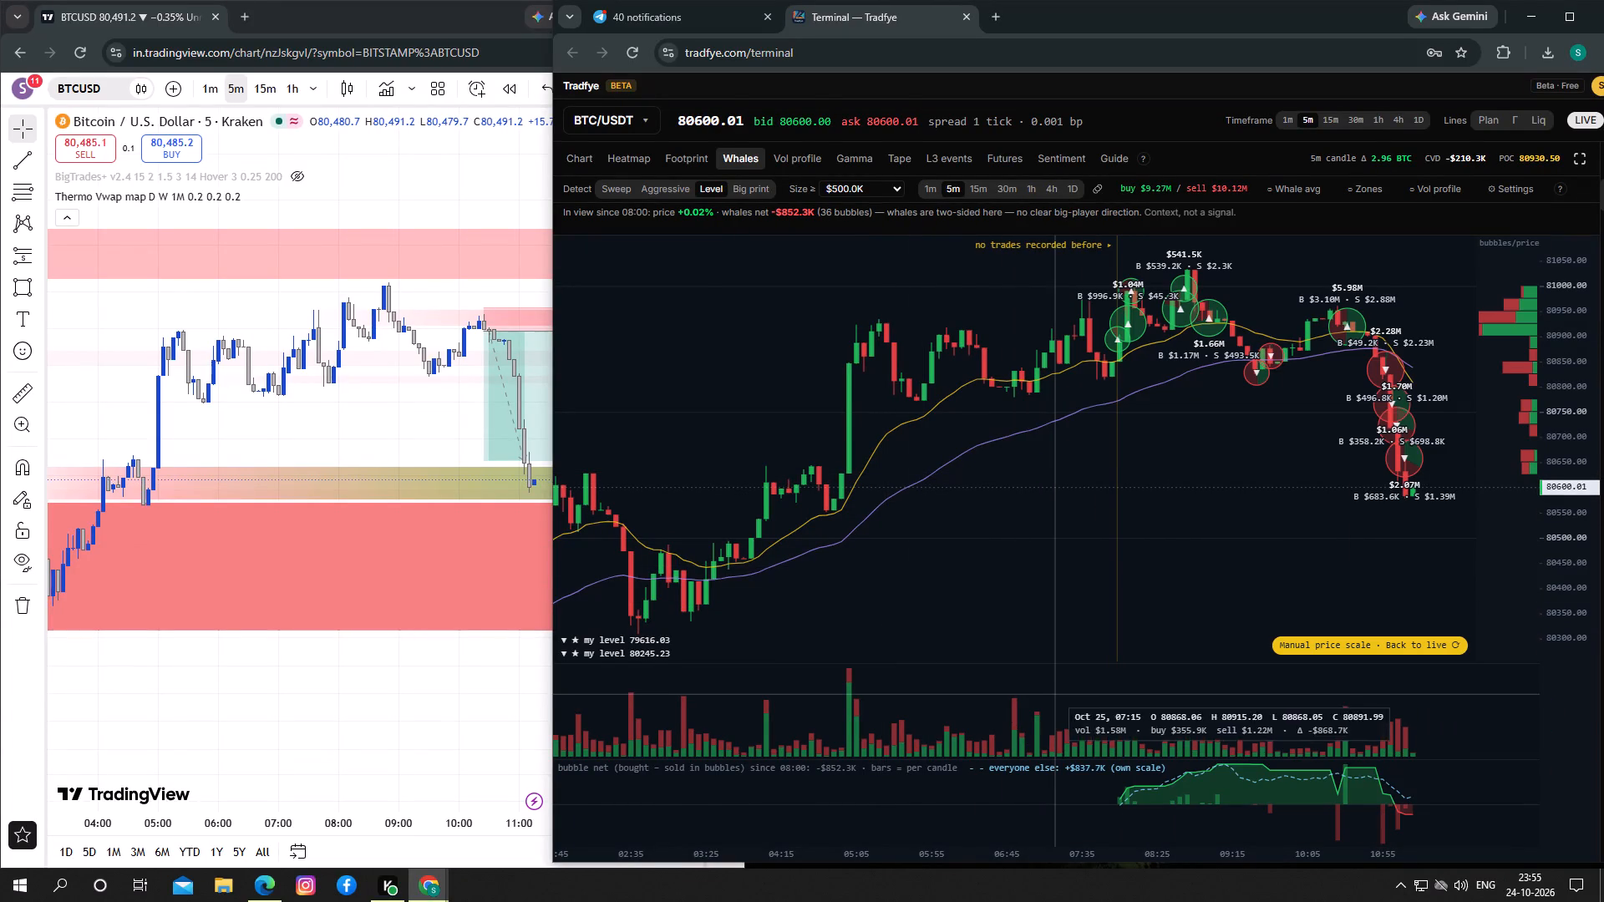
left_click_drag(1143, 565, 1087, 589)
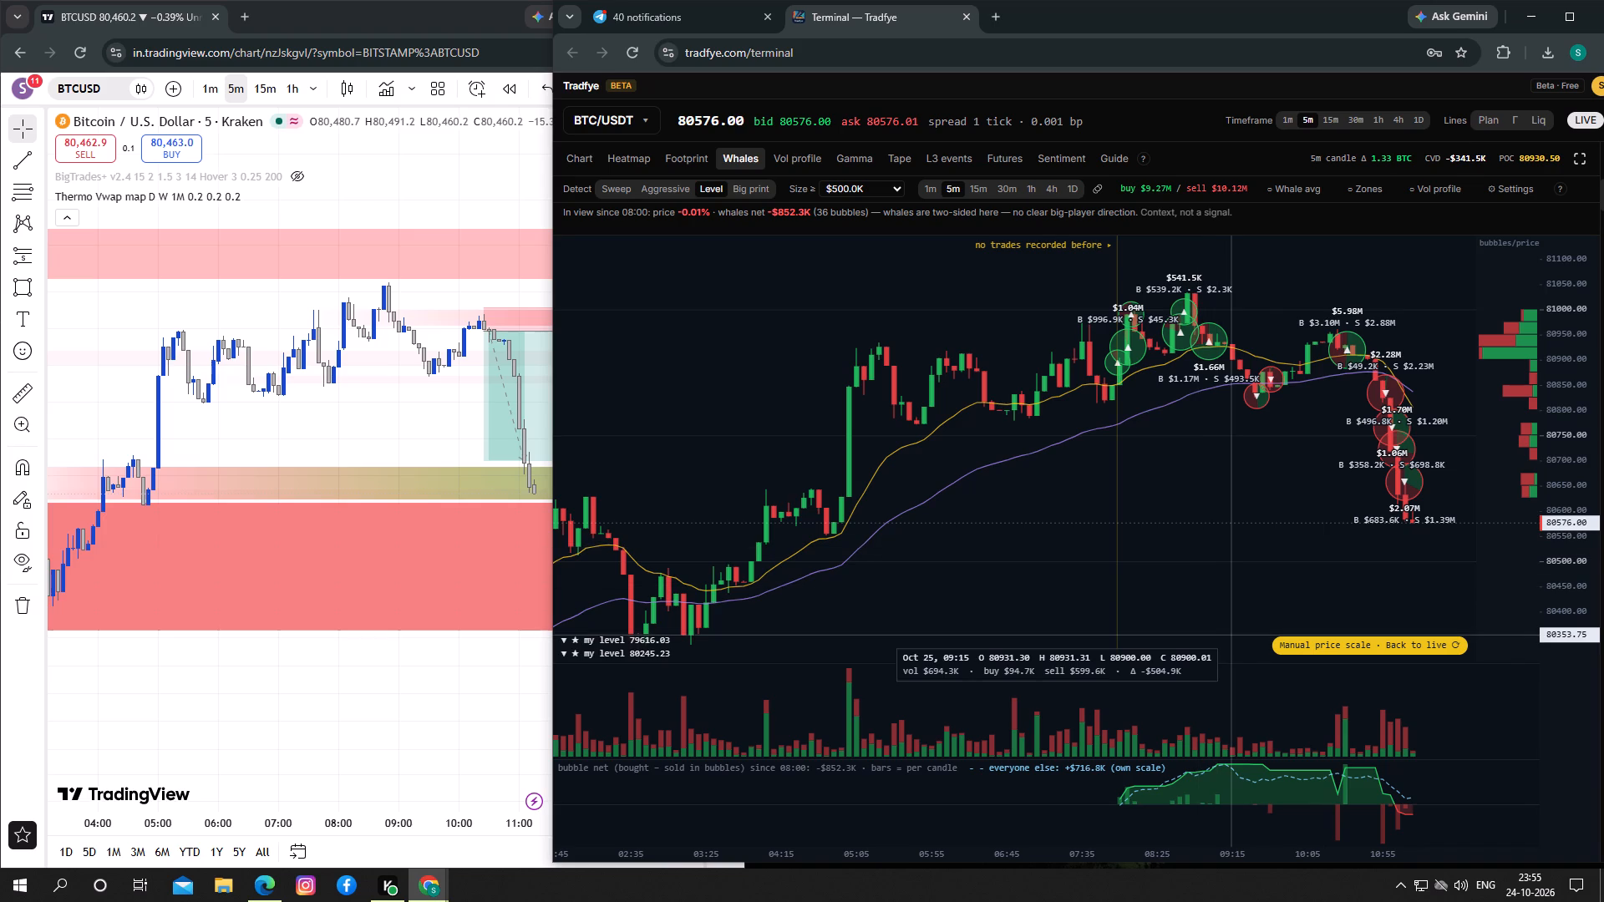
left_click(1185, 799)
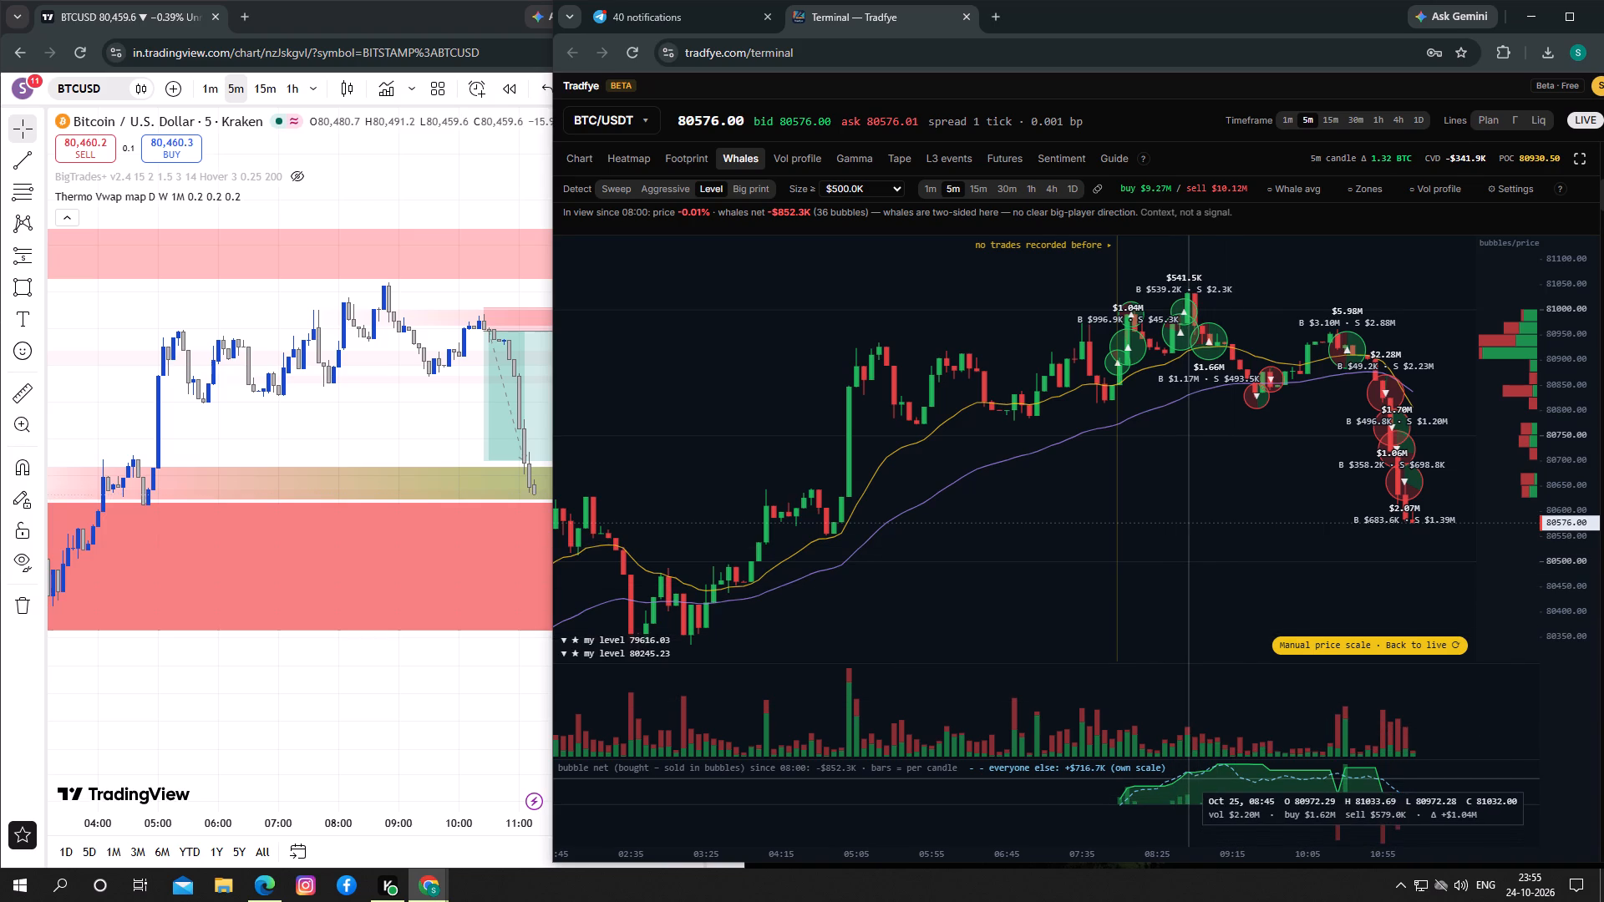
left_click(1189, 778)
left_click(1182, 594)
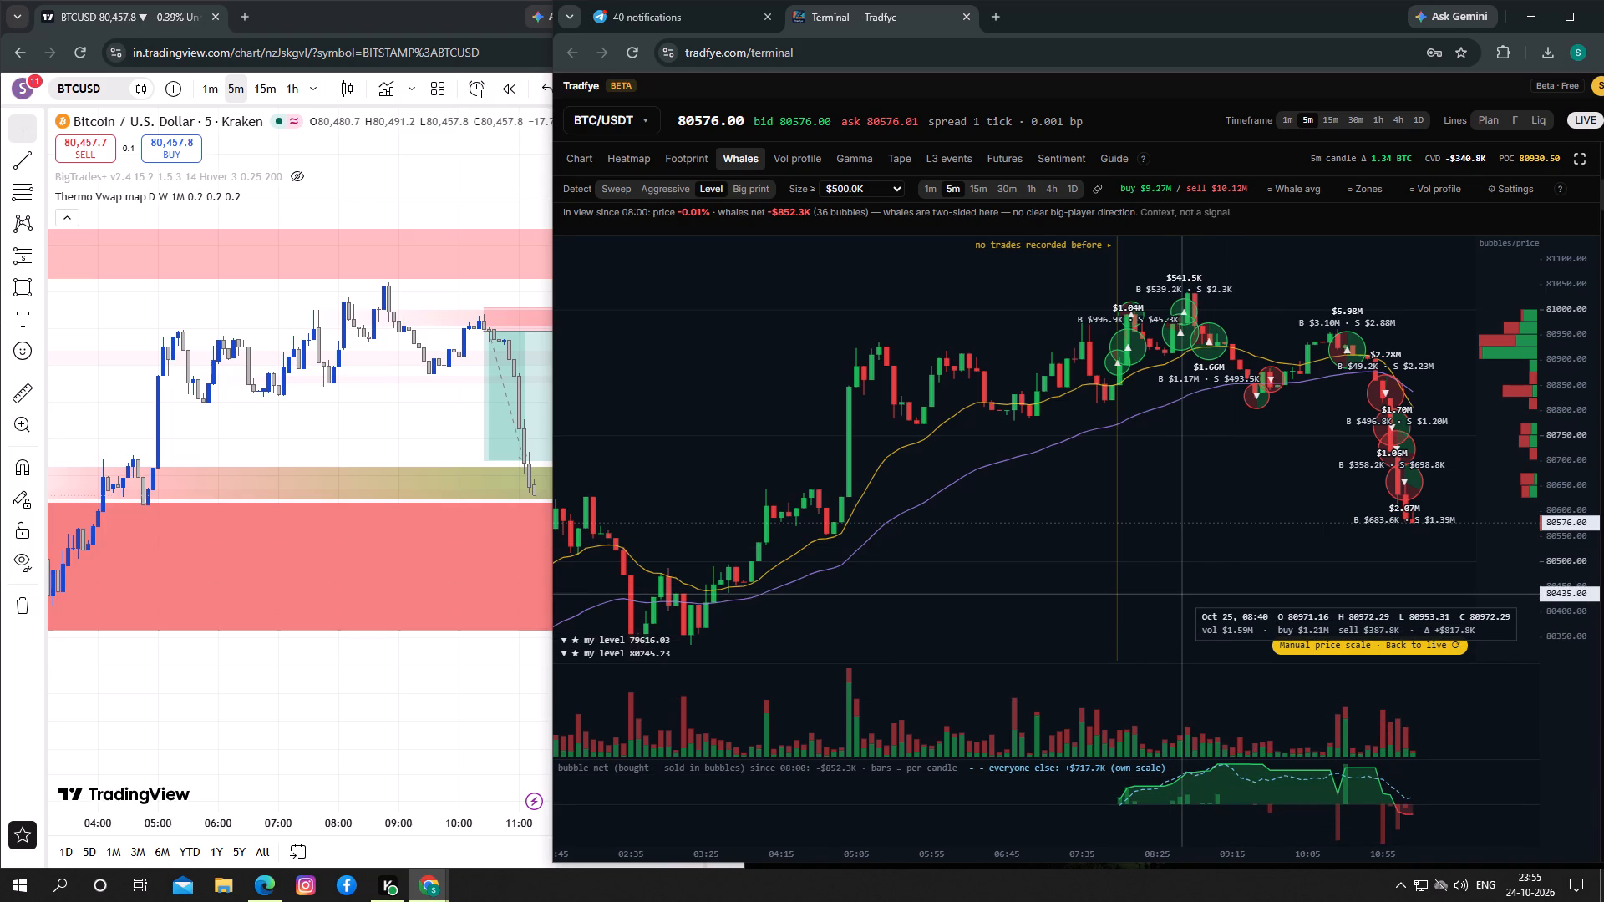
Limit the maximum number of big trade bubbles to 100 and check the chart.
left_click(1498, 187)
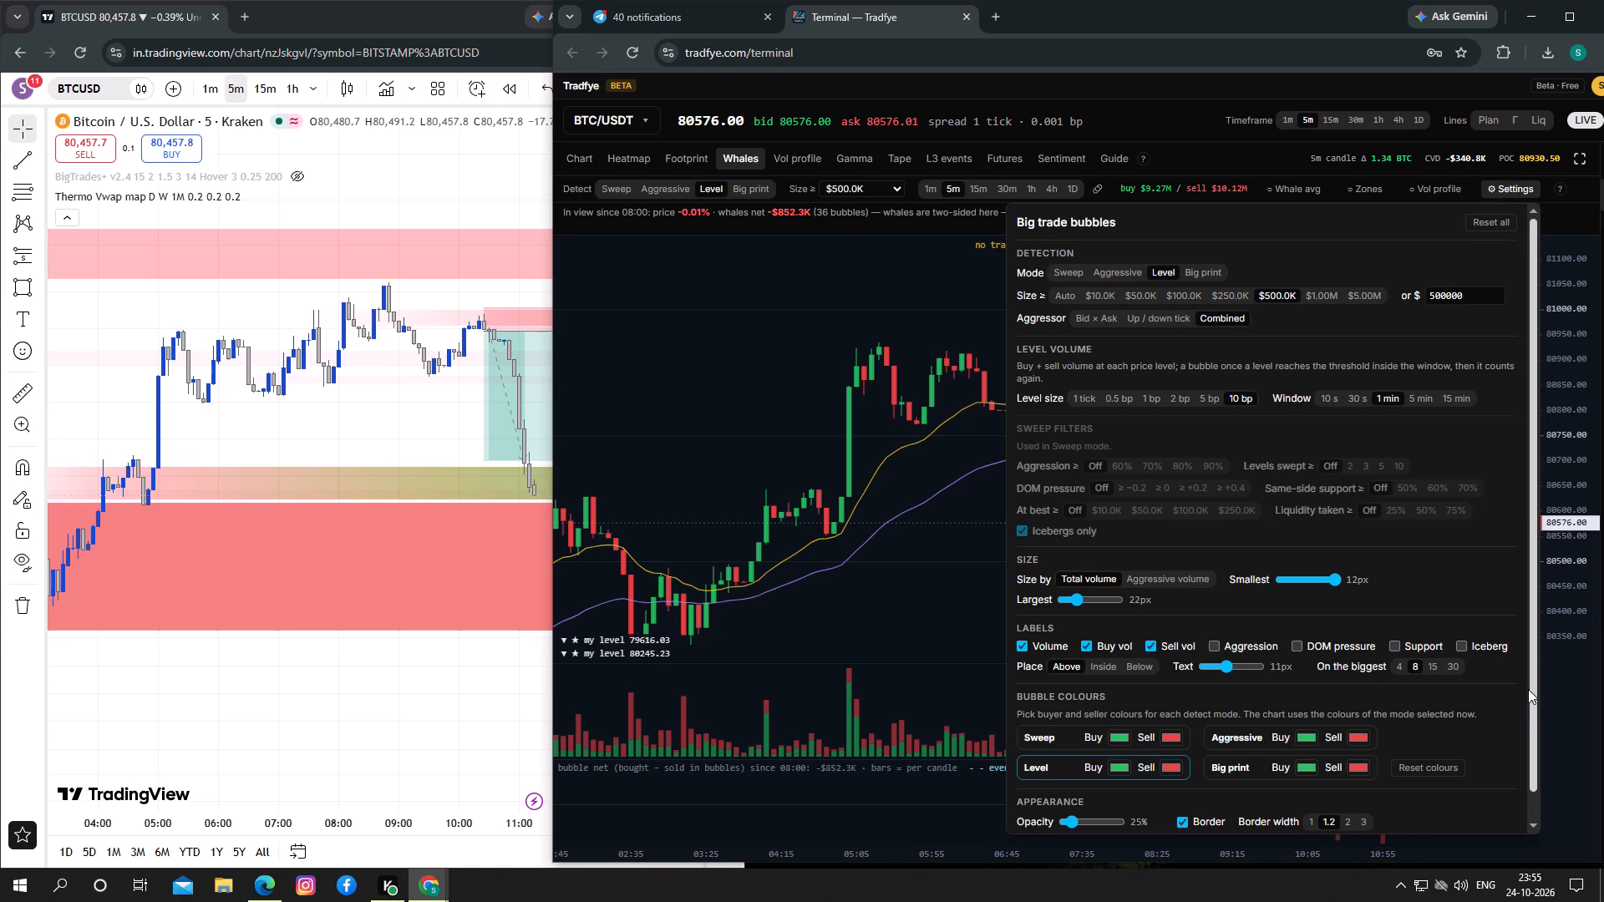
left_click_drag(1528, 689, 1545, 777)
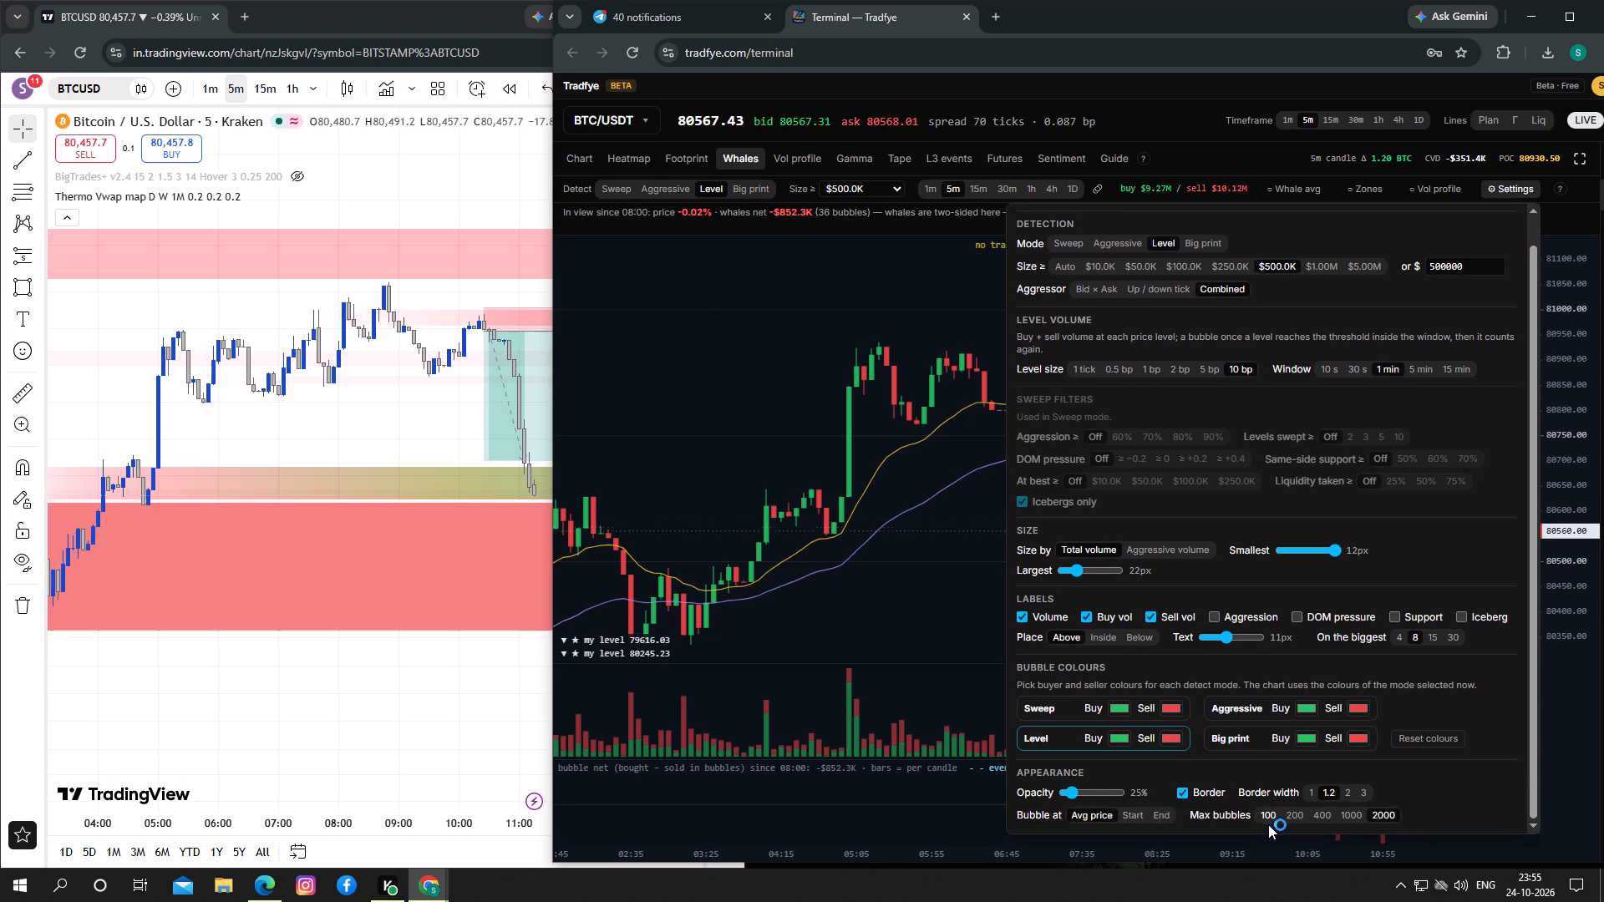
left_click(1268, 817)
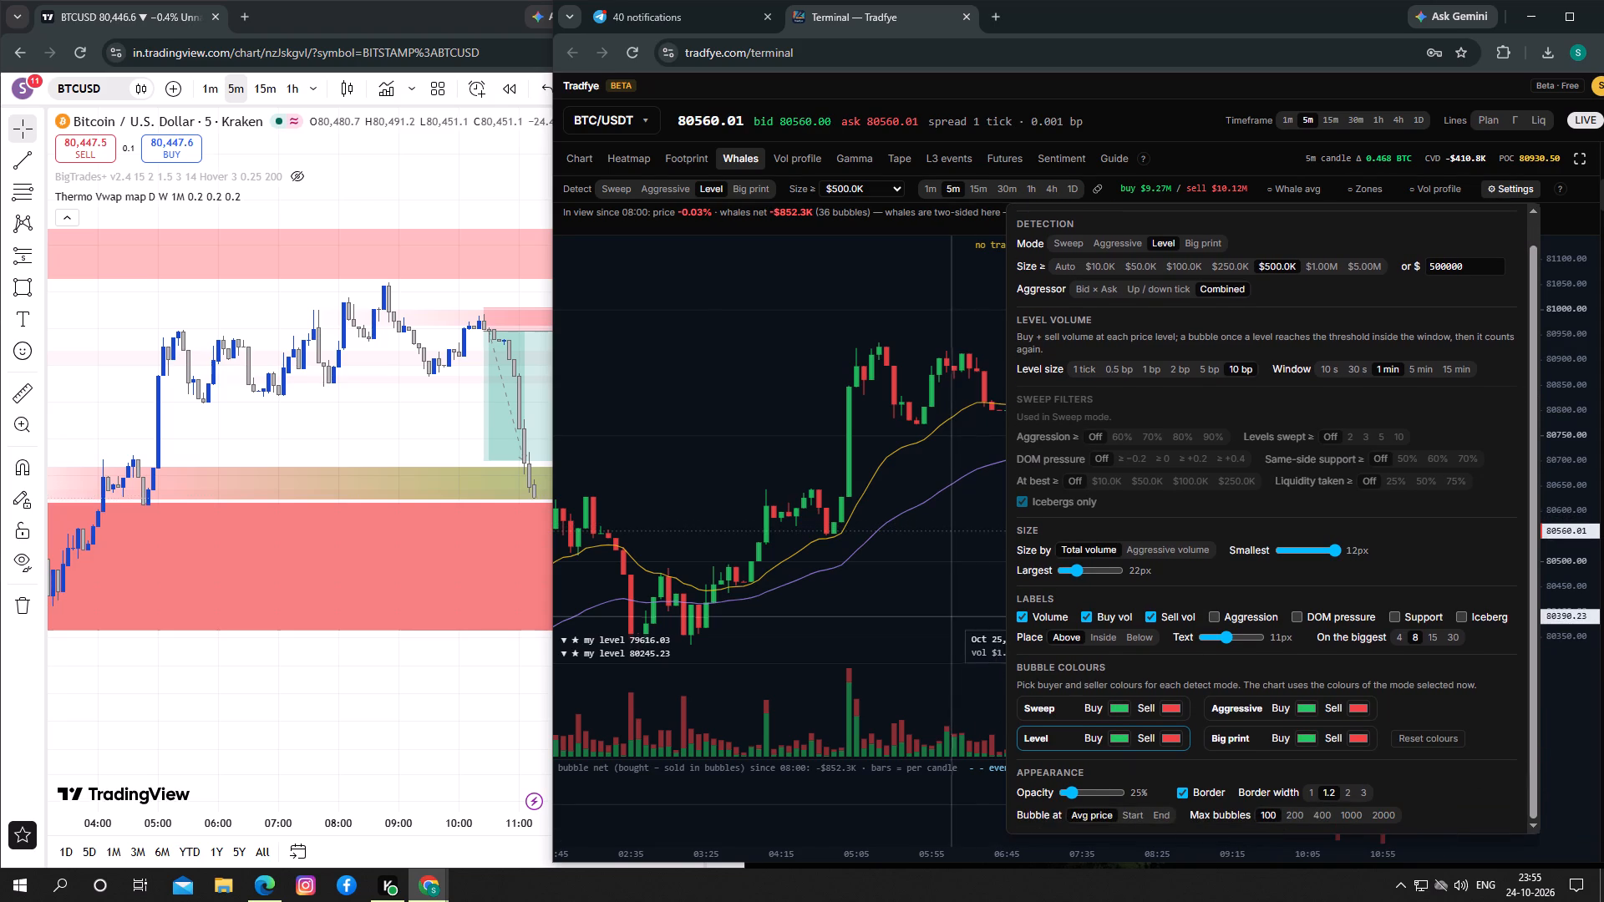
left_click(934, 590)
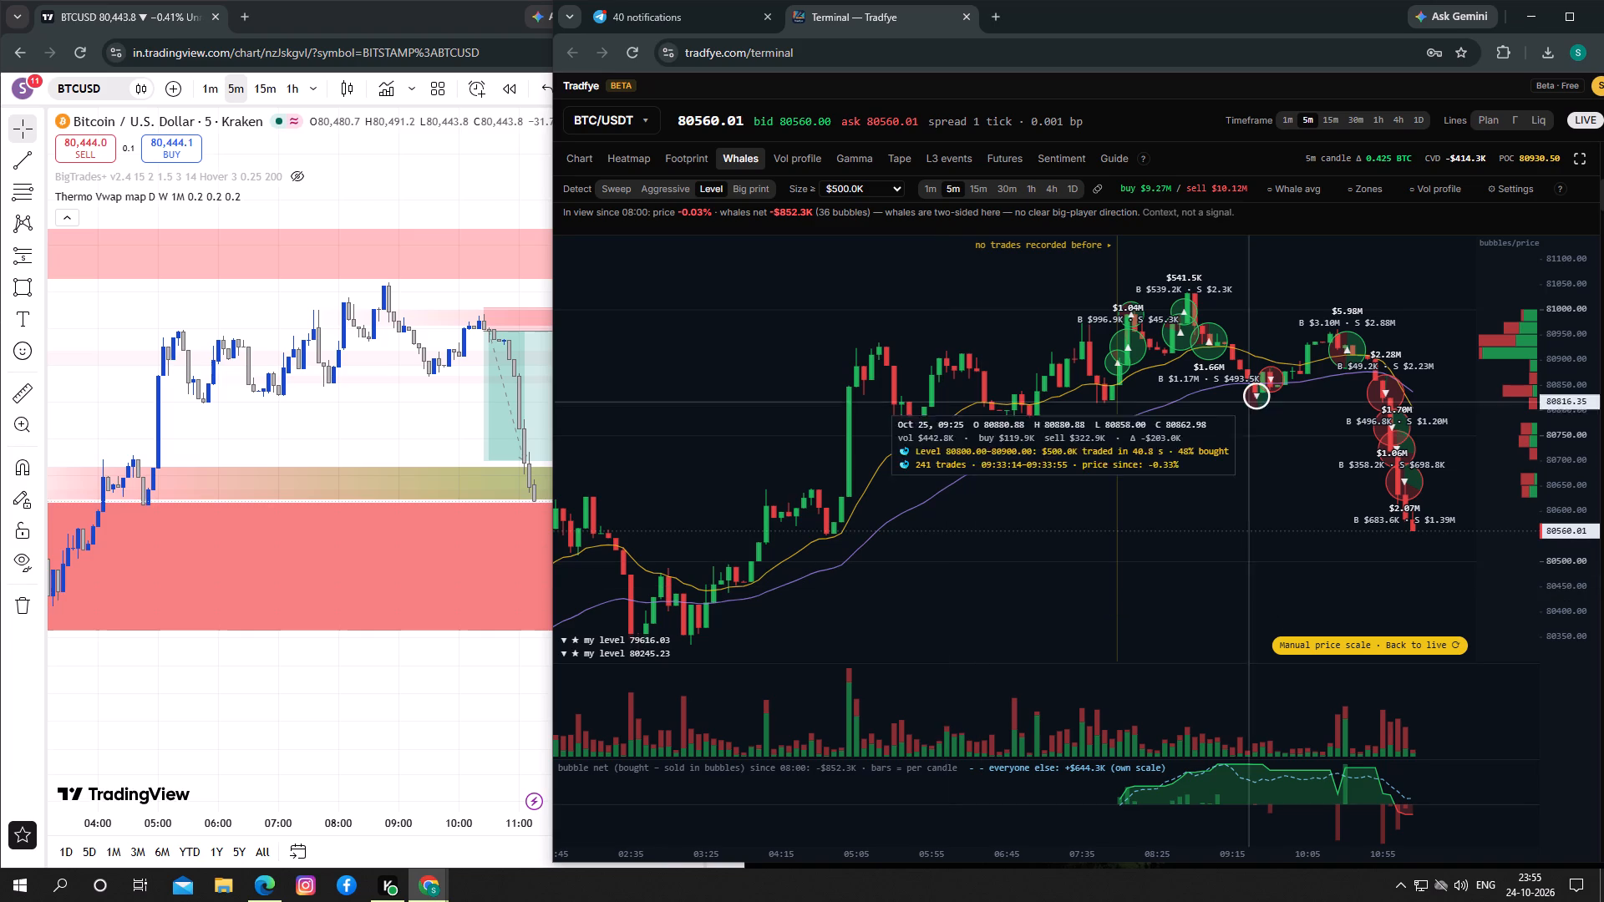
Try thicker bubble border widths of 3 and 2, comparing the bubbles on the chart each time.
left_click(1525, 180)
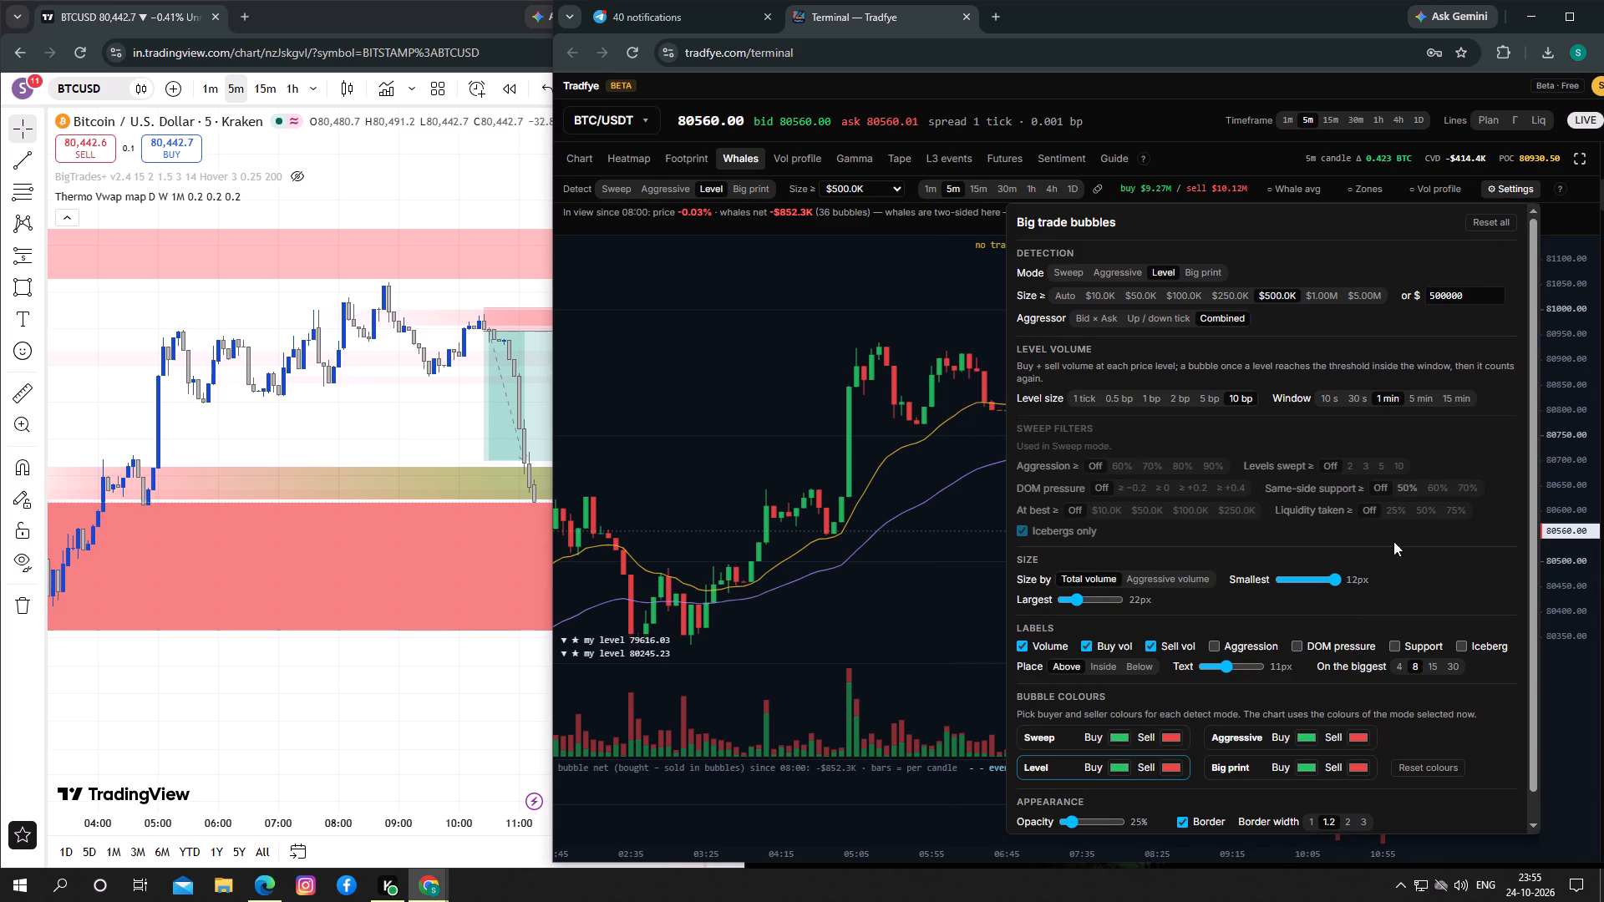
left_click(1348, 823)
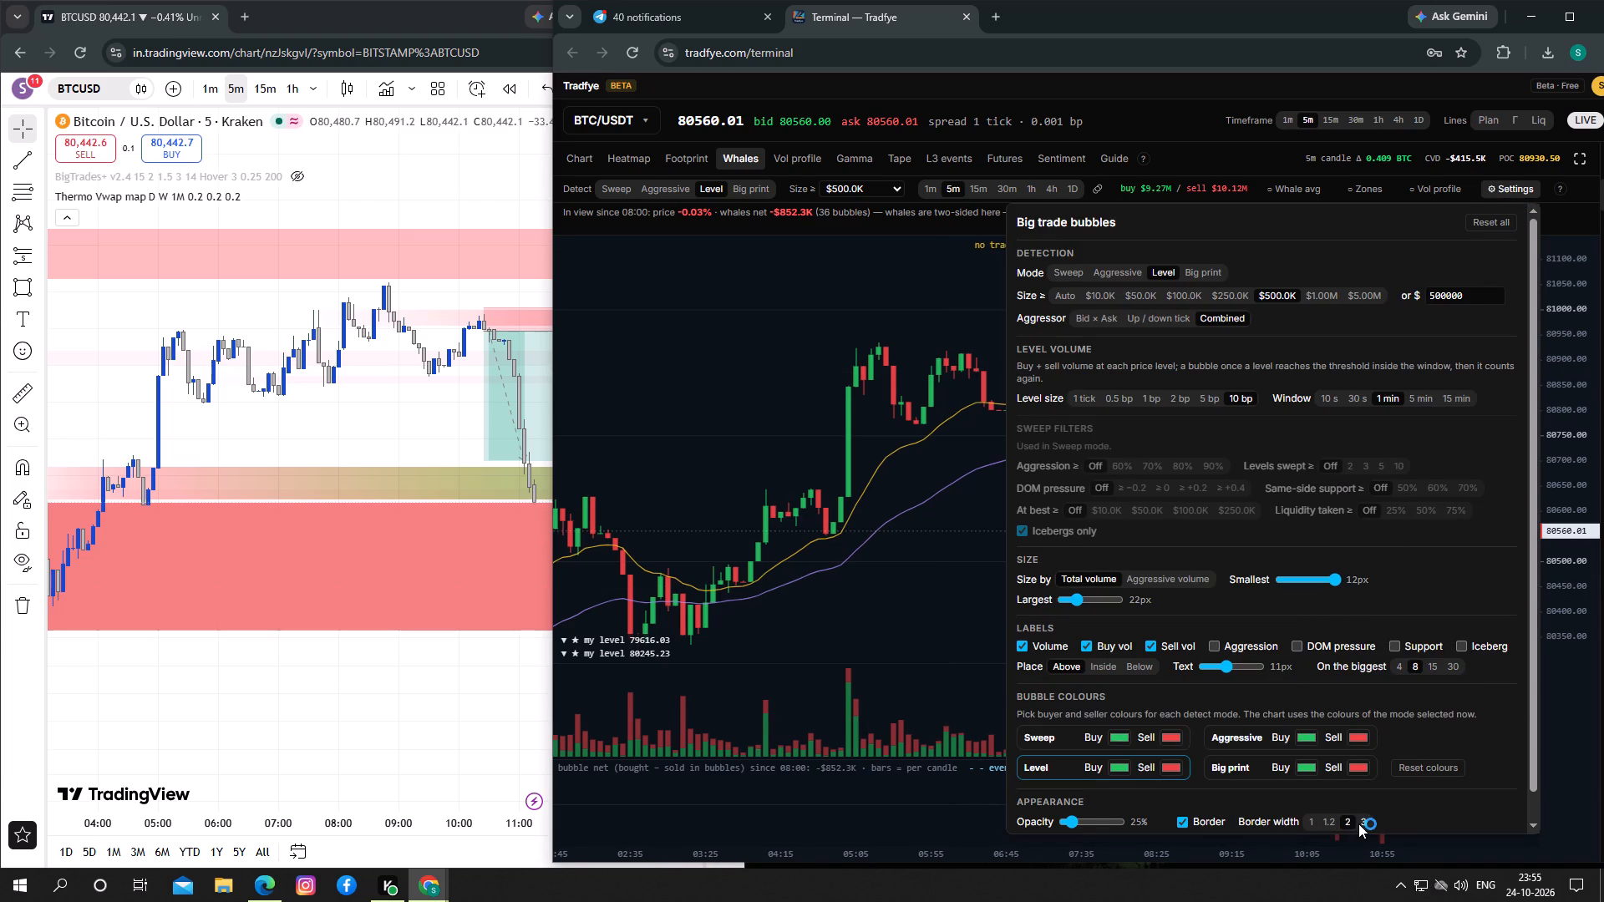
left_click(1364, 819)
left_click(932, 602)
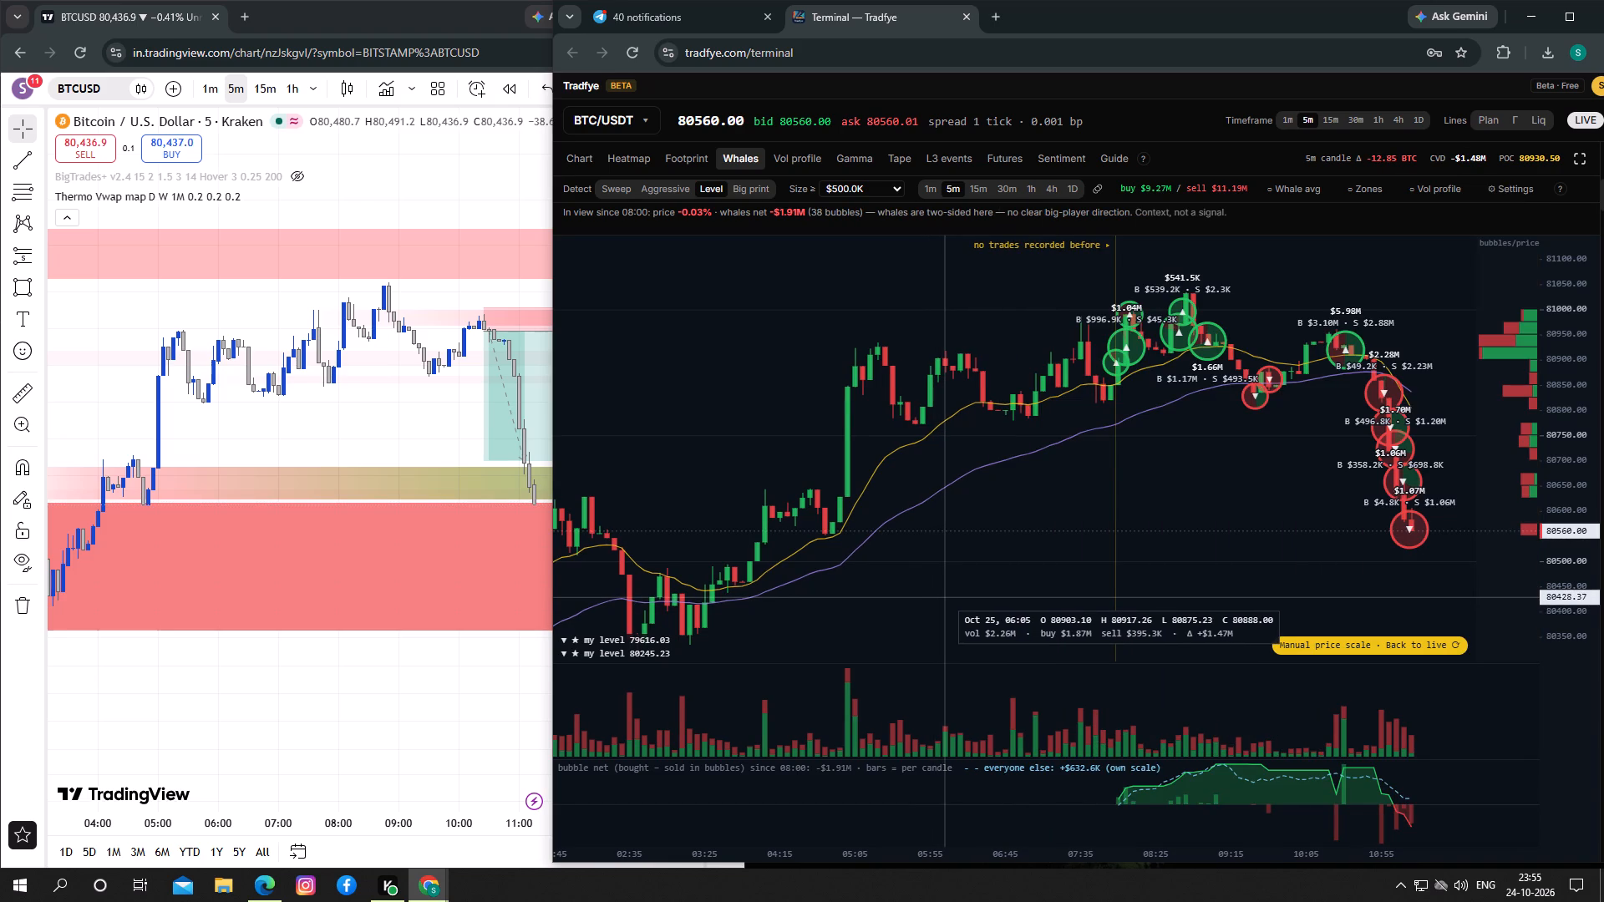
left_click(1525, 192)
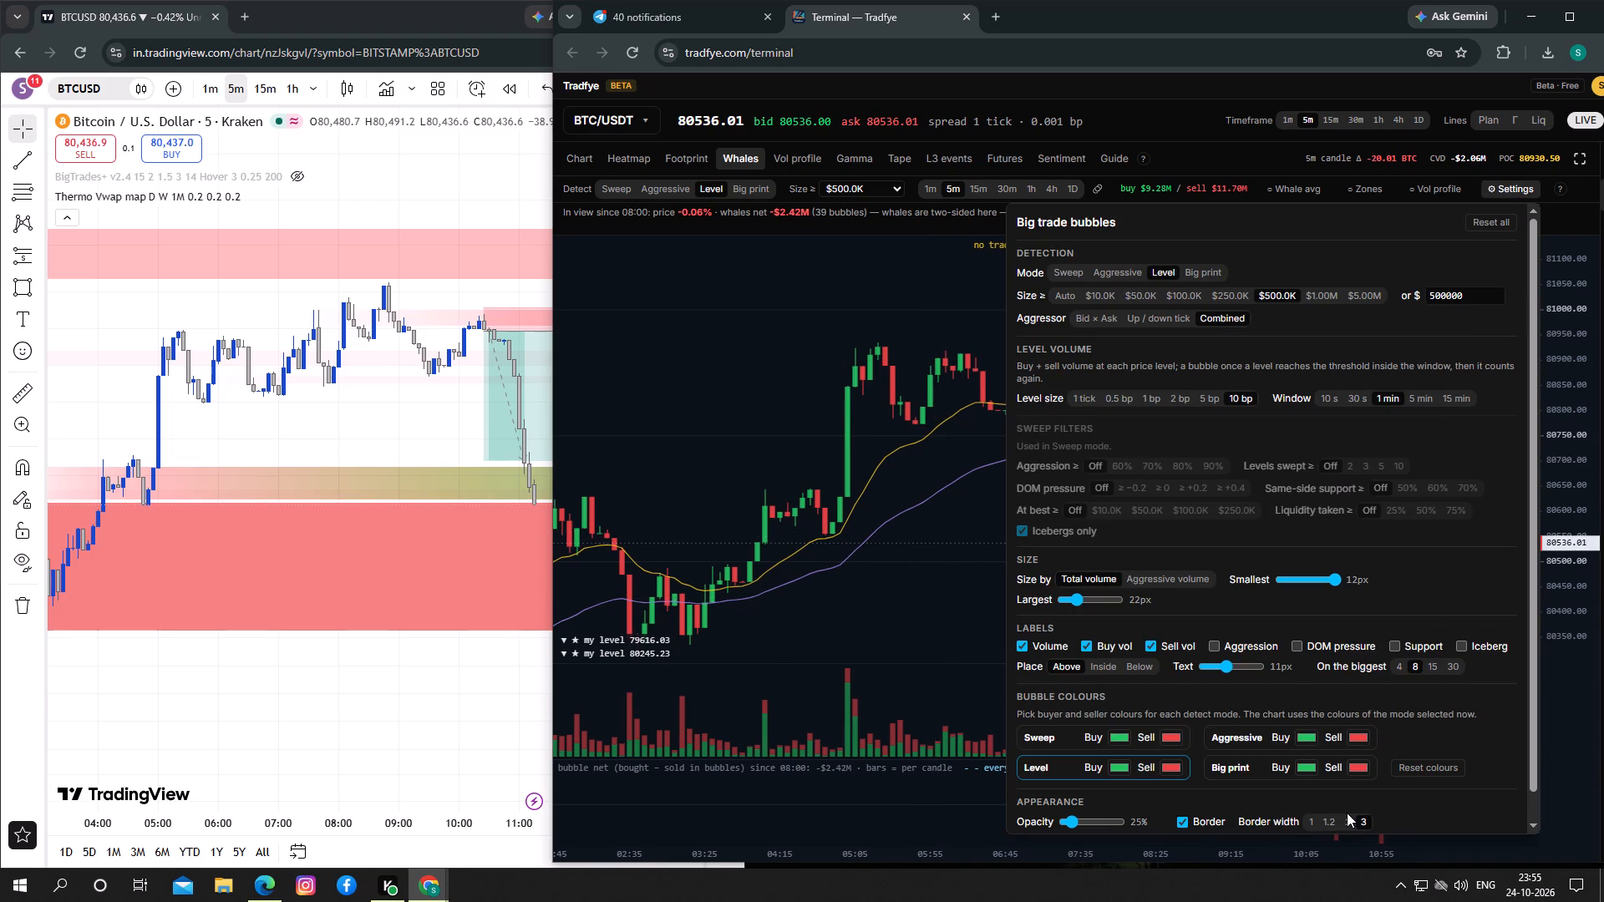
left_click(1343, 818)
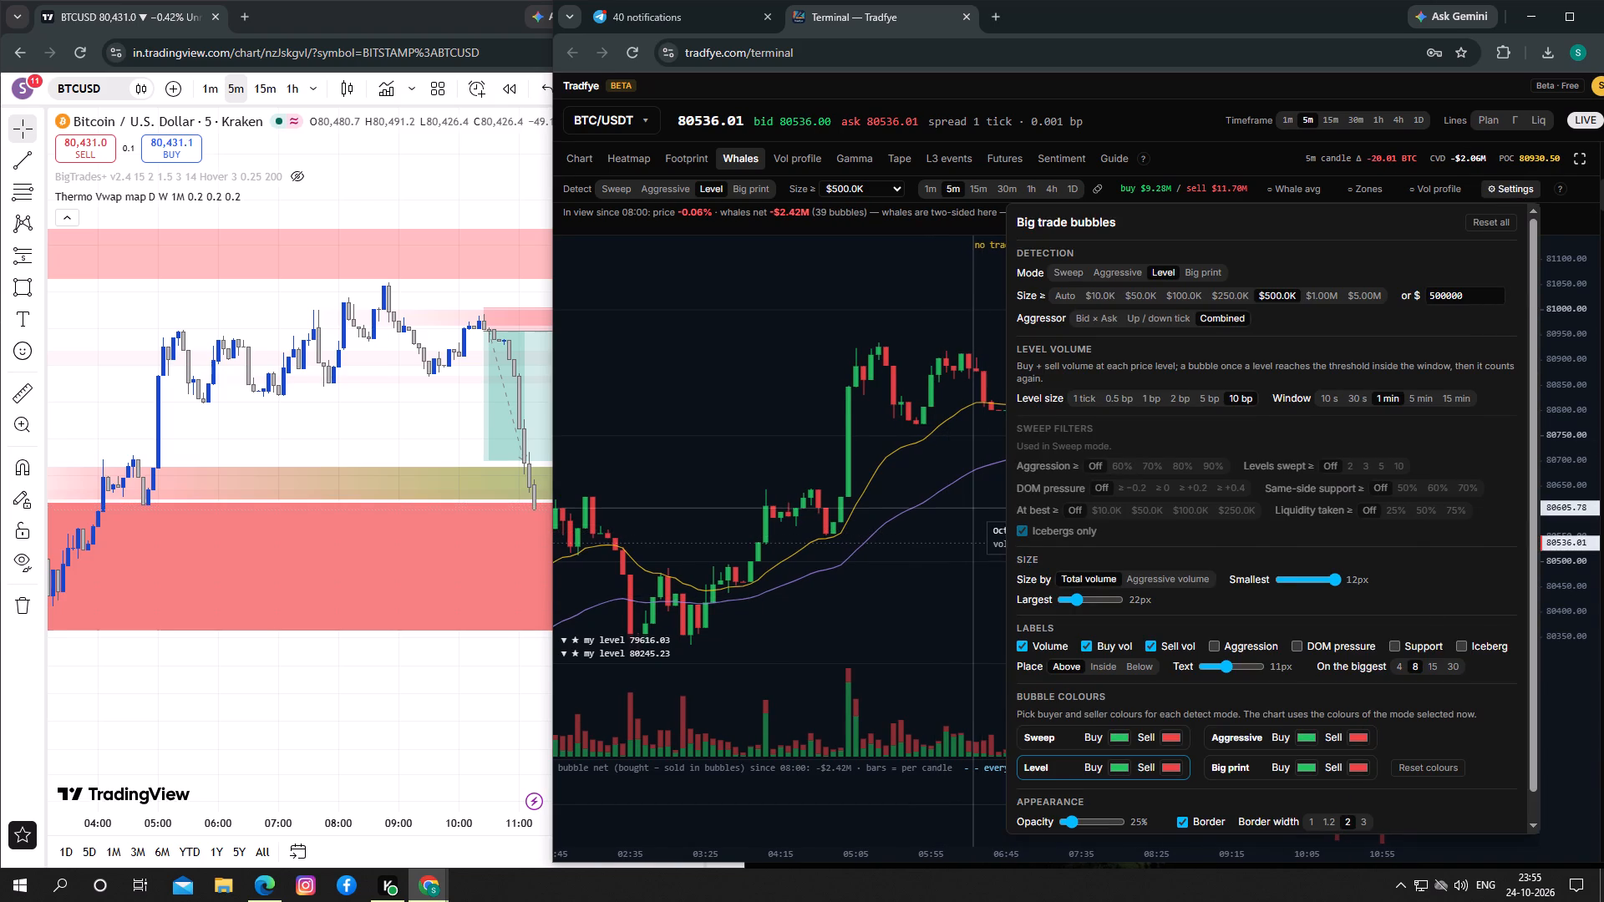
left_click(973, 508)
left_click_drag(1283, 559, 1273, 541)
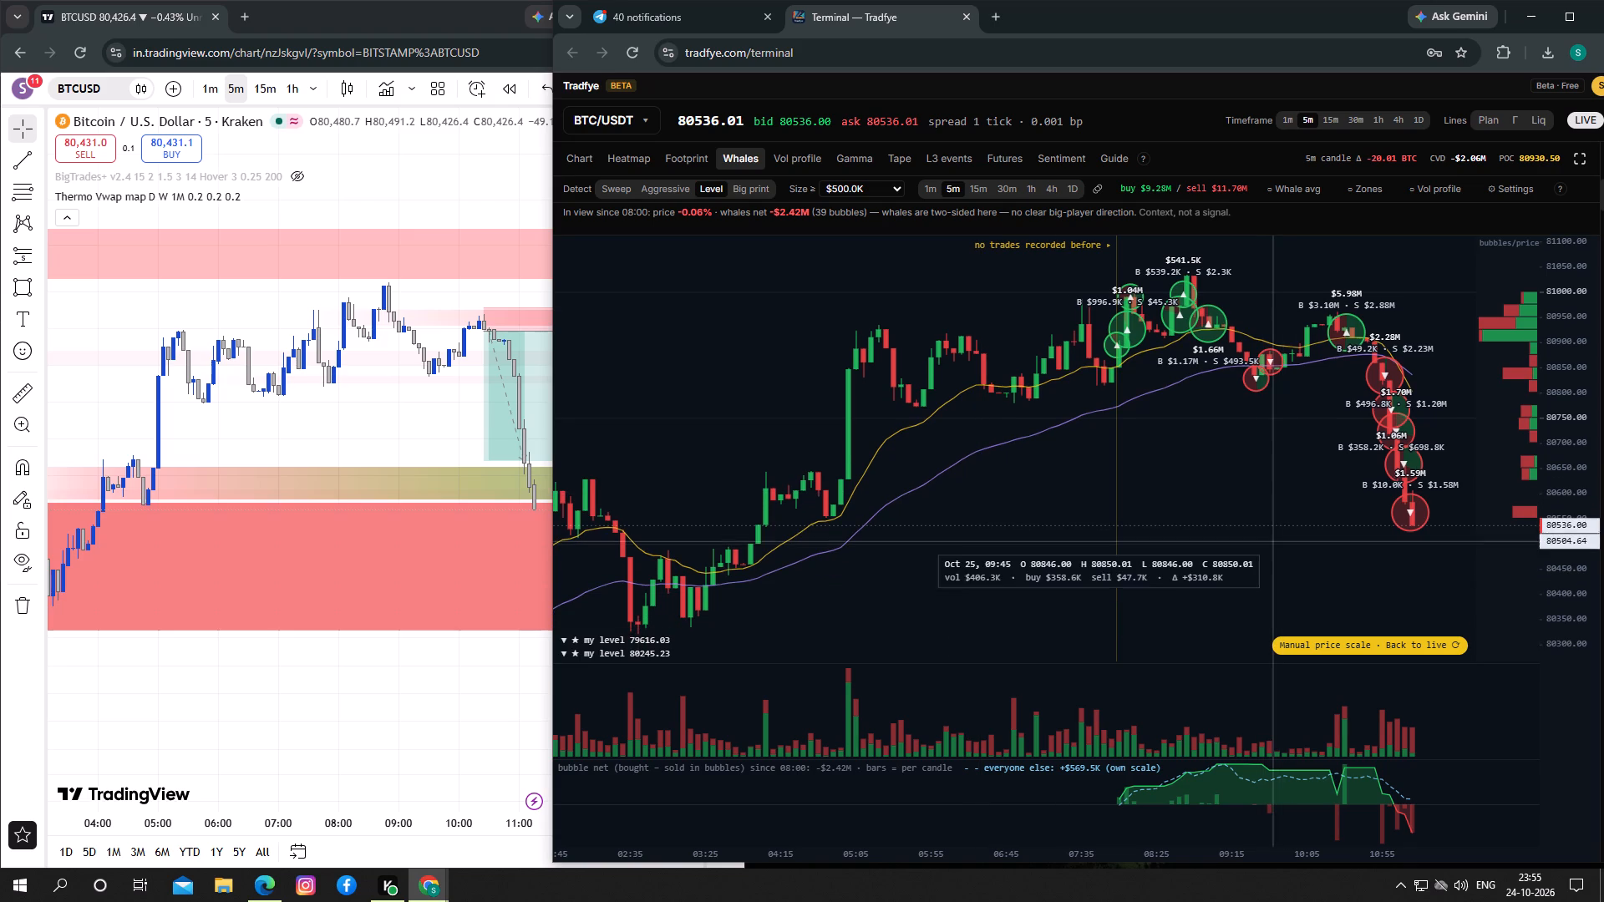
Set the bubble border width to 1 and check the bubbles around the recent drop.
left_click(1504, 186)
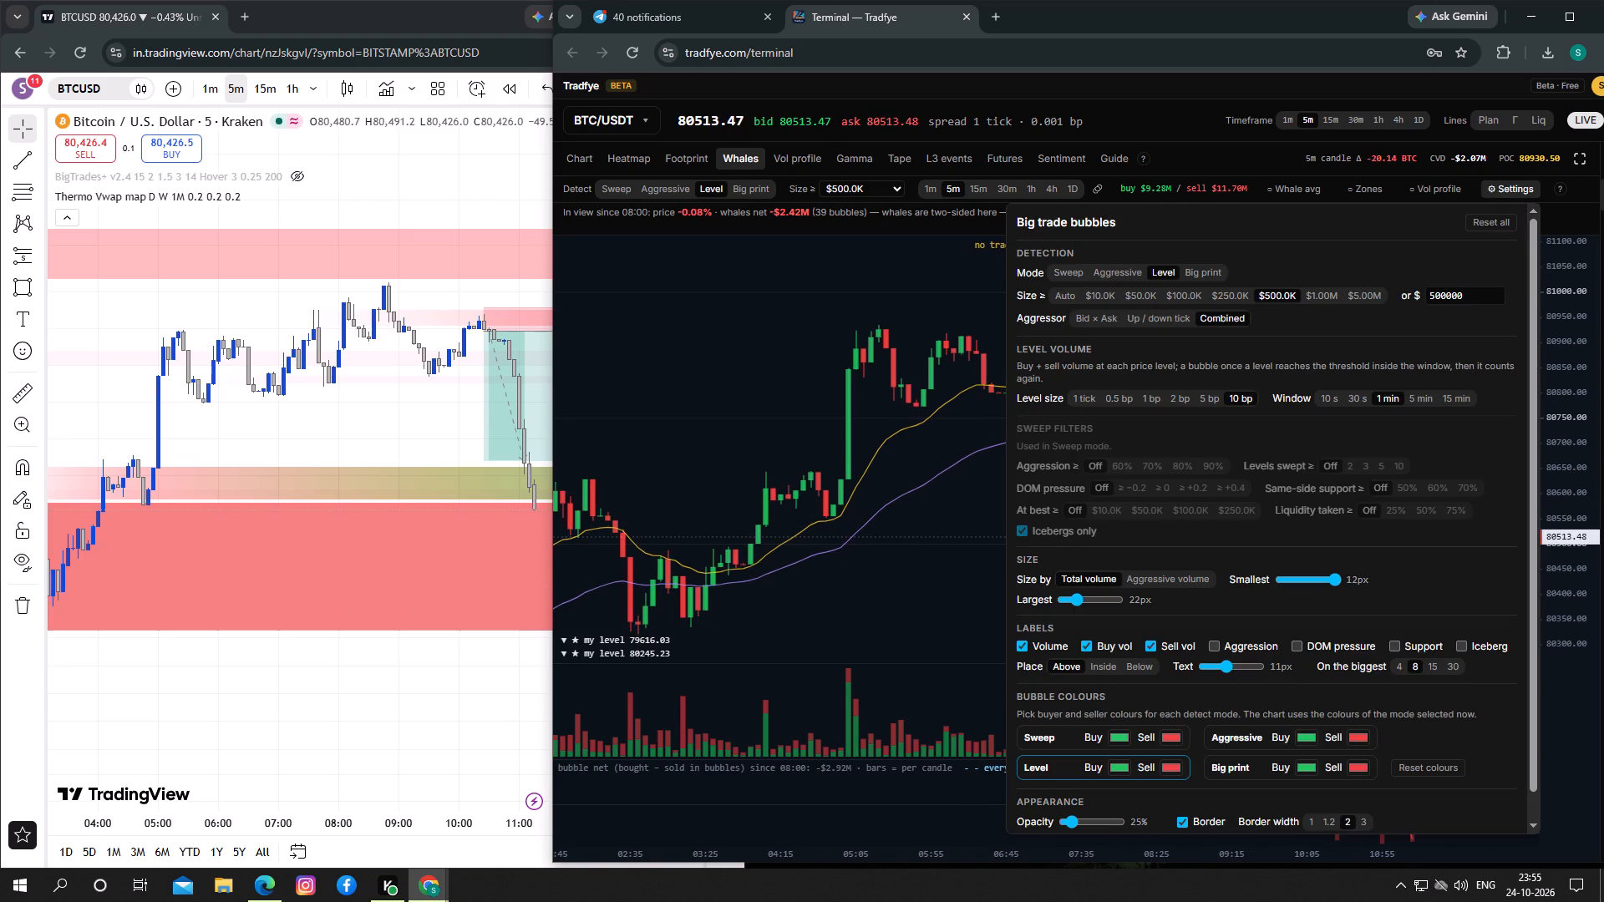
left_click_drag(1538, 749, 1541, 824)
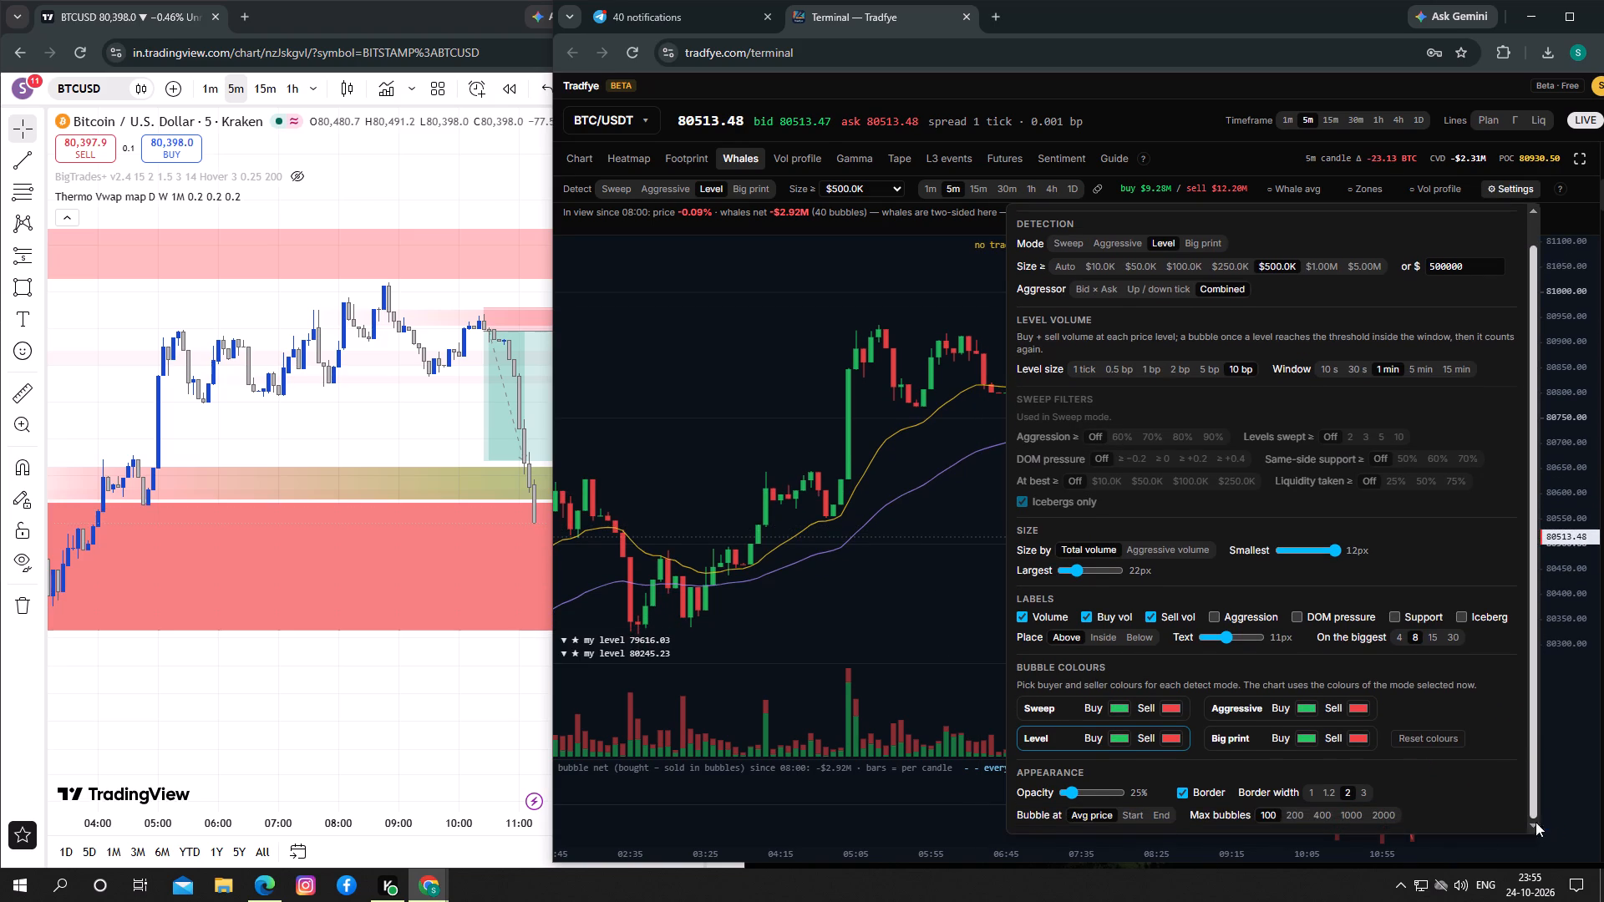
left_click(1319, 792)
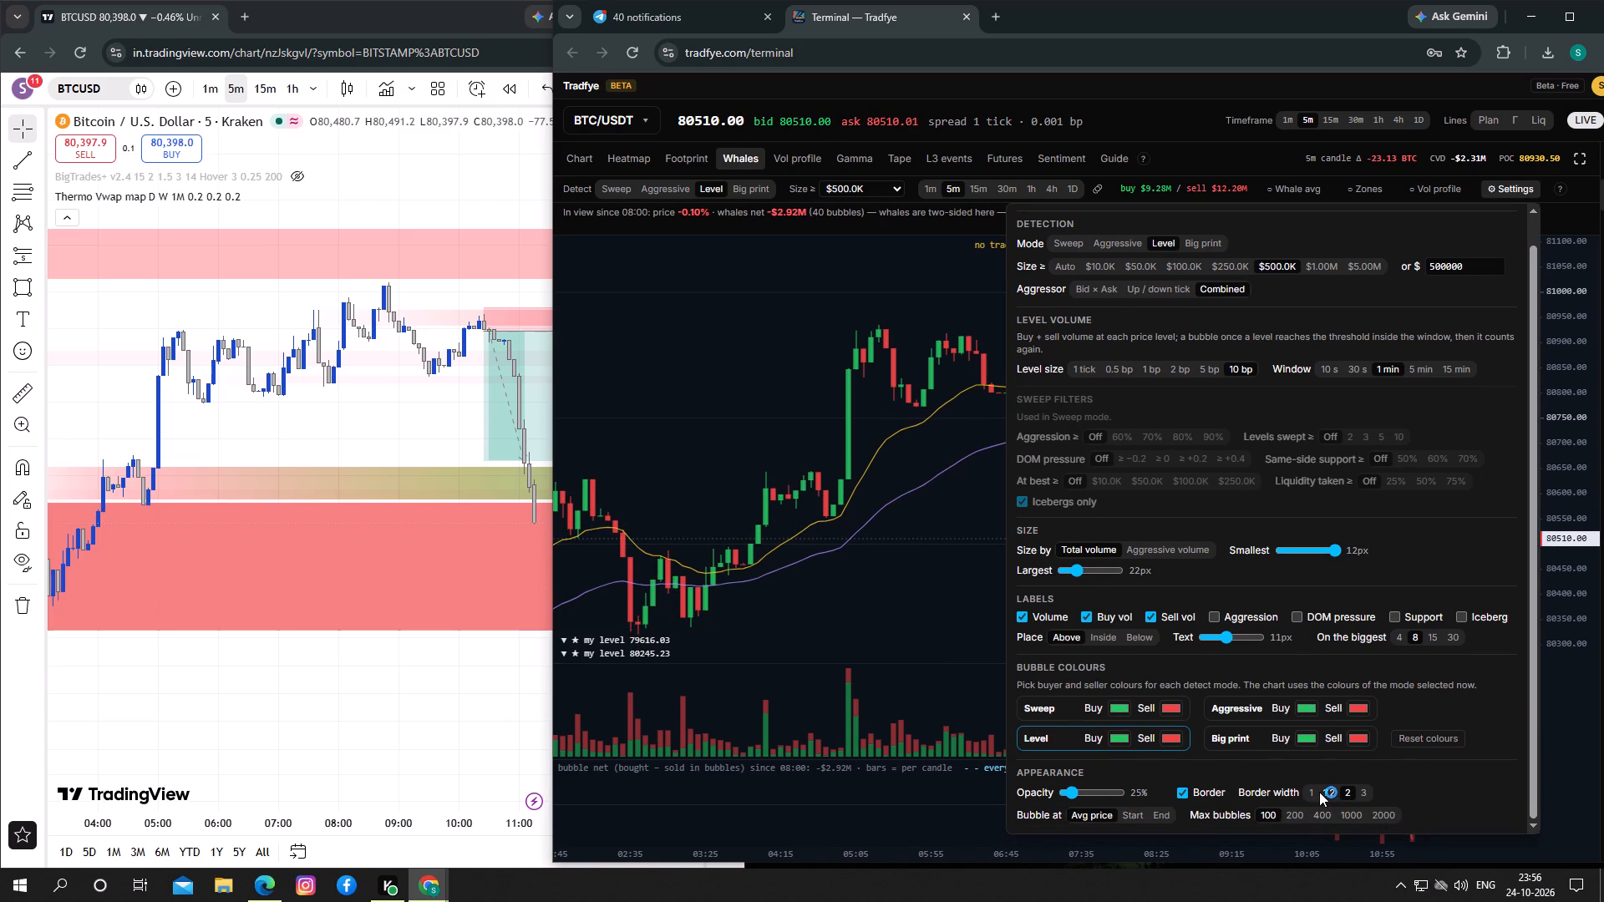
left_click(1315, 794)
left_click(998, 493)
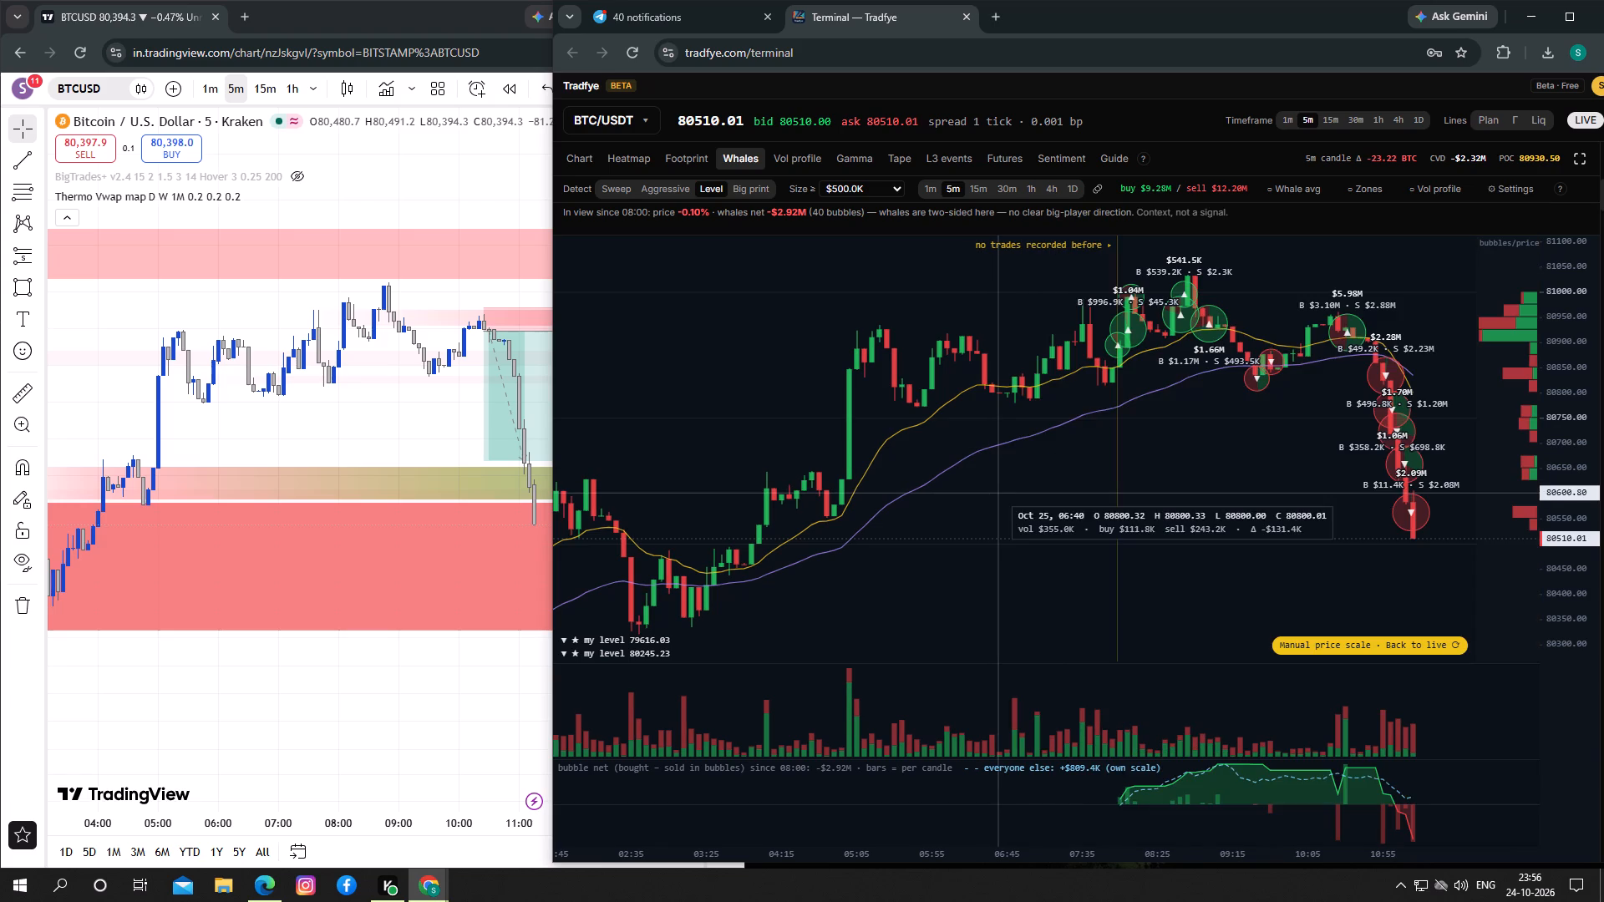
left_click_drag(1298, 535, 1272, 547)
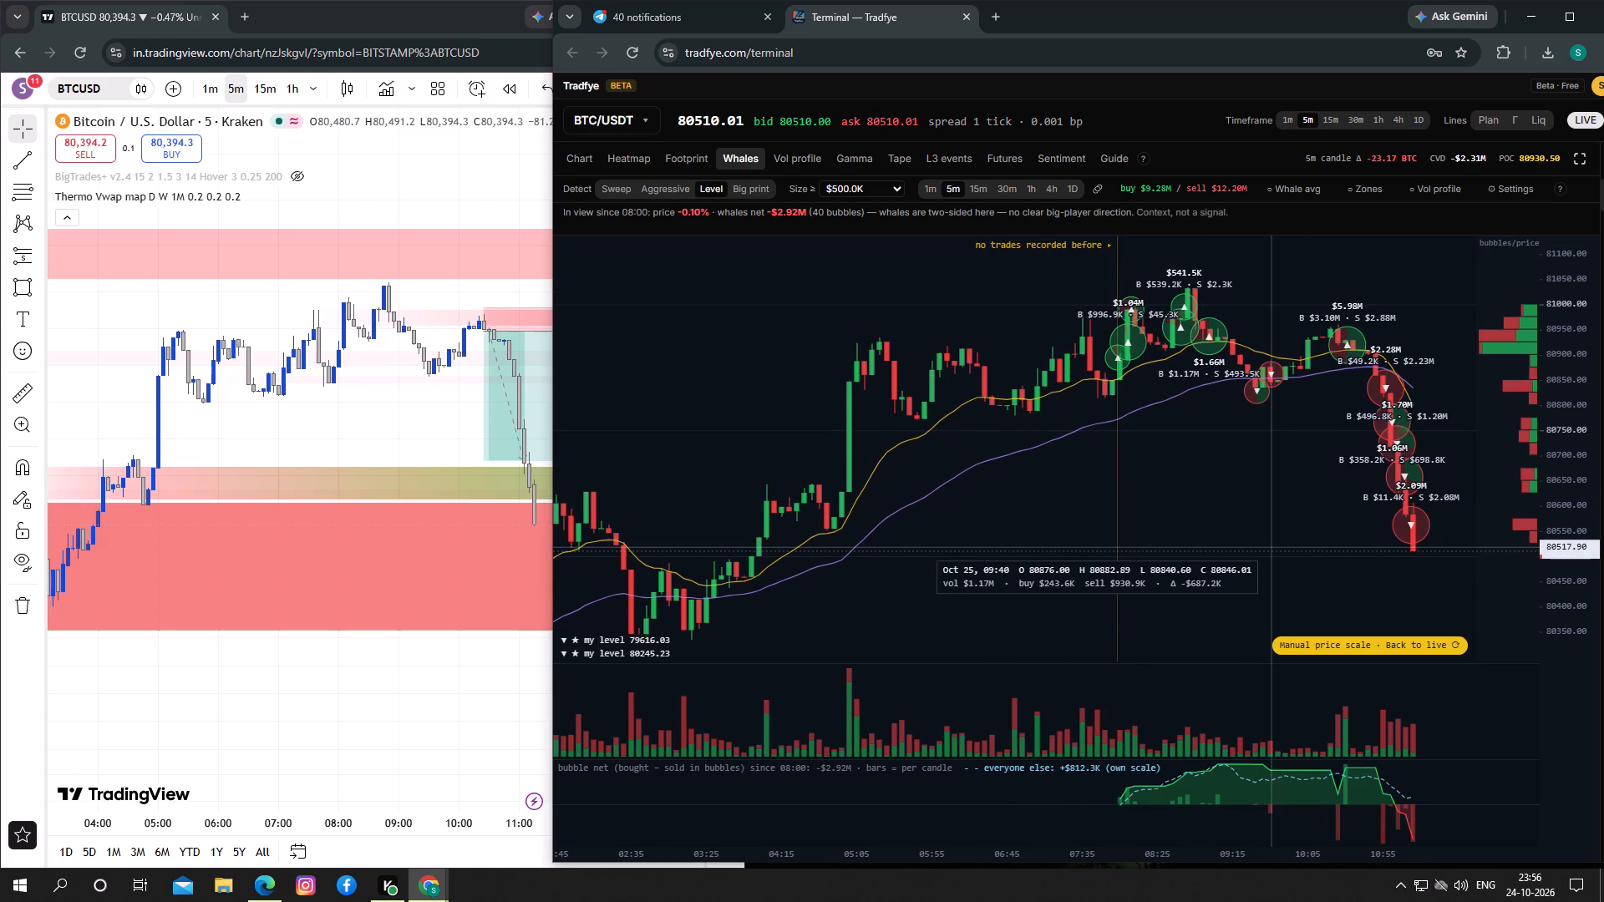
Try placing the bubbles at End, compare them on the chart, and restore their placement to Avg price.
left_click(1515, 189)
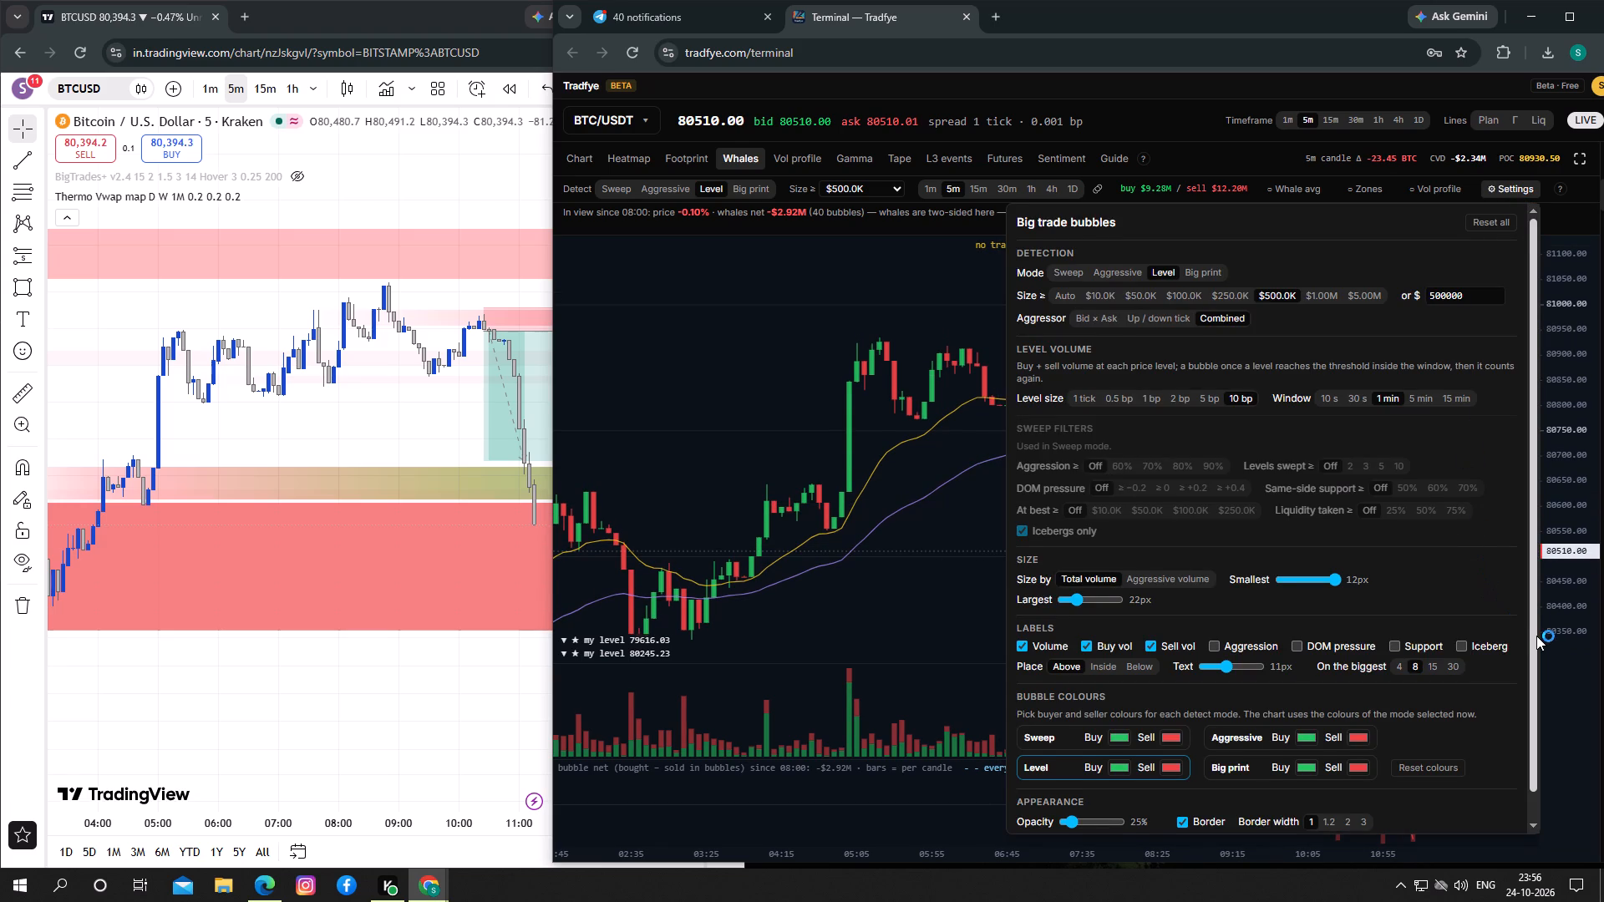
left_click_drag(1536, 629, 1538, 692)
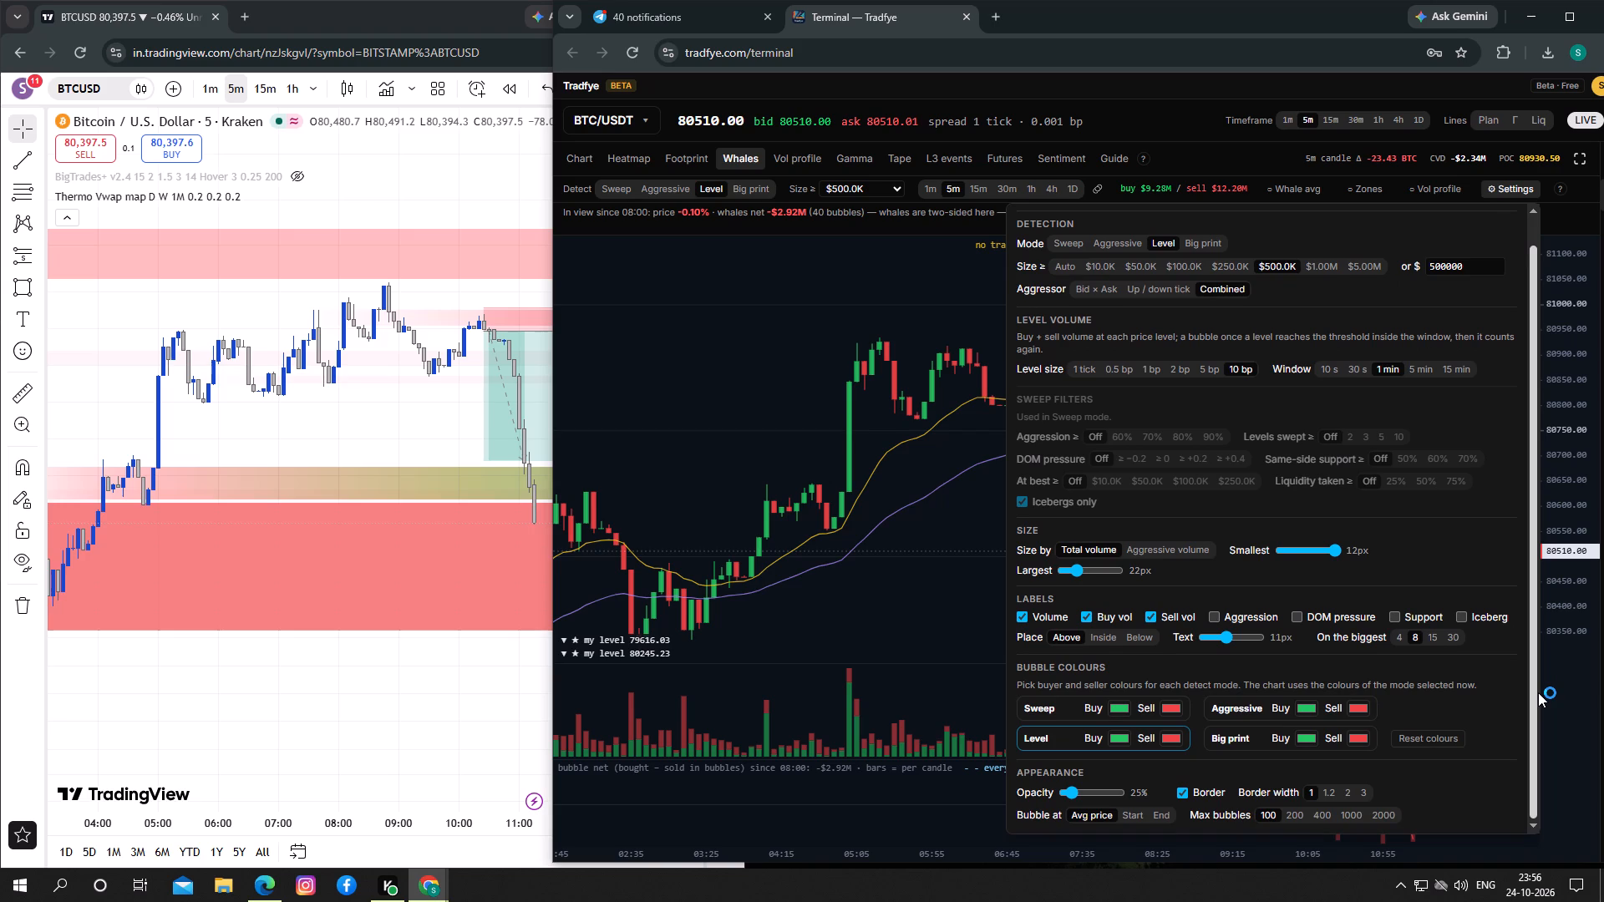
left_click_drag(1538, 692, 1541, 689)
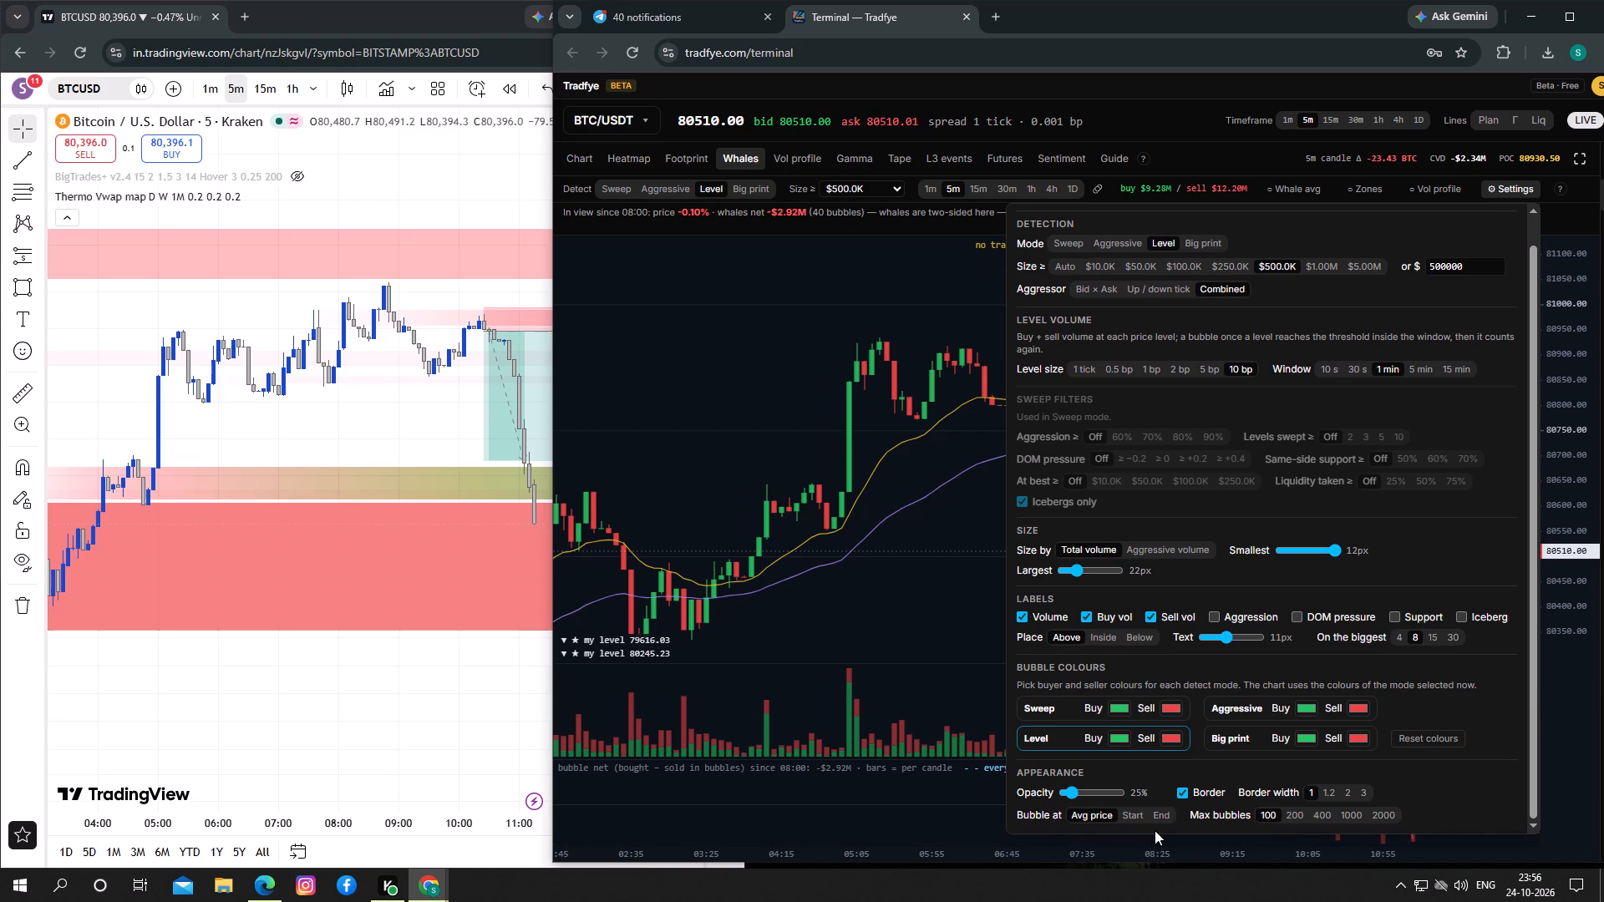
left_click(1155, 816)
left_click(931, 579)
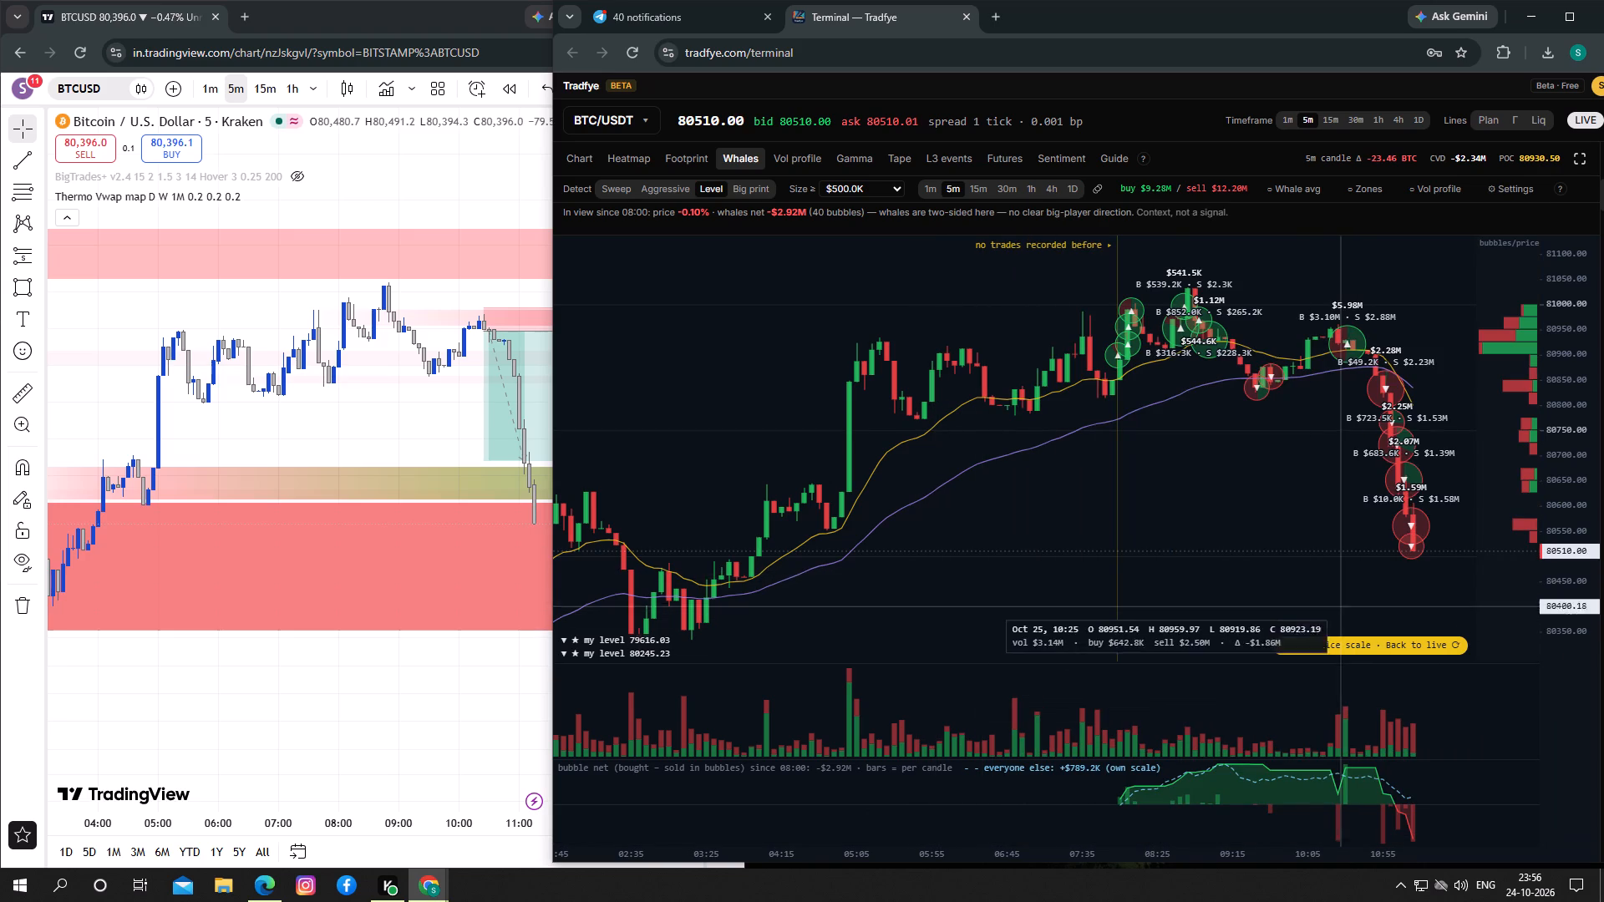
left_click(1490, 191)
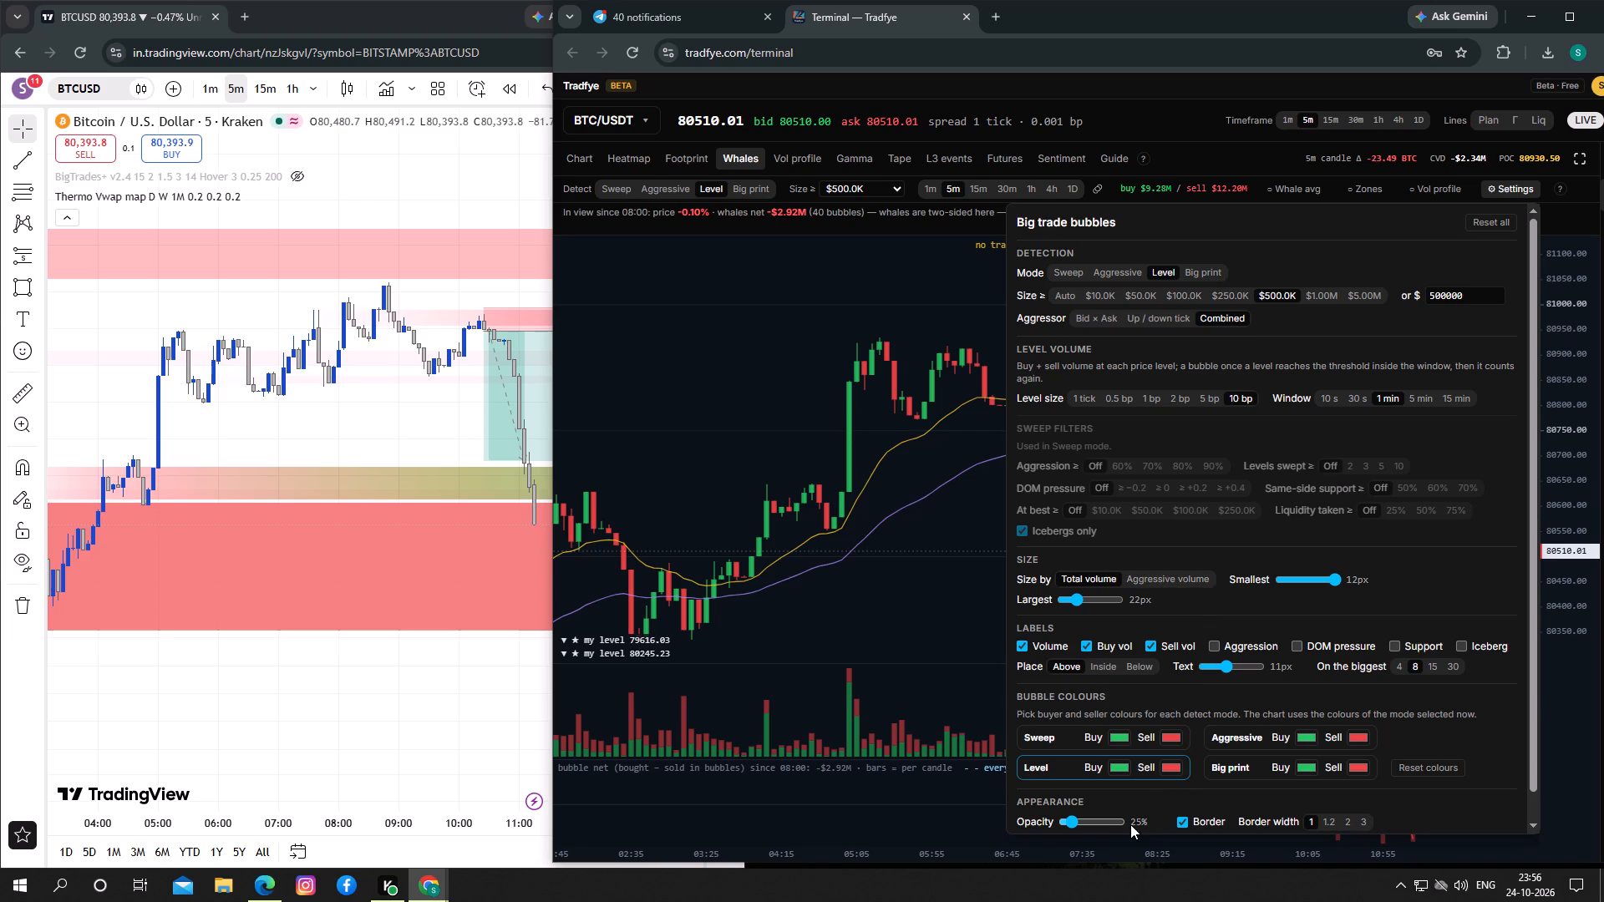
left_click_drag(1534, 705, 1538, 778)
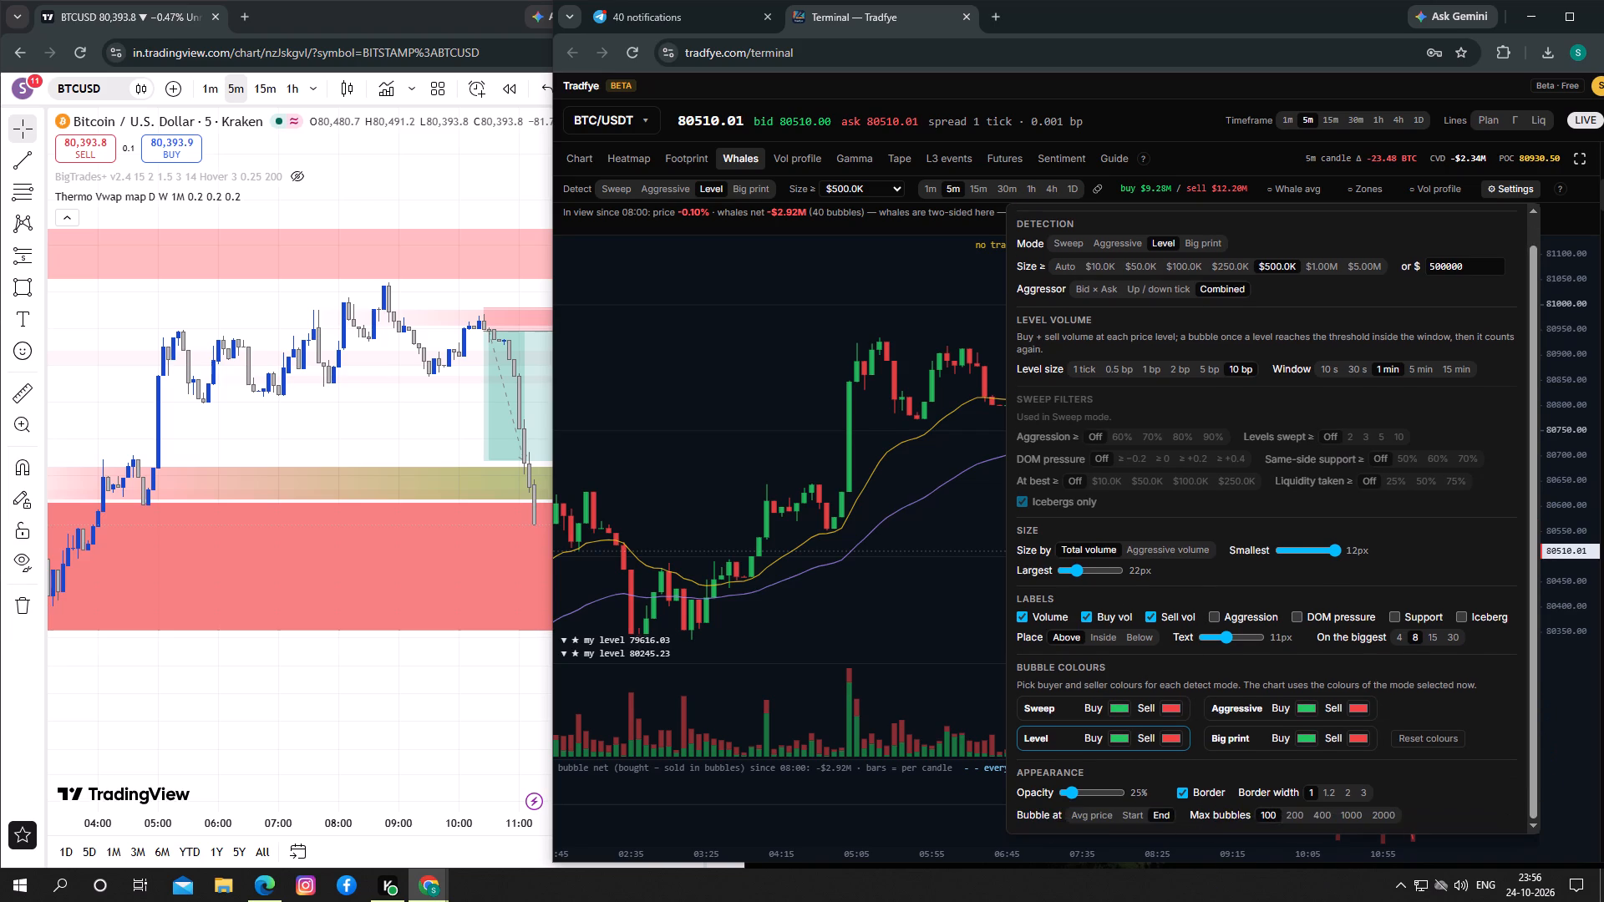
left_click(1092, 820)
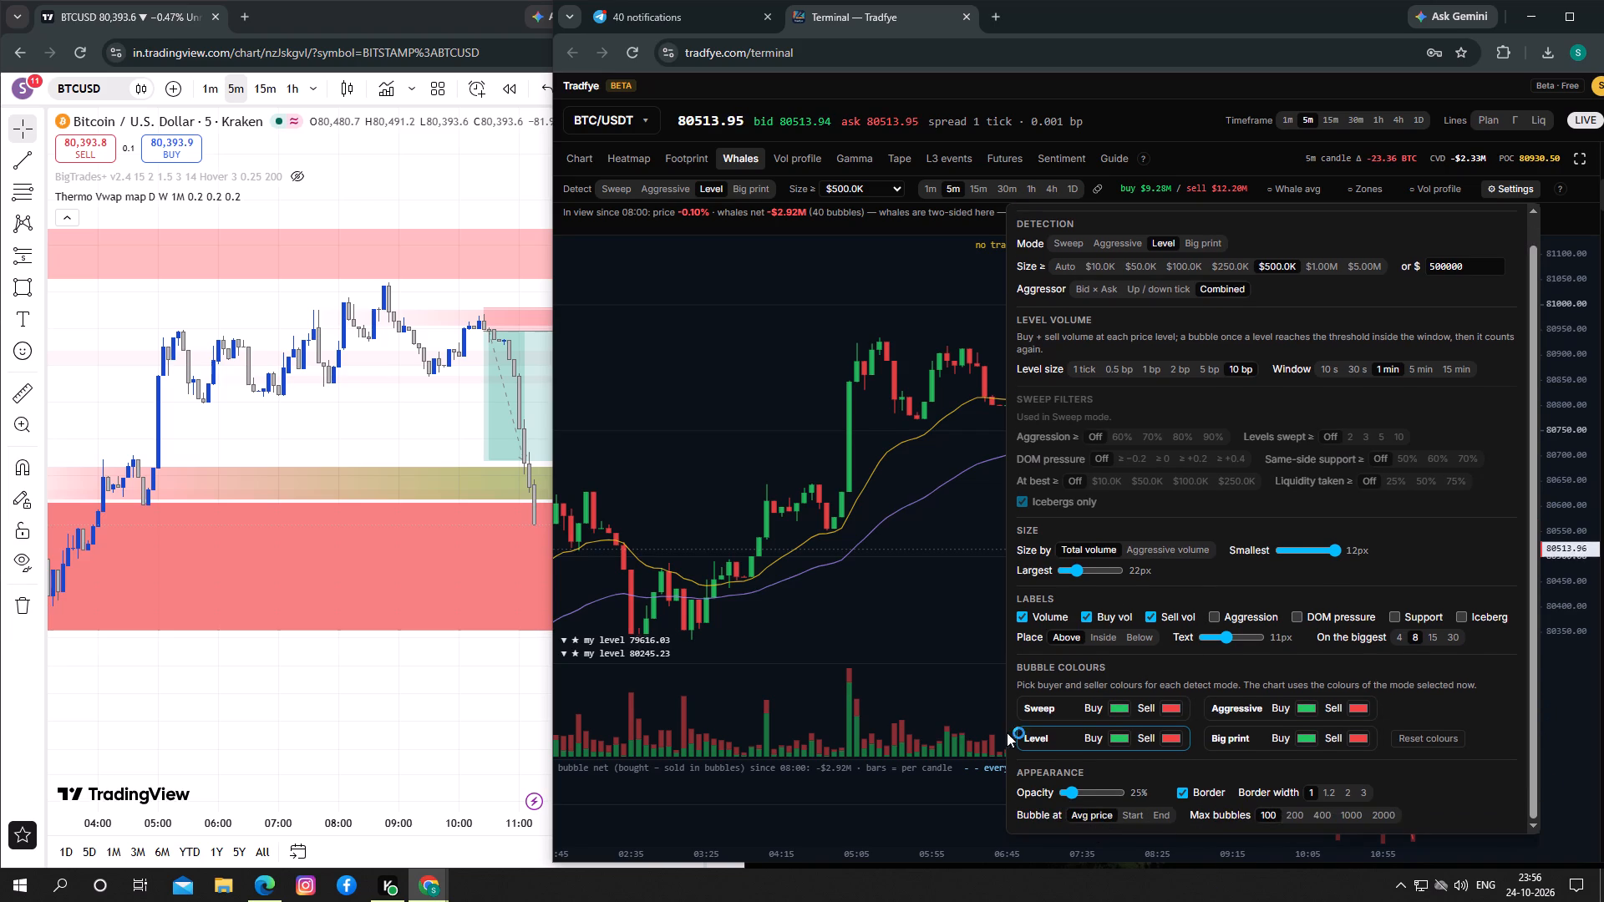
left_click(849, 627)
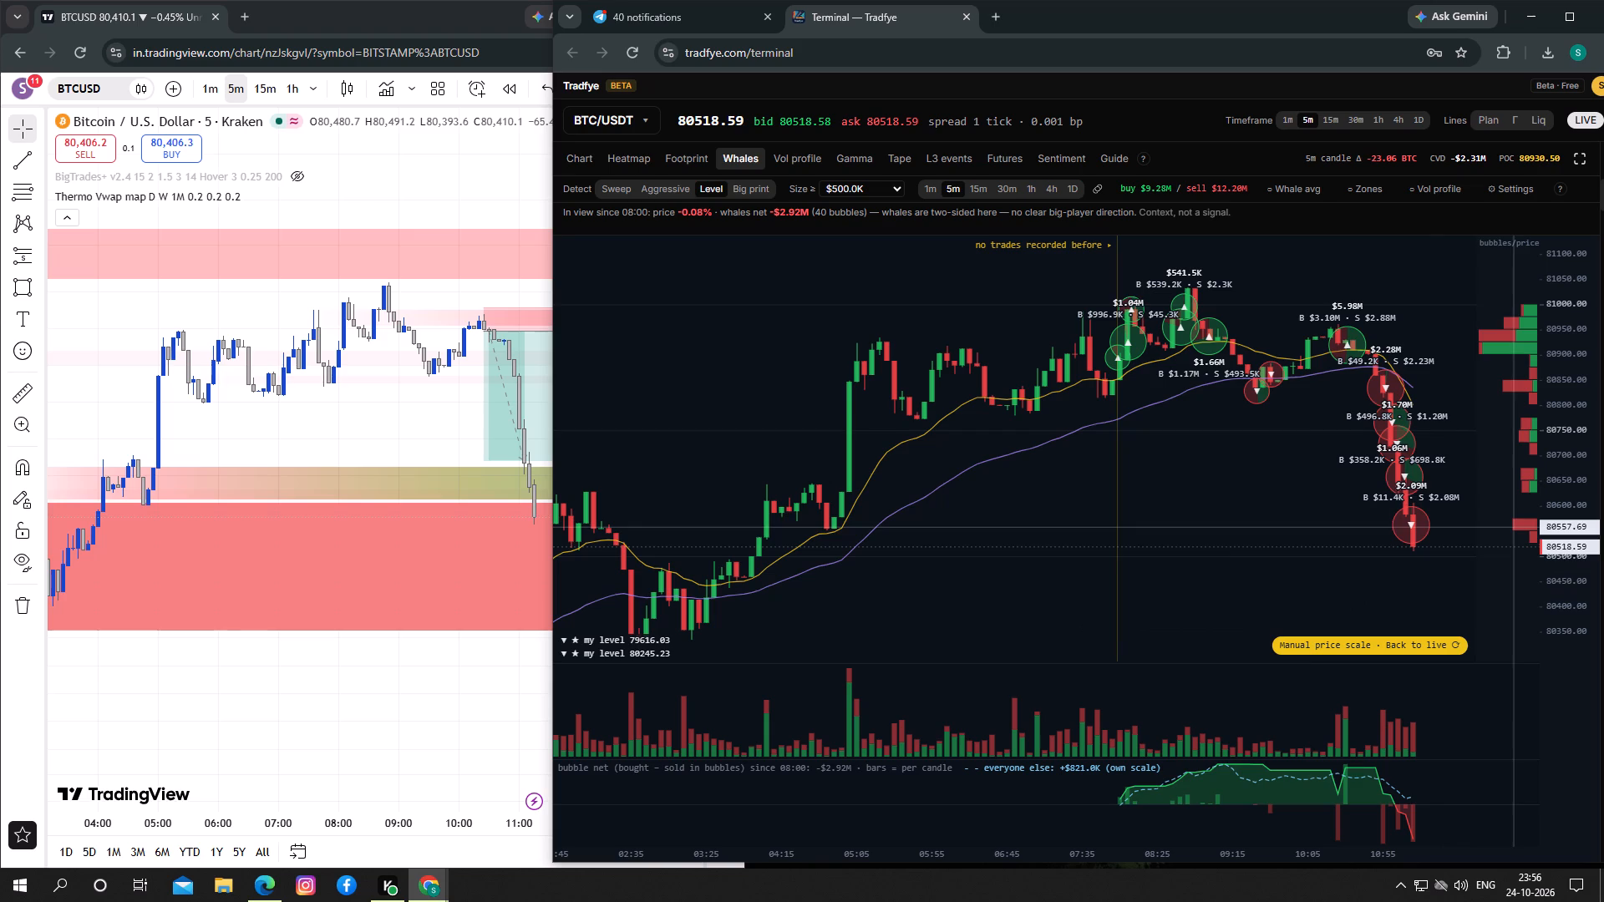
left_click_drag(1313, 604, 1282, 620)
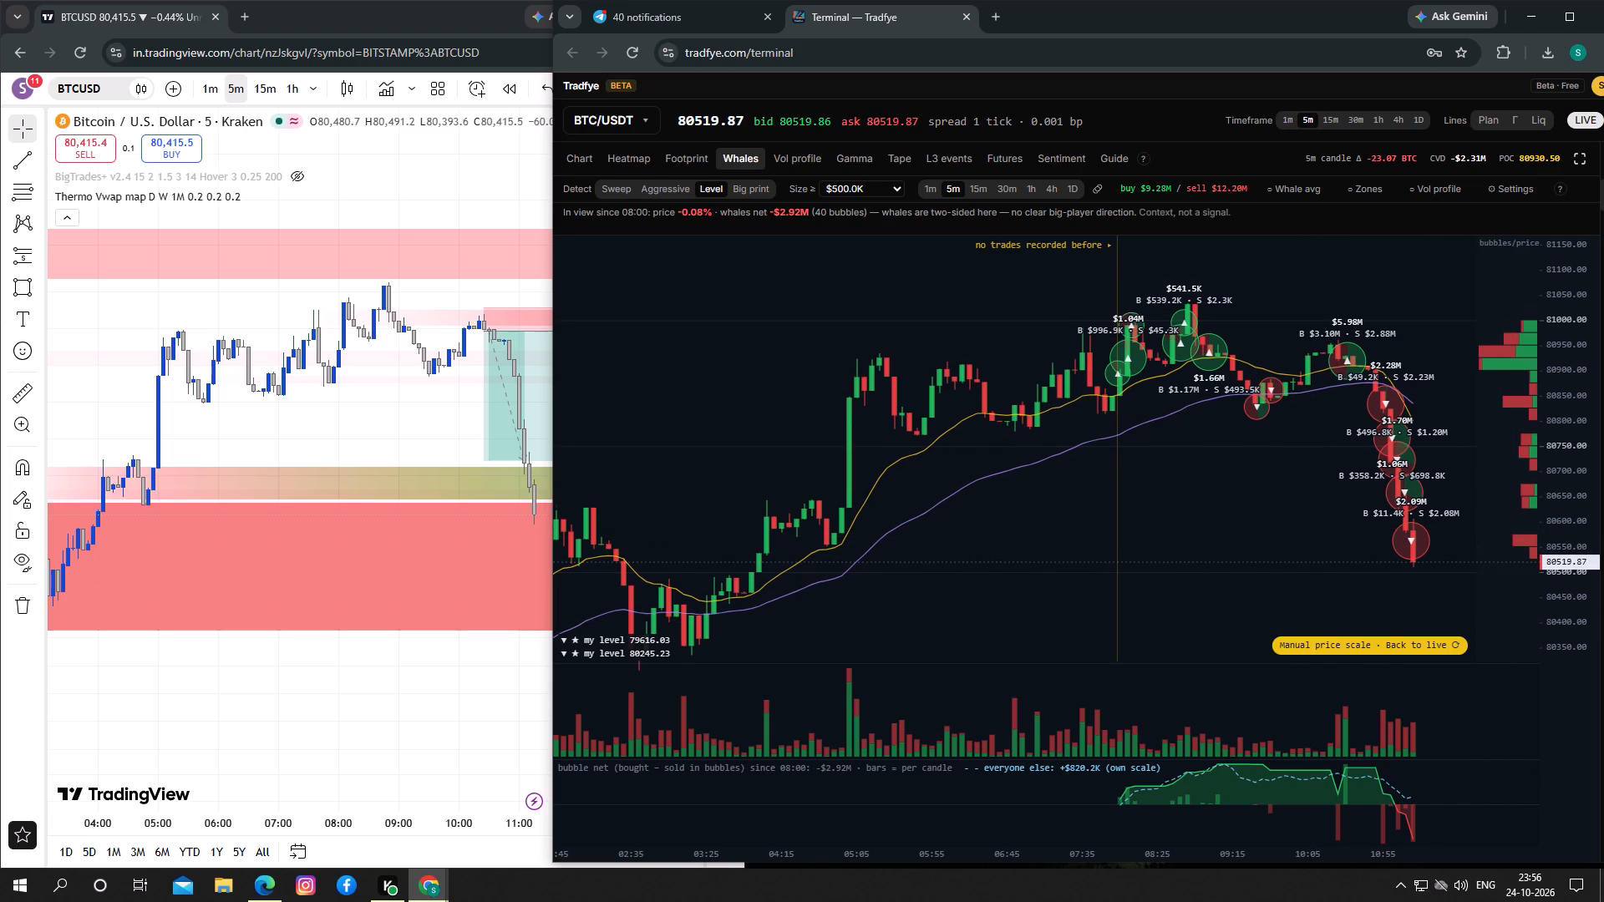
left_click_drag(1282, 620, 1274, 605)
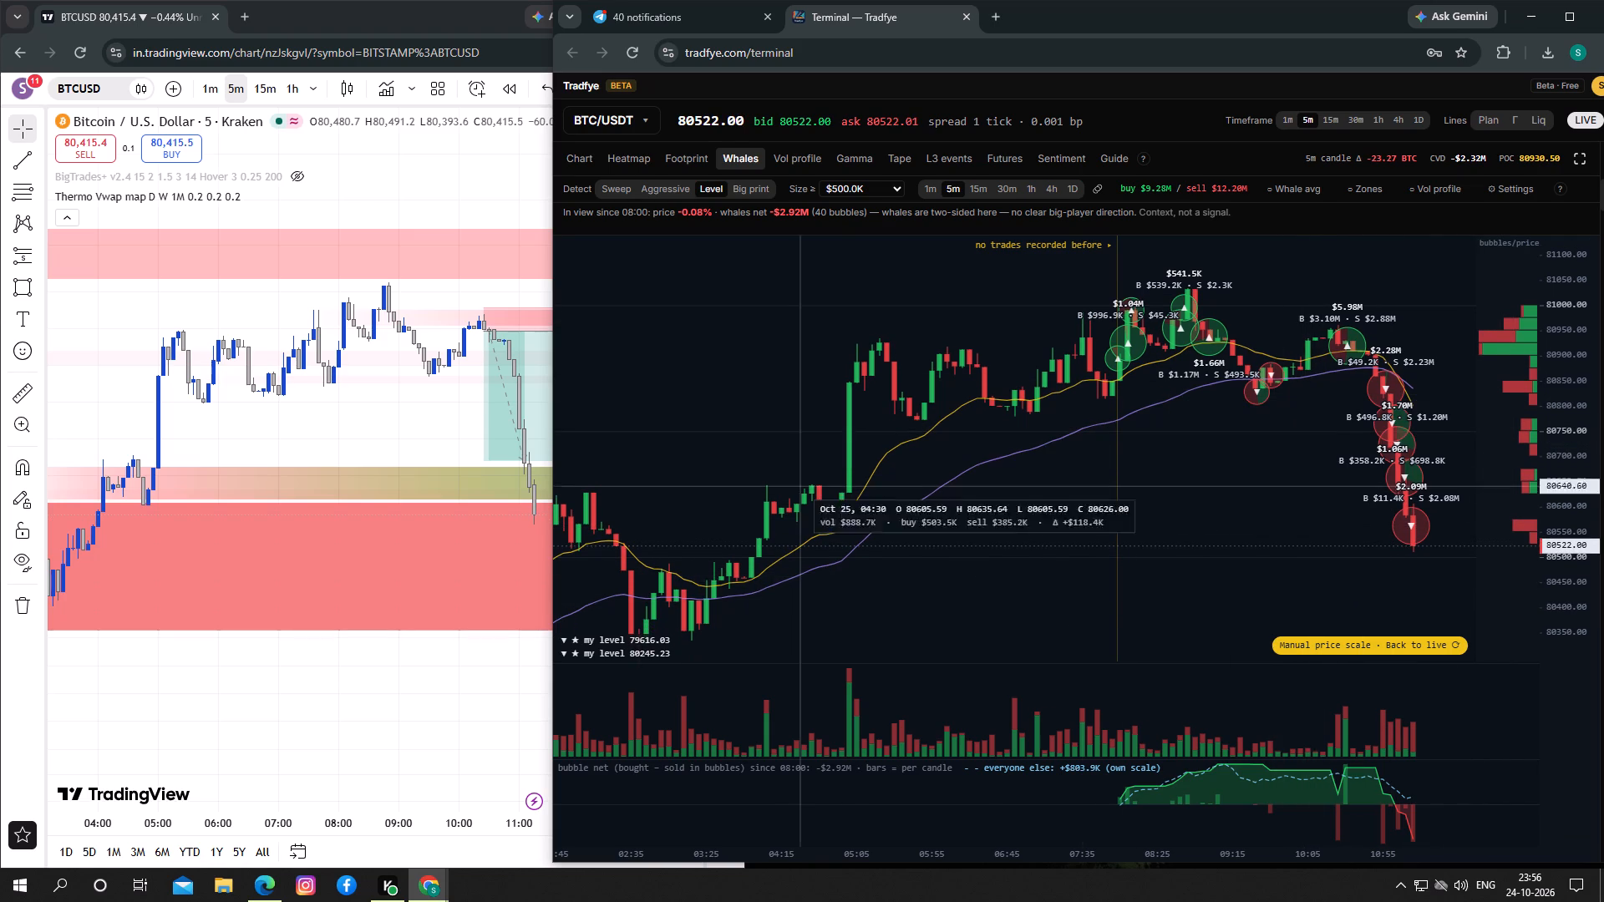
Switch to the TradingView chart and lower the short position's target to 80,392.0, inside the lower red zone.
left_click(223, 423)
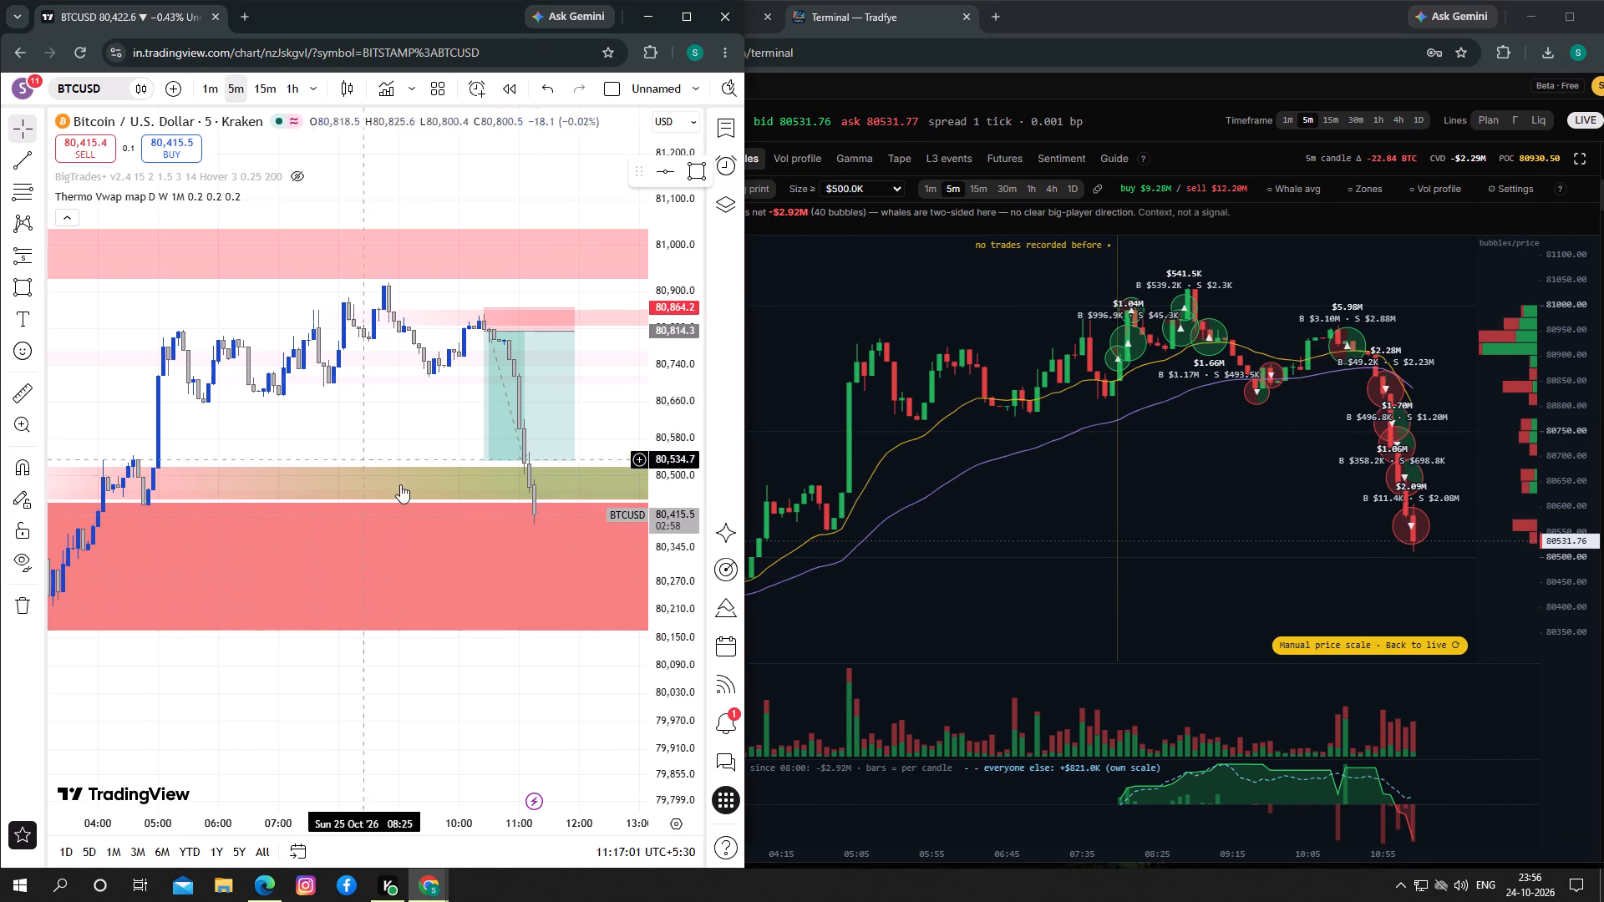
left_click_drag(445, 682, 414, 675)
left_click_drag(457, 459, 464, 516)
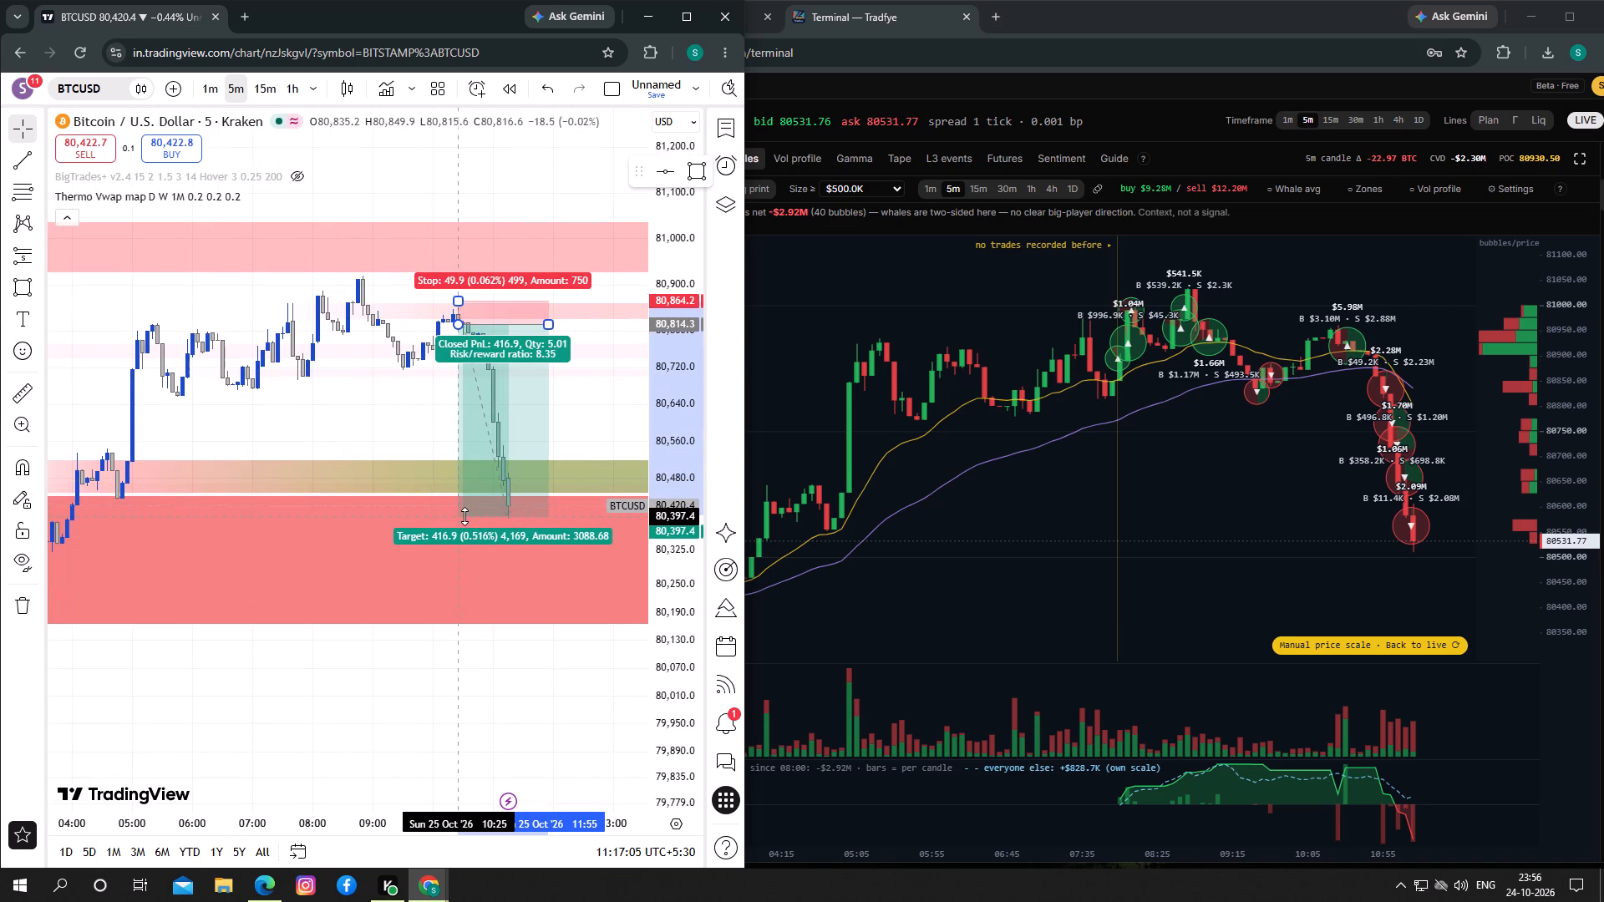
left_click_drag(464, 516, 469, 511)
left_click(319, 410)
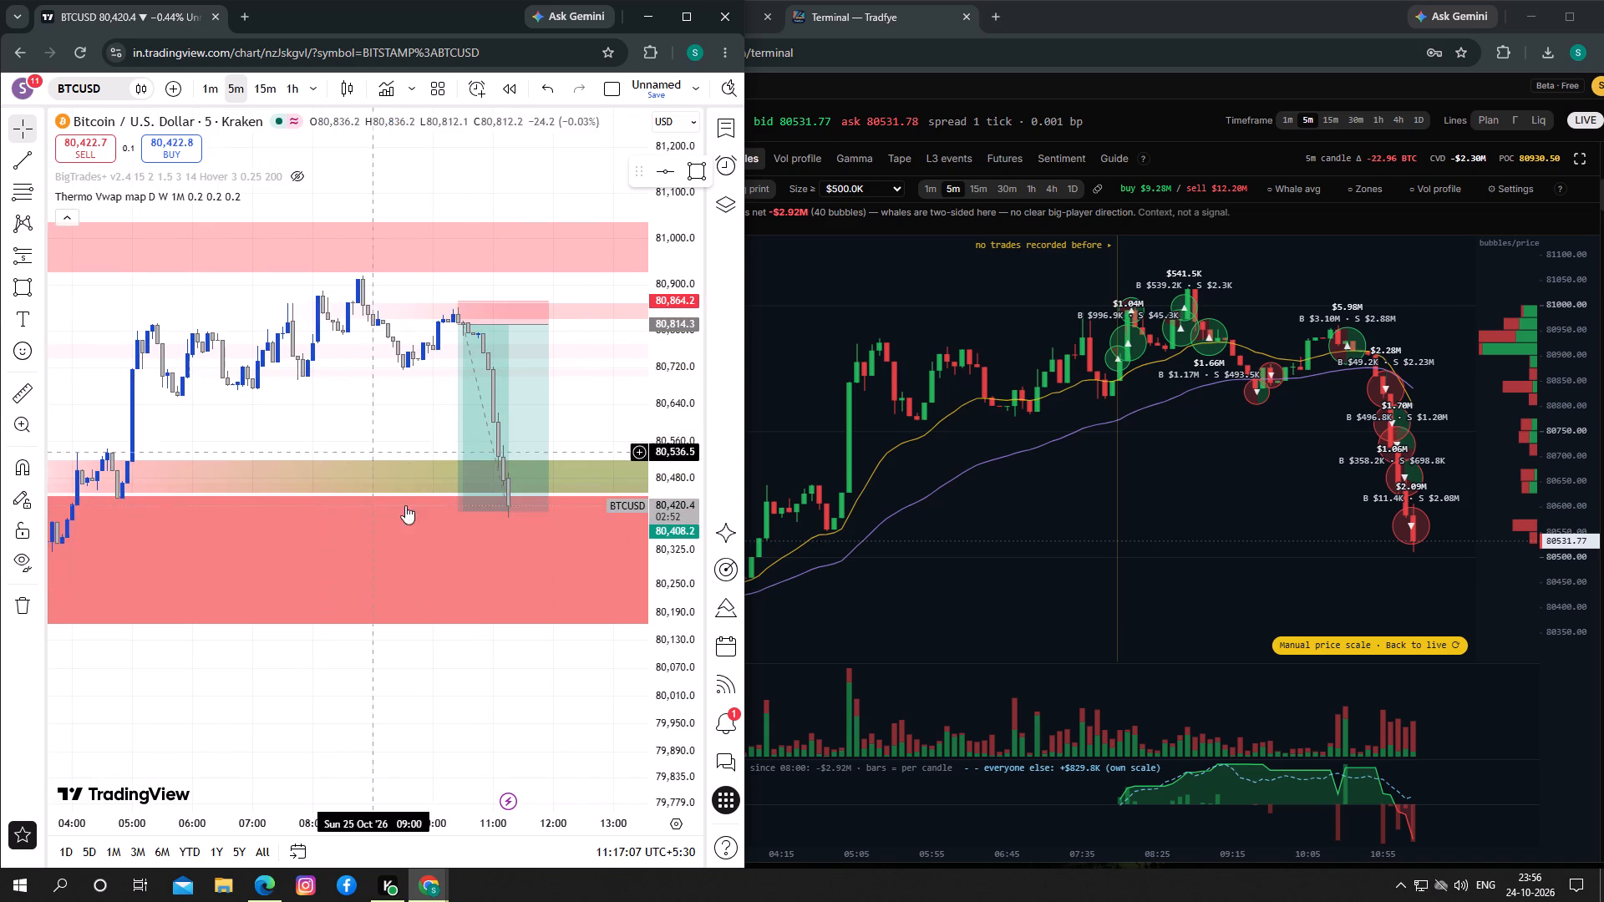
left_click(460, 513)
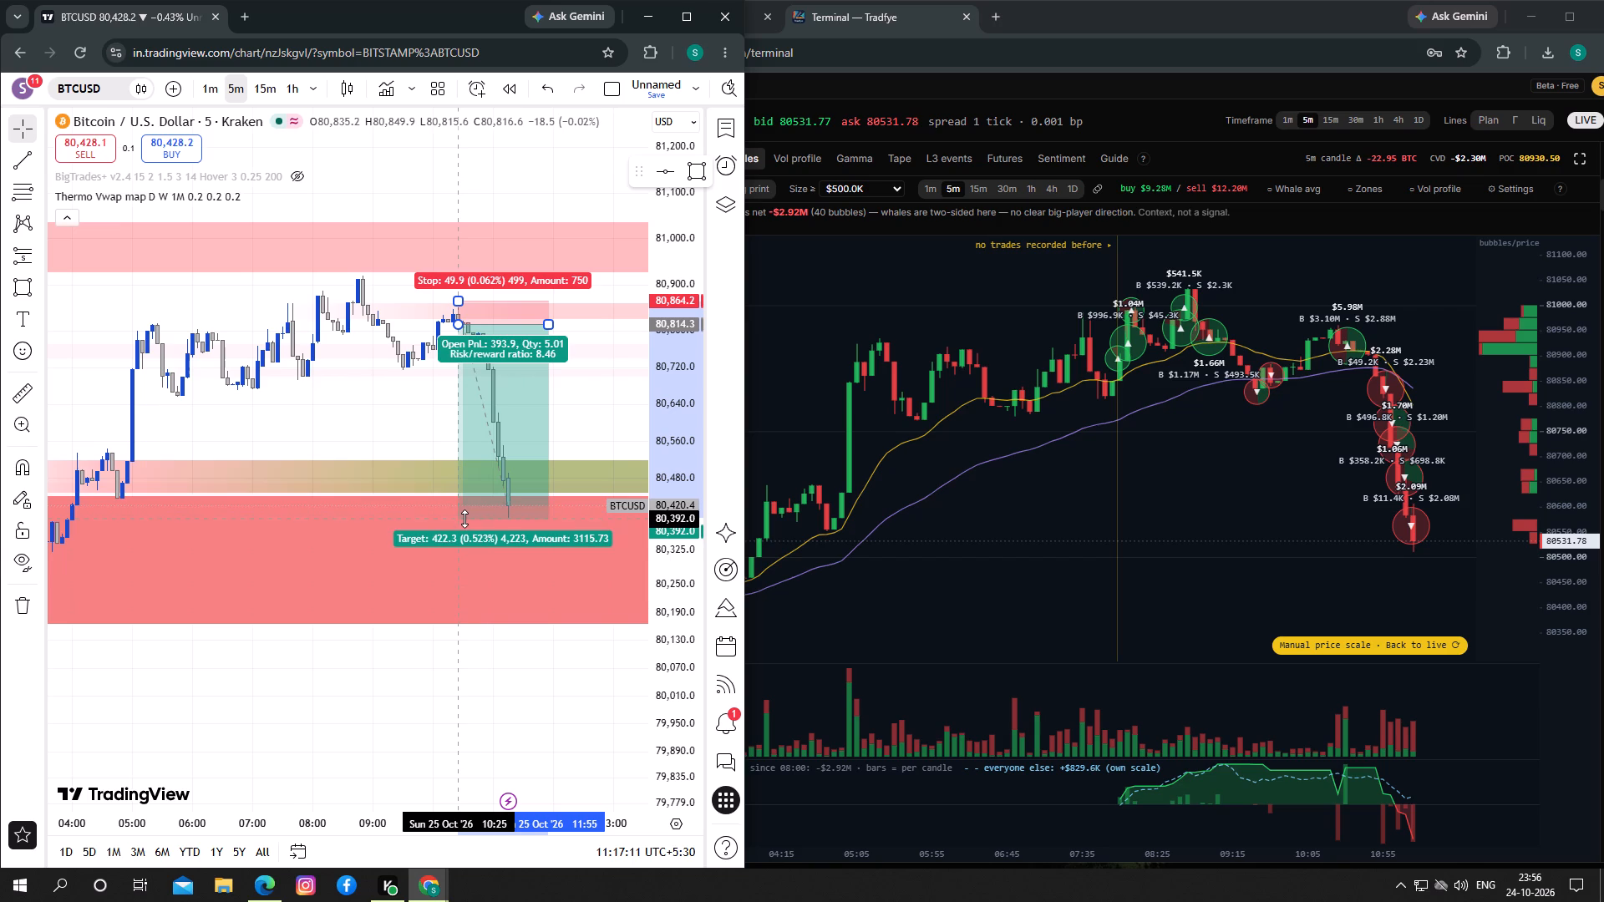
left_click(359, 421)
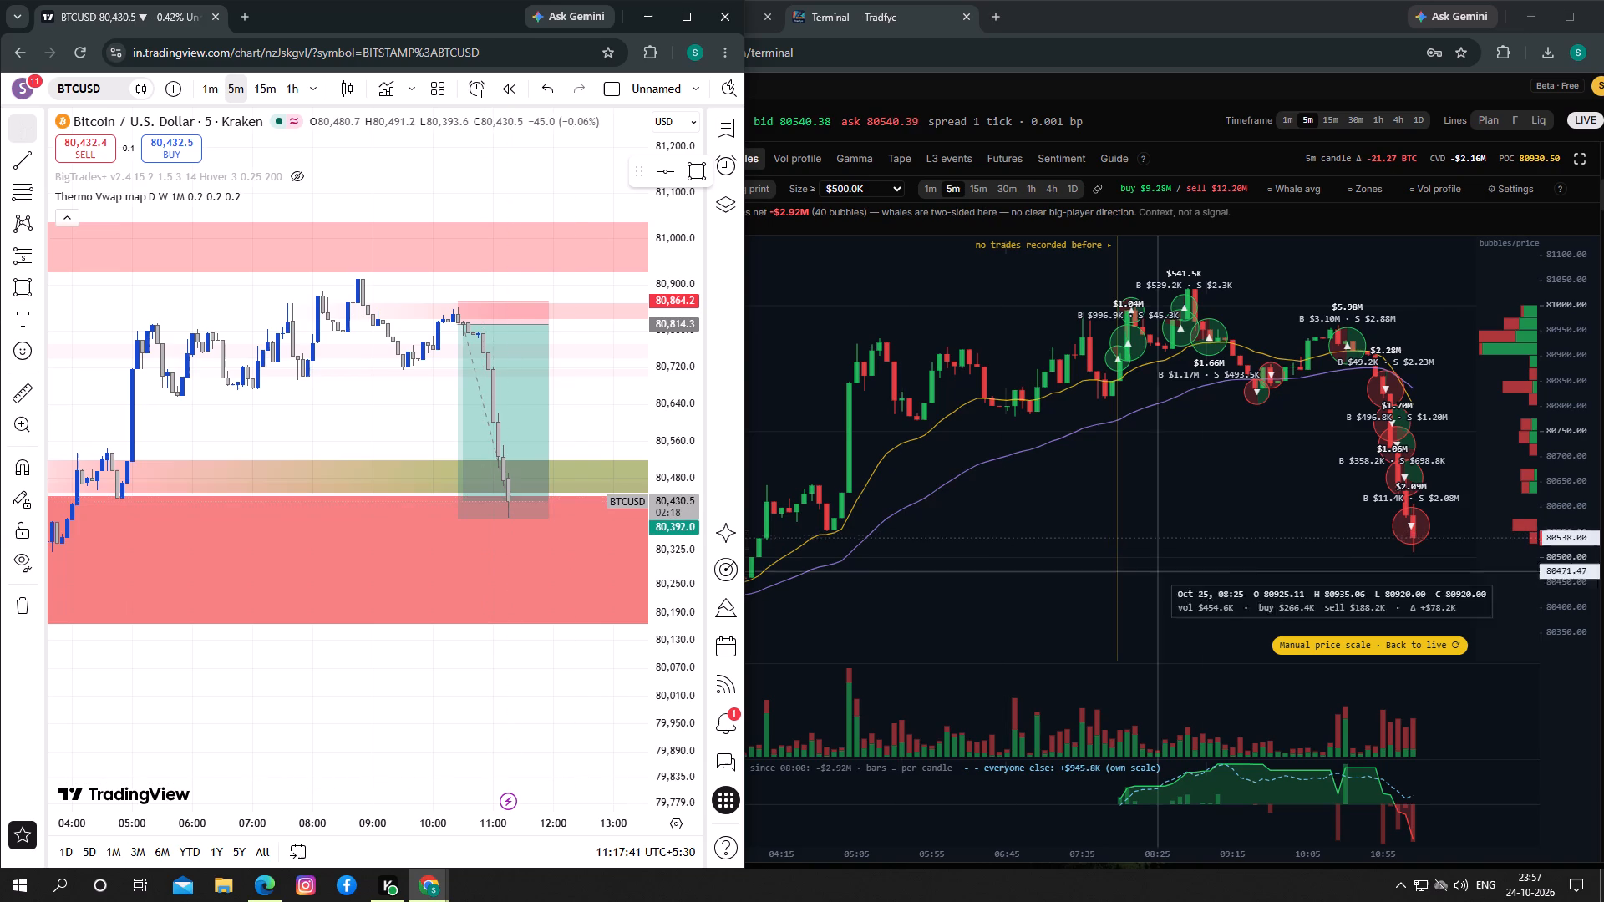
Examine the whale bubbles along the recent BTC/USDT drop in the Tradfye terminal, and return to the TradingView chart.
left_click_drag(1206, 545, 1202, 538)
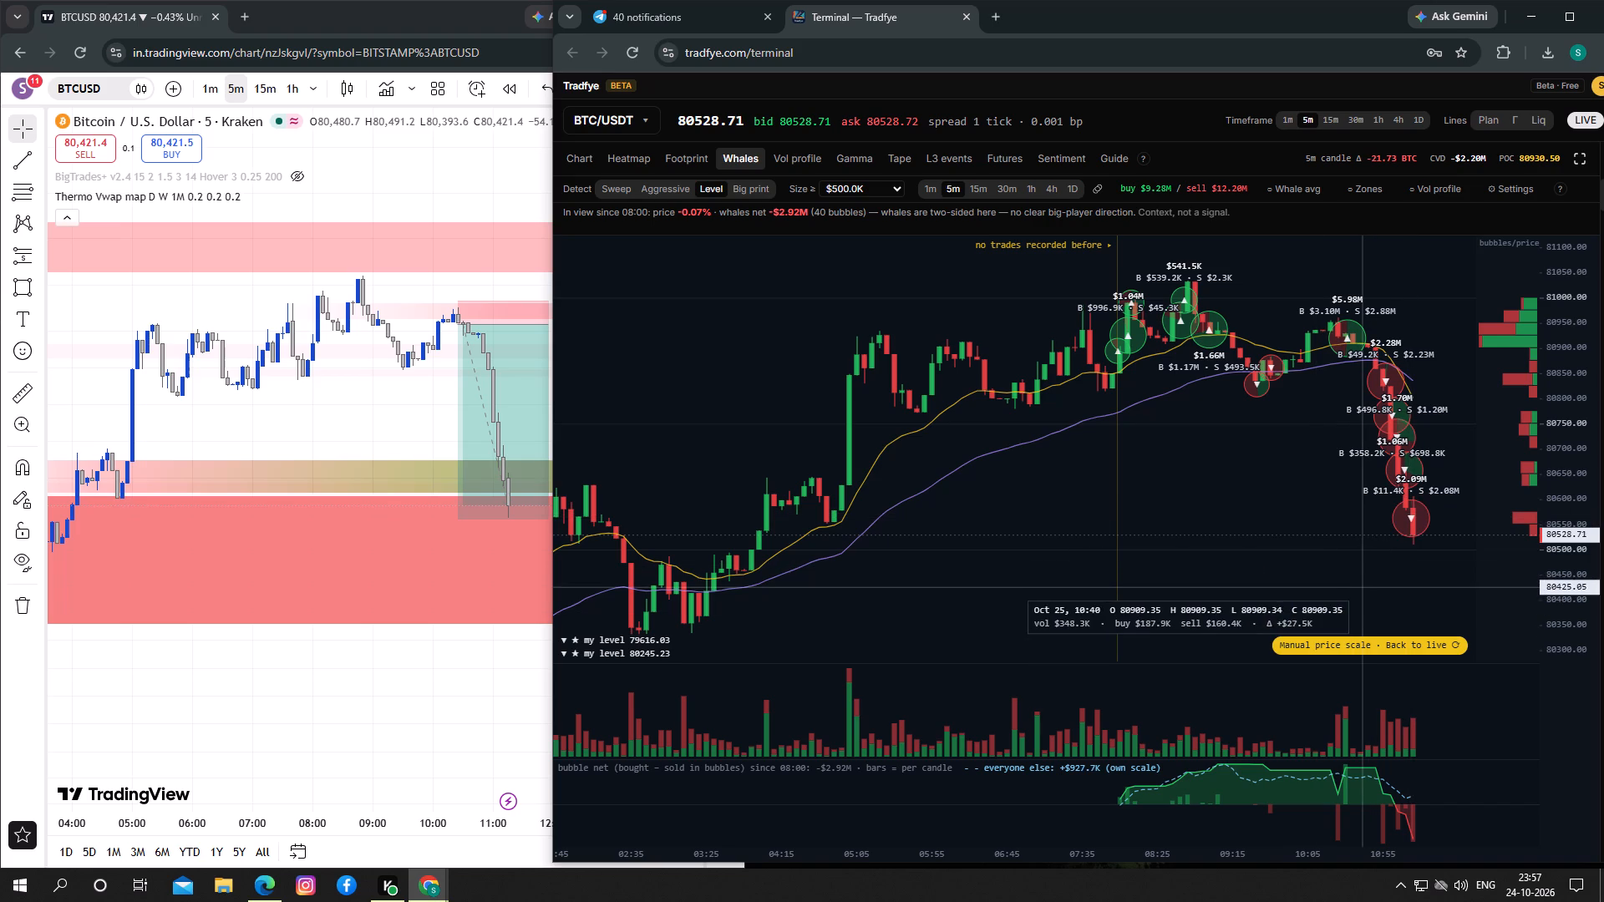
left_click_drag(1363, 587, 1343, 582)
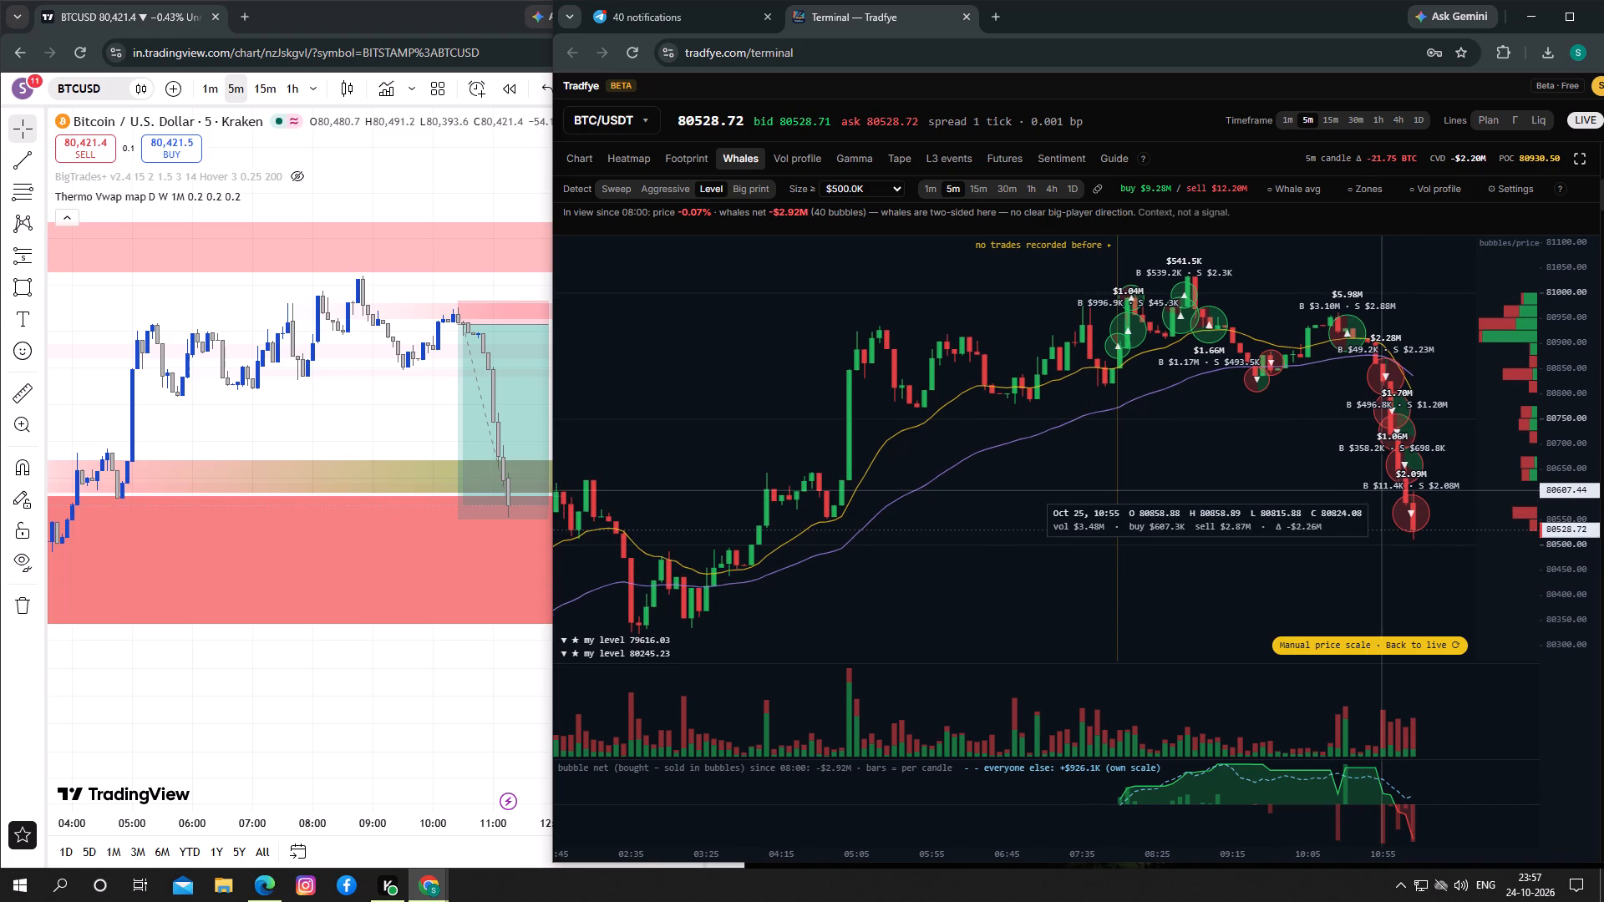
left_click(1407, 490)
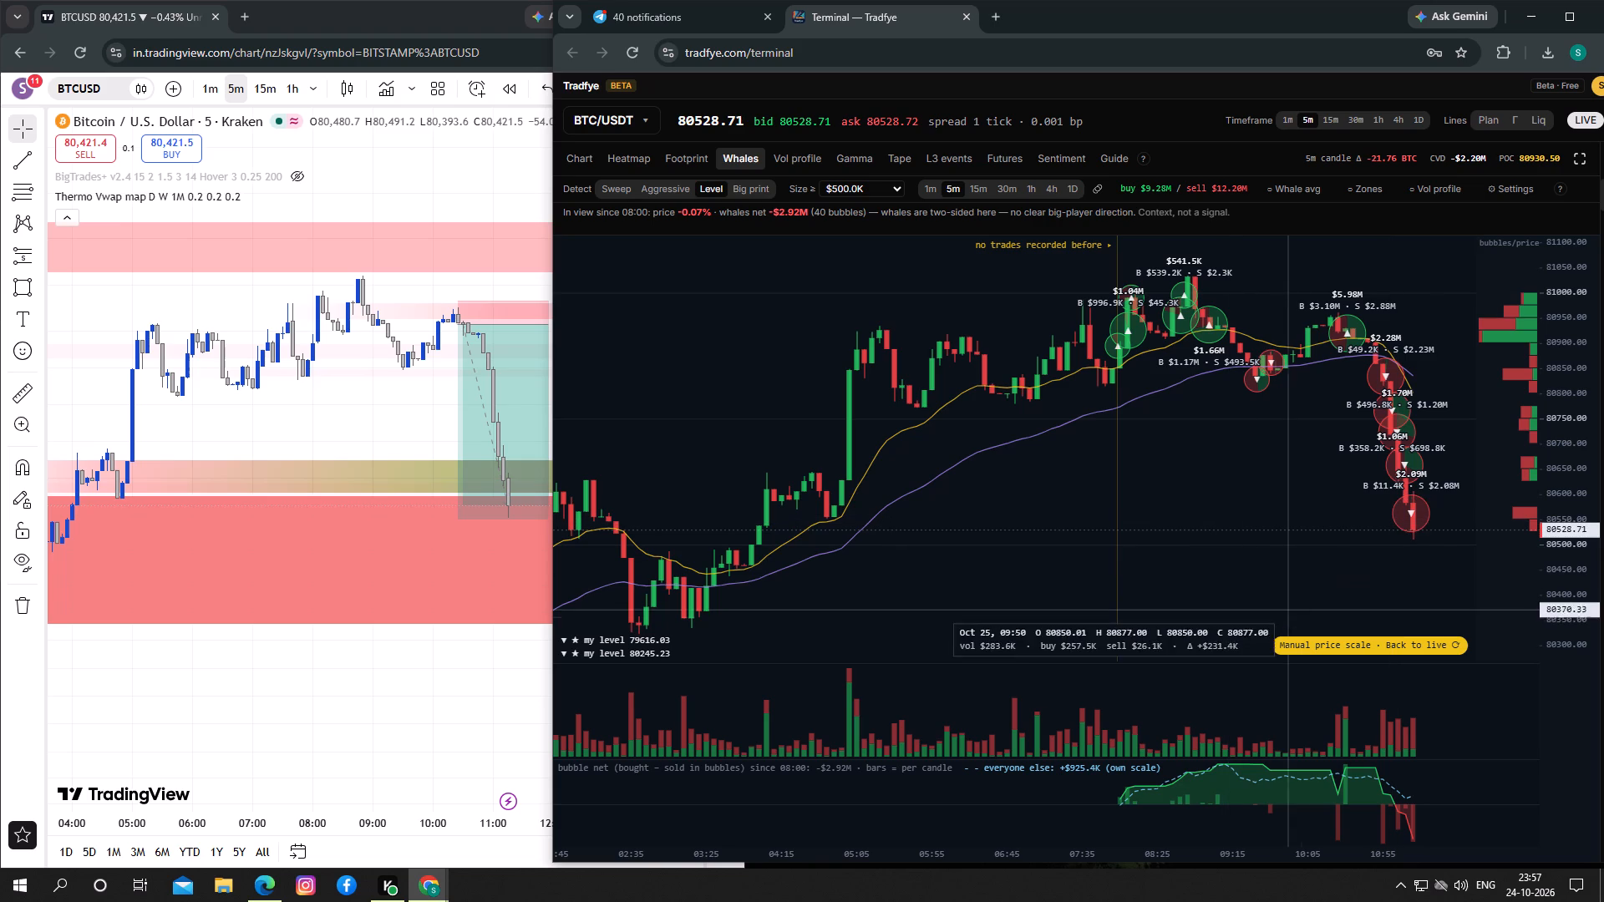
left_click(1241, 544)
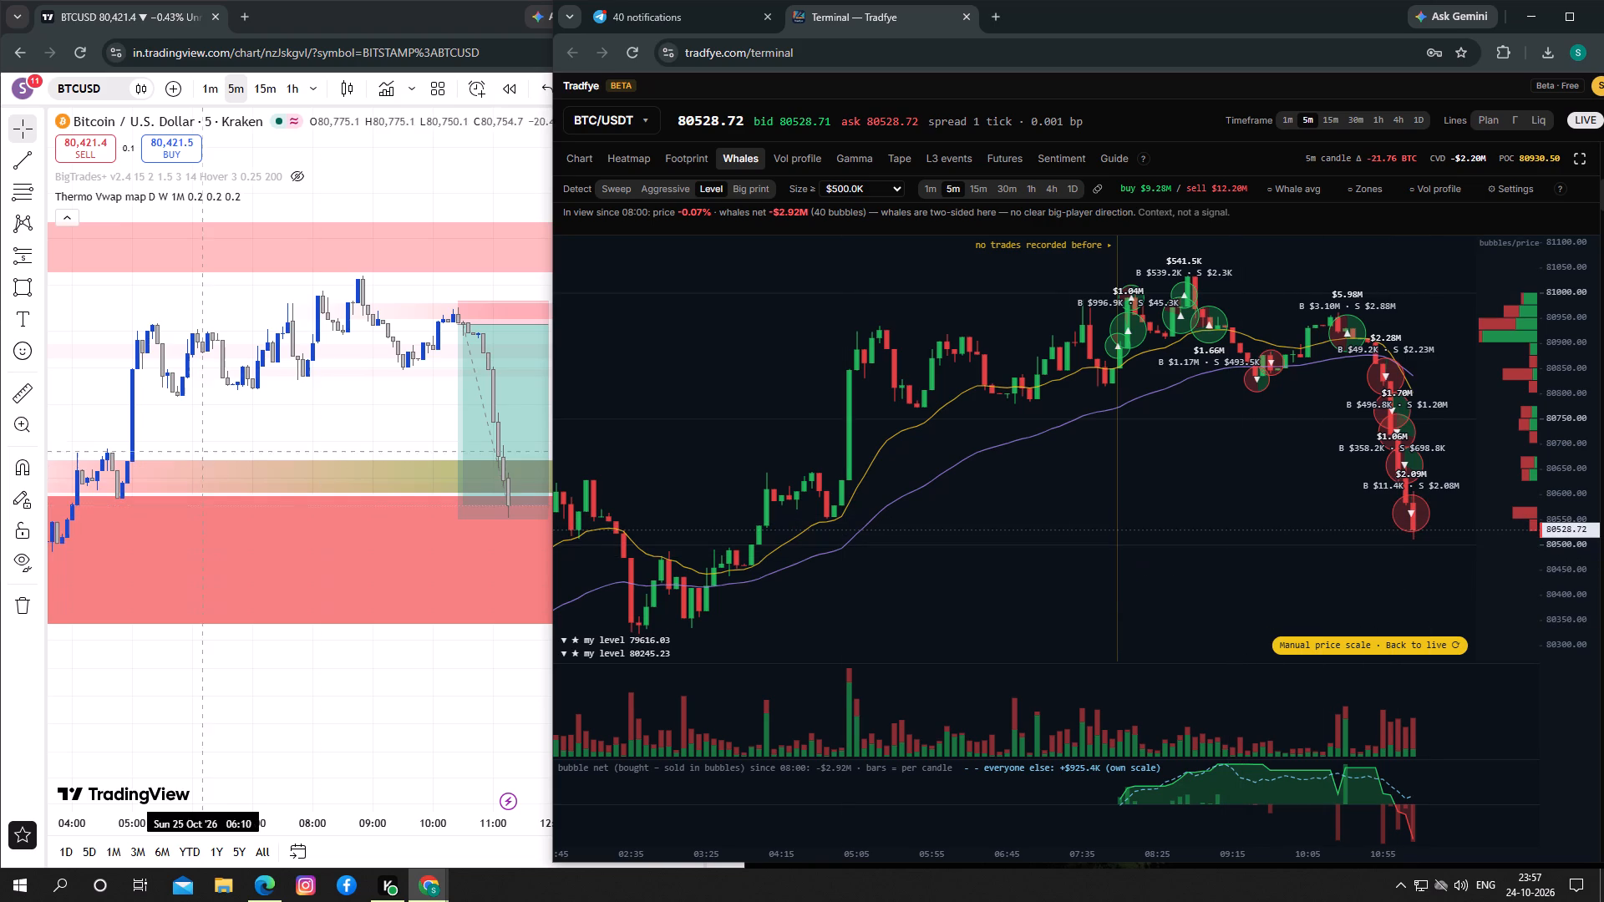
left_click(338, 411)
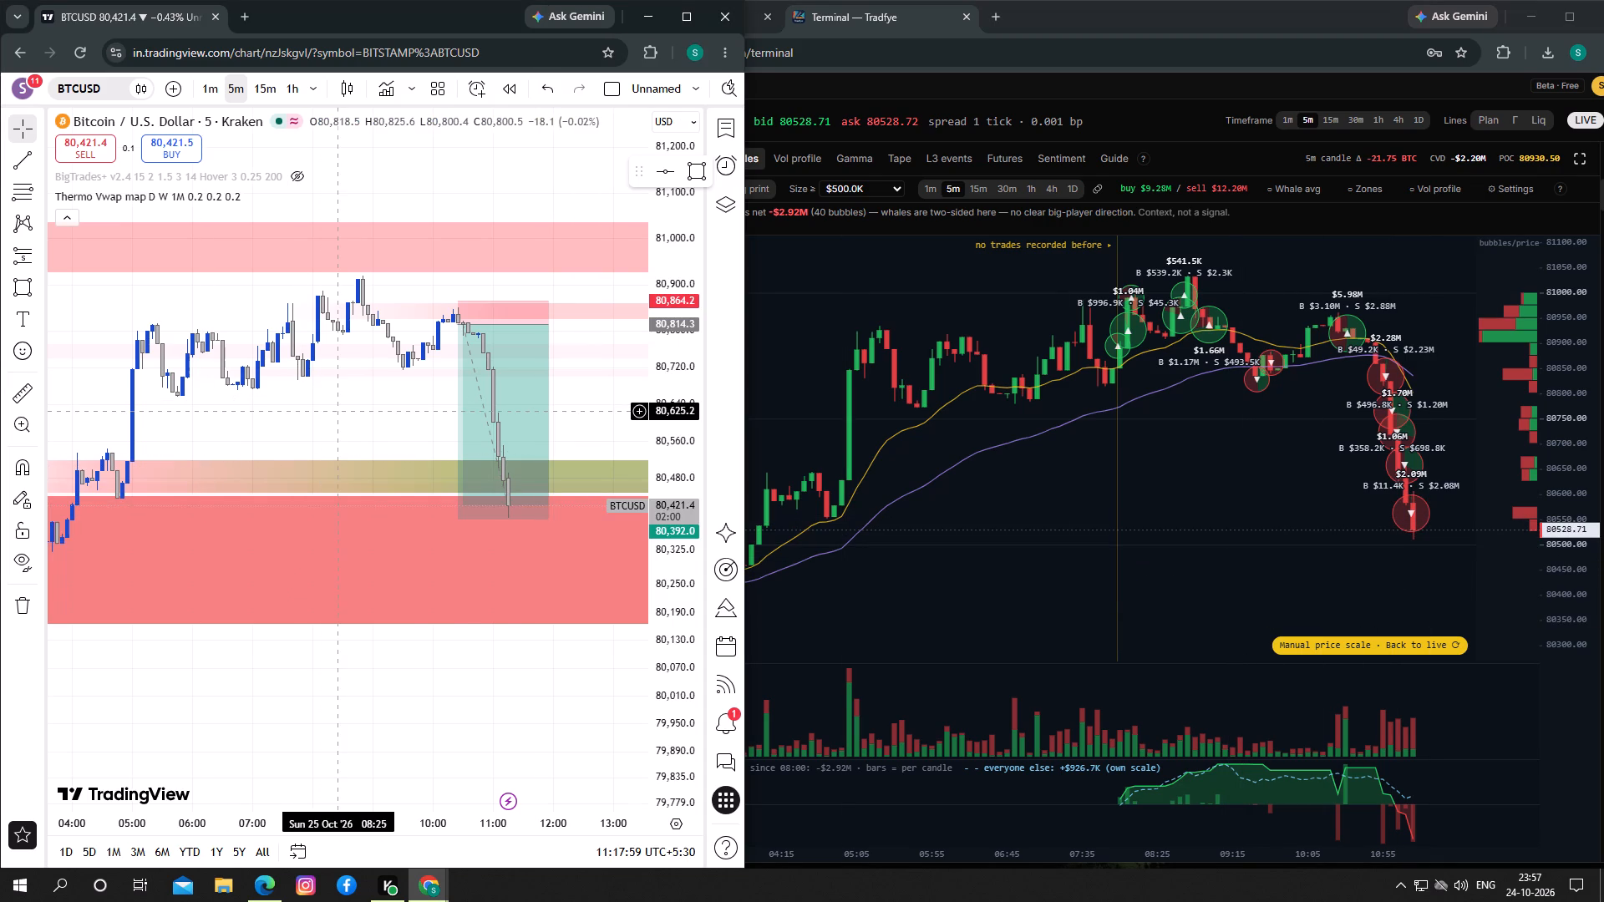
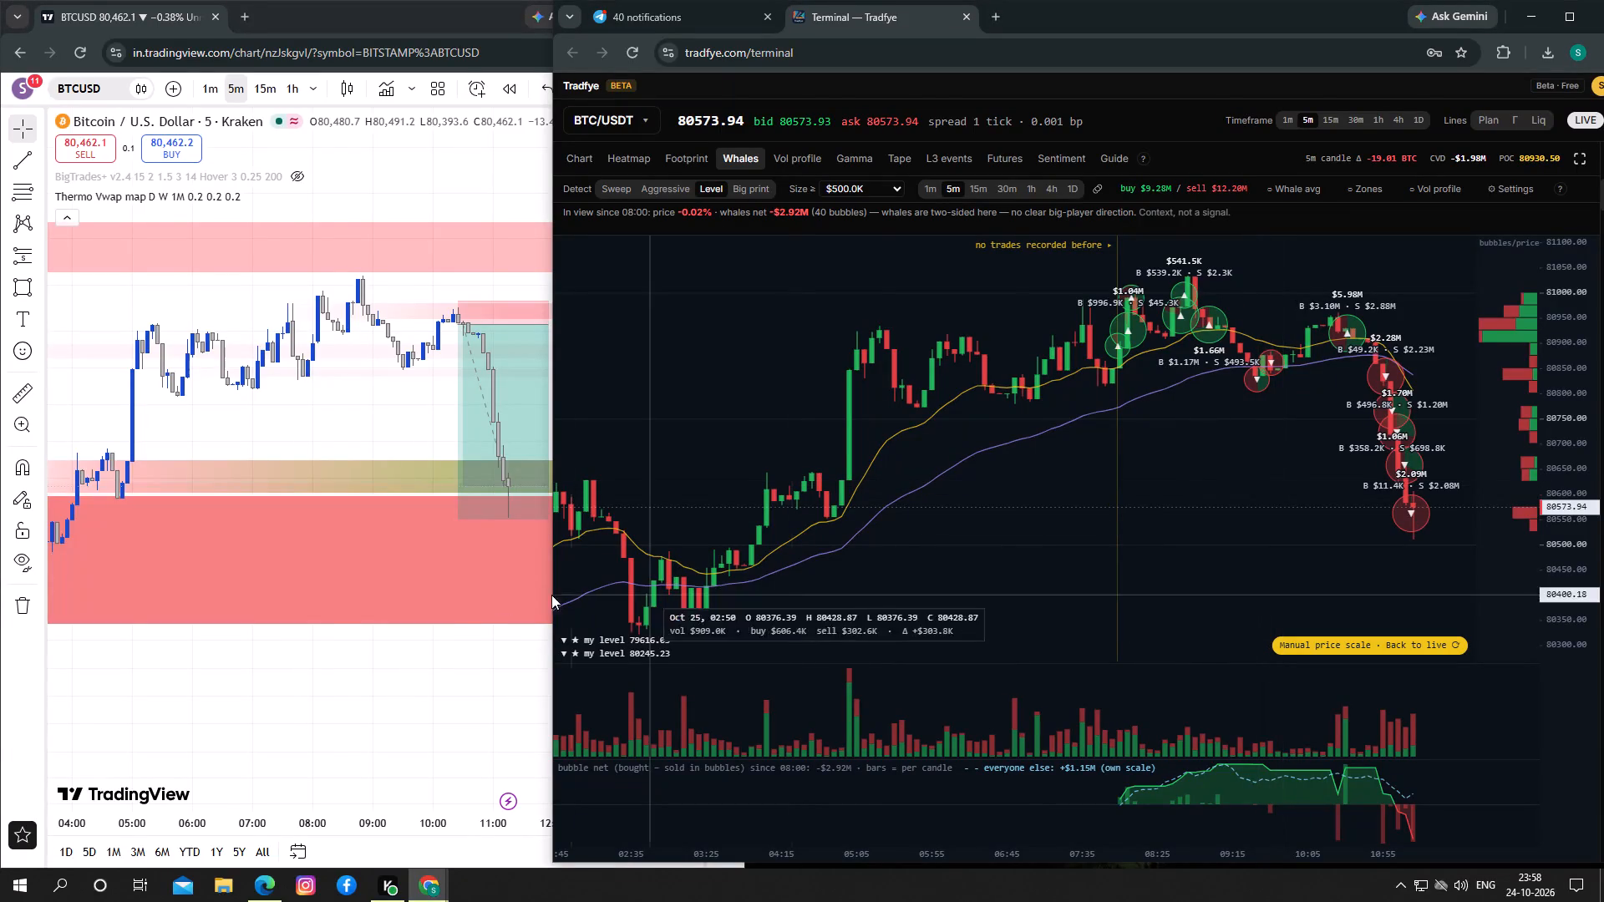
Compare the BTCUSD short position in TradingView with Tradfye's whale bubbles at the bottom of the drop, and review the bubble settings without changing them.
left_click(323, 600)
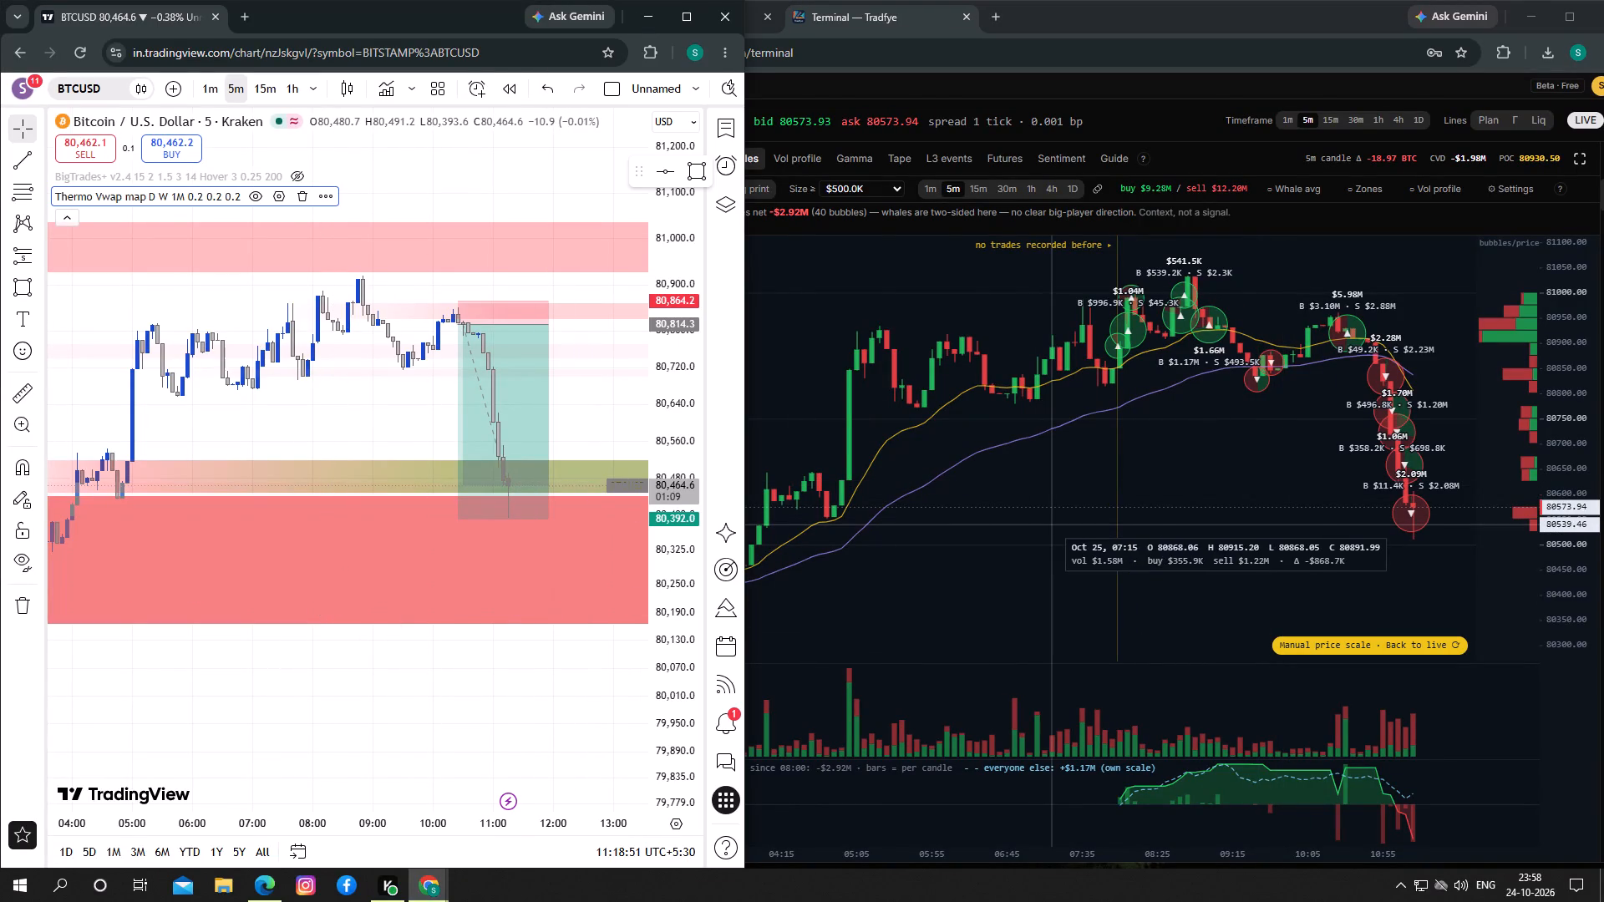
left_click(1422, 524)
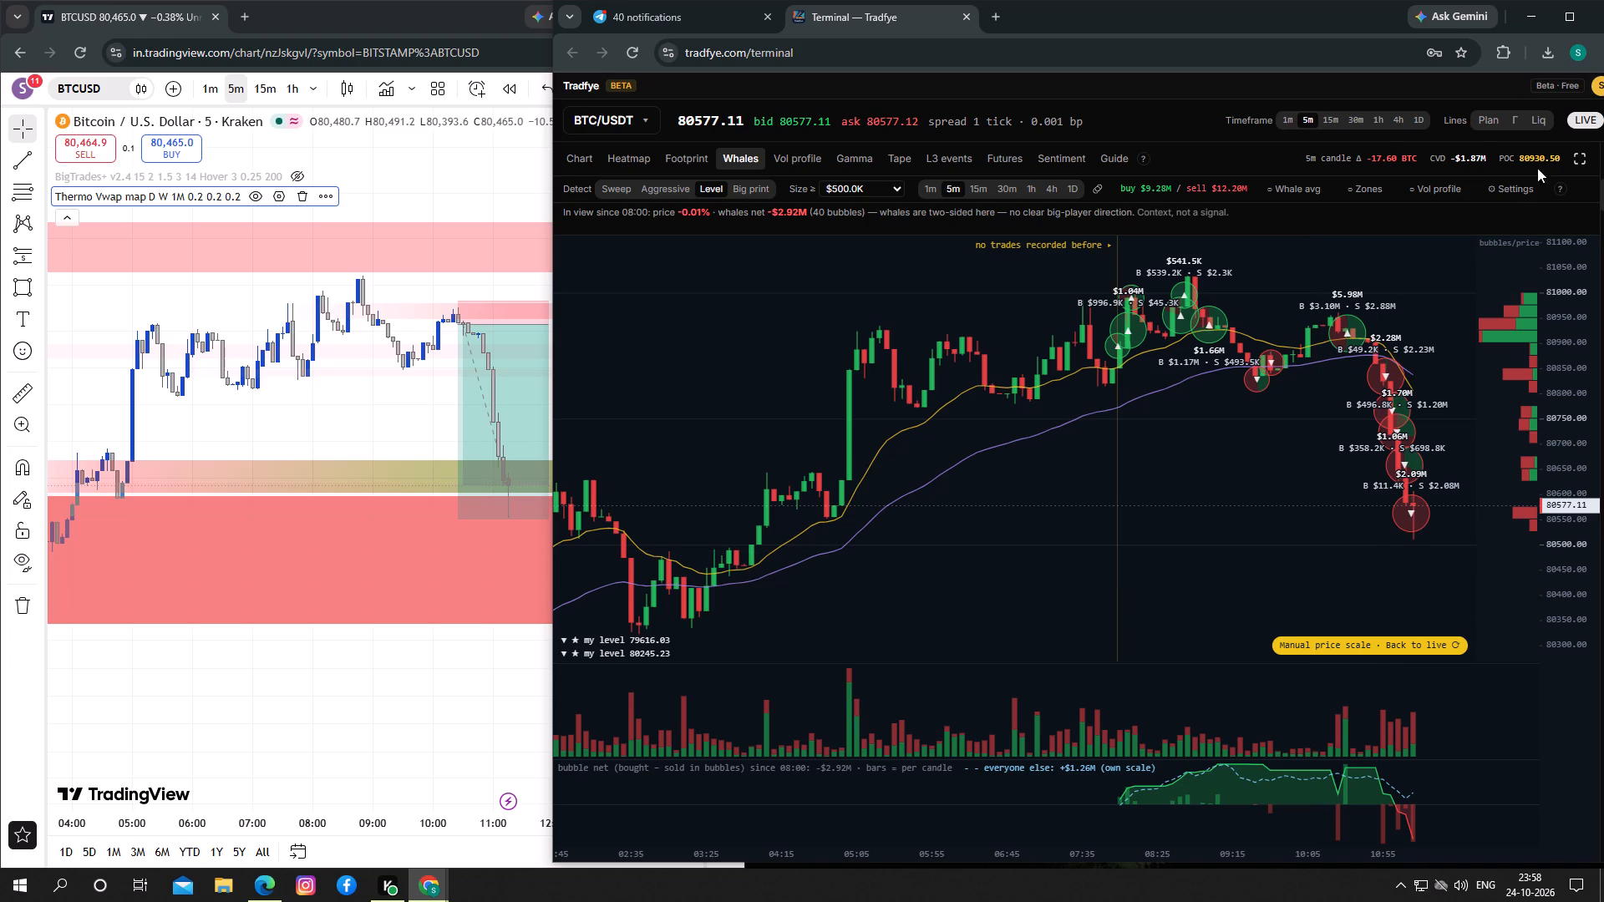
left_click(1525, 185)
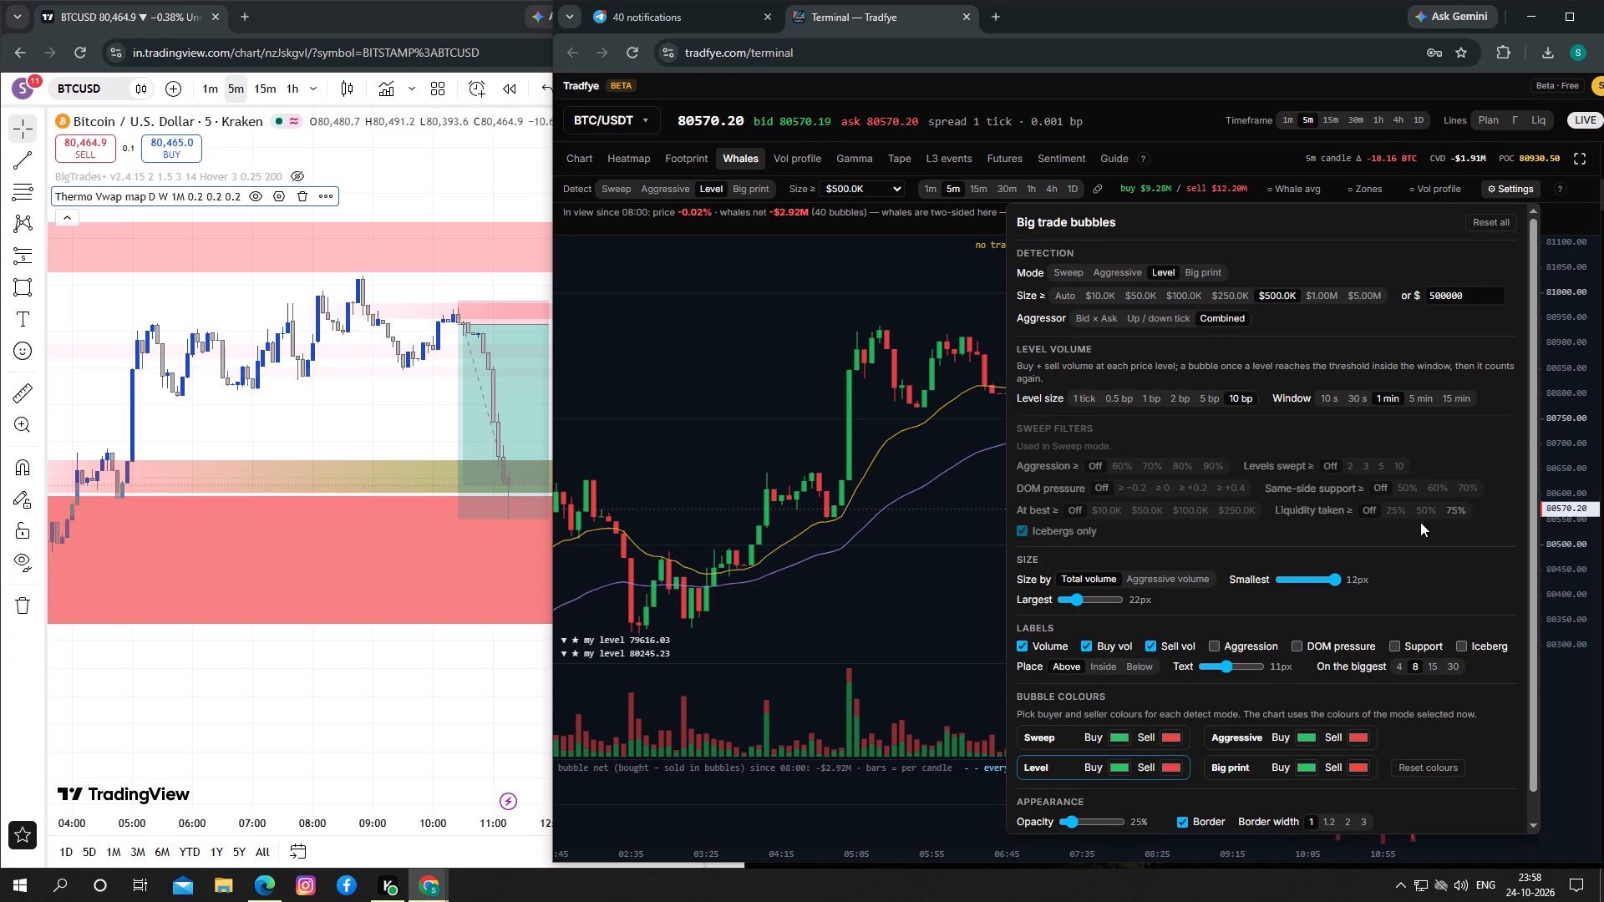
left_click(1516, 185)
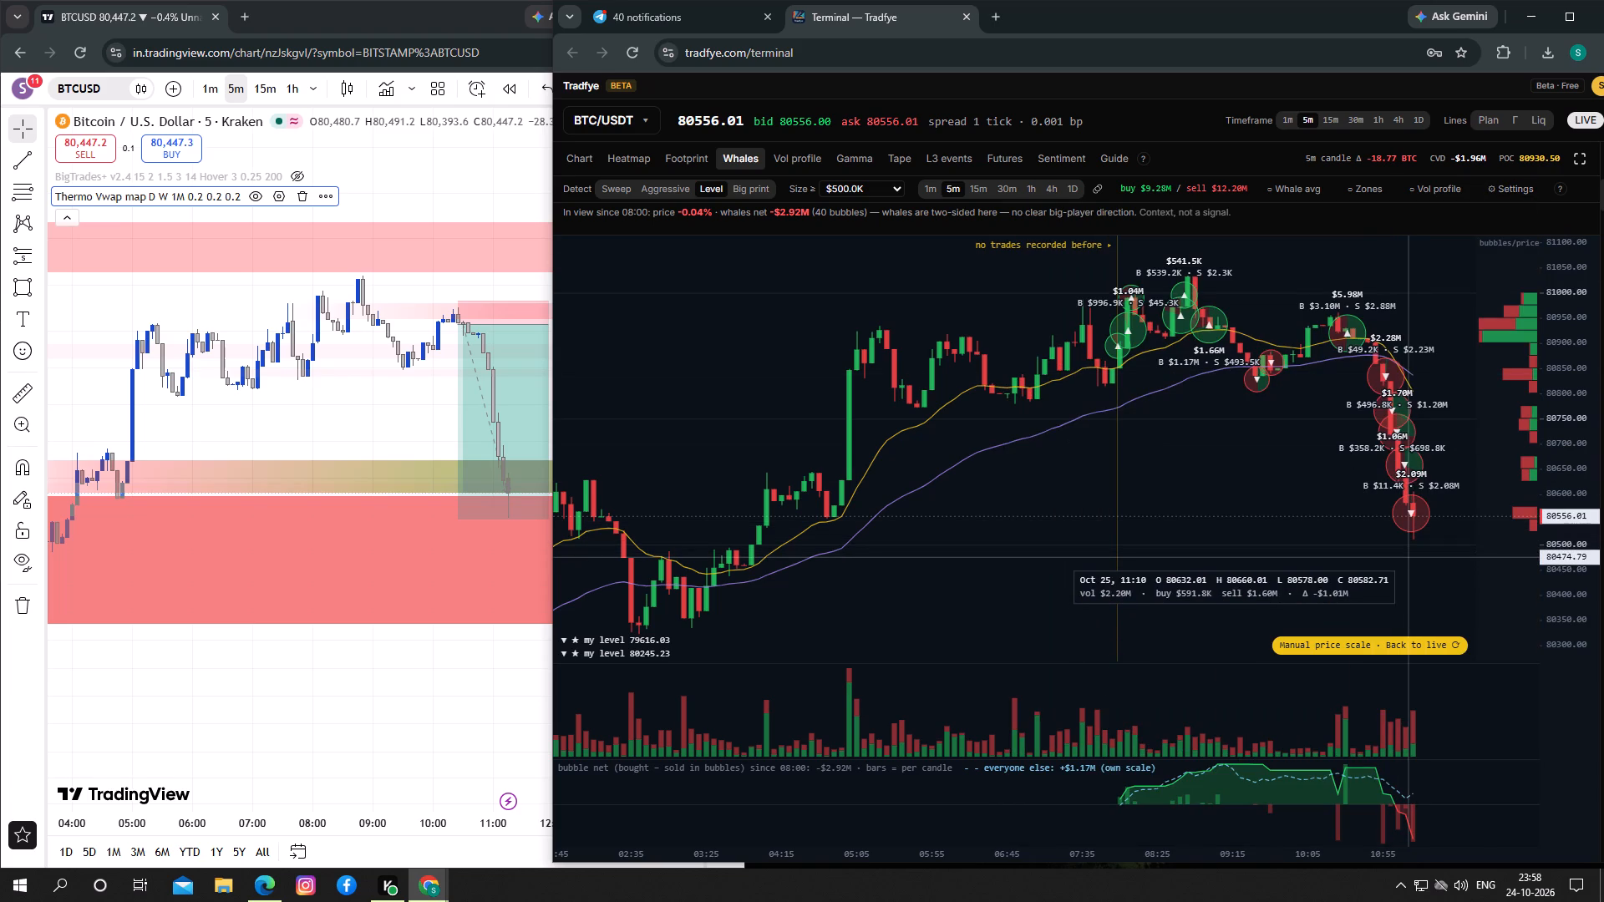
left_click_drag(1409, 557, 1392, 557)
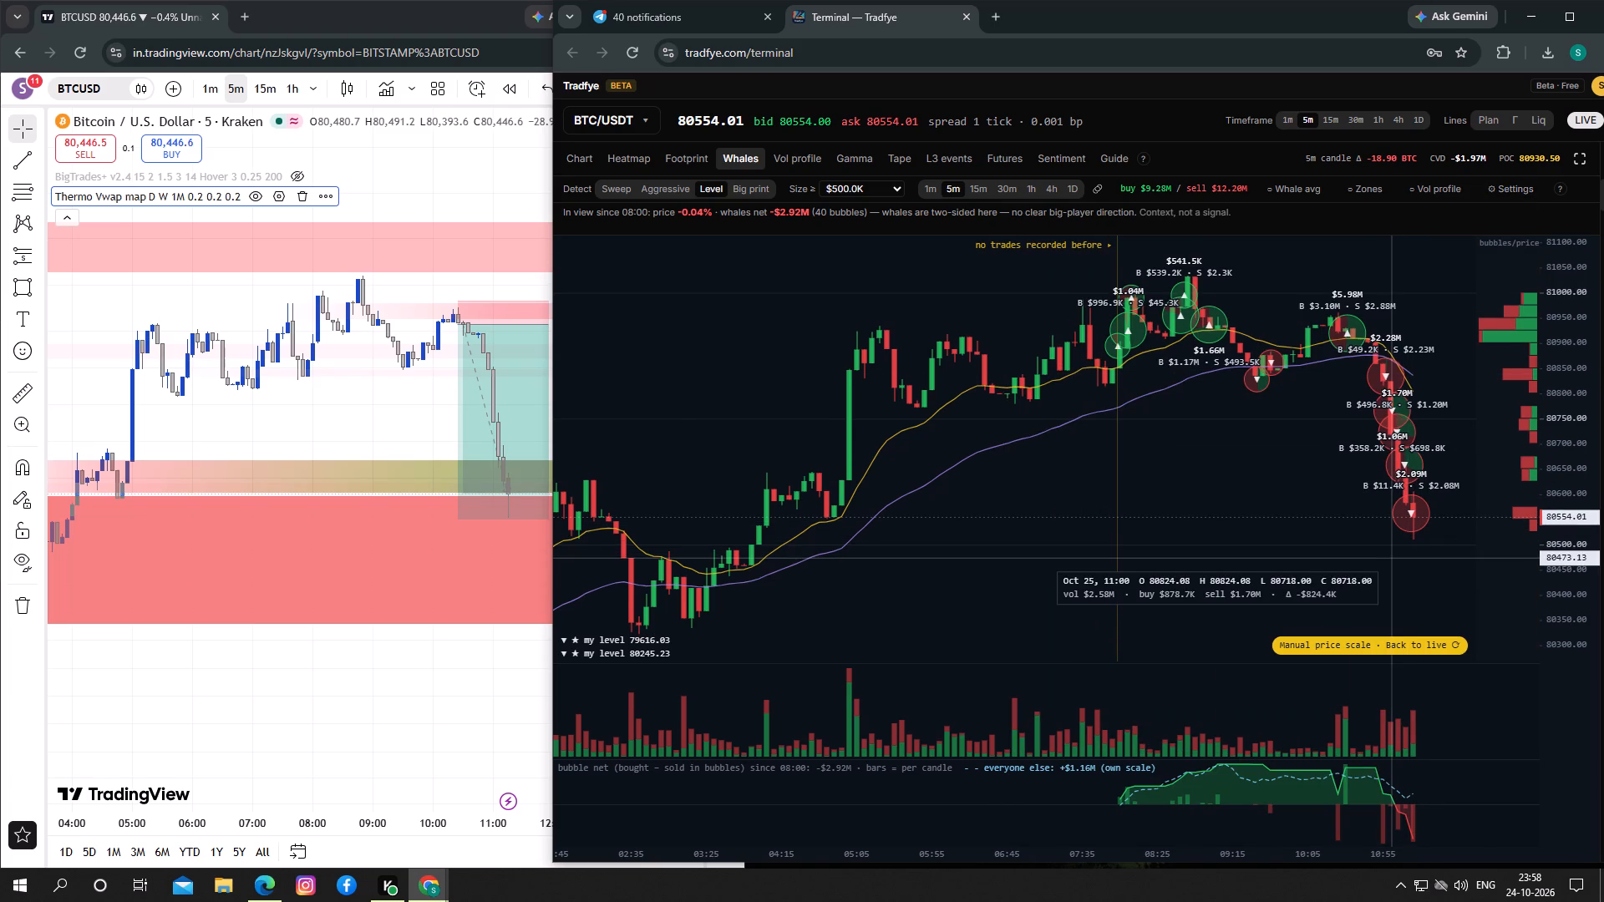
left_click_drag(383, 393, 325, 372)
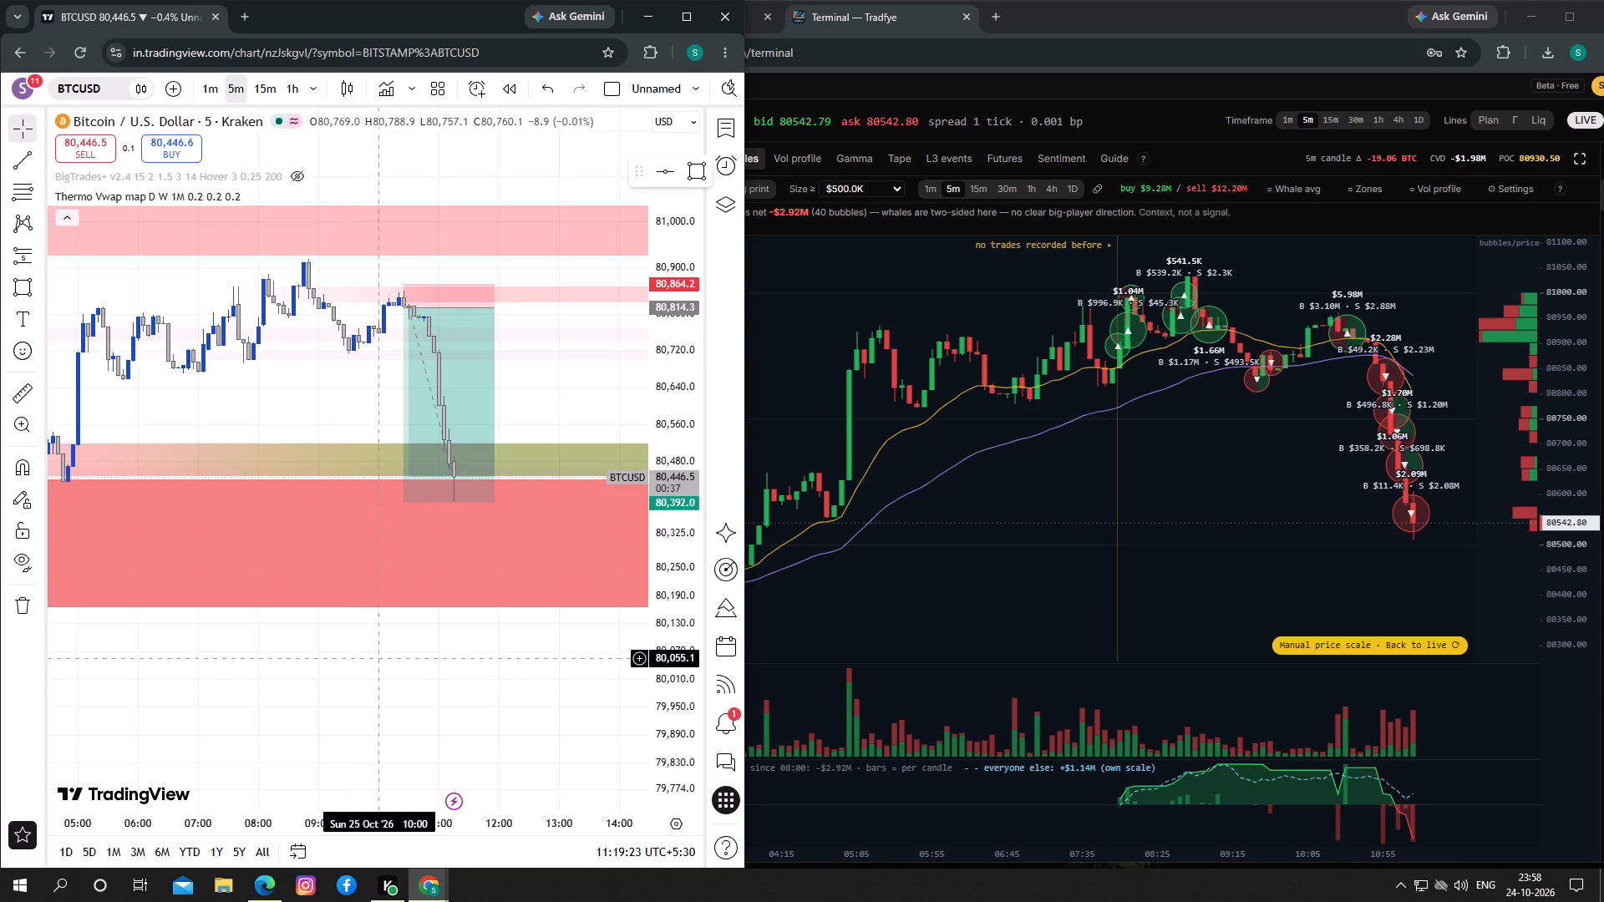
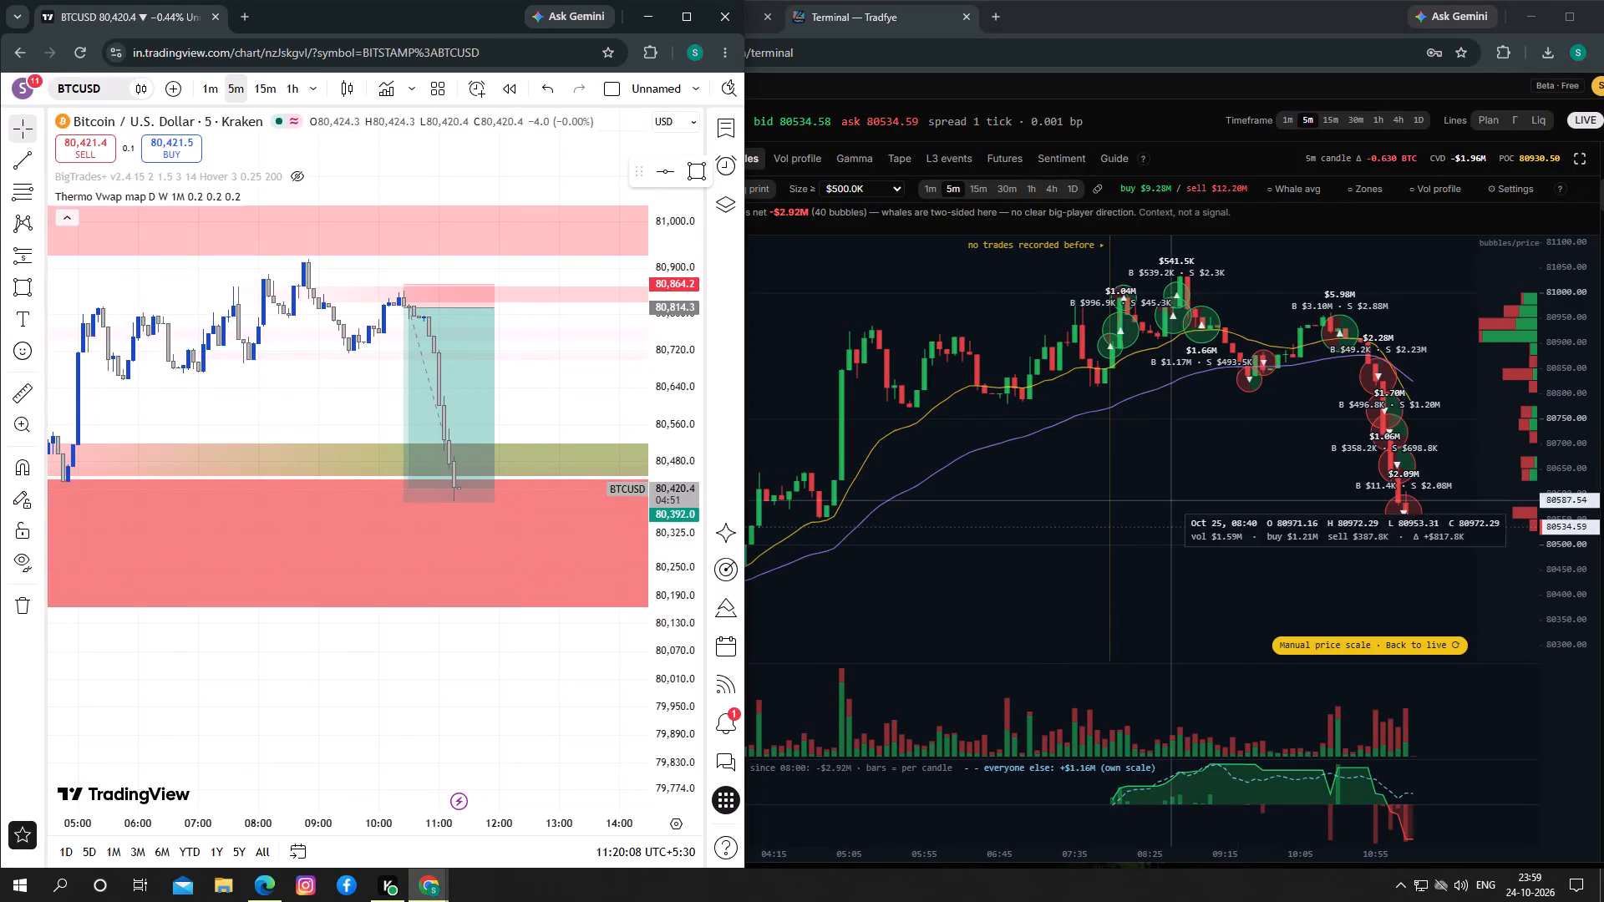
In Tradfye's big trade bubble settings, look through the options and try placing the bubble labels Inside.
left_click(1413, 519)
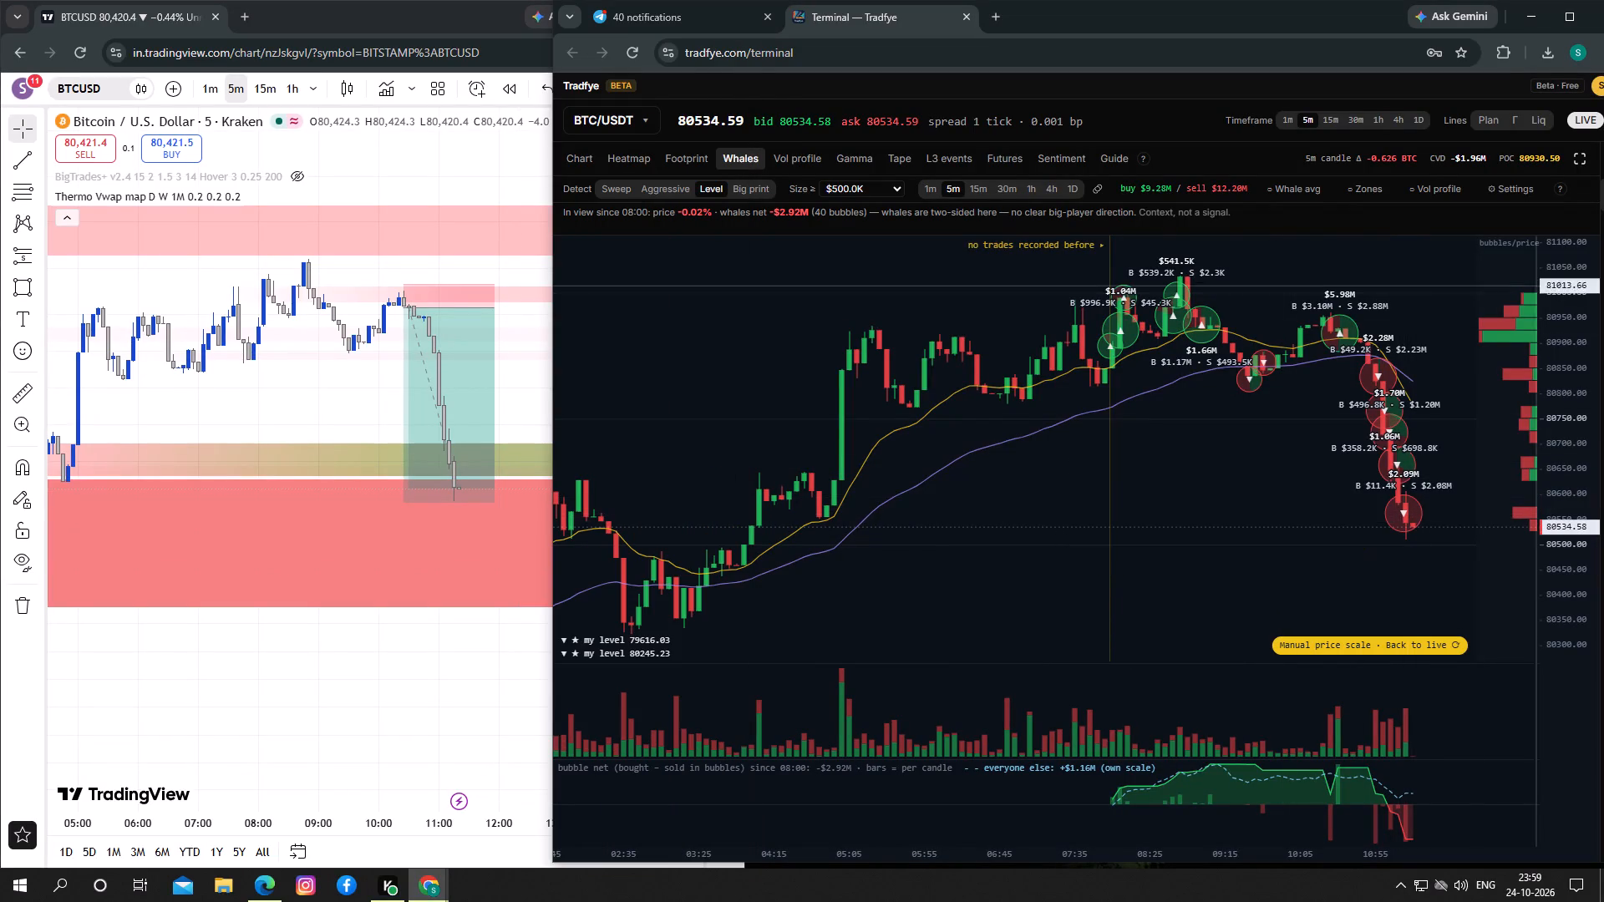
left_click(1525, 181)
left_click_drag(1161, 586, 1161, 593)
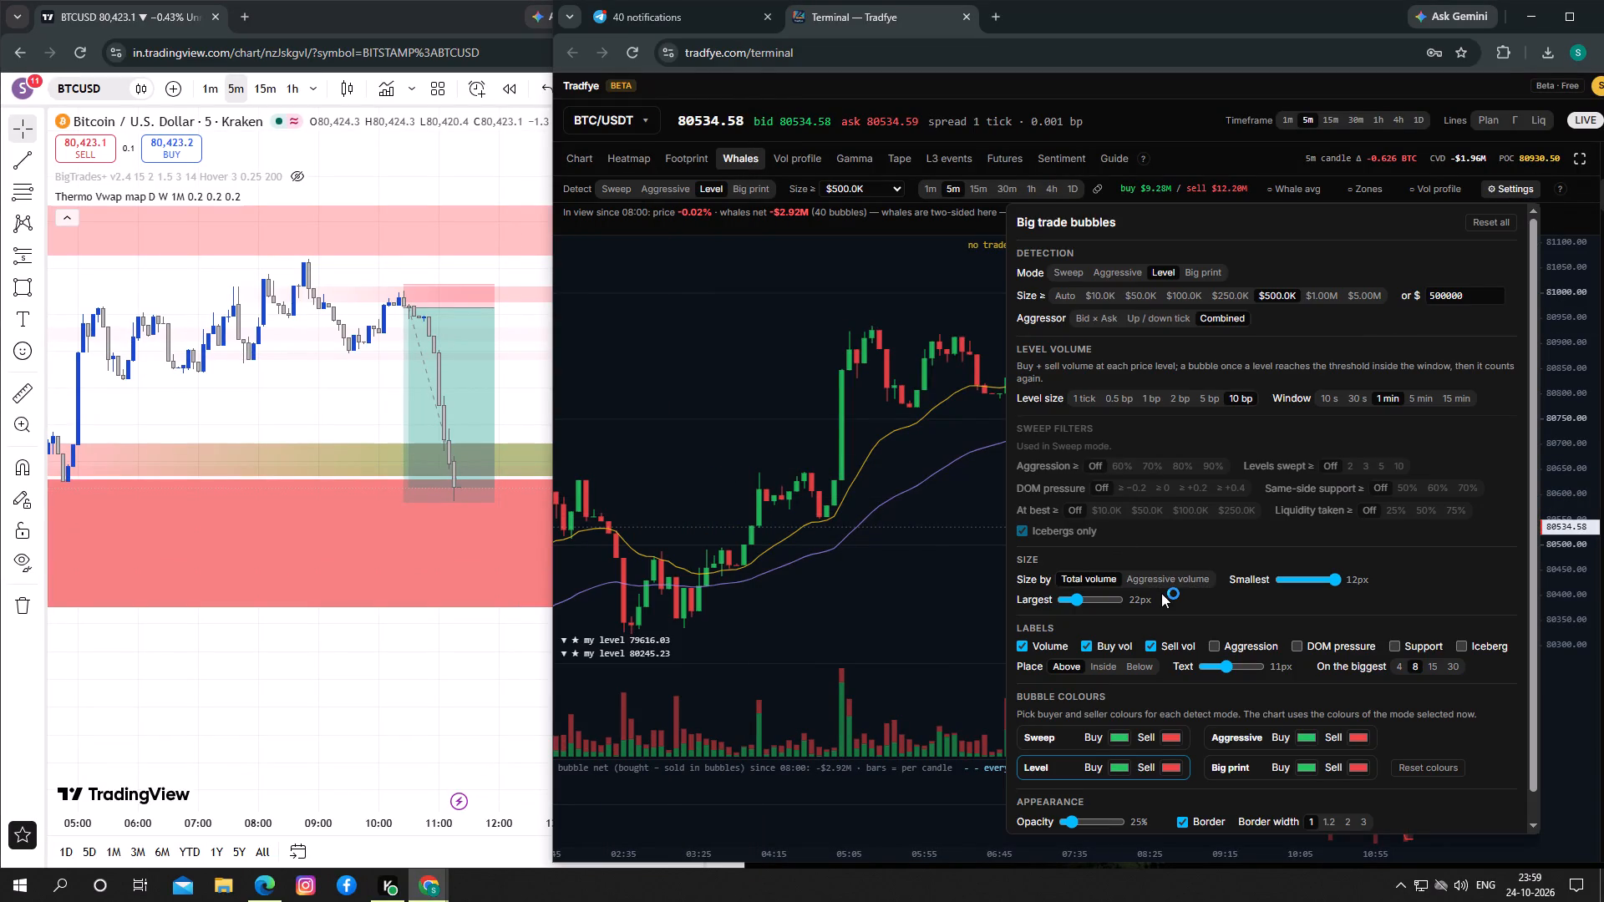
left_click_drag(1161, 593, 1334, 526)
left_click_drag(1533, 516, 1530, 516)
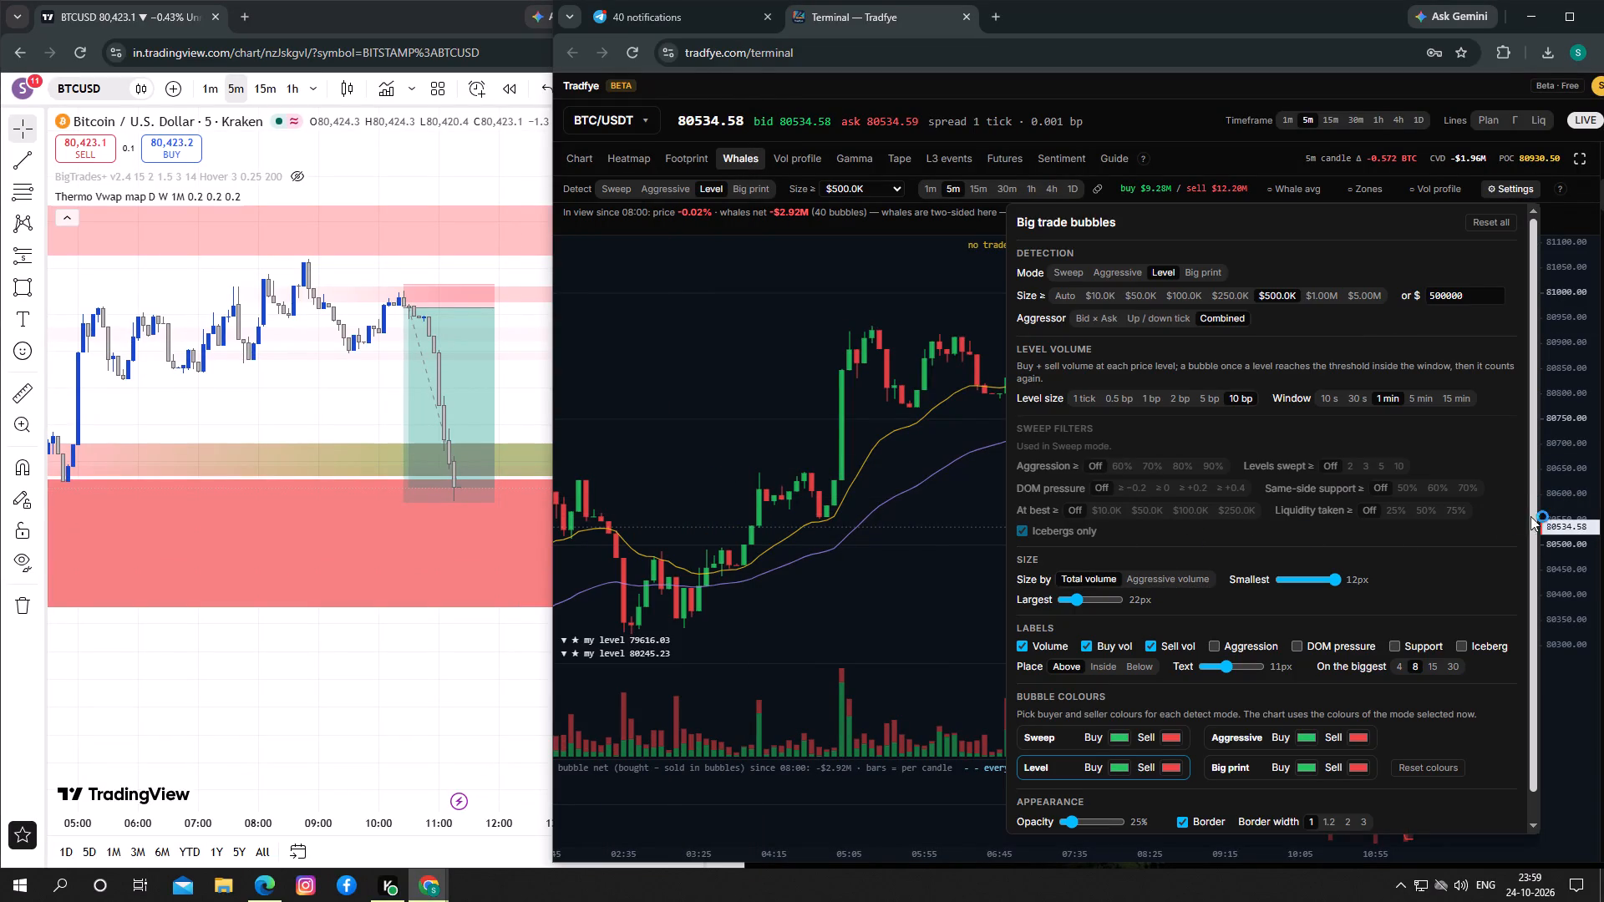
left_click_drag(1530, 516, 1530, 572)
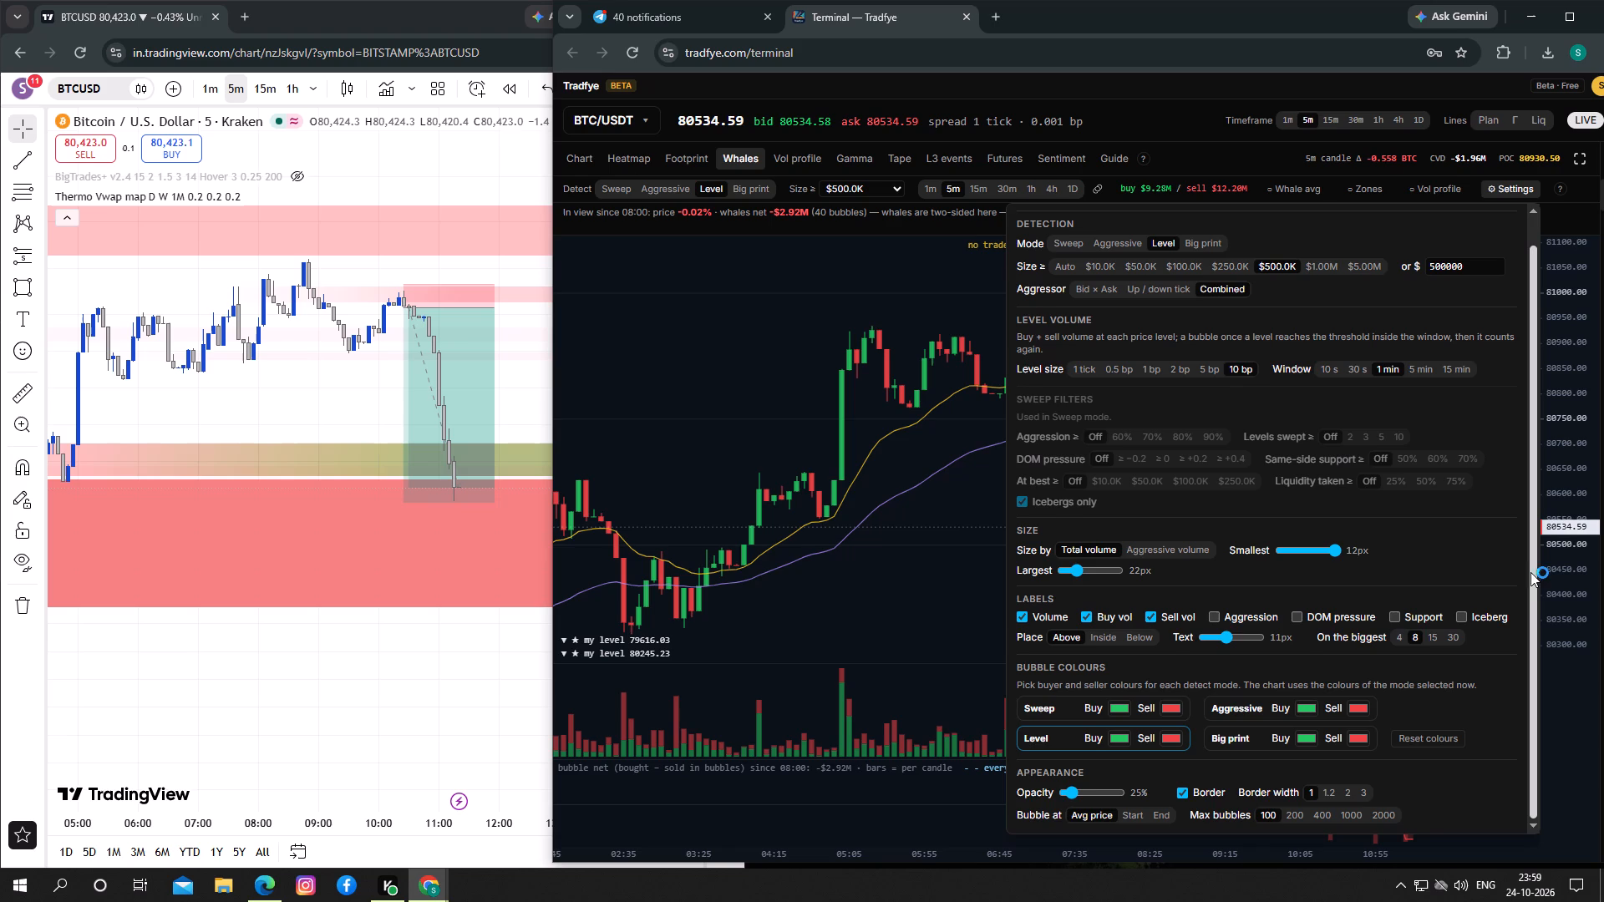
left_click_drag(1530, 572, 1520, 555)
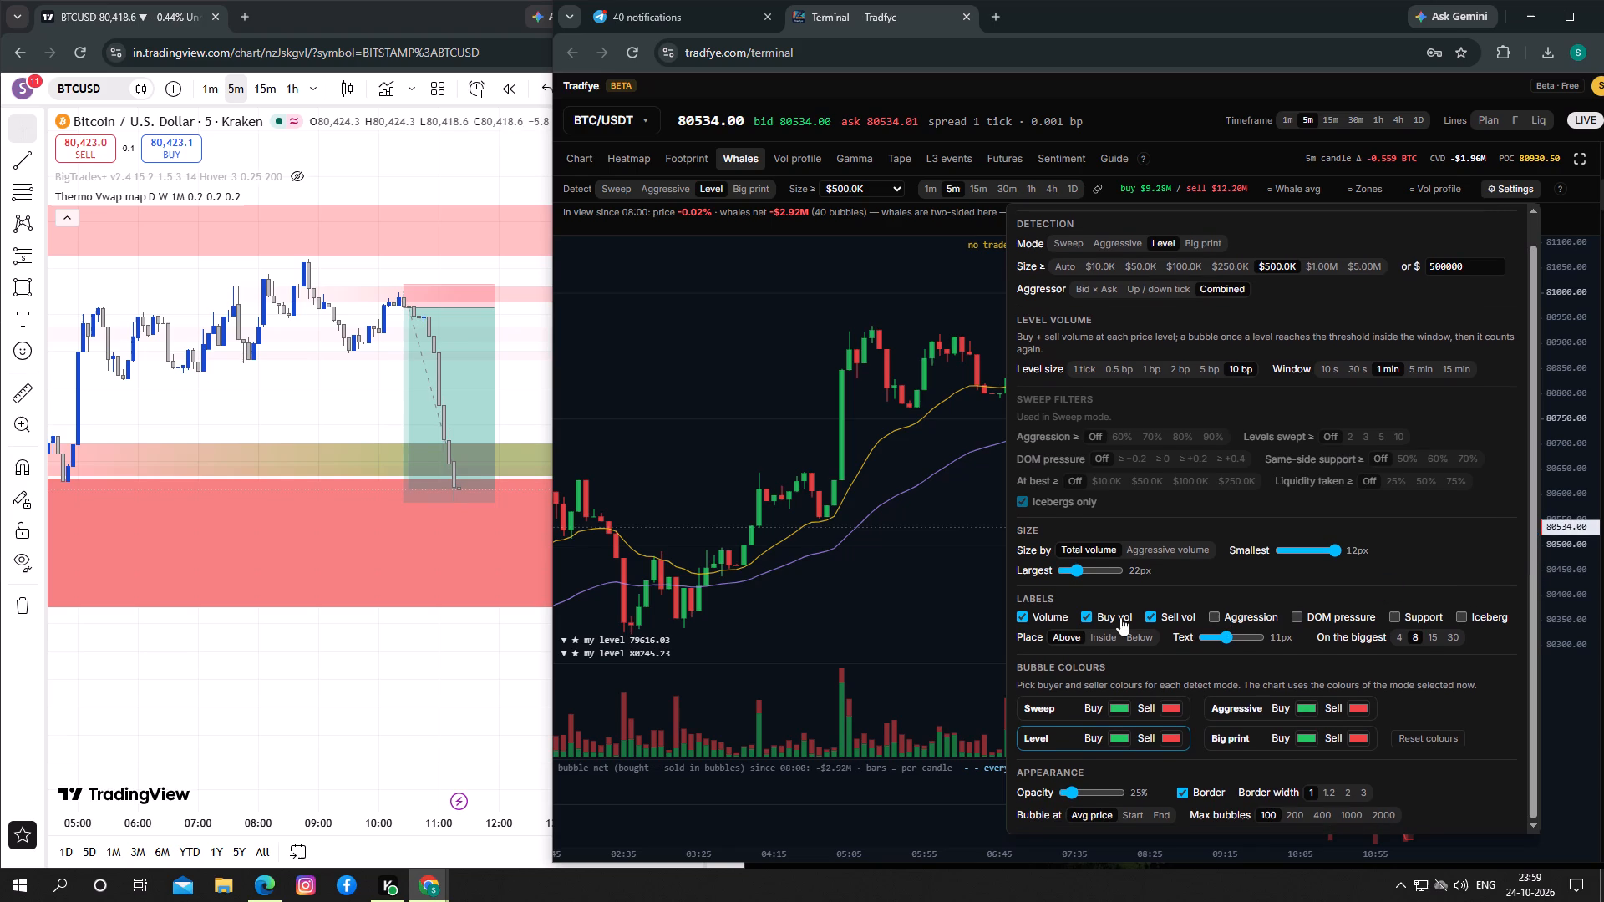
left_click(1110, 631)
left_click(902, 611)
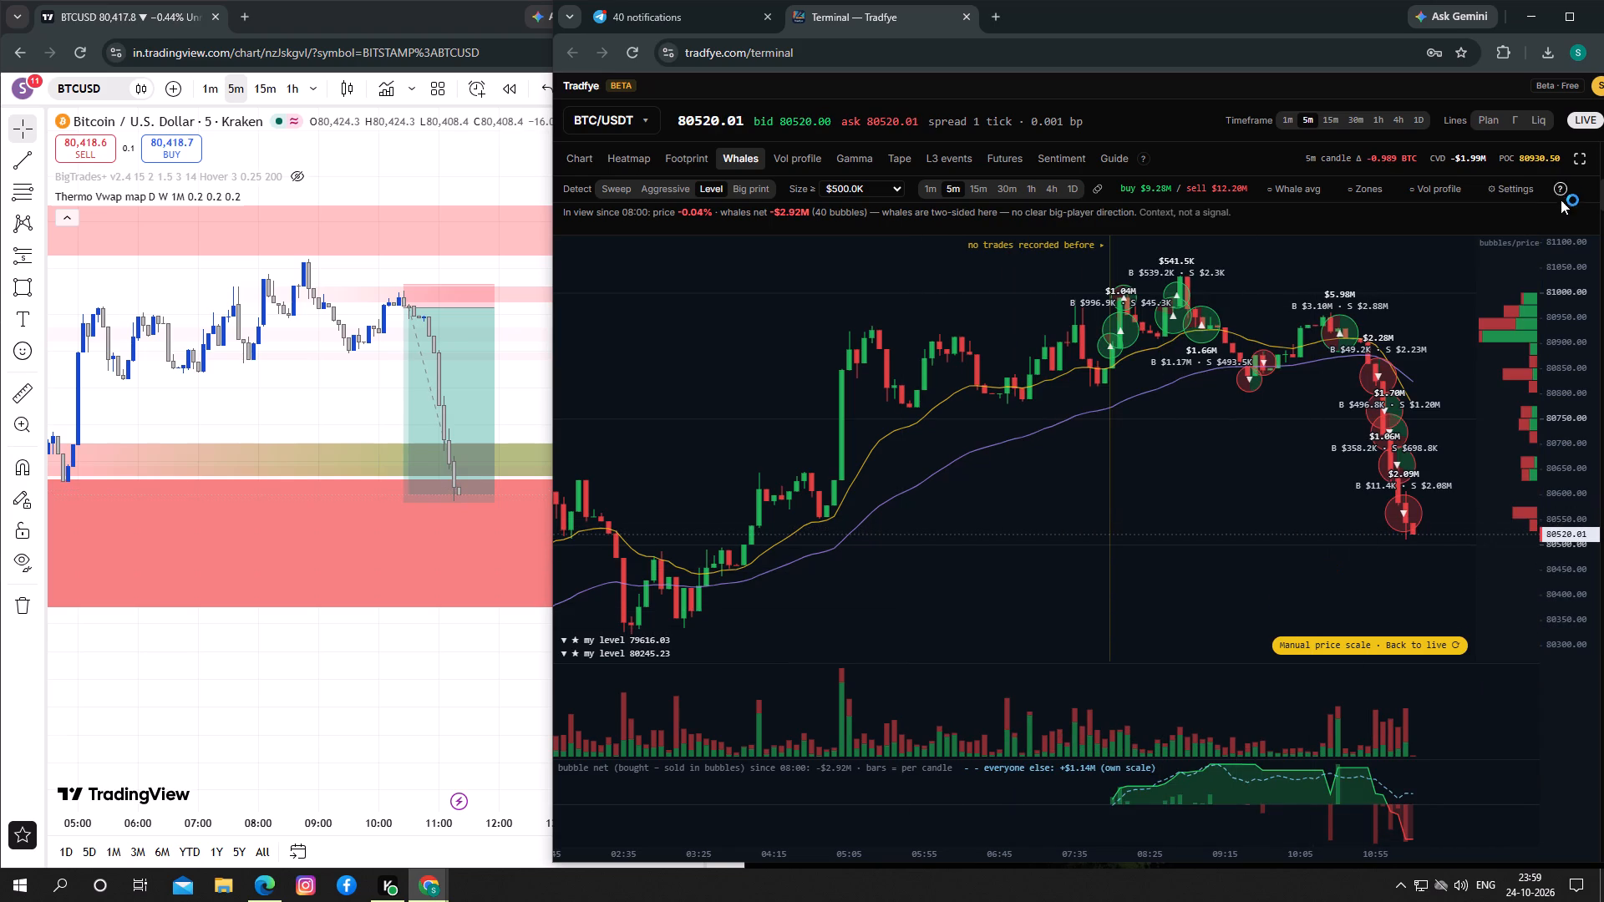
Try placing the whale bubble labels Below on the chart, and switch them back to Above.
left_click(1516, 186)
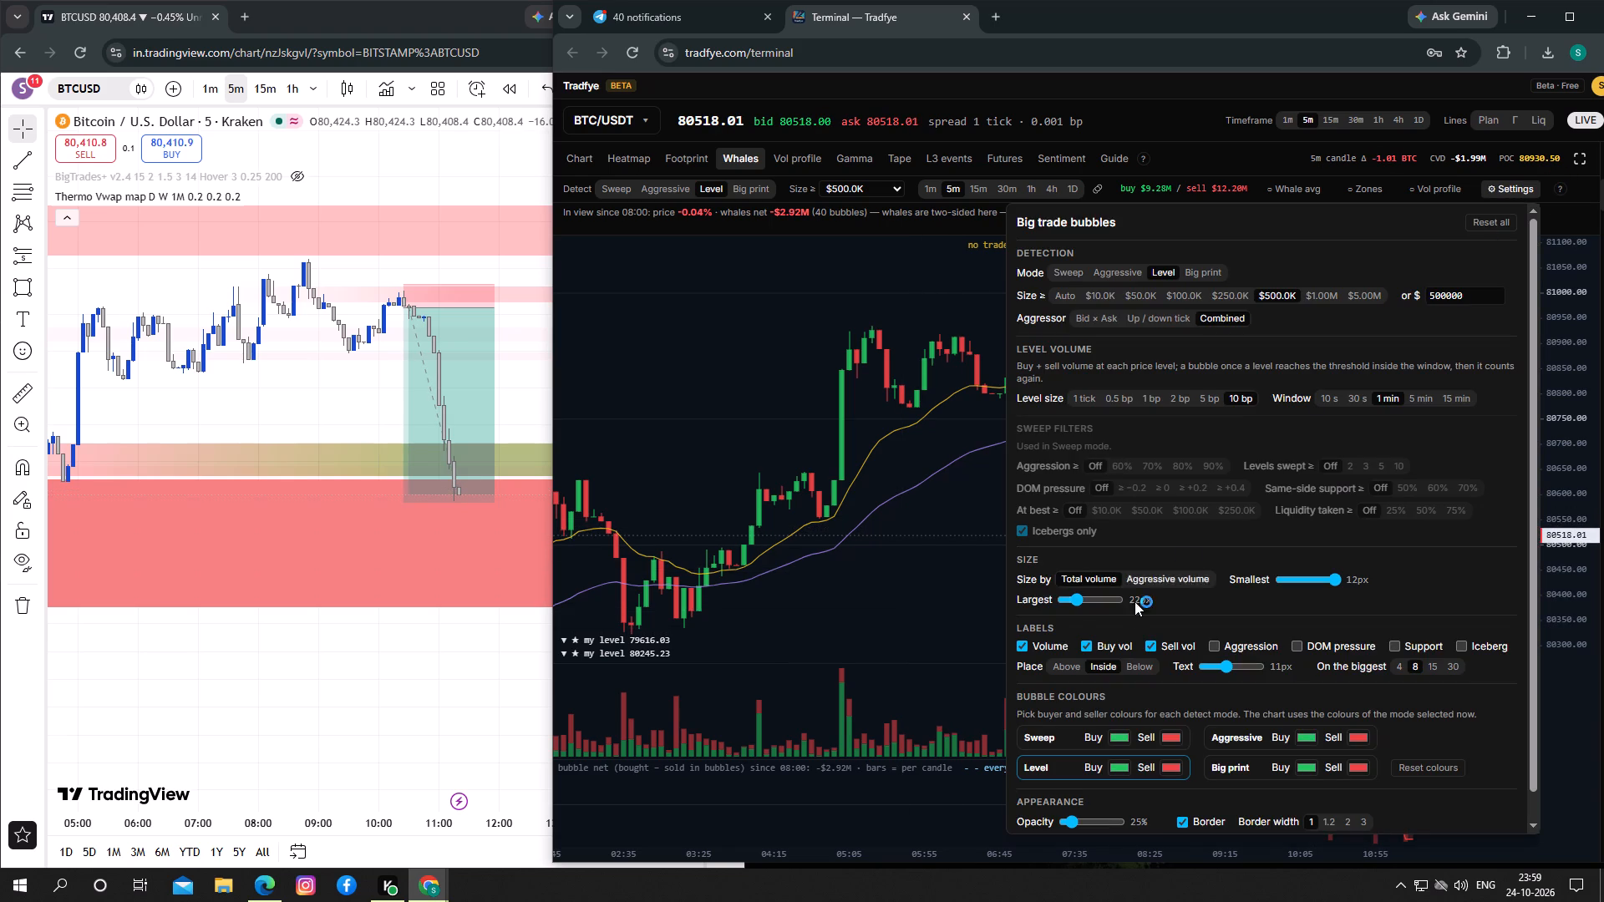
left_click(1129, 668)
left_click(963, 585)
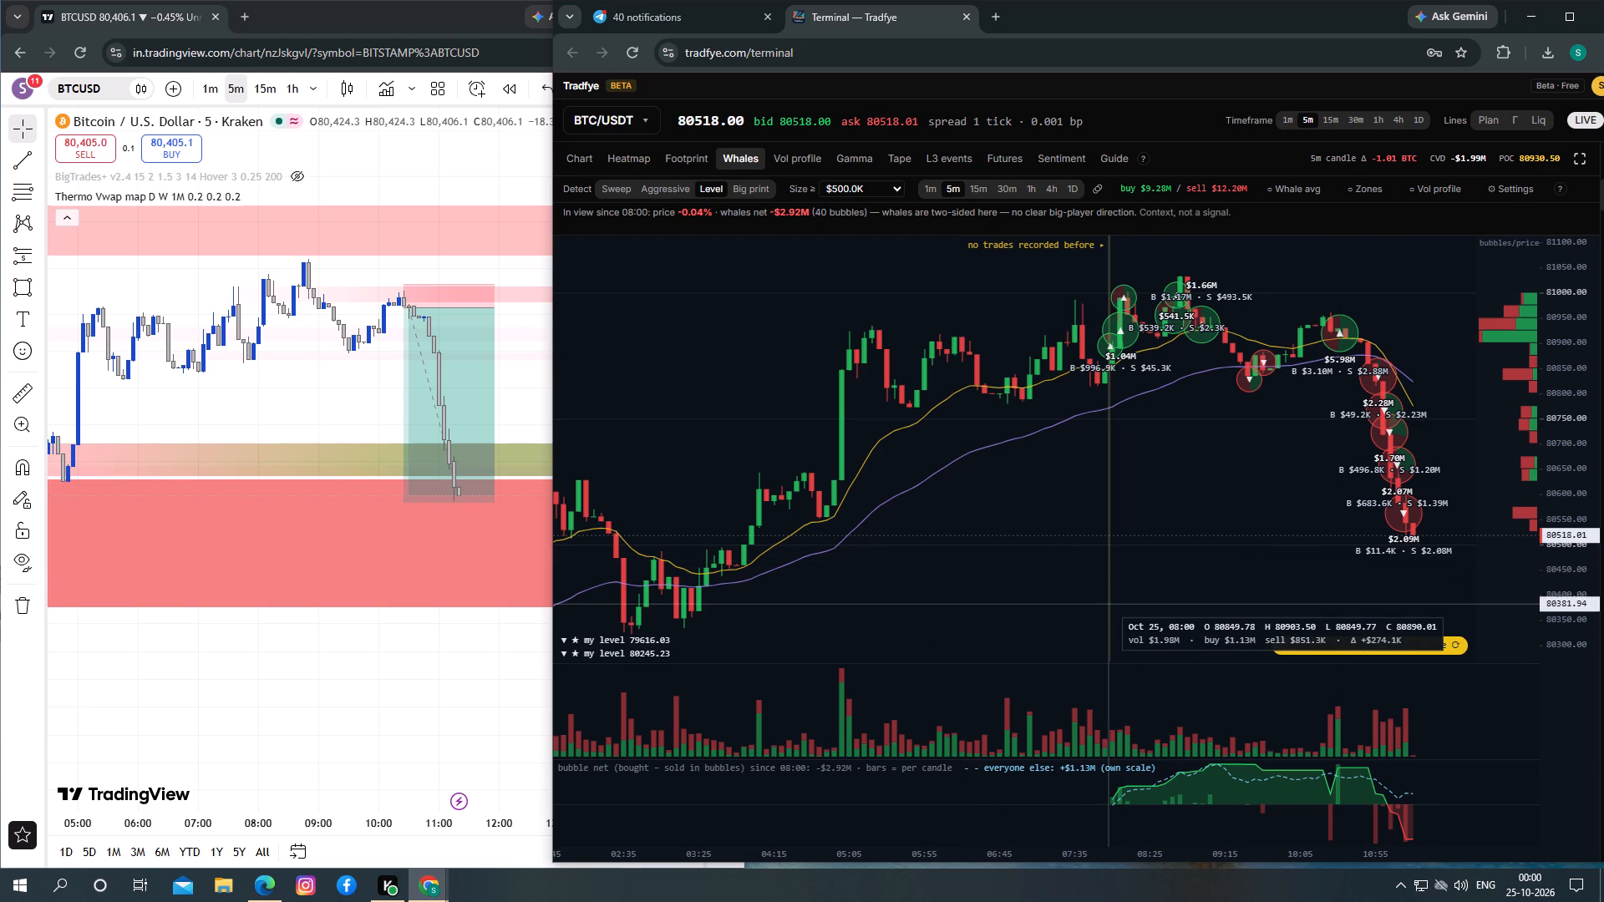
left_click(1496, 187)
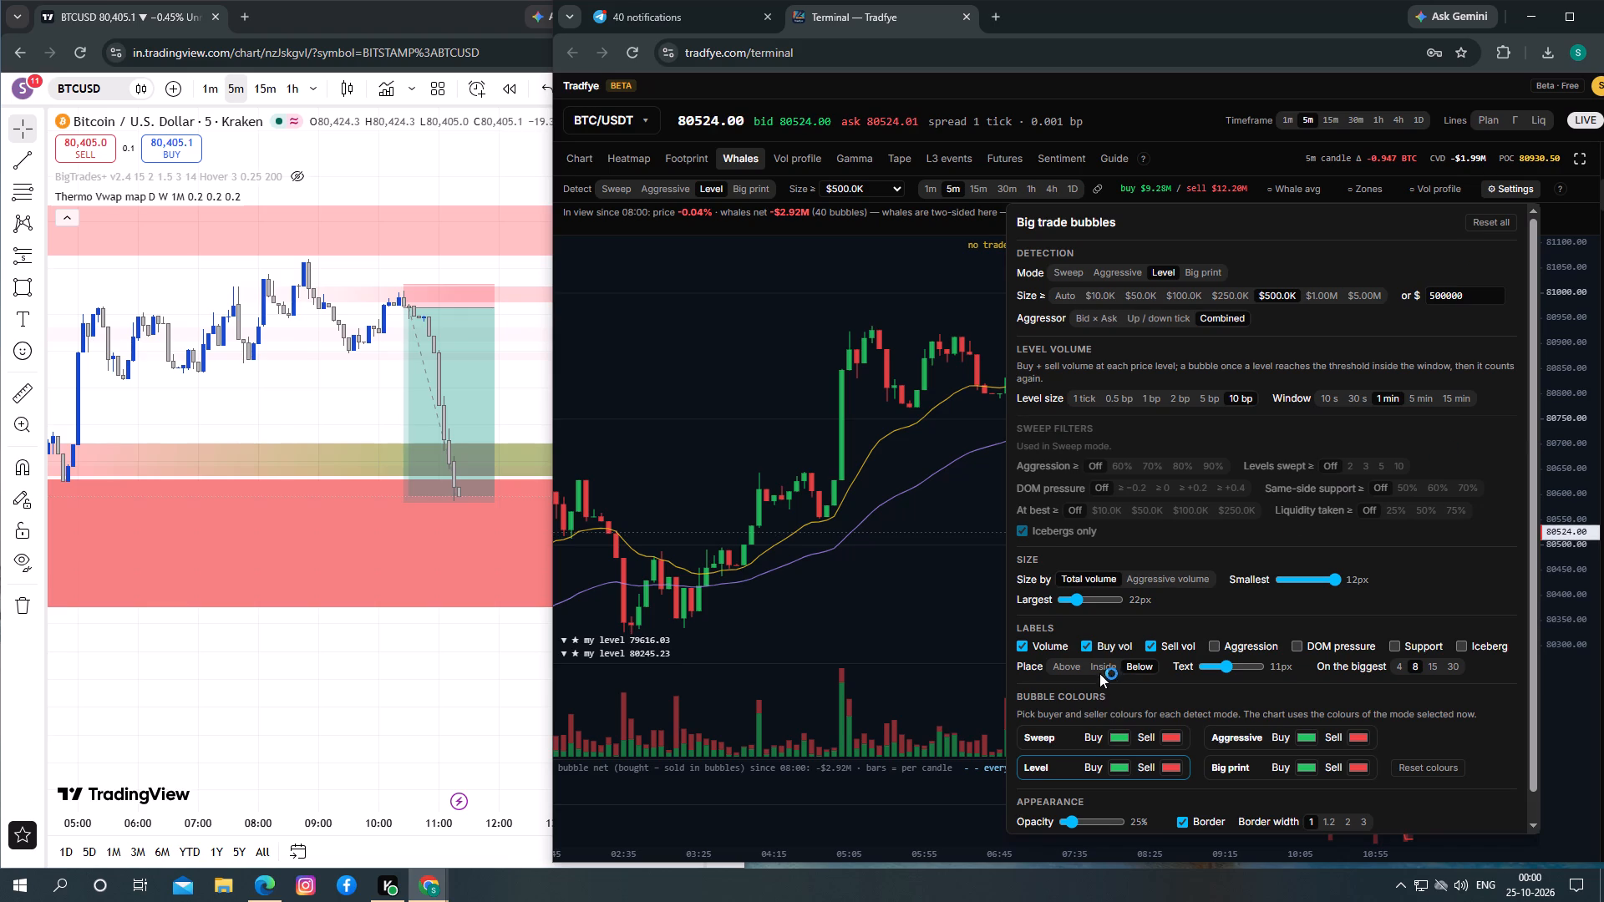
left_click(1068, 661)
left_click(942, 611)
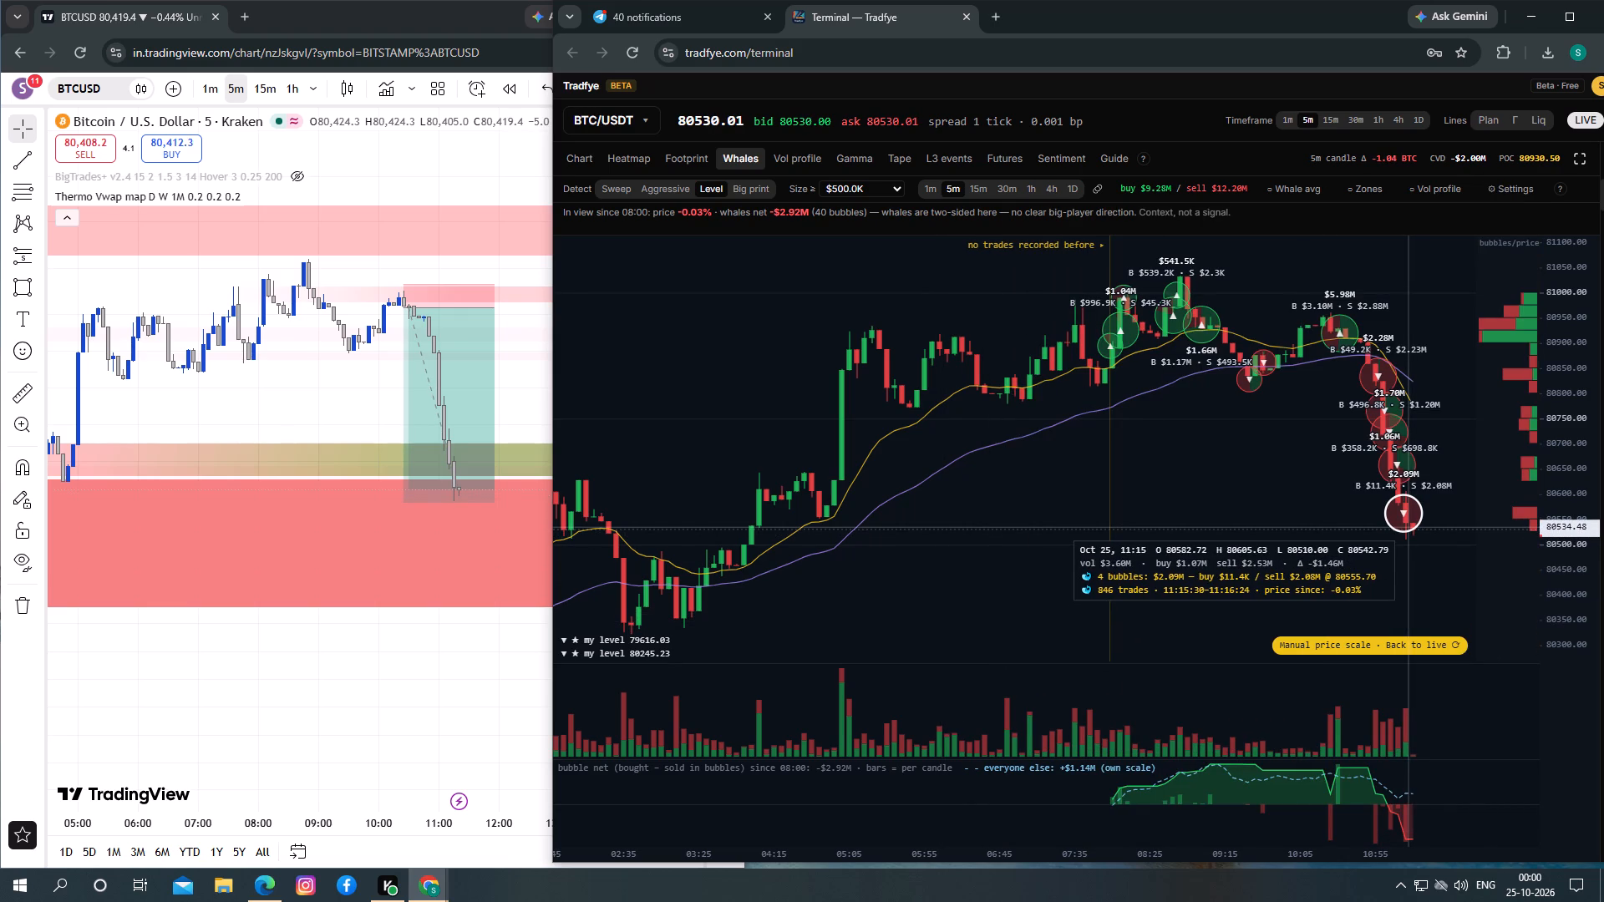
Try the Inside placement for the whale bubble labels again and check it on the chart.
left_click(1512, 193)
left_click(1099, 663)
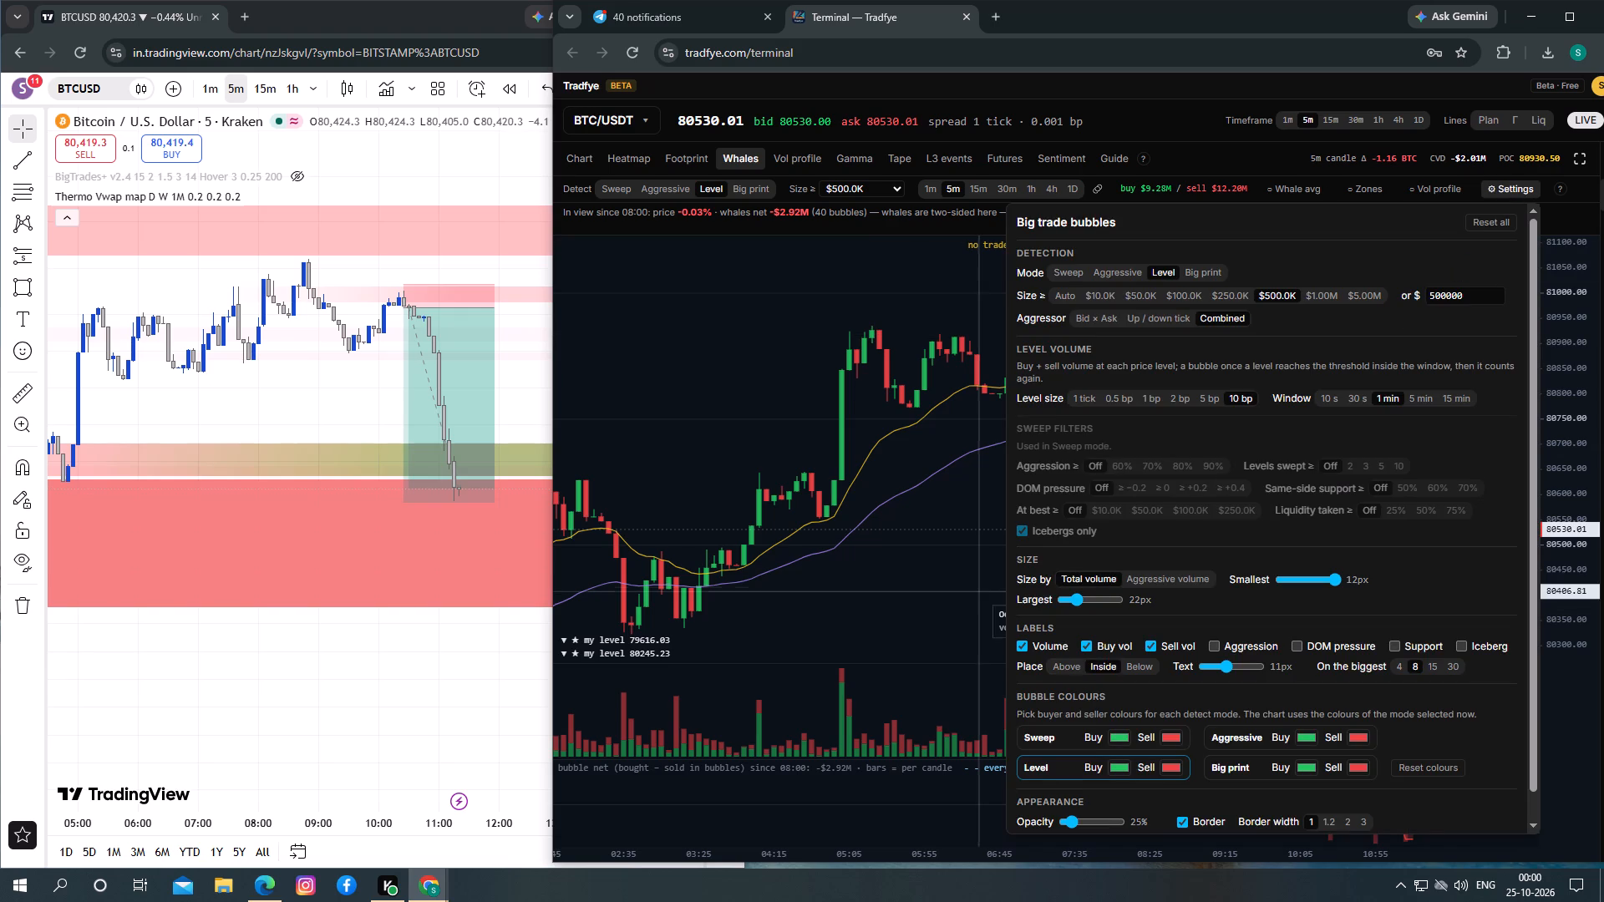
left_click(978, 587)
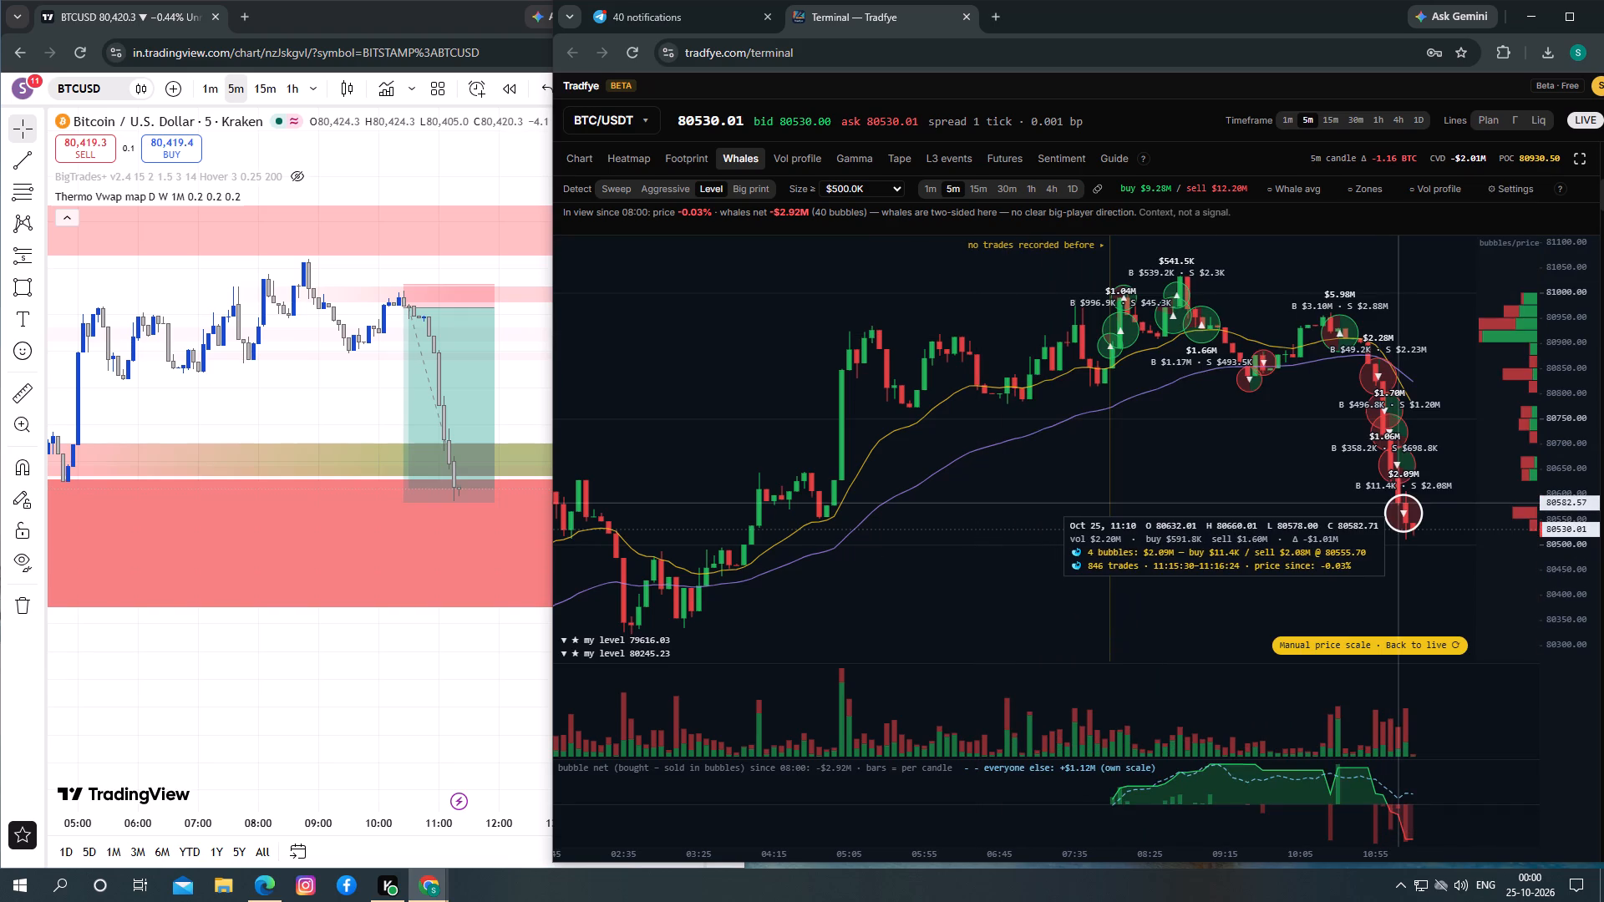
Set the placement of the whale bubble labels to Below.
left_click(1514, 179)
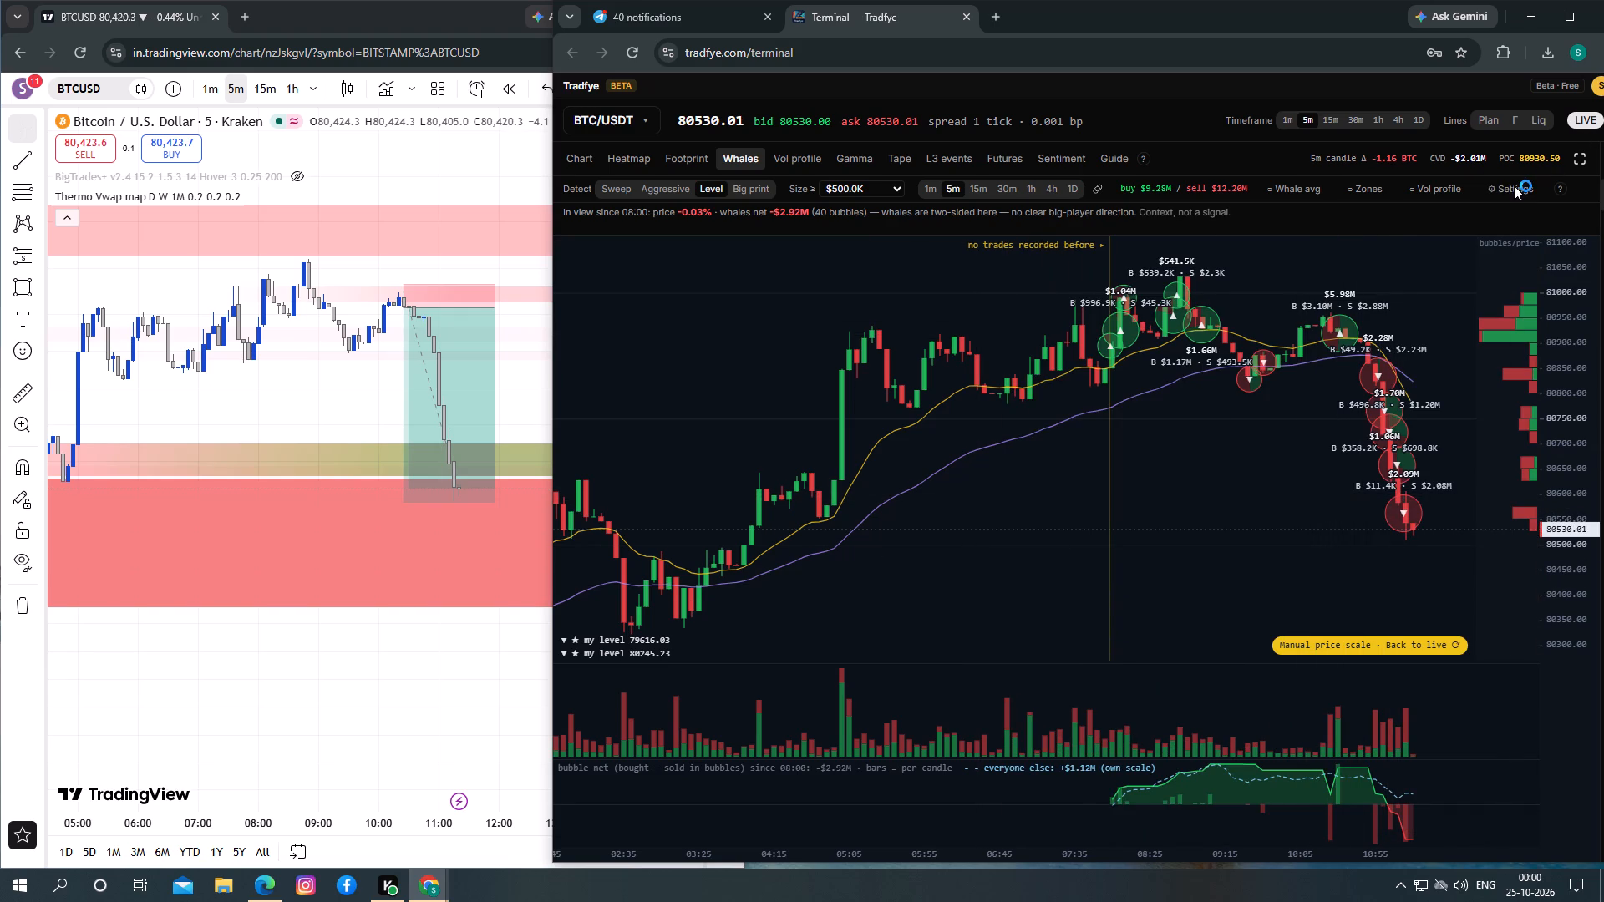
left_click(1520, 180)
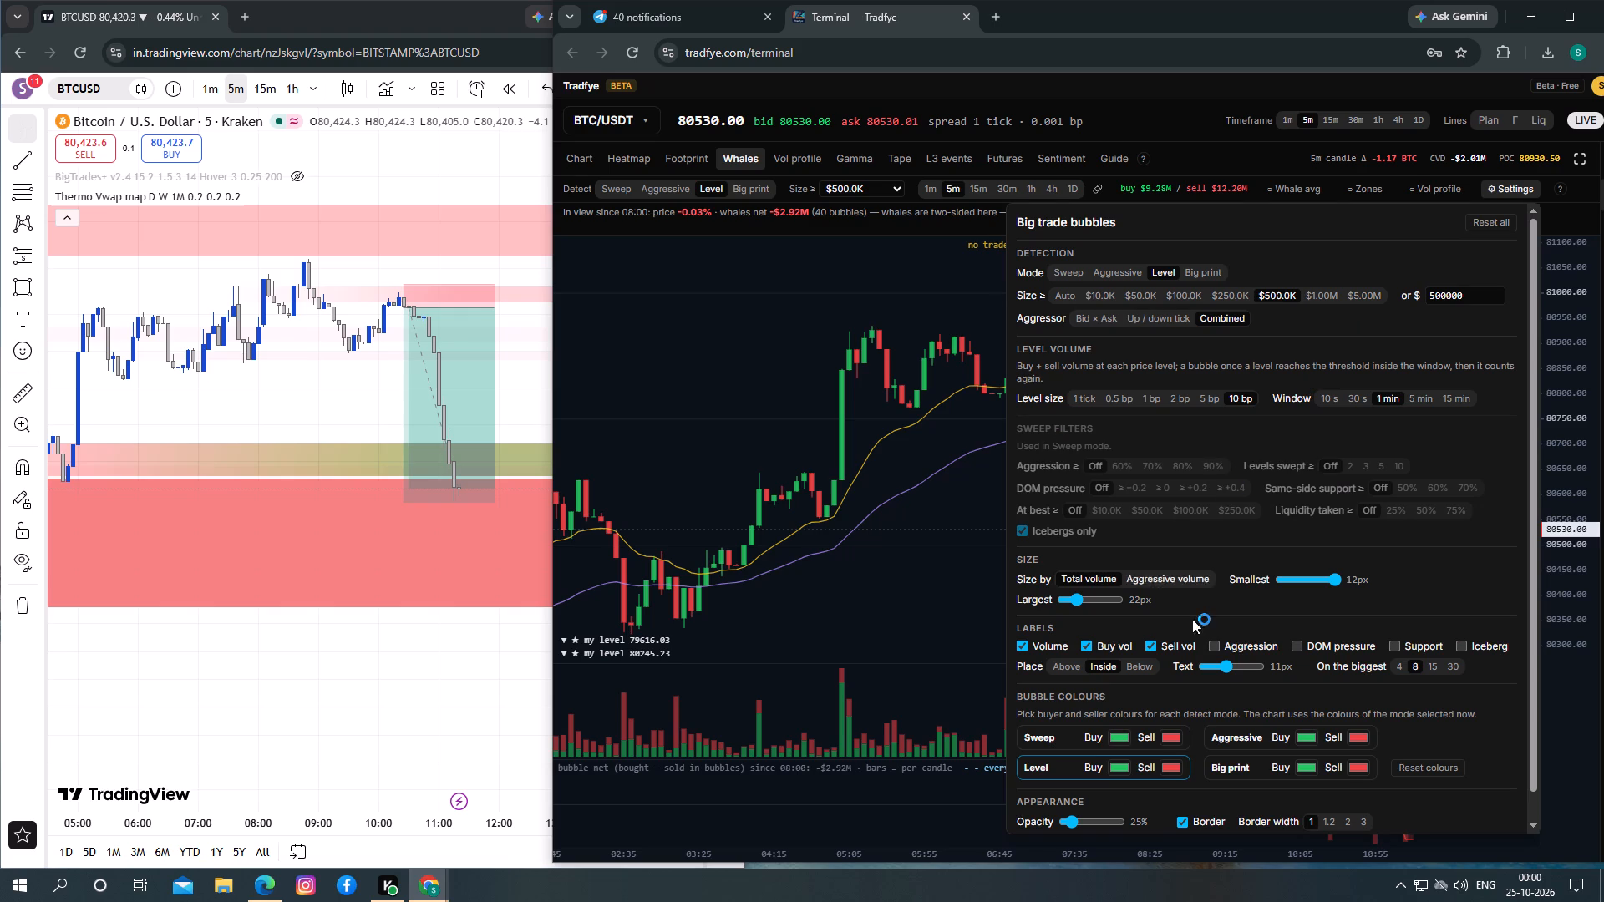
left_click(1142, 663)
left_click(967, 596)
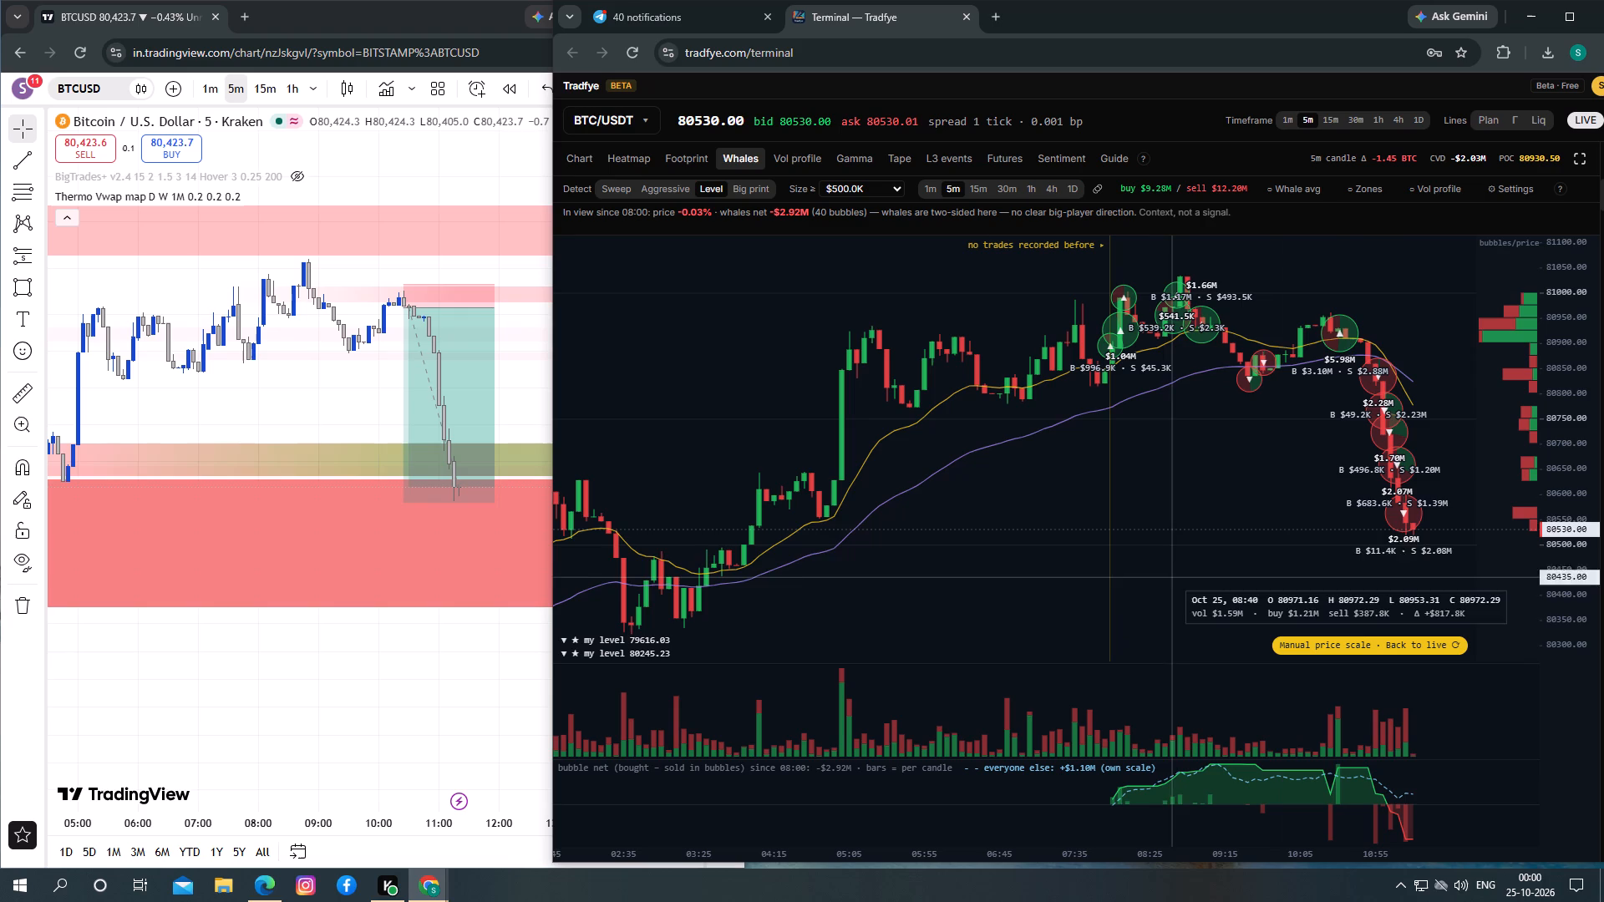
Examine the relabelled whale bubbles against the TradingView short position, and look through the full range of bubble settings.
left_click(1179, 527)
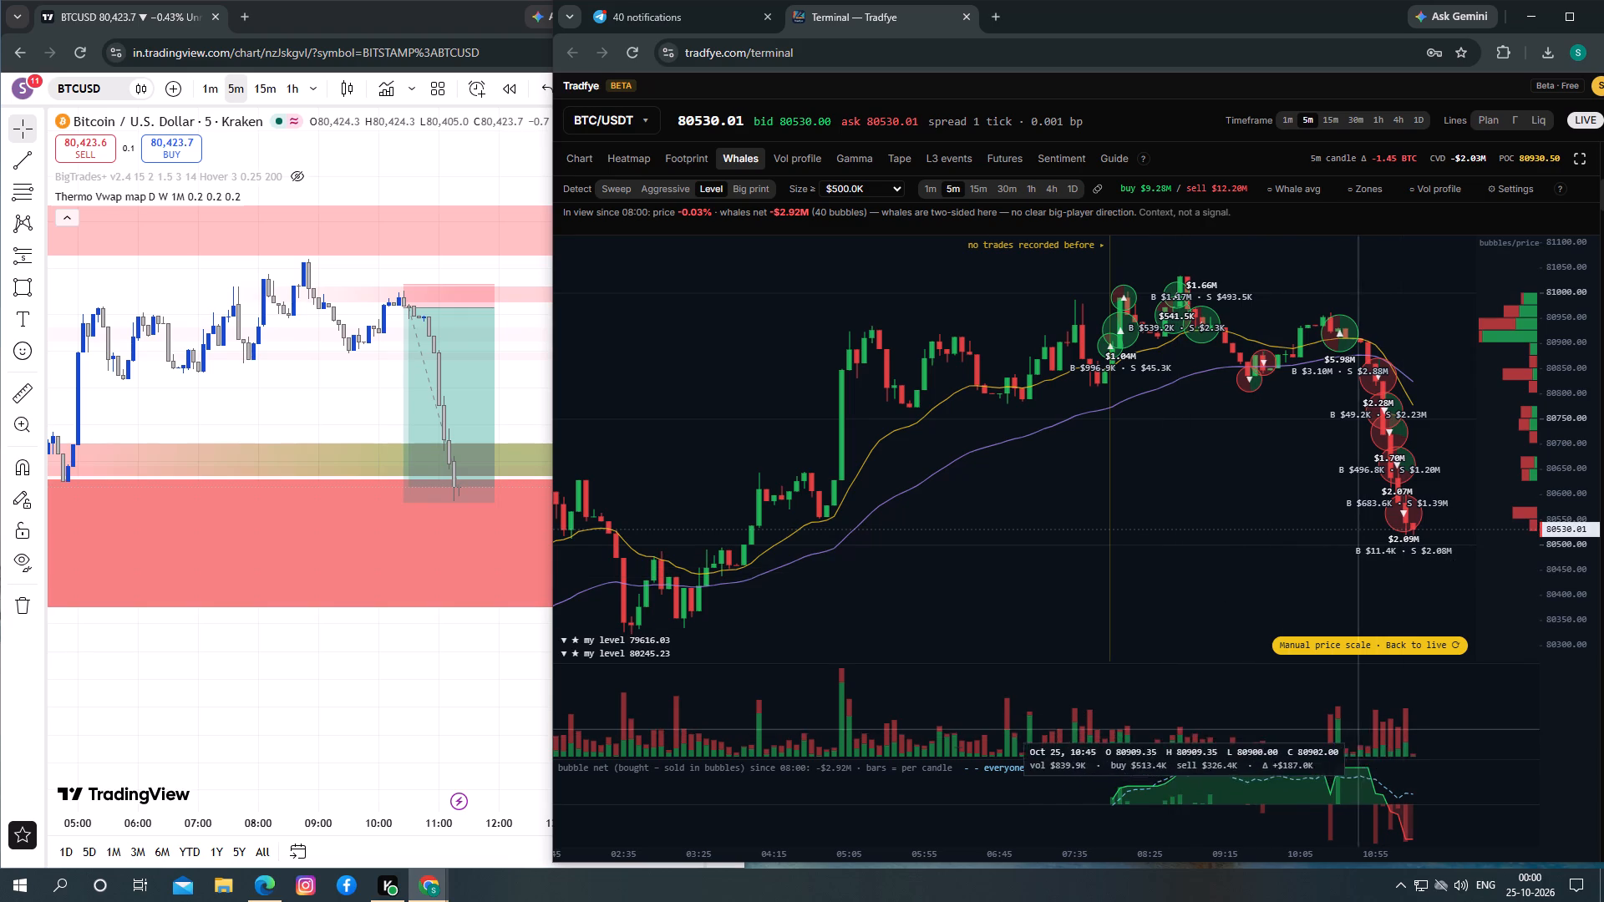
left_click(1030, 637)
left_click(418, 650)
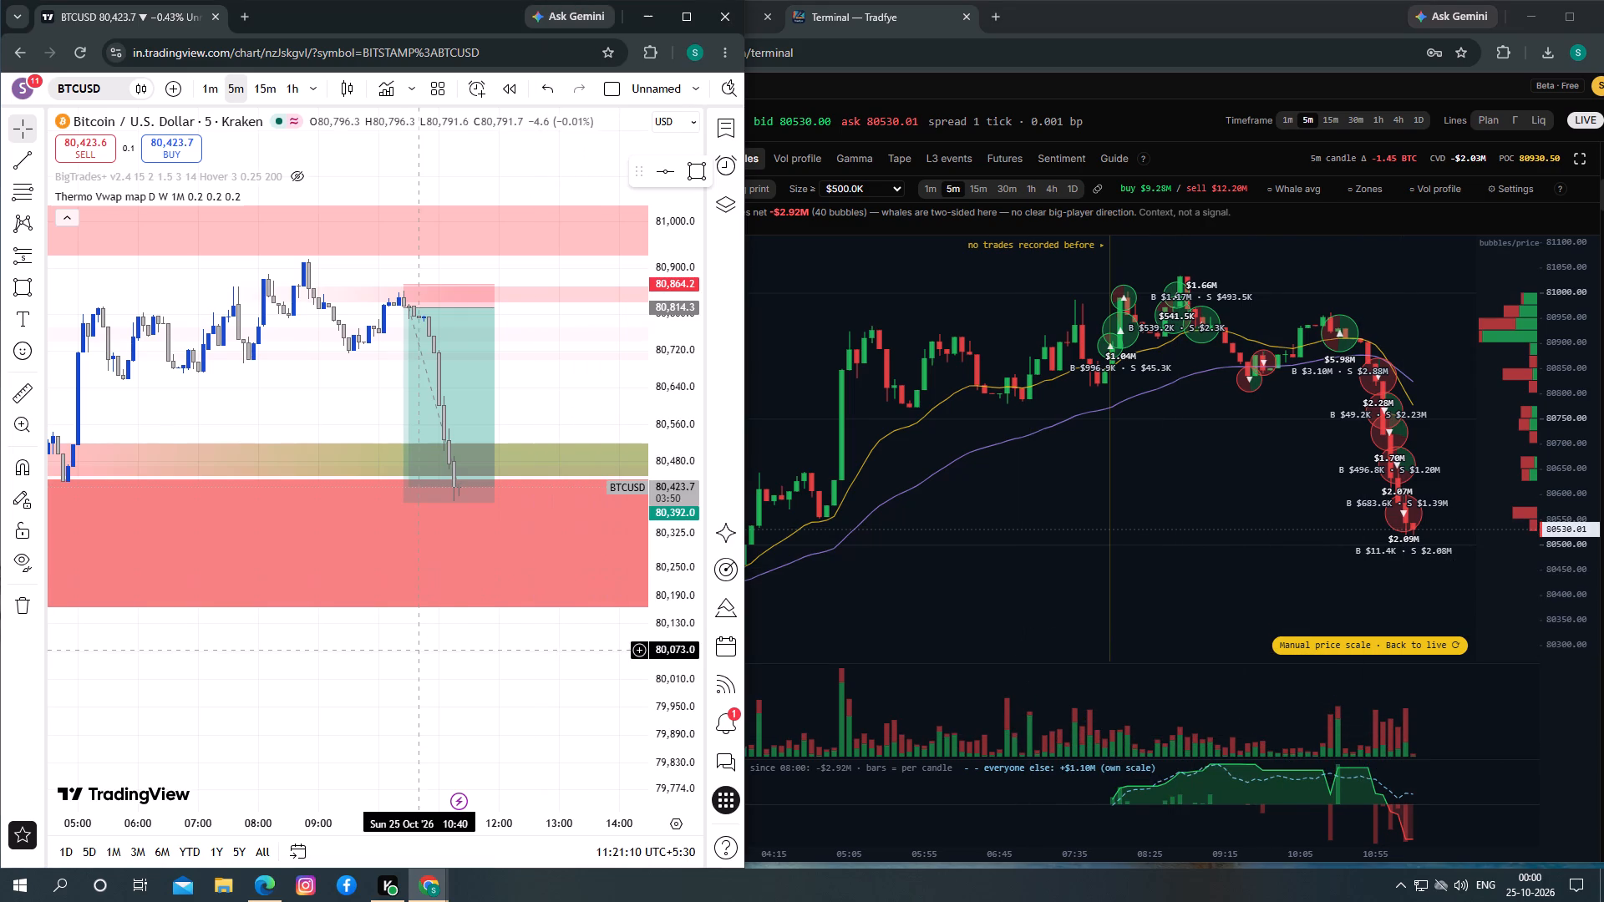
left_click(1503, 193)
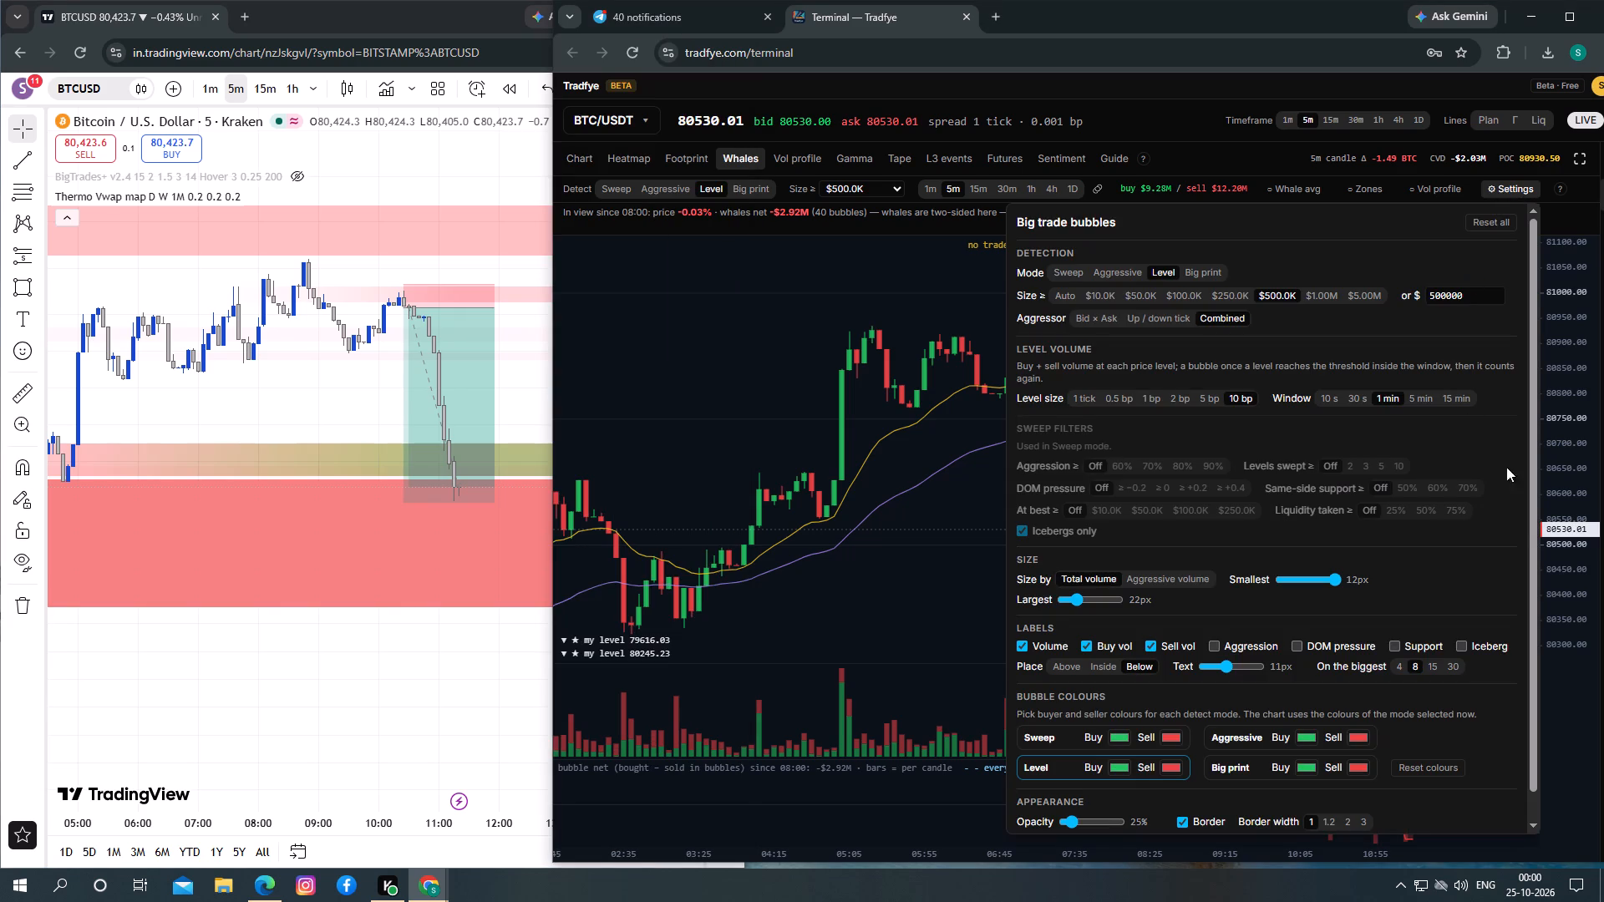
left_click_drag(1530, 522, 1531, 616)
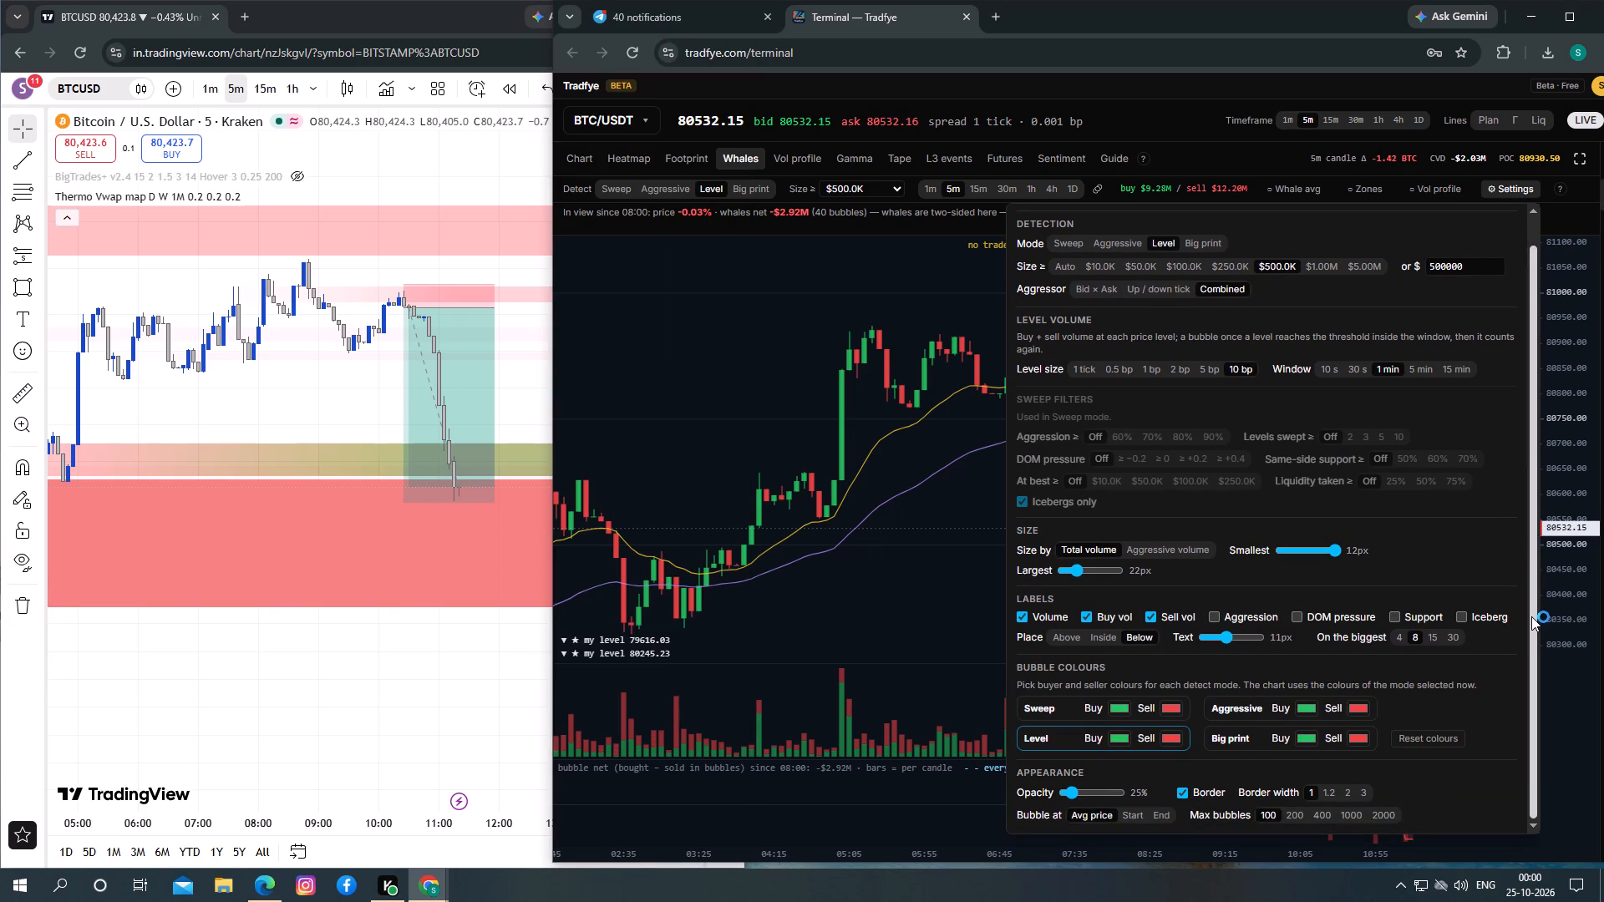
left_click_drag(1531, 616, 1527, 477)
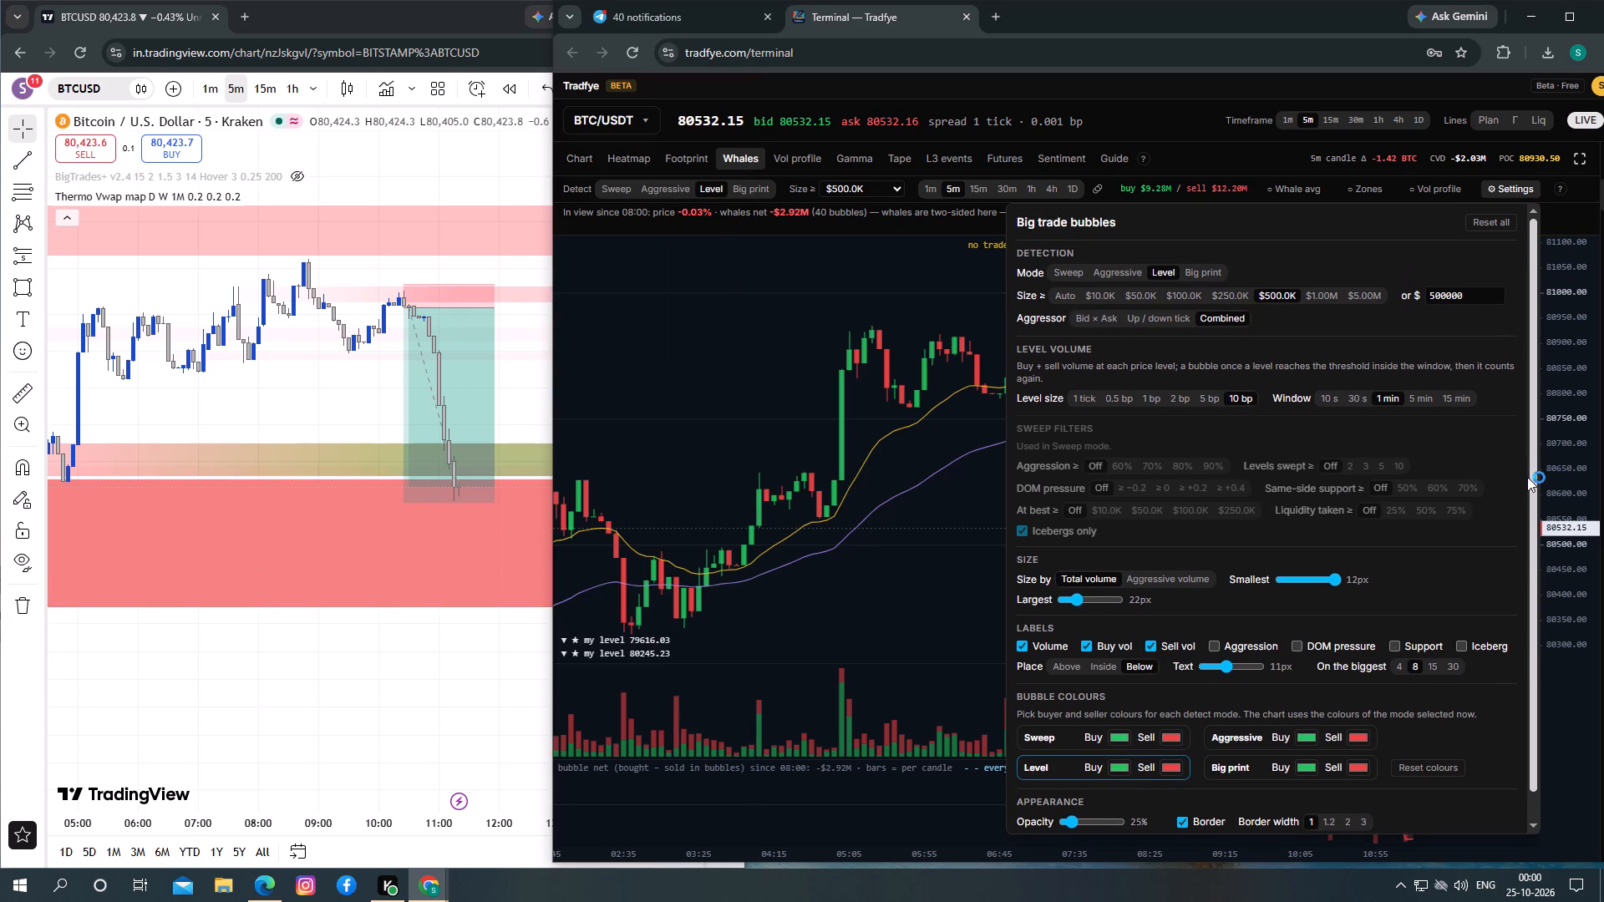
left_click_drag(1527, 477, 1527, 470)
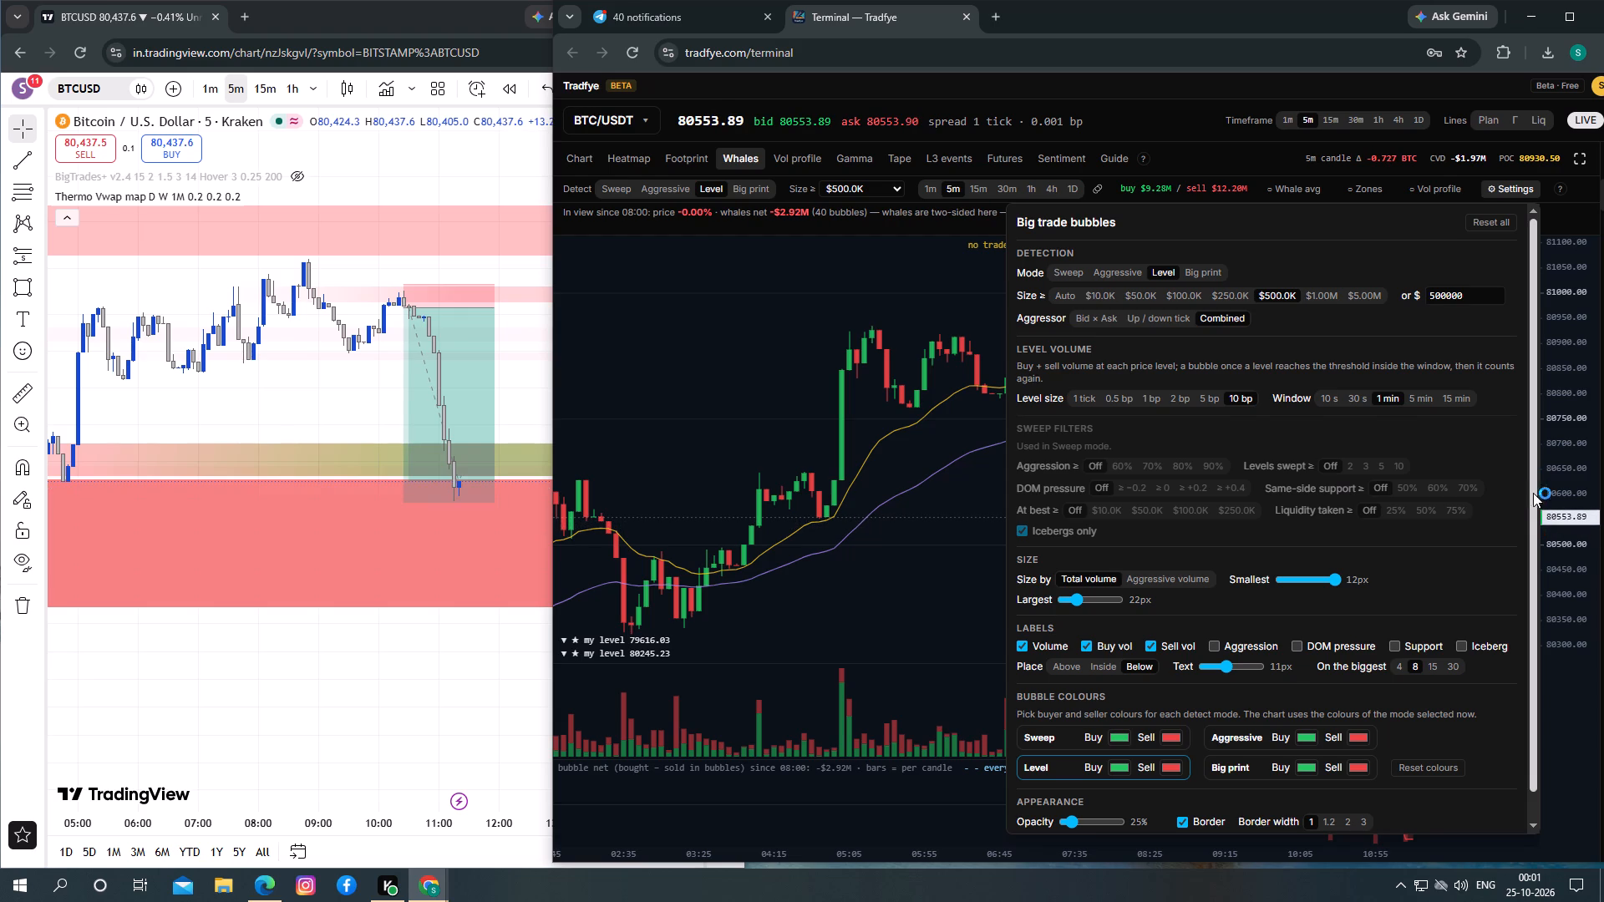
left_click_drag(1533, 486, 1534, 609)
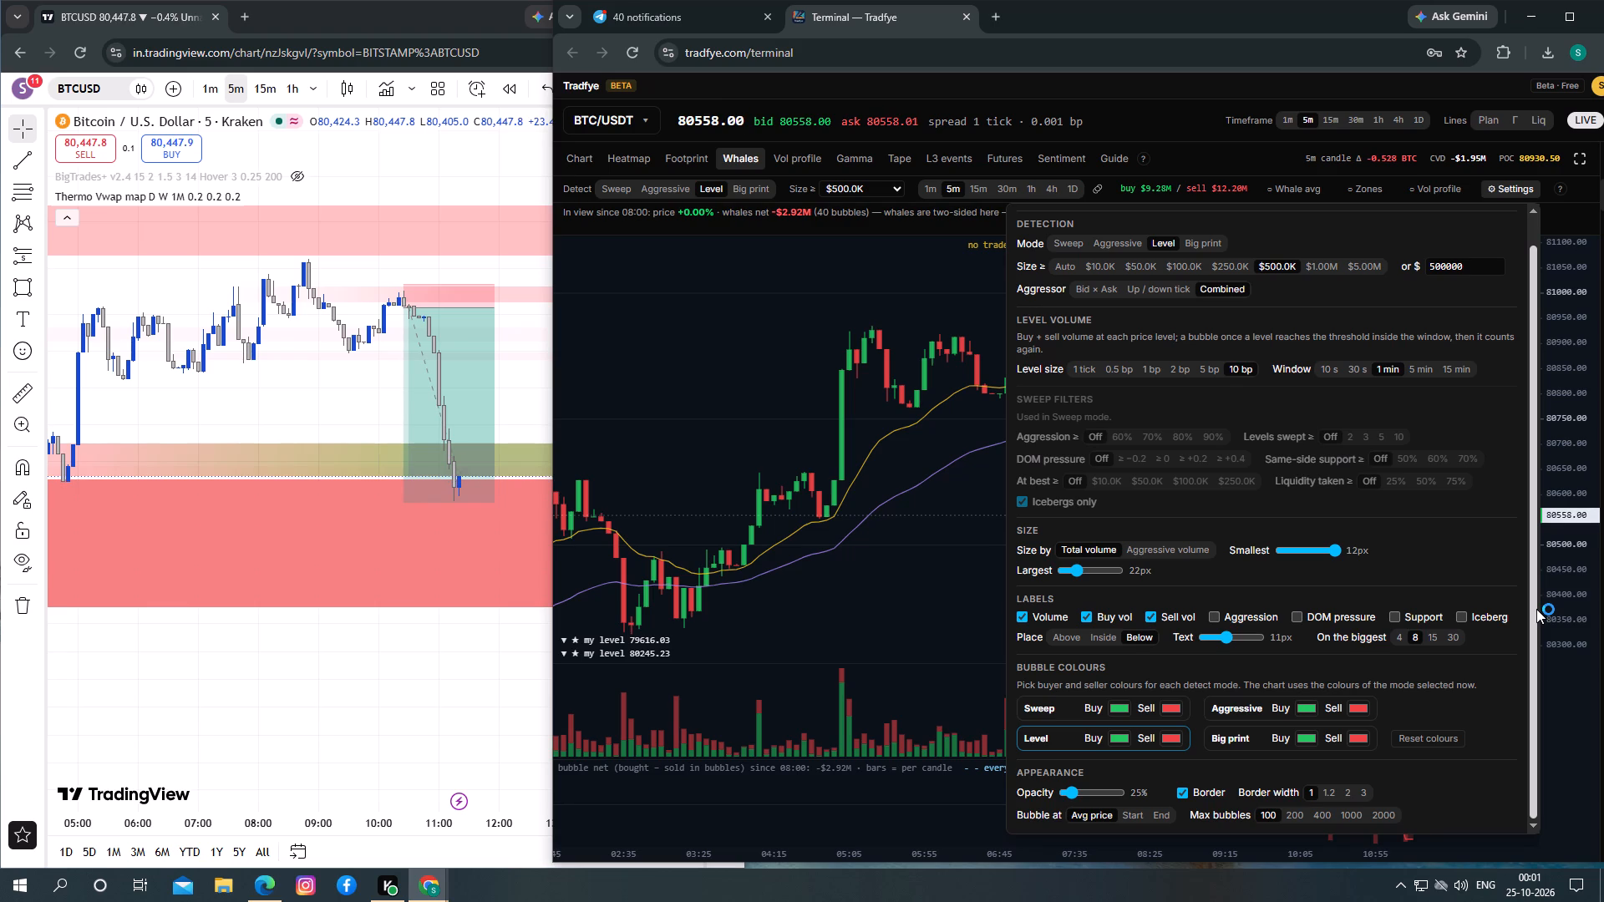
In TradingView, draw a fixed range volume profile on BTCUSD from the 02:40 low to the 11:20 candle.
left_click(313, 639)
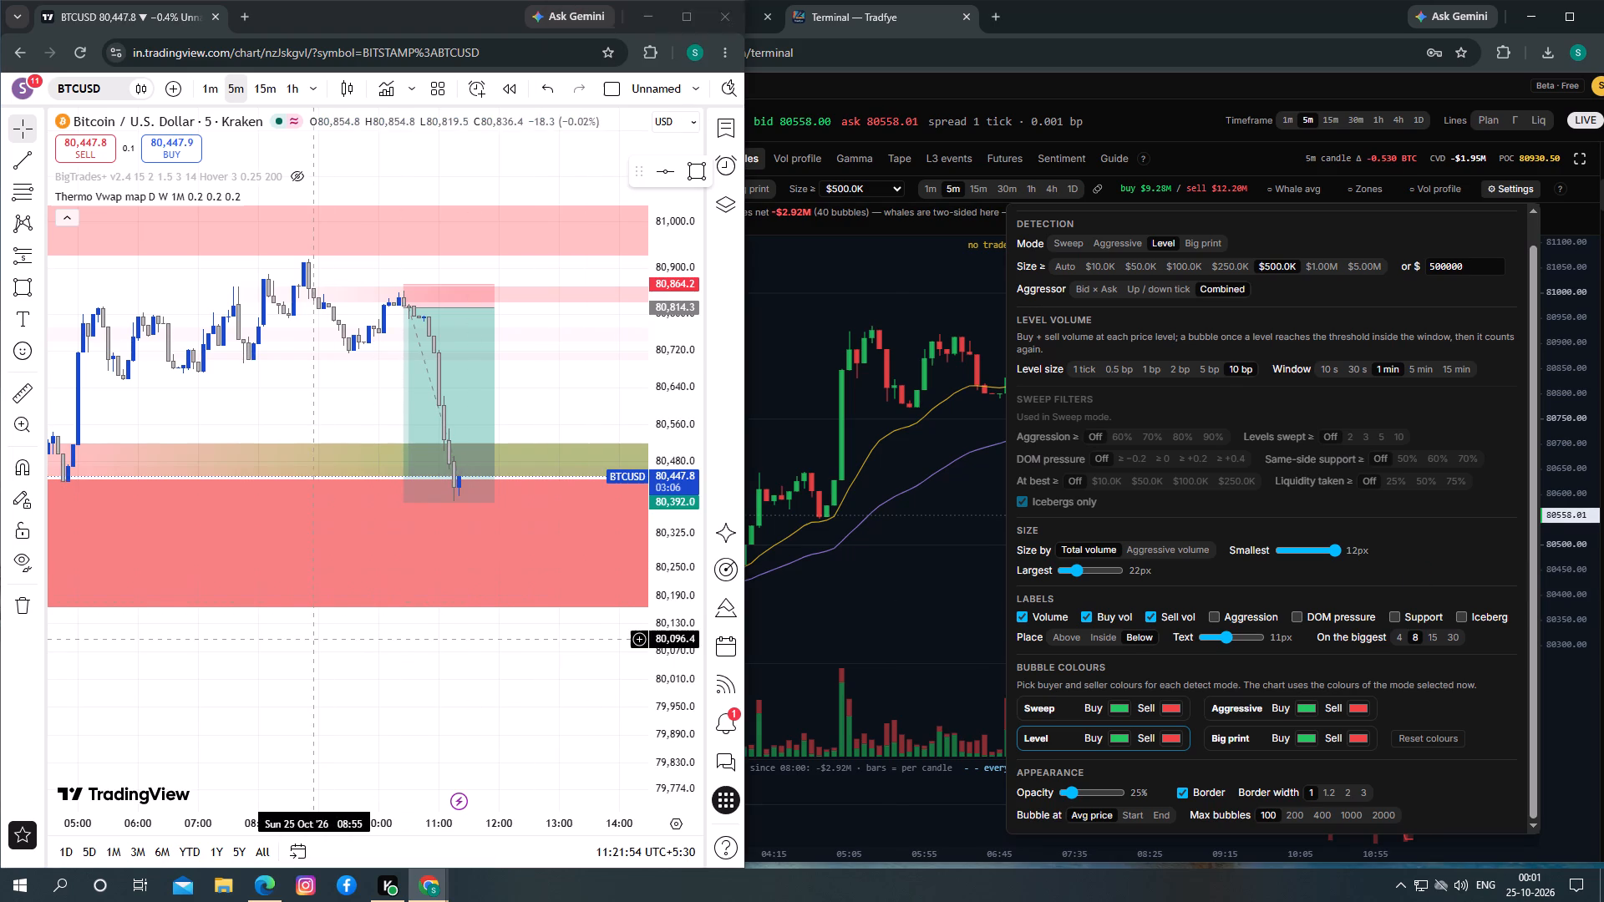
left_click_drag(312, 646, 643, 602)
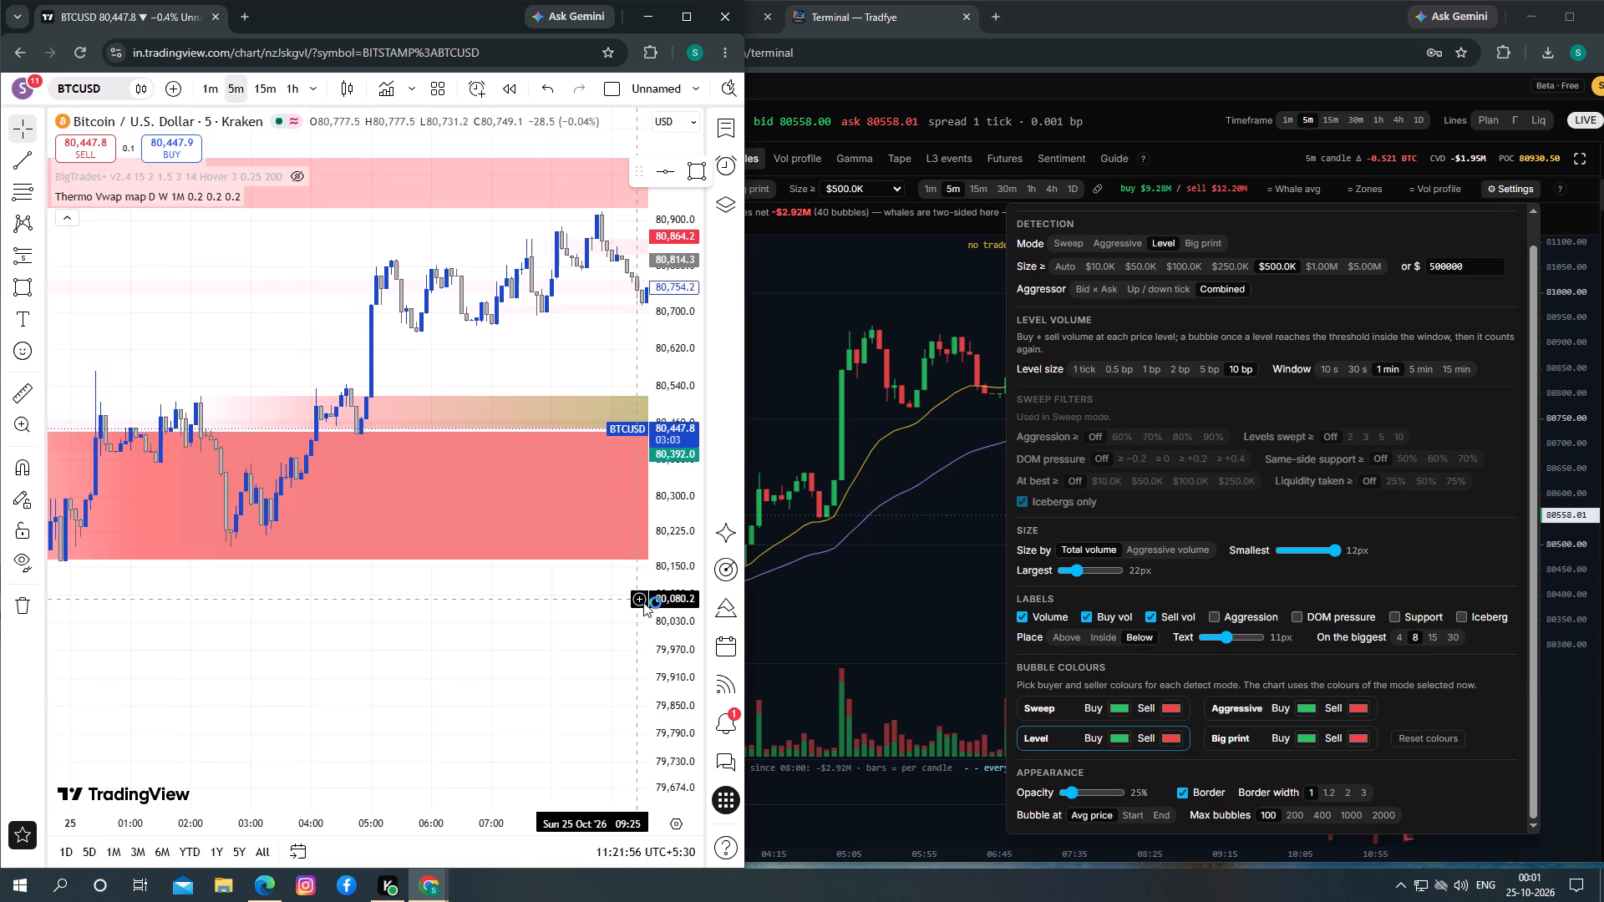
left_click_drag(643, 602, 474, 584)
left_click(282, 657)
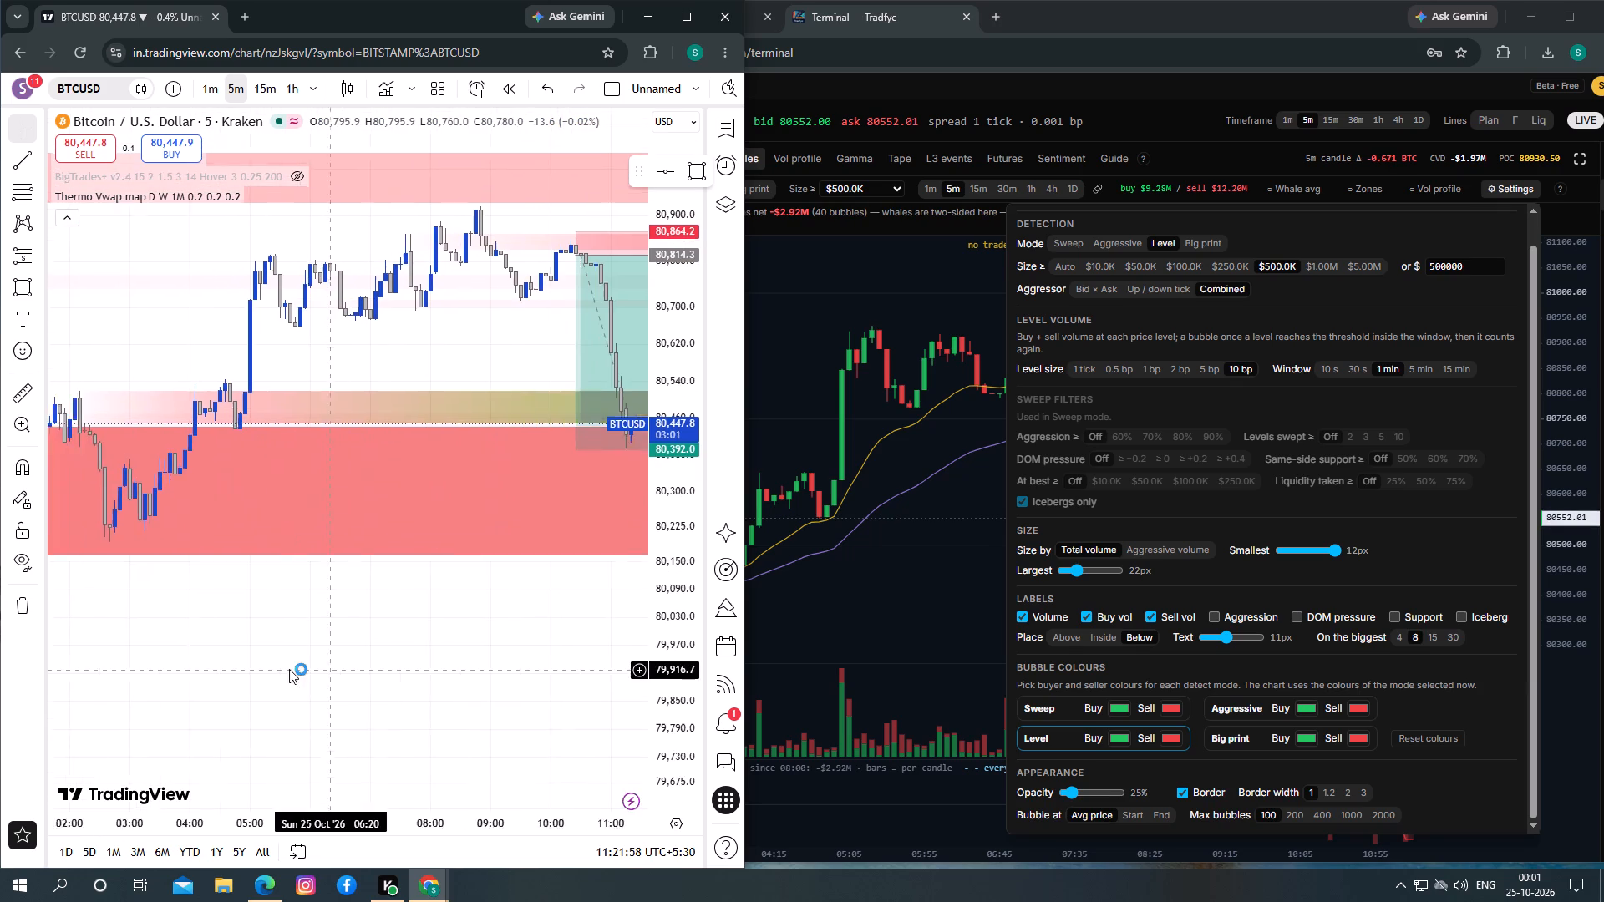
left_click_drag(659, 345, 659, 408)
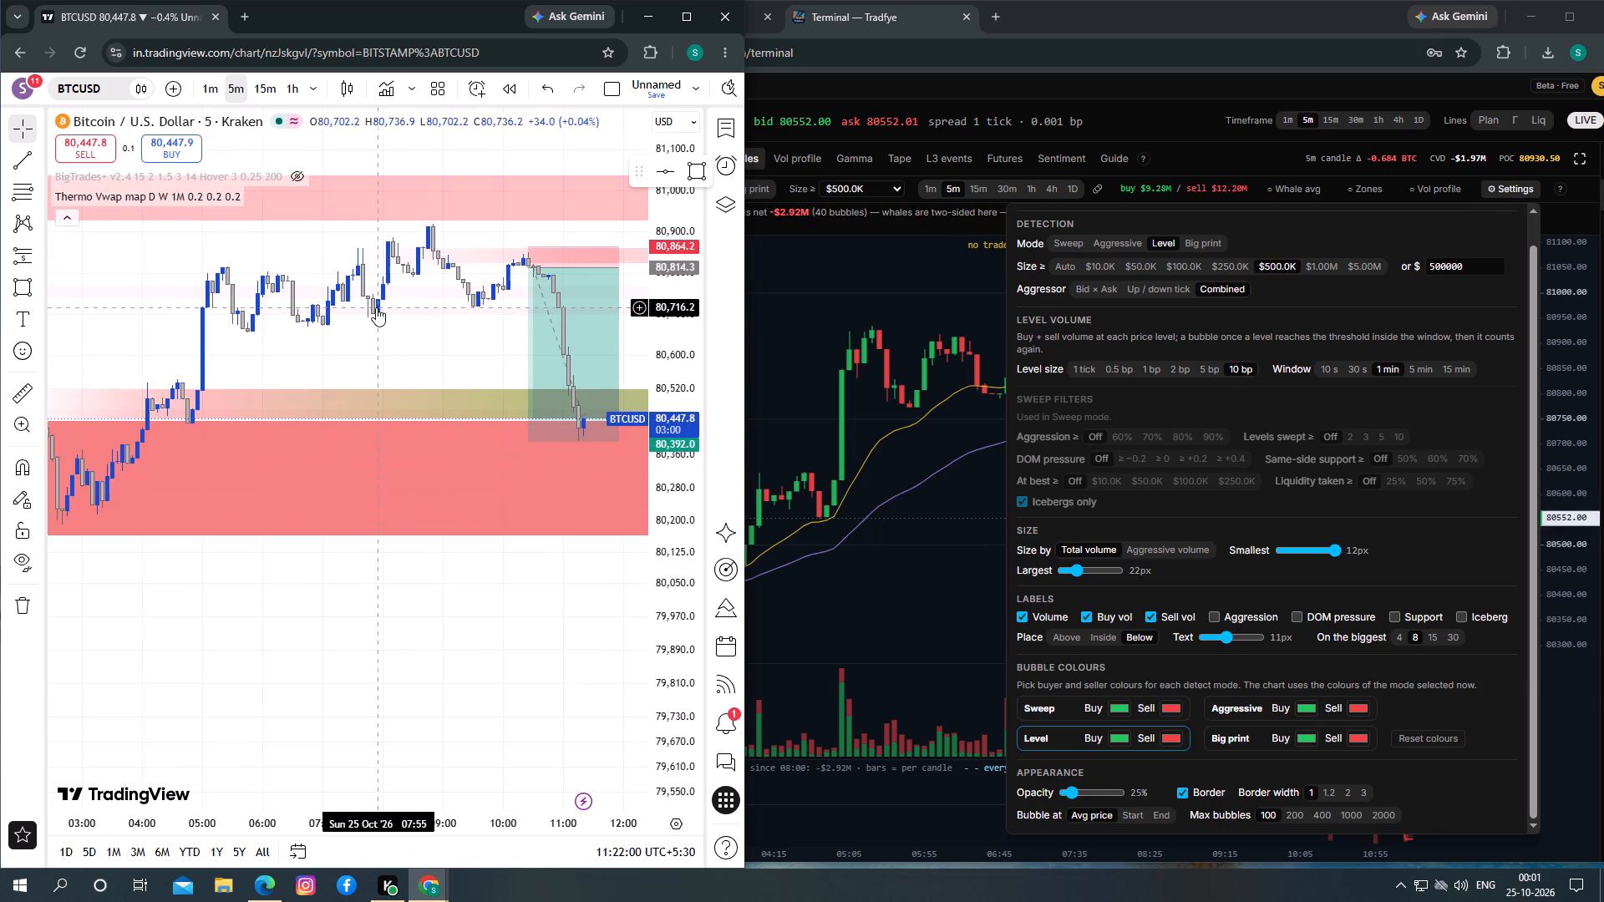
left_click_drag(365, 344, 582, 349)
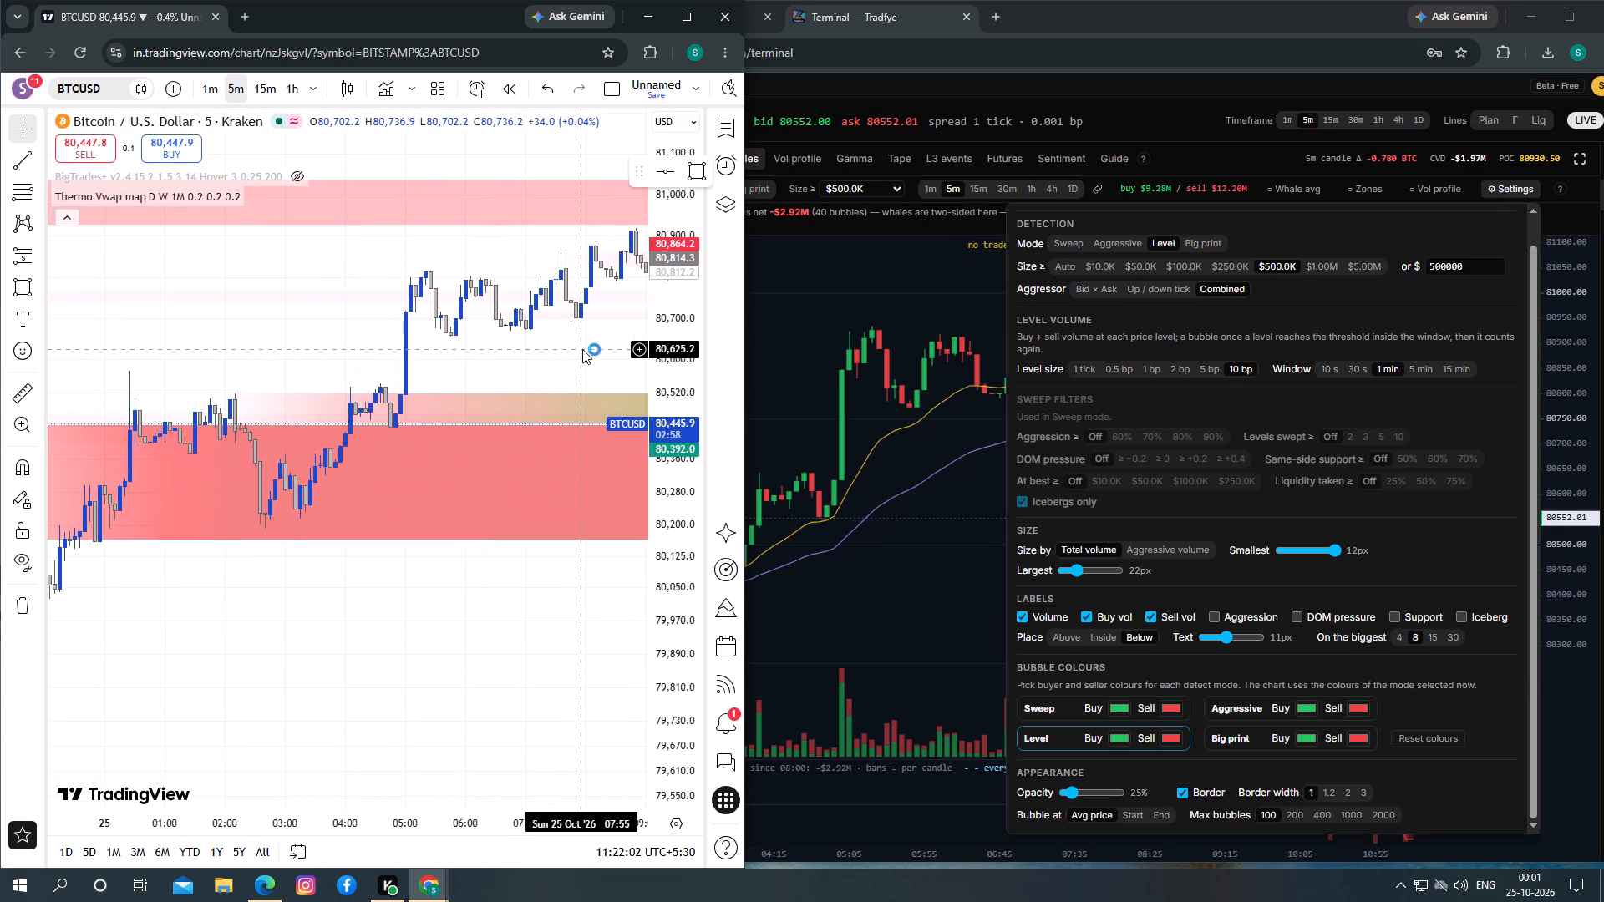
left_click_drag(582, 349, 373, 356)
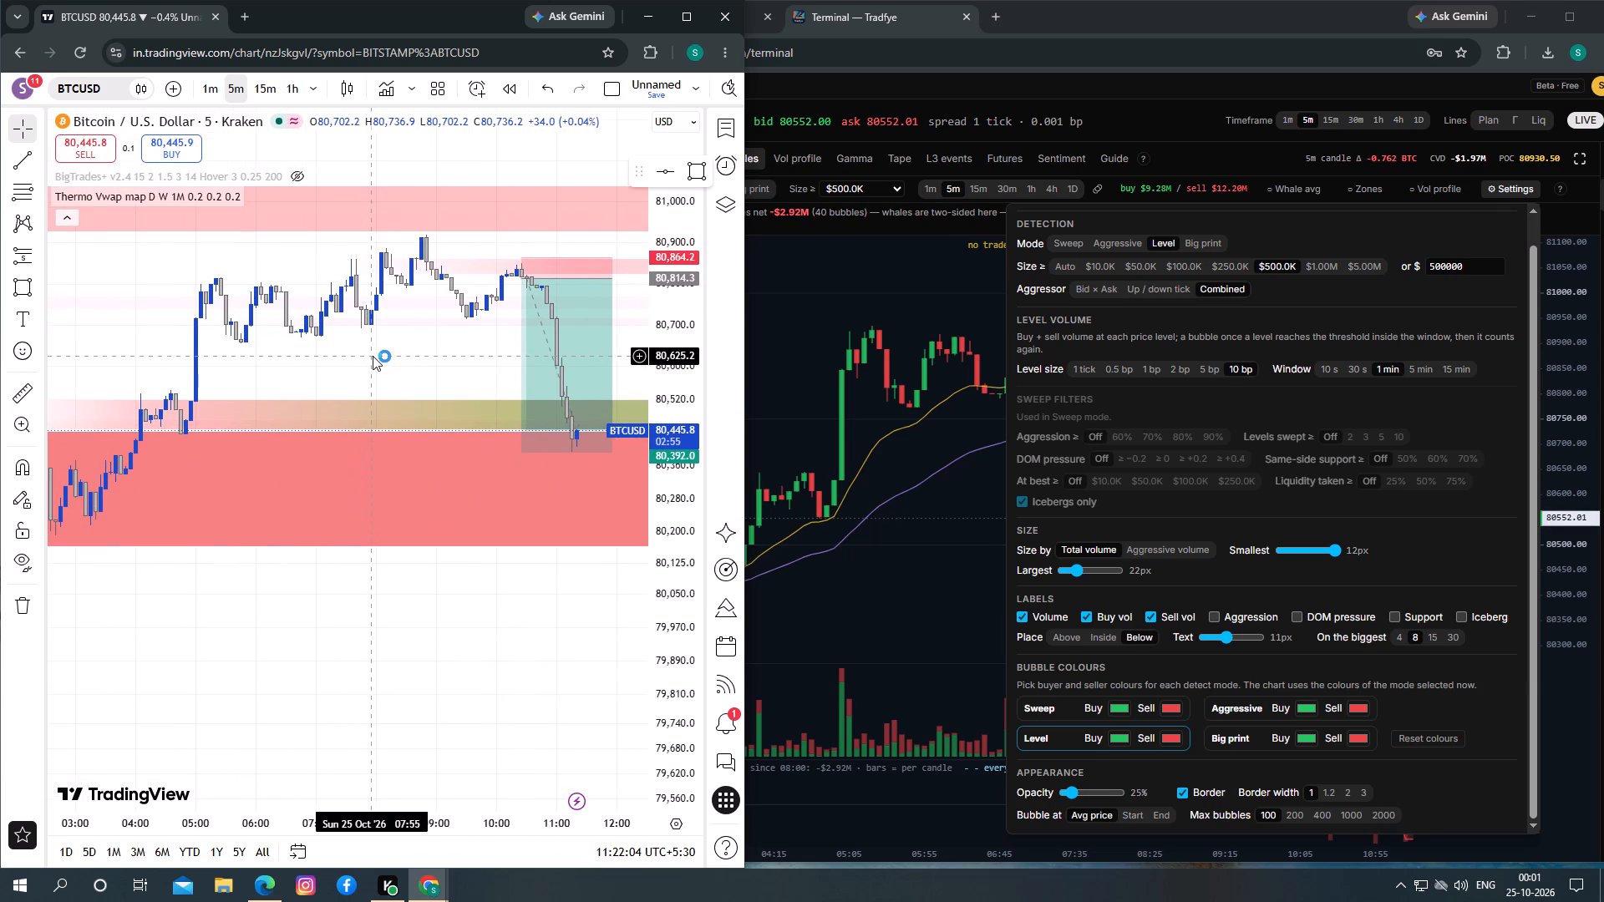
left_click_drag(373, 356, 384, 357)
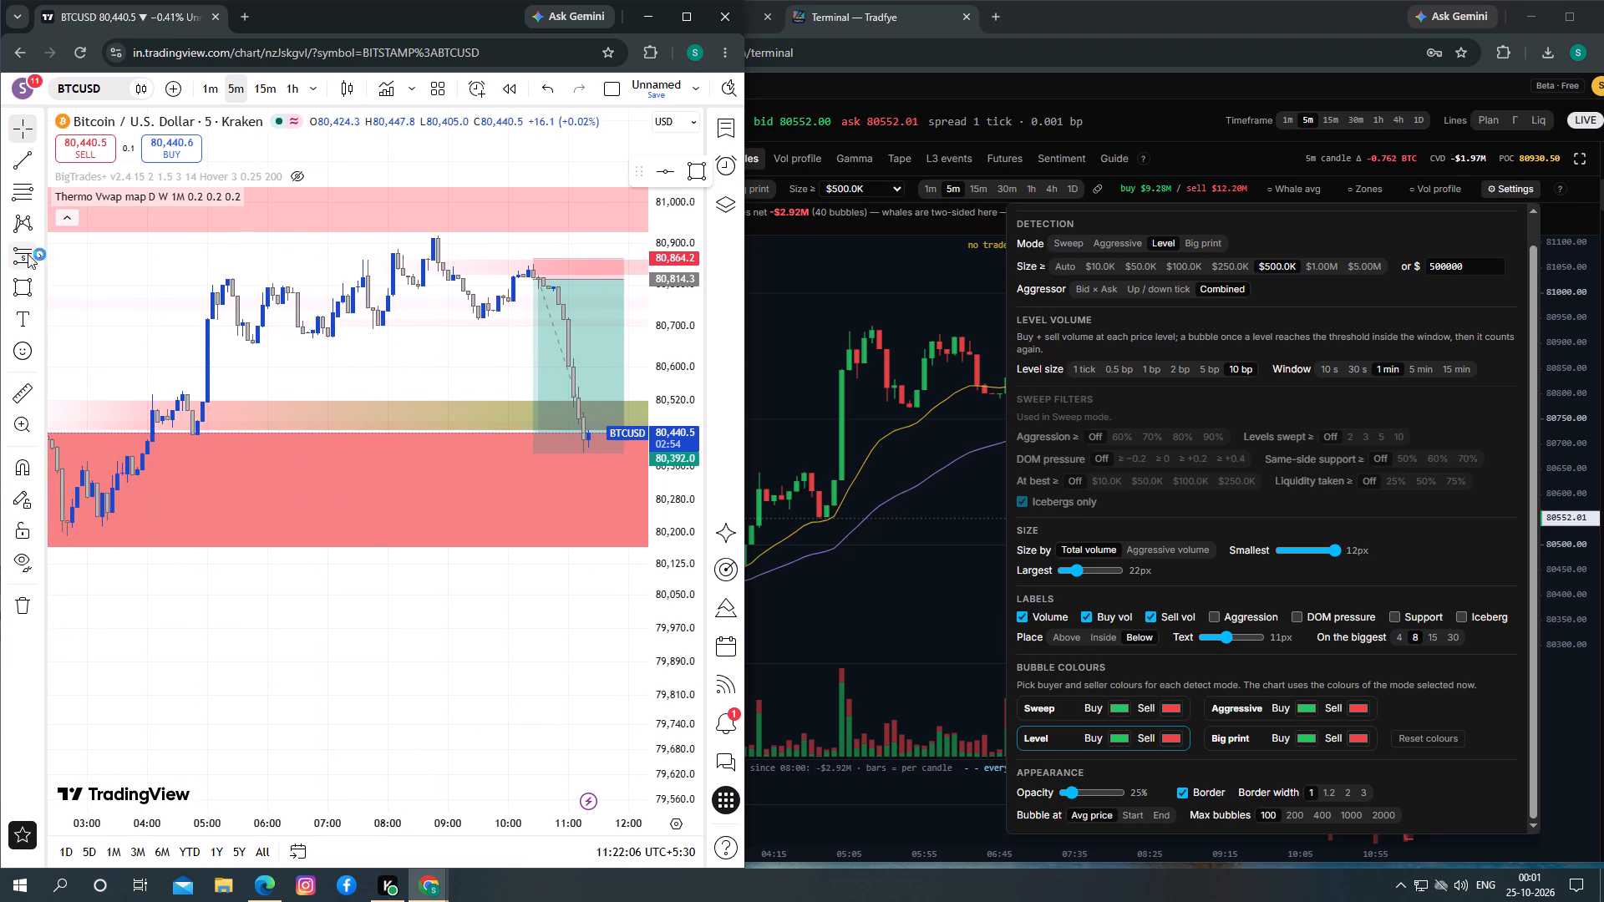
left_click(36, 256)
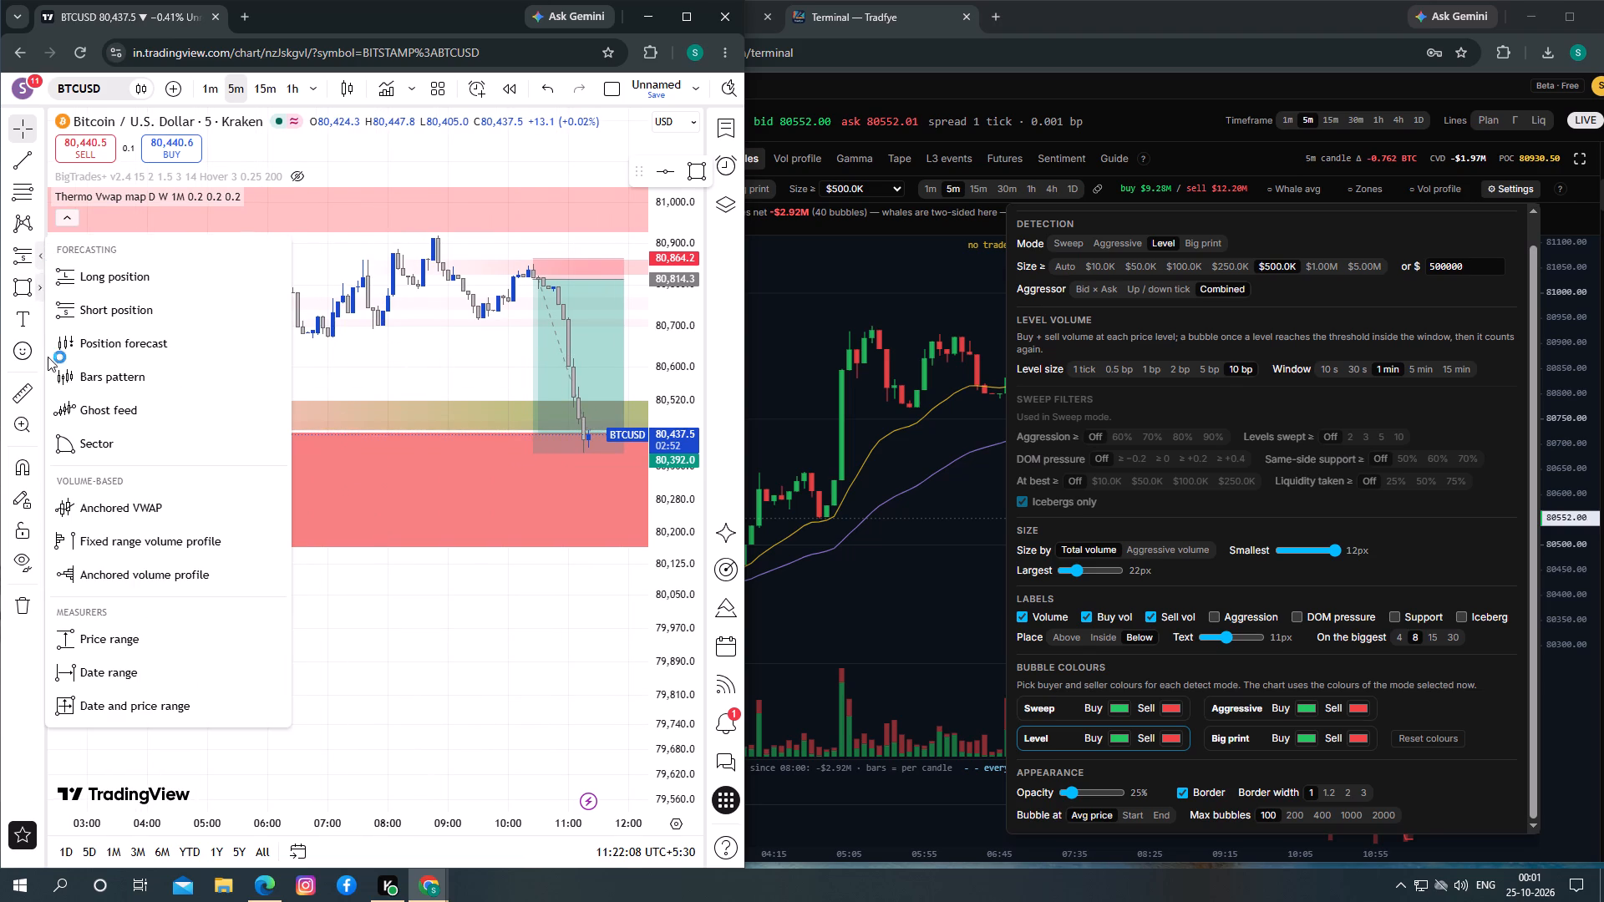
left_click(109, 541)
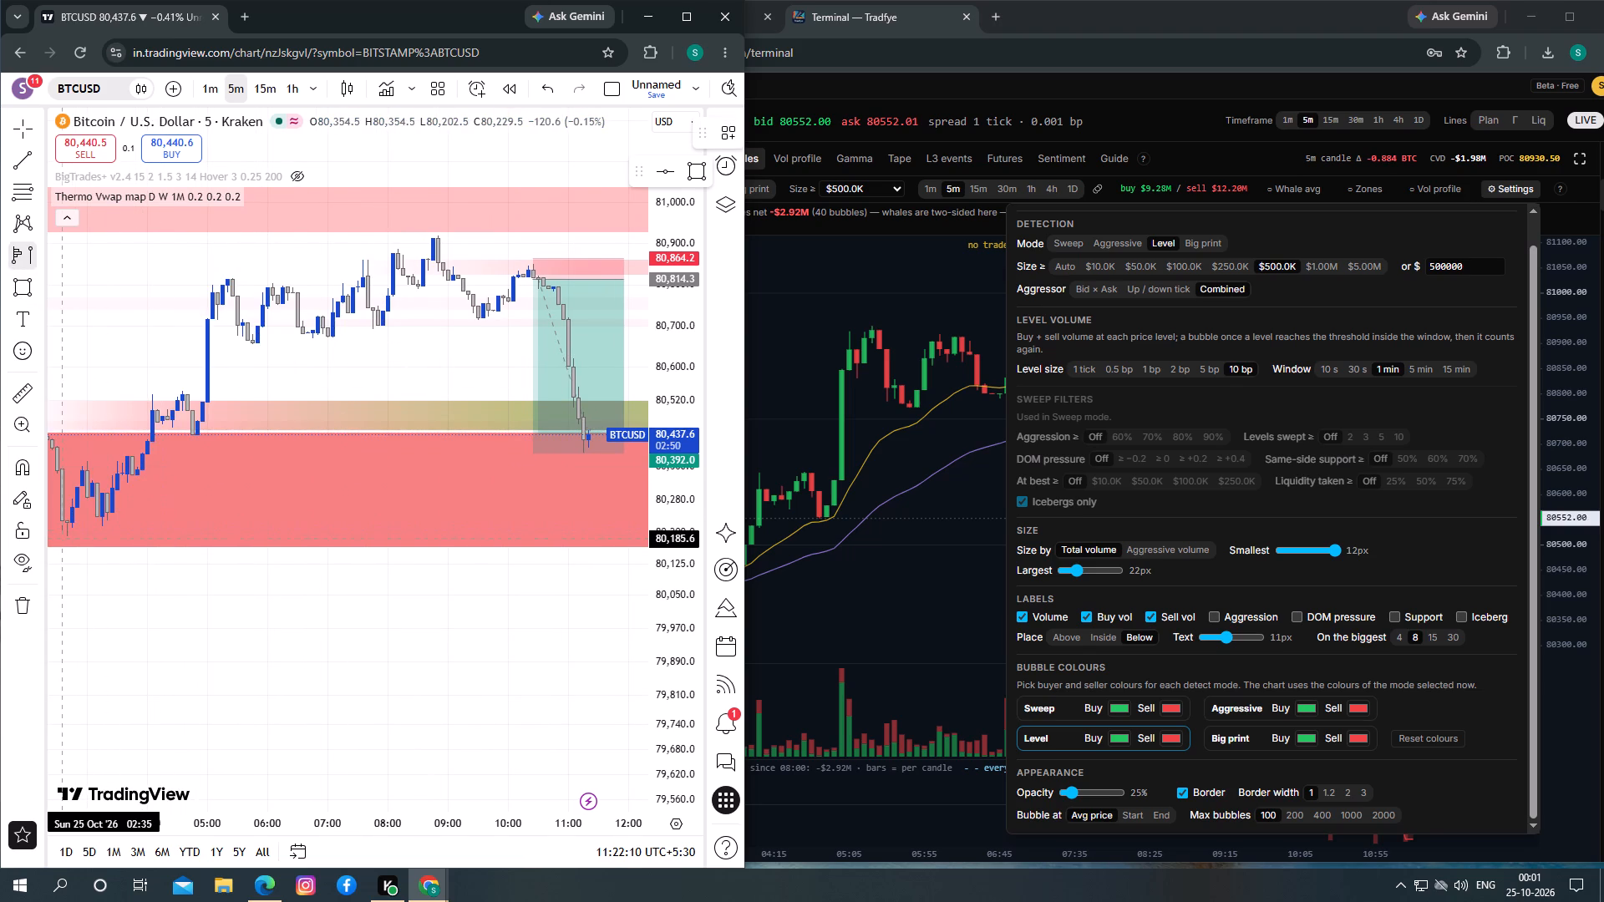
left_click(67, 537)
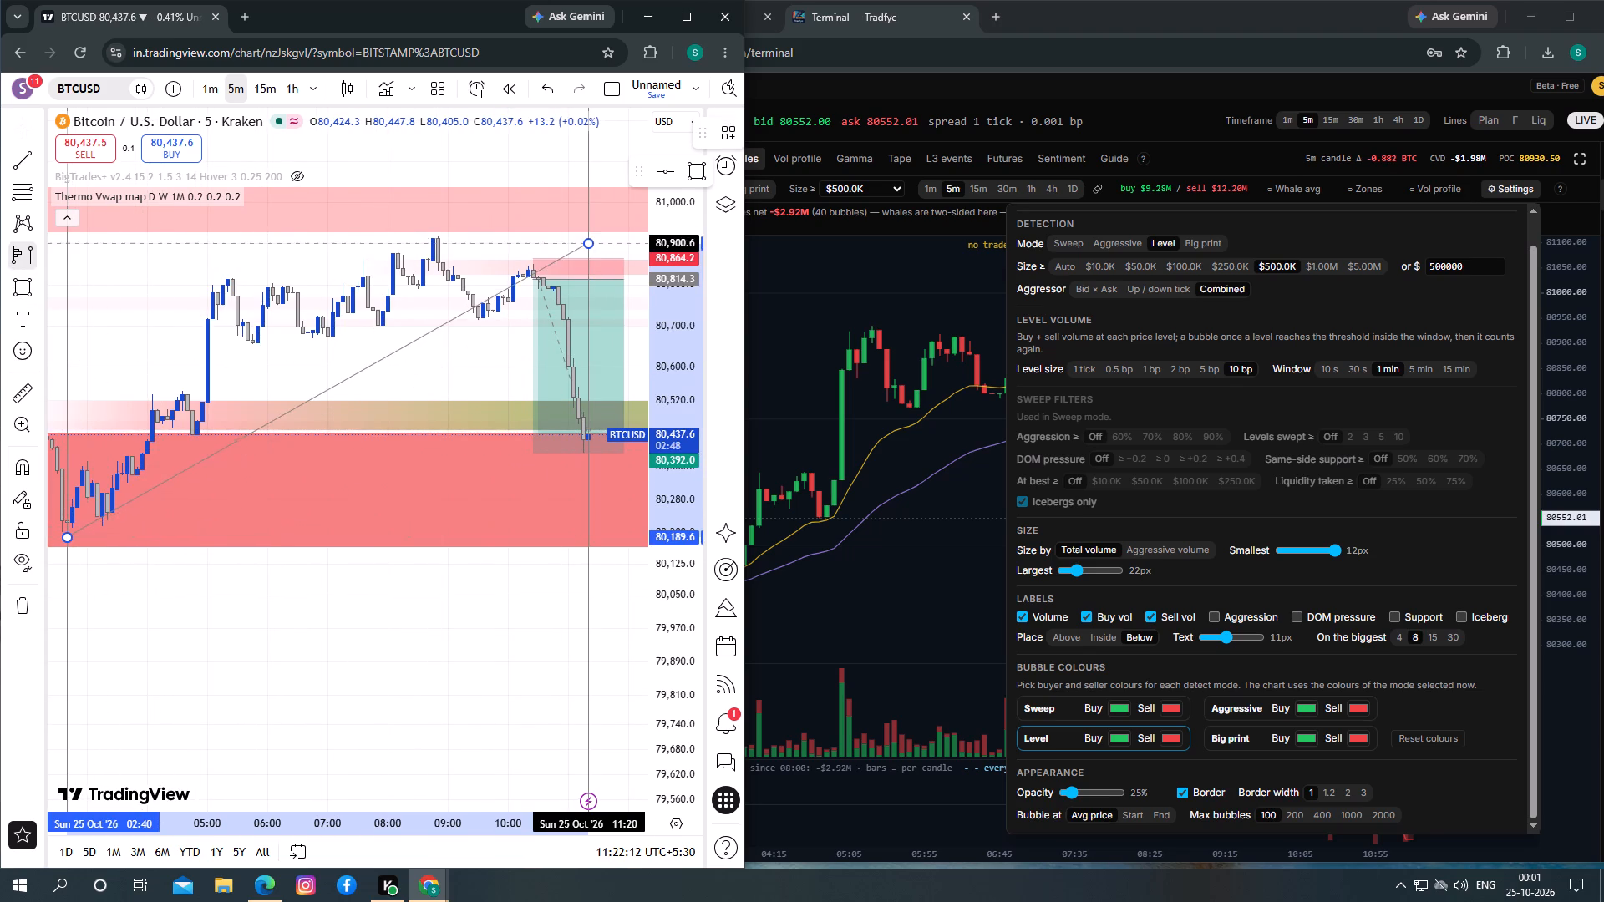
left_click(640, 233)
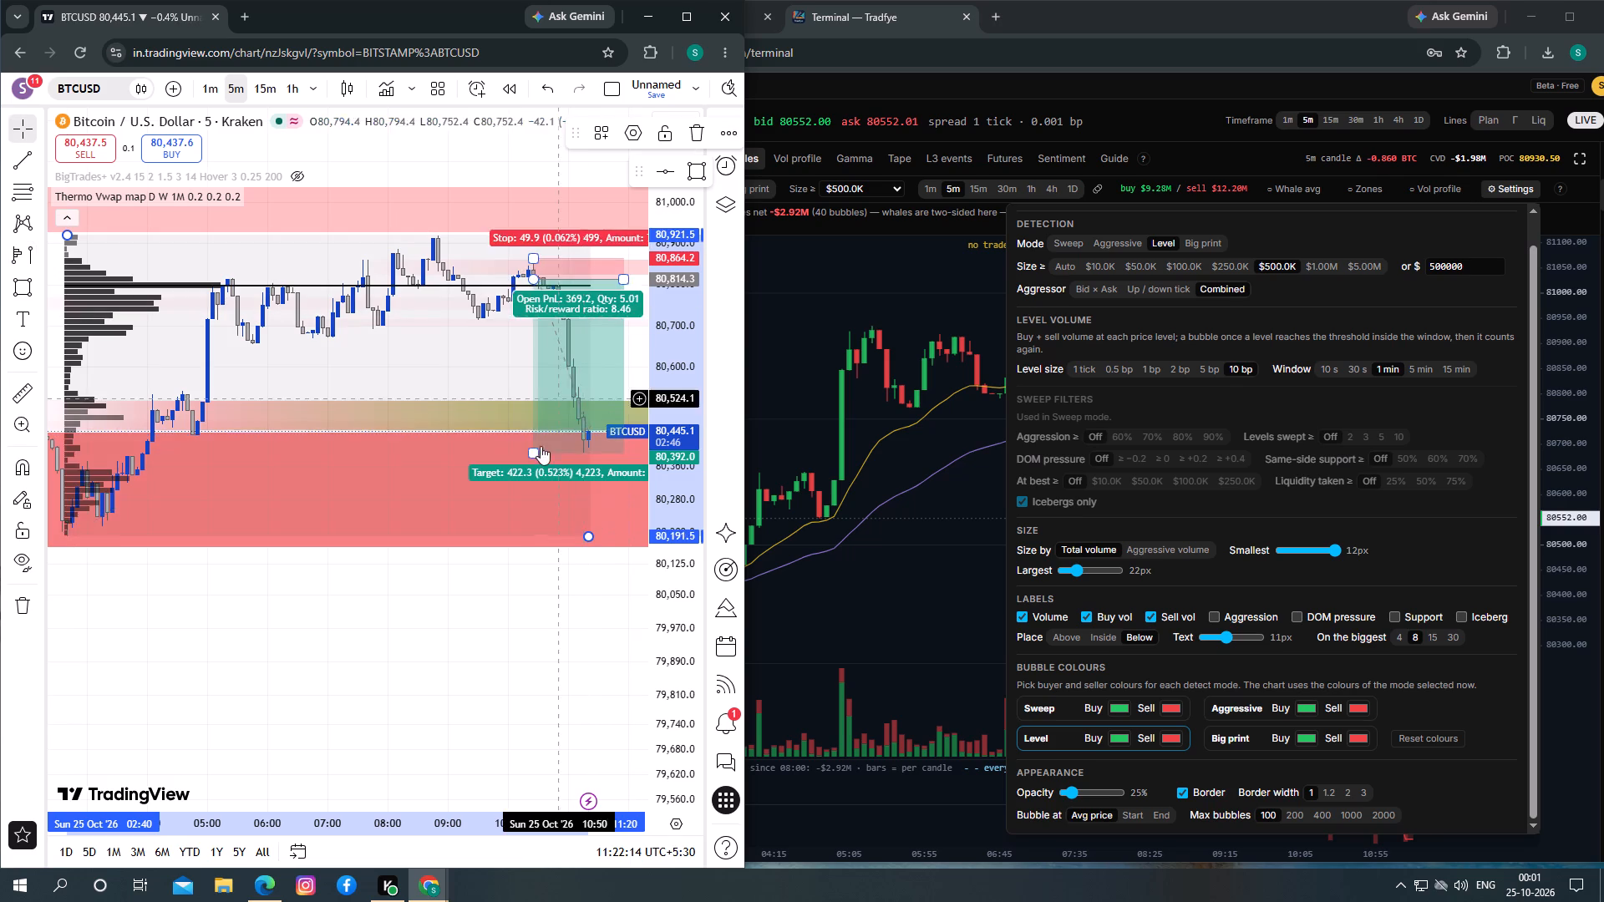
left_click(411, 631)
left_click(411, 631)
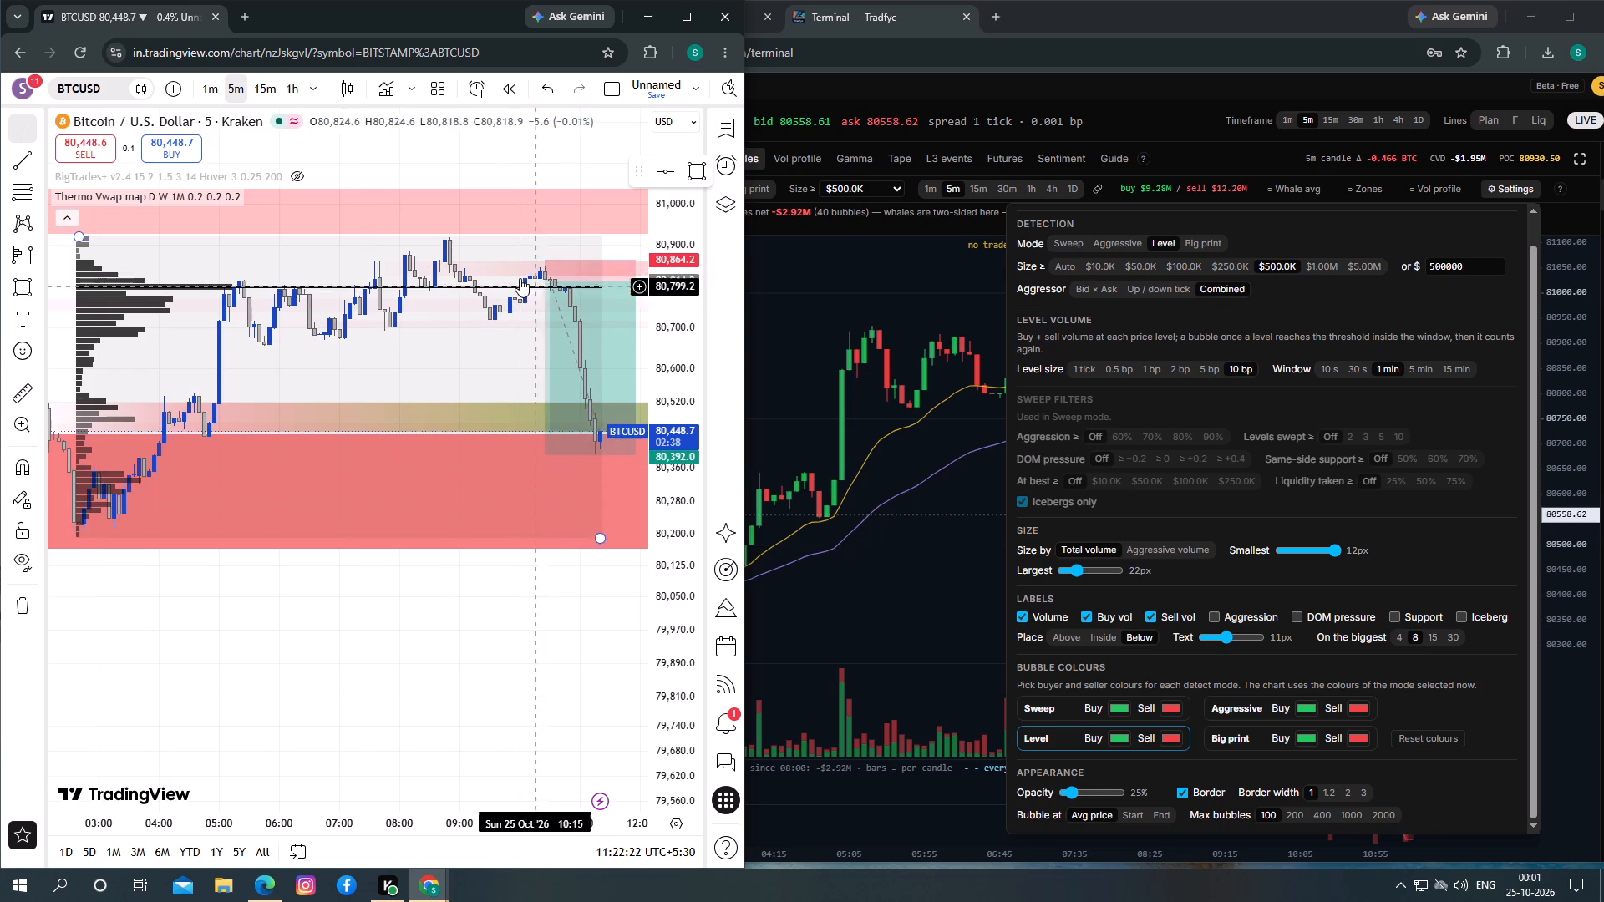
left_click_drag(498, 318, 489, 313)
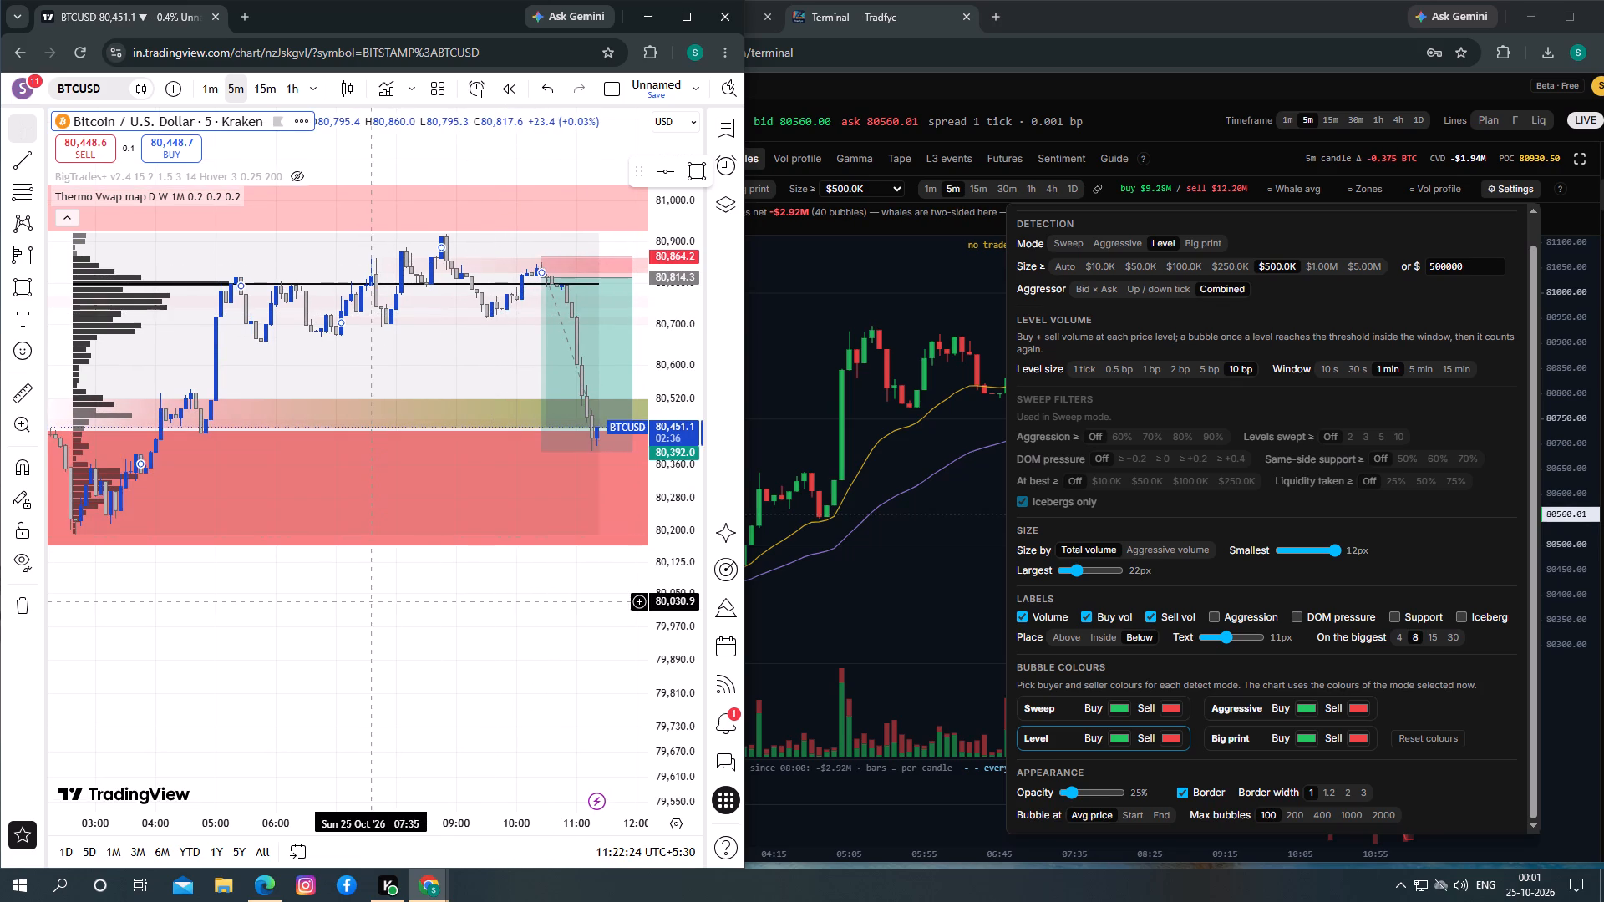
On the TradingView BTCUSD chart, draw a rectangle from 02:25 to about 11:50, between about 80,347 and 80,268.
left_click_drag(373, 601, 406, 585)
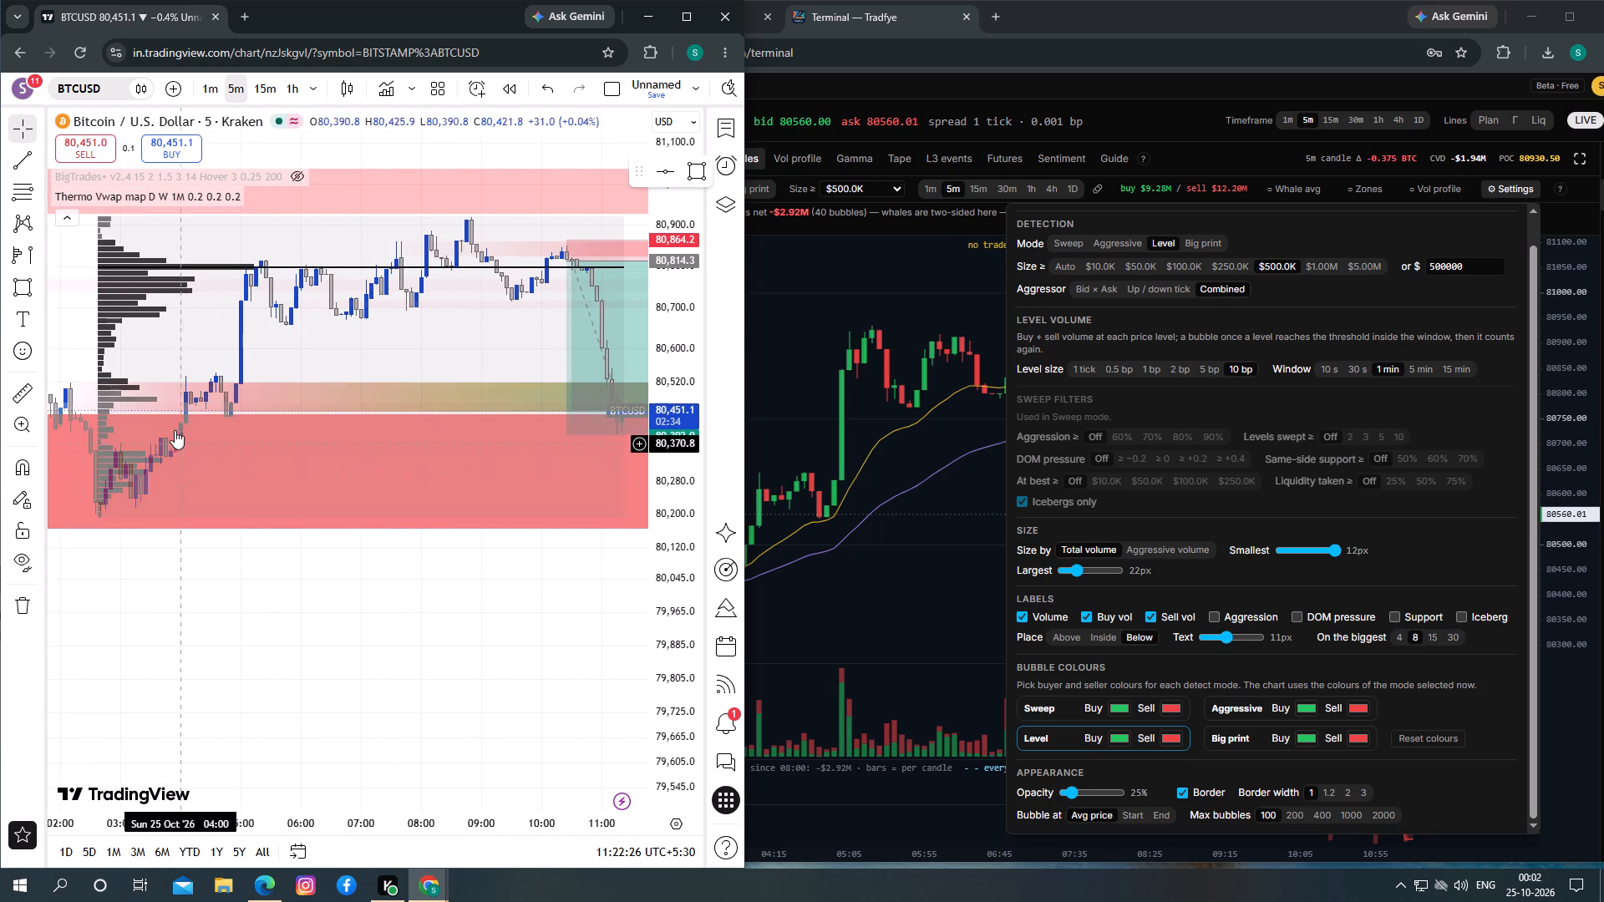
left_click_drag(321, 587, 276, 579)
left_click_drag(258, 611, 288, 614)
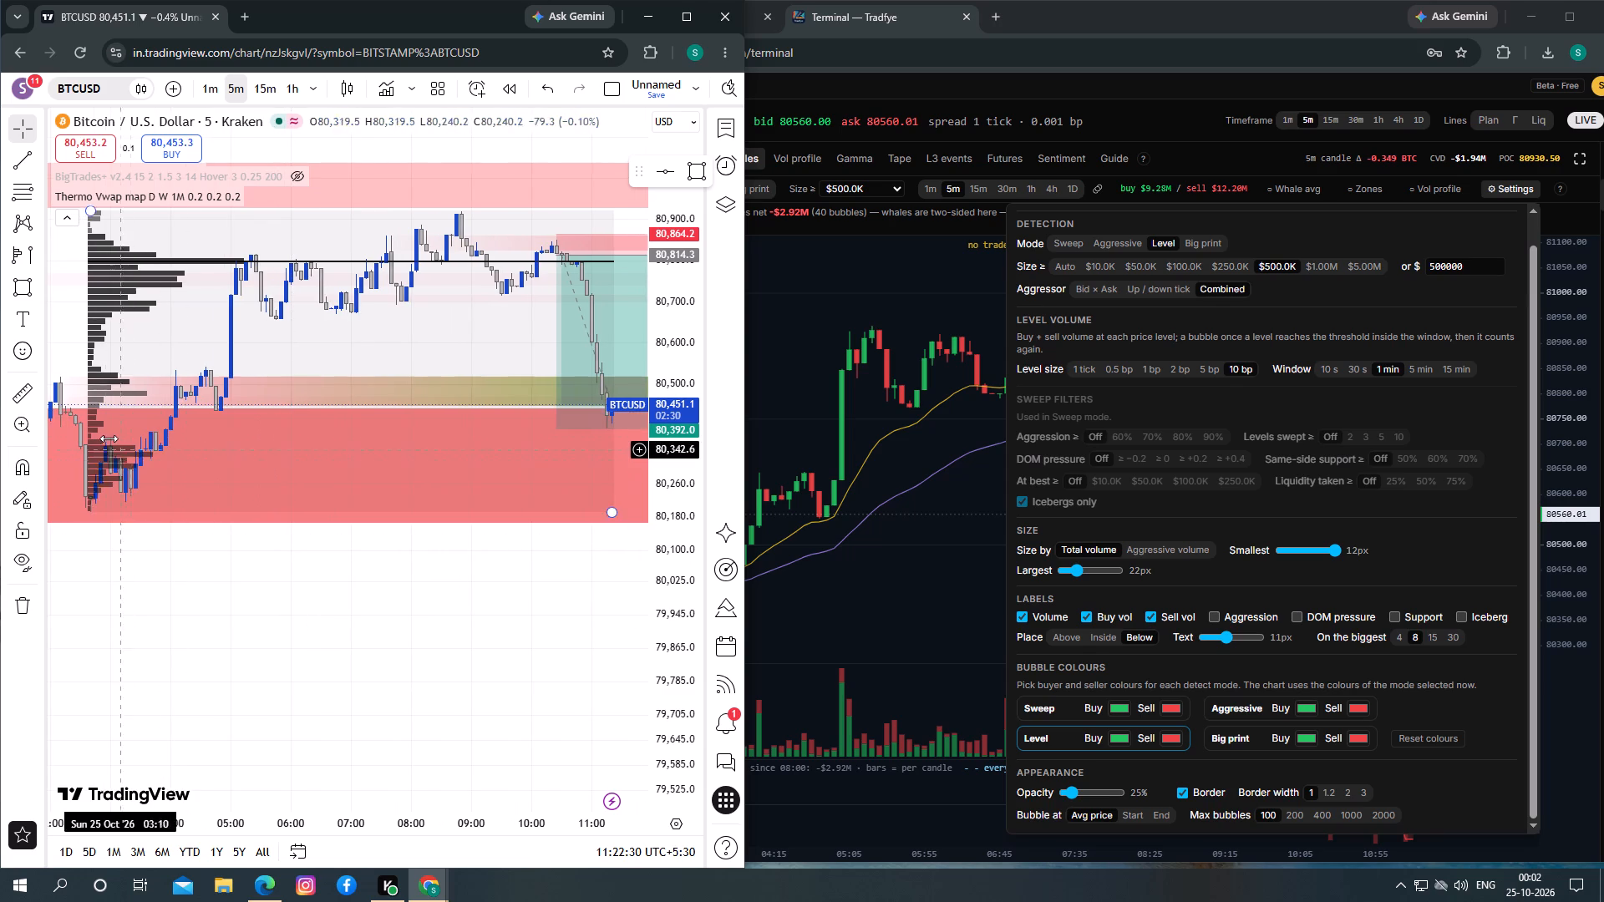
left_click(505, 629)
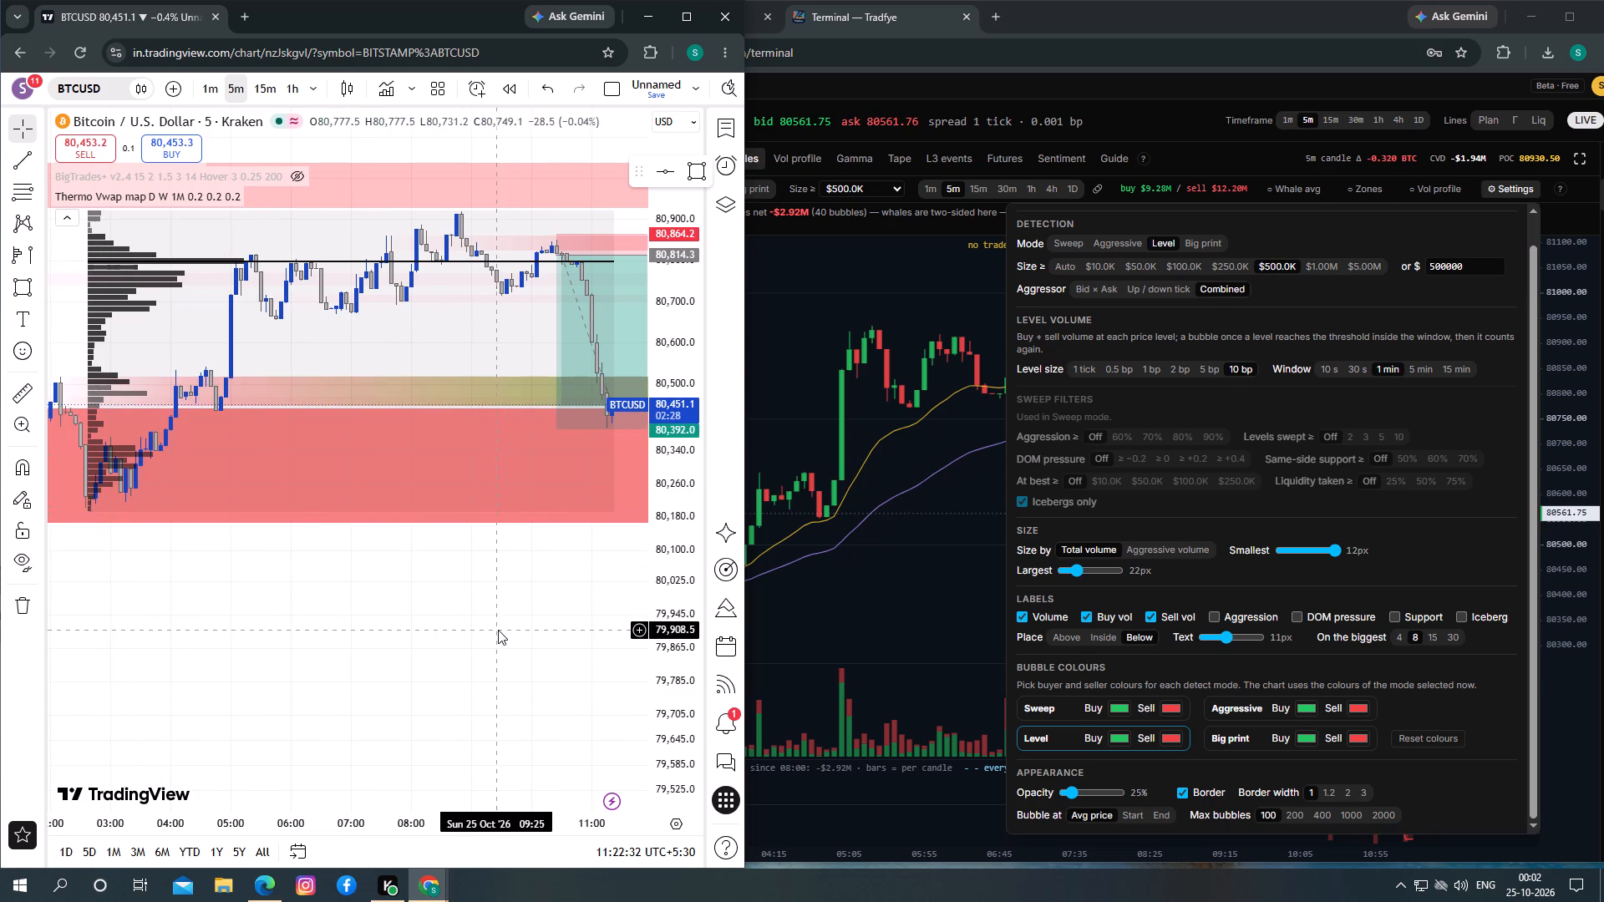
left_click(22, 295)
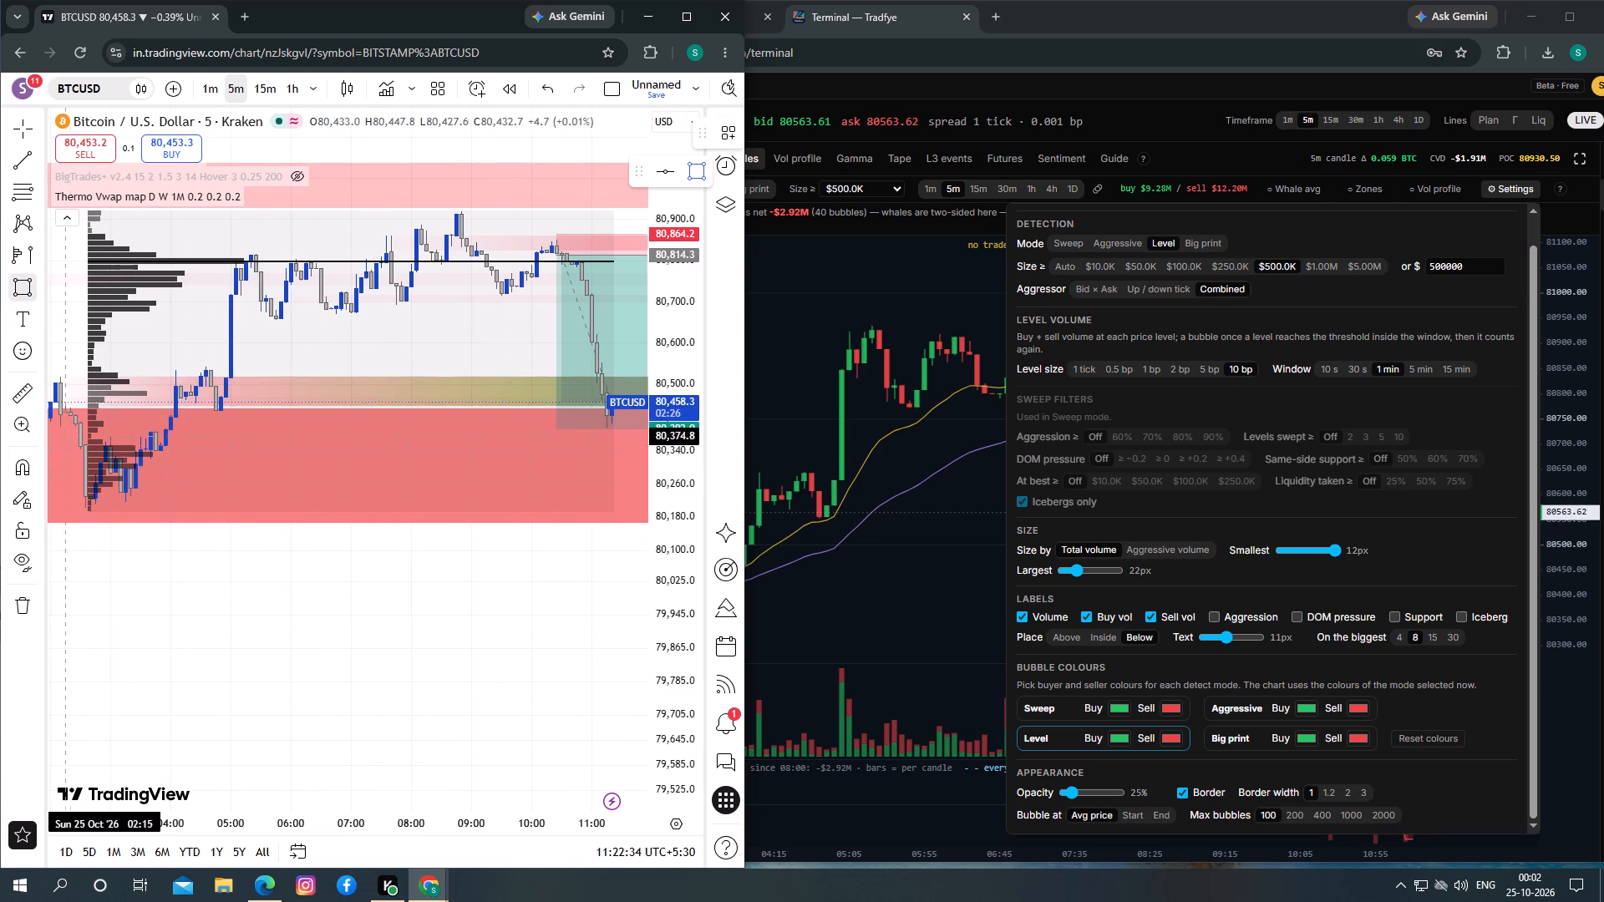
left_click(74, 448)
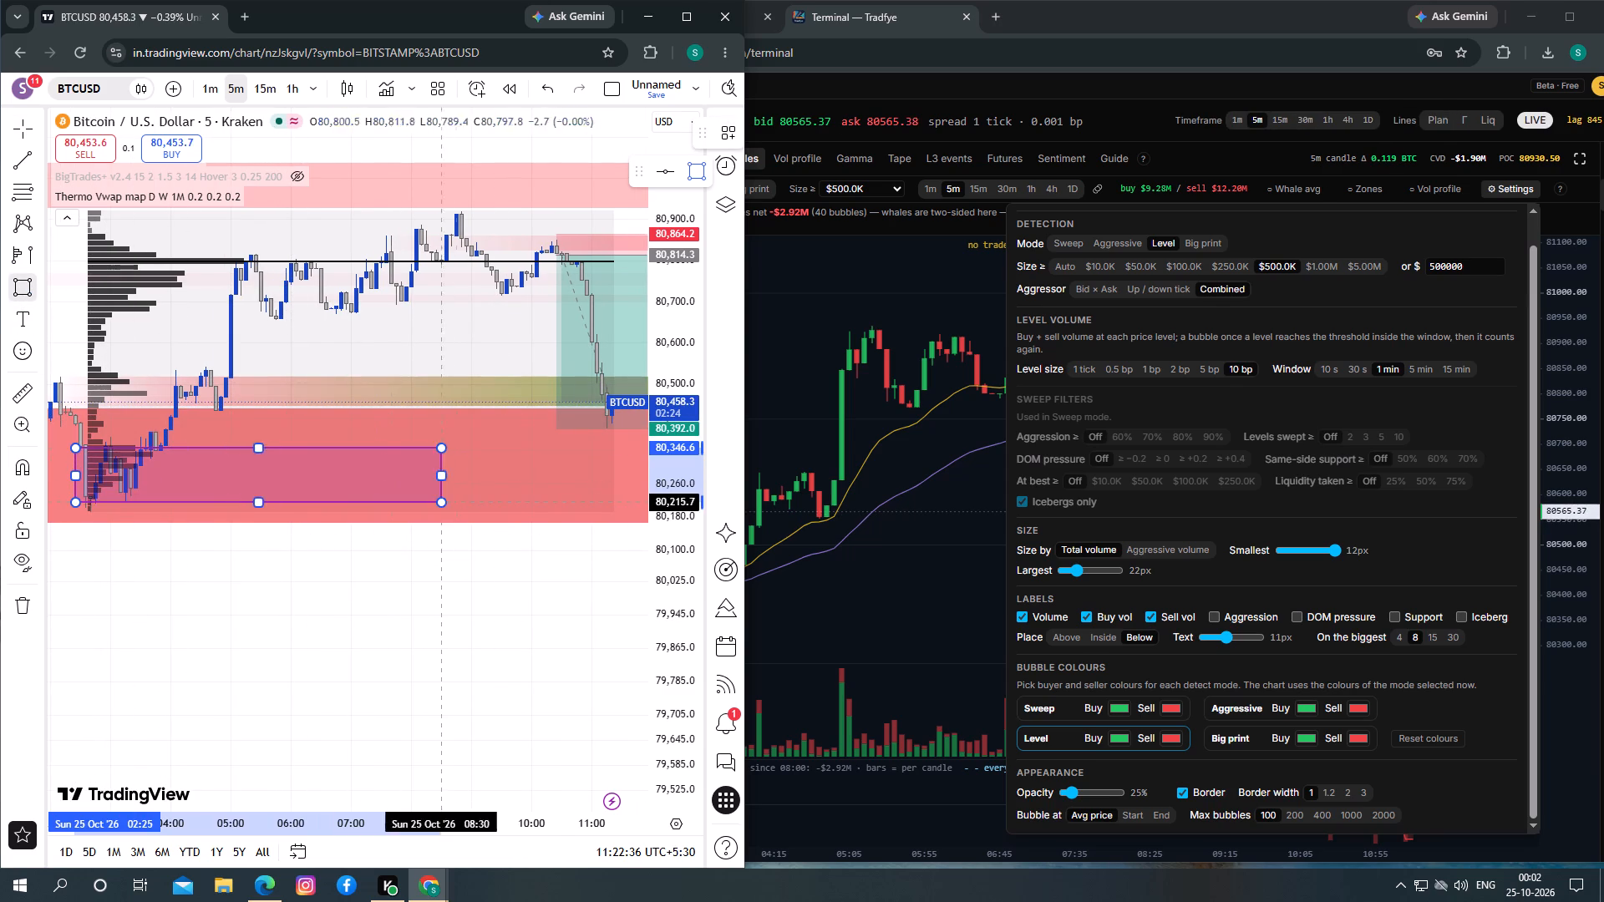
left_click(641, 480)
Extend the new rectangle's right edge past 16:00, and check its full span against the volume profile.
left_click_drag(543, 544, 437, 542)
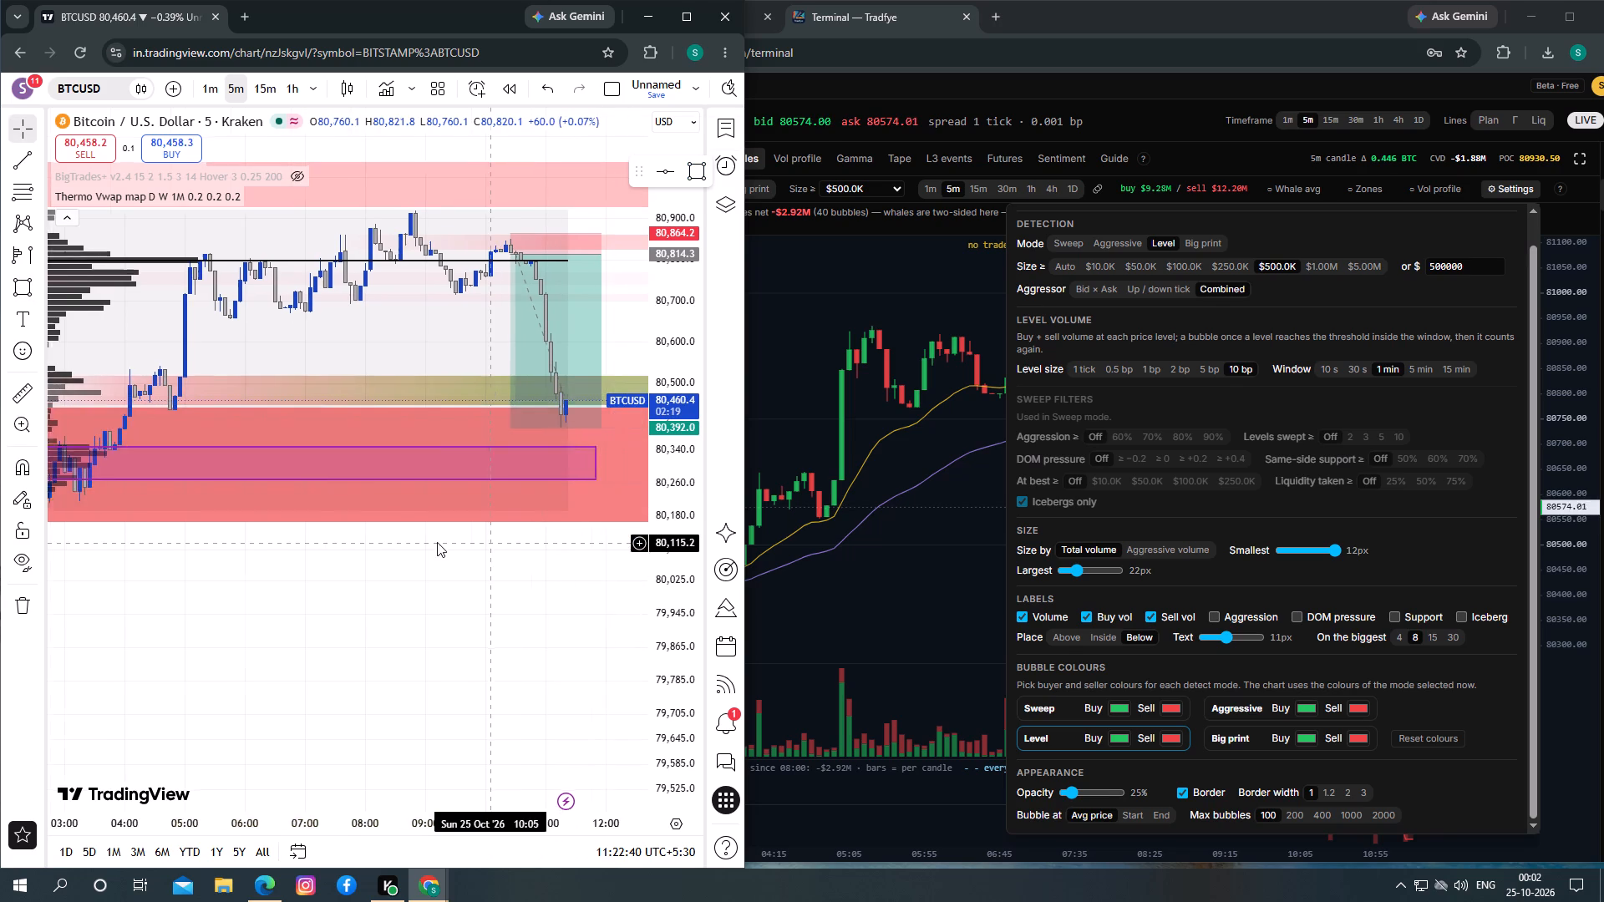
left_click_drag(437, 542, 265, 539)
left_click_drag(372, 461, 439, 472)
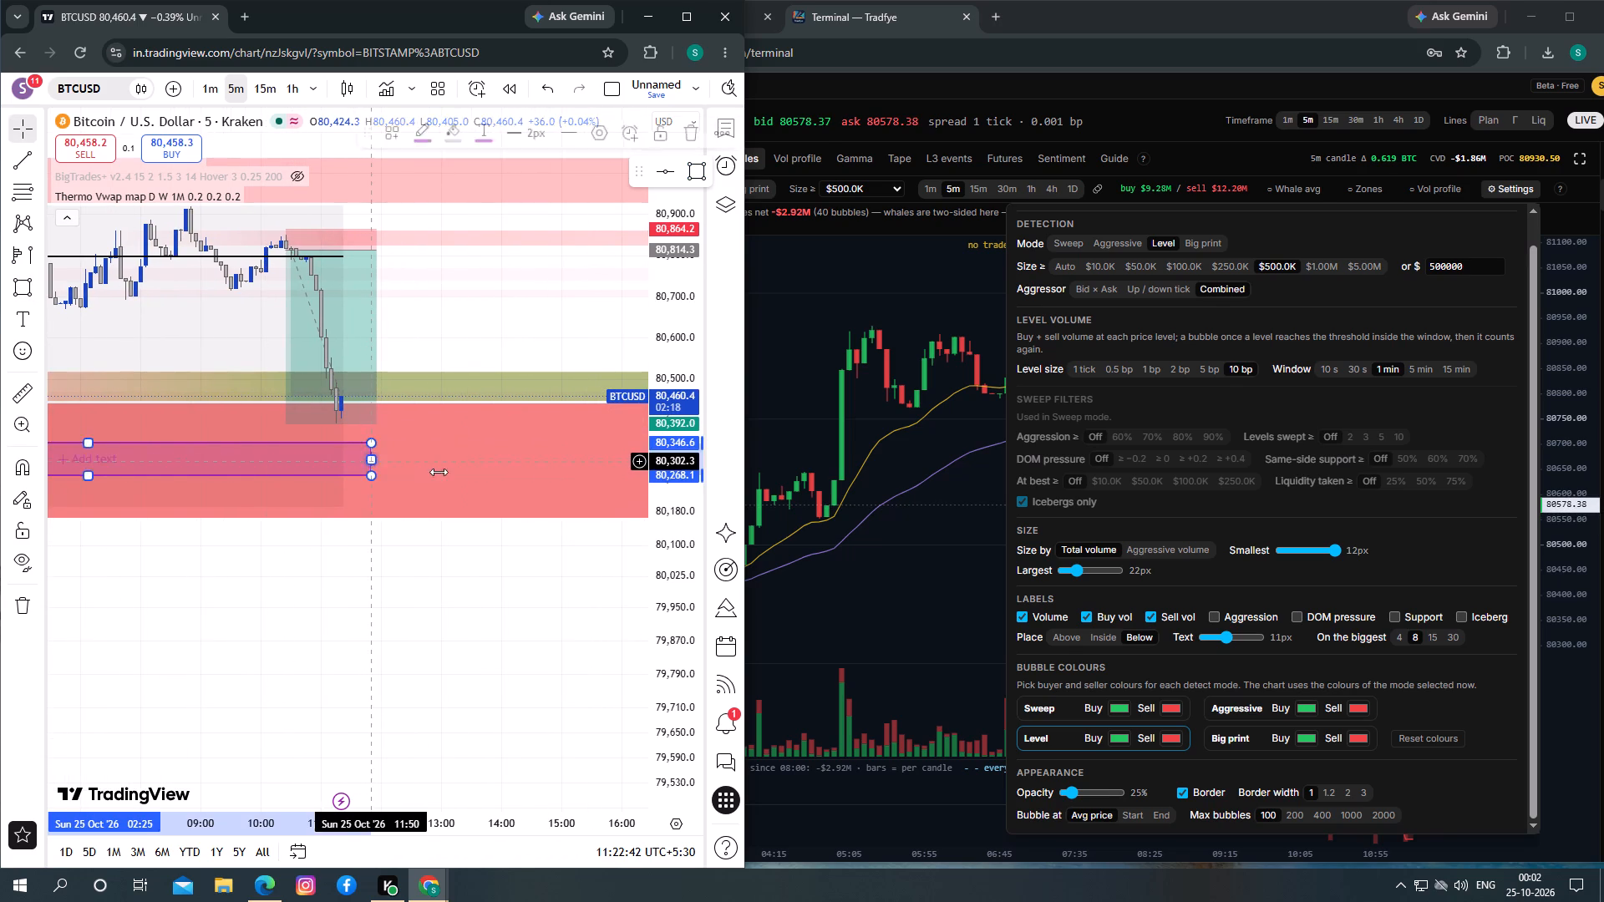
left_click_drag(439, 472, 694, 483)
left_click_drag(155, 604, 541, 645)
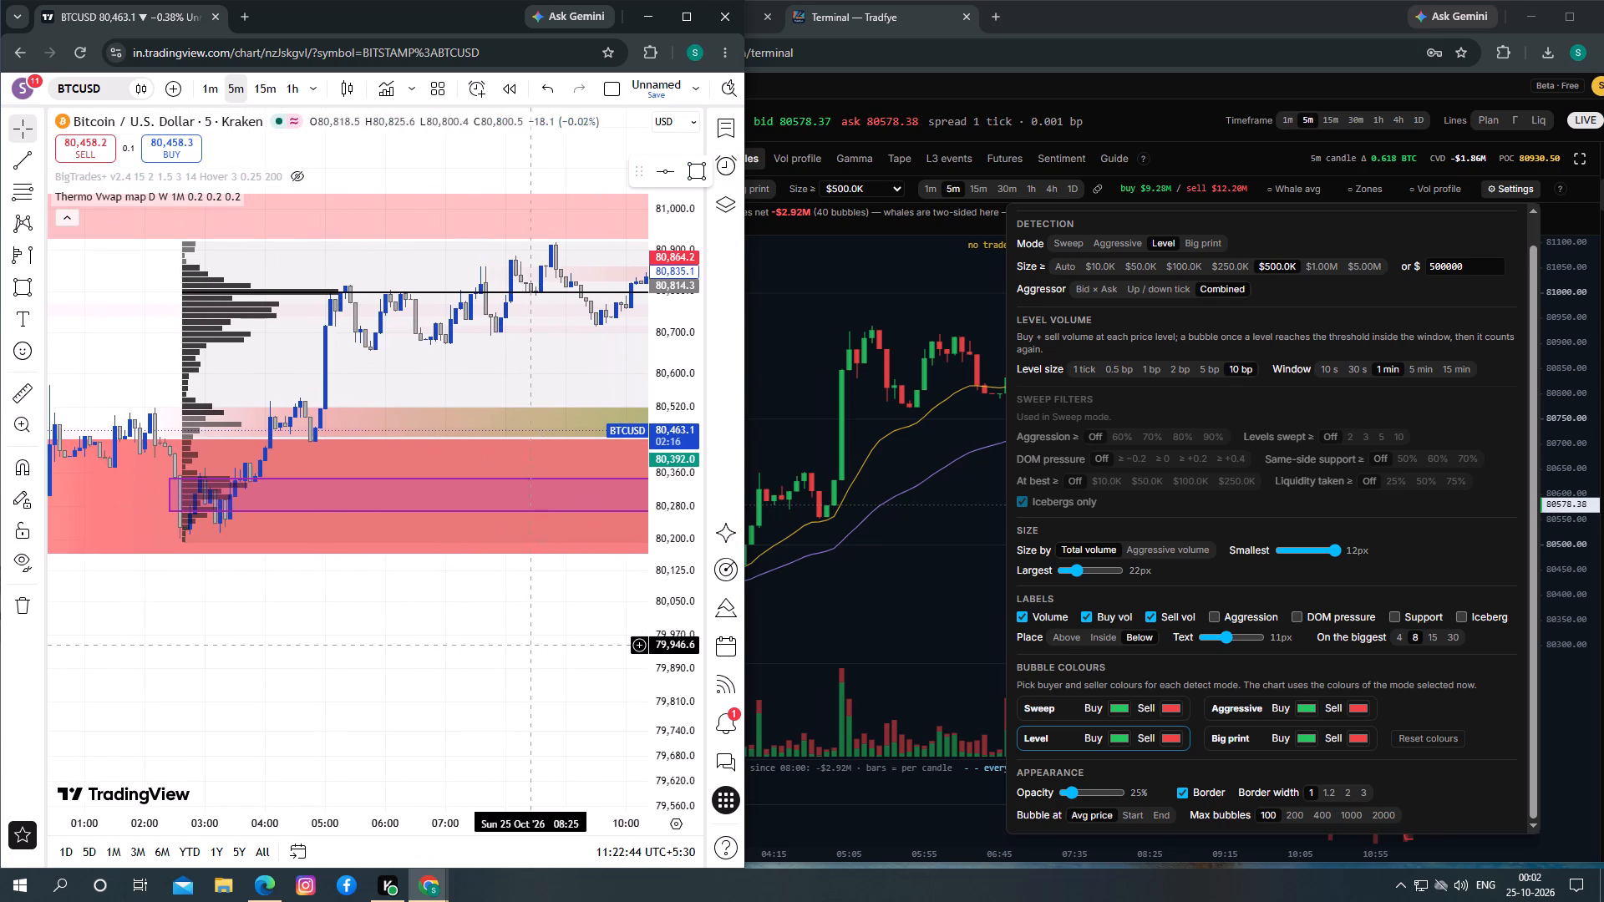
left_click_drag(495, 641, 353, 613)
left_click_drag(134, 351, 157, 332)
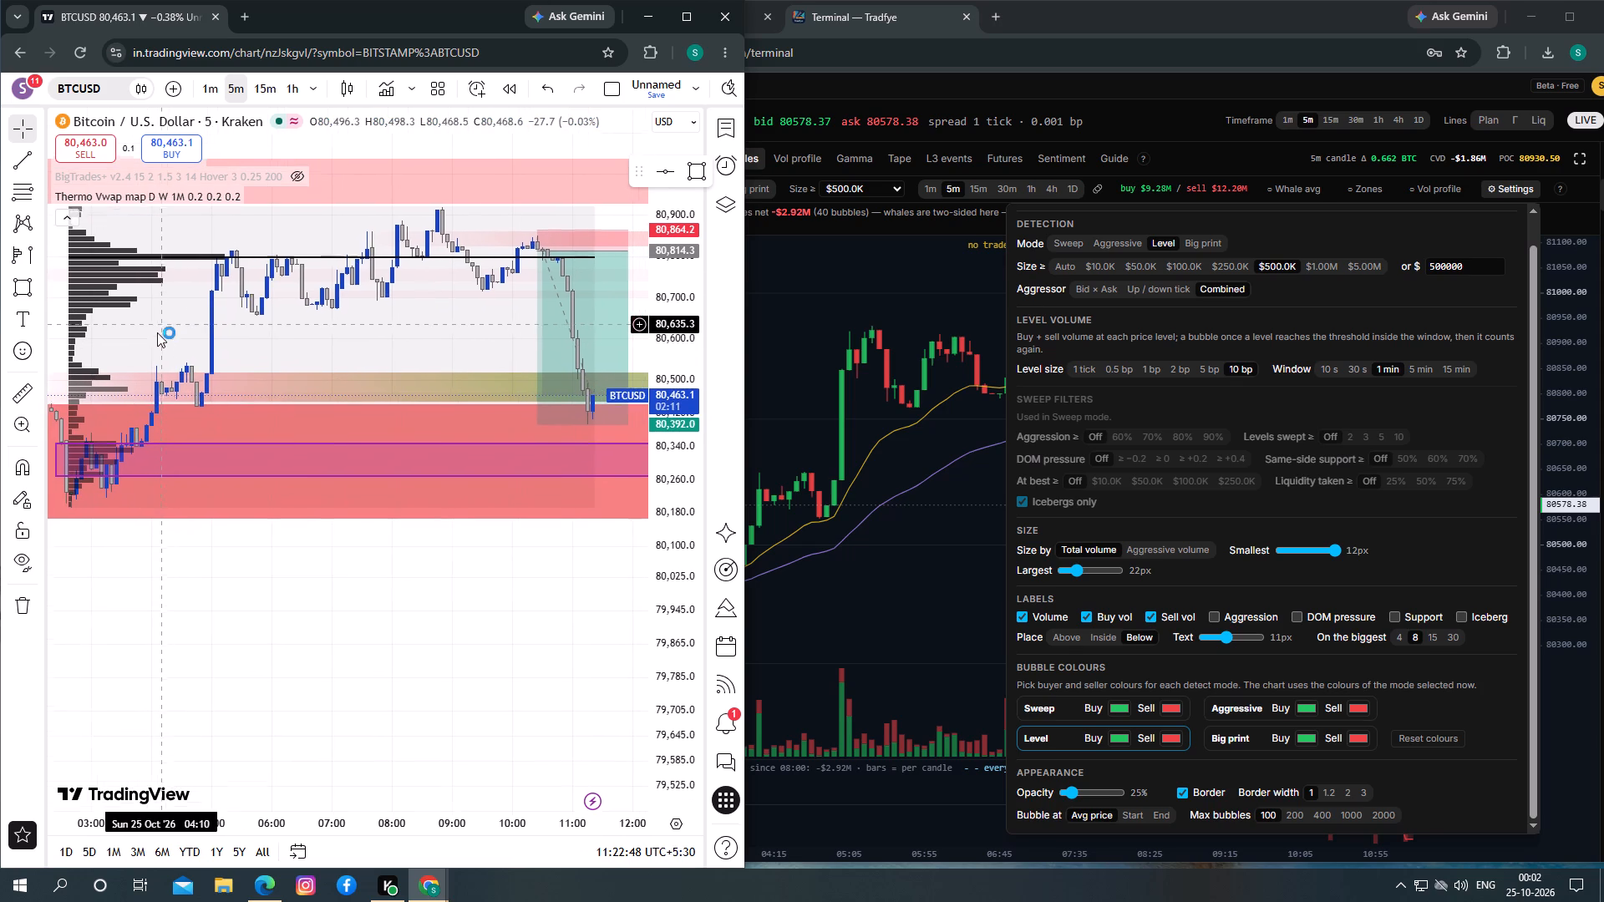
left_click_drag(157, 332, 157, 326)
Switch to Tradfye, close the whale bubble settings and open the plain BTC/USDT price chart.
left_click(825, 585)
left_click_drag(1104, 572, 1084, 565)
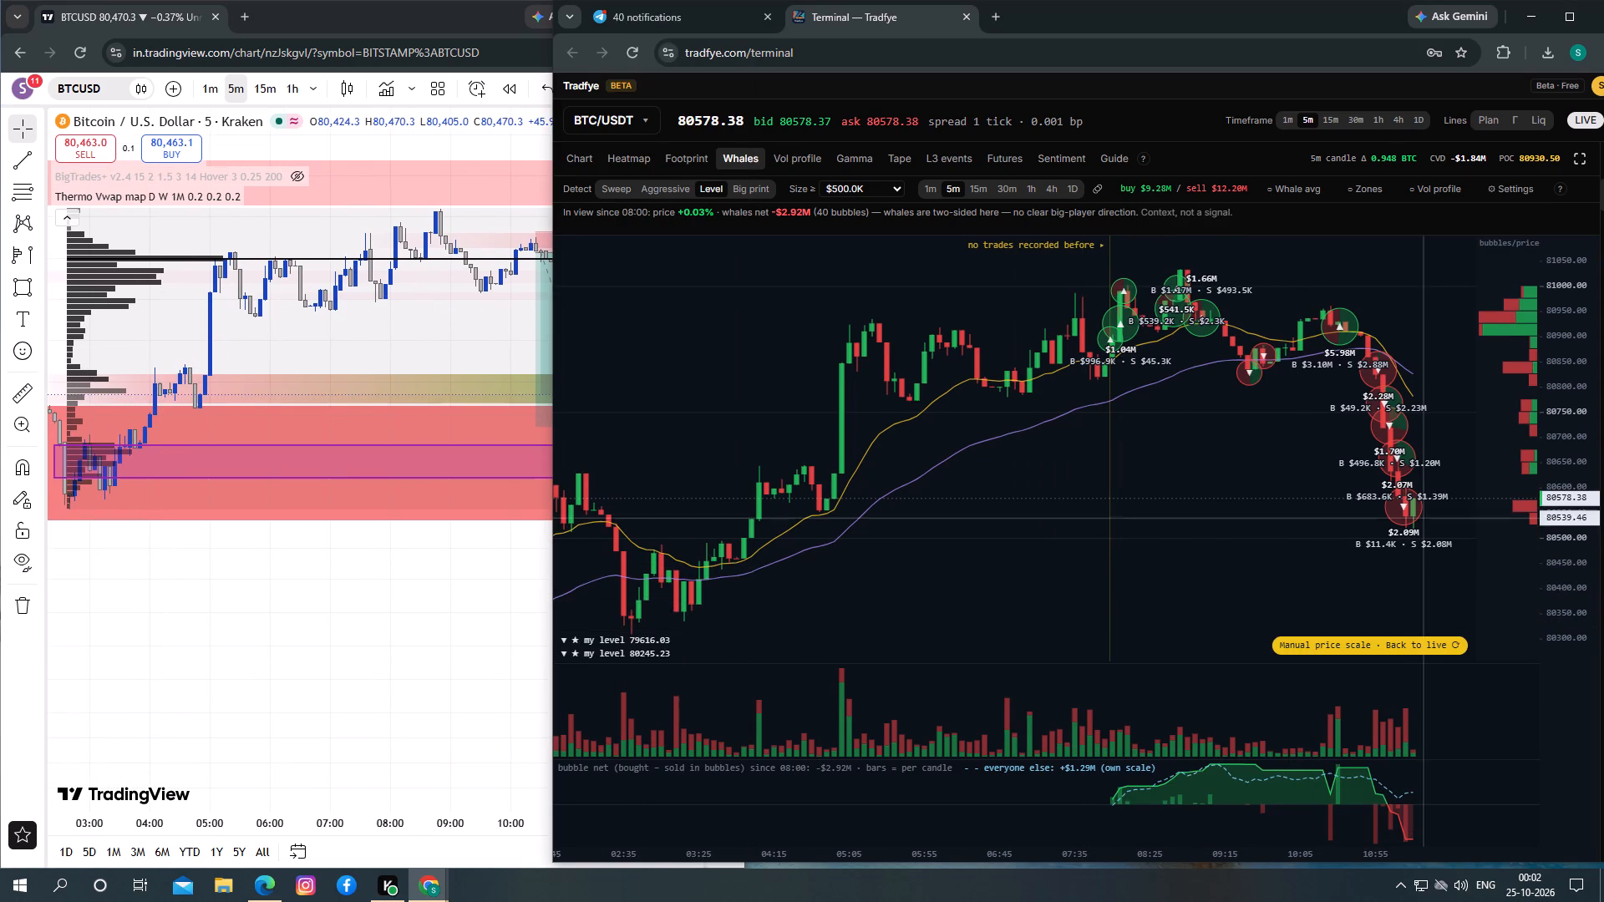
left_click(564, 155)
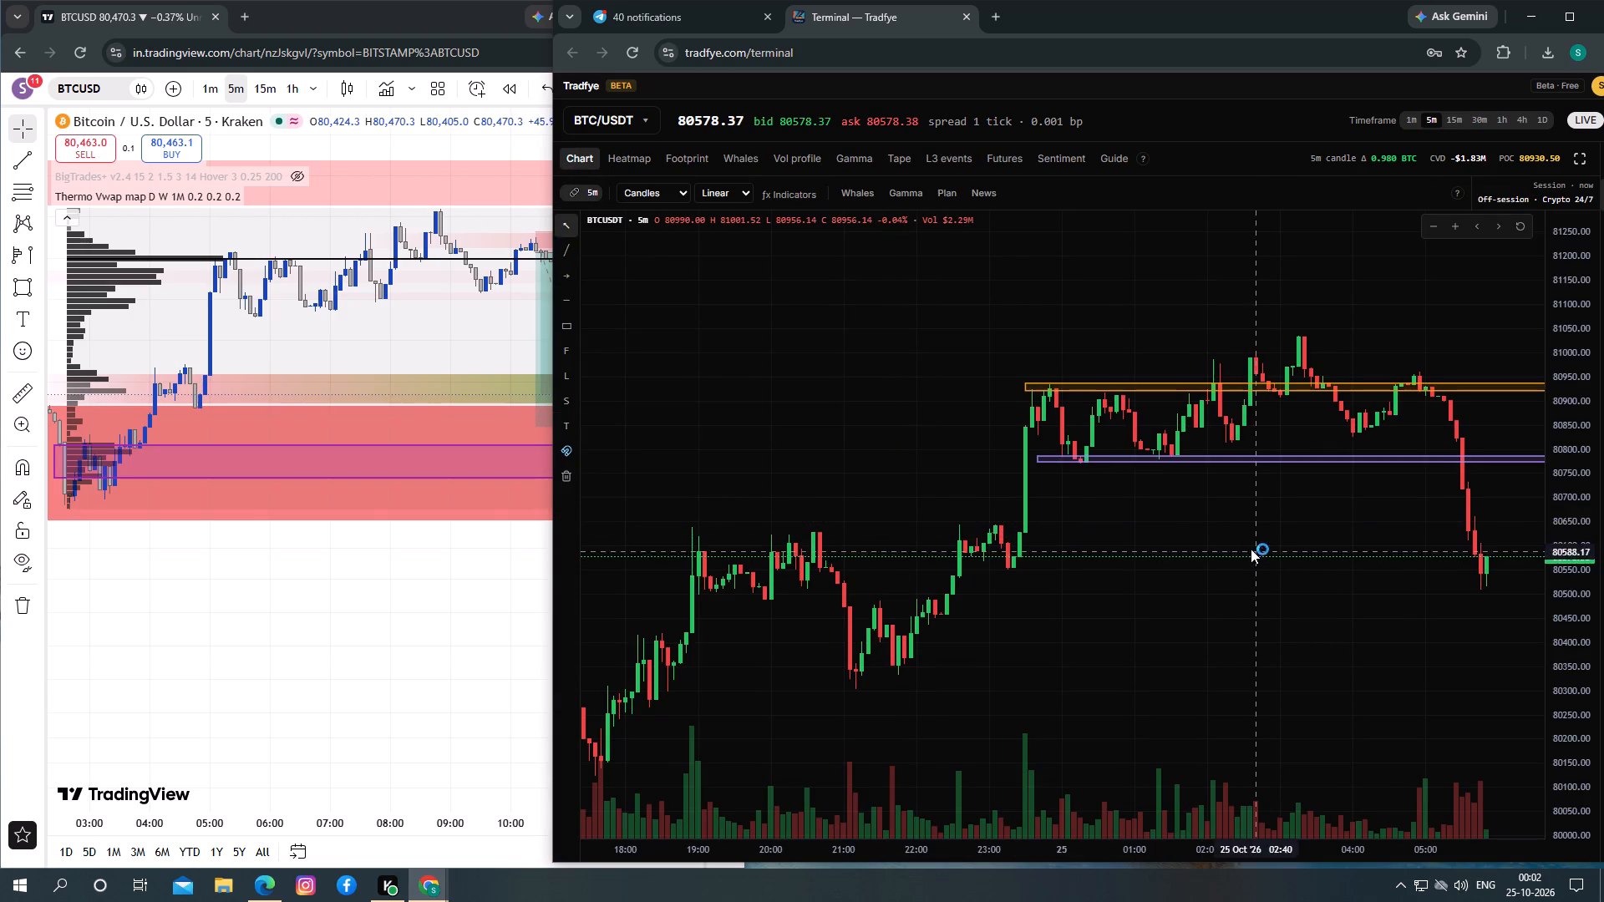
Reposition the purple zone on the BTC/USDT chart at about 80,780, starting at about 23:25, and deselect it.
left_click_drag(1246, 532, 1272, 504)
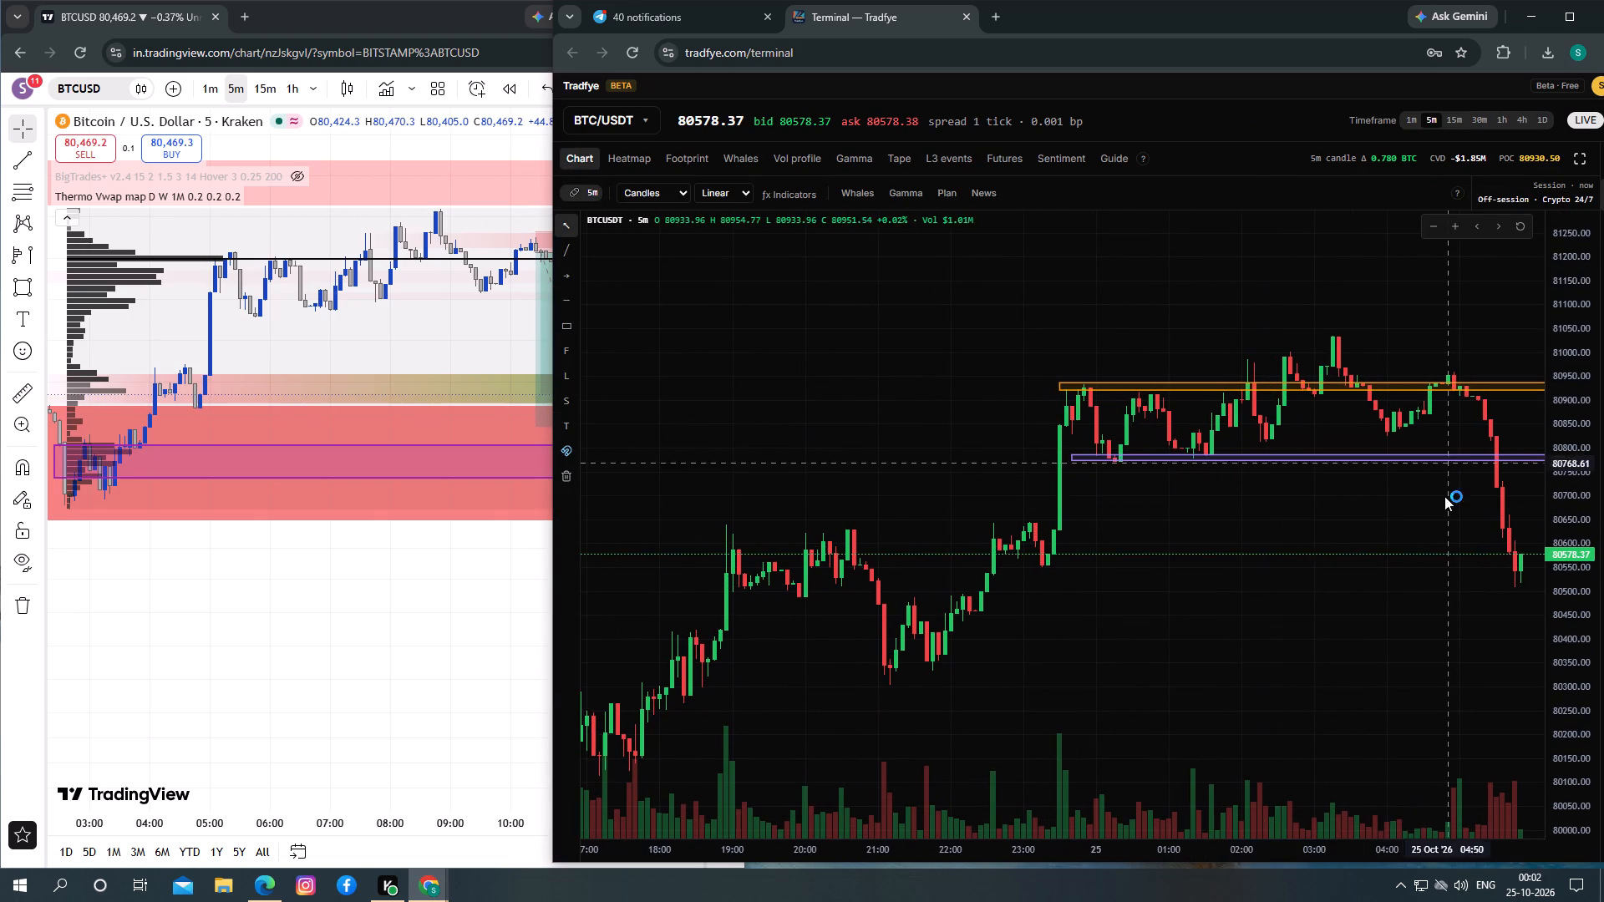
left_click(713, 808)
double_click(721, 809)
left_click_drag(1032, 722, 1009, 707)
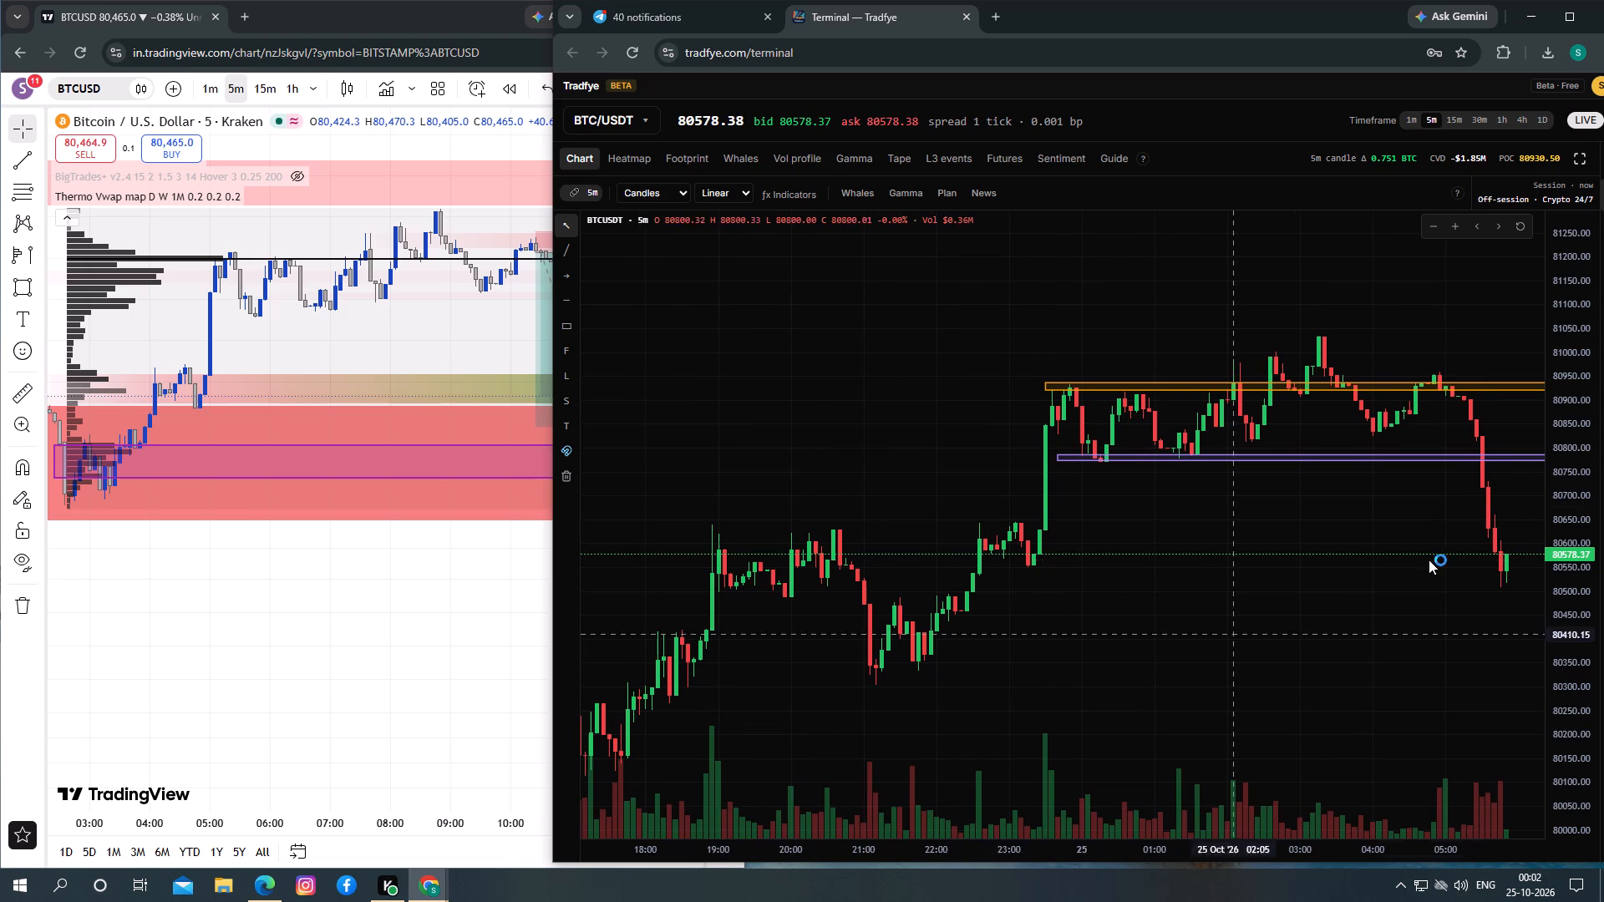
left_click_drag(1589, 443, 1589, 499)
left_click_drag(1506, 513, 1500, 495)
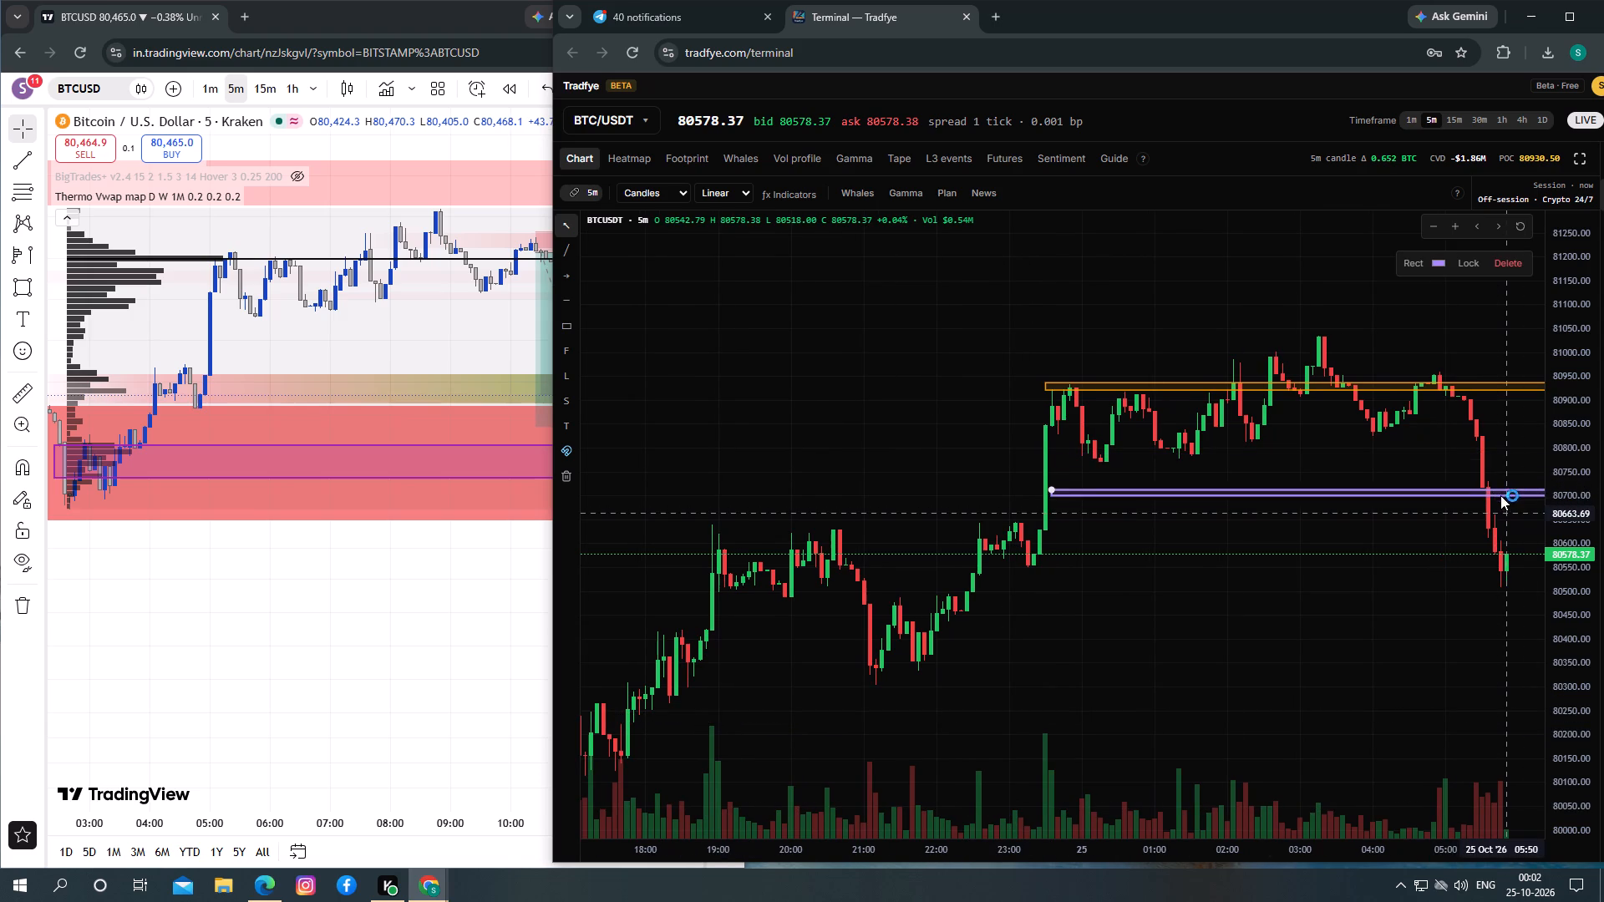
left_click_drag(1500, 495, 1494, 457)
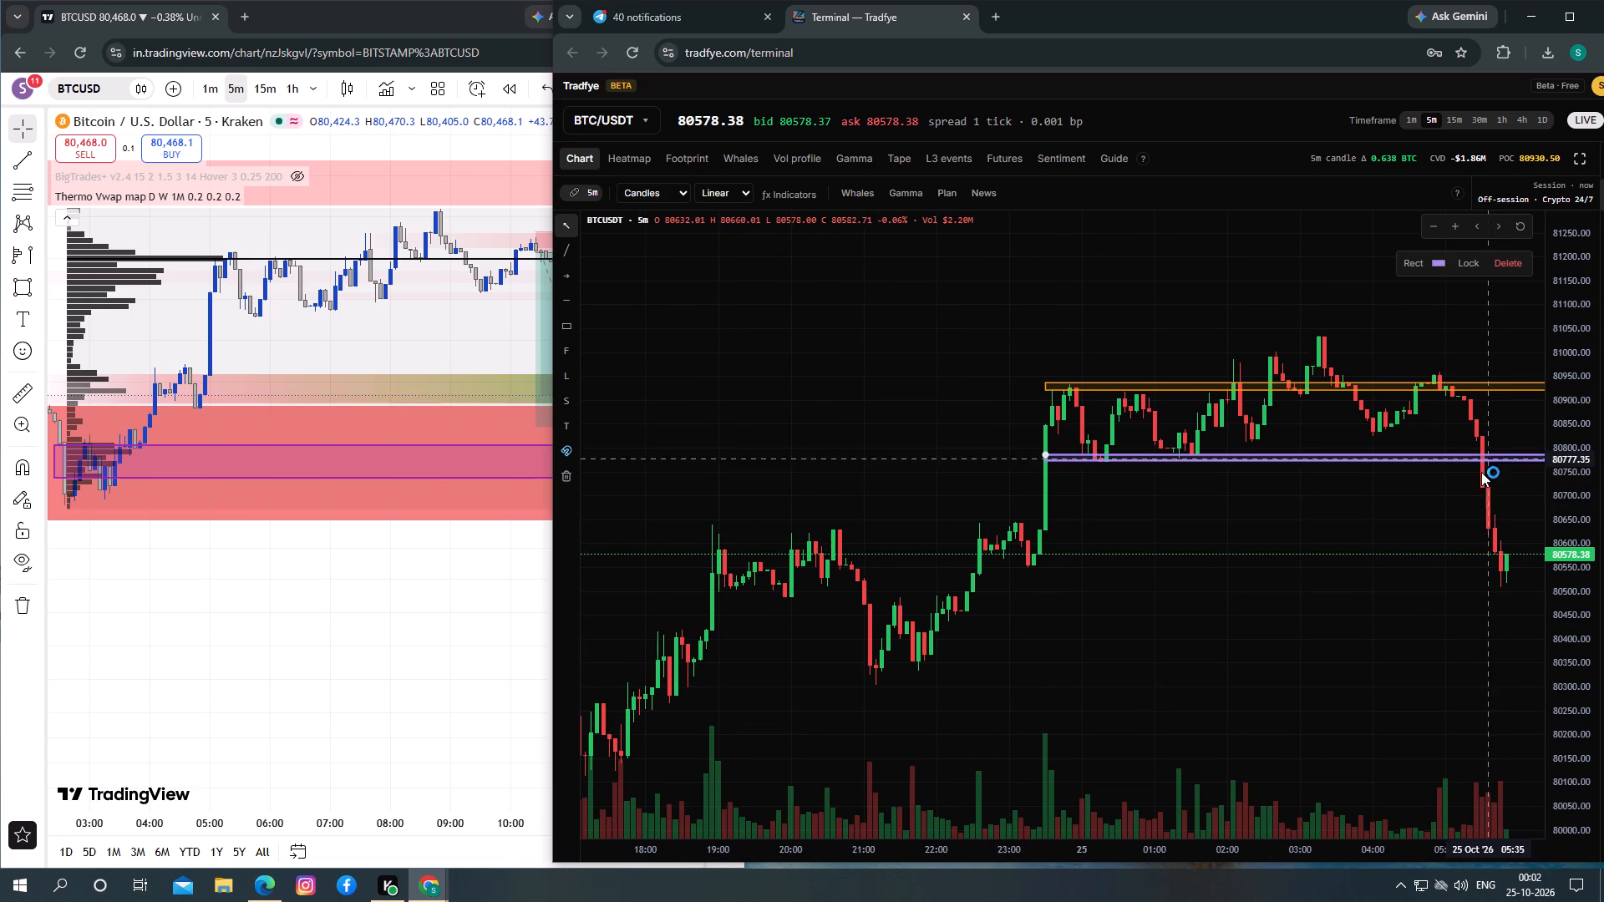
left_click_drag(1400, 452, 1393, 449)
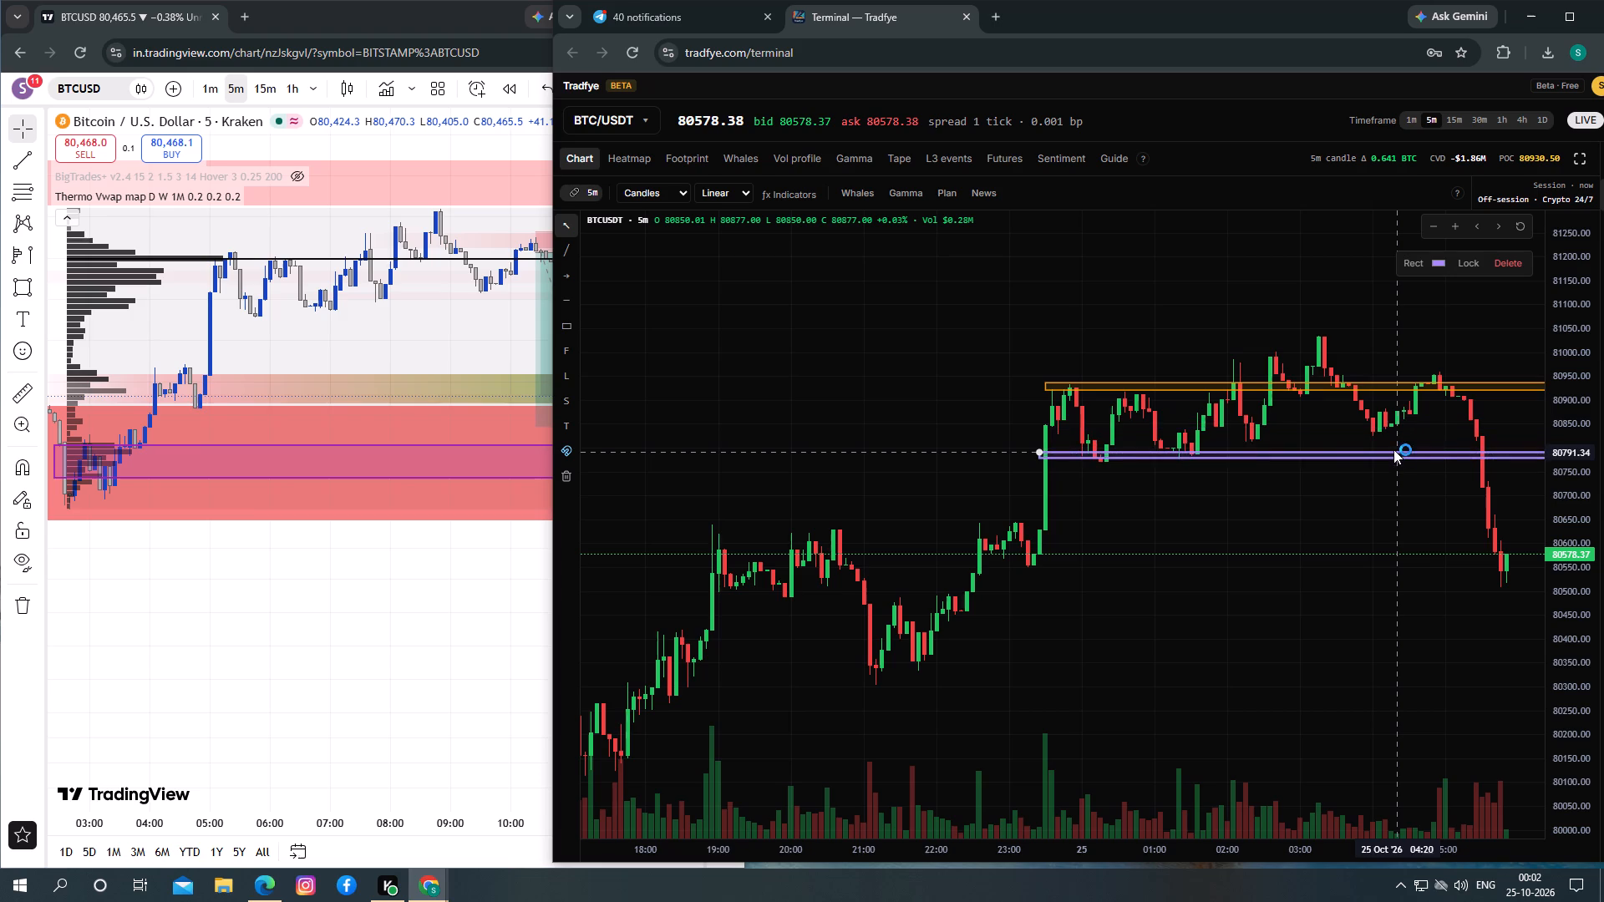
left_click_drag(1393, 449, 1392, 453)
left_click(1362, 508)
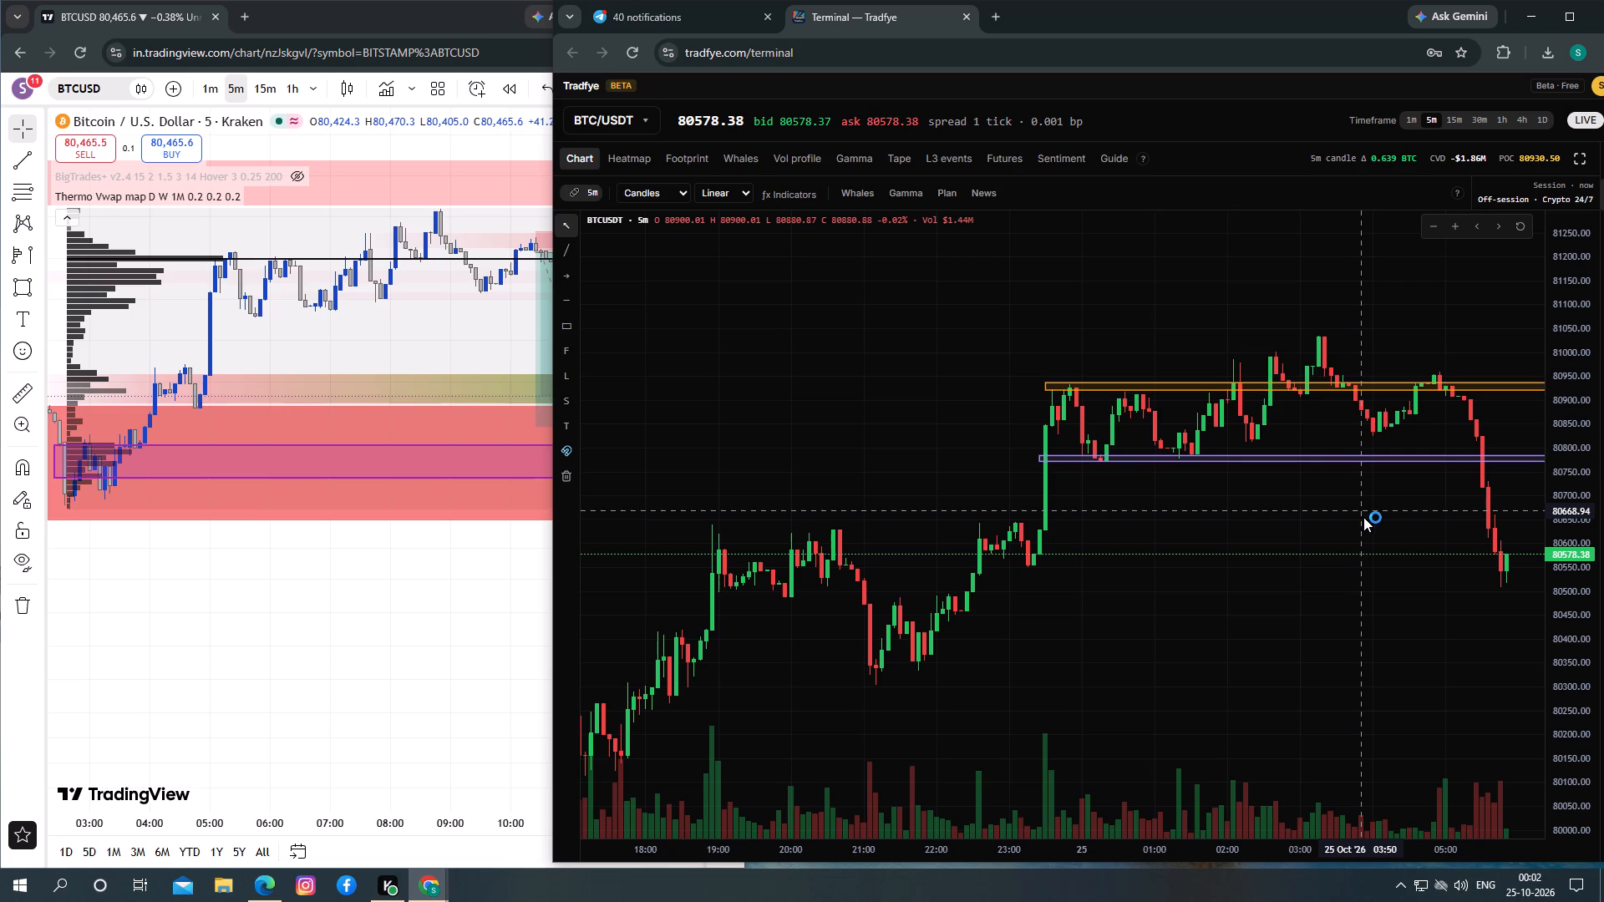
Examine the BTC/USDT drop against the orange and purple zones over a longer stretch of price history.
left_click_drag(1366, 509, 1299, 500)
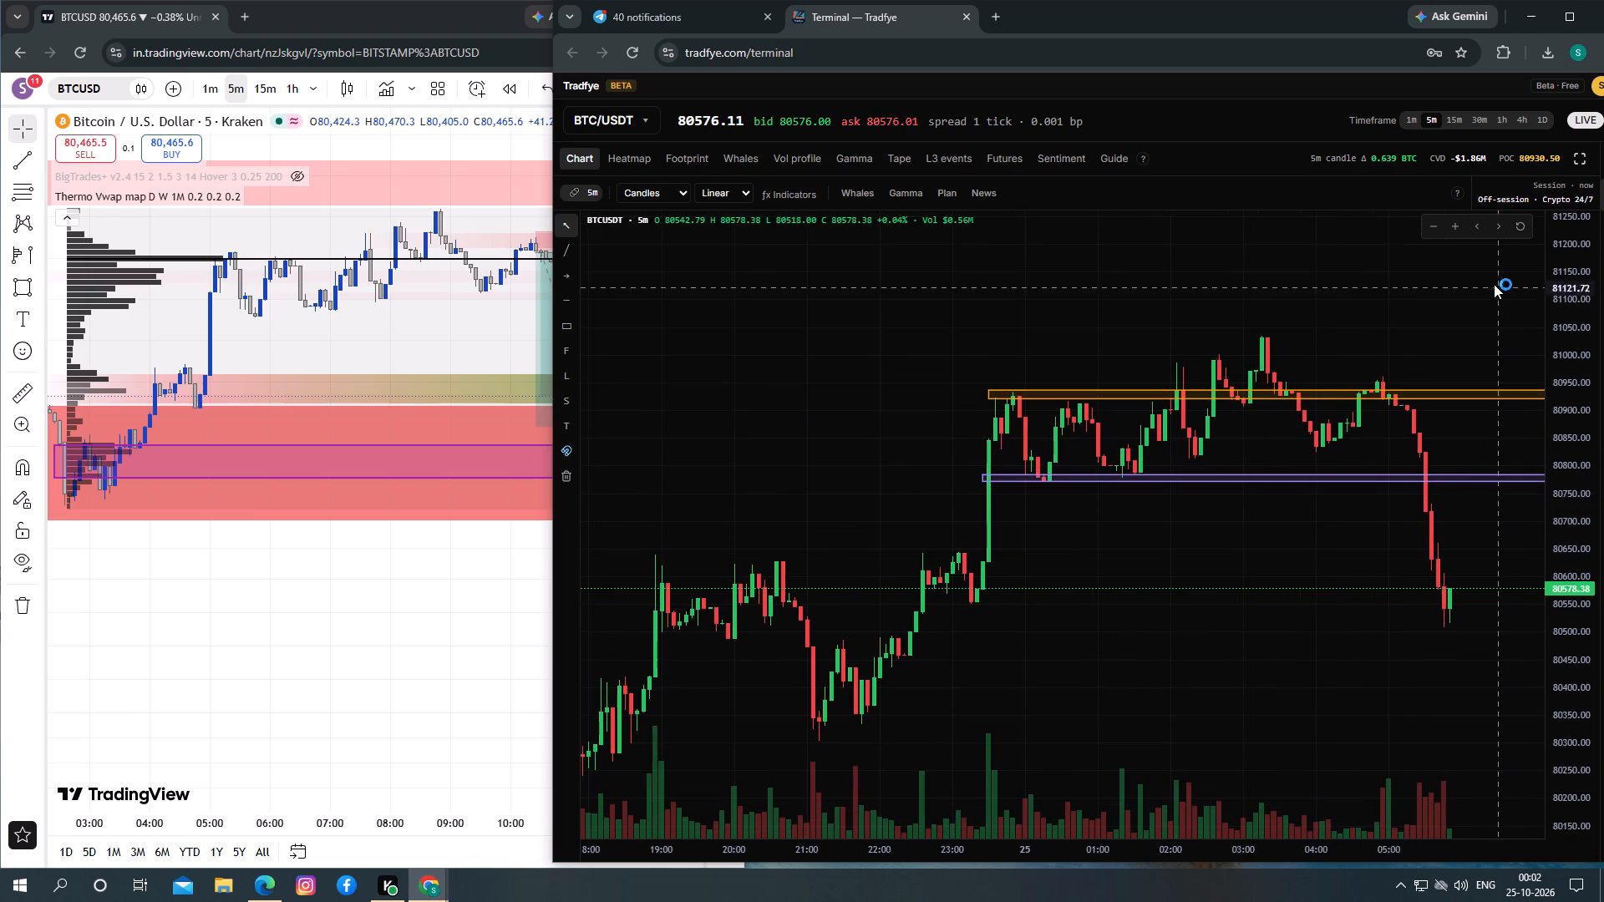
left_click_drag(1580, 297, 1548, 330)
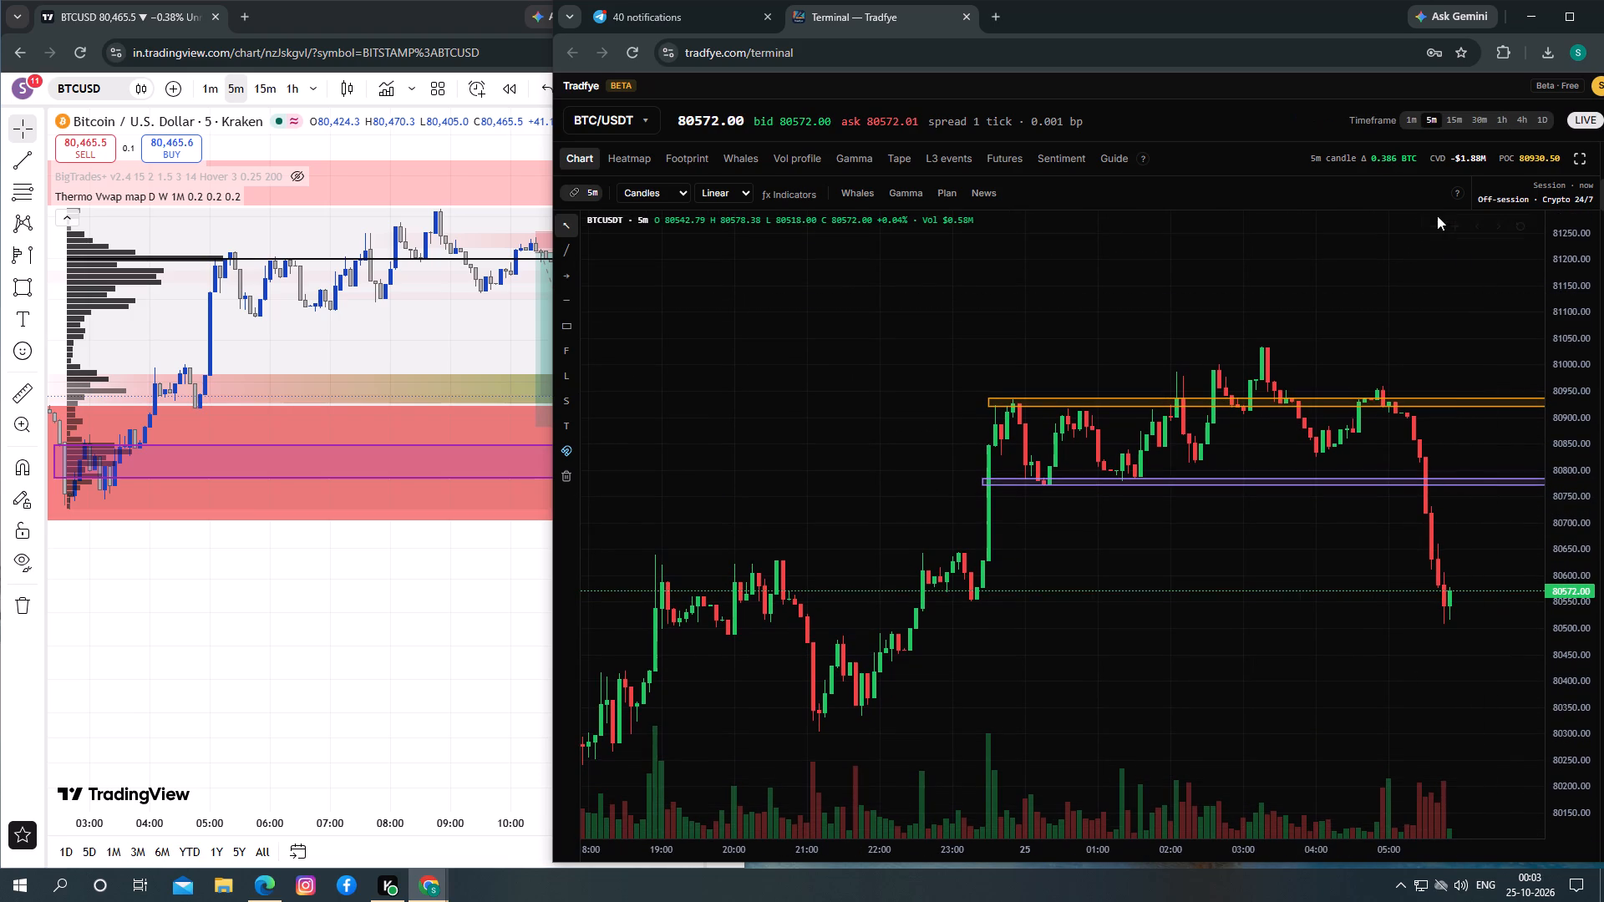
left_click(1434, 225)
left_click_drag(1579, 394, 1579, 416)
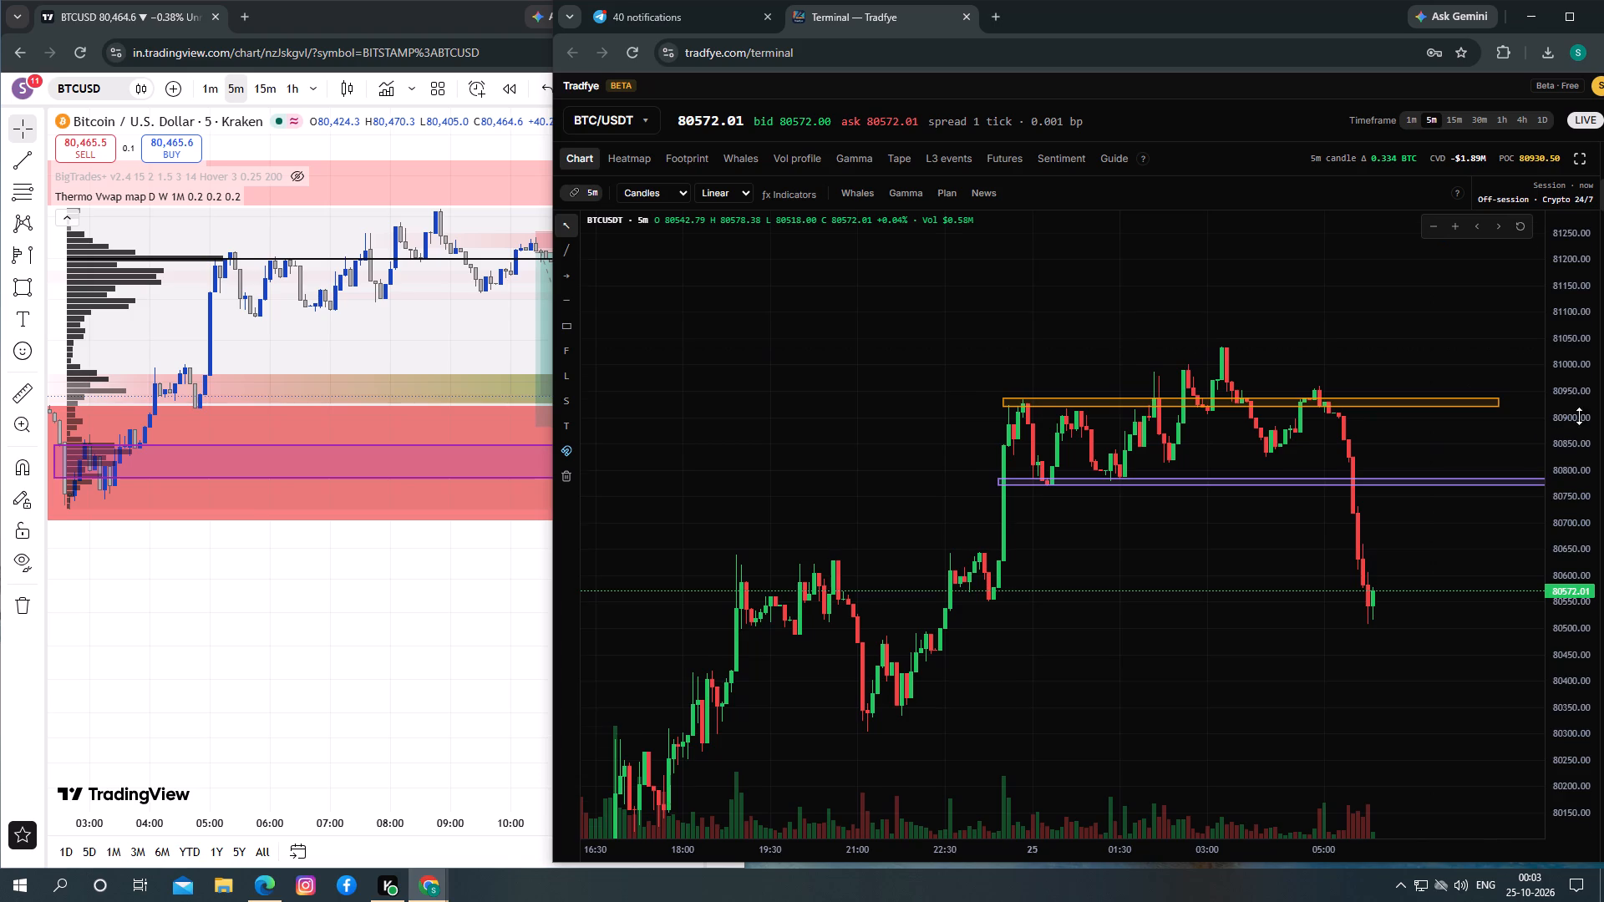
left_click_drag(1579, 416, 1586, 516)
left_click_drag(1149, 698, 1258, 592)
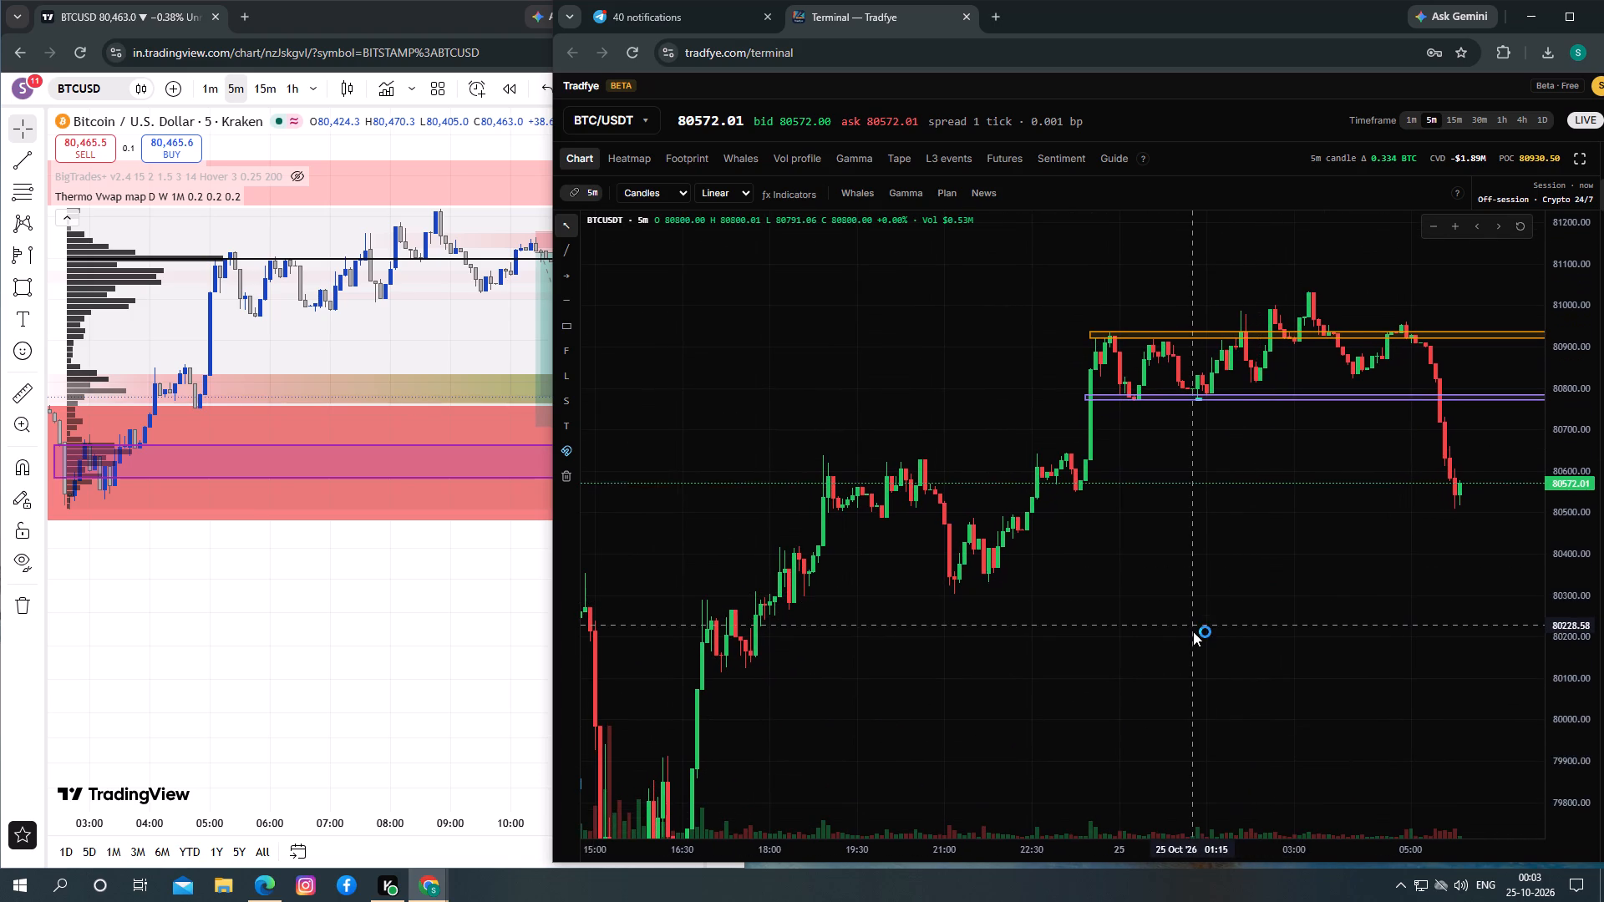
left_click_drag(1193, 625, 1200, 624)
left_click(1200, 625)
left_click_drag(1004, 601, 1011, 638)
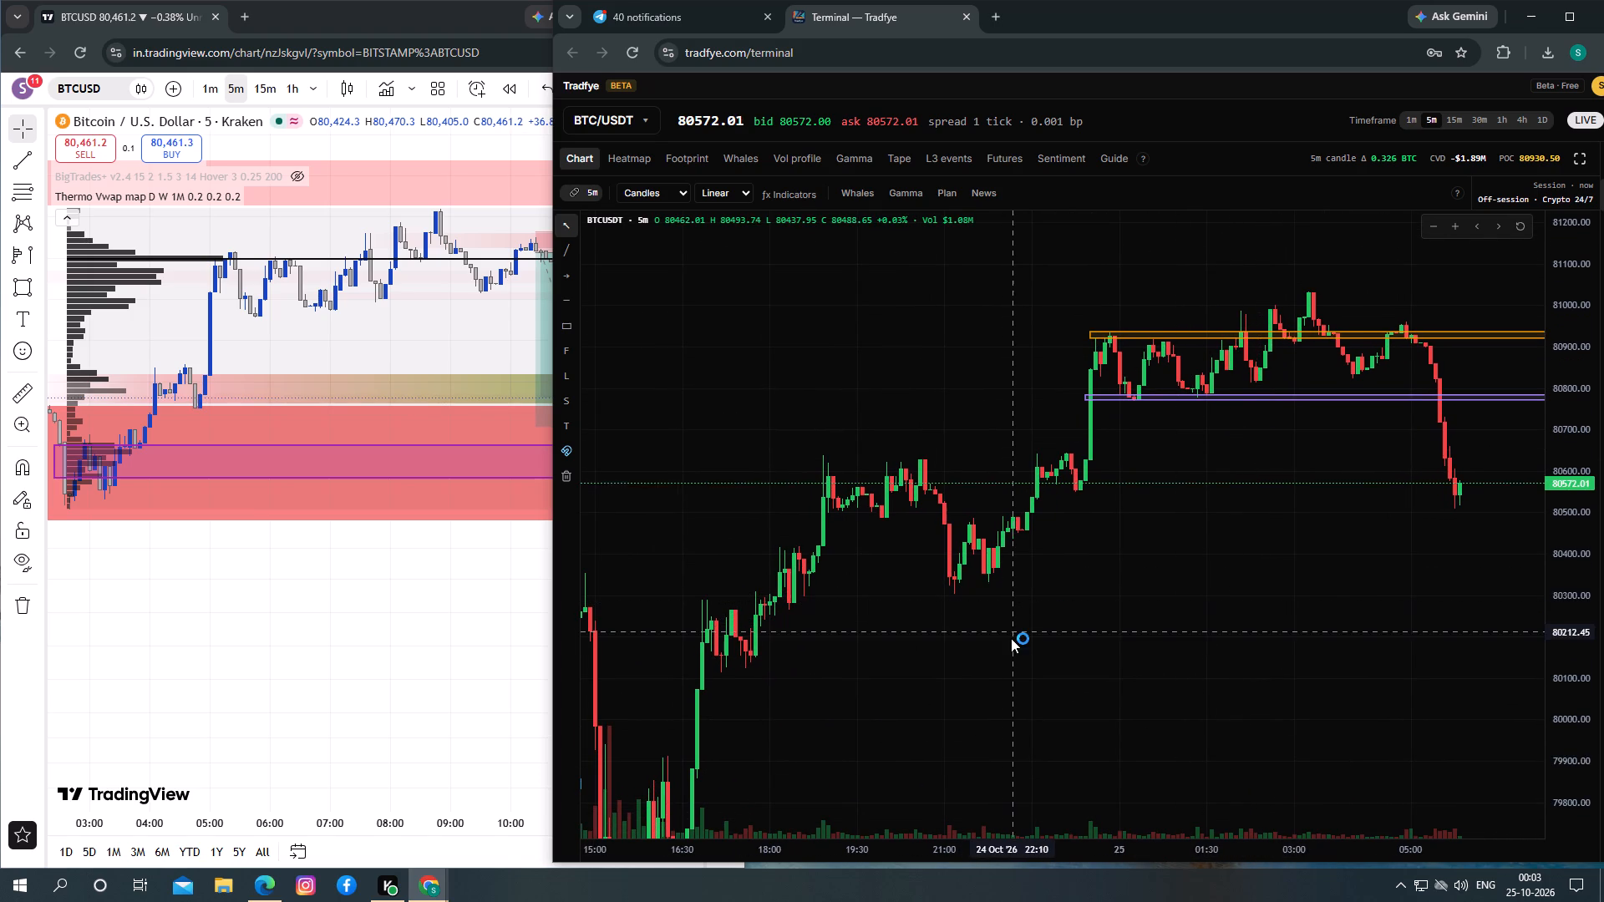
left_click_drag(1011, 638, 1011, 631)
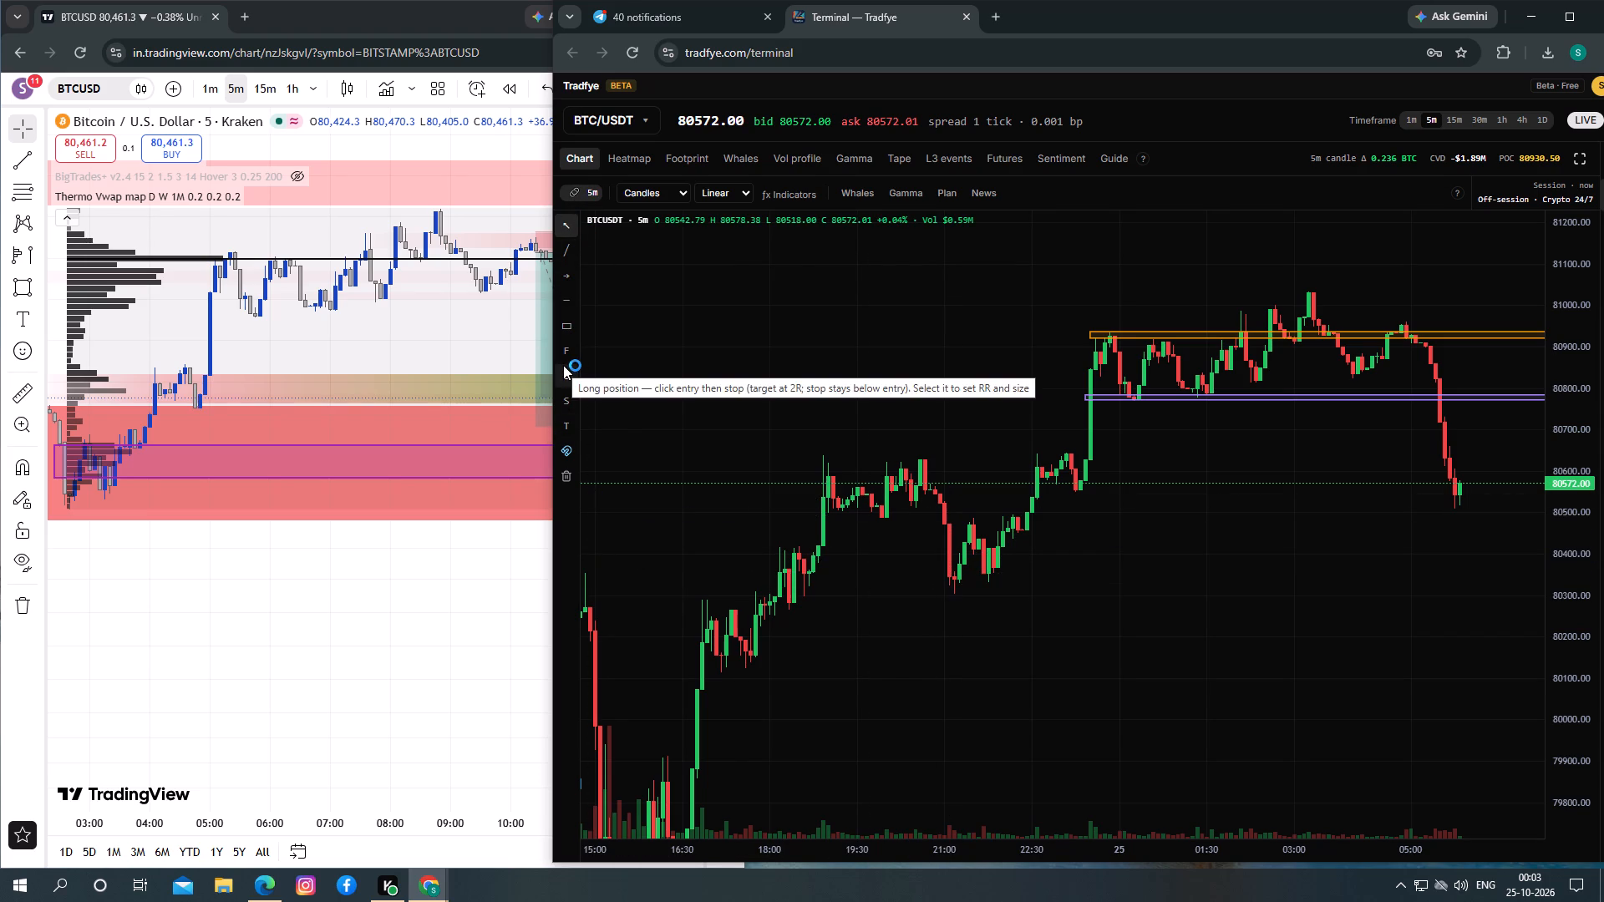
Open Tradfye's volume profile view for BTC/USDT.
left_click(790, 157)
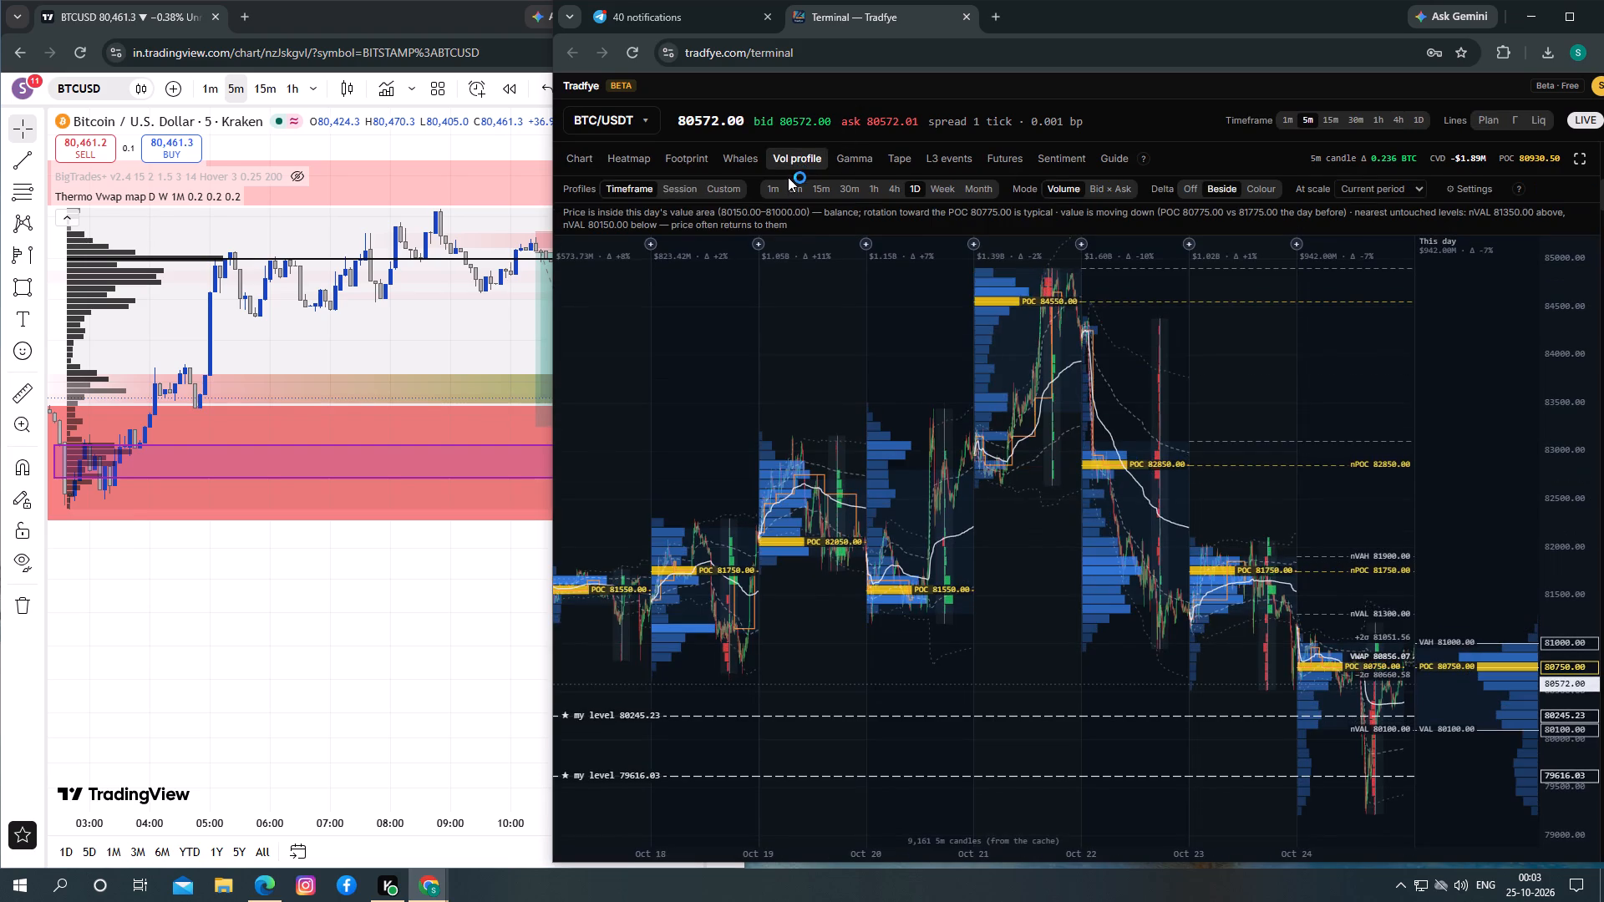
left_click_drag(1287, 514, 1180, 456)
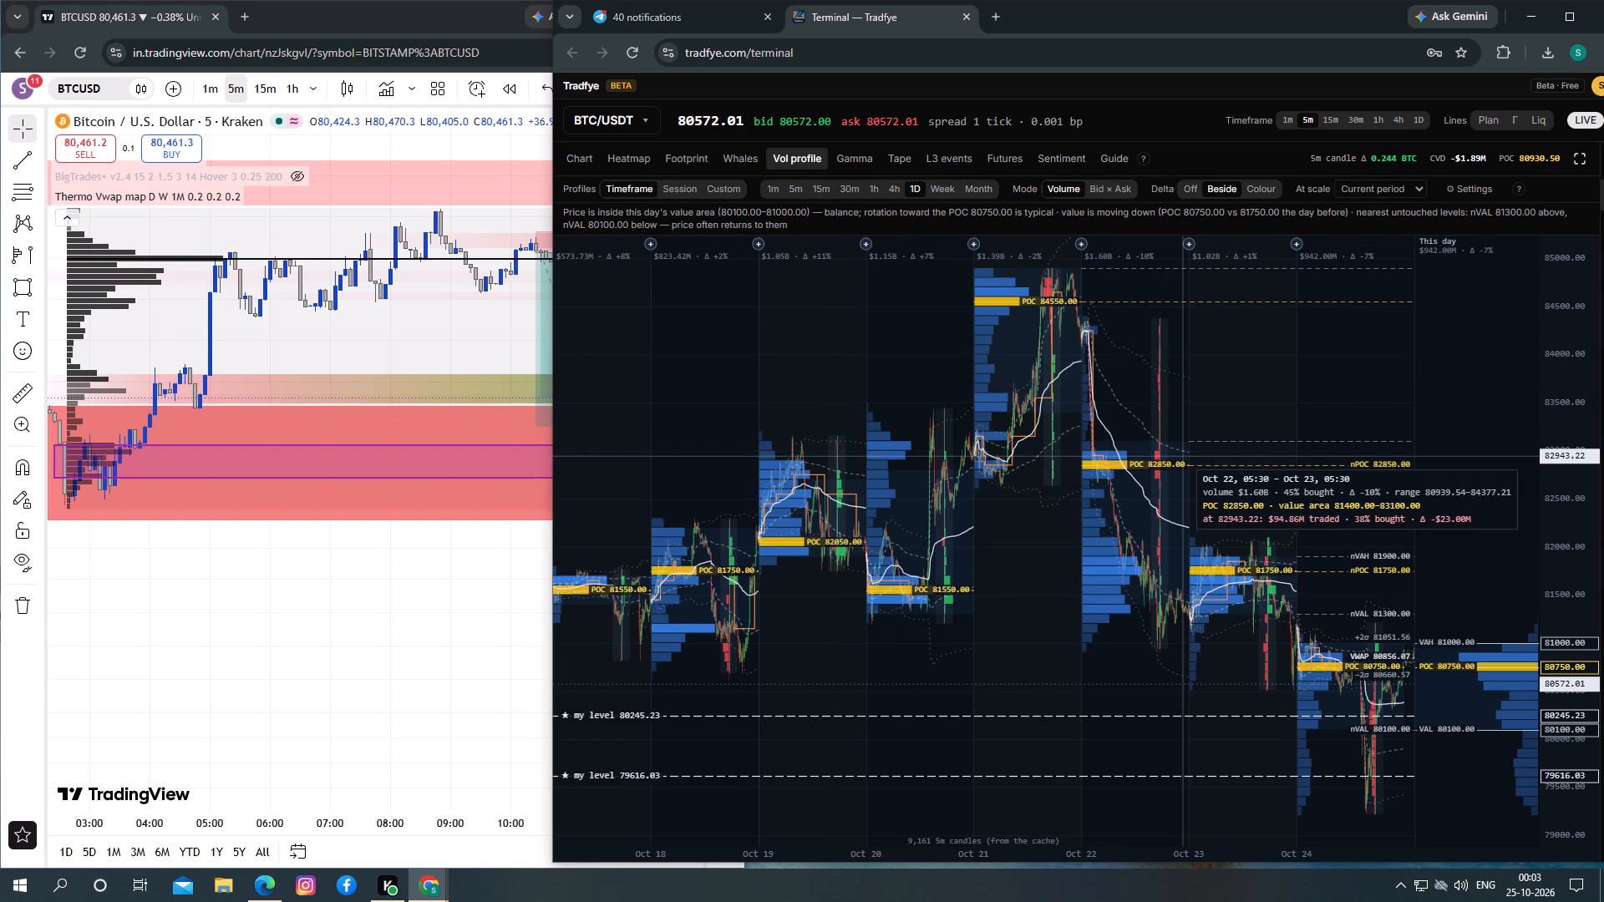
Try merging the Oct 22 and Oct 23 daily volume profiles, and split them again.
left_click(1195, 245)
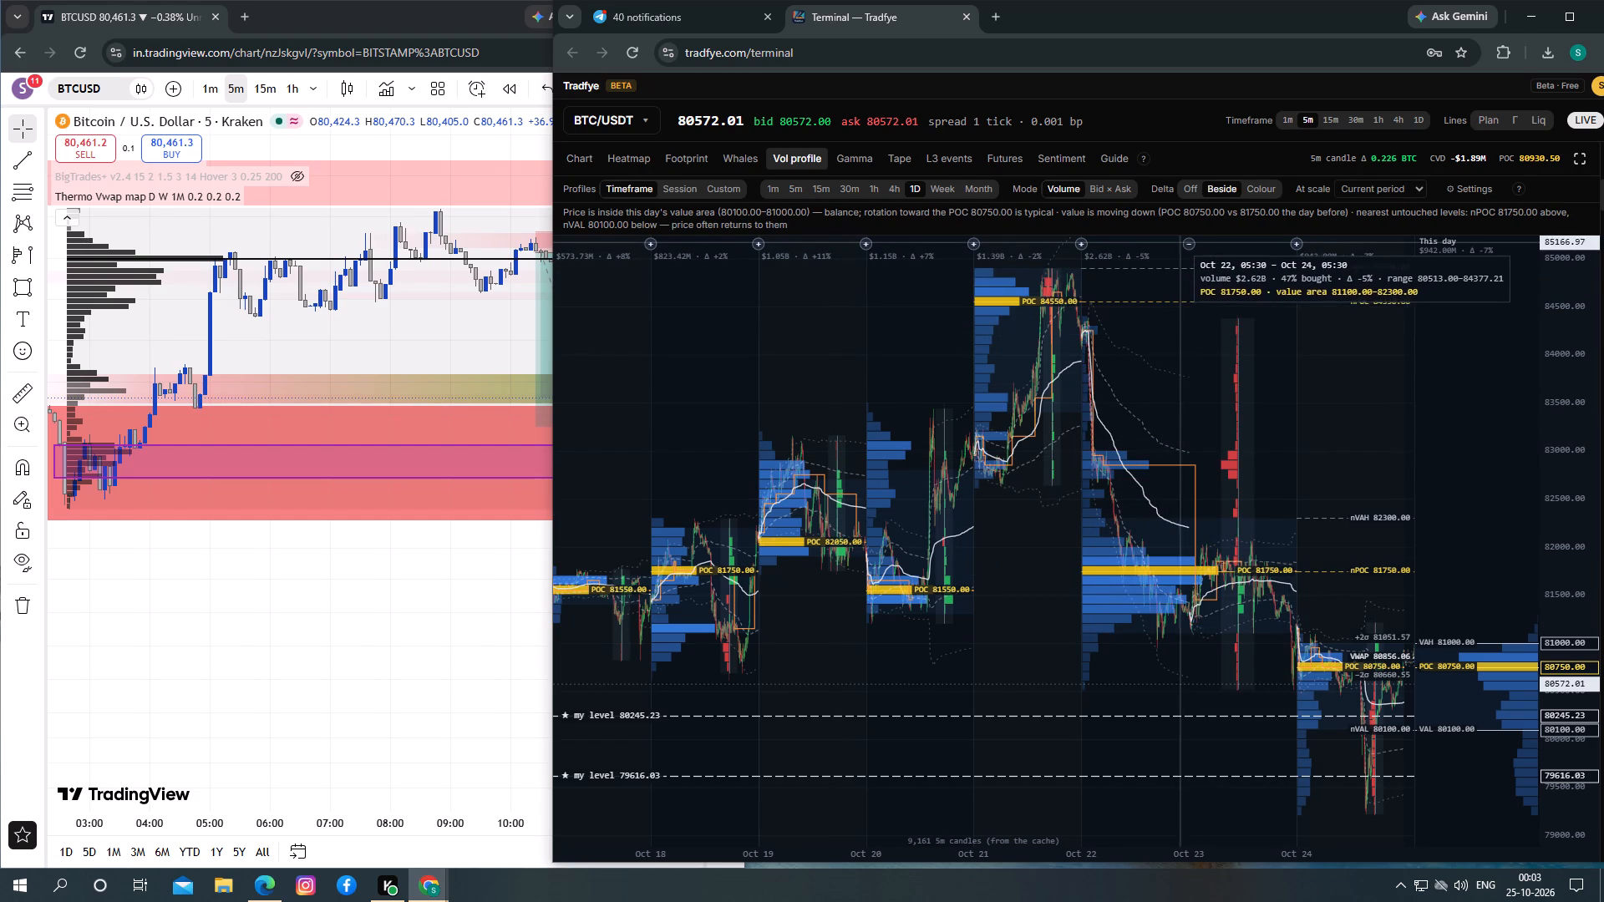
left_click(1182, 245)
Examine the daily volume profiles, their POC and value area levels, and the two saved levels around the current price.
left_click_drag(1385, 432, 1294, 371)
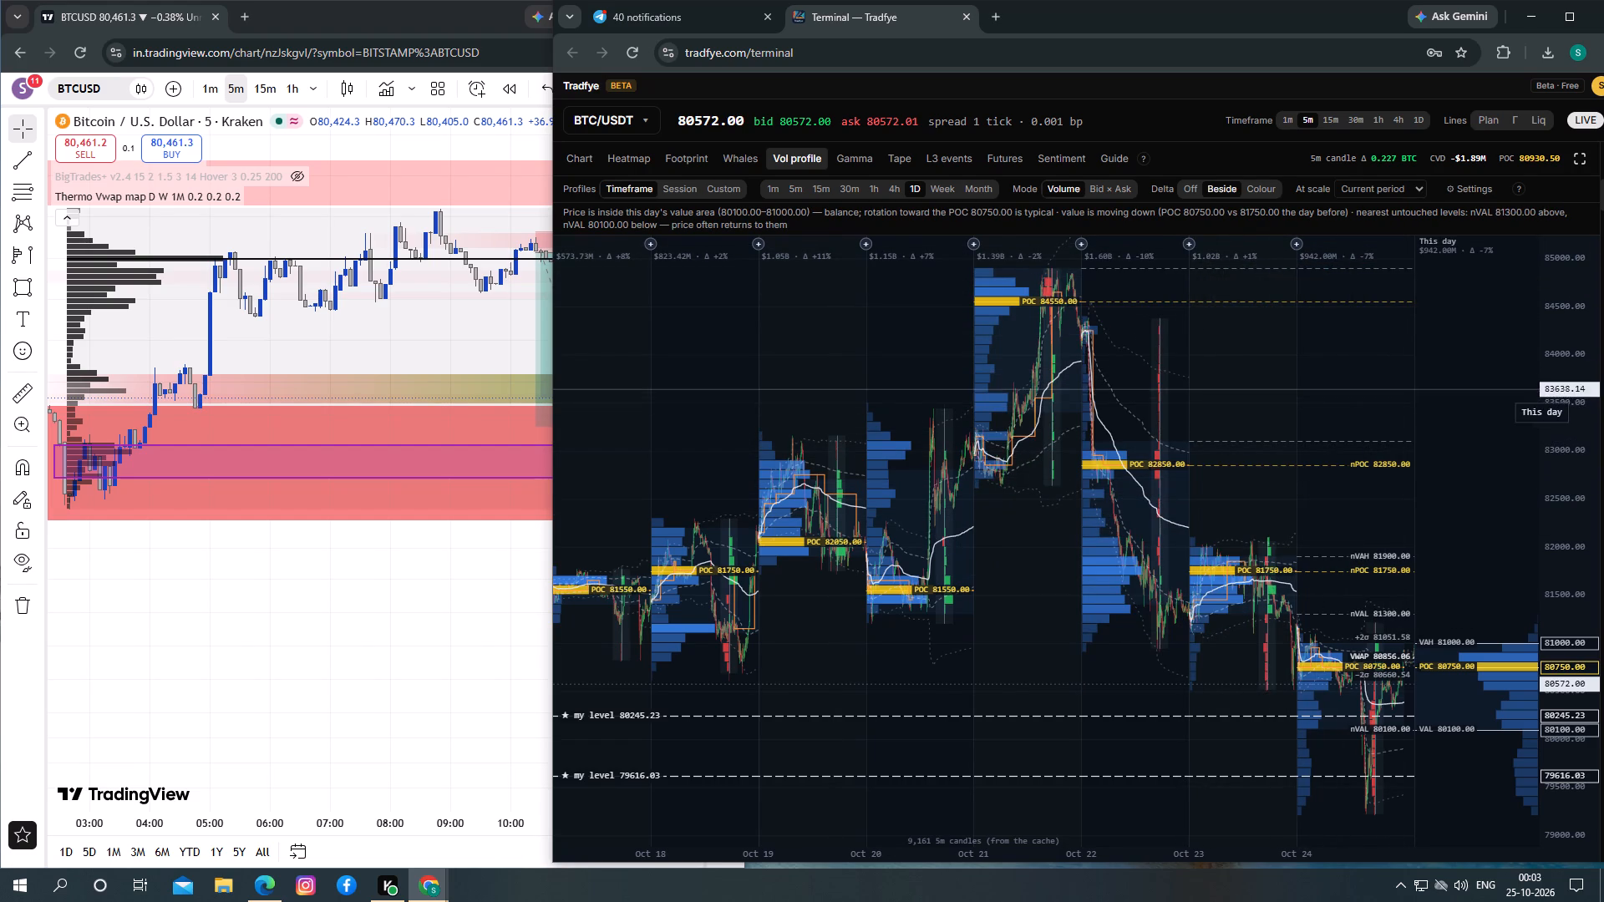
left_click_drag(1582, 389, 1581, 437)
left_click_drag(1368, 671, 1324, 438)
left_click_drag(1297, 370, 1283, 337)
left_click_drag(1261, 549, 1215, 374)
left_click_drag(1213, 446, 1182, 357)
left_click_drag(1409, 464, 1316, 402)
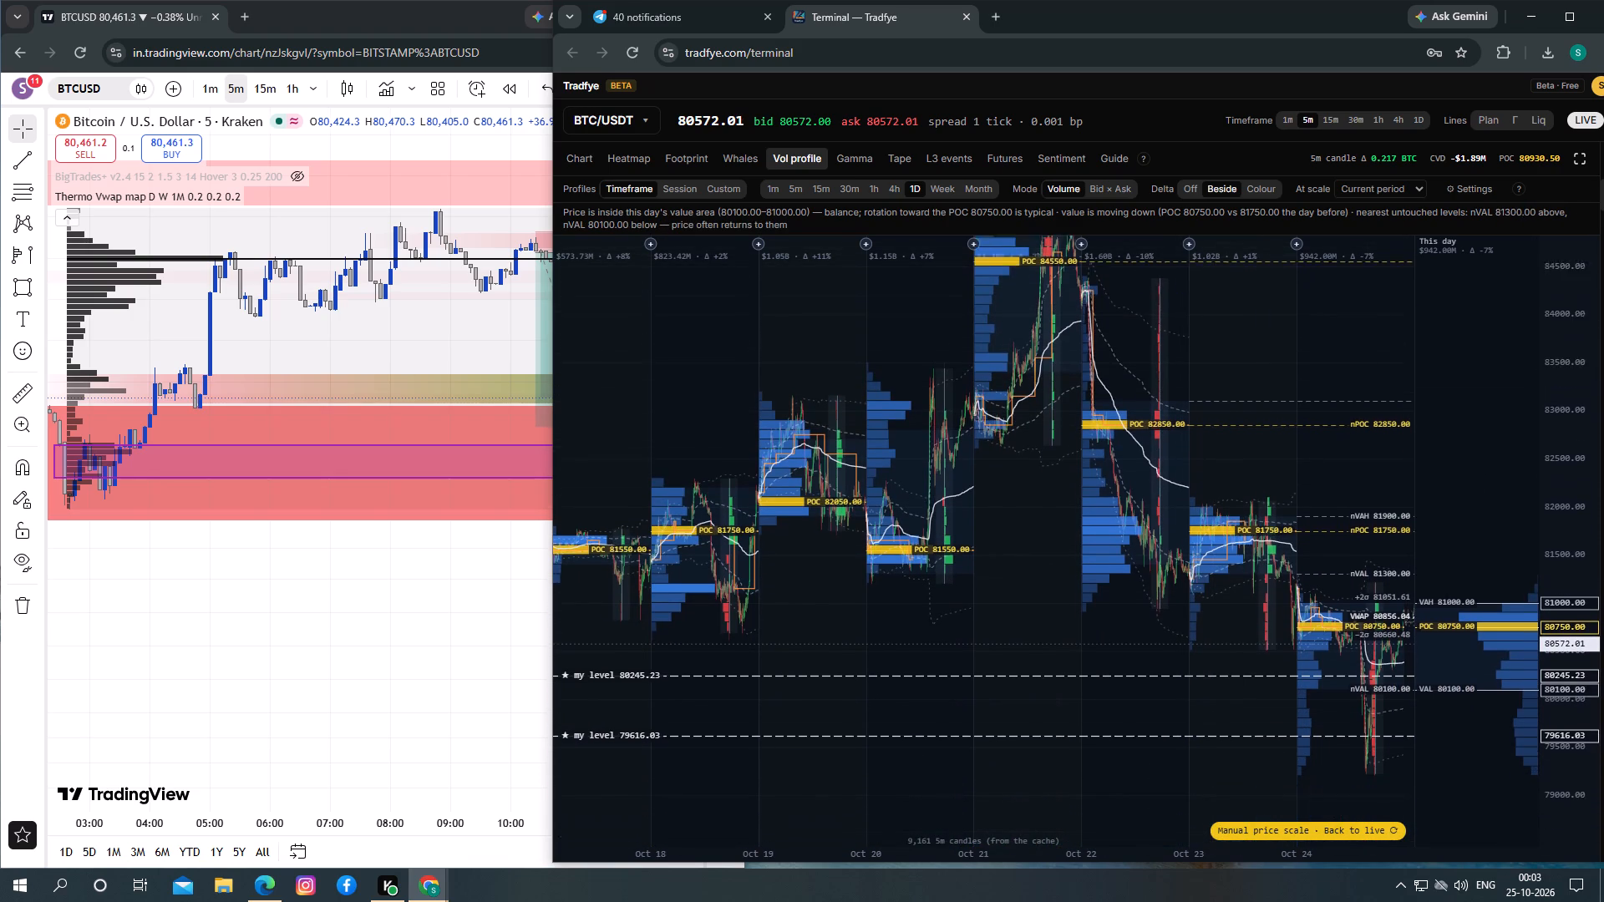
left_click_drag(1316, 402, 1203, 337)
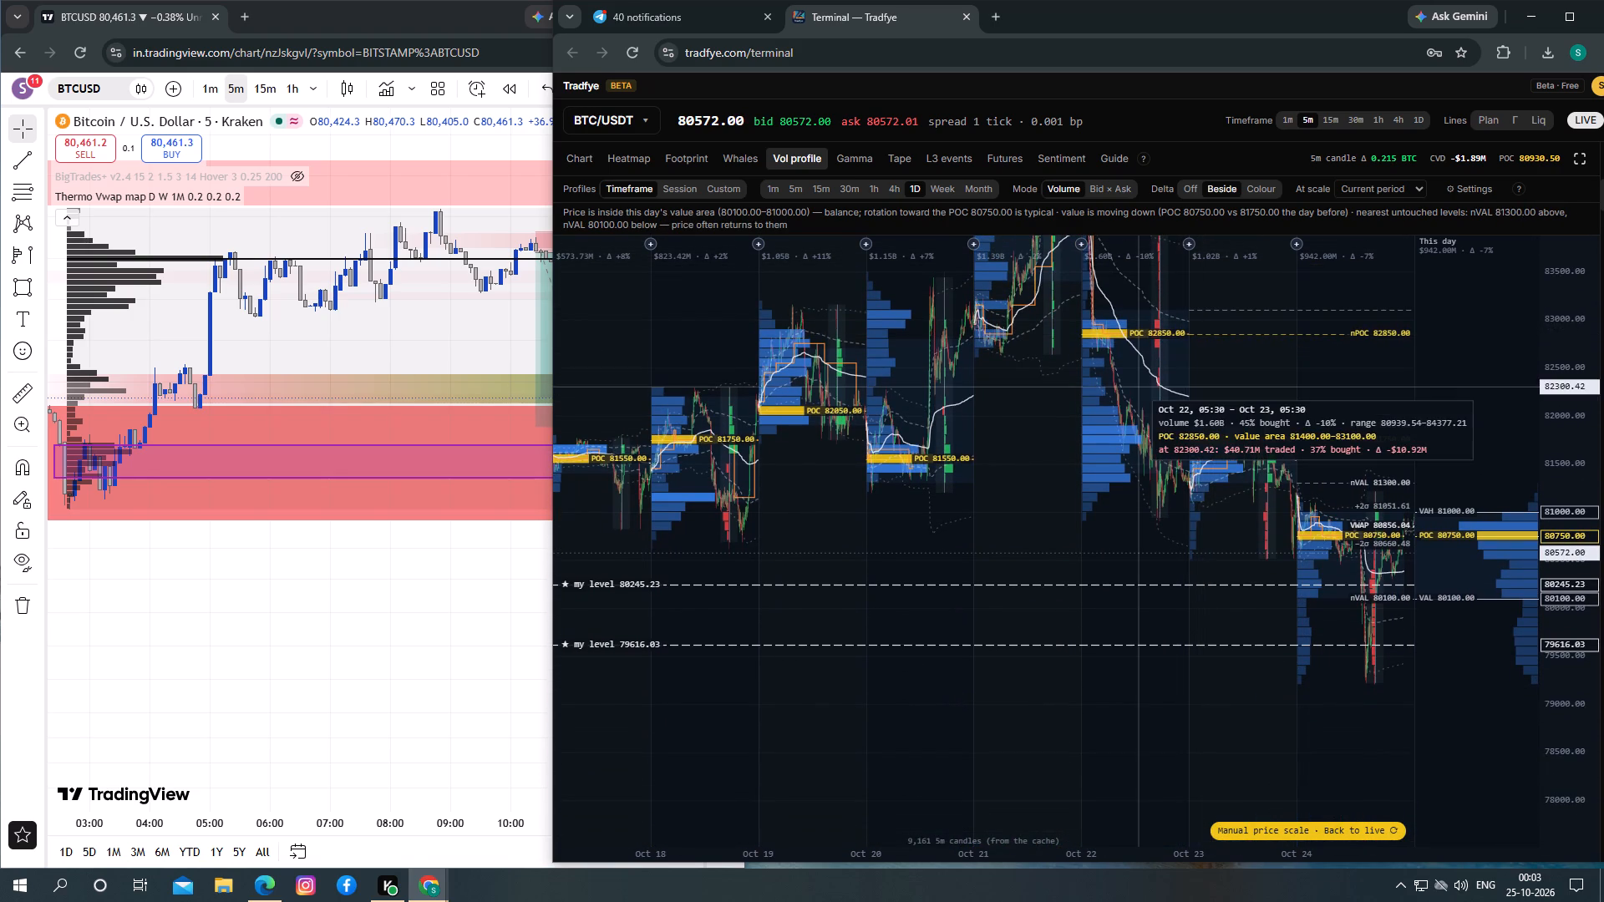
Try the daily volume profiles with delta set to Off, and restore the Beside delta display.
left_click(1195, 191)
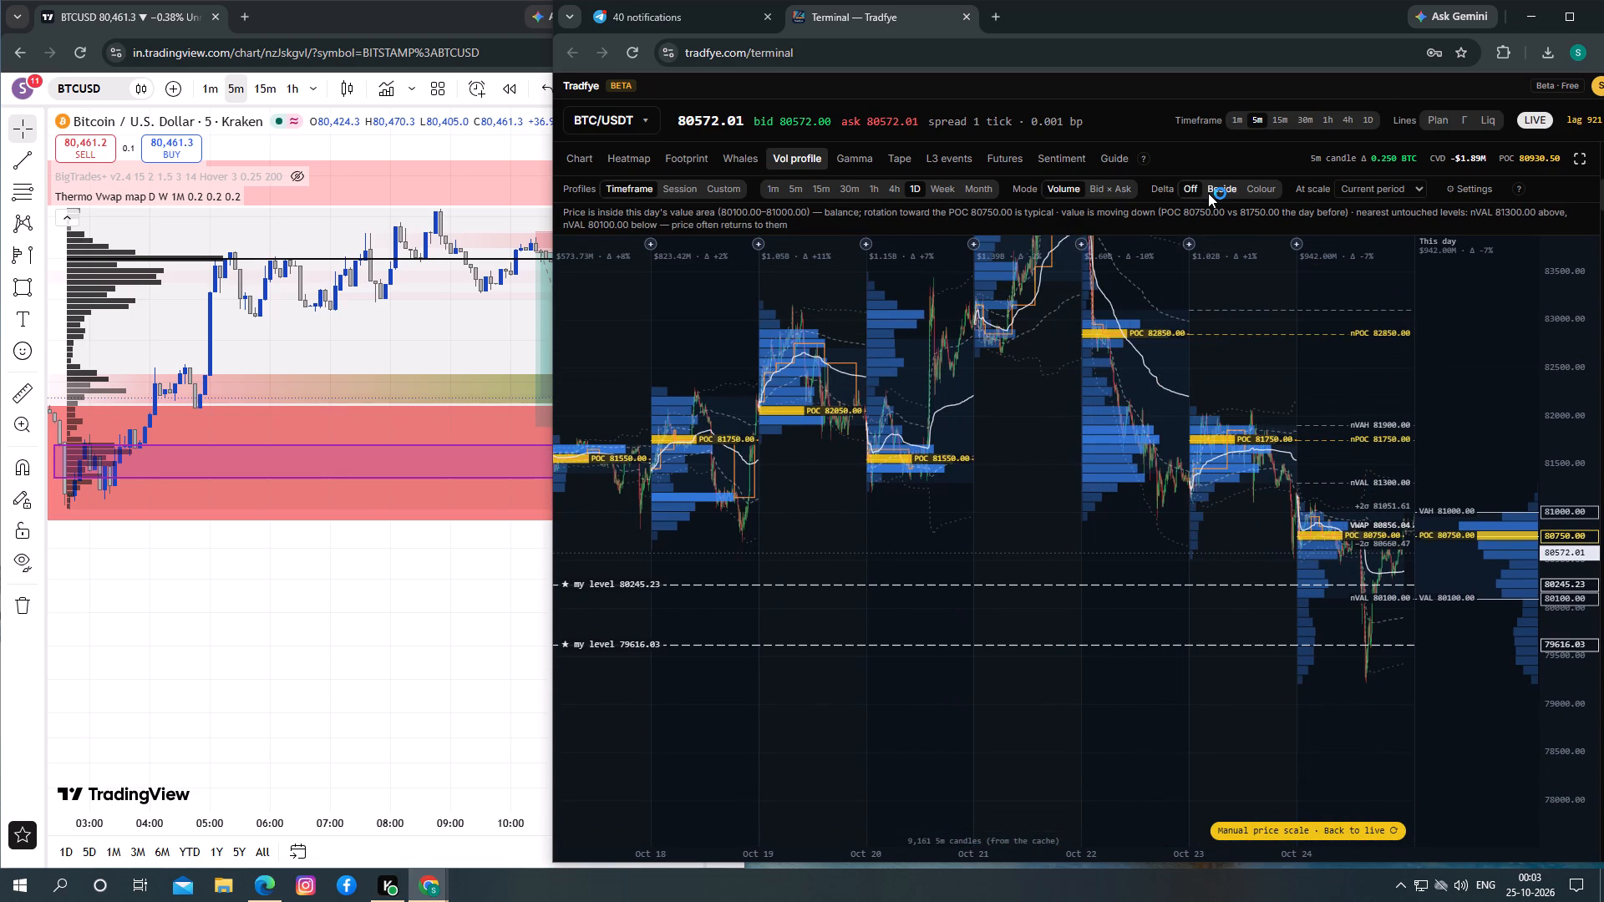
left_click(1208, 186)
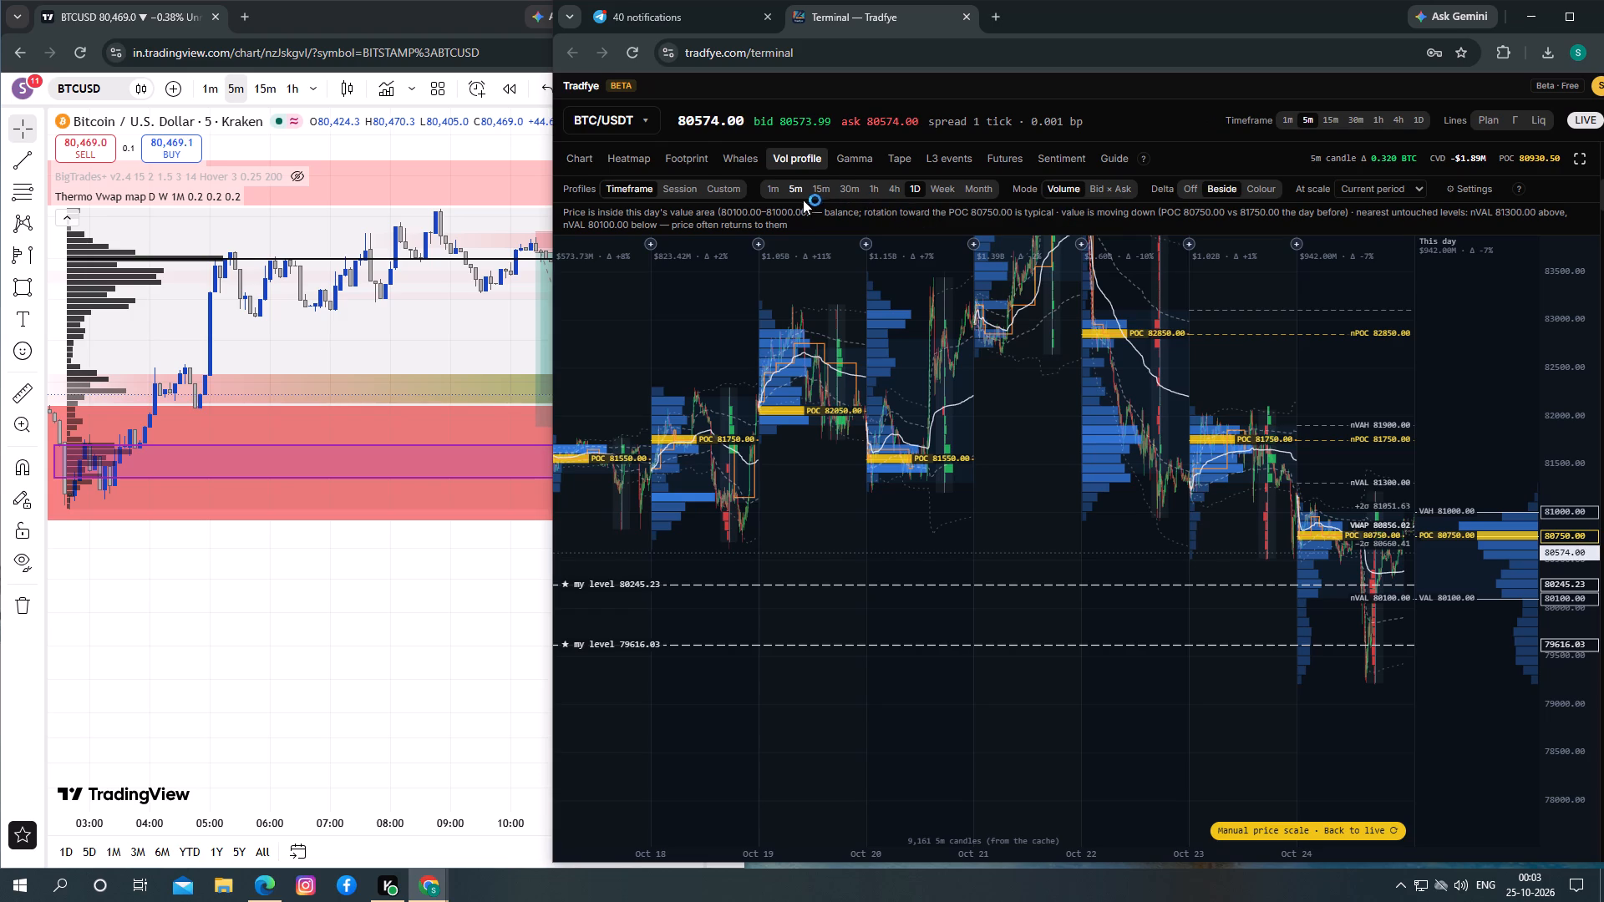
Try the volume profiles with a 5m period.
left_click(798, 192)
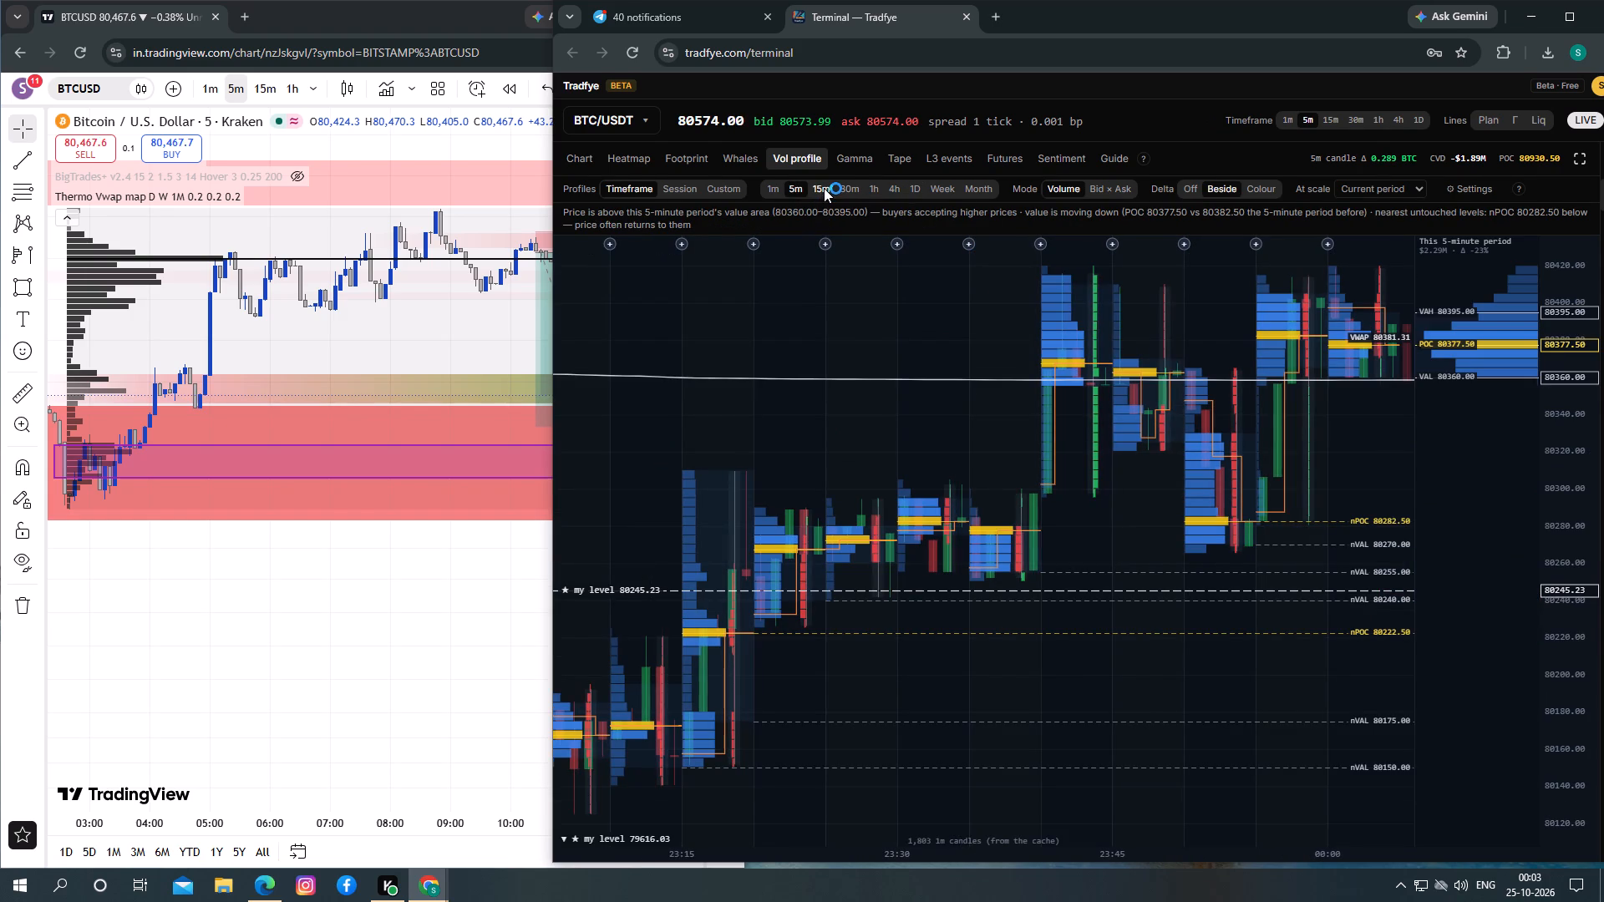
Switch the volume profiles to Session, and examine the New York session profiles against the price and saved levels.
left_click(674, 183)
left_click_drag(889, 411, 814, 393)
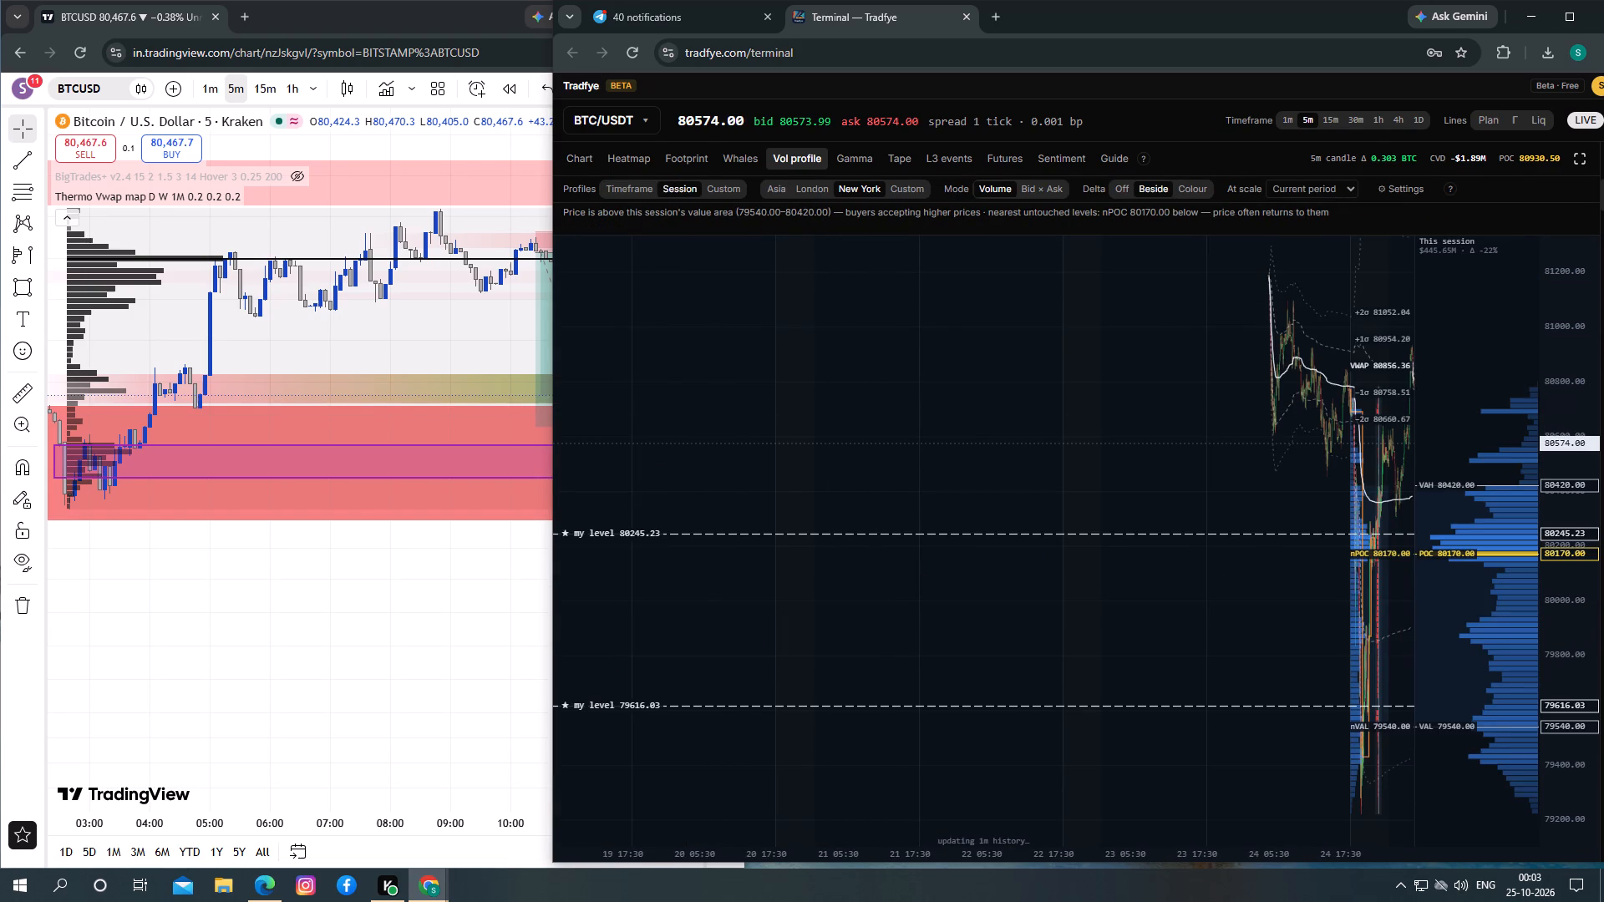
left_click_drag(814, 393, 786, 393)
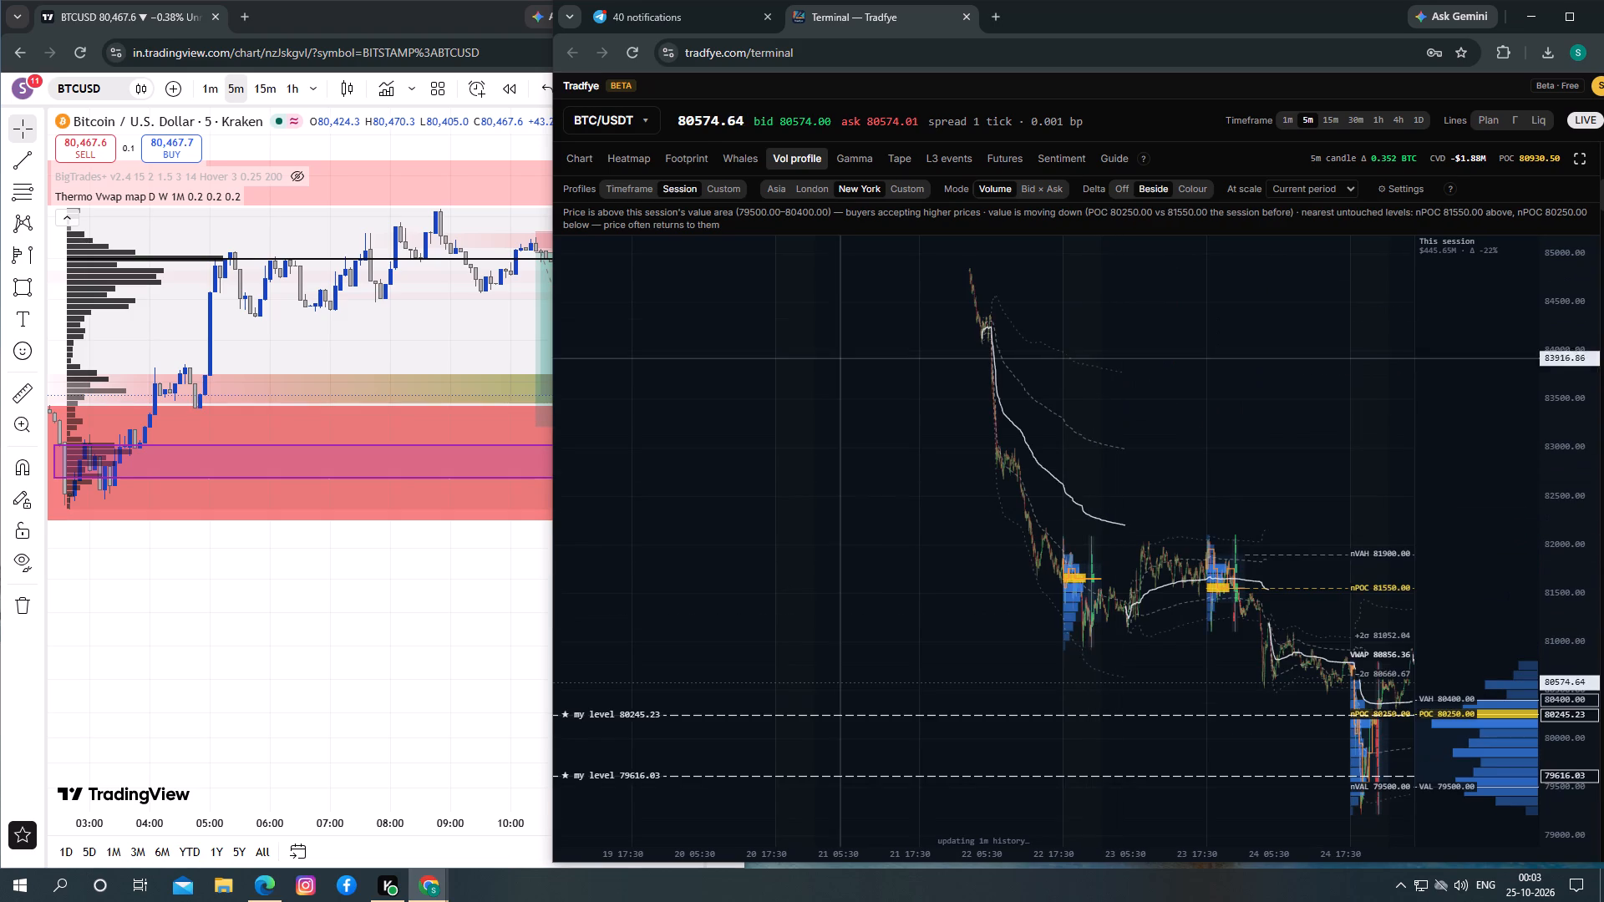
left_click_drag(1079, 377, 1051, 352)
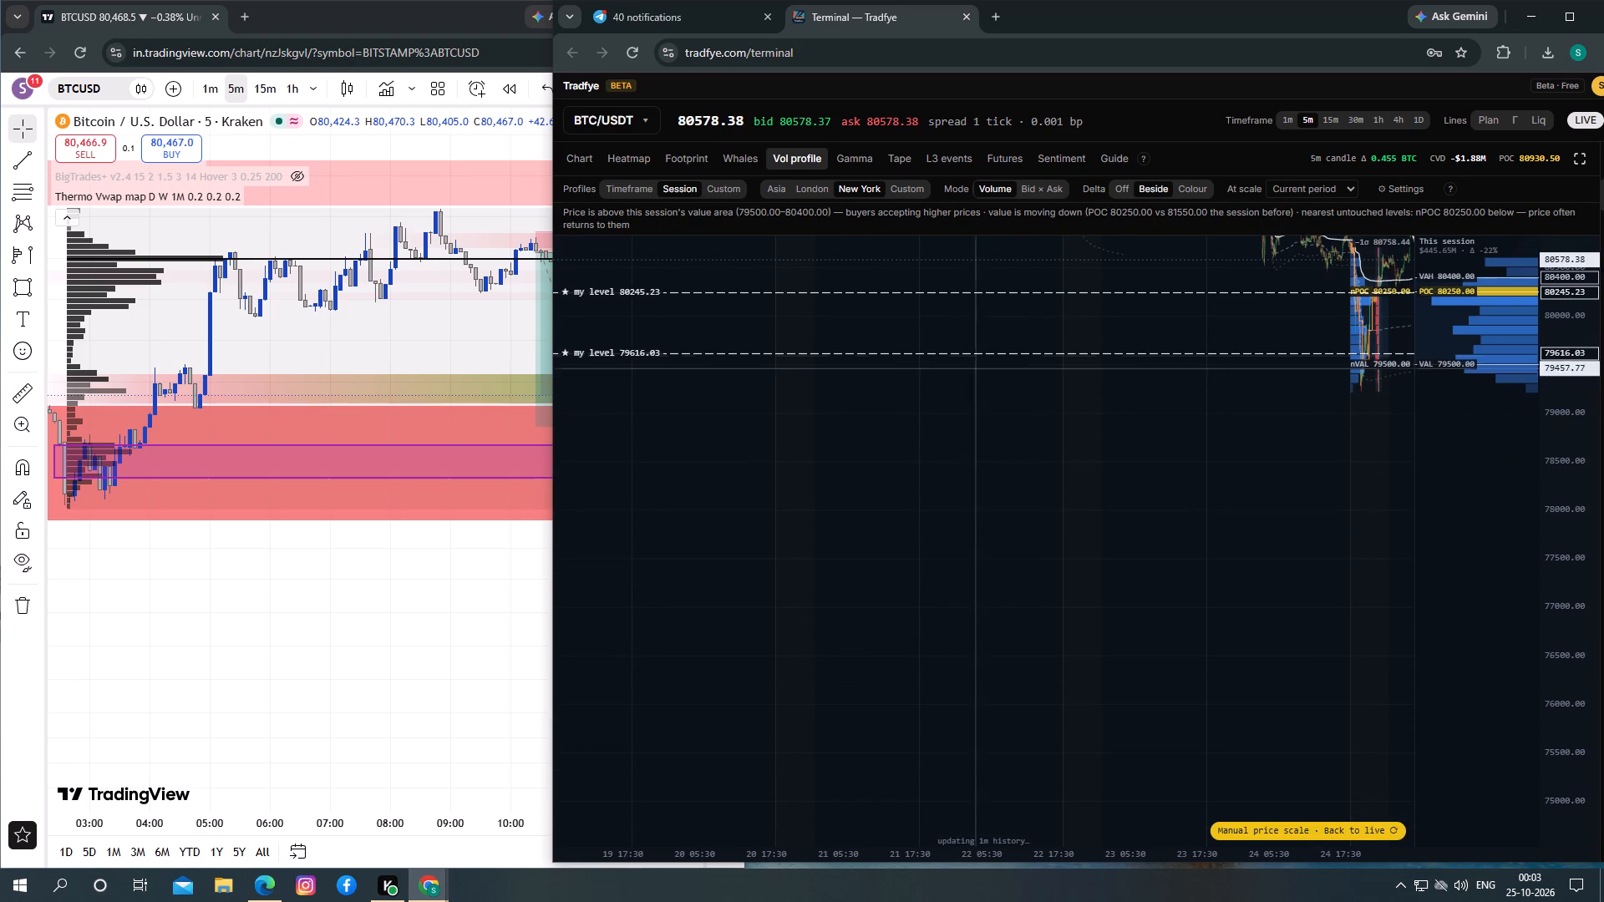
Return to the 5m BTCUSDT chart and turn on its Whales overlay.
left_click(753, 164)
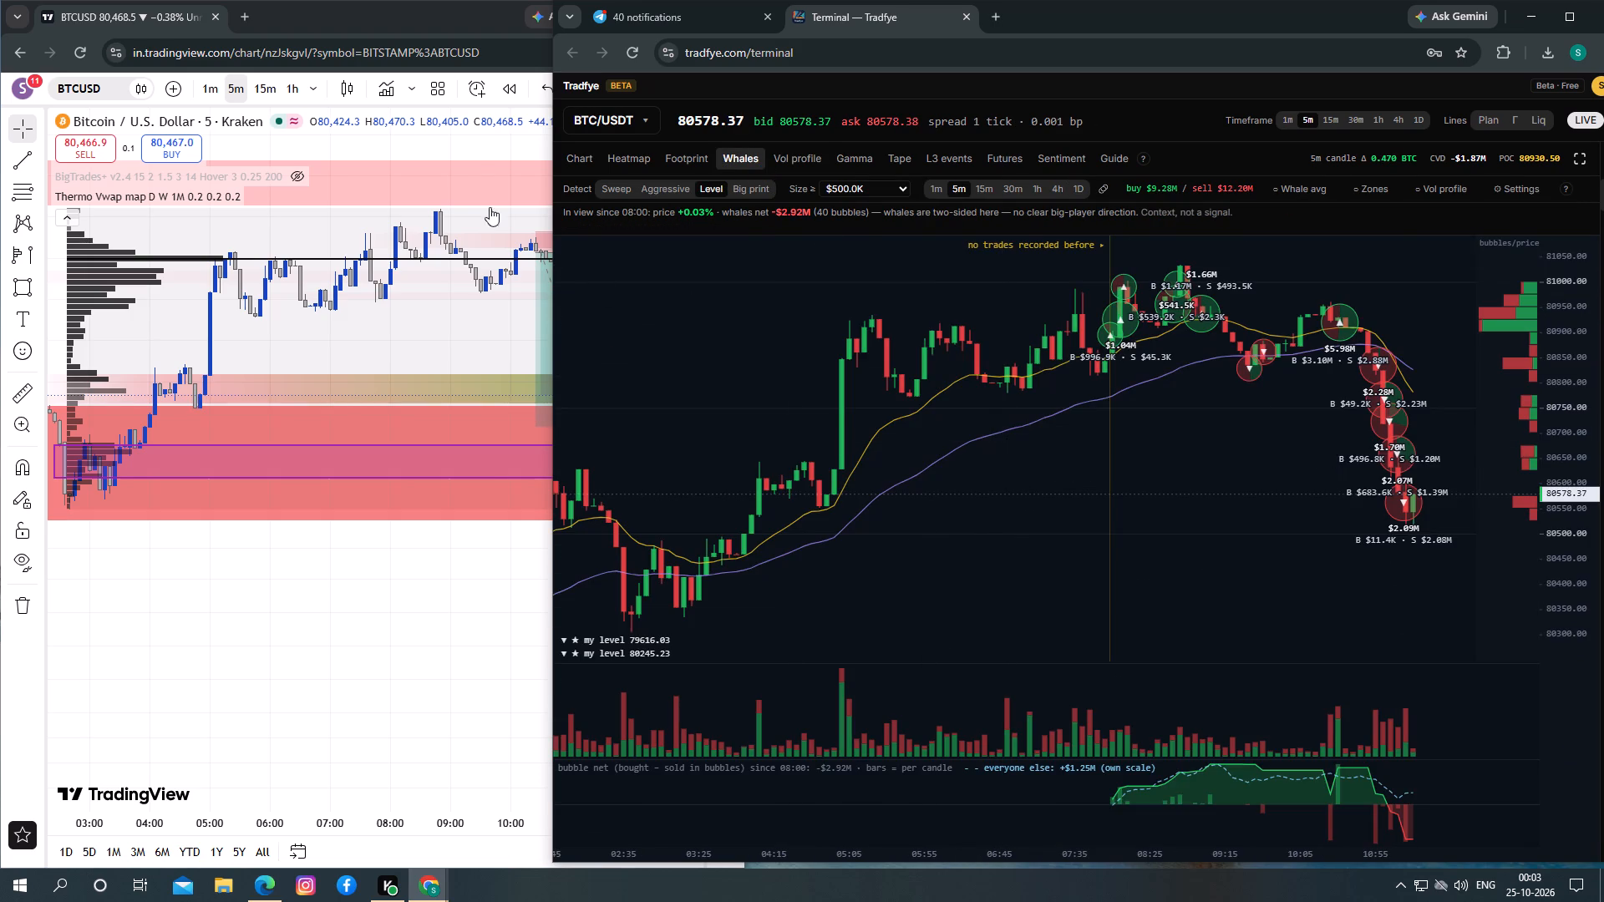
left_click(561, 160)
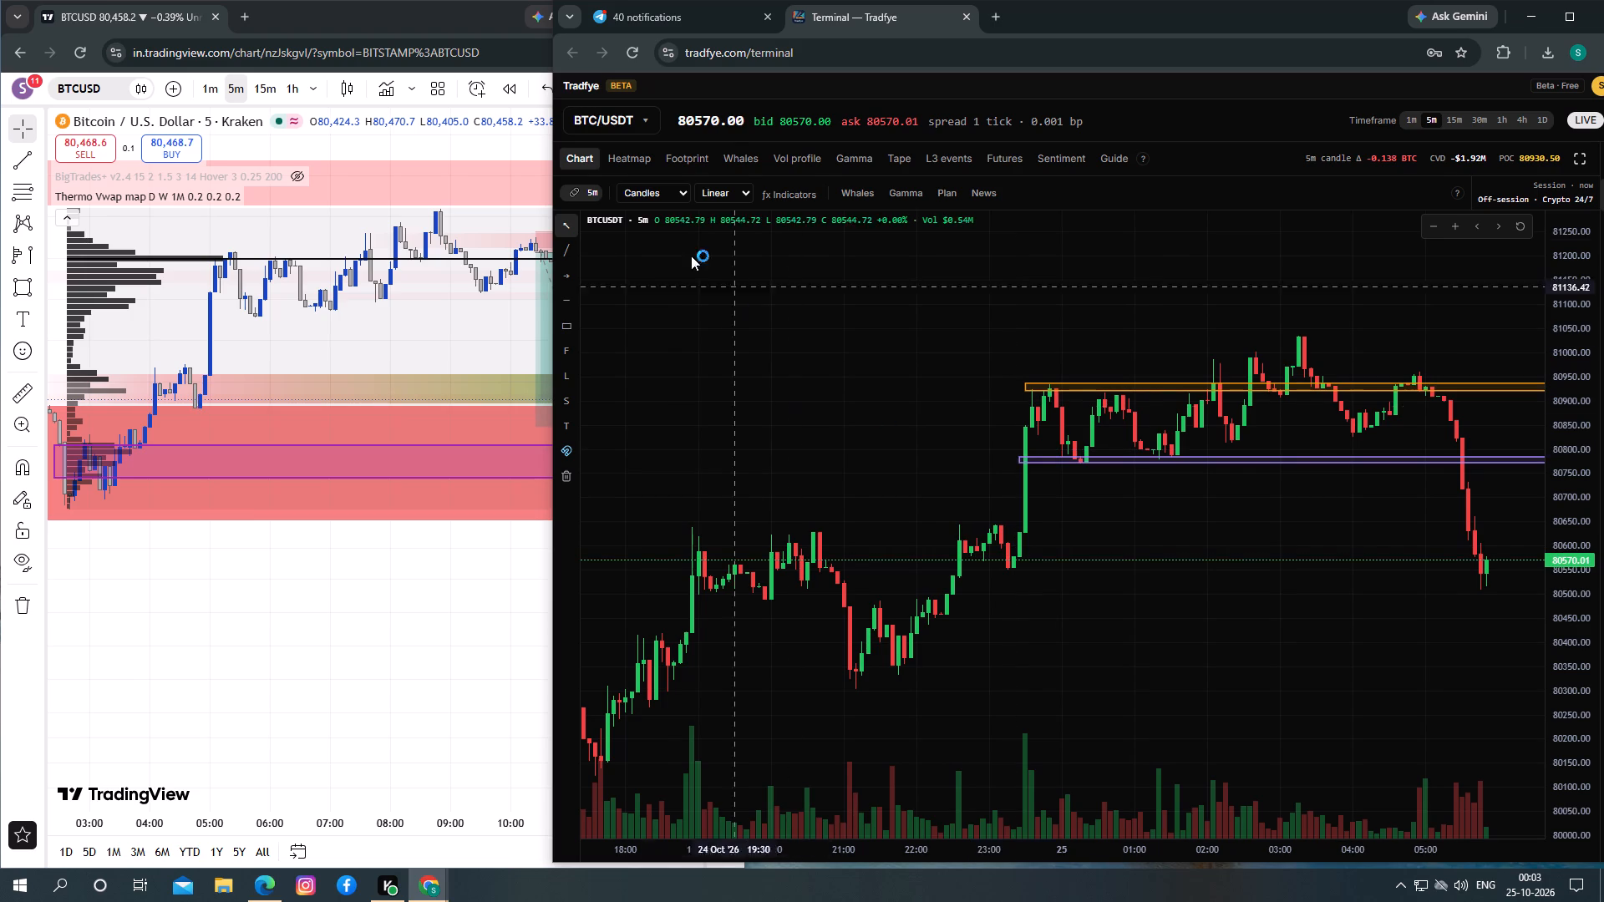
left_click_drag(703, 422, 703, 425)
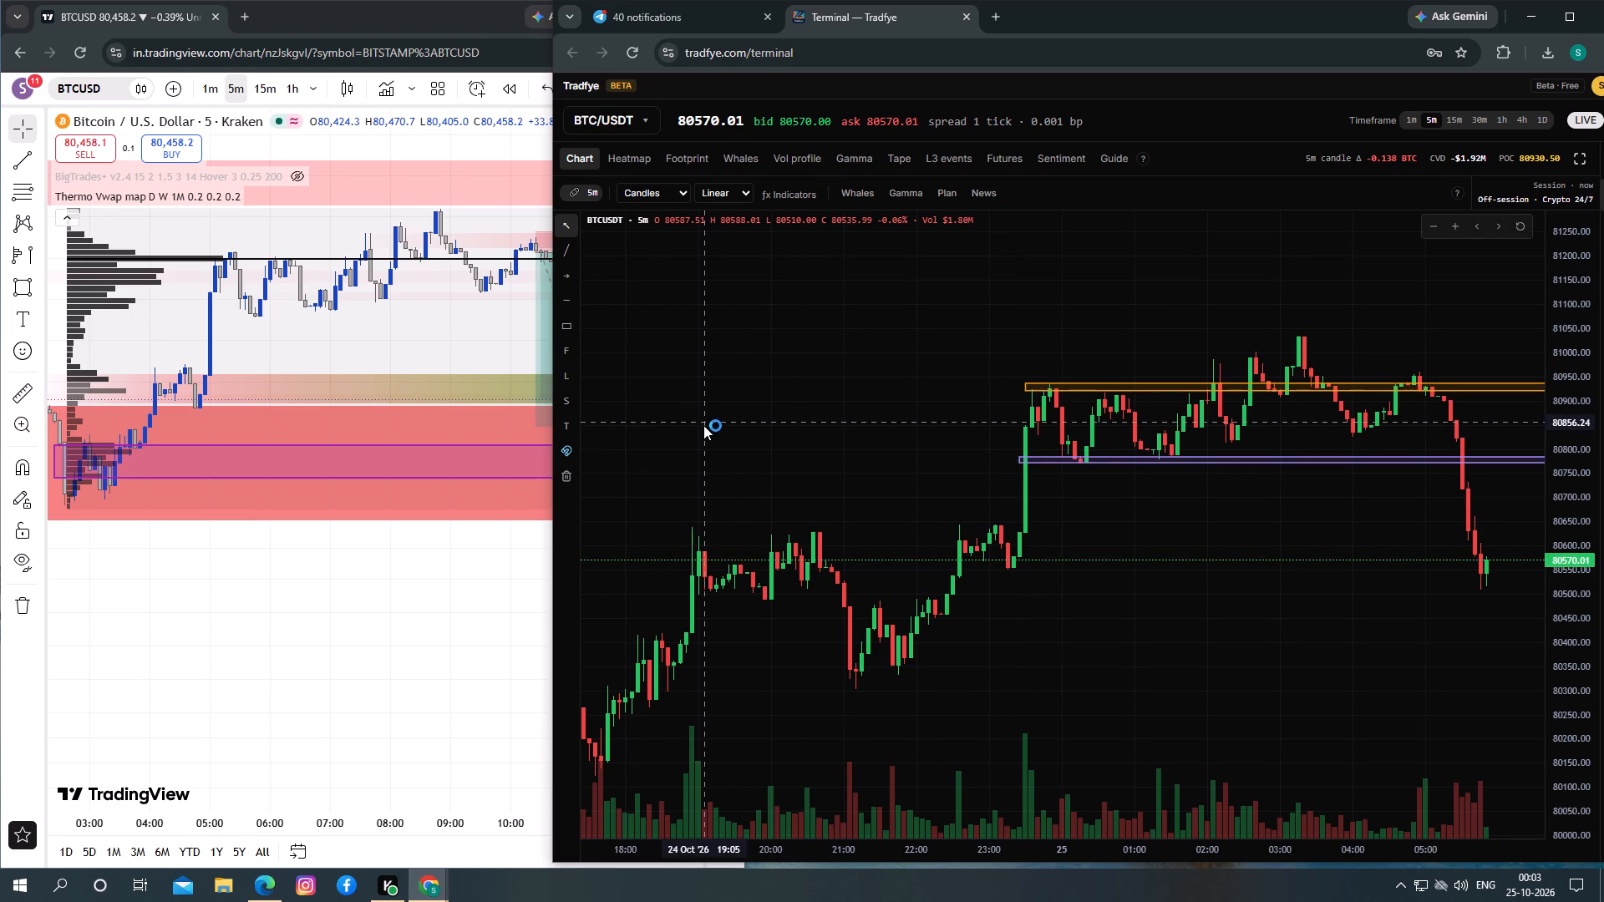
left_click_drag(703, 425, 698, 394)
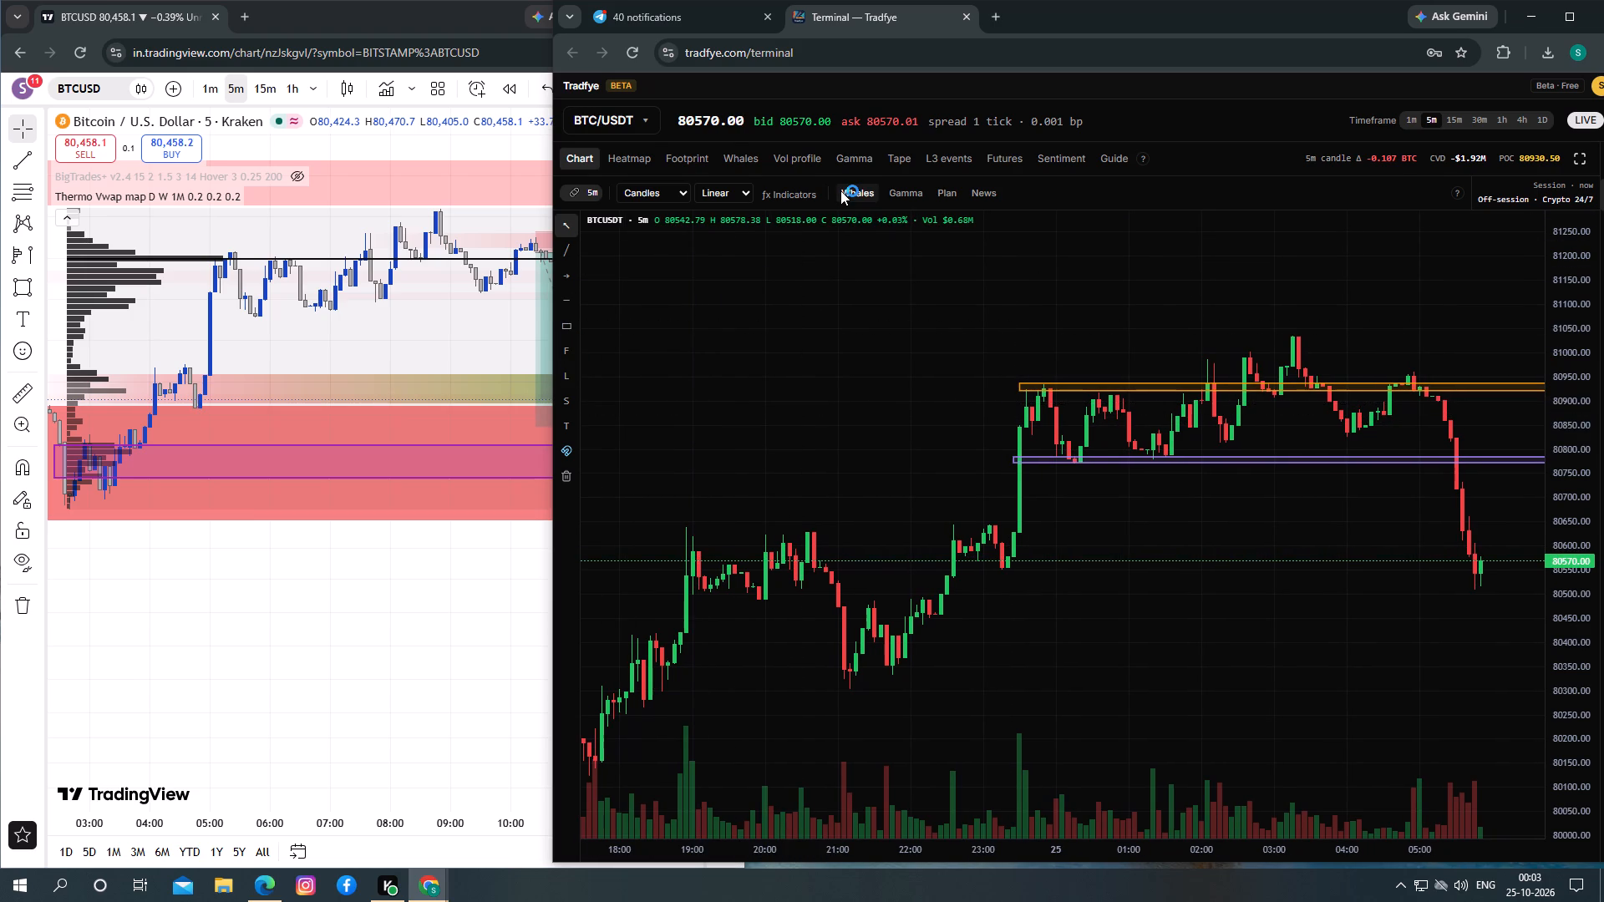
left_click(840, 190)
Examine the whale buy and sell markers around the latest drop, especially the buy marker below the newest low.
left_click(1359, 632)
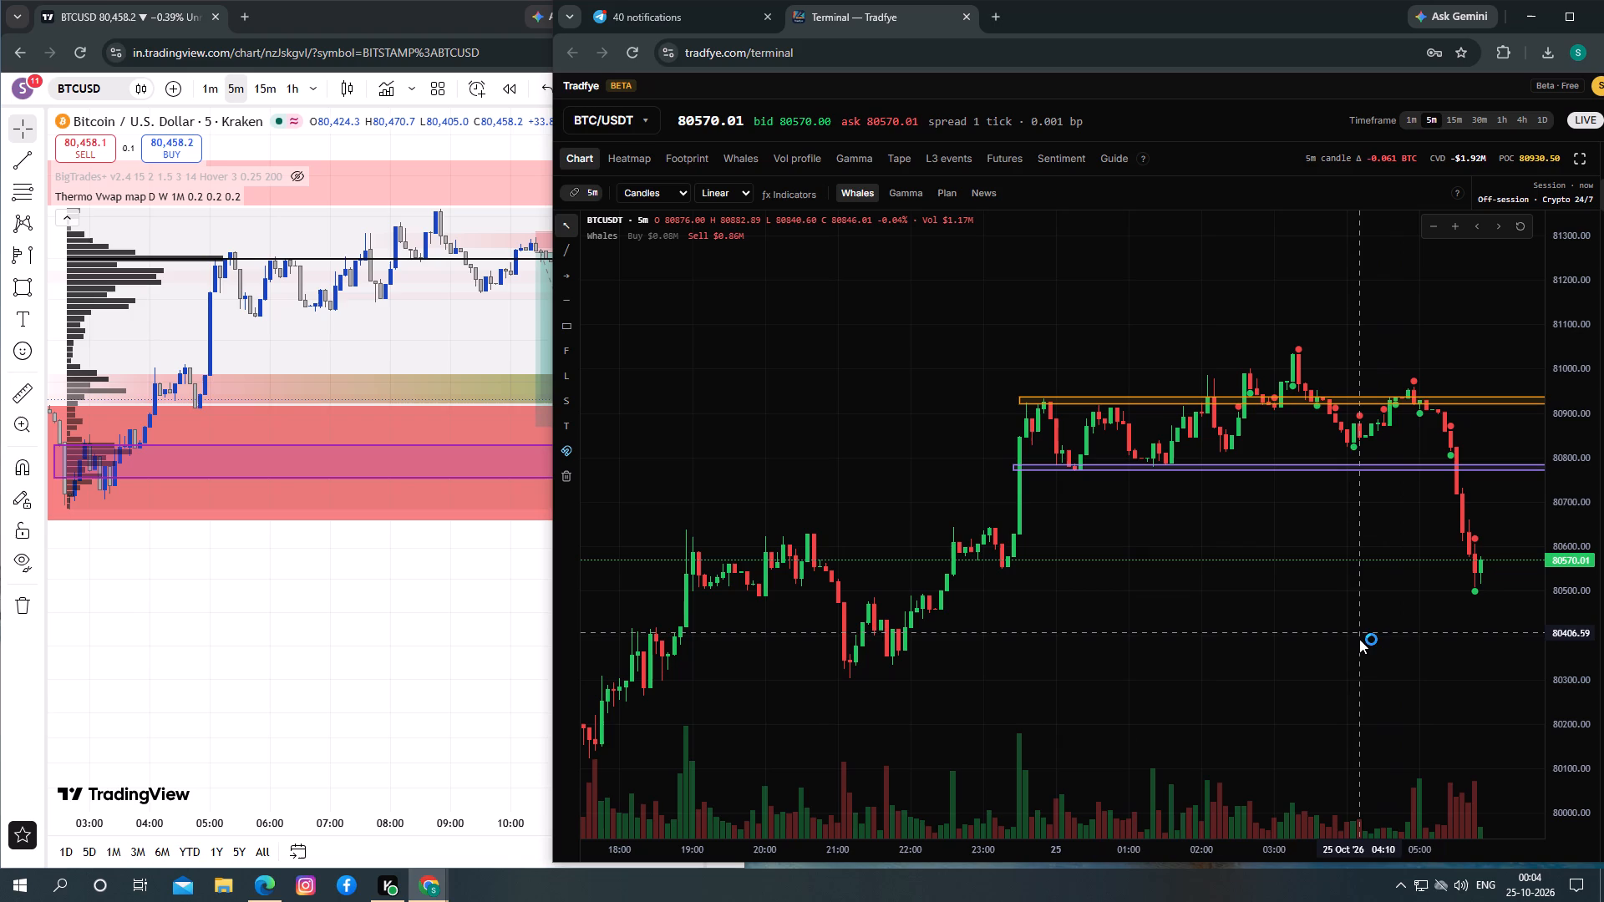
left_click(1473, 591)
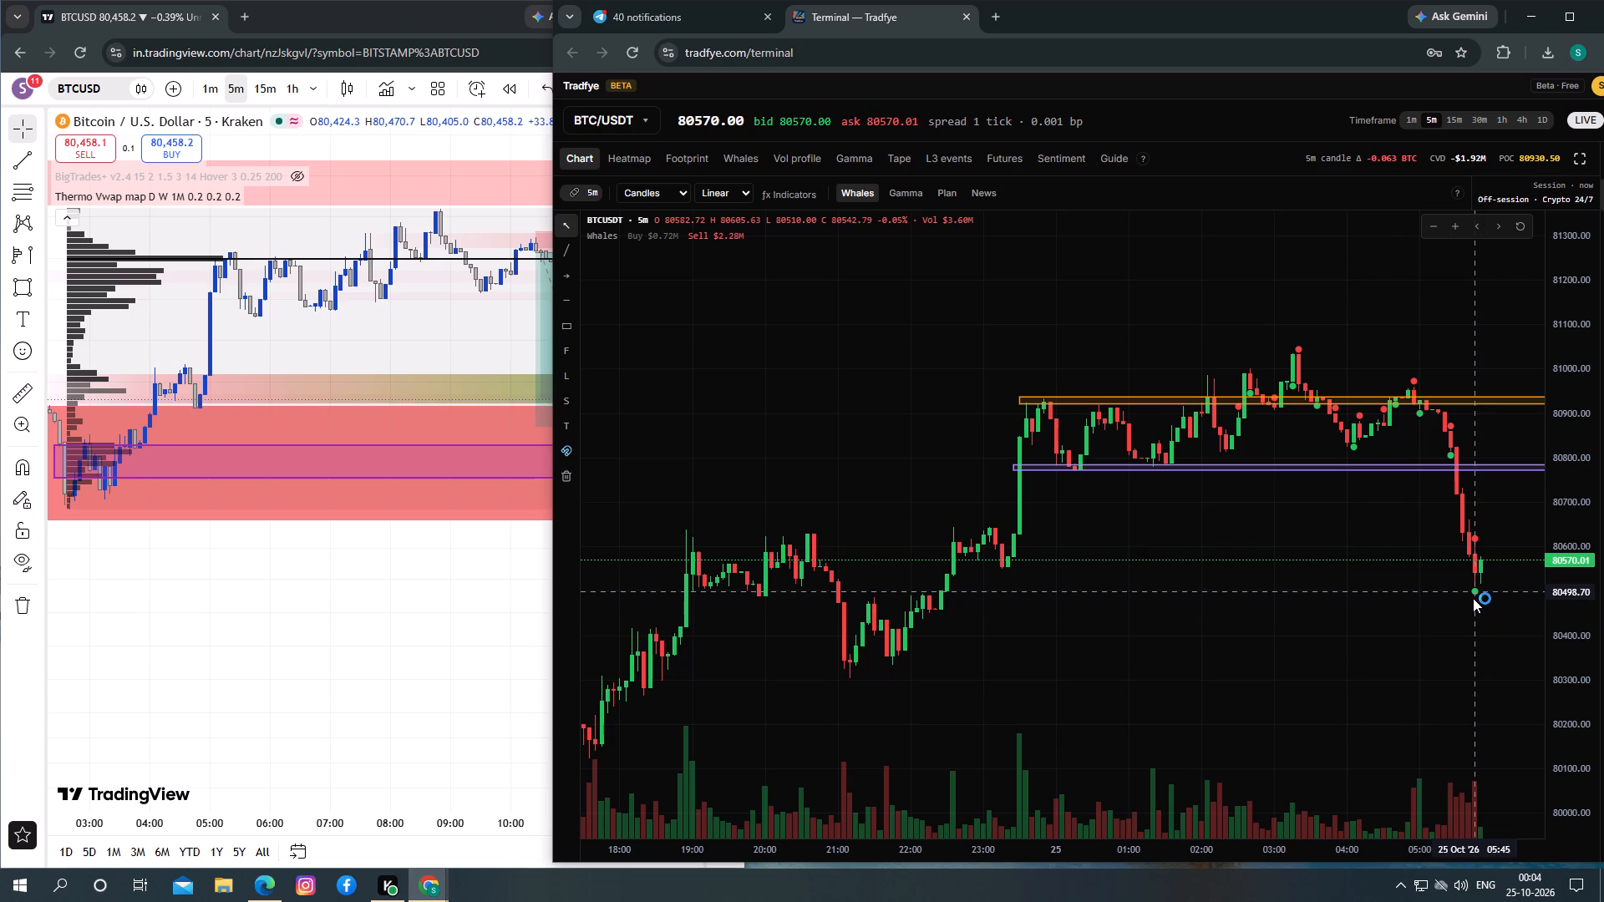
double_click(1476, 590)
left_click_drag(1175, 649, 1175, 656)
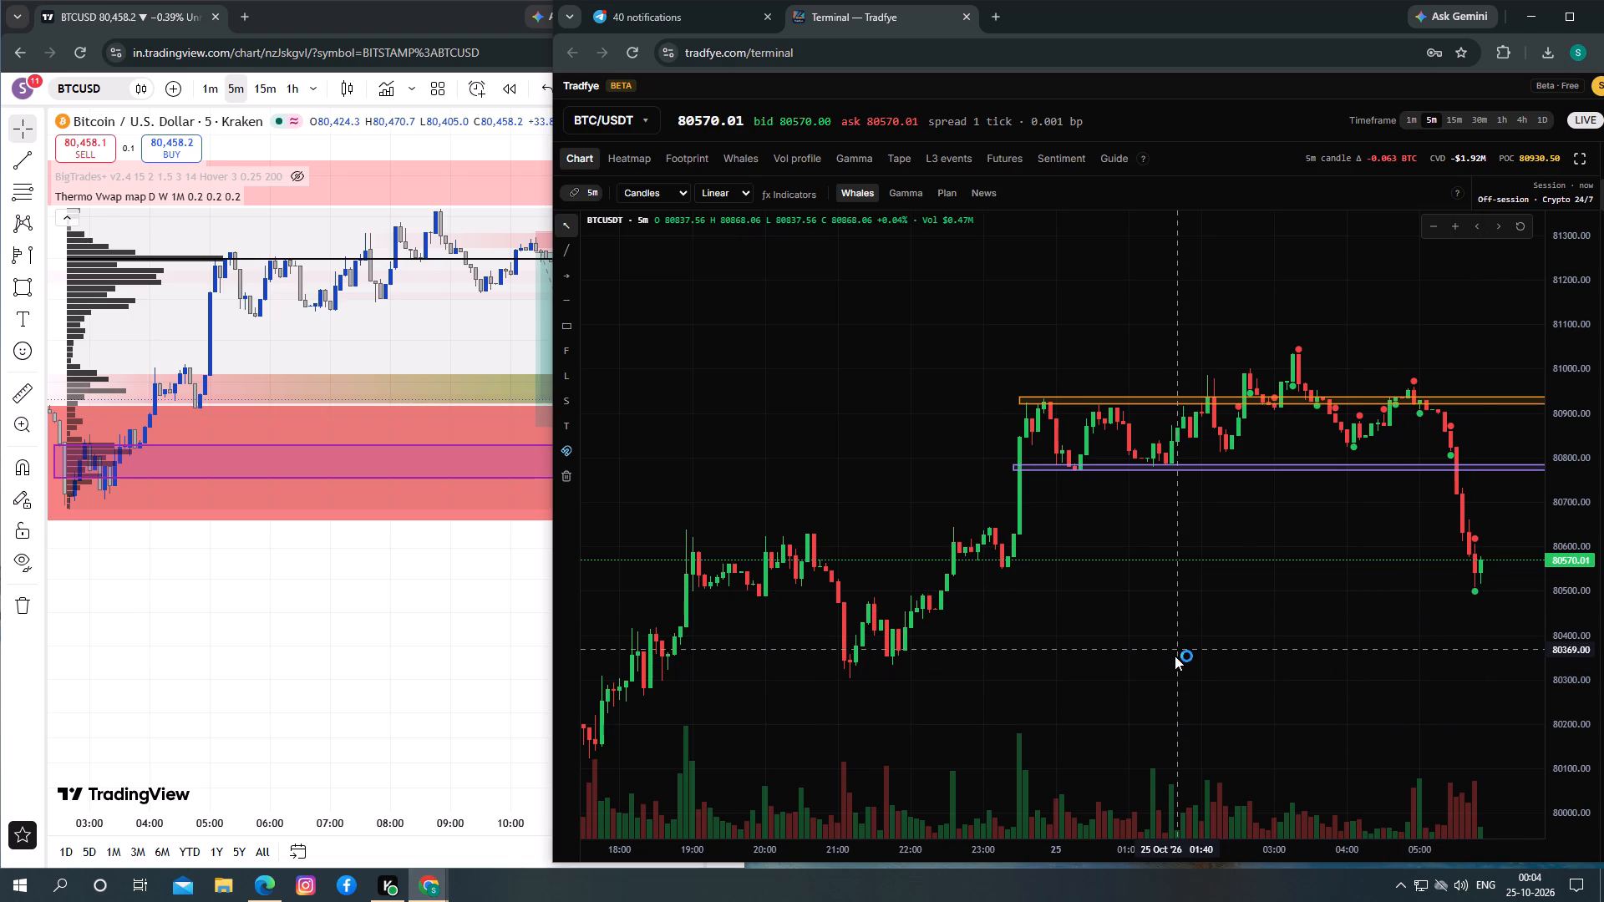
left_click_drag(1175, 656, 1158, 645)
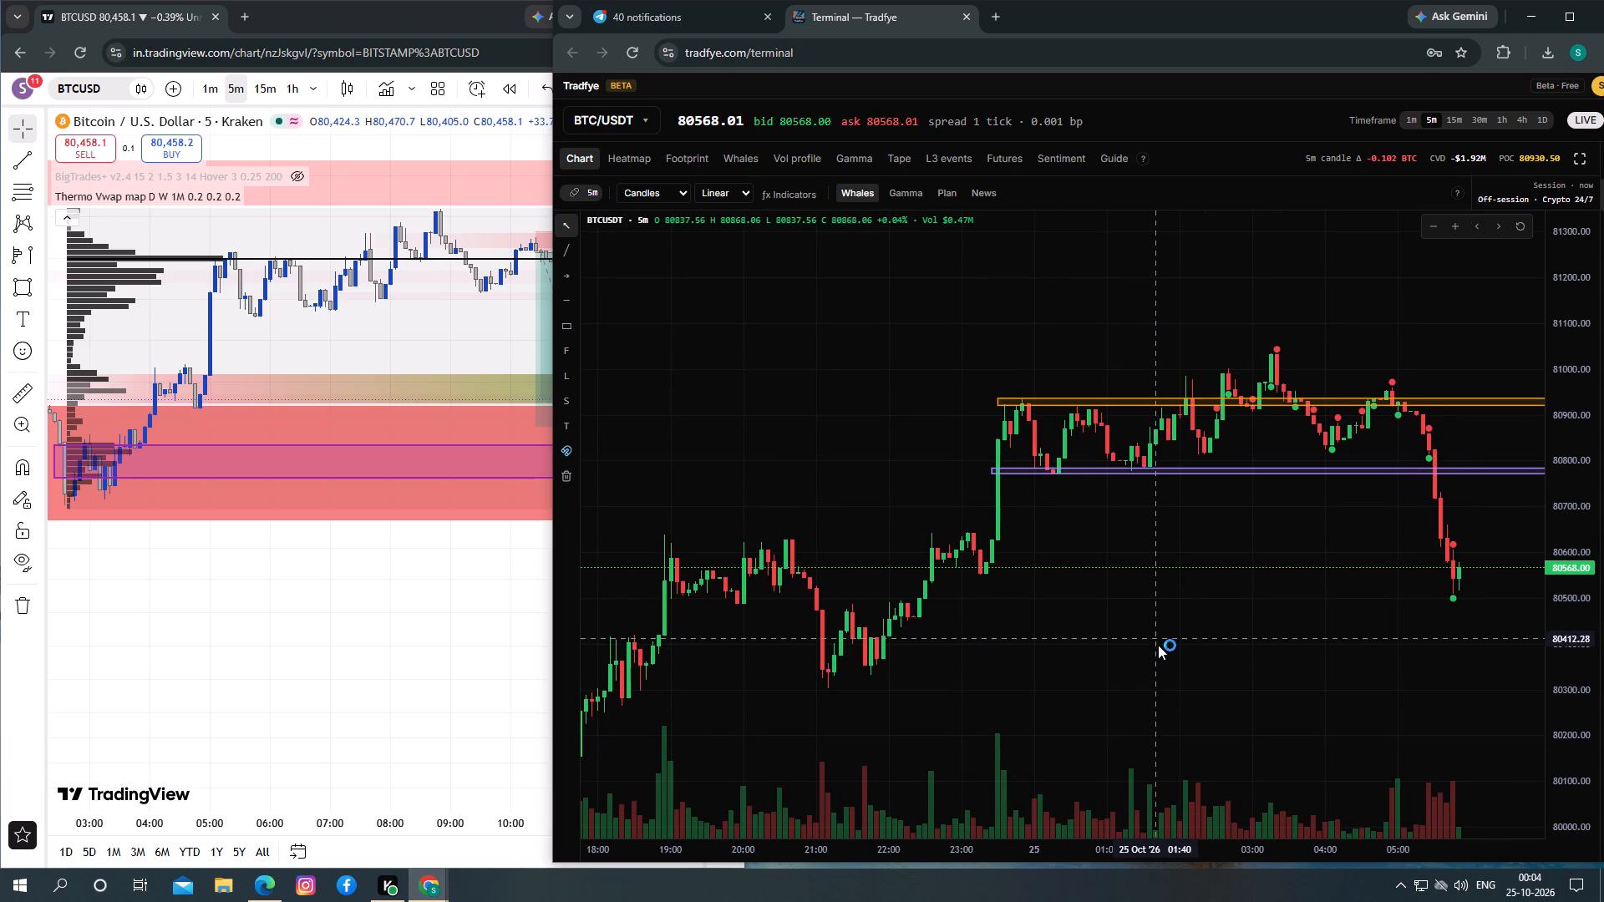
left_click_drag(1158, 645, 1158, 638)
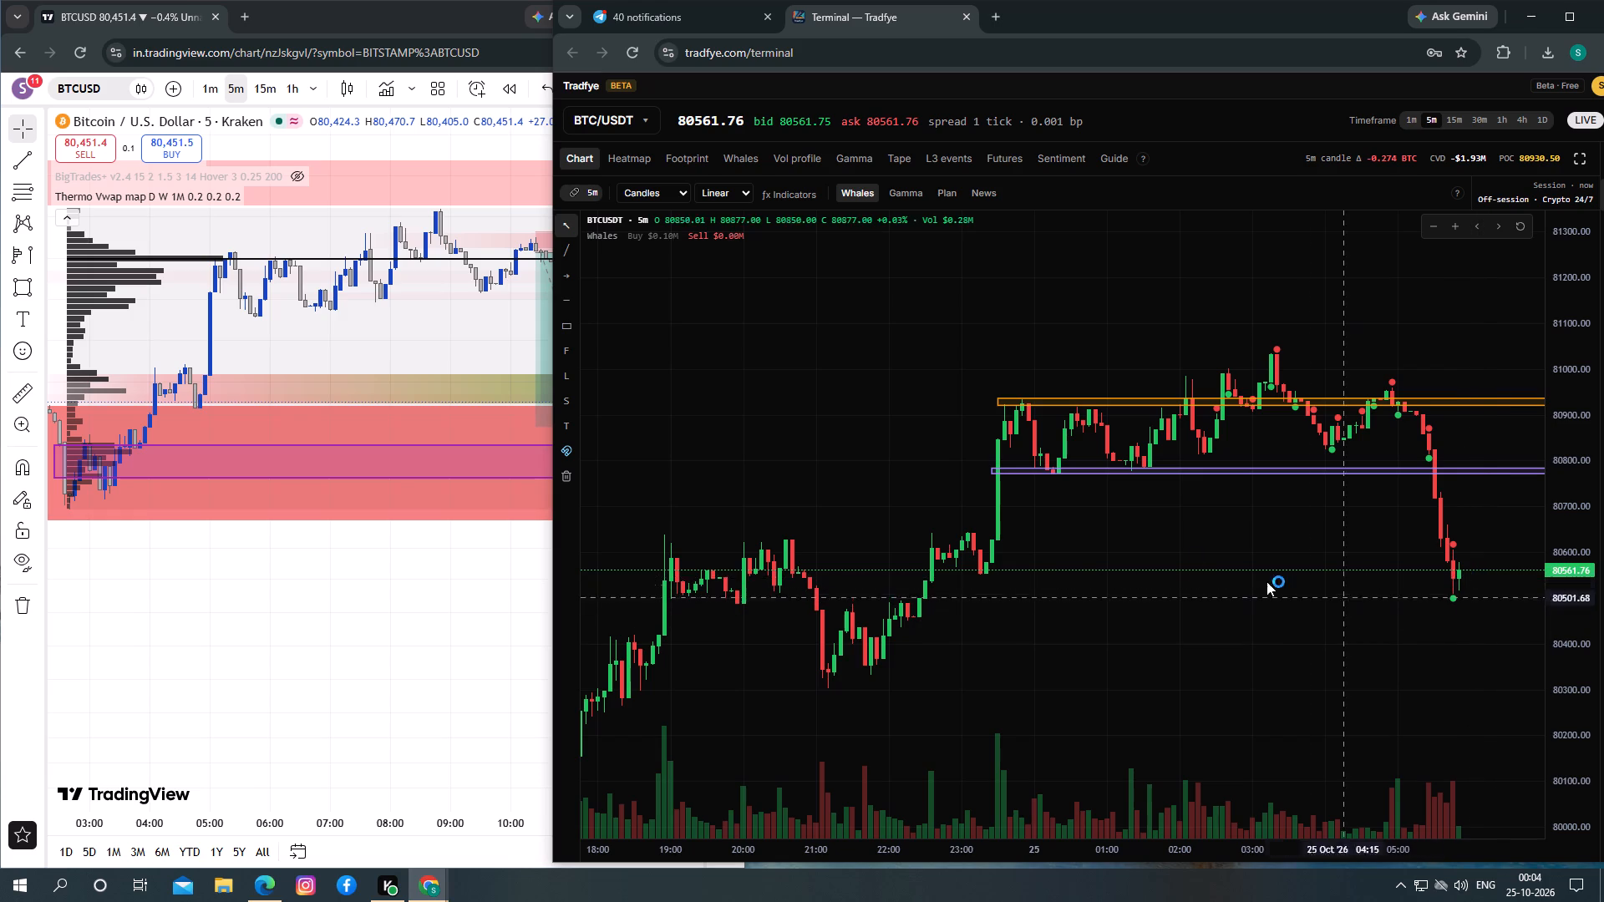
left_click(830, 555)
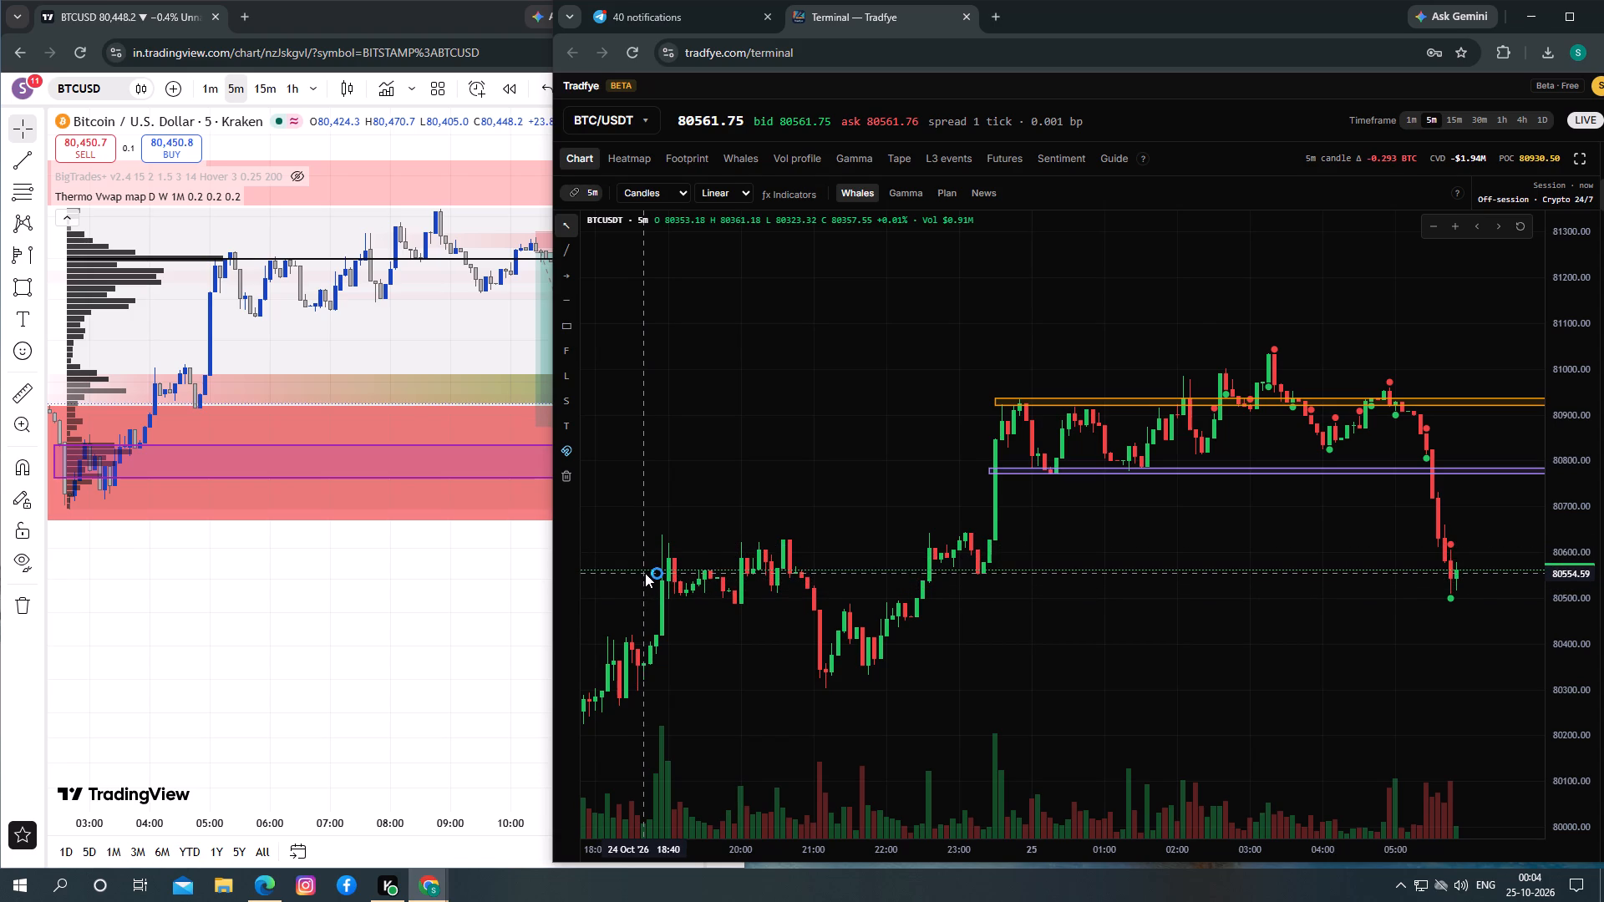
Draw a thin rectangle zone around the current price, about 80,535 to 80,560, from about 18:40 on 24 Oct past the latest candle.
left_click(565, 324)
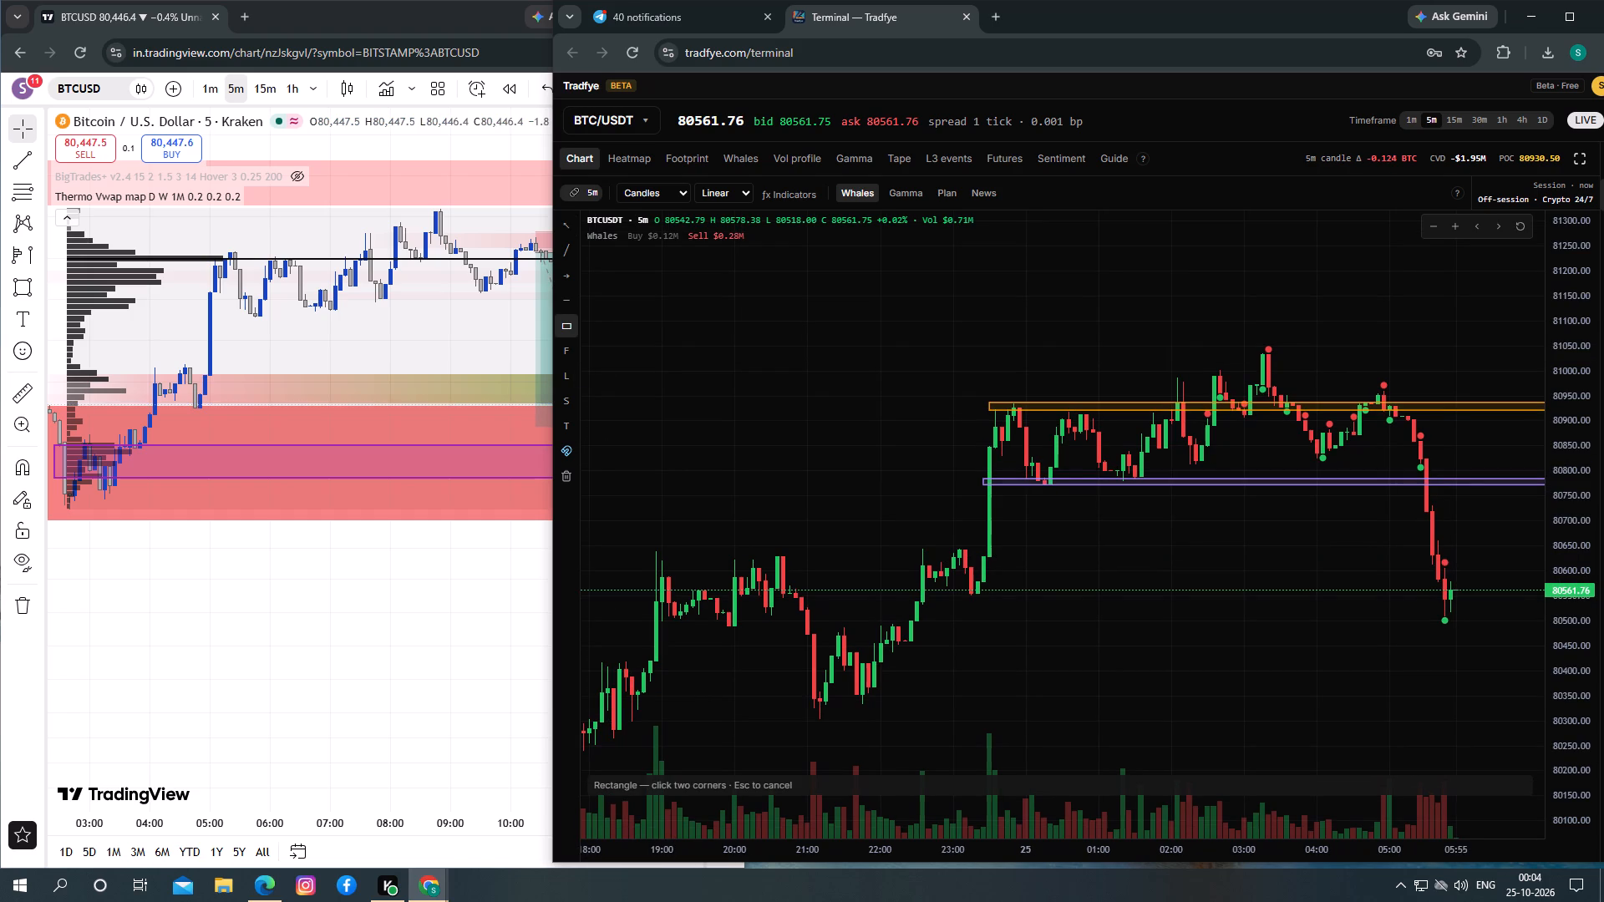
left_click(637, 590)
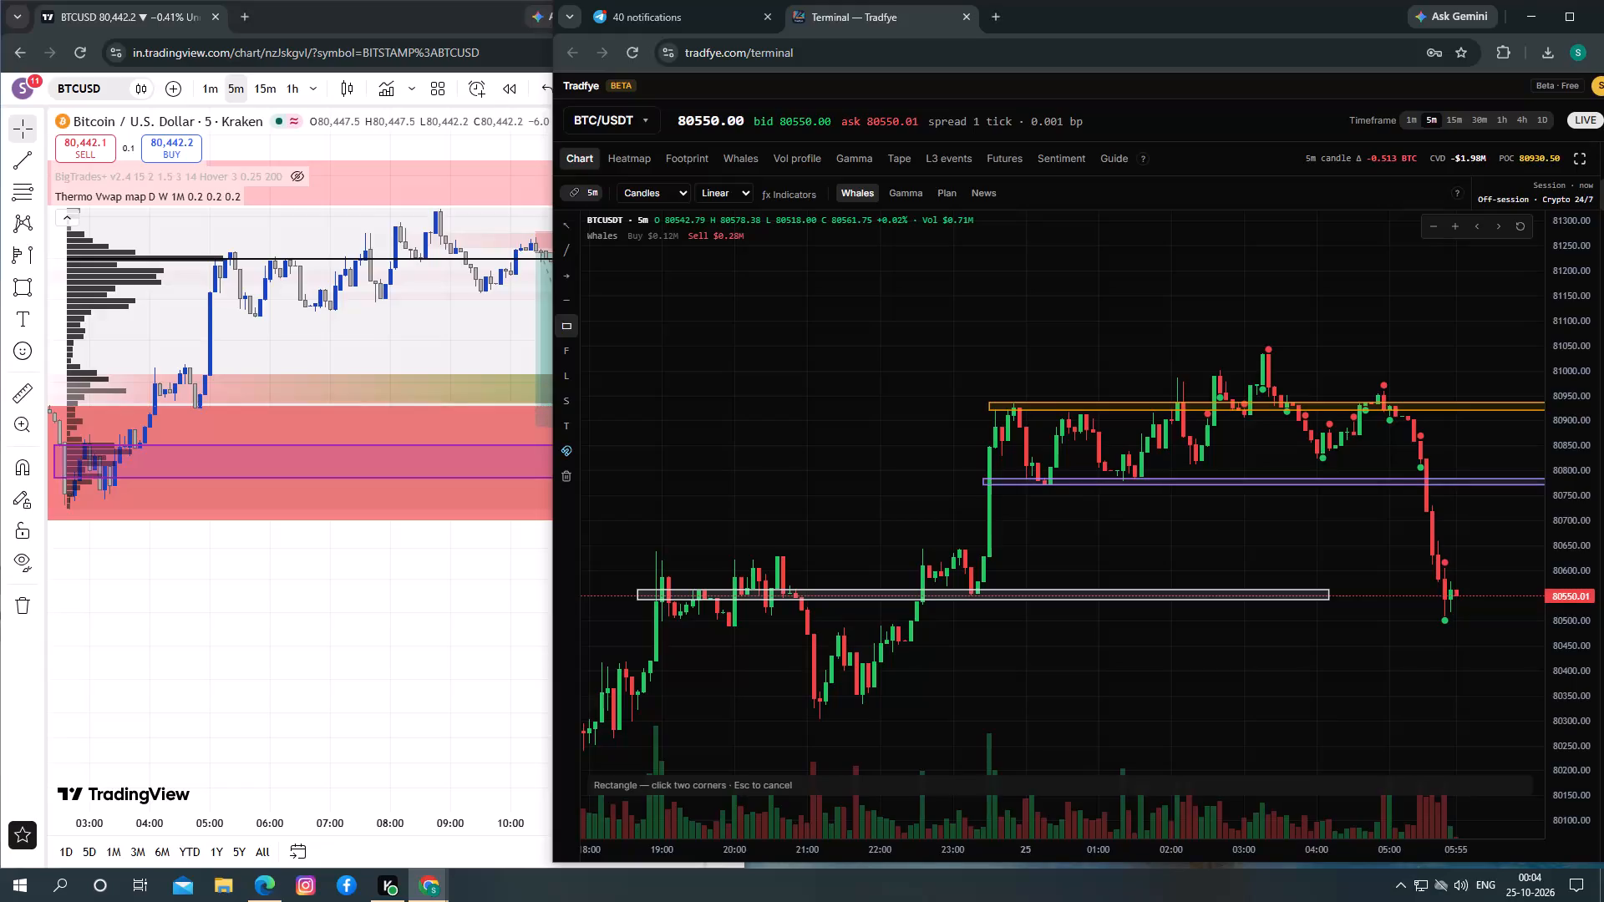
left_click(1328, 600)
left_click_drag(1327, 599, 1512, 616)
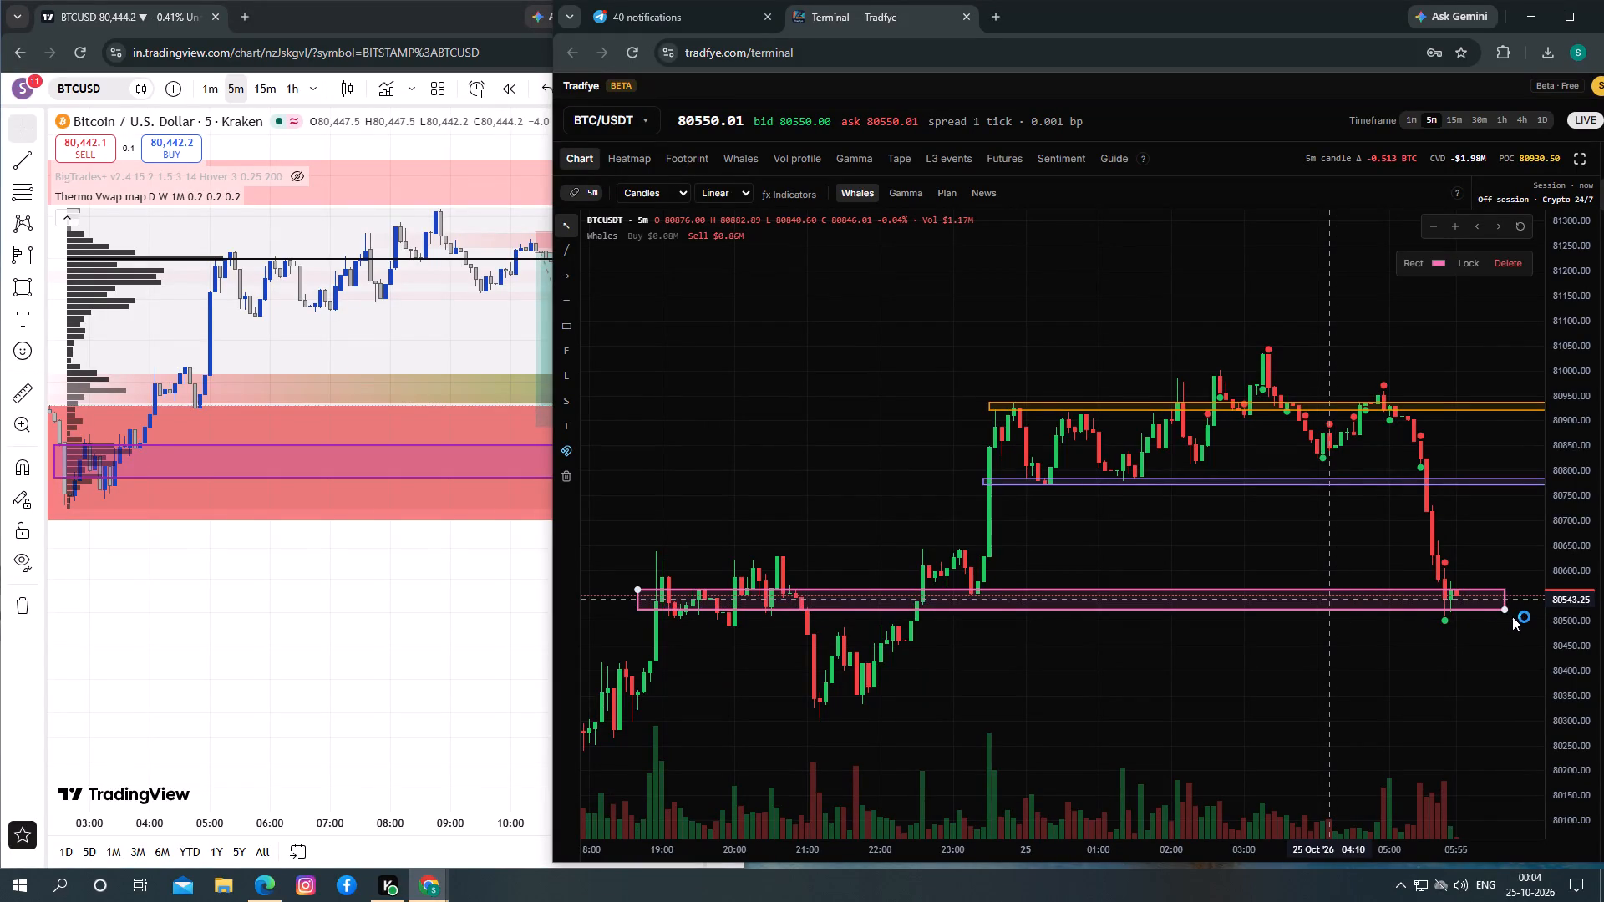
left_click_drag(1512, 616, 1535, 602)
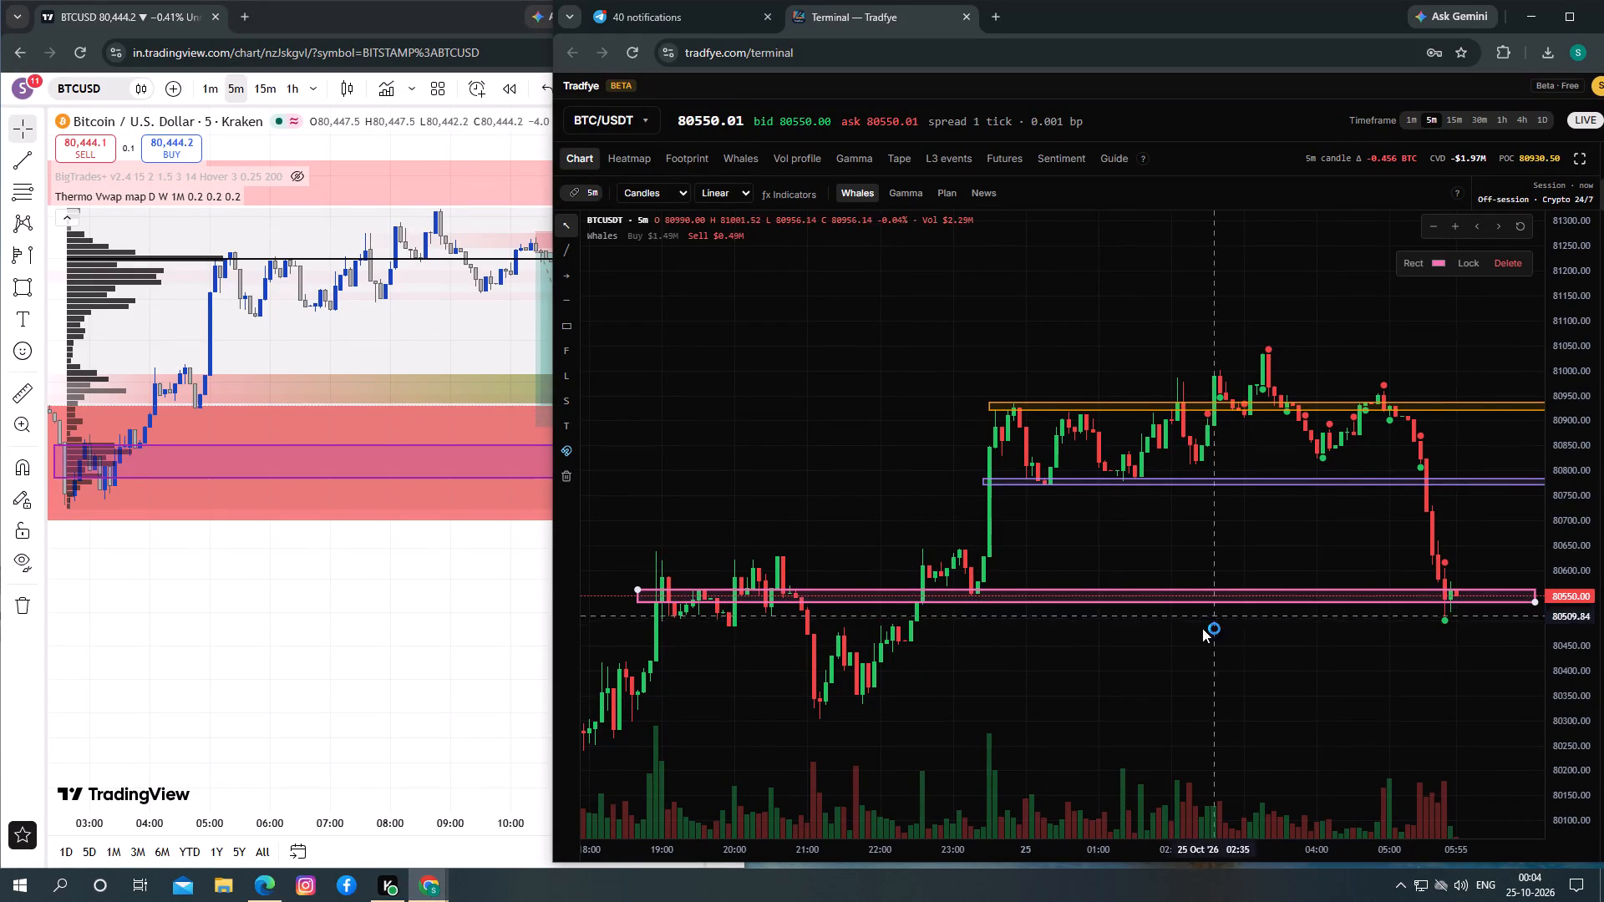
left_click_drag(1175, 647, 1193, 629)
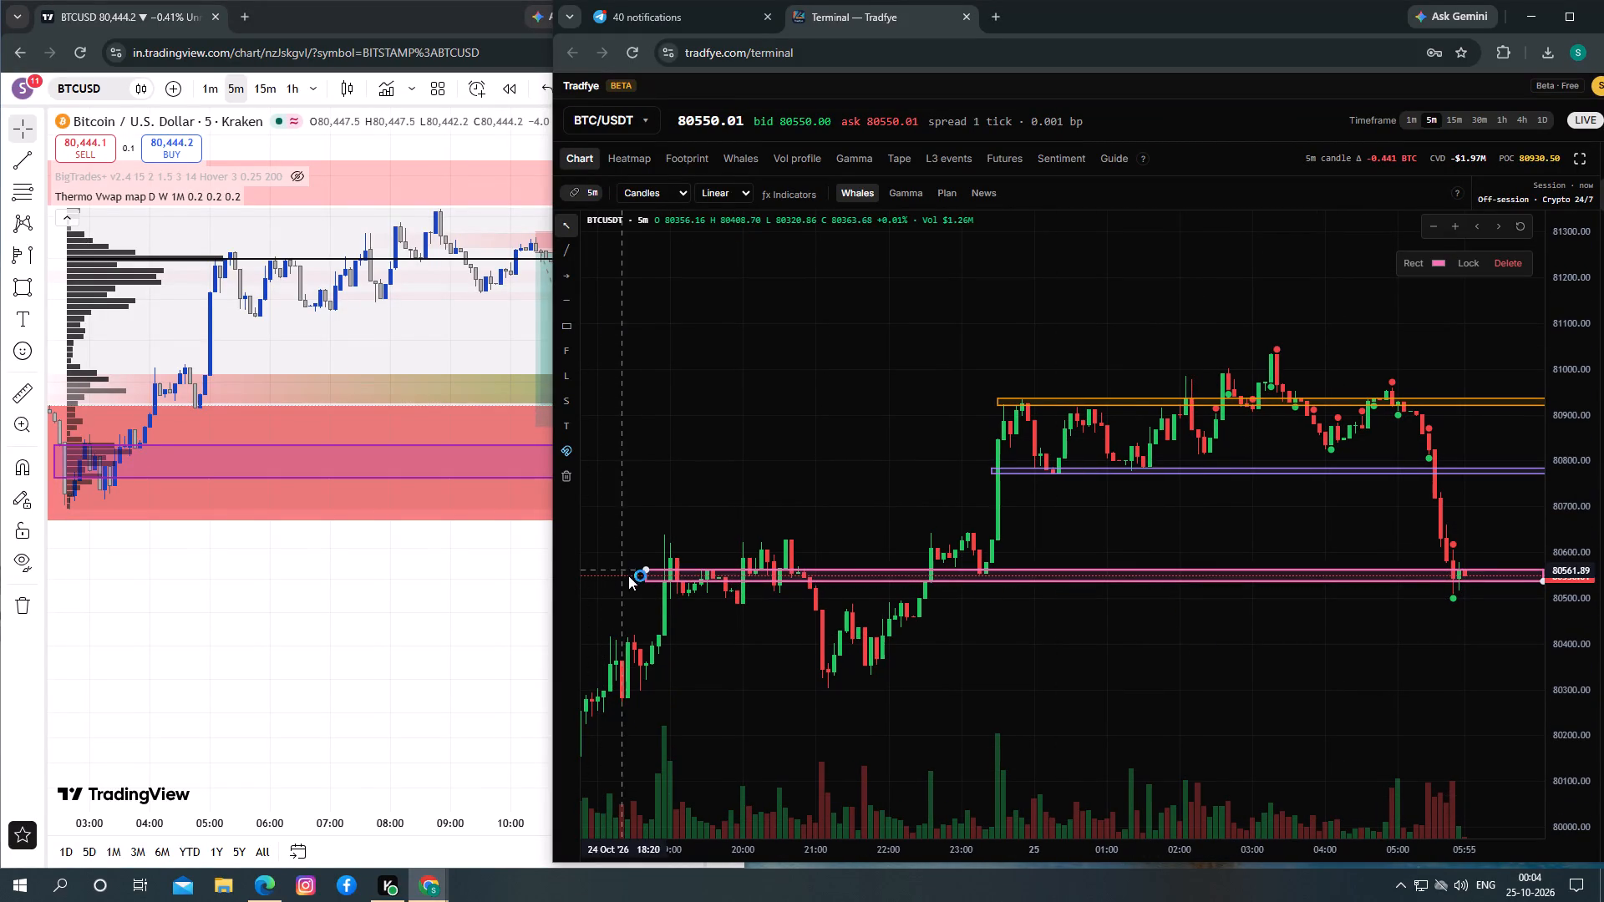
Shift the pink rectangle slightly lower, to about 80,530 to 80,555, with its left edge at about 18:45 on 24 Oct.
left_click(640, 566)
left_click_drag(651, 578, 651, 579)
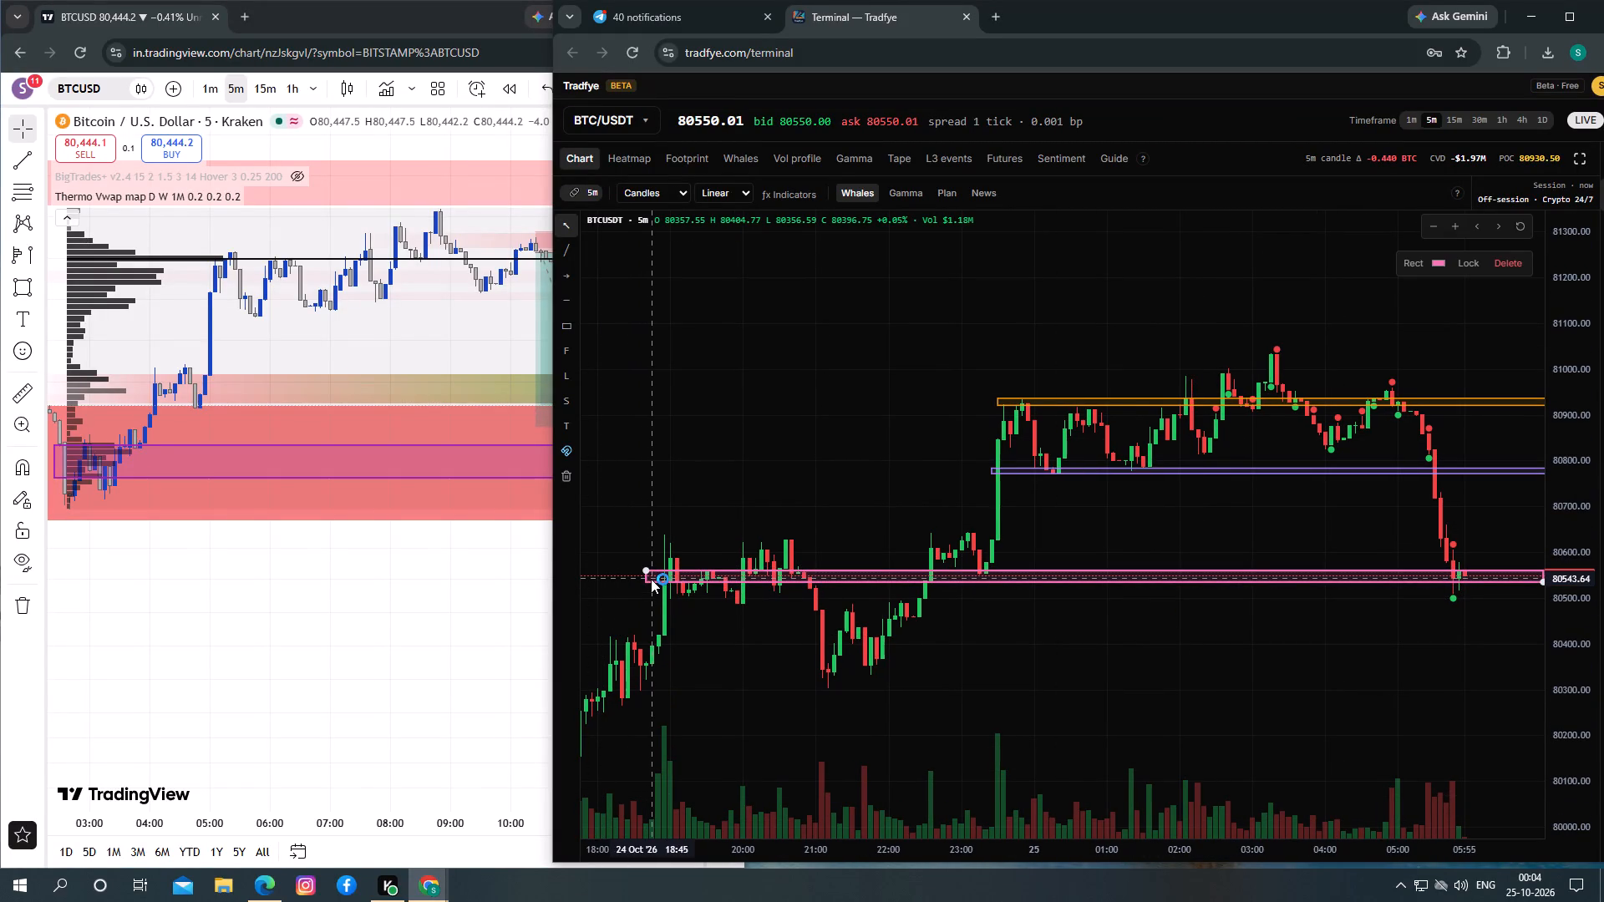
left_click_drag(651, 579, 652, 586)
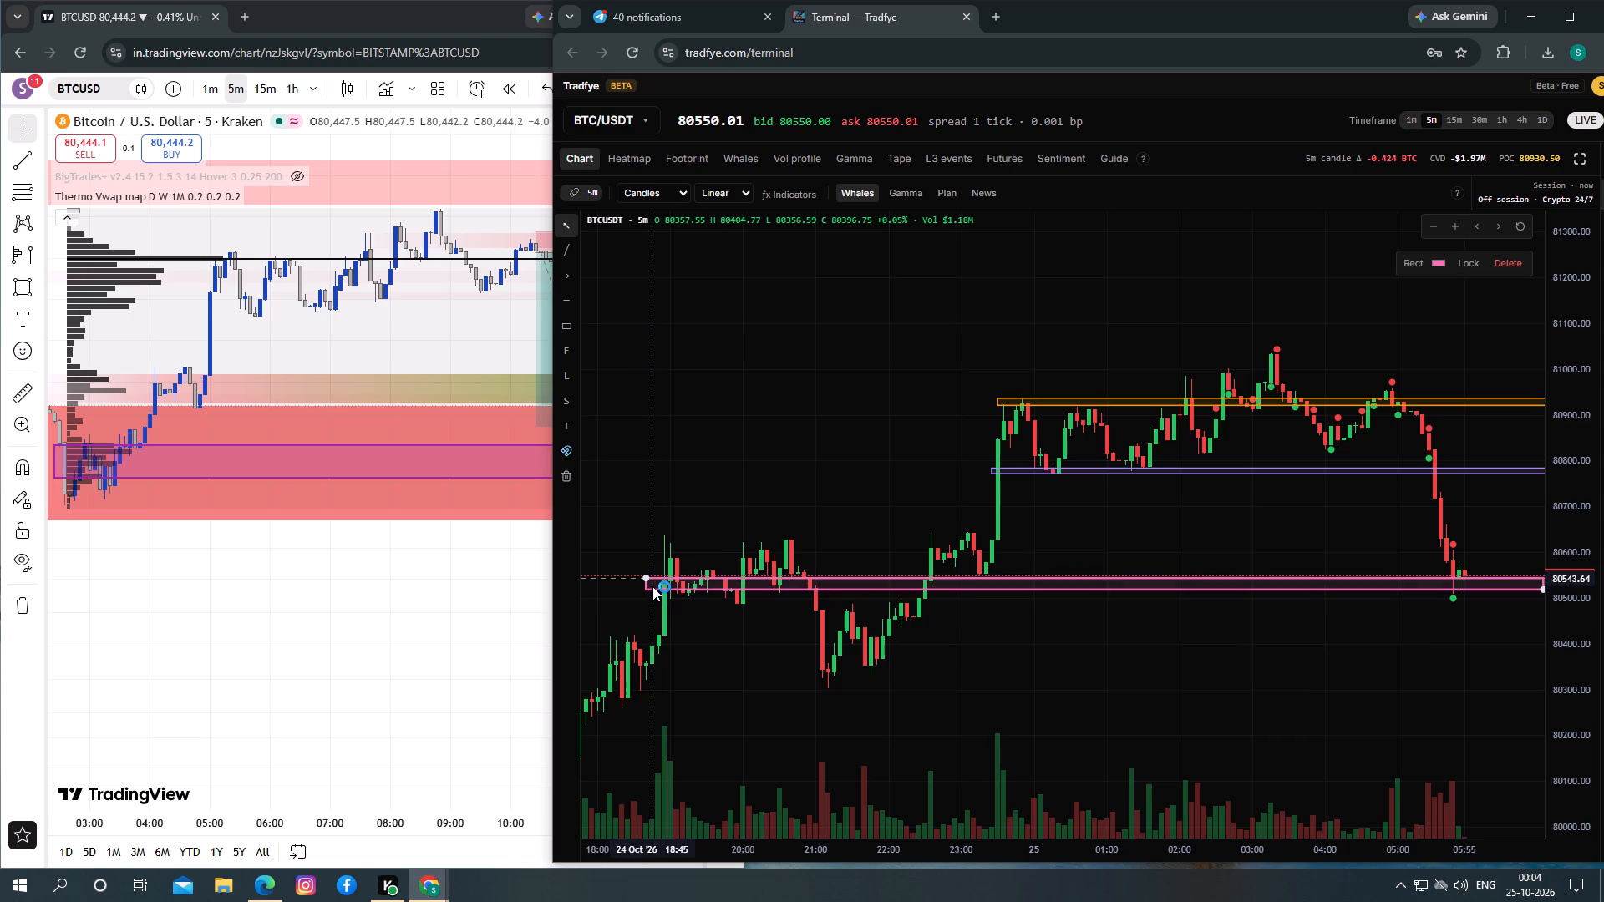
left_click_drag(652, 586, 658, 593)
left_click_drag(658, 593, 664, 586)
Compare the pink zone around the current price with the short position and shaded zones on the TradingView BTCUSD chart.
left_click_drag(788, 665, 763, 667)
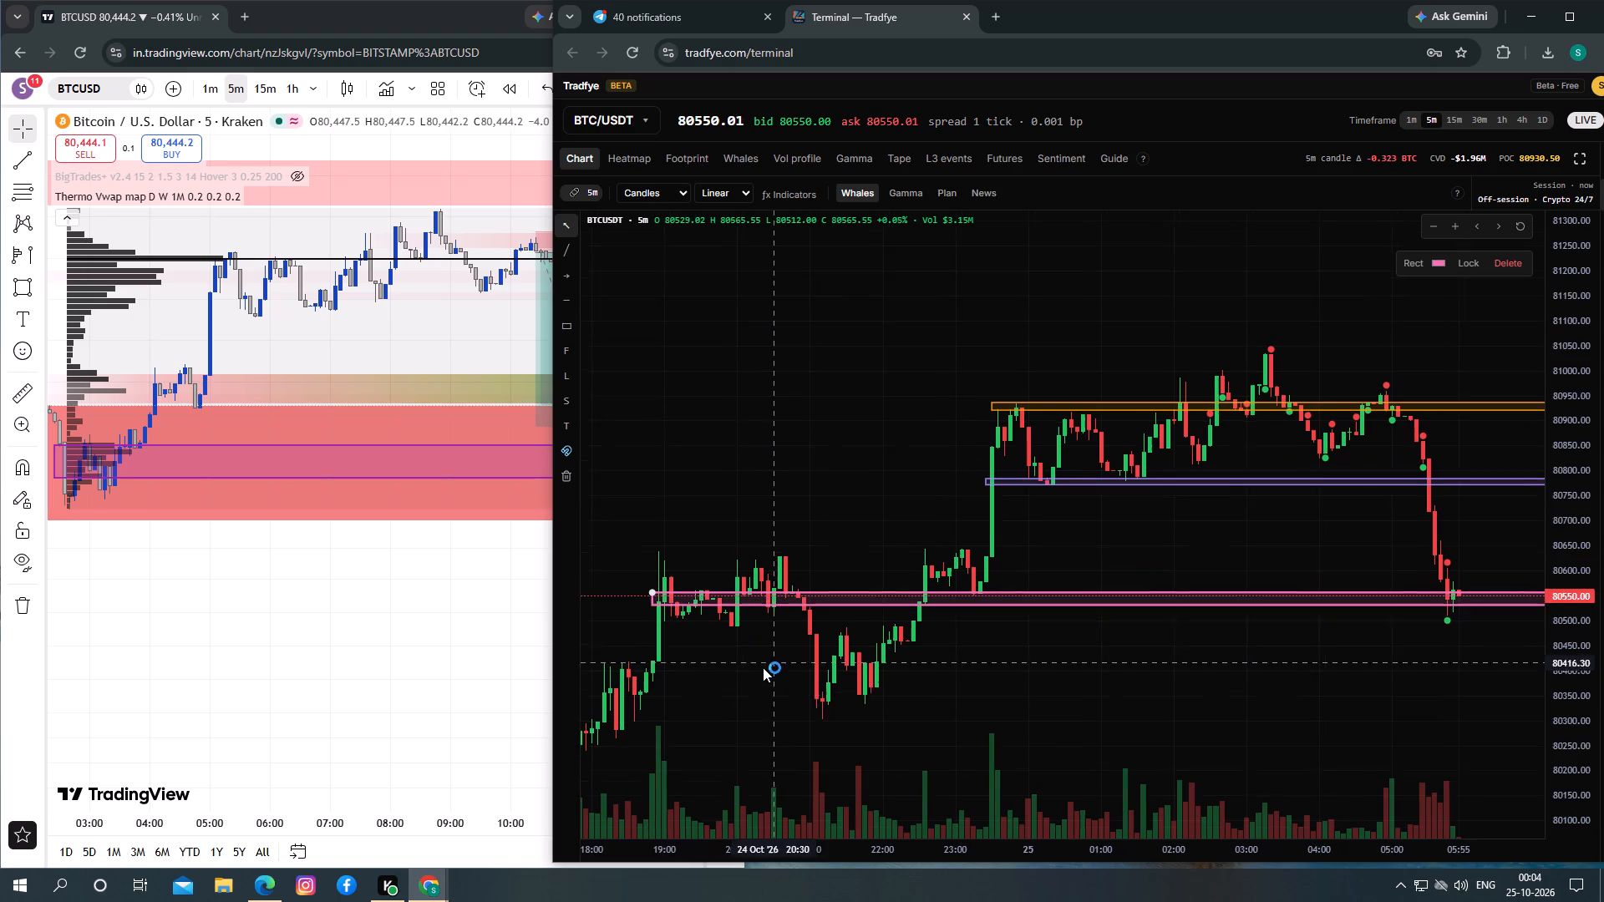
left_click_drag(763, 667, 764, 656)
left_click_drag(1586, 525, 1586, 585)
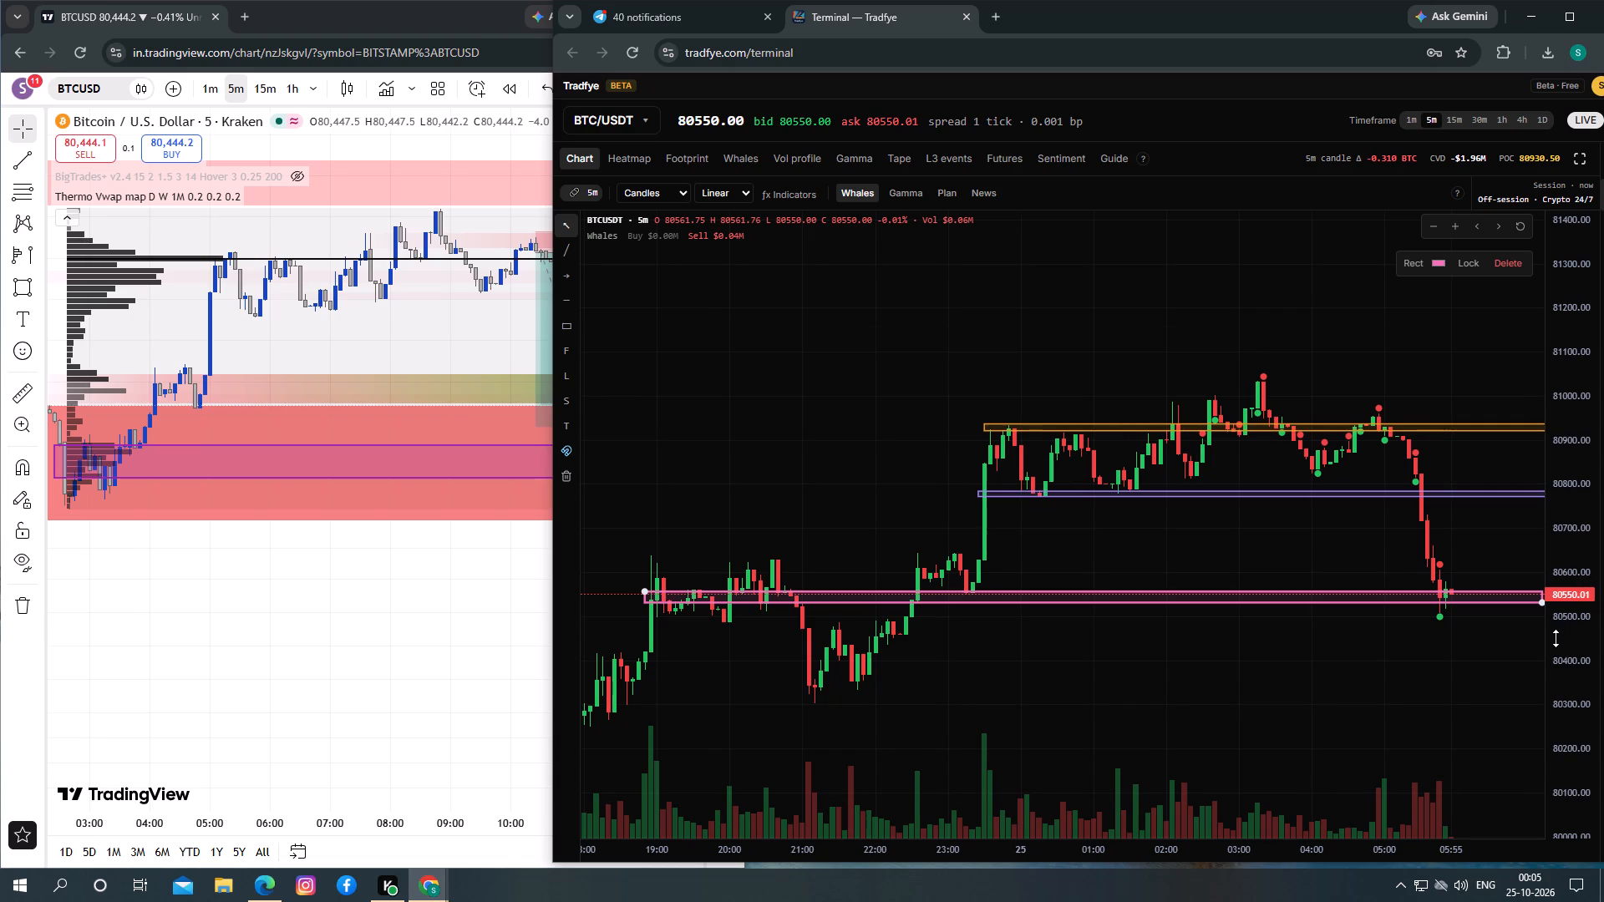
left_click_drag(1235, 681, 1168, 639)
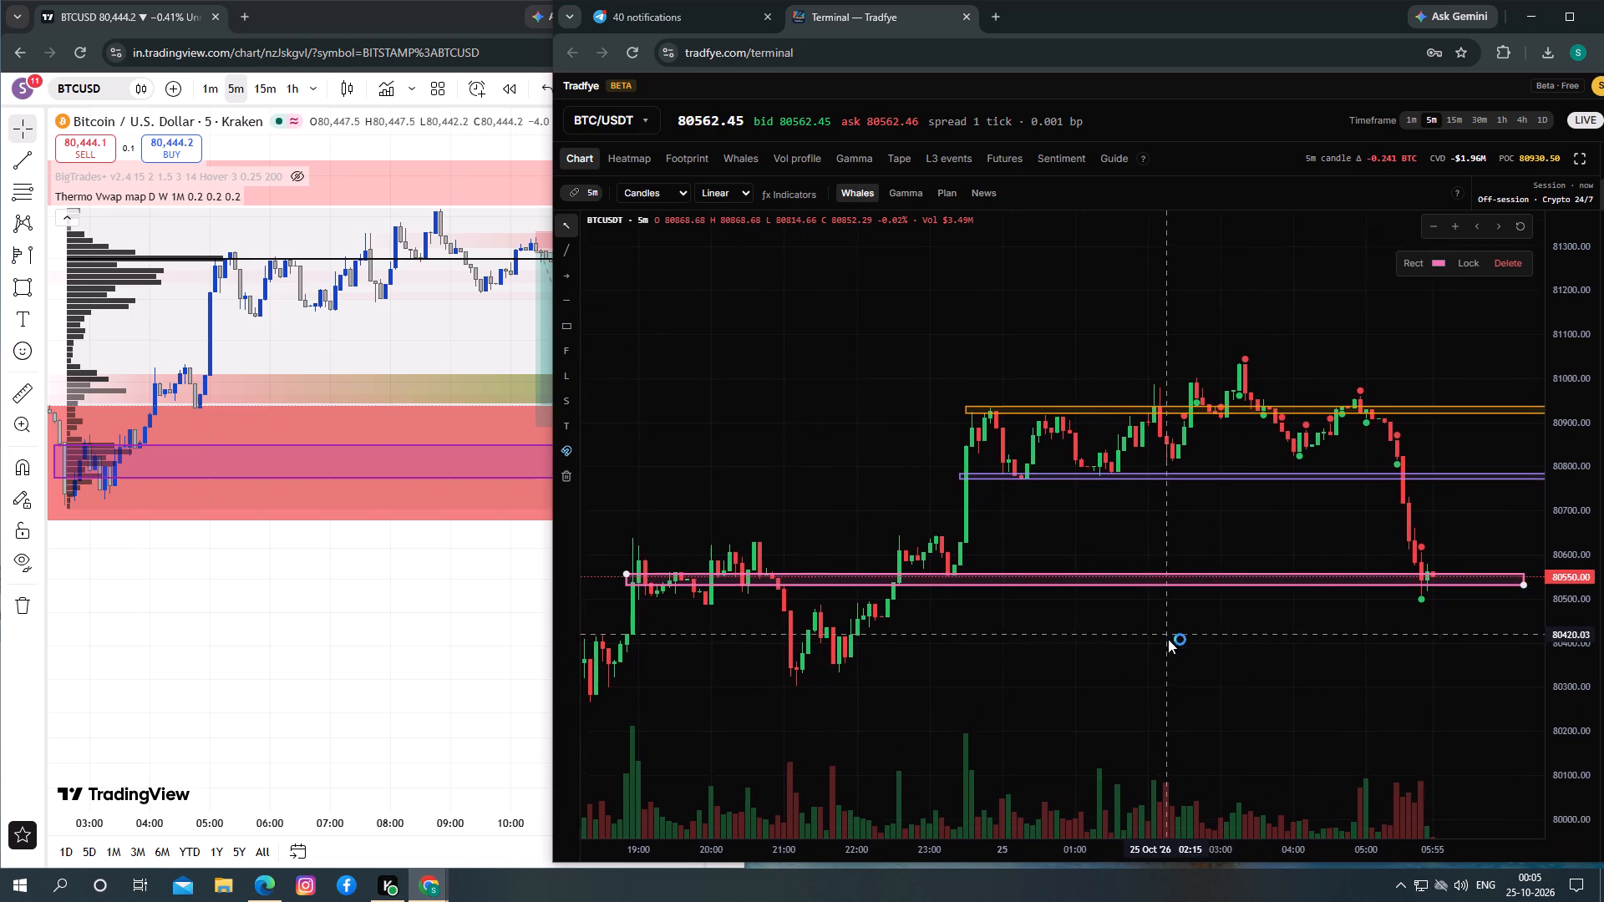
left_click_drag(1168, 639, 1123, 547)
left_click_drag(1057, 591, 1129, 594)
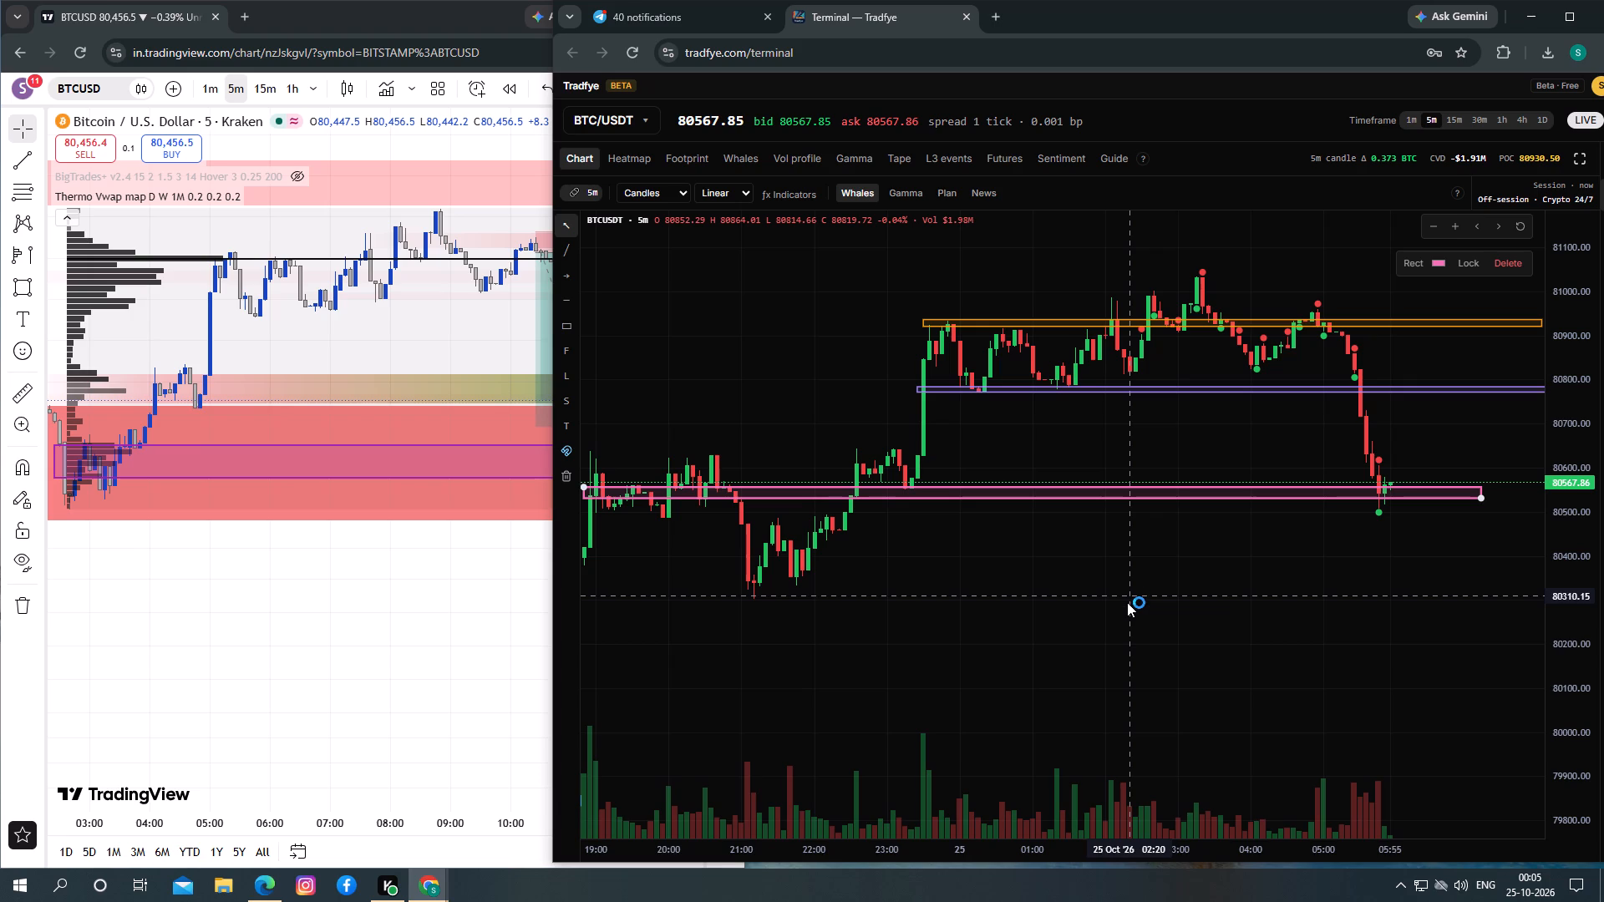
left_click(345, 337)
left_click_drag(556, 659, 536, 659)
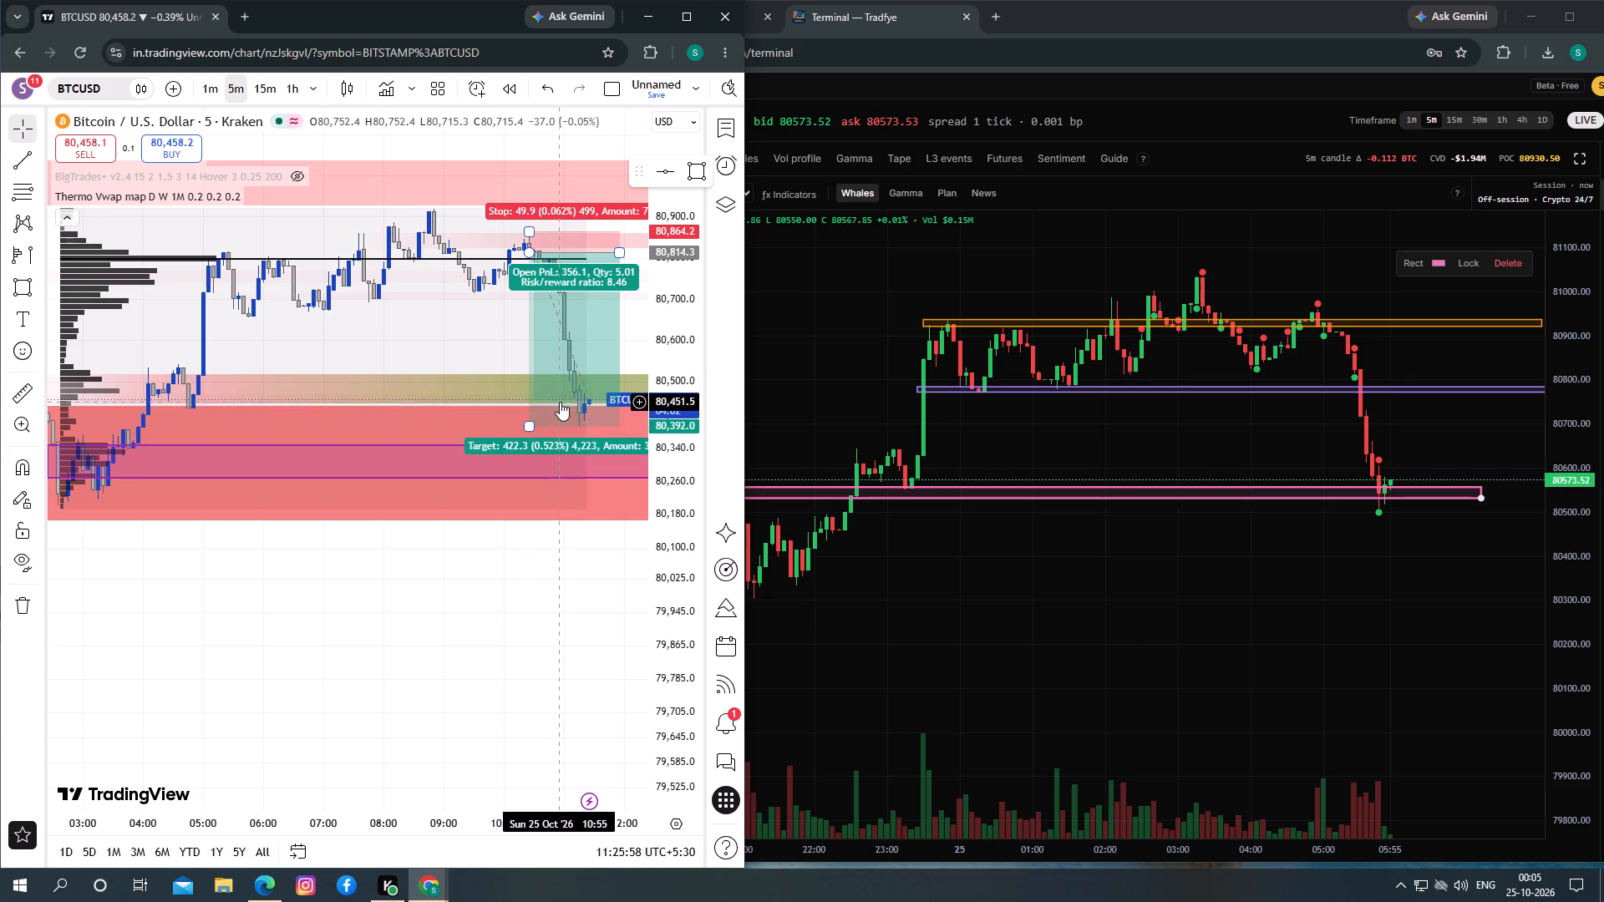
Raise the pink rectangle and extend its upper edge so that it spans about 80,555 to 80,590.
left_click_drag(1109, 484, 1107, 484)
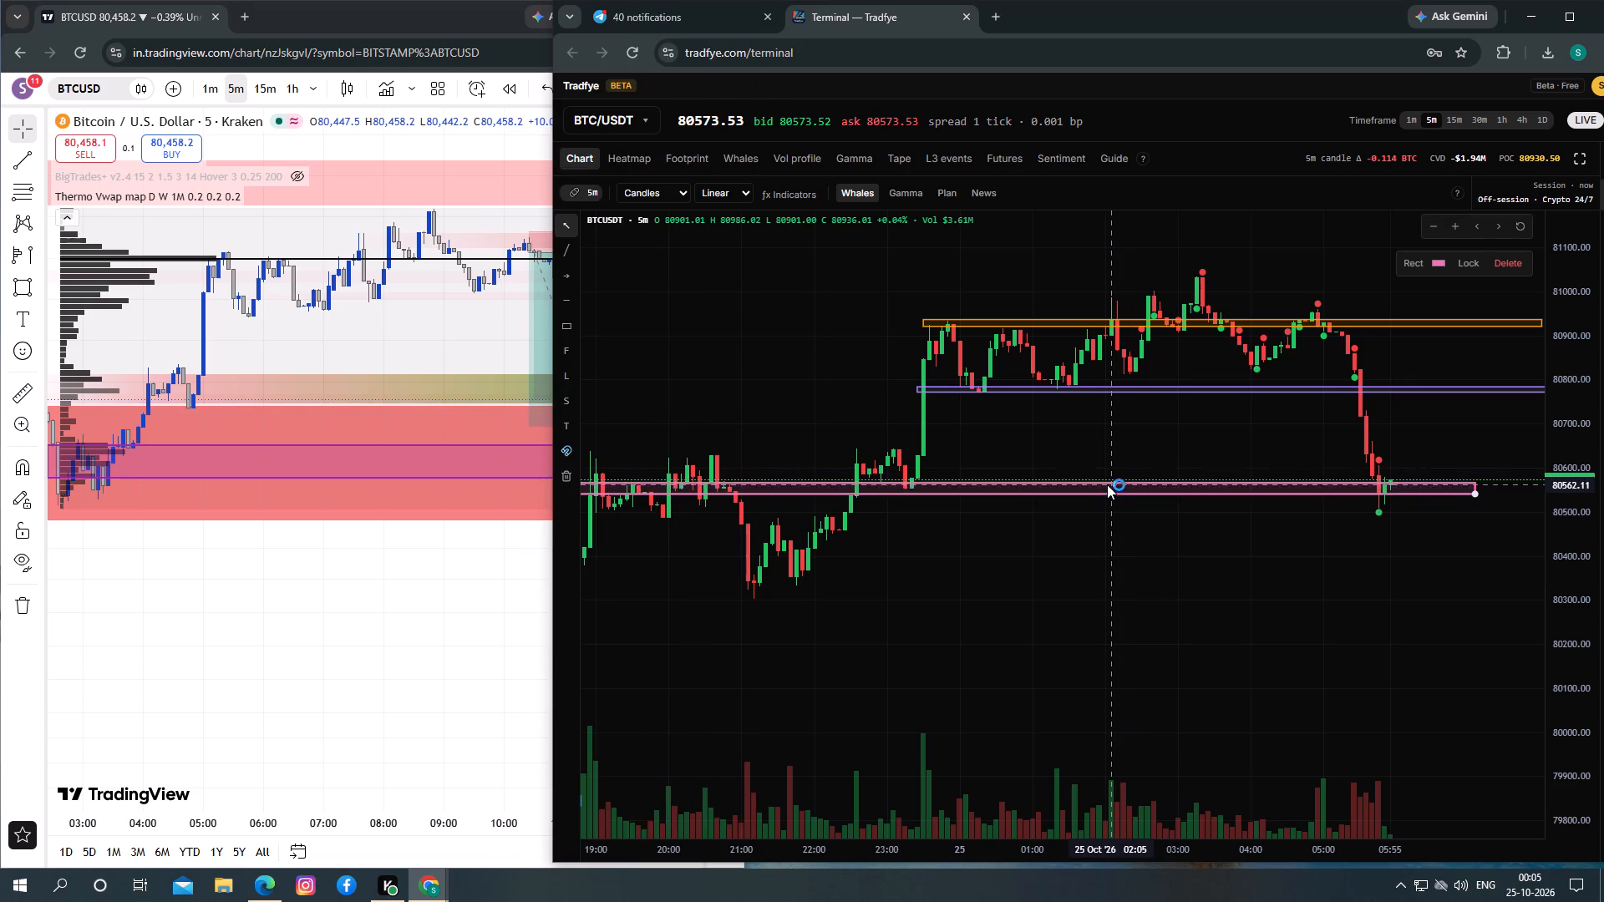
left_click_drag(1107, 484, 1109, 474)
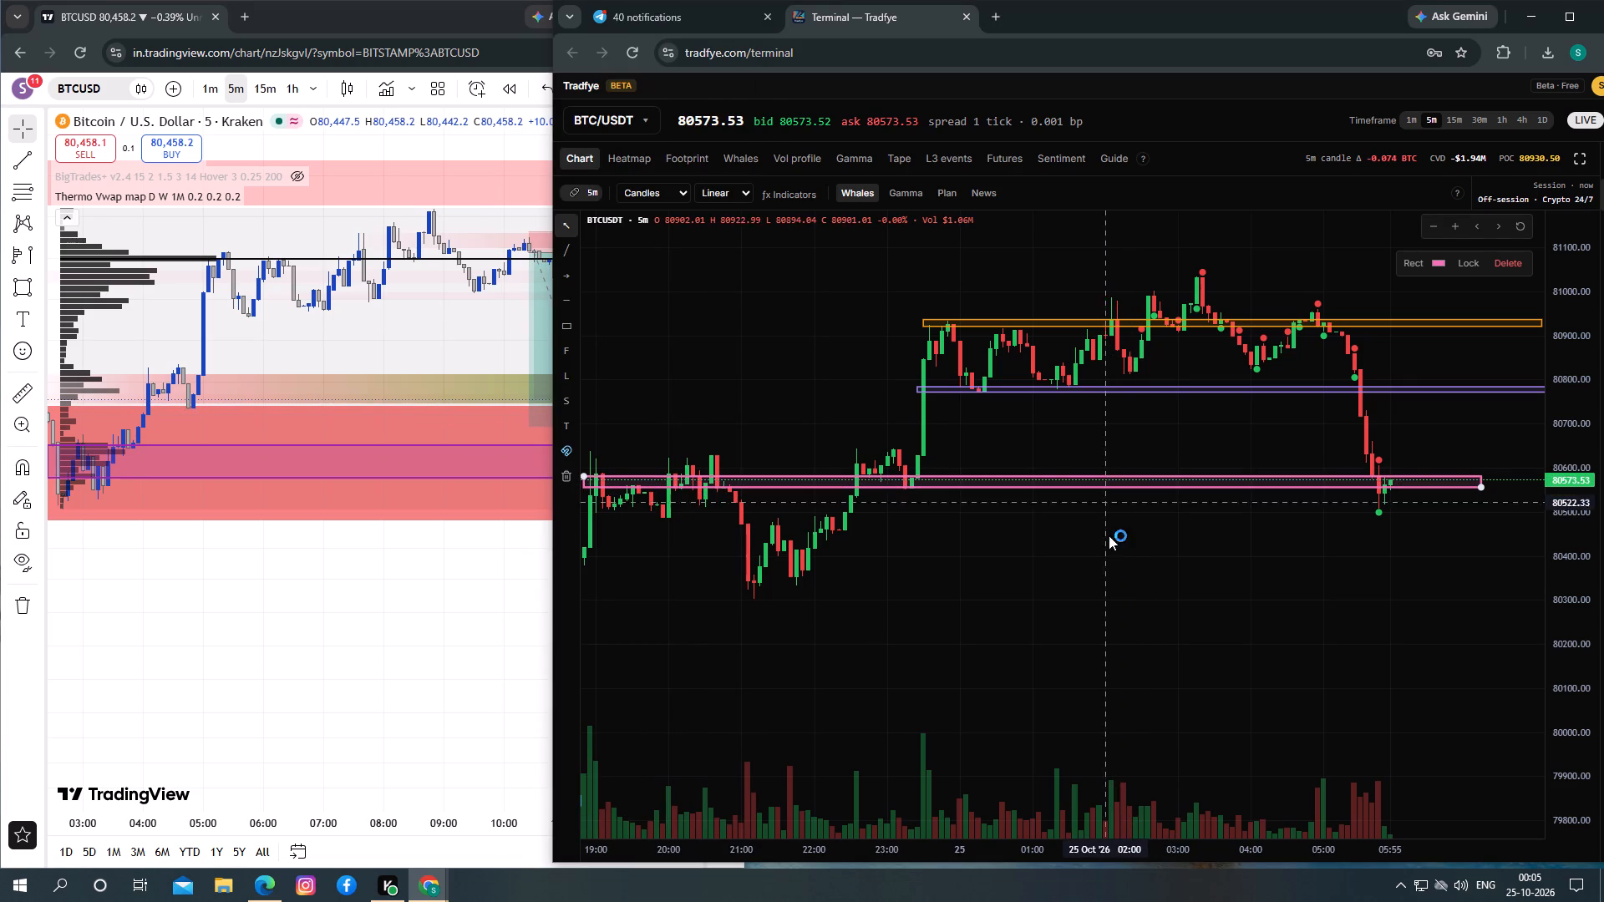
left_click_drag(1106, 546, 1119, 541)
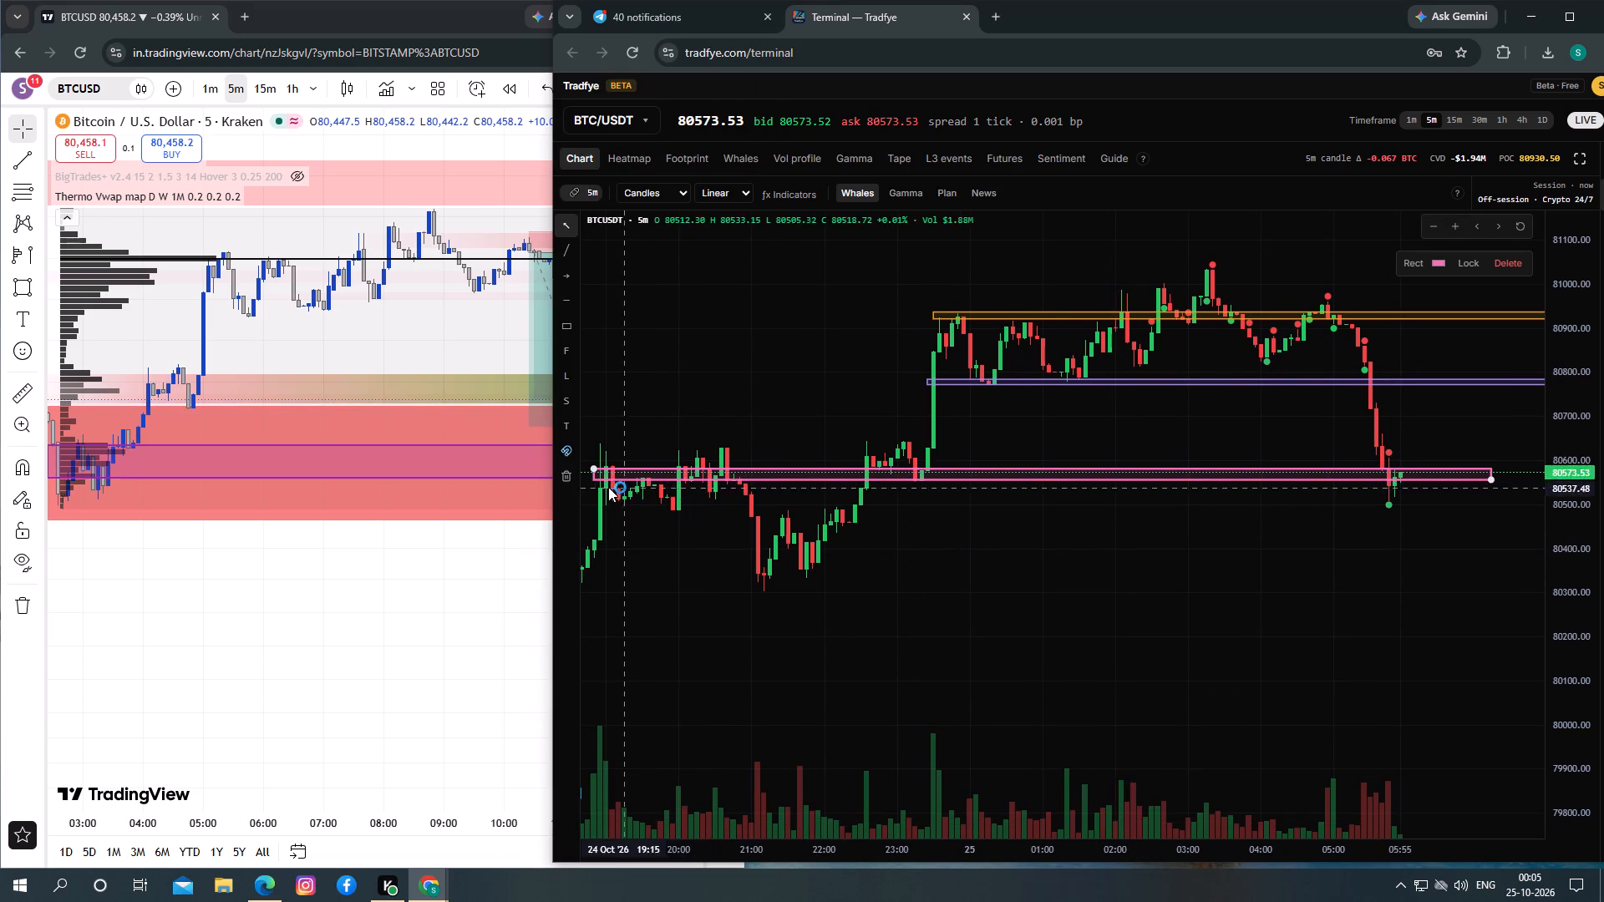
left_click(592, 468)
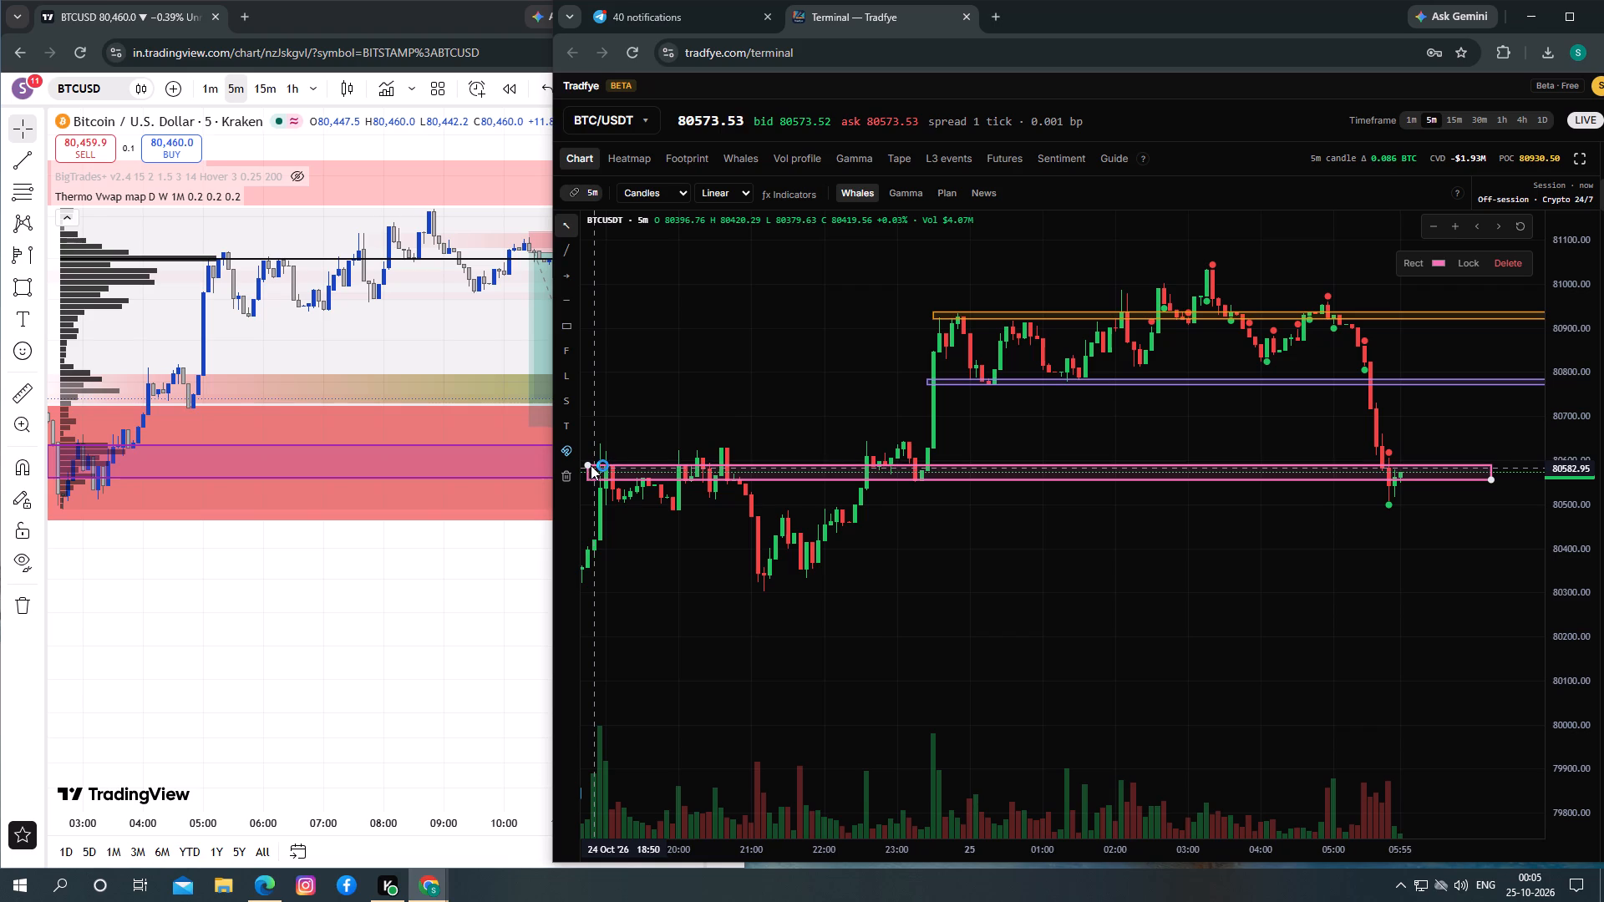
Compare the pink zone and whale markers around the current price with the short position on TradingView's BTCUSD chart.
left_click_drag(1011, 575, 936, 588)
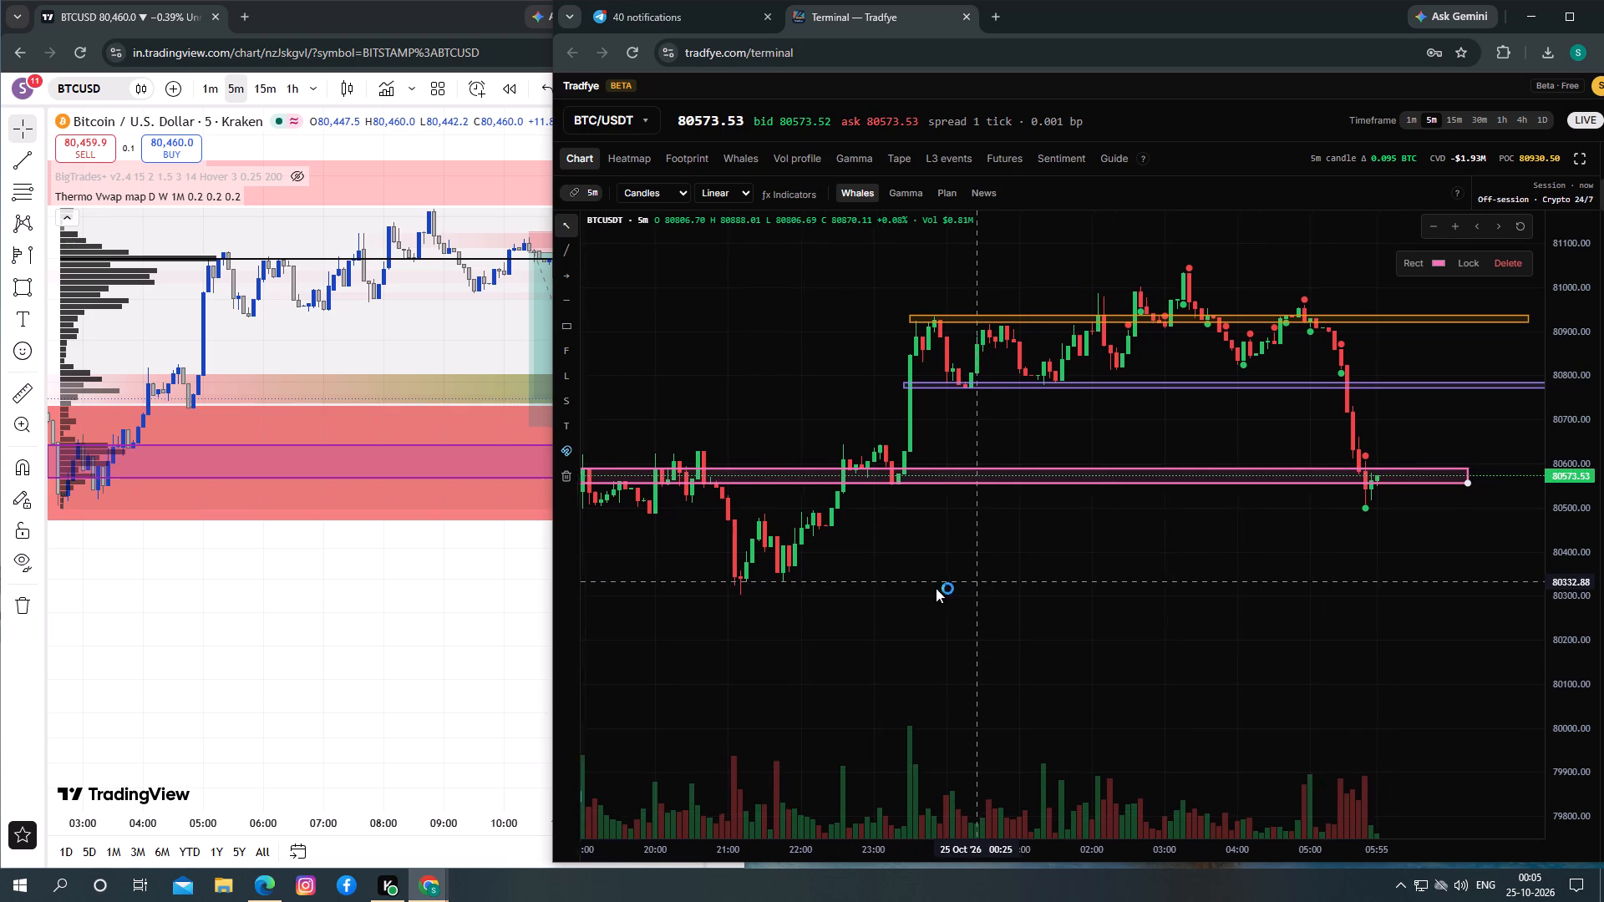
left_click_drag(936, 588, 890, 577)
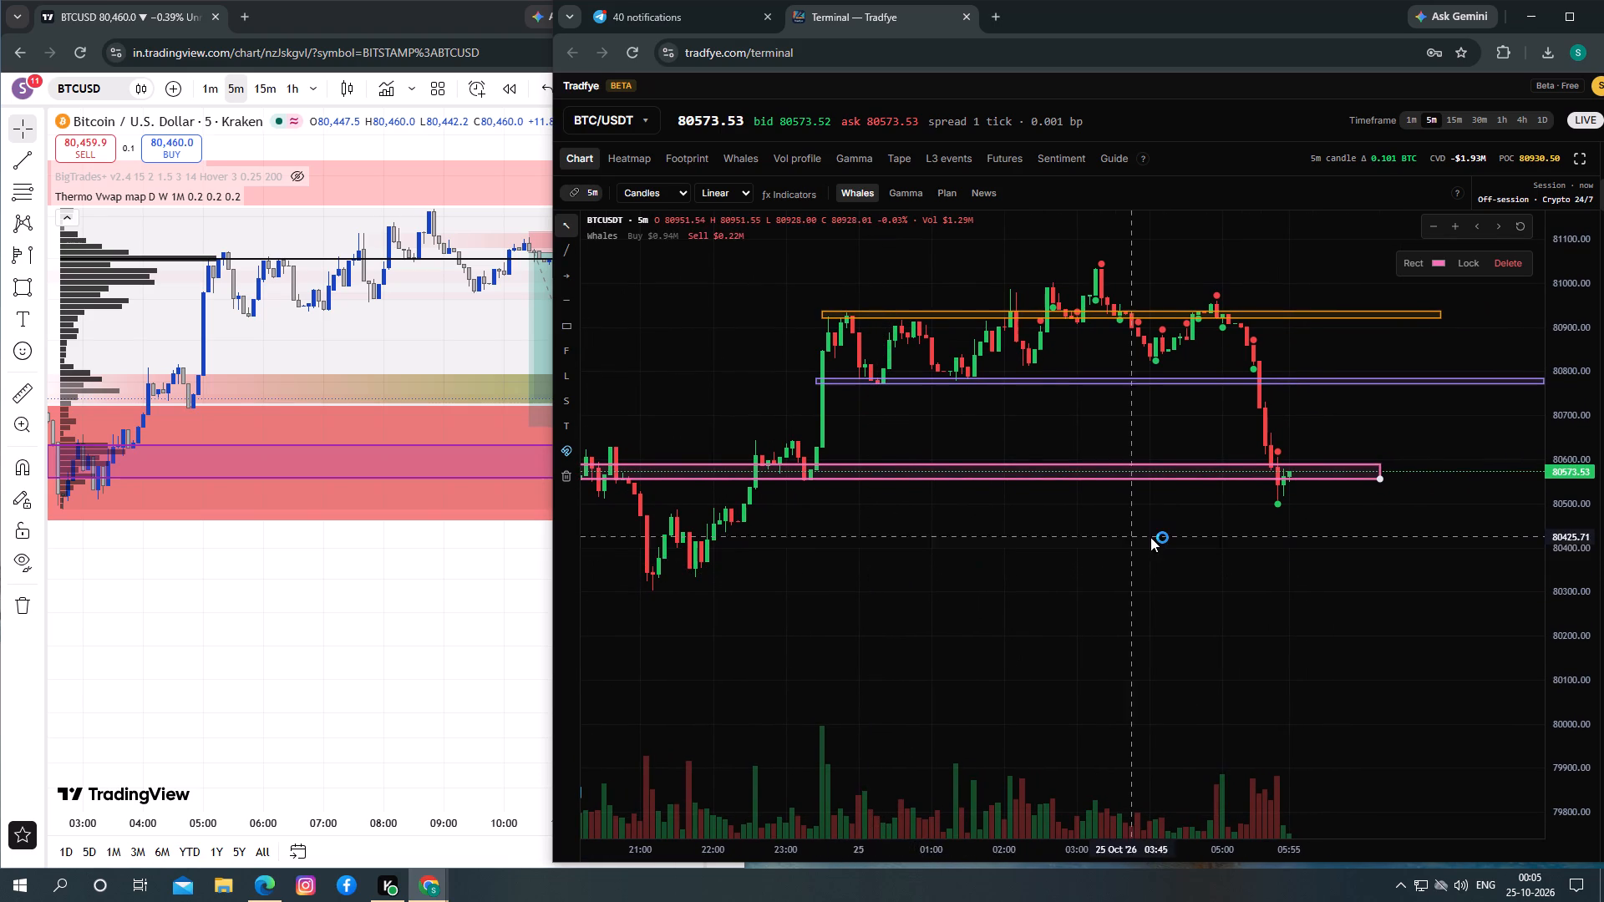
left_click_drag(1157, 530, 1135, 549)
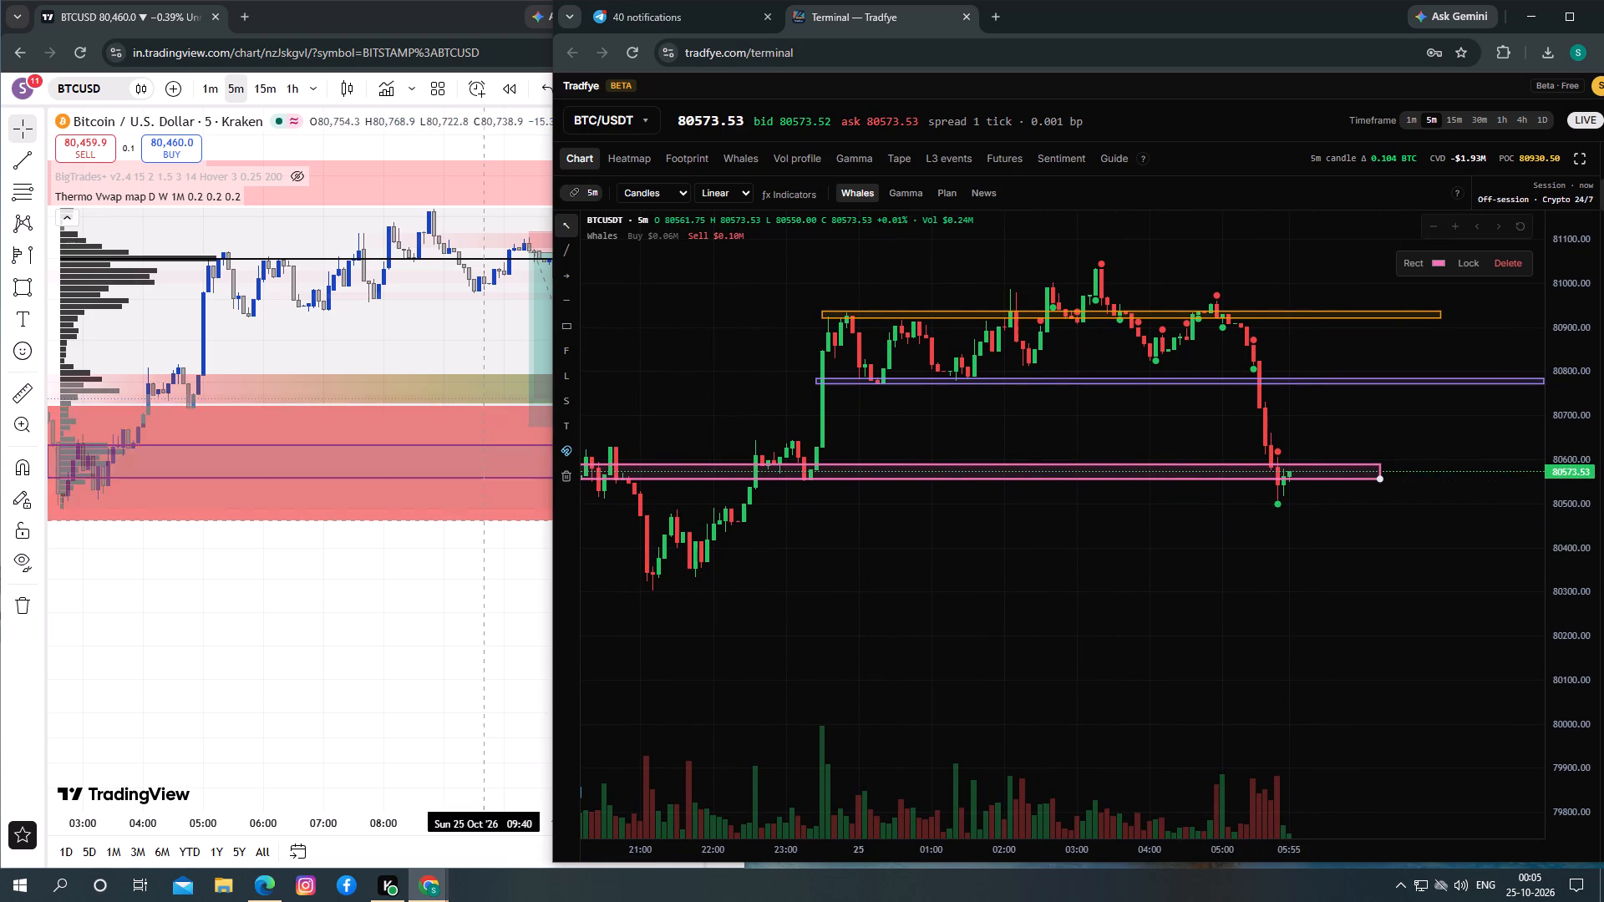
left_click_drag(469, 570, 302, 569)
left_click(330, 558)
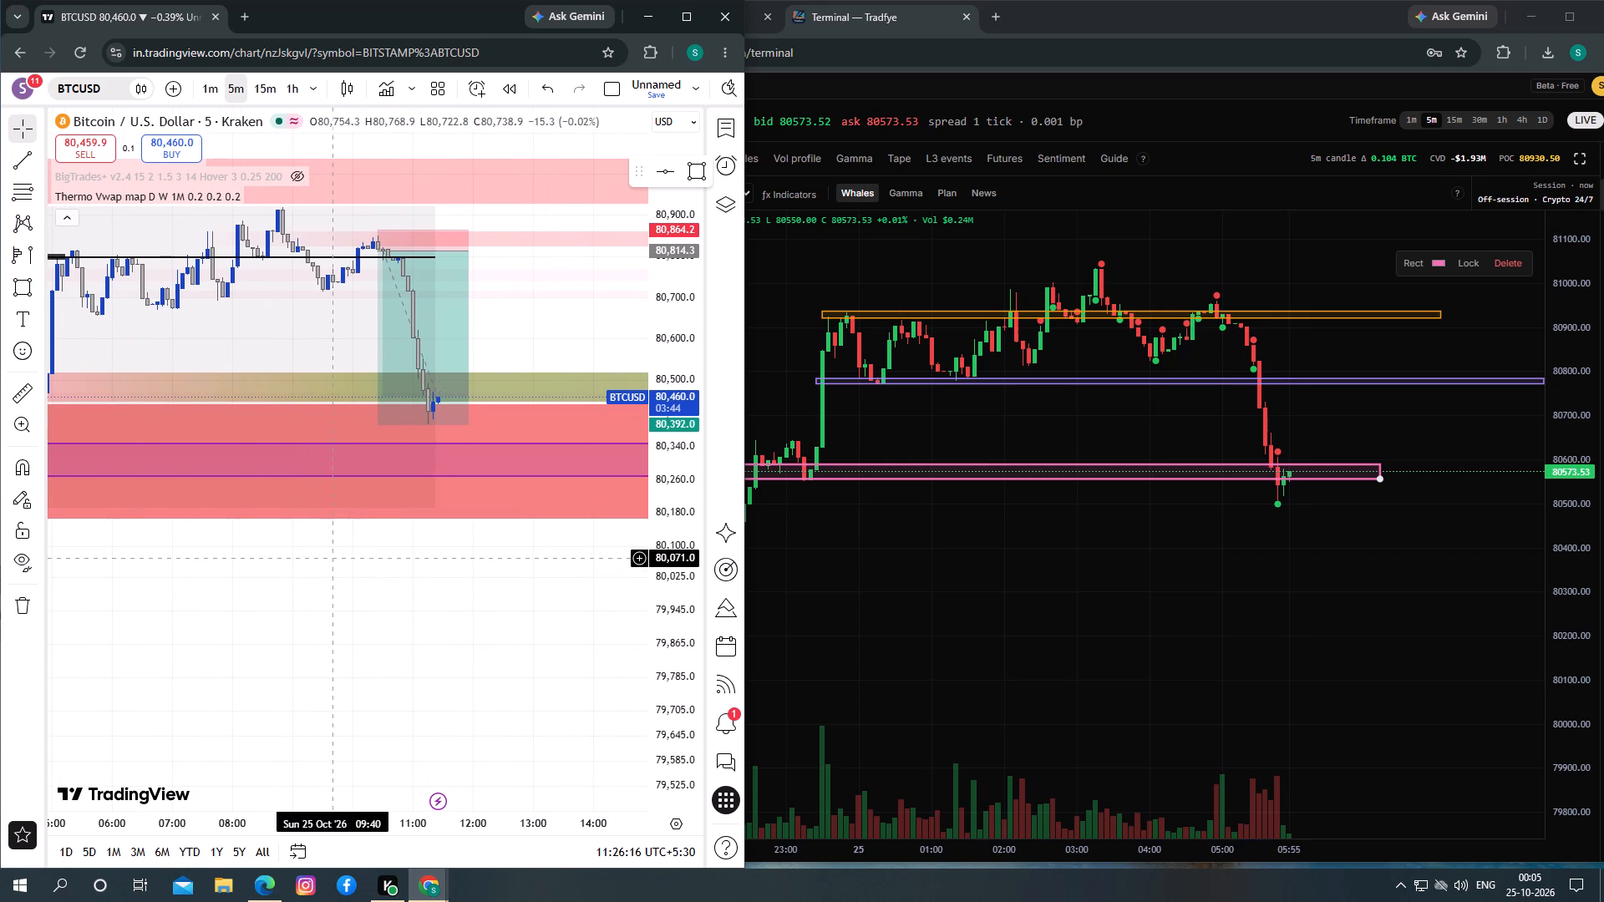
left_click_drag(307, 570, 374, 587)
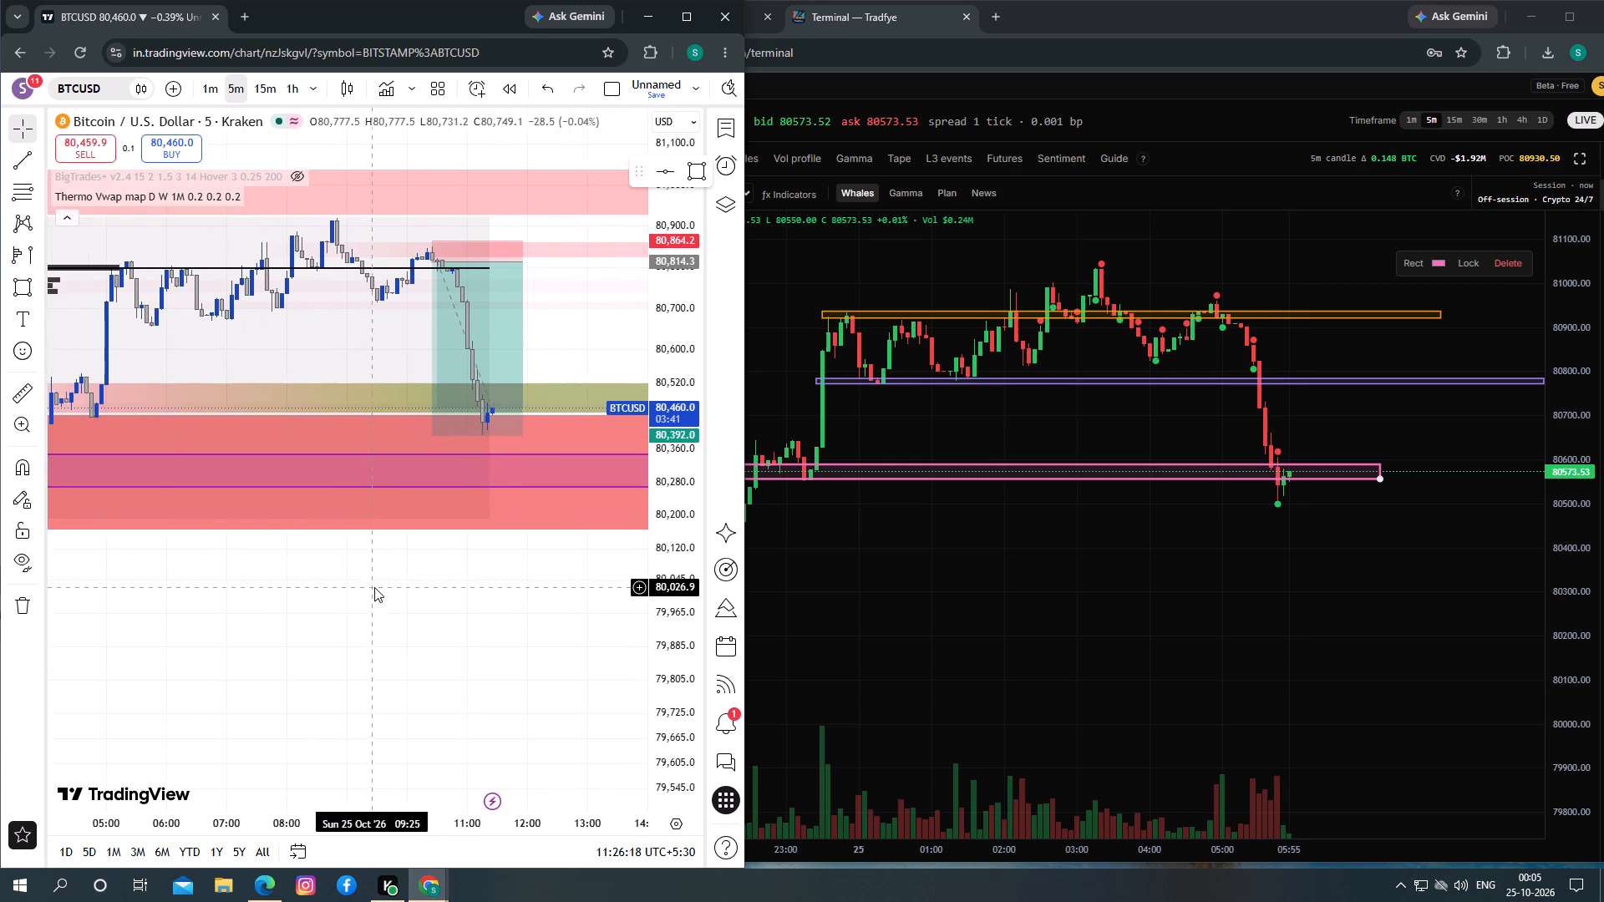
left_click_drag(374, 587, 409, 580)
Examine the 24 Oct price action around and below the pink zone, and TradingView's purple zone with its volume profile.
left_click_drag(840, 565, 857, 562)
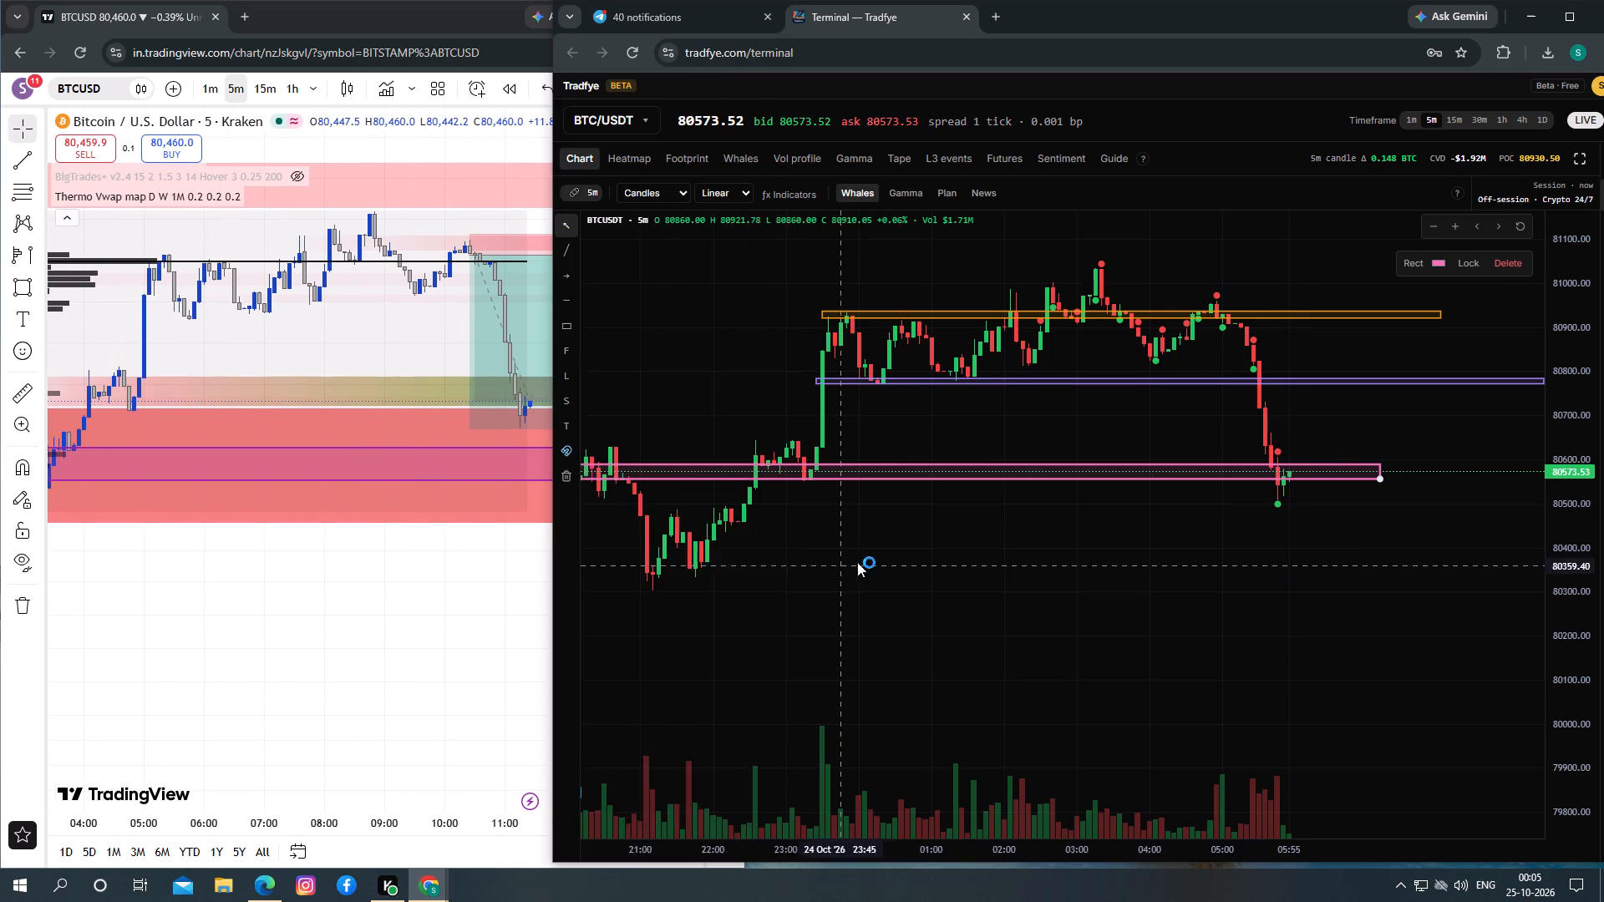
left_click_drag(857, 562, 1059, 493)
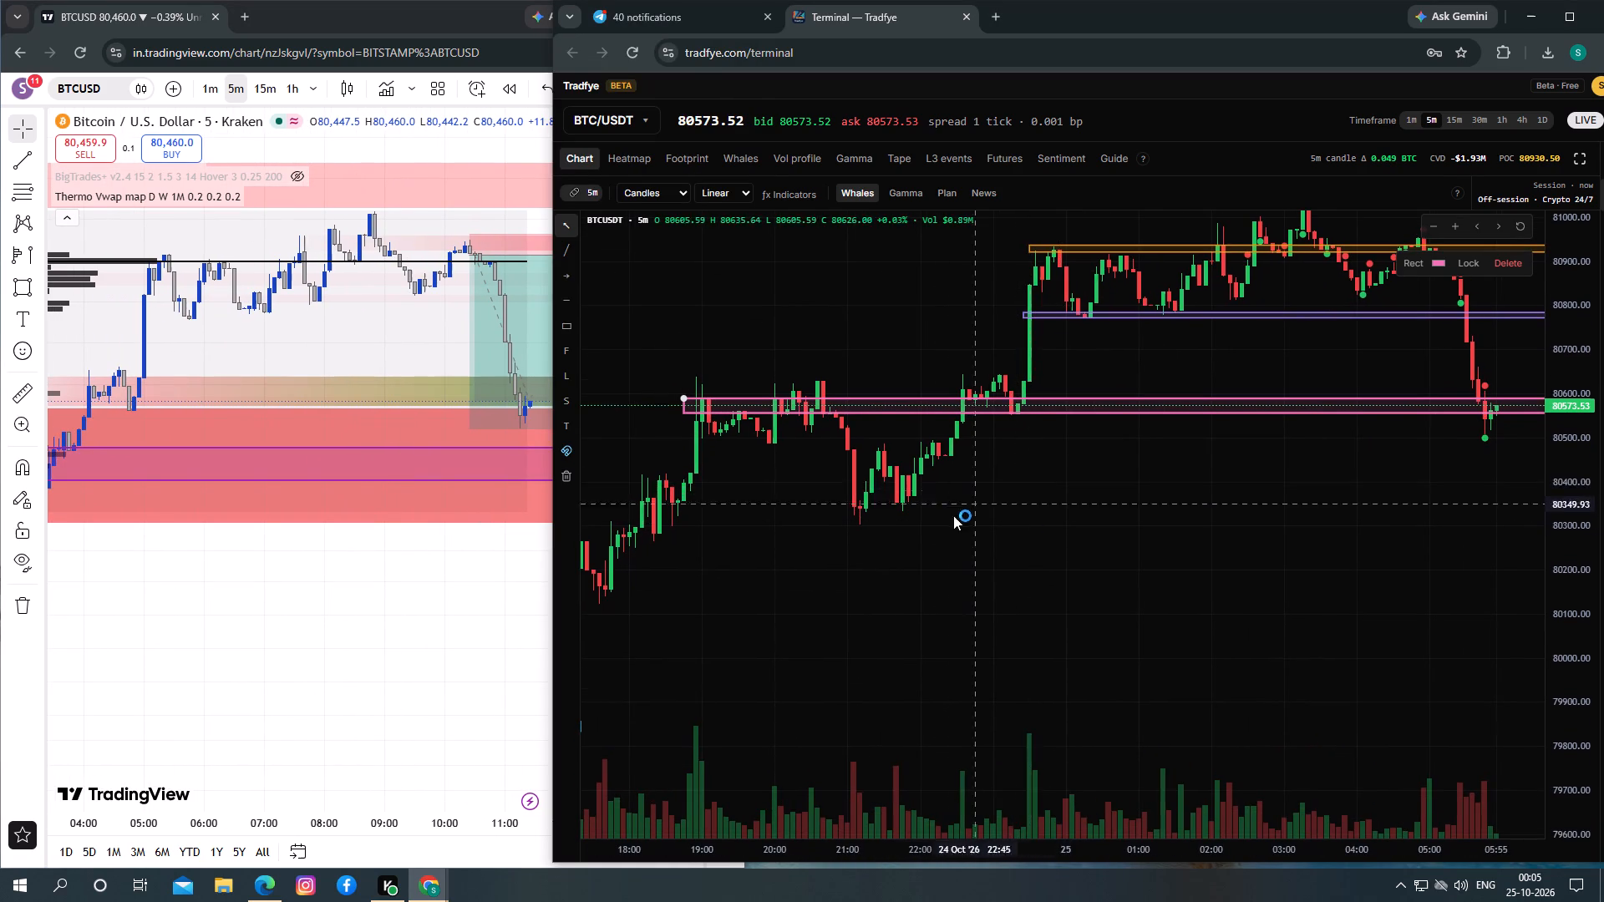
left_click_drag(918, 518, 1242, 486)
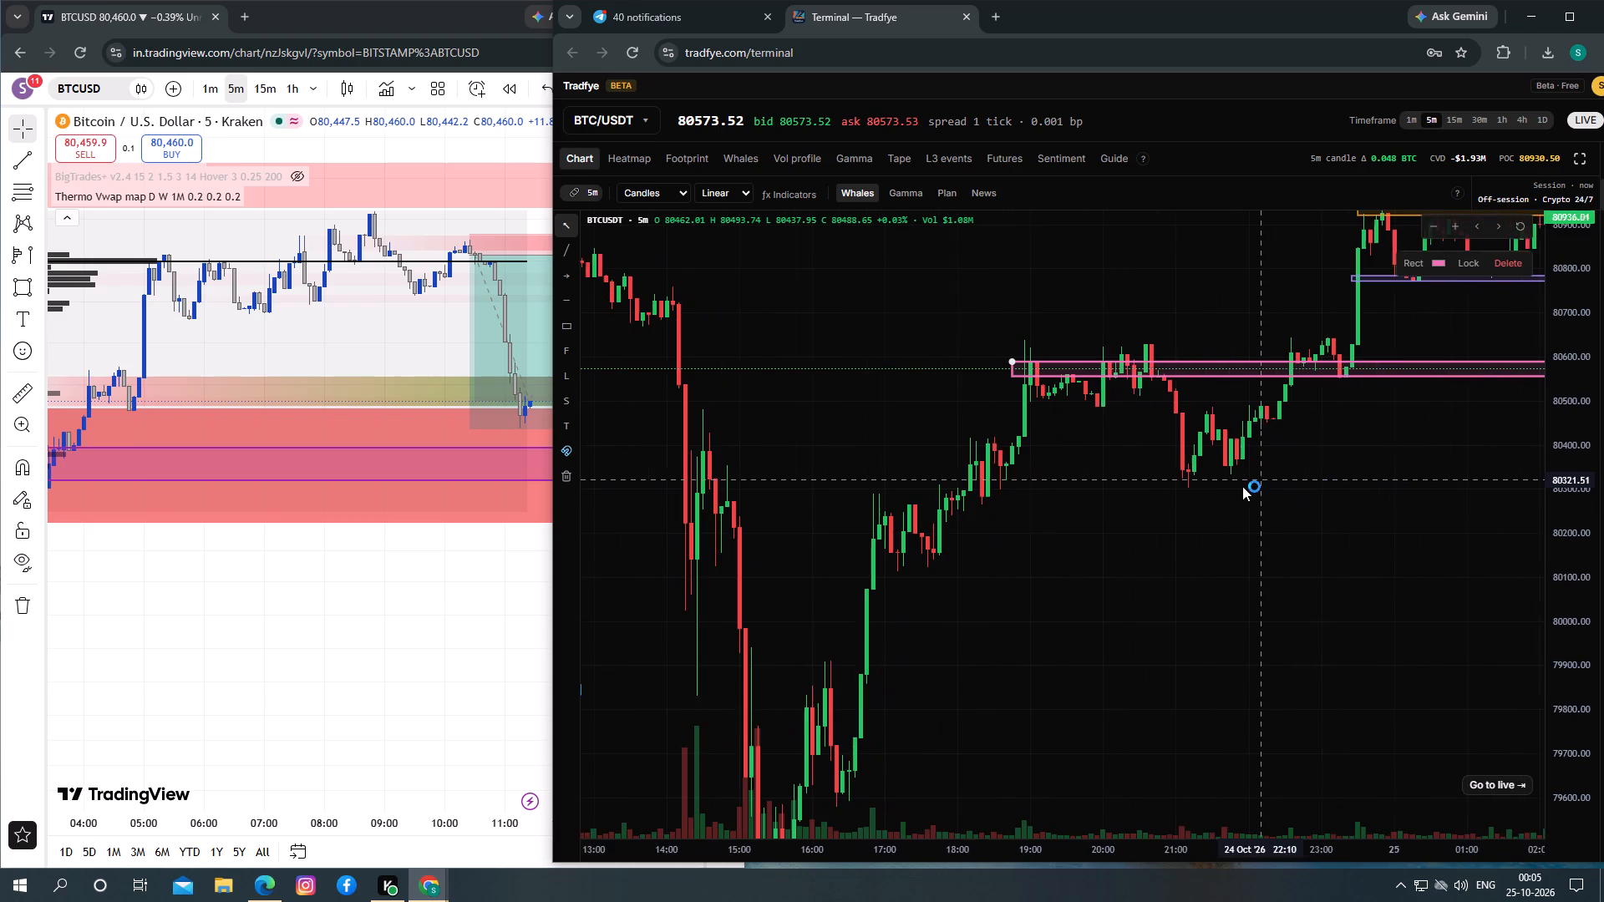
left_click_drag(1242, 486, 1226, 479)
left_click_drag(1026, 535, 1338, 544)
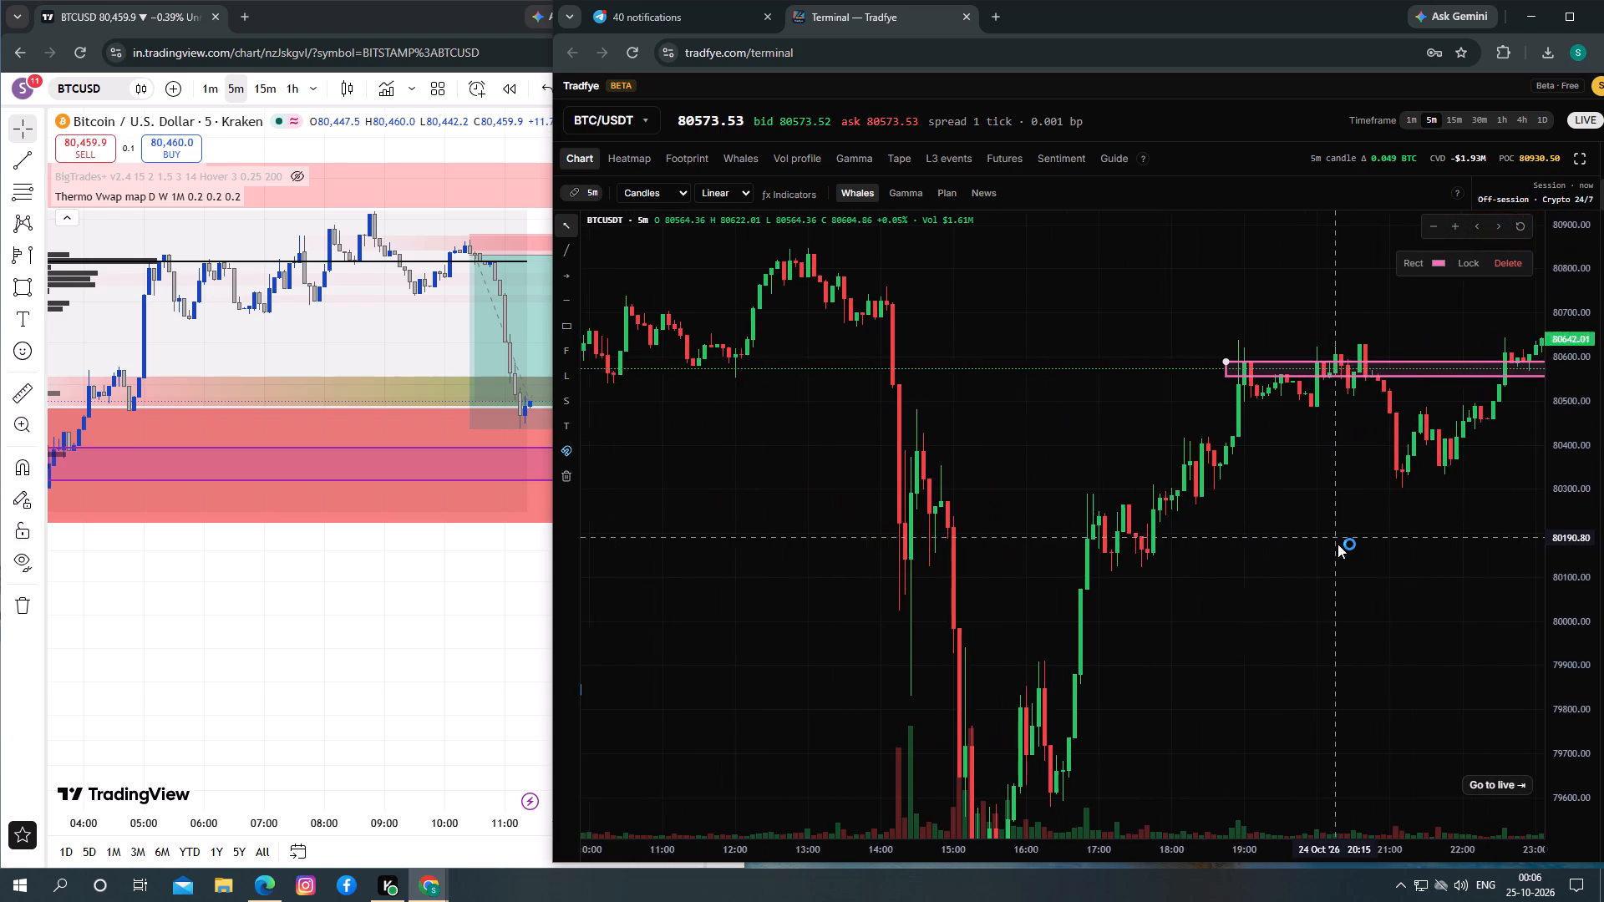
left_click_drag(1338, 544, 706, 554)
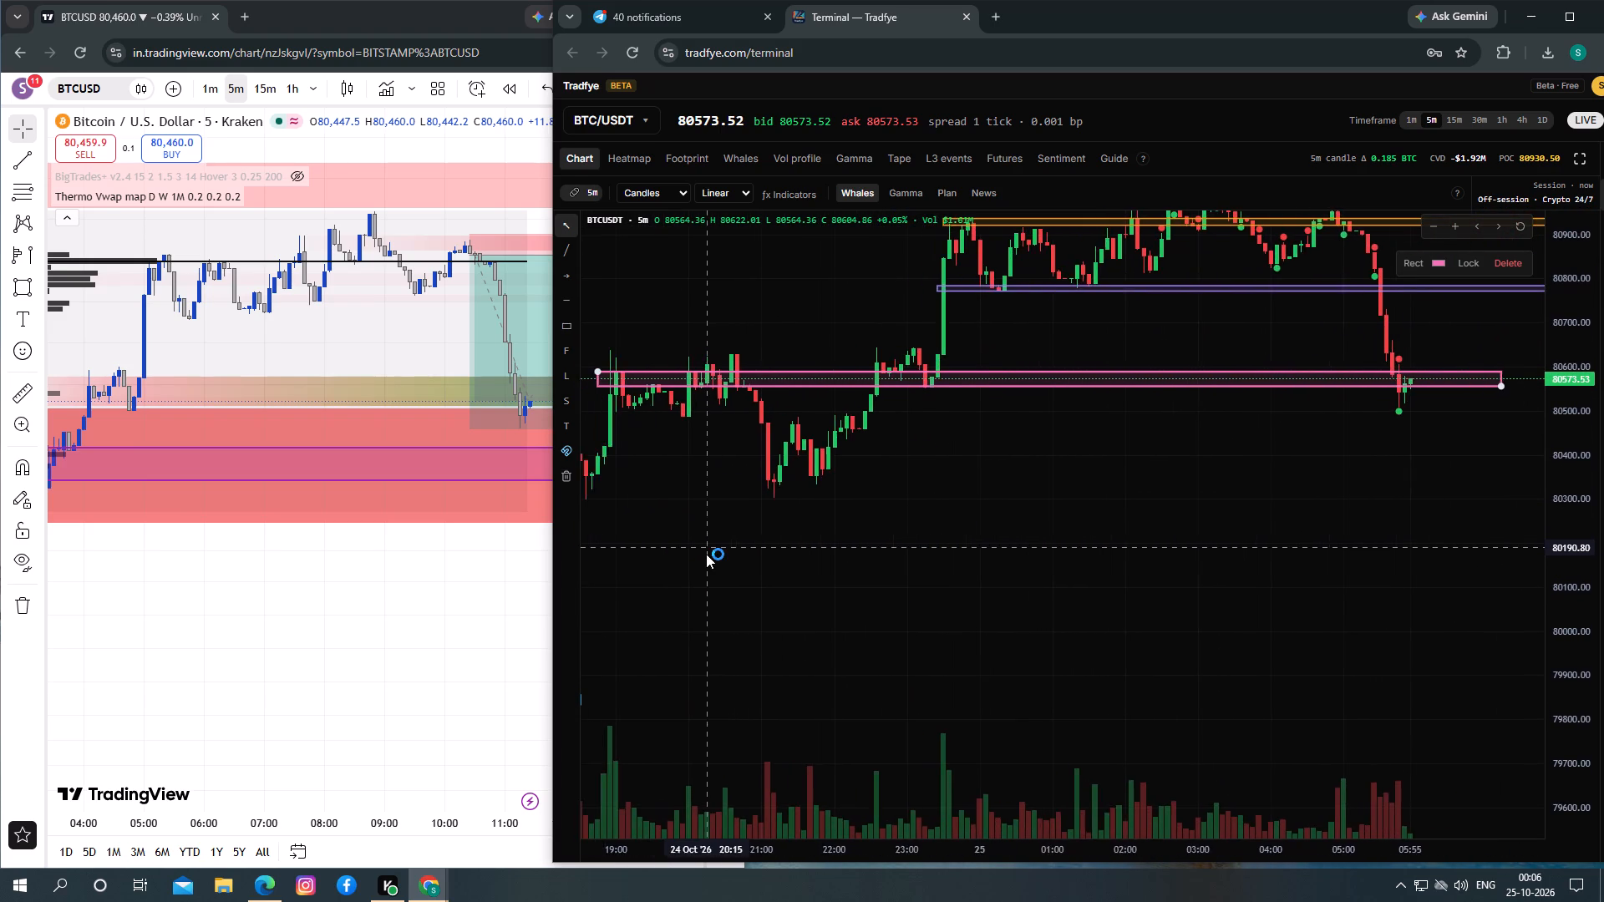
left_click_drag(706, 554, 825, 521)
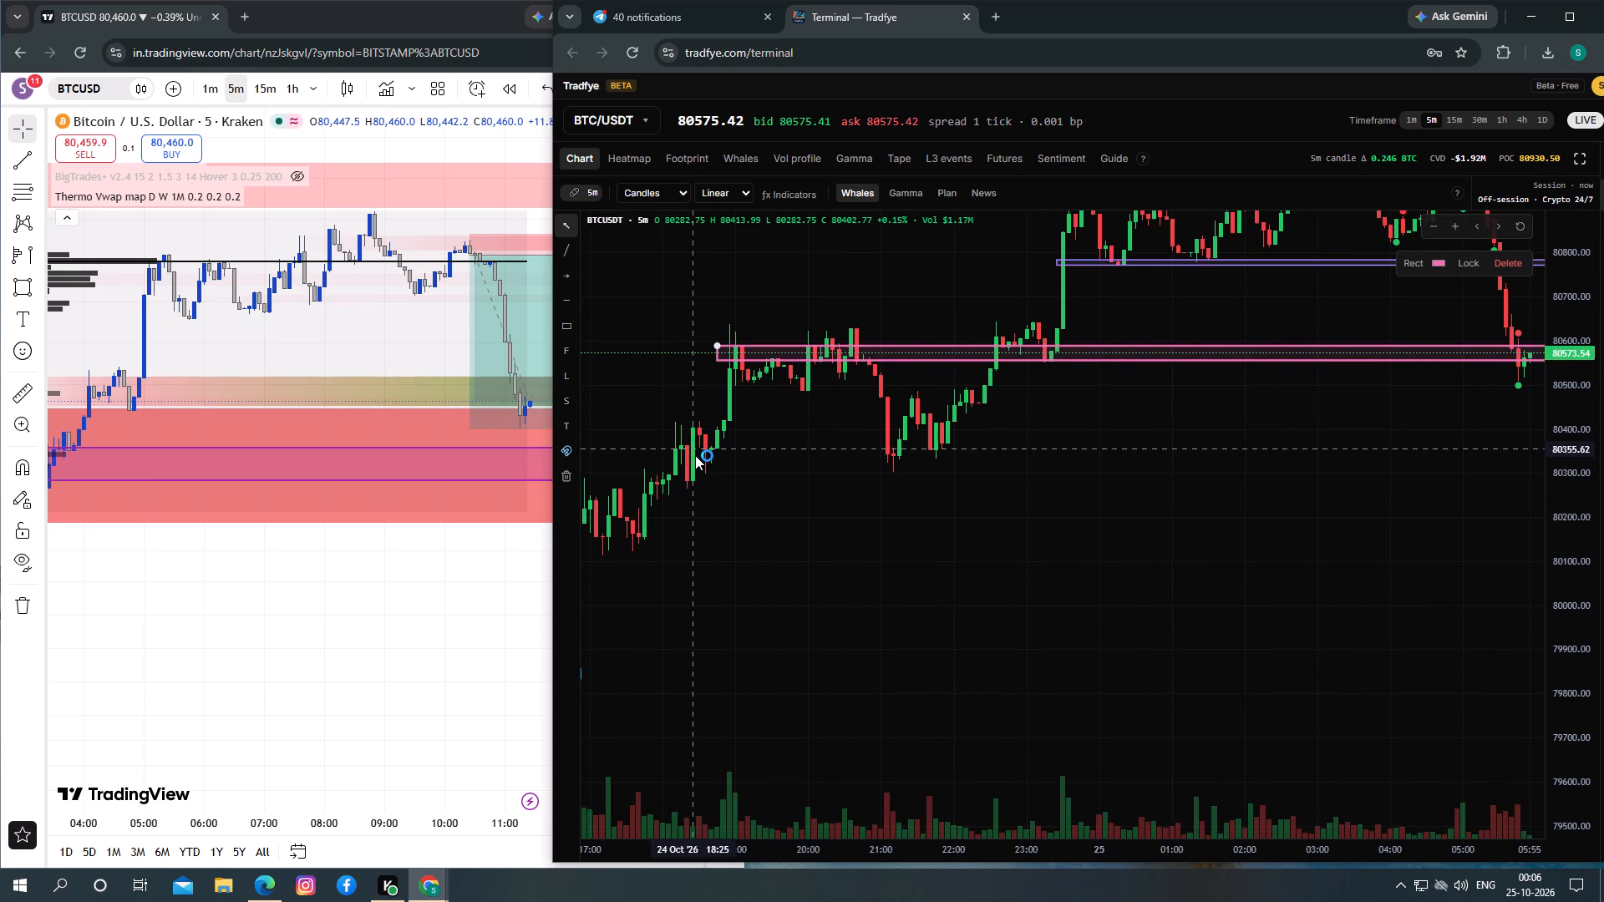
left_click_drag(790, 475, 961, 490)
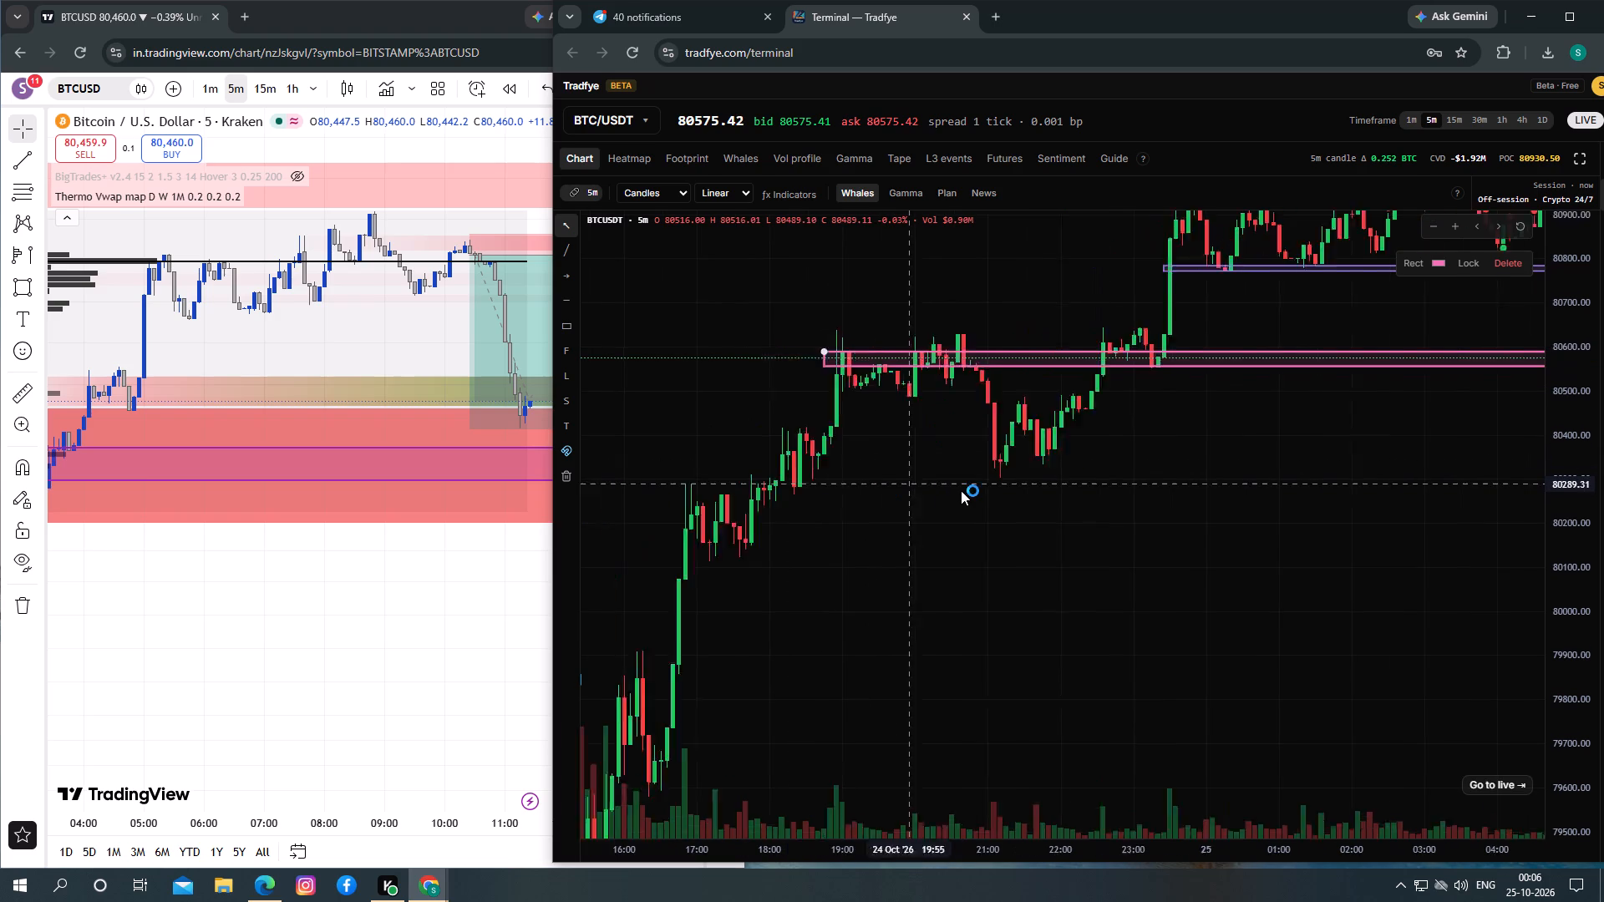
left_click_drag(961, 490, 667, 488)
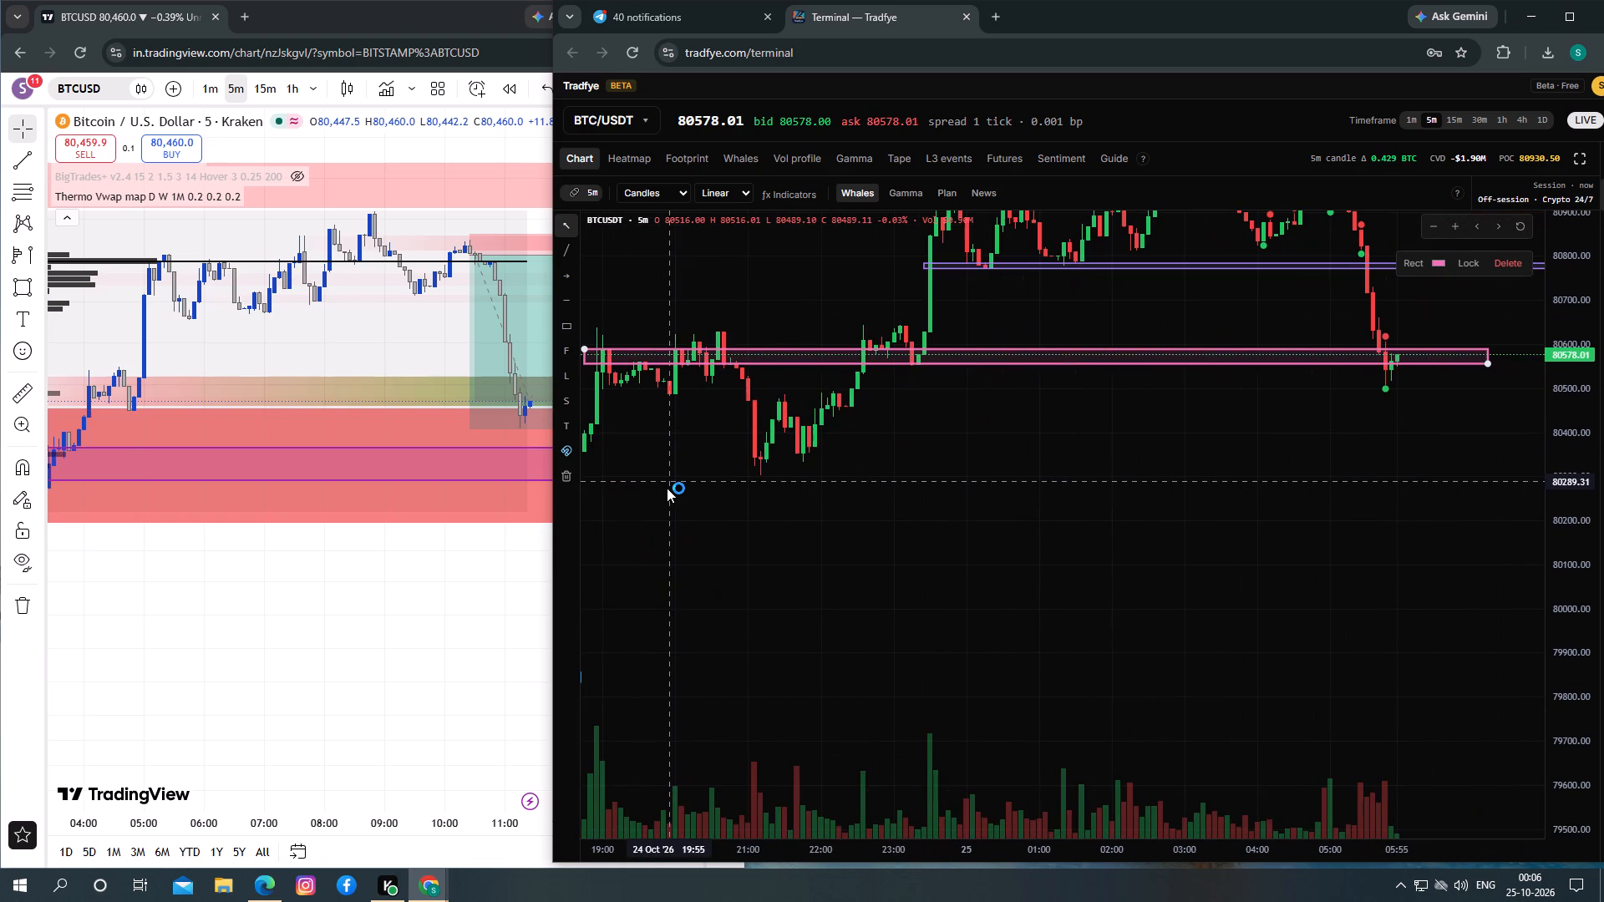
left_click_drag(667, 488, 671, 481)
left_click_drag(297, 660, 414, 651)
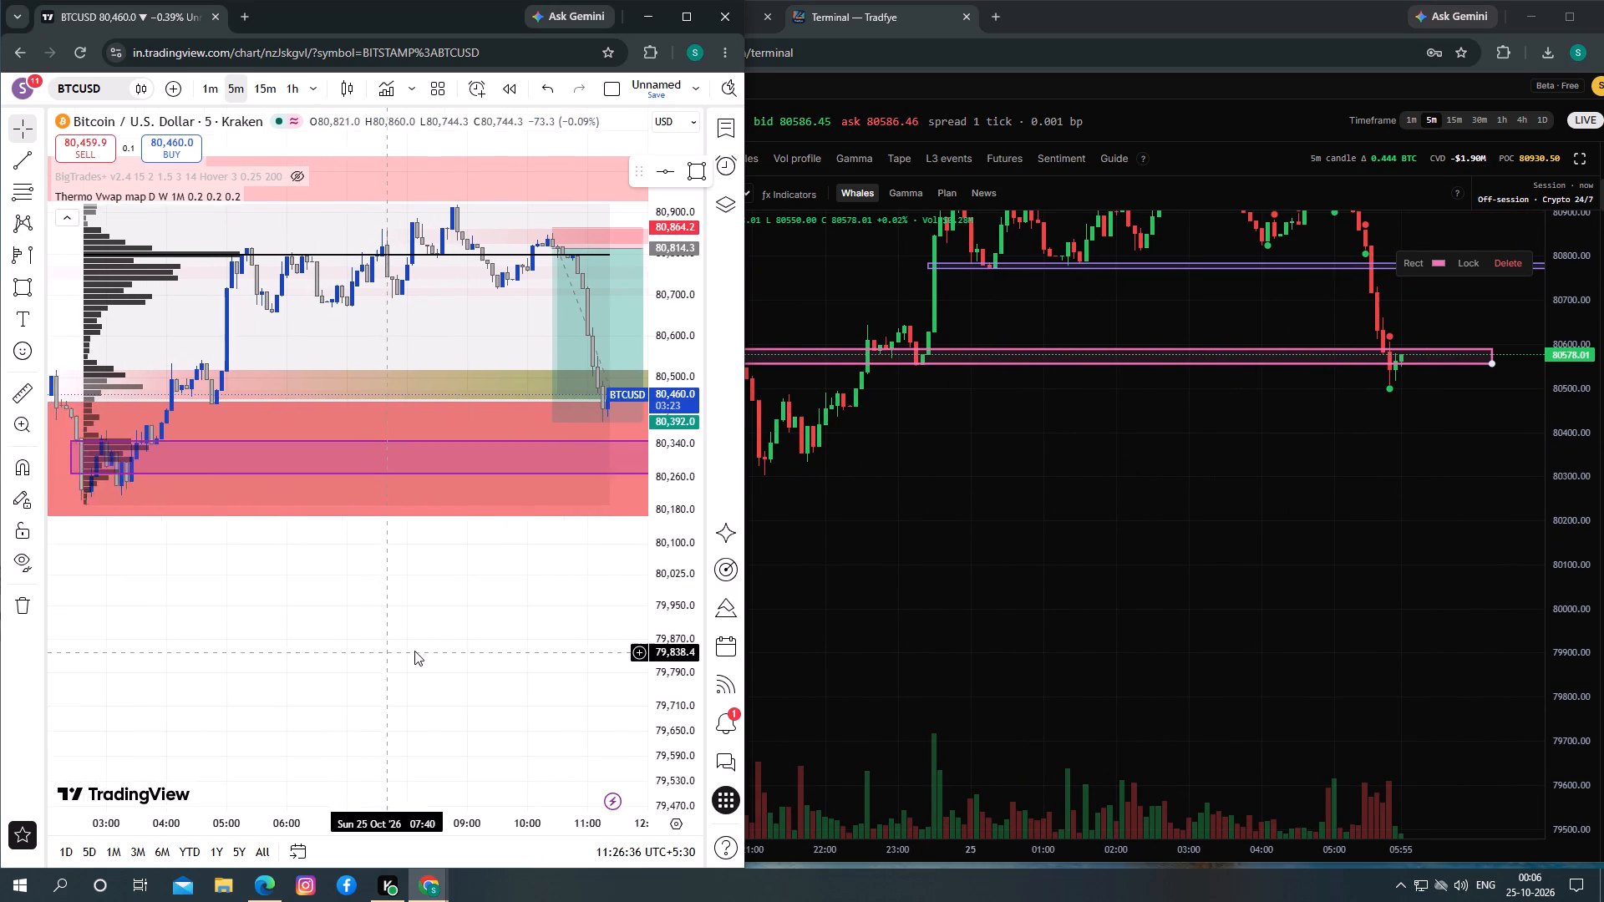
left_click_drag(414, 651, 464, 648)
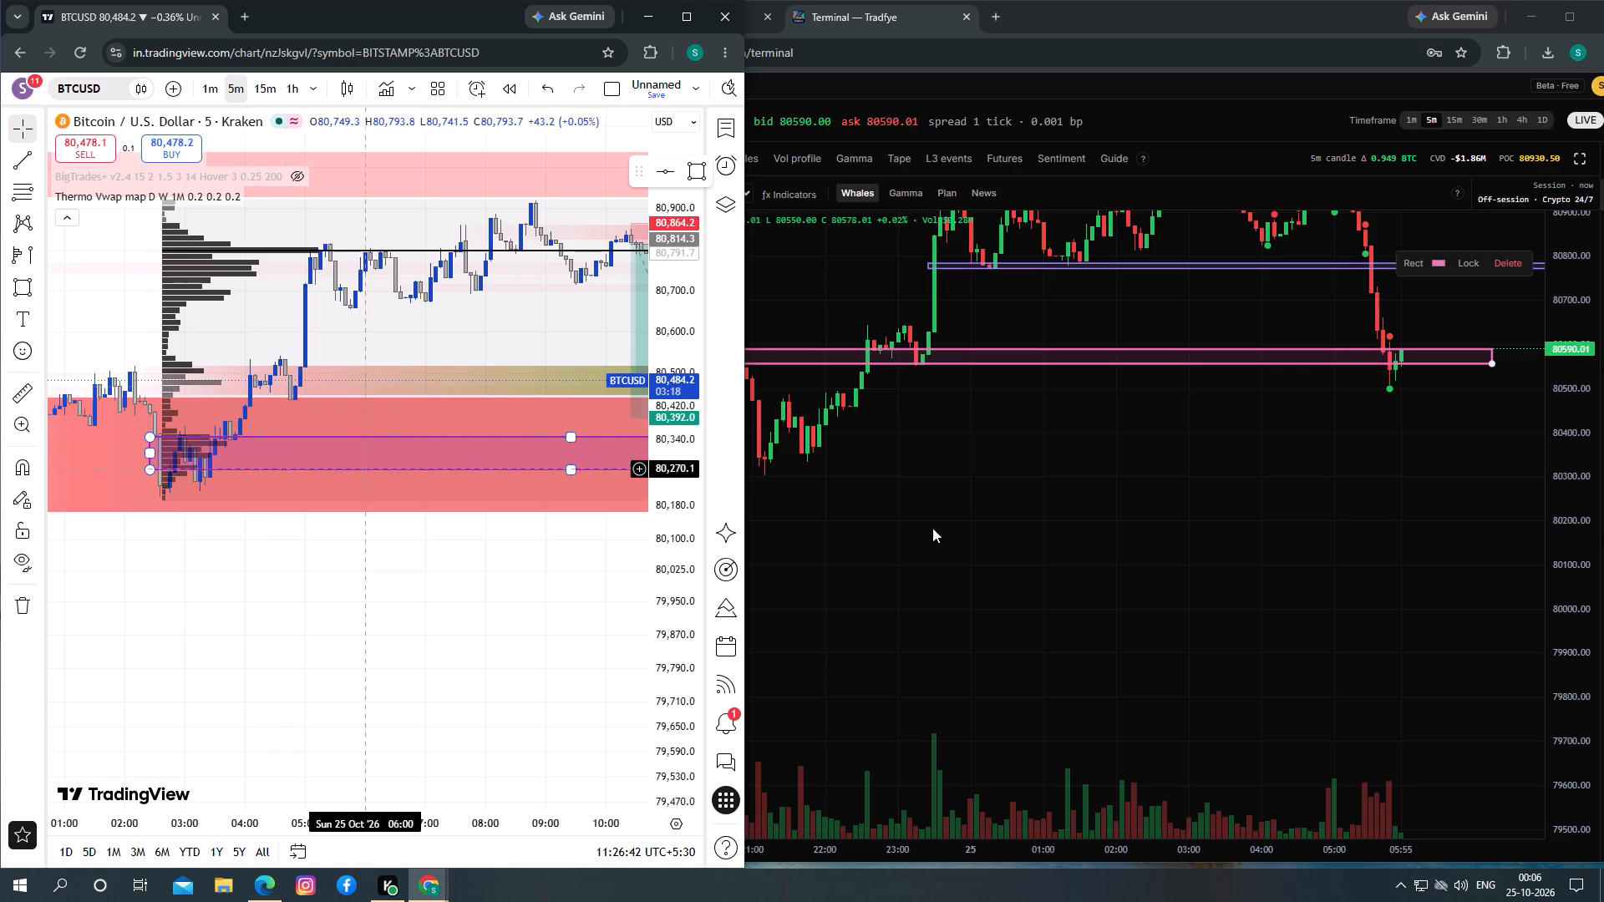
Draw a rectangle zone below the pink one, about 80,365 to 80,410, from about 18:00 on 24 Oct to 05:00 on 25 Oct.
left_click_drag(1114, 530, 1190, 570)
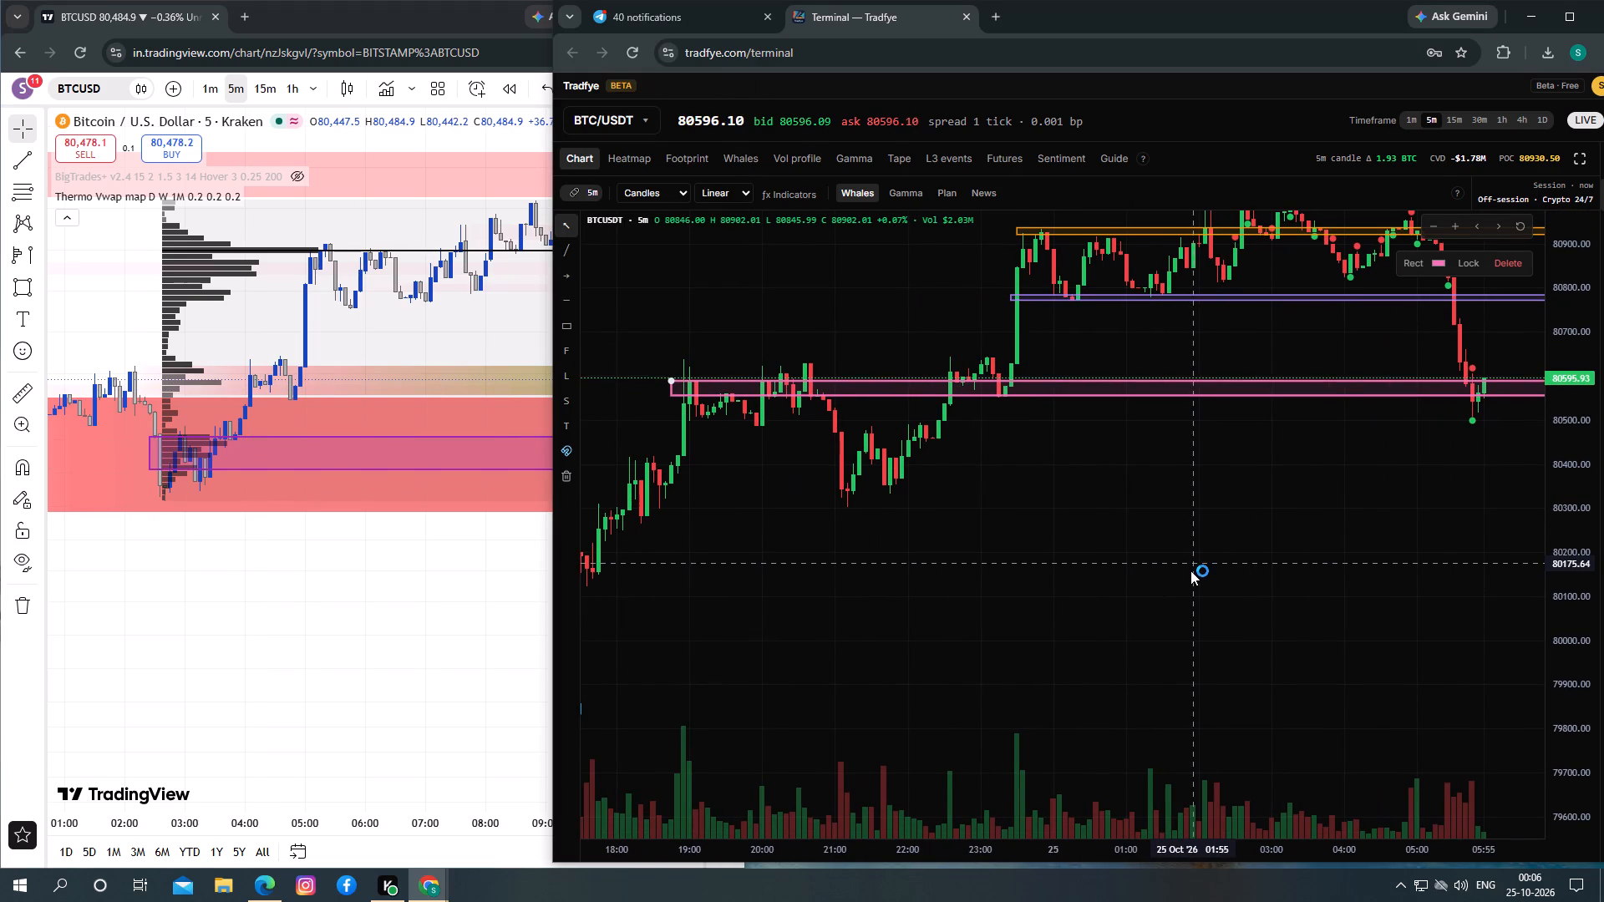
left_click_drag(1190, 570, 1190, 564)
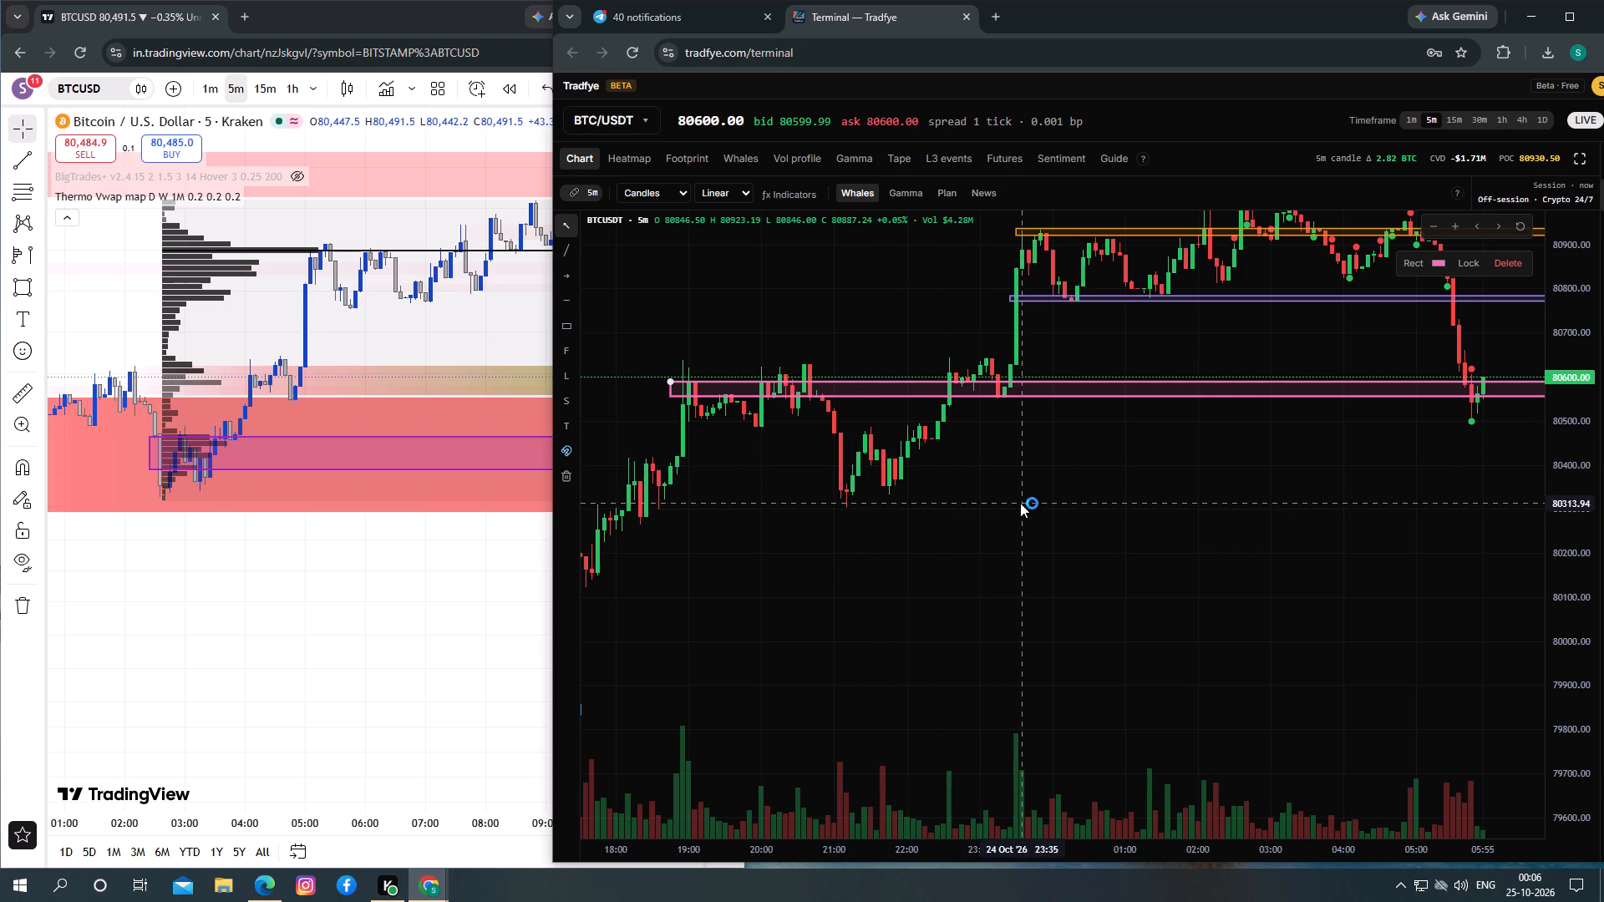
left_click_drag(1020, 503, 1008, 507)
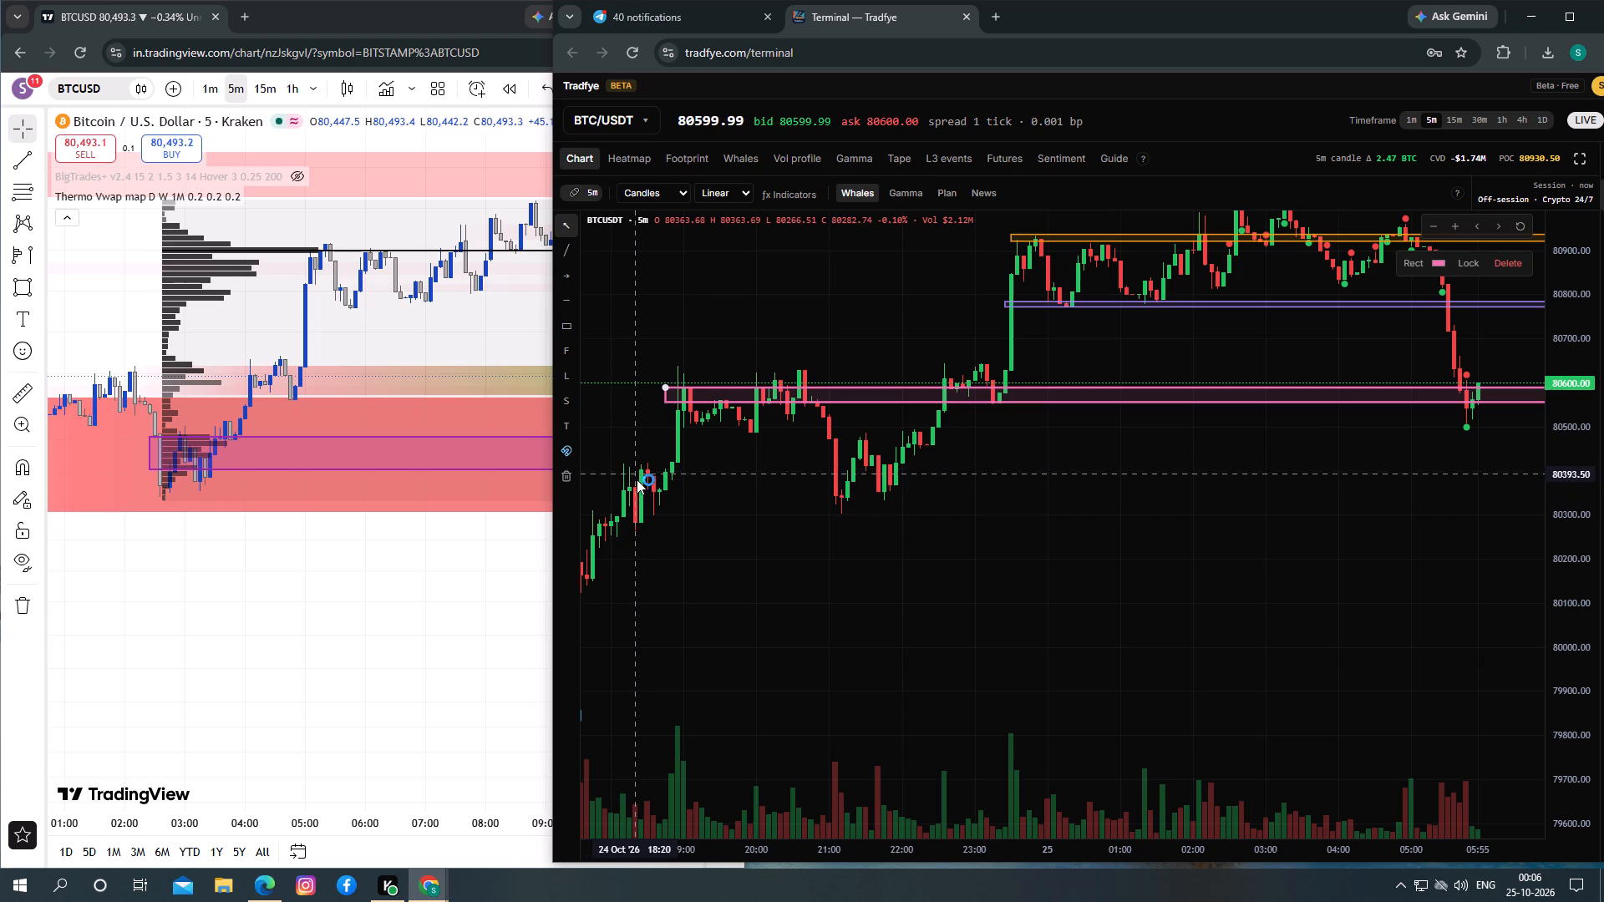
left_click(565, 332)
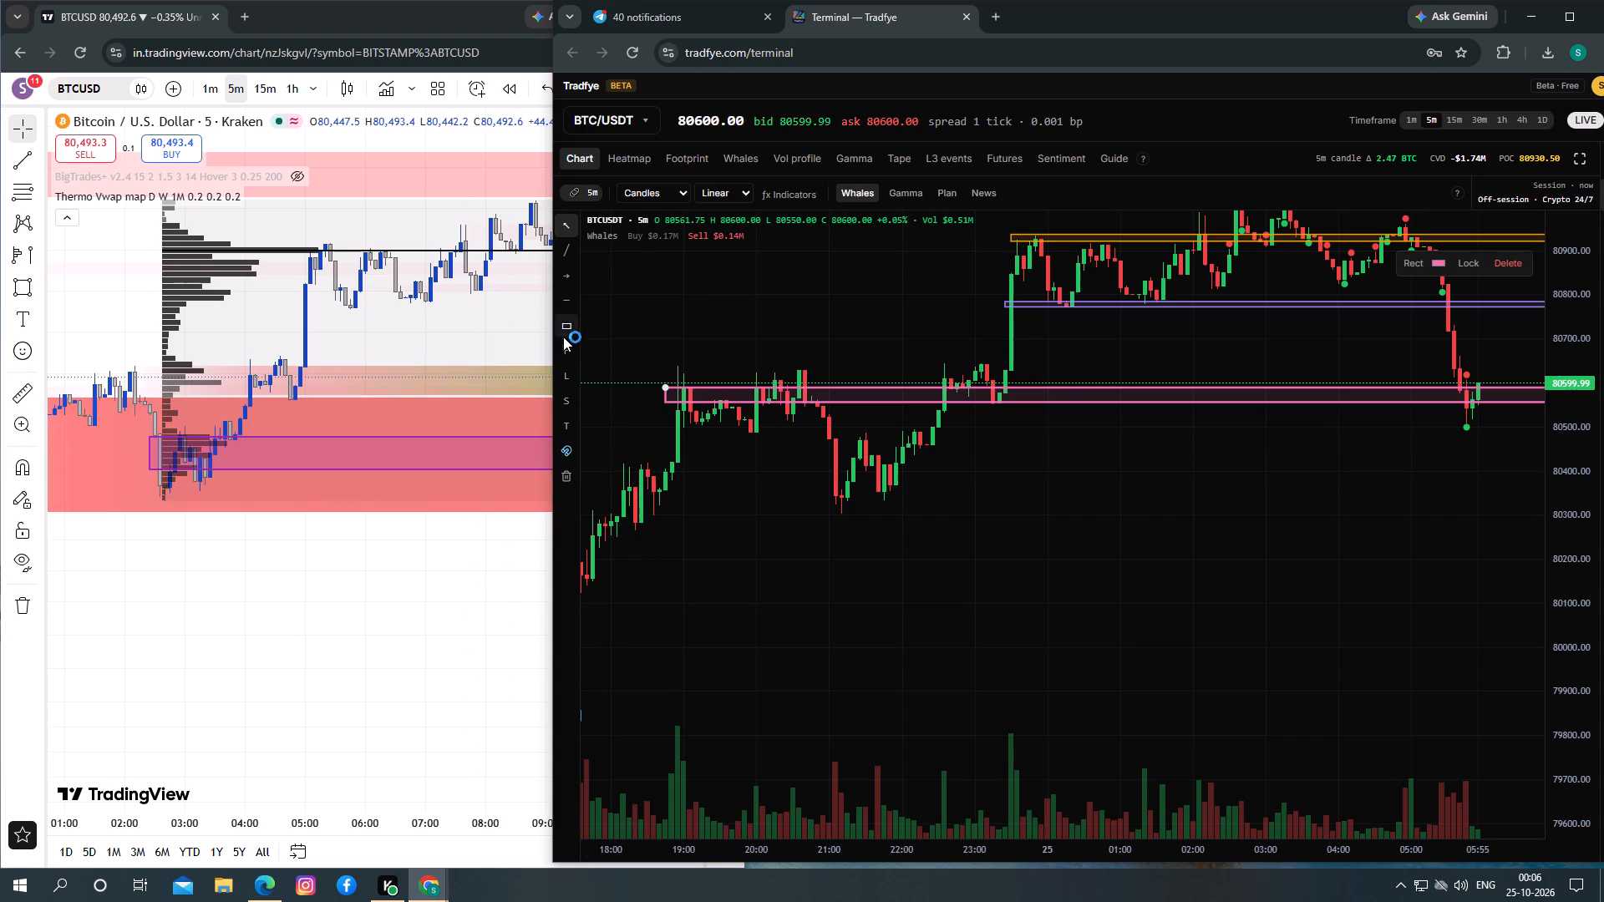
left_click(611, 467)
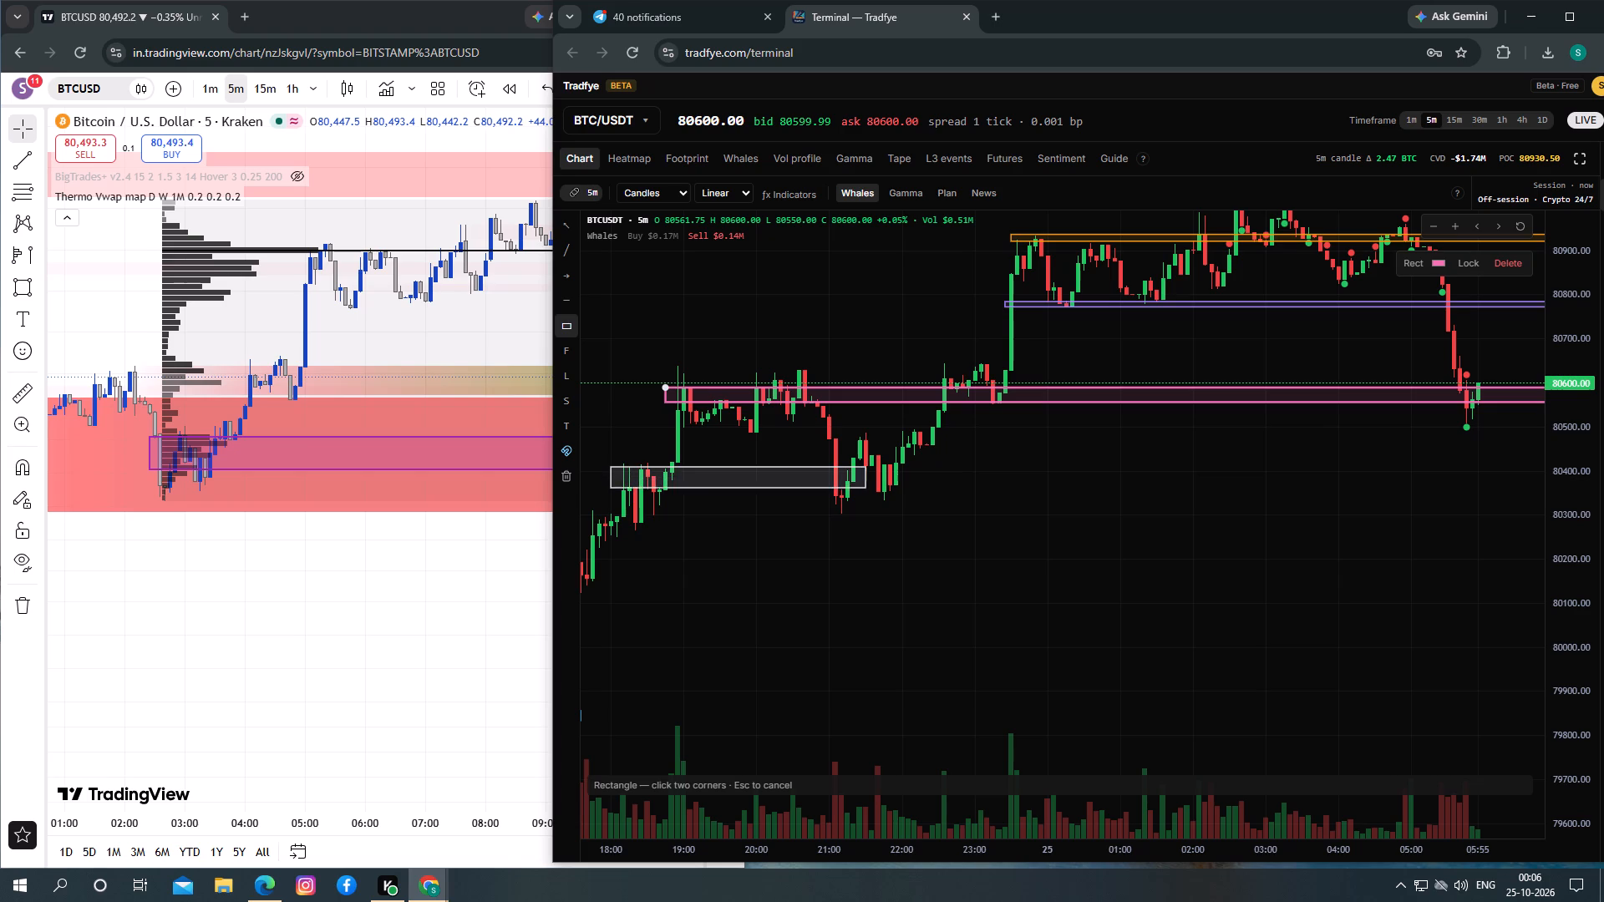
left_click(1412, 486)
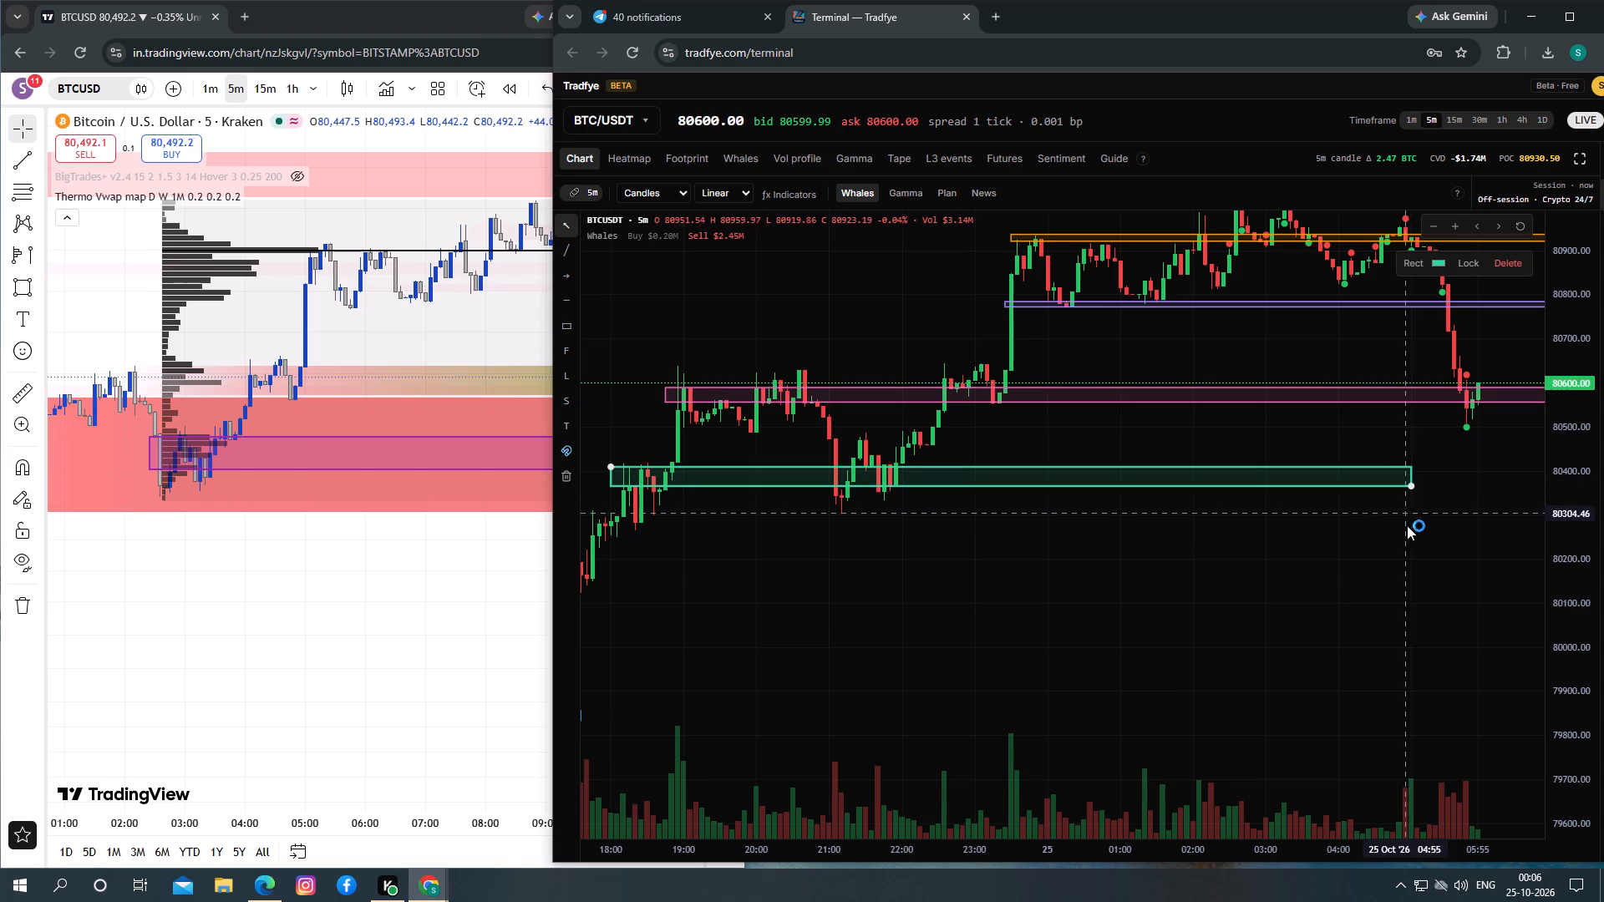
Extend the green rectangle's right edge well past the latest candle, keeping its lower edge at about 80,365.
left_click_drag(1407, 519, 1022, 500)
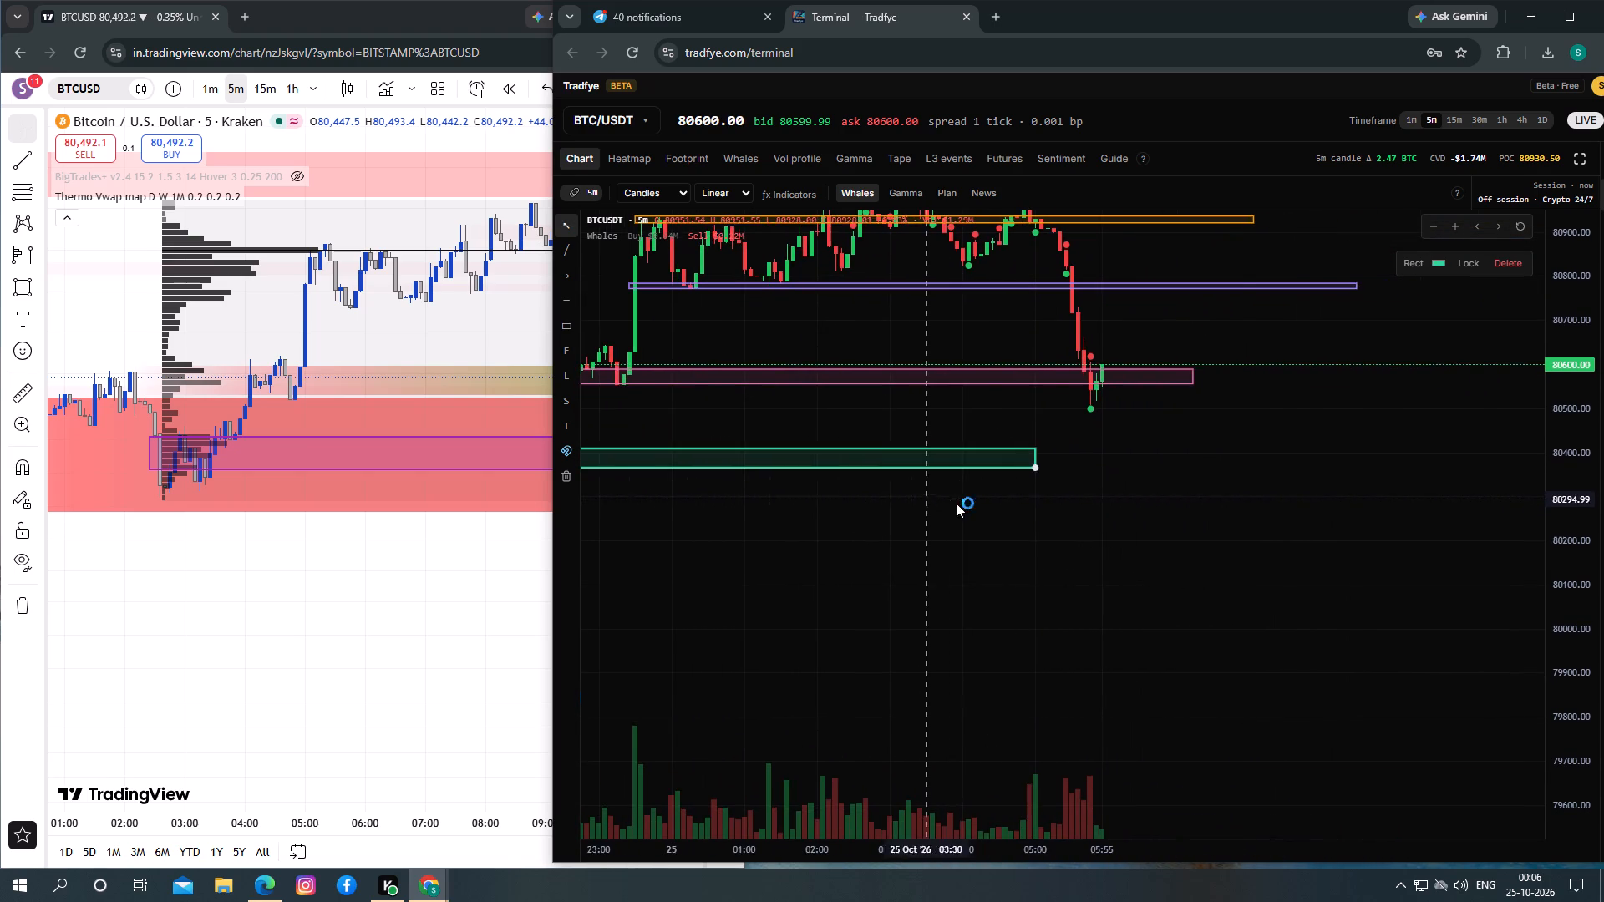
left_click_drag(1241, 500, 1001, 499)
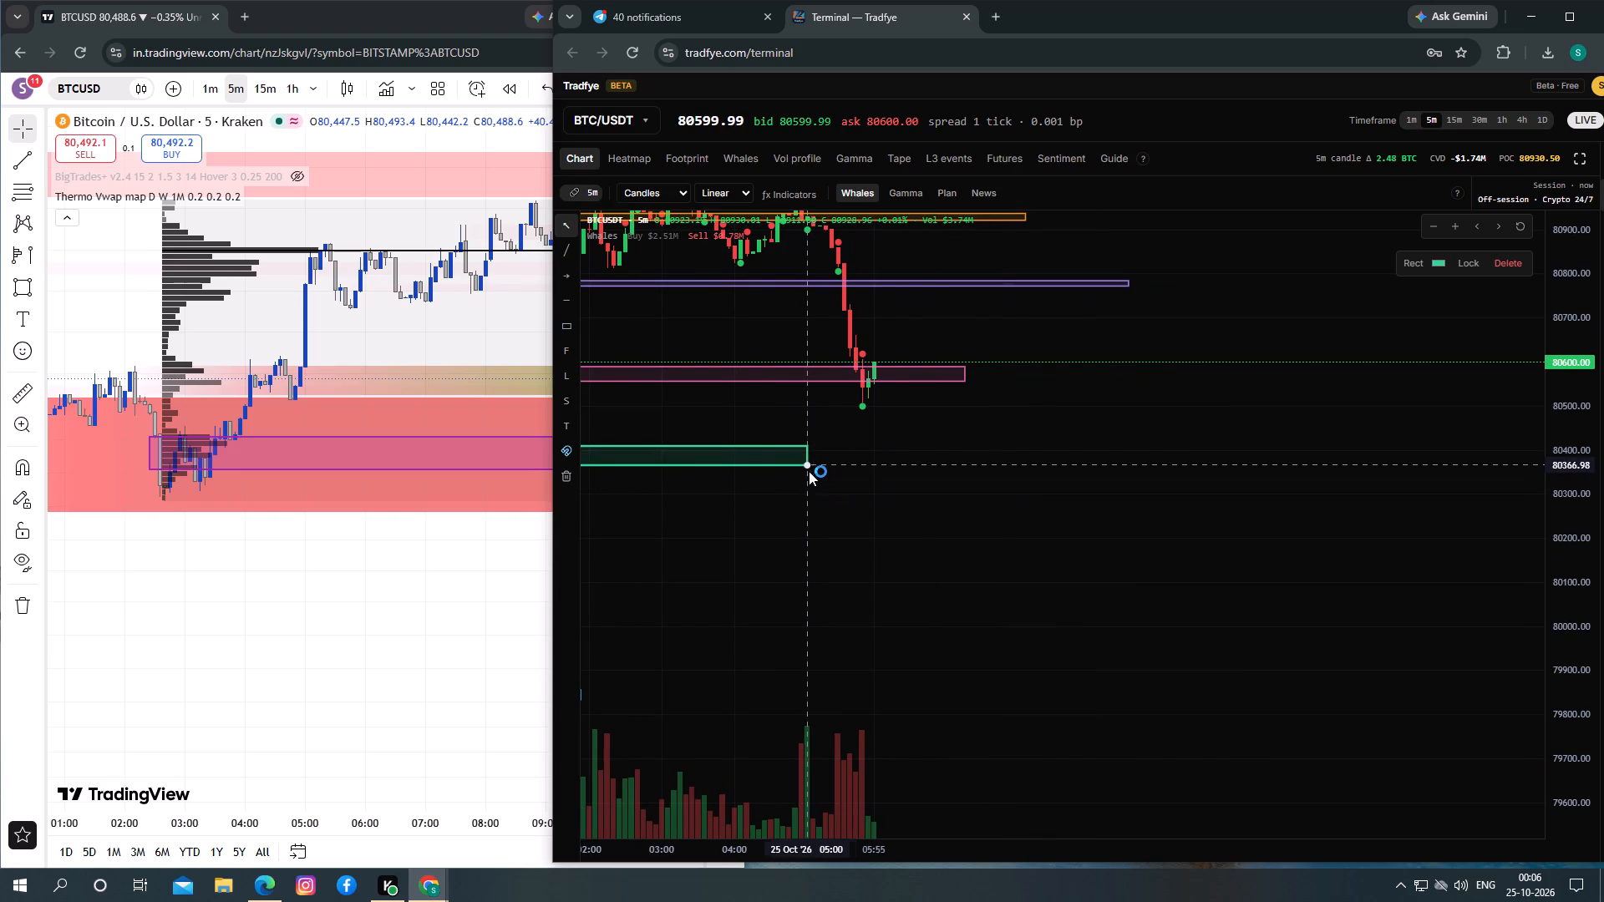
left_click_drag(809, 464, 1332, 483)
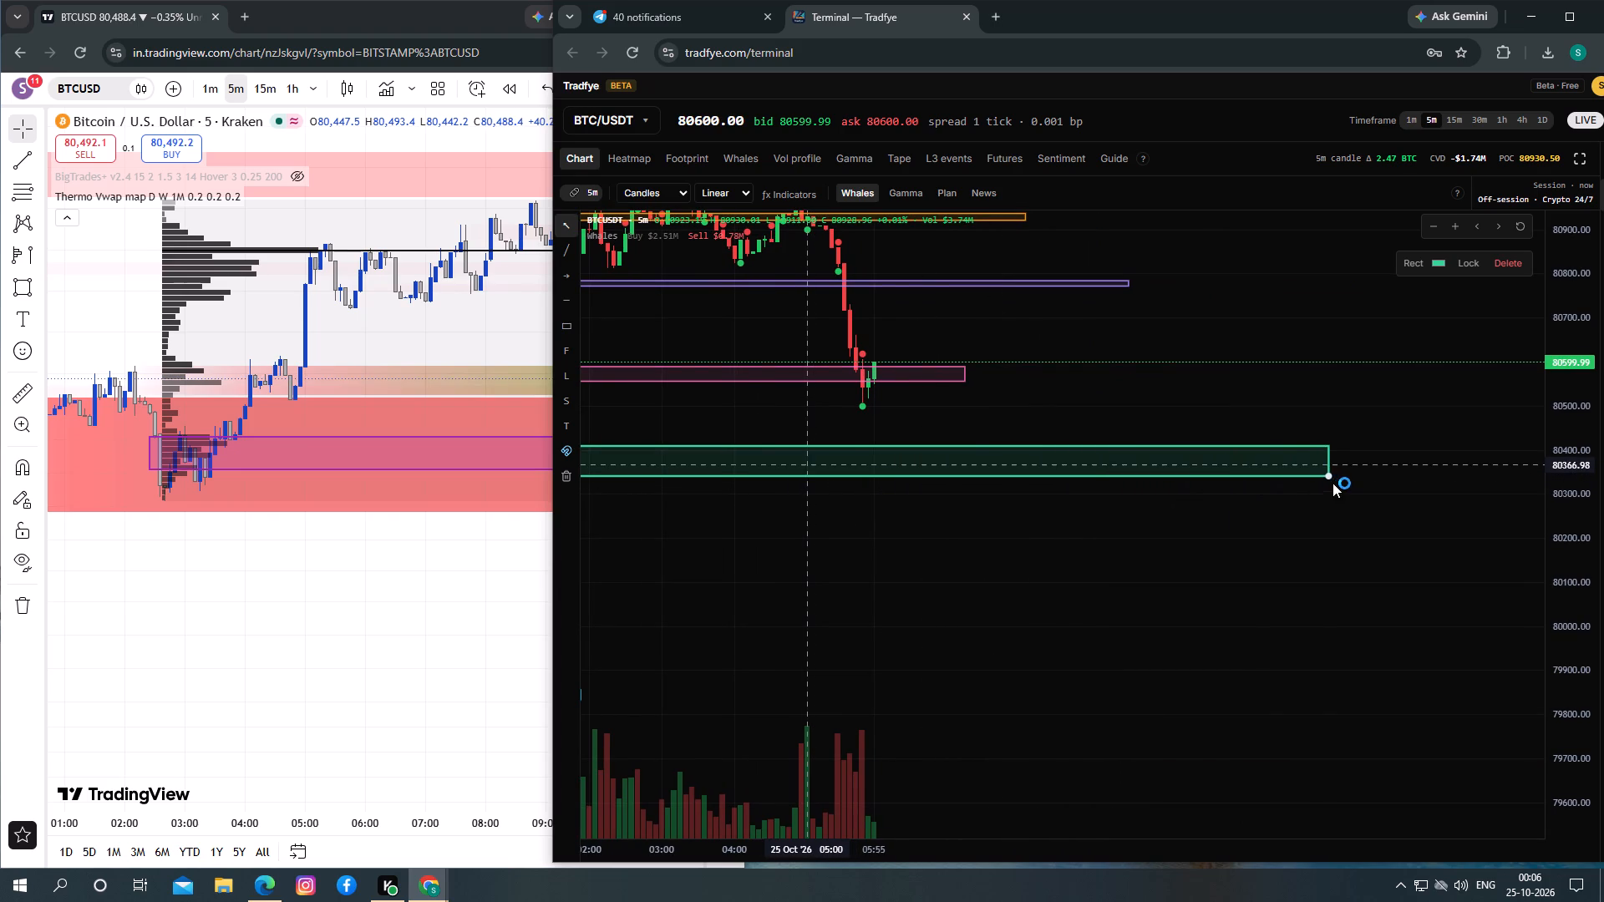
left_click_drag(1332, 483, 1348, 465)
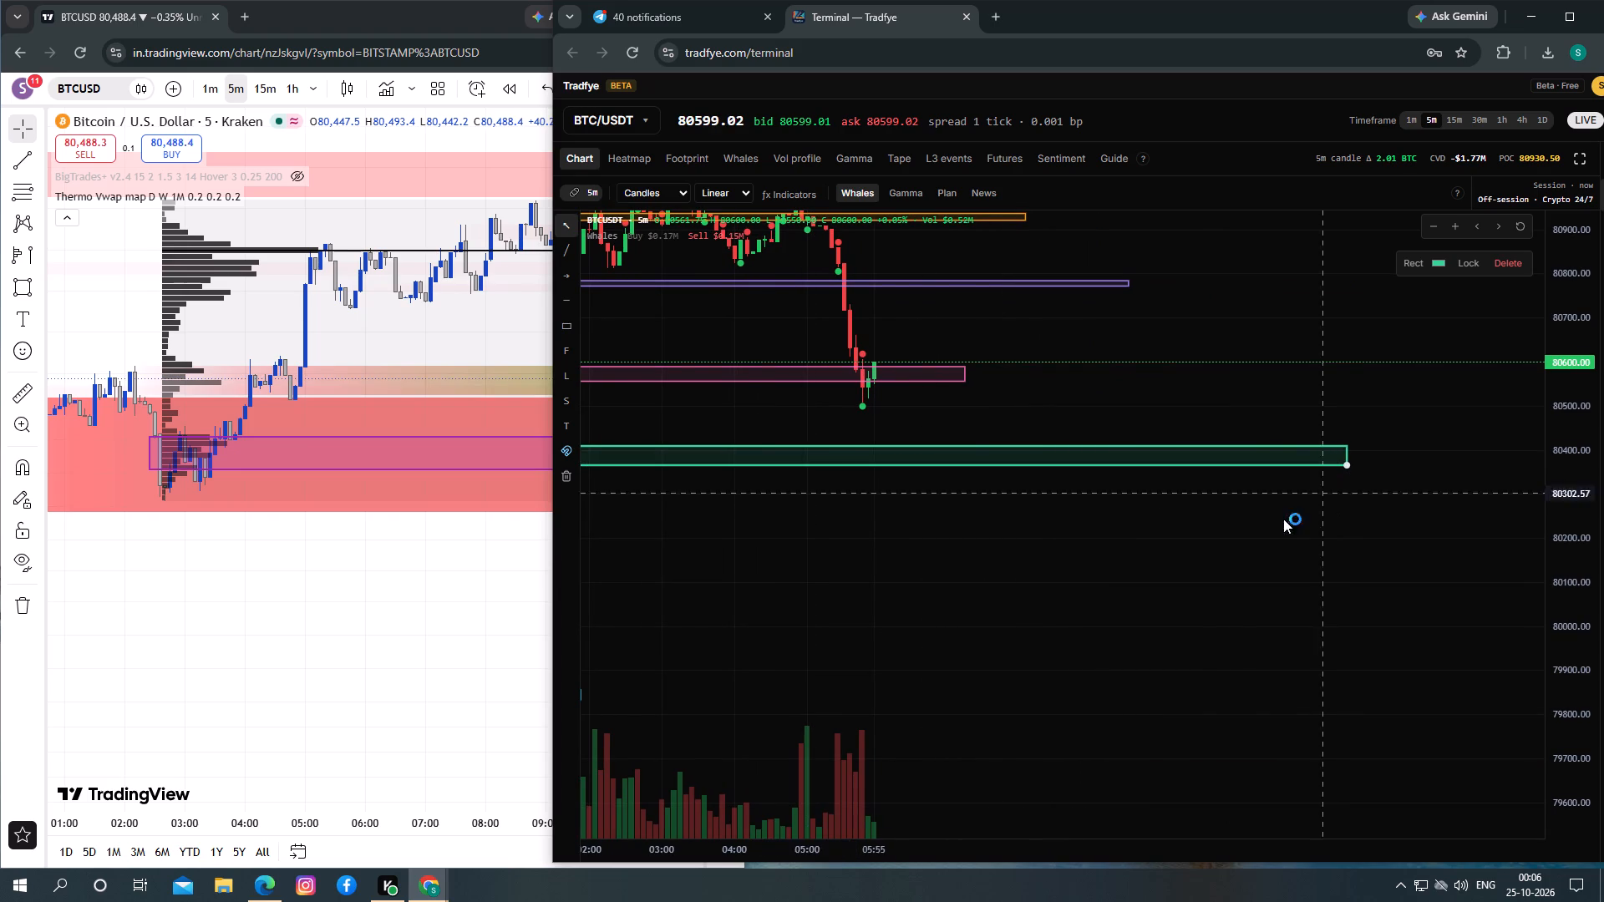
Reposition the green rectangle so it spans about 80,370 to 80,410, with its left edge at about 17:35 on 24 Oct.
left_click_drag(752, 485, 1144, 499)
left_click_drag(1028, 583, 1321, 594)
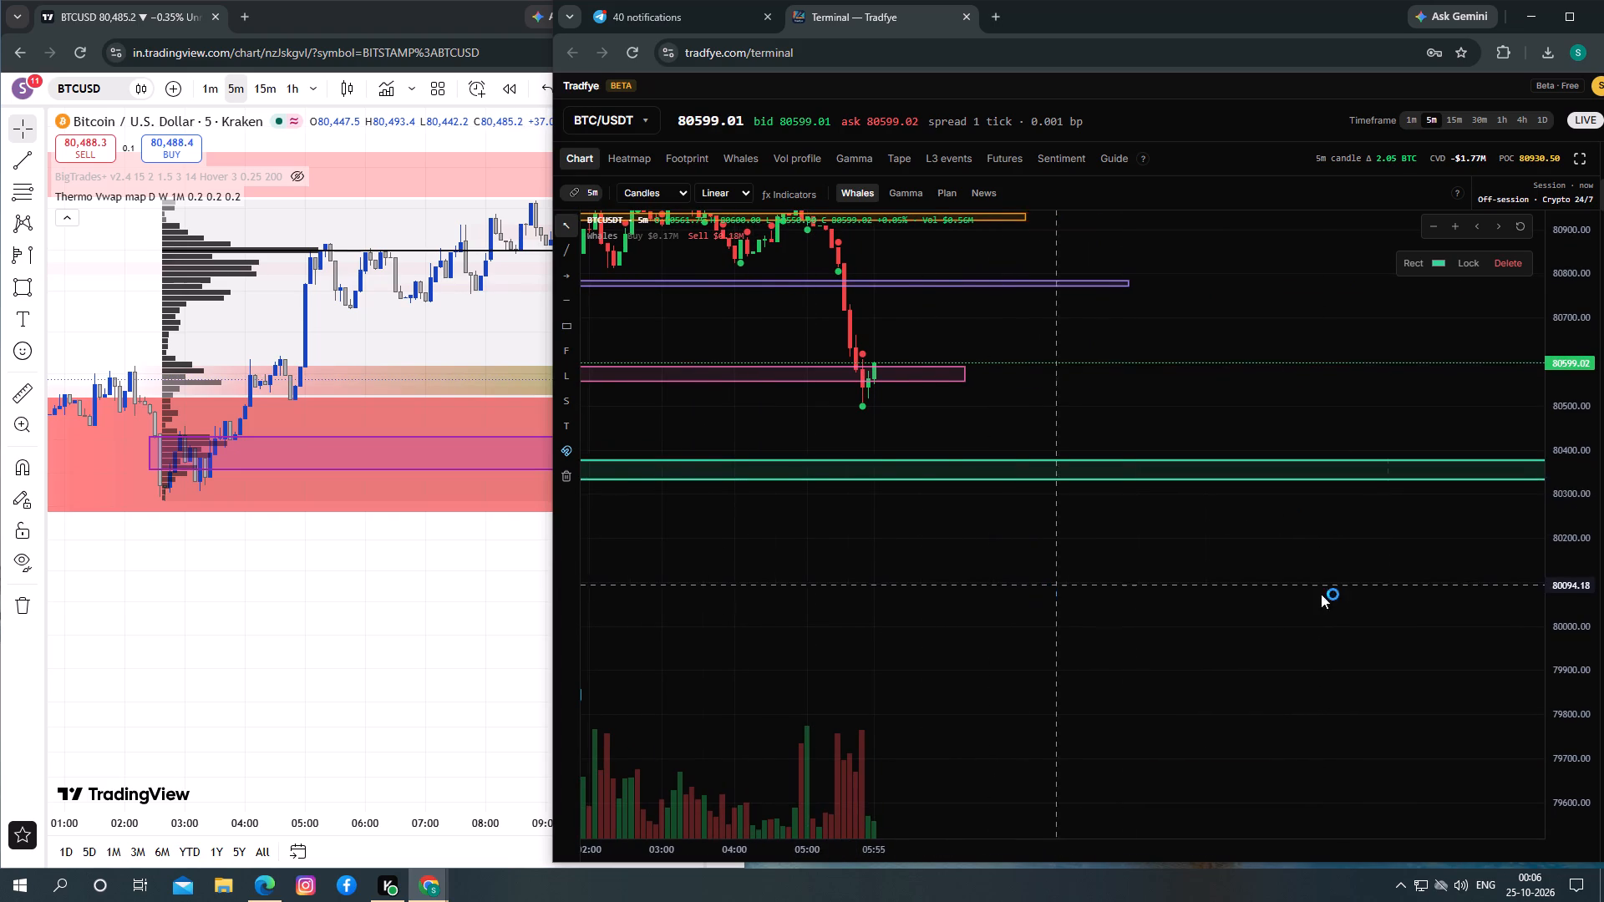
left_click_drag(1321, 594, 1587, 580)
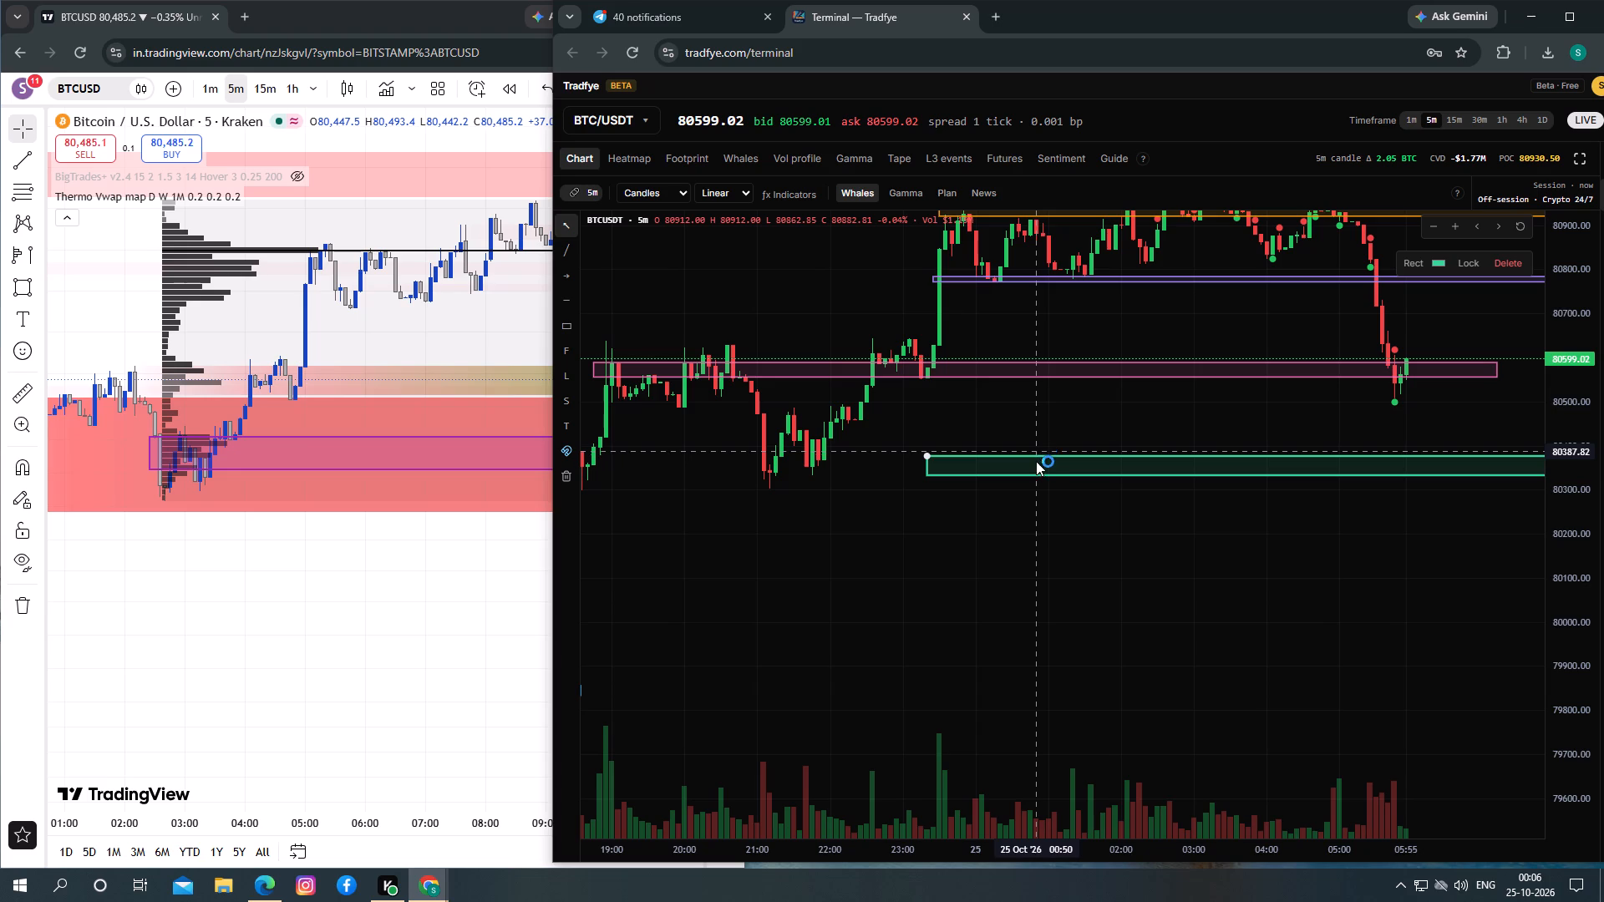
left_click_drag(1038, 474, 737, 446)
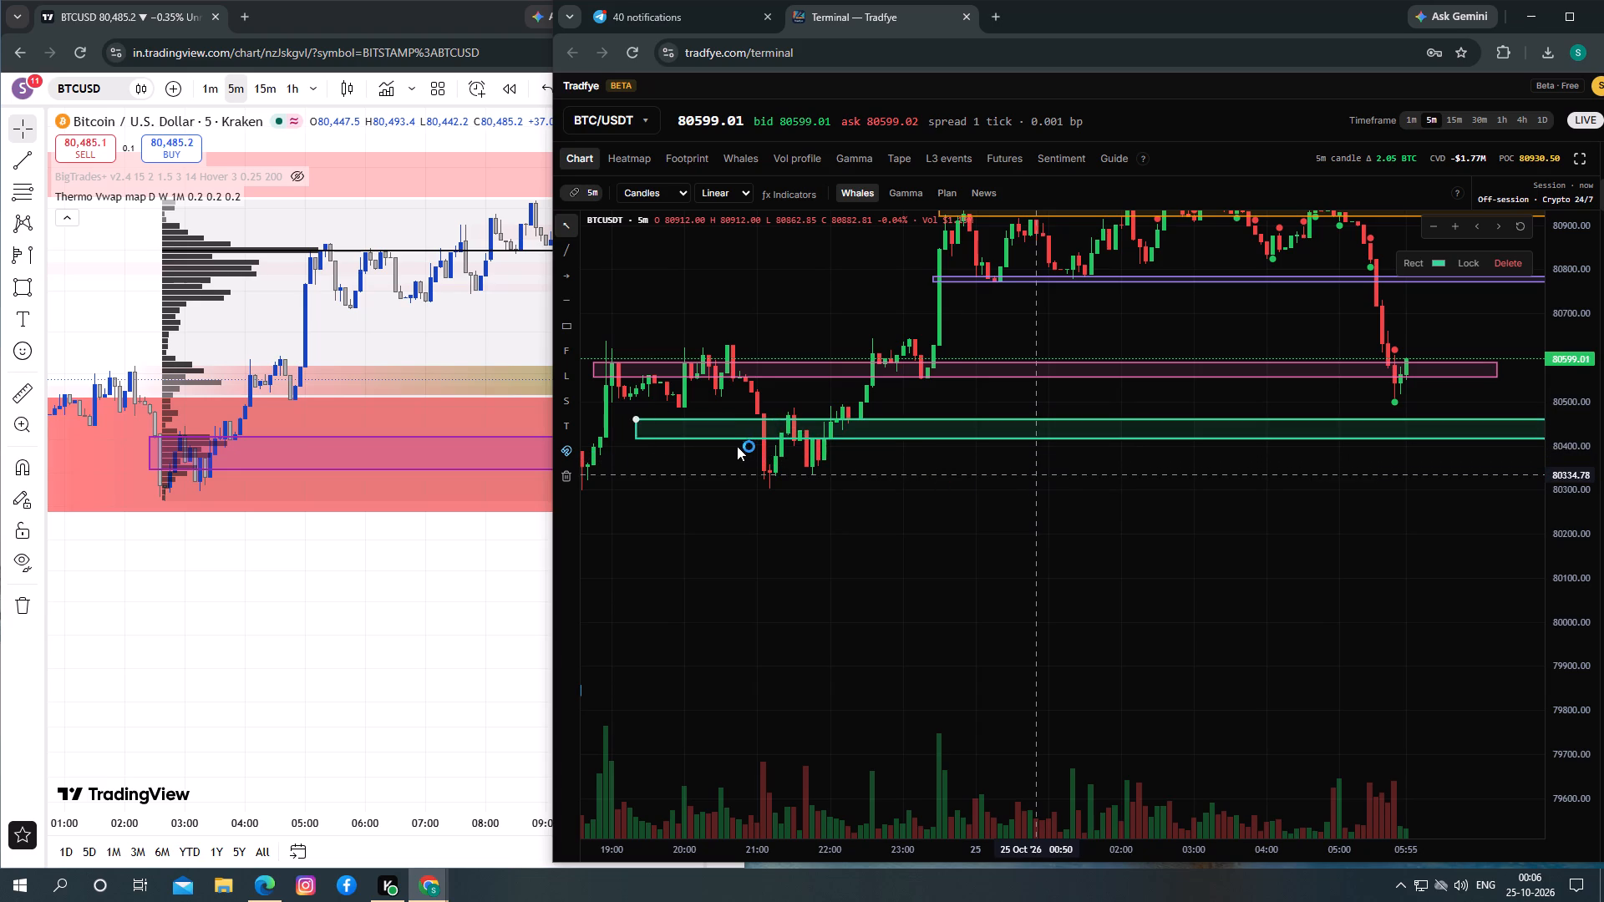
left_click_drag(737, 446, 729, 437)
left_click_drag(744, 490, 910, 504)
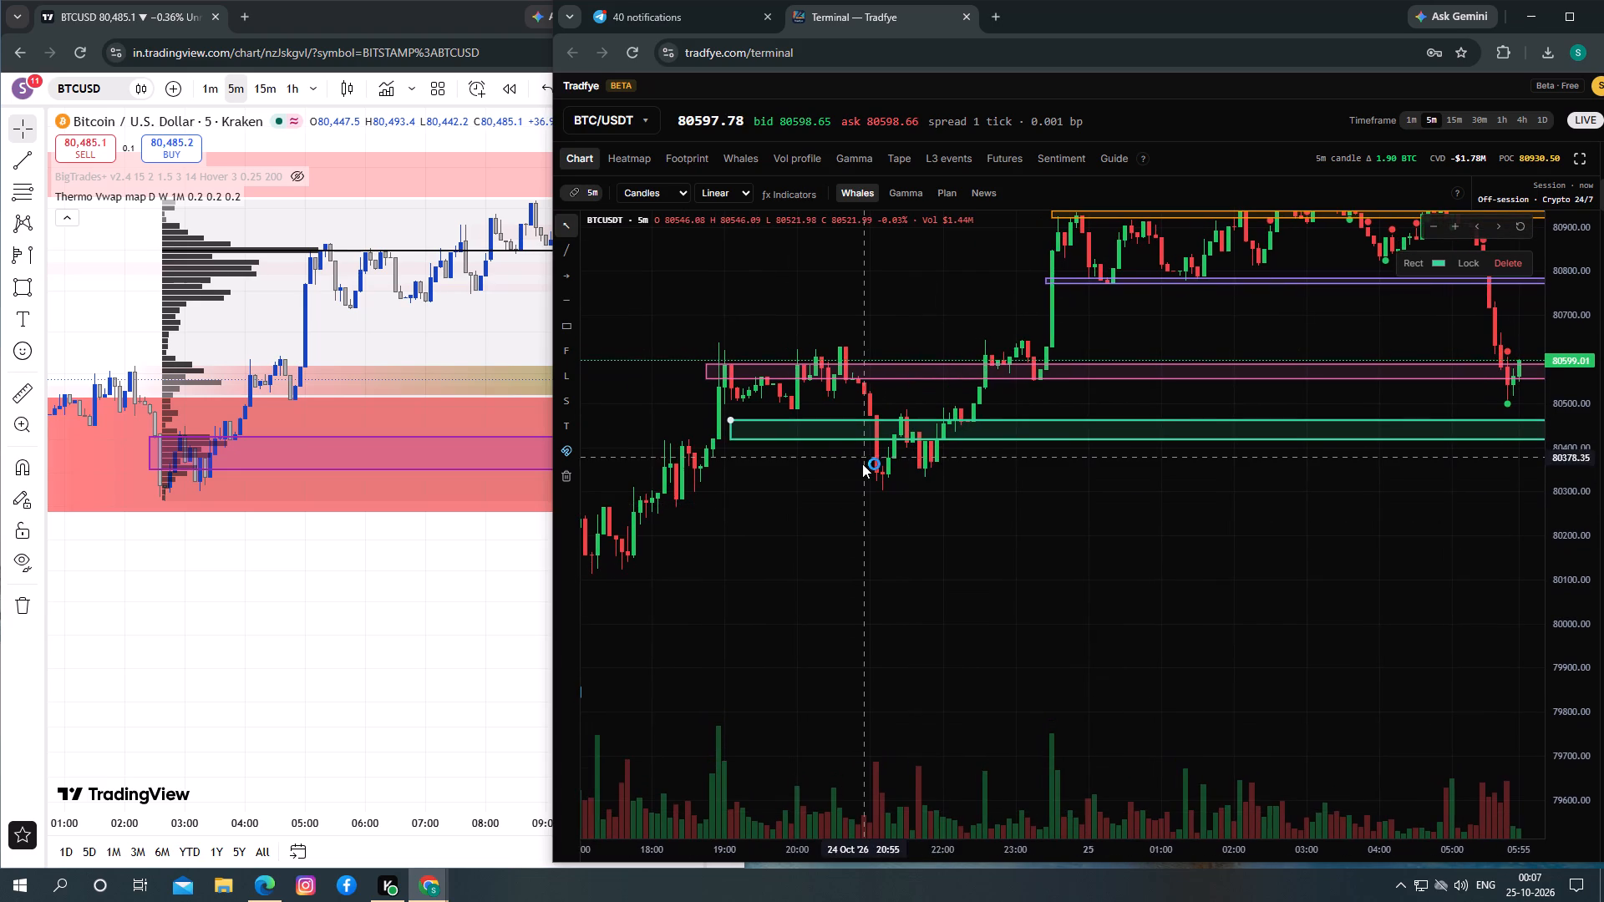
left_click_drag(868, 438, 763, 460)
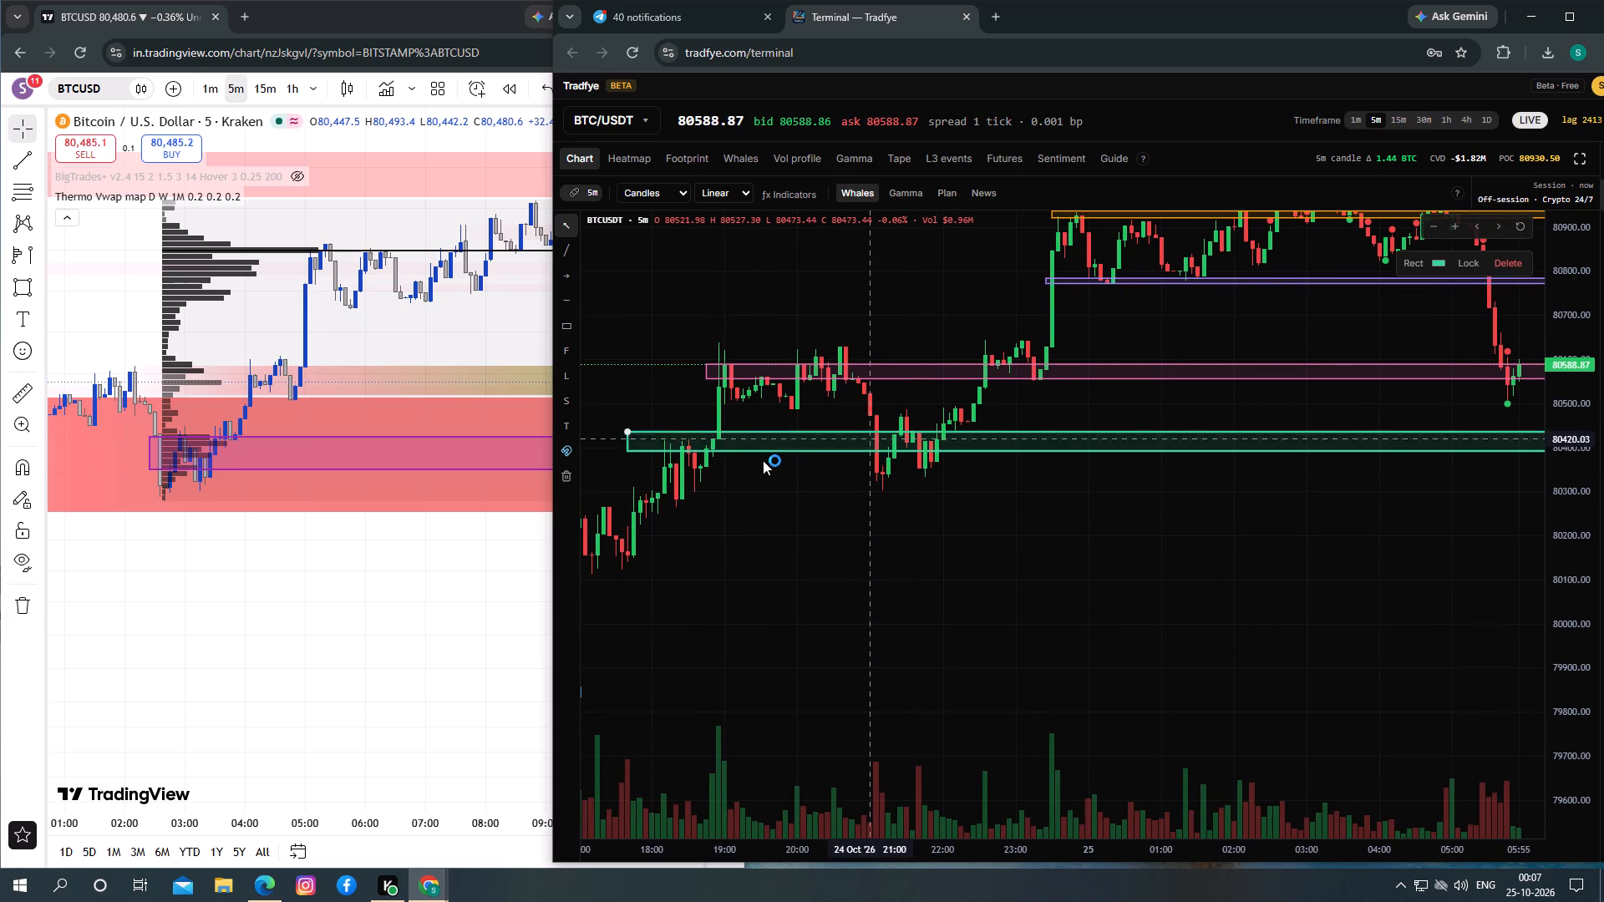
left_click_drag(763, 460, 759, 469)
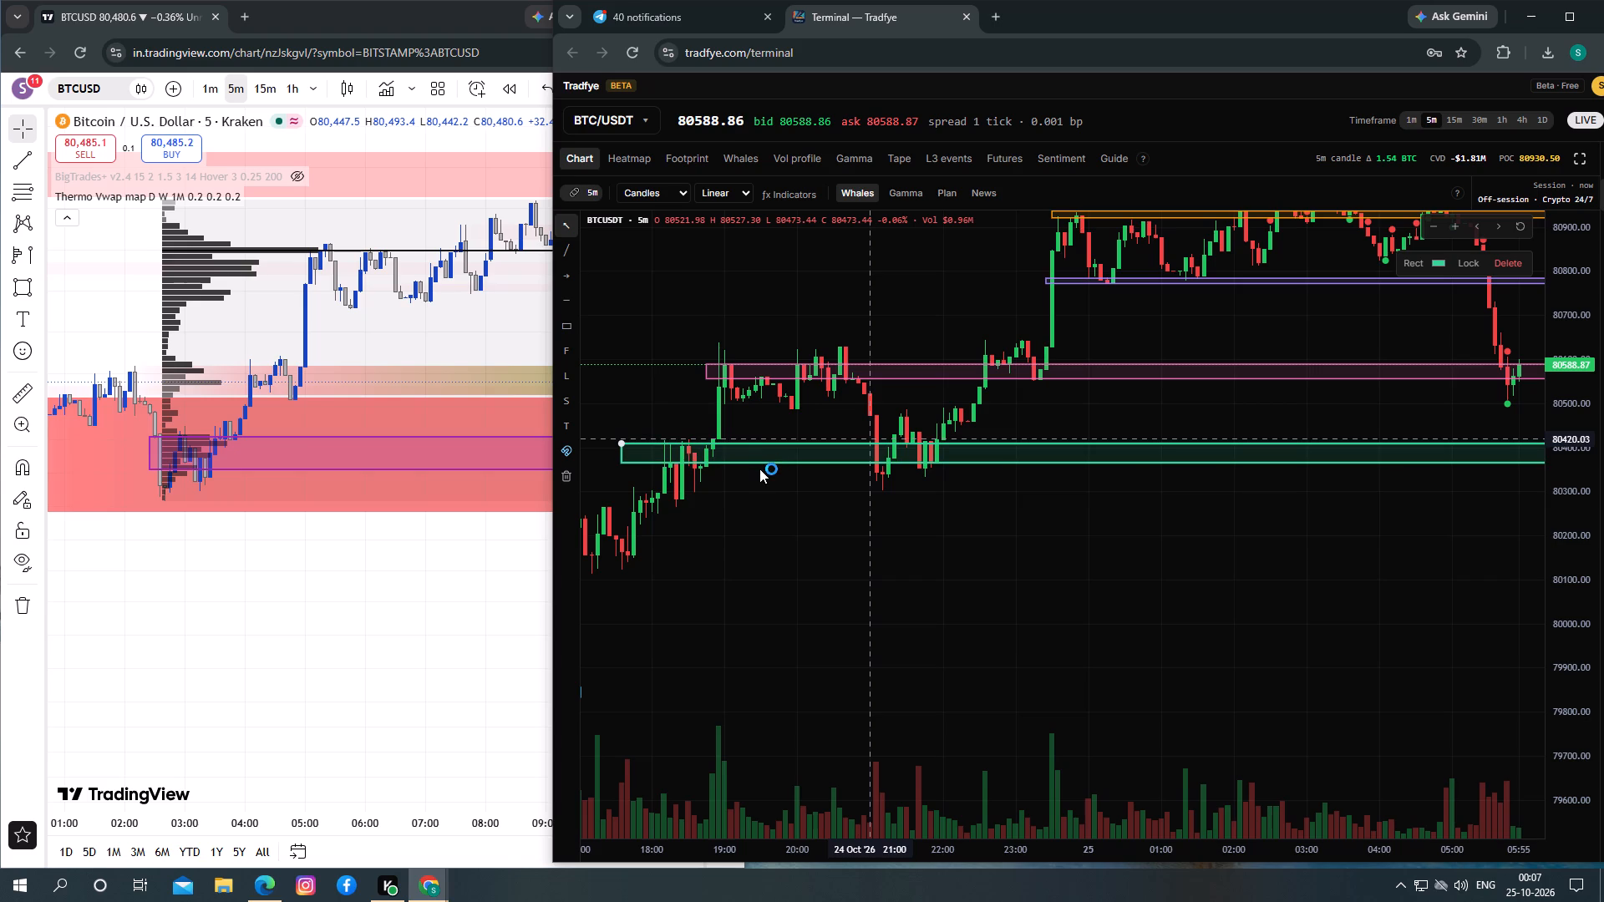
left_click_drag(759, 469, 763, 460)
Deselect the green rectangle and compare Tradfye's marked zones with the short position and shaded zones on TradingView's BTCUSD chart.
left_click_drag(1052, 529, 479, 525)
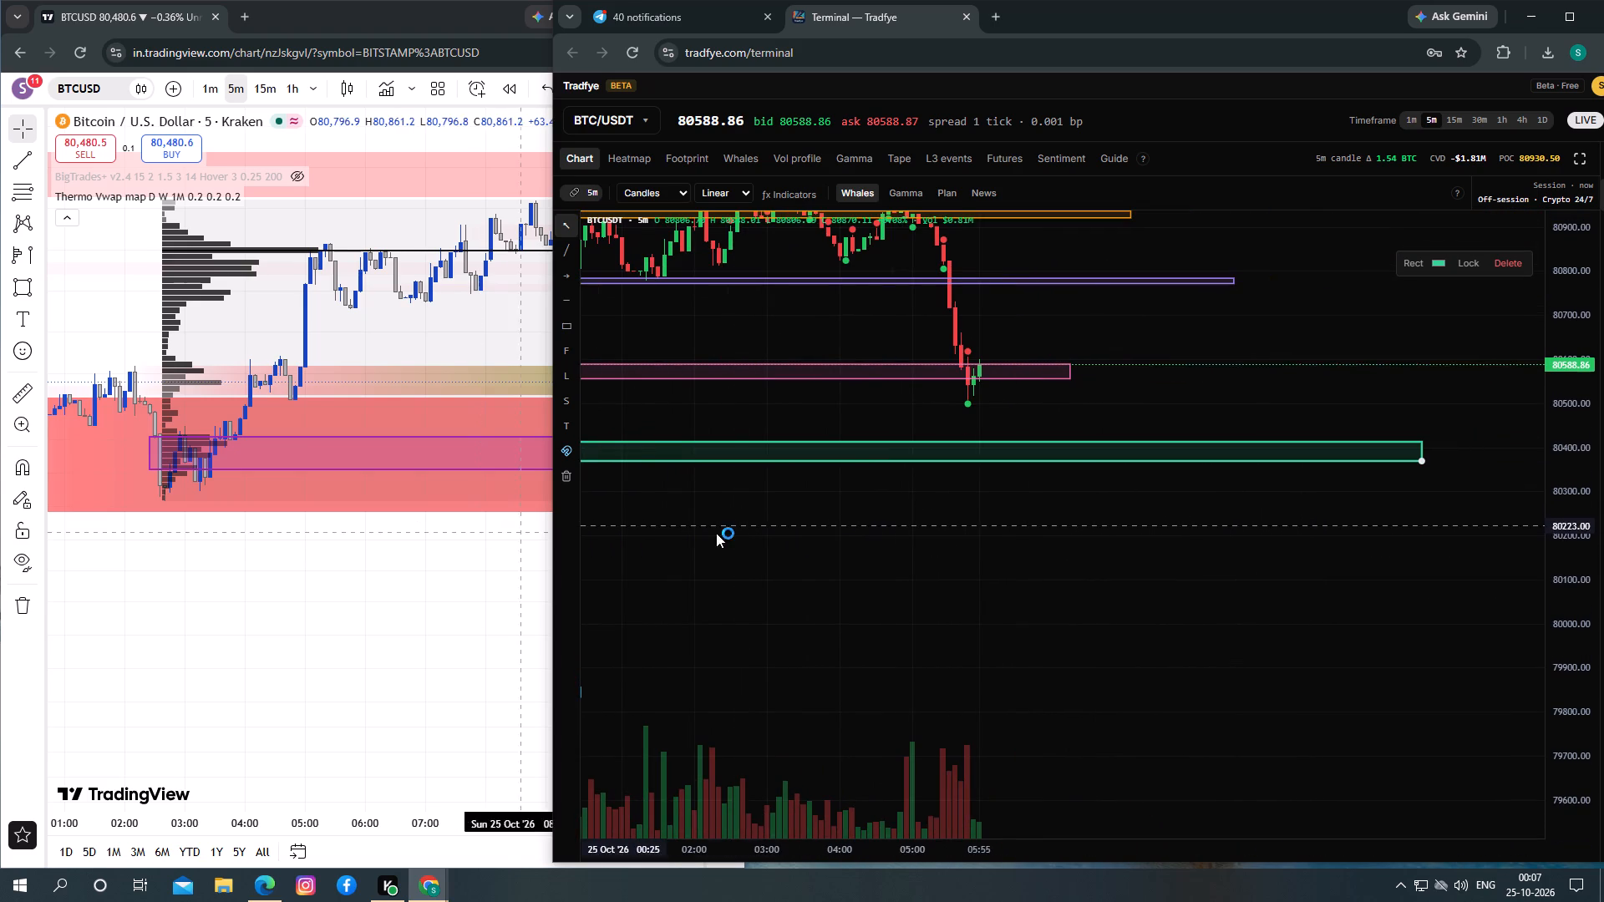
left_click(958, 581)
left_click_drag(1390, 285, 1432, 358)
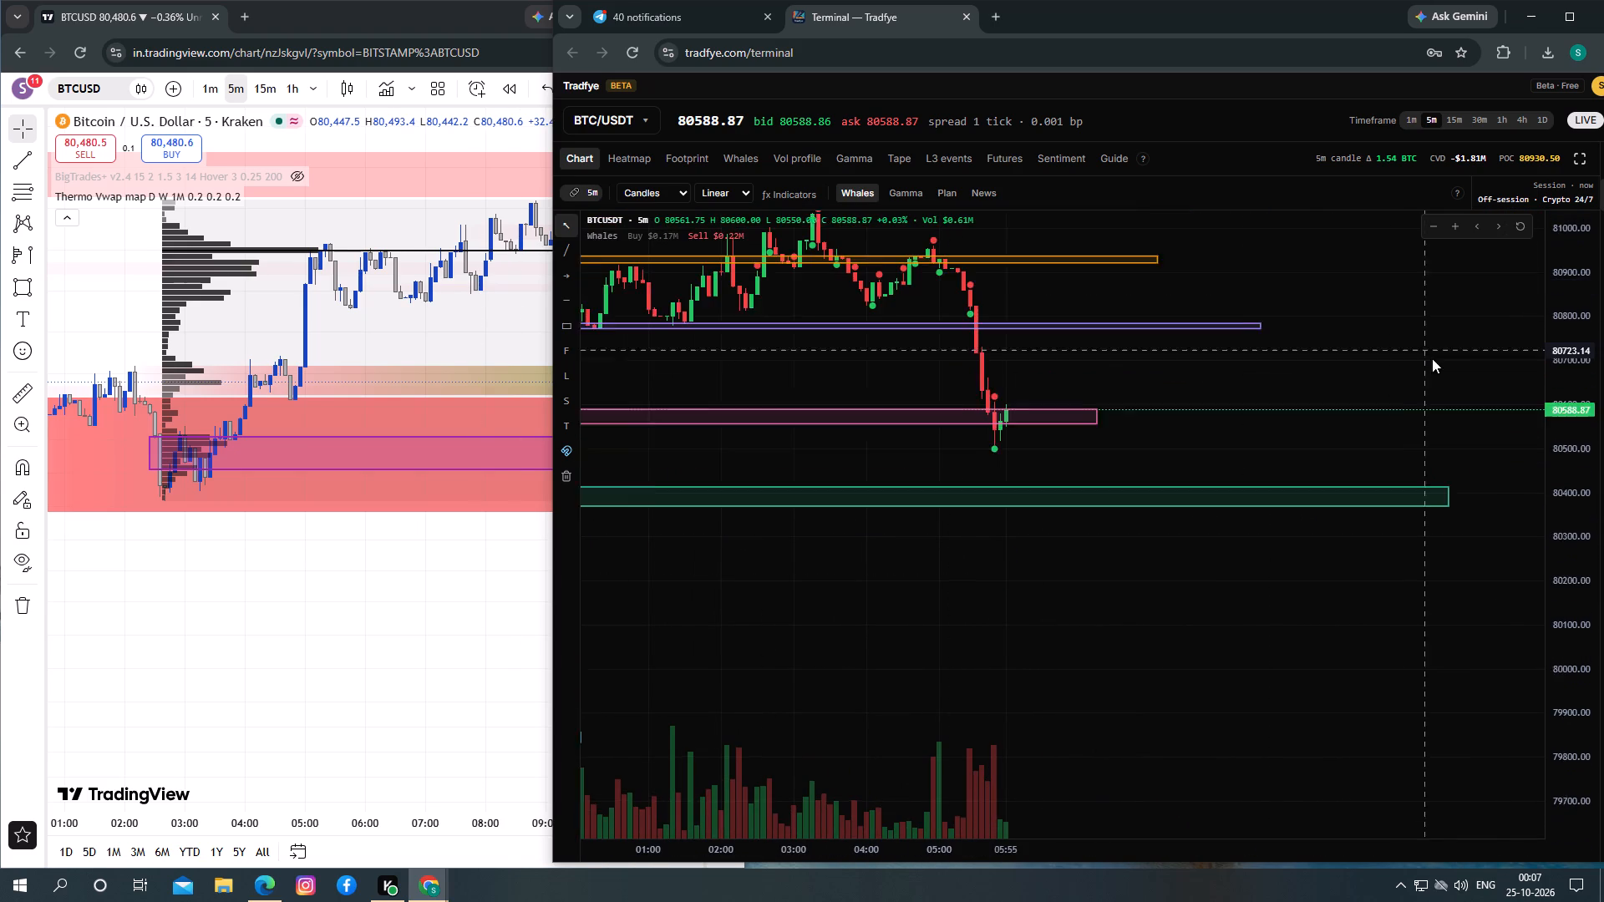
left_click_drag(1432, 358, 1569, 429)
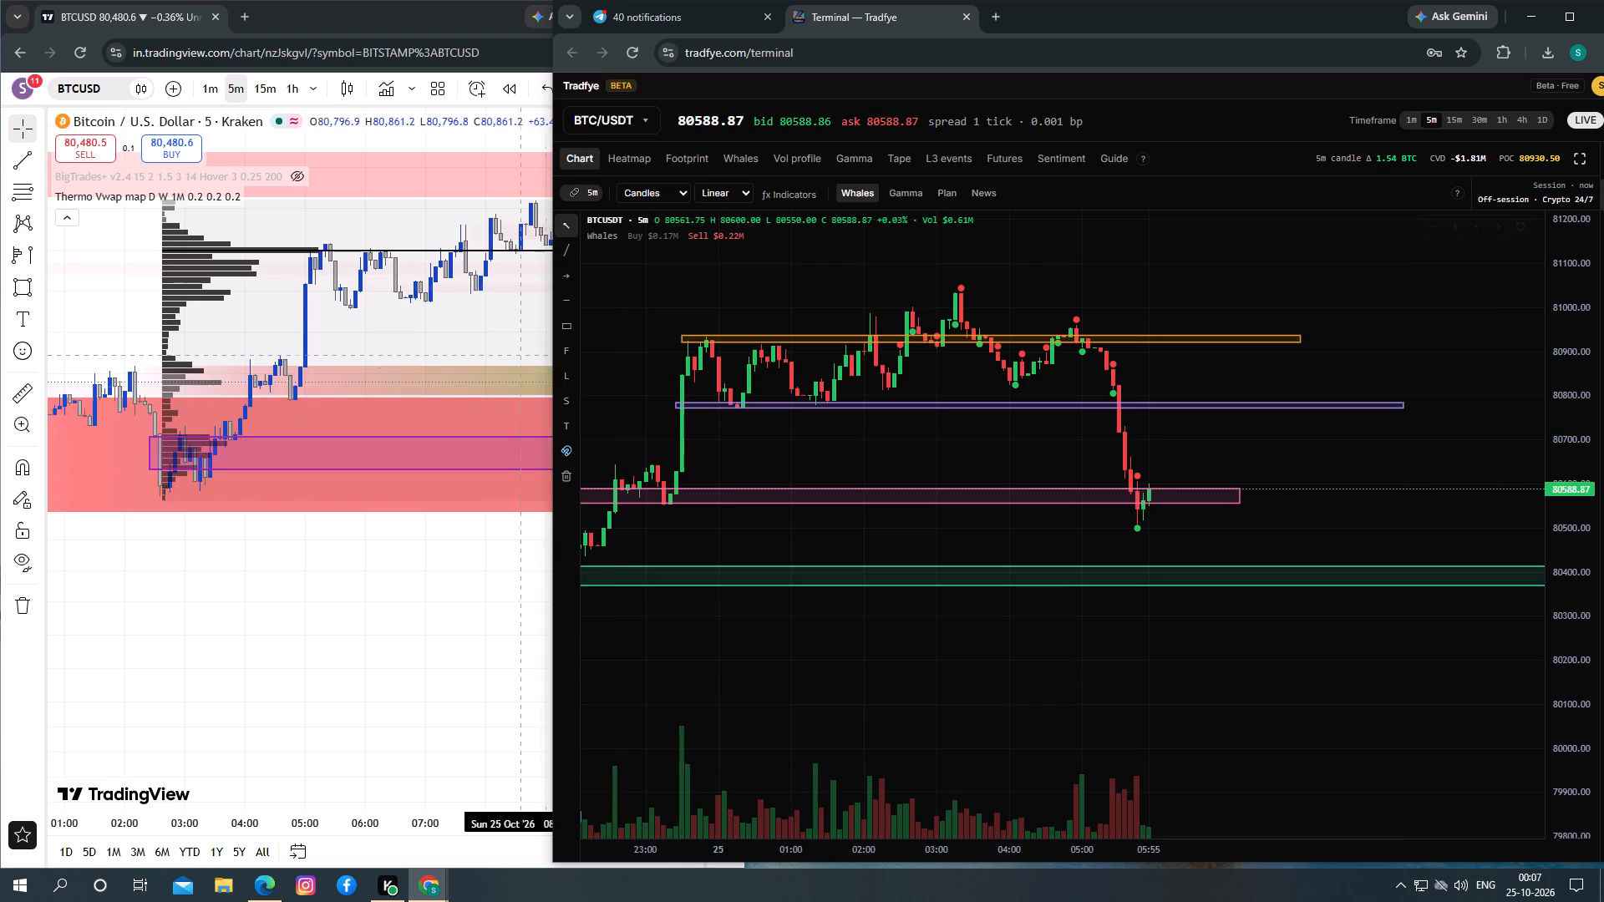
left_click(495, 343)
left_click_drag(485, 650, 236, 686)
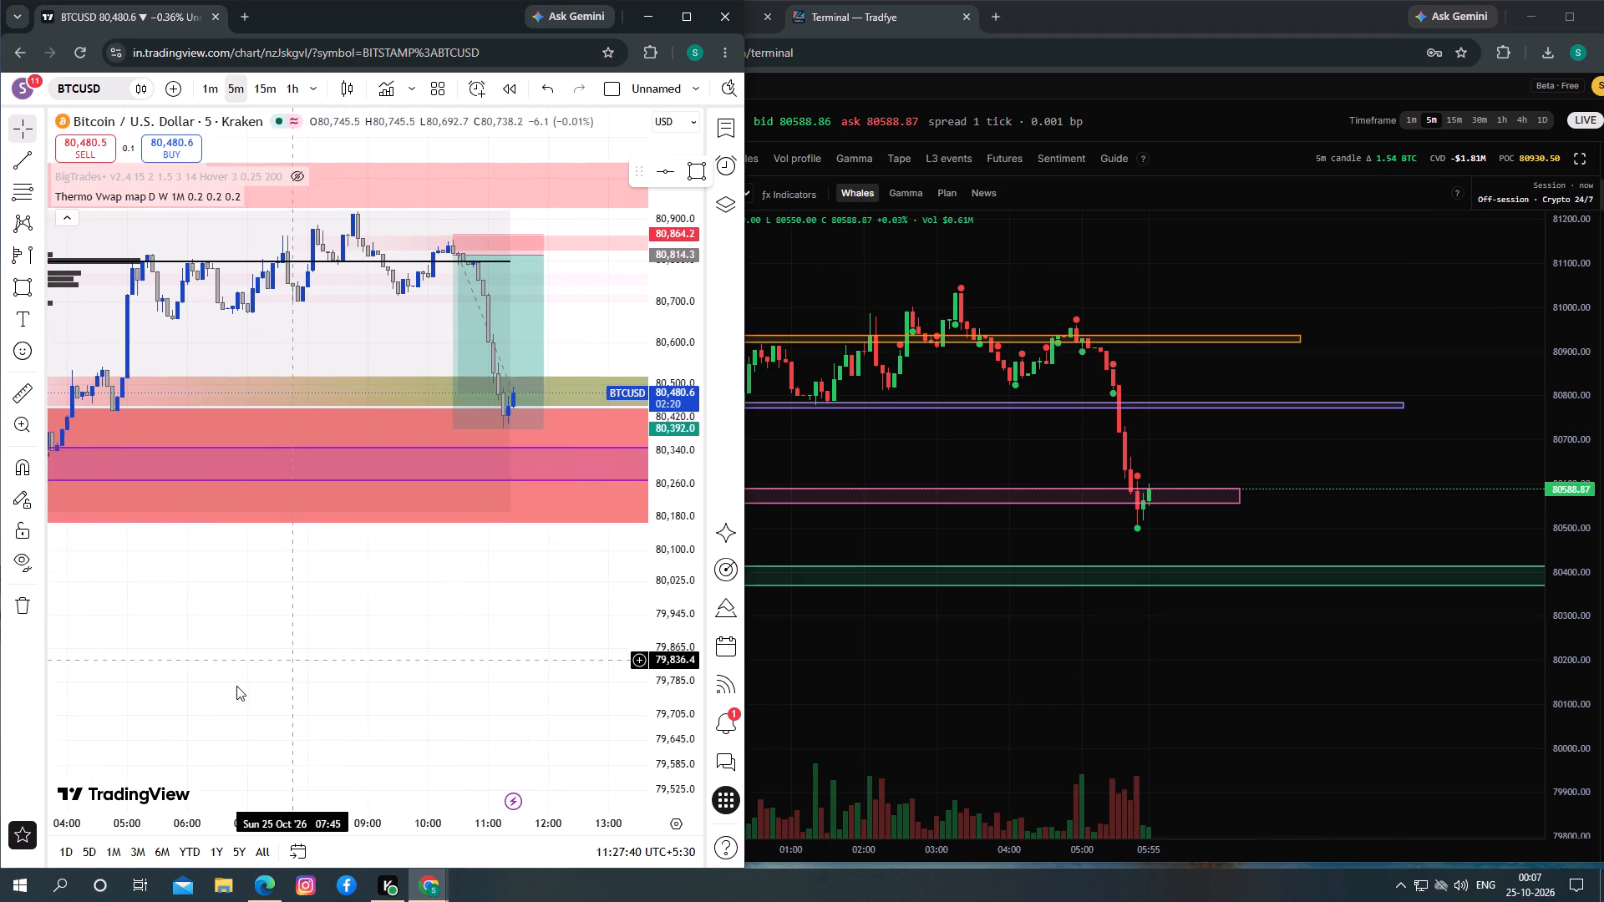
Examine the whale bubbles and candle volumes around the latest BTC/USDT drop on Tradfye's Whales chart against TradingView's short position.
left_click_drag(236, 686, 279, 743)
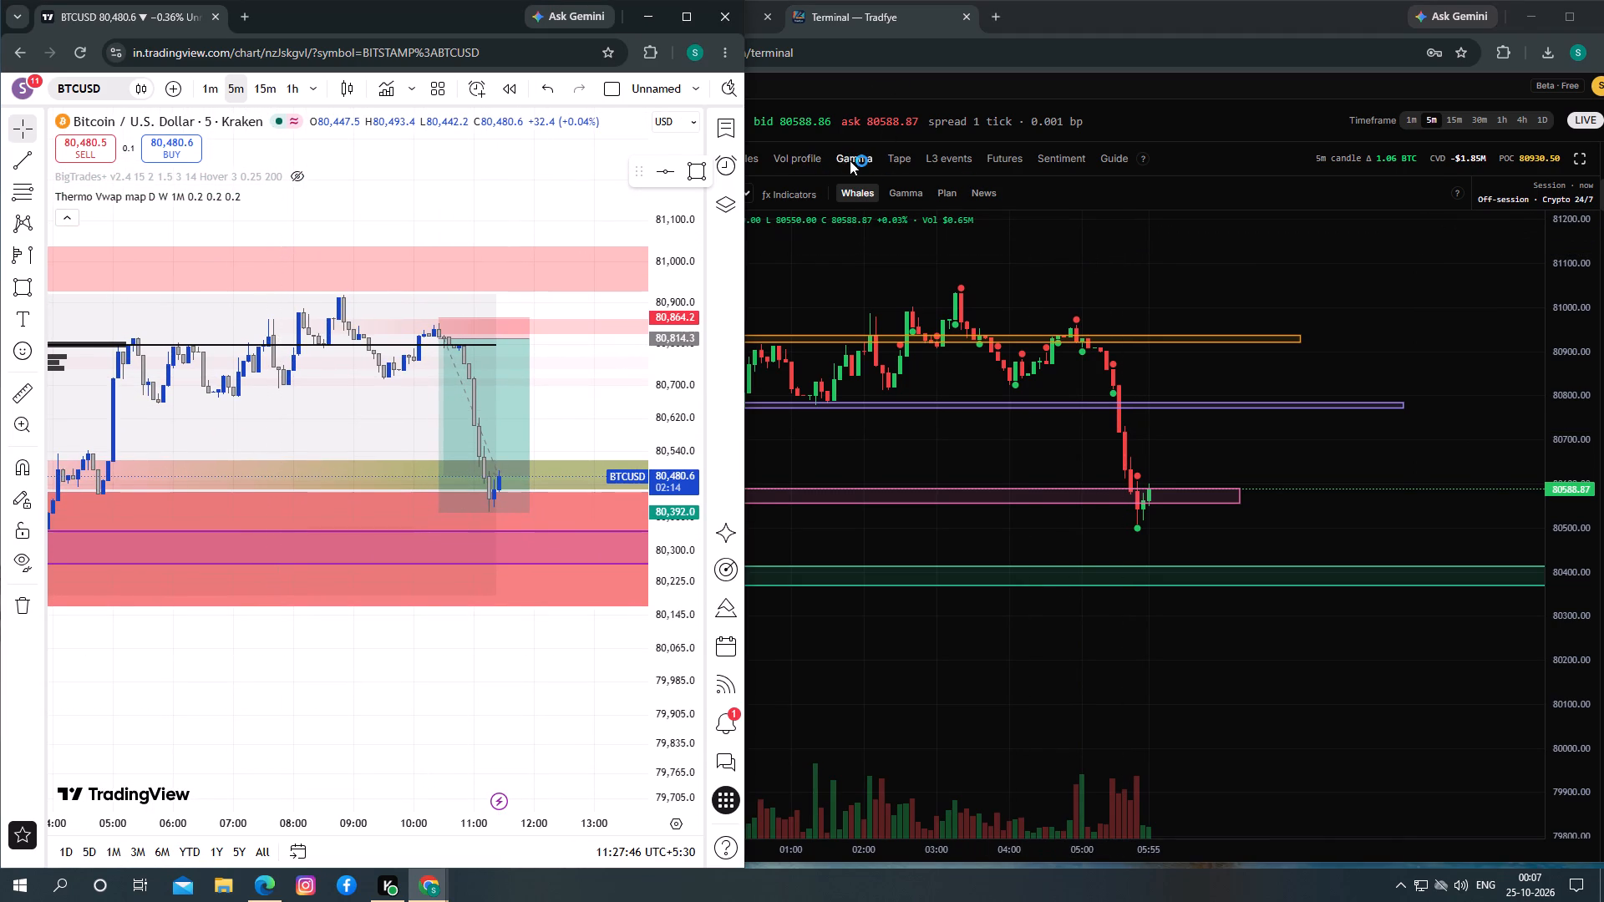
left_click(759, 163)
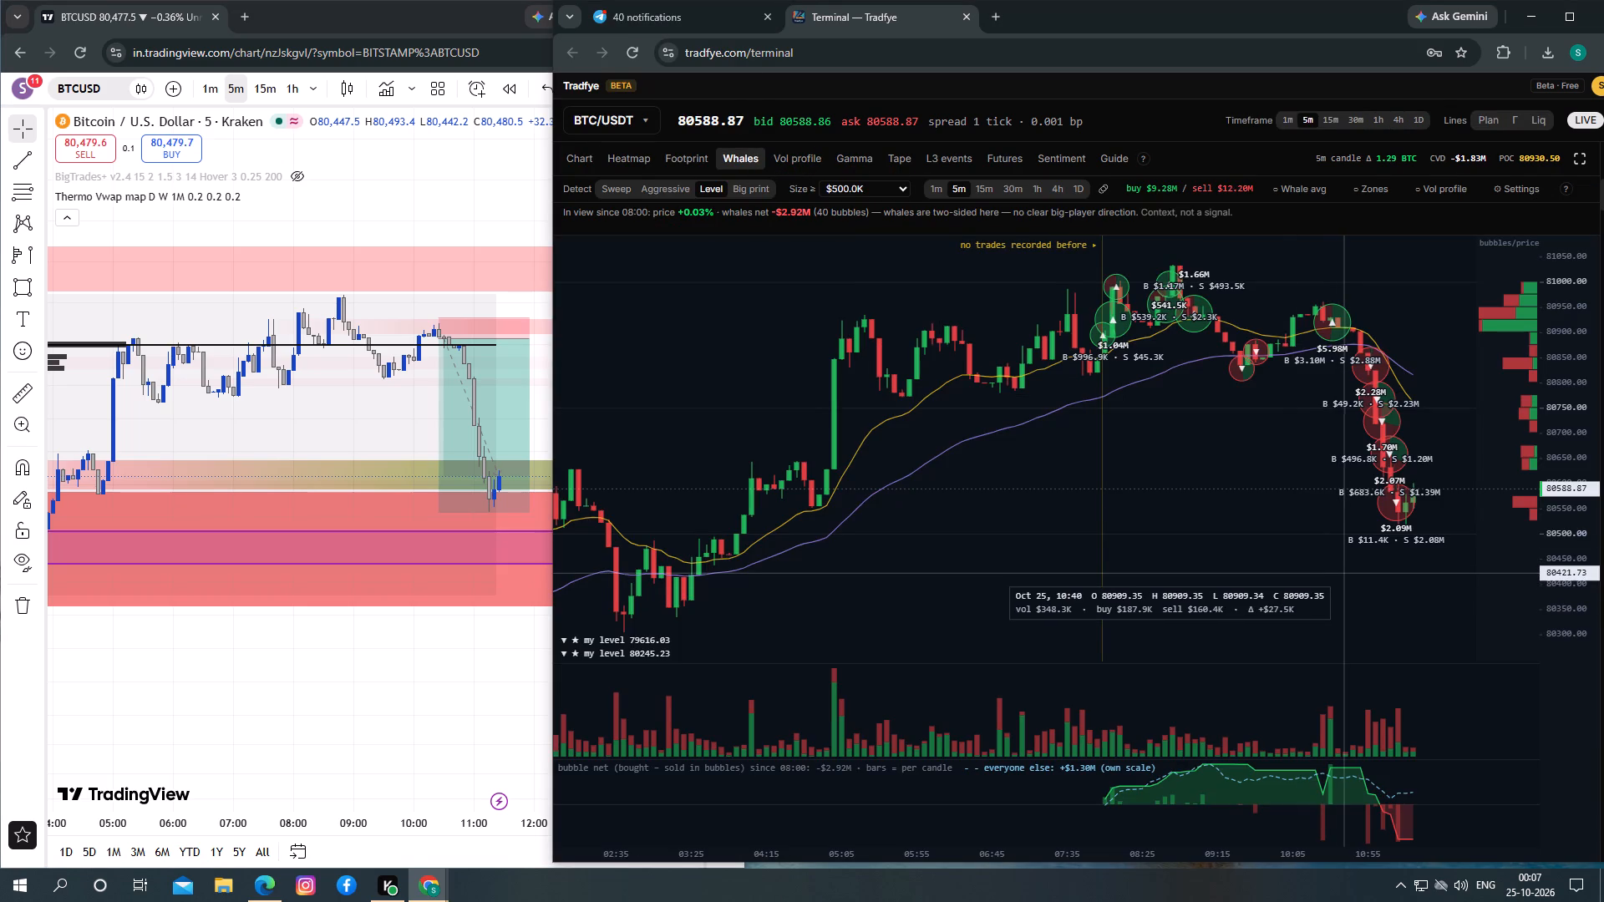
left_click_drag(1353, 589, 1305, 589)
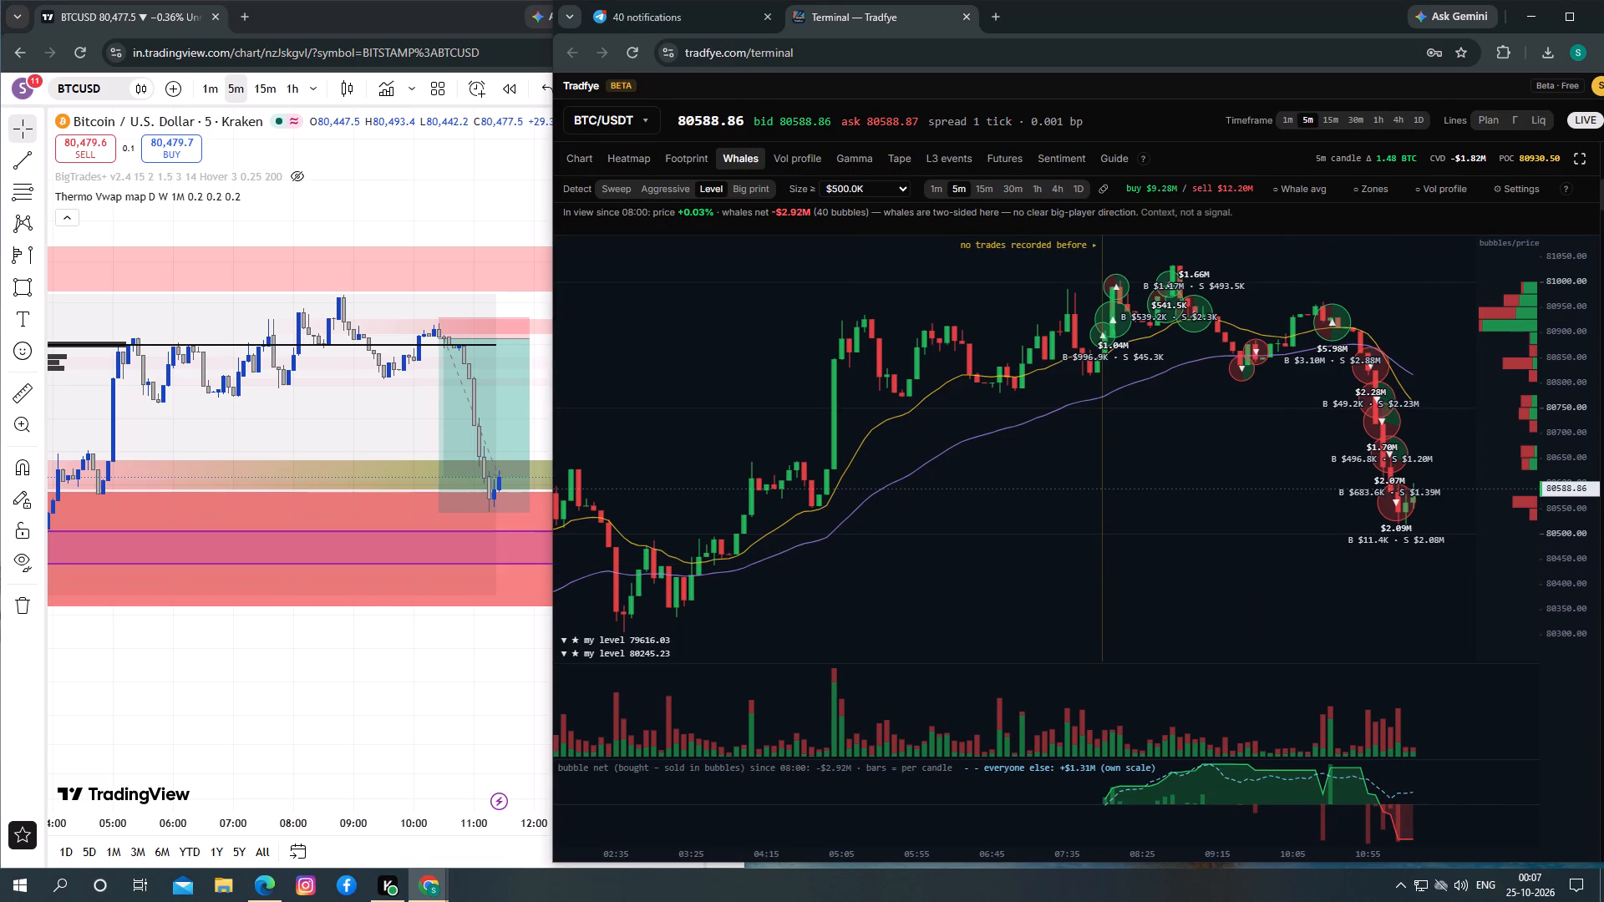
left_click_drag(1591, 525, 1586, 538)
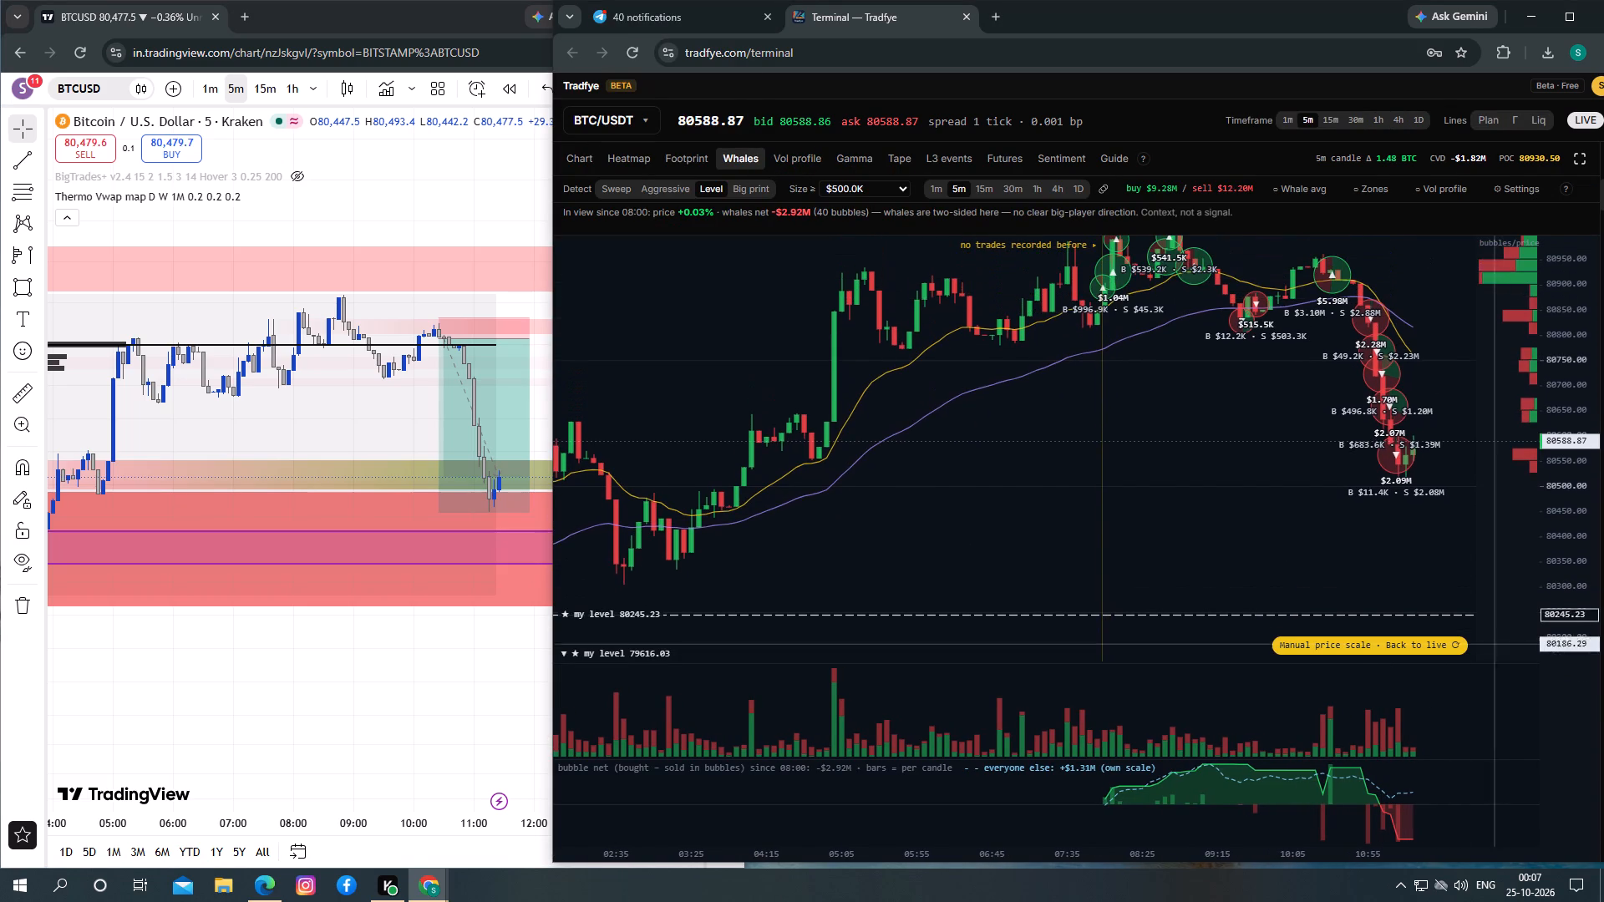
left_click(1451, 646)
left_click_drag(1398, 589, 1378, 591)
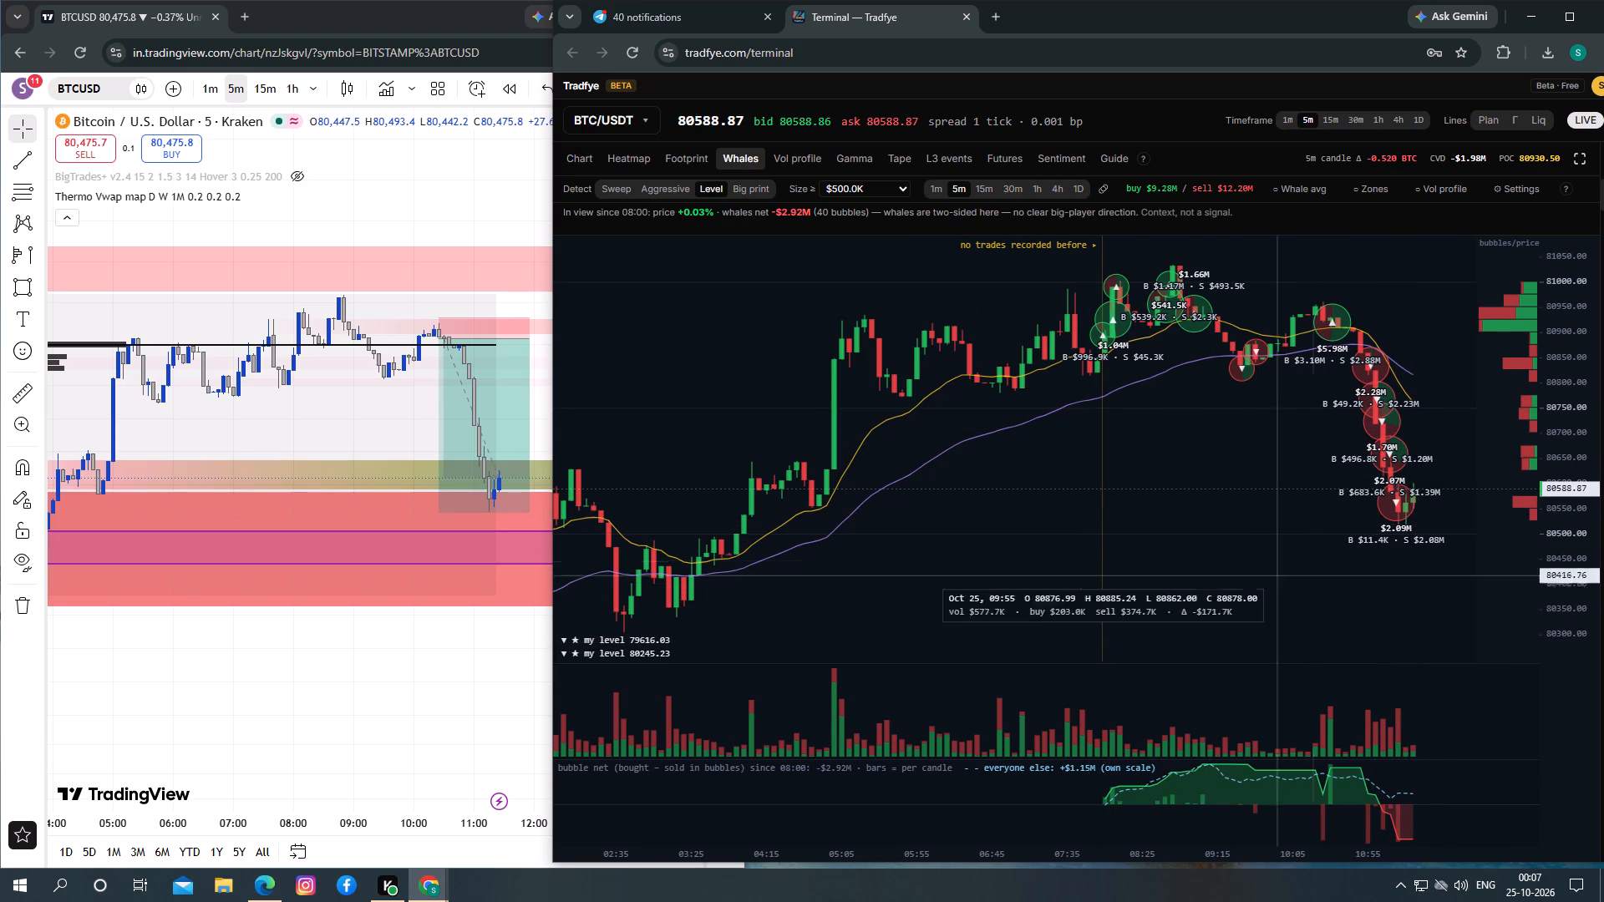
left_click(1229, 585)
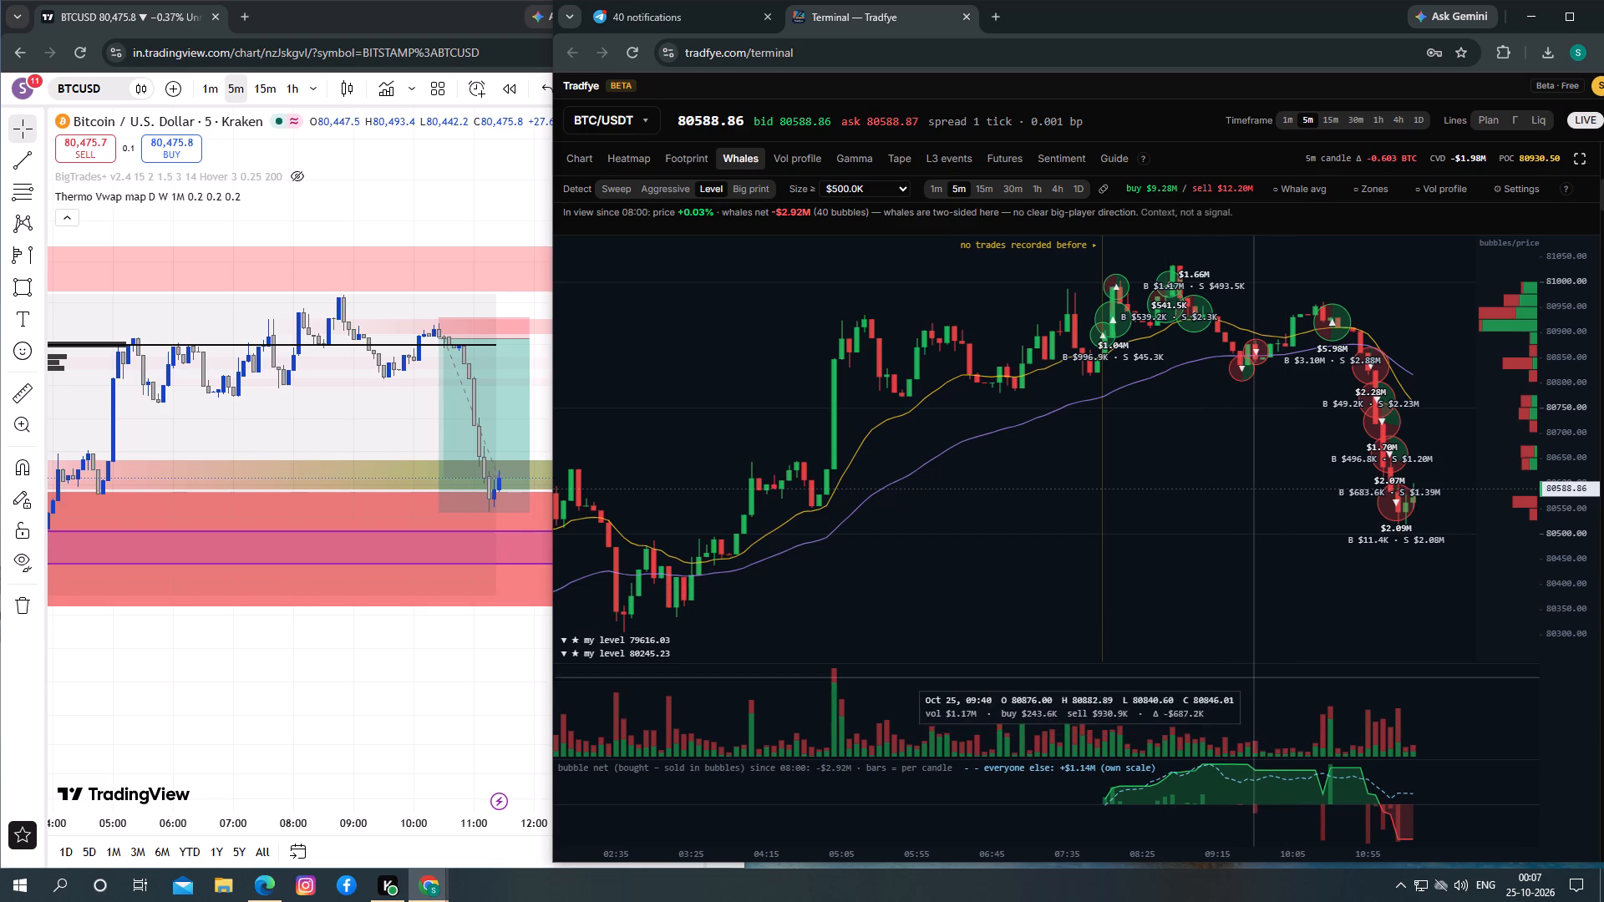
left_click(1390, 575)
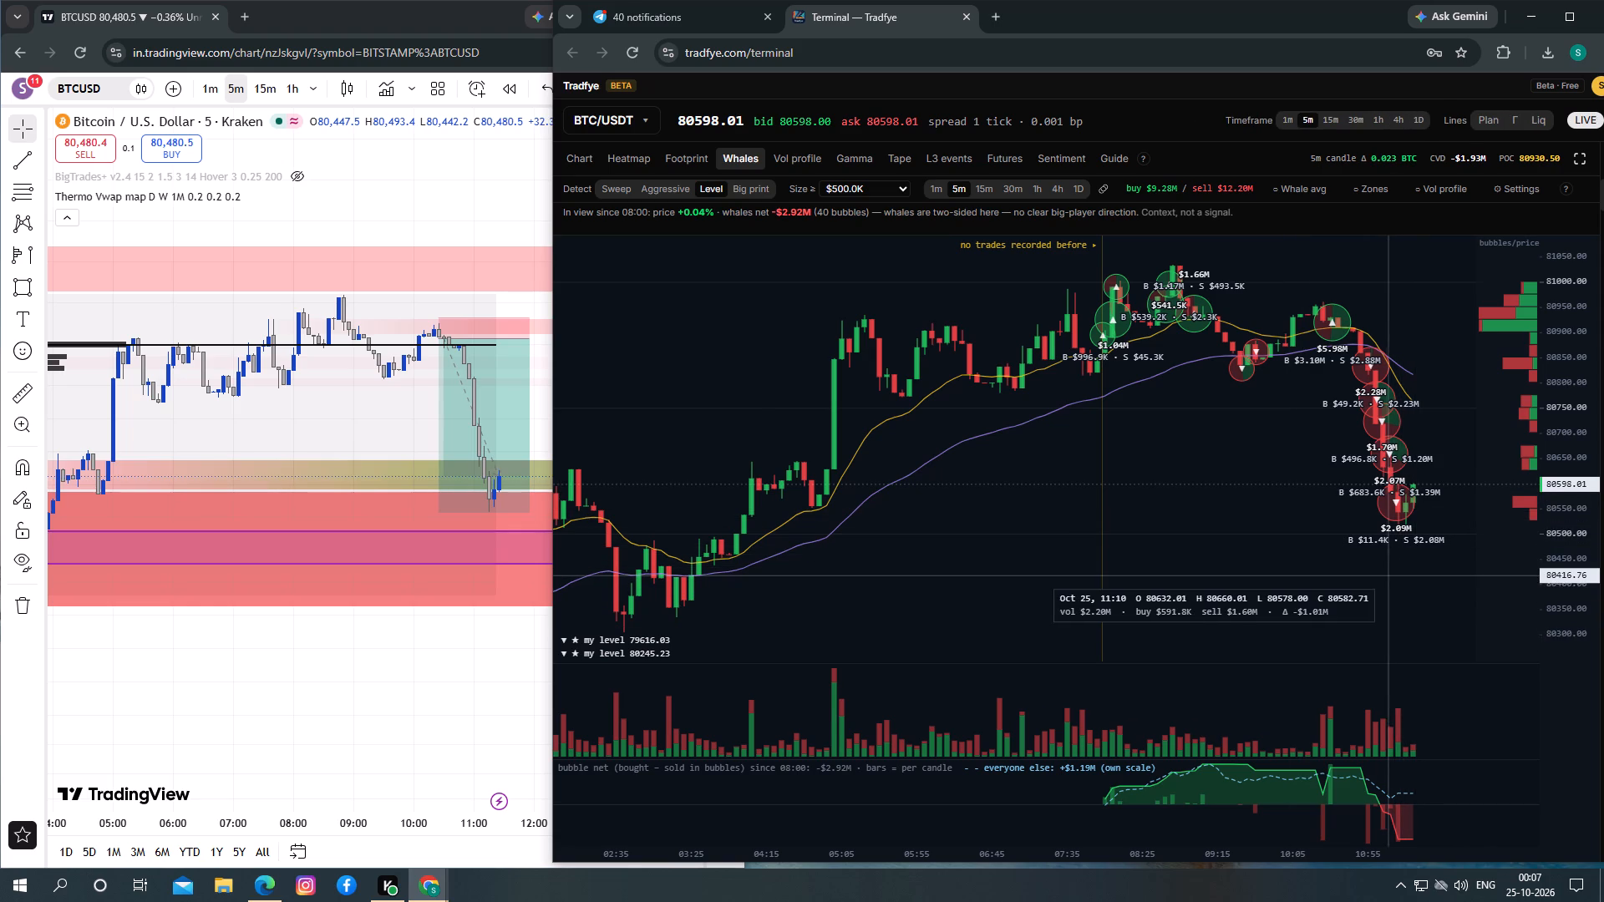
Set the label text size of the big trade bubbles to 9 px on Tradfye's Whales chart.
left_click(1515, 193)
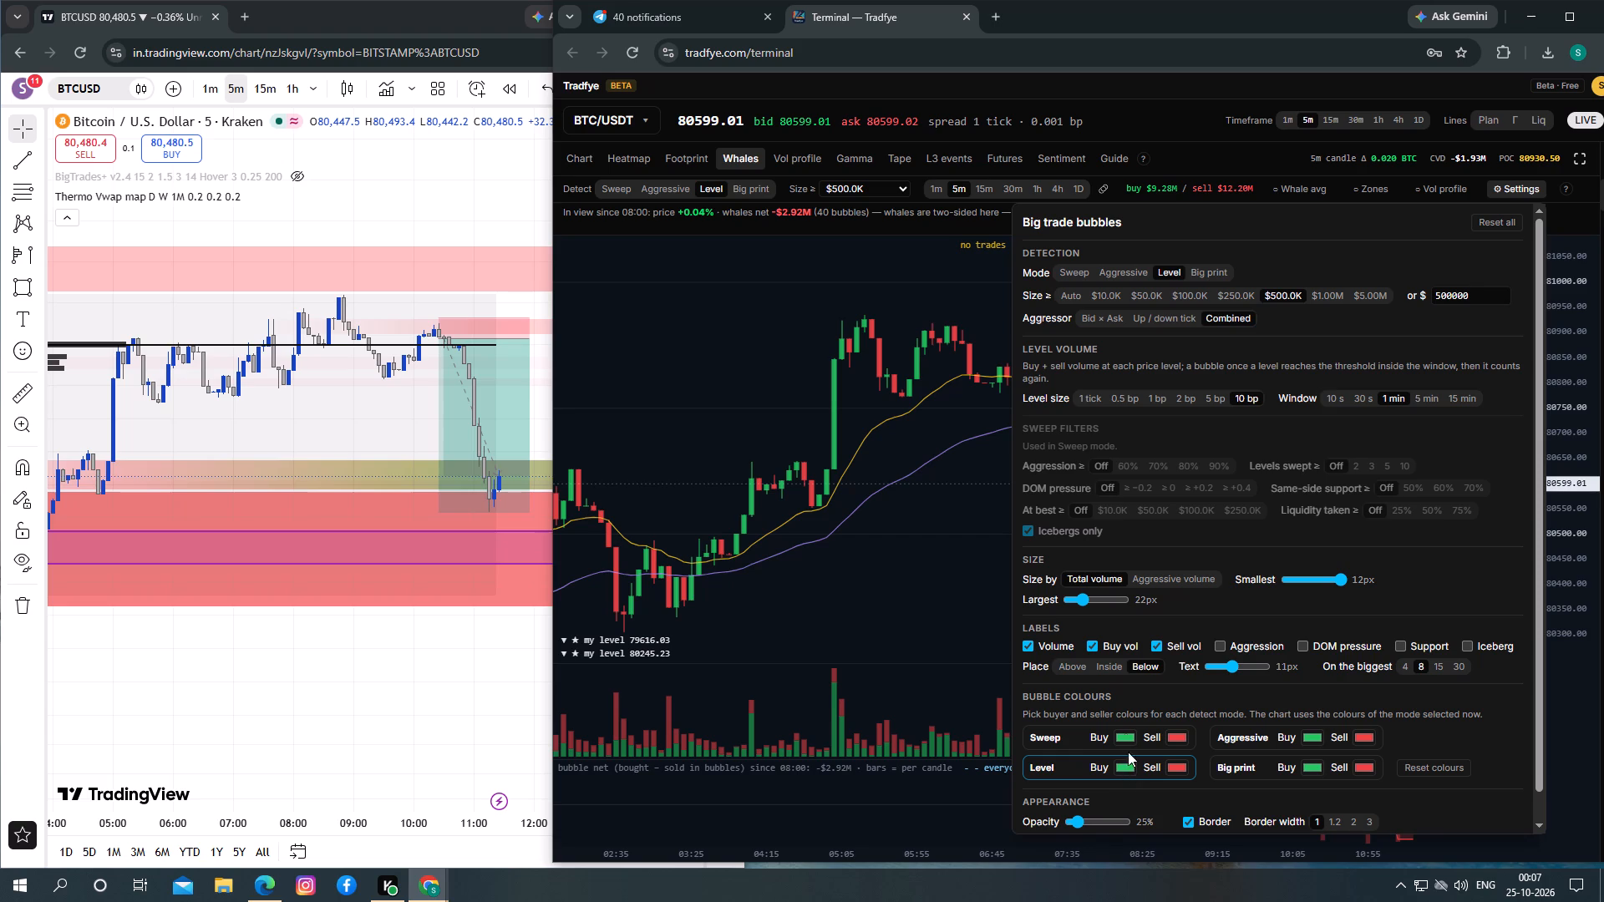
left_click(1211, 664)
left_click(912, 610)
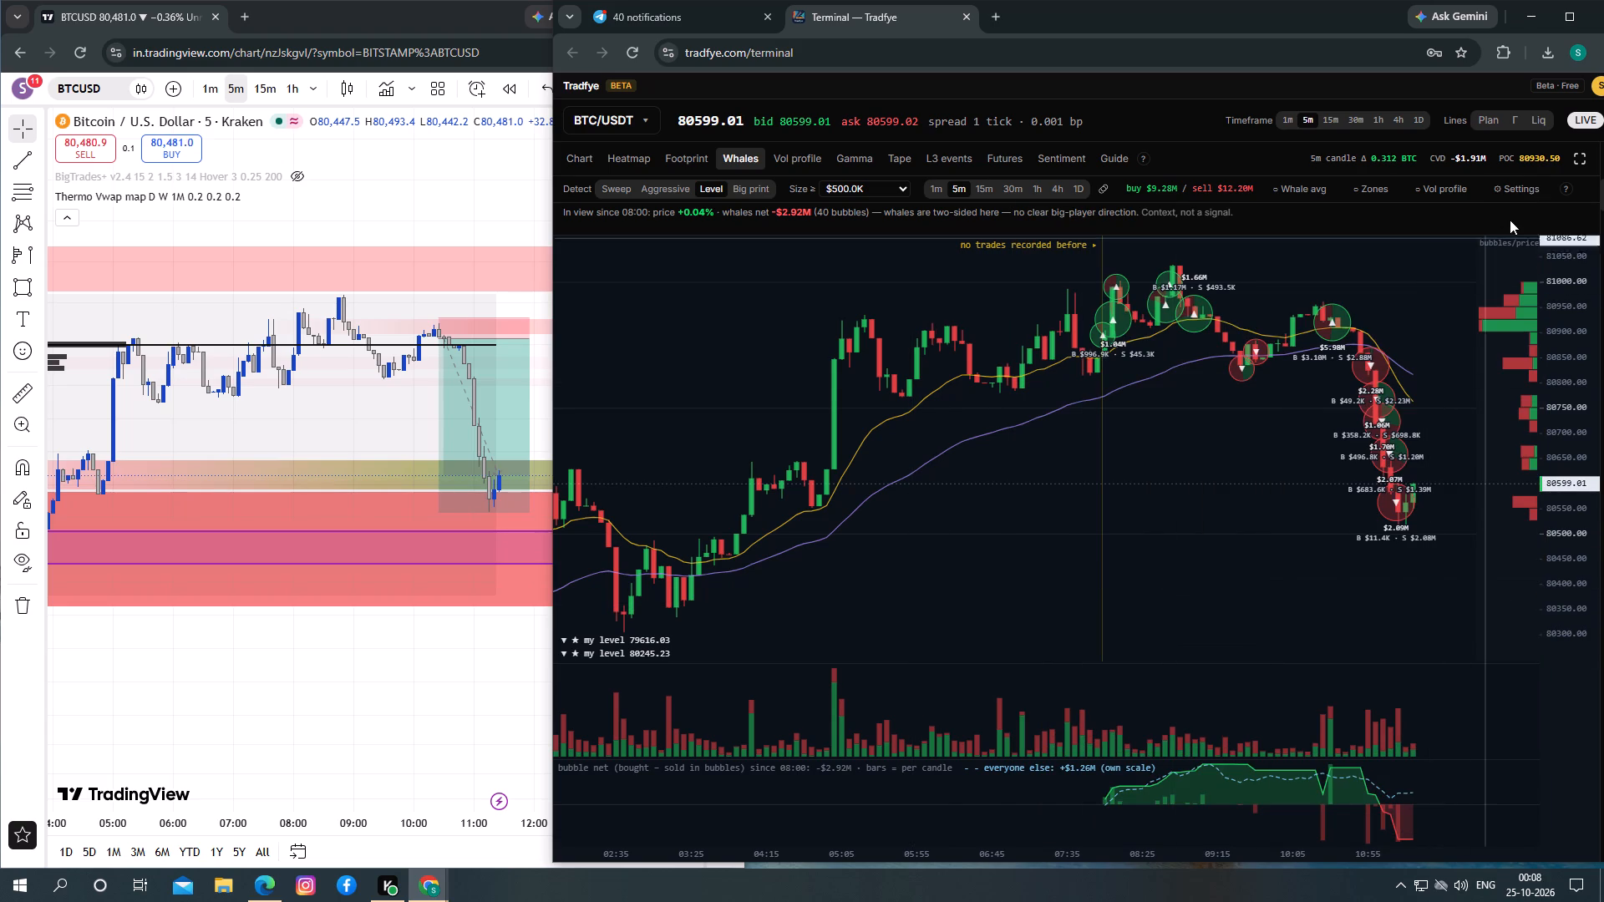
Make the label text of the big trade bubbles slightly larger and return to the Whales chart.
left_click(1515, 175)
left_click(1505, 190)
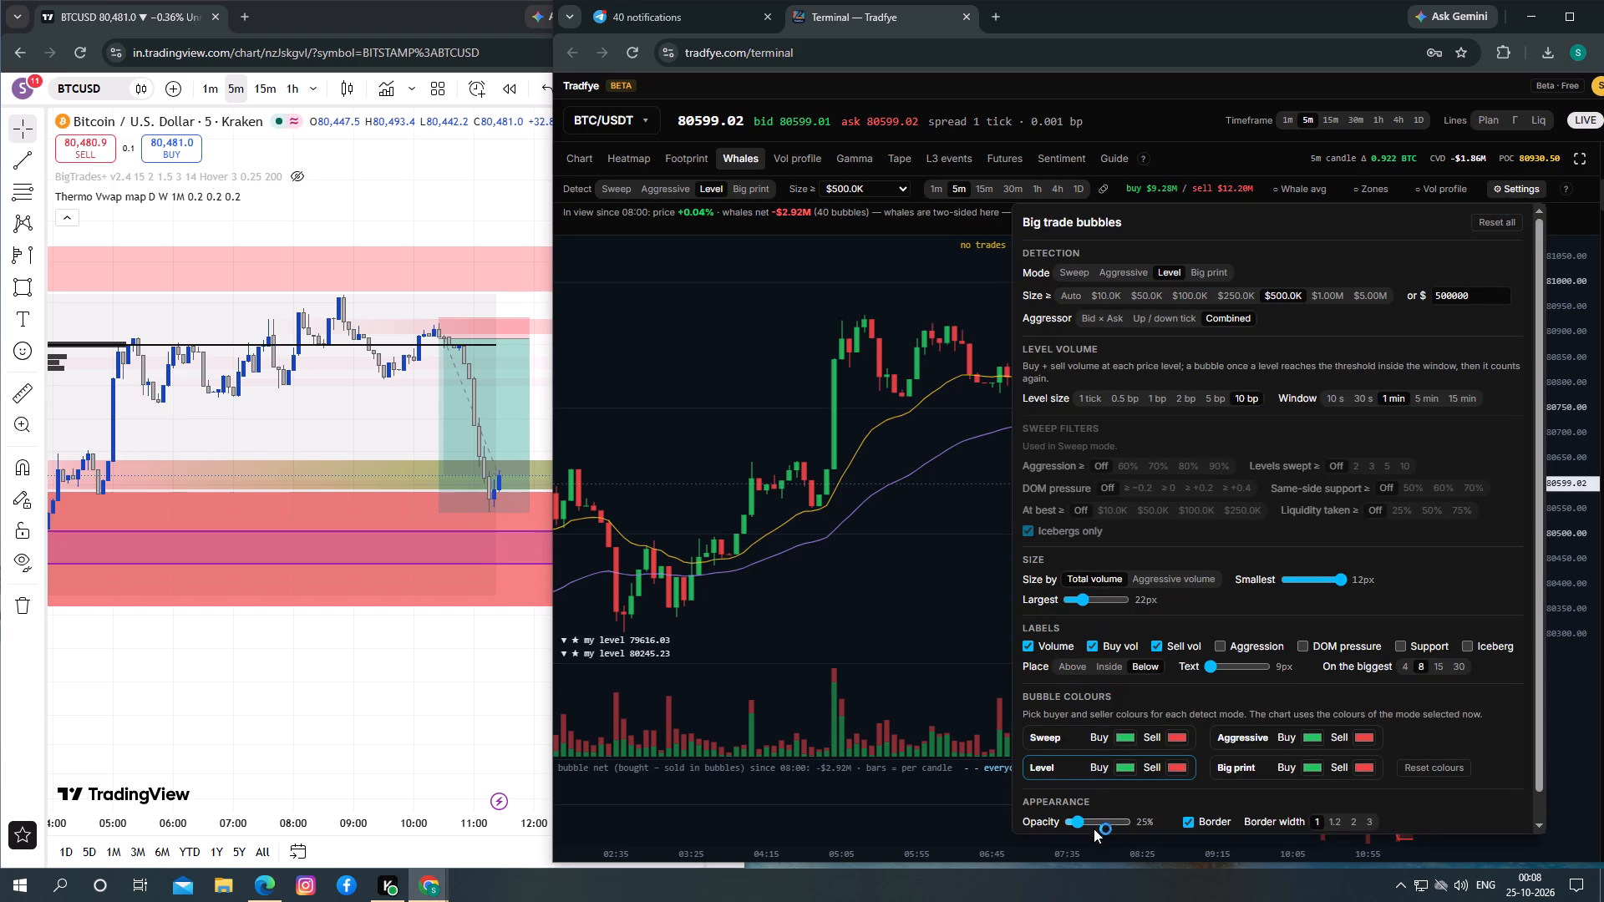
left_click(1217, 667)
left_click(1220, 666)
left_click(944, 588)
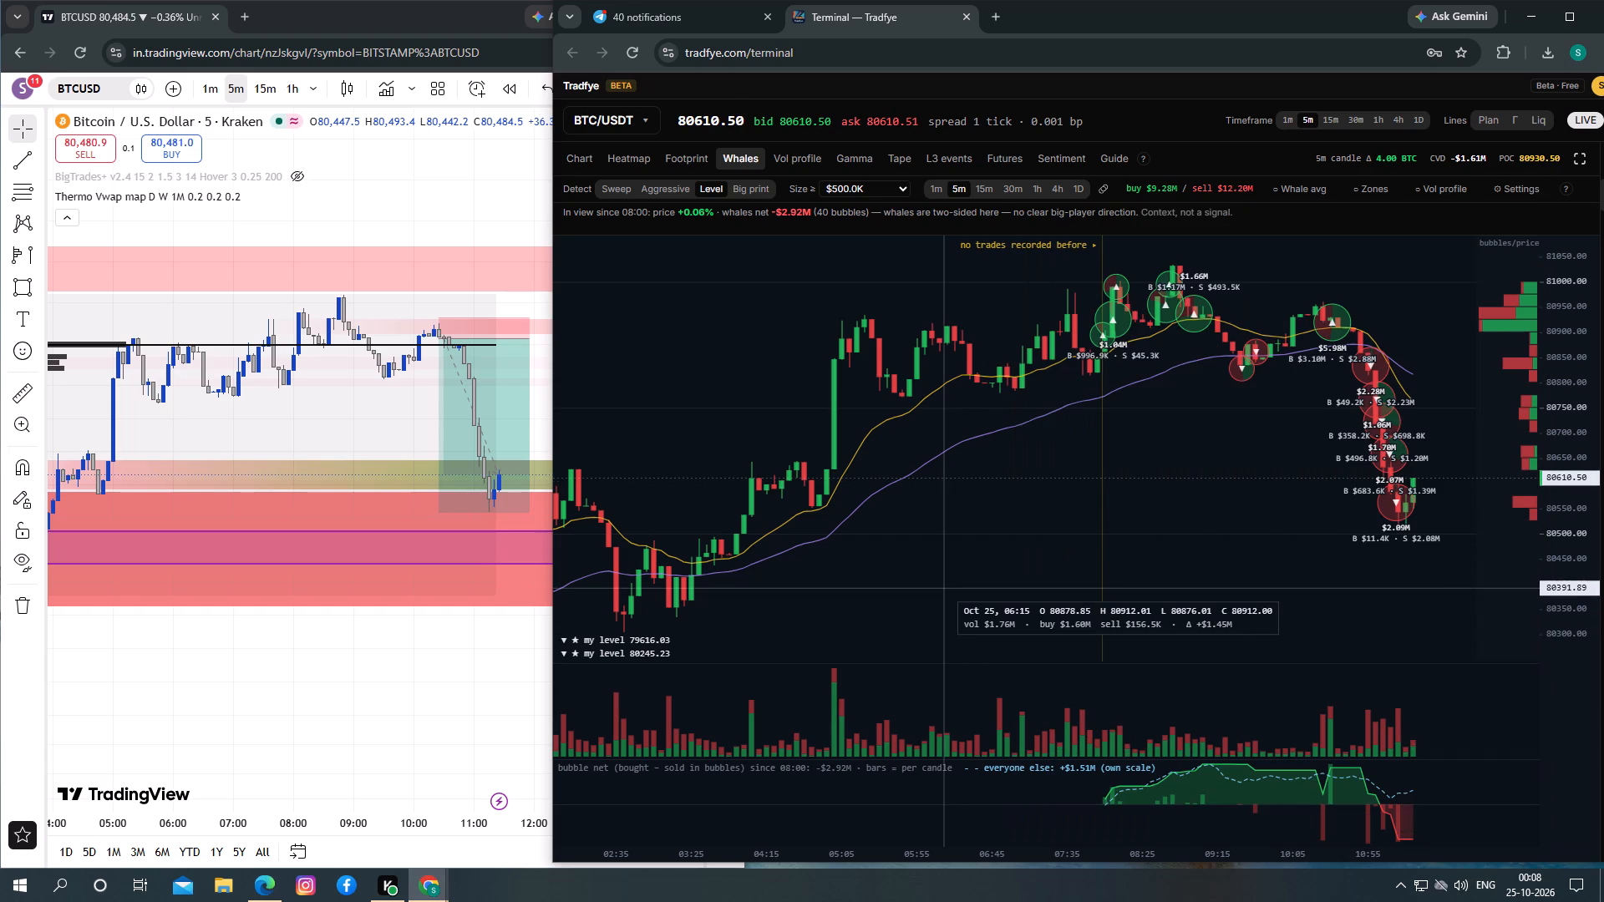
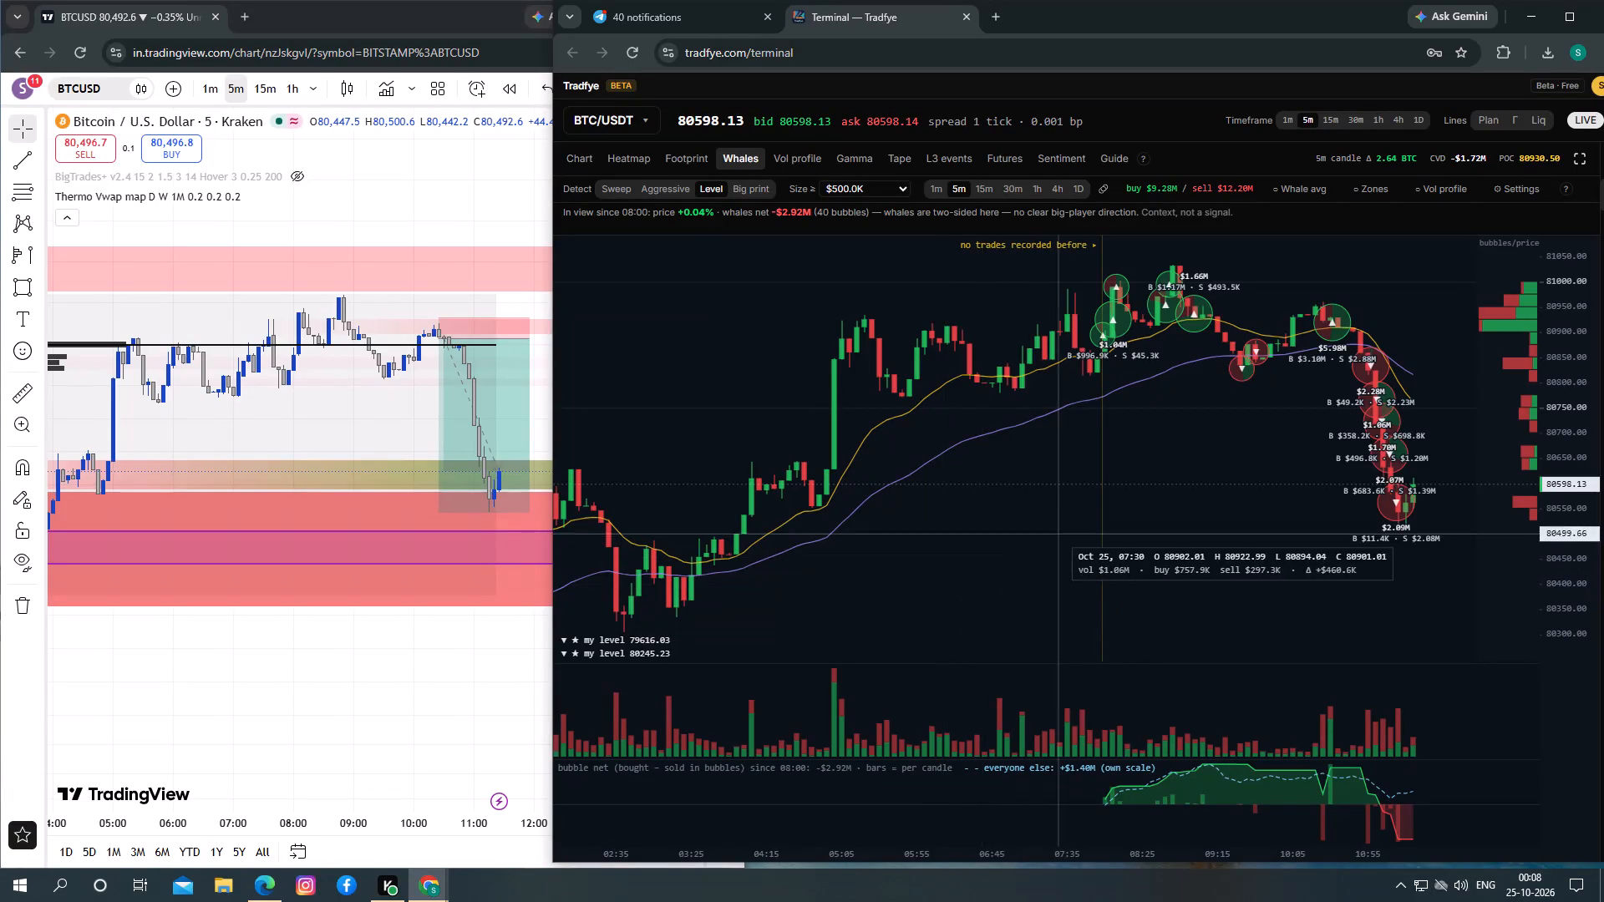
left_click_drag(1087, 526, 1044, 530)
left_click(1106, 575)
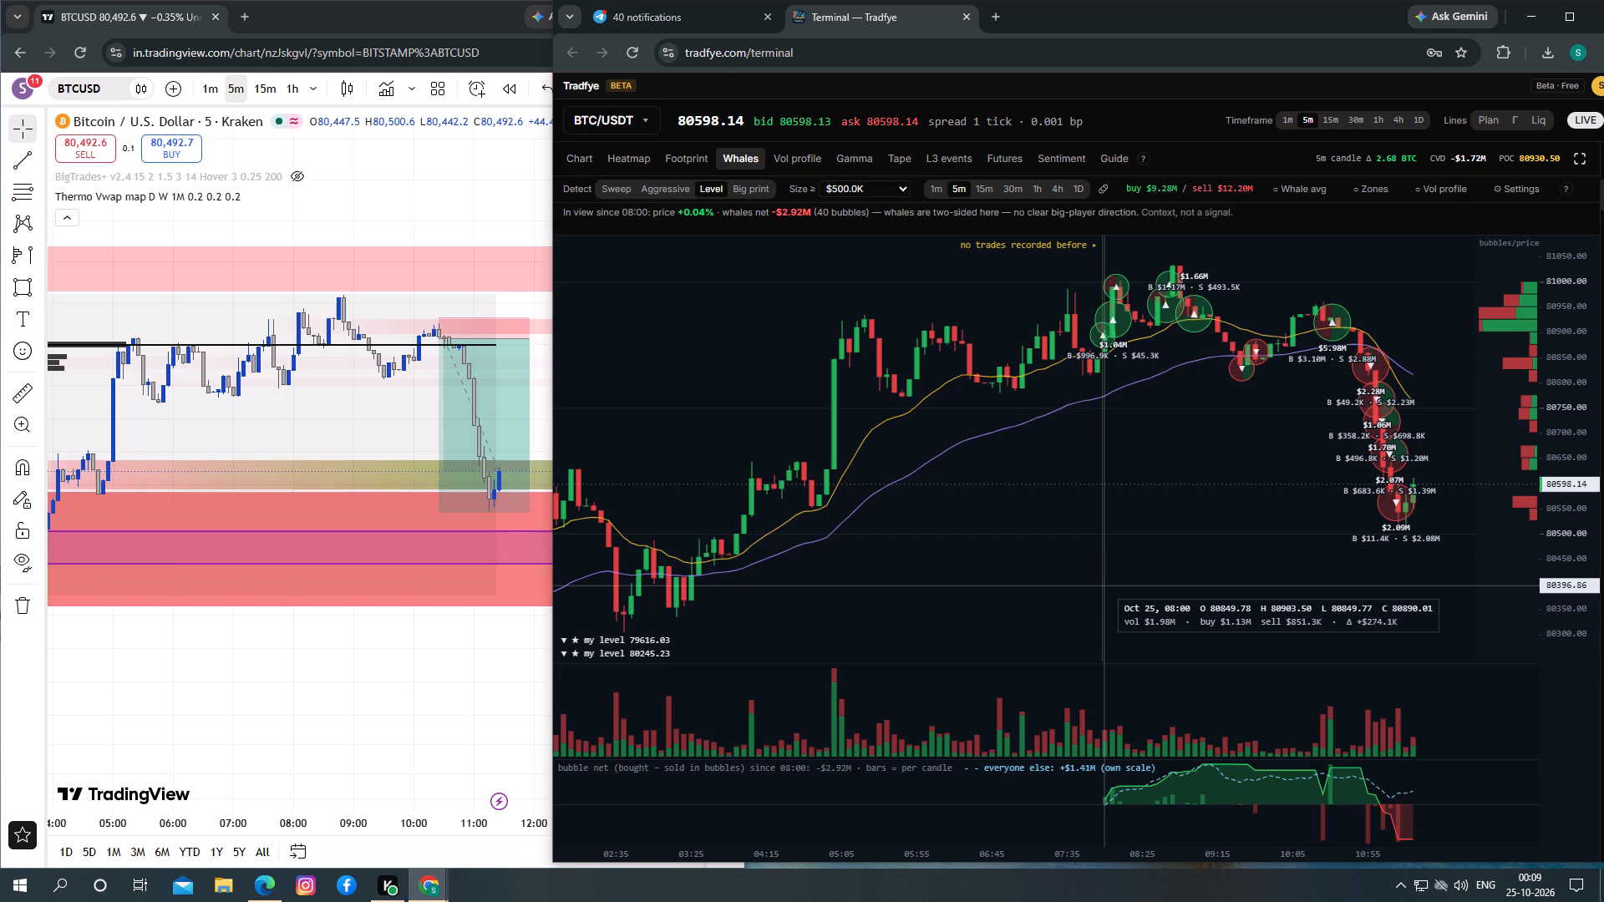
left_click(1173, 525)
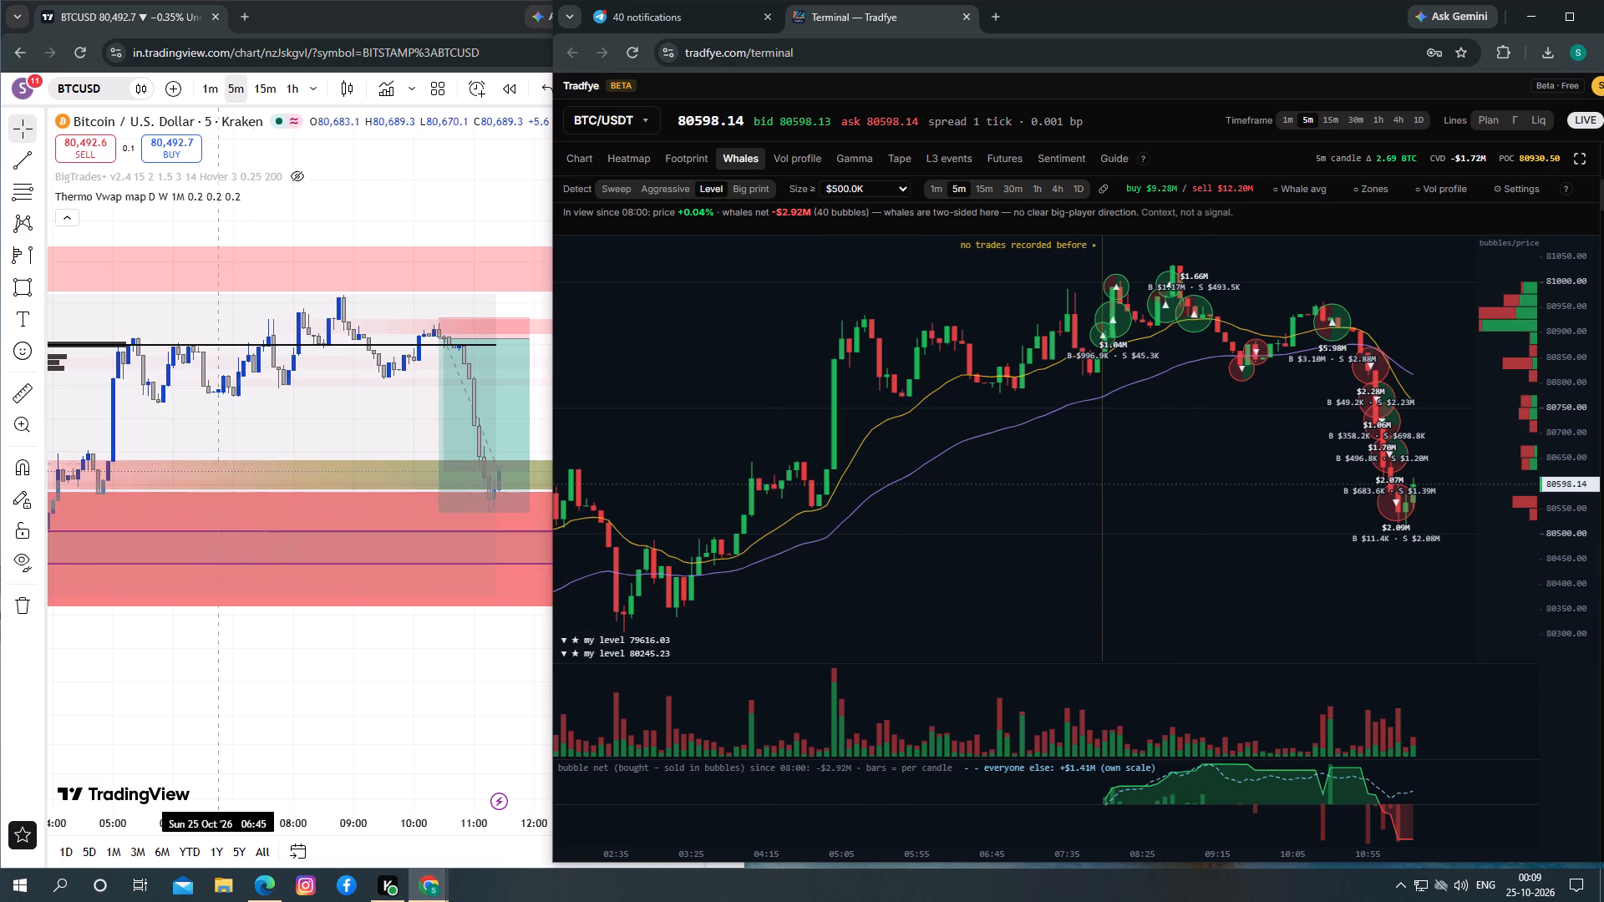
Show the VAH and VAL lines on the BTCUSD chart's fixed range volume profile.
left_click_drag(321, 414, 482, 375)
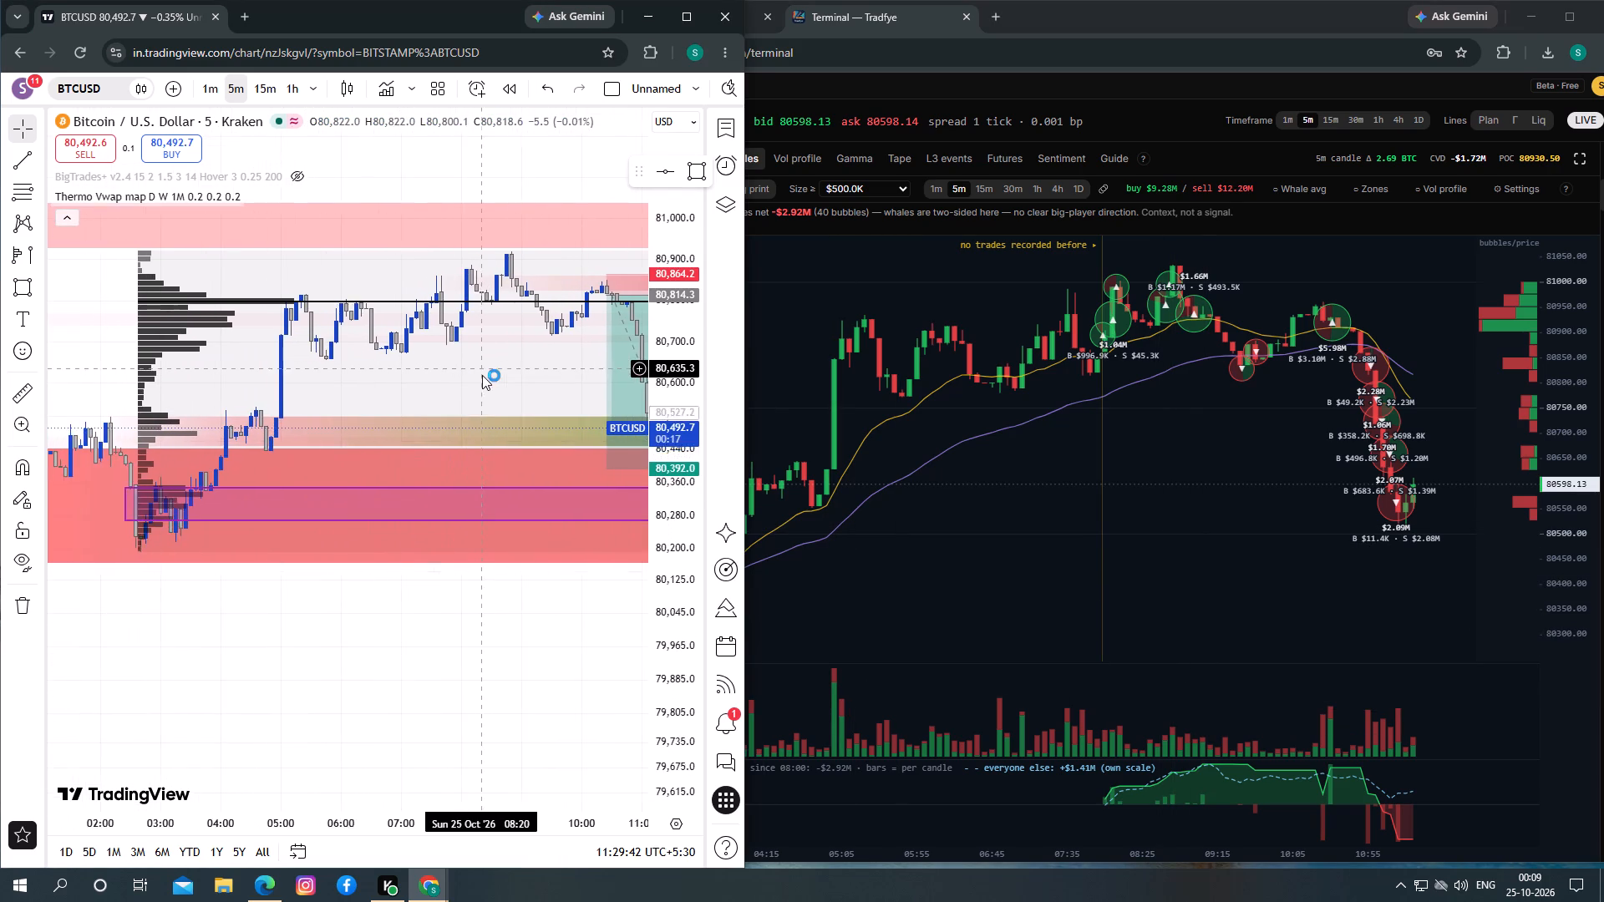
left_click_drag(482, 375, 456, 391)
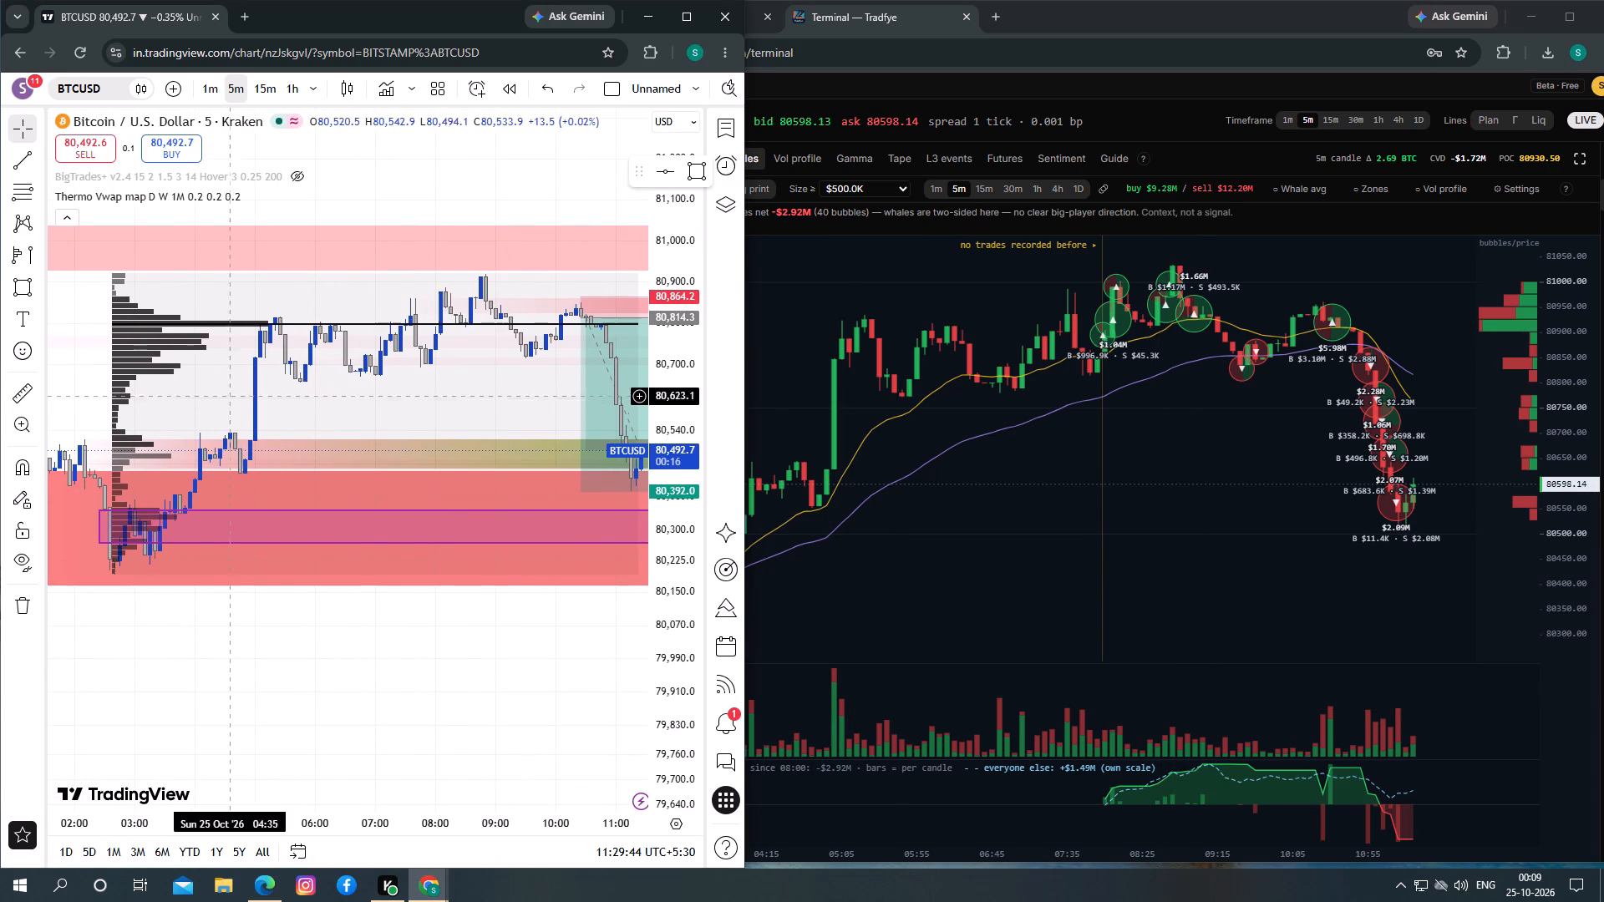
left_click(130, 309)
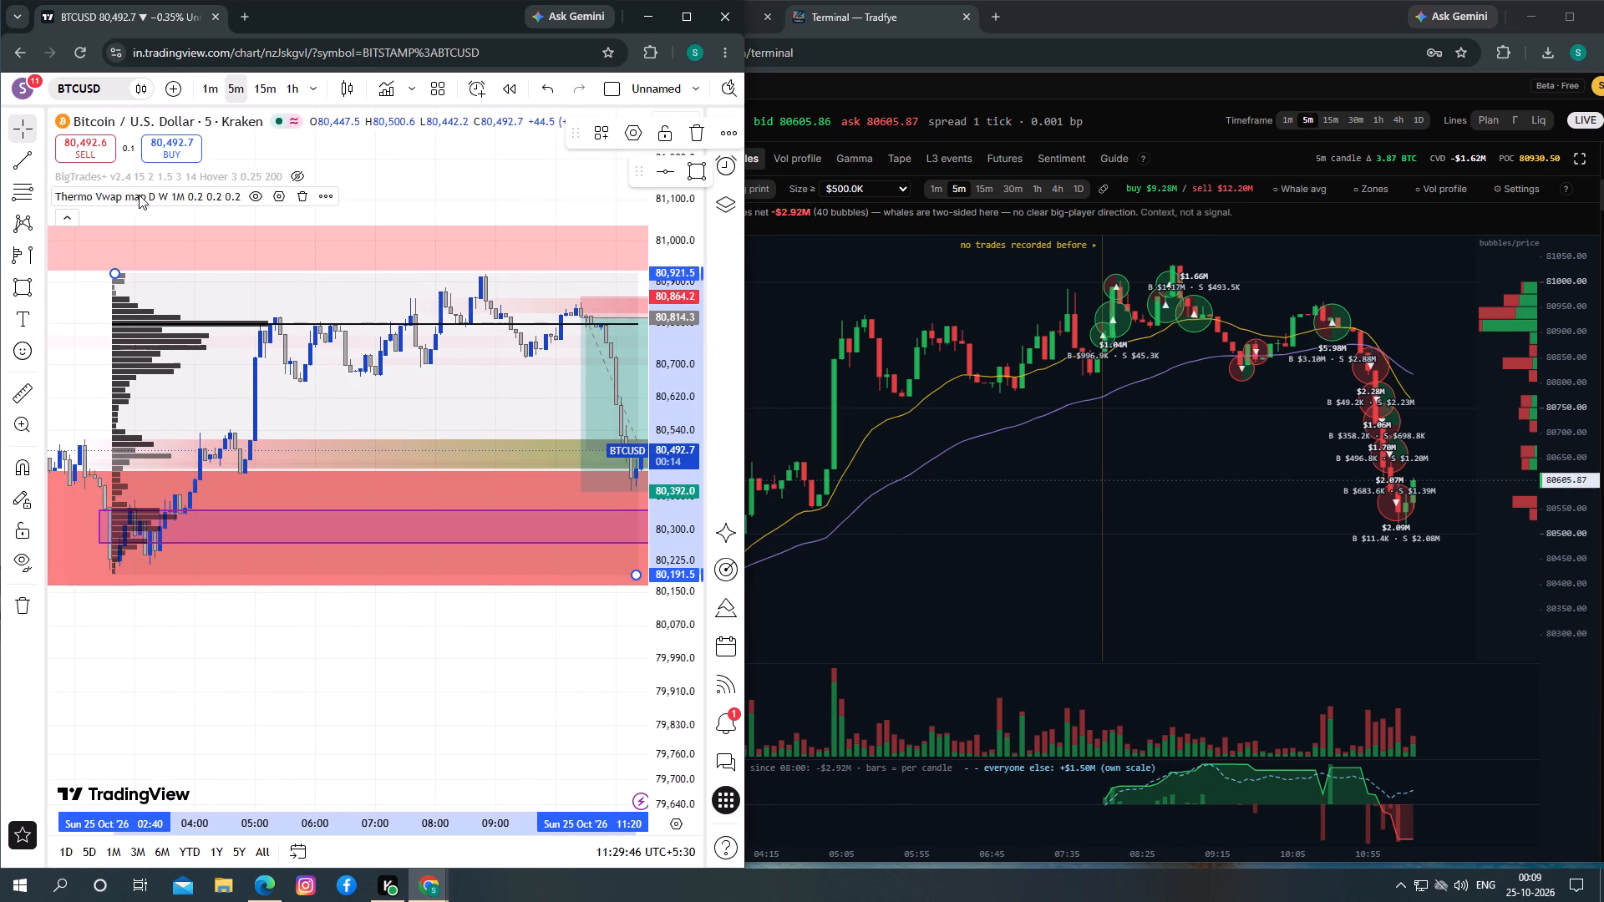
left_click(636, 134)
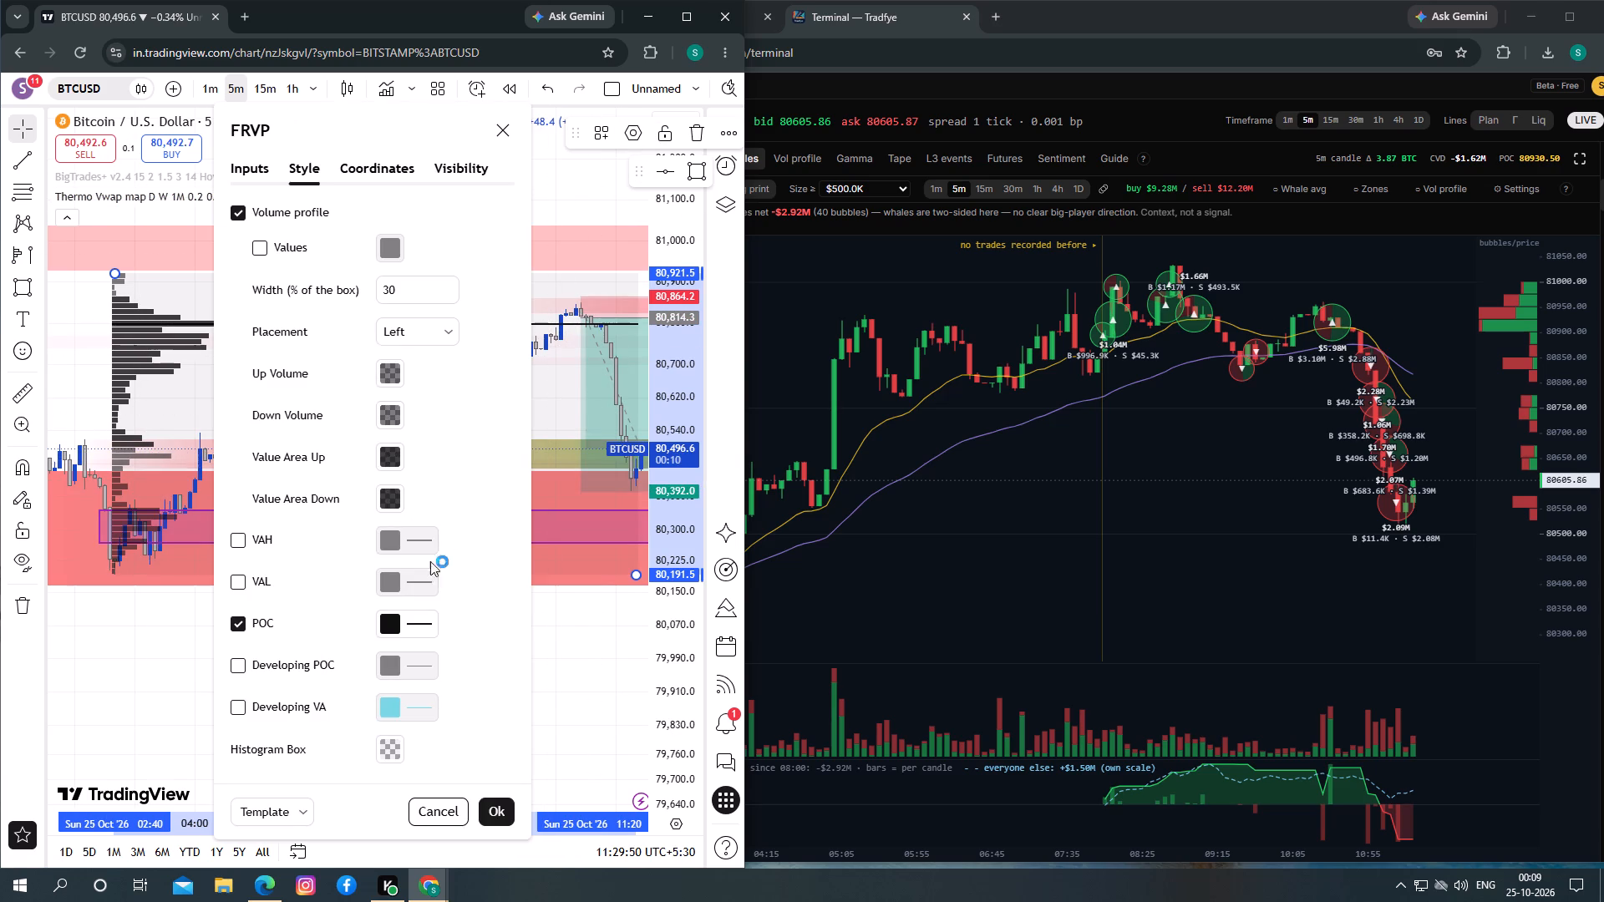
left_click(241, 585)
left_click(237, 531)
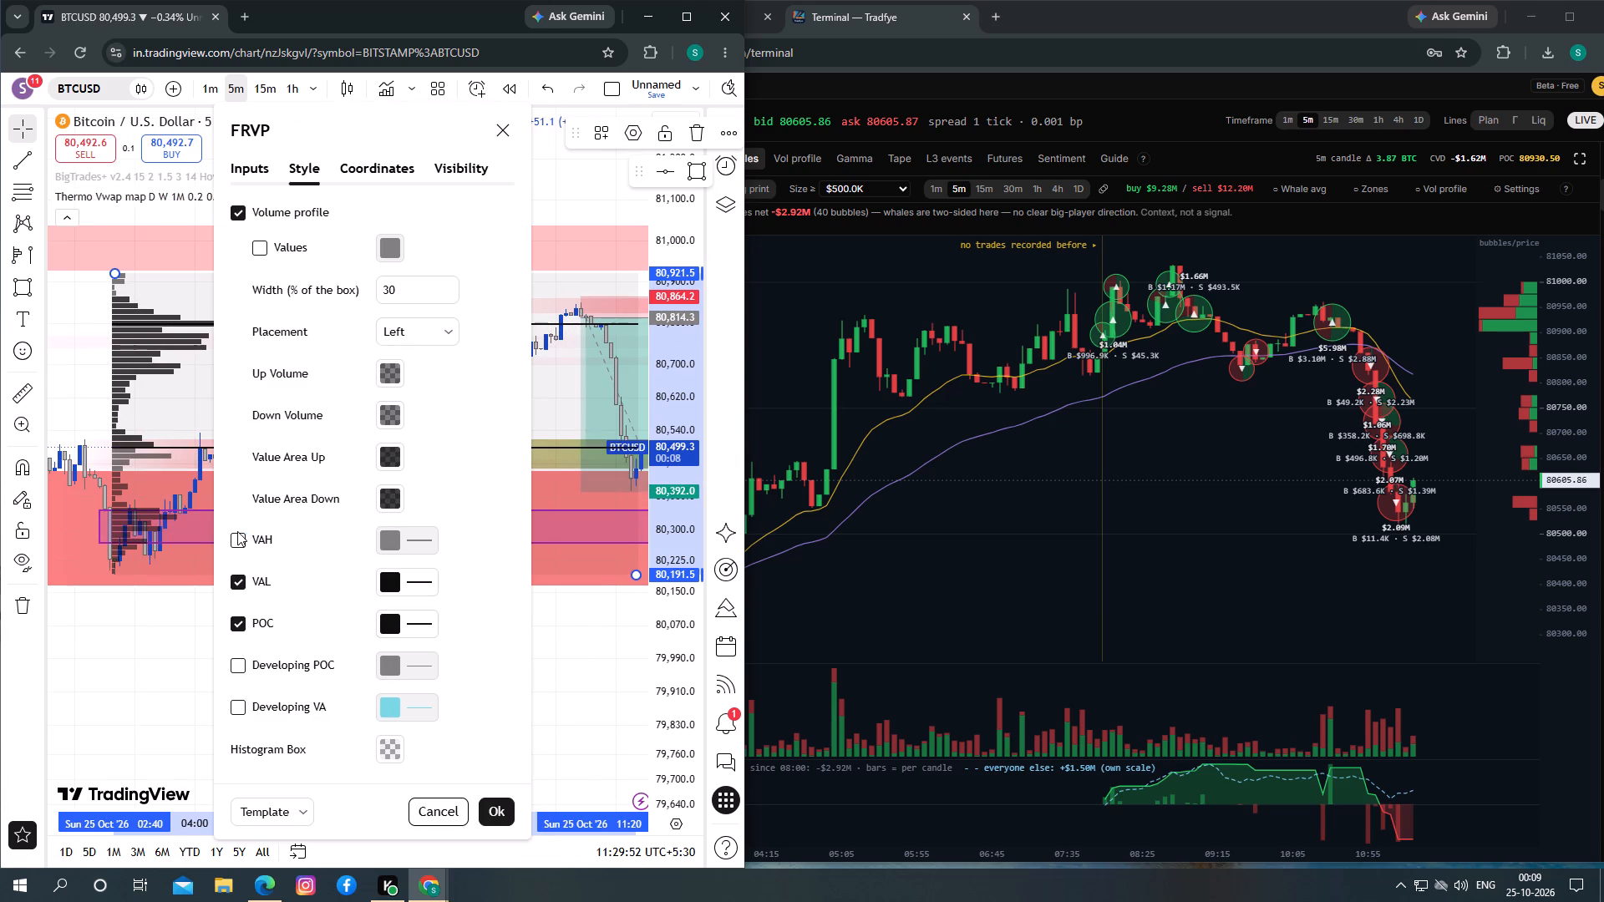
left_click(241, 545)
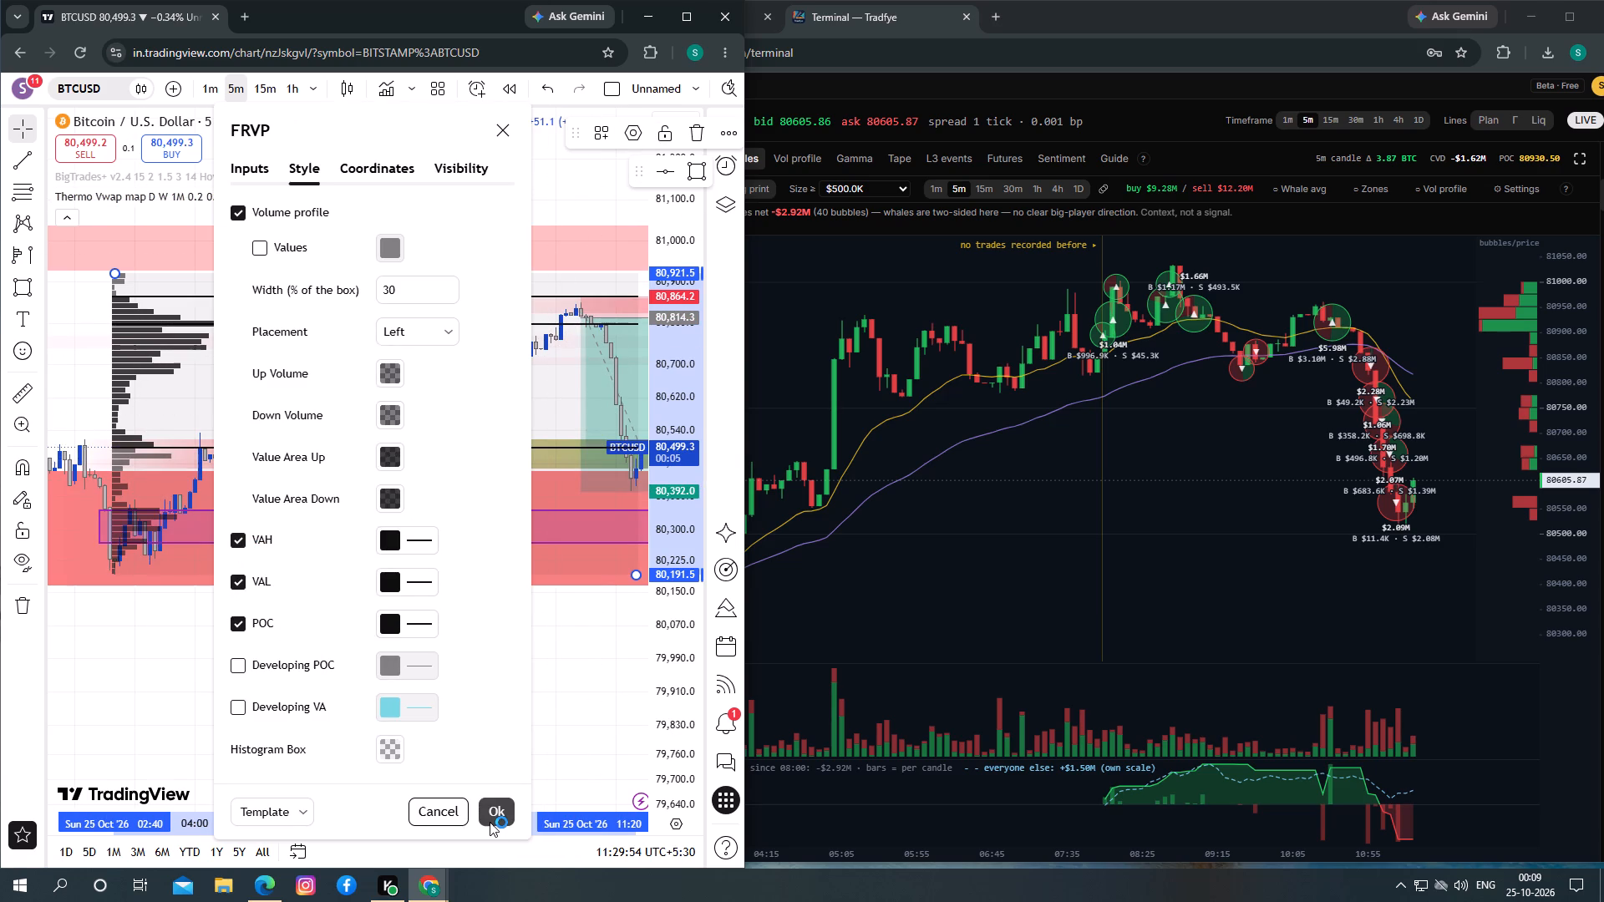
left_click(490, 822)
Examine the volume profile's value area levels on the BTCUSD chart against the whale bubbles on Tradfye's 5-minute BTC/USDT chart.
left_click_drag(434, 745, 347, 727)
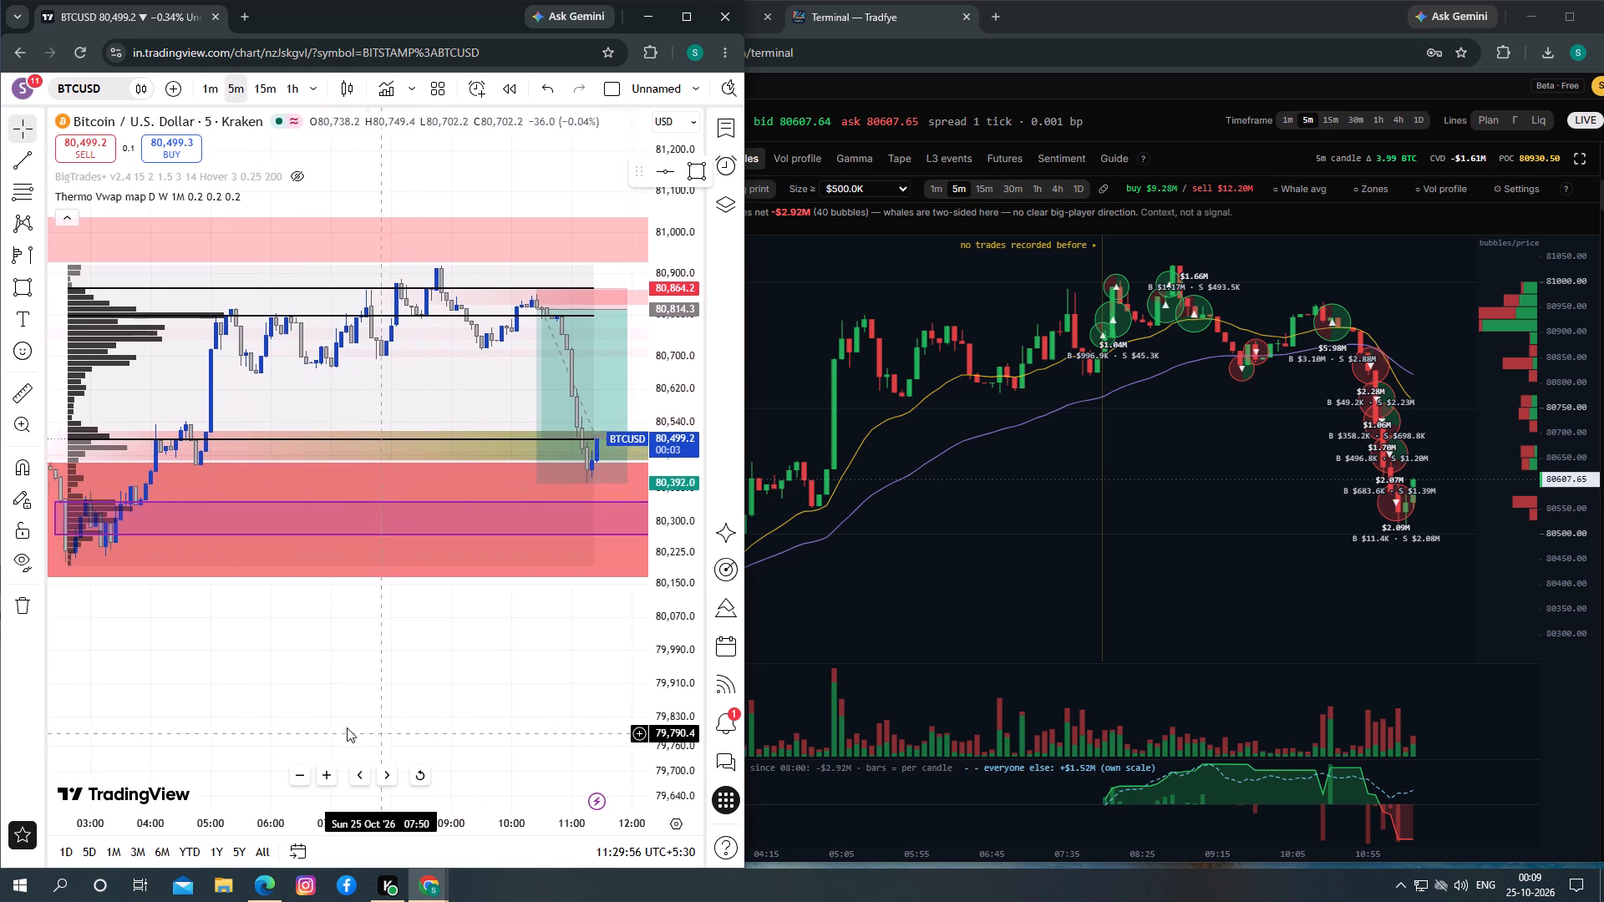
left_click_drag(347, 727, 423, 733)
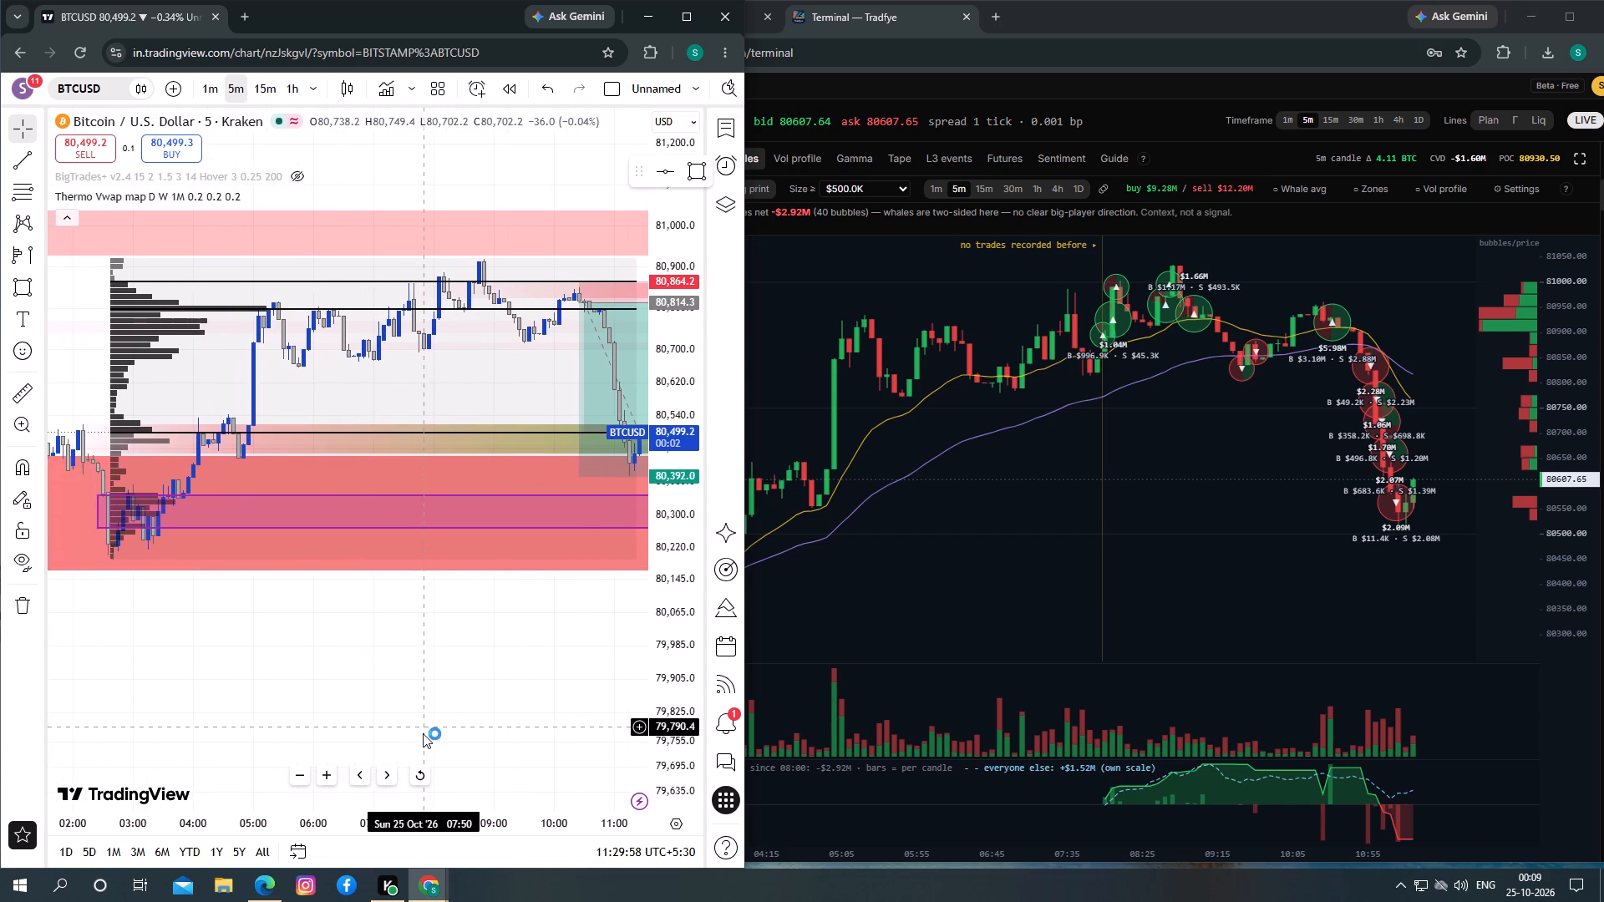
left_click_drag(423, 733, 389, 726)
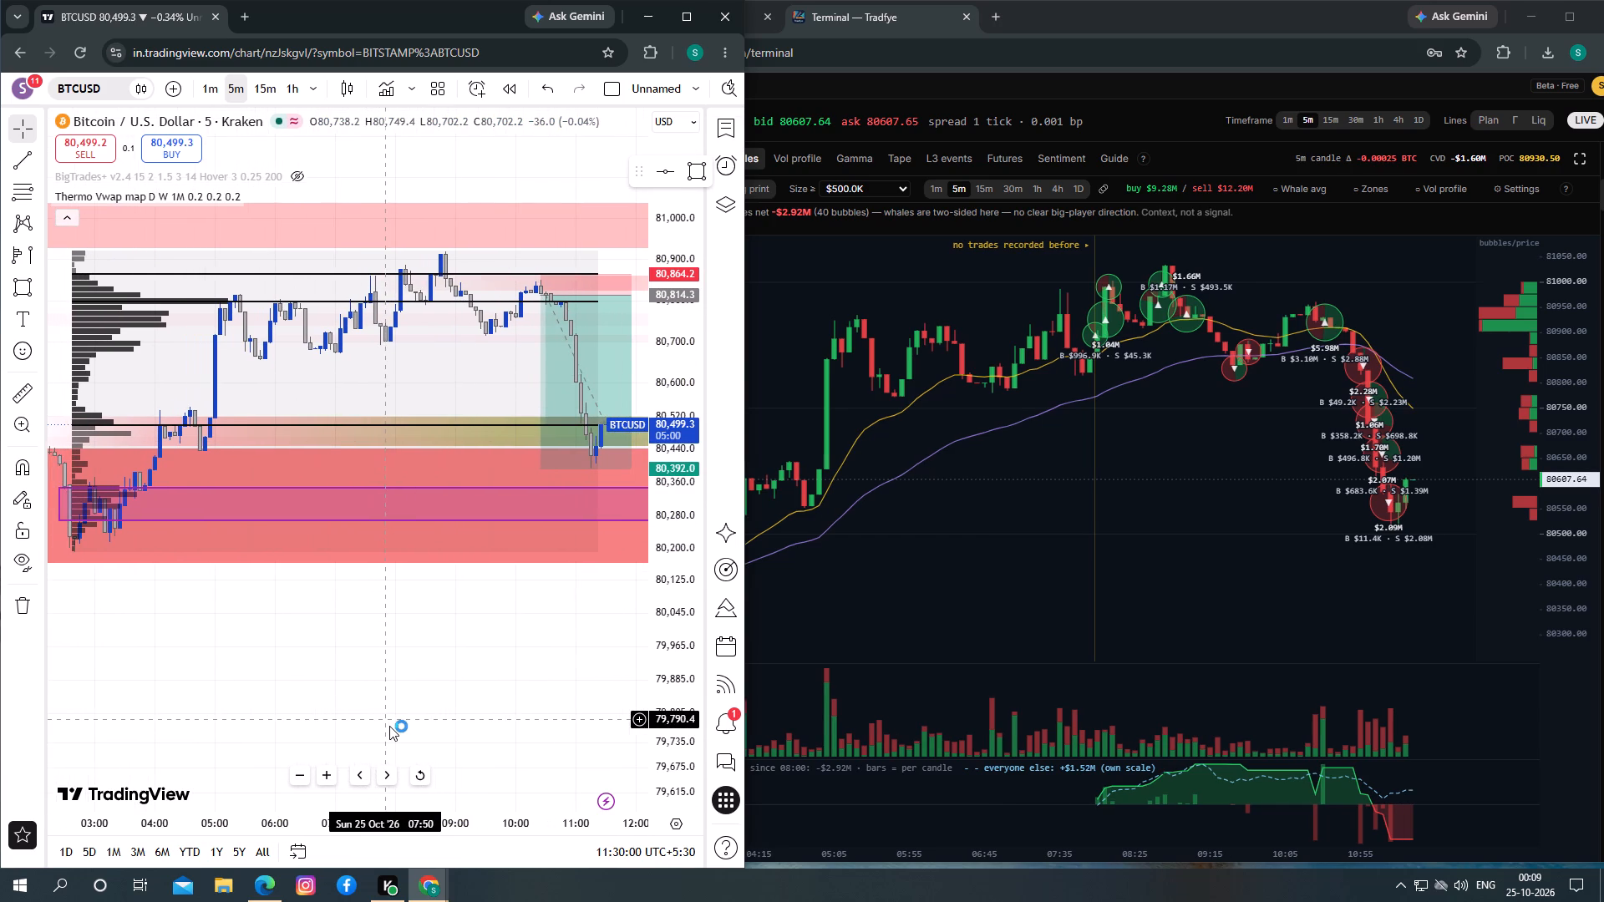
left_click_drag(389, 726, 389, 719)
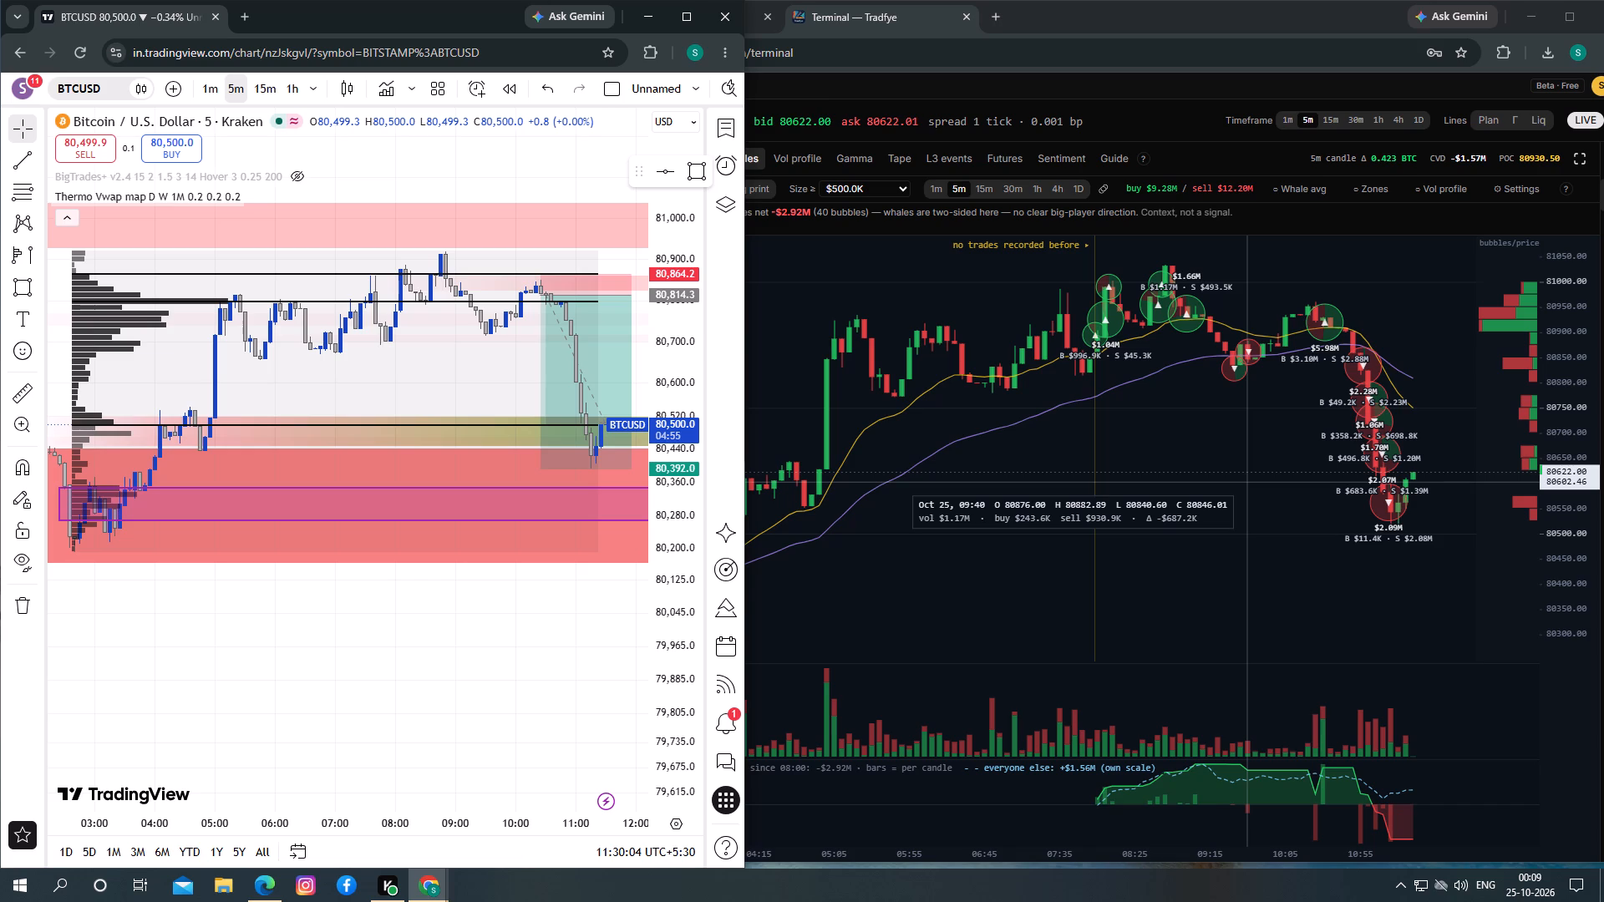
left_click(902, 496)
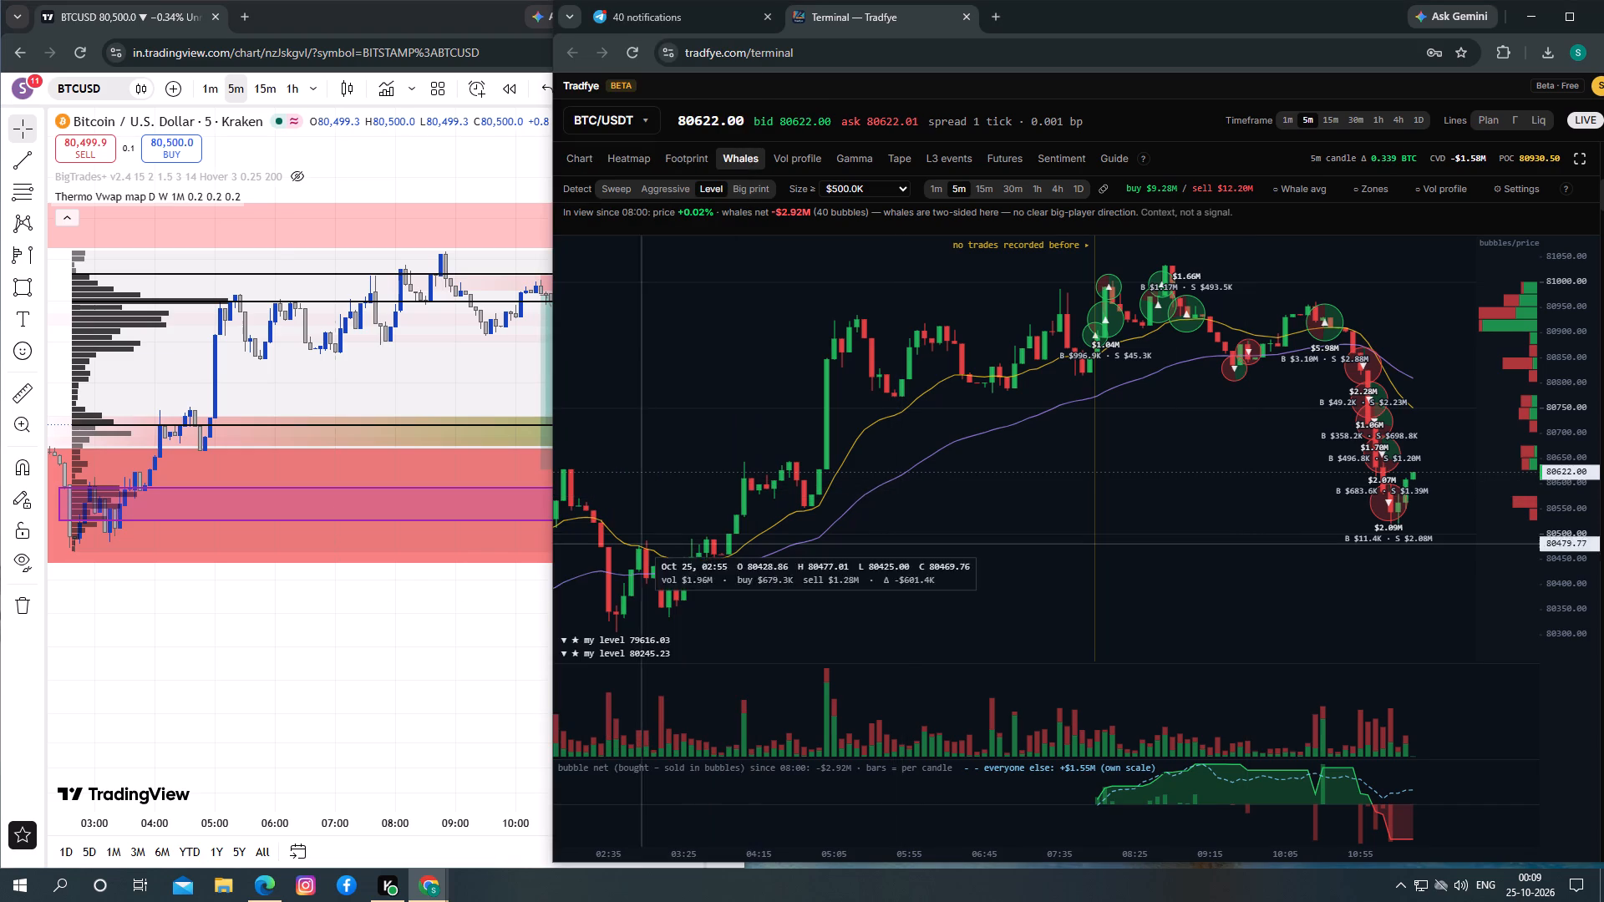
left_click(279, 663)
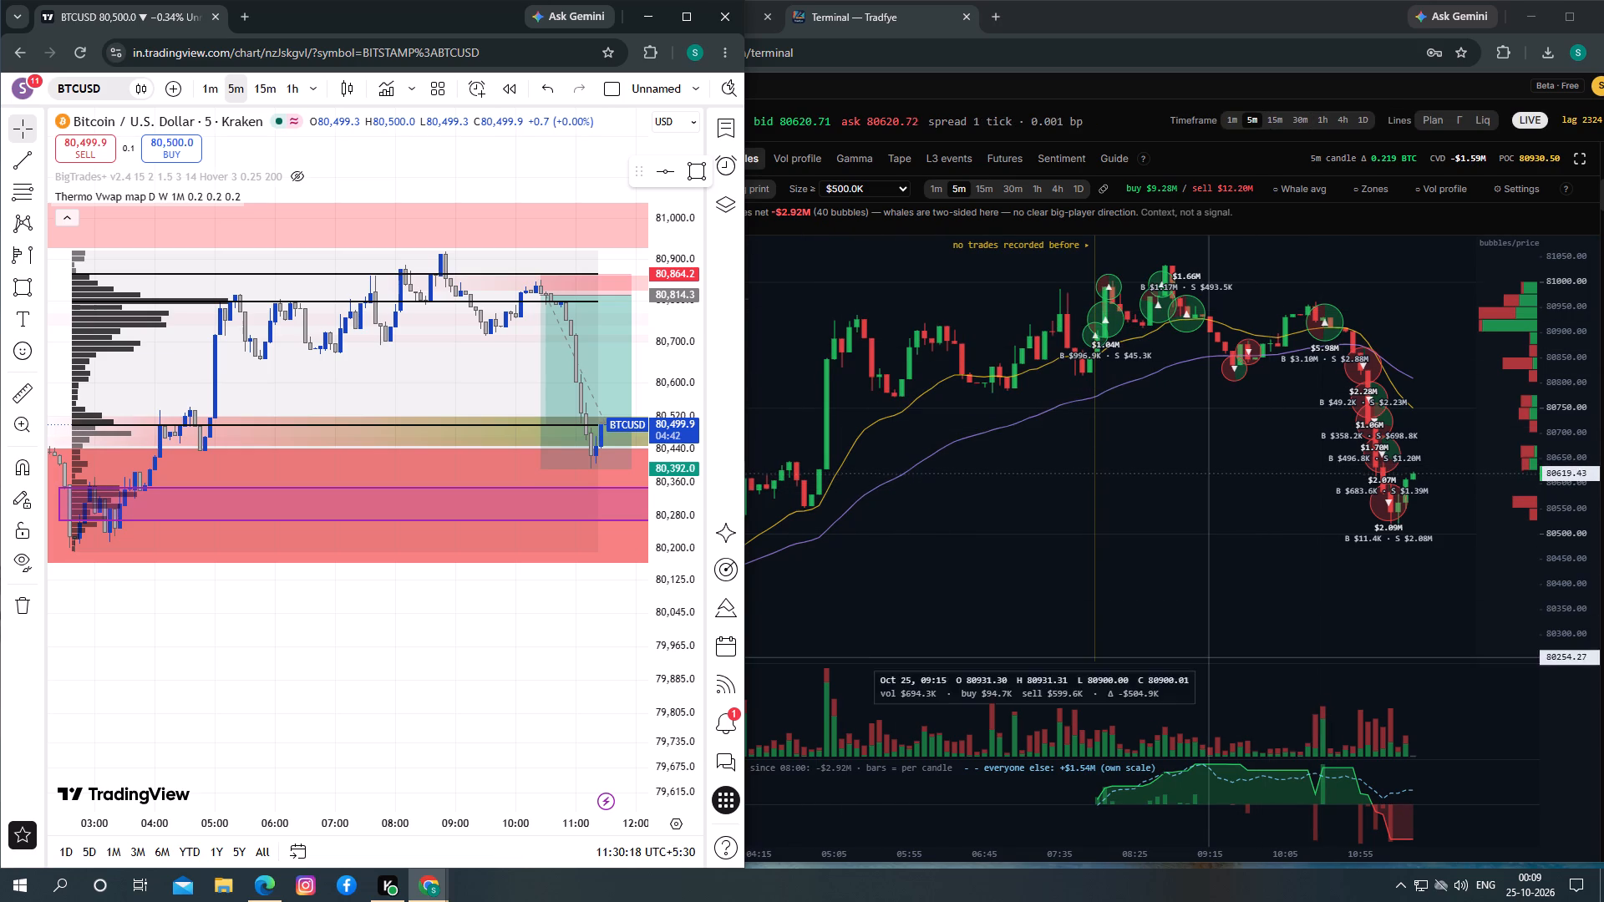
left_click(468, 653)
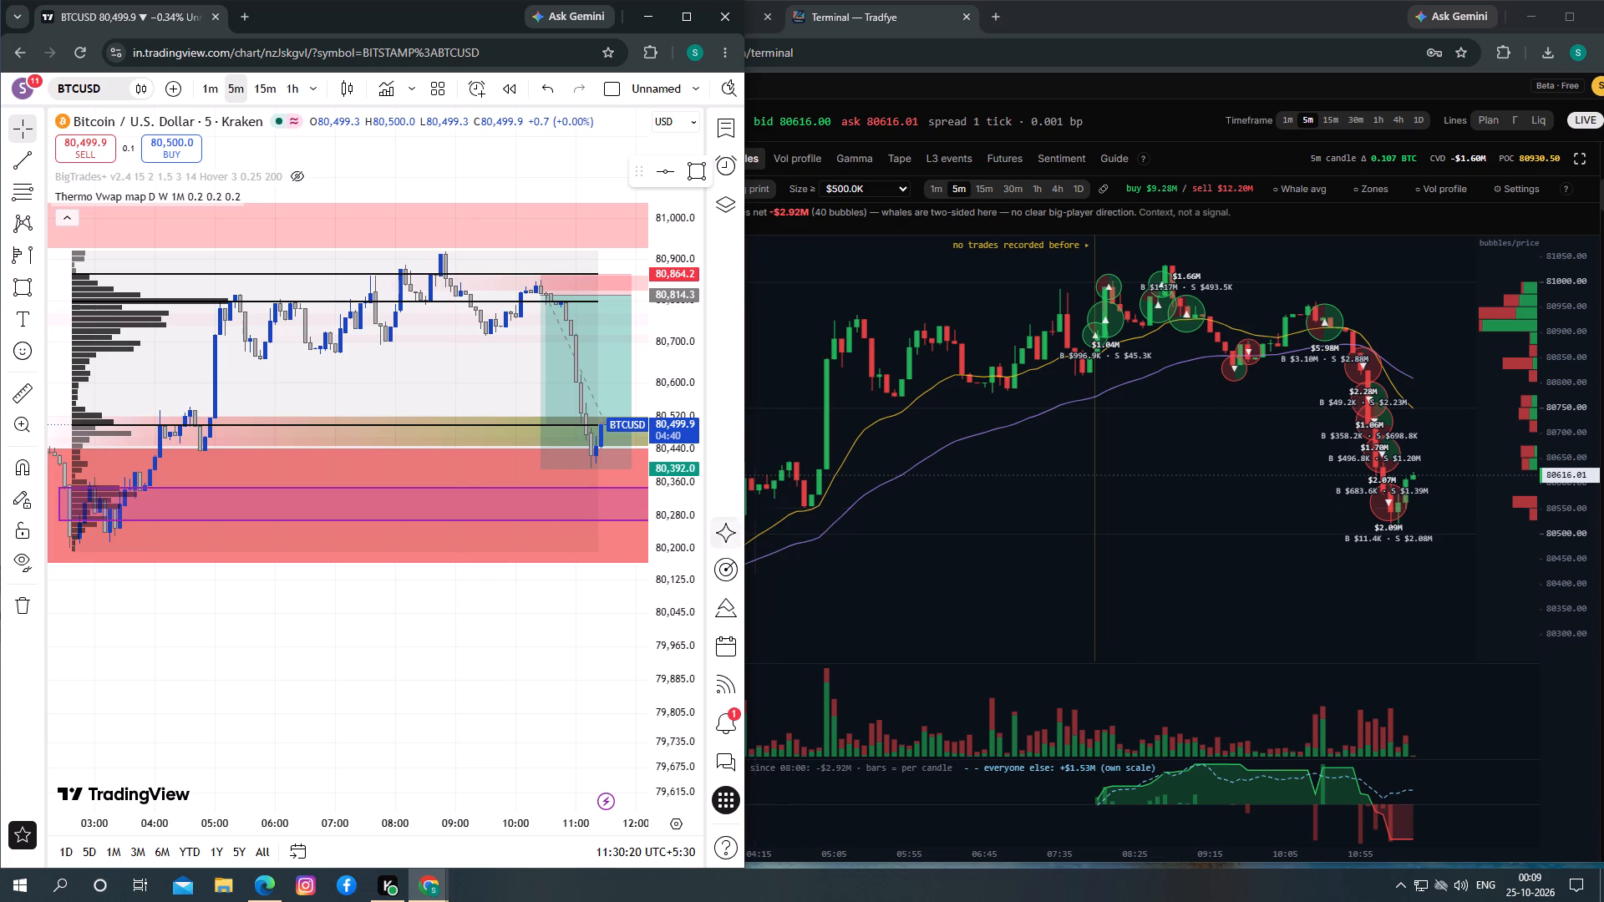
left_click_drag(1068, 511, 1035, 511)
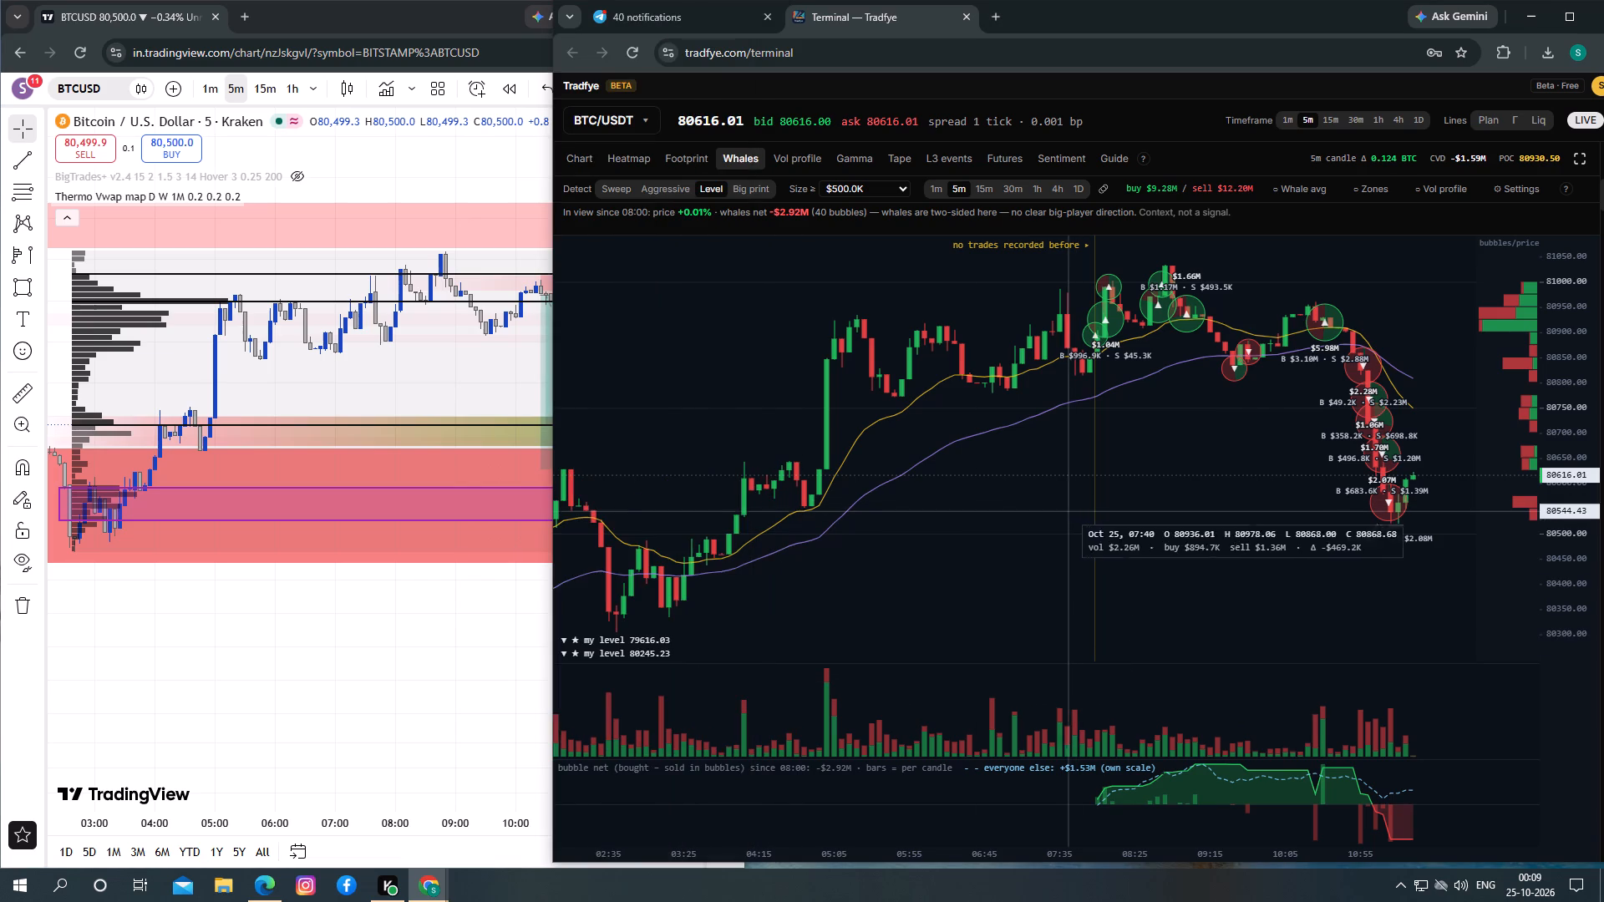
left_click_drag(1035, 511, 1002, 512)
left_click_drag(1125, 522, 1010, 522)
left_click_drag(1151, 509, 1051, 521)
left_click(1200, 430)
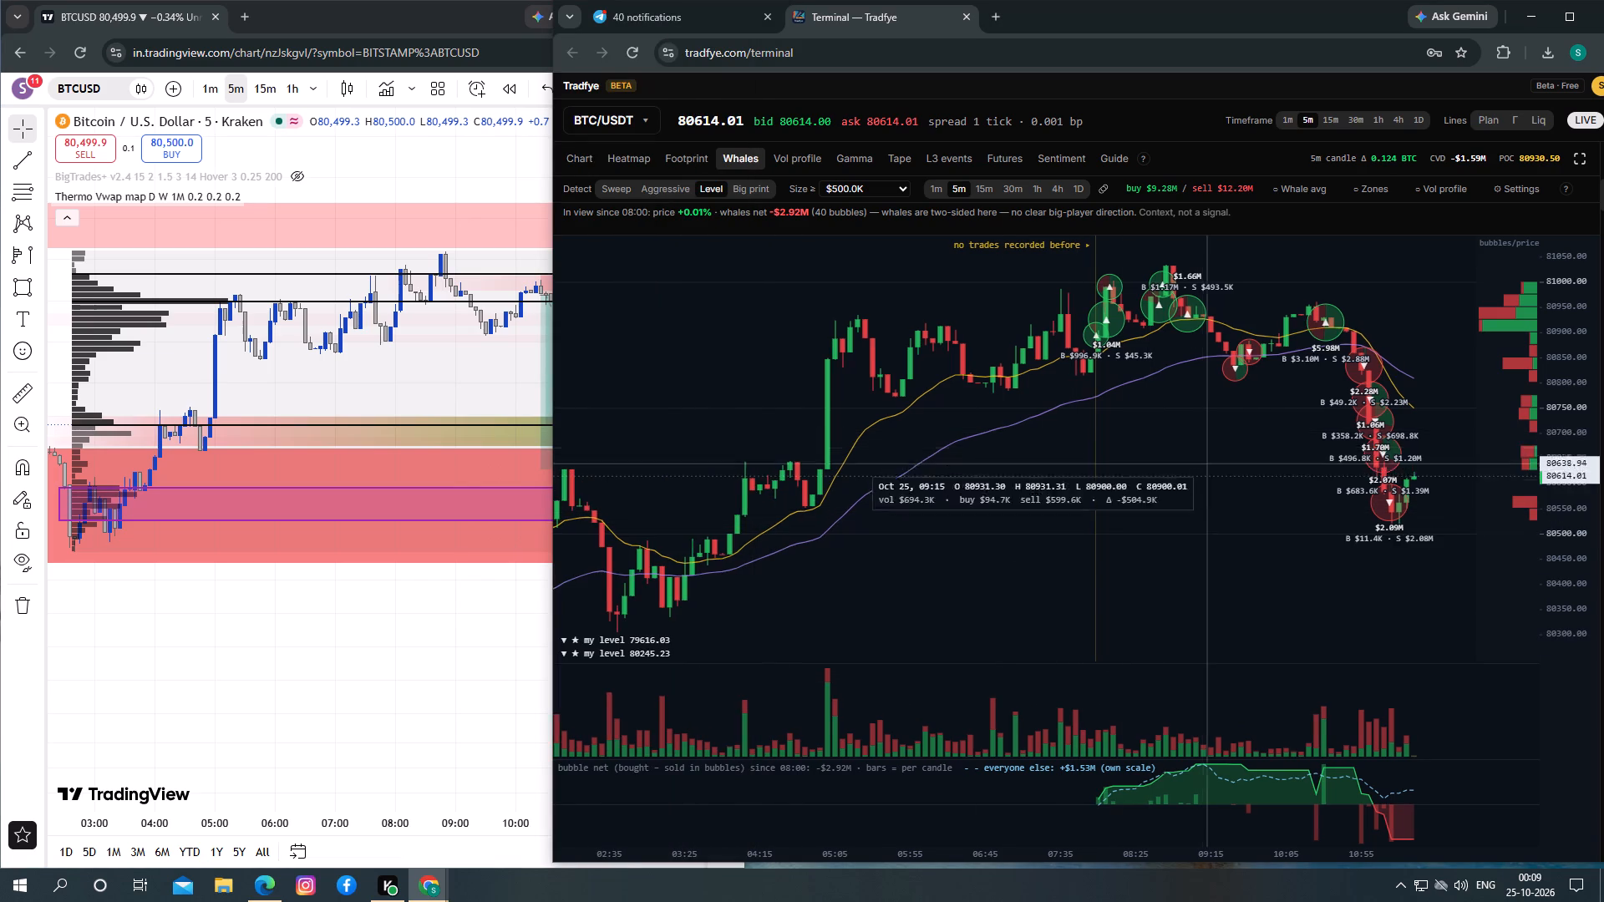
left_click_drag(1203, 466, 1088, 444)
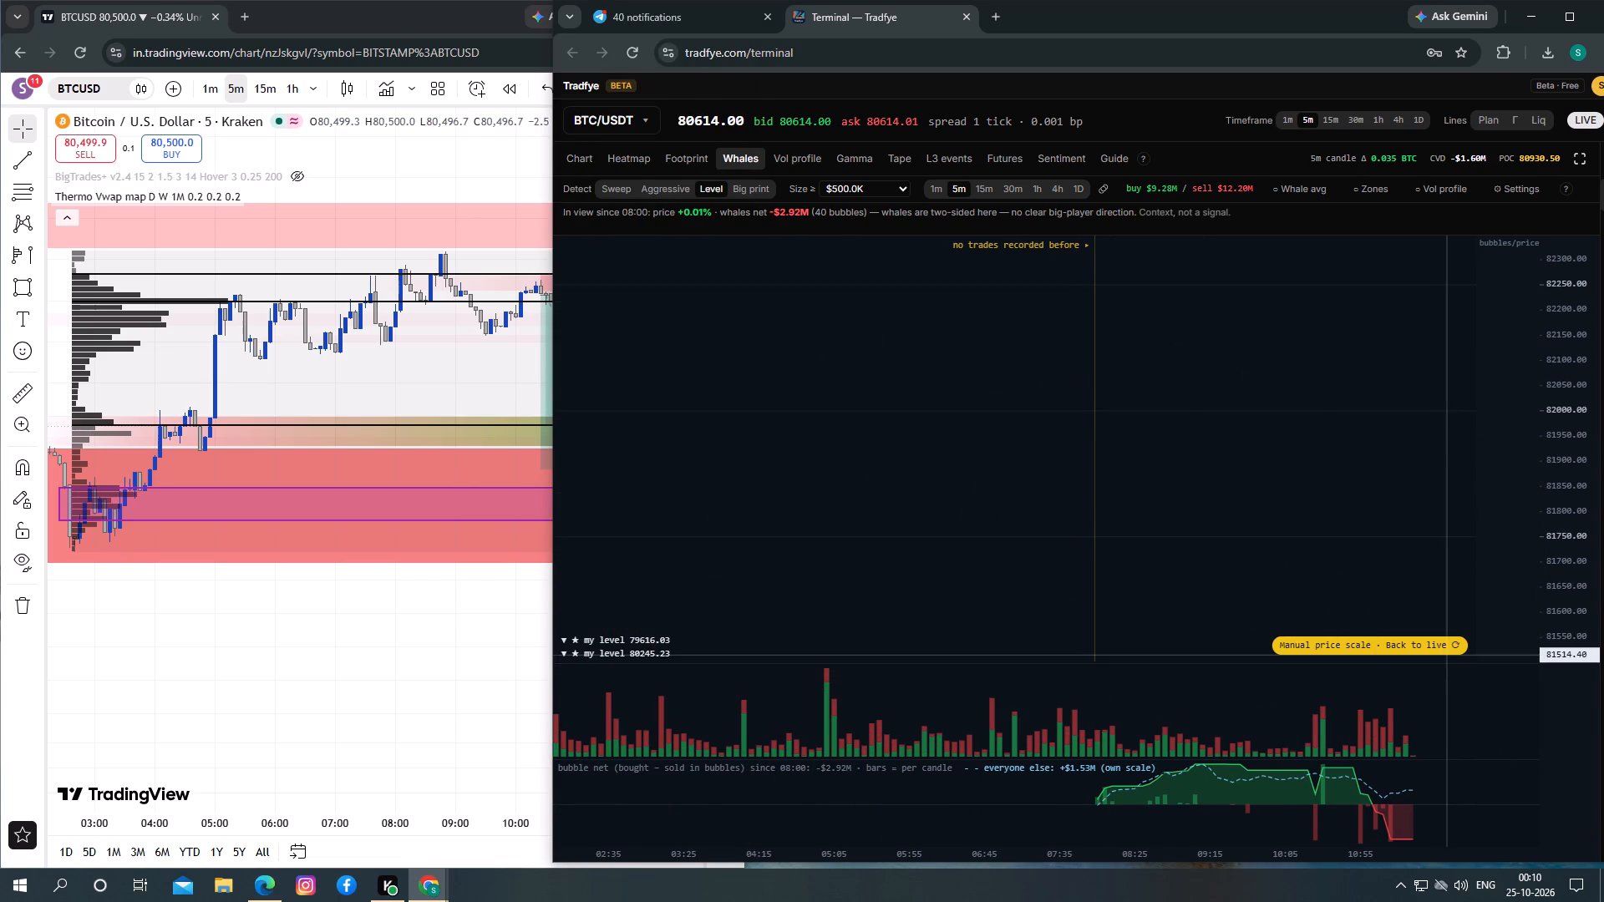
left_click(1449, 650)
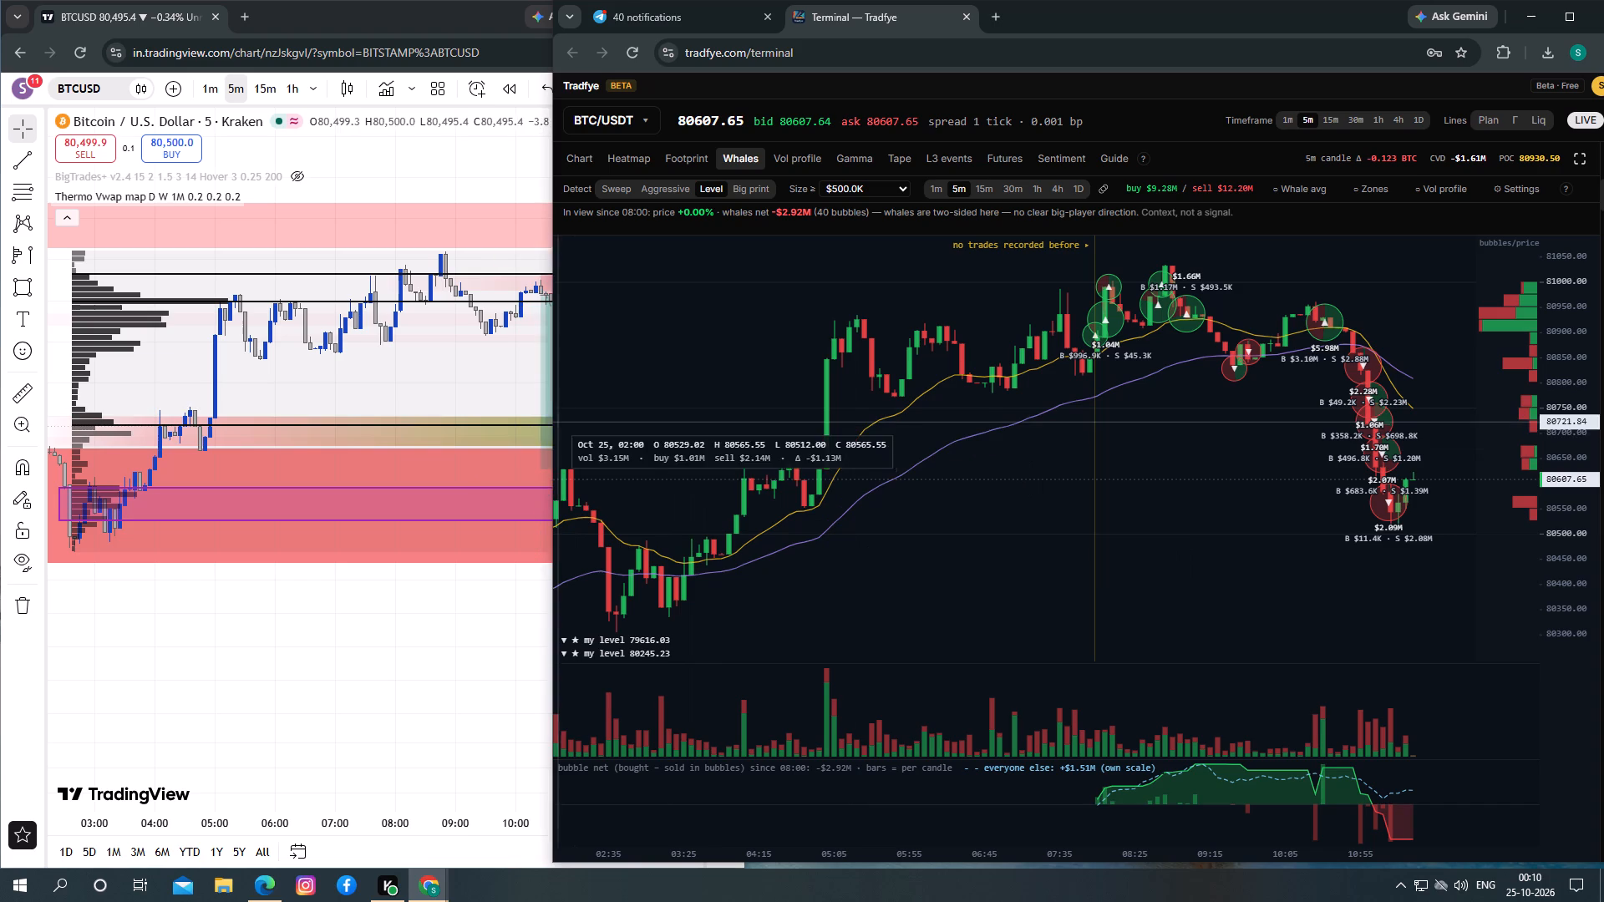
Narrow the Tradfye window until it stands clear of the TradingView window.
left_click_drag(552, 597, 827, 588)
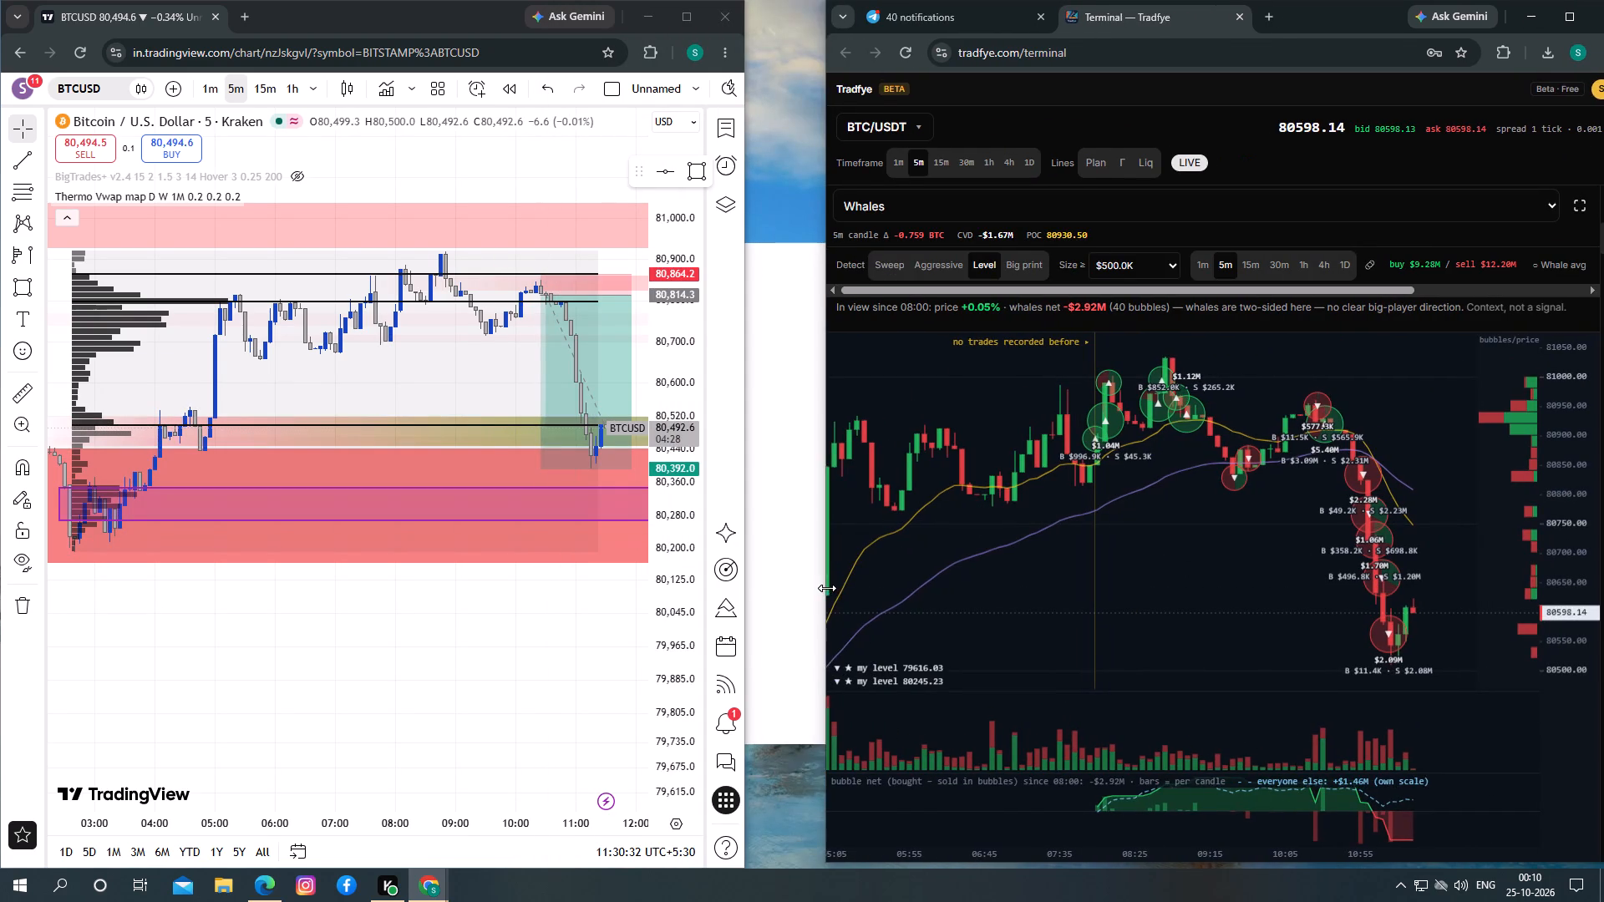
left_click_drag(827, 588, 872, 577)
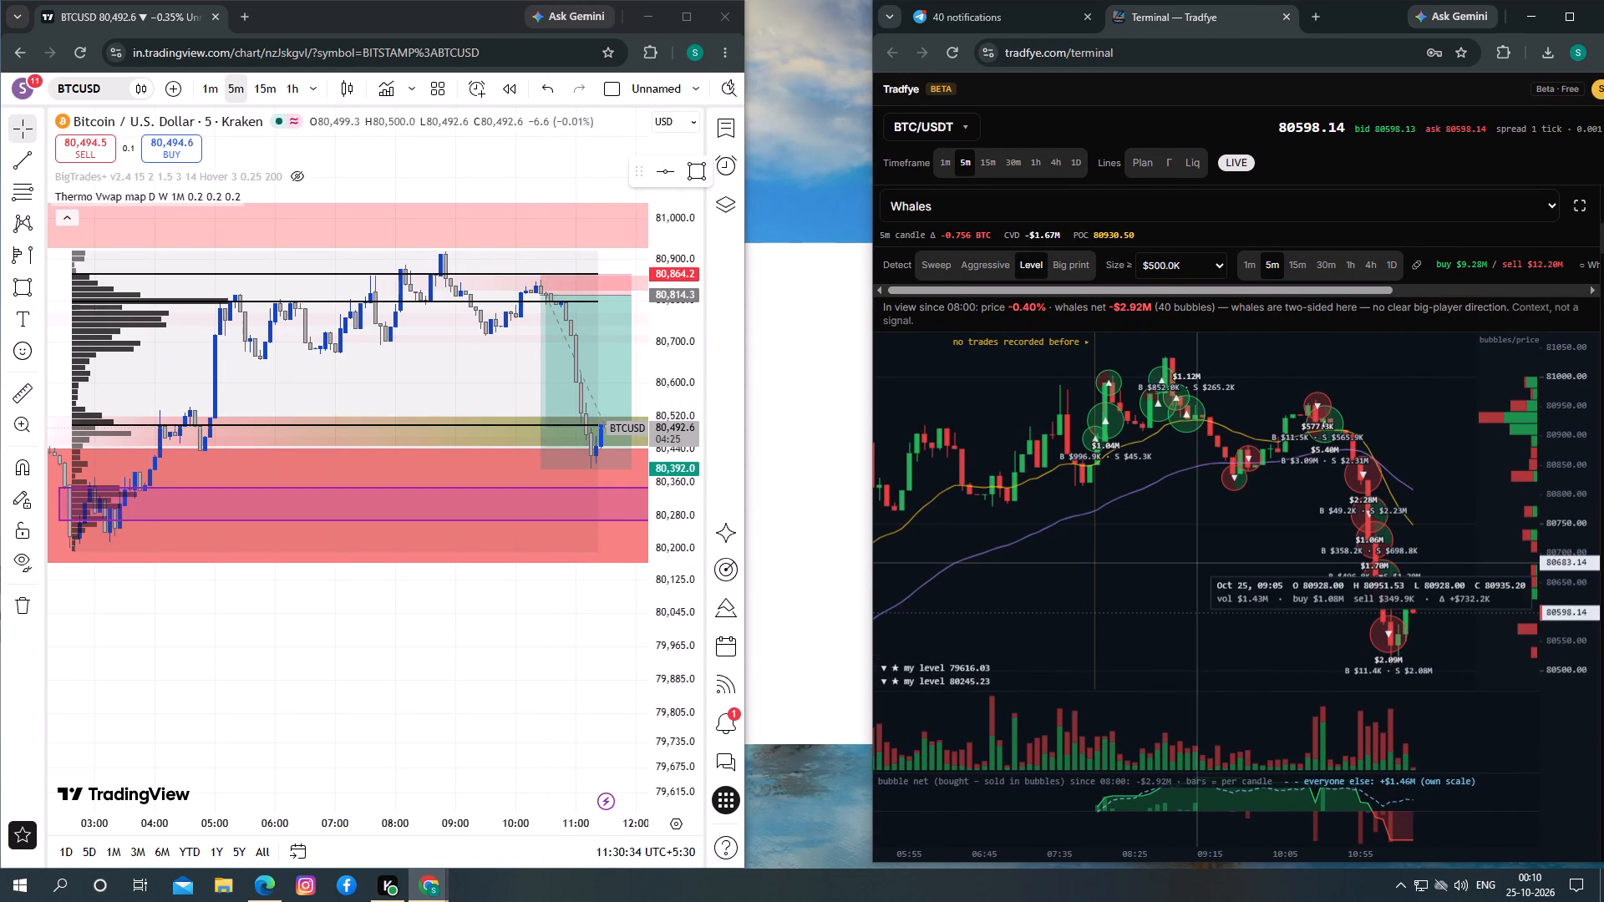
View the Whales chart in full screen and return to the windowed view.
left_click(1197, 563)
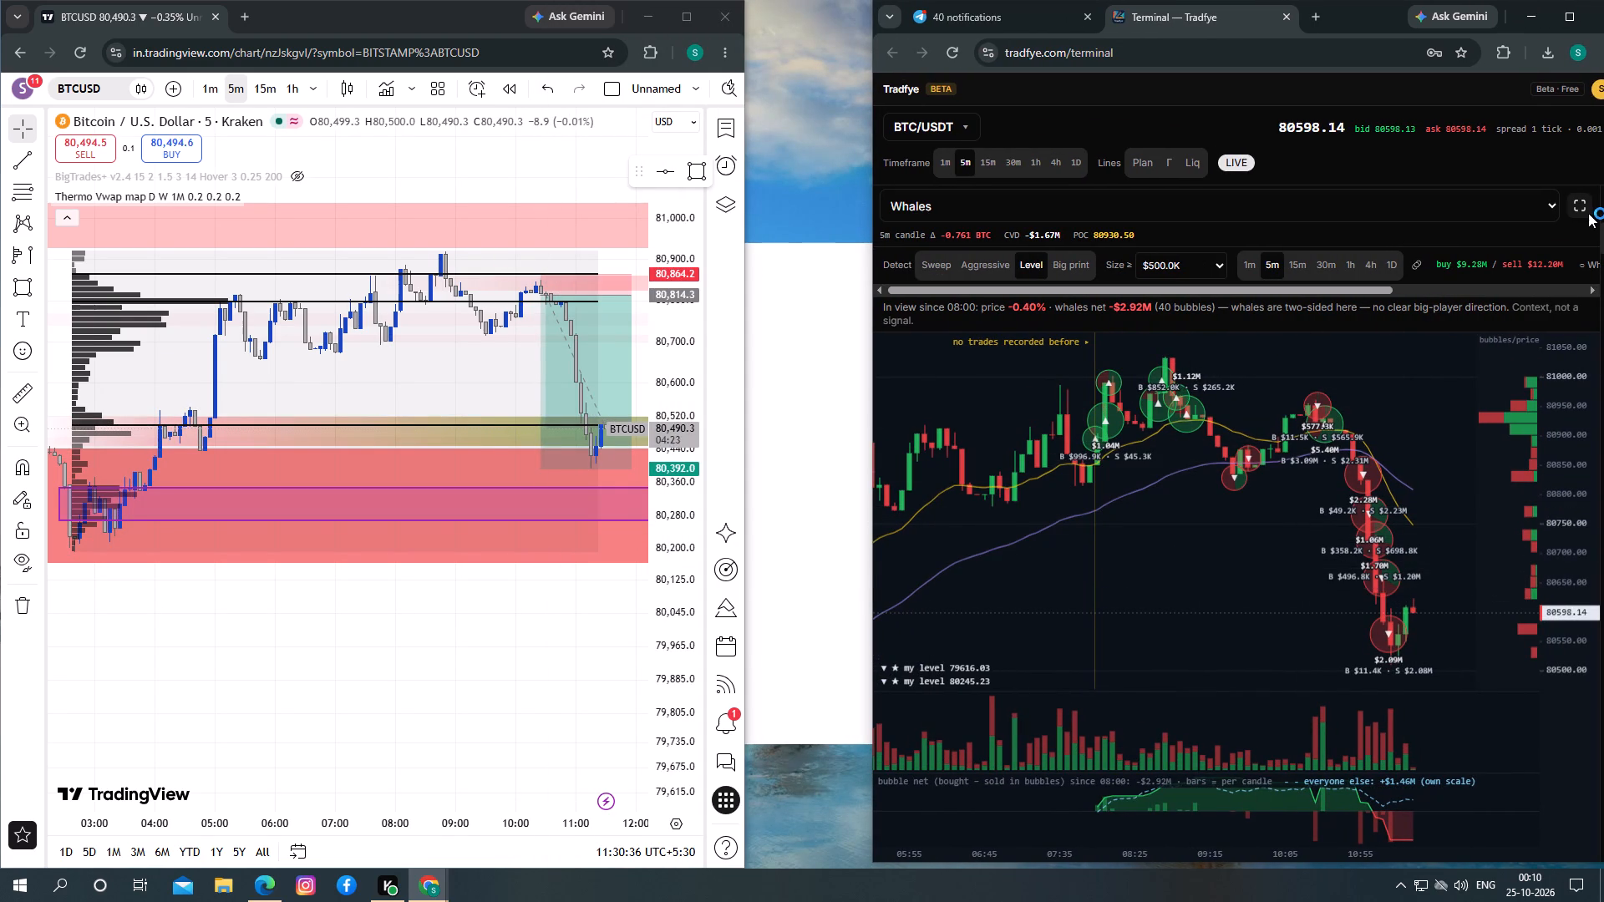
left_click(1587, 206)
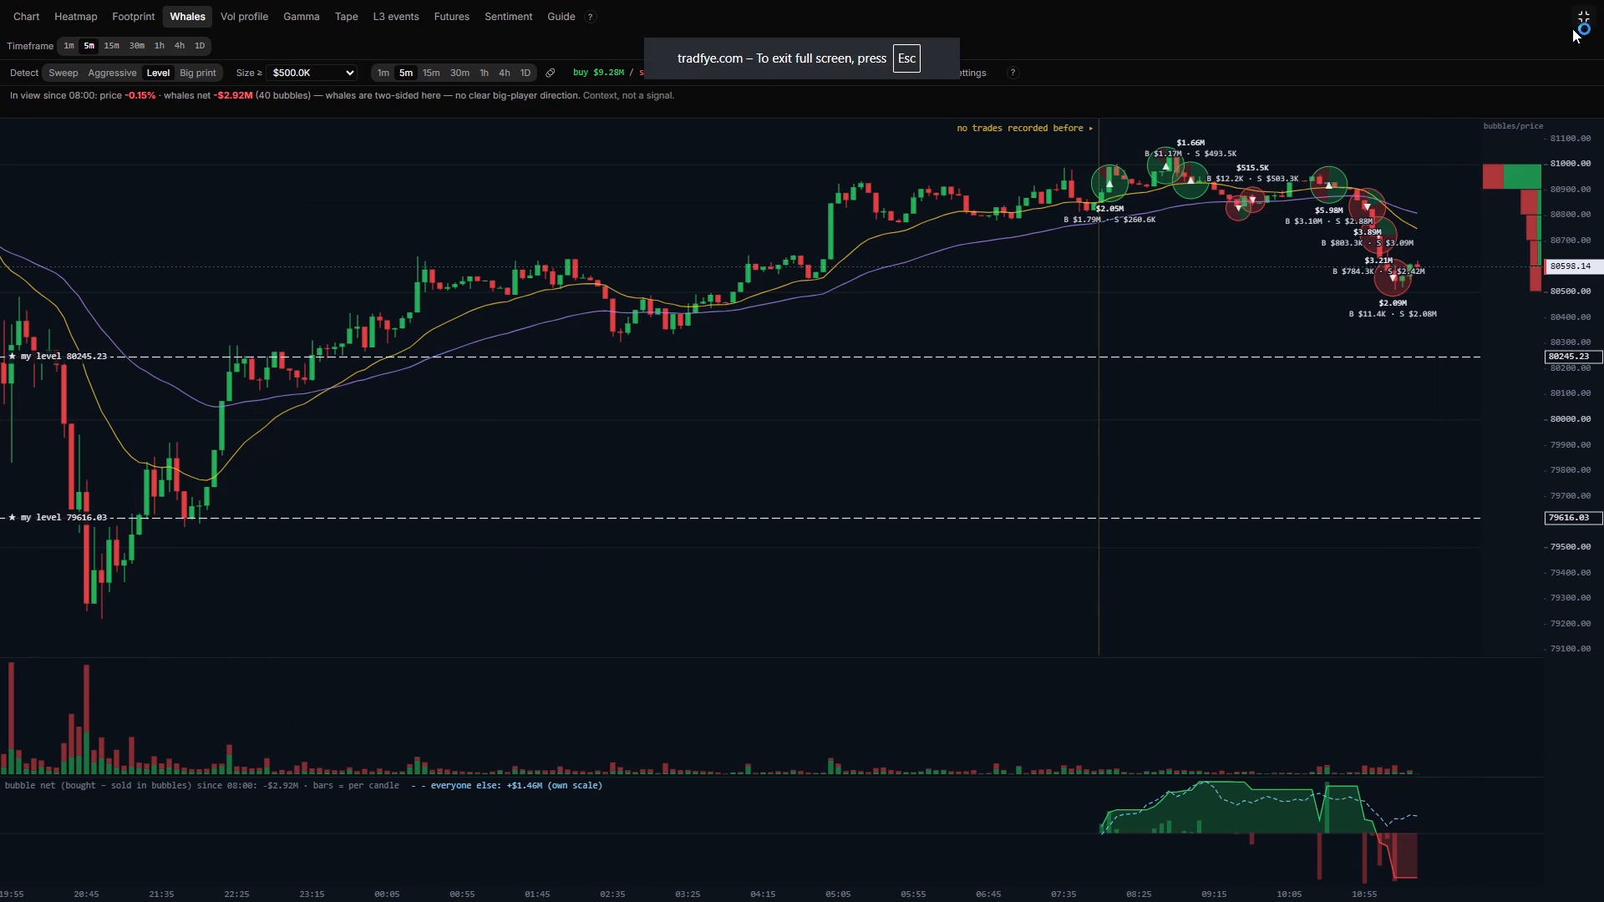
left_click(1577, 19)
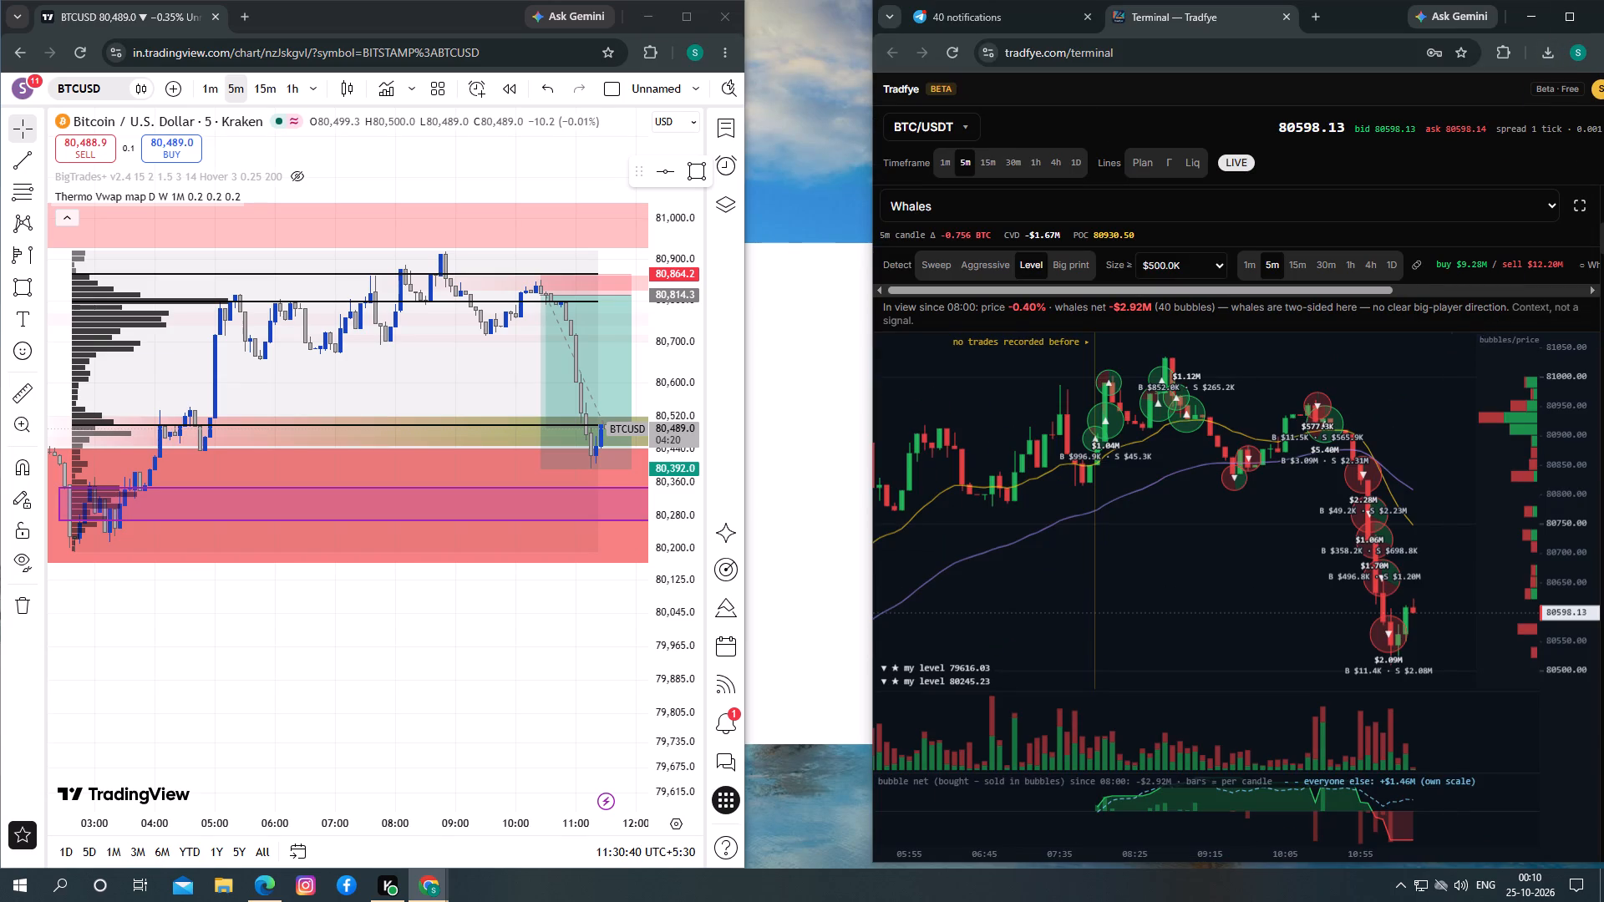
Widen the Tradfye window until its edge slightly overlaps the TradingView window, leaving the BTCUSD price scale visible.
left_click_drag(871, 478, 746, 469)
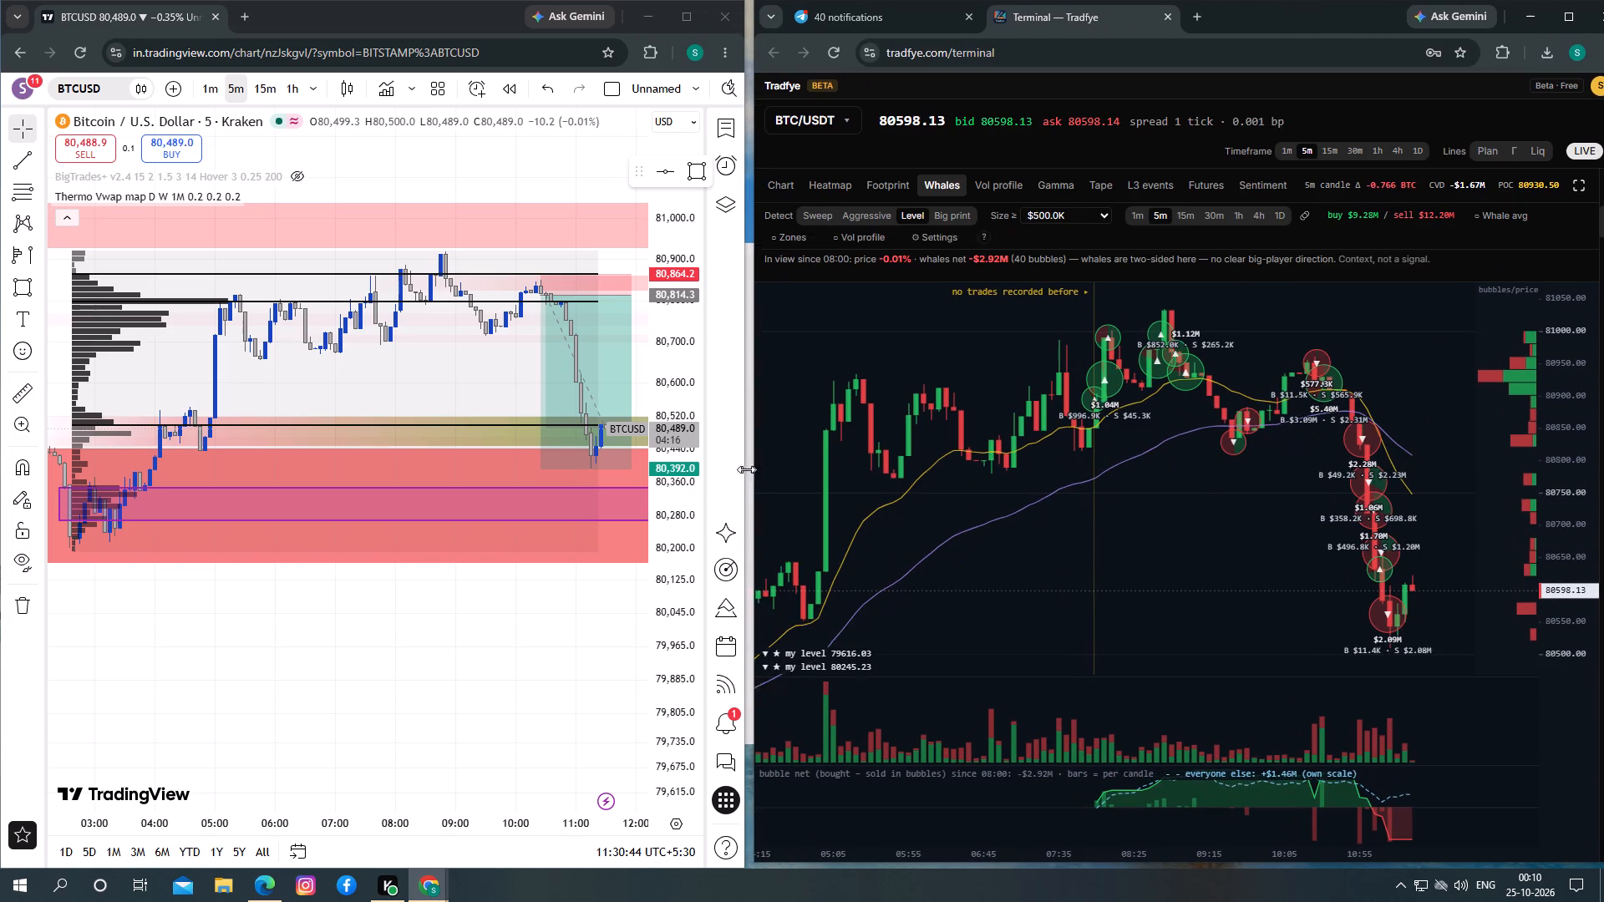
left_click_drag(746, 469, 730, 471)
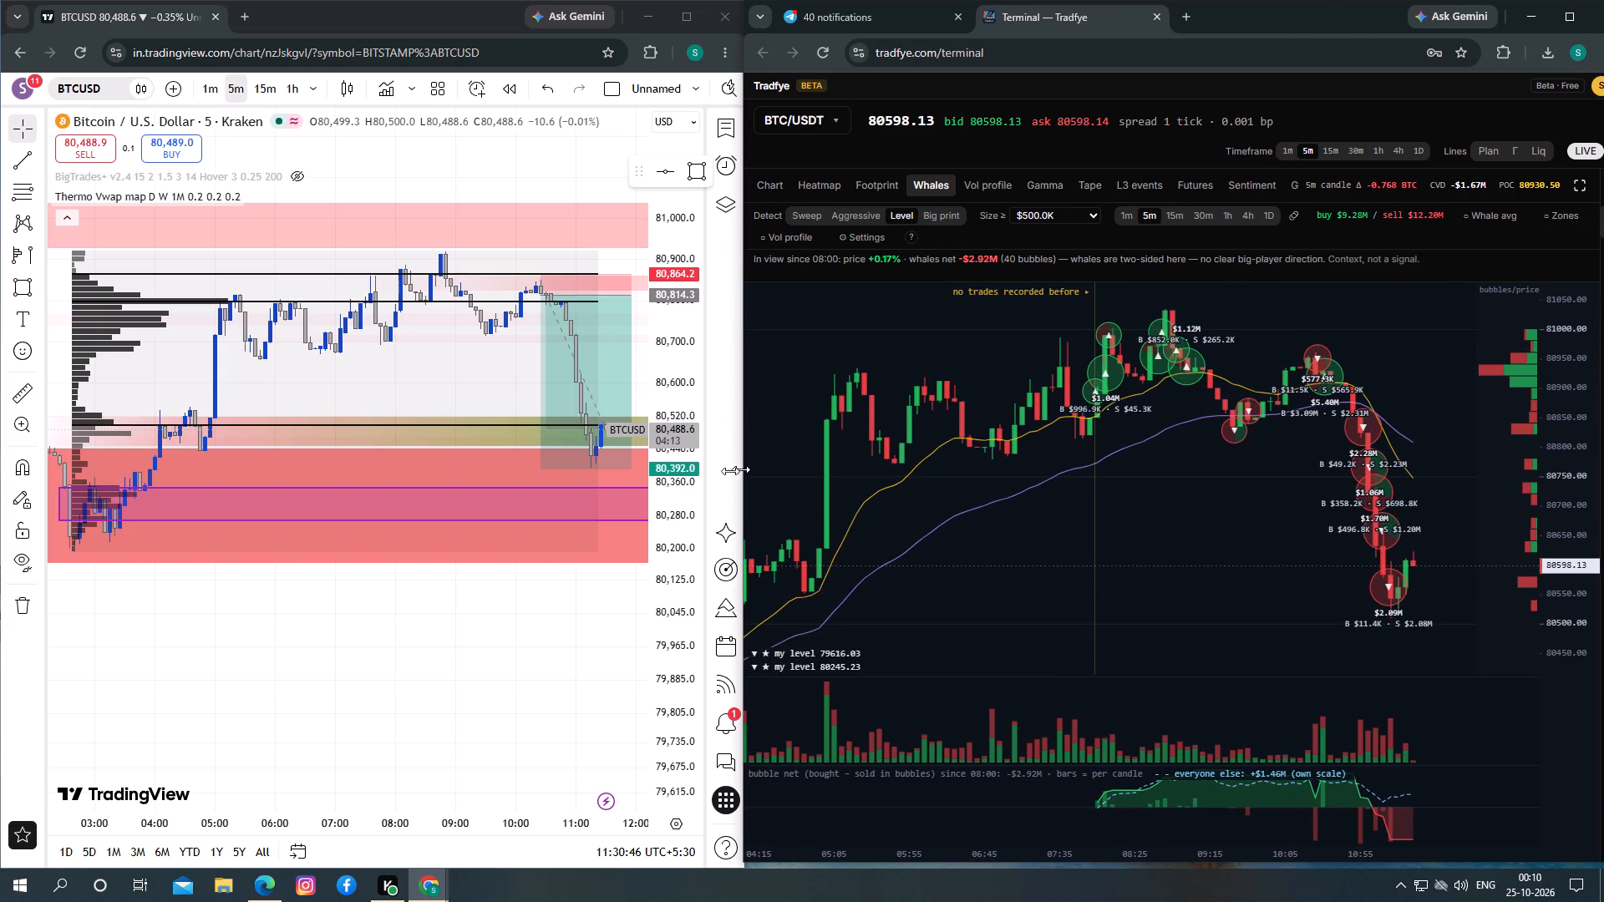
left_click_drag(730, 471, 710, 479)
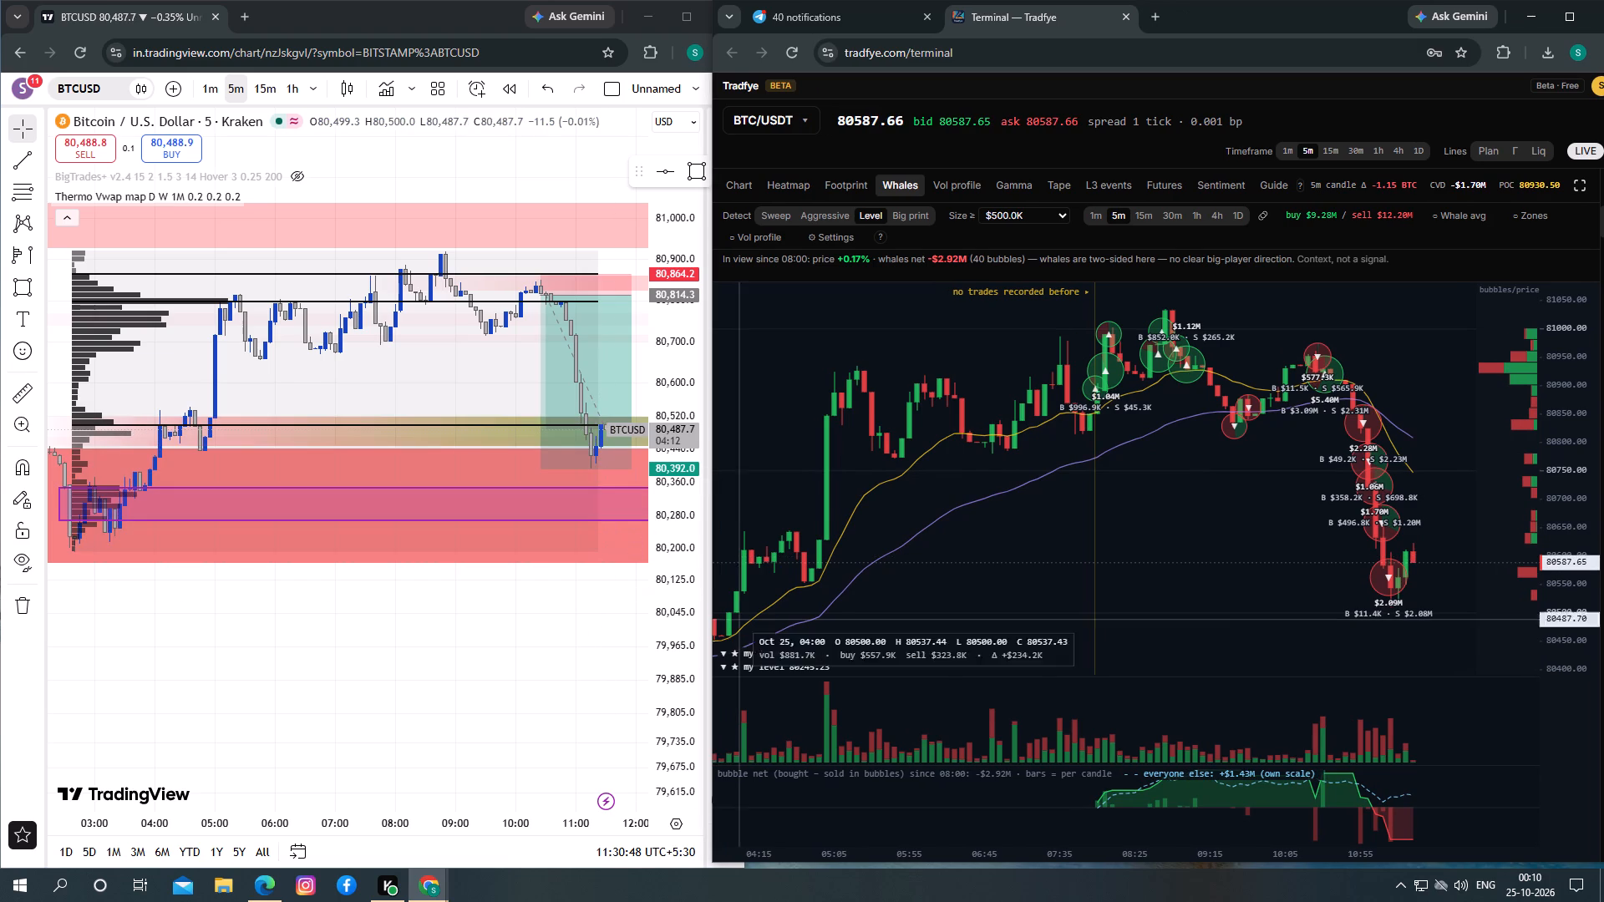
Examine the whale bubbles along the recent BTC/USDT sell-off beside the volume profile levels on the BTCUSD chart.
left_click(1036, 559)
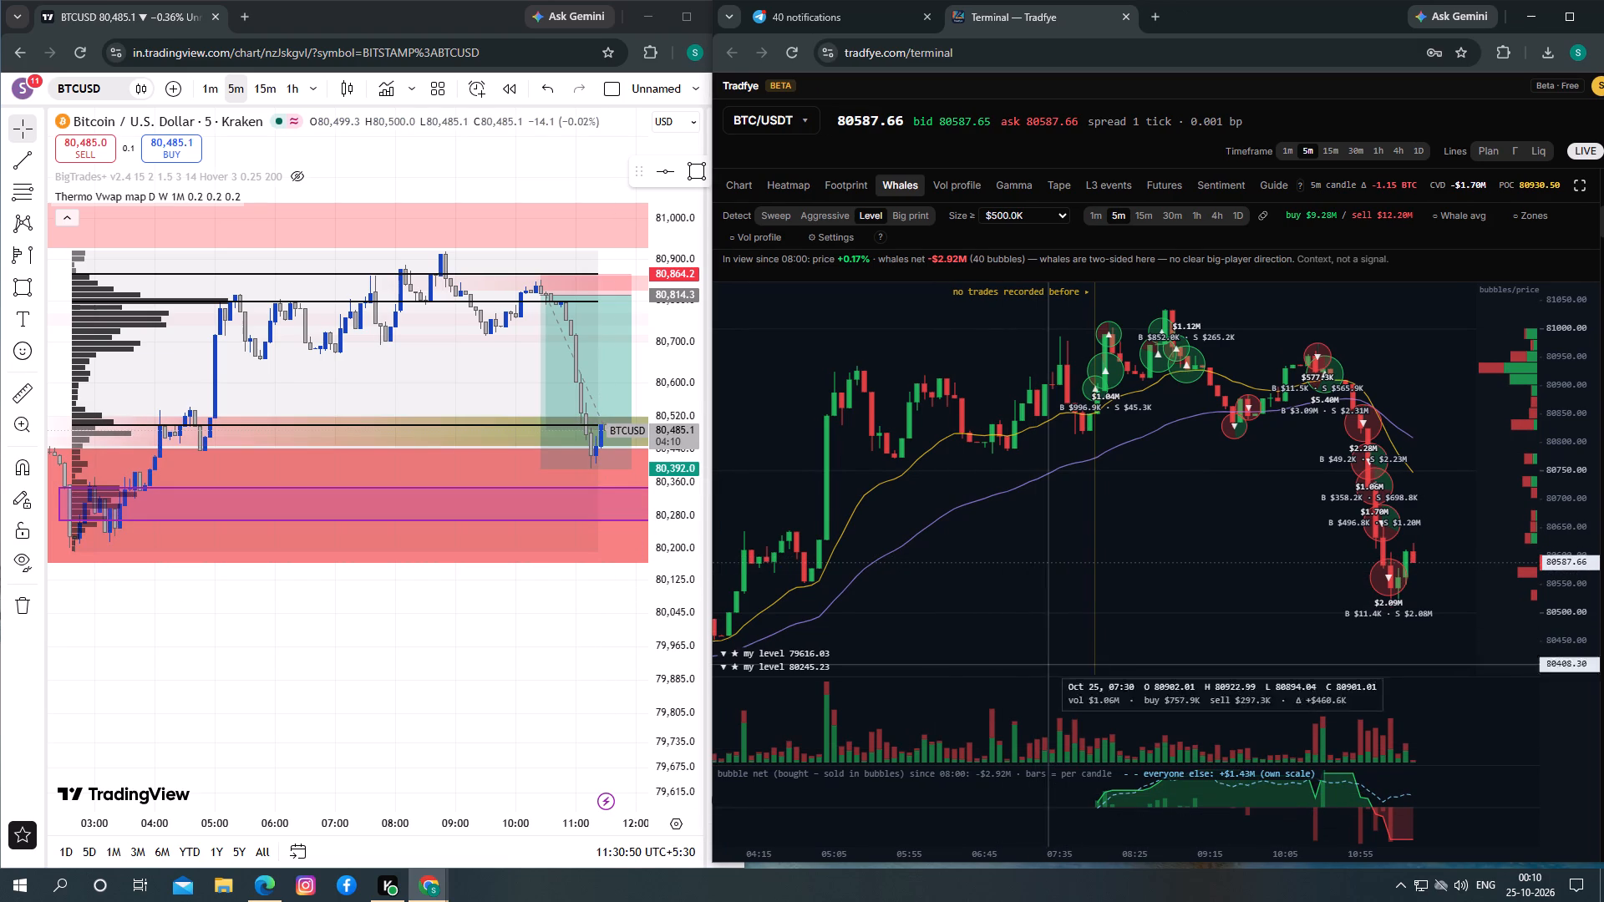
left_click(1018, 626)
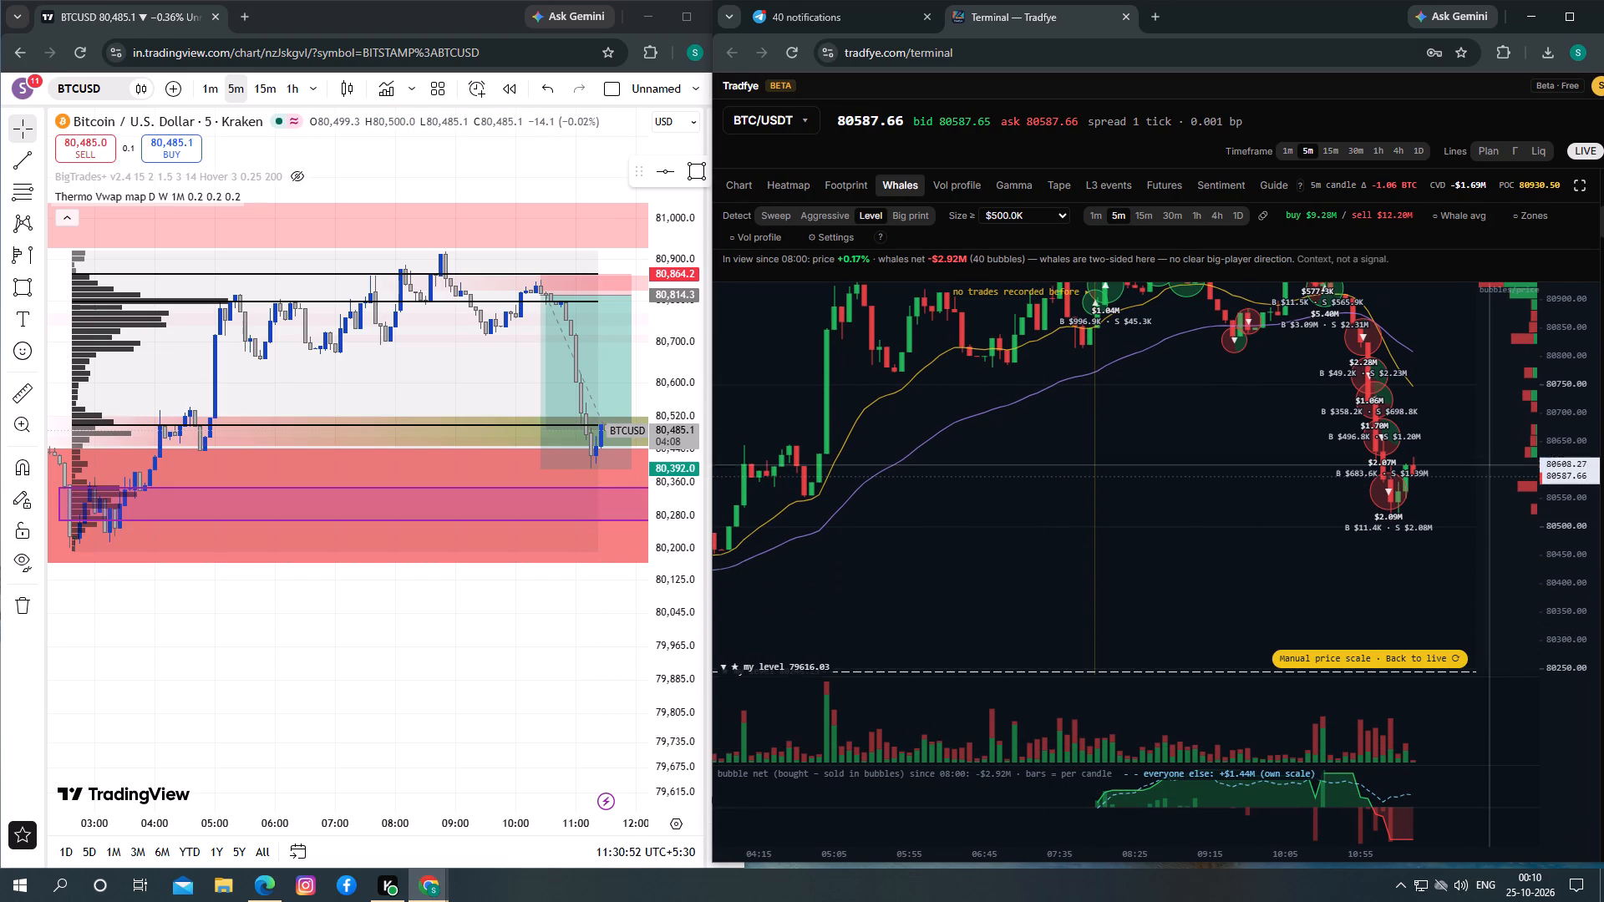
left_click_drag(1577, 399, 1577, 448)
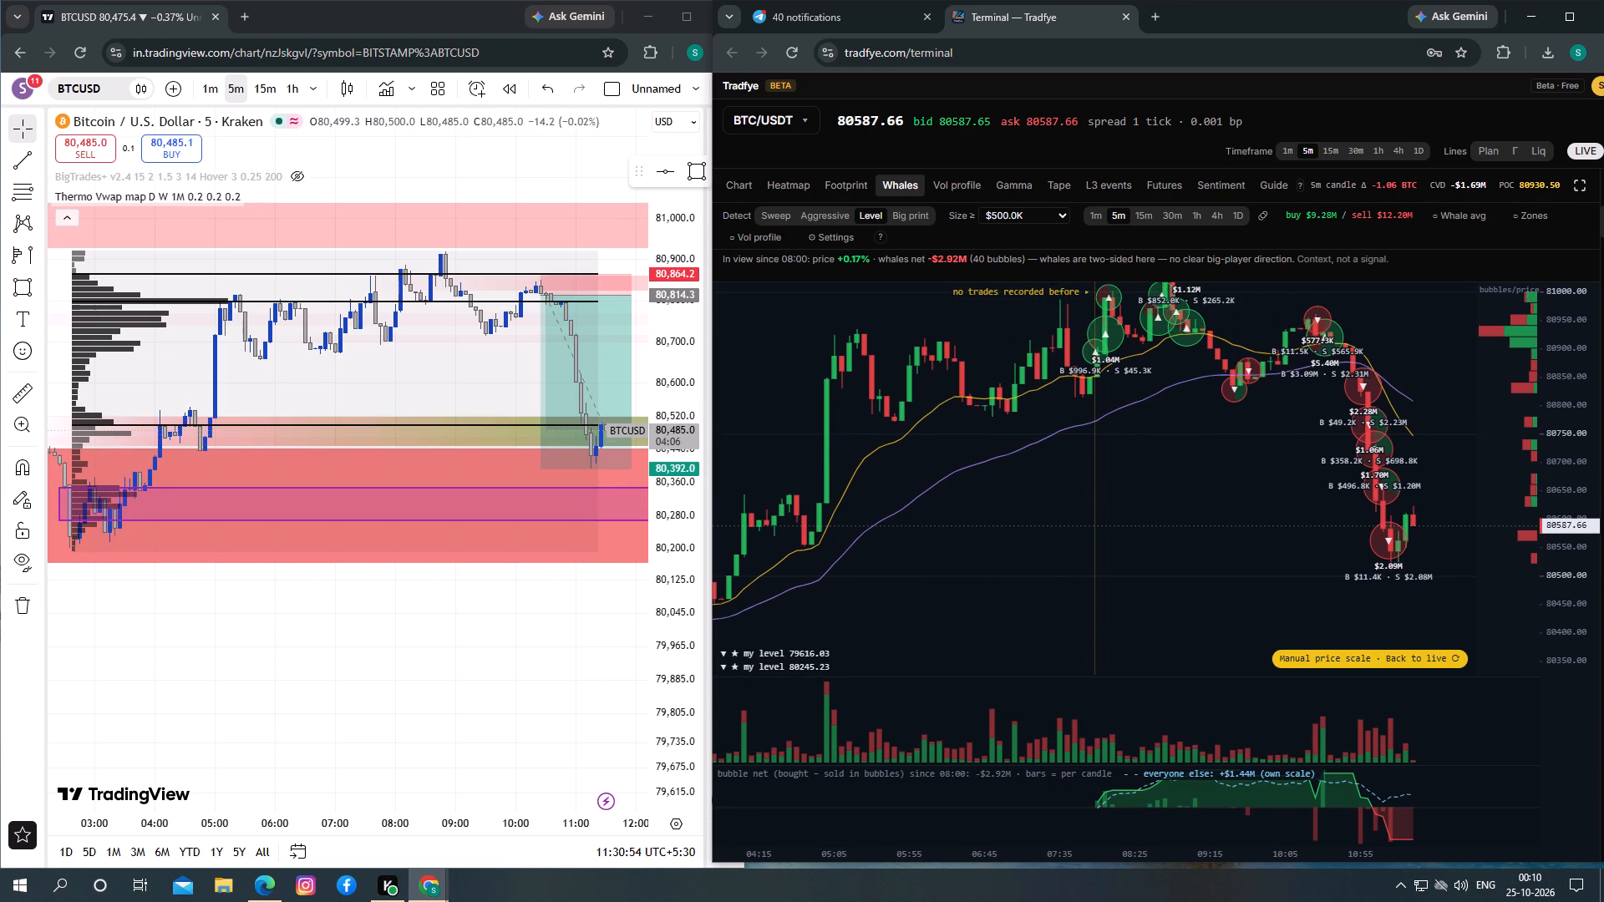
left_click_drag(1577, 448, 1581, 462)
left_click_drag(529, 611, 527, 611)
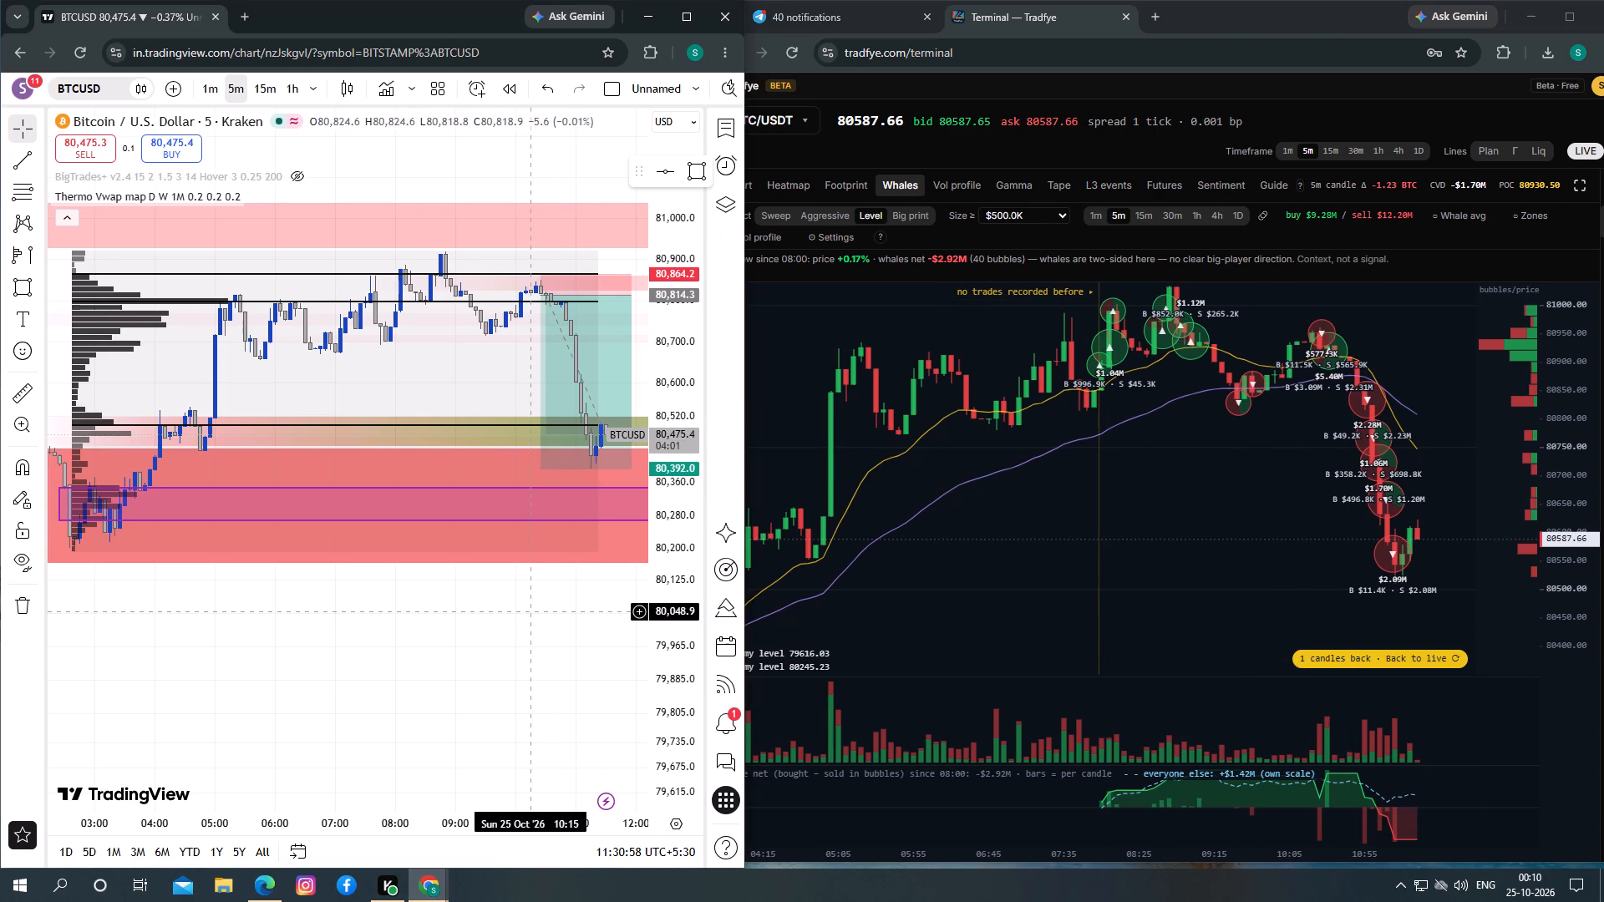
left_click_drag(527, 611, 514, 611)
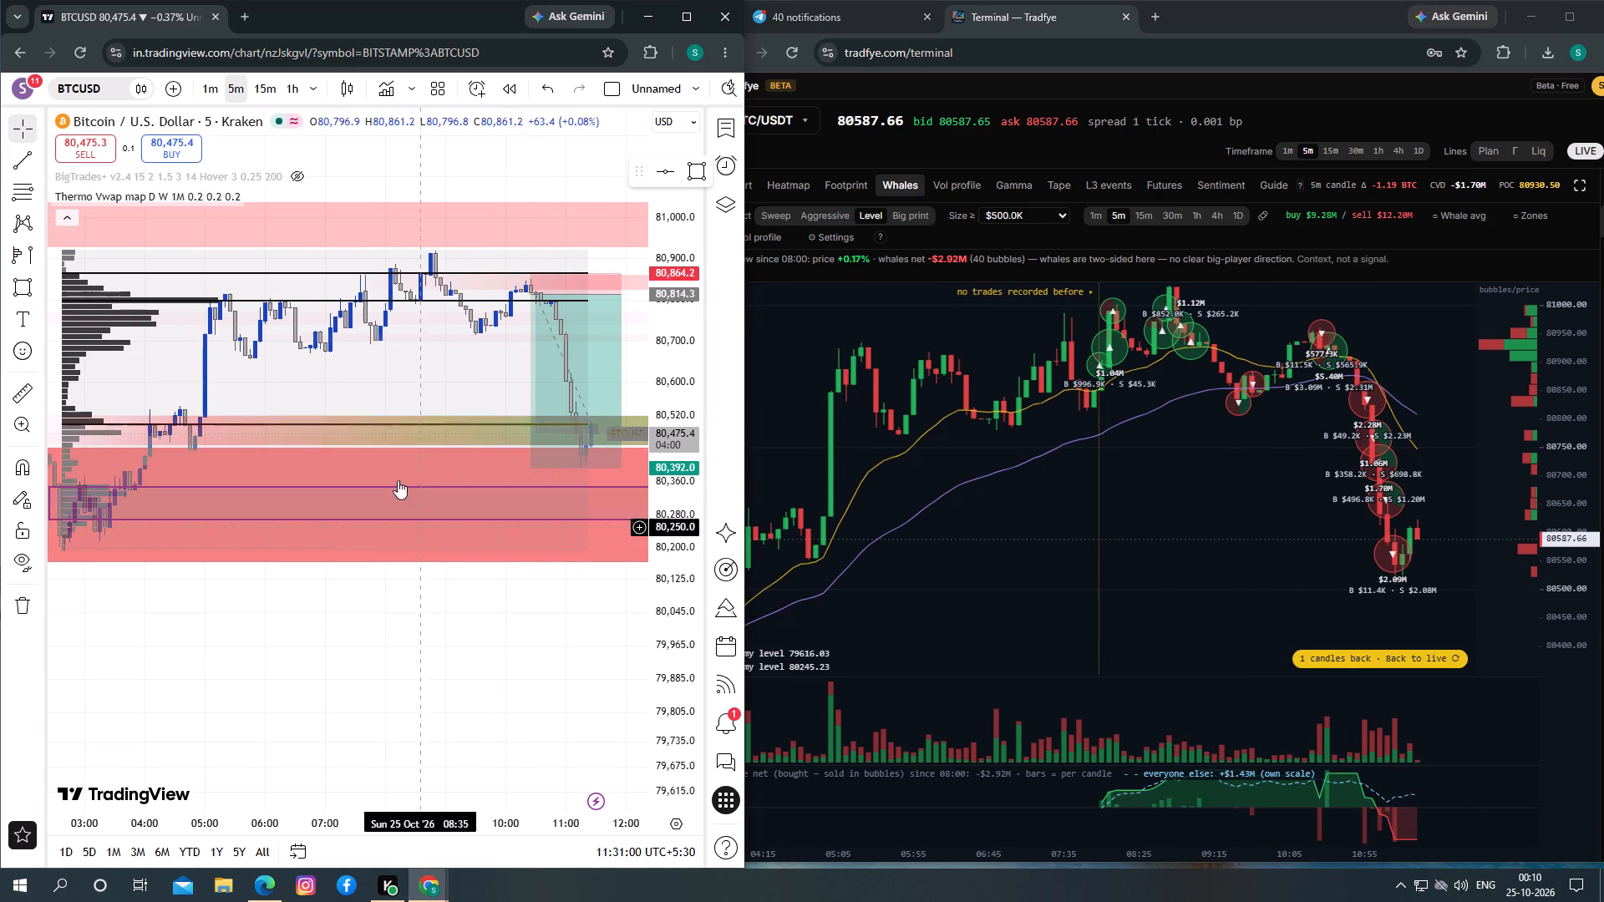
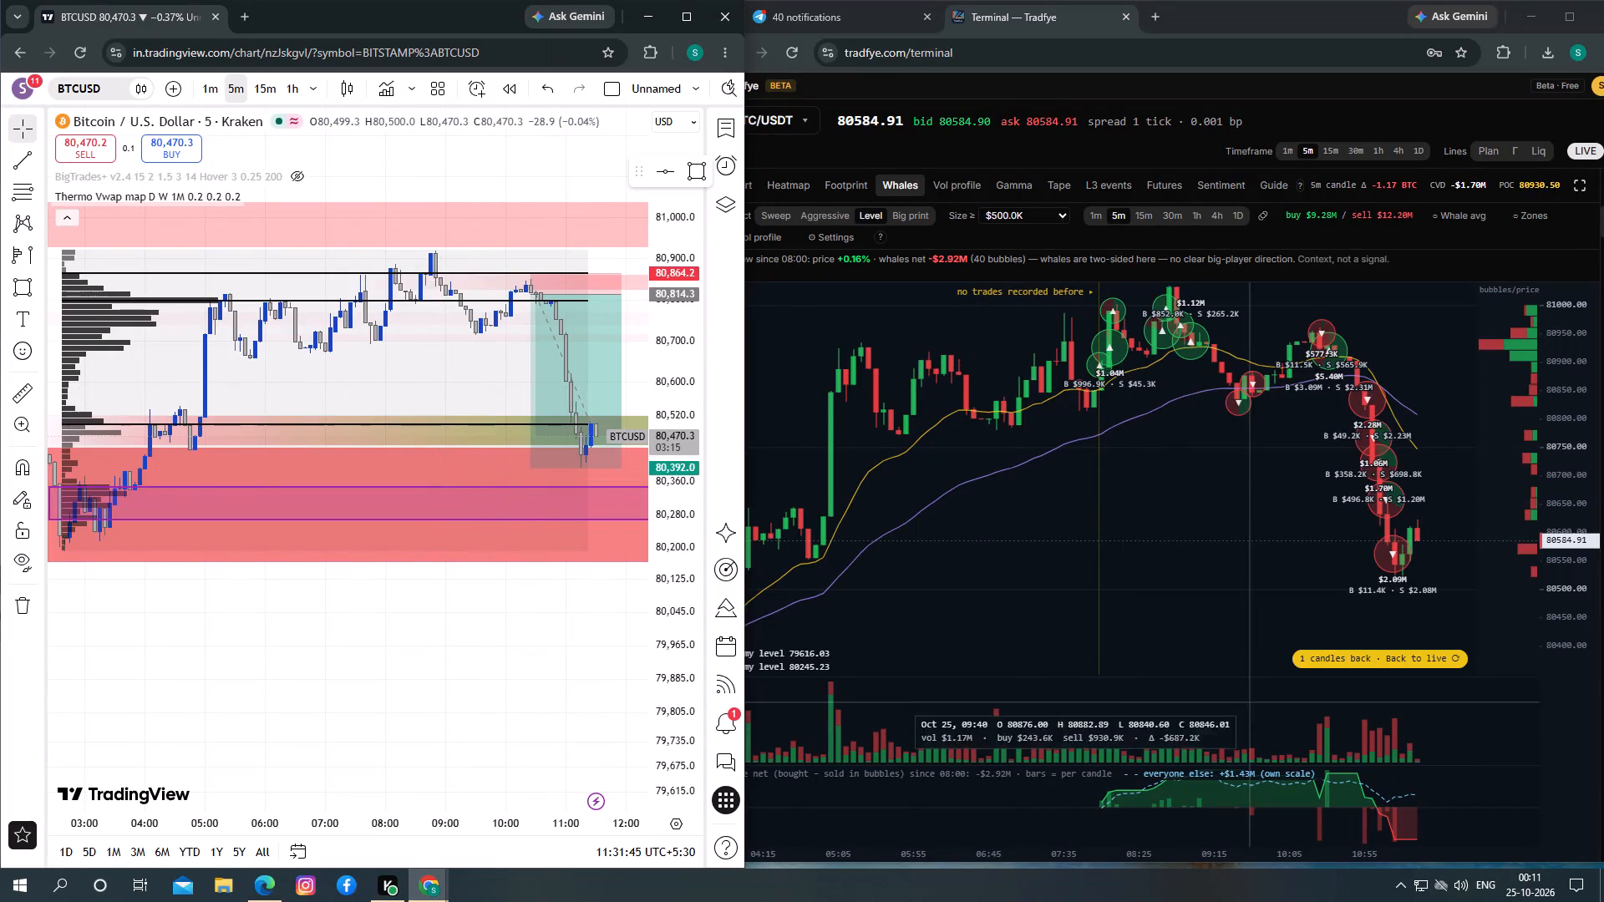
Widen the Tradfye window over the TradingView chart until it fills about two thirds of the screen width.
left_click(1398, 557)
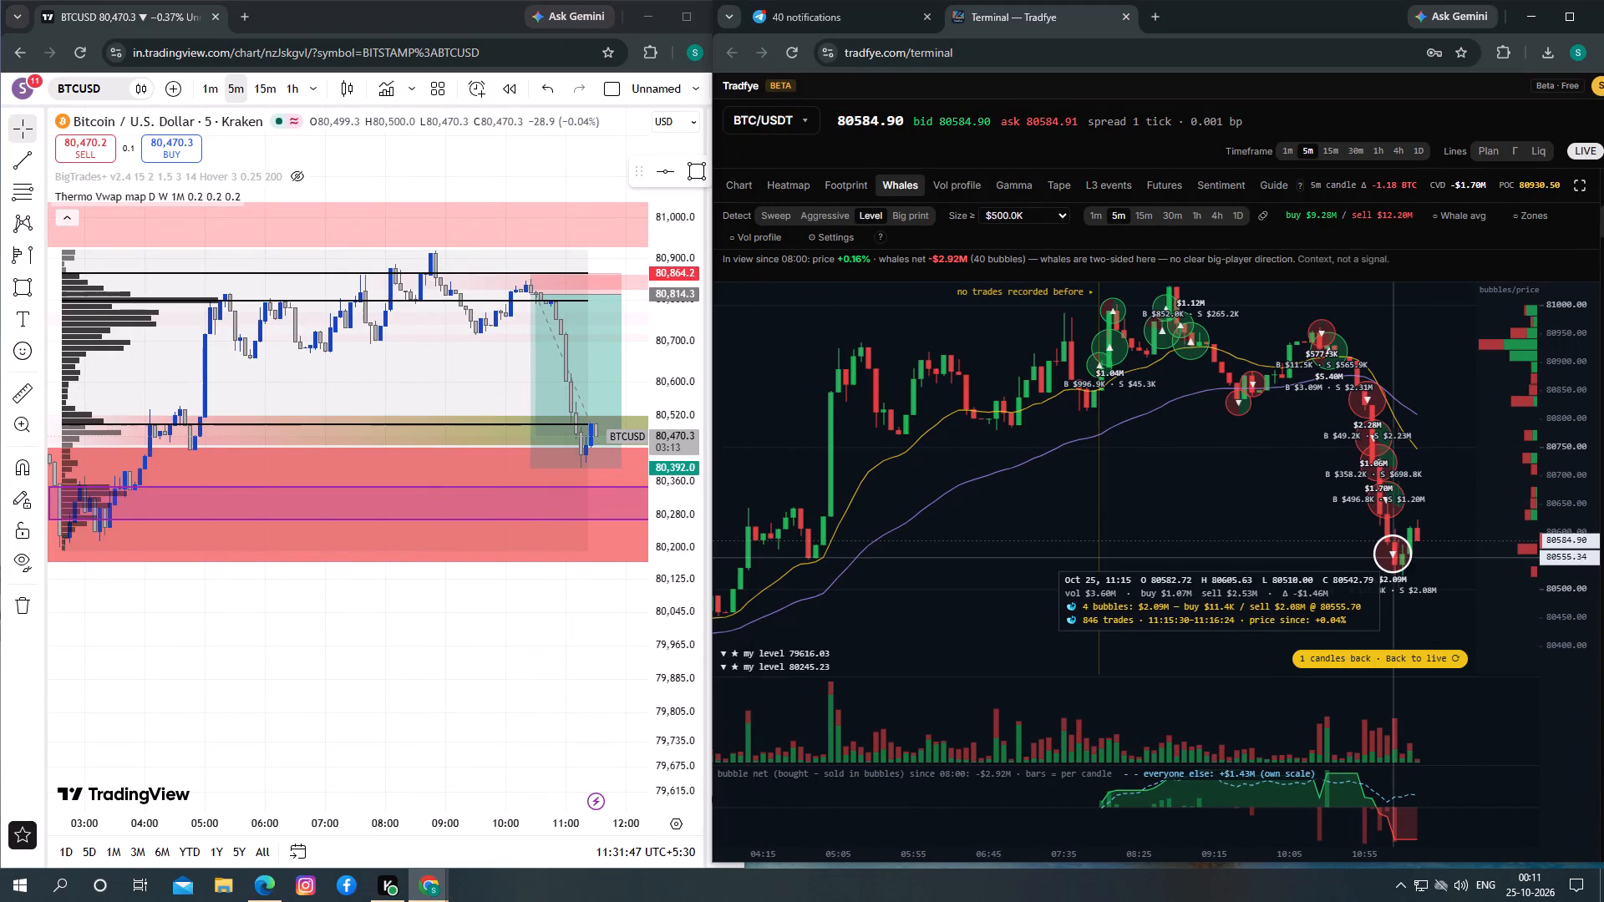
left_click(1250, 541)
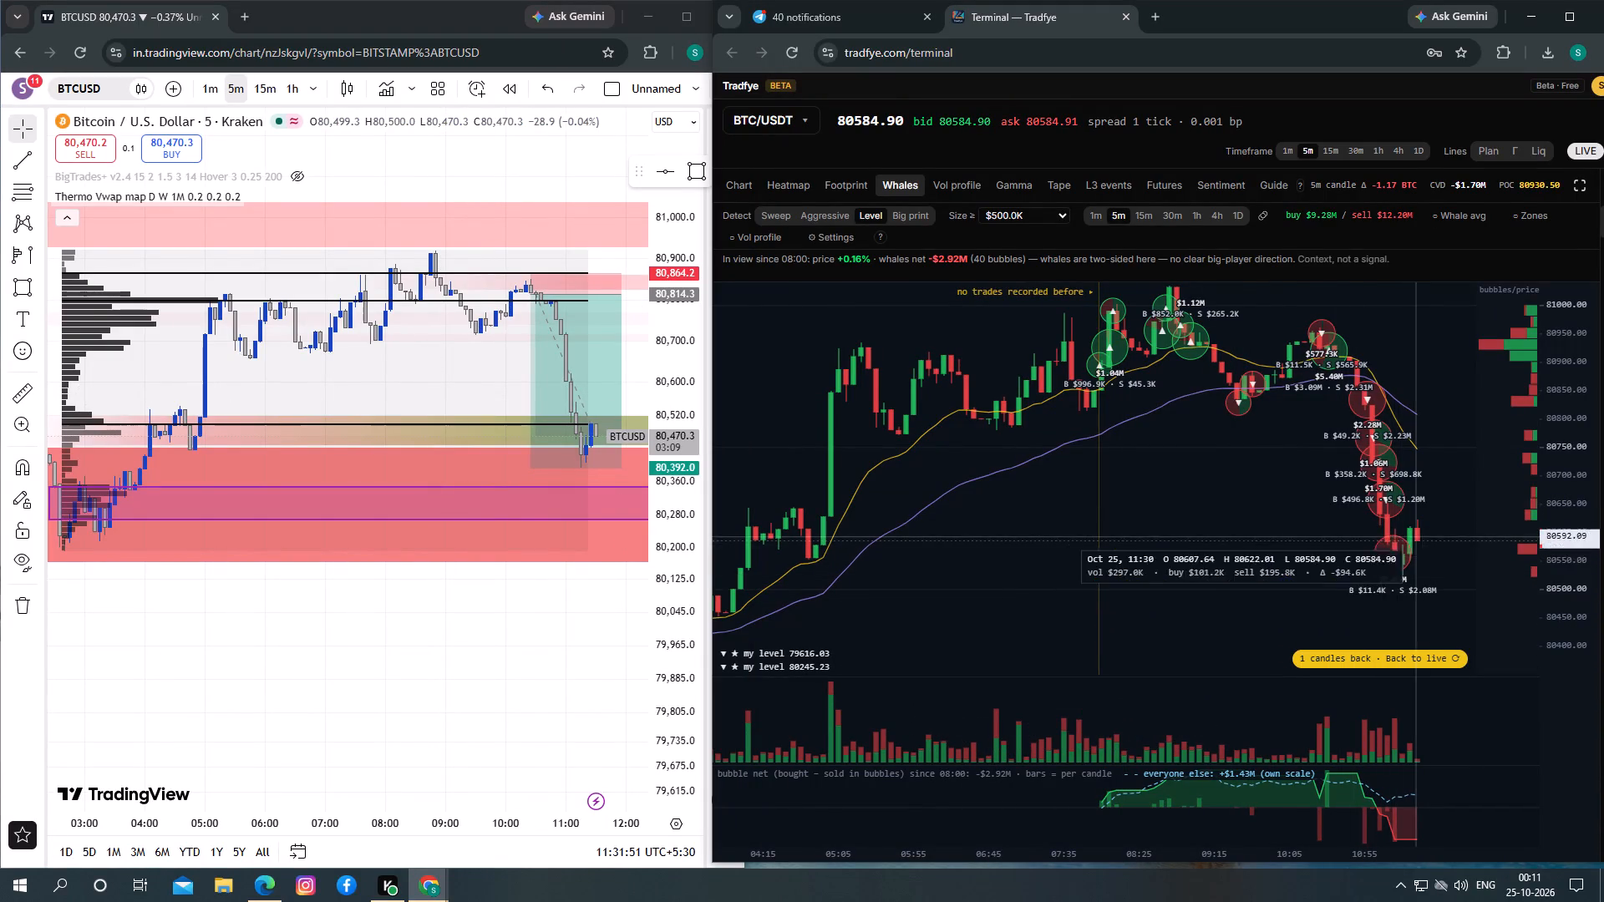
left_click_drag(1202, 544, 1202, 552)
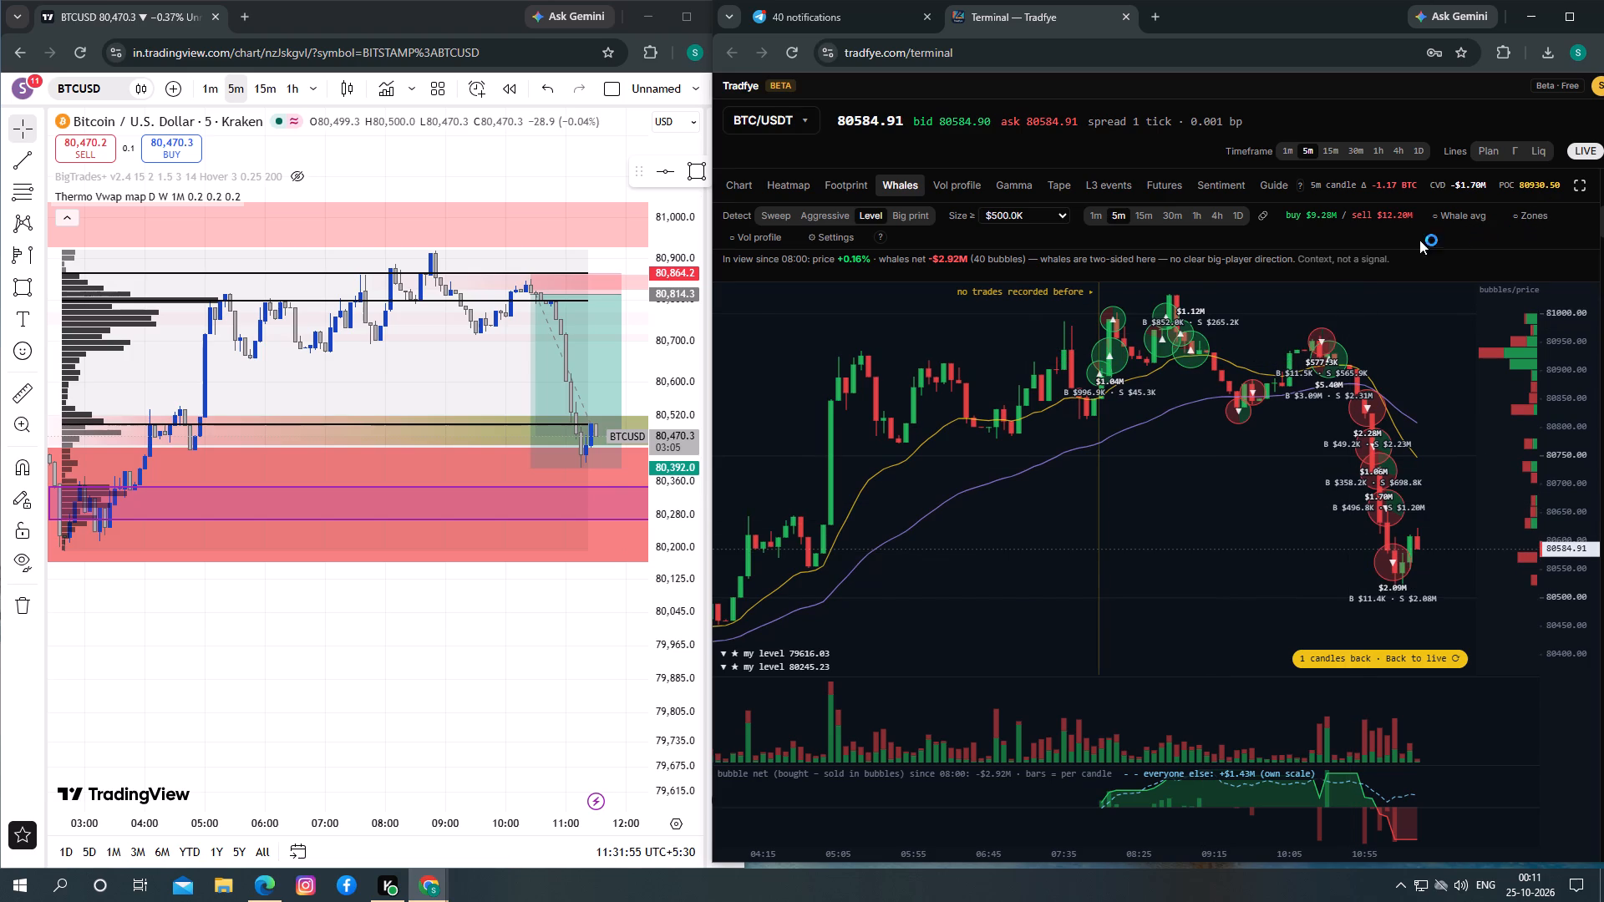
left_click_drag(711, 434, 630, 441)
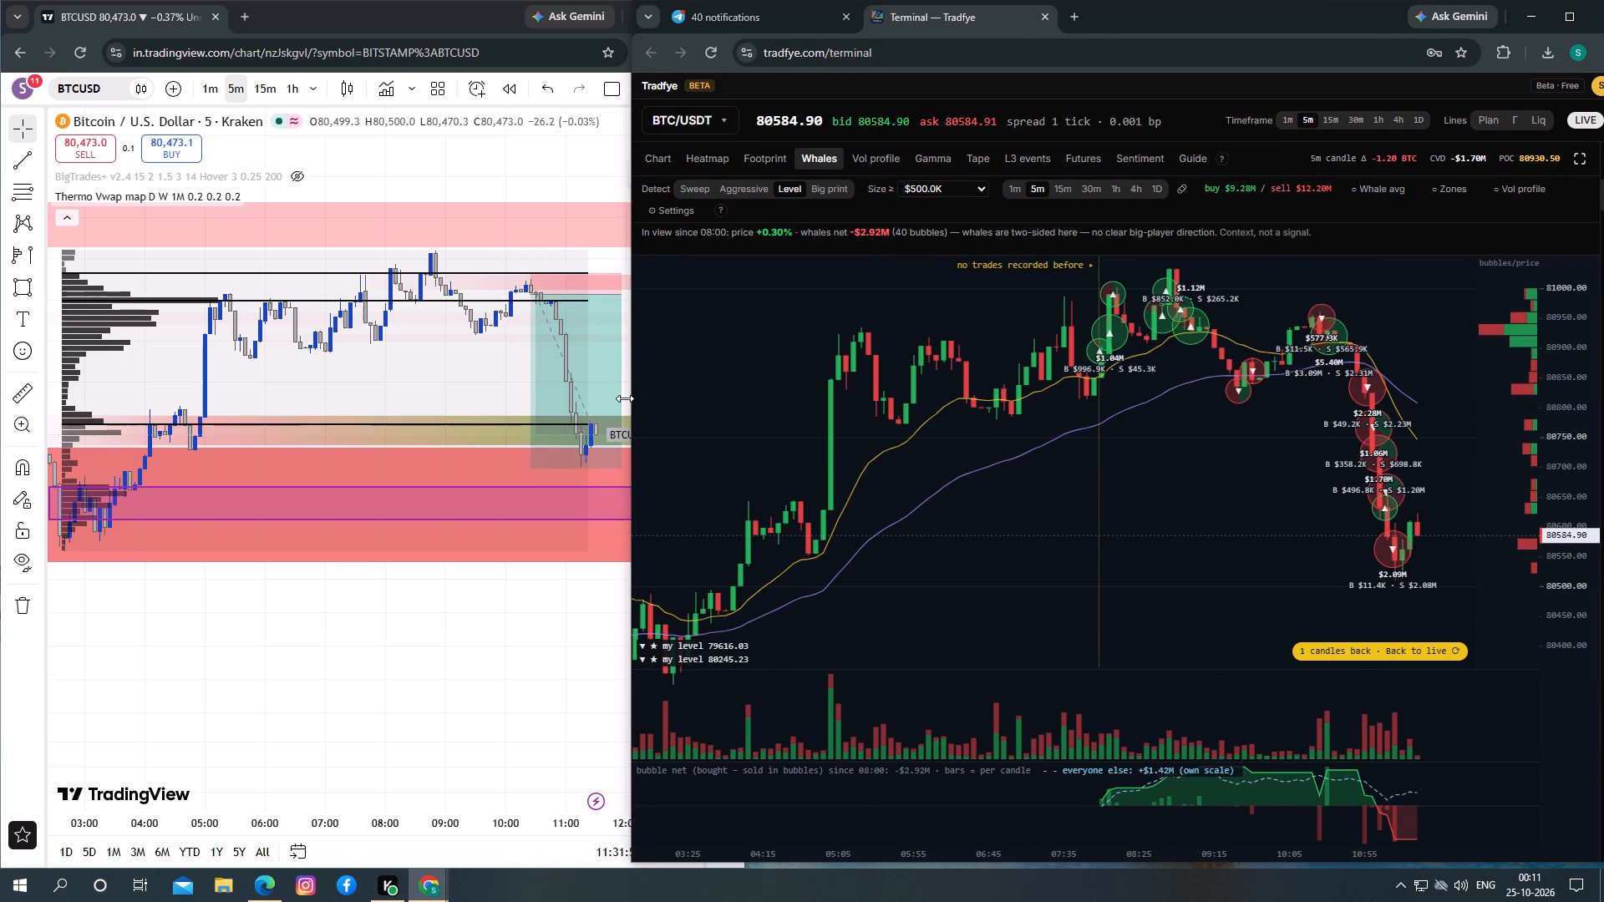
left_click_drag(631, 401, 534, 392)
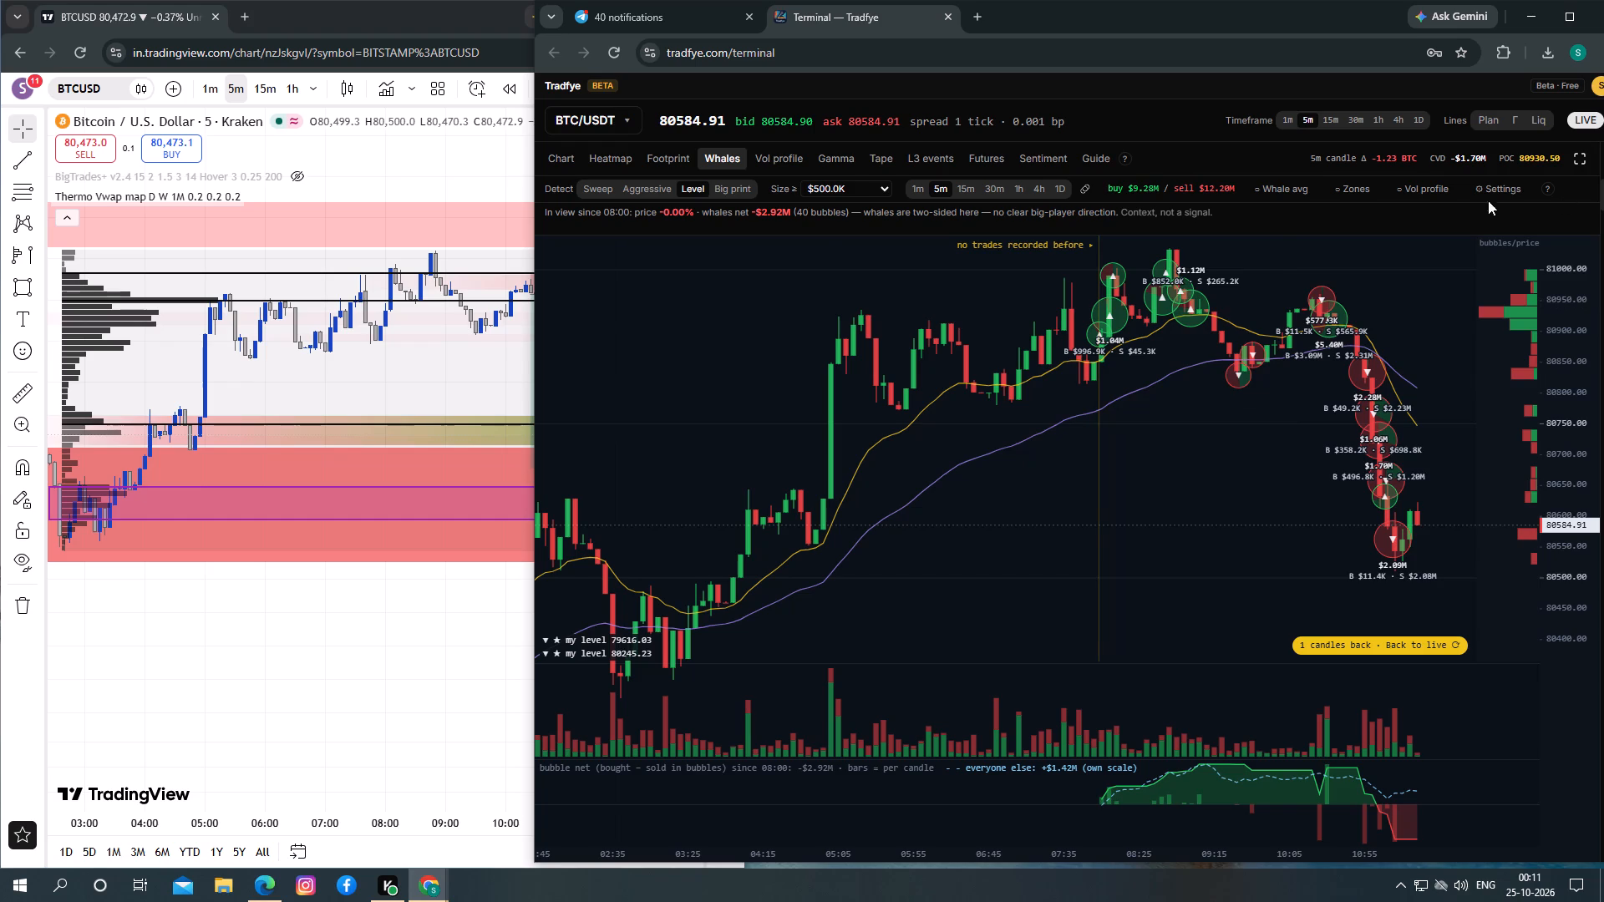
Lower the minimum trade size for the Whales chart's big trade bubbles to $250.0K.
left_click(1488, 183)
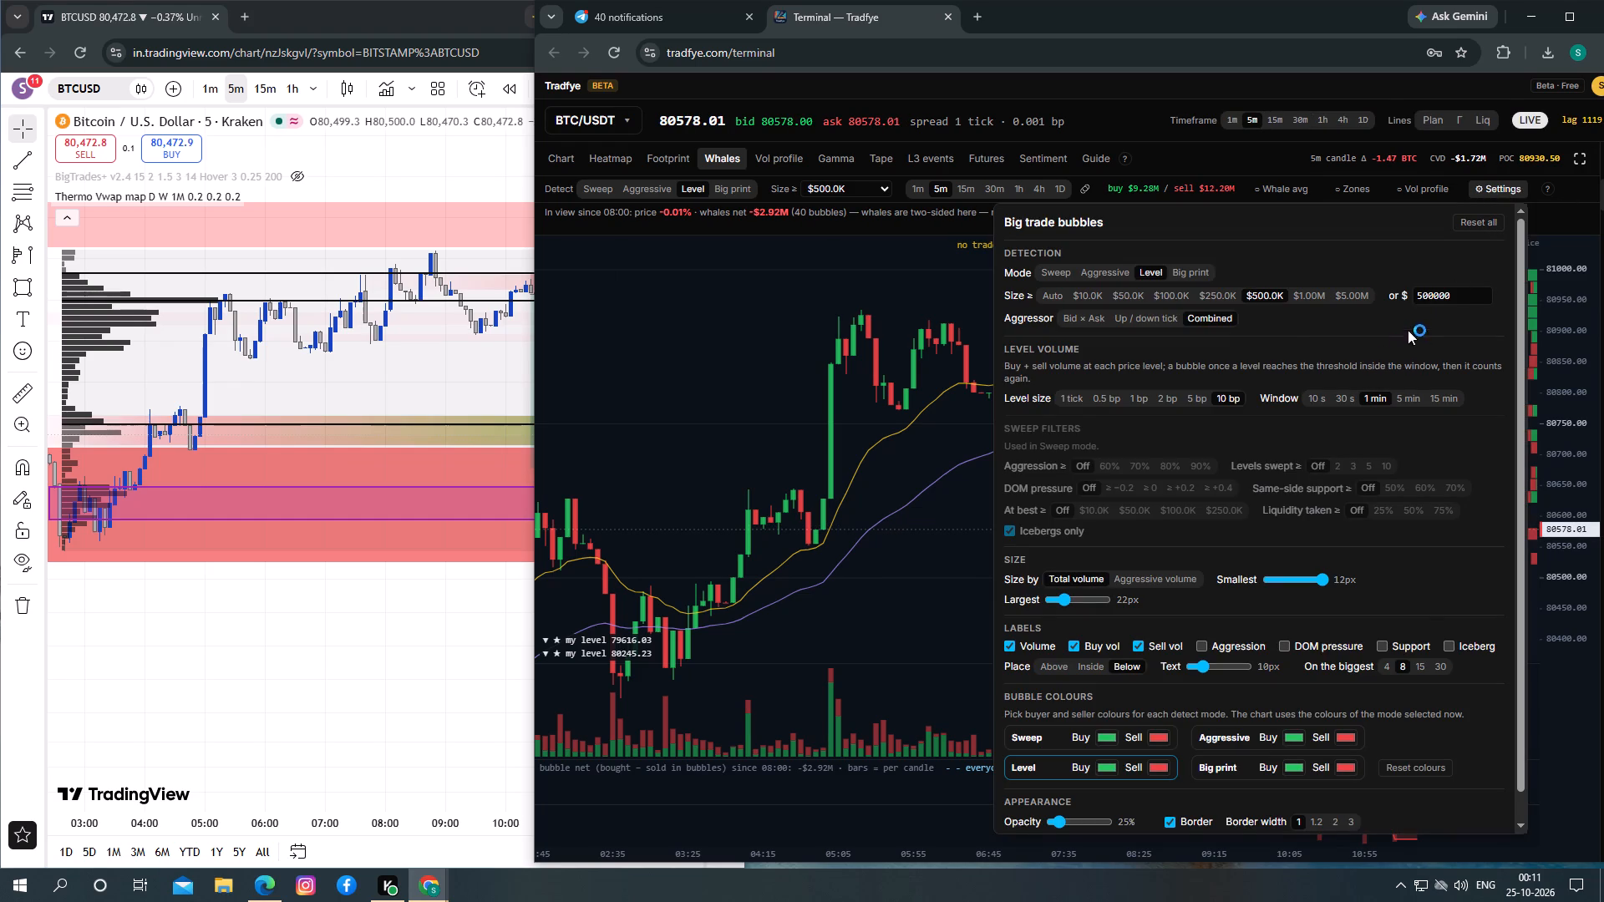
left_click(1216, 295)
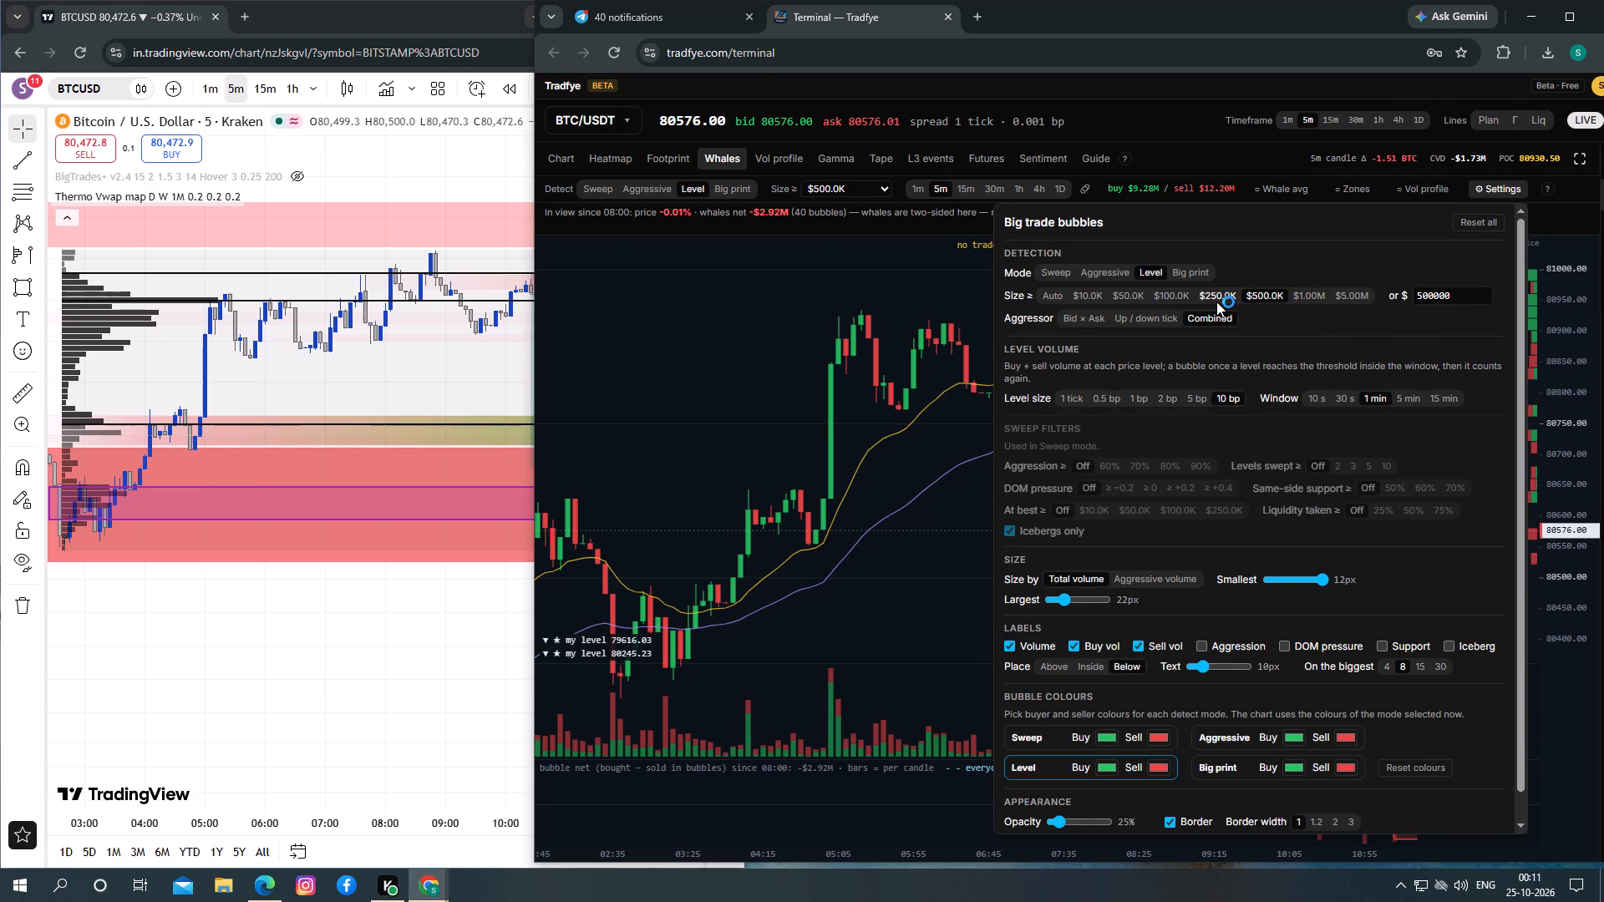
left_click(942, 554)
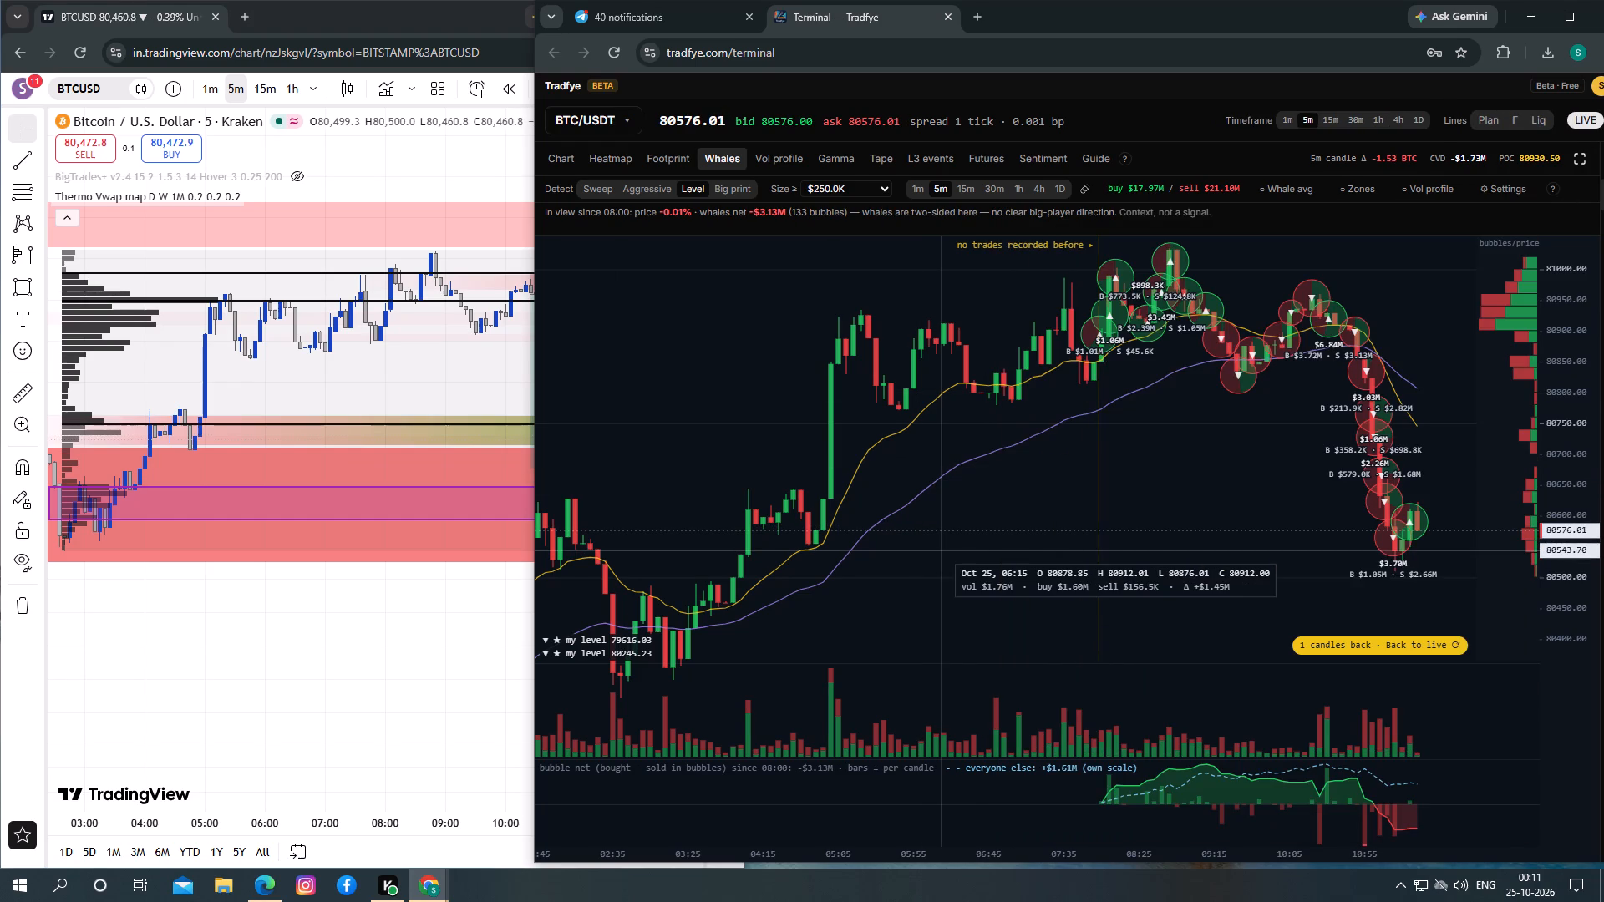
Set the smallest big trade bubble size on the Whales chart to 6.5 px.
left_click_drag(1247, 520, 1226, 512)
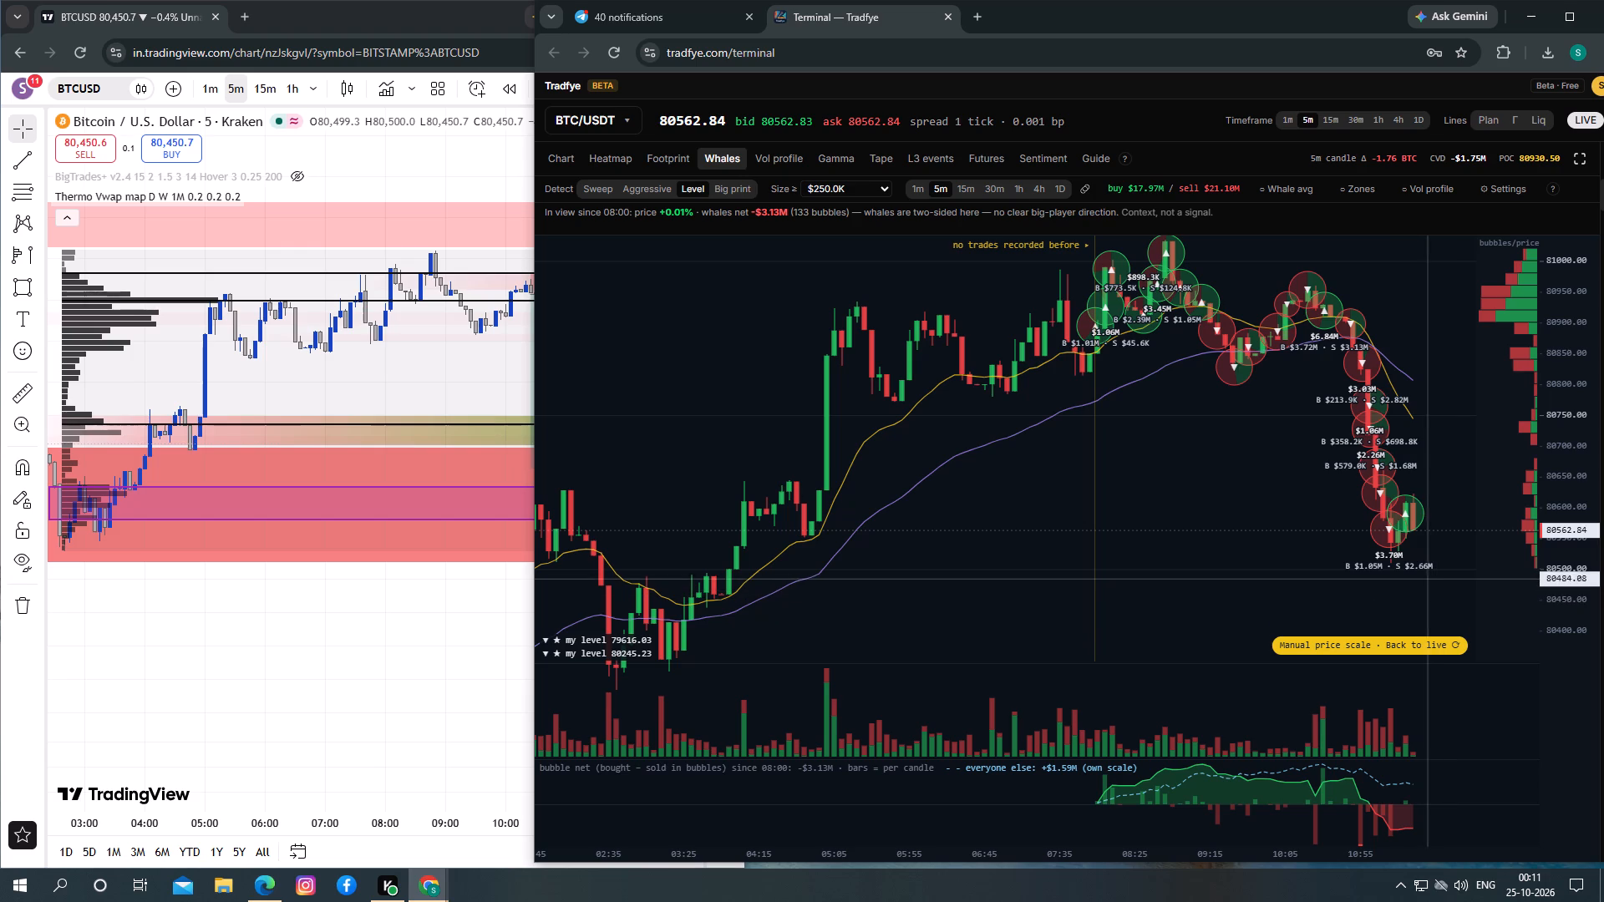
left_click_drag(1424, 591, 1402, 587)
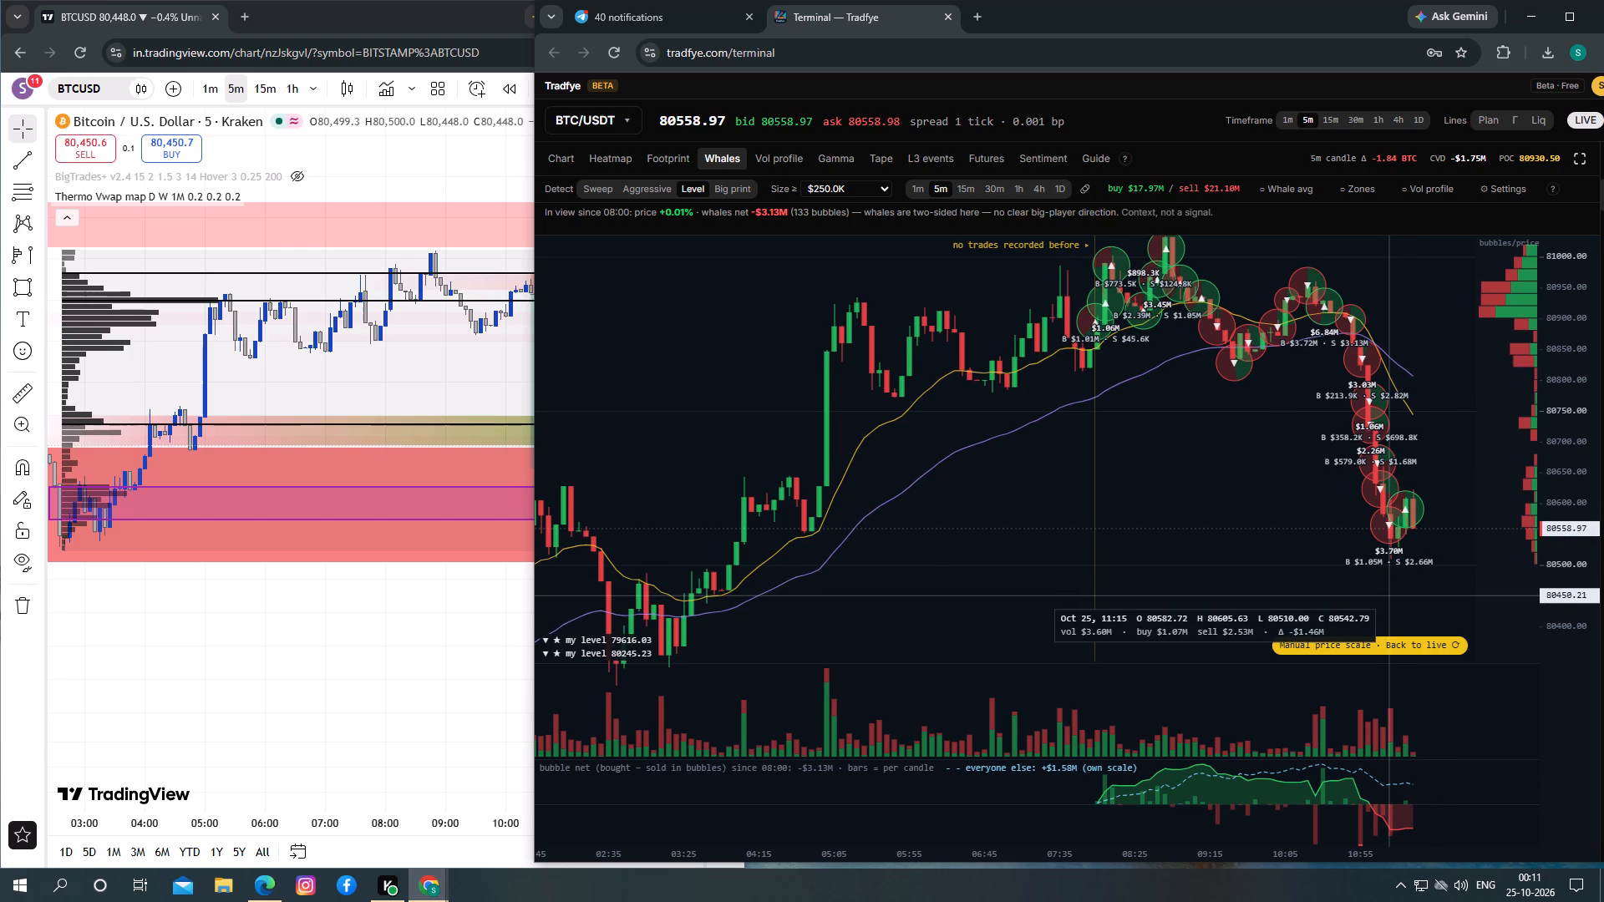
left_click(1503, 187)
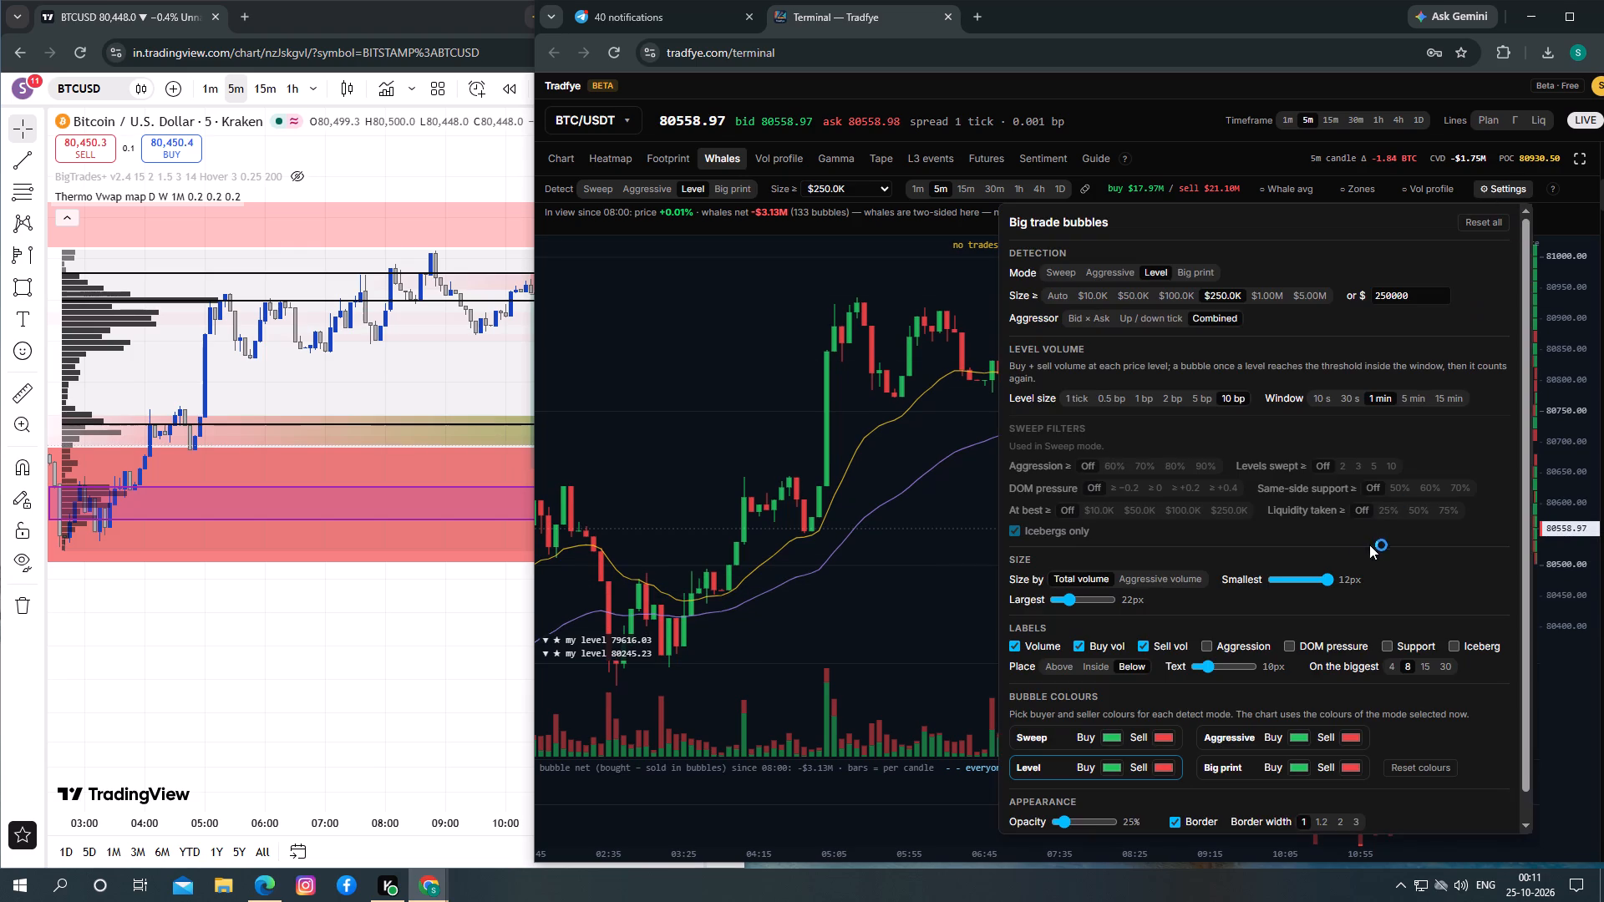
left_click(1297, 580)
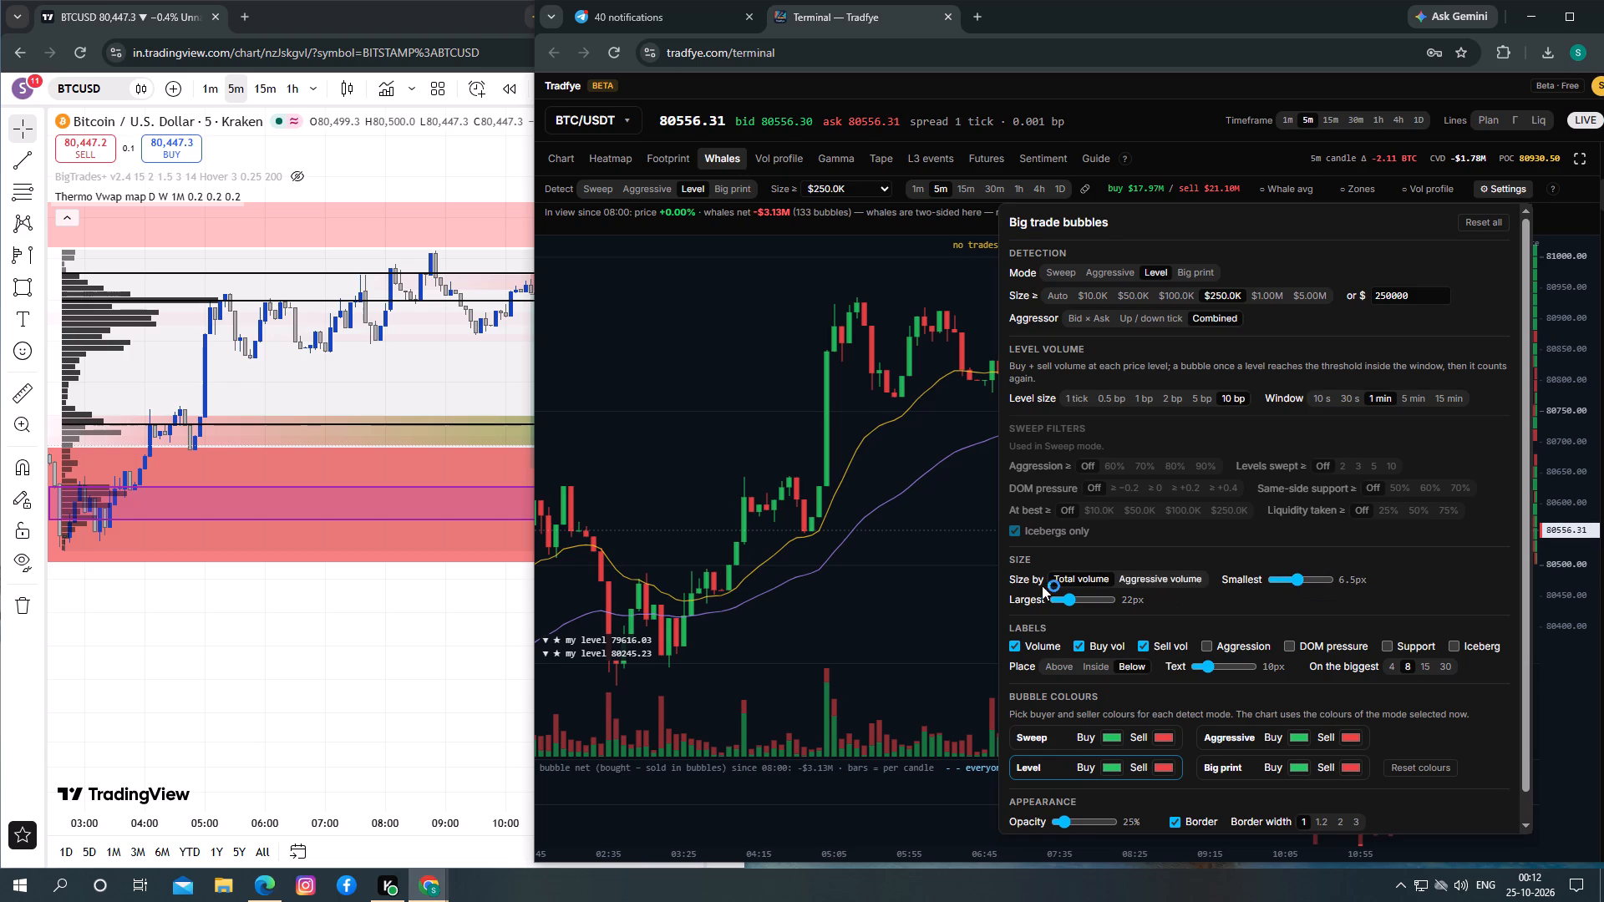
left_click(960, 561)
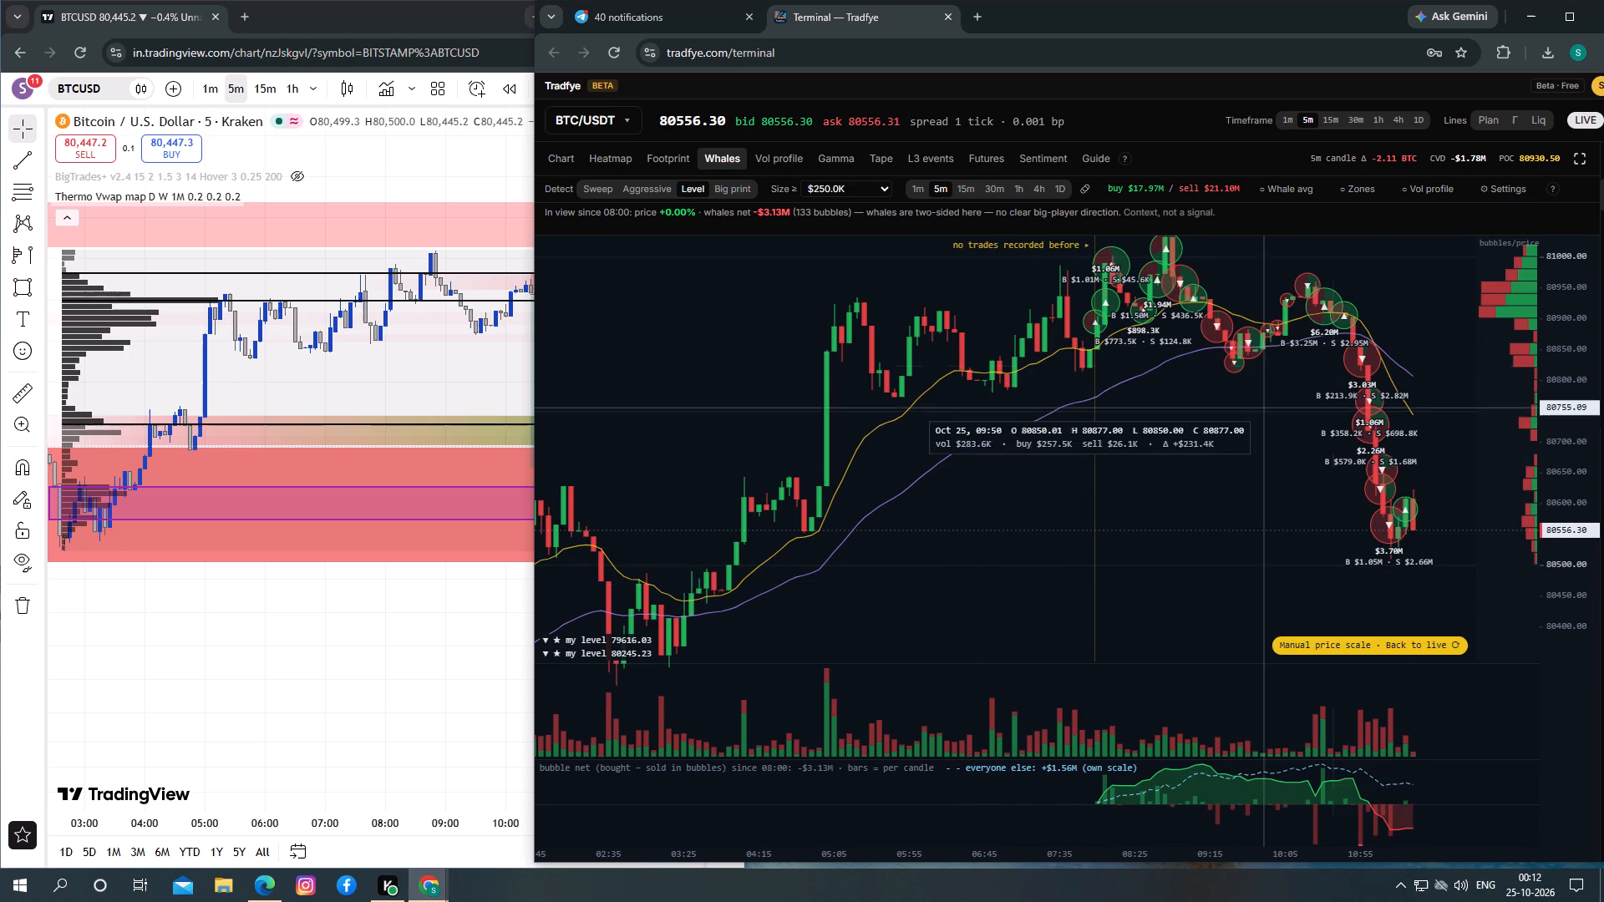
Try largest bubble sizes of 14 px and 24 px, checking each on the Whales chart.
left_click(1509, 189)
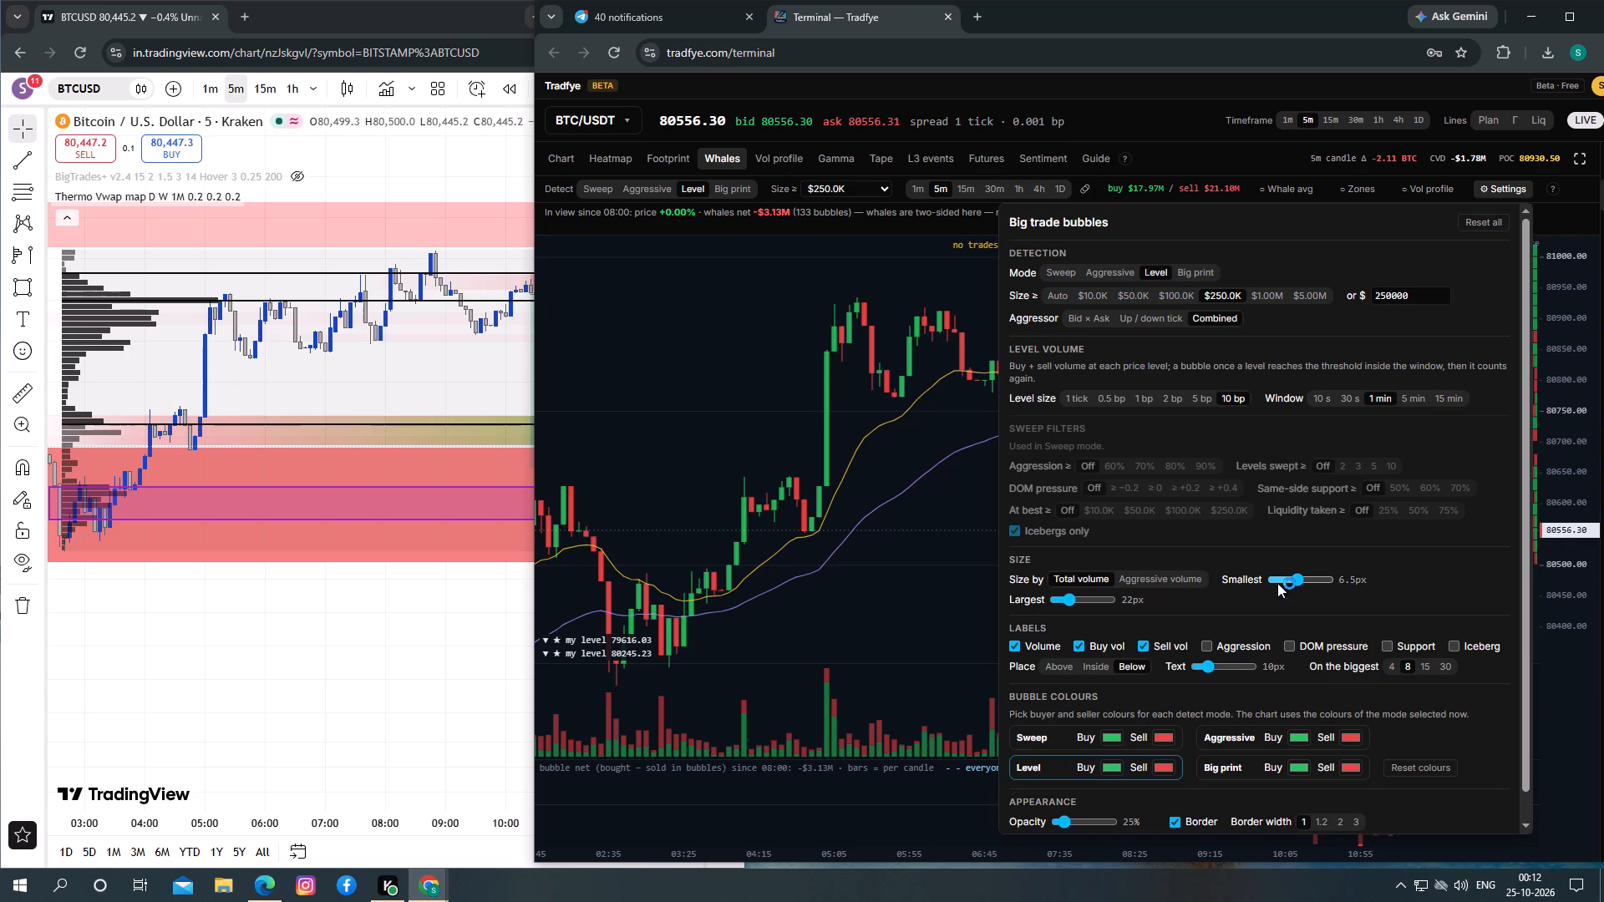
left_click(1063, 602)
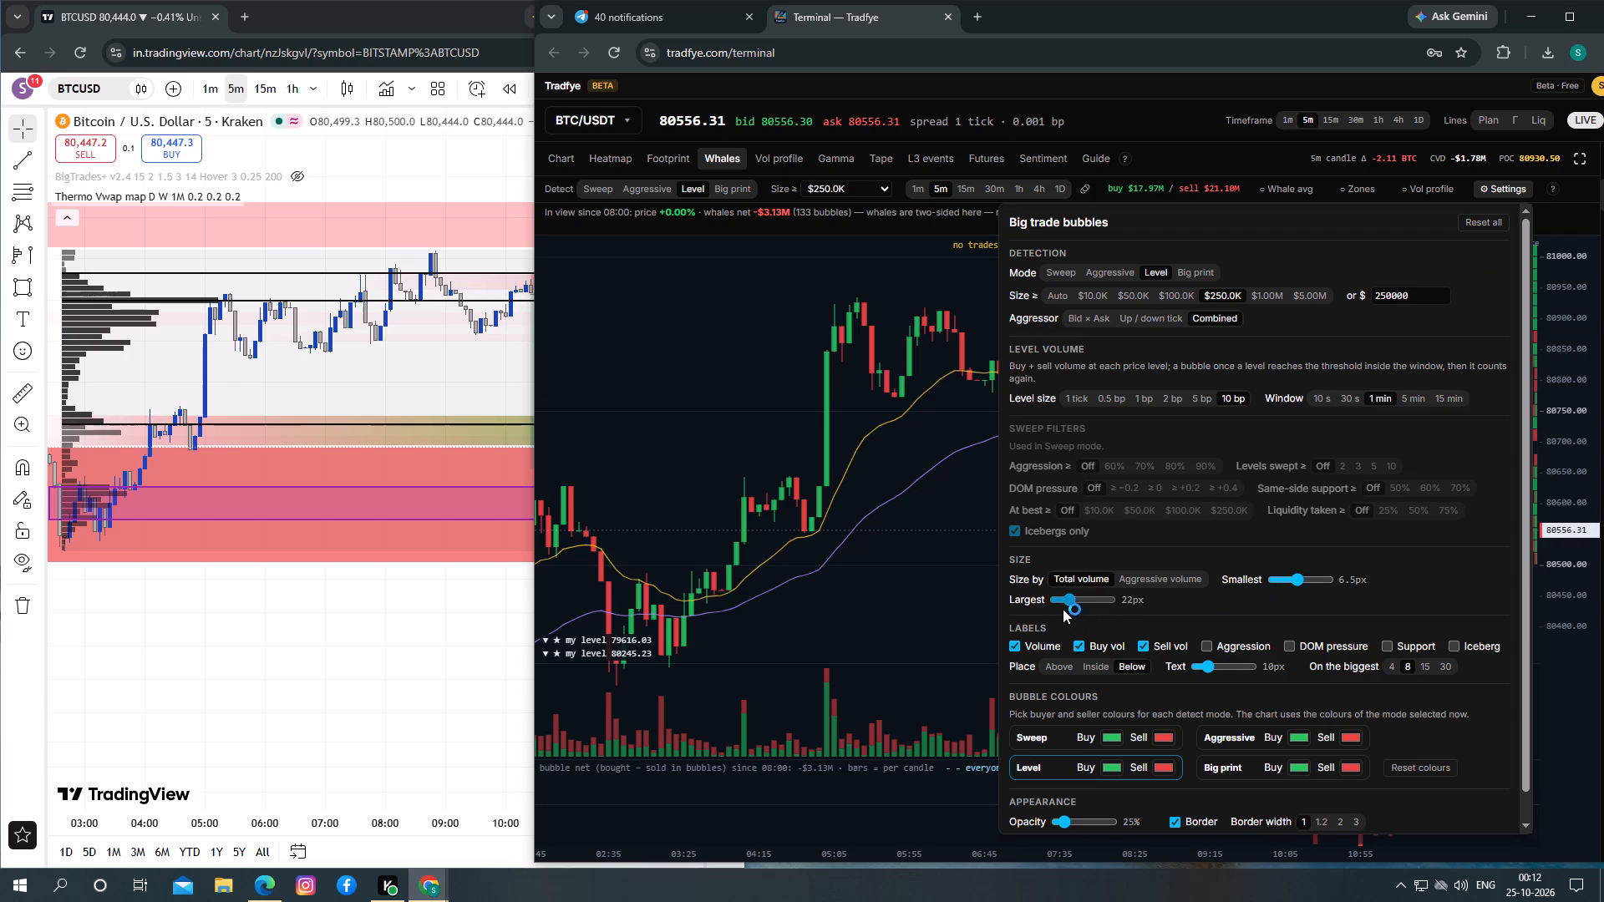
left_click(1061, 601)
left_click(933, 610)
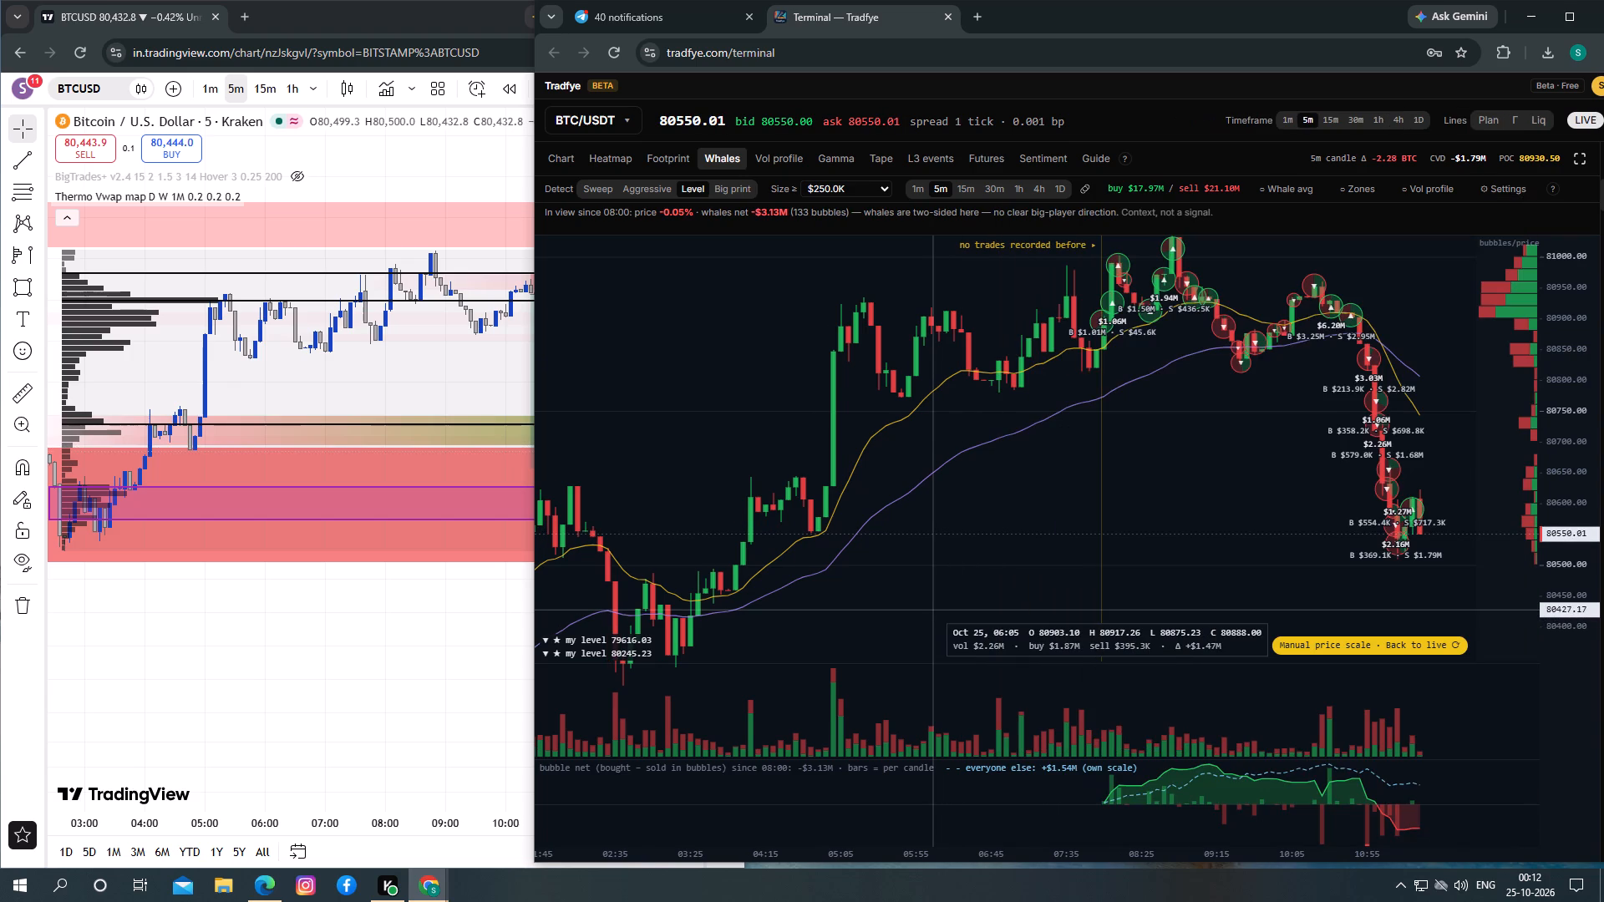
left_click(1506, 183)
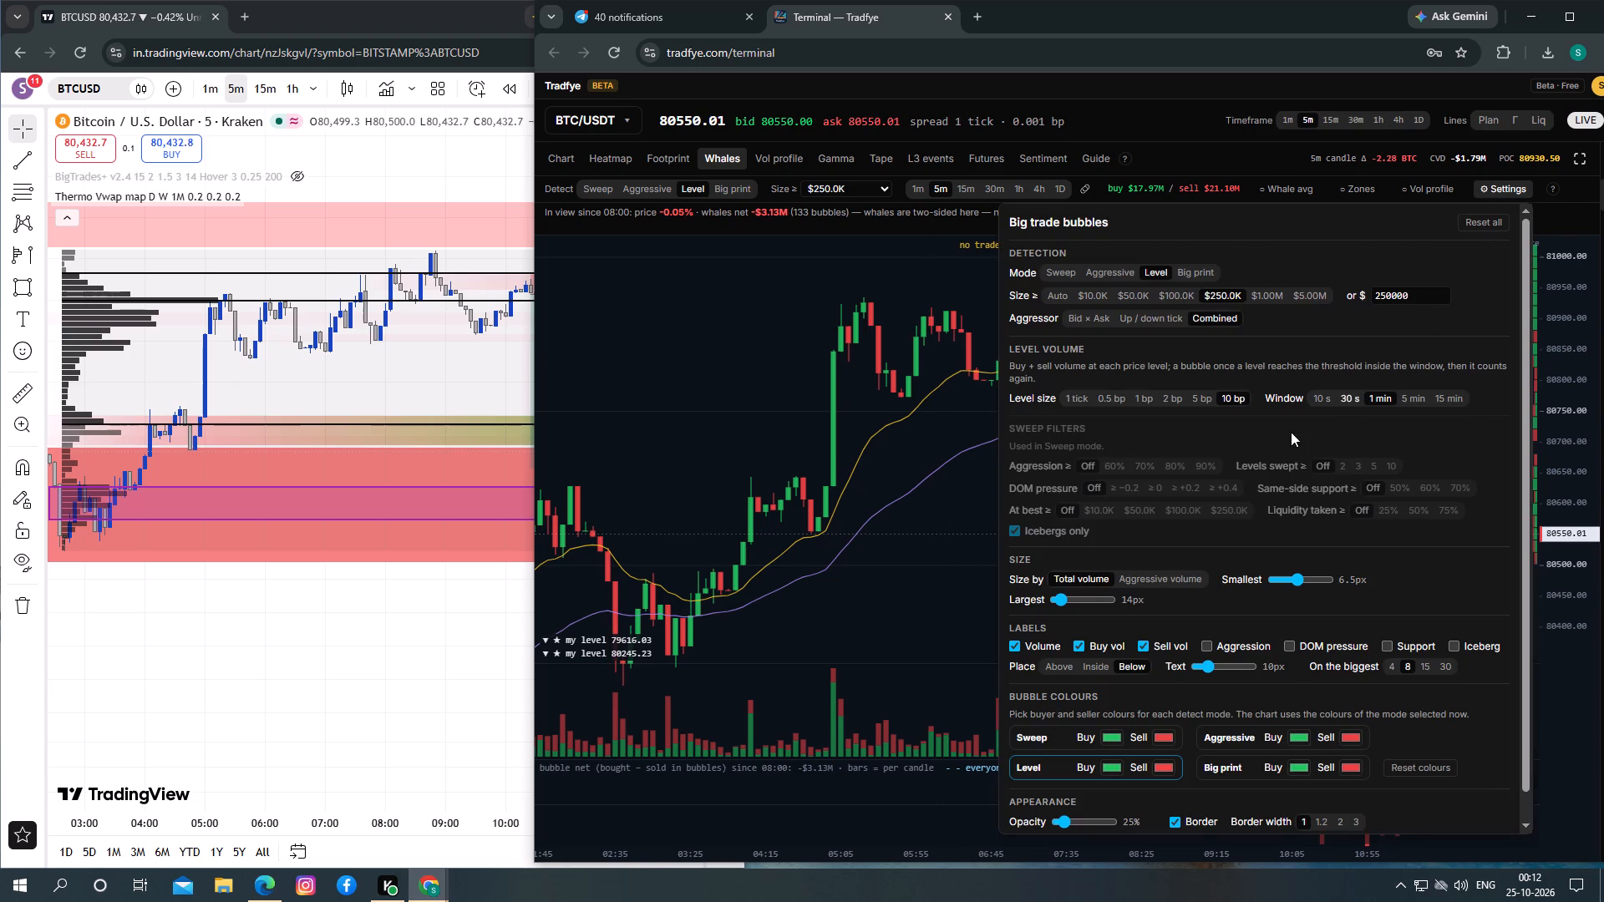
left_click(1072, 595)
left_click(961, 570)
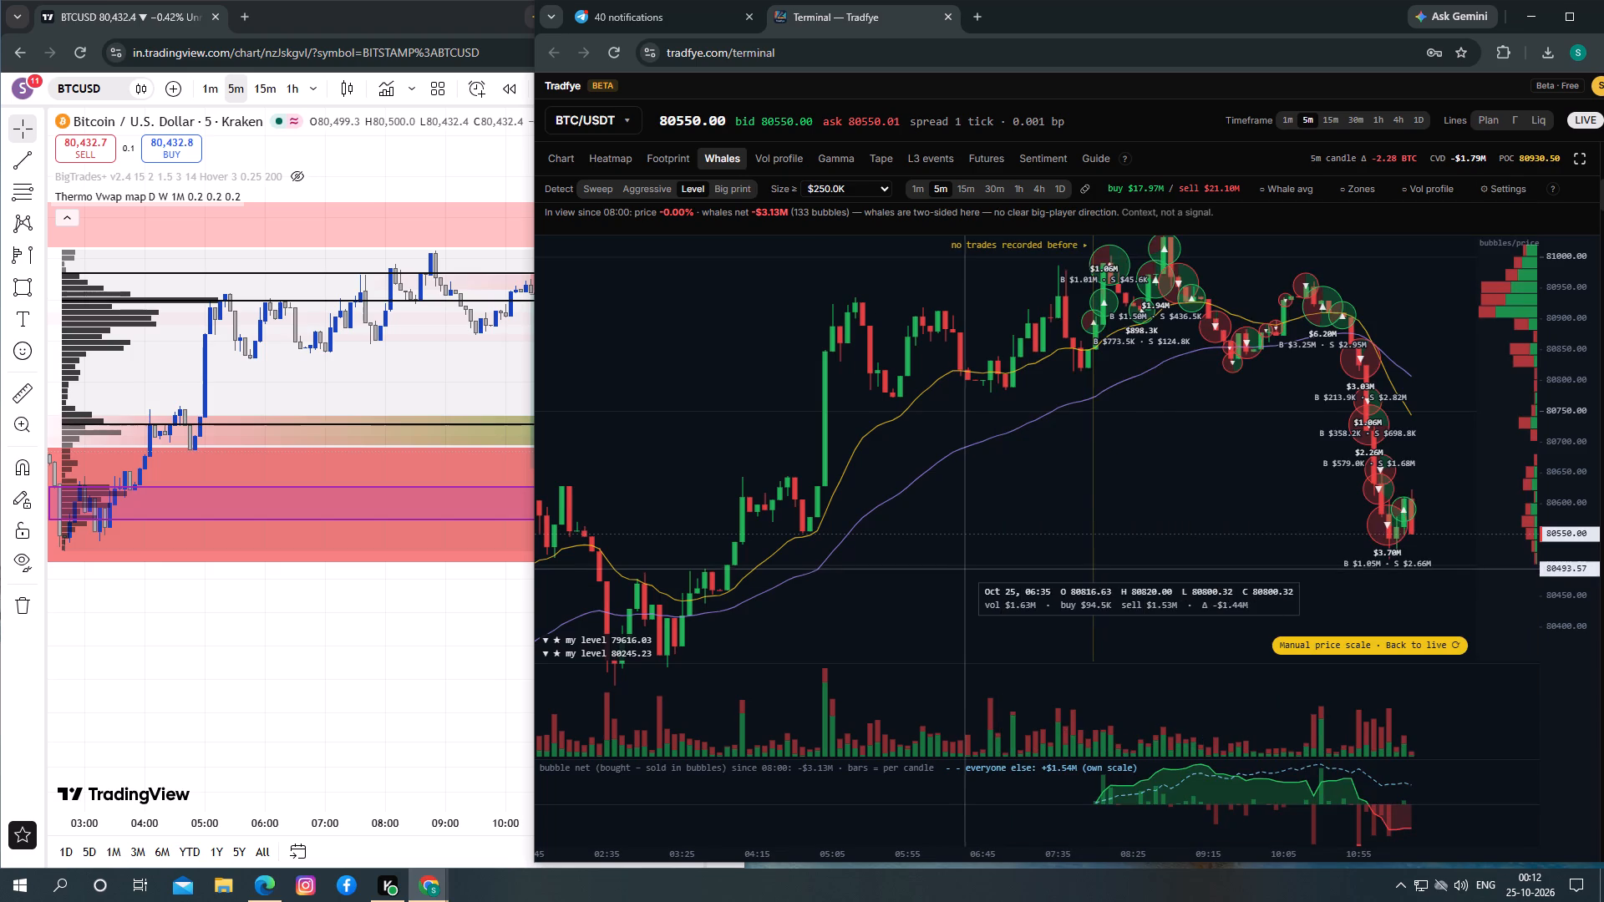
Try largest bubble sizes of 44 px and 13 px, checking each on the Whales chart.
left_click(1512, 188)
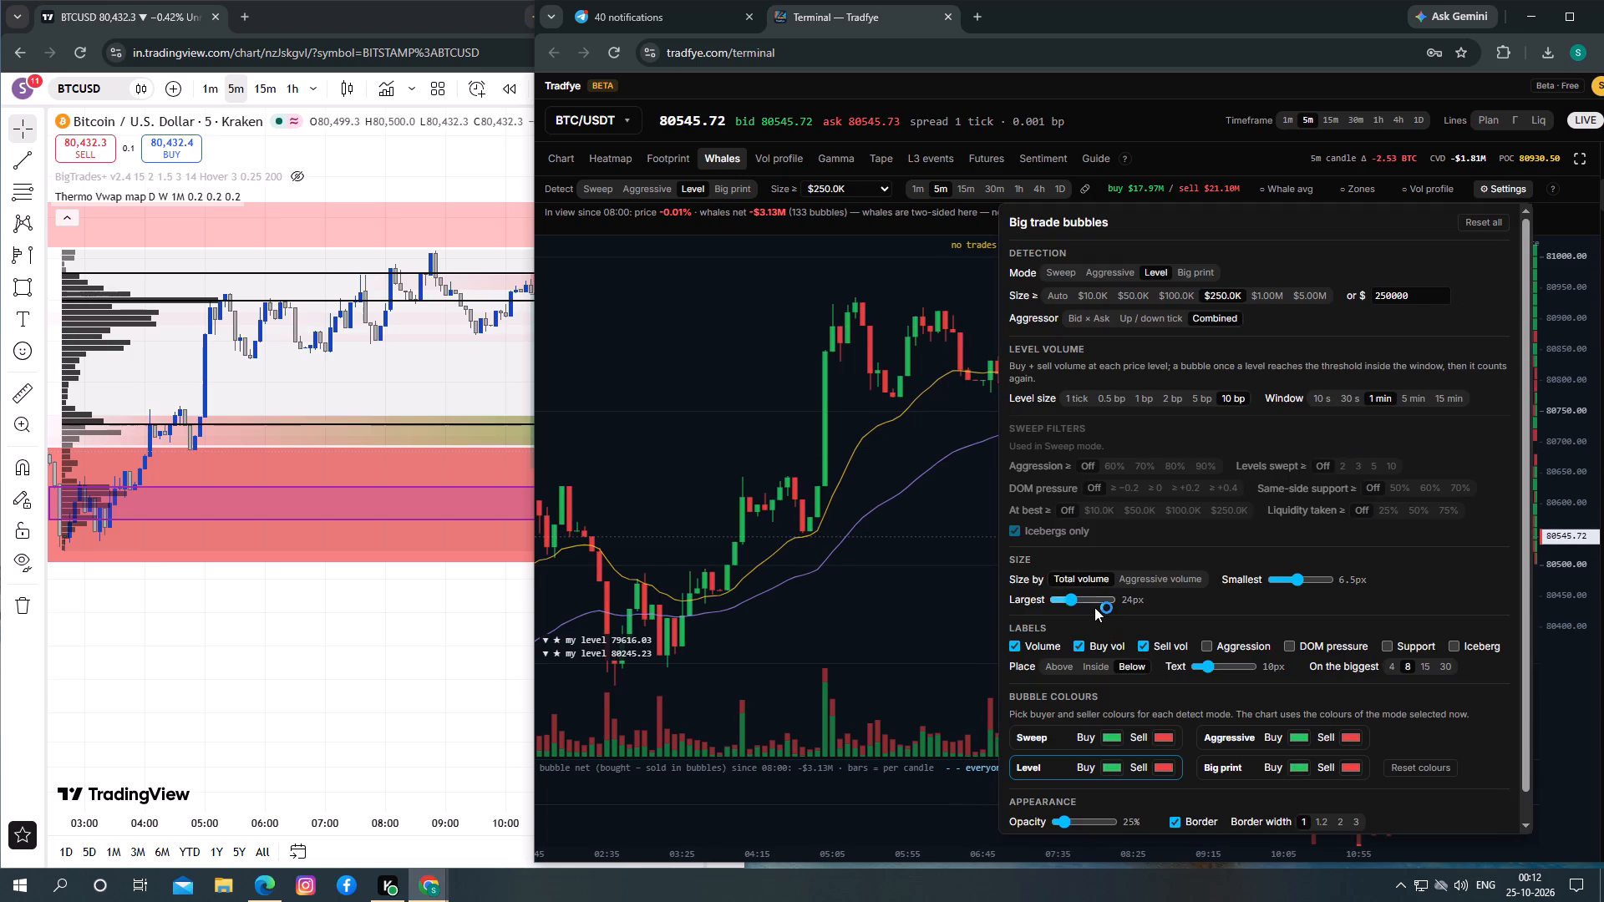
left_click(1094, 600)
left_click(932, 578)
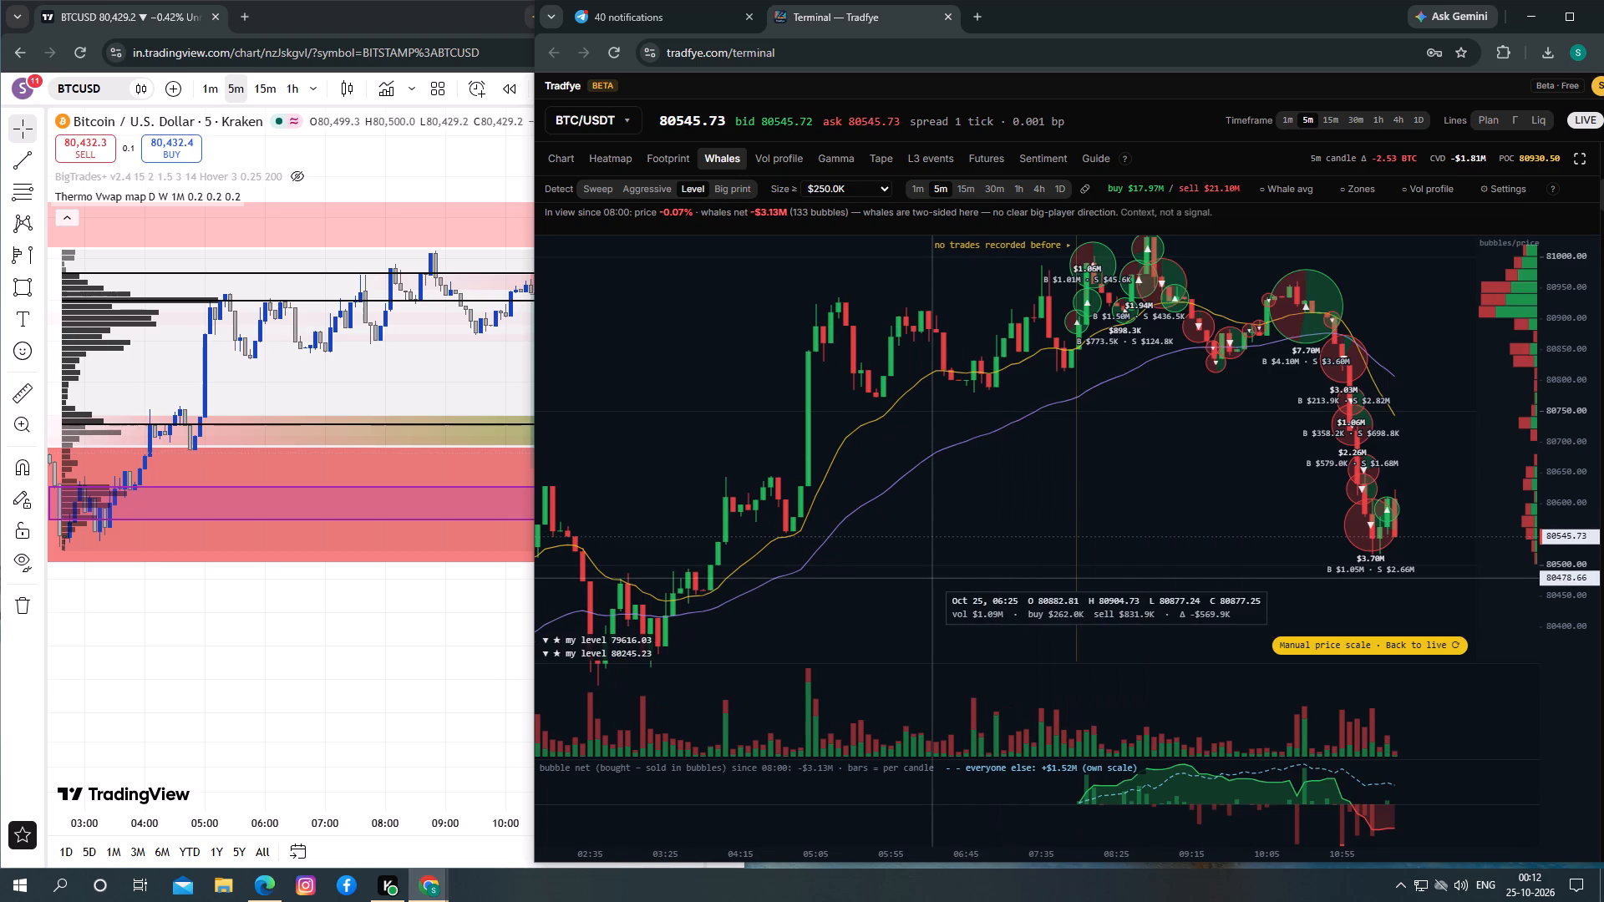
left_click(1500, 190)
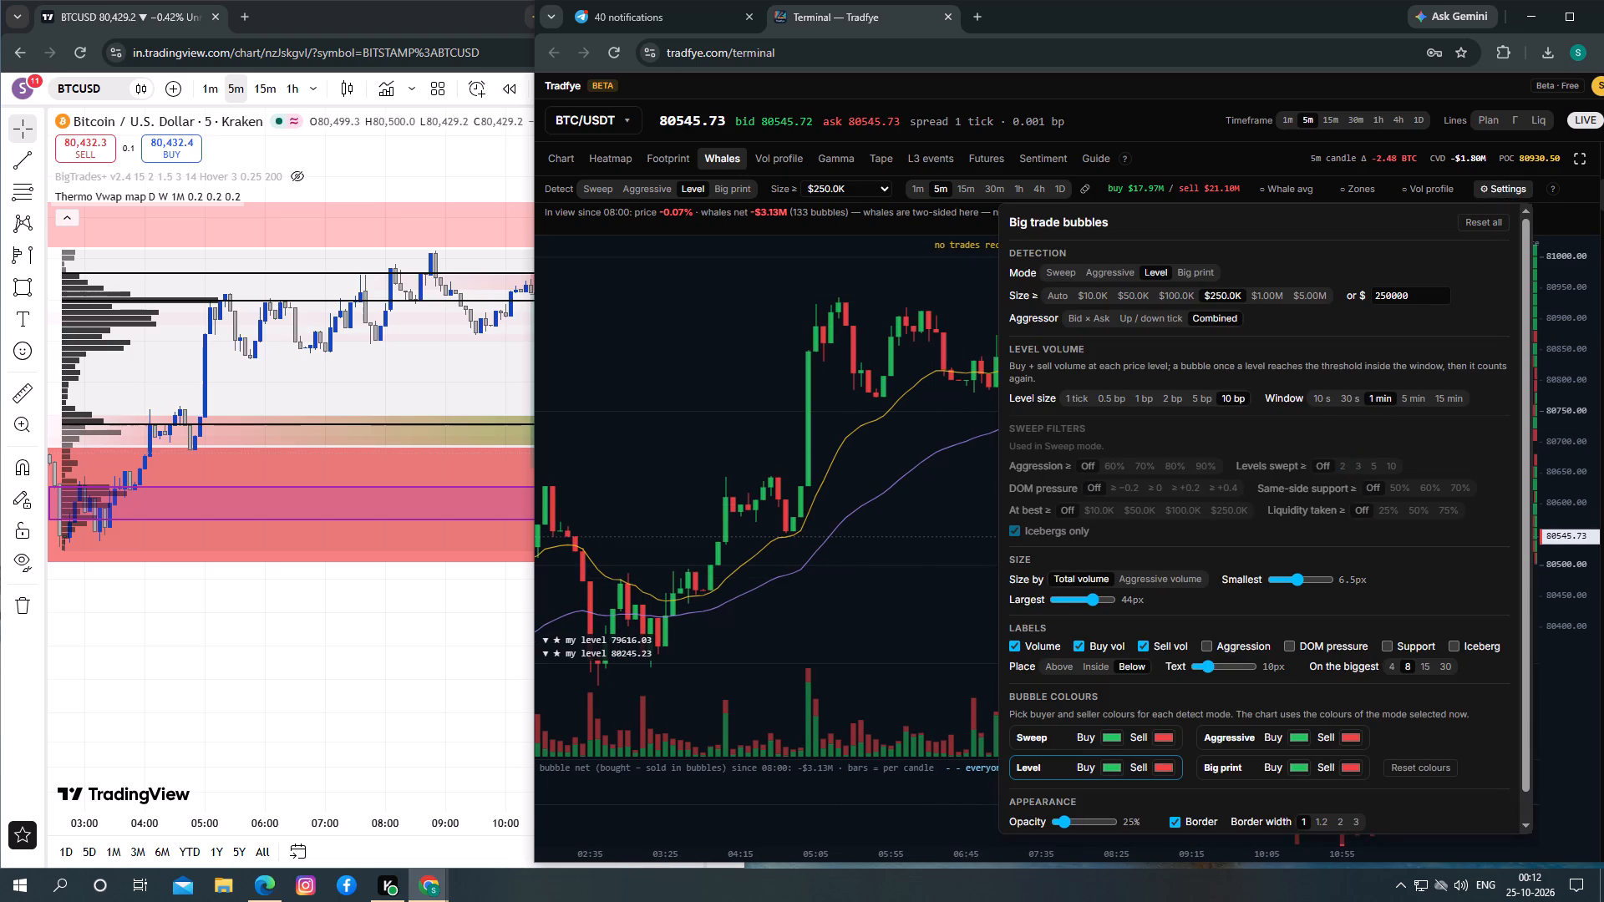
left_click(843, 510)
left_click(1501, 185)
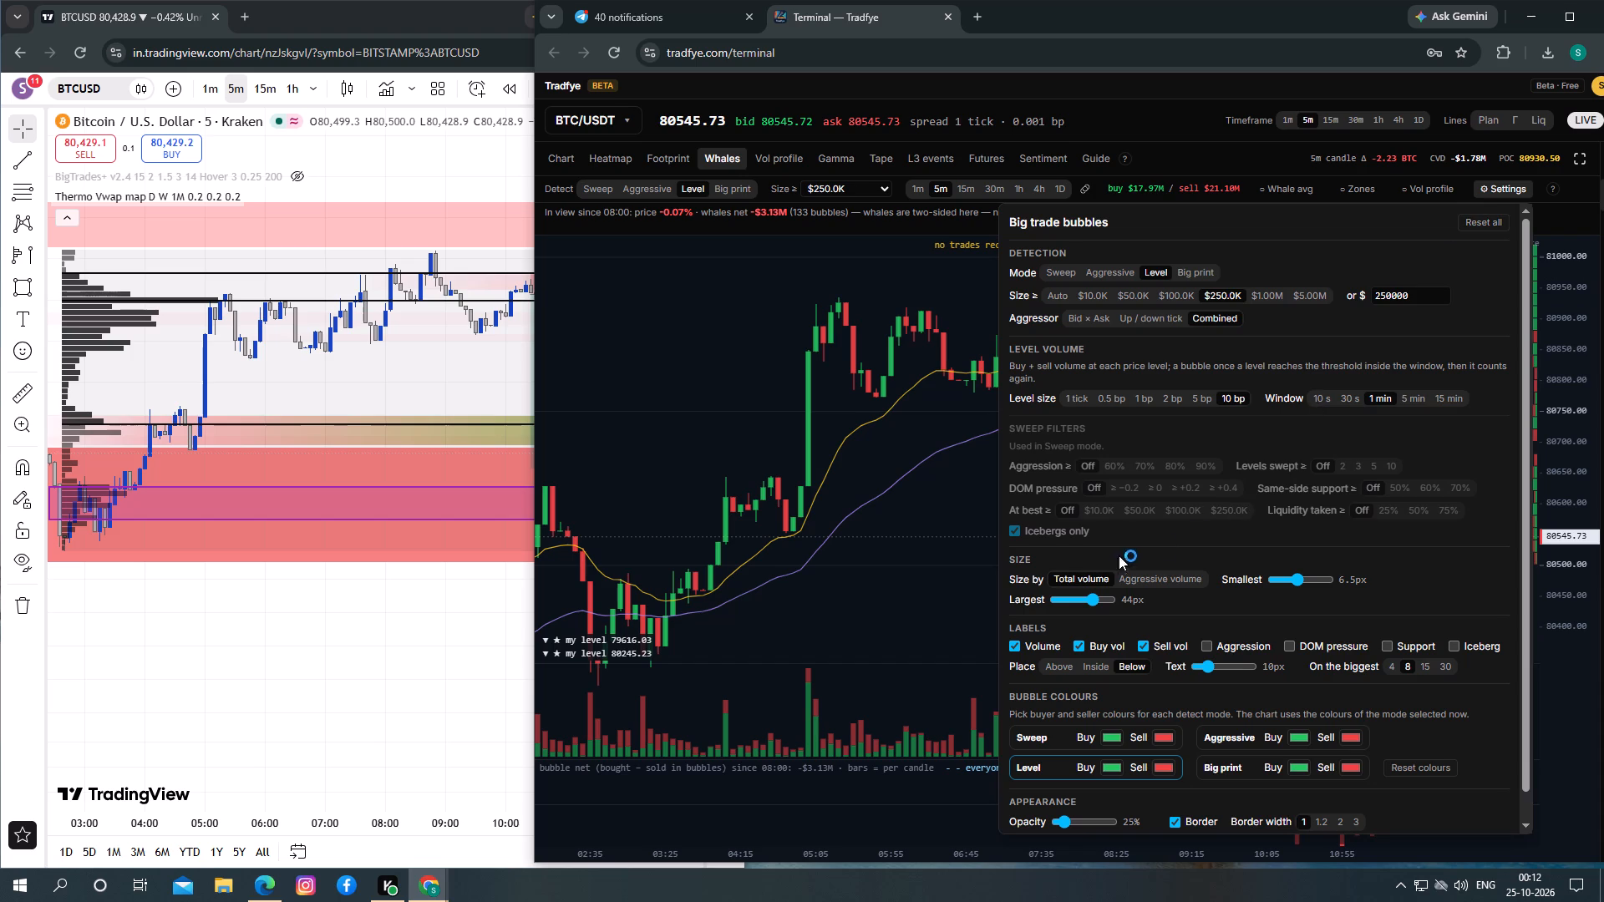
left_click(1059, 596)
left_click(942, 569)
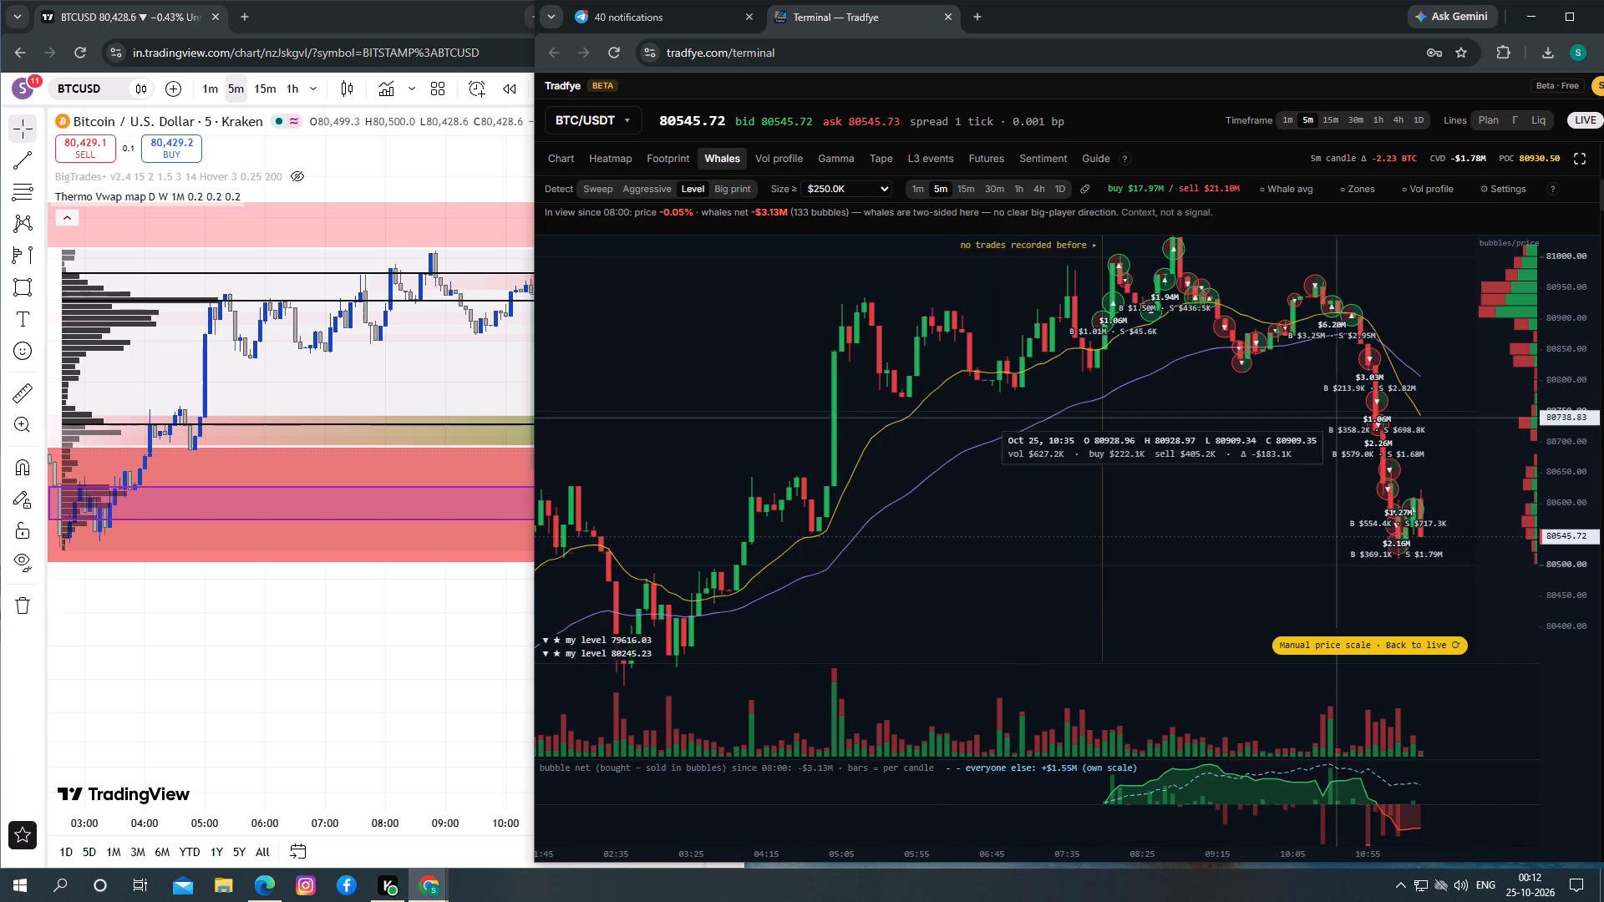
Set the largest big trade bubble size on the Whales chart to 21 px.
left_click(1521, 189)
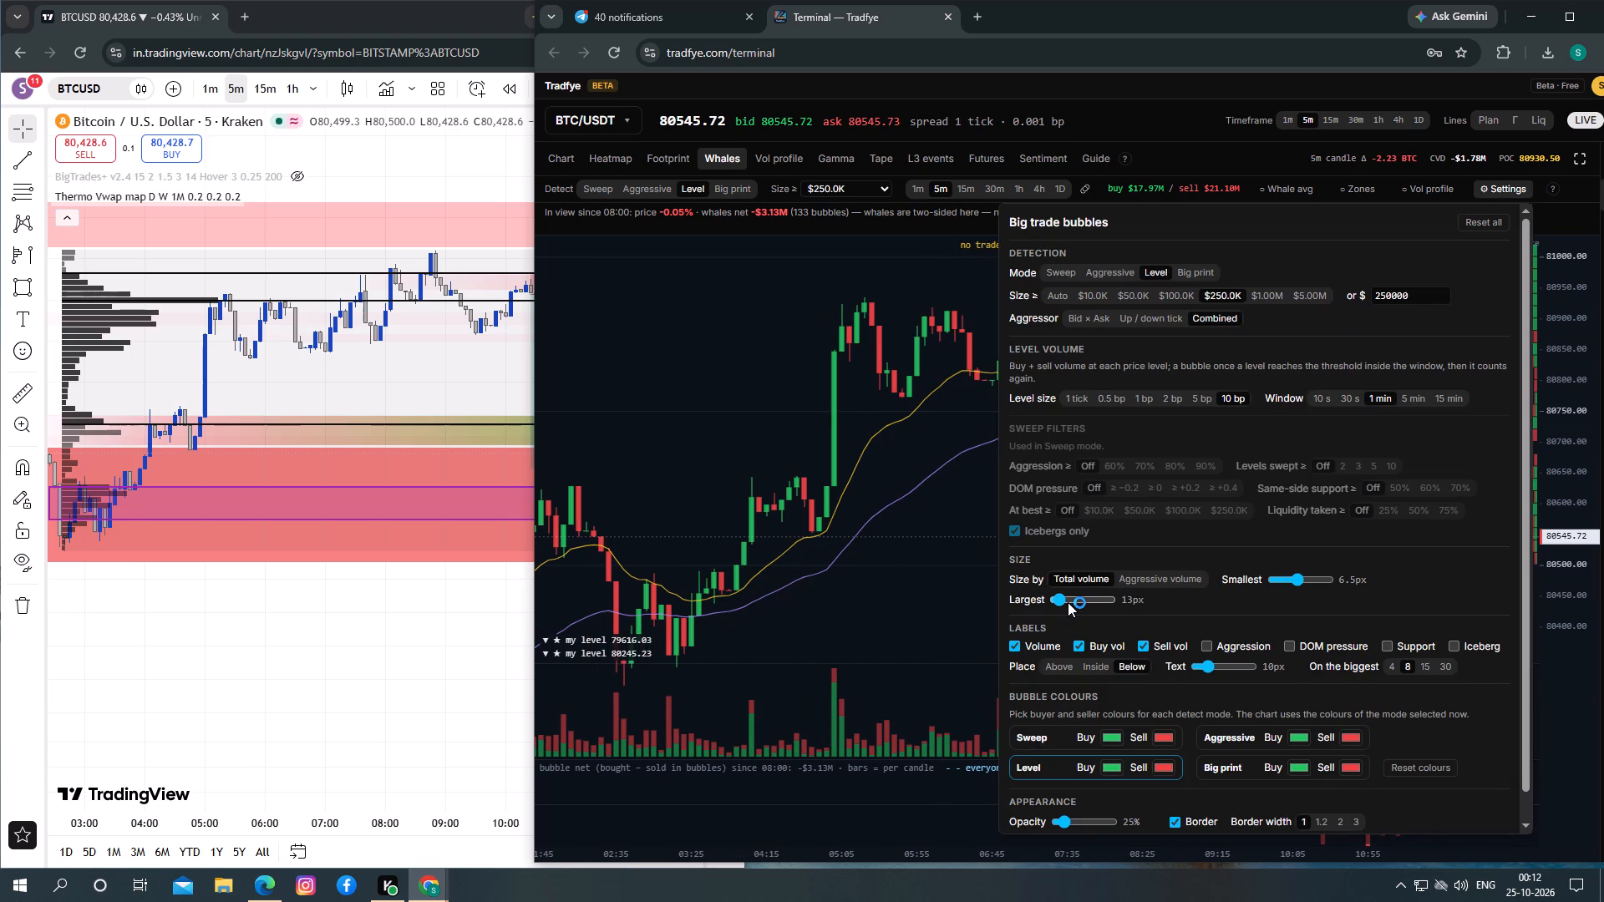
left_click(1068, 595)
left_click(964, 573)
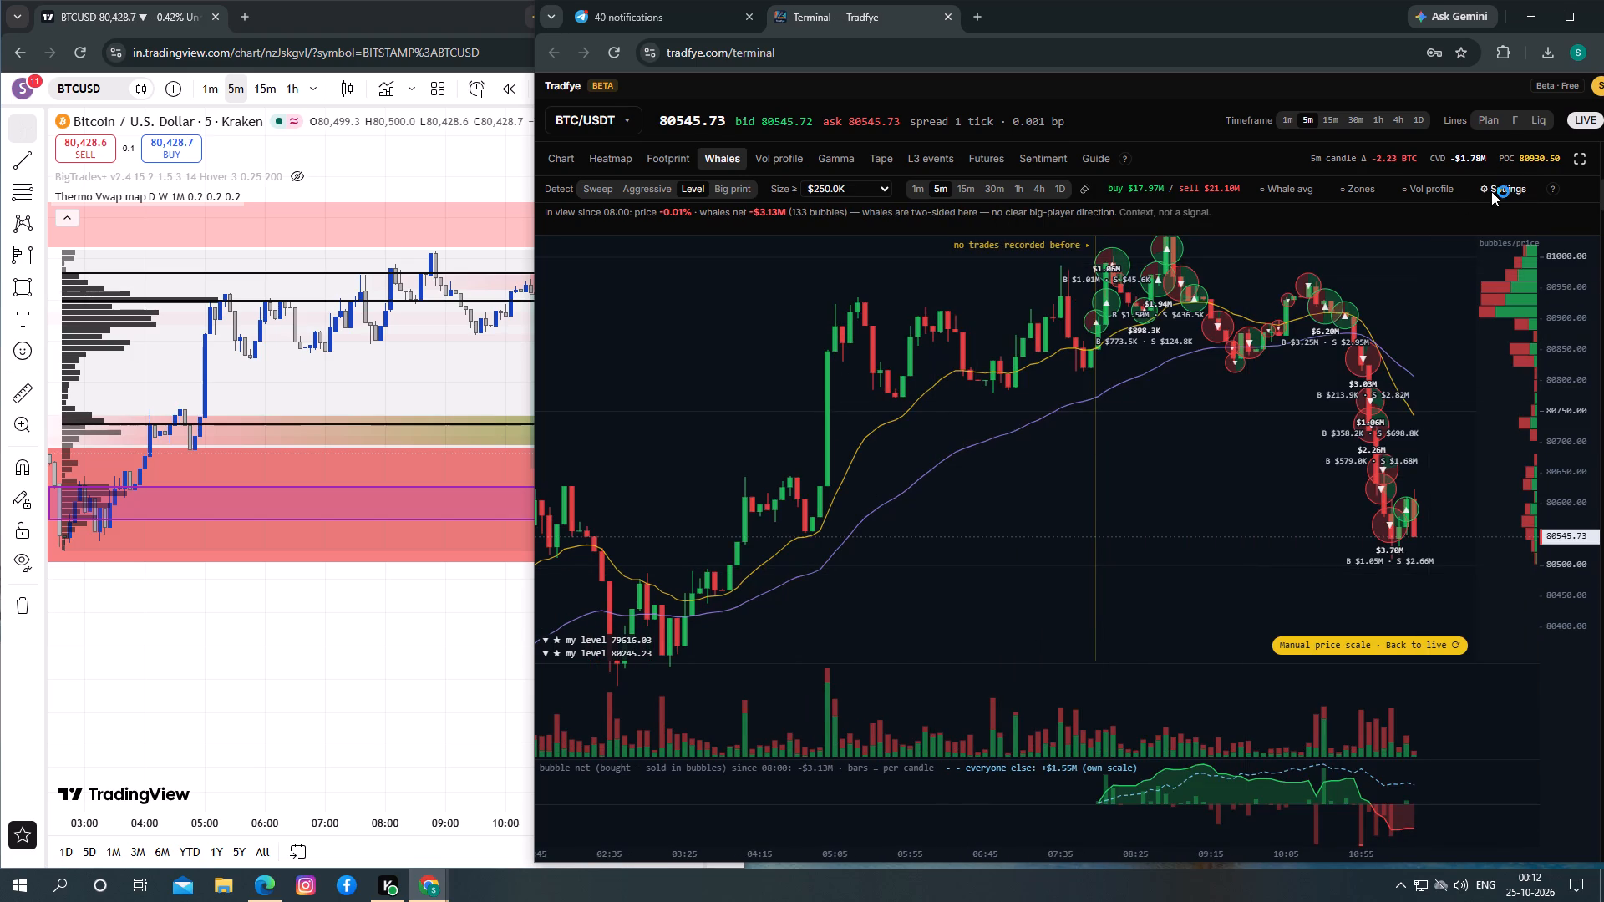
Set the smallest big trade bubble size on the Whales chart to 9 px.
left_click(1494, 191)
left_click(1311, 580)
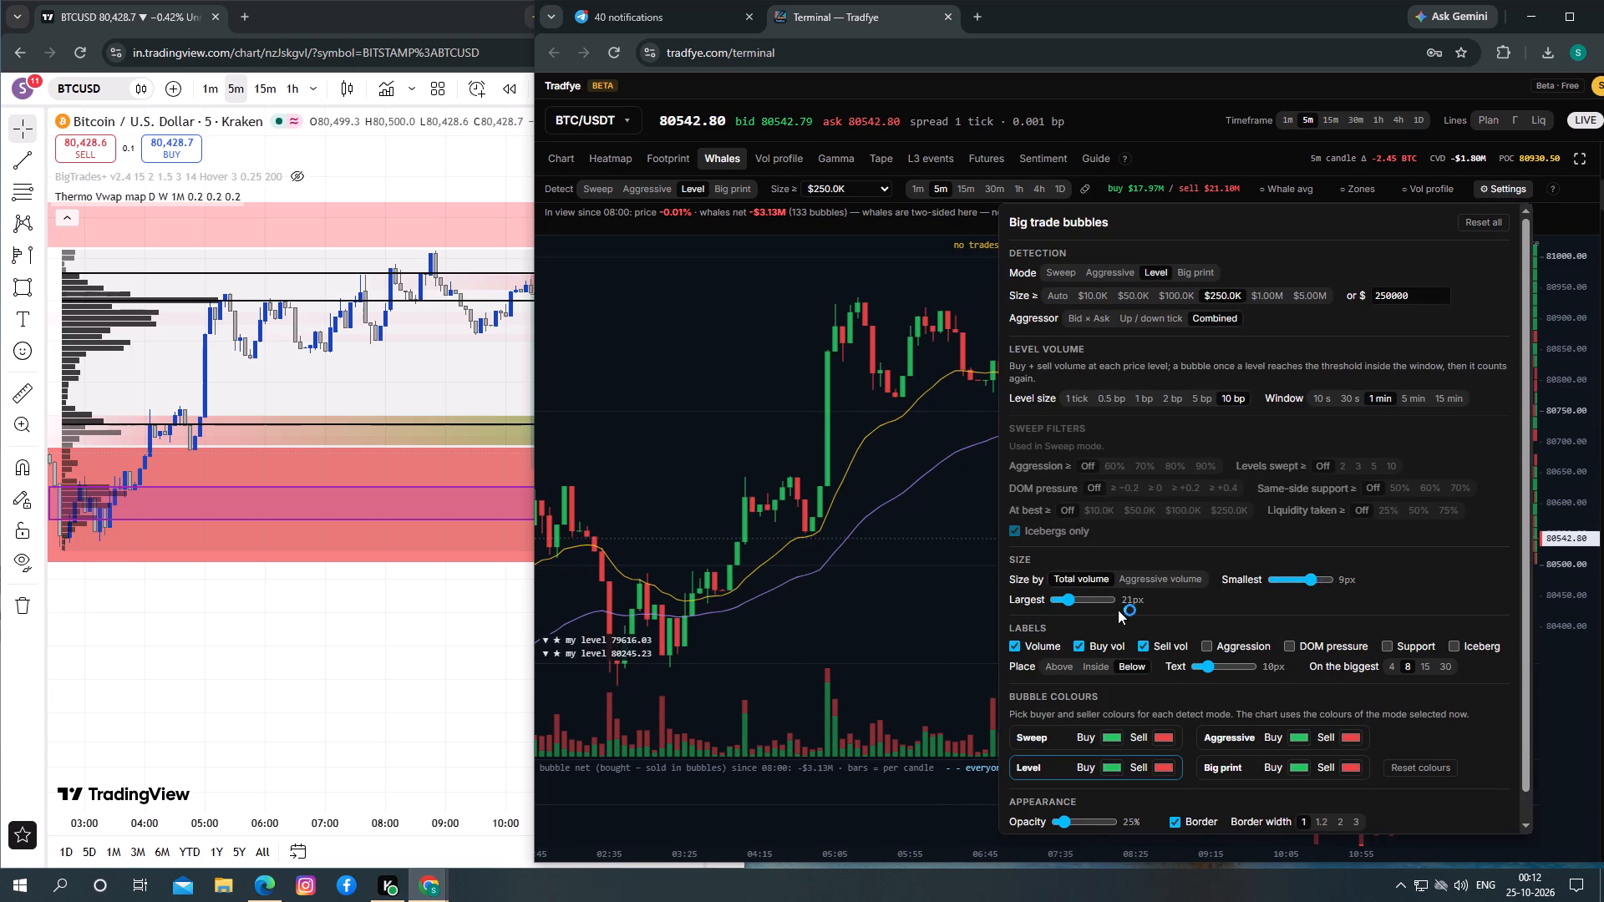
left_click(849, 623)
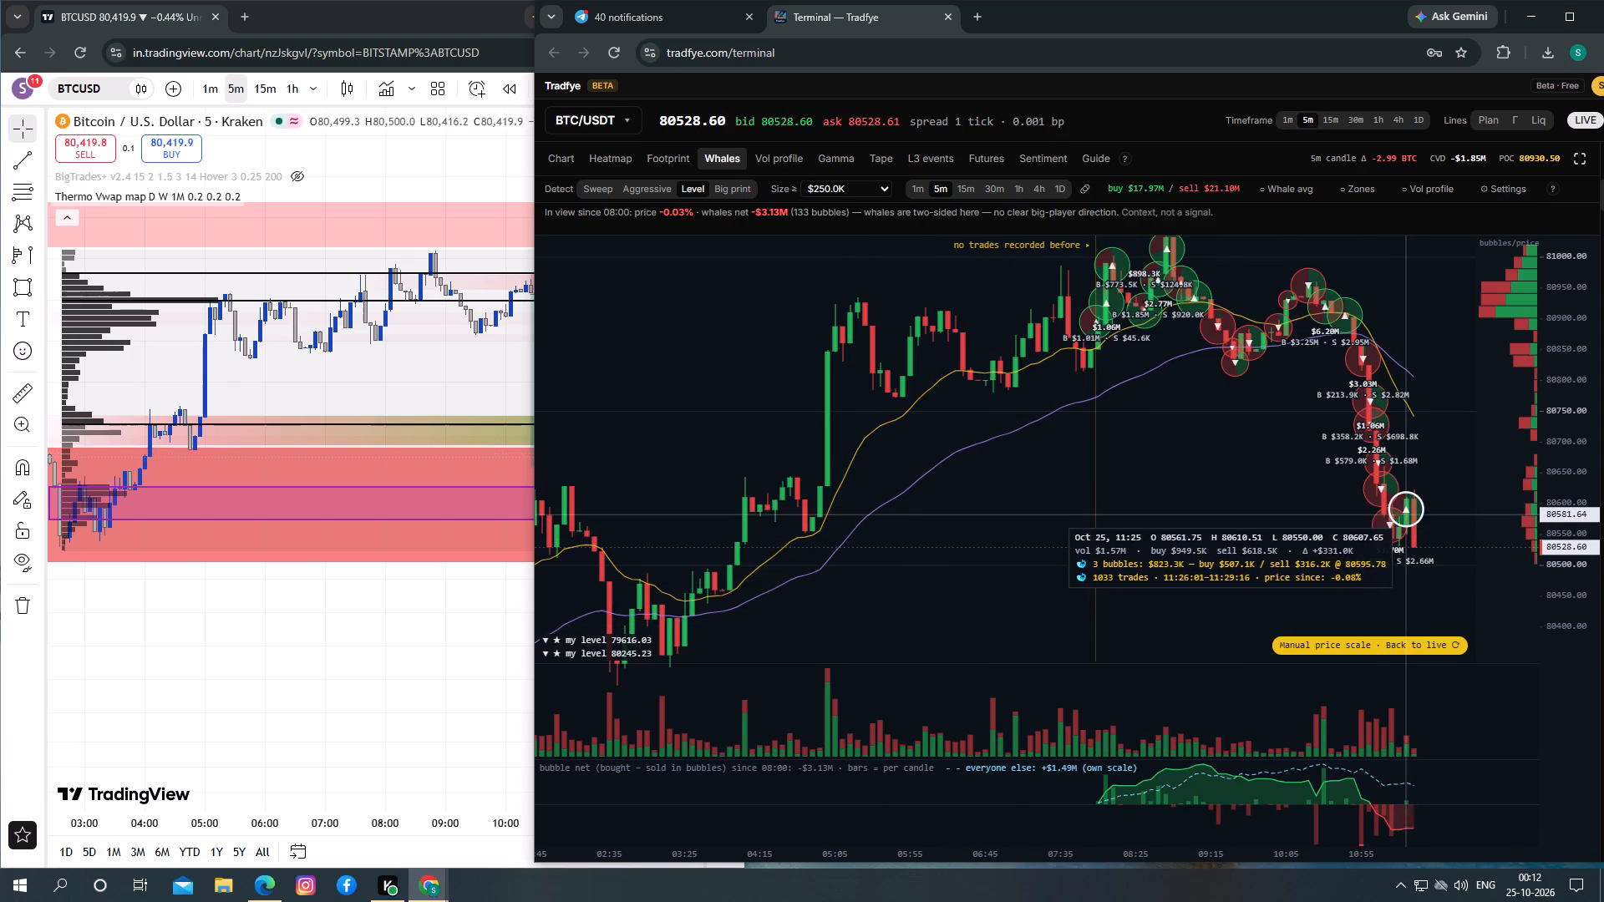
Switch to the TradingView window and view the BTCUSD volume profile levels around the latest sell-off.
left_click(1102, 556)
left_click(451, 365)
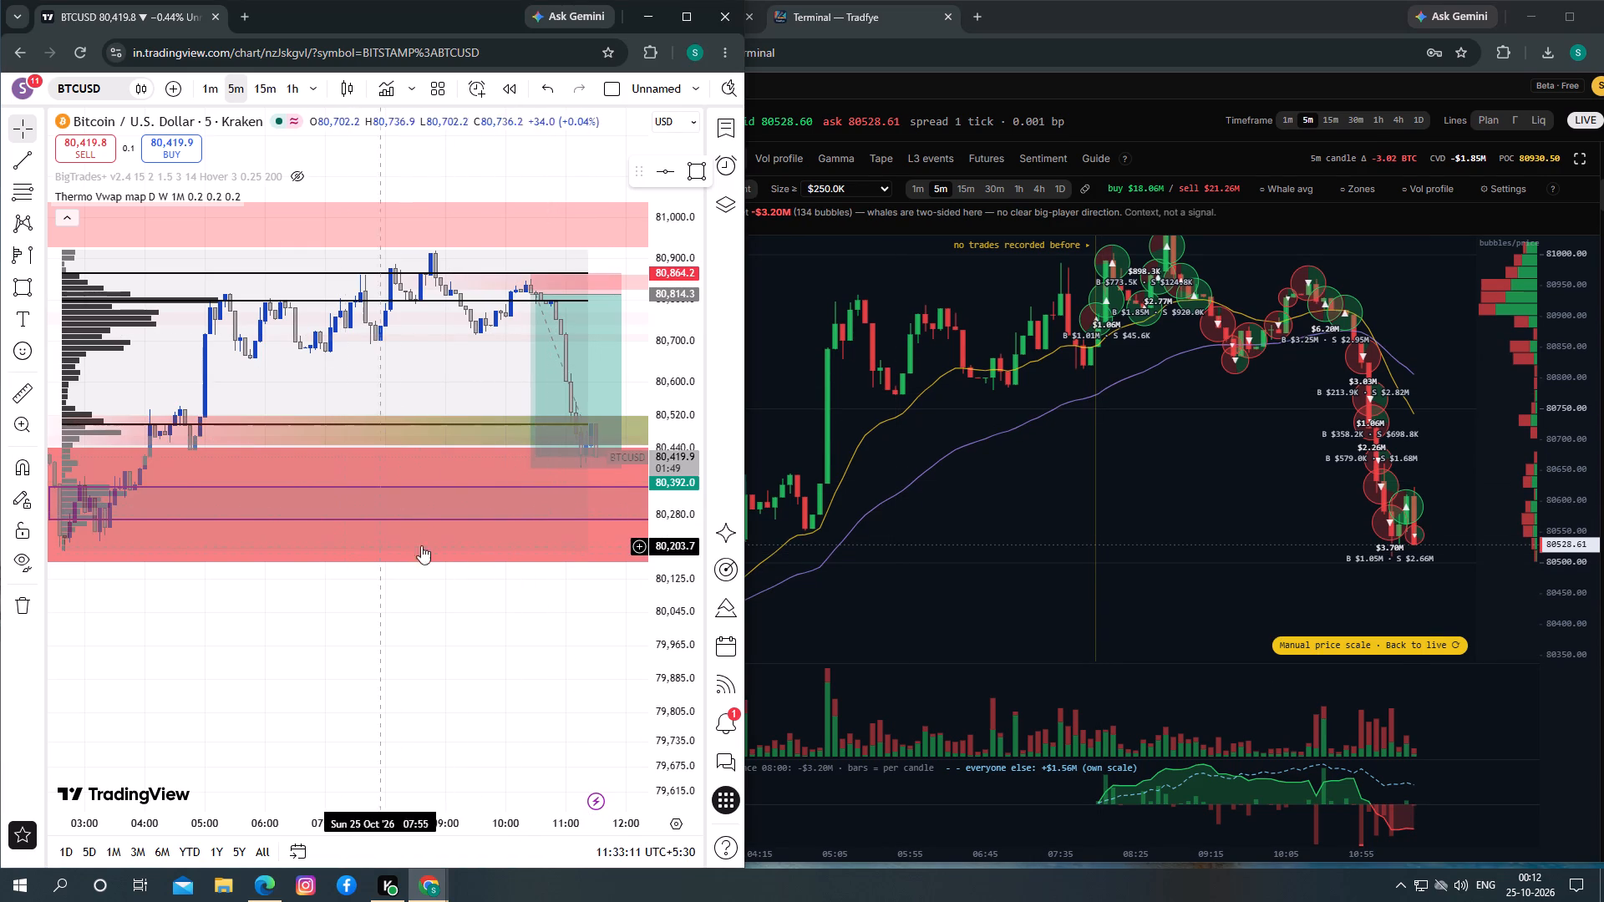
left_click_drag(490, 371, 467, 362)
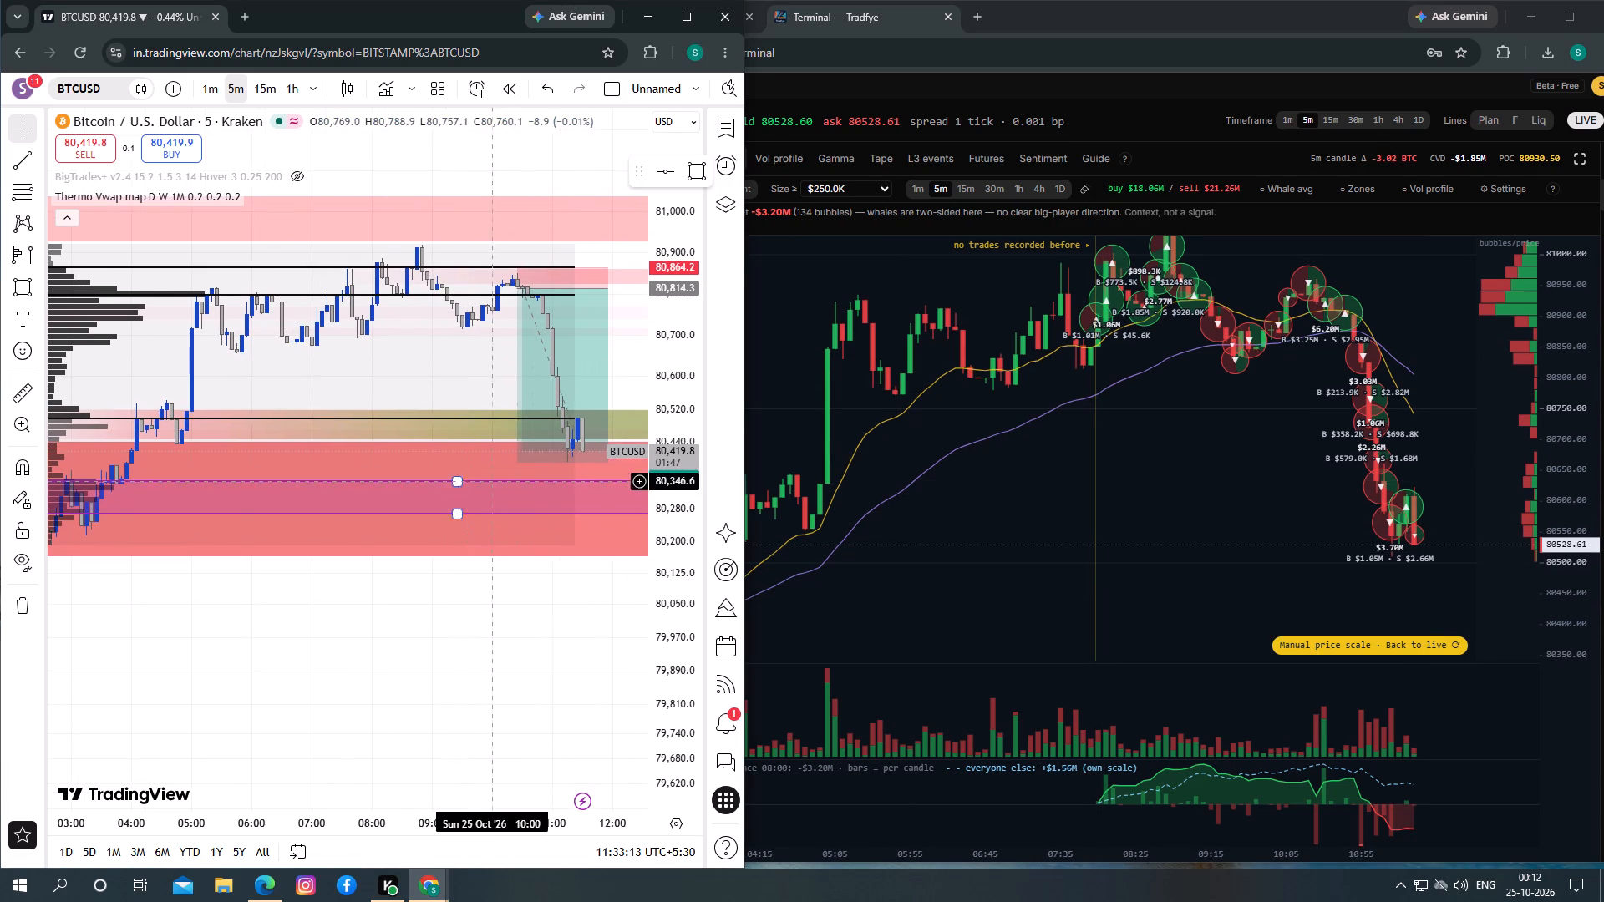
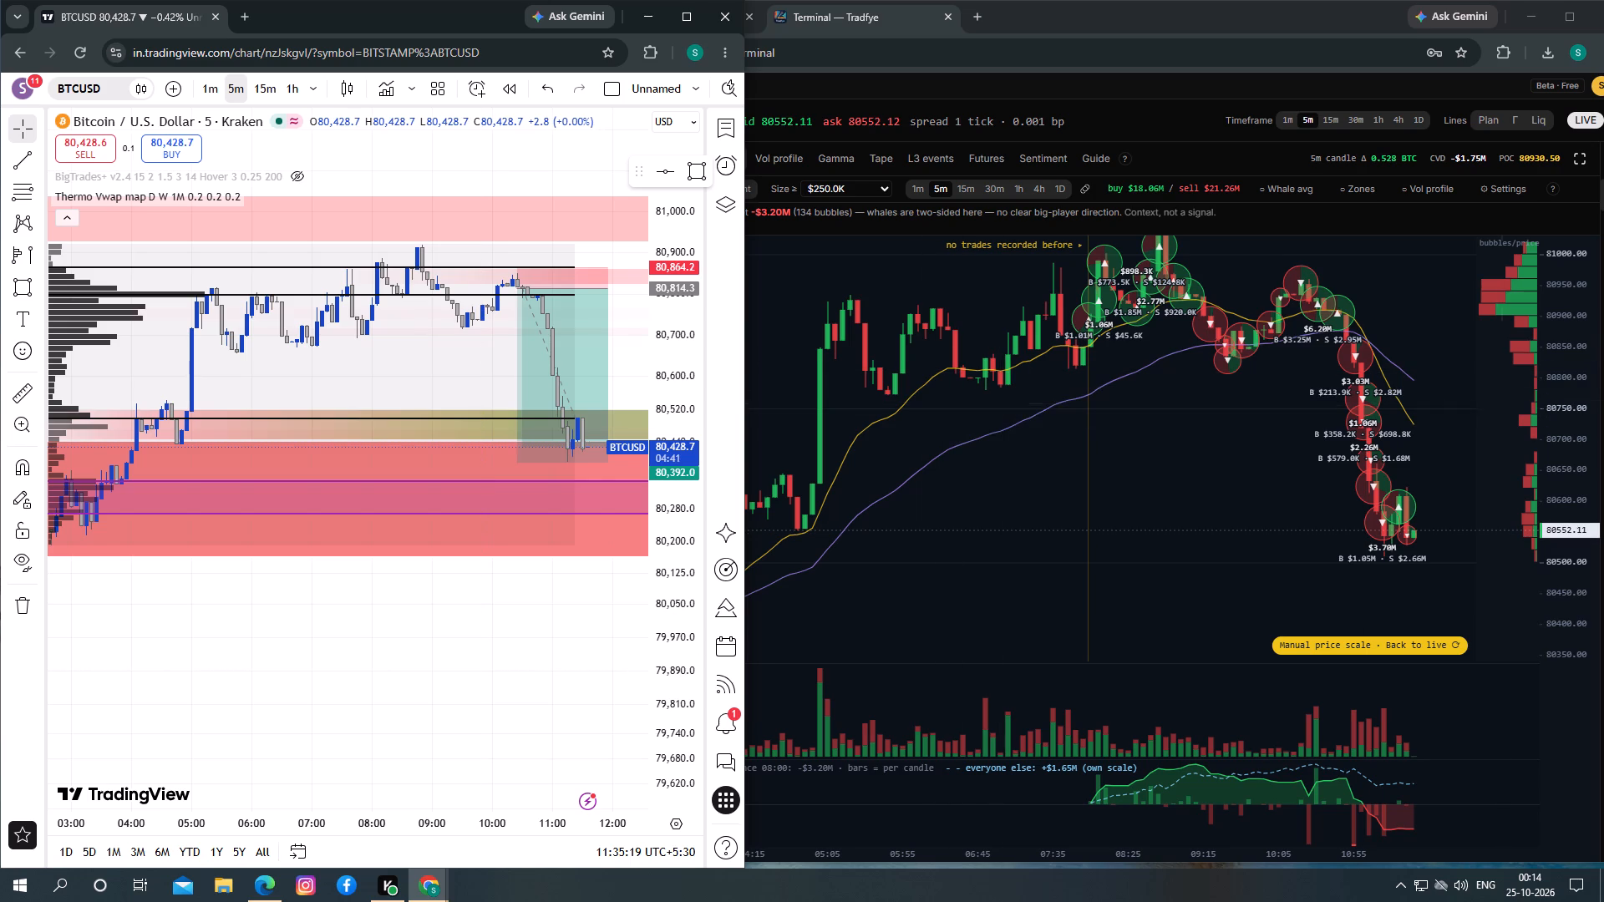
In the TradingView window, extend the end point of the BTCUSD volume profile to the 11:35 candle.
left_click_drag(1453, 414, 1439, 421)
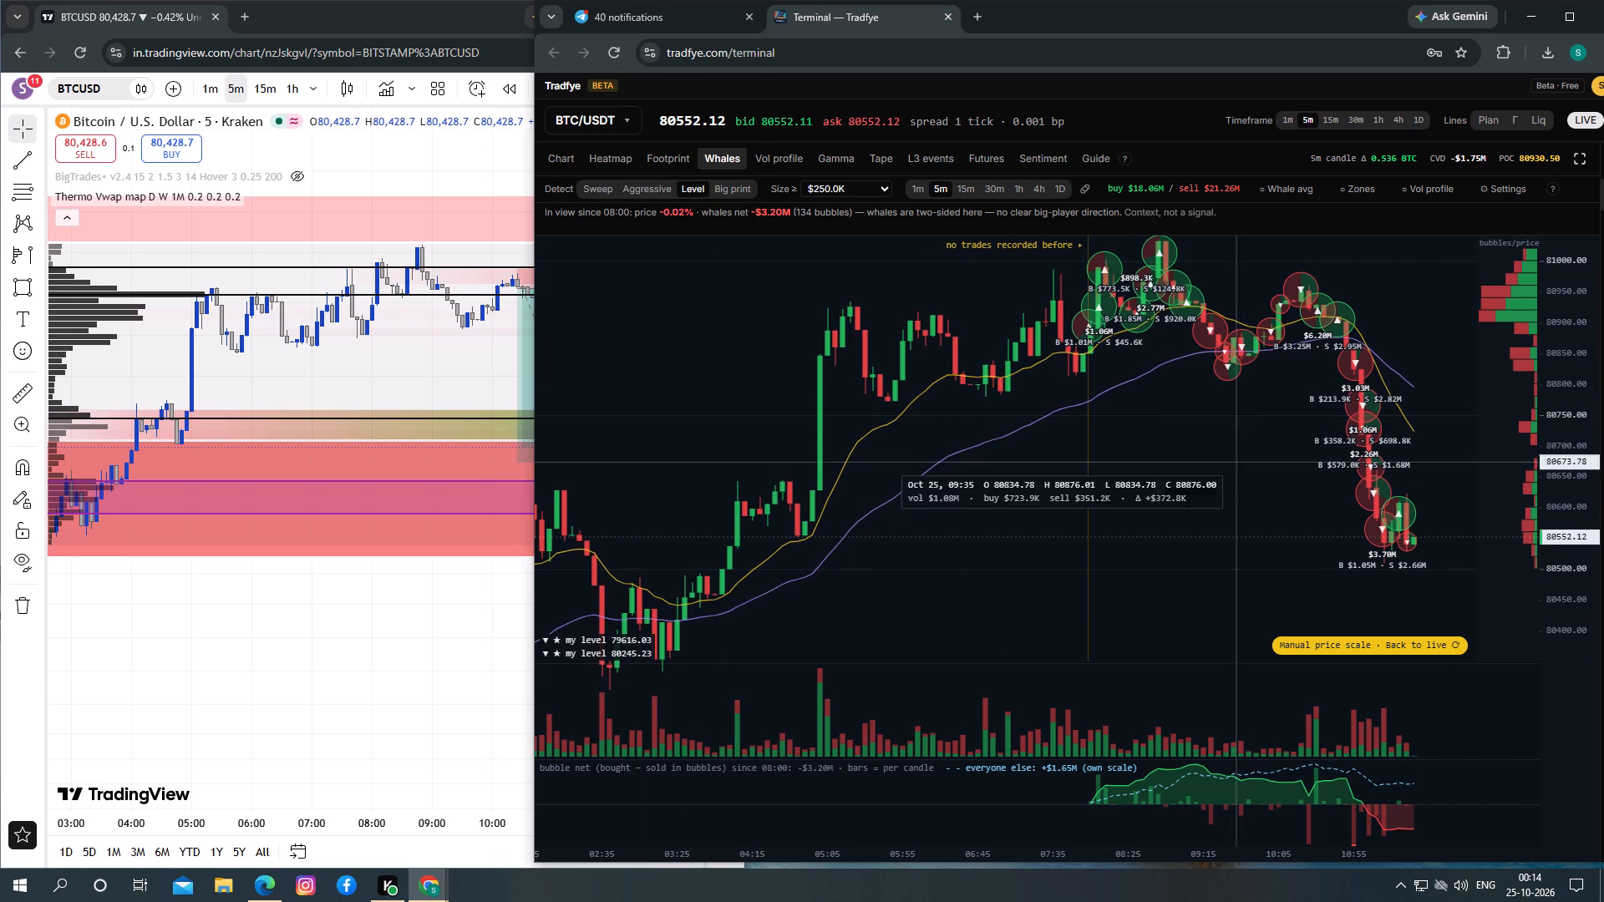
left_click(356, 612)
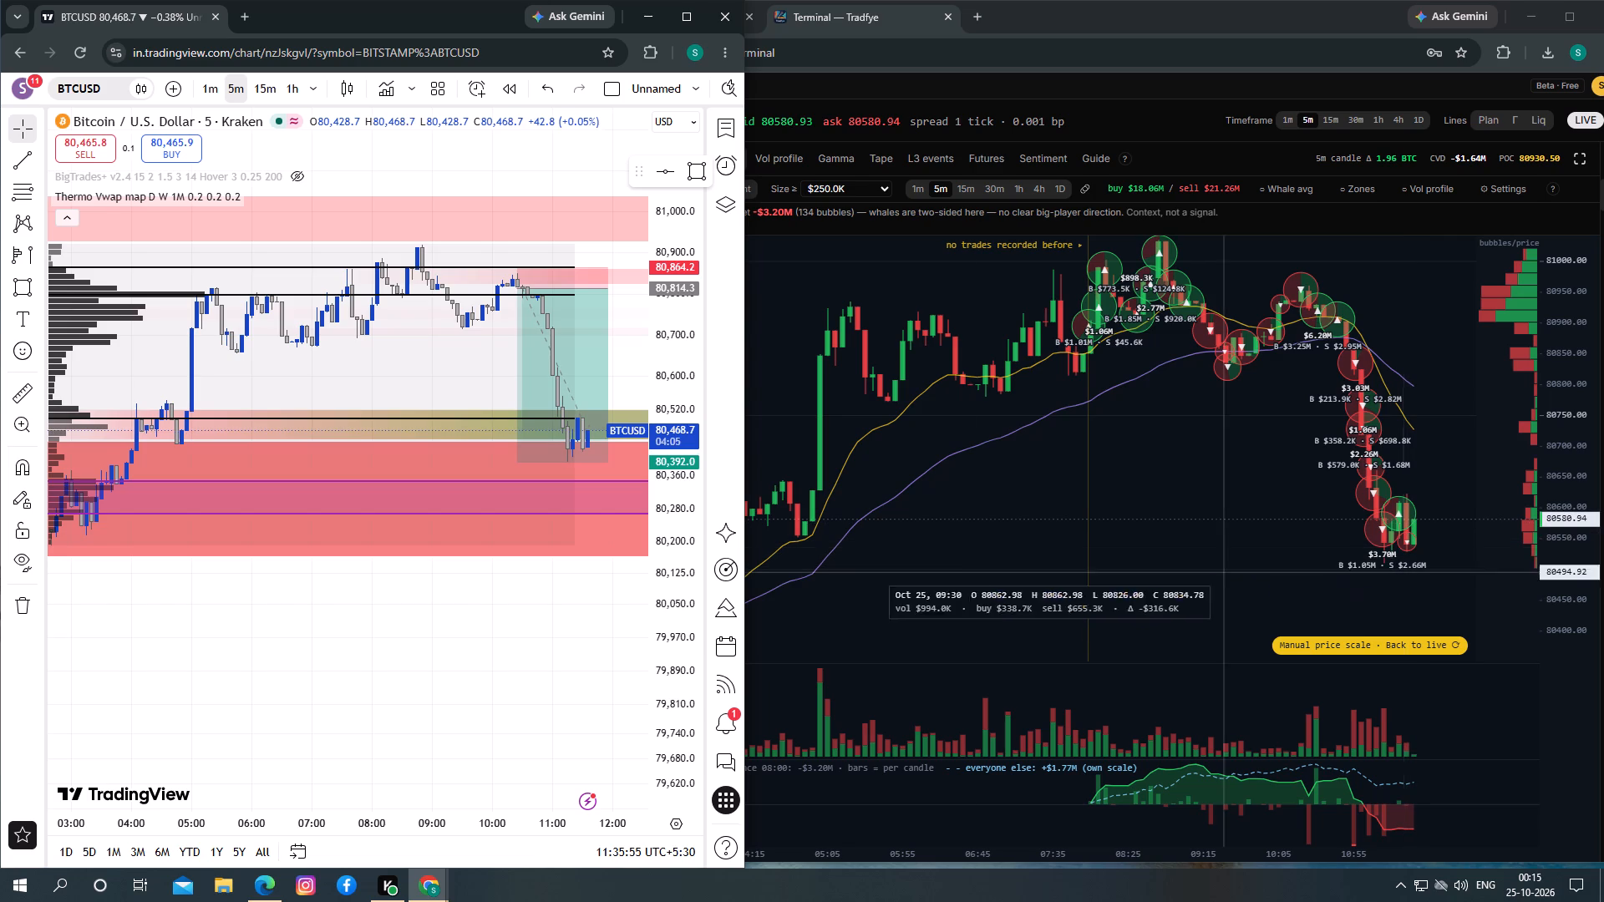
left_click_drag(552, 612, 544, 612)
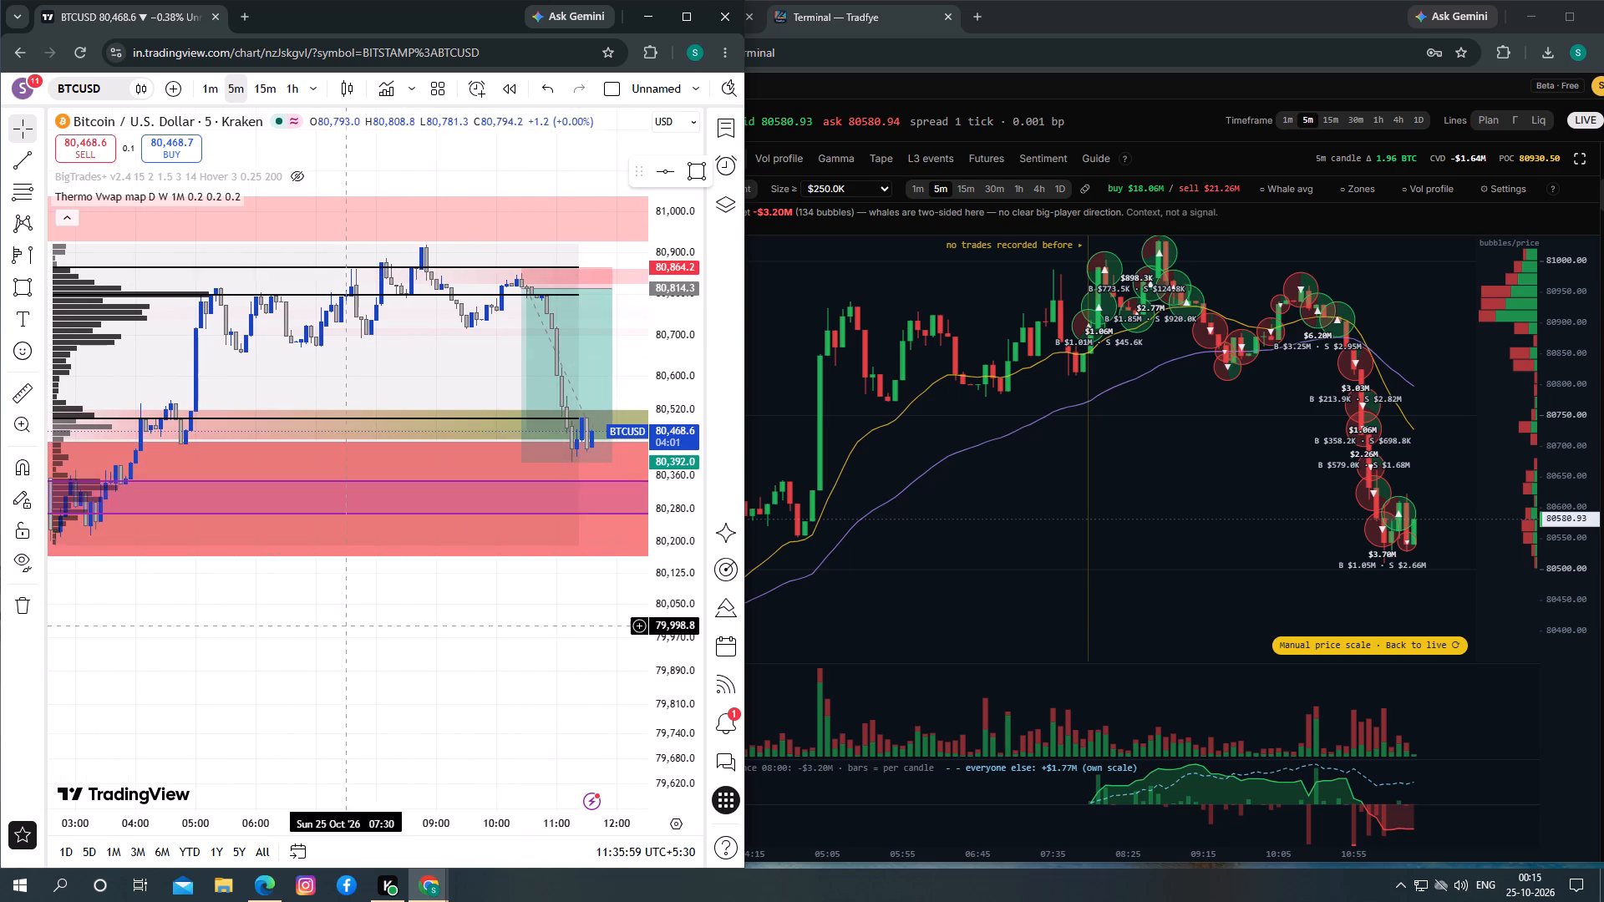
left_click_drag(296, 630, 433, 656)
left_click(185, 269)
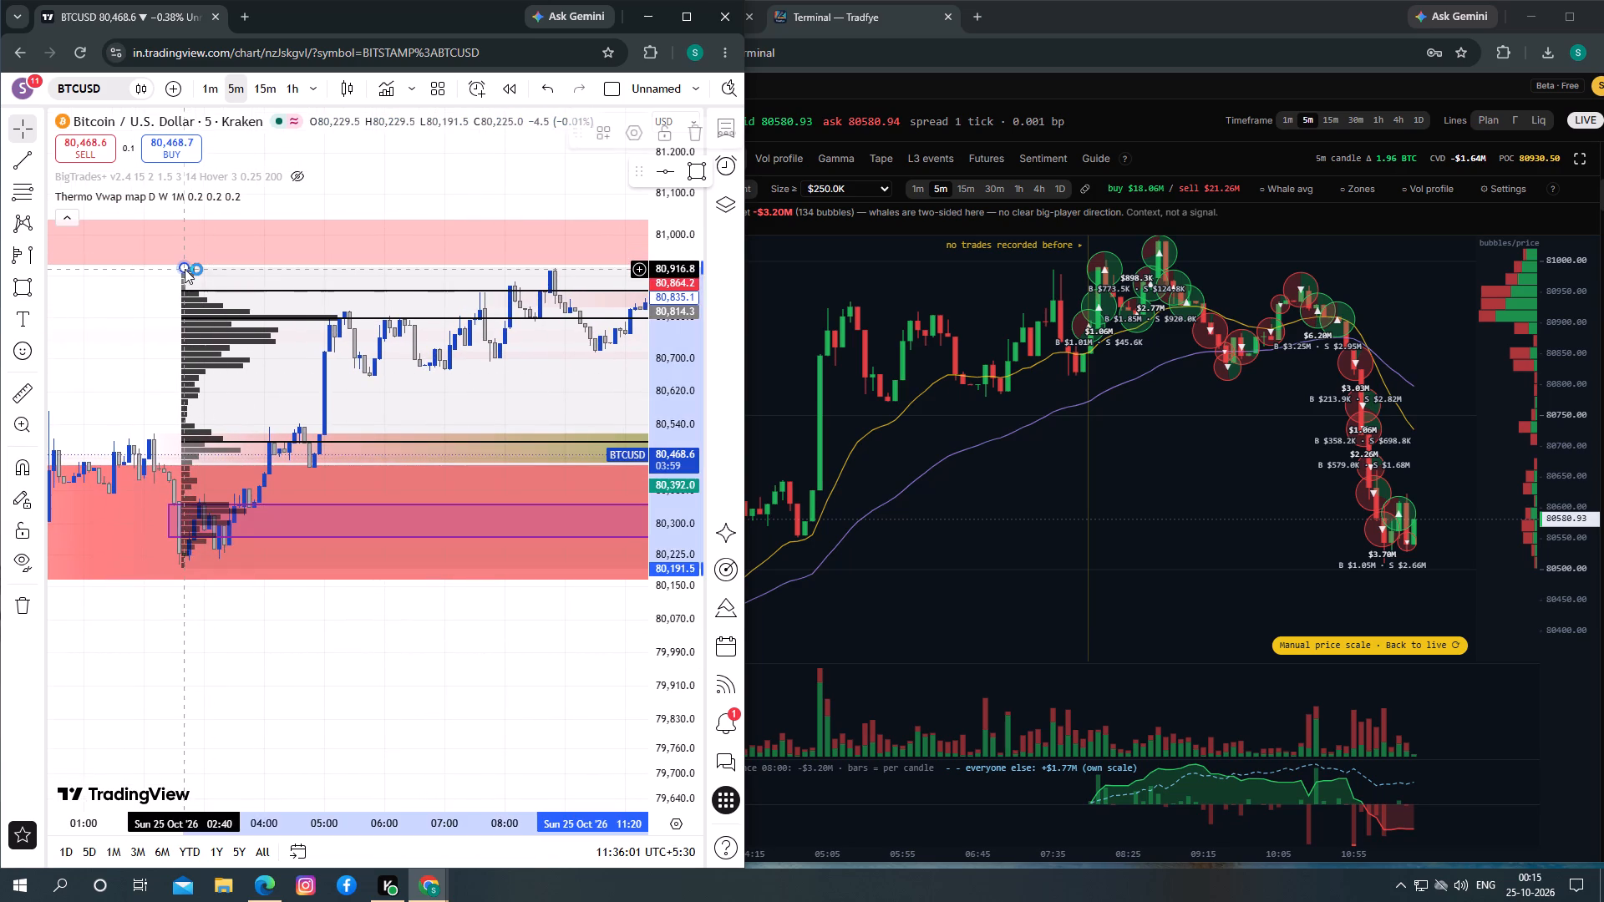
left_click_drag(547, 697, 312, 664)
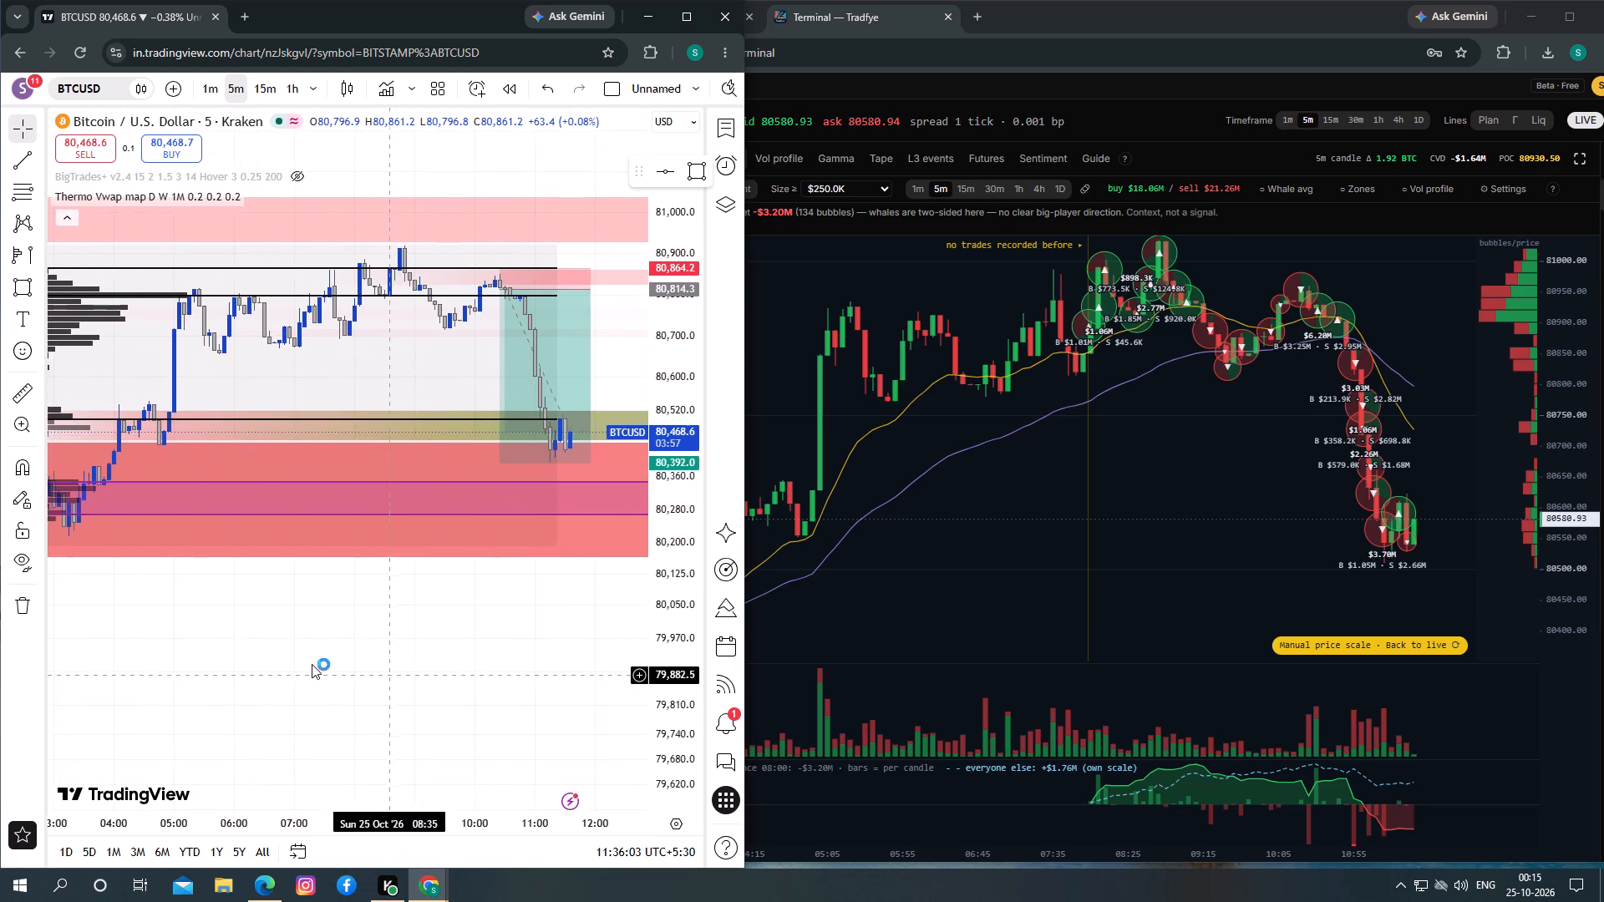
left_click_drag(312, 664, 266, 646)
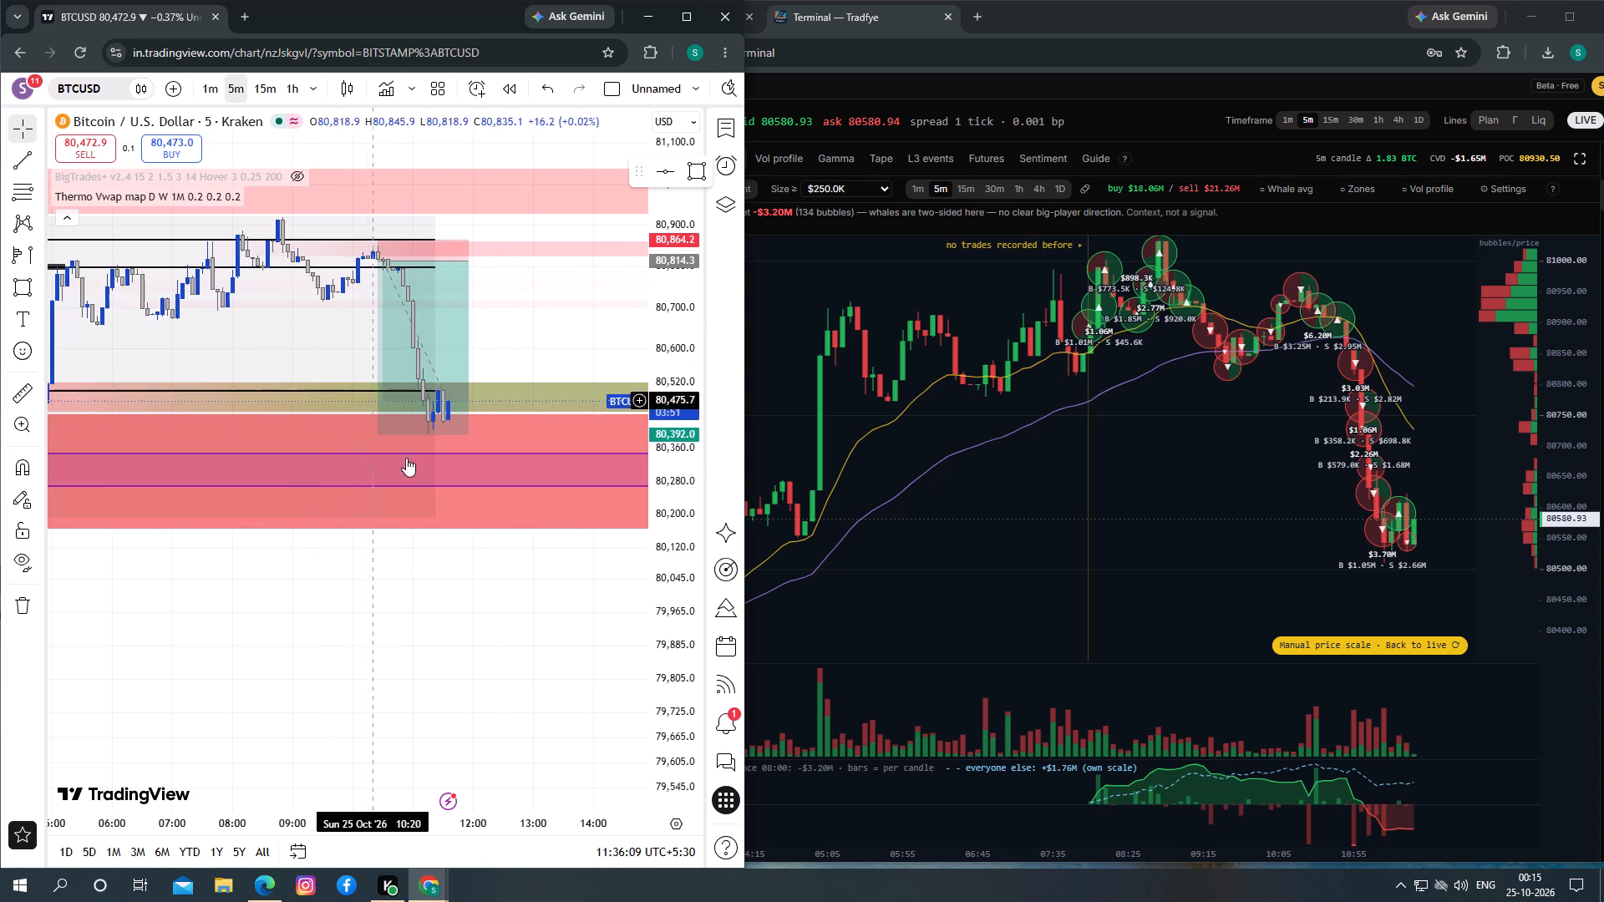
left_click_drag(434, 517, 473, 528)
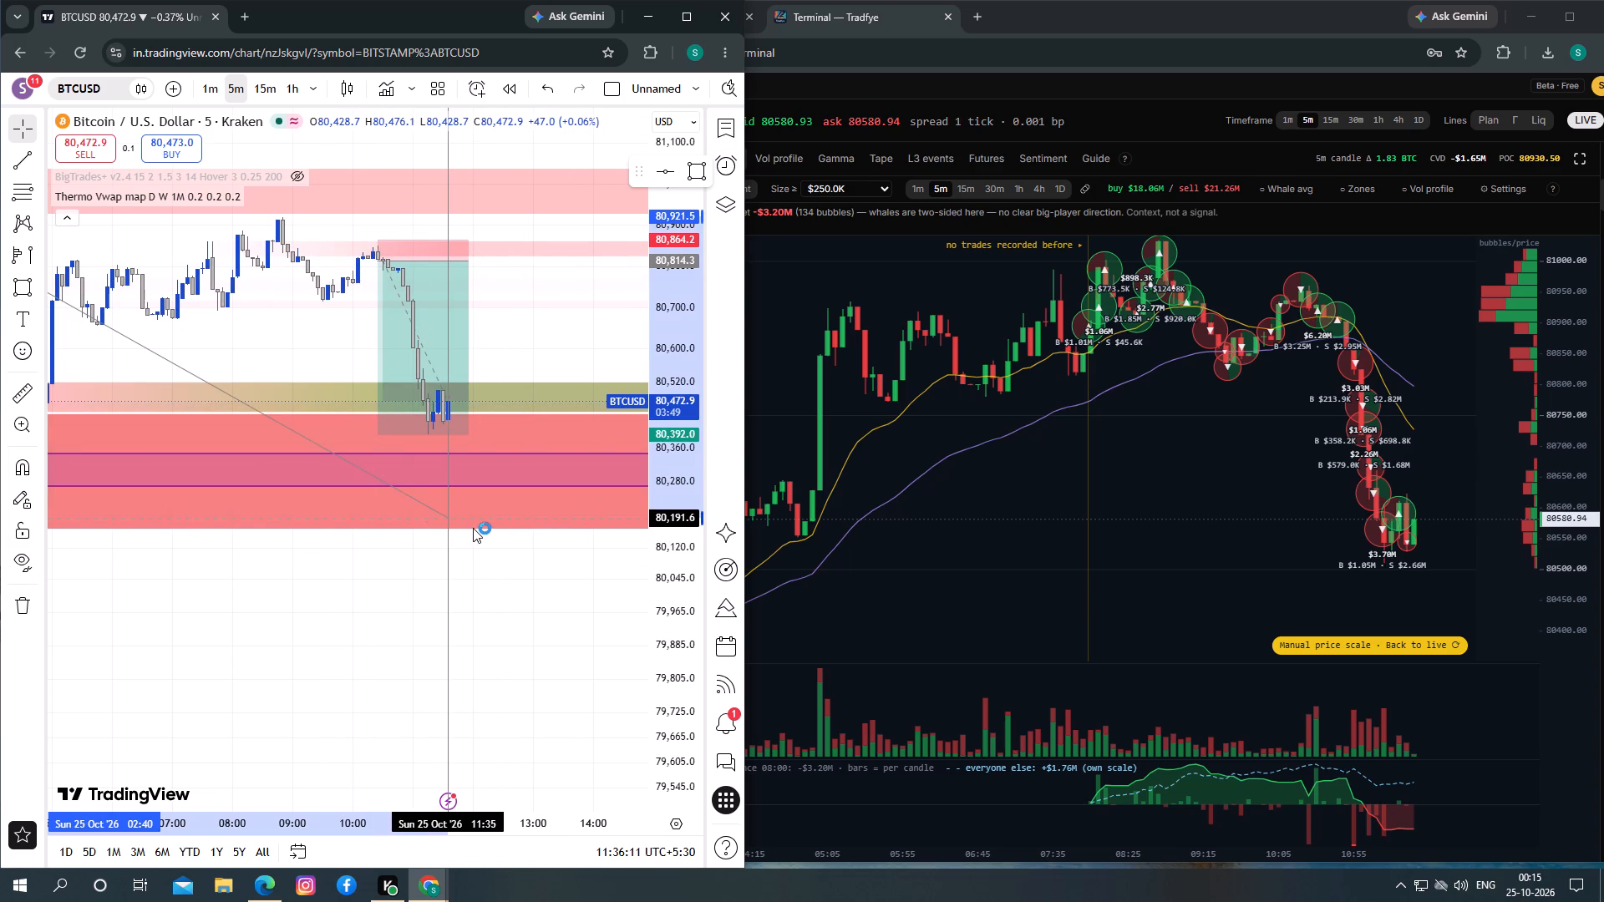
left_click_drag(473, 528, 473, 521)
left_click_drag(400, 615, 449, 617)
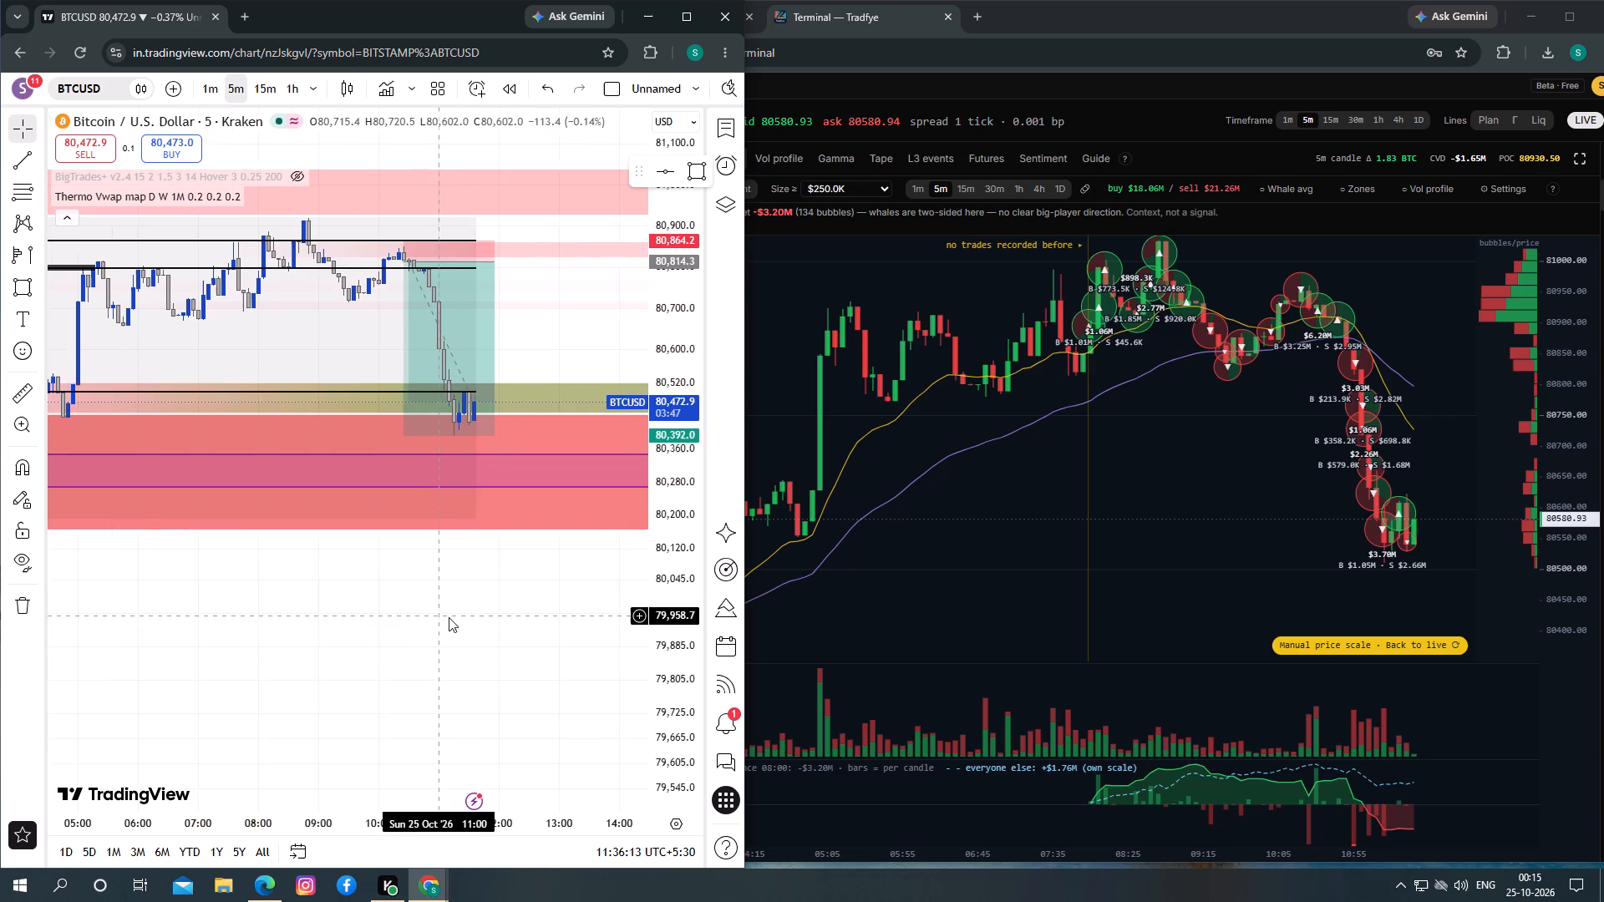
left_click_drag(449, 617, 473, 626)
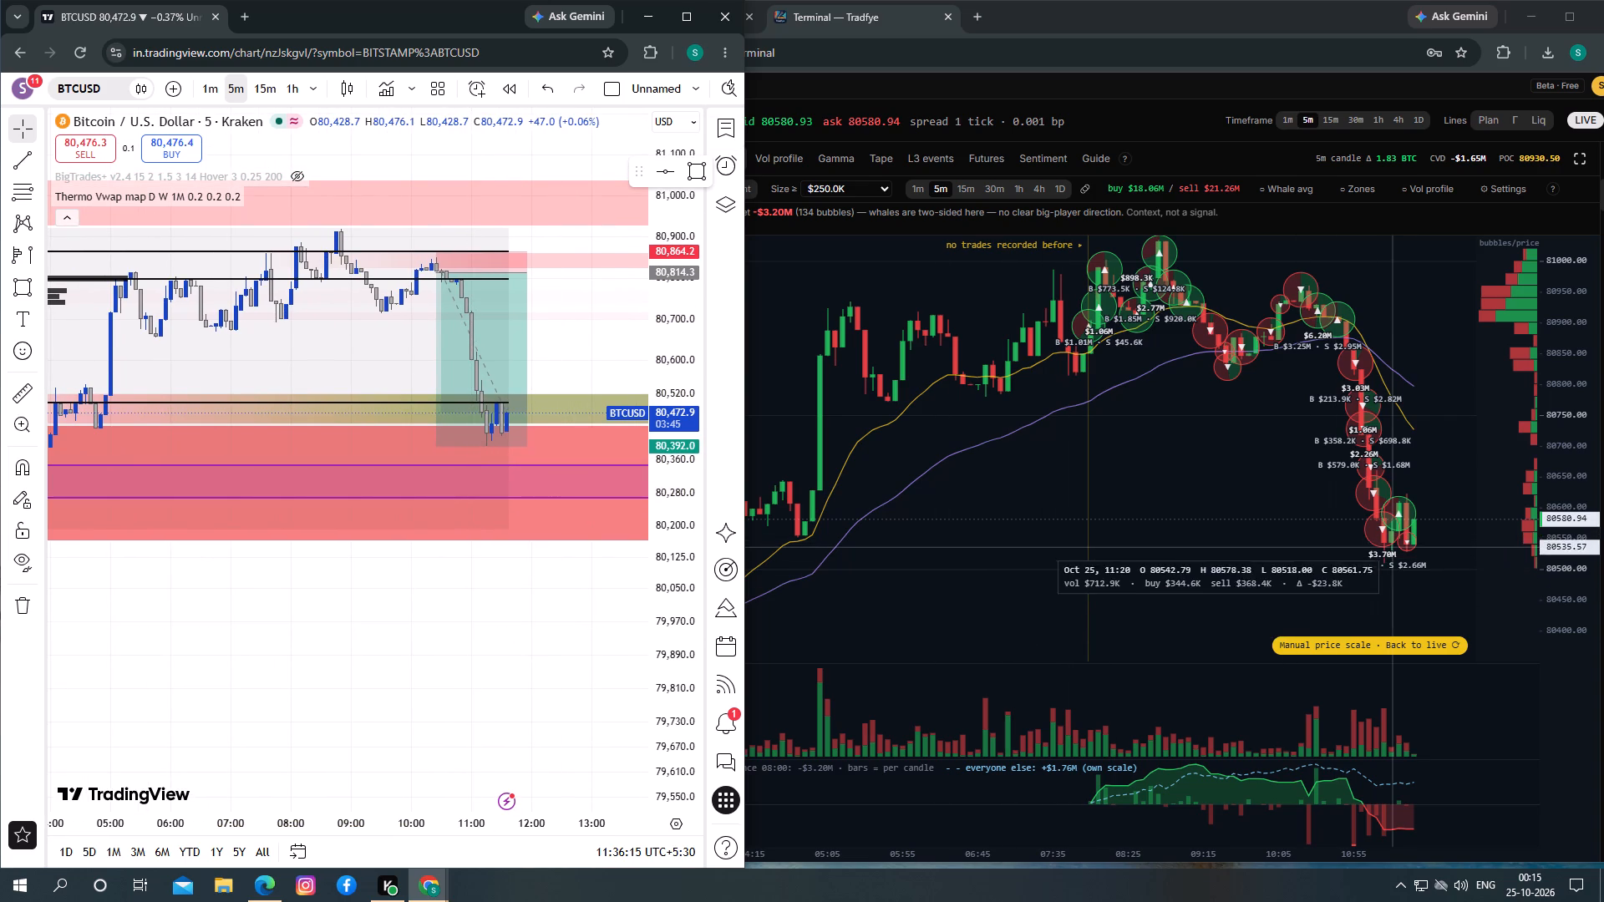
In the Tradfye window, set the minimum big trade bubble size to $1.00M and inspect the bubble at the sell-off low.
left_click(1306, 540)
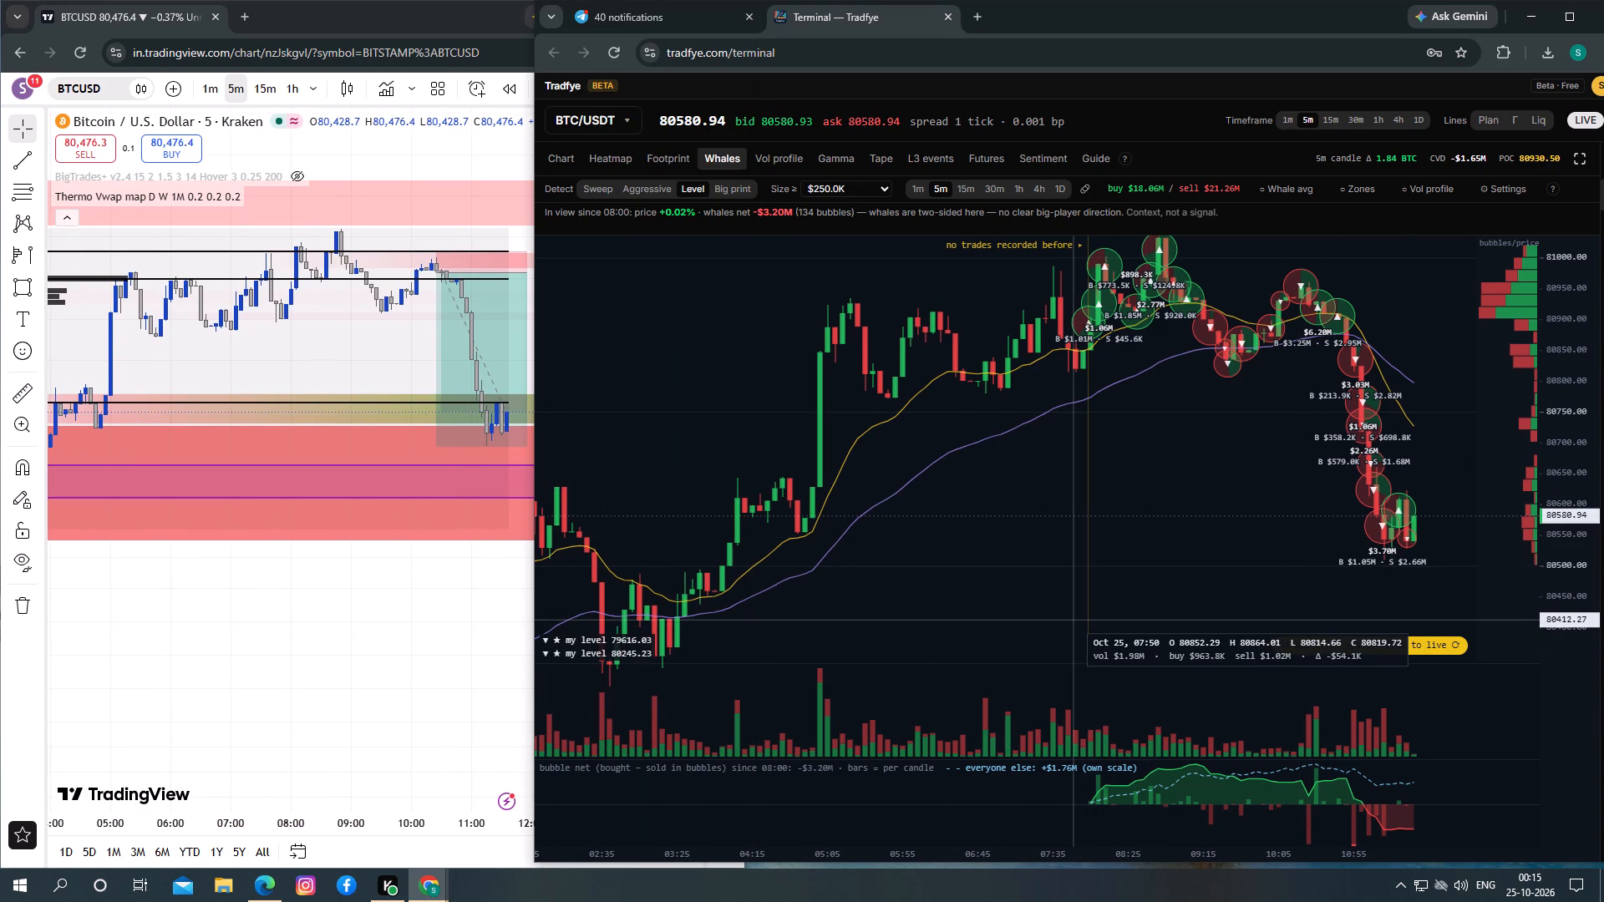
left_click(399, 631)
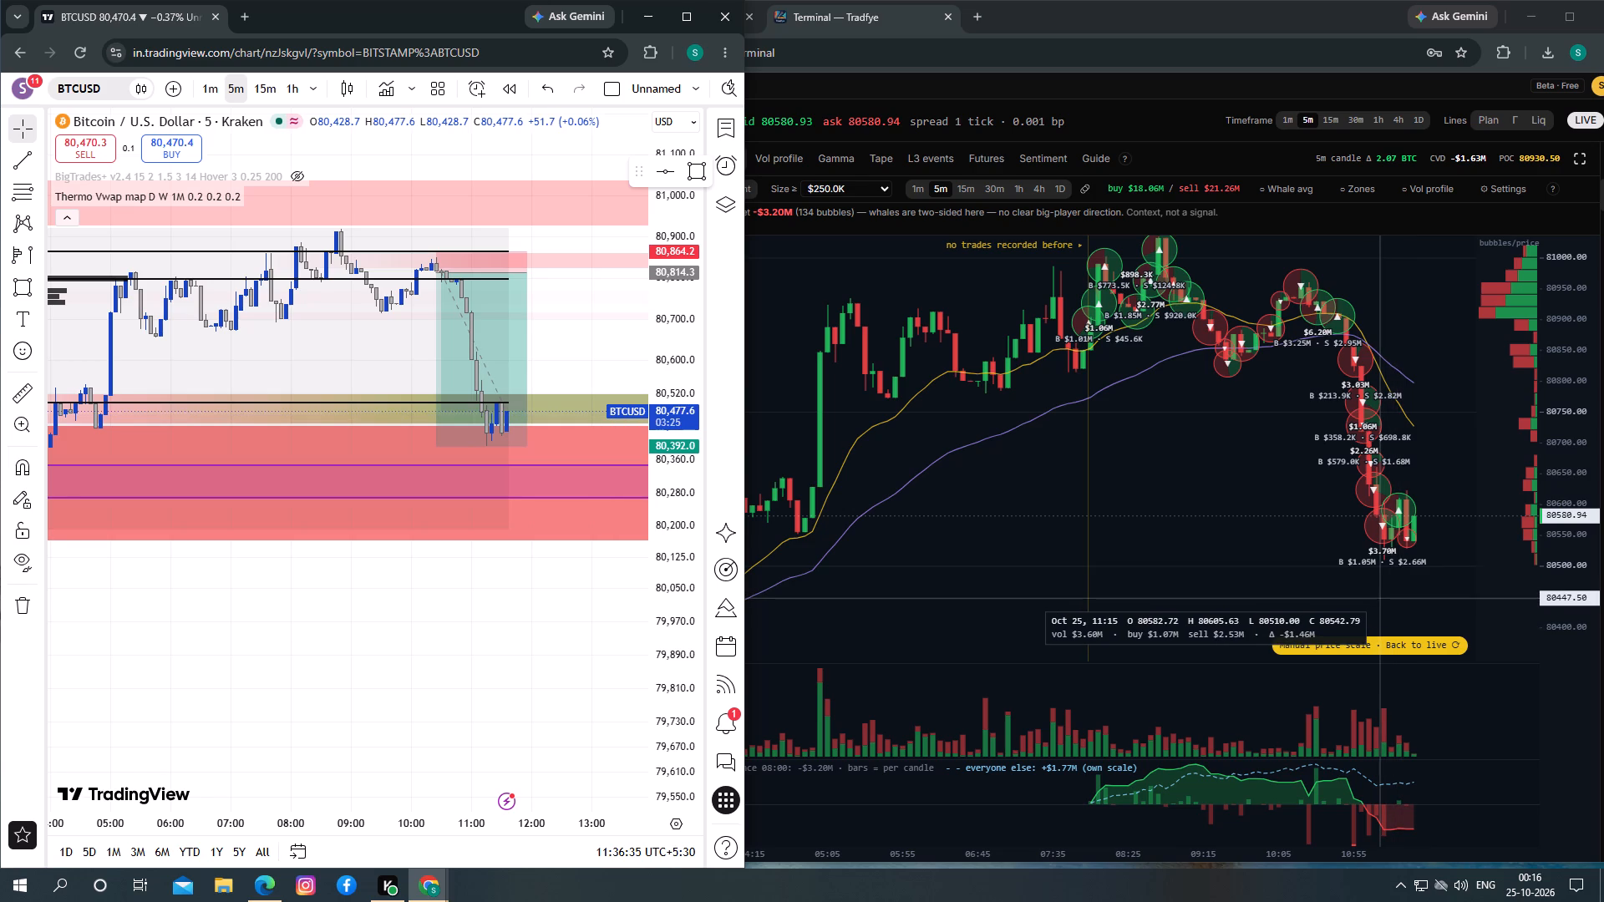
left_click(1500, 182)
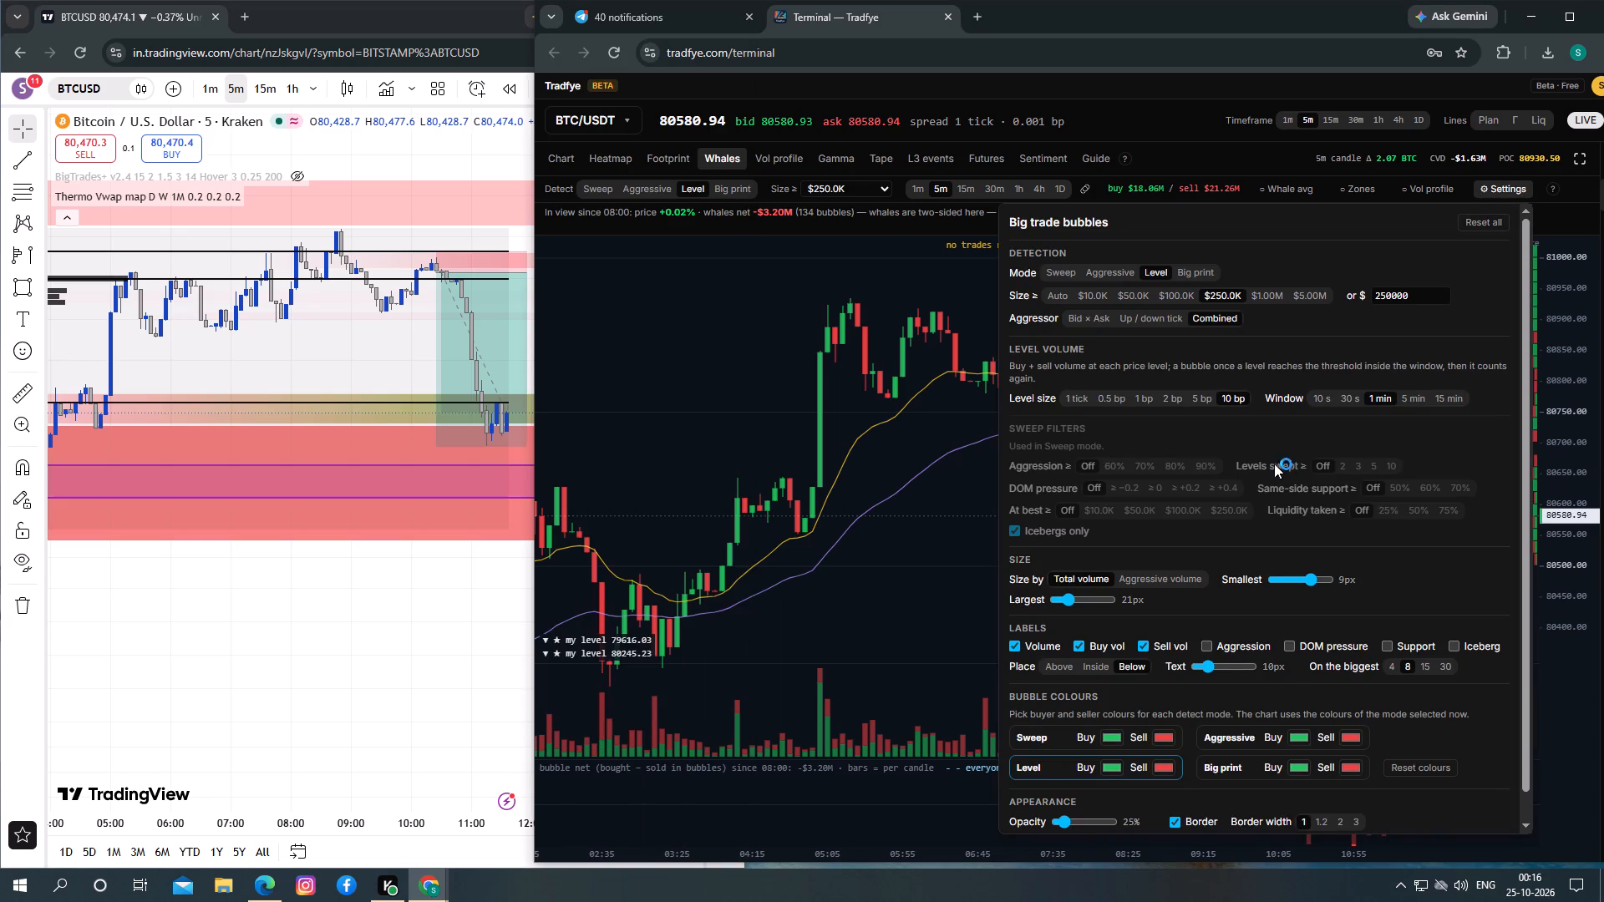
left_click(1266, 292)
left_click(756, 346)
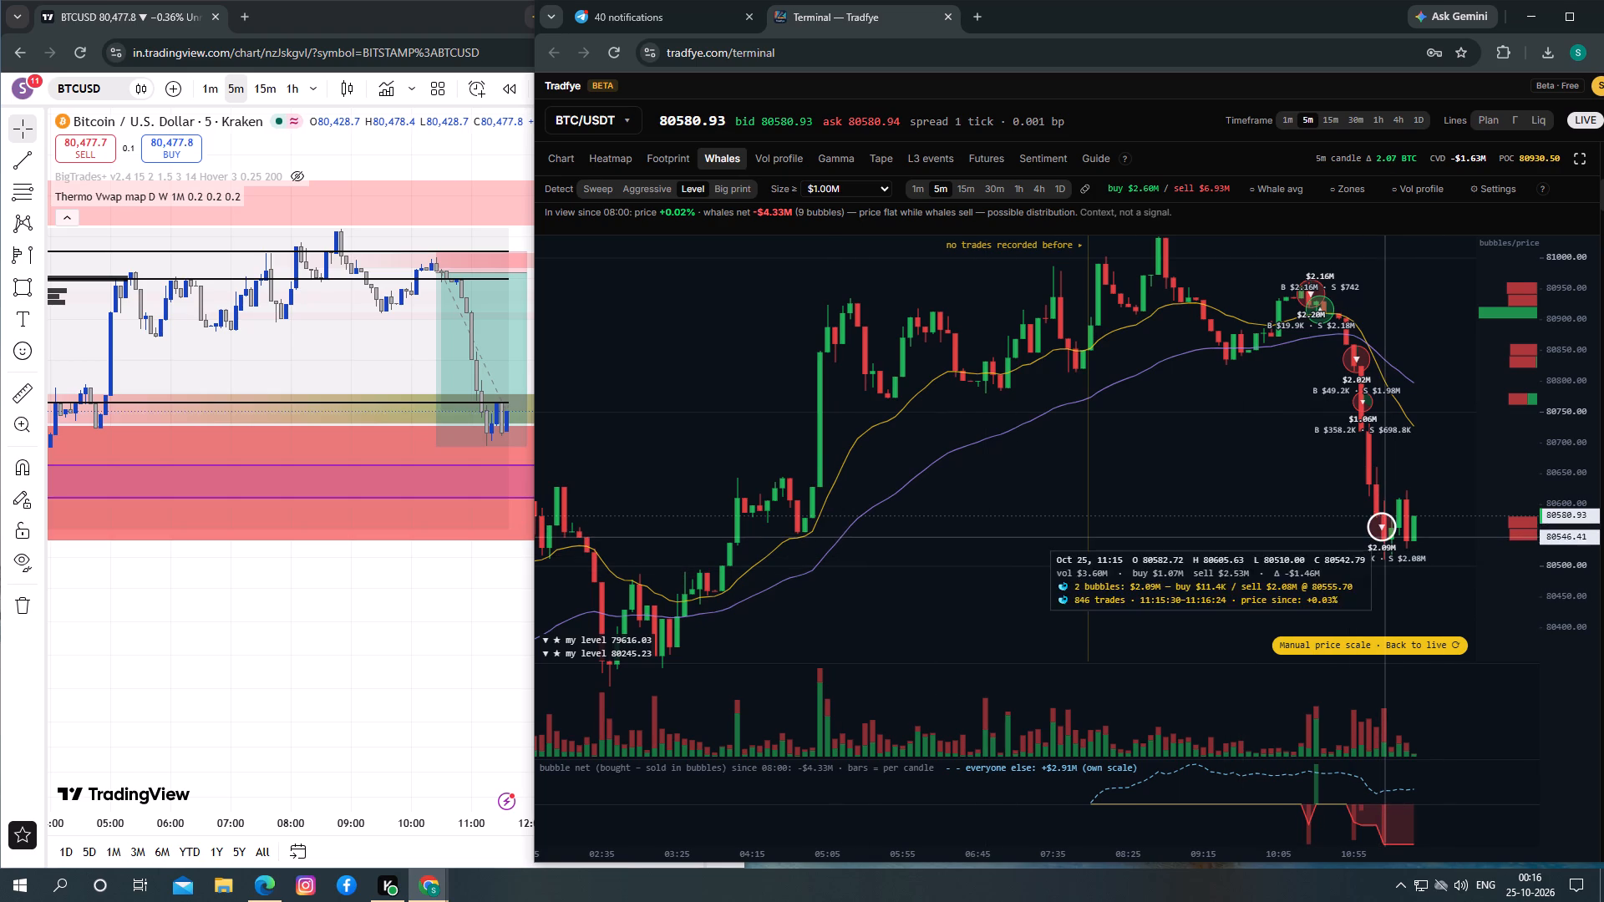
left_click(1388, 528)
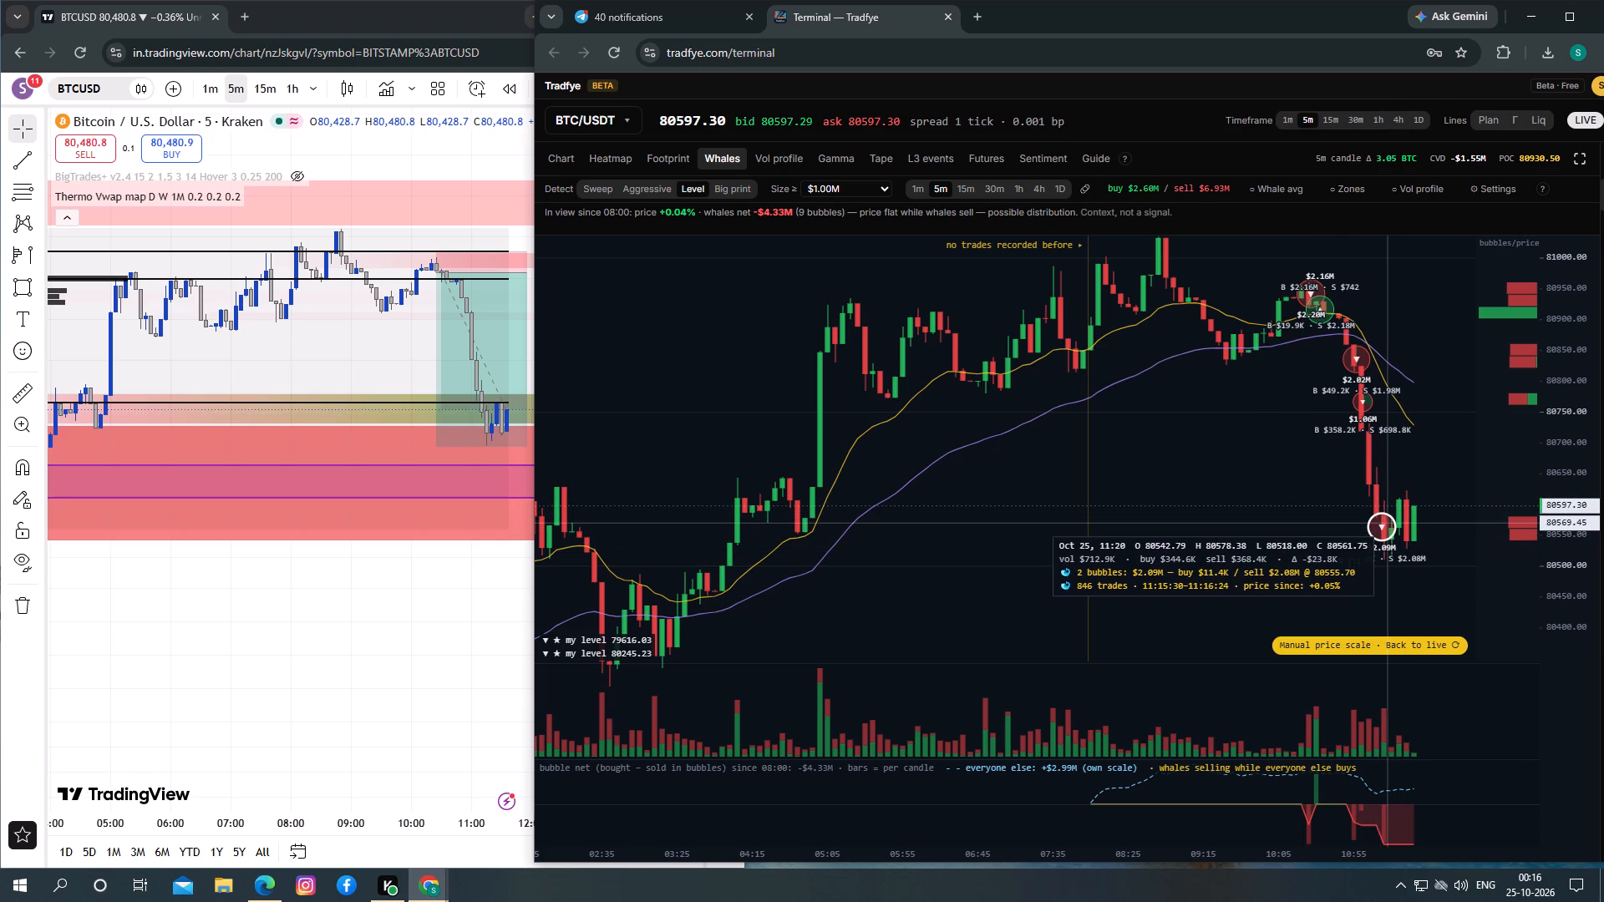
Set the opacity of the big trade bubbles on the Whales chart to 65%.
left_click(1512, 193)
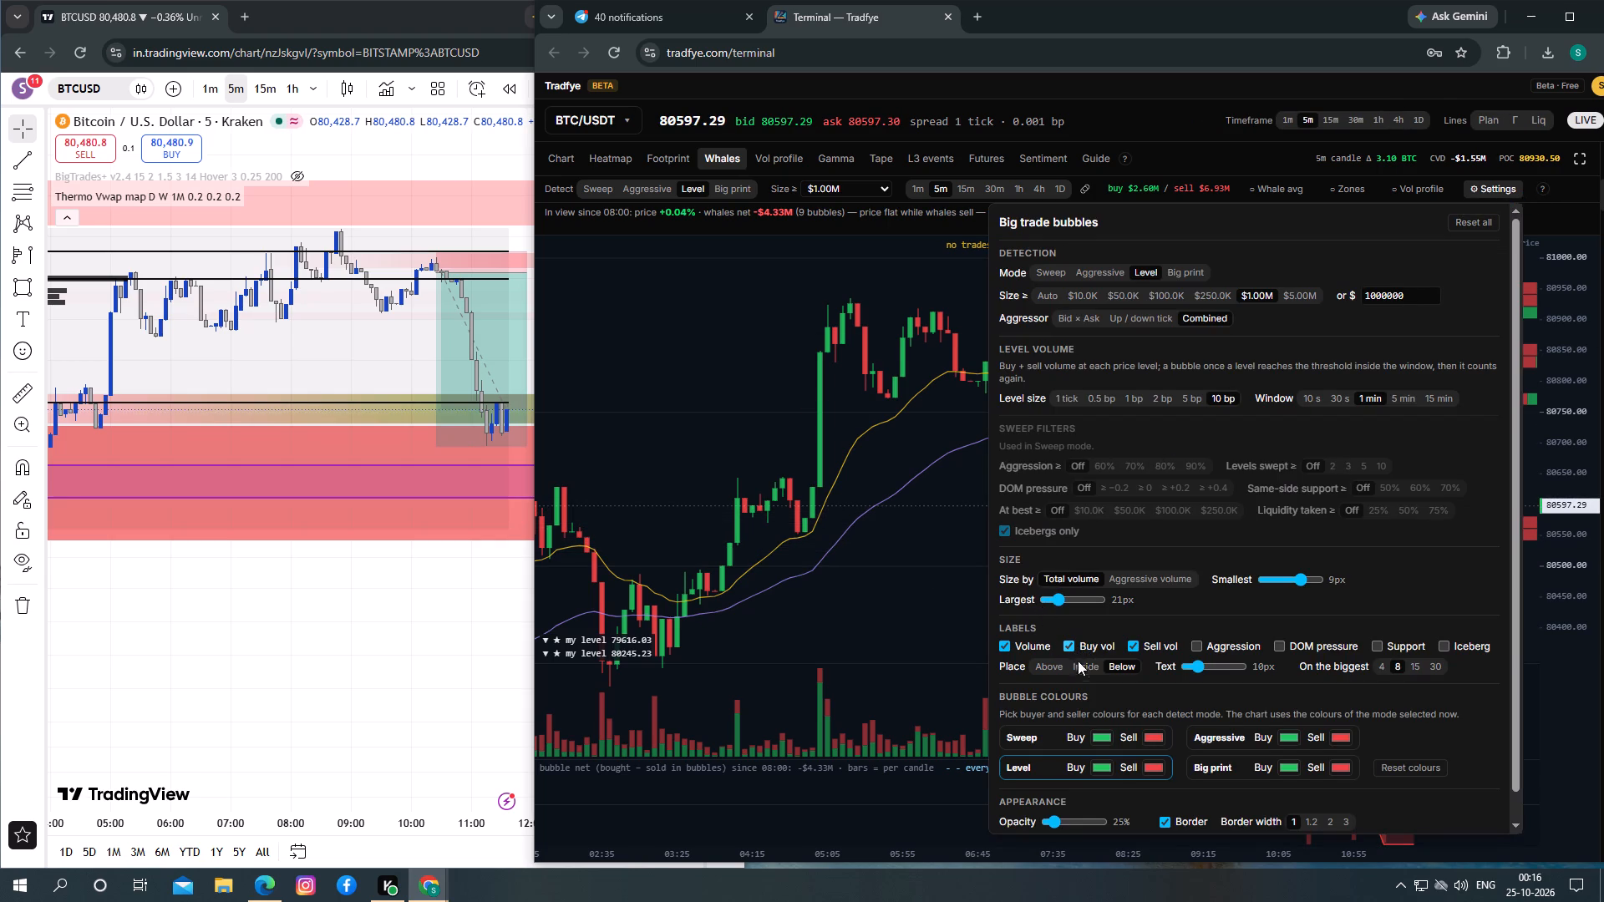
left_click_drag(1515, 574, 1515, 636)
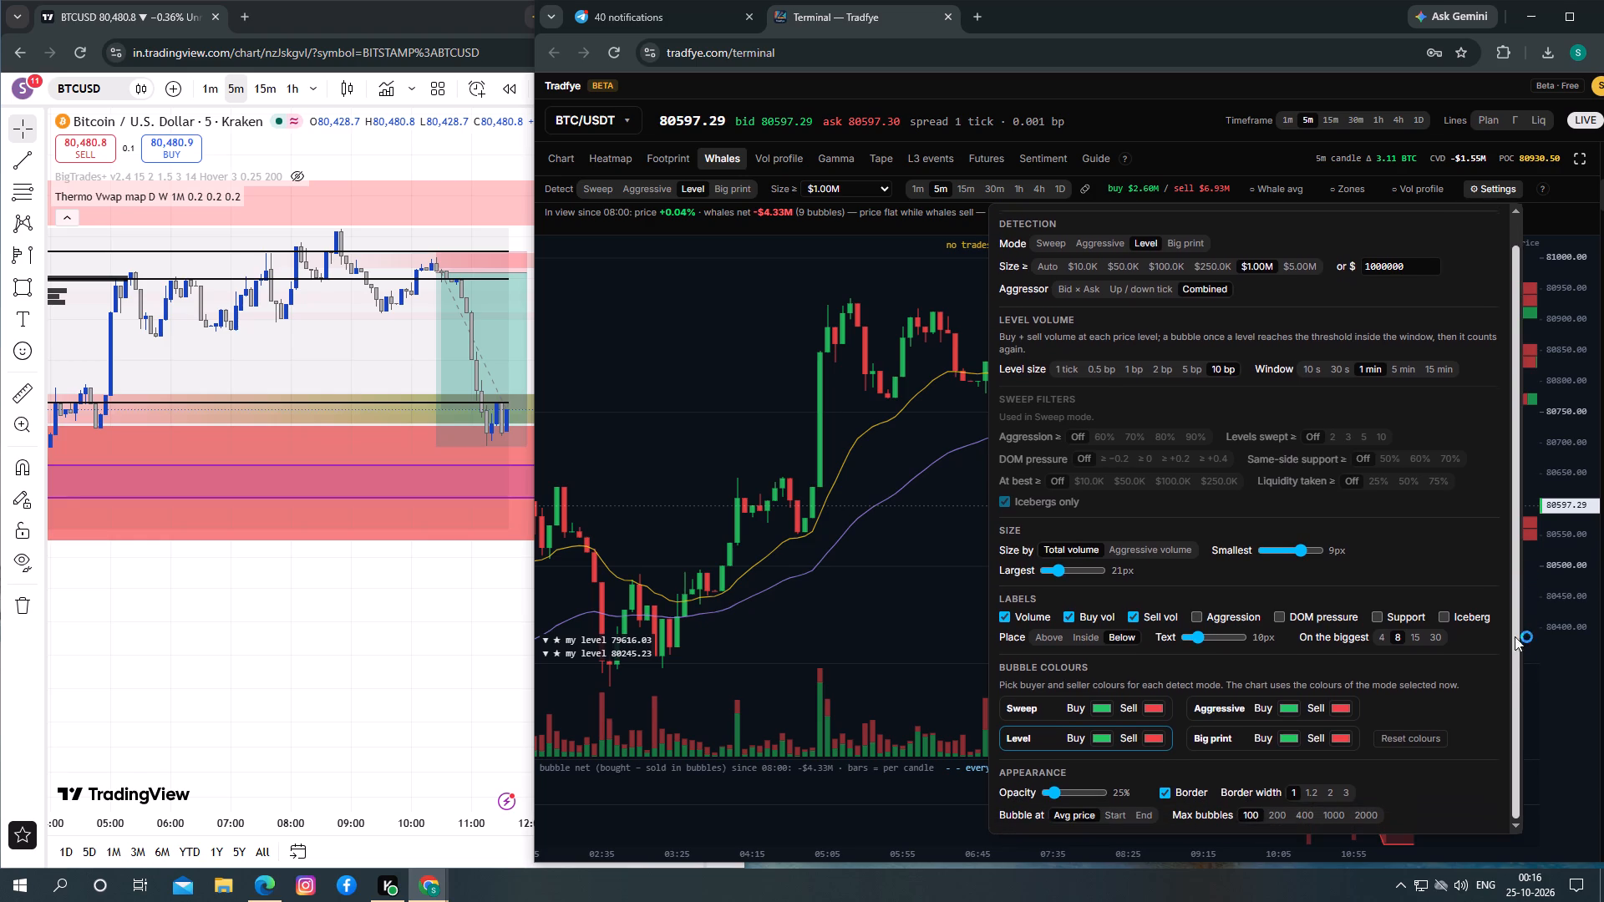
left_click_drag(1515, 636, 1505, 671)
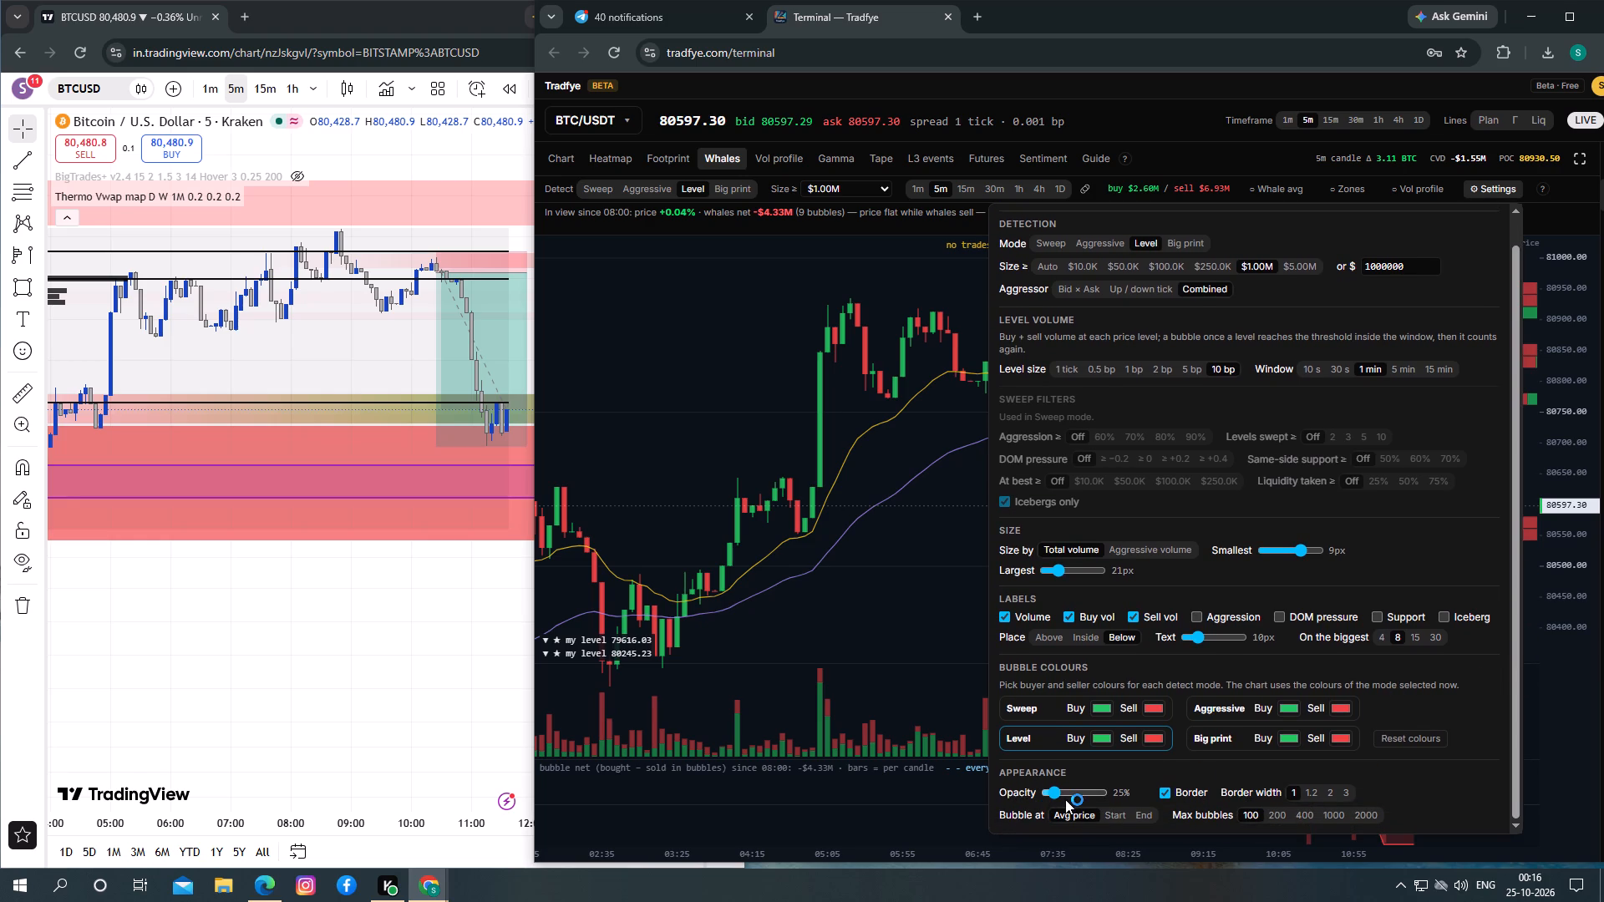
left_click(1068, 791)
left_click(1080, 790)
left_click(939, 660)
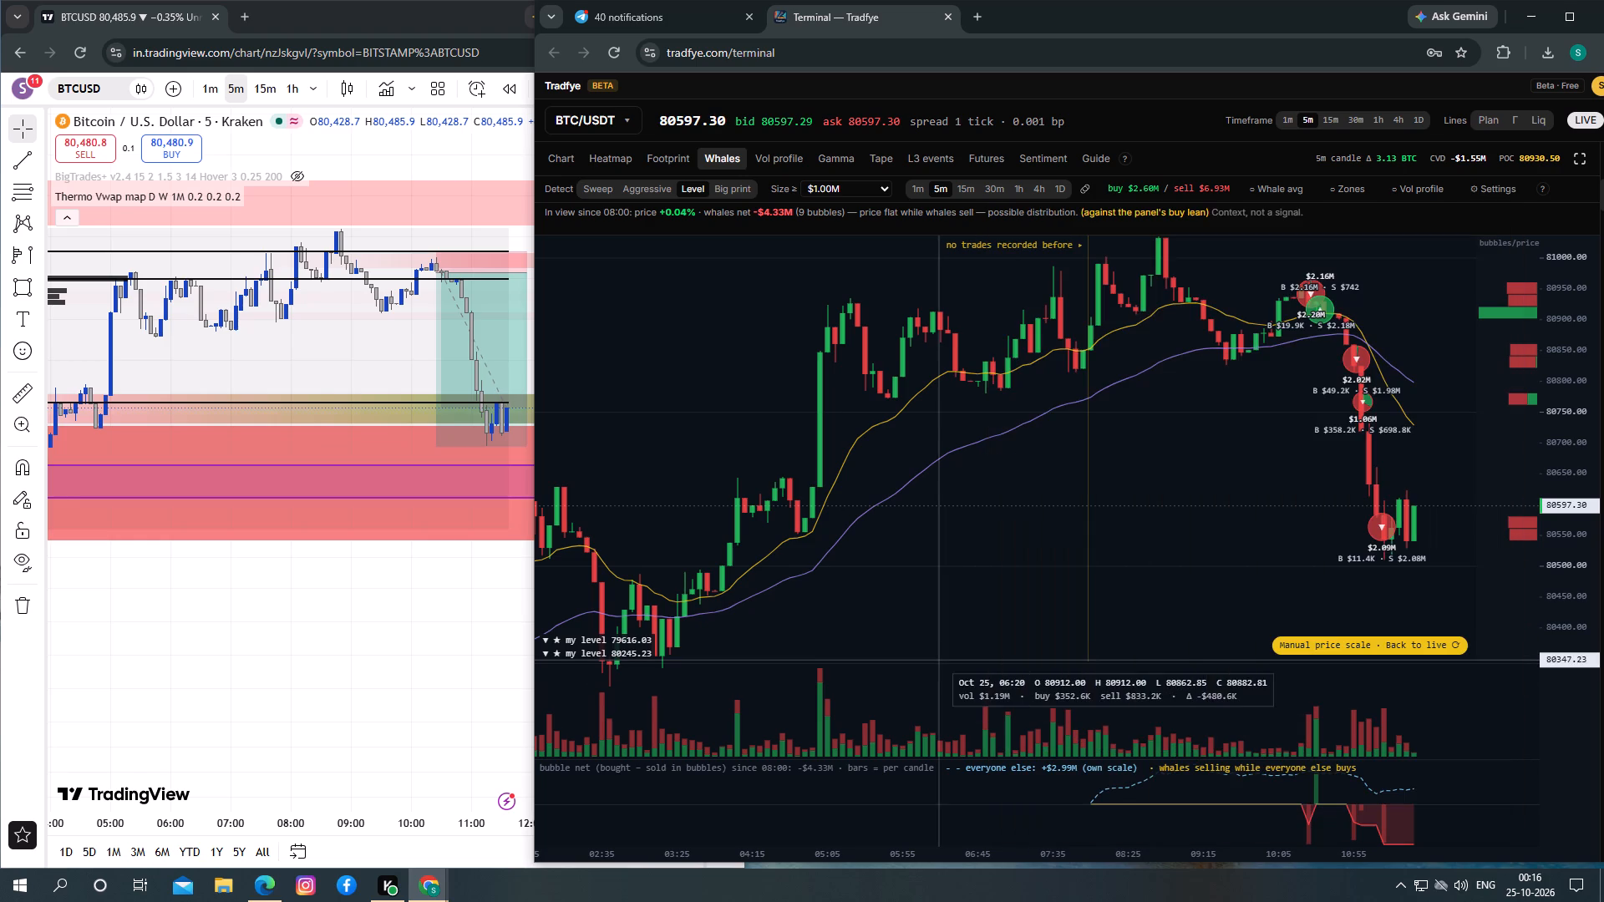
Examine the whale bubbles along the latest sell-off and the earlier candles, with the Whales chart returned to its live price scale.
left_click_drag(1073, 539, 1043, 542)
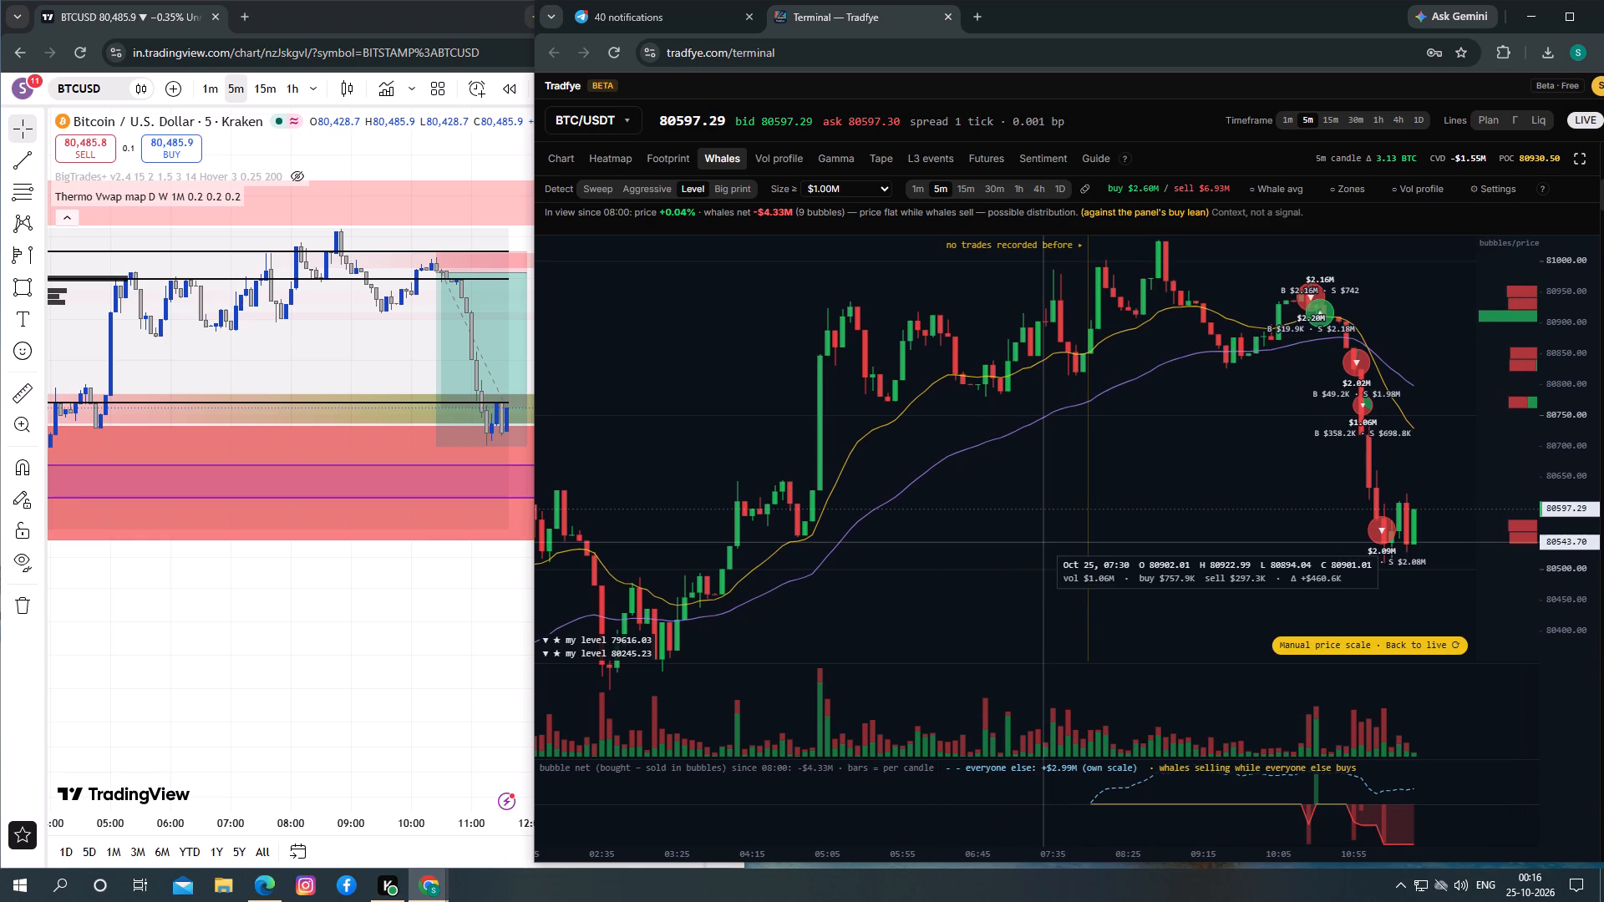
left_click_drag(1137, 543, 1132, 538)
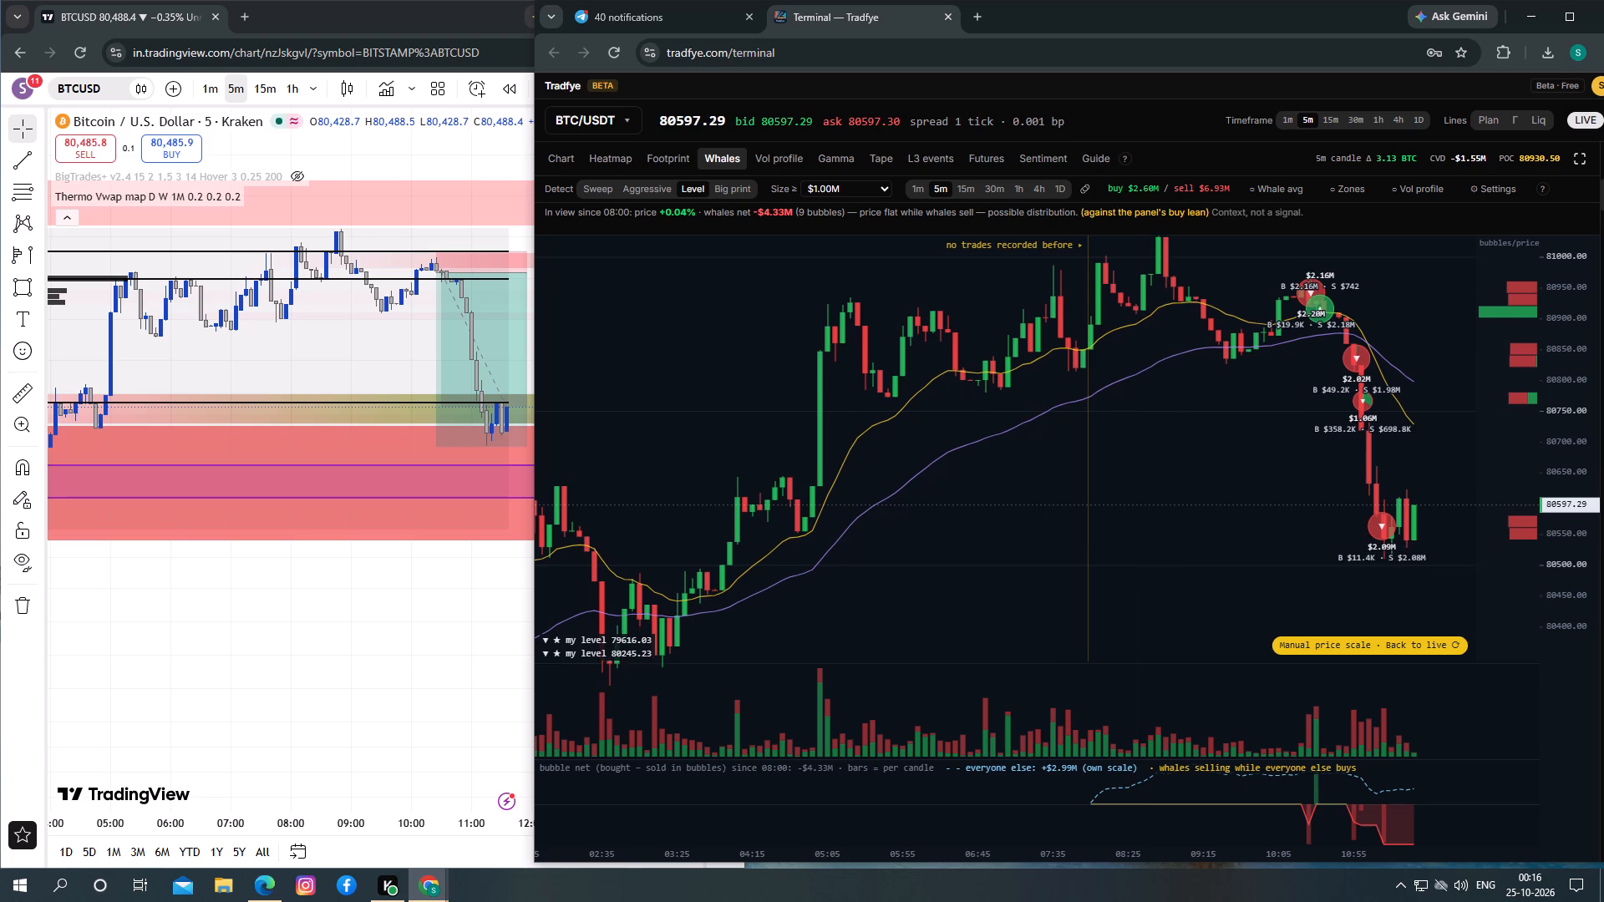
left_click_drag(1132, 538, 1132, 535)
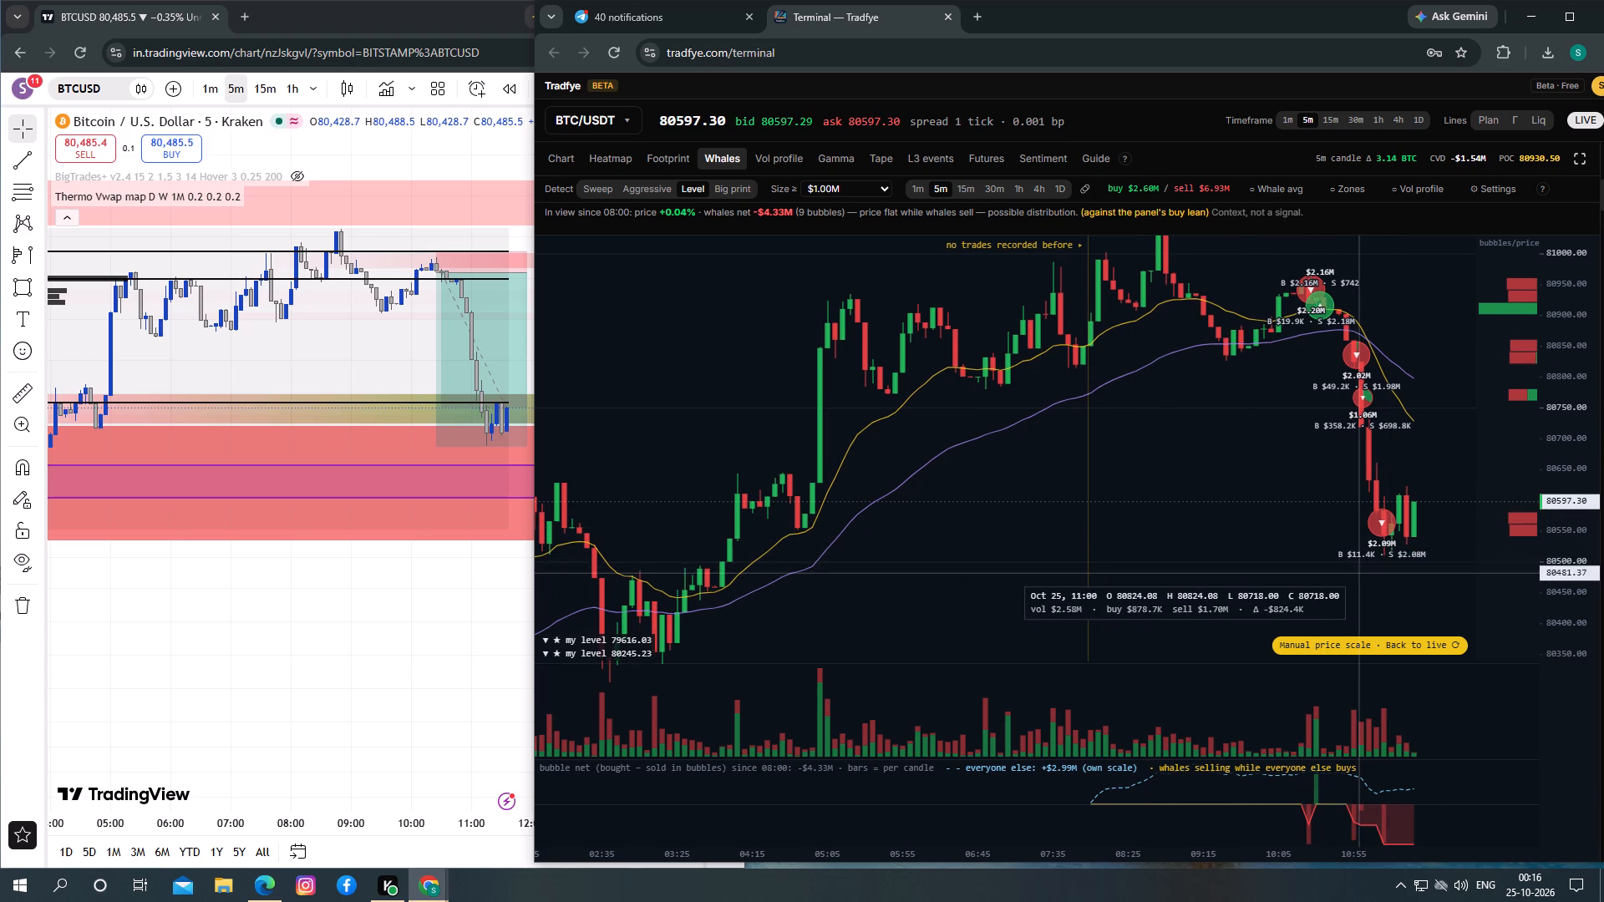
left_click(1360, 579)
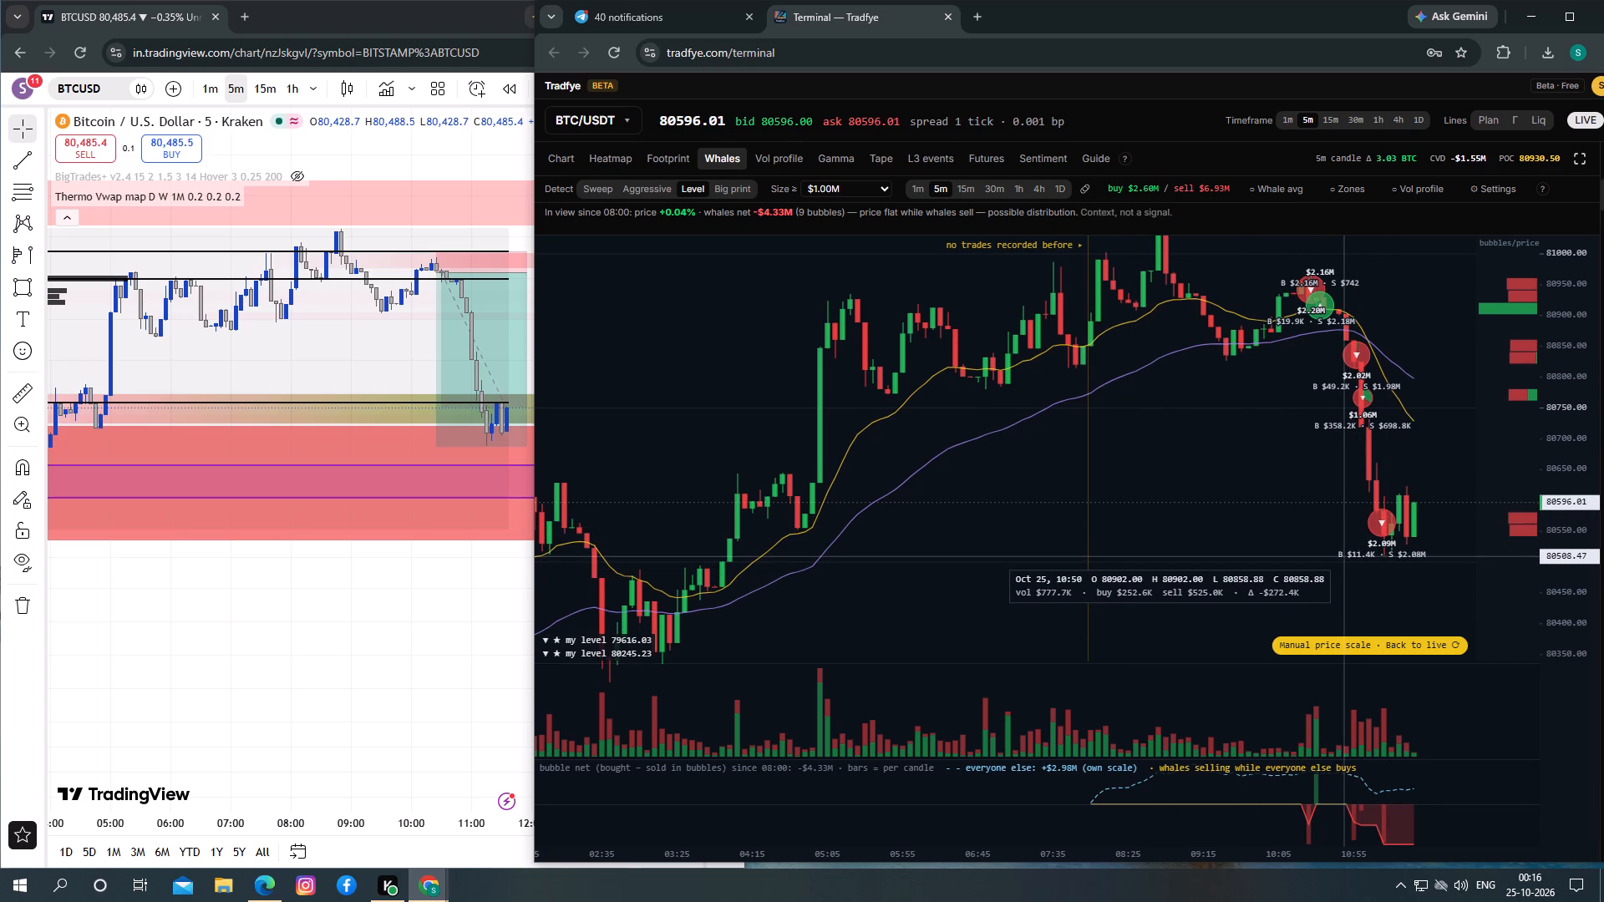
left_click(1344, 556)
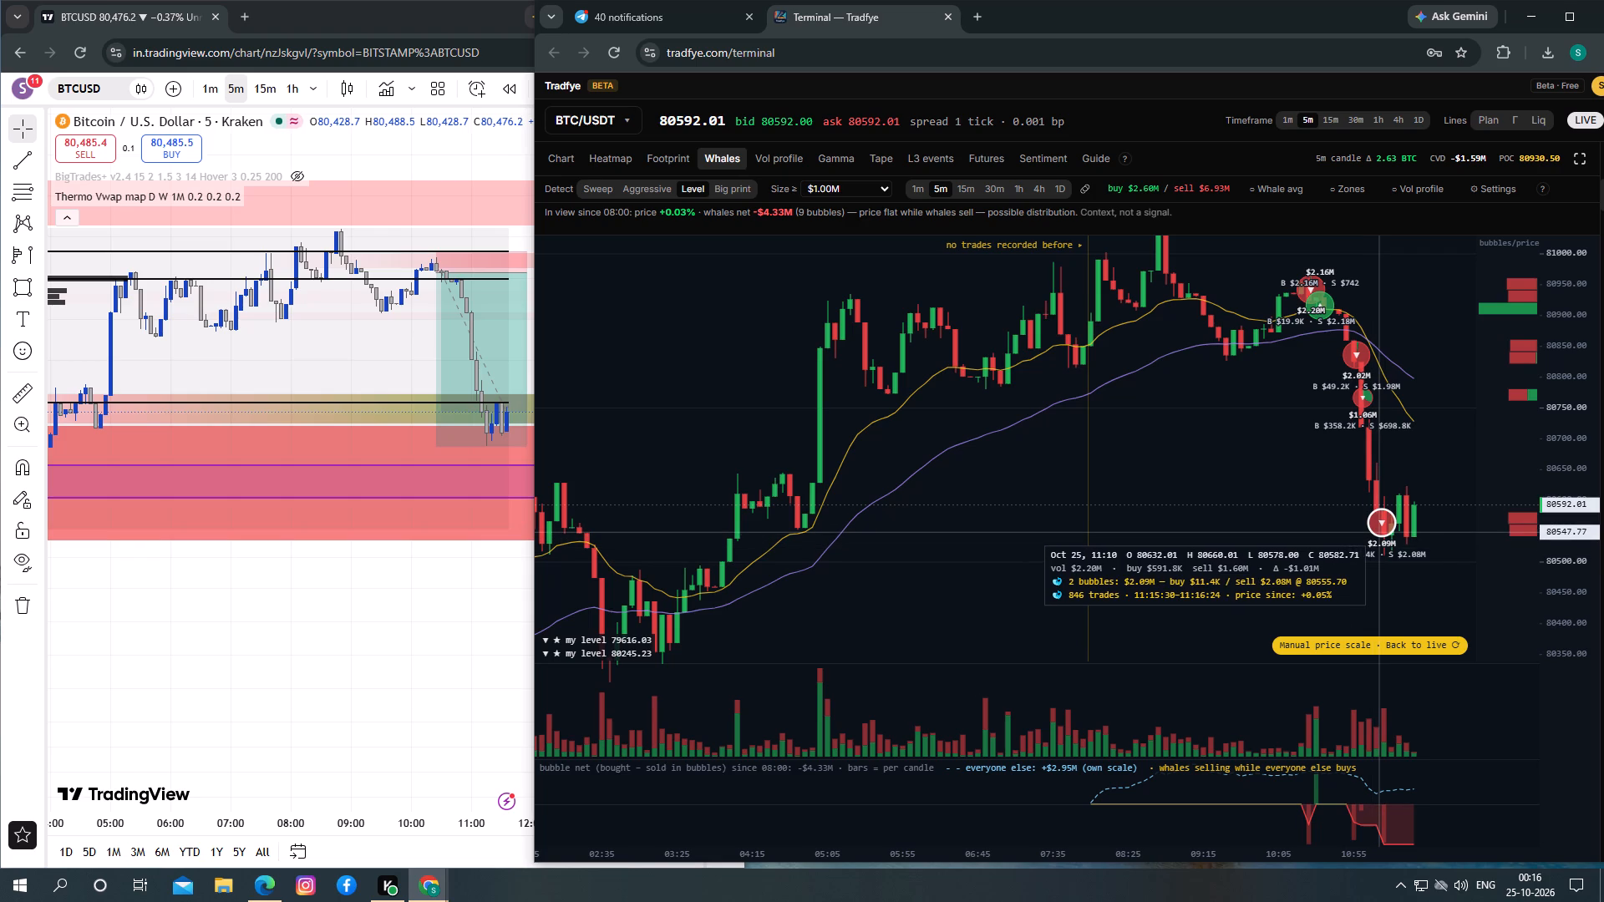
left_click(1379, 532)
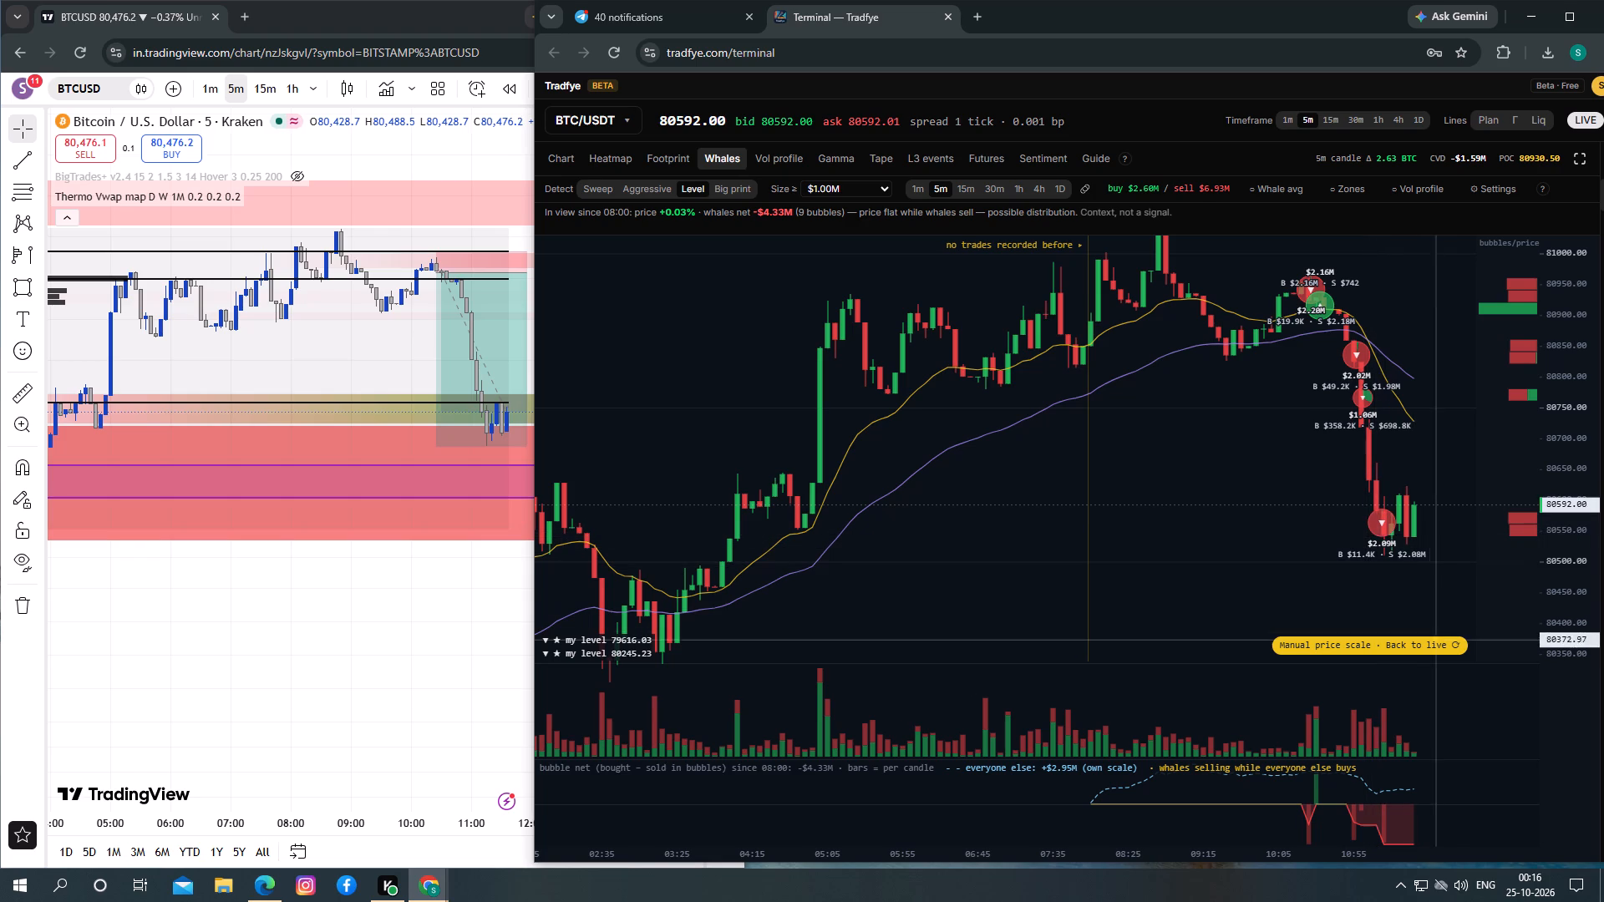
left_click(1453, 652)
left_click_drag(1382, 599, 1369, 616)
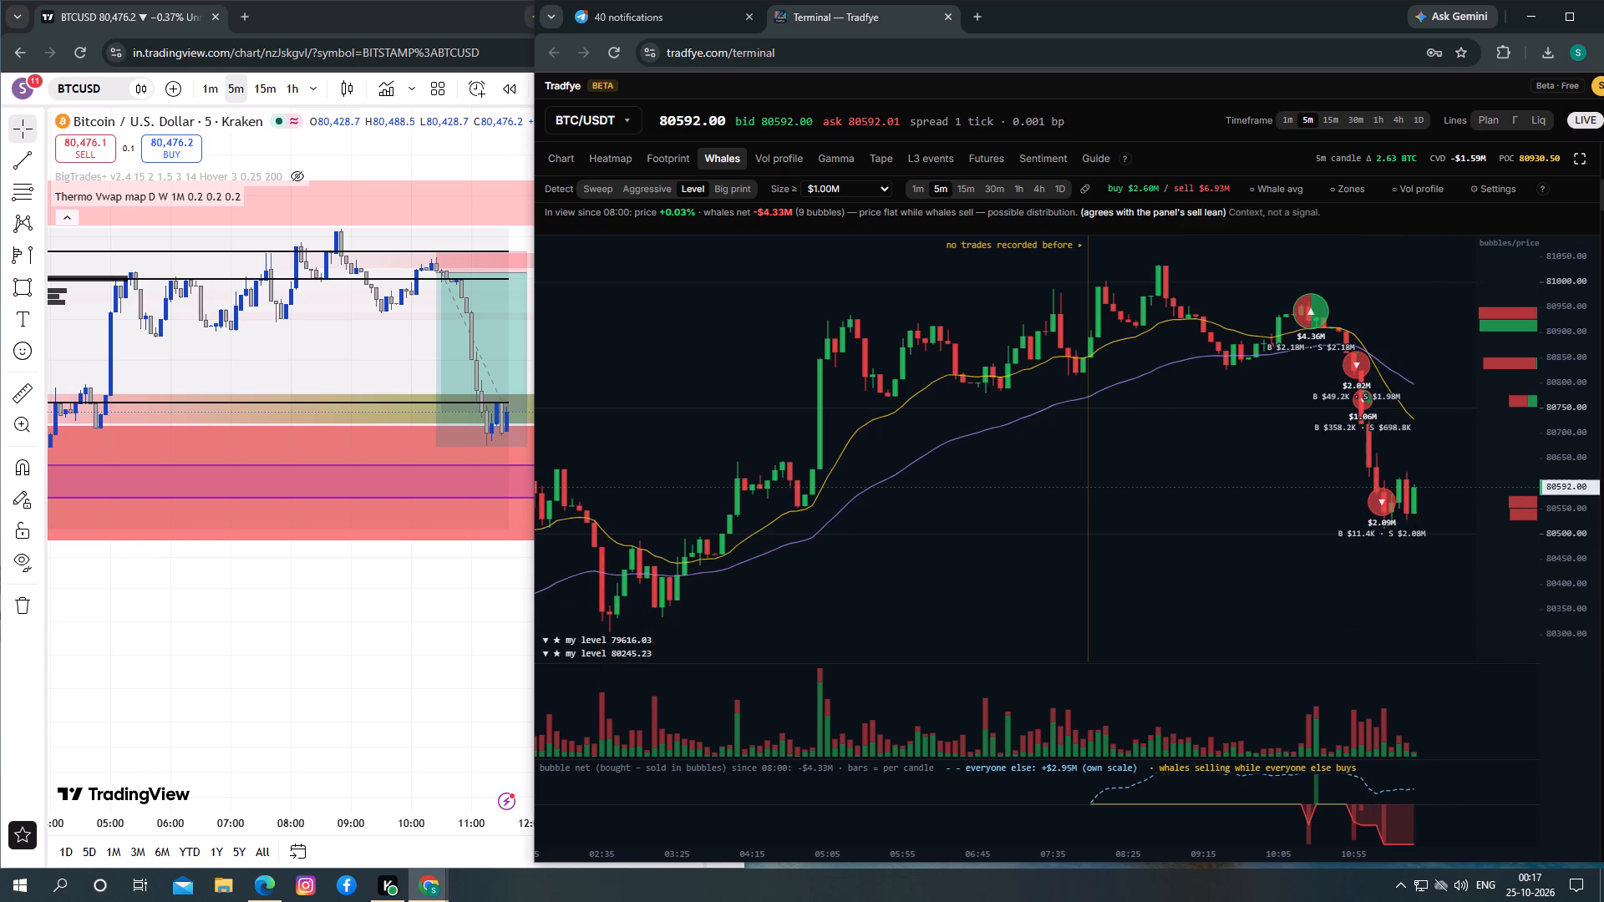
left_click_drag(1384, 589, 1375, 617)
left_click(1442, 592)
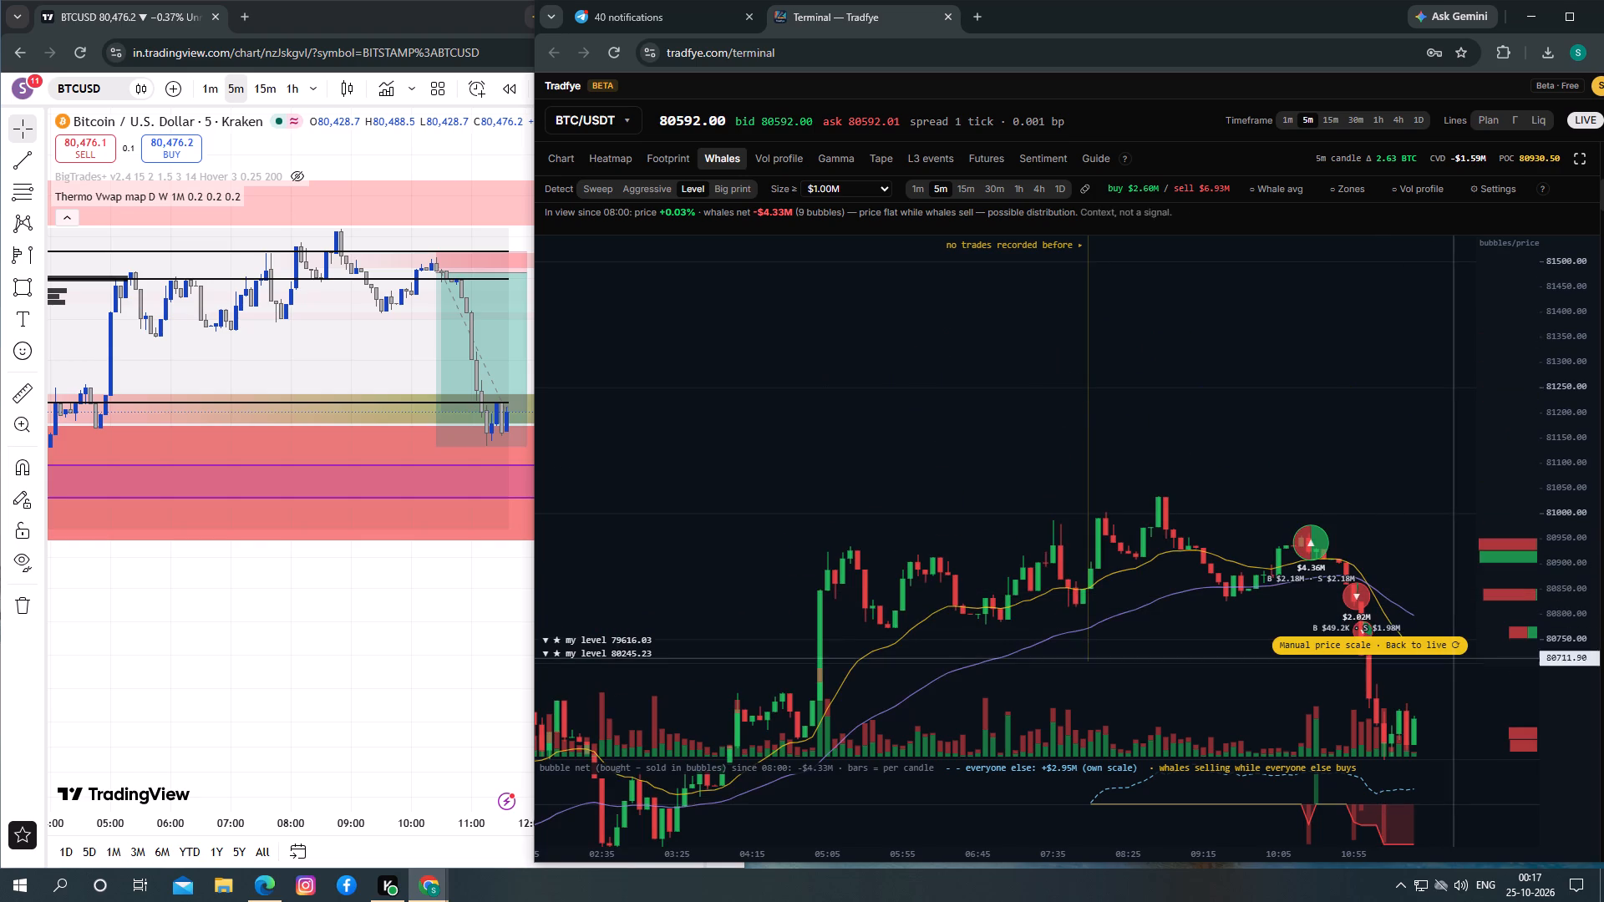
left_click(1454, 643)
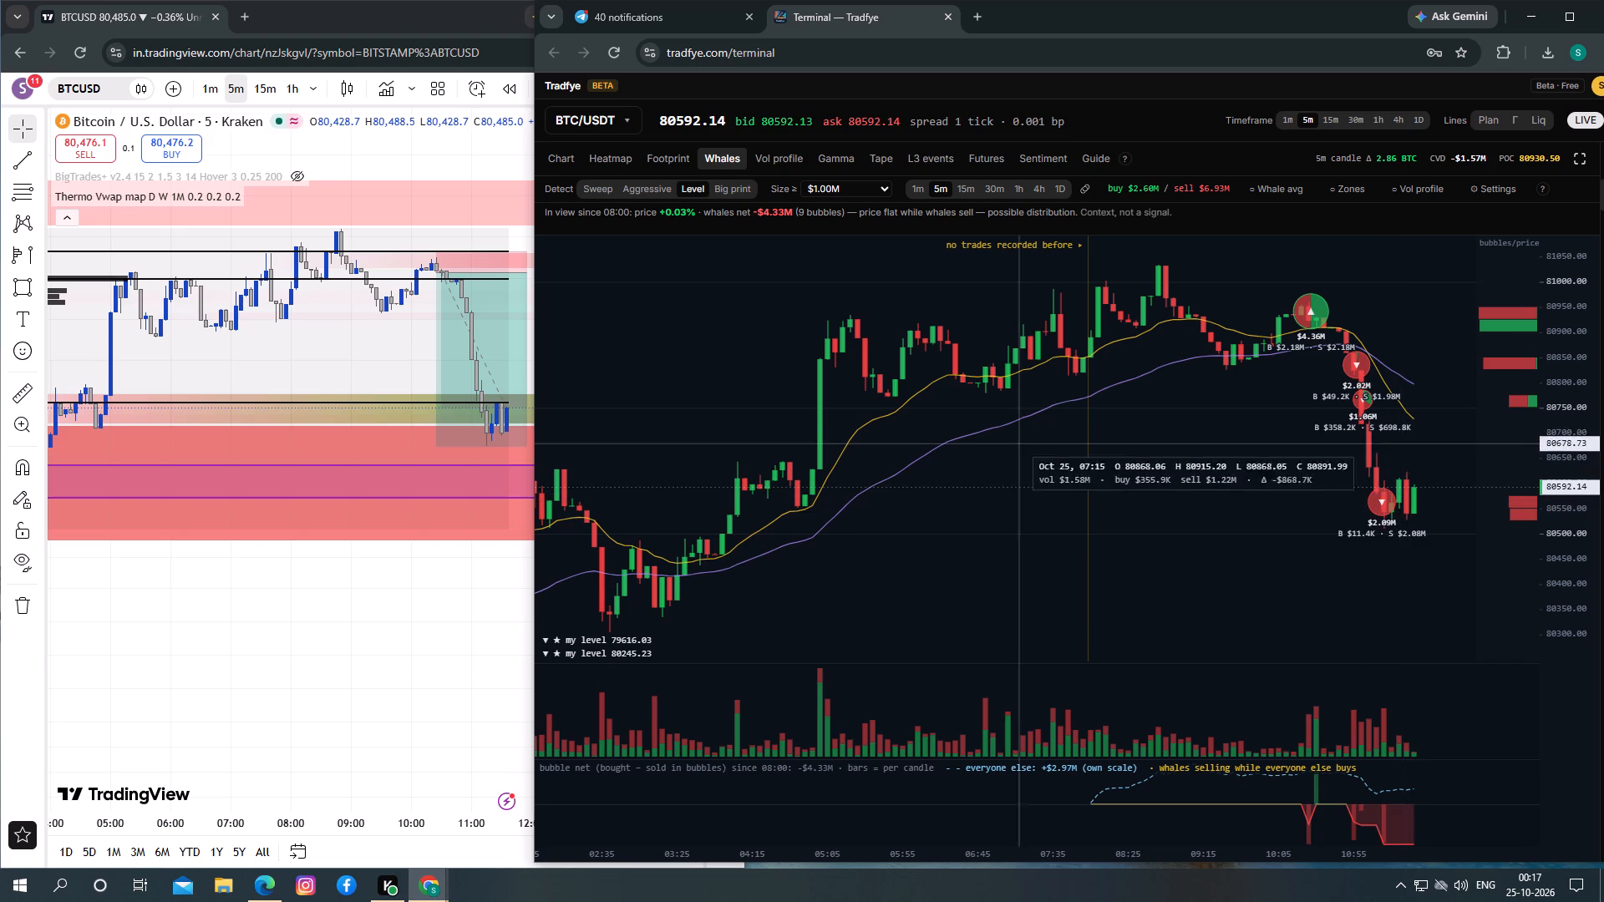
left_click(1102, 474)
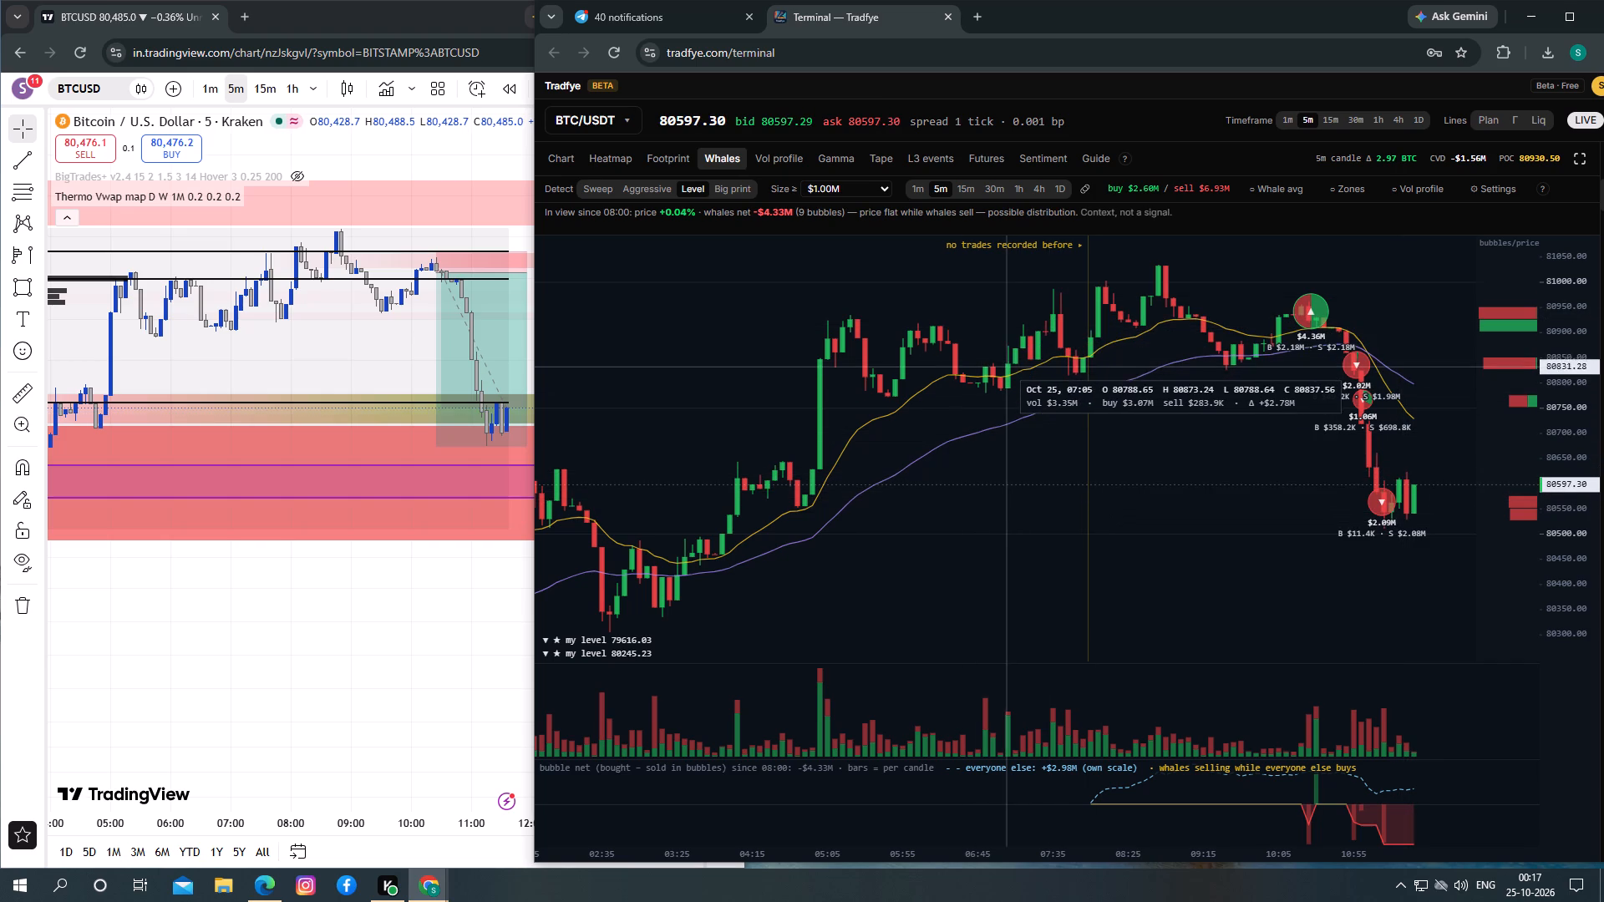
left_click(1006, 370)
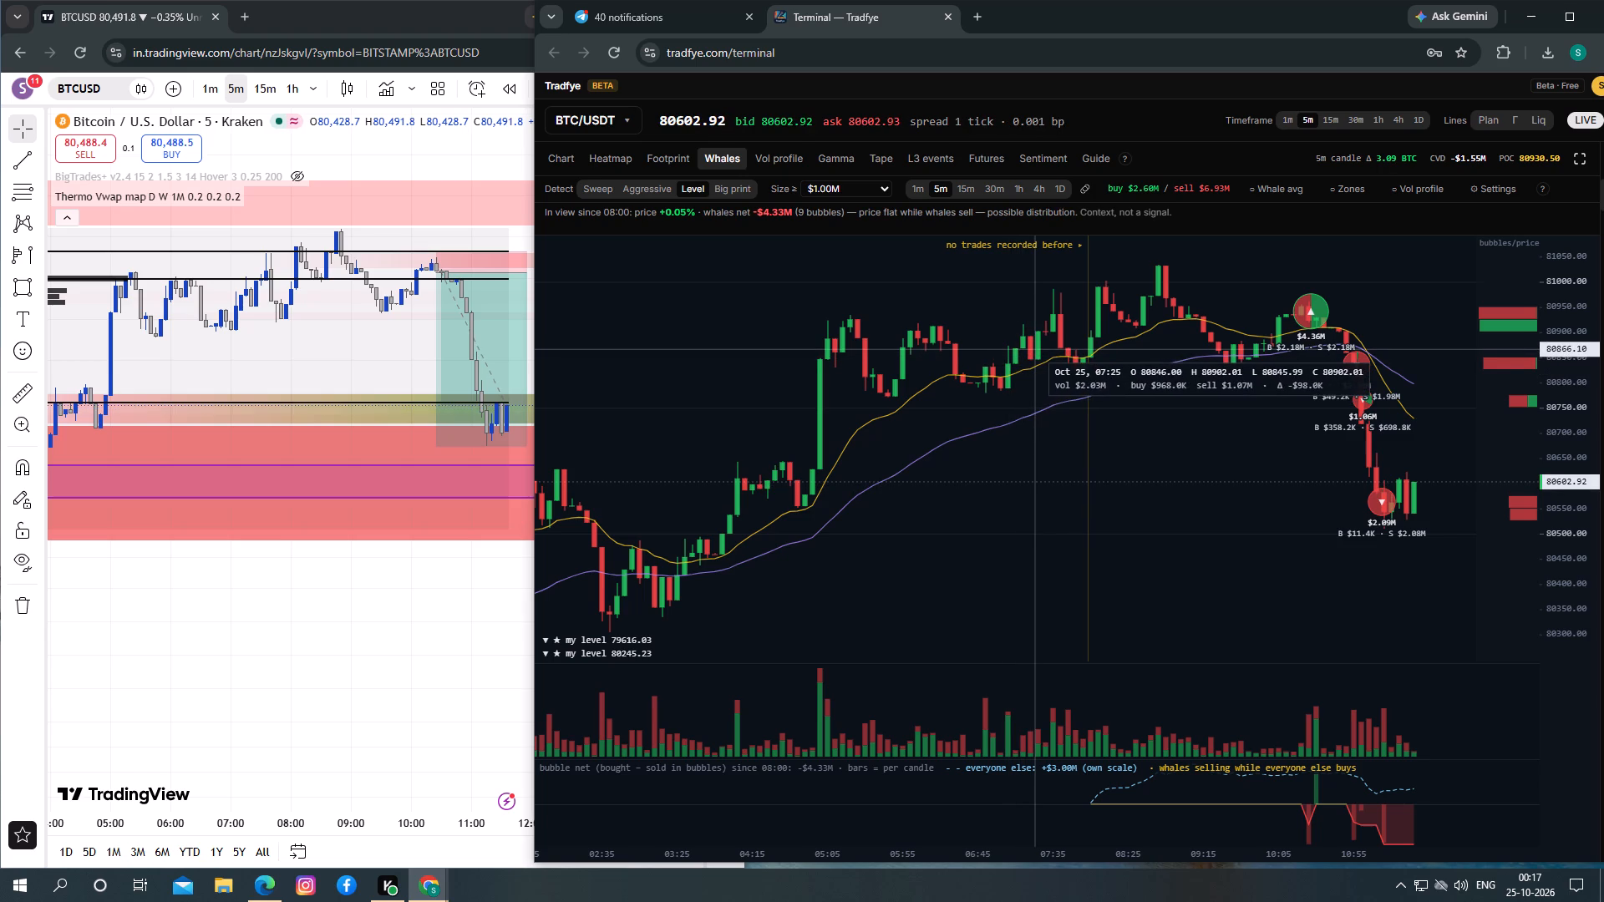
left_click(1215, 622)
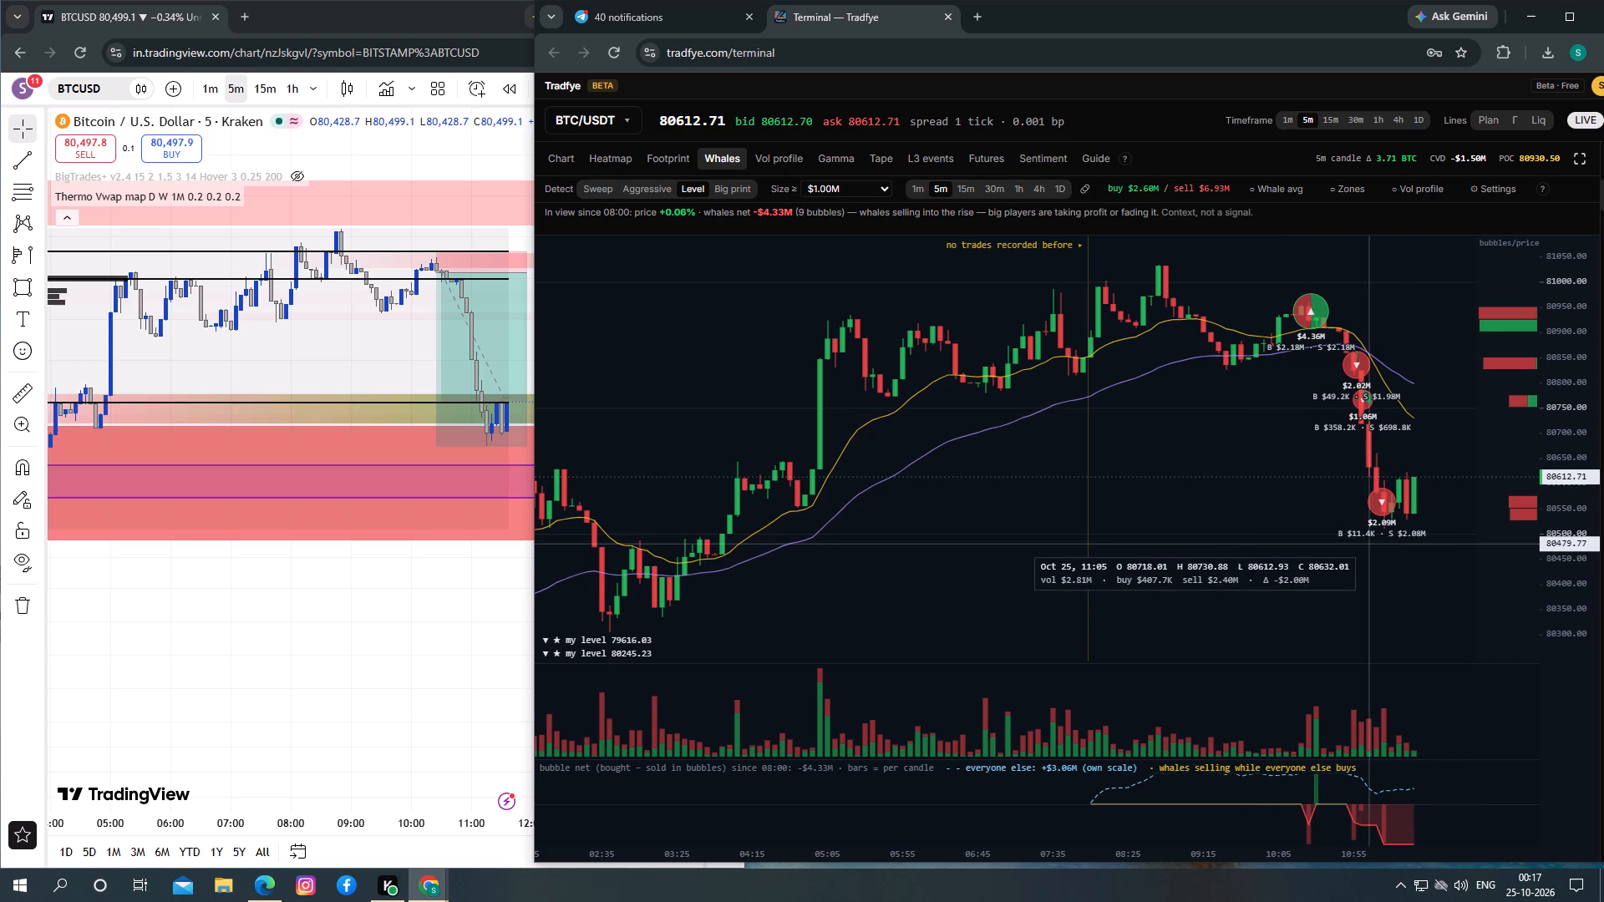
Raise the minimum big trade bubble size to $5.00M and check the recent candles on the Whales chart.
left_click(1501, 186)
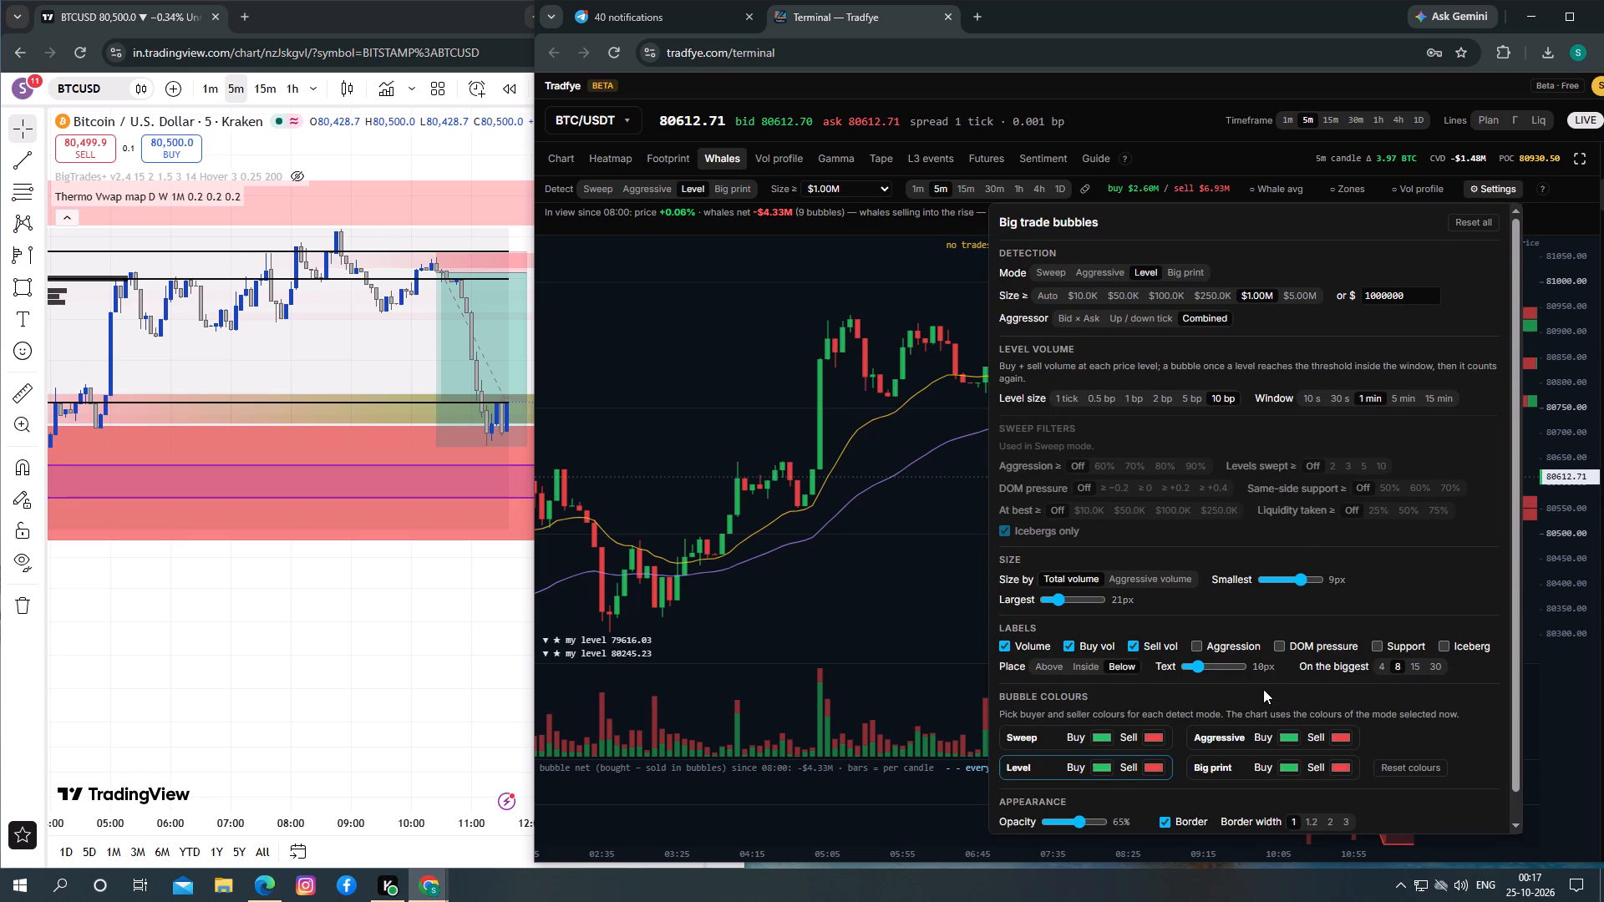
left_click(1311, 292)
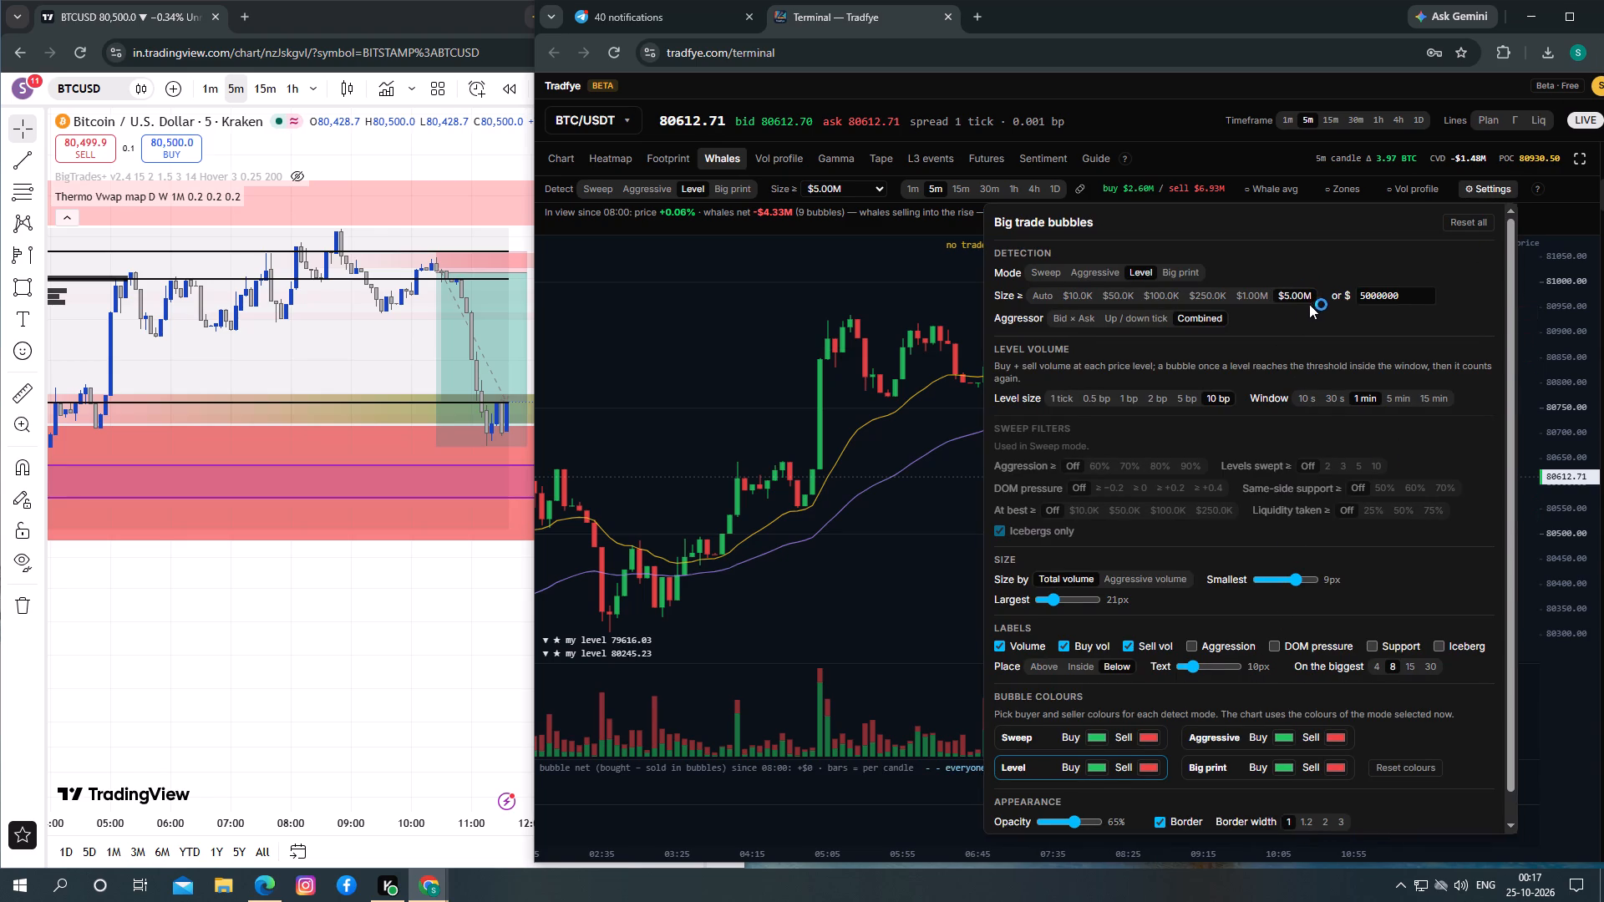
left_click(911, 556)
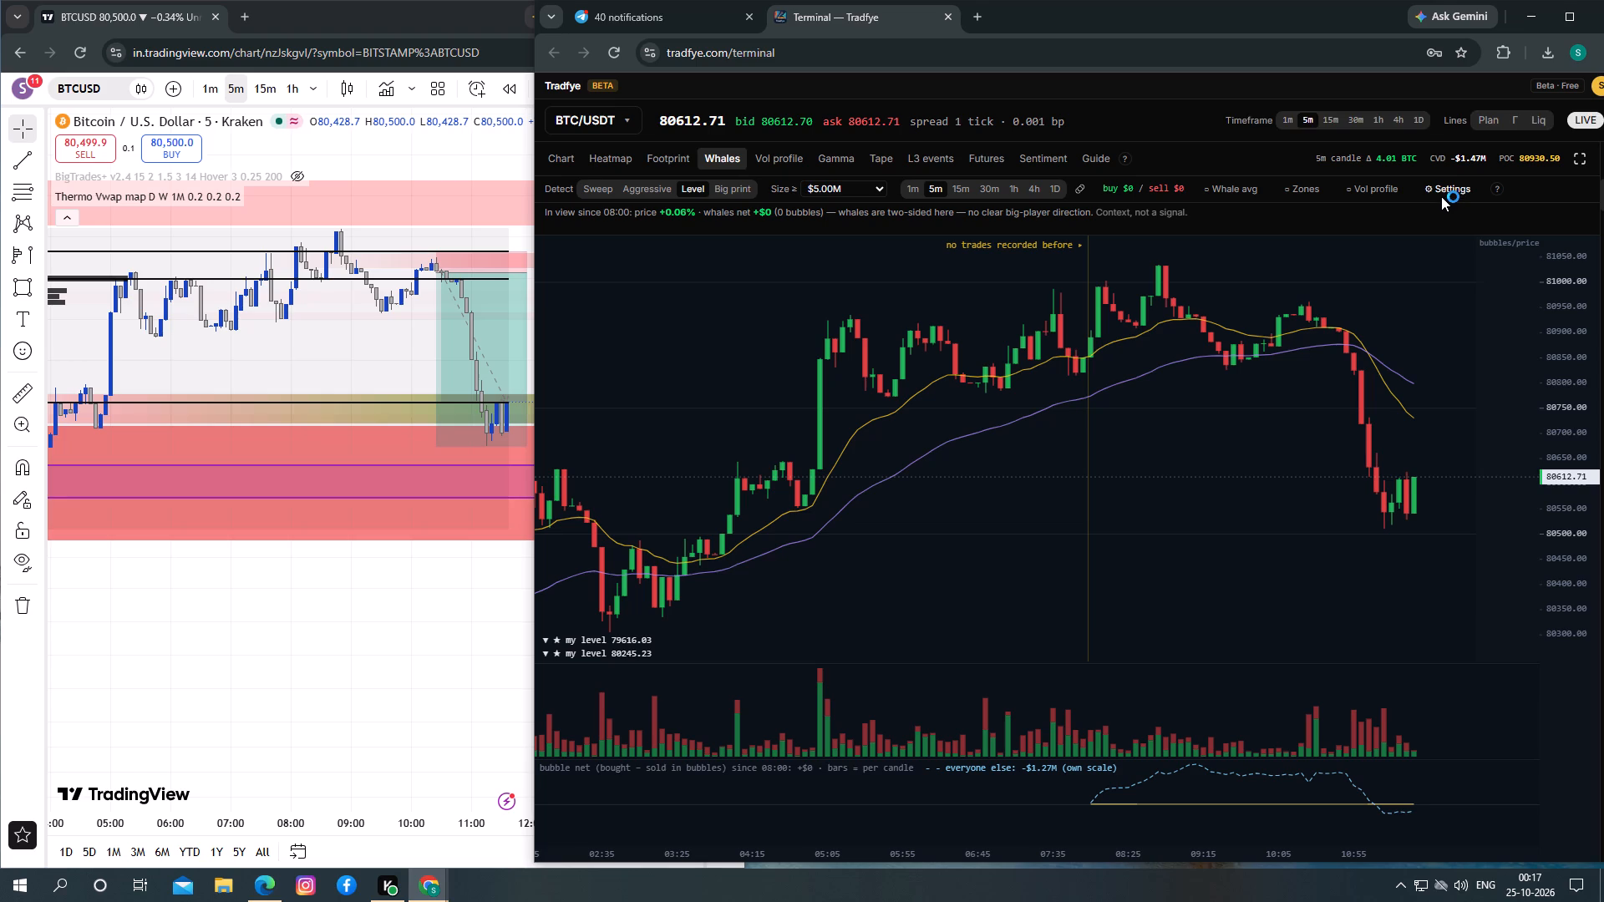
left_click_drag(1099, 495, 1168, 498)
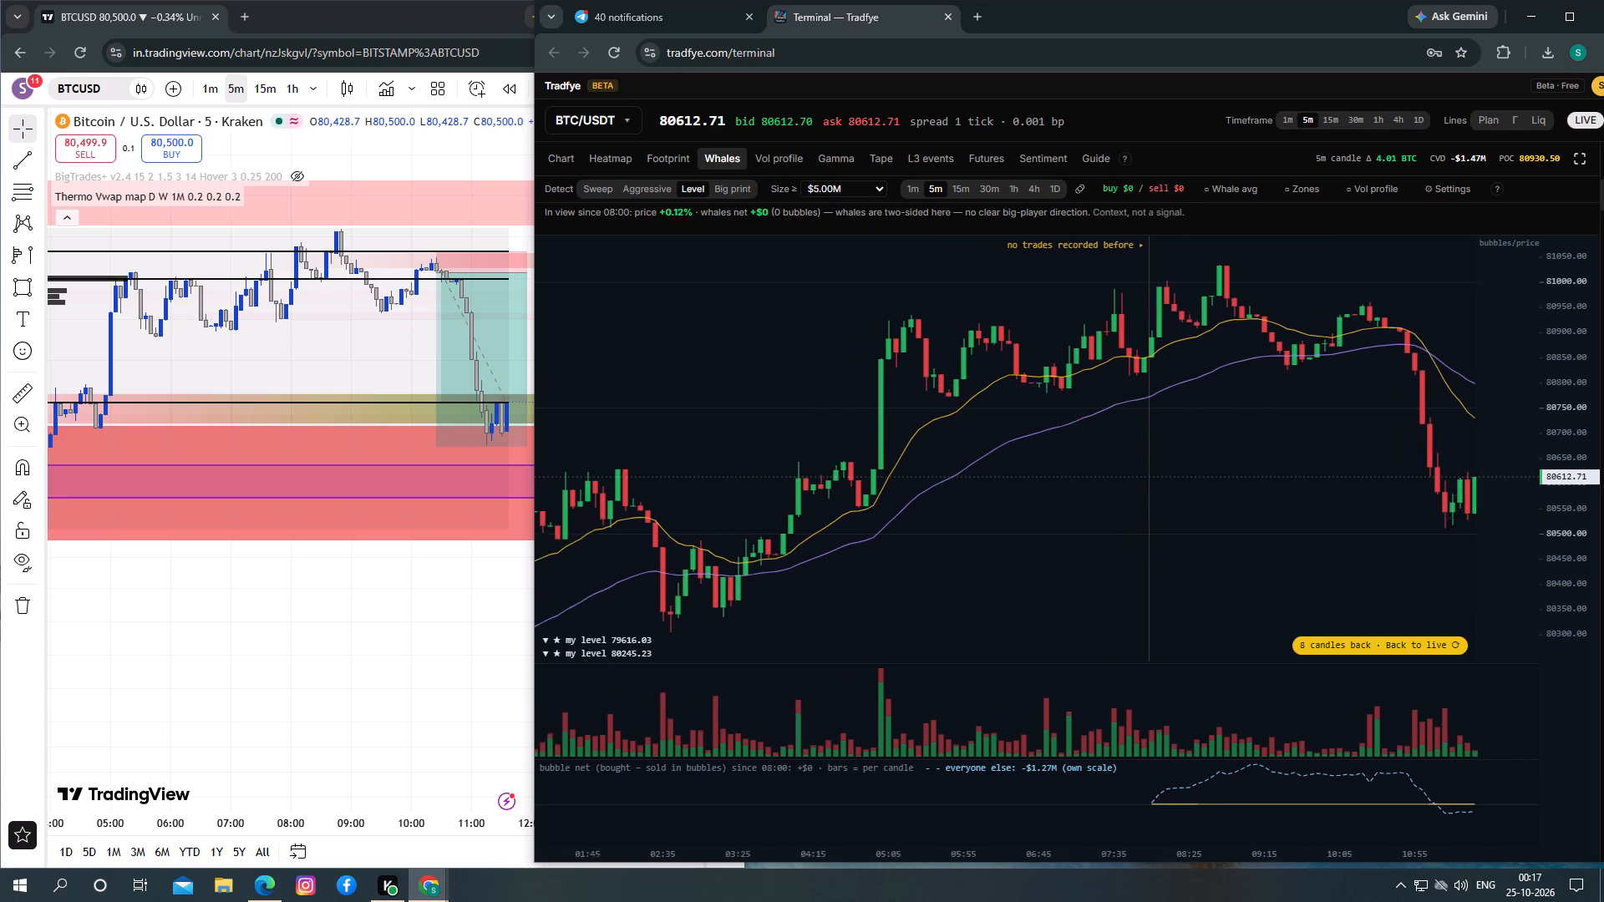
left_click_drag(1168, 498, 1130, 498)
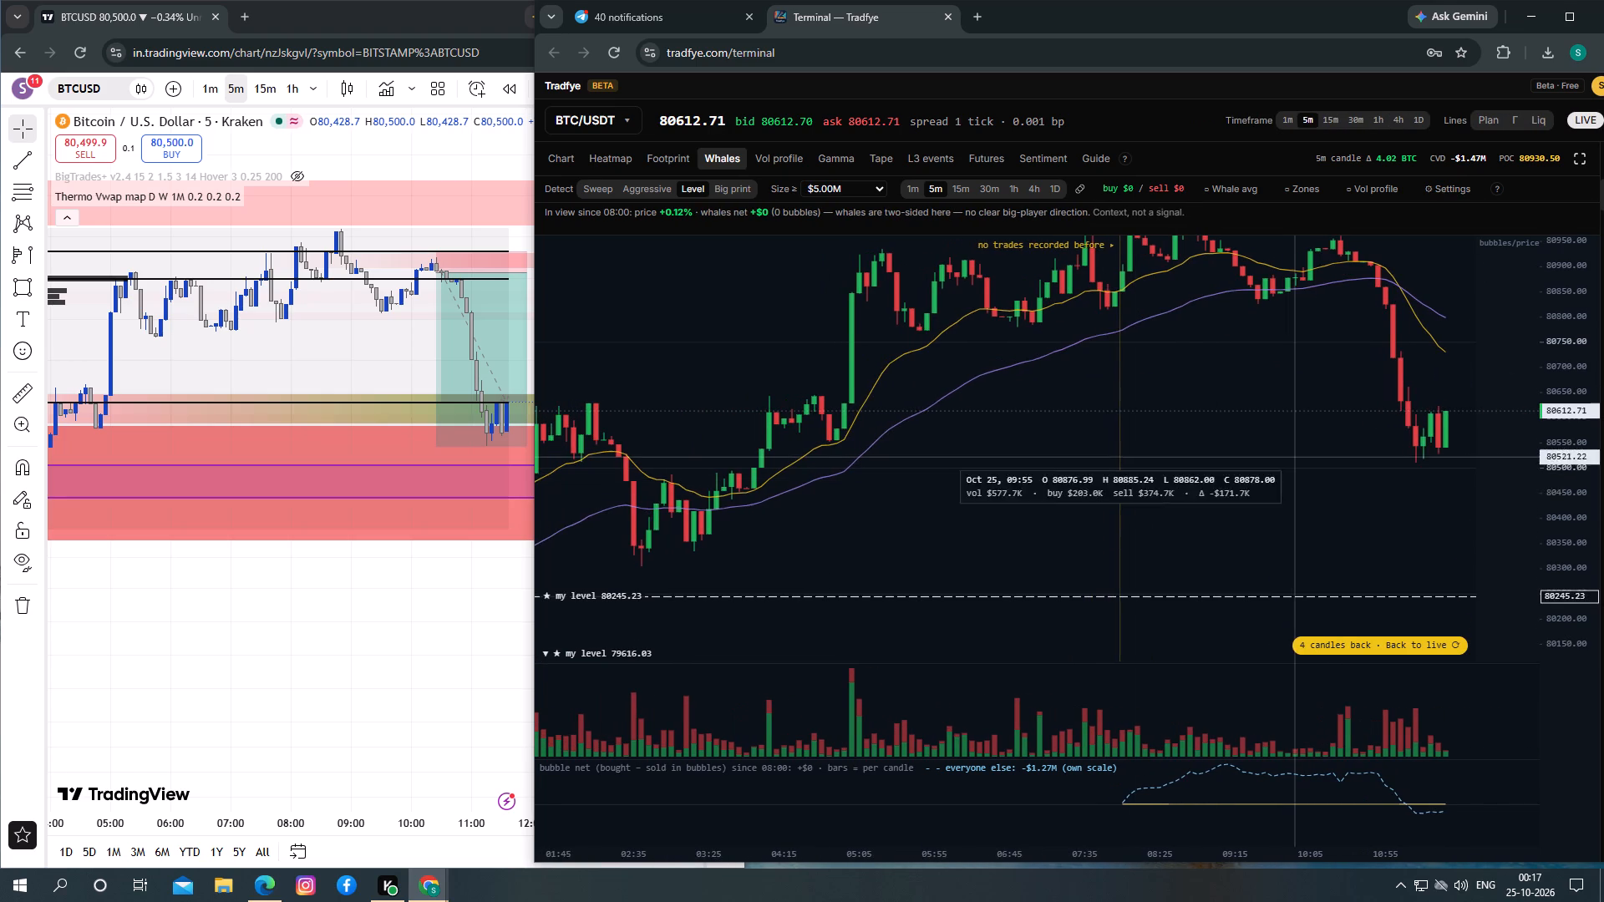
Set the big trade bubbles' minimum size to $1.00M and the aggressor to Bid × Ask.
left_click_drag(1296, 458, 1277, 515)
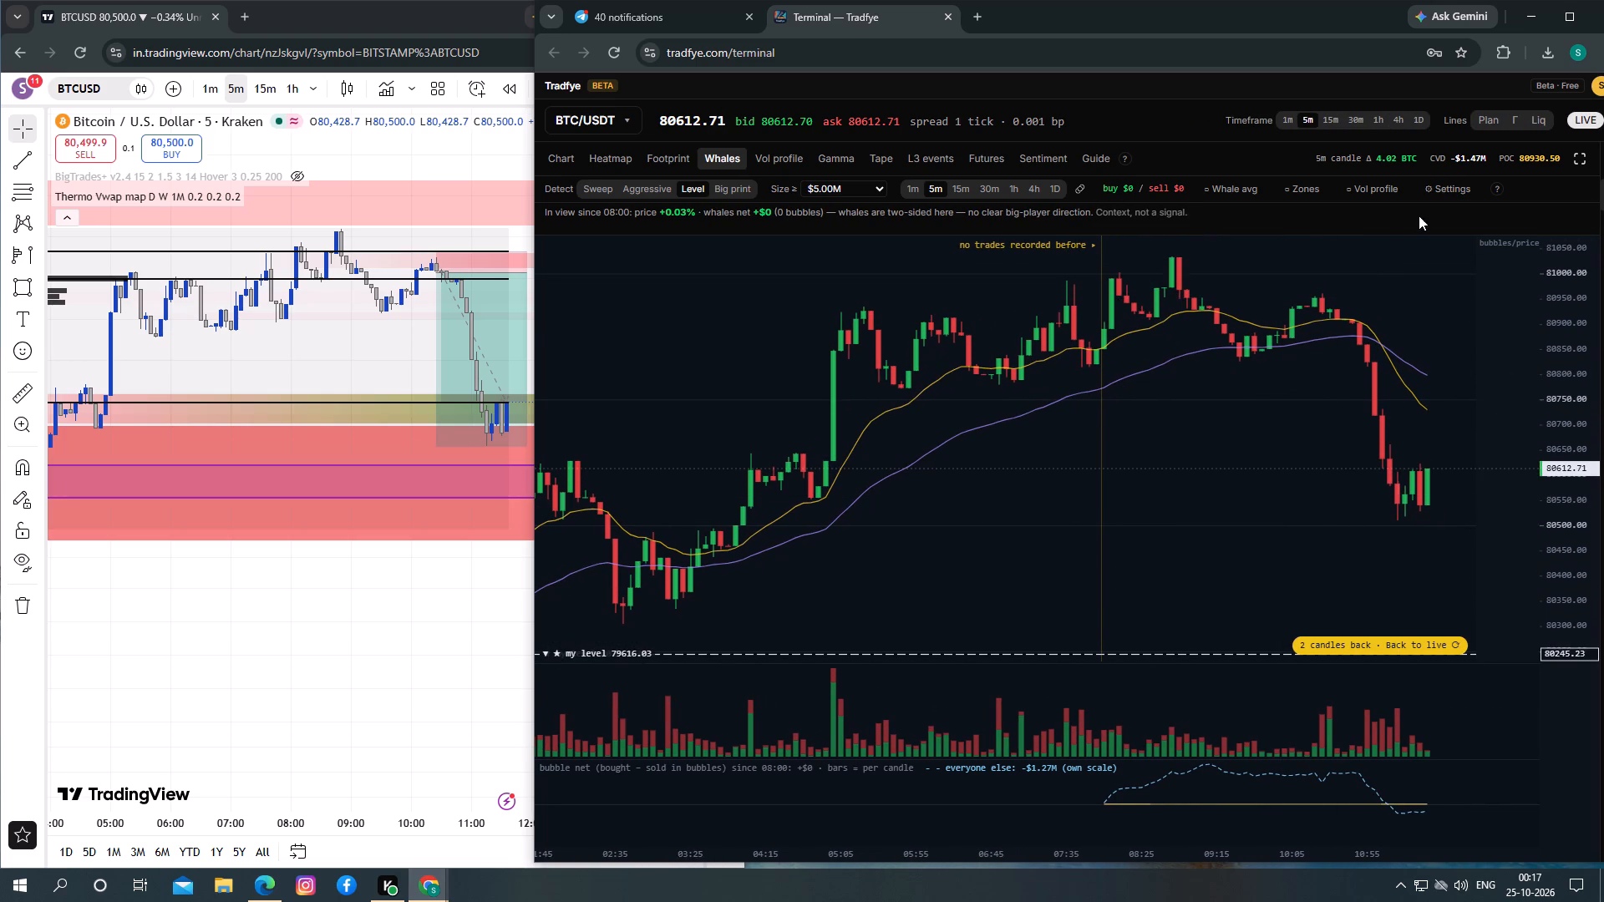
left_click(1432, 192)
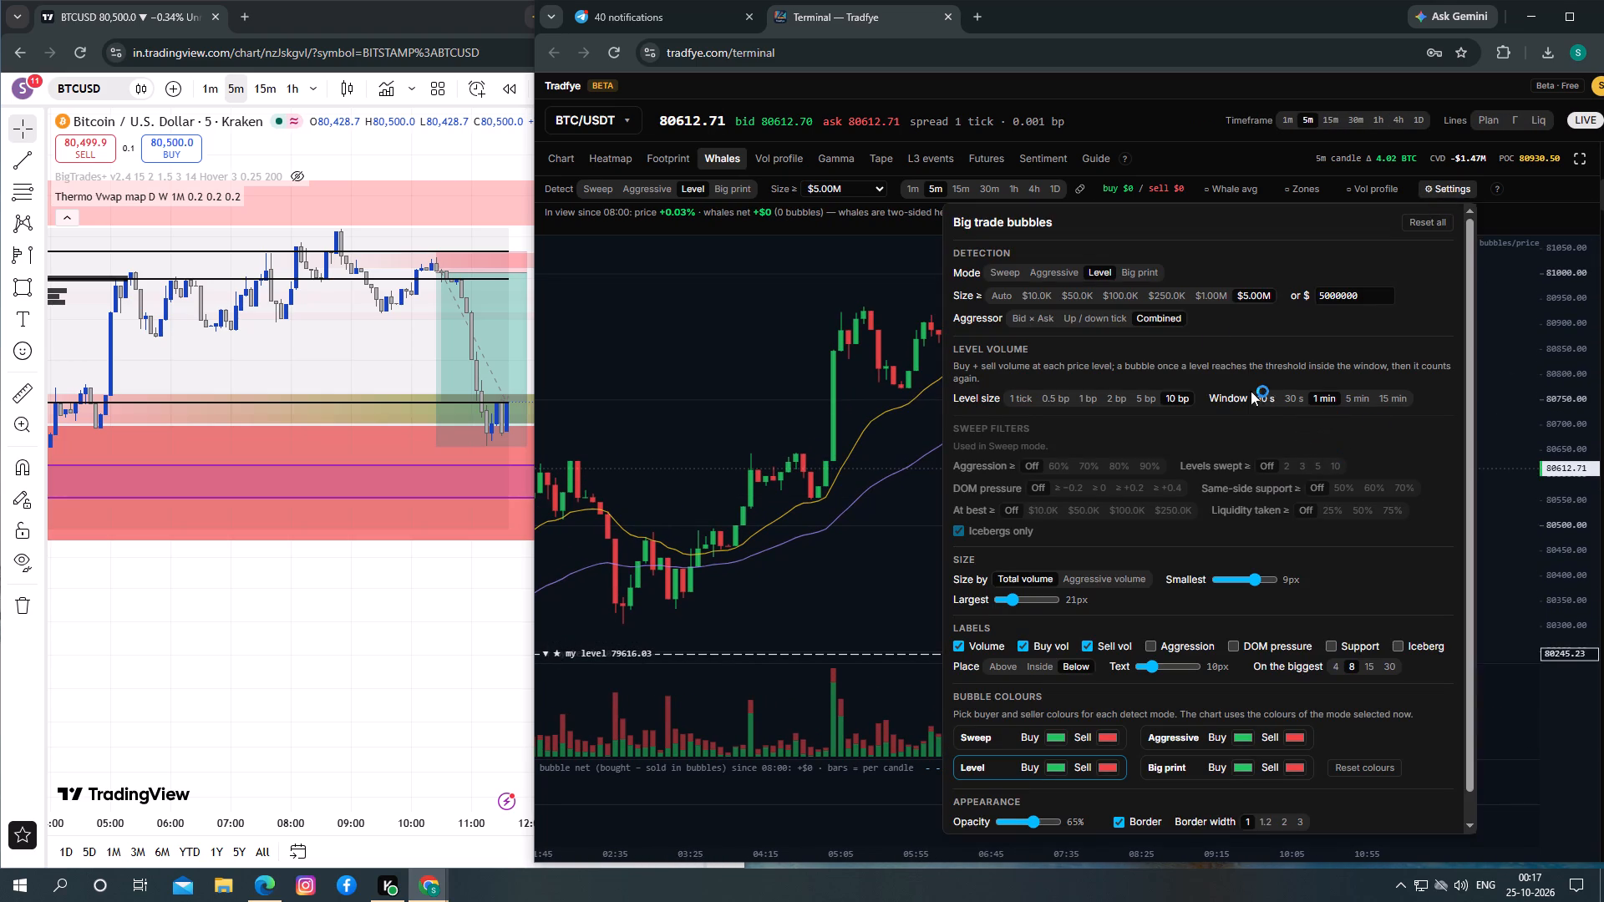
left_click(1201, 298)
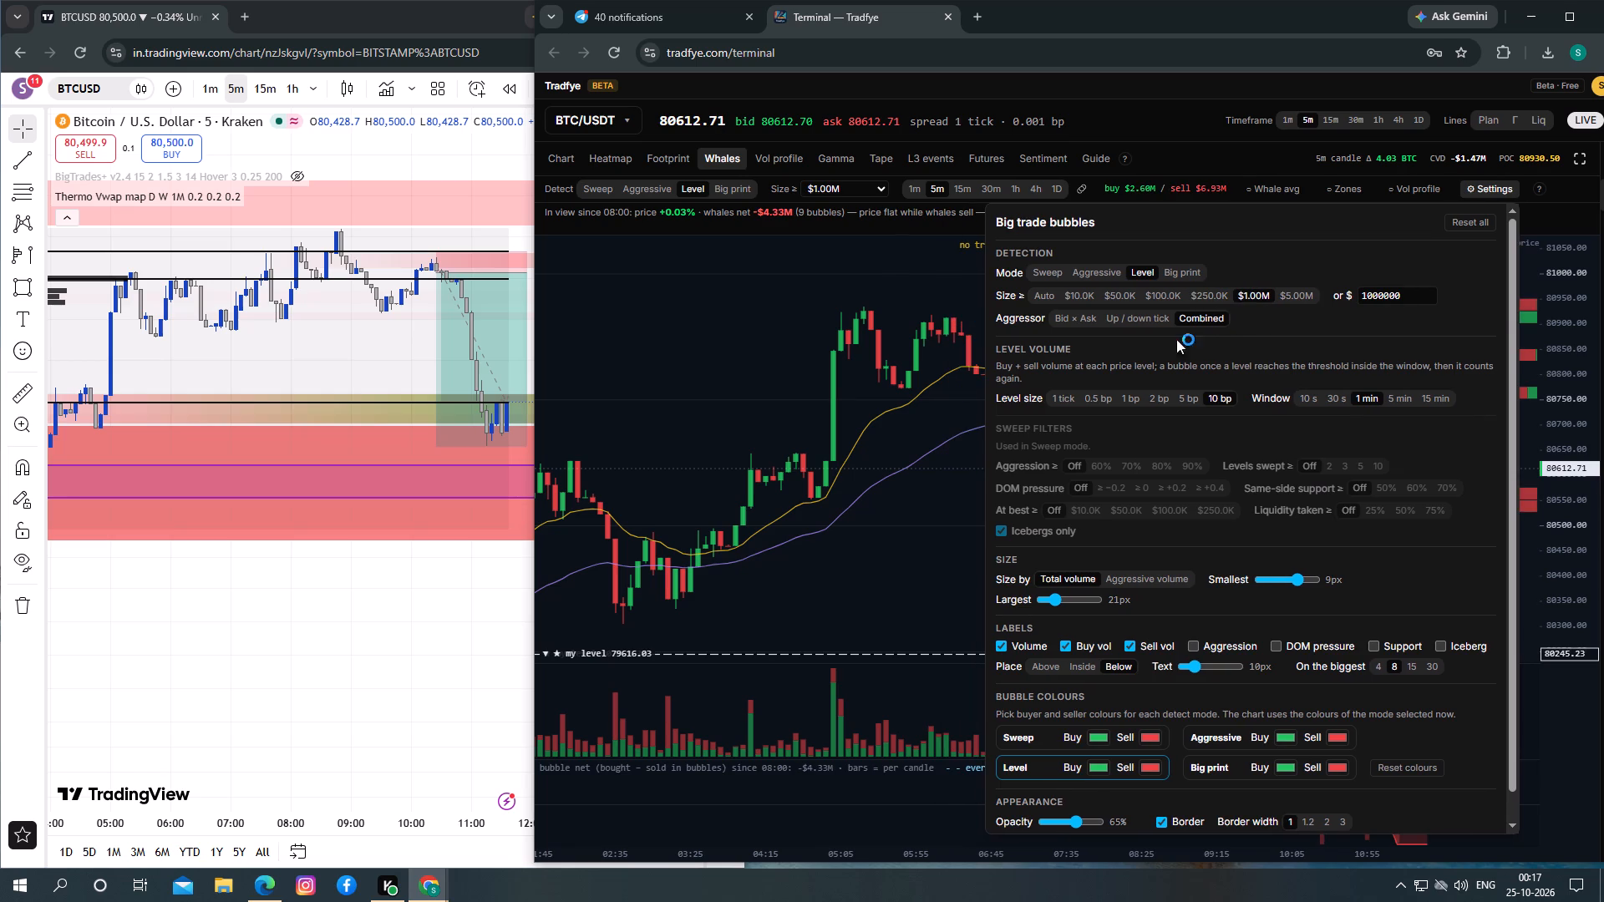
left_click(1070, 319)
left_click(926, 617)
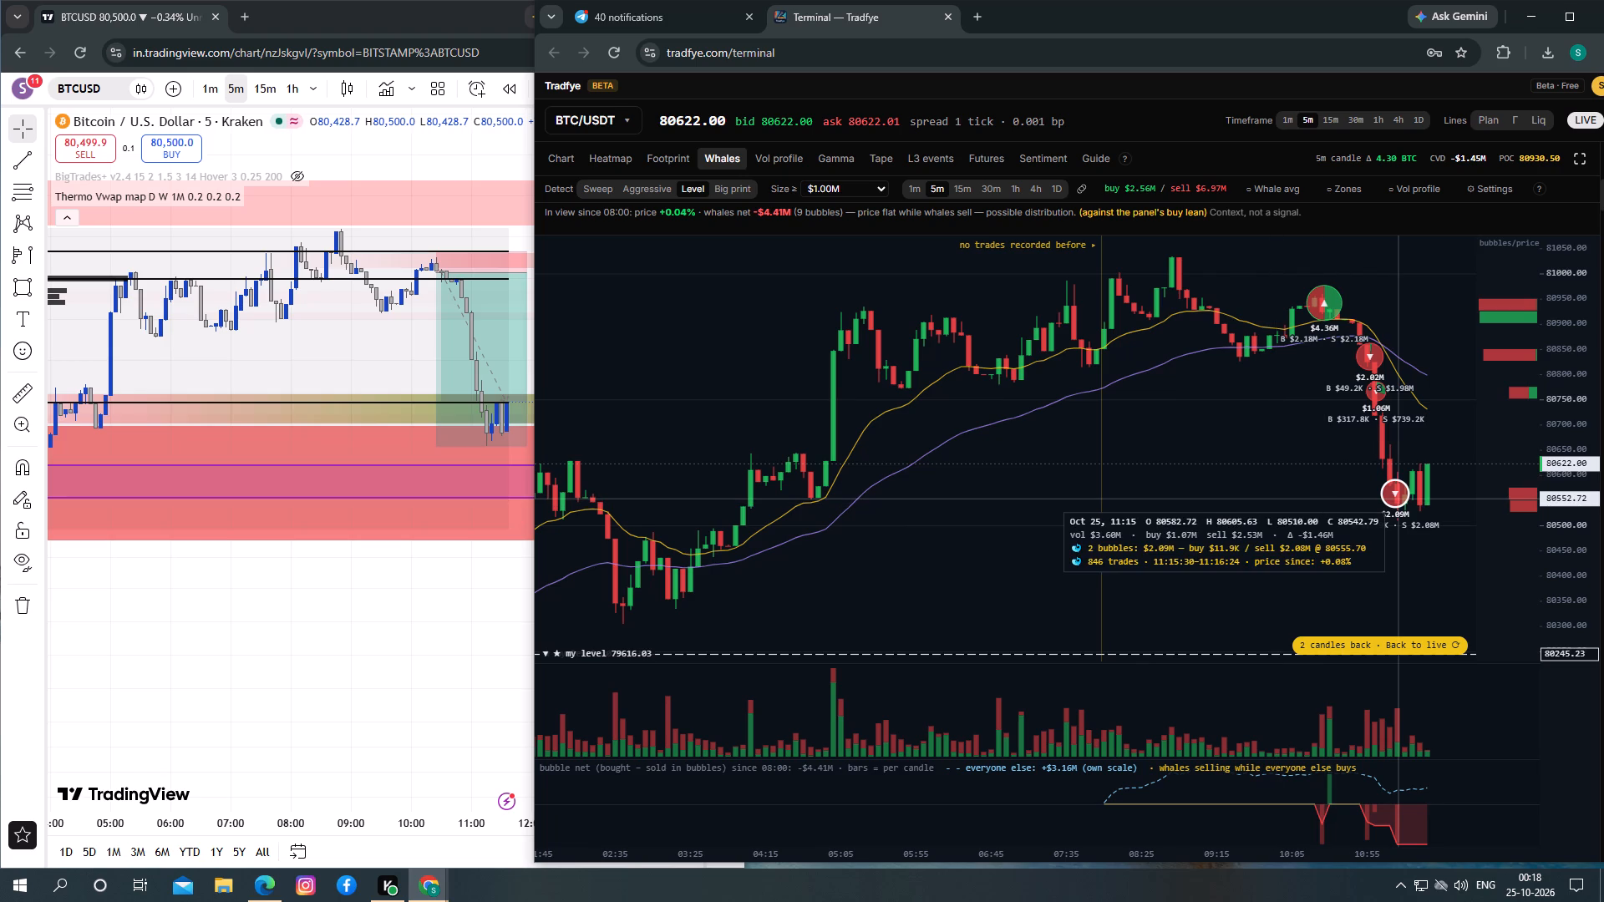
Lower the minimum big trade bubble size to $250.0K and inspect the bubbles around the sell-off low.
left_click(1214, 489)
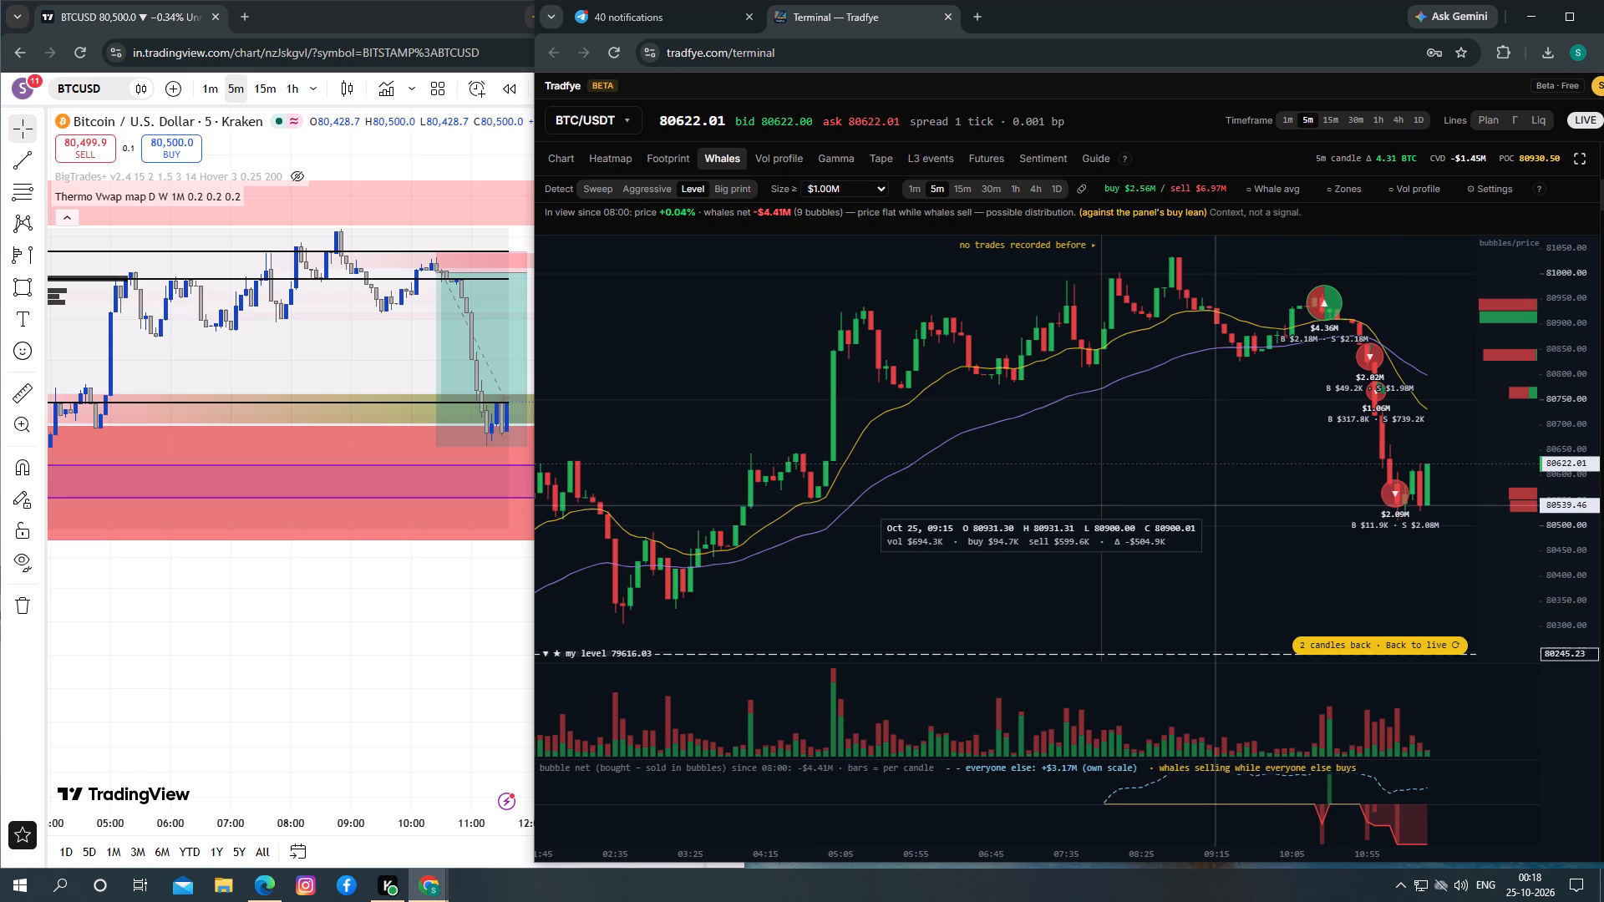
left_click_drag(1215, 506, 1185, 500)
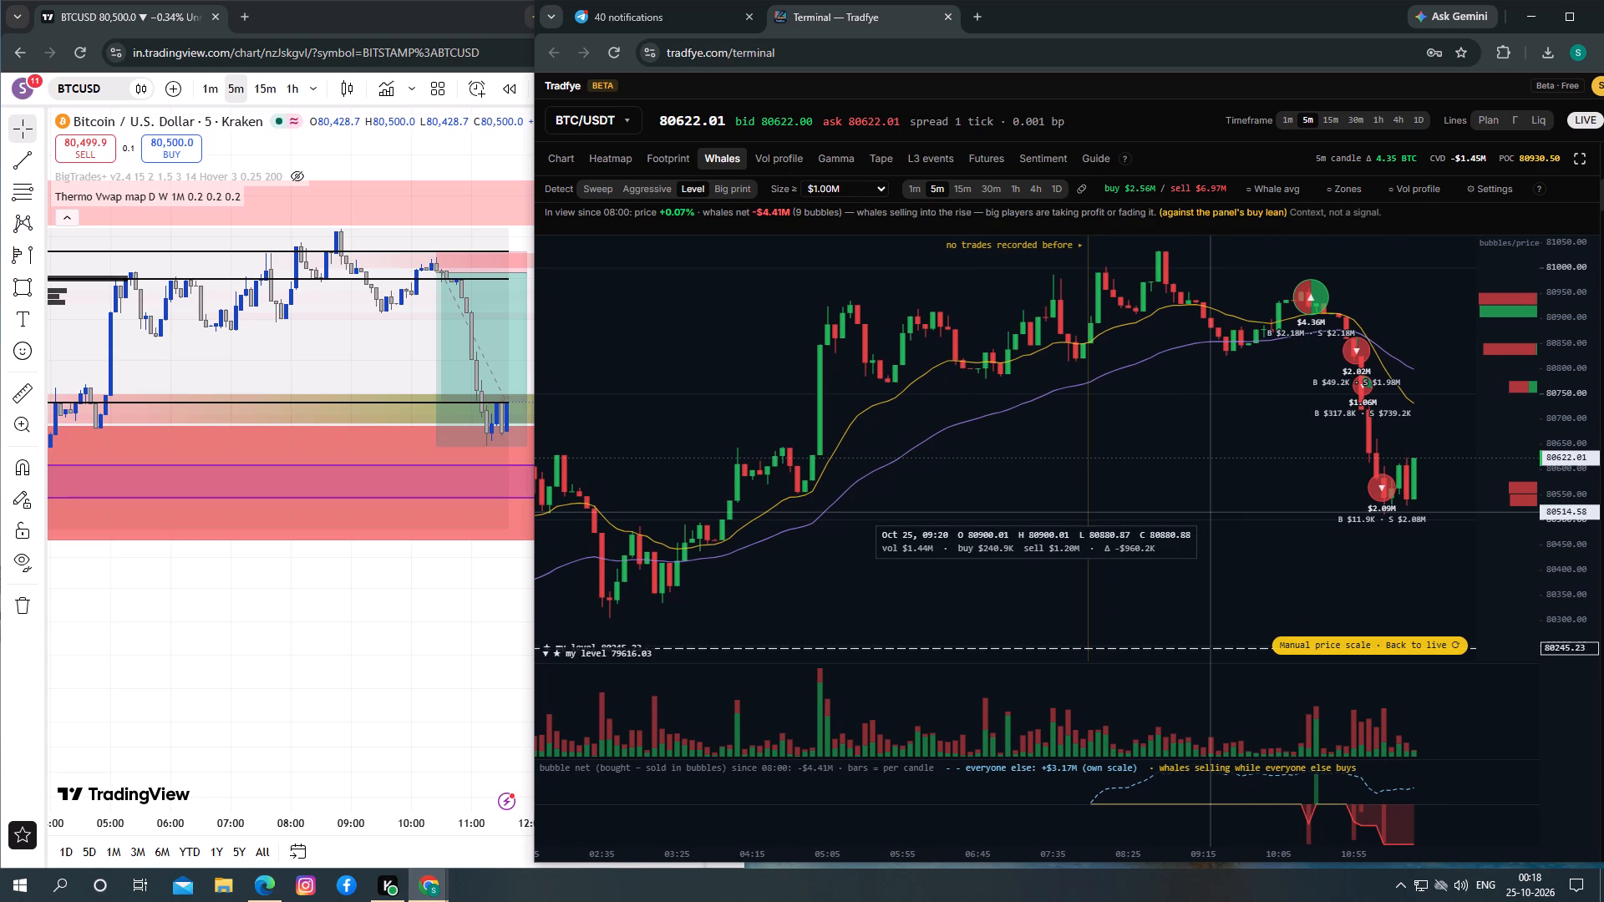
left_click_drag(1211, 512, 1219, 500)
left_click(1482, 195)
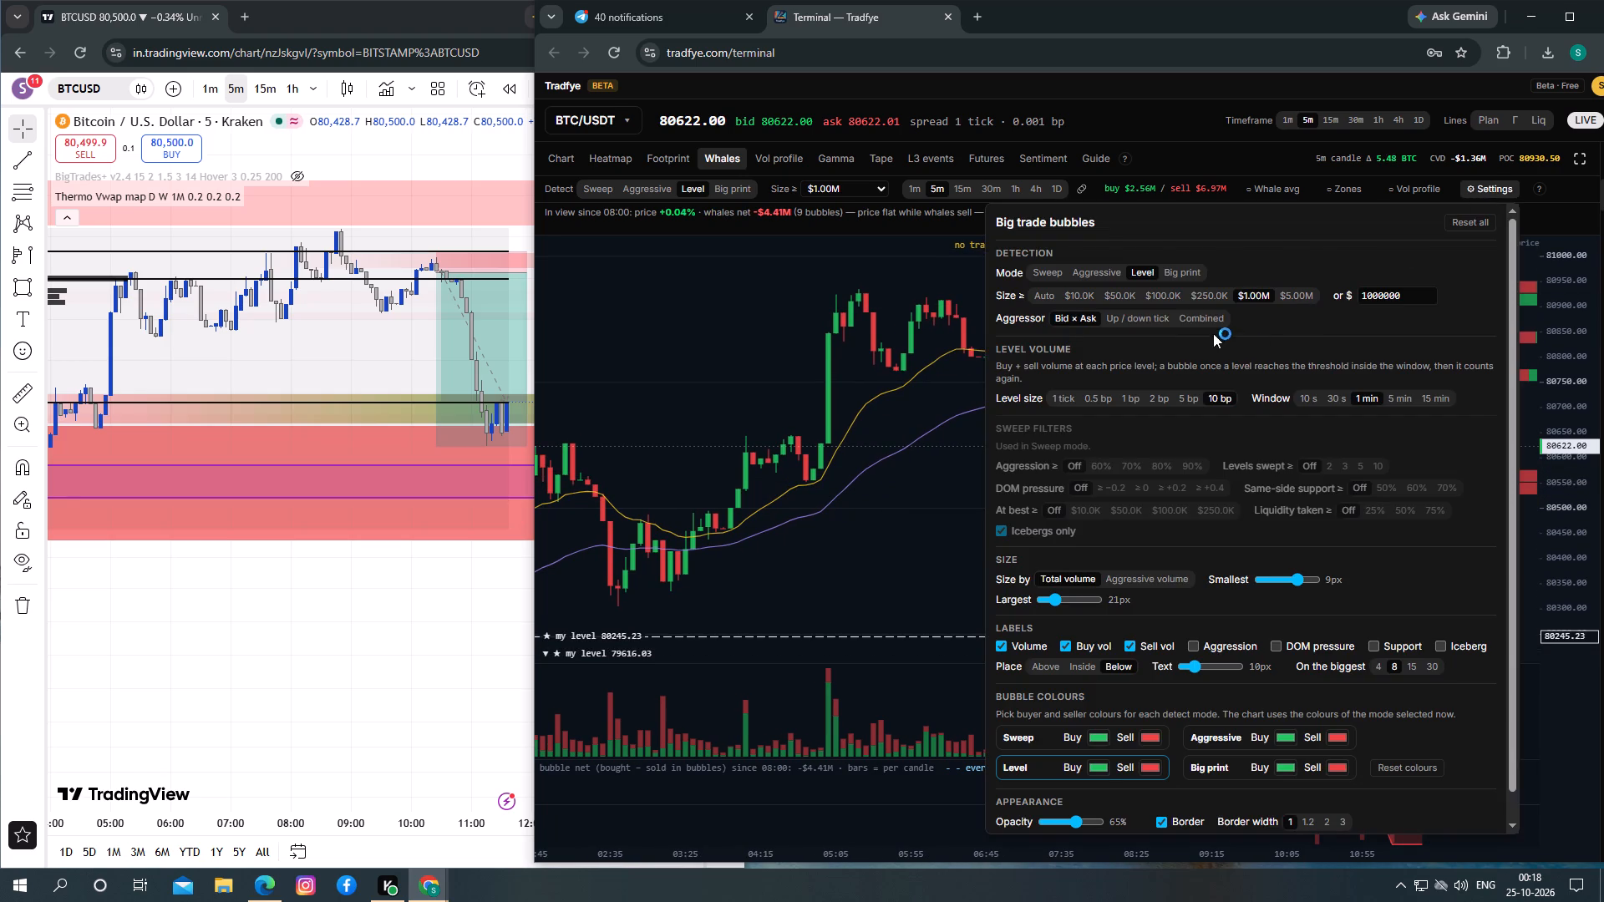
left_click(1211, 290)
left_click(980, 533)
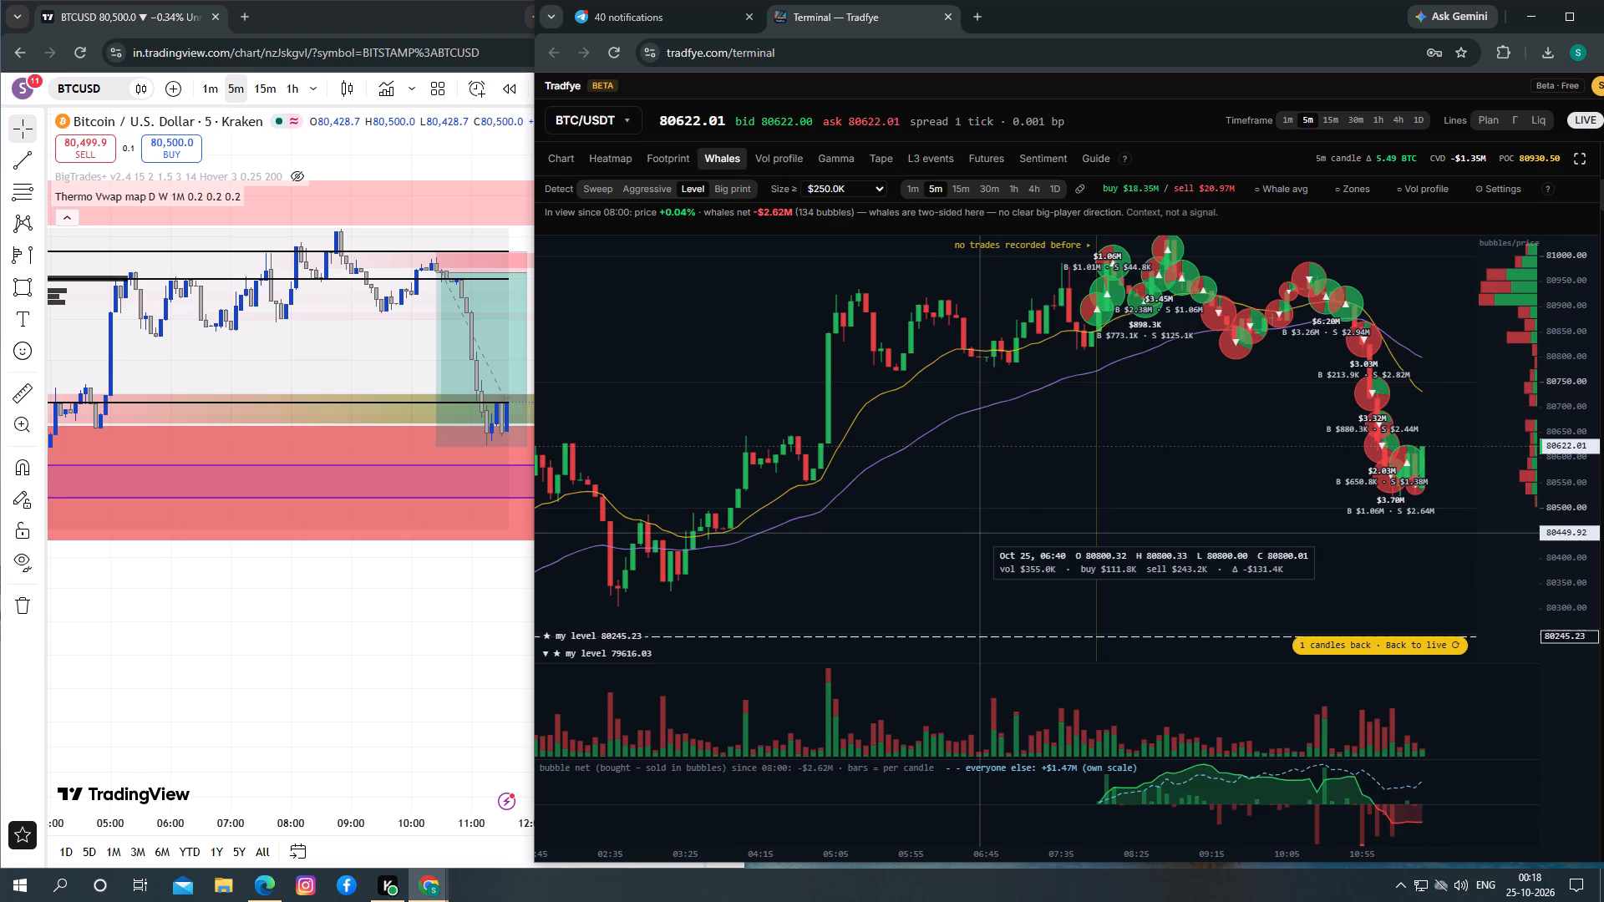
left_click_drag(1338, 527, 1300, 542)
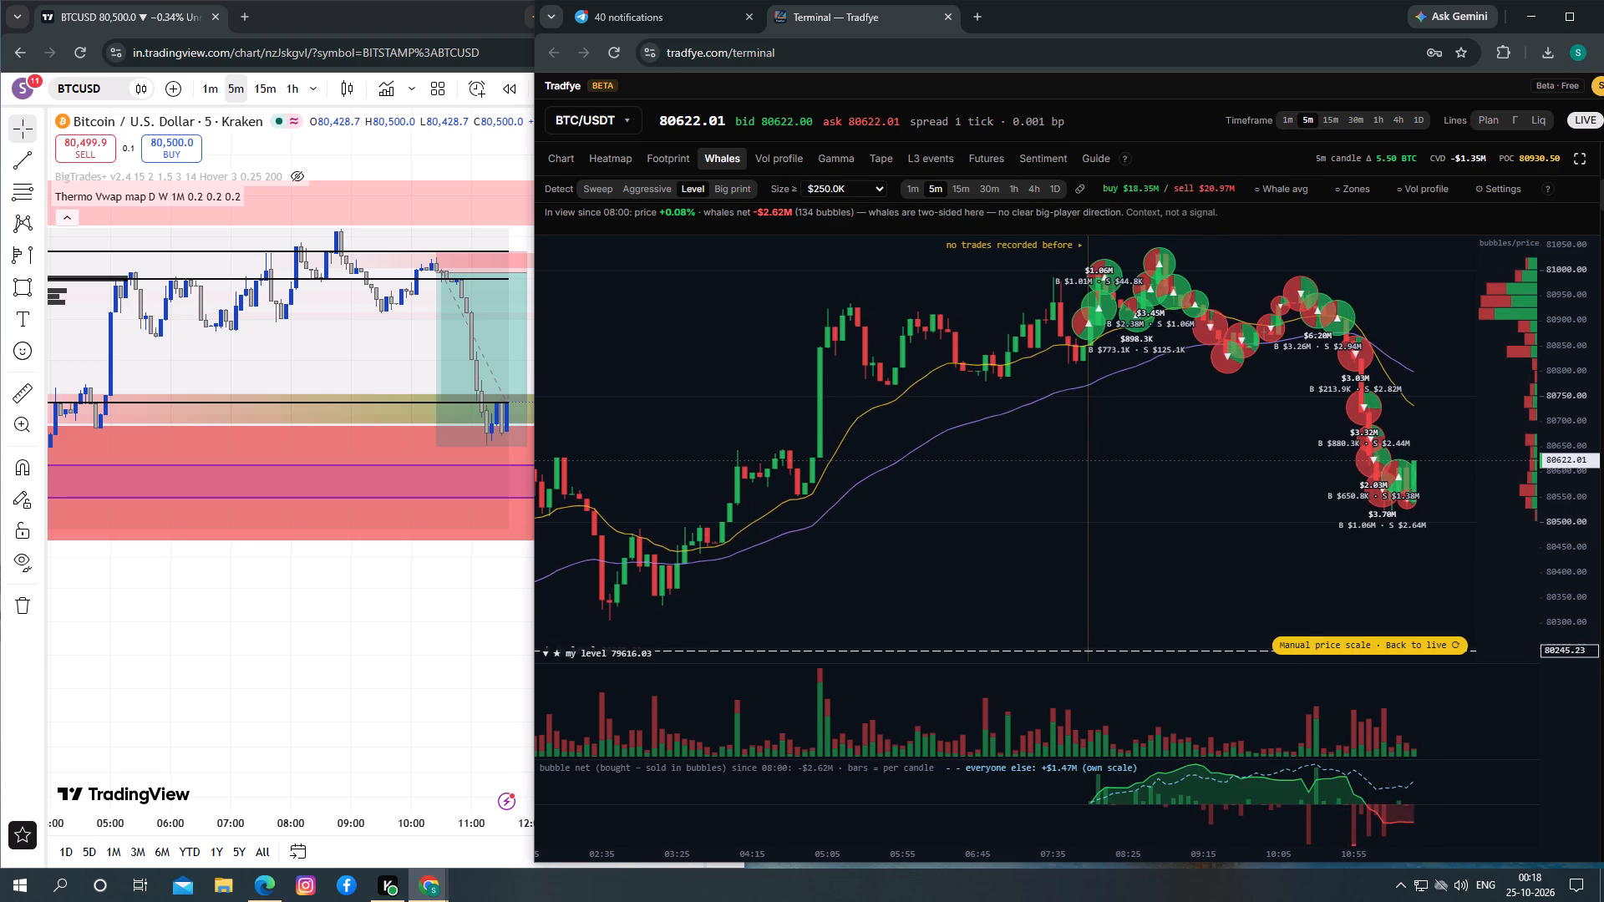
left_click_drag(1300, 542, 1295, 544)
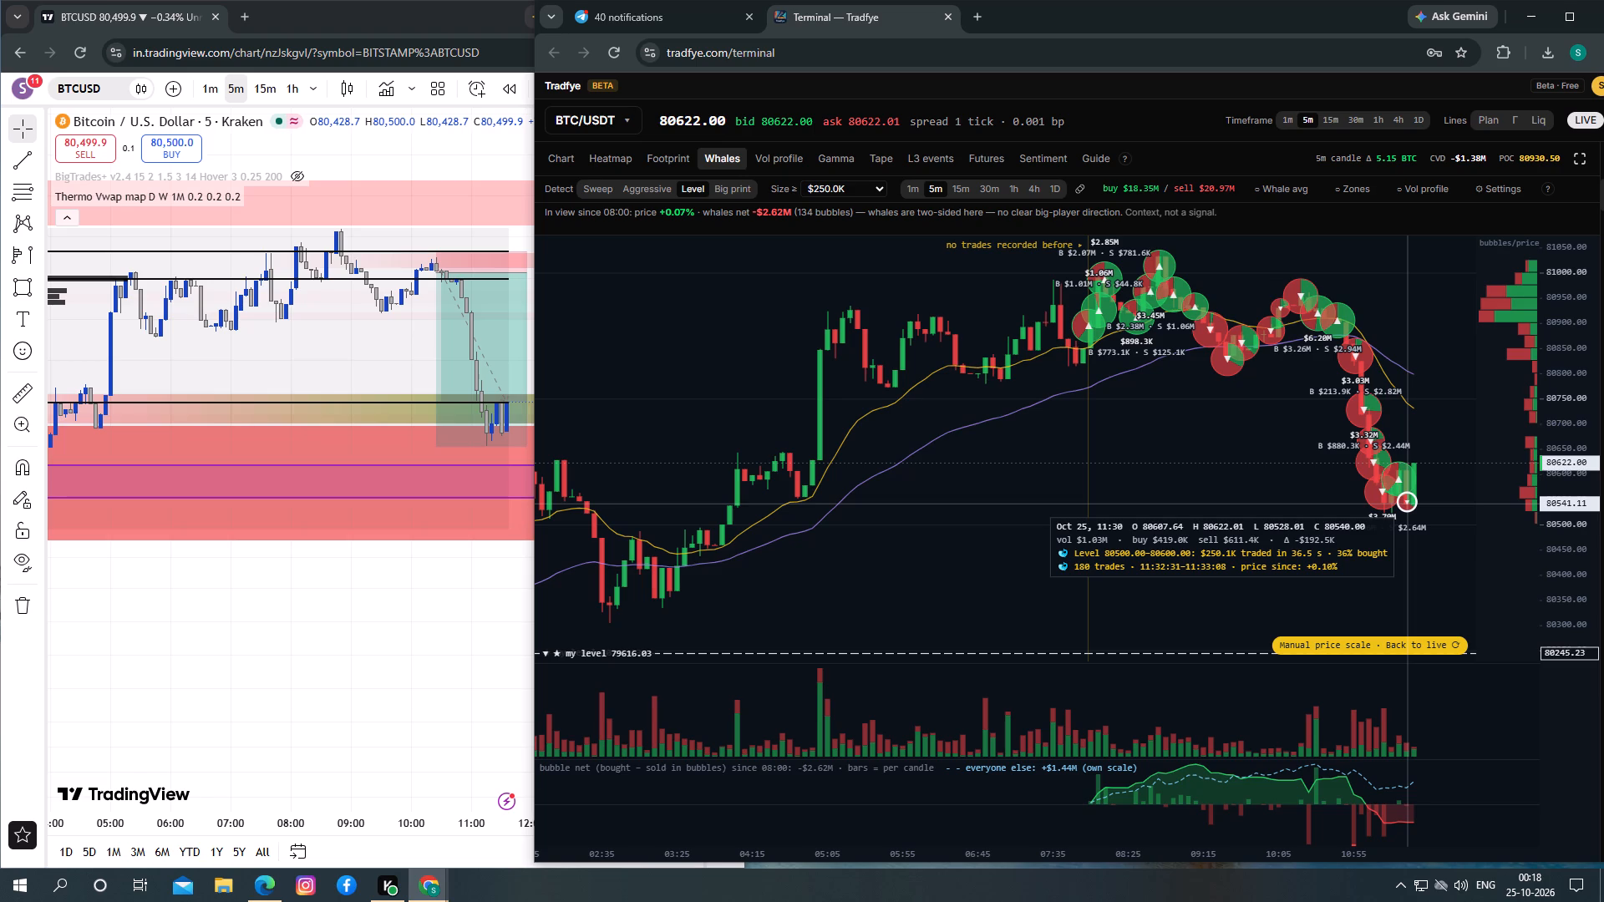
left_click(1205, 508)
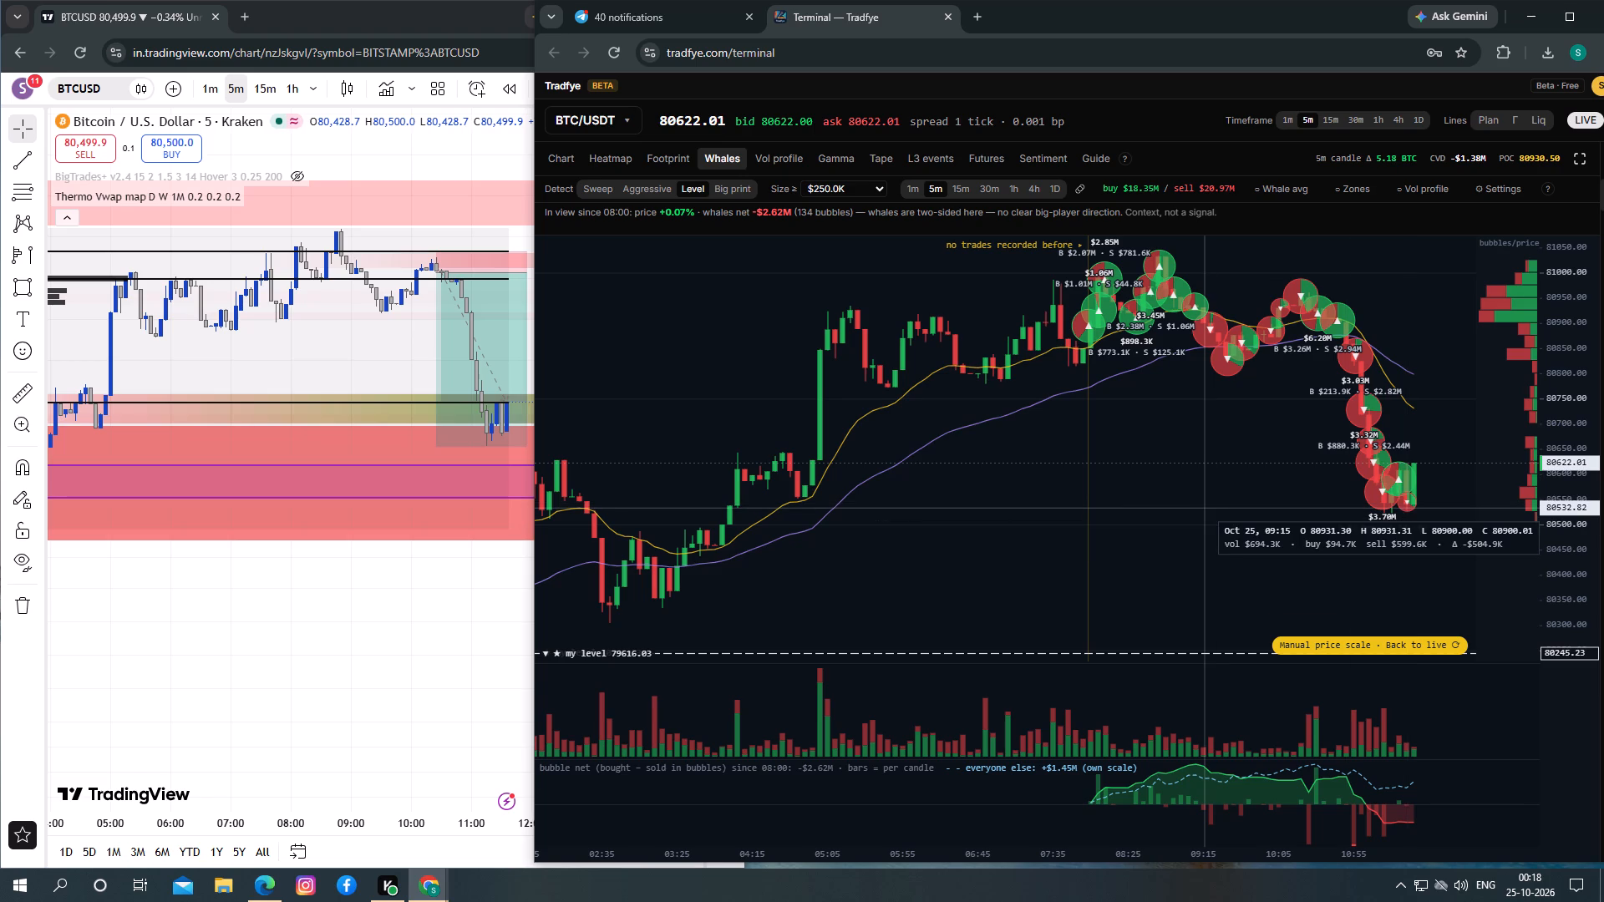
On the TradingView chart, shorten the existing short position drawing so it ends at about 11:25.
left_click_drag(387, 354, 319, 342)
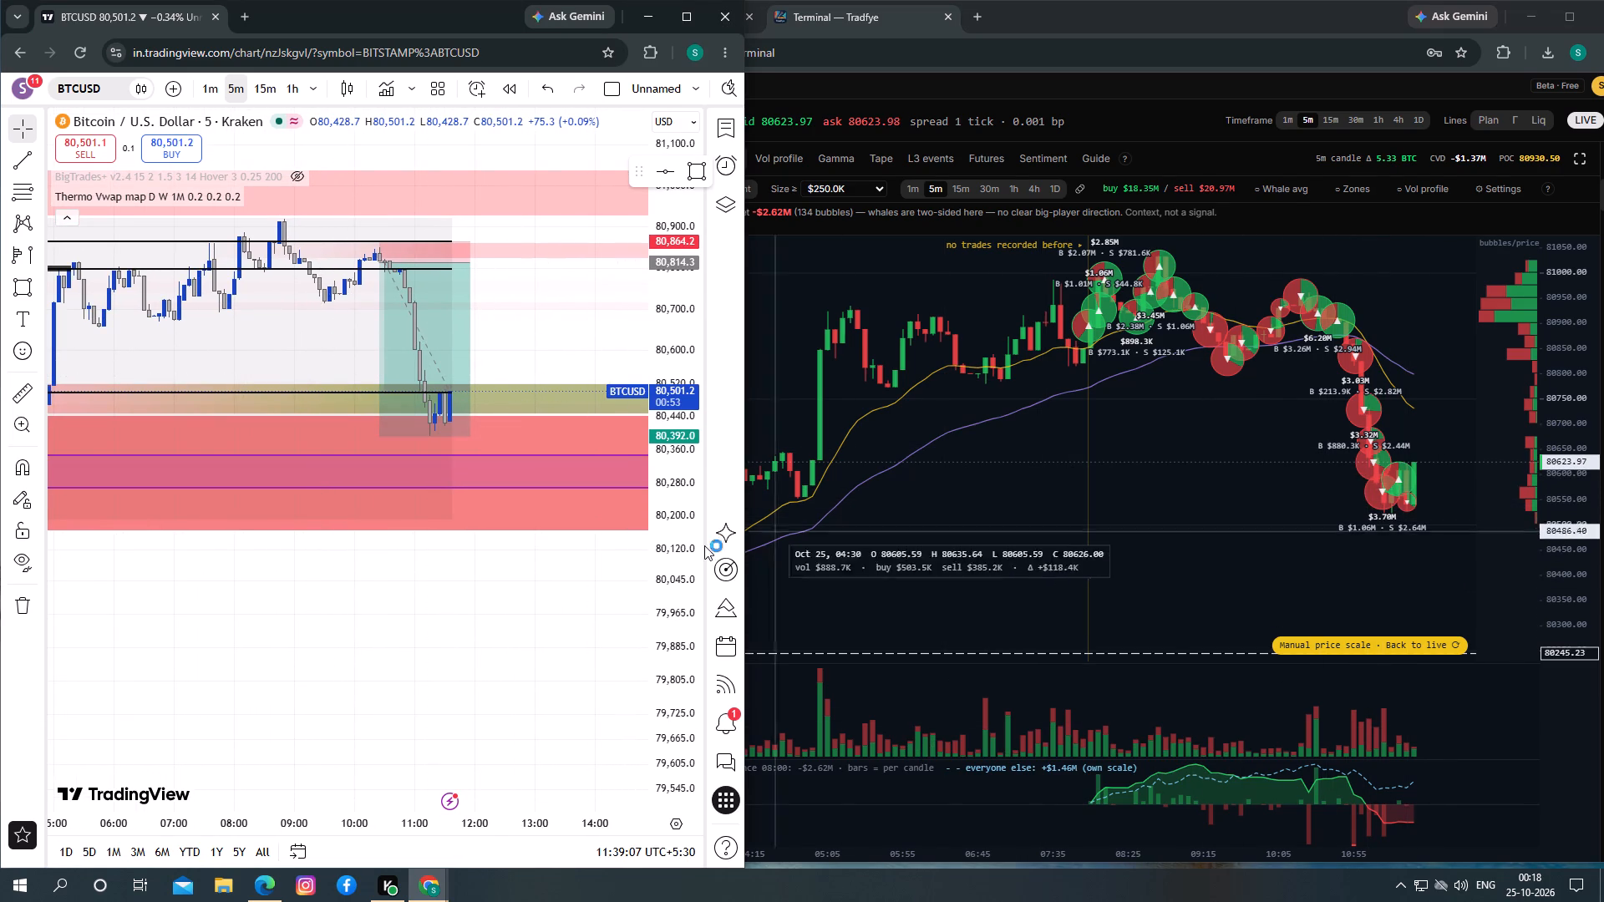
left_click_drag(554, 575, 530, 578)
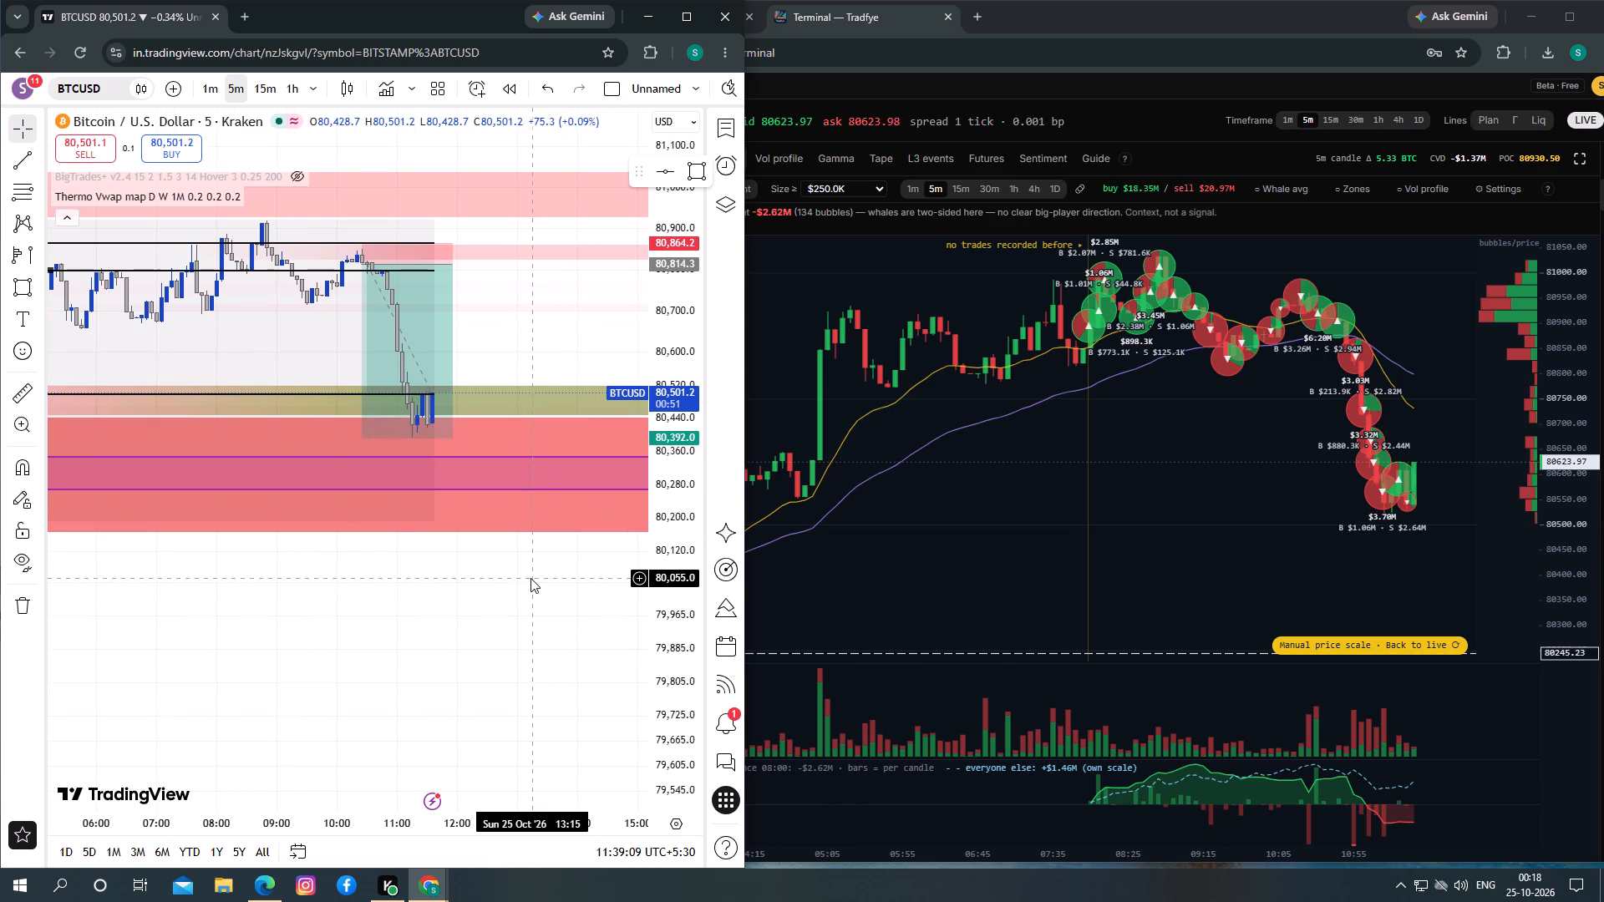
left_click_drag(451, 267, 423, 270)
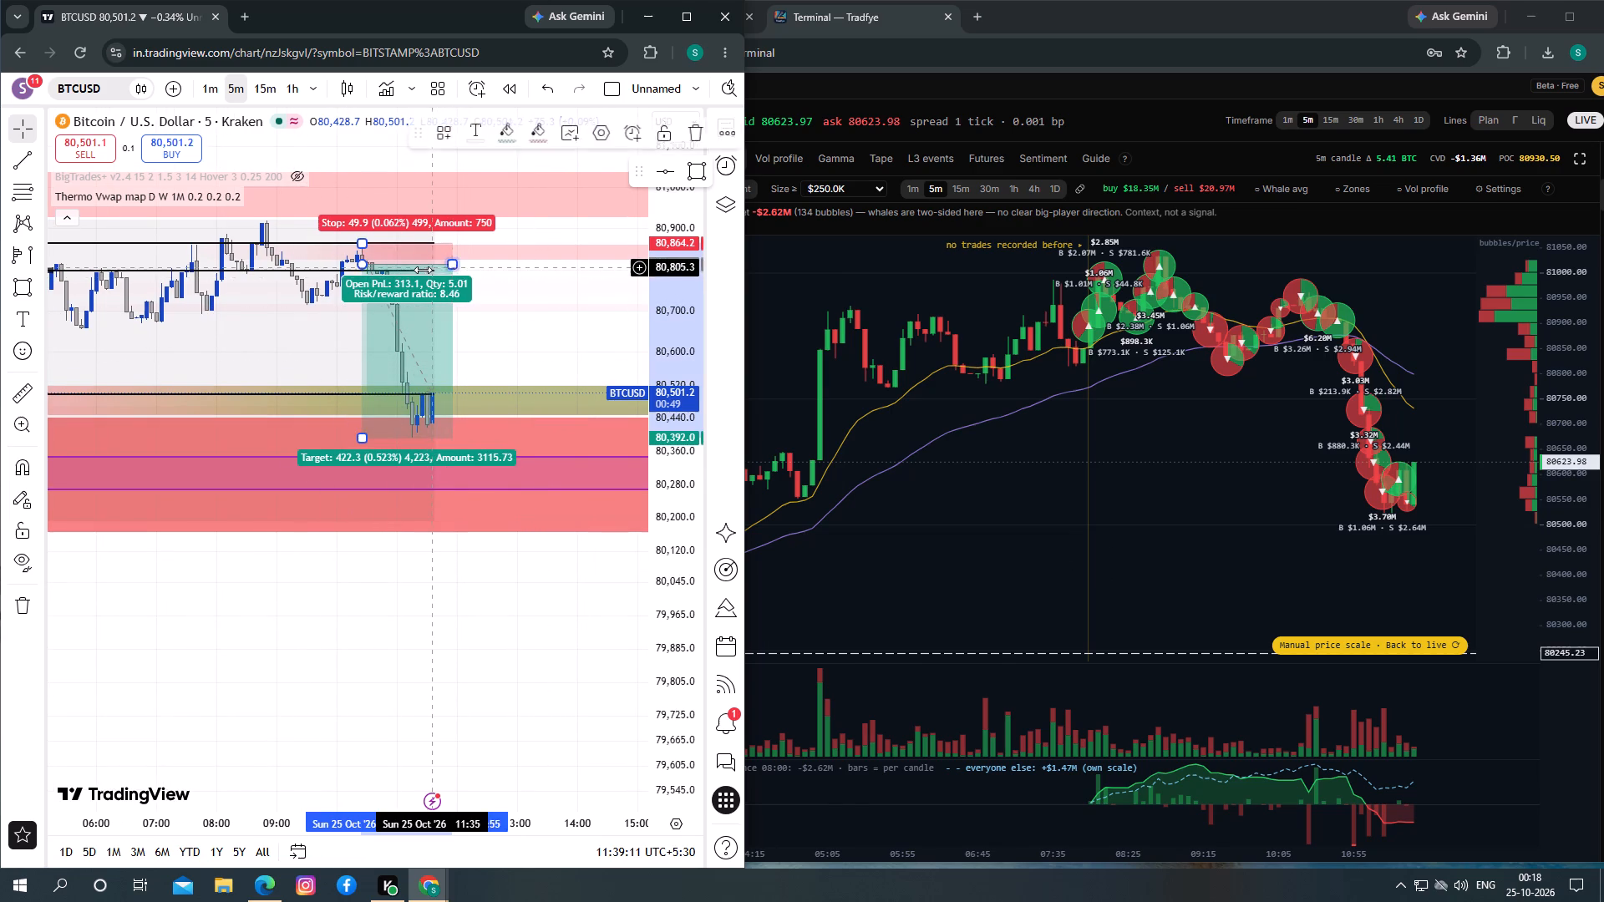
left_click_drag(423, 270, 422, 270)
left_click(513, 322)
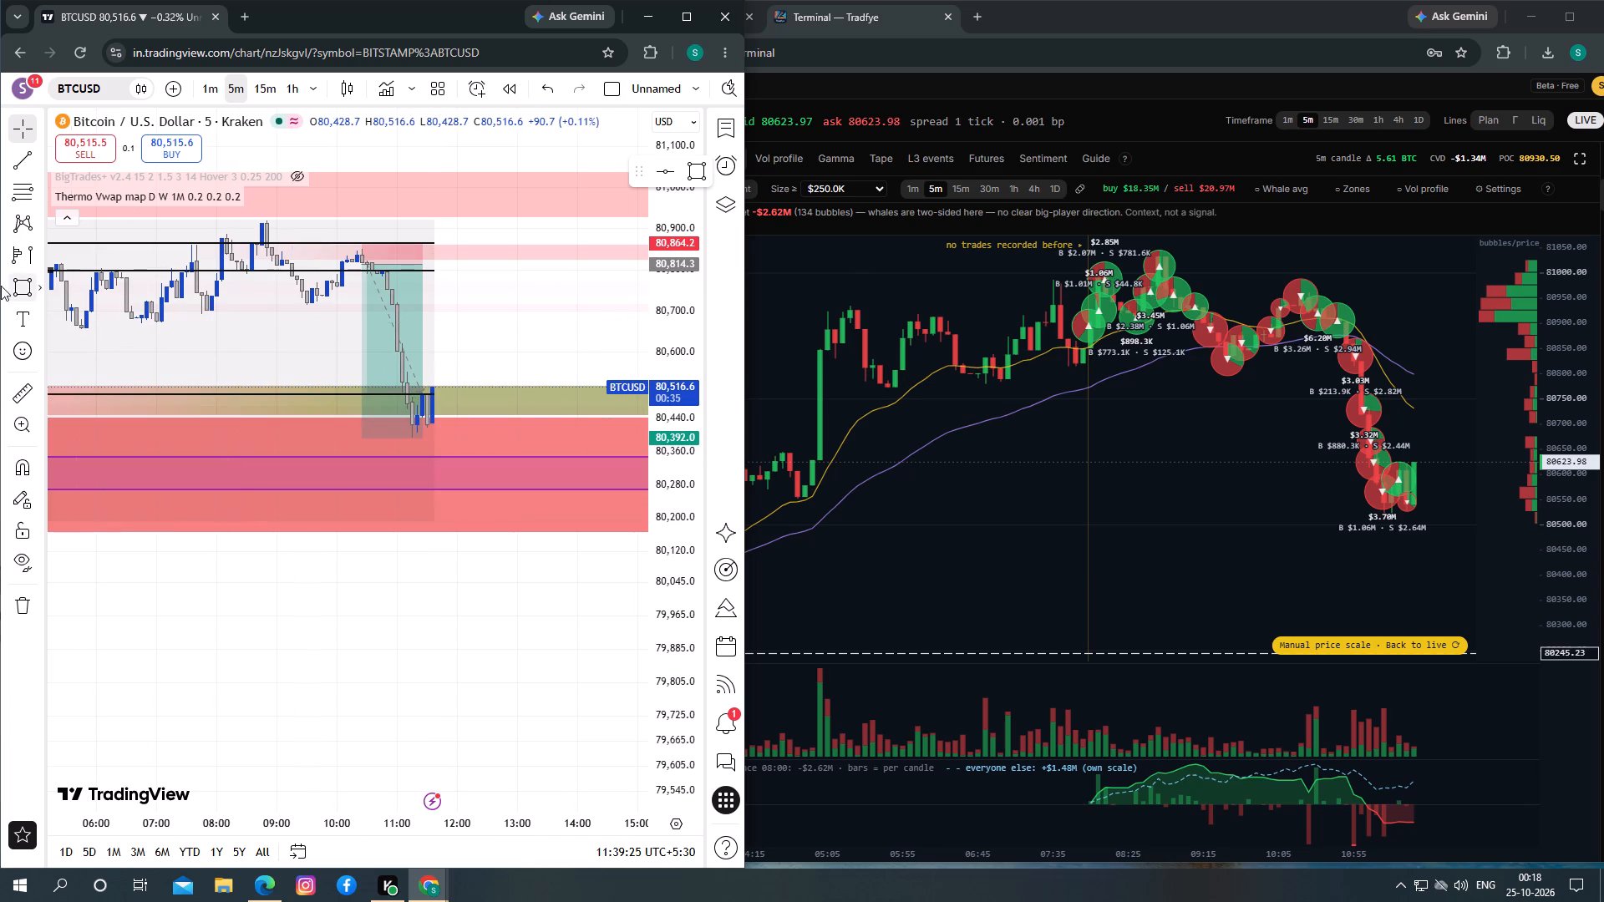
Draw a long position from the 11:30 candle with entry at 80,532.2, target at about 80,671.7 and stop at about 80,473.7.
left_click(39, 257)
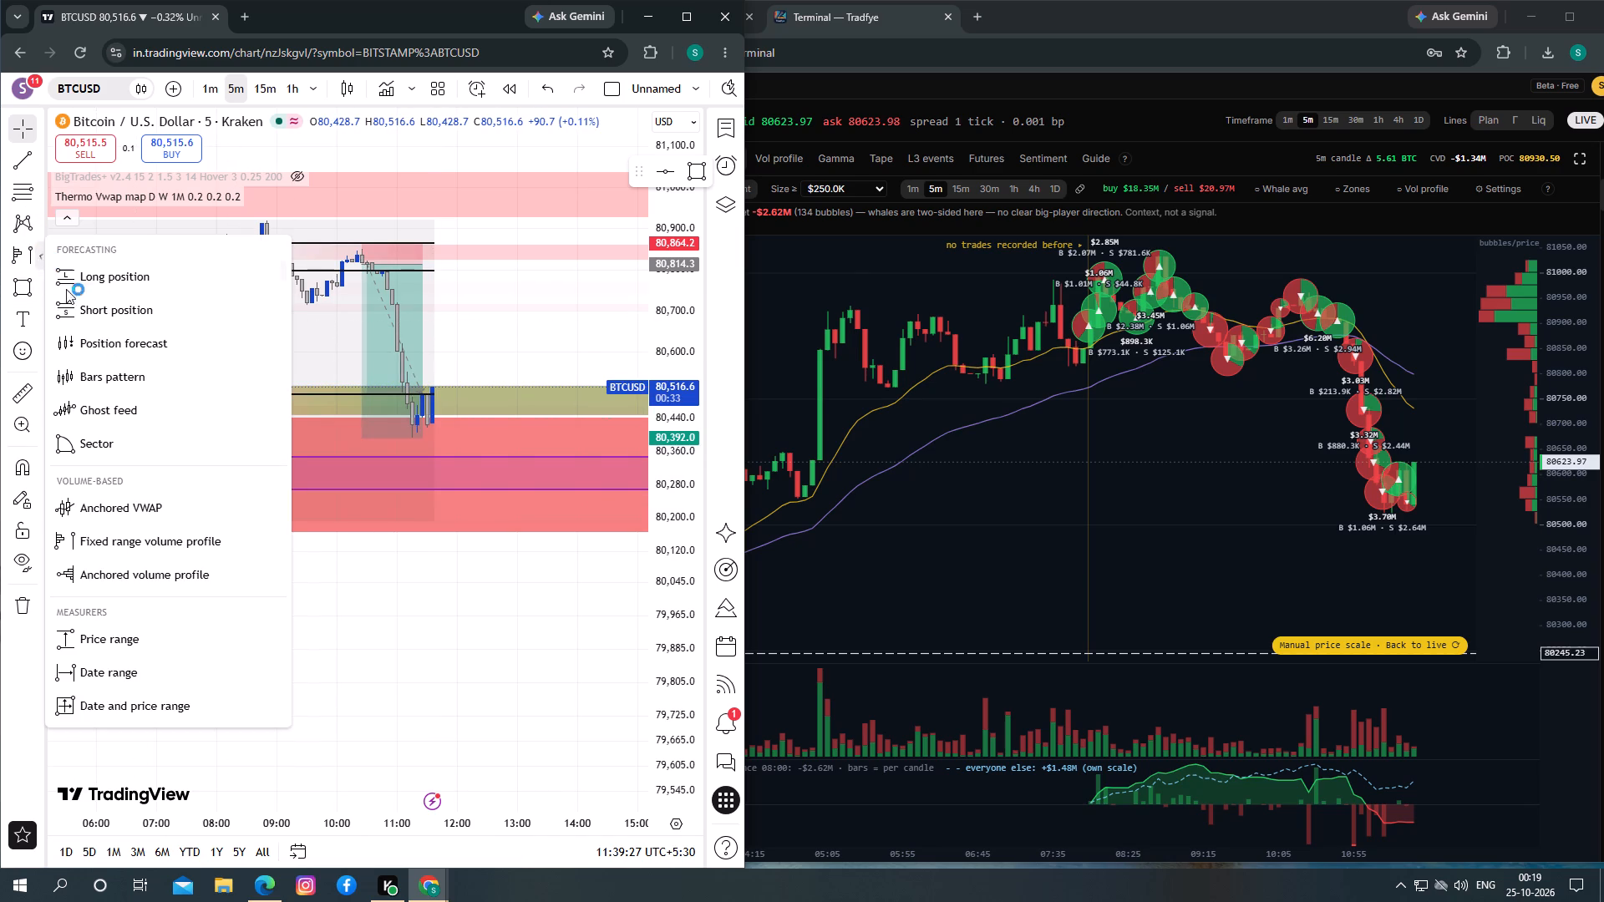
left_click(90, 285)
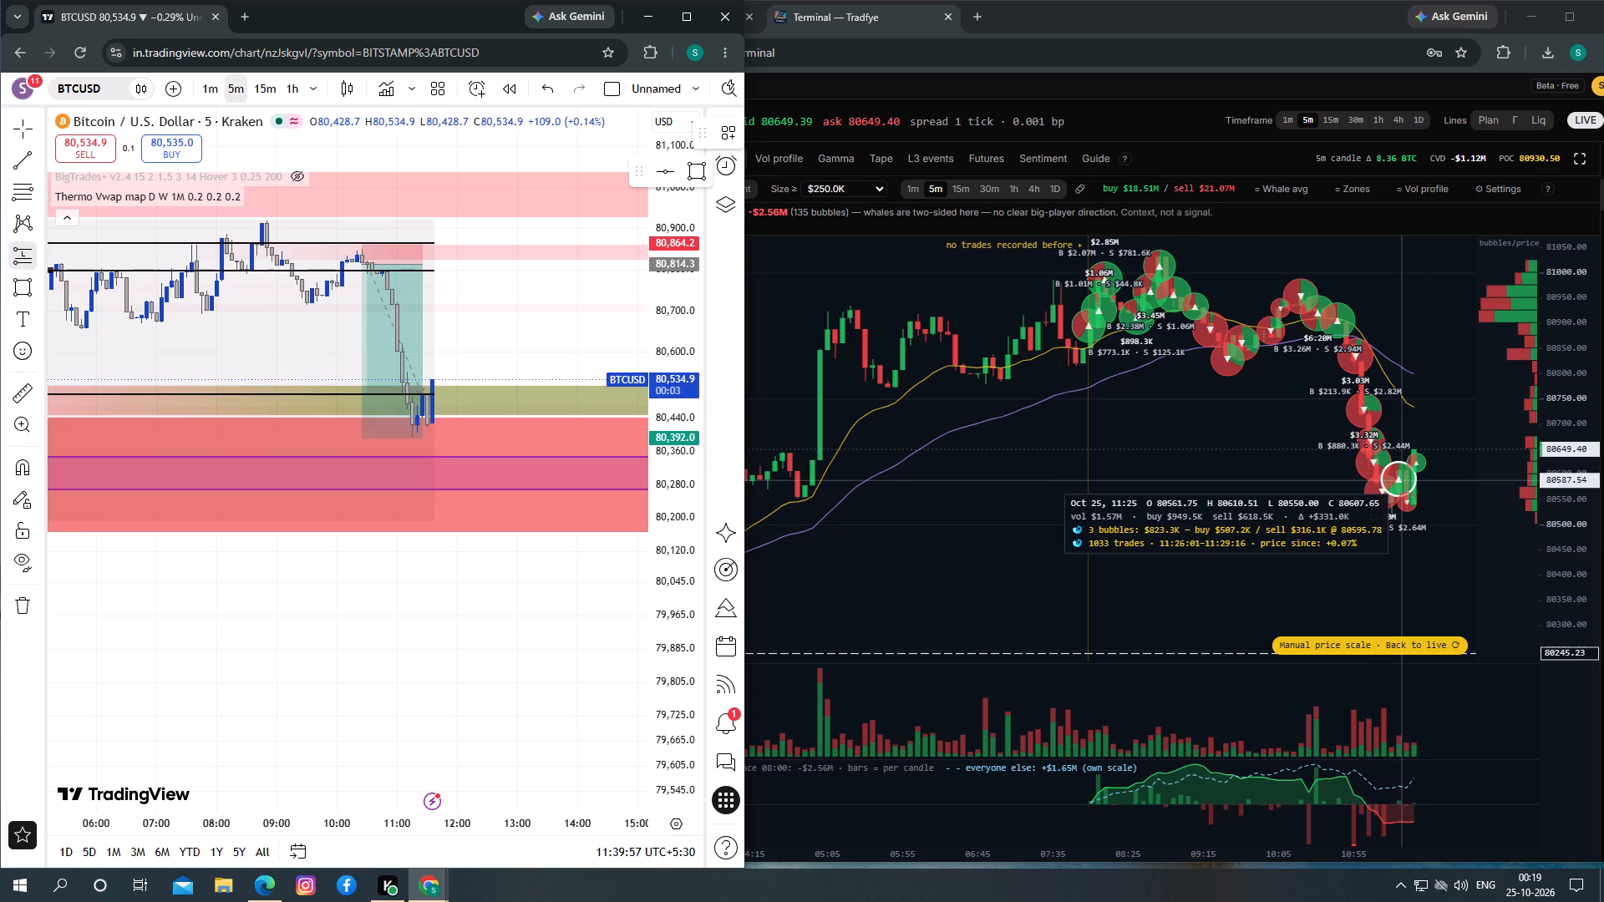
left_click(425, 380)
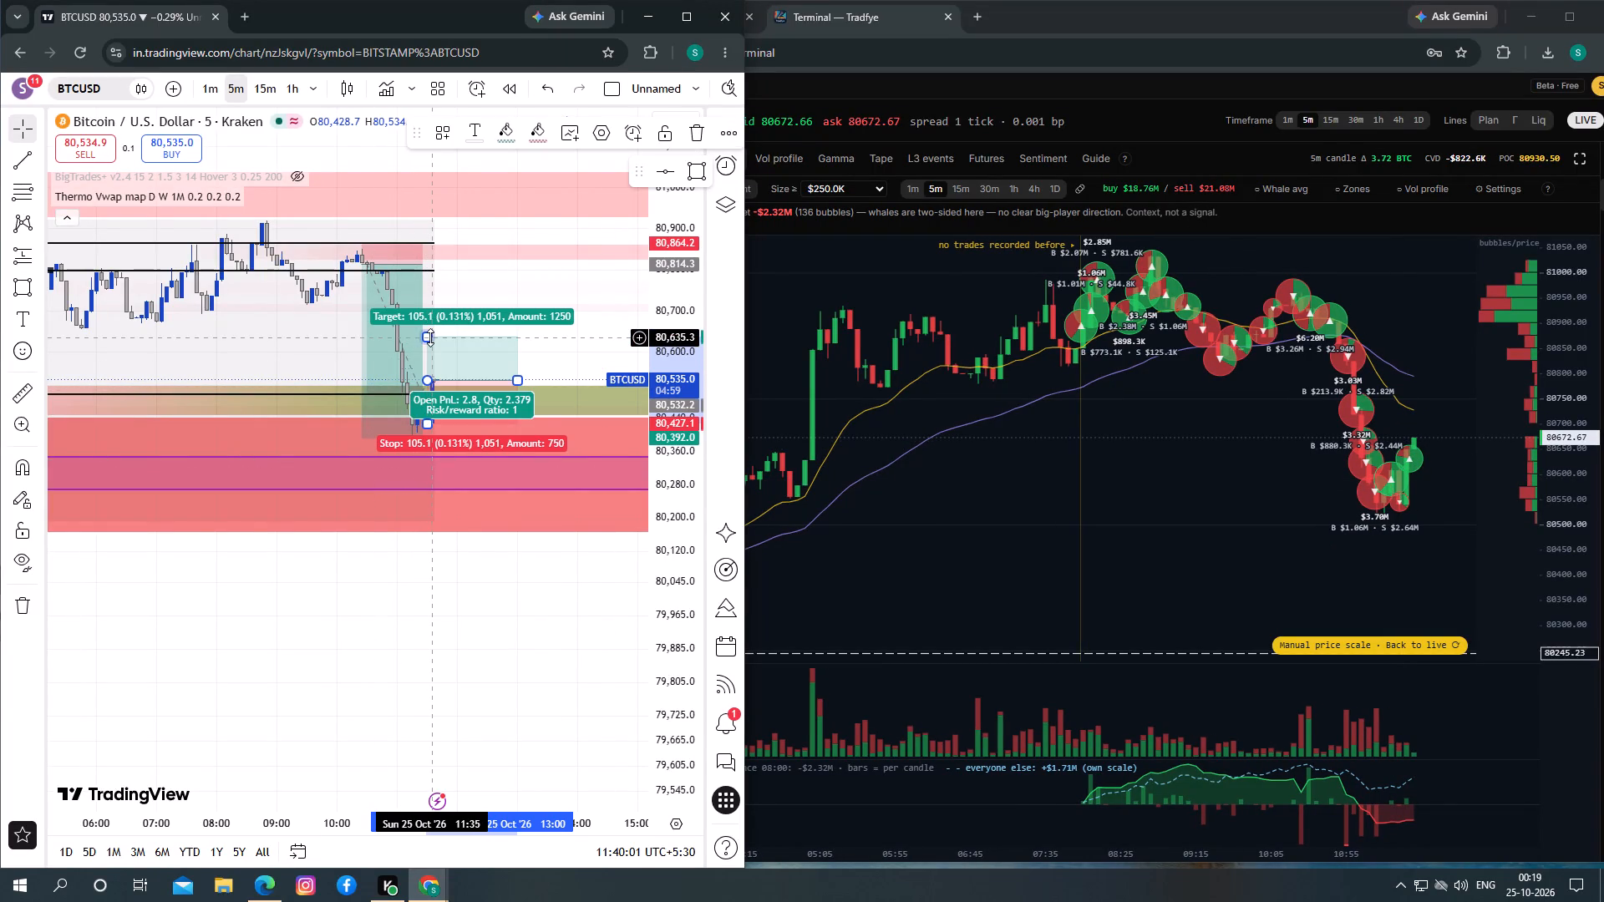
left_click_drag(430, 337, 452, 322)
left_click(277, 418)
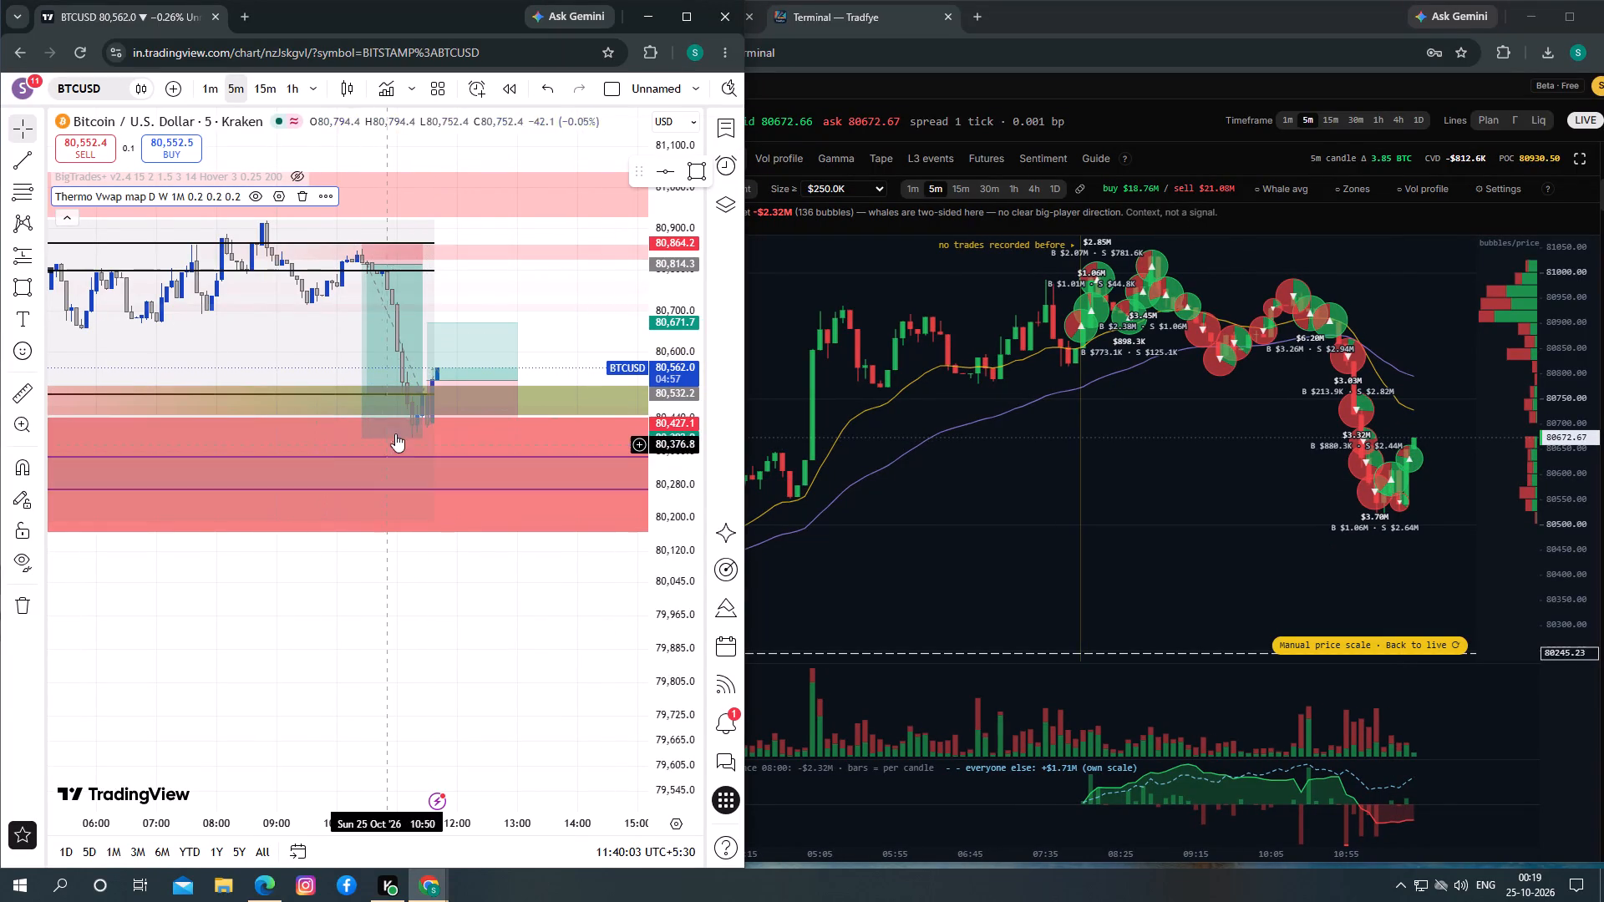
left_click_drag(429, 421, 461, 403)
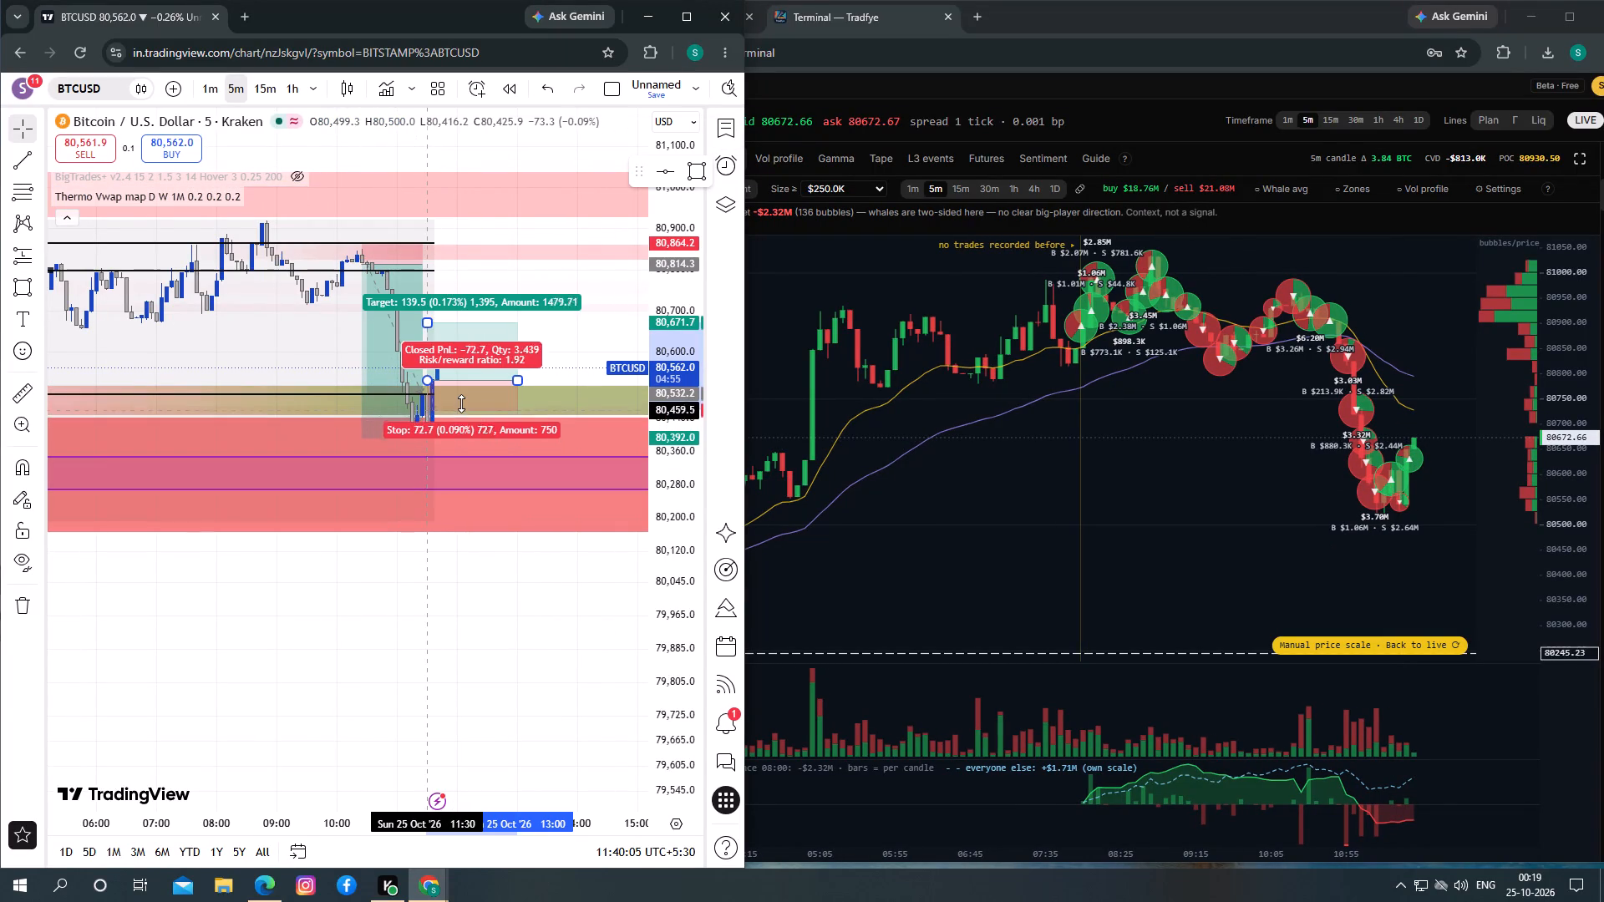
left_click_drag(461, 403, 462, 404)
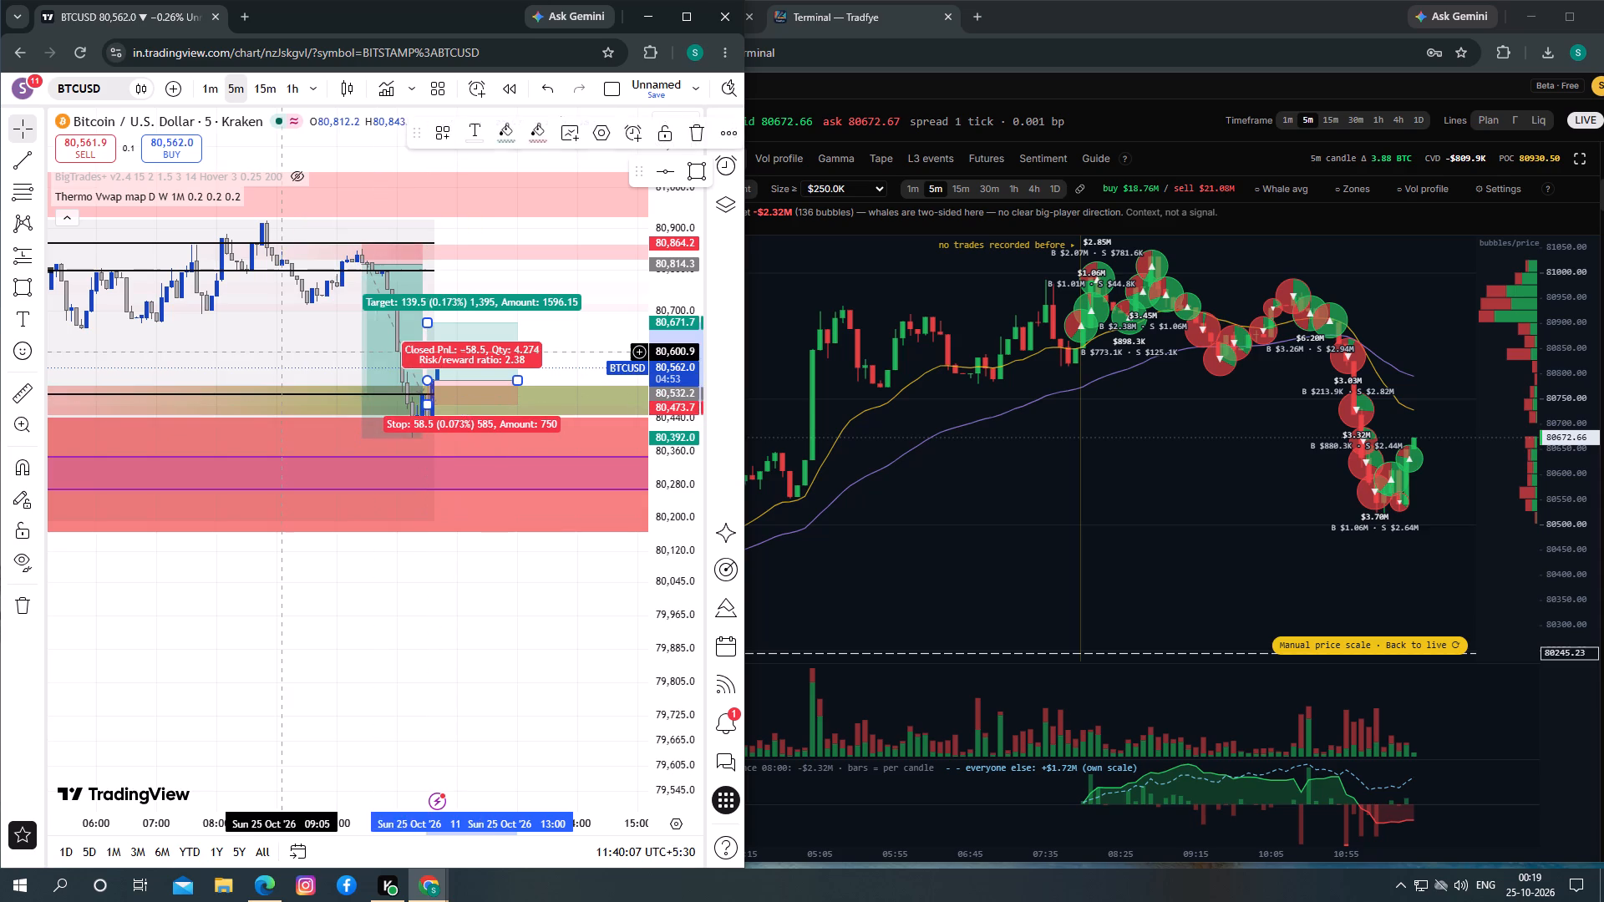
left_click(282, 352)
Examine the price area around the long position, and switch to Tradfye to inspect the latest whale bubbles near the low.
left_click_drag(282, 352, 247, 352)
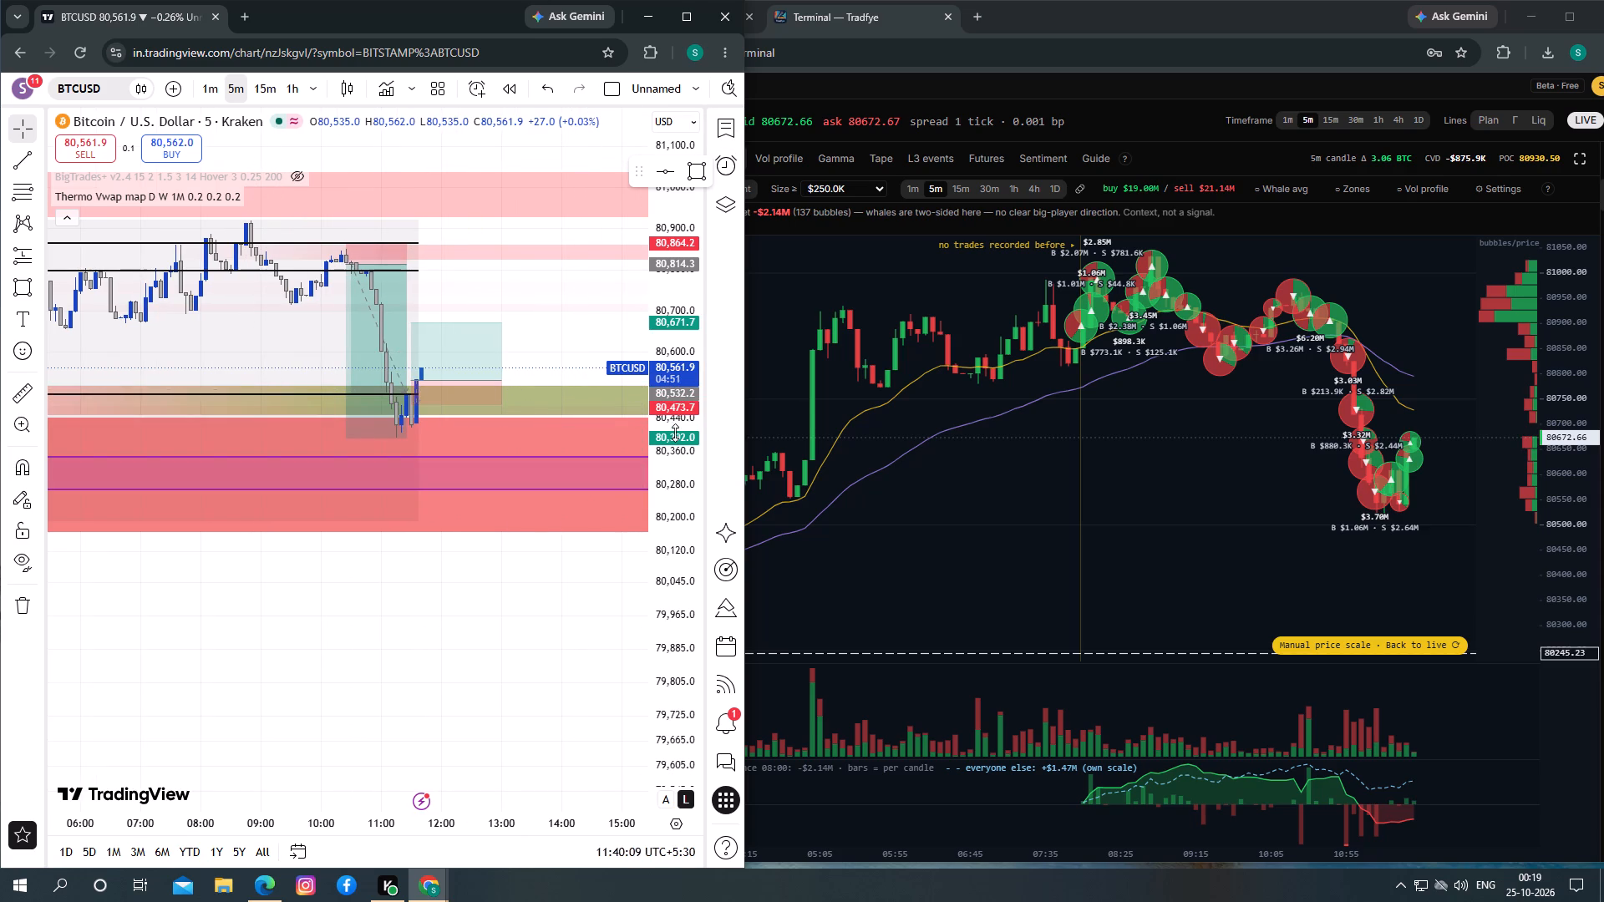
left_click_drag(675, 432, 673, 413)
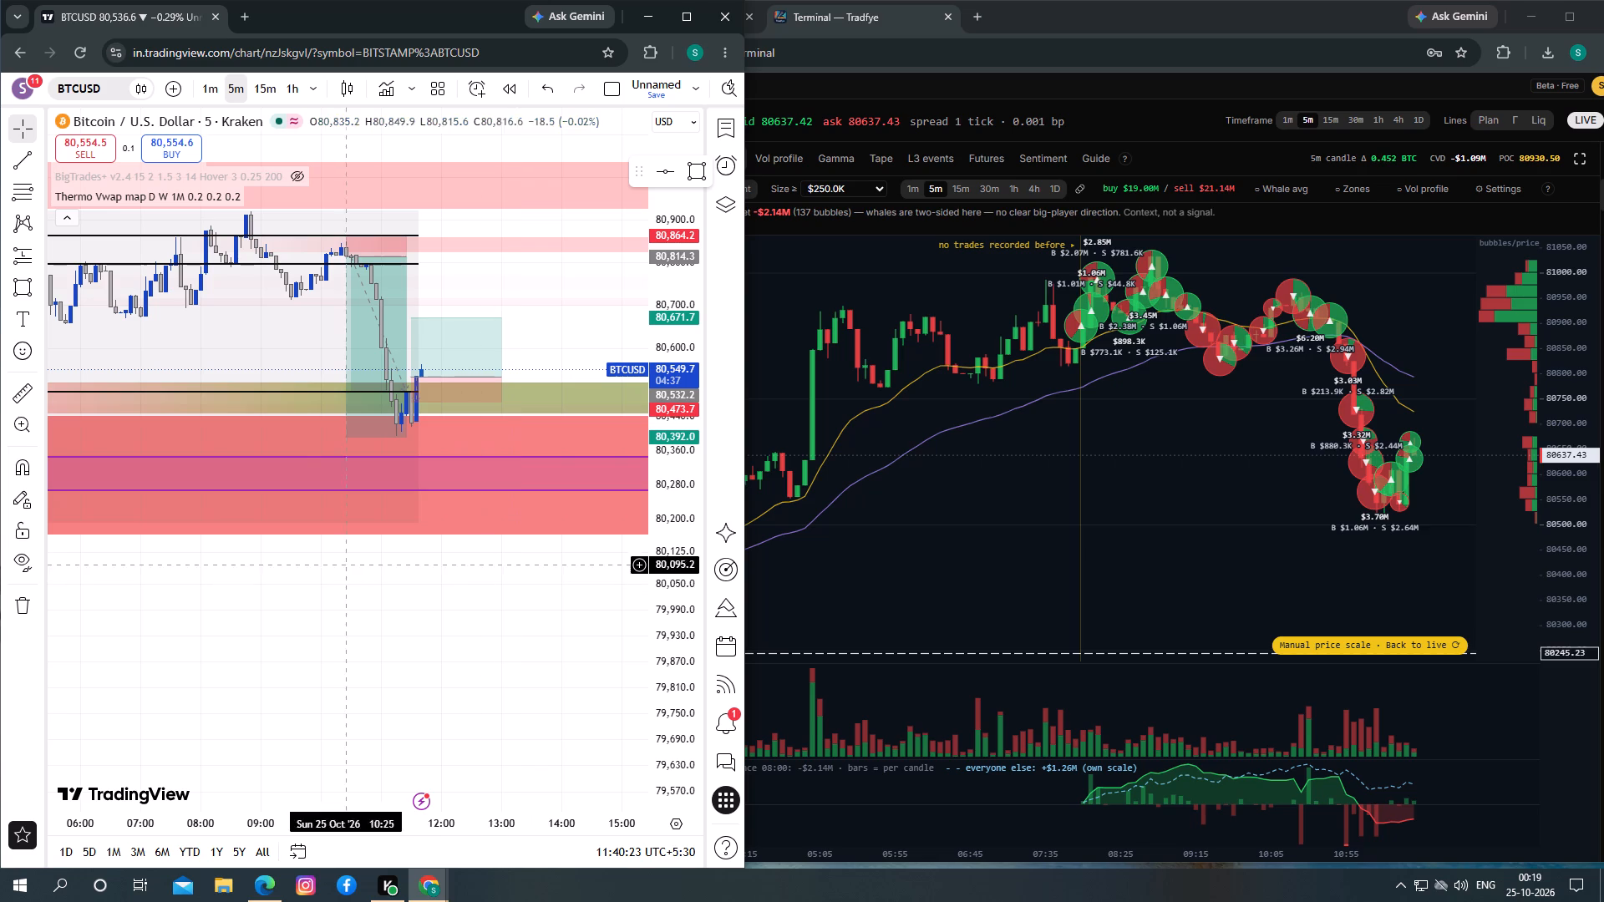
left_click(405, 558)
left_click_drag(440, 578, 424, 578)
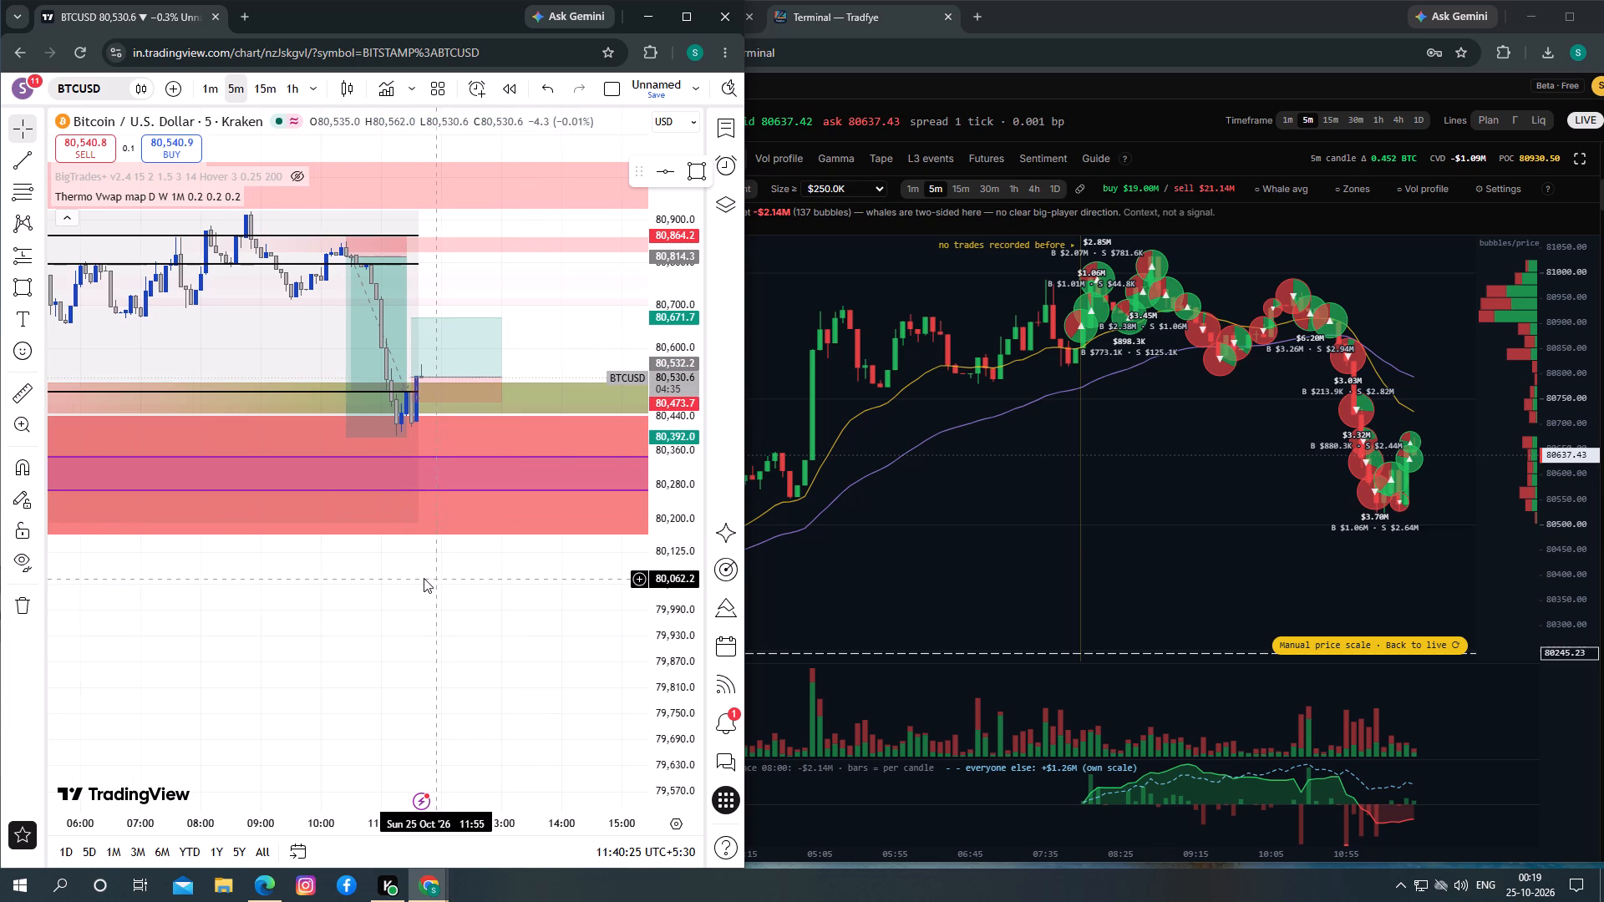
left_click_drag(424, 578, 418, 576)
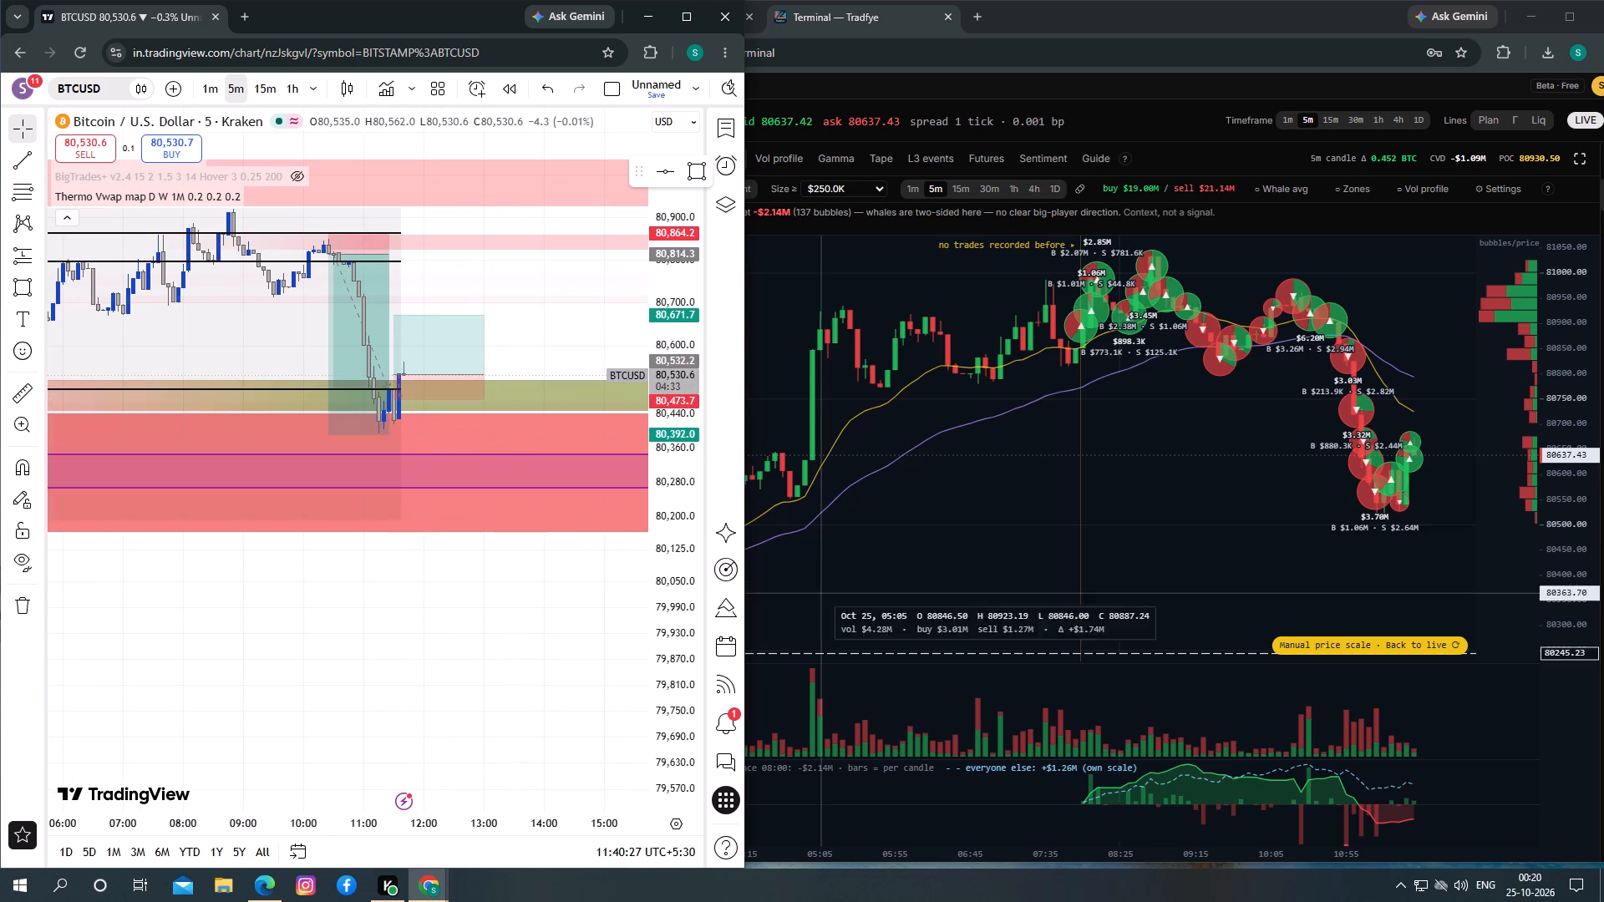
left_click_drag(1273, 563, 1213, 550)
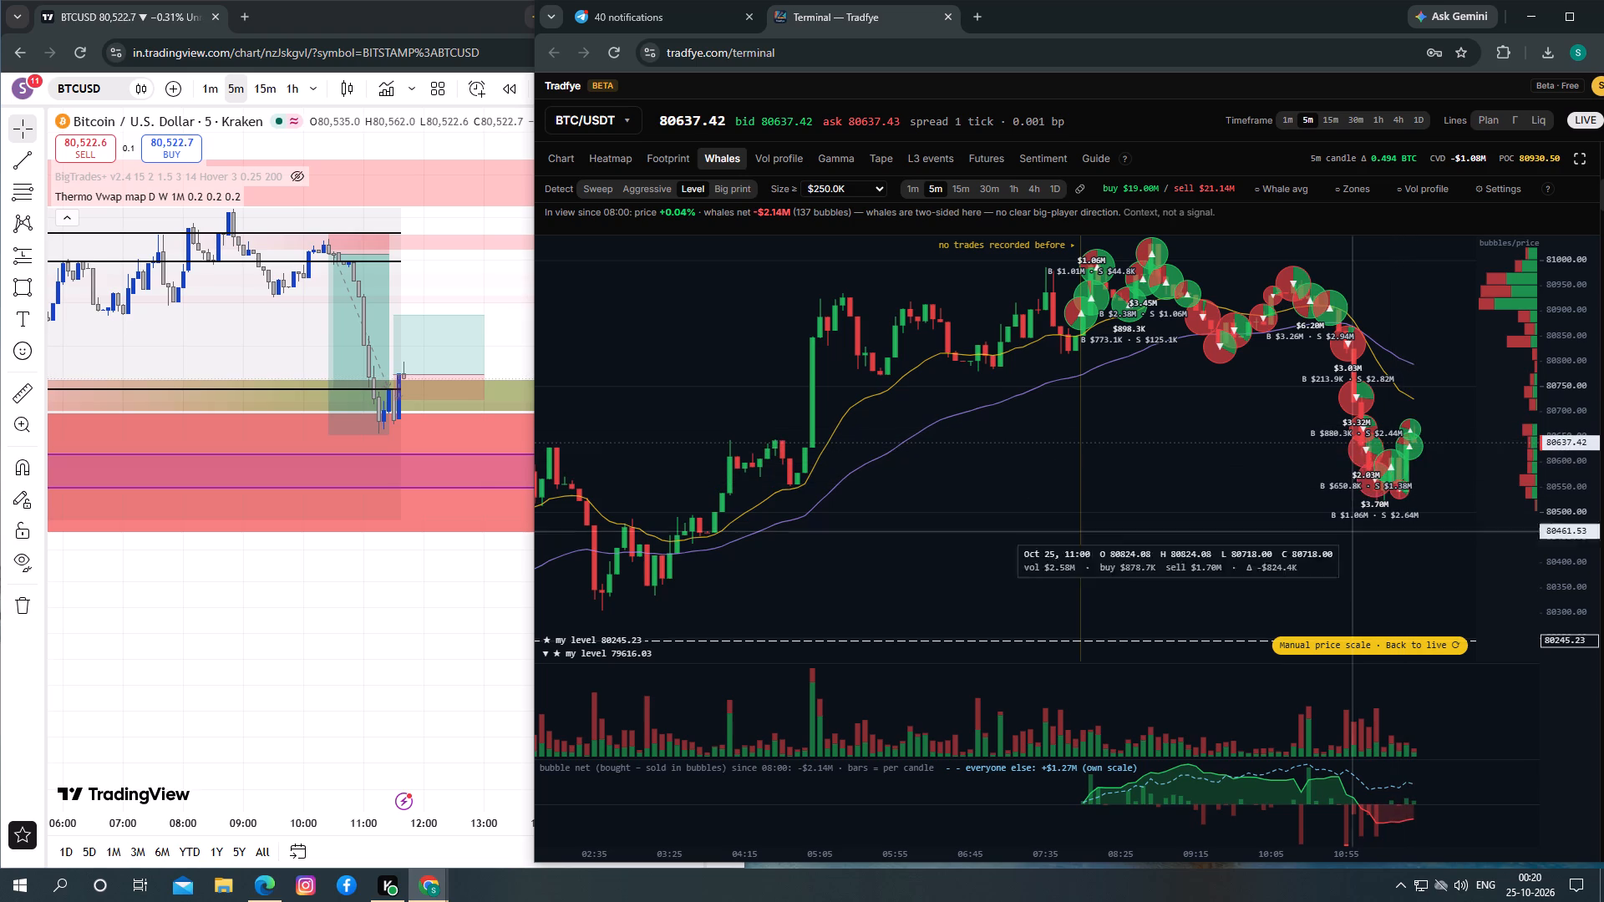
left_click_drag(1438, 507, 1420, 530)
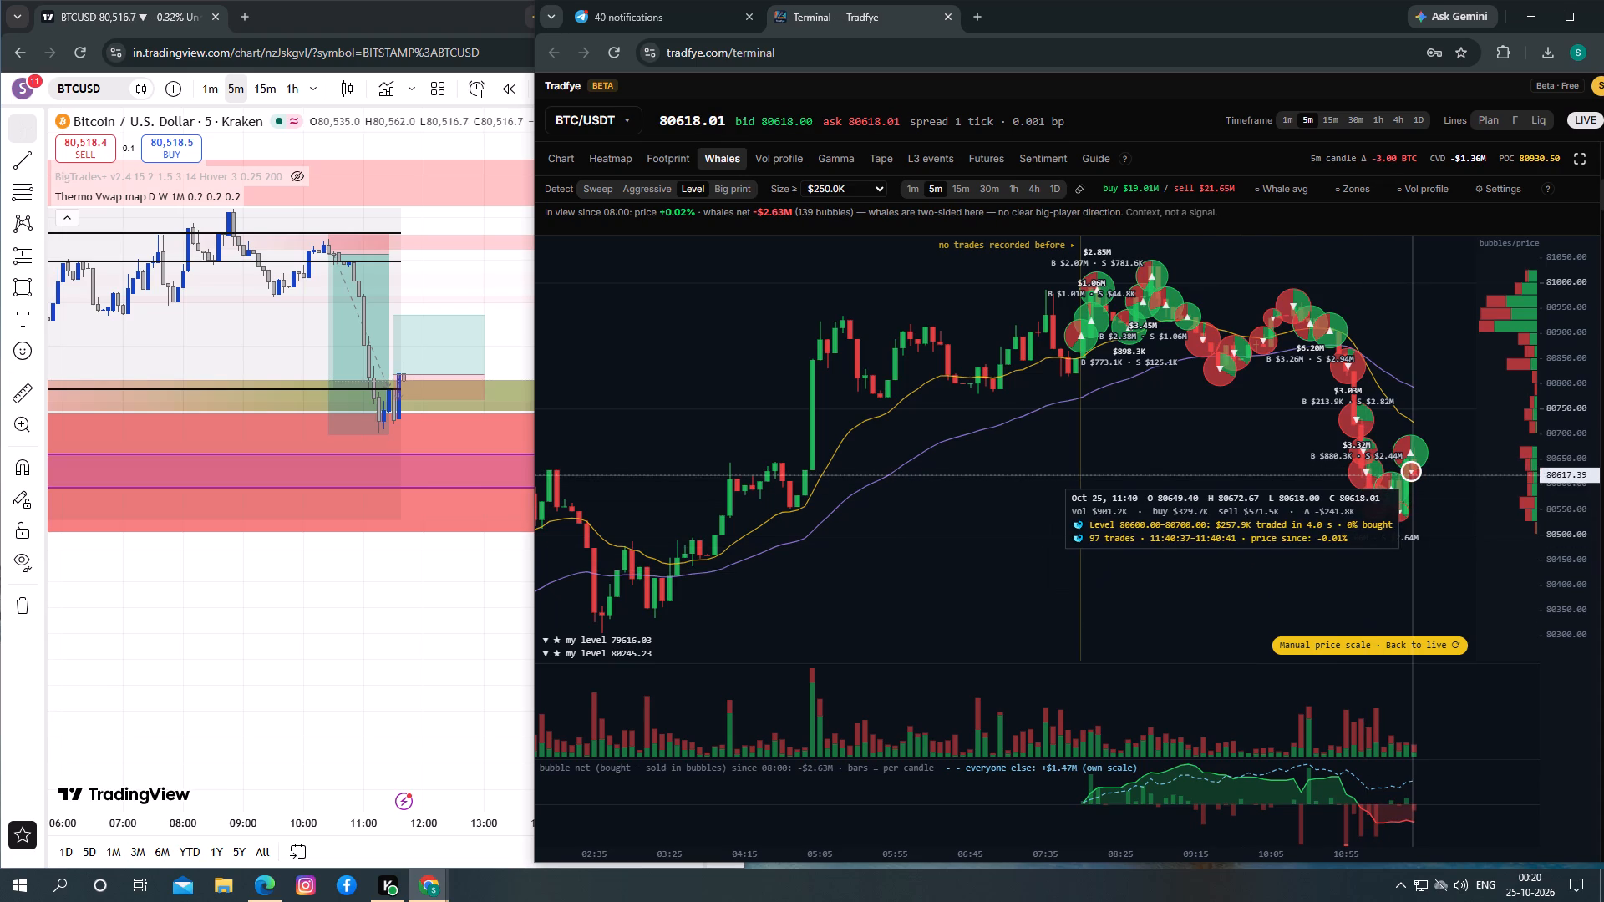
left_click(1221, 568)
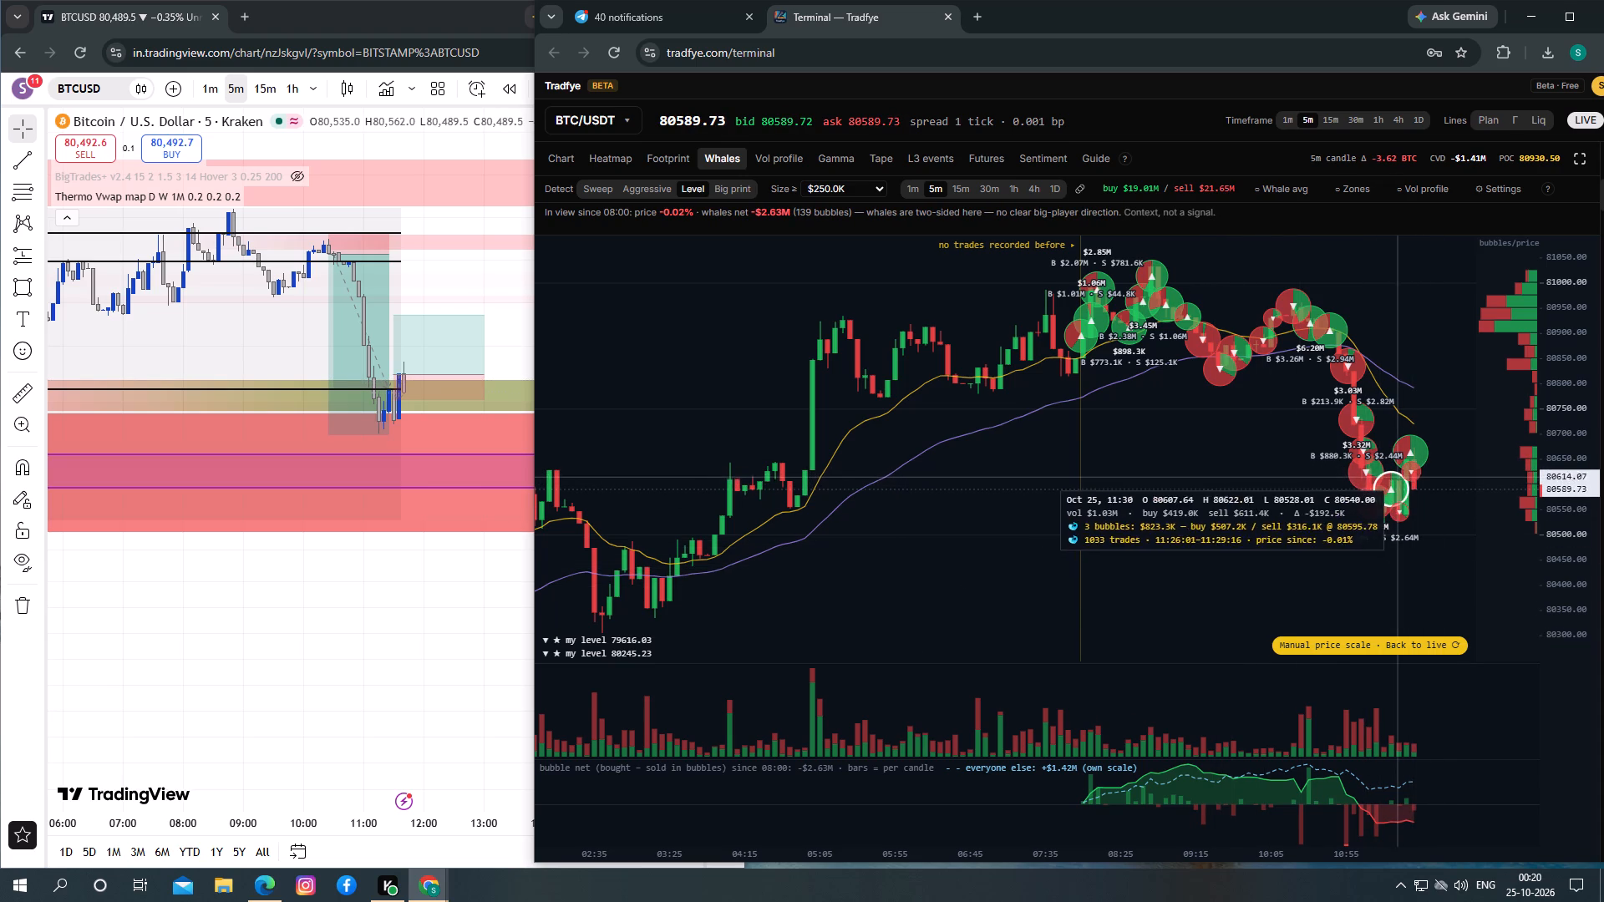
left_click_drag(1248, 525, 1199, 526)
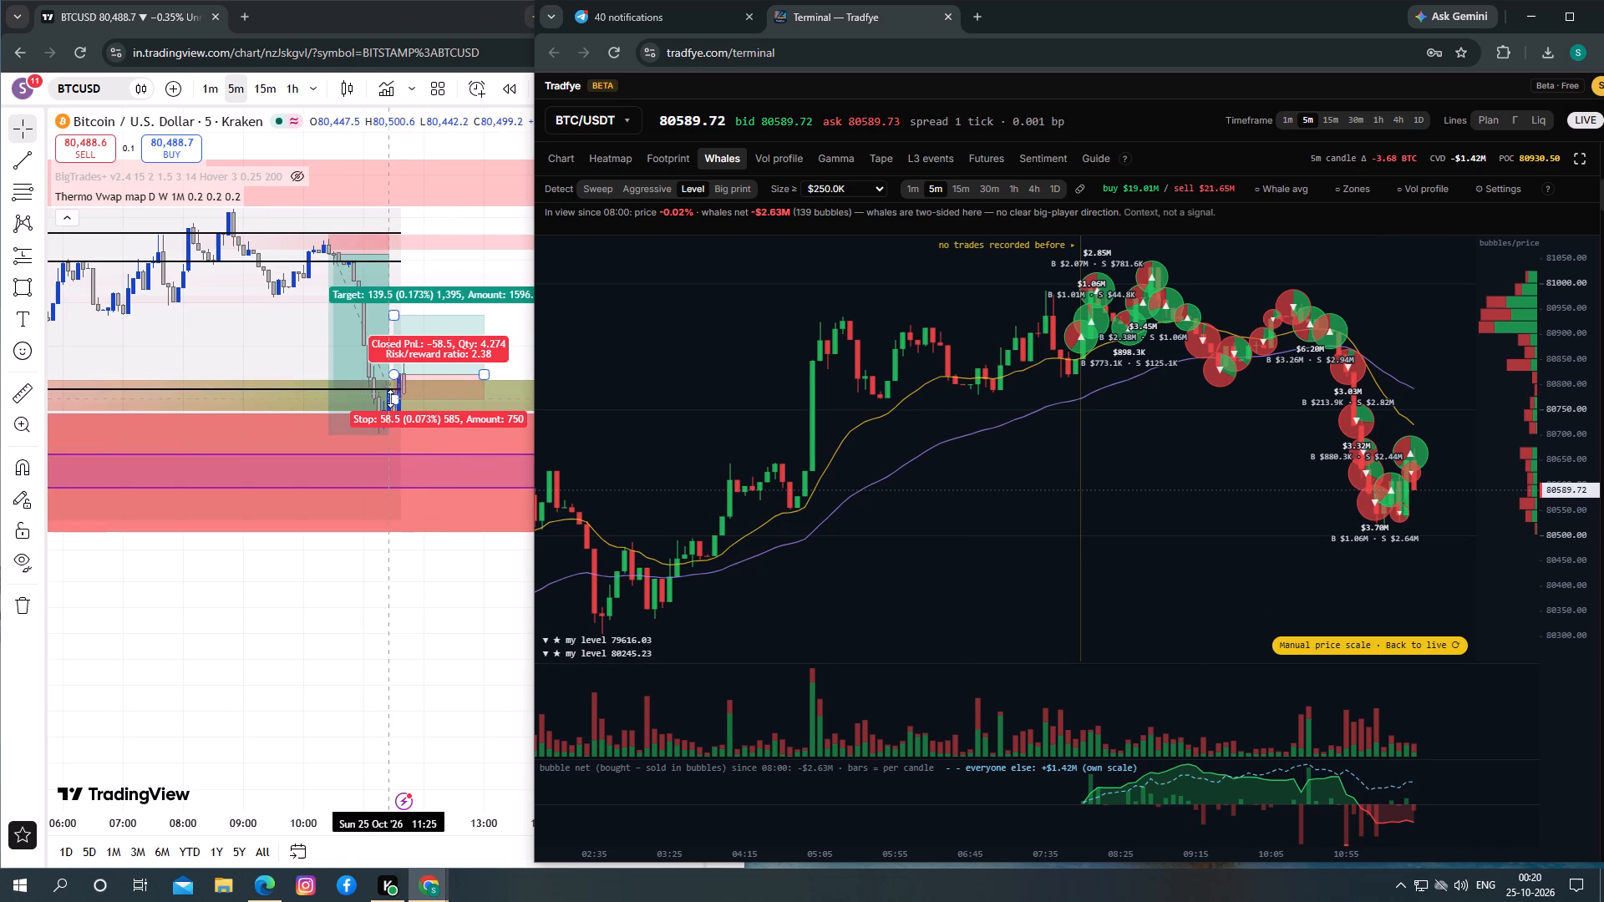
Back on TradingView, move the long position's stop to about 80,451.0 and its target to about 80,702.8.
left_click_drag(390, 398, 429, 411)
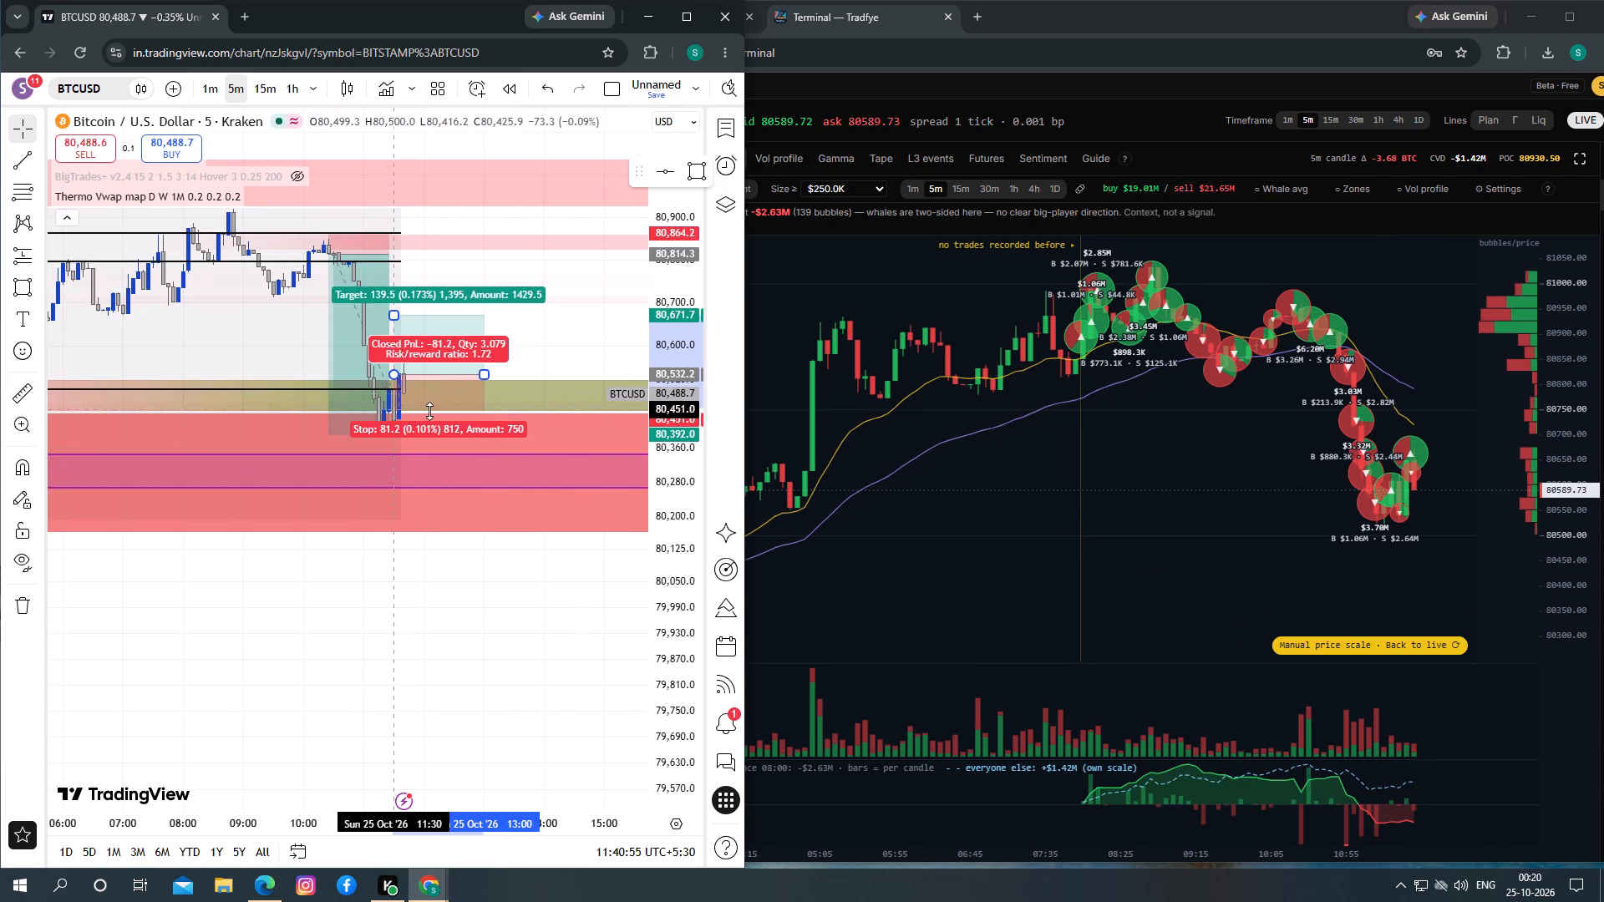
left_click_drag(429, 411, 437, 412)
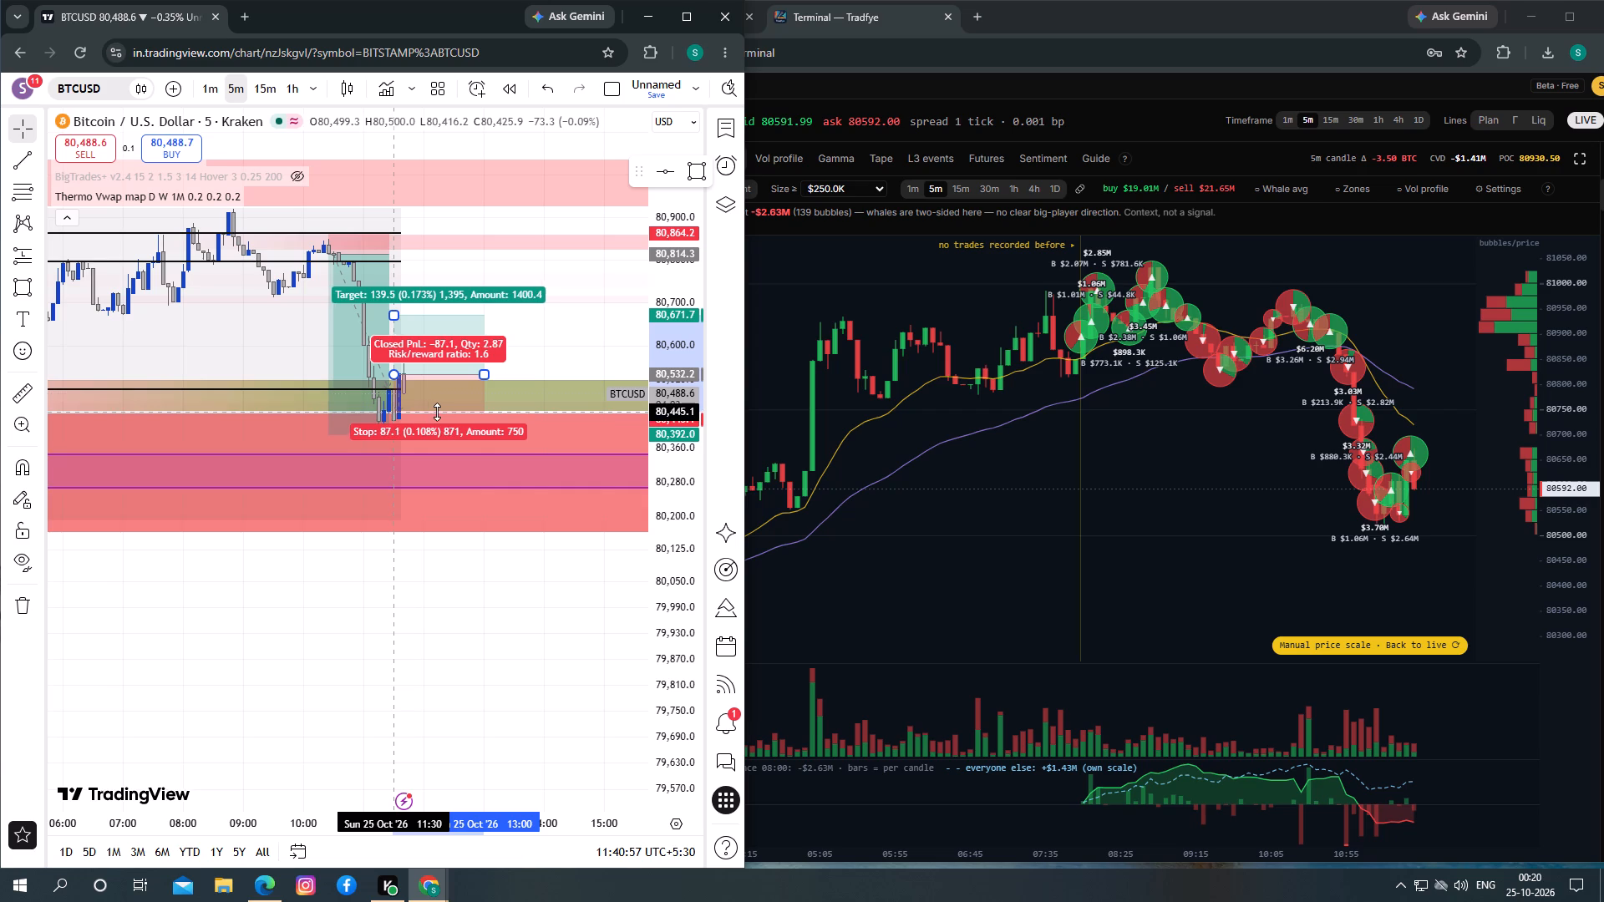
left_click_drag(437, 412, 440, 409)
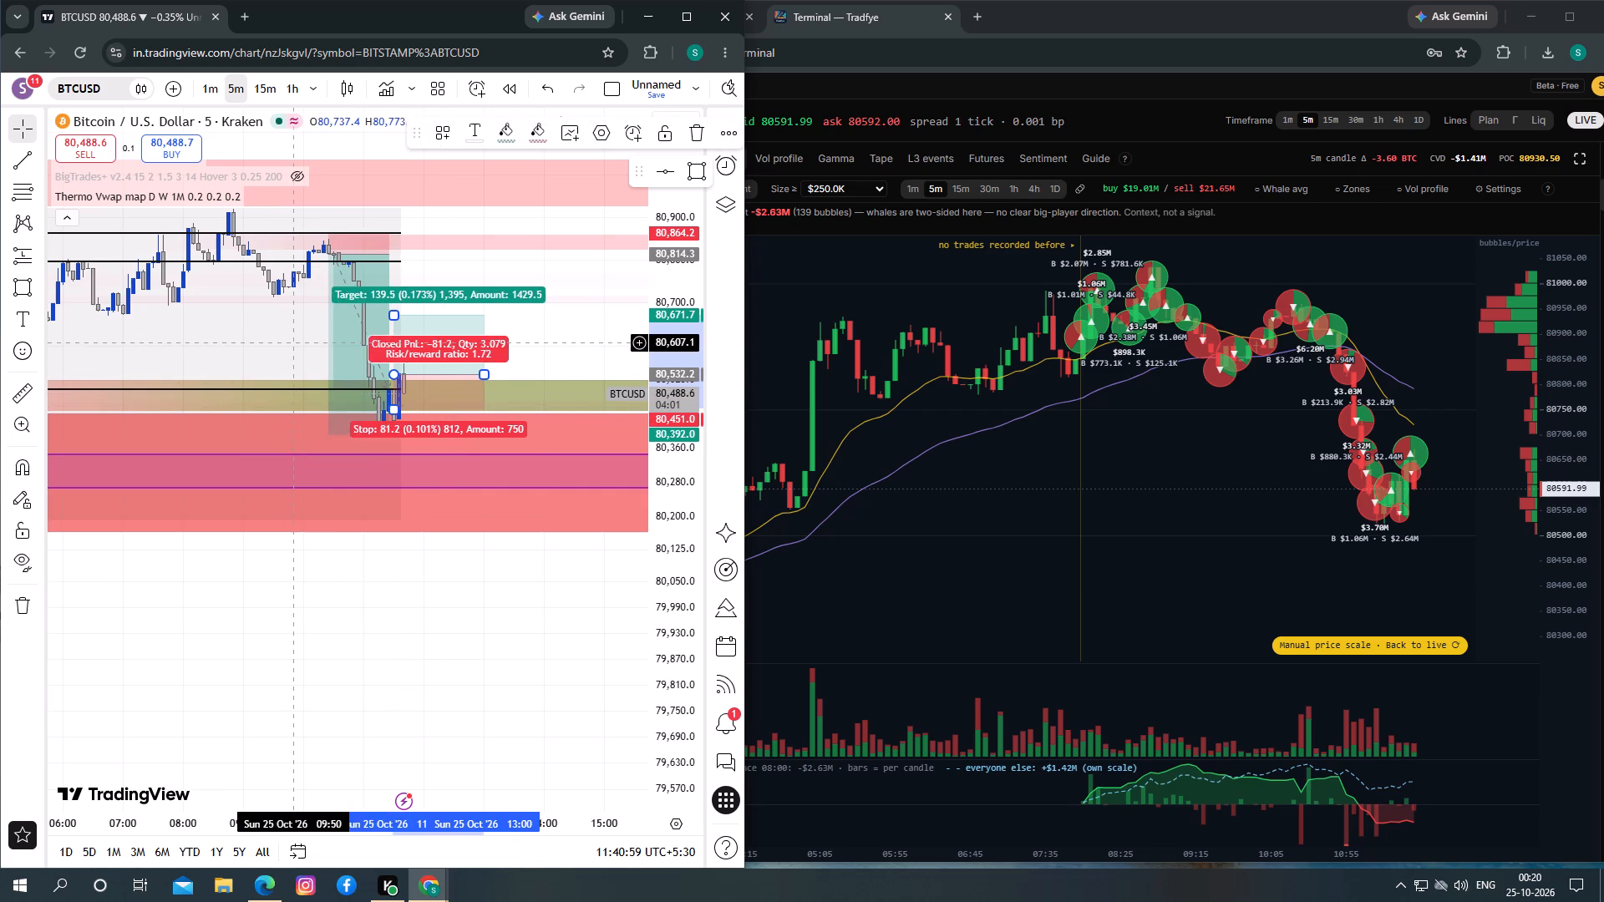
left_click(291, 342)
left_click_drag(393, 316, 397, 309)
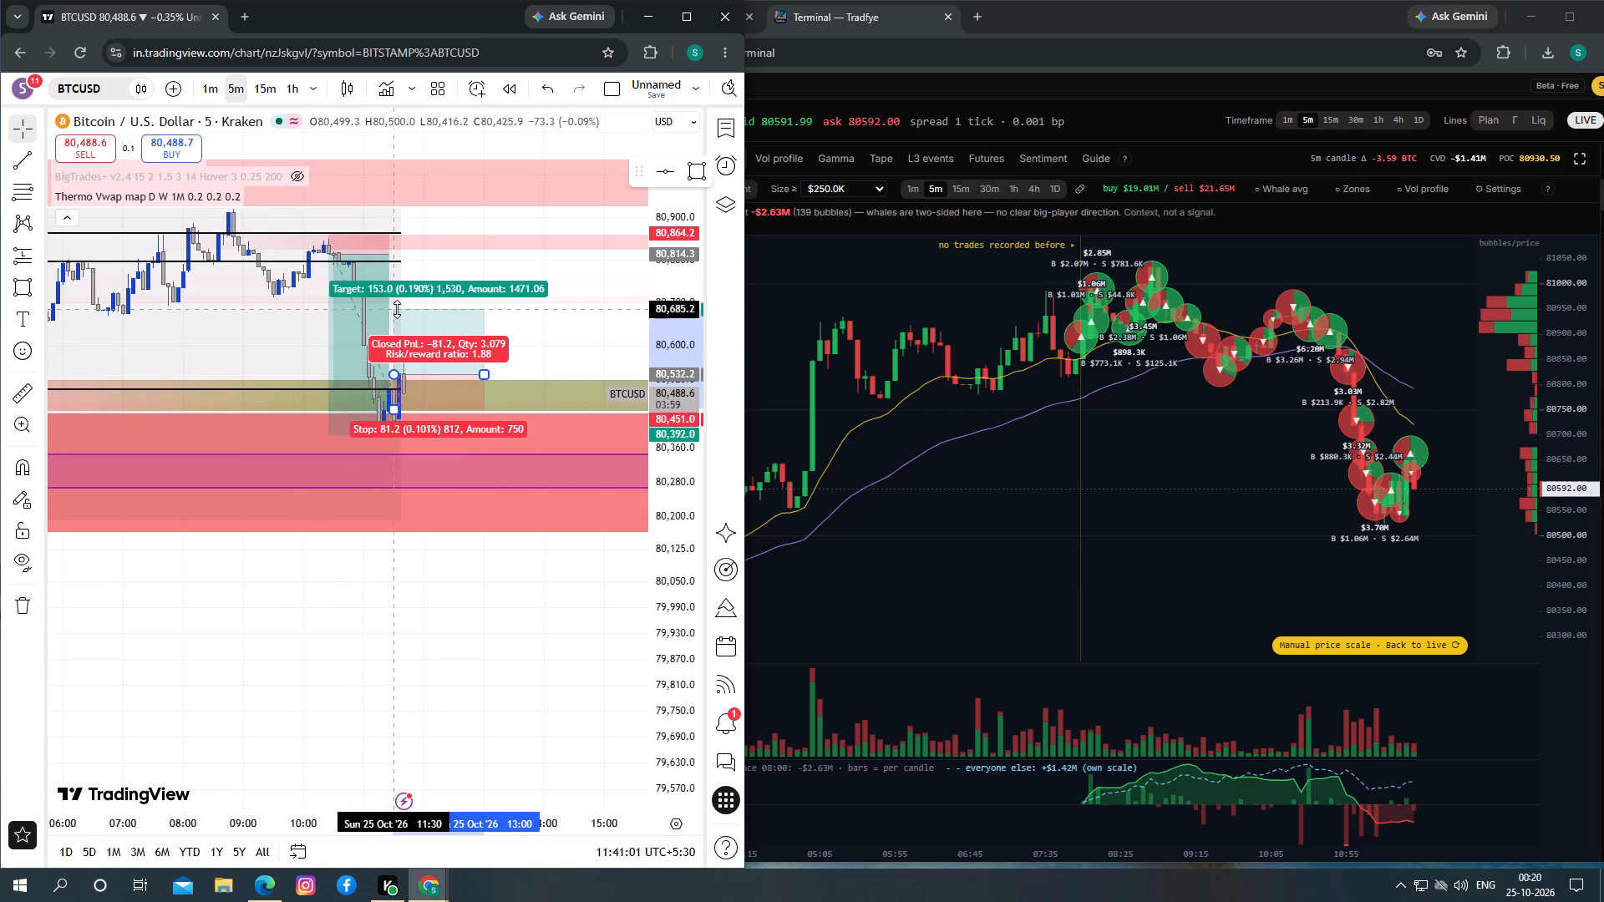
left_click_drag(397, 309, 408, 302)
left_click(216, 366)
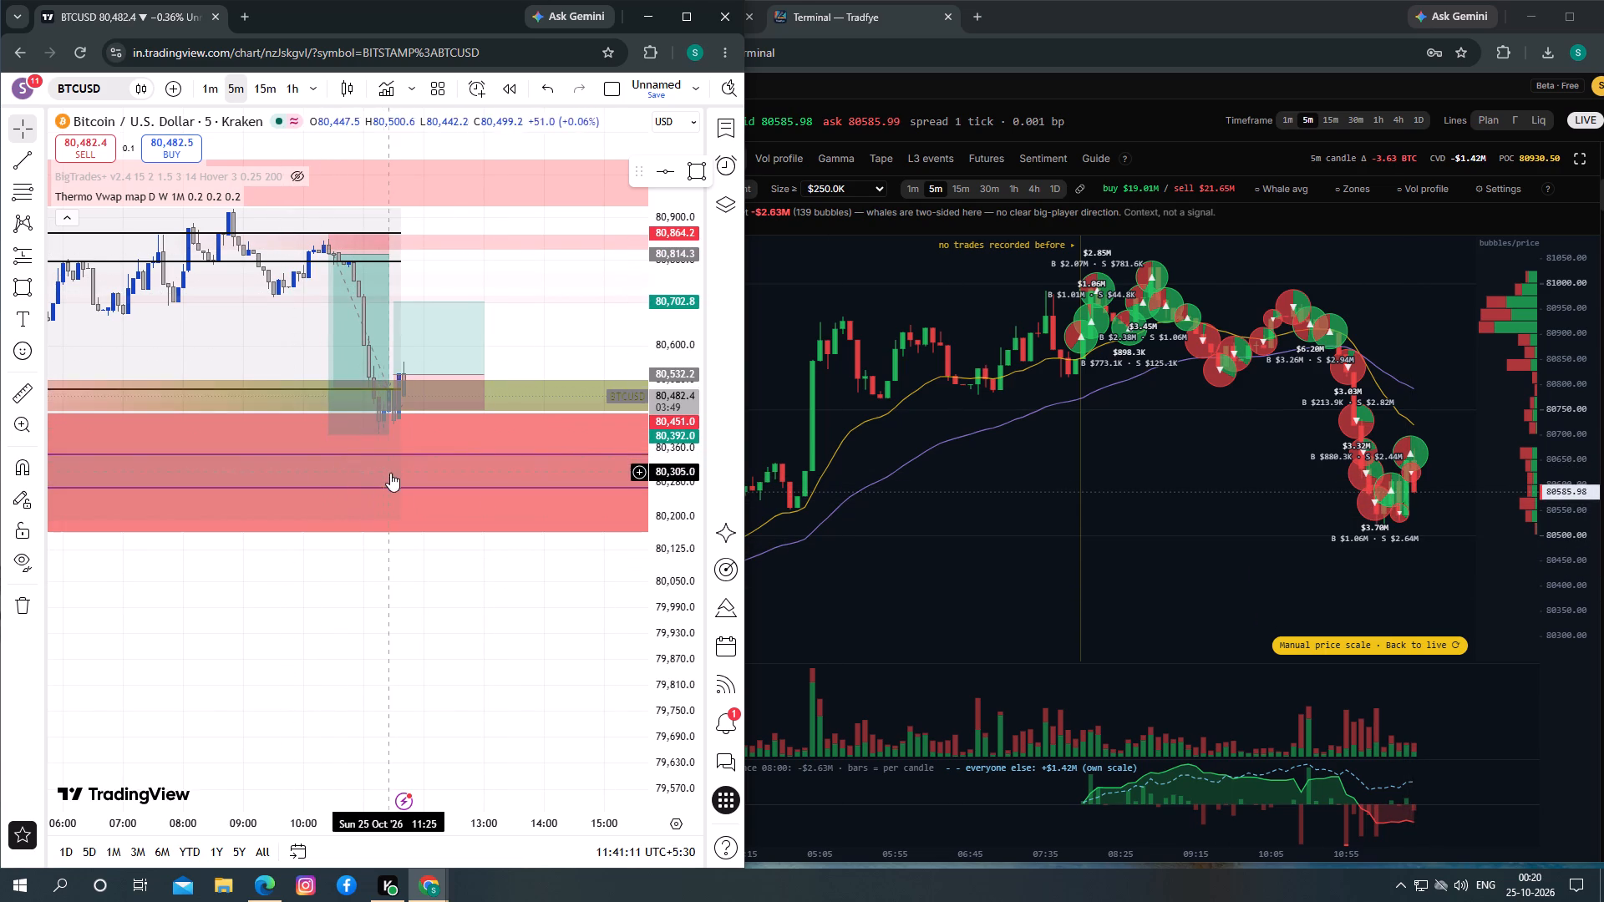
Examine the volume profile and the area around the long position, and switch to Tradfye to inspect the latest whale bubble.
left_click_drag(399, 519, 430, 526)
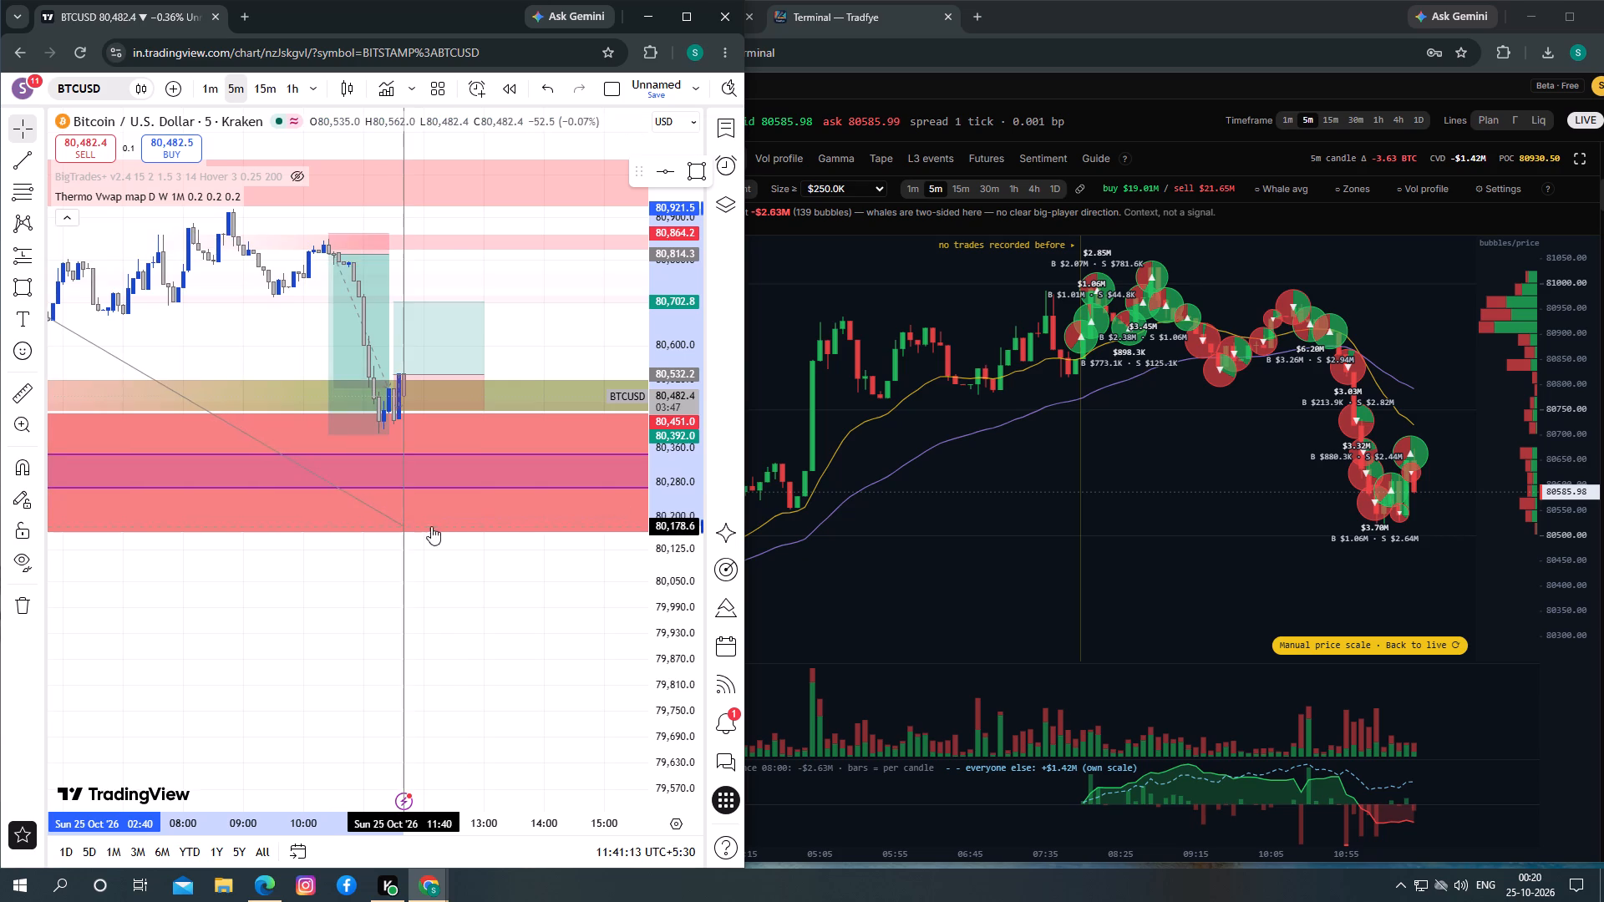
left_click_drag(276, 611, 591, 641)
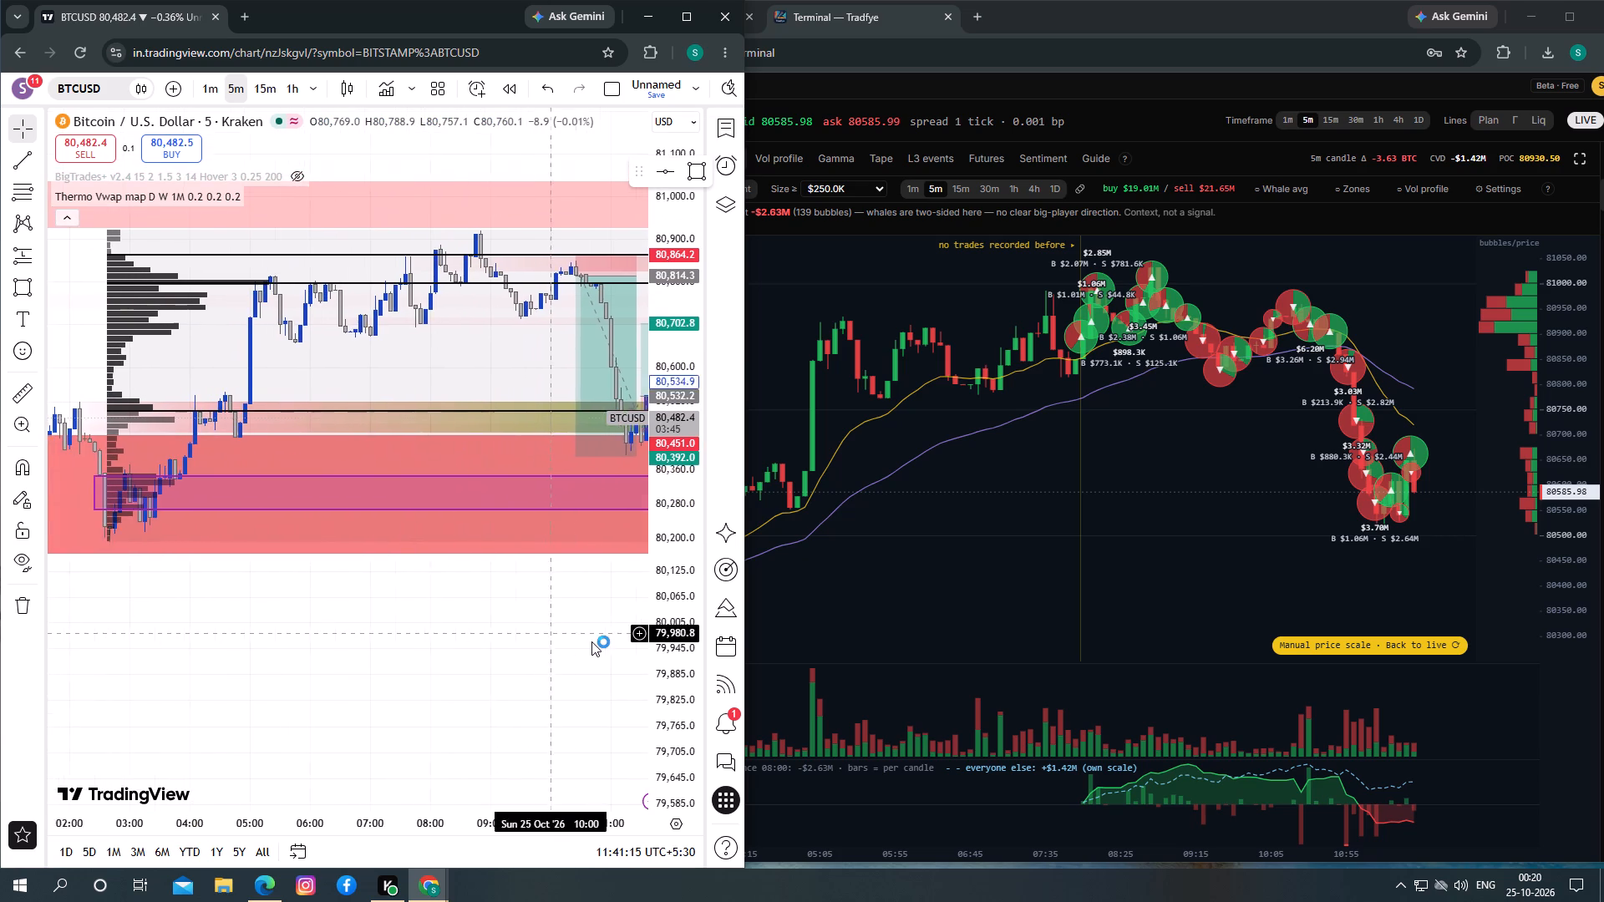
left_click_drag(591, 641, 552, 625)
left_click_drag(441, 584, 243, 551)
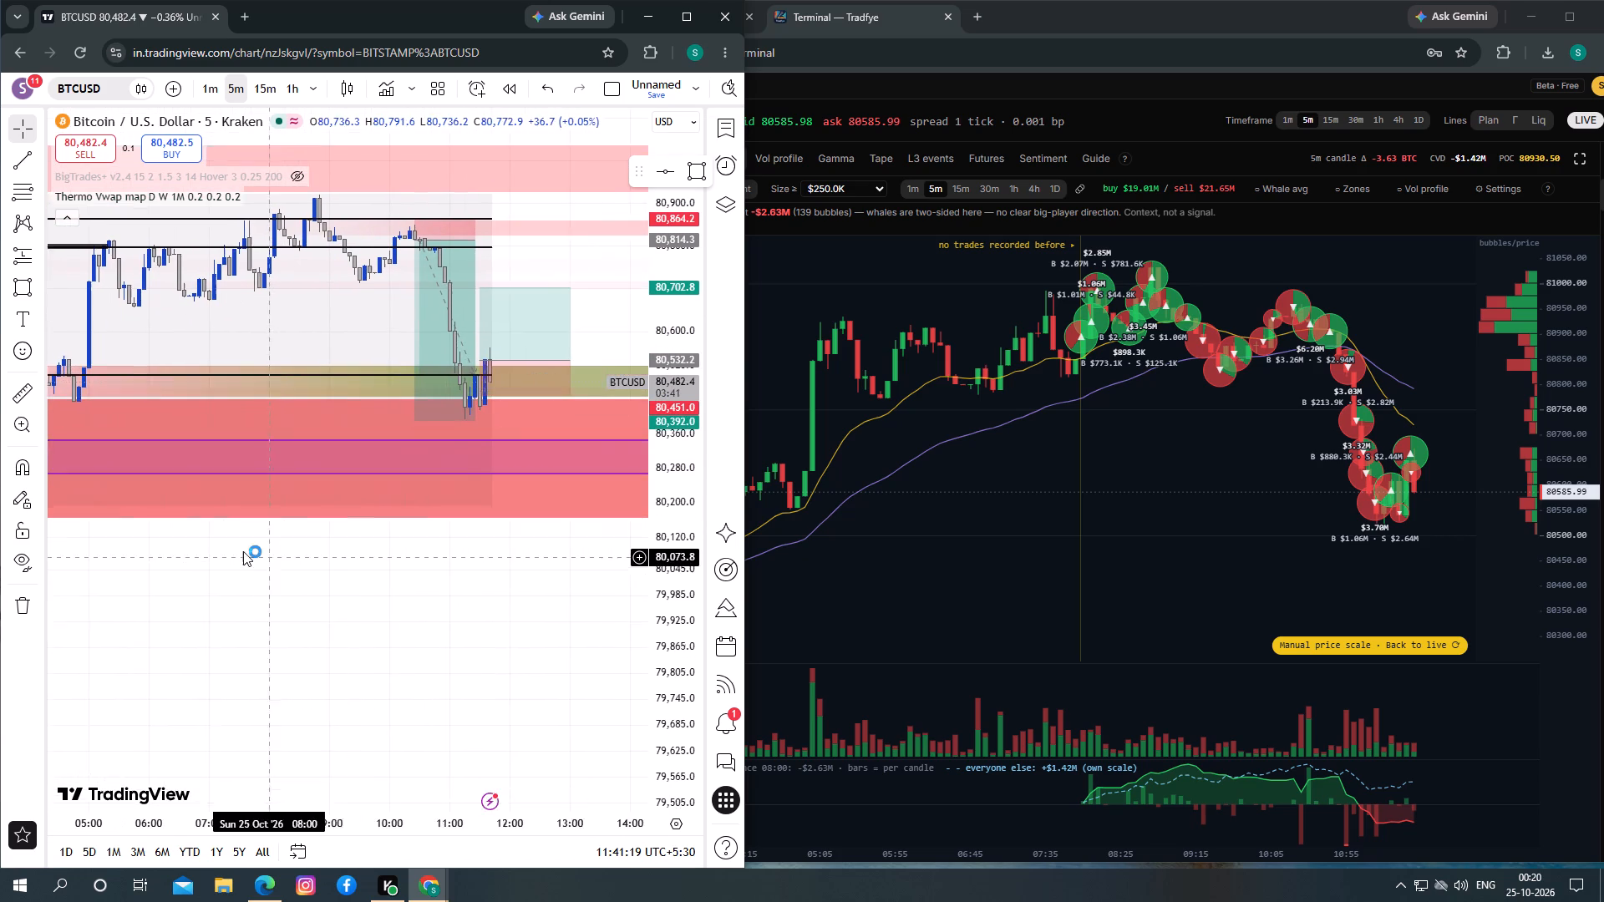
left_click_drag(243, 551, 242, 550)
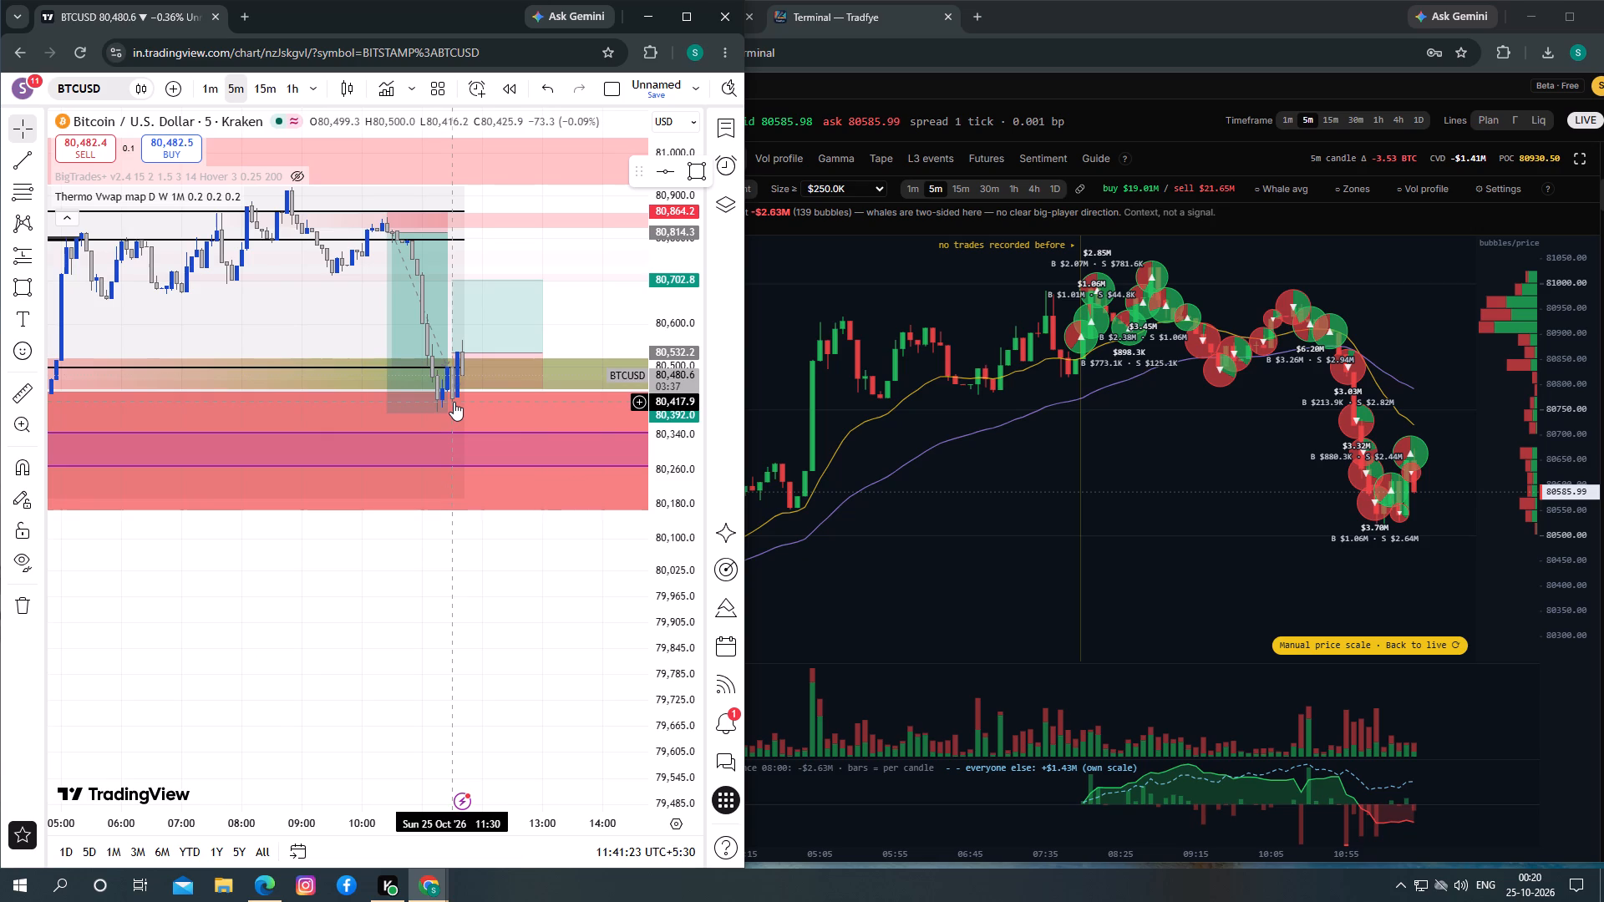
left_click_drag(1124, 544, 1068, 534)
left_click_drag(1060, 531, 1048, 541)
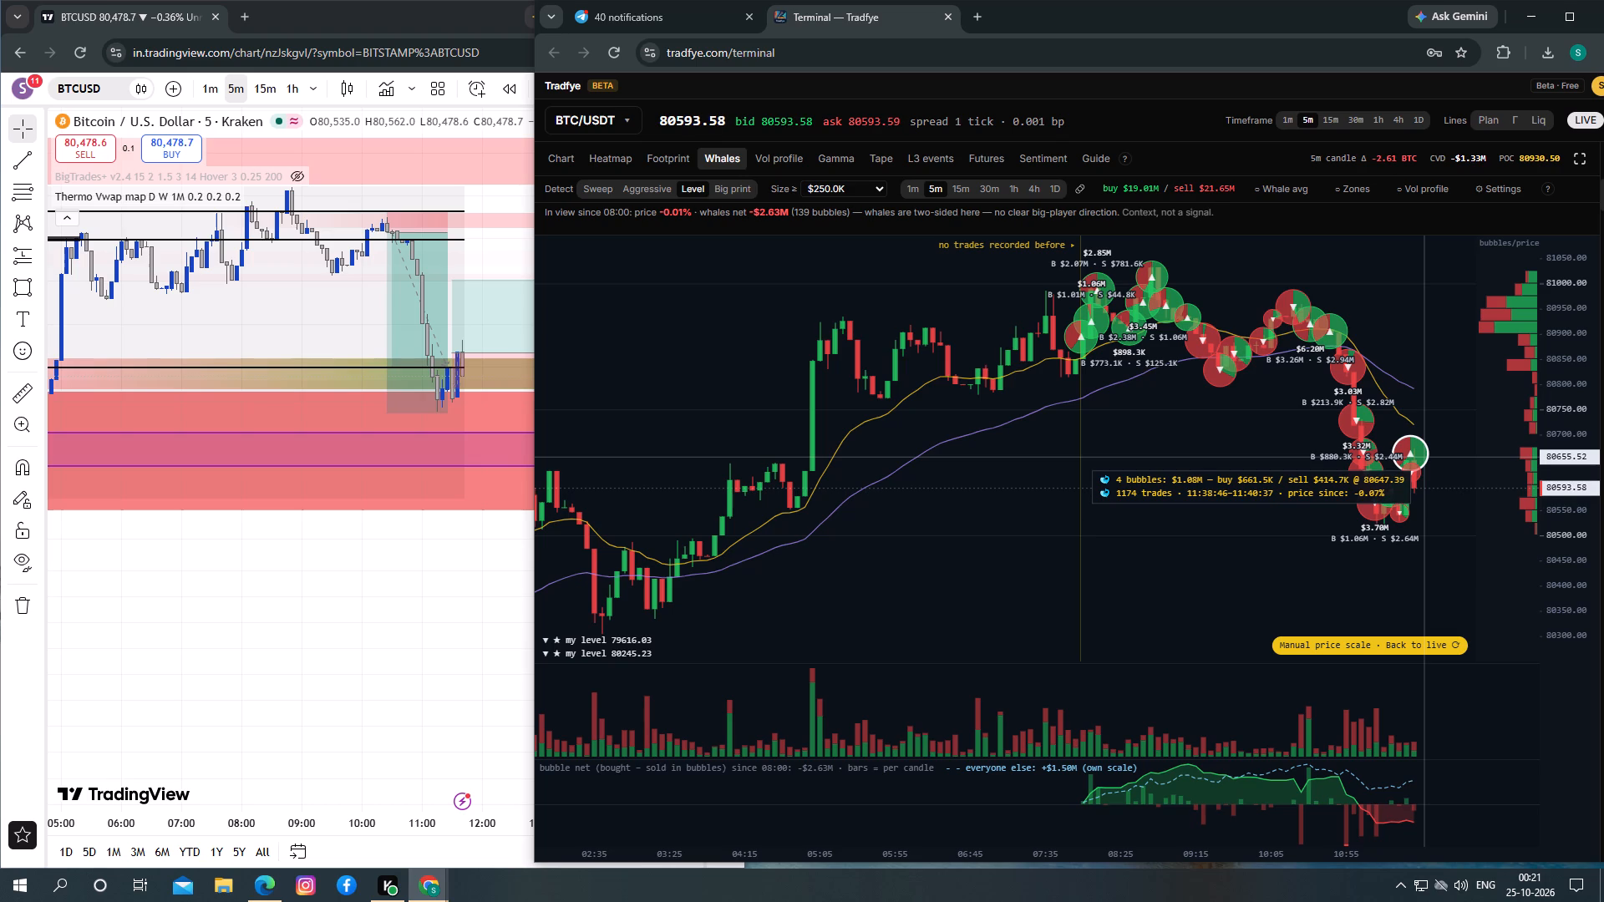
left_click_drag(1187, 549, 1177, 549)
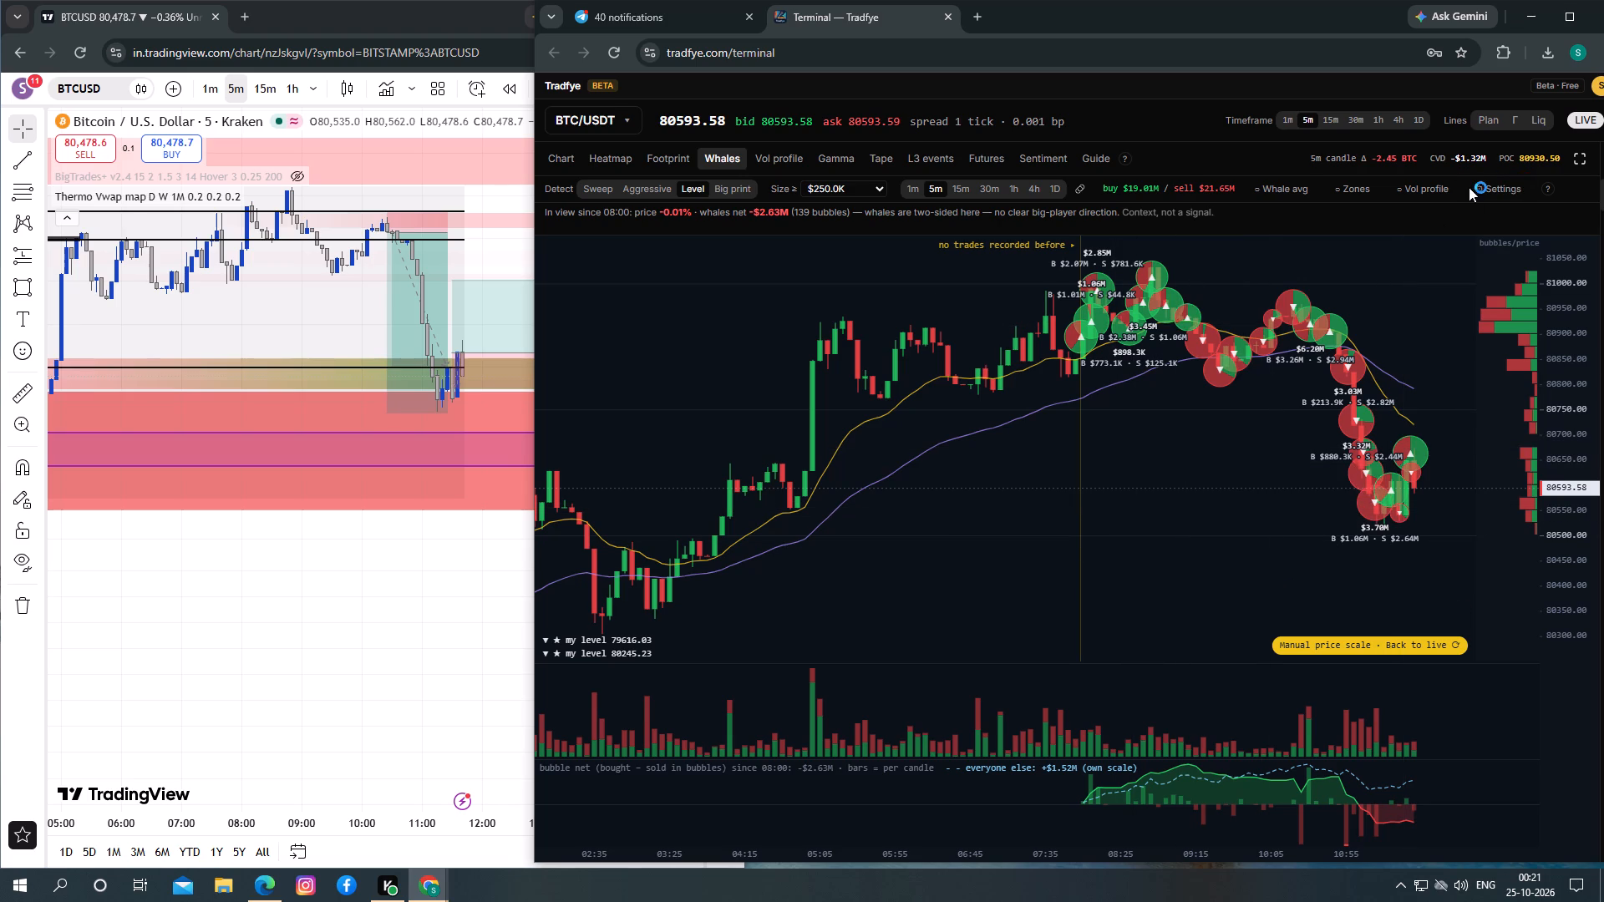
Set the minimum size of Tradfye's big trade bubbles to $1.00M.
left_click(1495, 185)
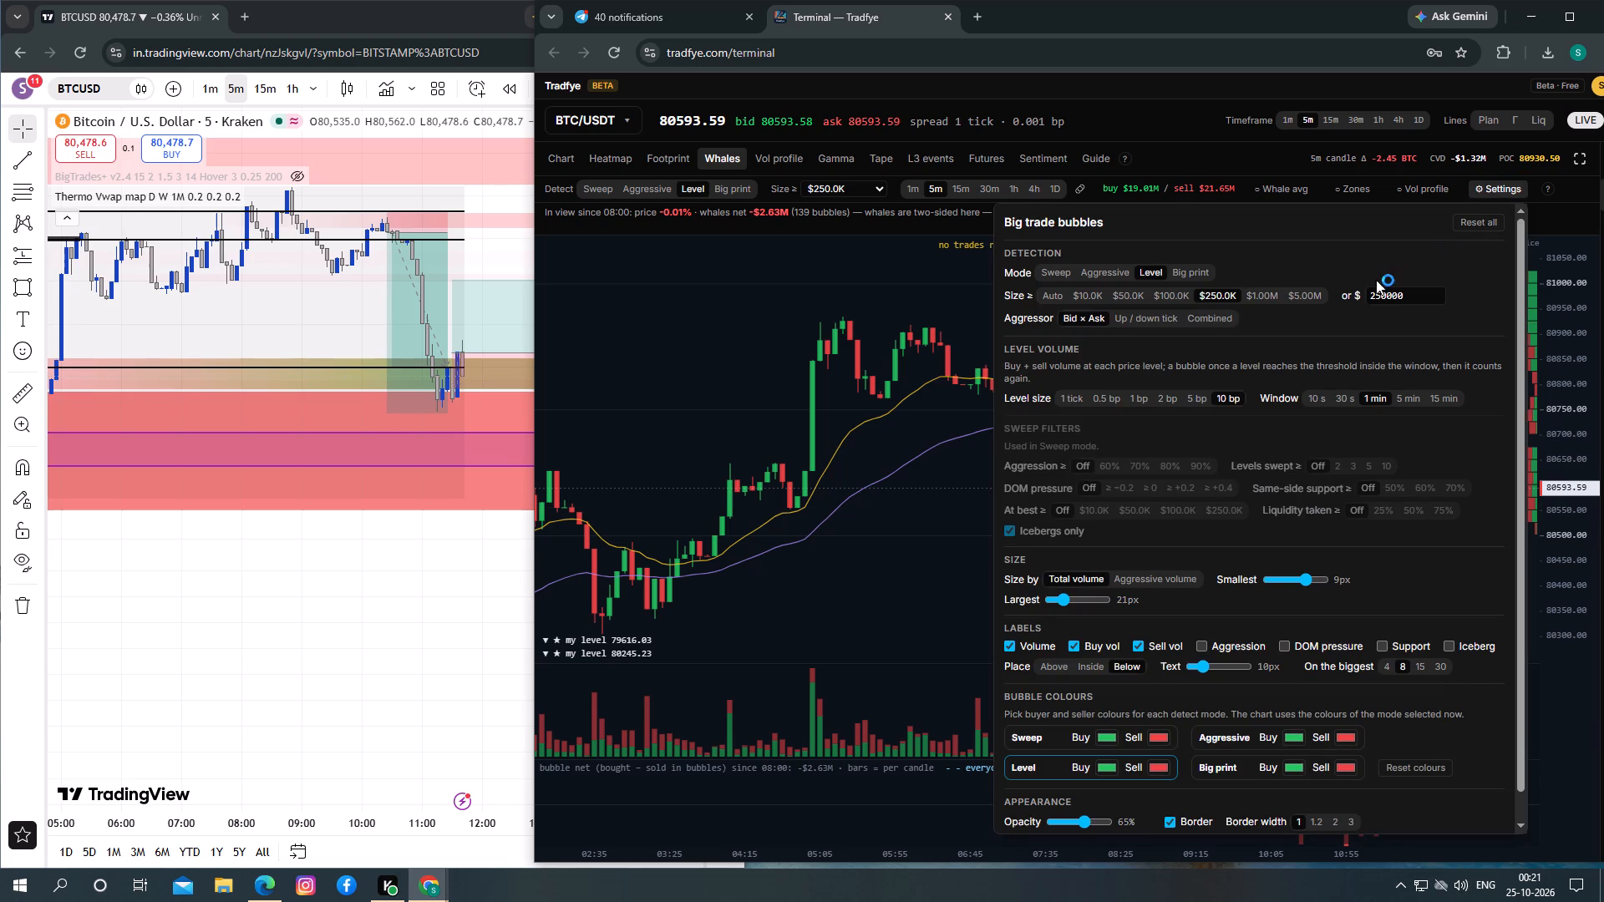
left_click(1258, 290)
left_click(933, 539)
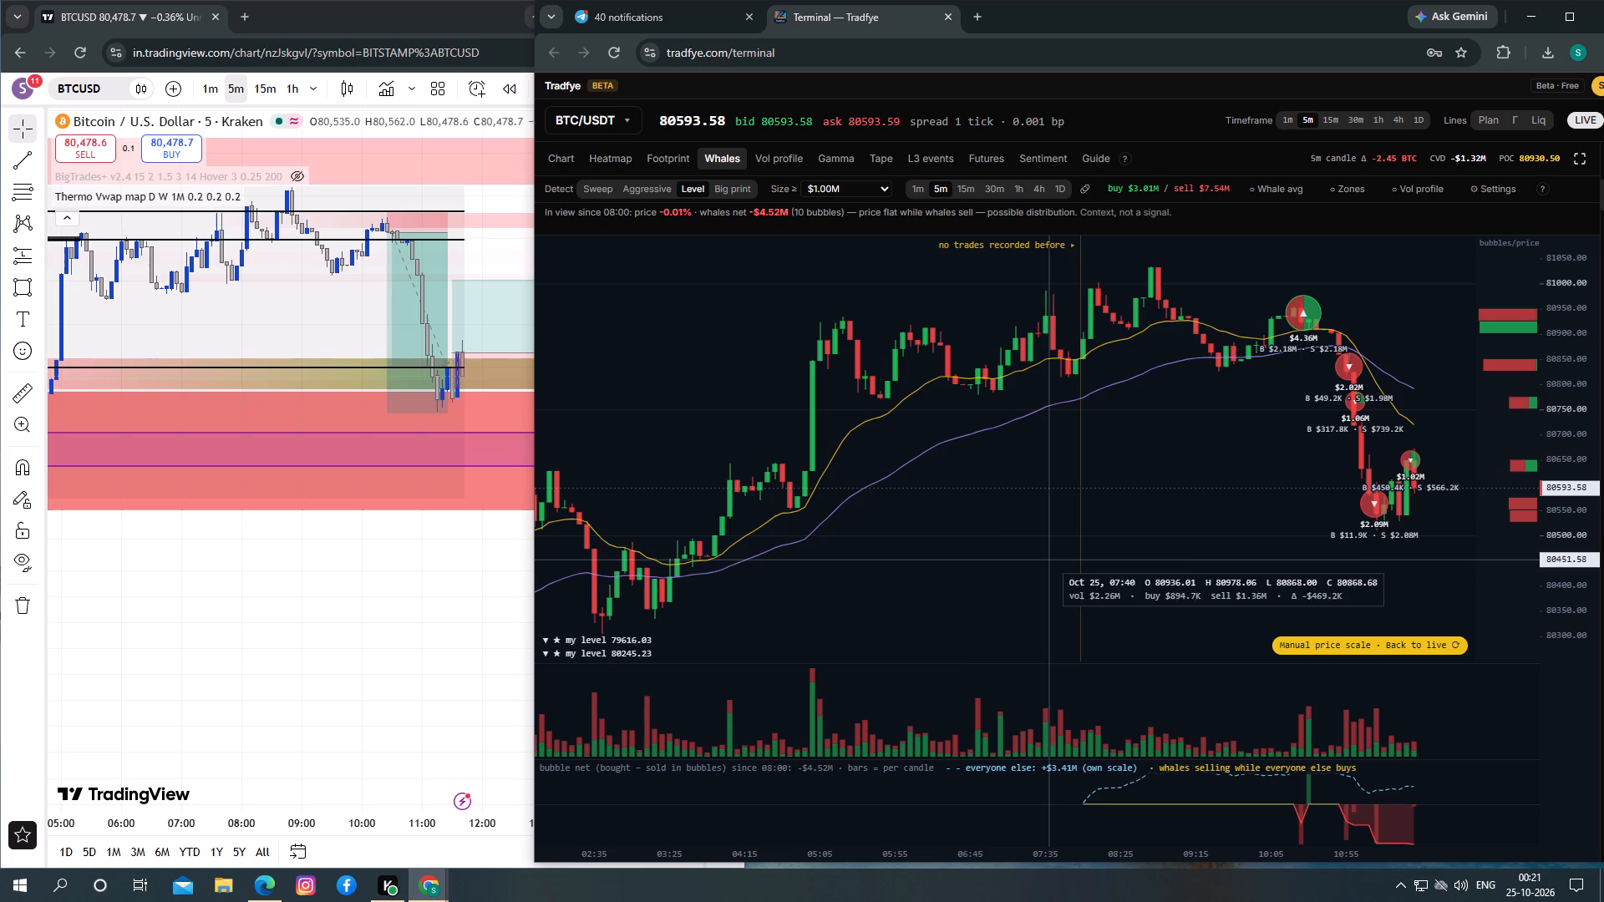
Inspect the latest bubble and return the whale chart's manual price scale to live.
left_click(1140, 536)
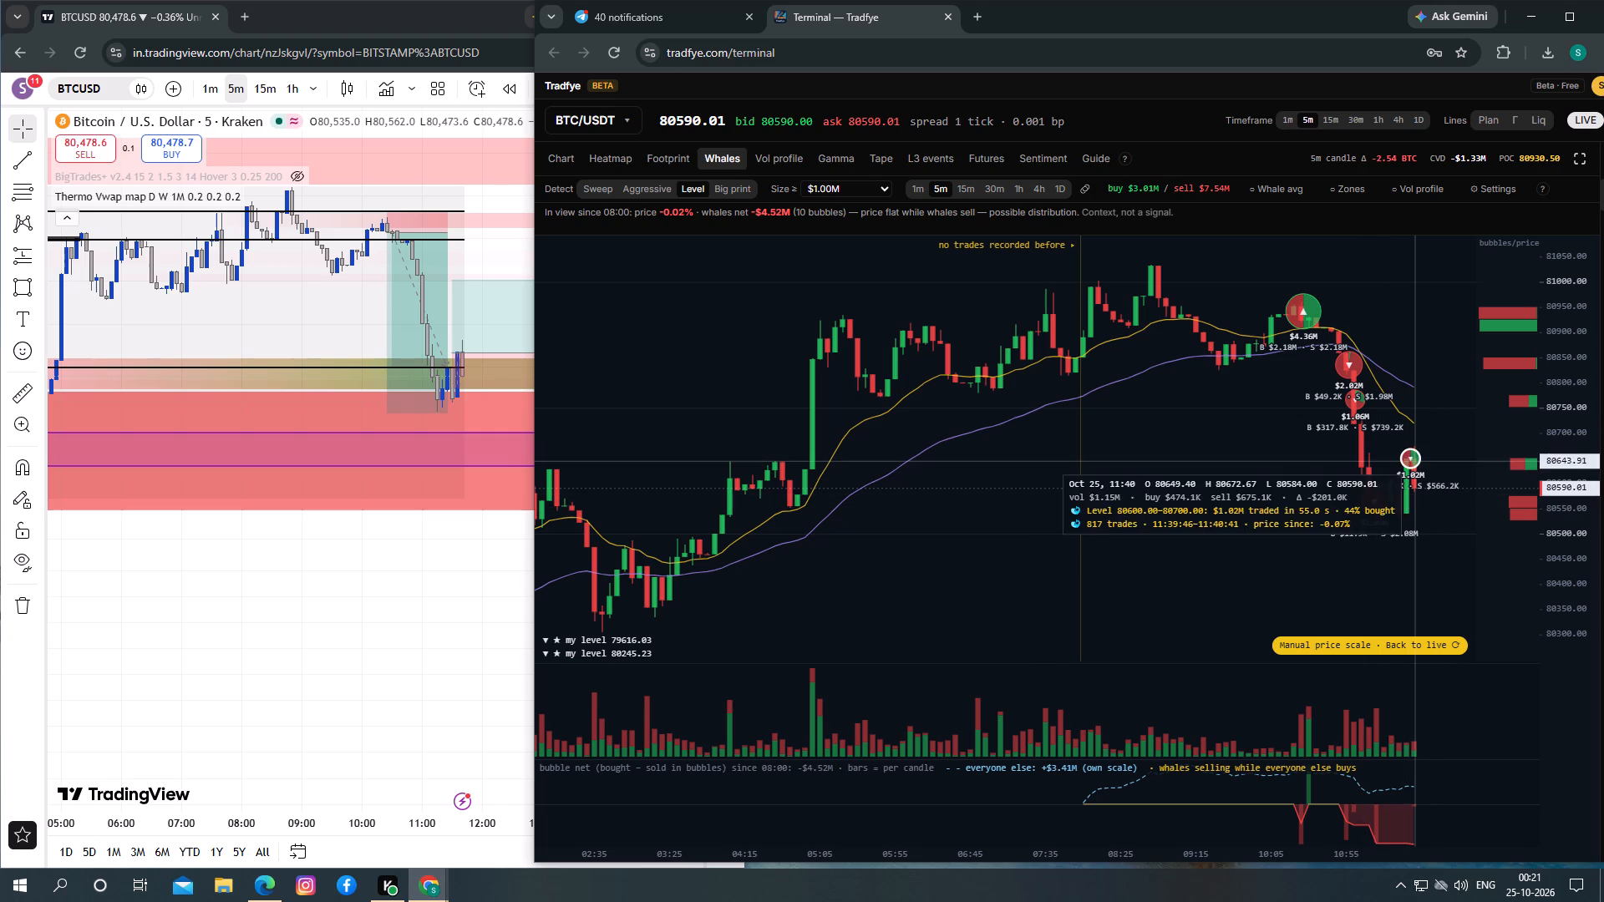
left_click(1454, 646)
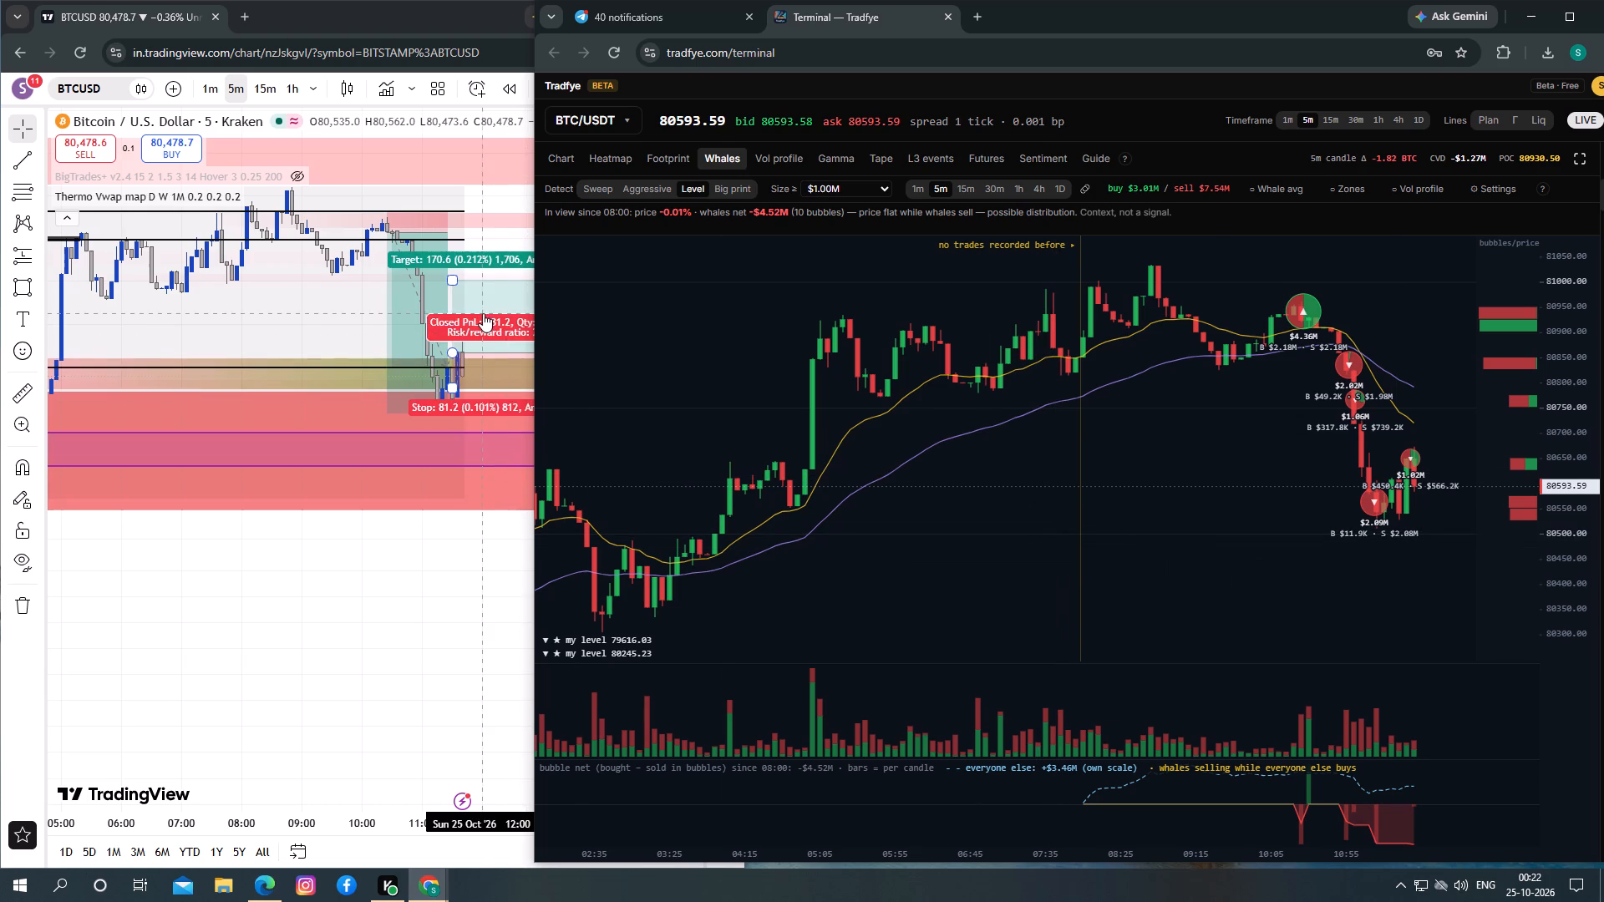
On TradingView, examine the volume profile and the sell-off leading into the long position, and switch back to Tradfye.
left_click_drag(411, 605, 384, 604)
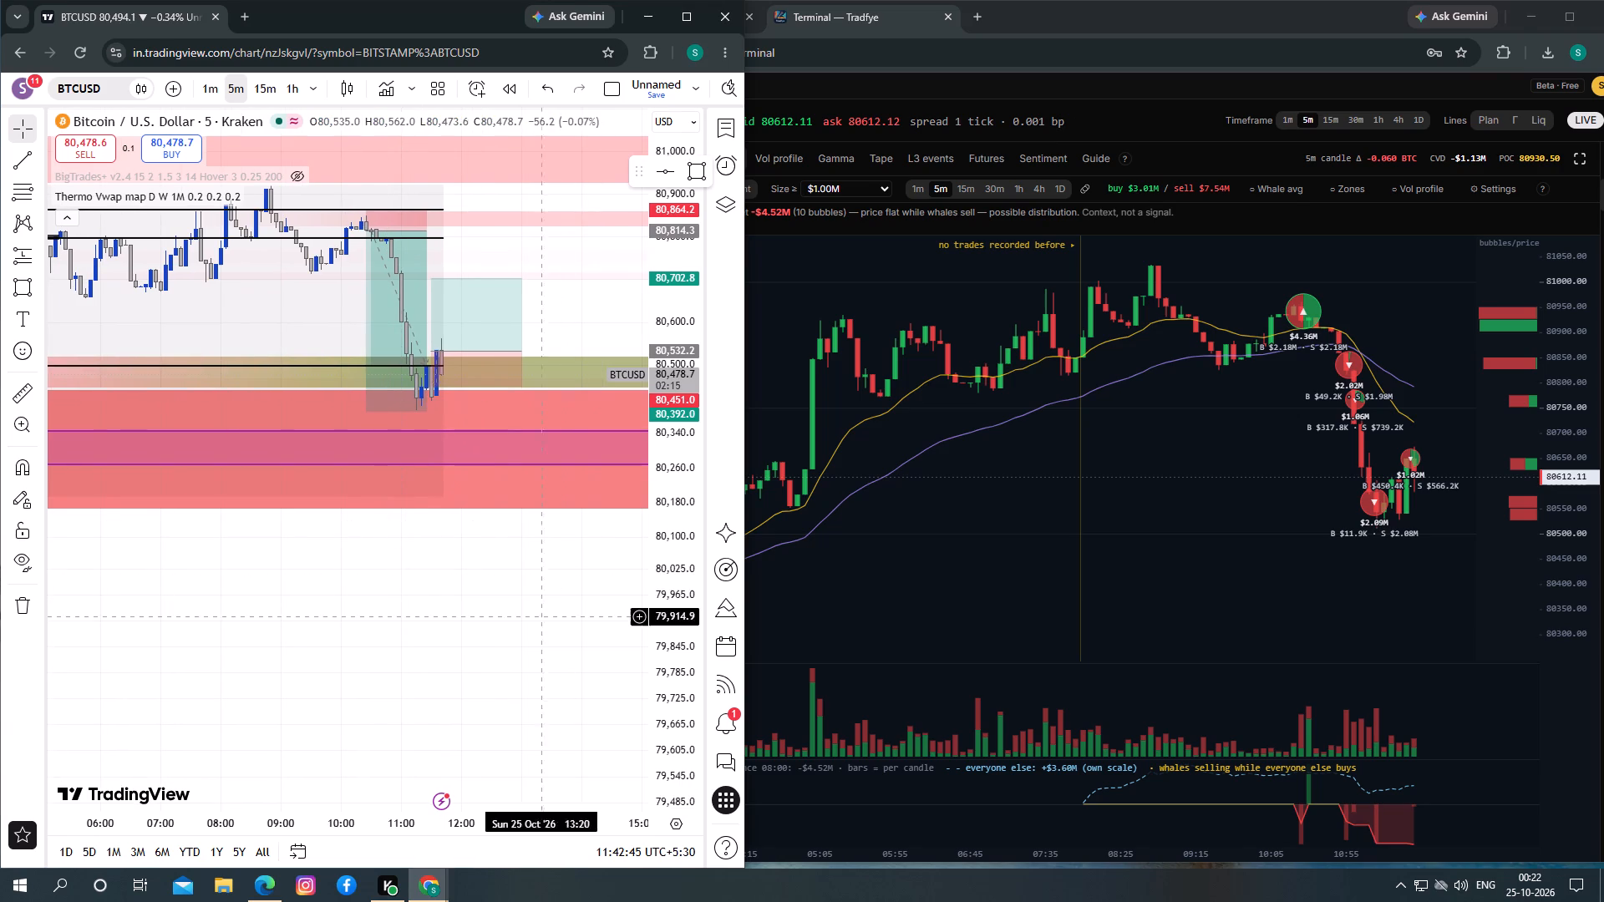
left_click_drag(379, 593, 640, 642)
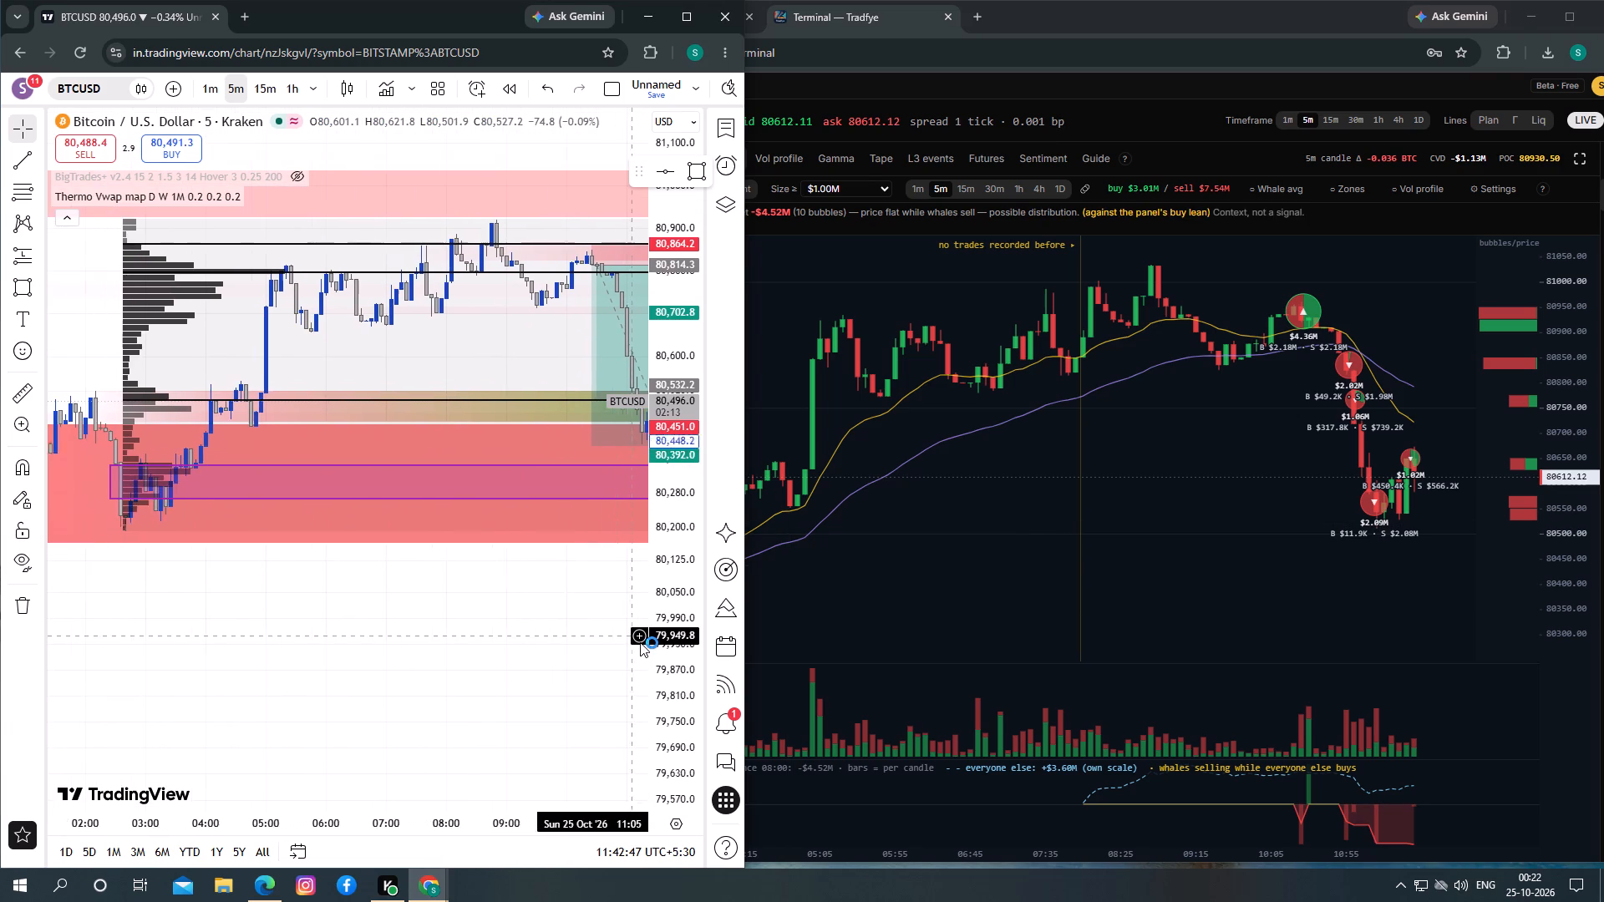
left_click_drag(640, 642, 555, 615)
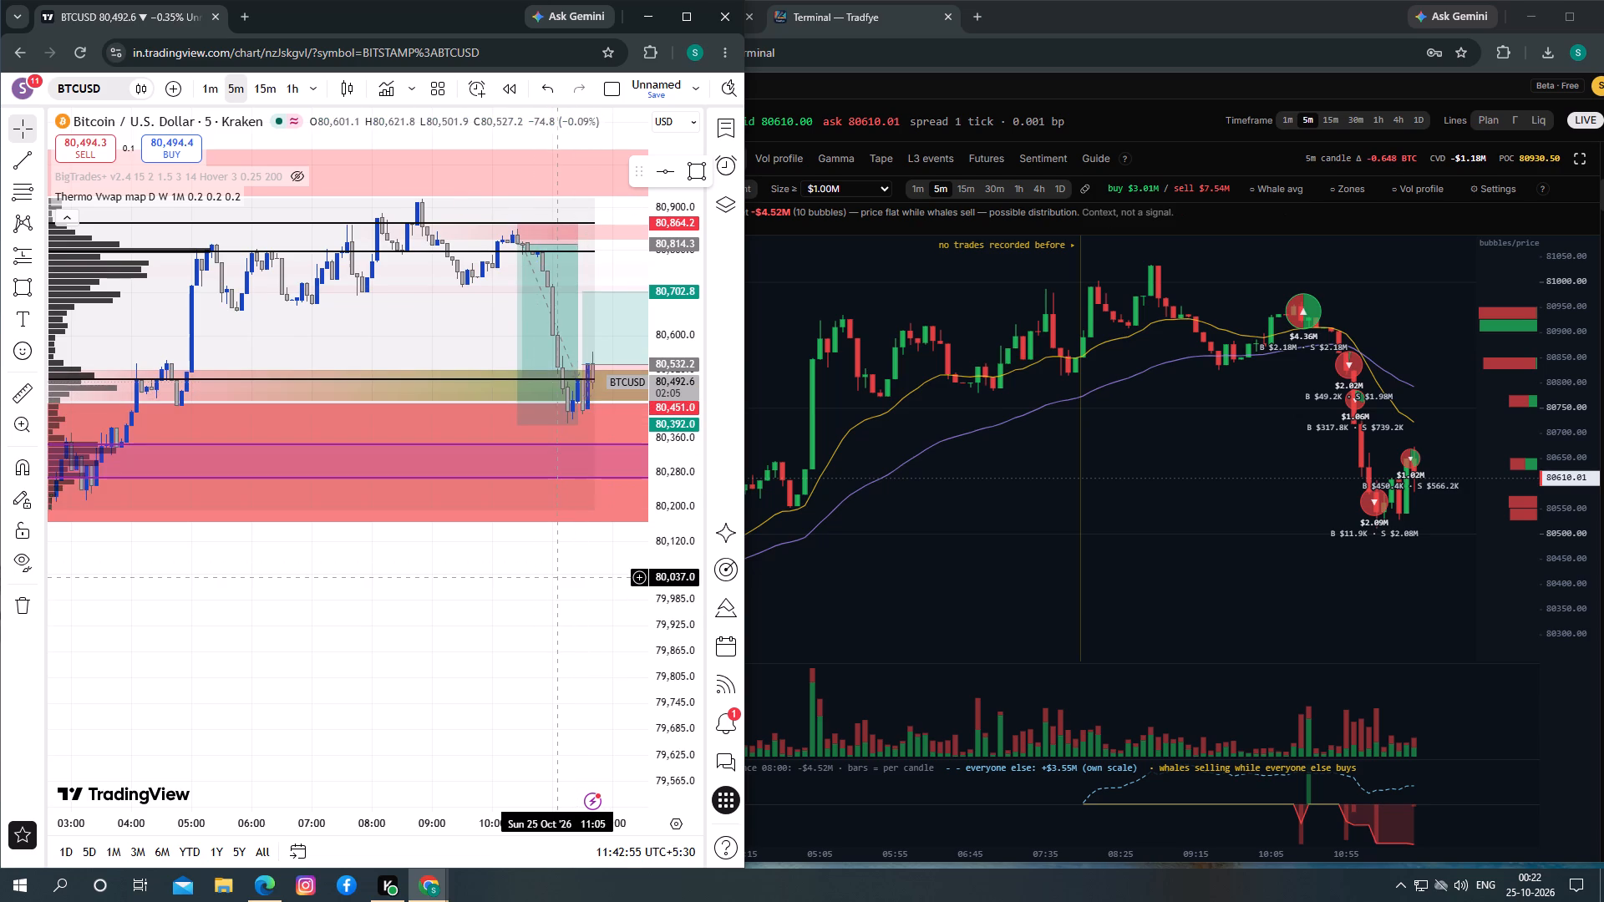
left_click_drag(557, 577, 503, 578)
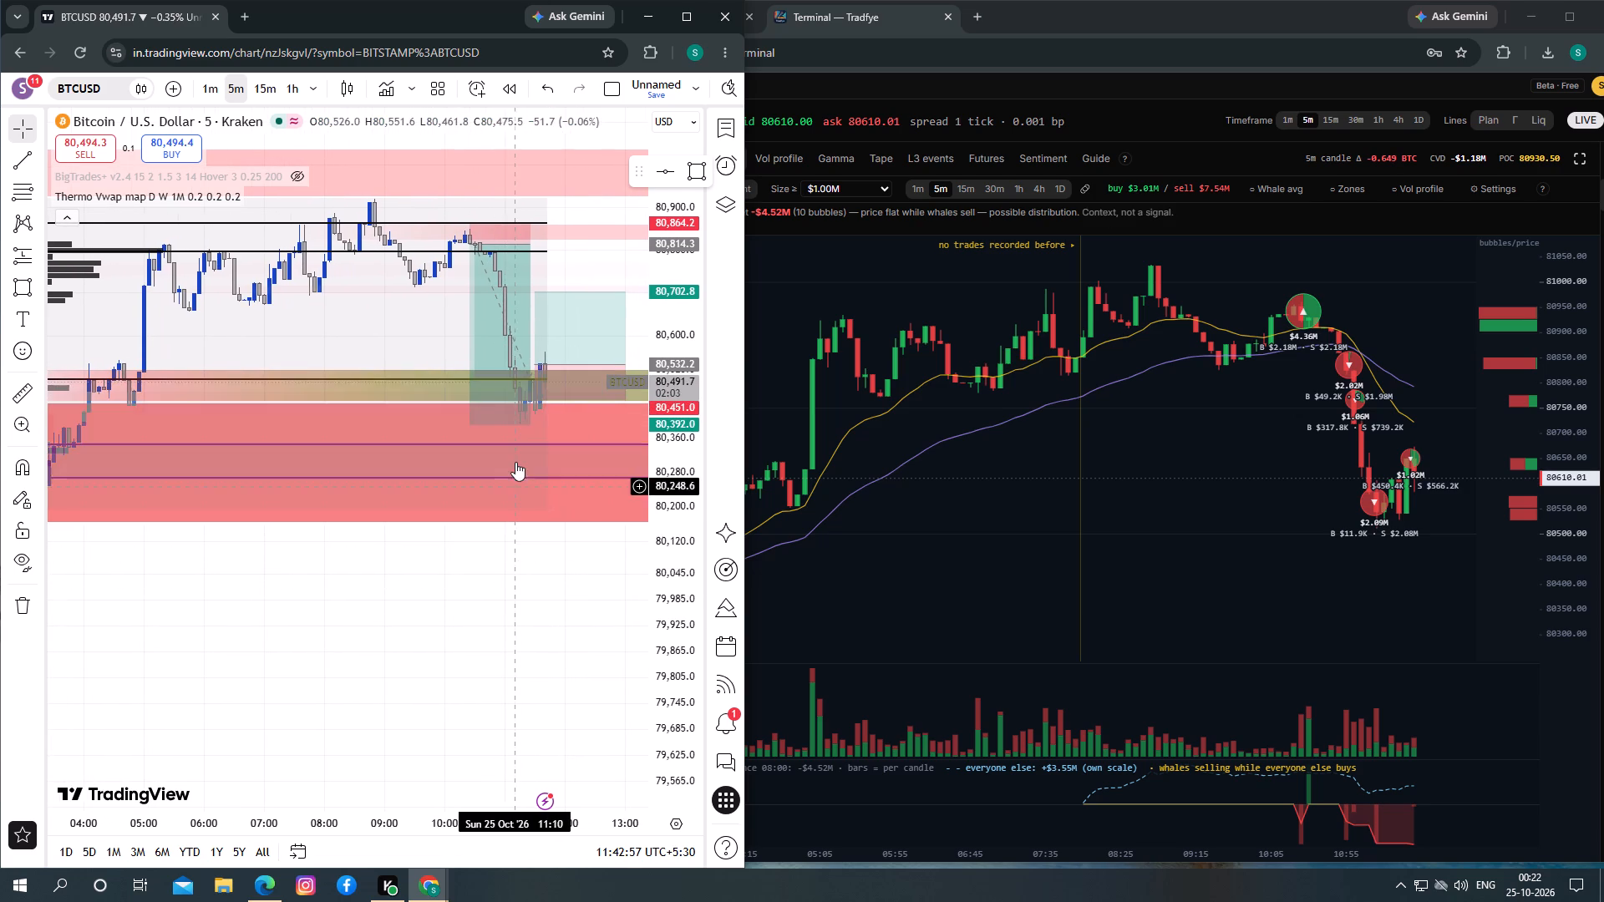
left_click_drag(437, 333, 400, 338)
left_click_drag(1176, 656, 1168, 657)
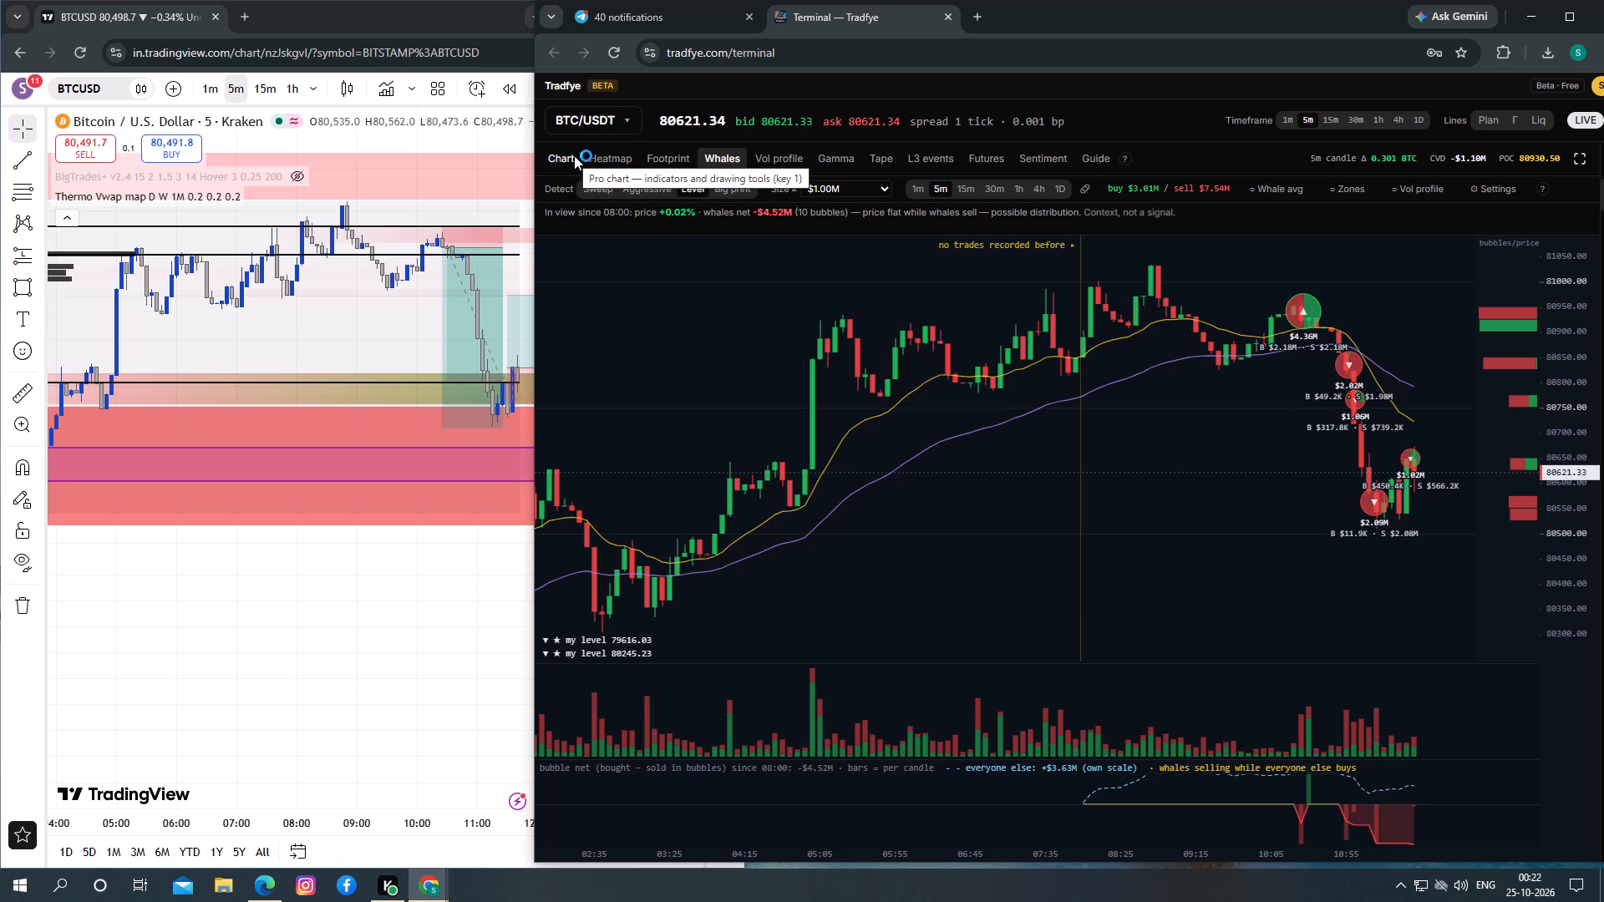
Open Tradfye's Chart view for BTCUSDT and turn on the Whales overlay to review the whale markers.
left_click(576, 155)
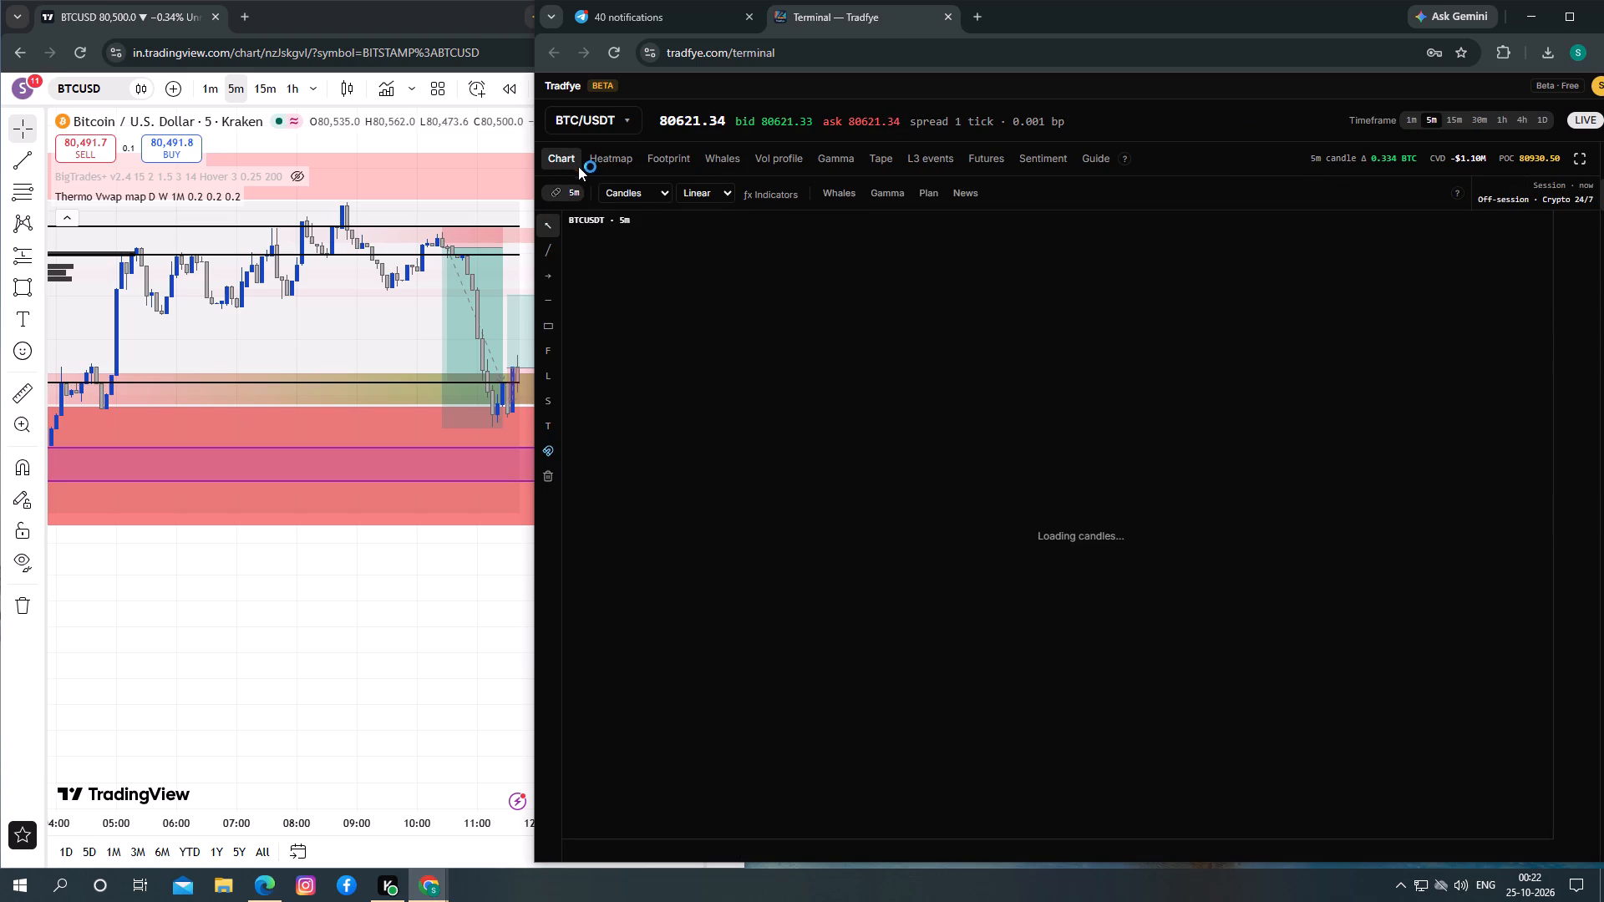
left_click_drag(412, 338, 363, 328)
left_click(944, 509)
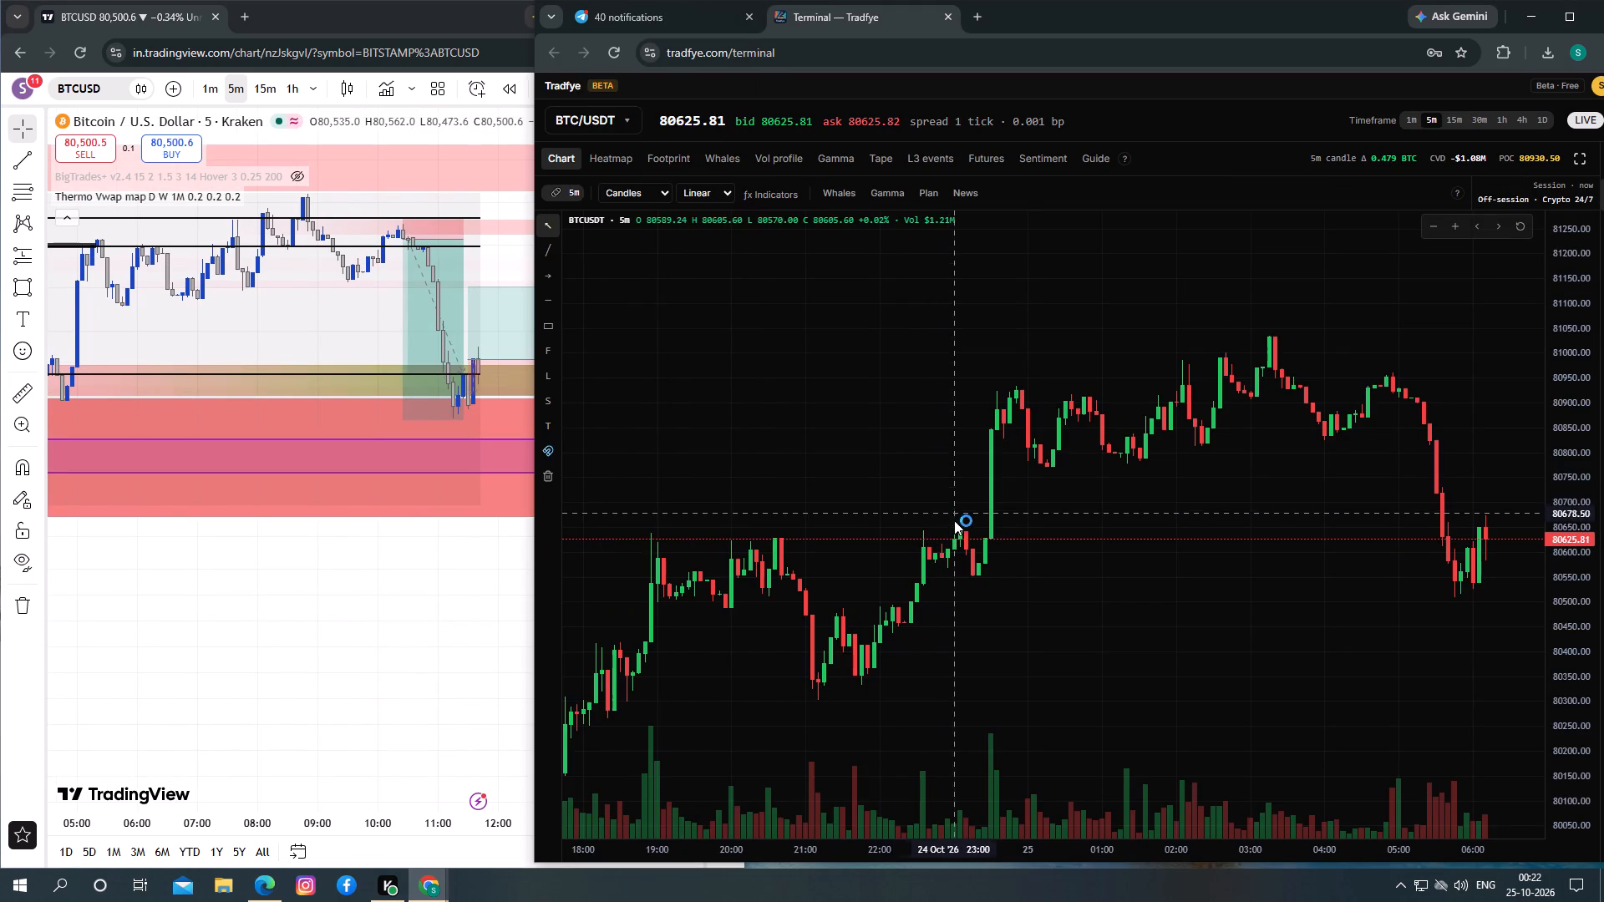
left_click(725, 165)
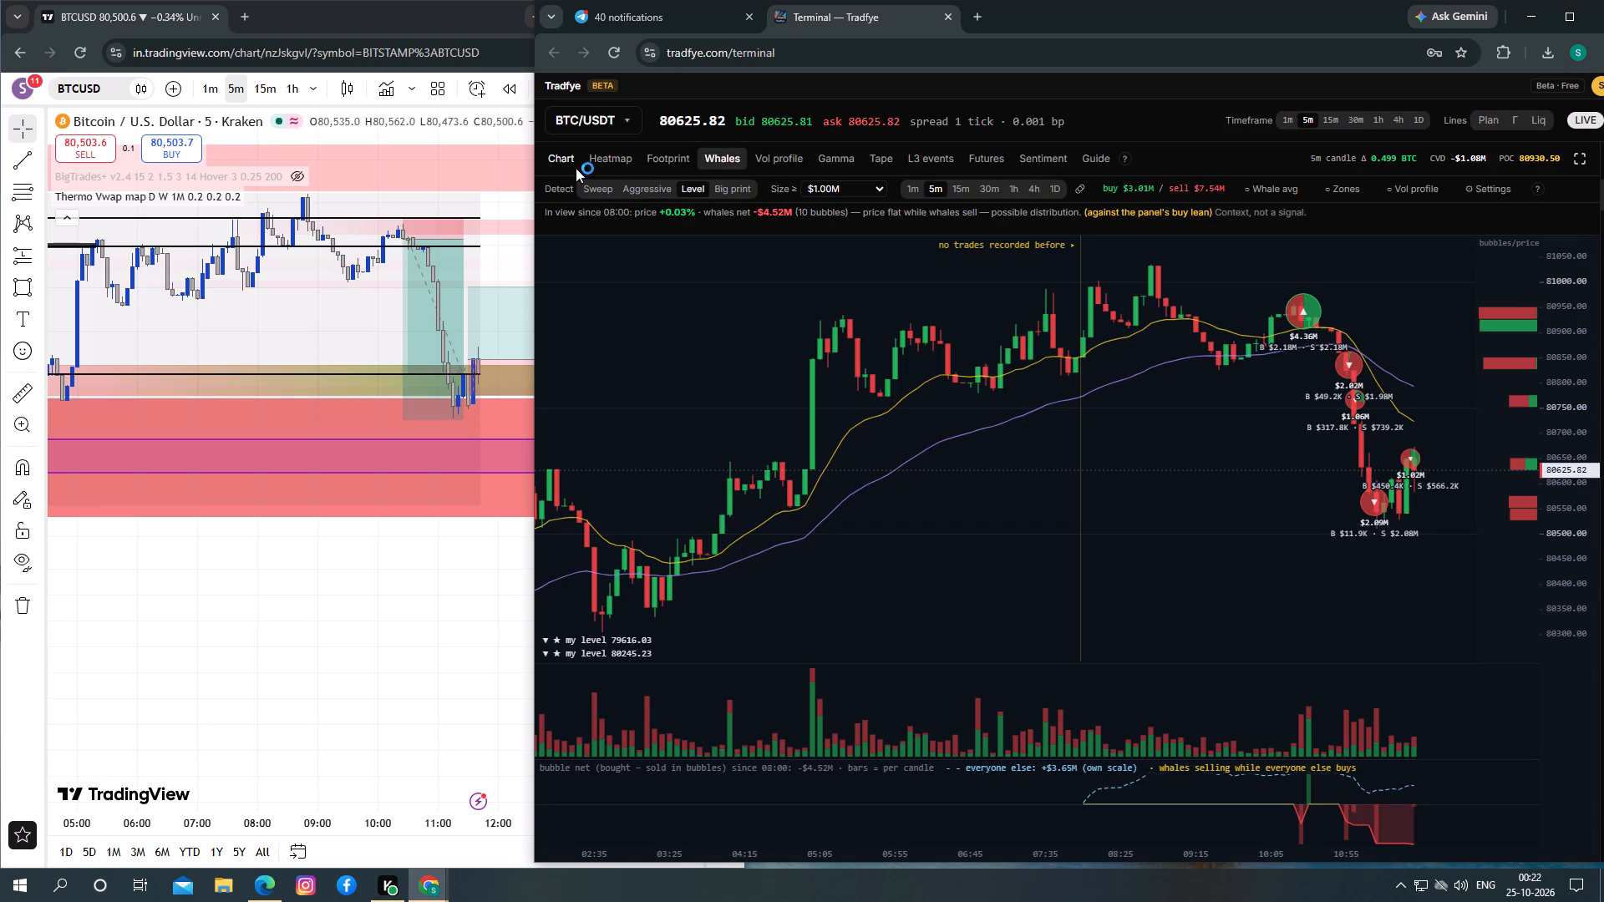
left_click(576, 161)
left_click(825, 192)
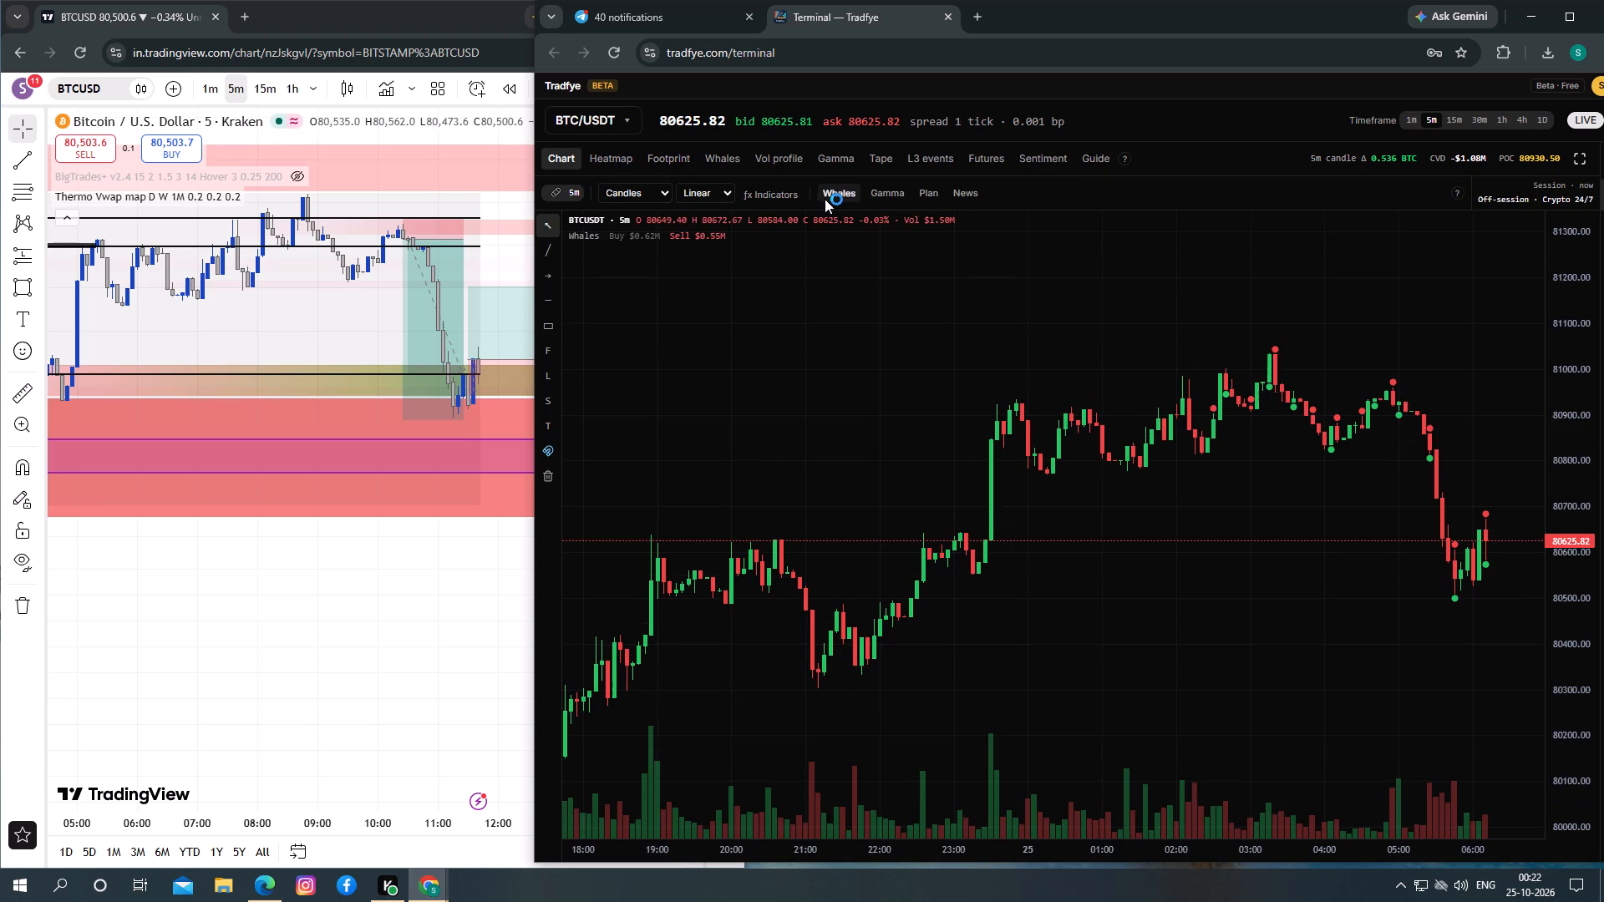
left_click_drag(1077, 416, 1052, 416)
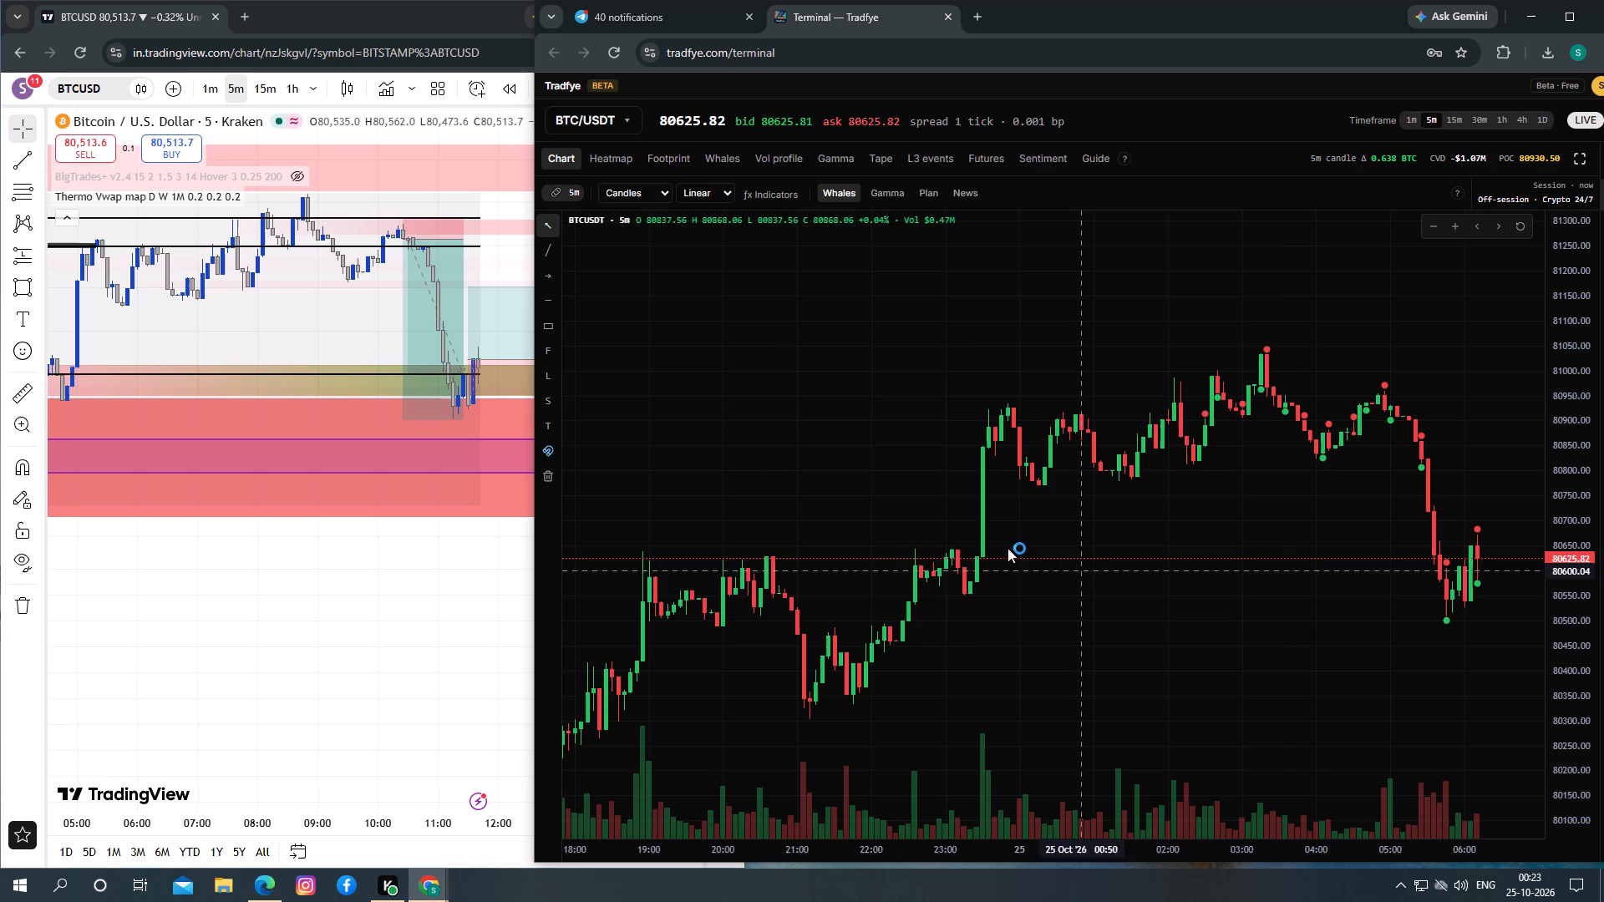
Inspect the latest large bubble near the sell-off low in Tradfye's Whales view, and switch back to TradingView.
left_click(743, 150)
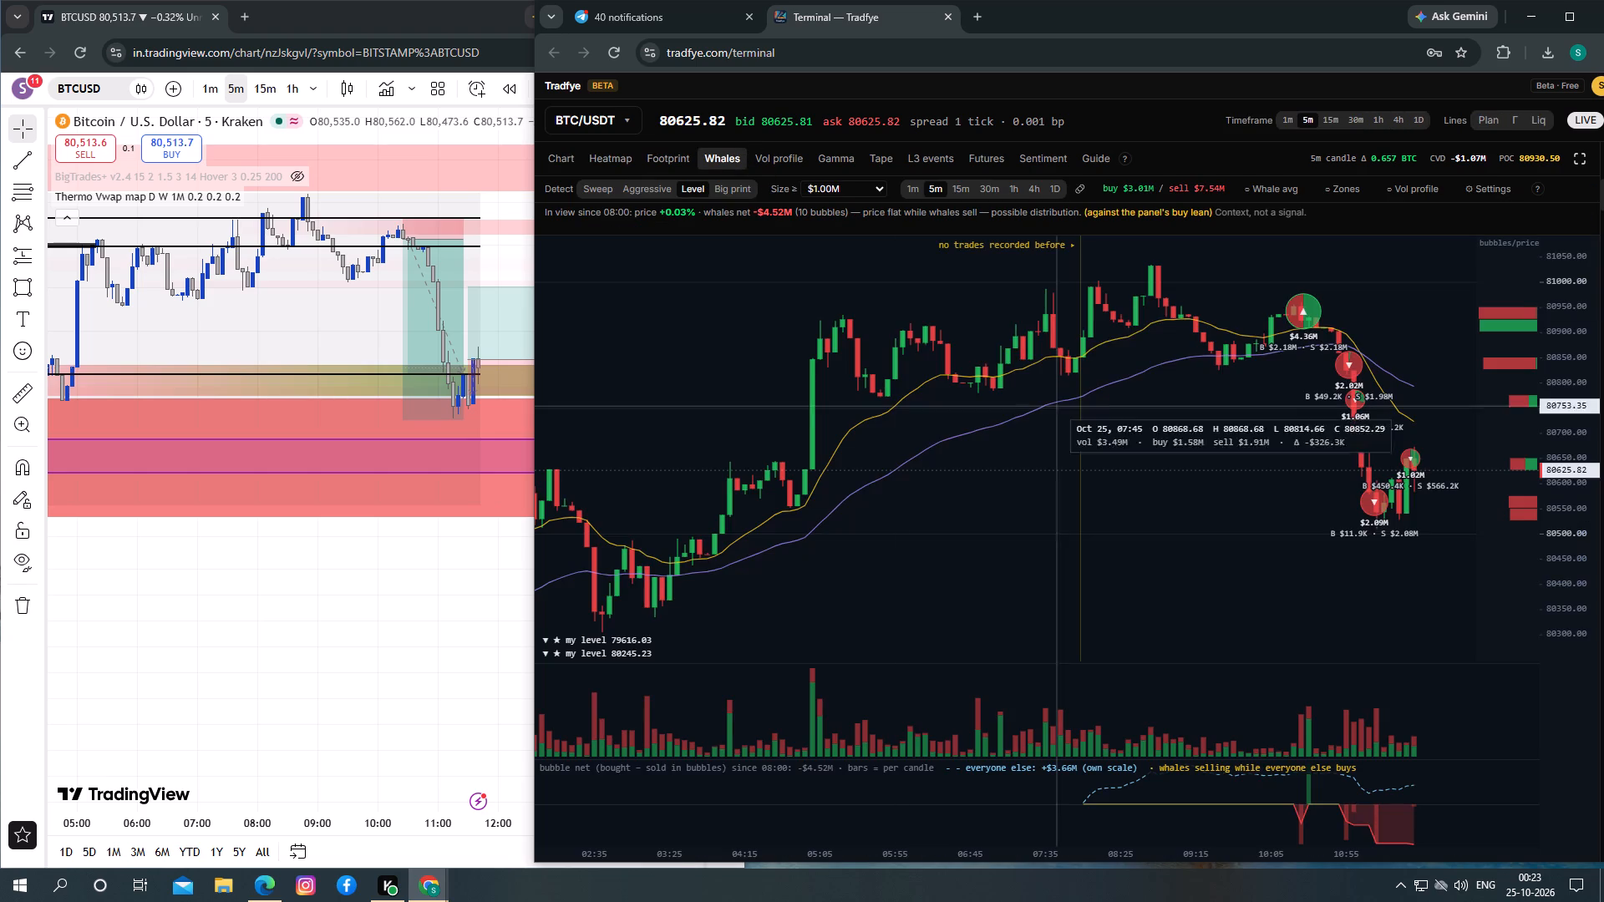
left_click(1103, 599)
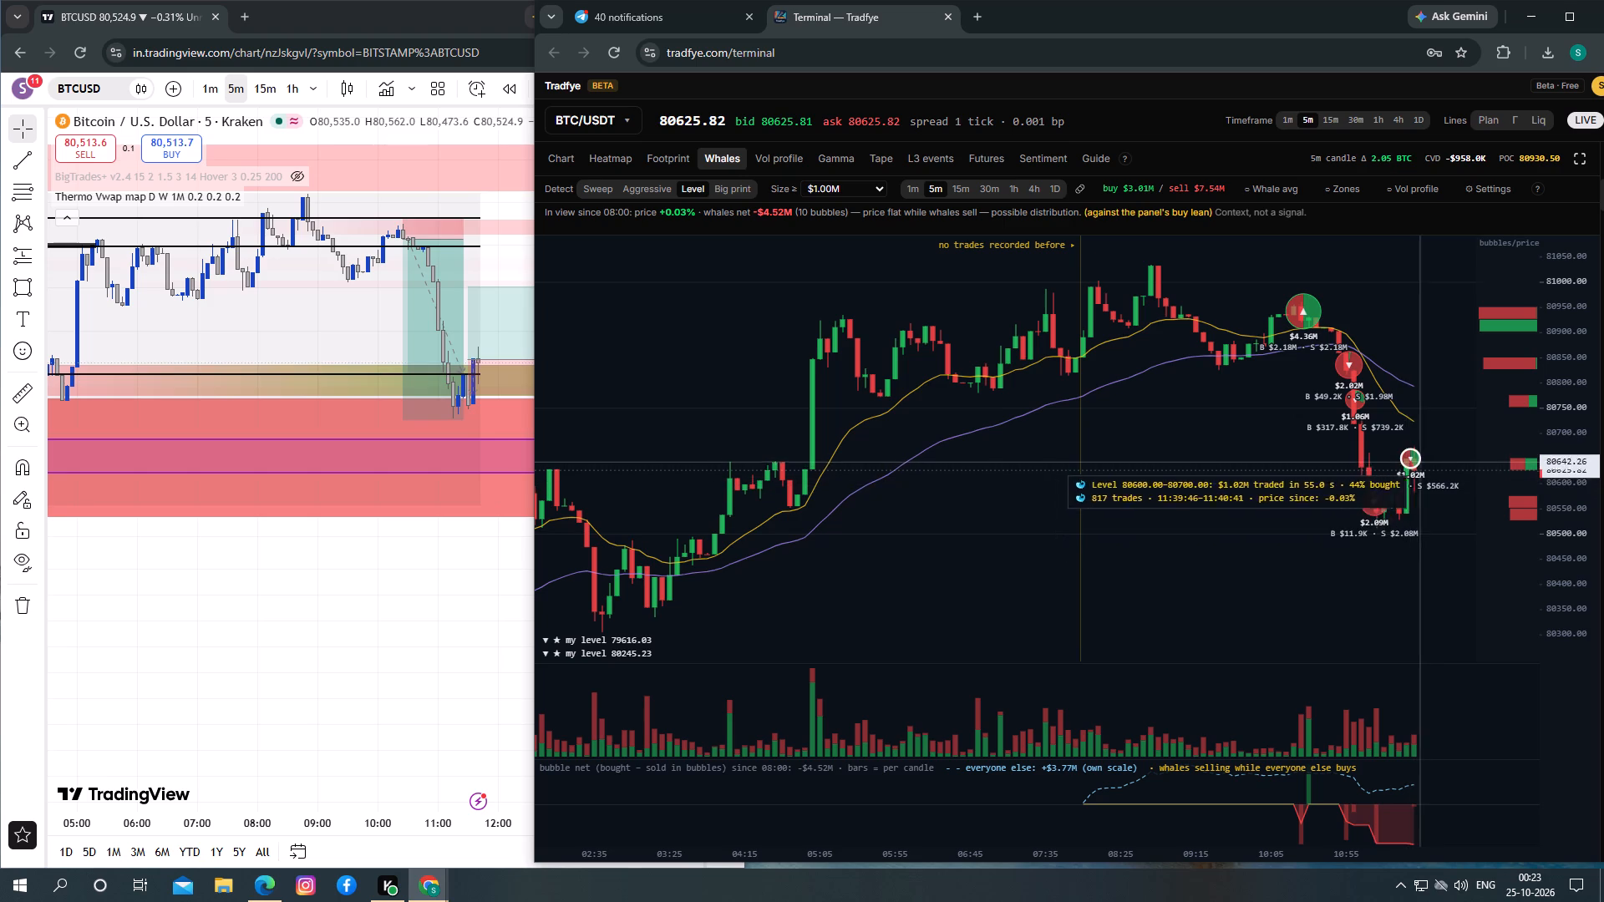
left_click_drag(1427, 541, 1407, 549)
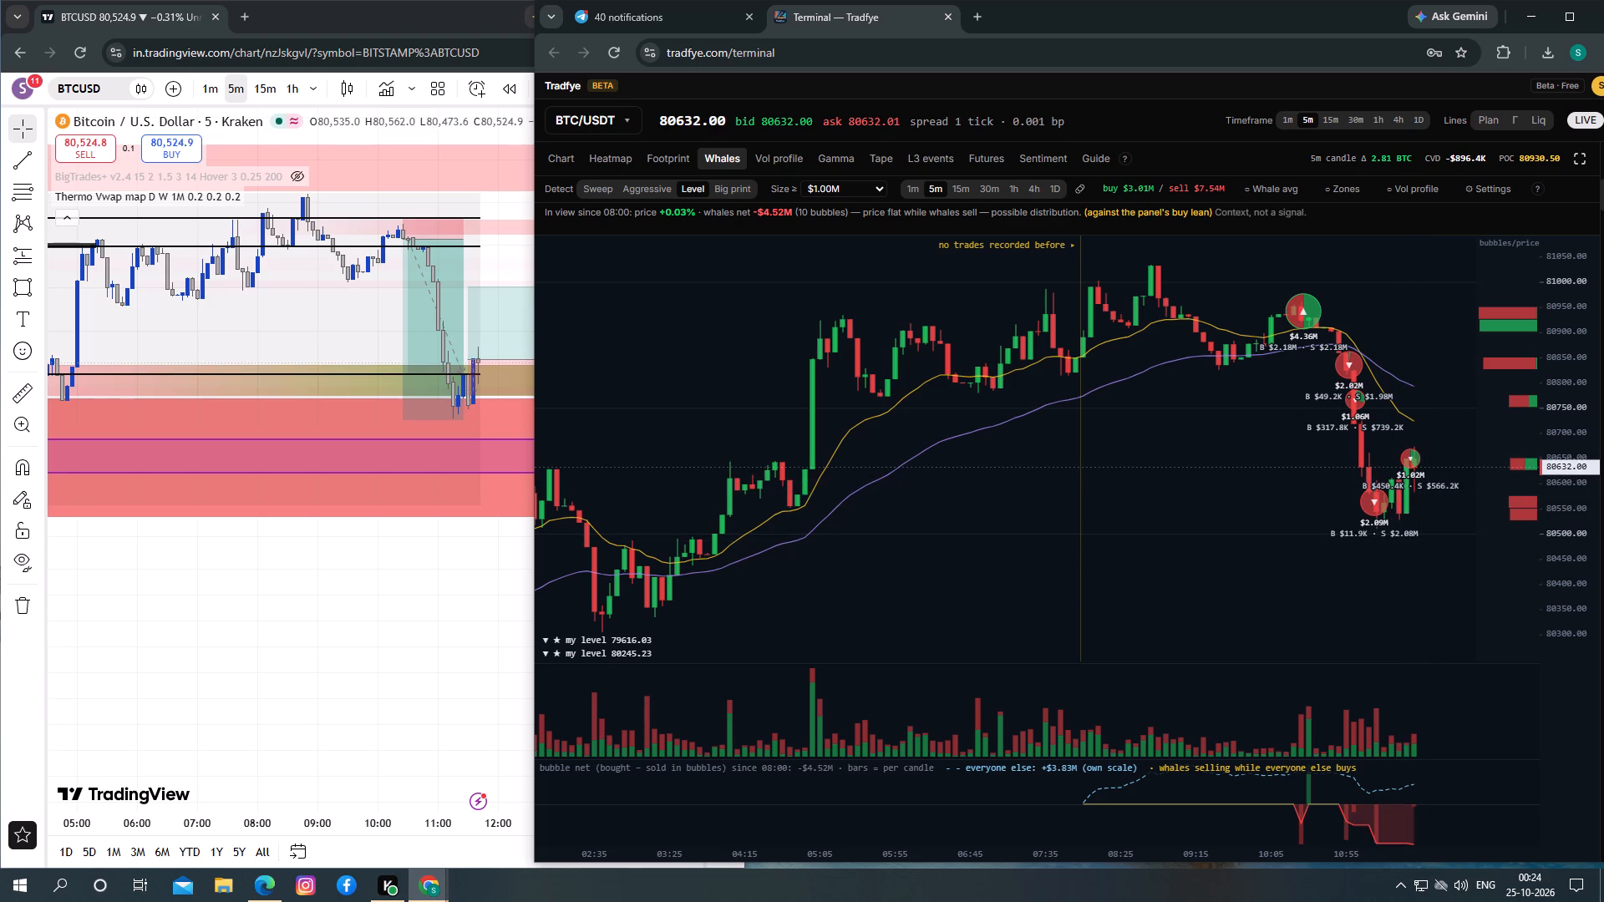
left_click_drag(1407, 549, 1406, 549)
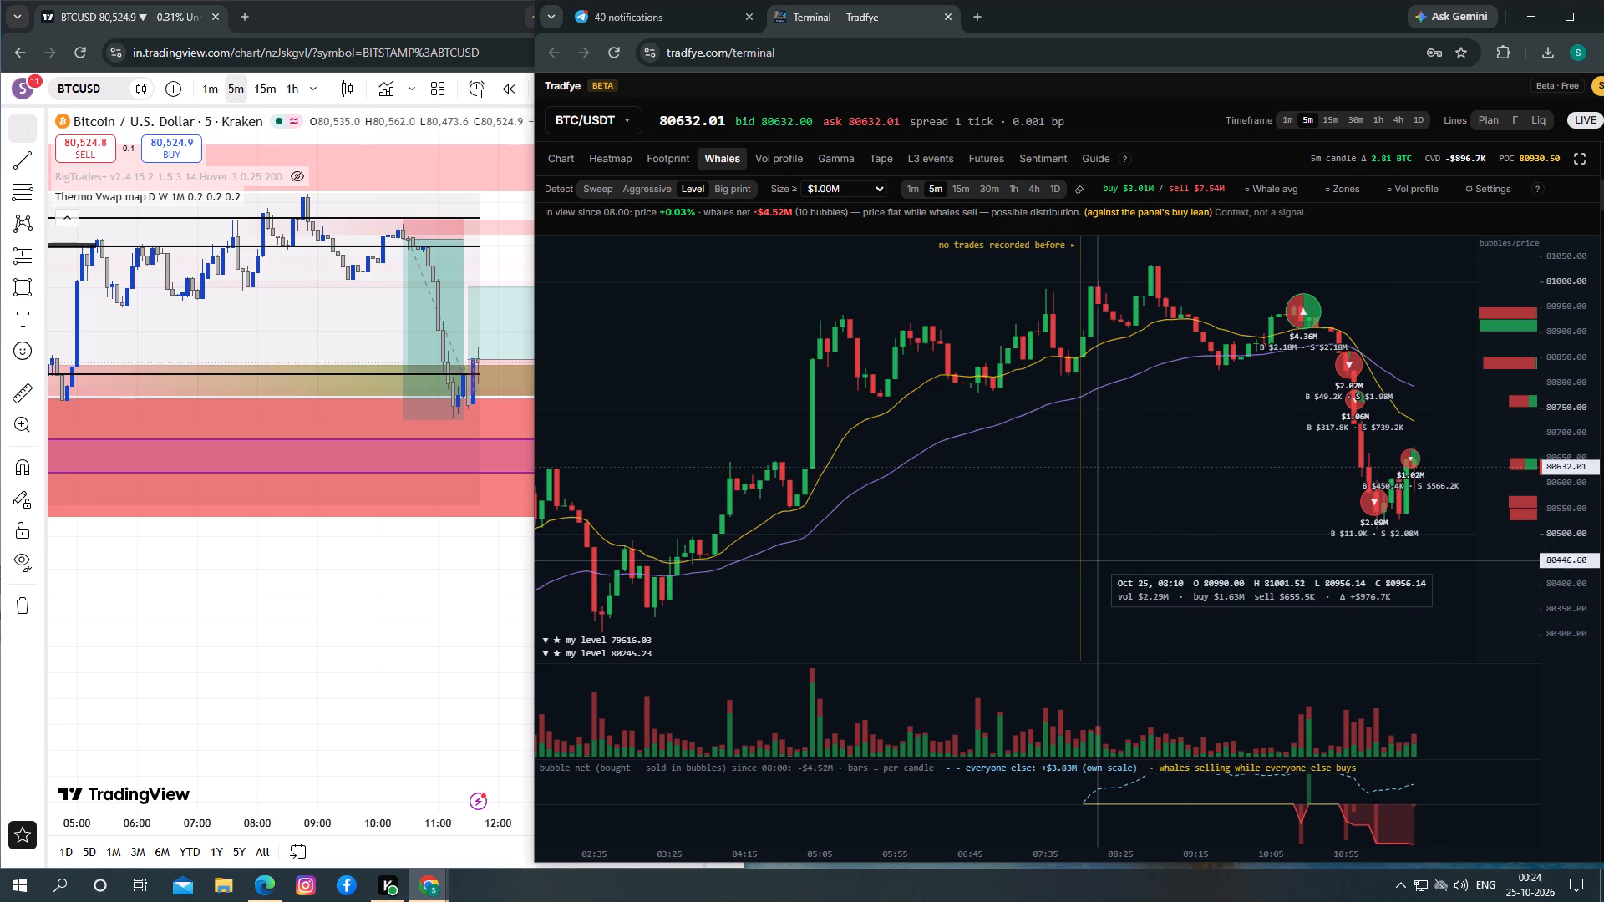
left_click(175, 638)
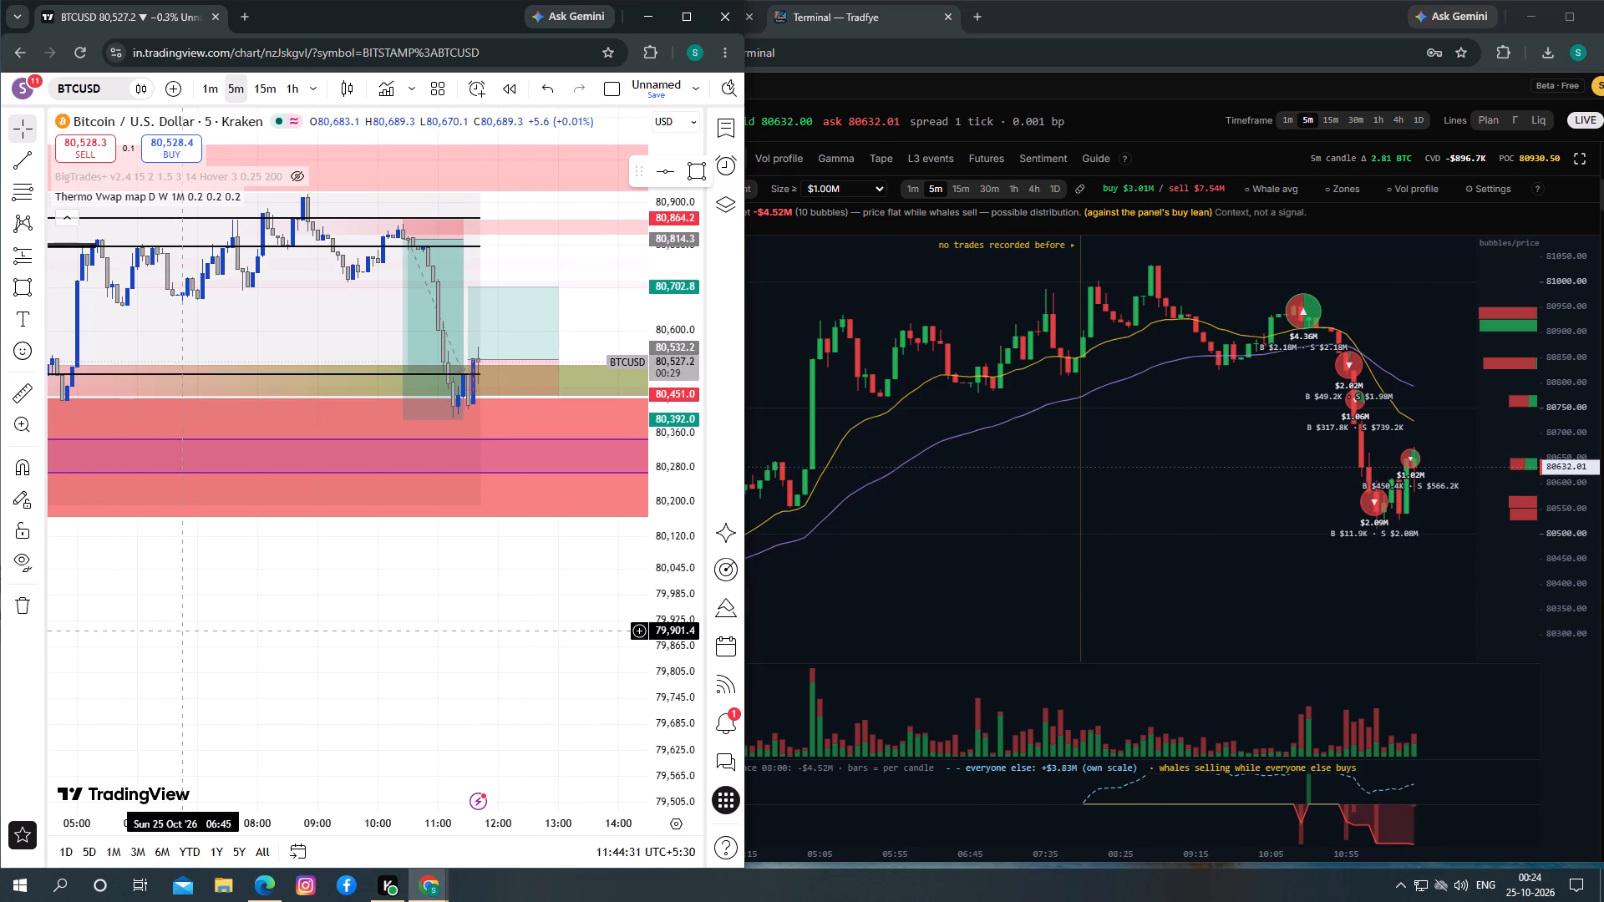
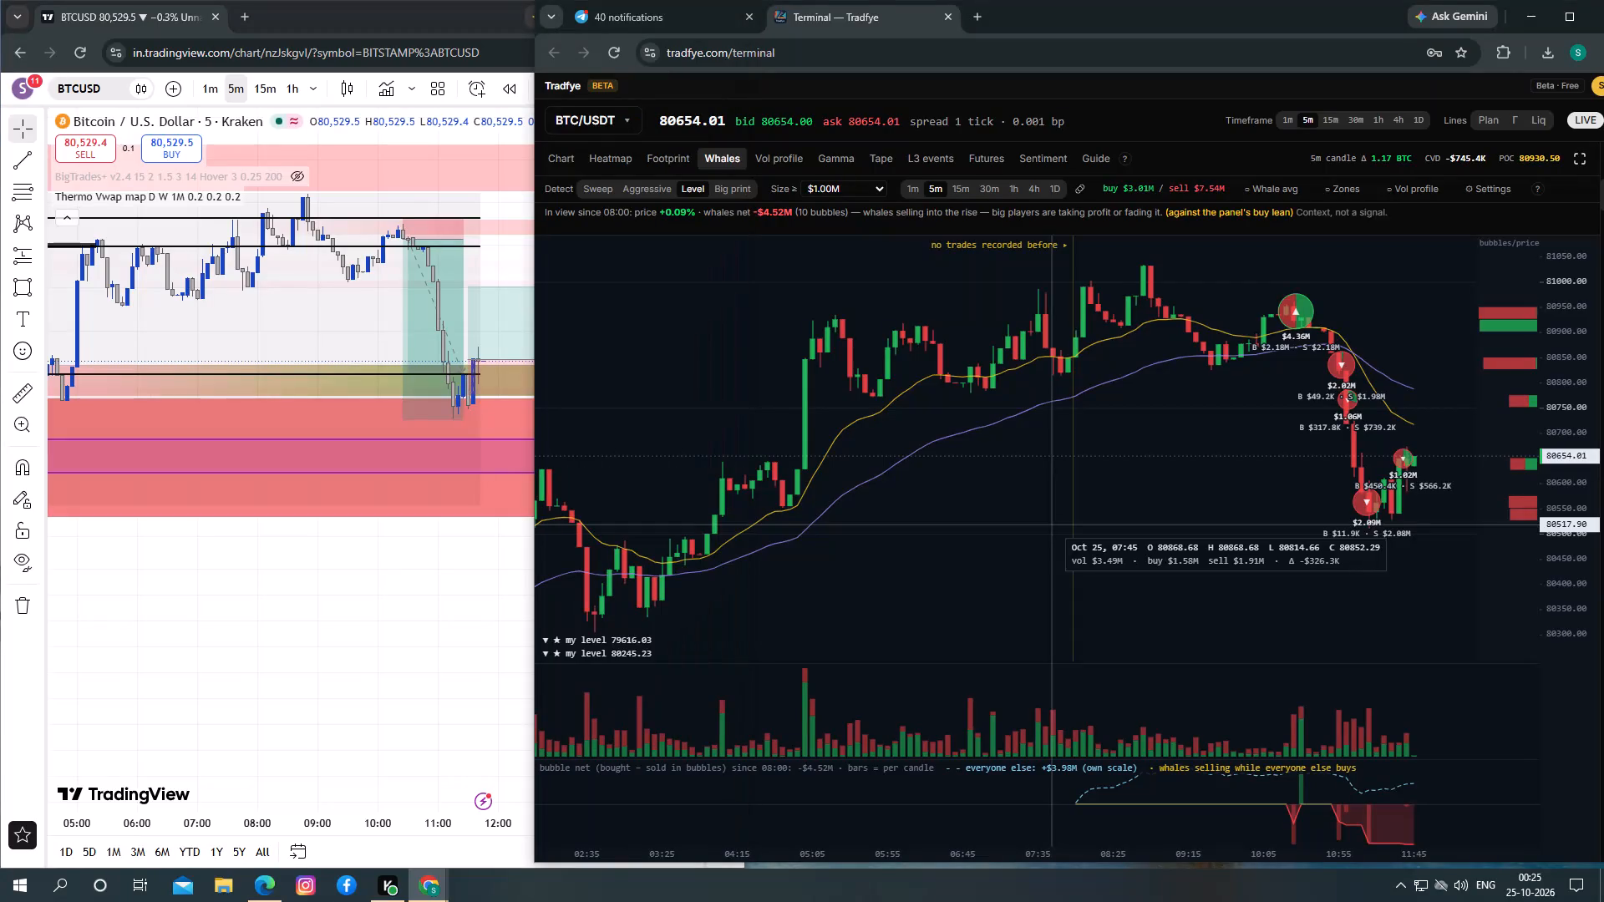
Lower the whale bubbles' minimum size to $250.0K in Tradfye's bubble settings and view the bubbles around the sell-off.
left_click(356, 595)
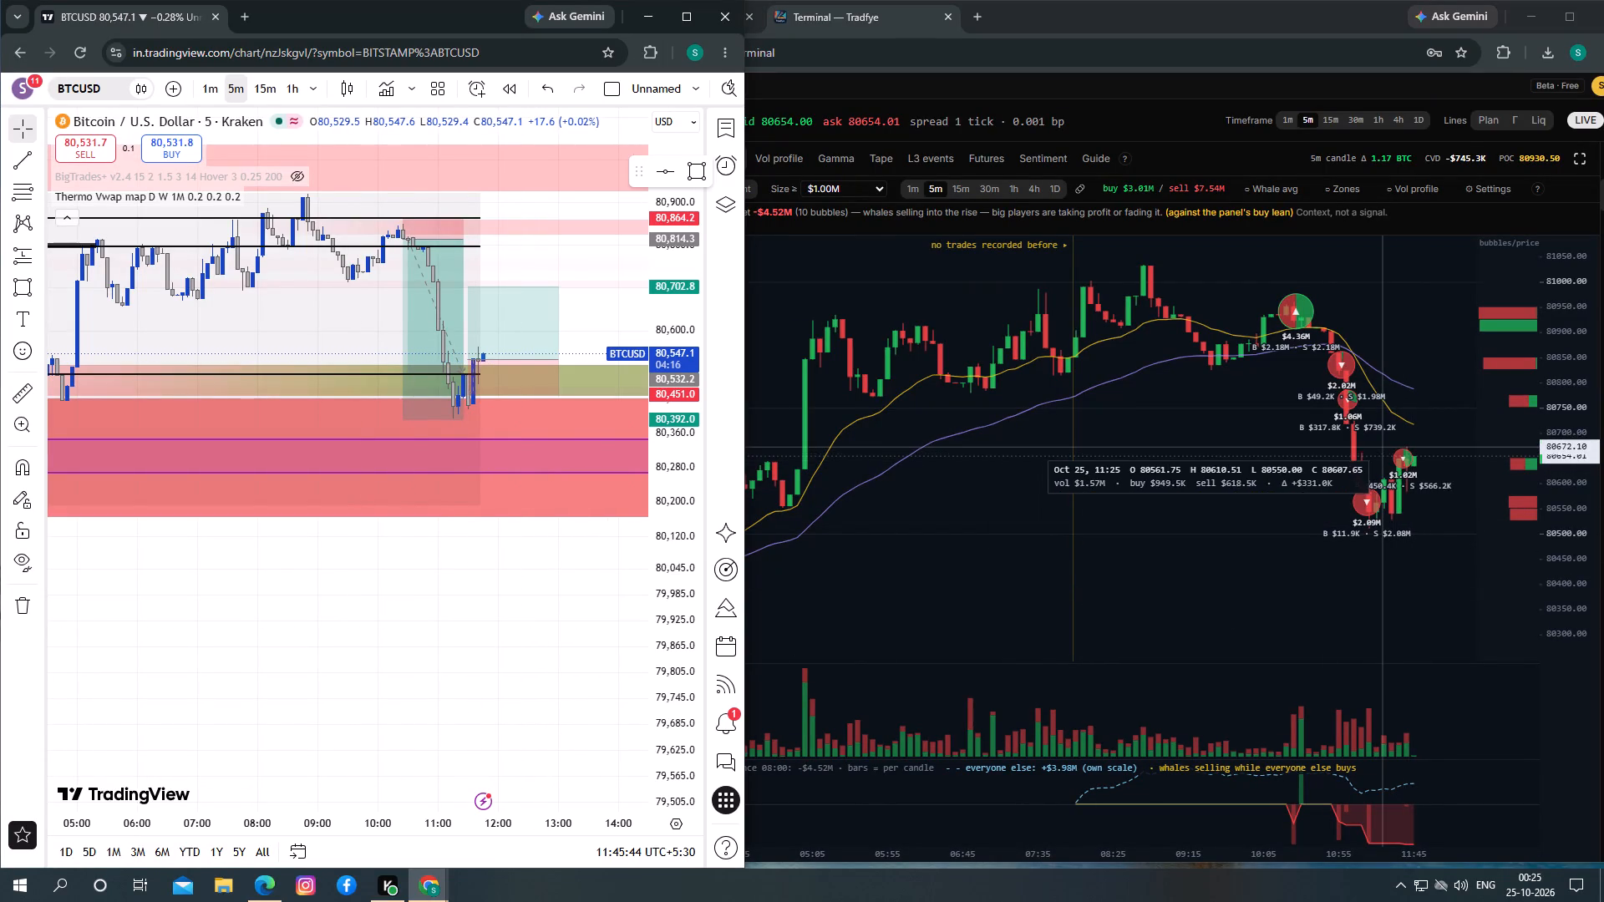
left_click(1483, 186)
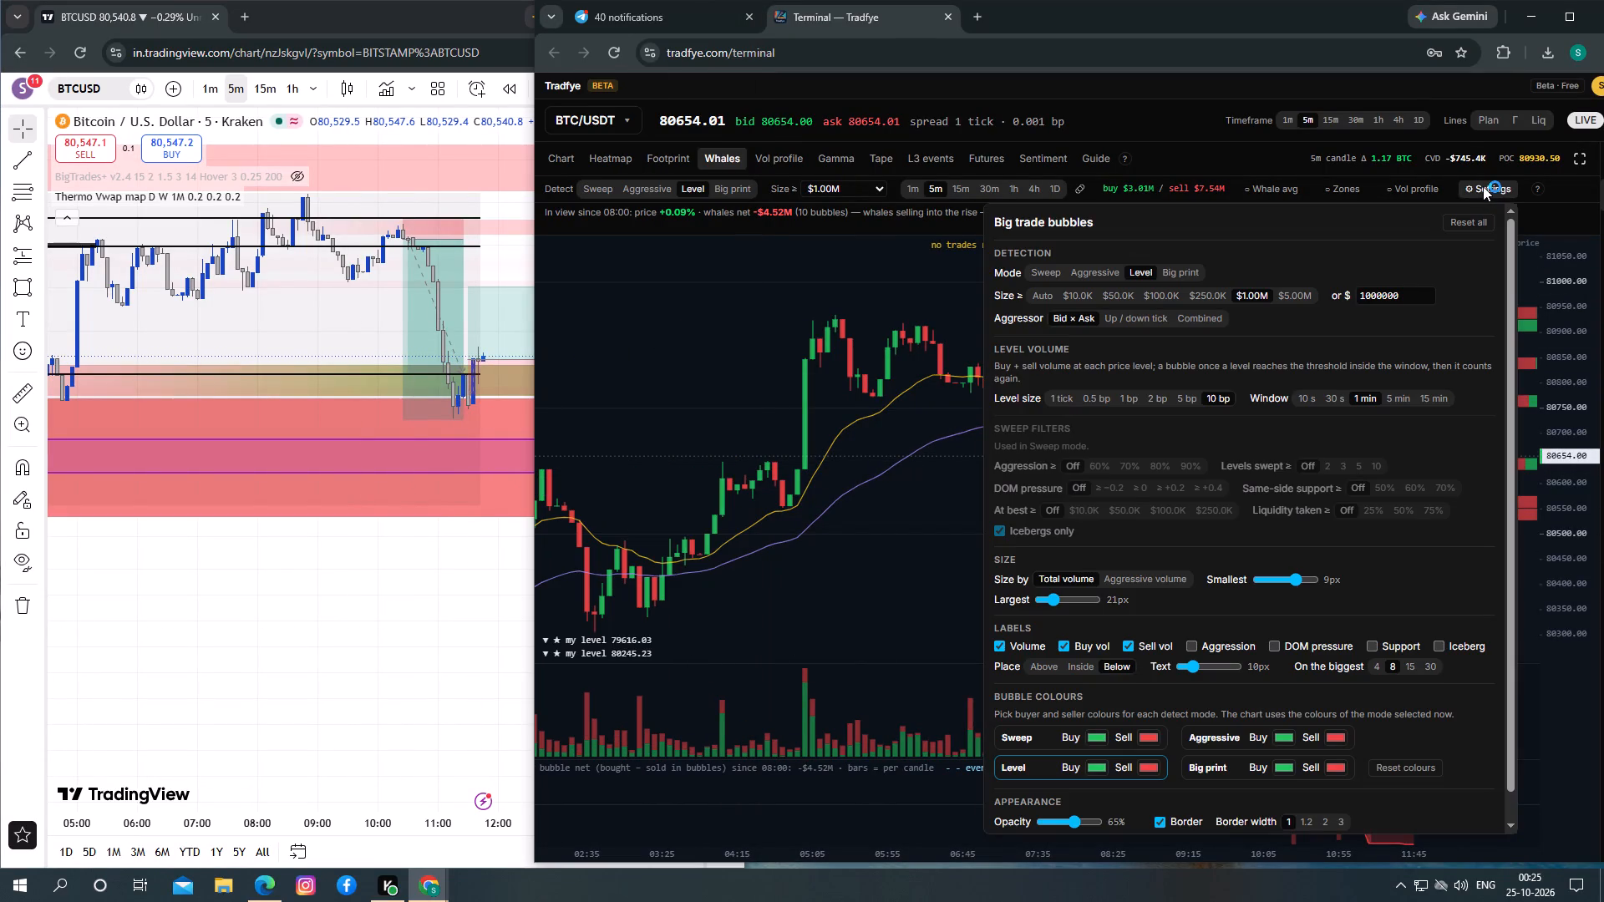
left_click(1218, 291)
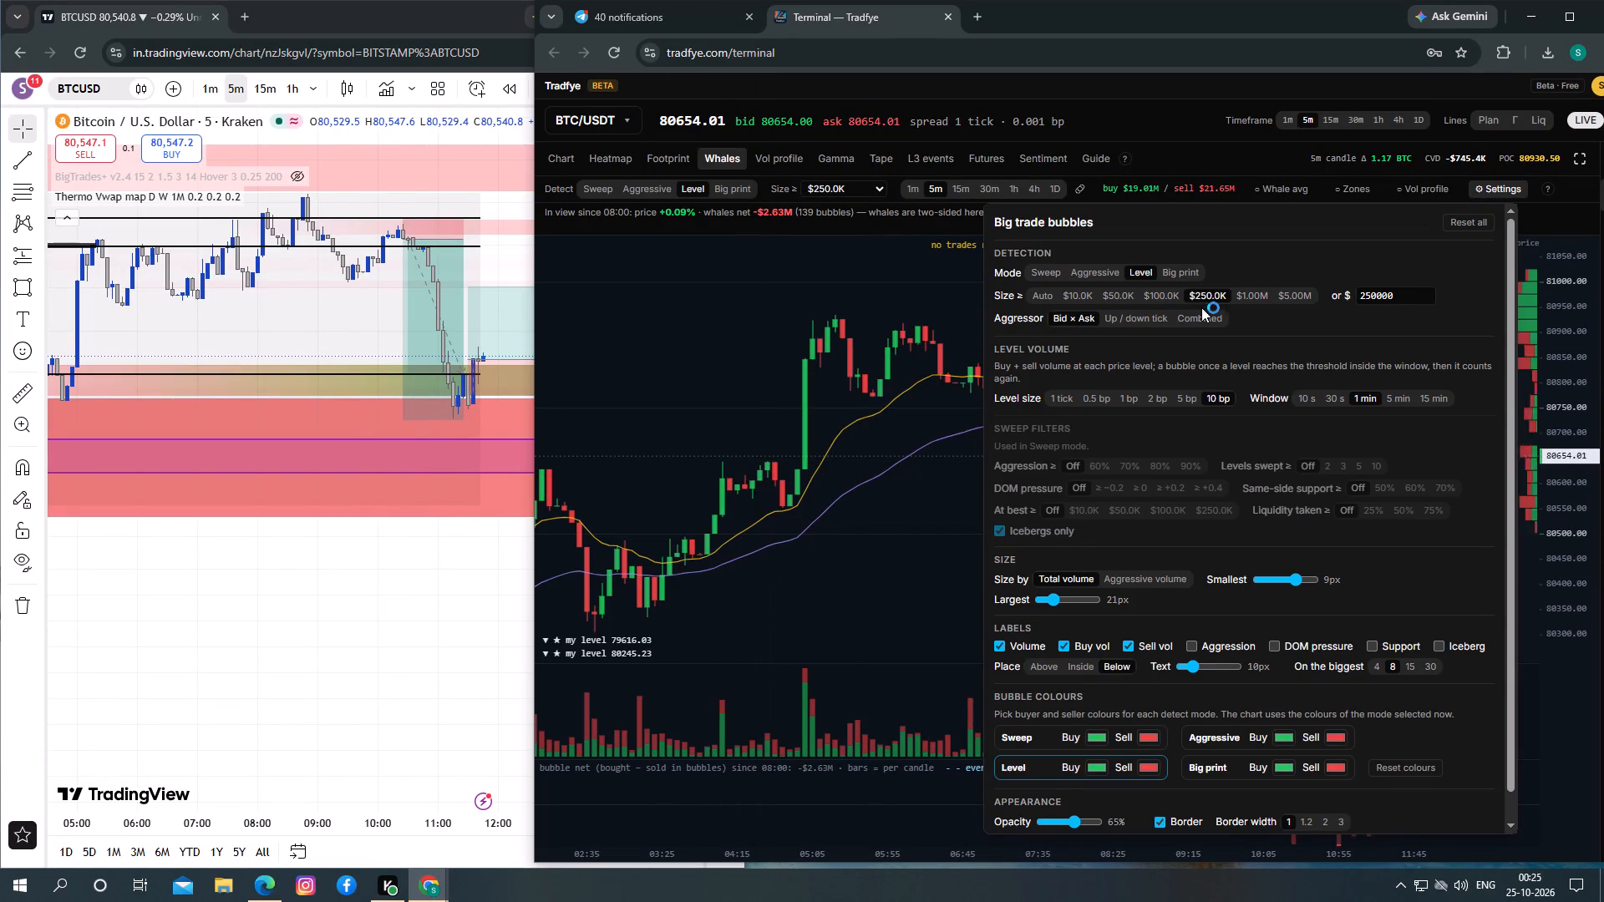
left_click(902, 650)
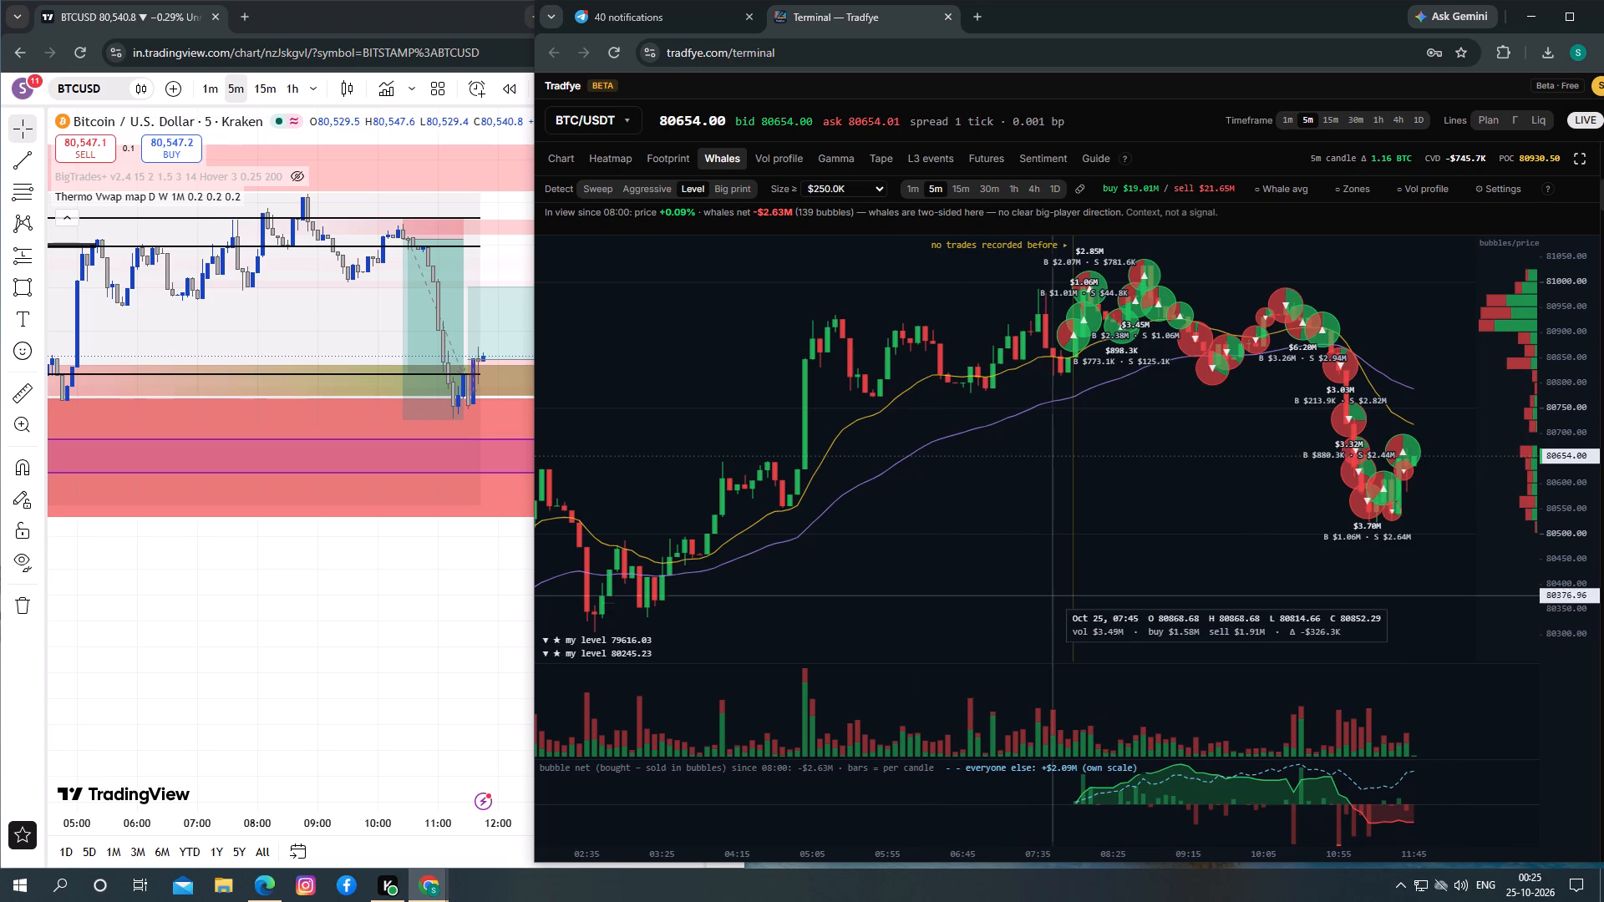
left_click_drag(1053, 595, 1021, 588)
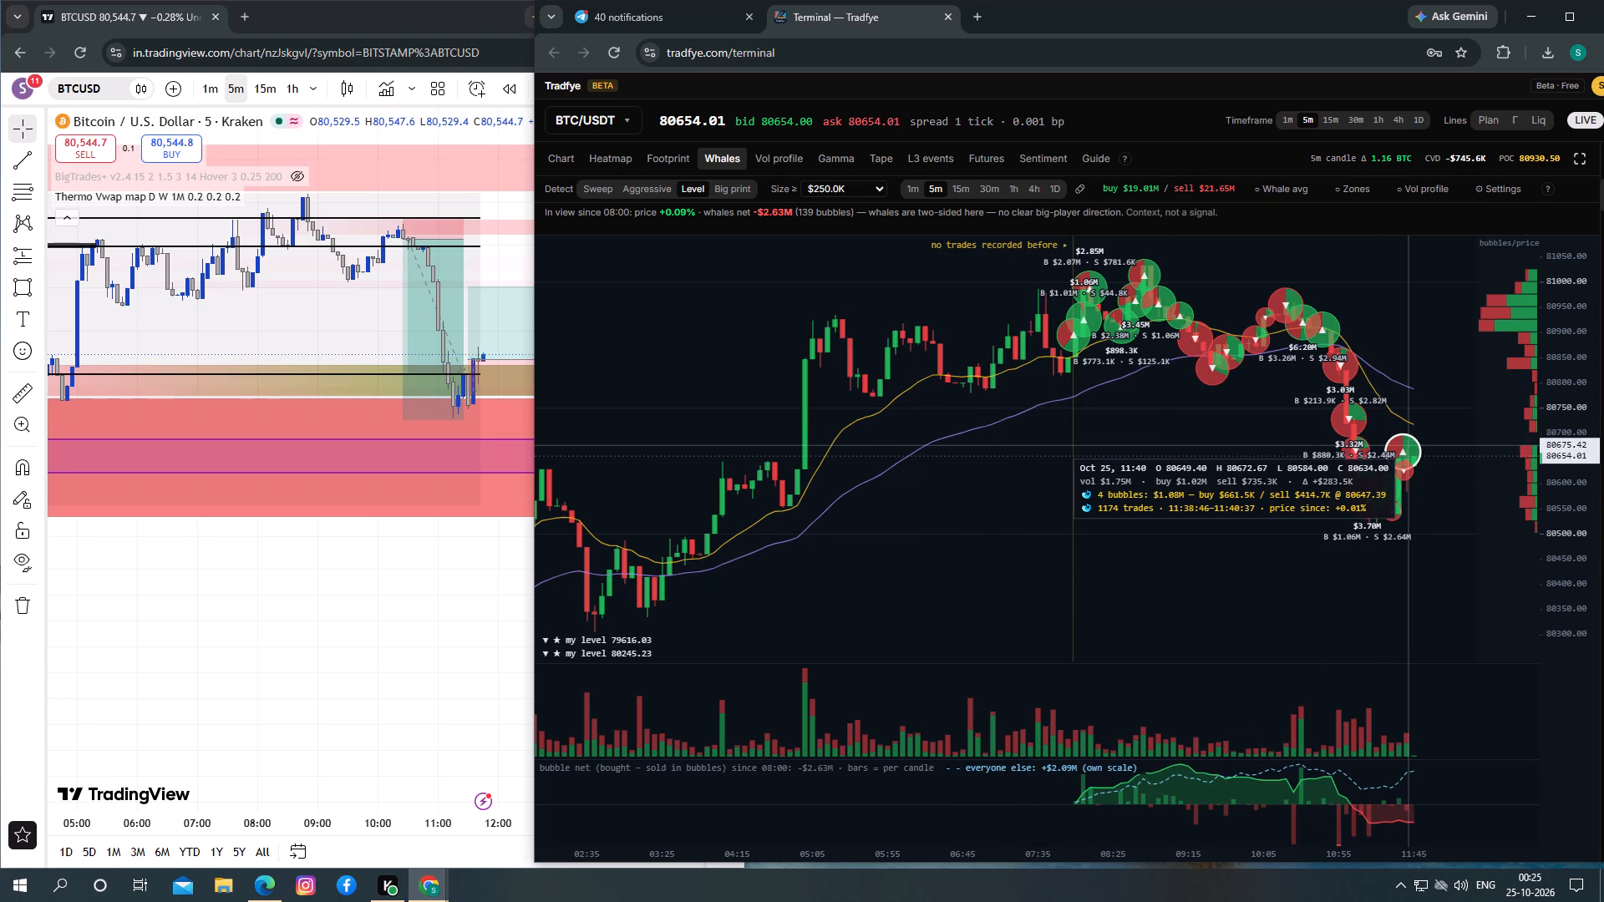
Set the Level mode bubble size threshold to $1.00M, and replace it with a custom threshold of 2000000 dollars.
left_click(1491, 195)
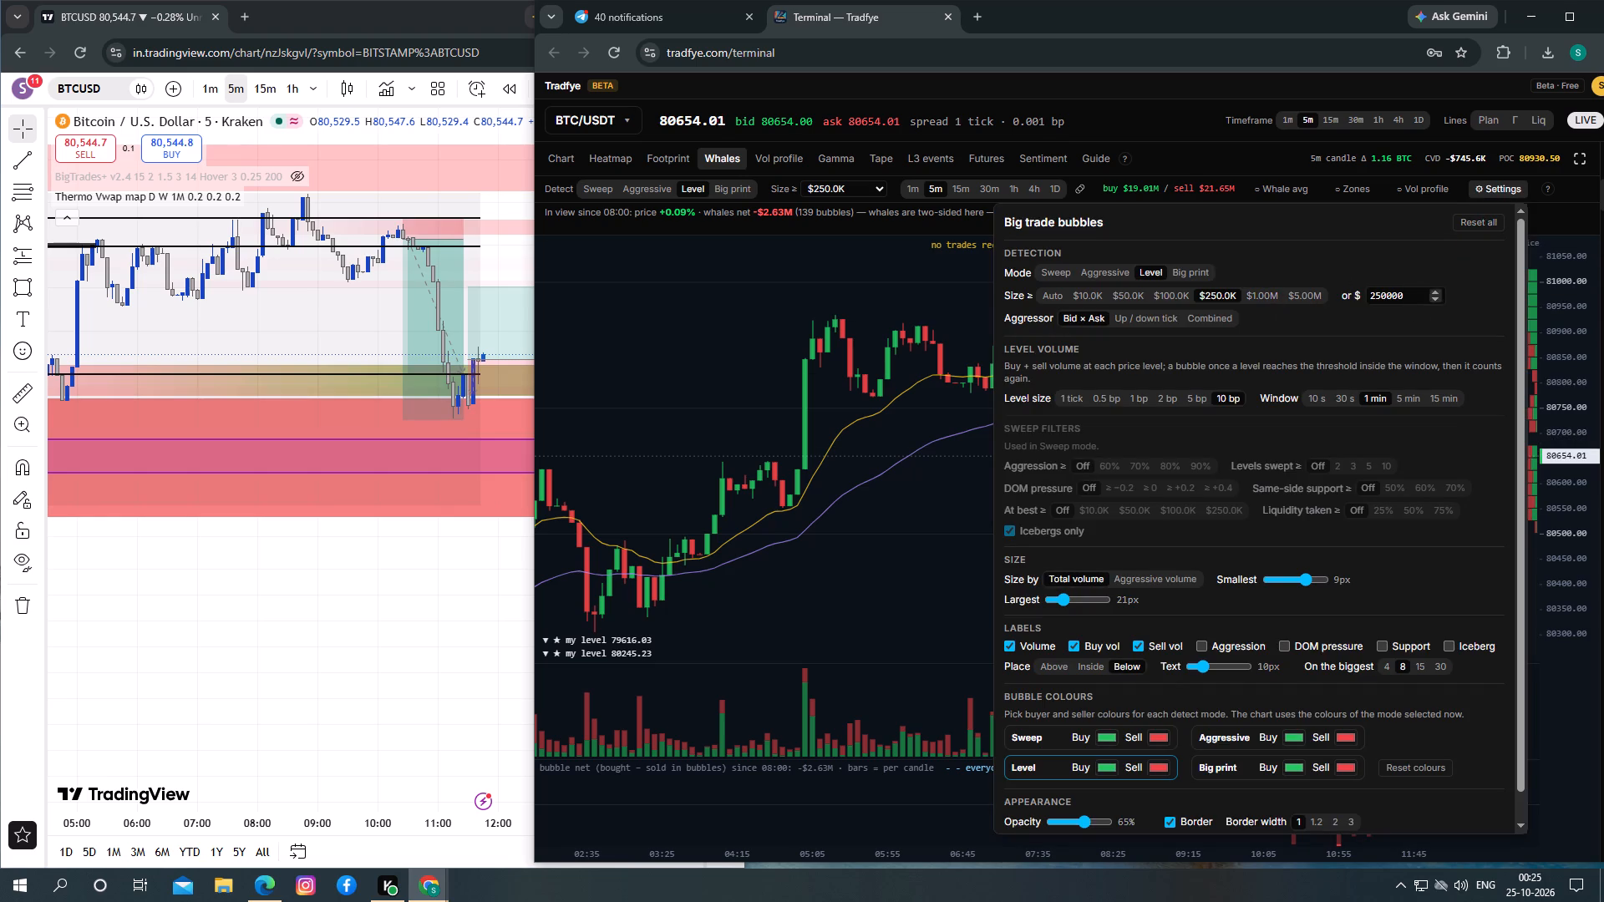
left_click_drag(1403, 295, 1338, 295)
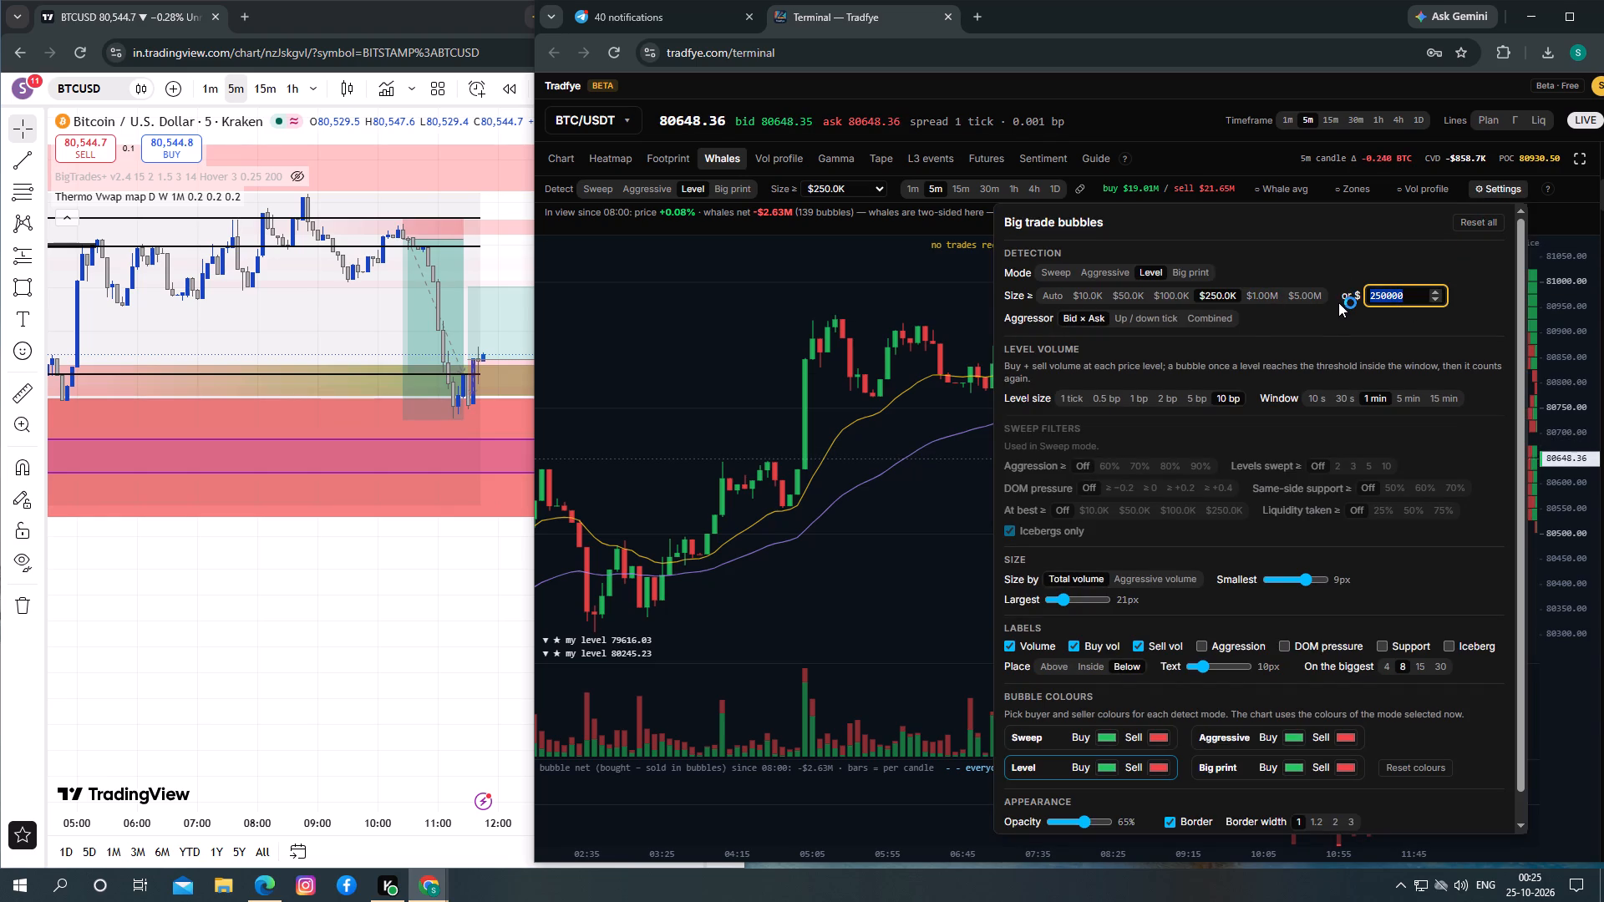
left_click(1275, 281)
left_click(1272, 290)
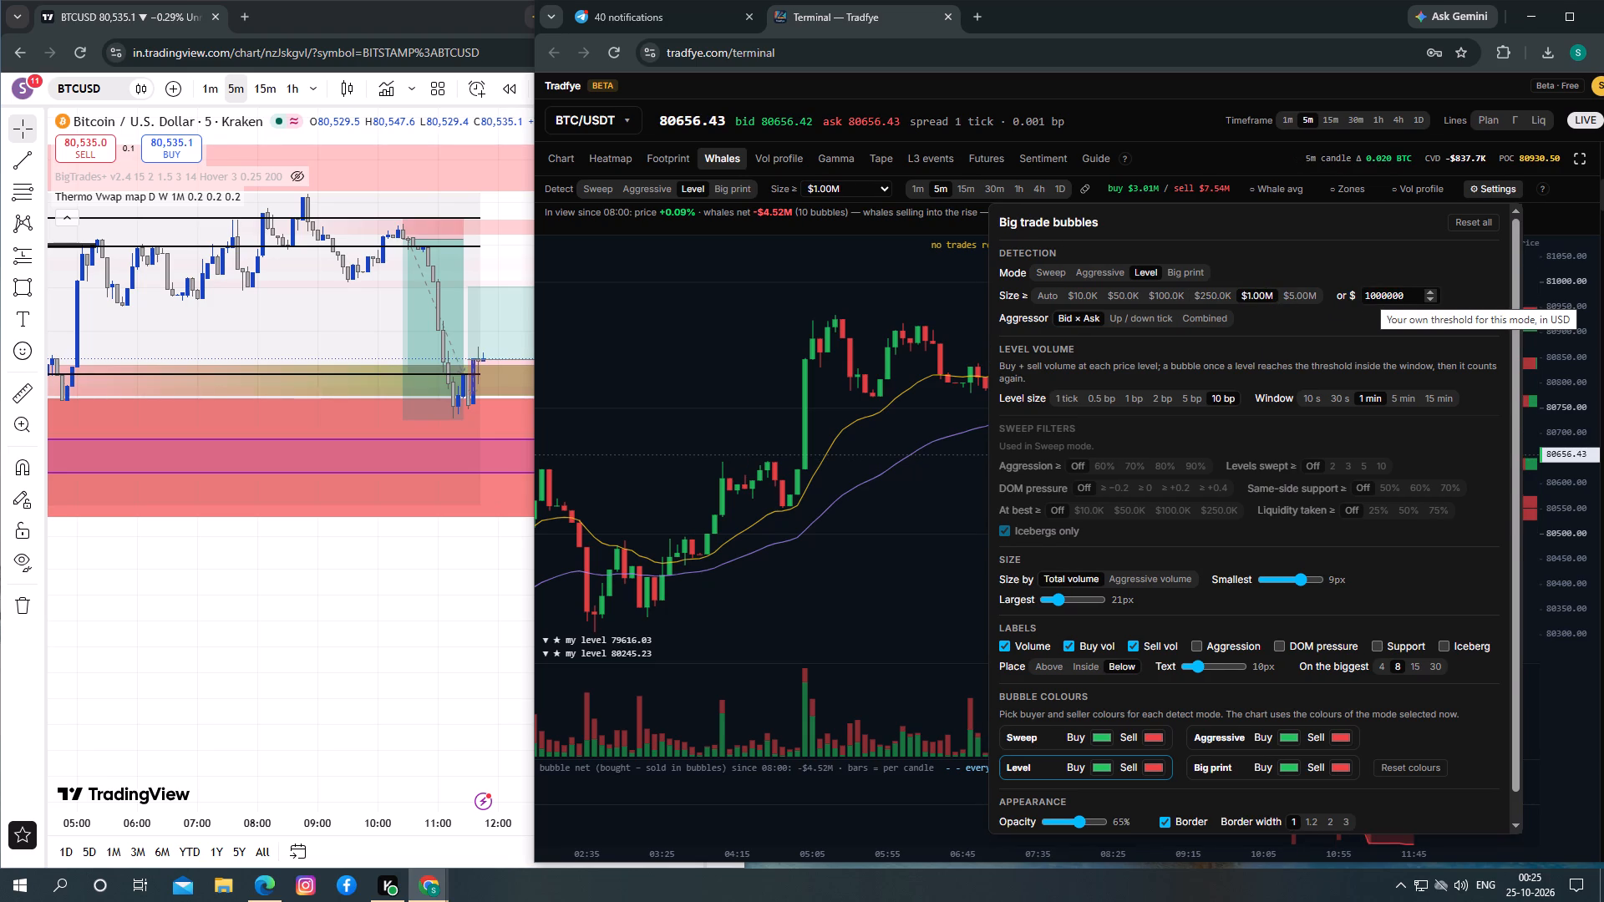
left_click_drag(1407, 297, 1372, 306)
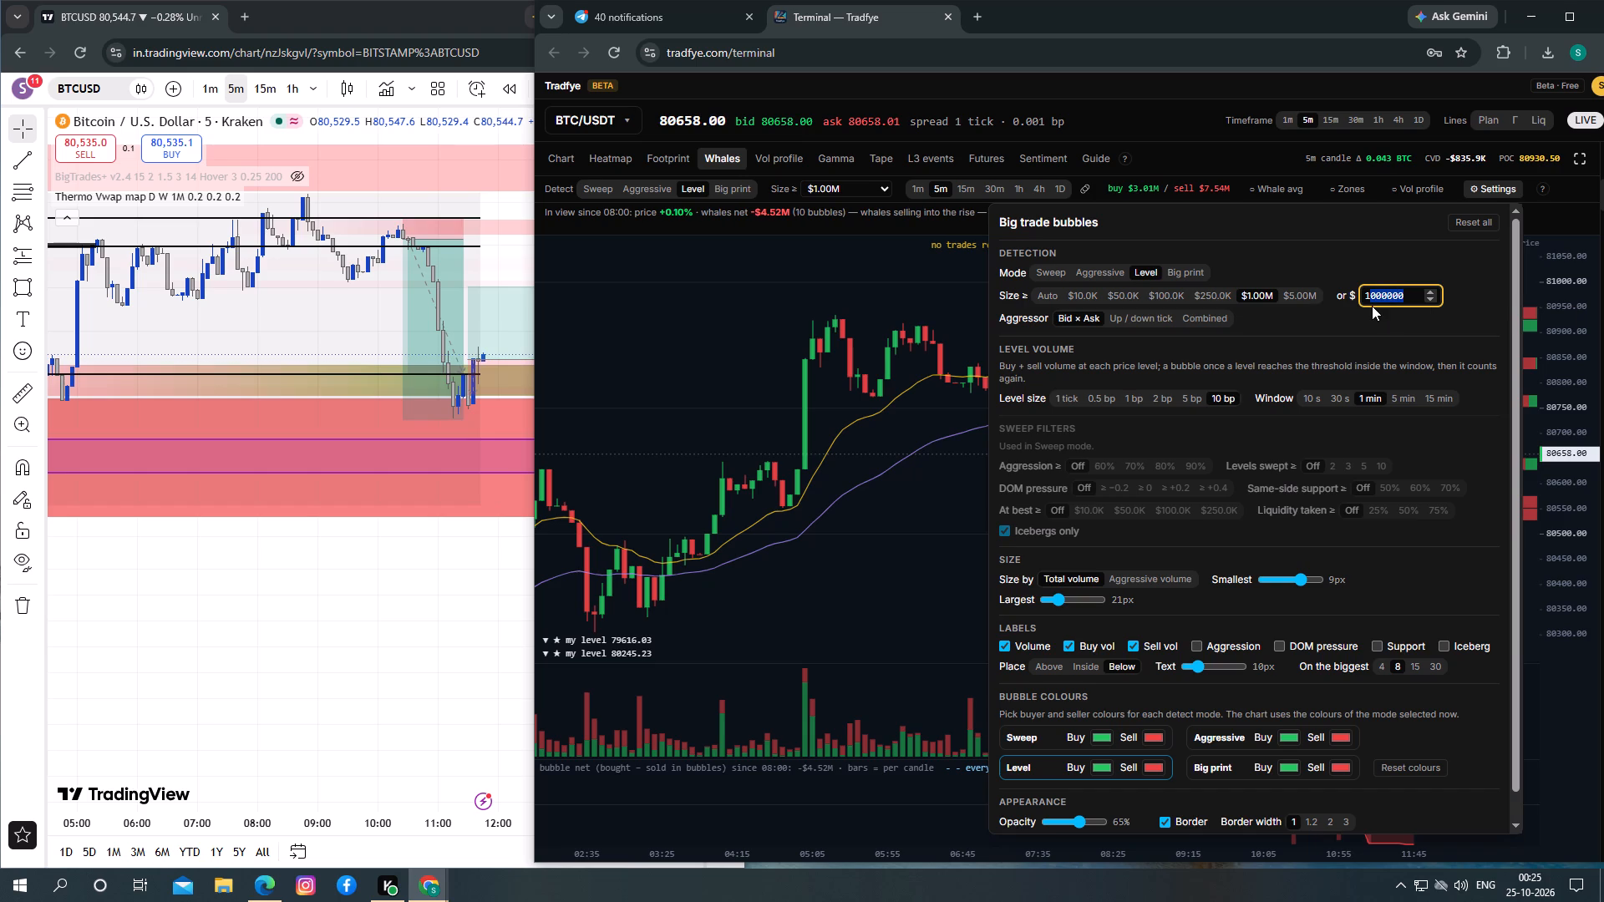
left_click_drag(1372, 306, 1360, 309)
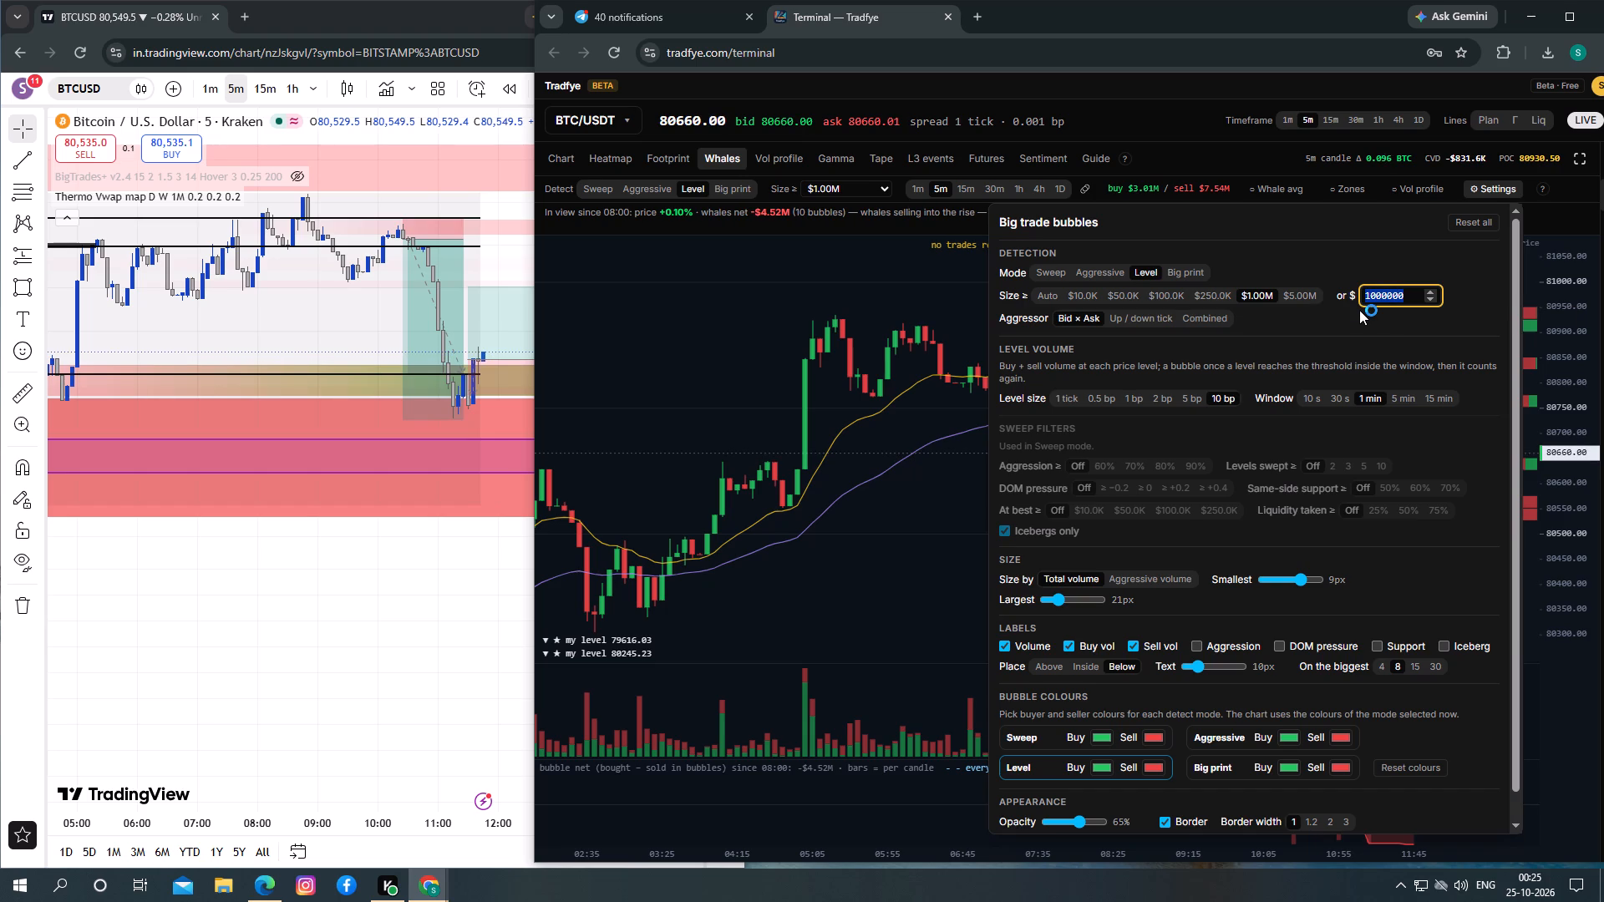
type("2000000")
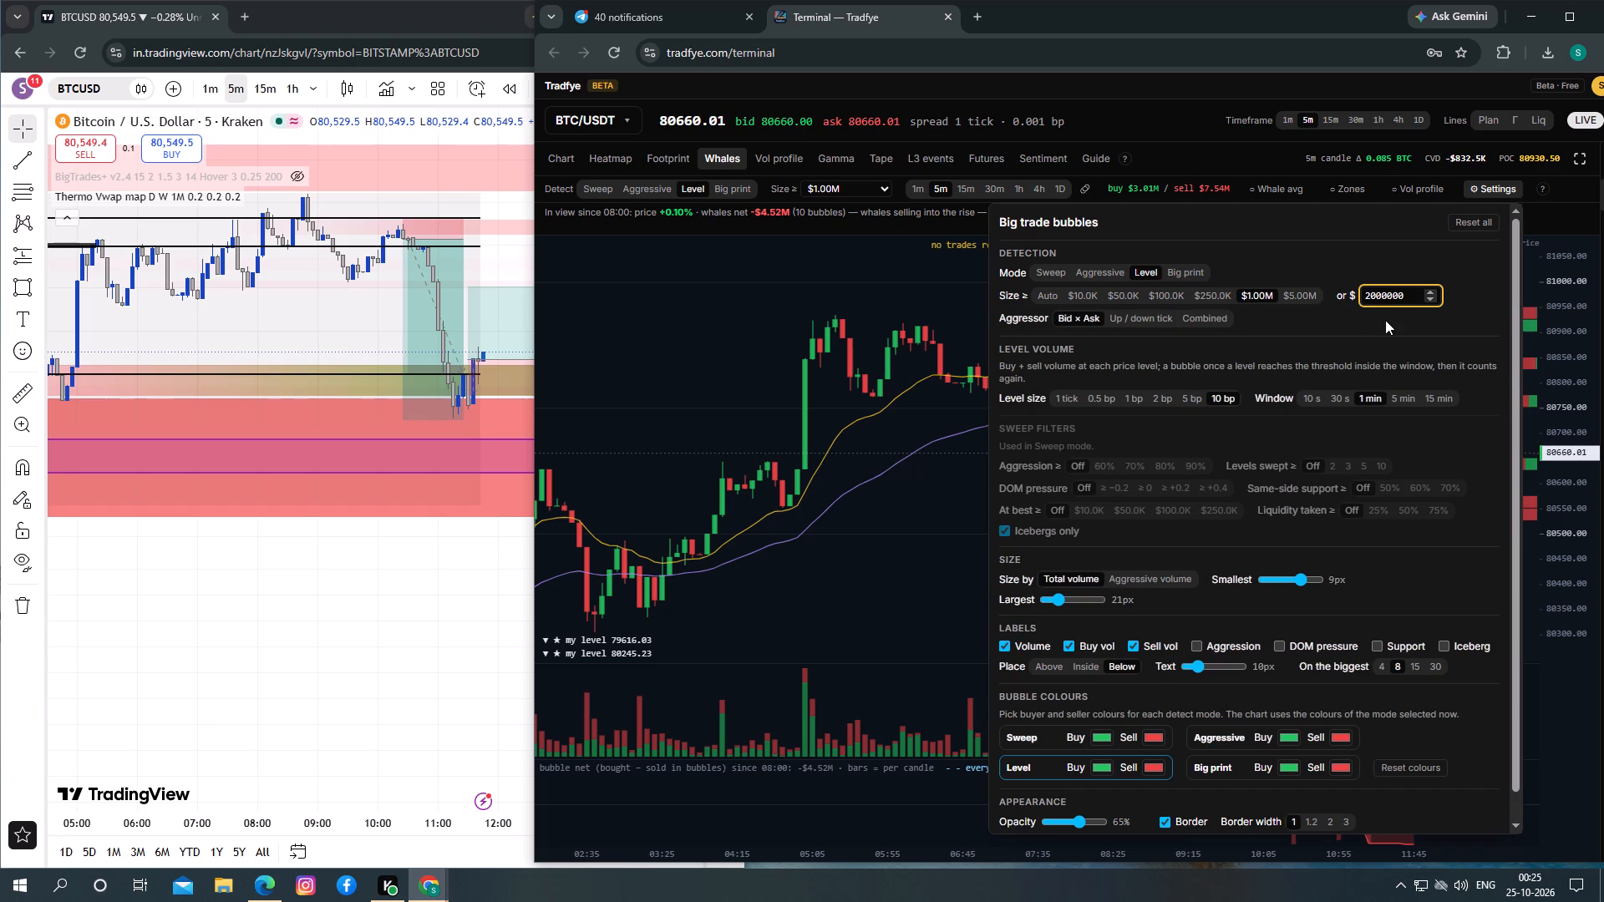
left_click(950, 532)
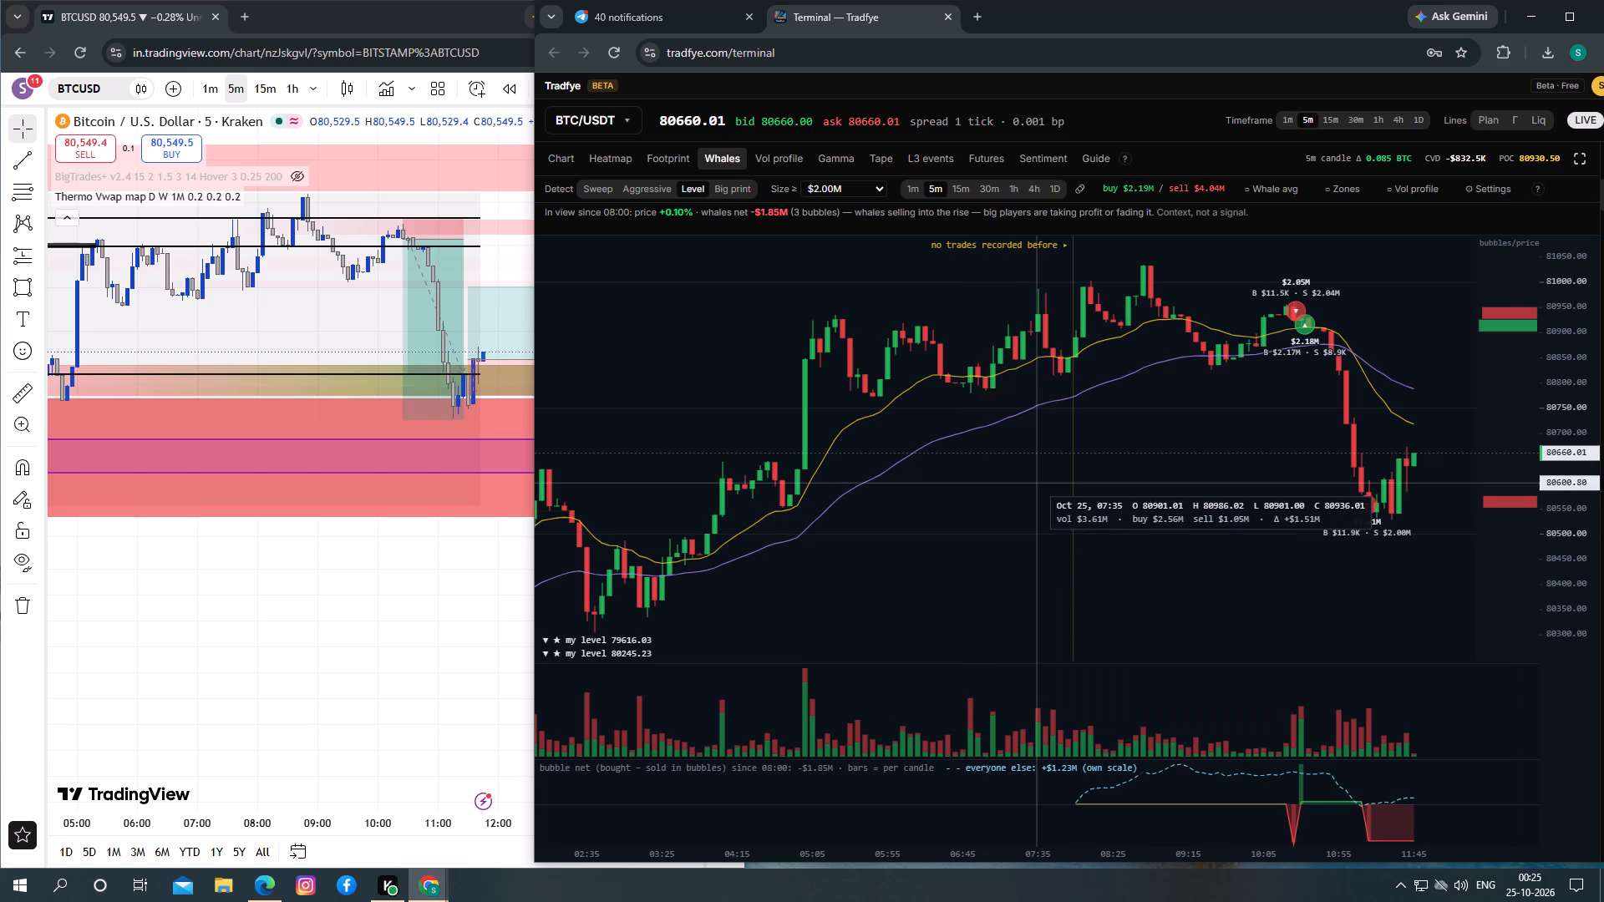
Examine the bubbles above $2.00M around the sell-off, adjusting the whale chart's price scale and comparing with TradingView's long position.
left_click_drag(1037, 483, 1028, 483)
left_click_drag(1107, 466, 1093, 473)
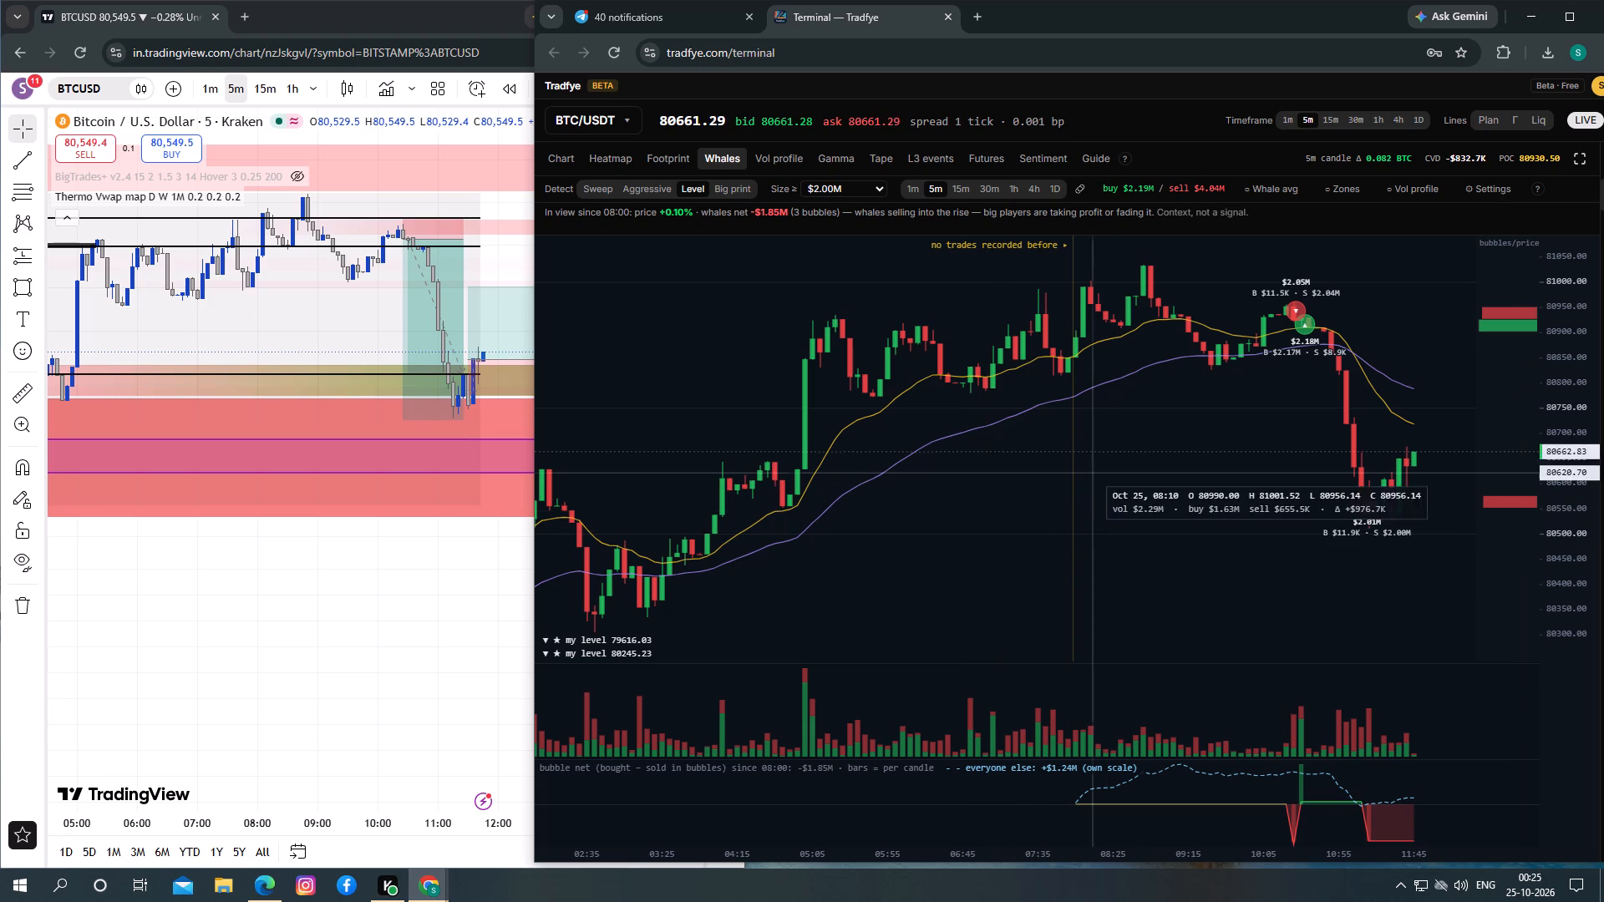
left_click_drag(1200, 589, 1184, 575)
left_click_drag(1184, 536, 1184, 549)
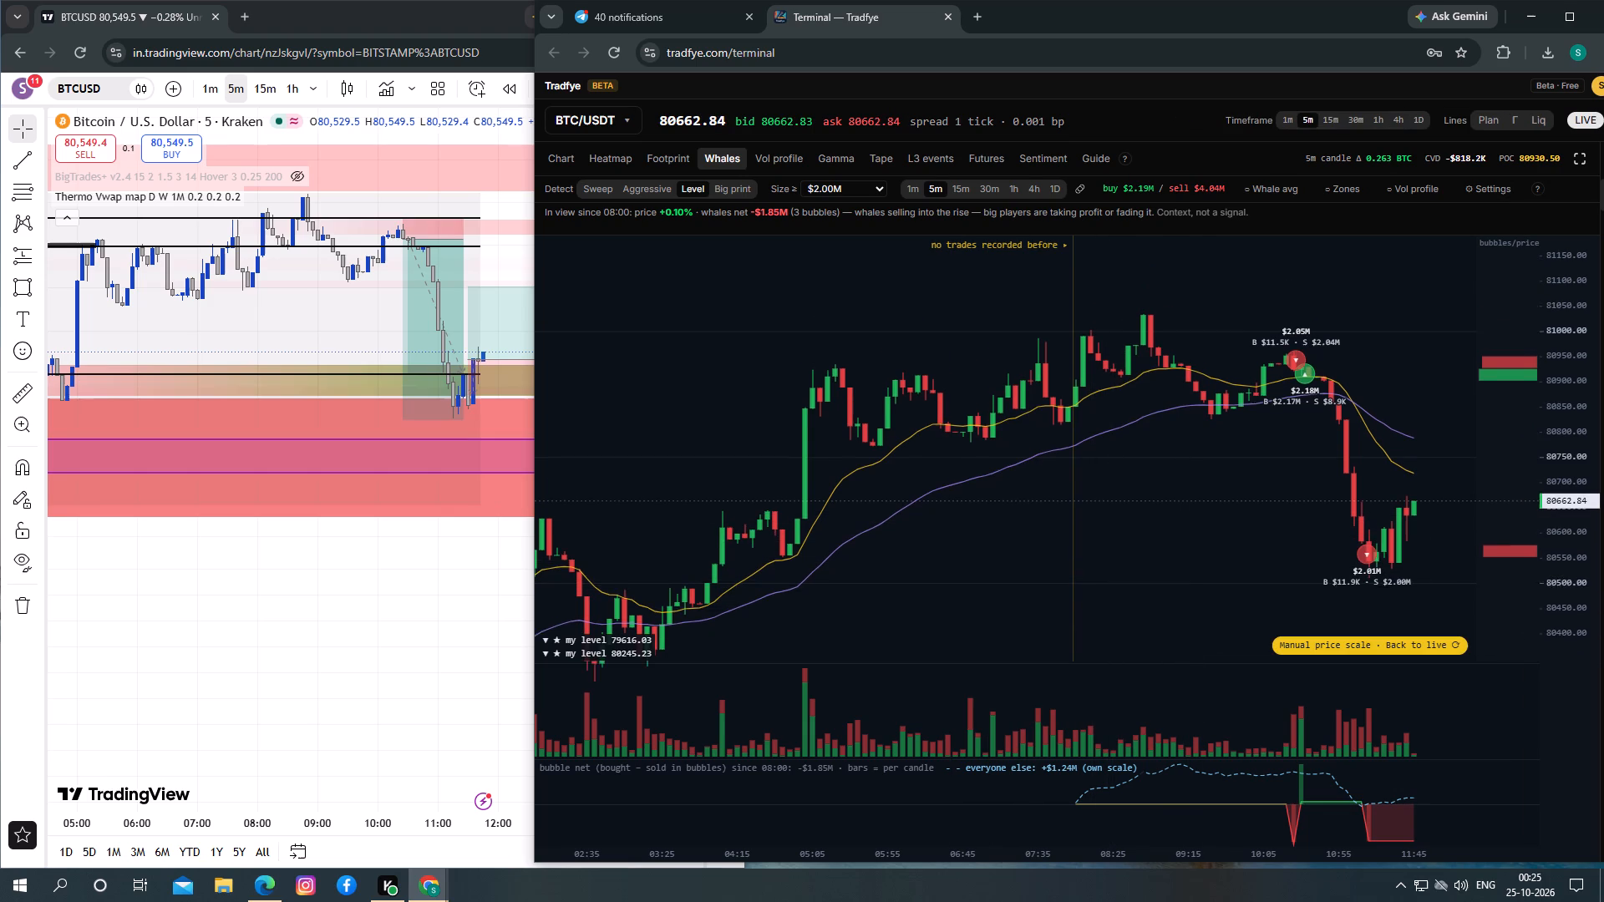
left_click_drag(1184, 549, 1181, 524)
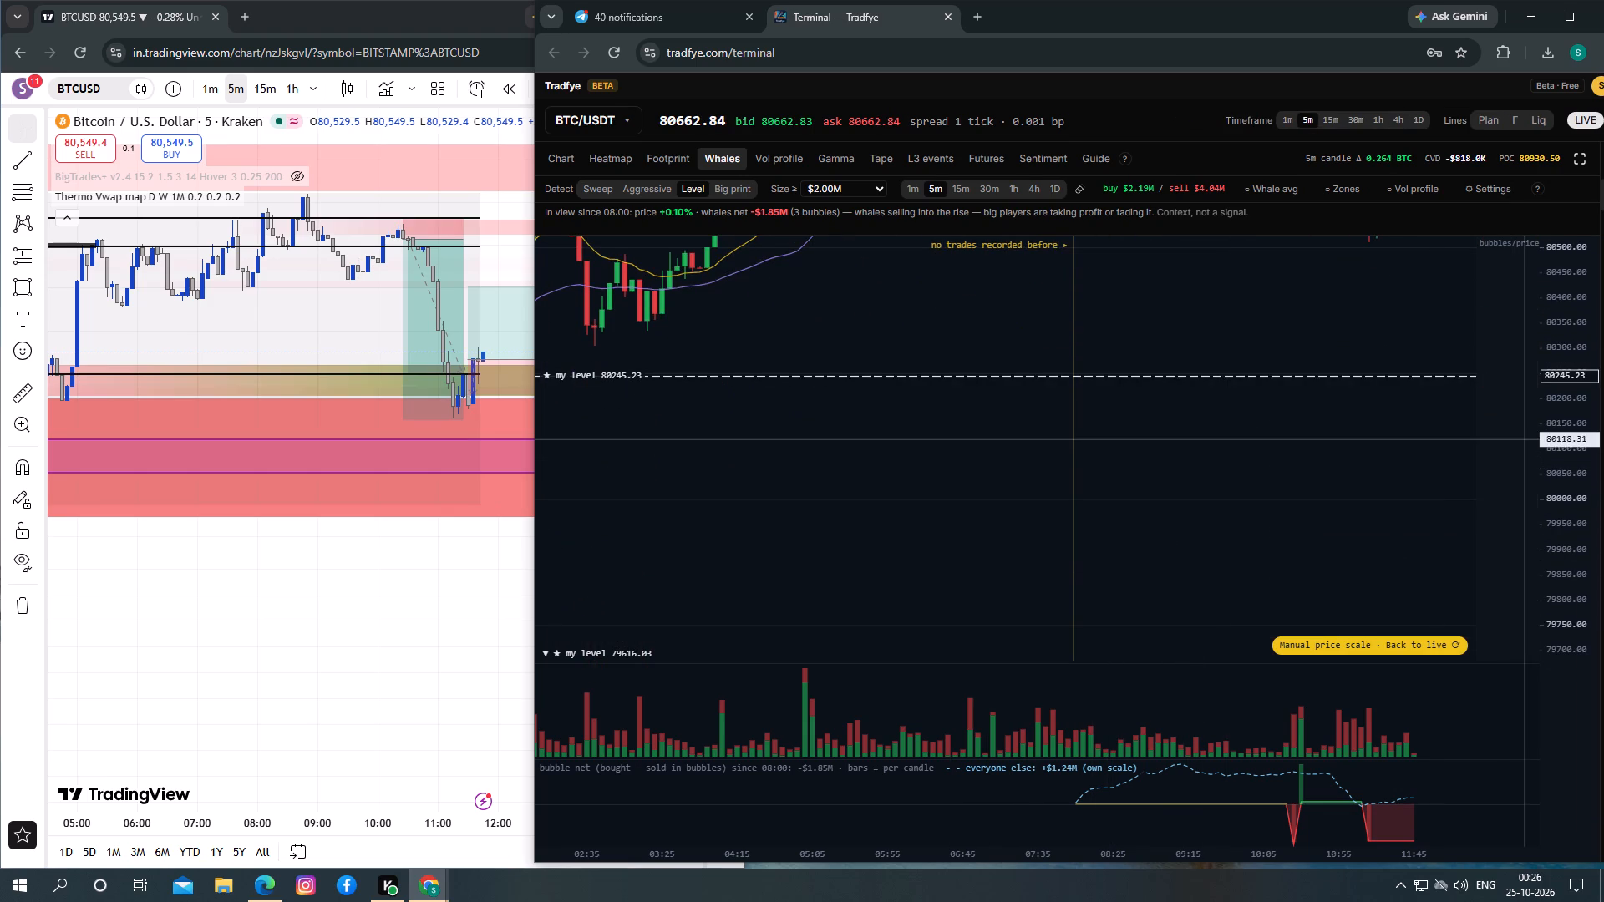
left_click_drag(1552, 391, 1541, 656)
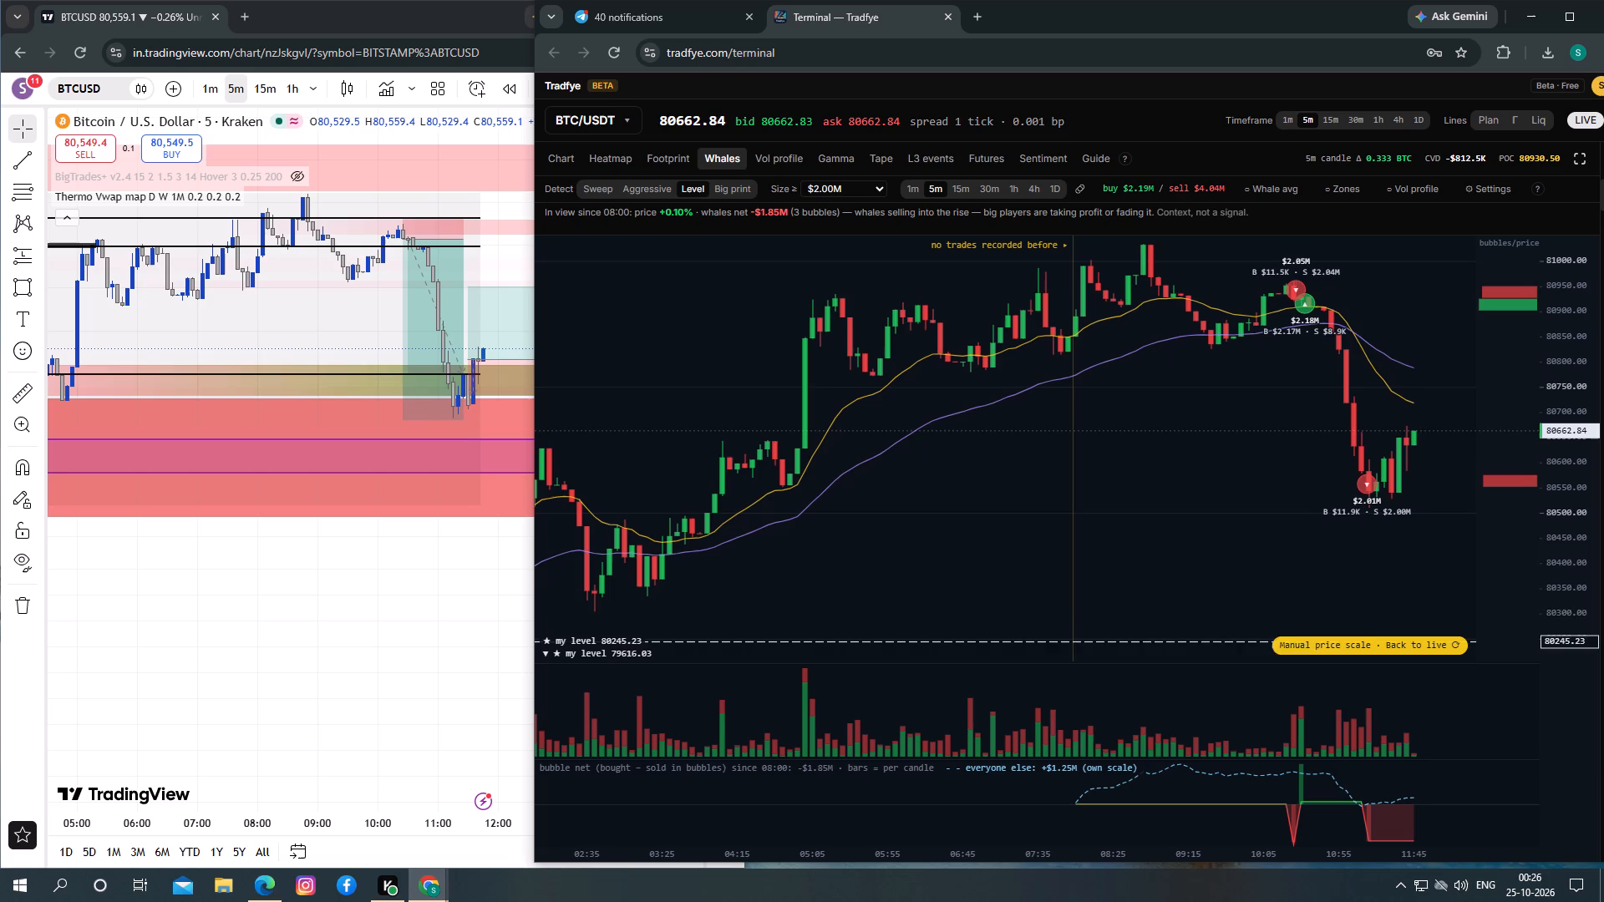
left_click(1578, 493)
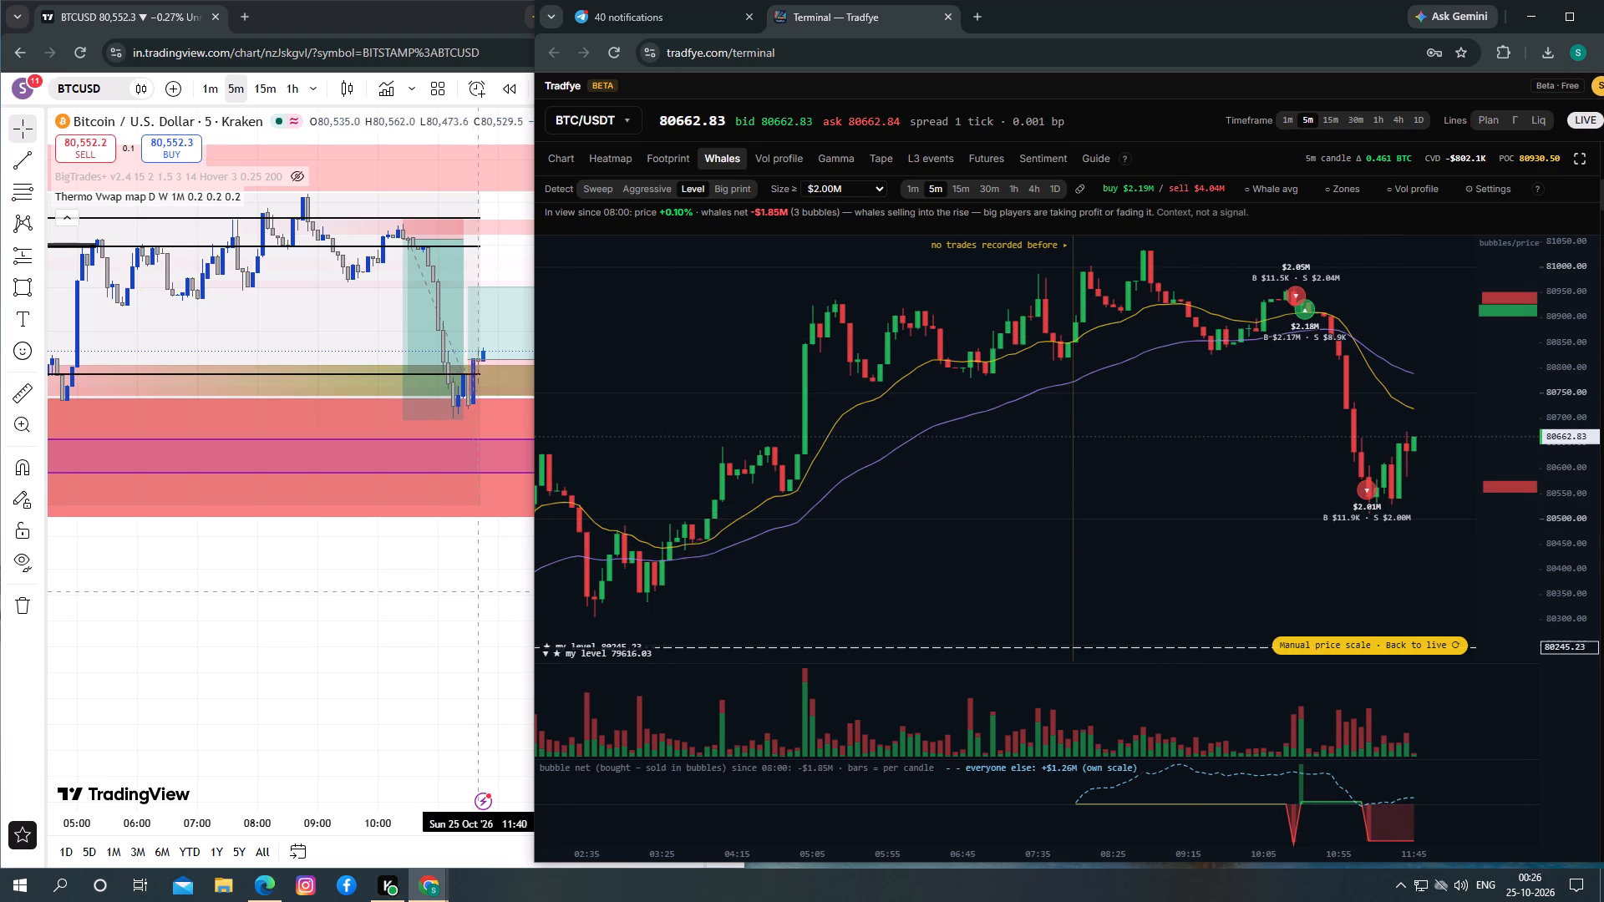
left_click_drag(474, 589, 442, 588)
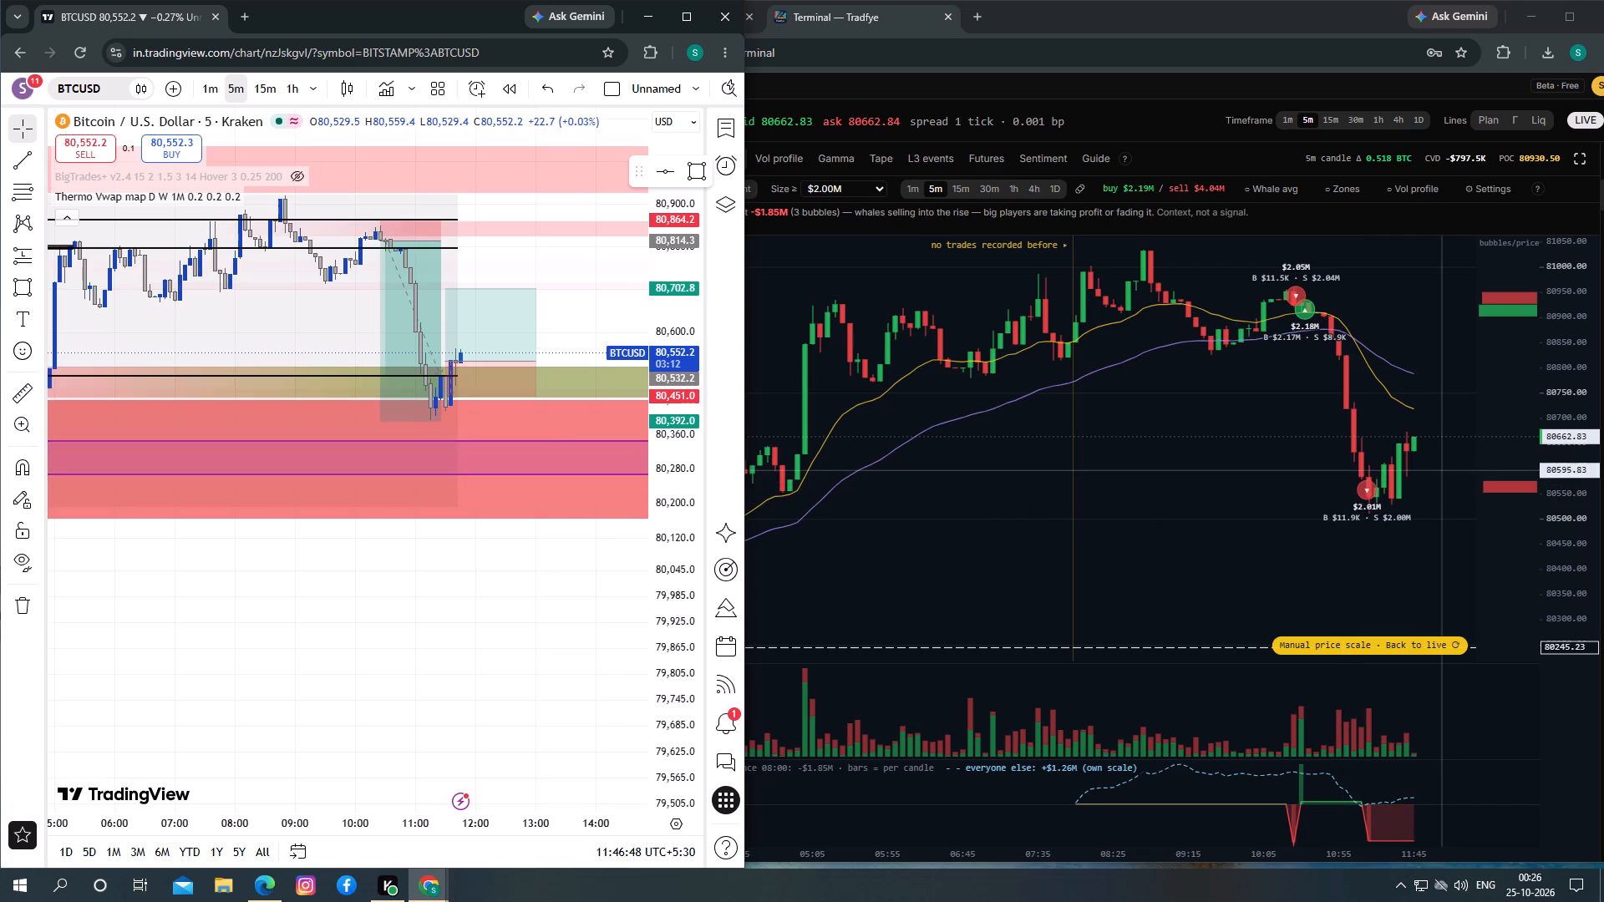
left_click_drag(1073, 507, 1114, 507)
left_click_drag(1104, 489, 1075, 492)
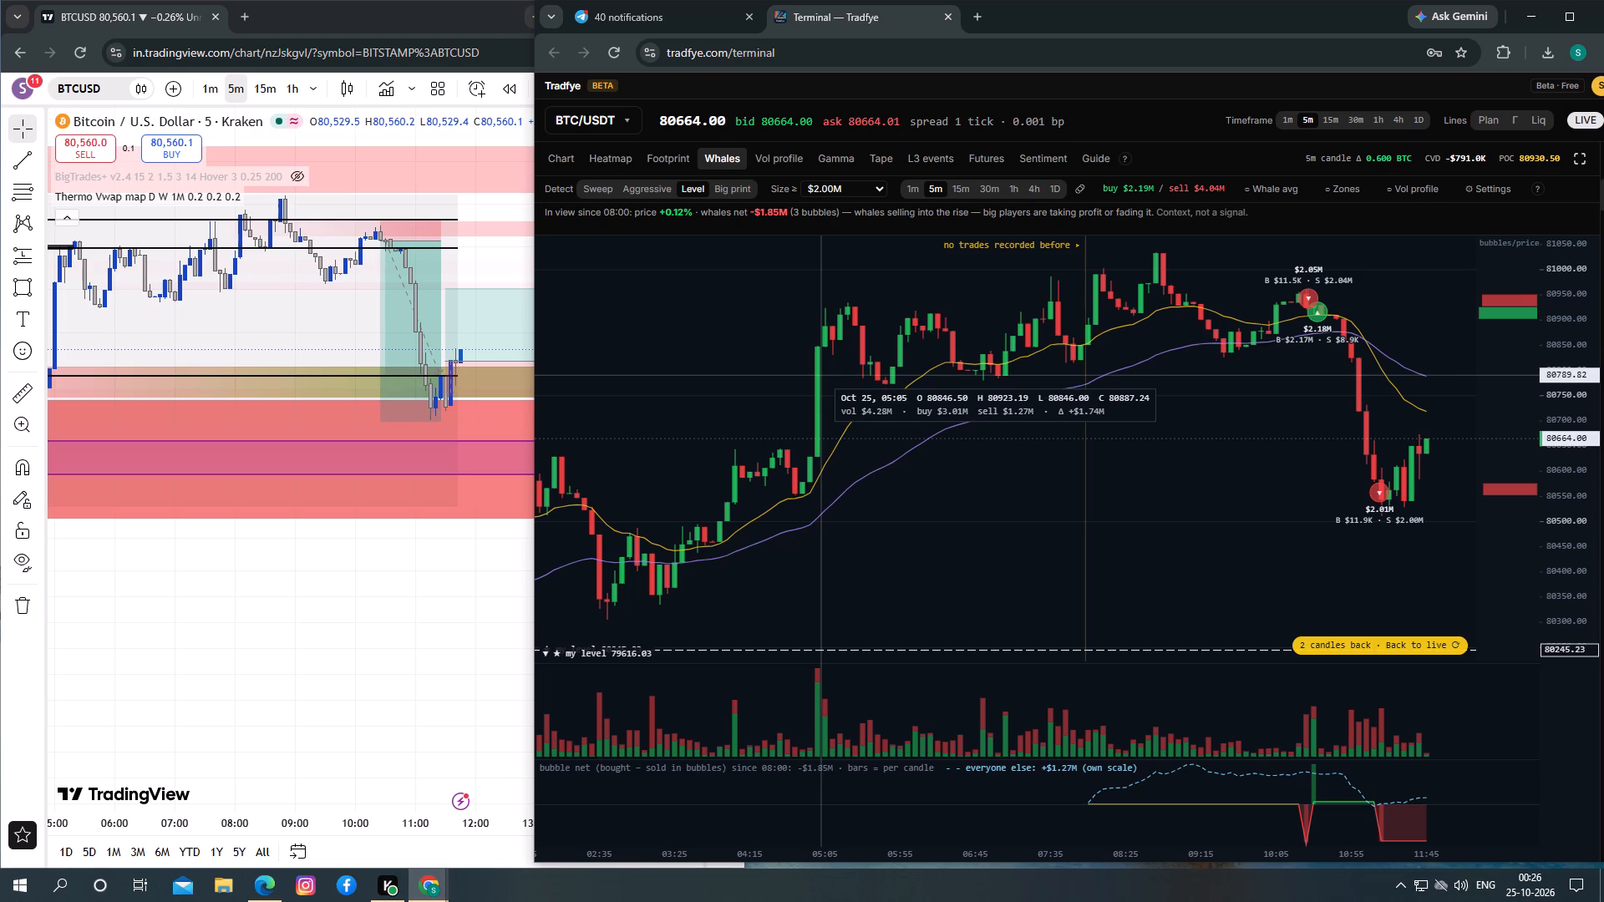
left_click(1073, 473)
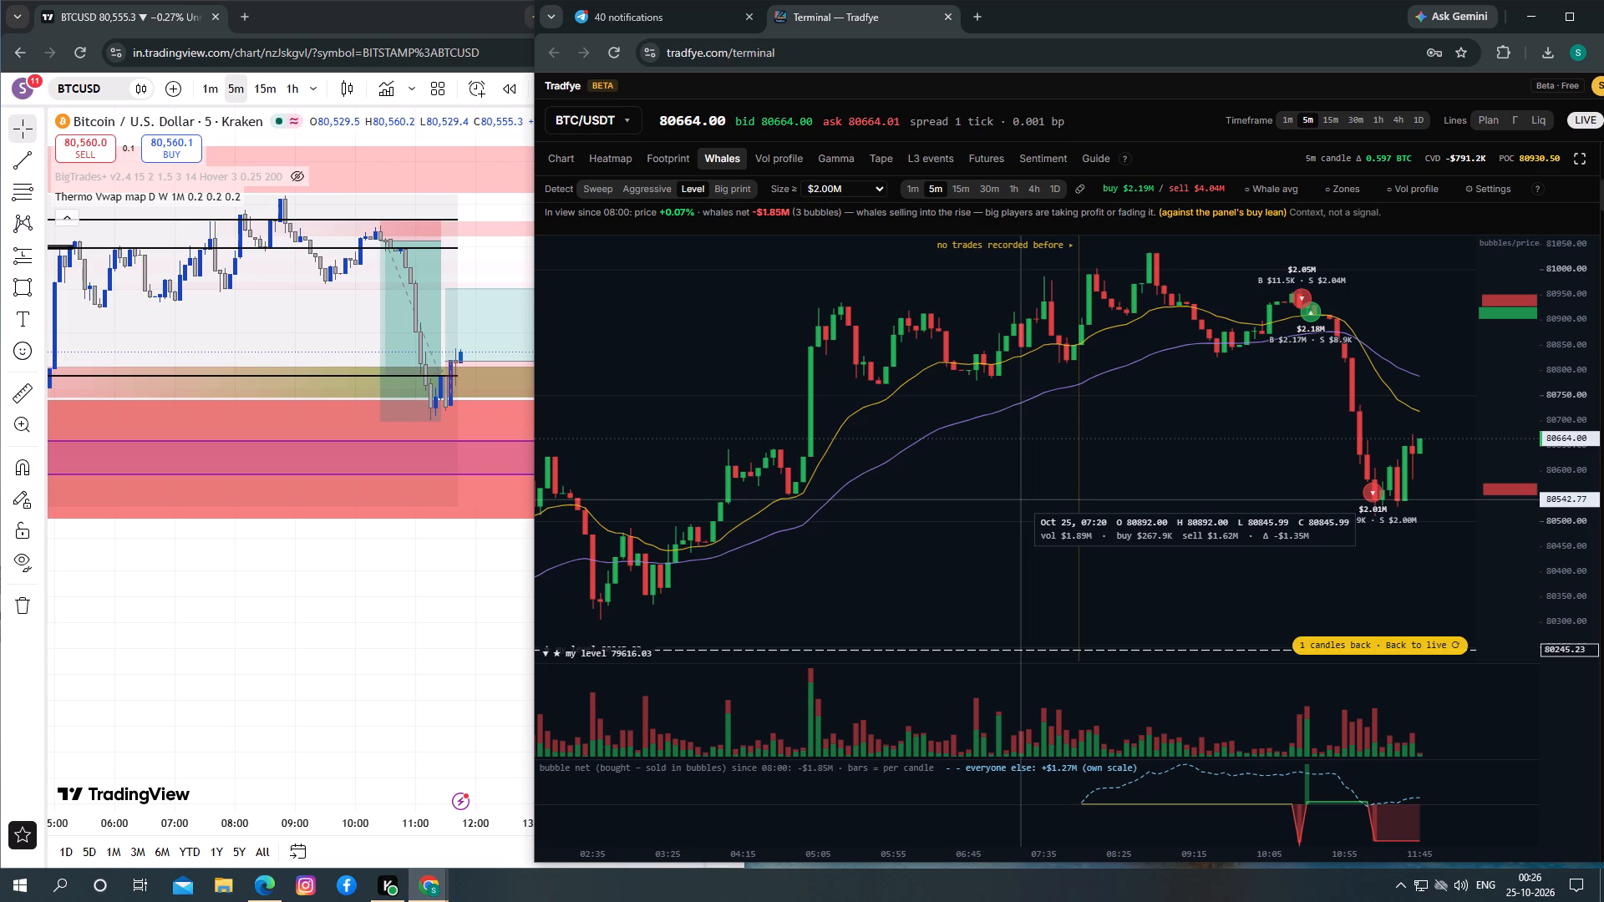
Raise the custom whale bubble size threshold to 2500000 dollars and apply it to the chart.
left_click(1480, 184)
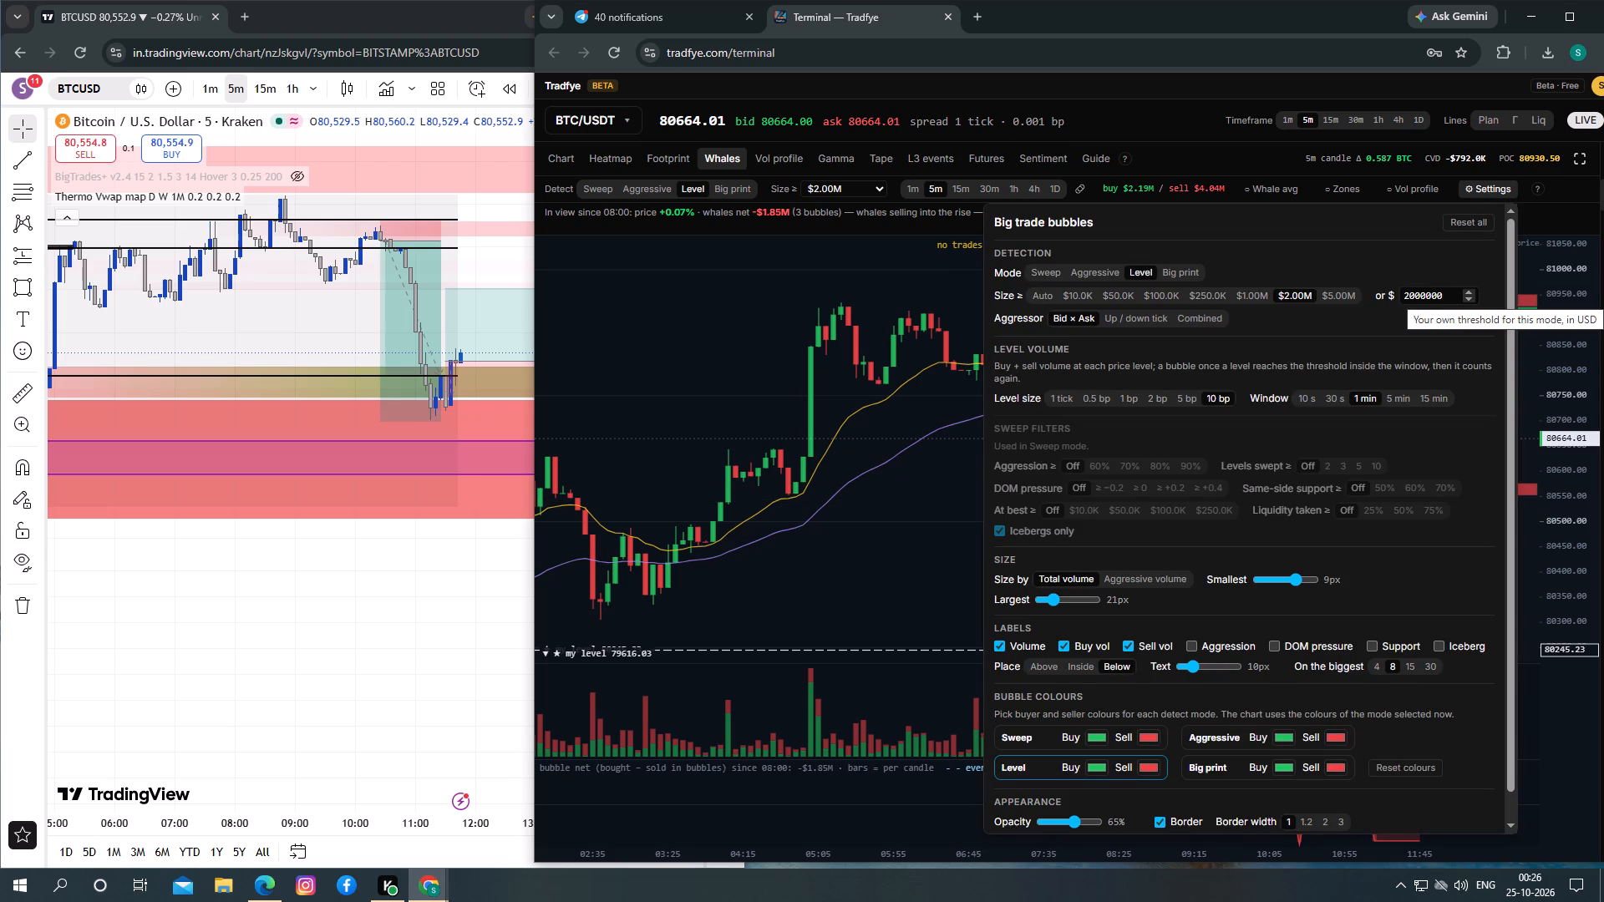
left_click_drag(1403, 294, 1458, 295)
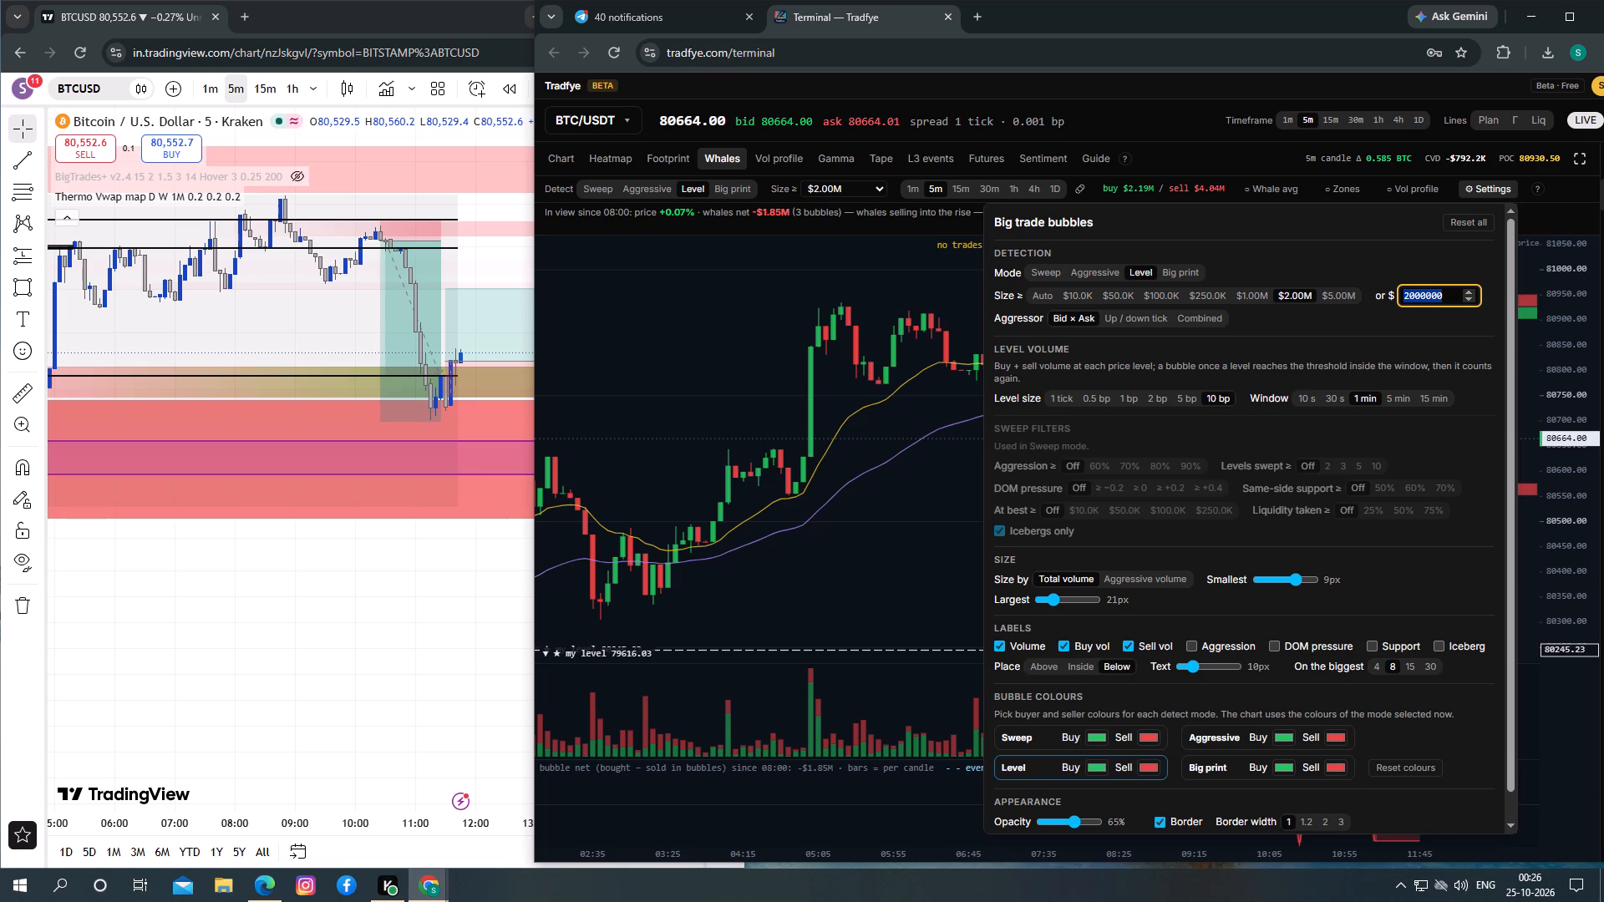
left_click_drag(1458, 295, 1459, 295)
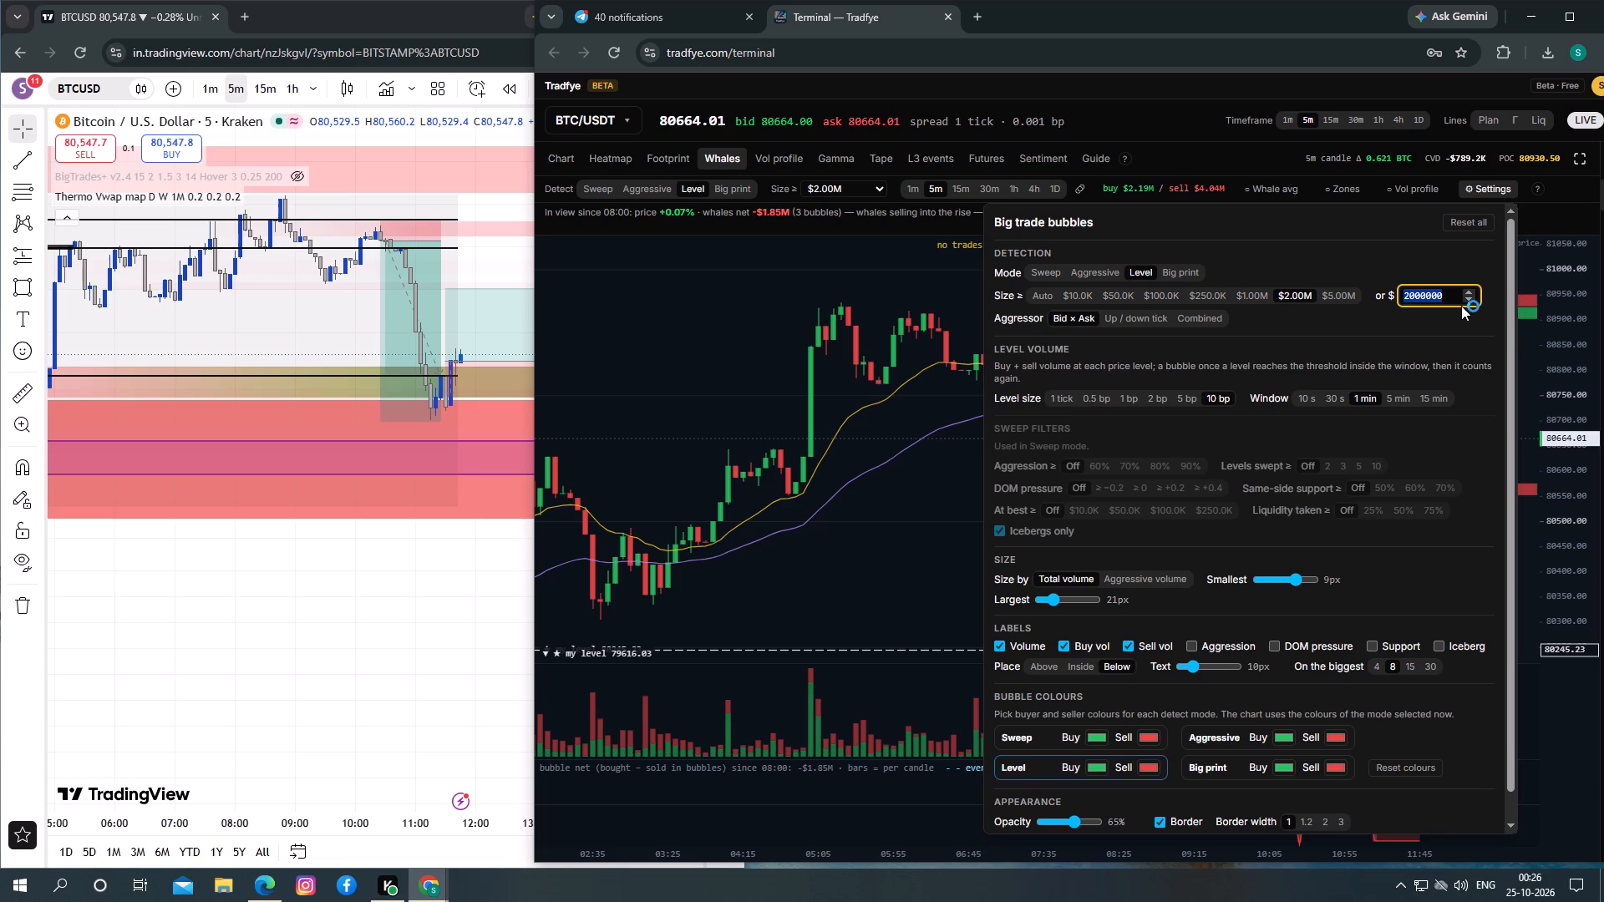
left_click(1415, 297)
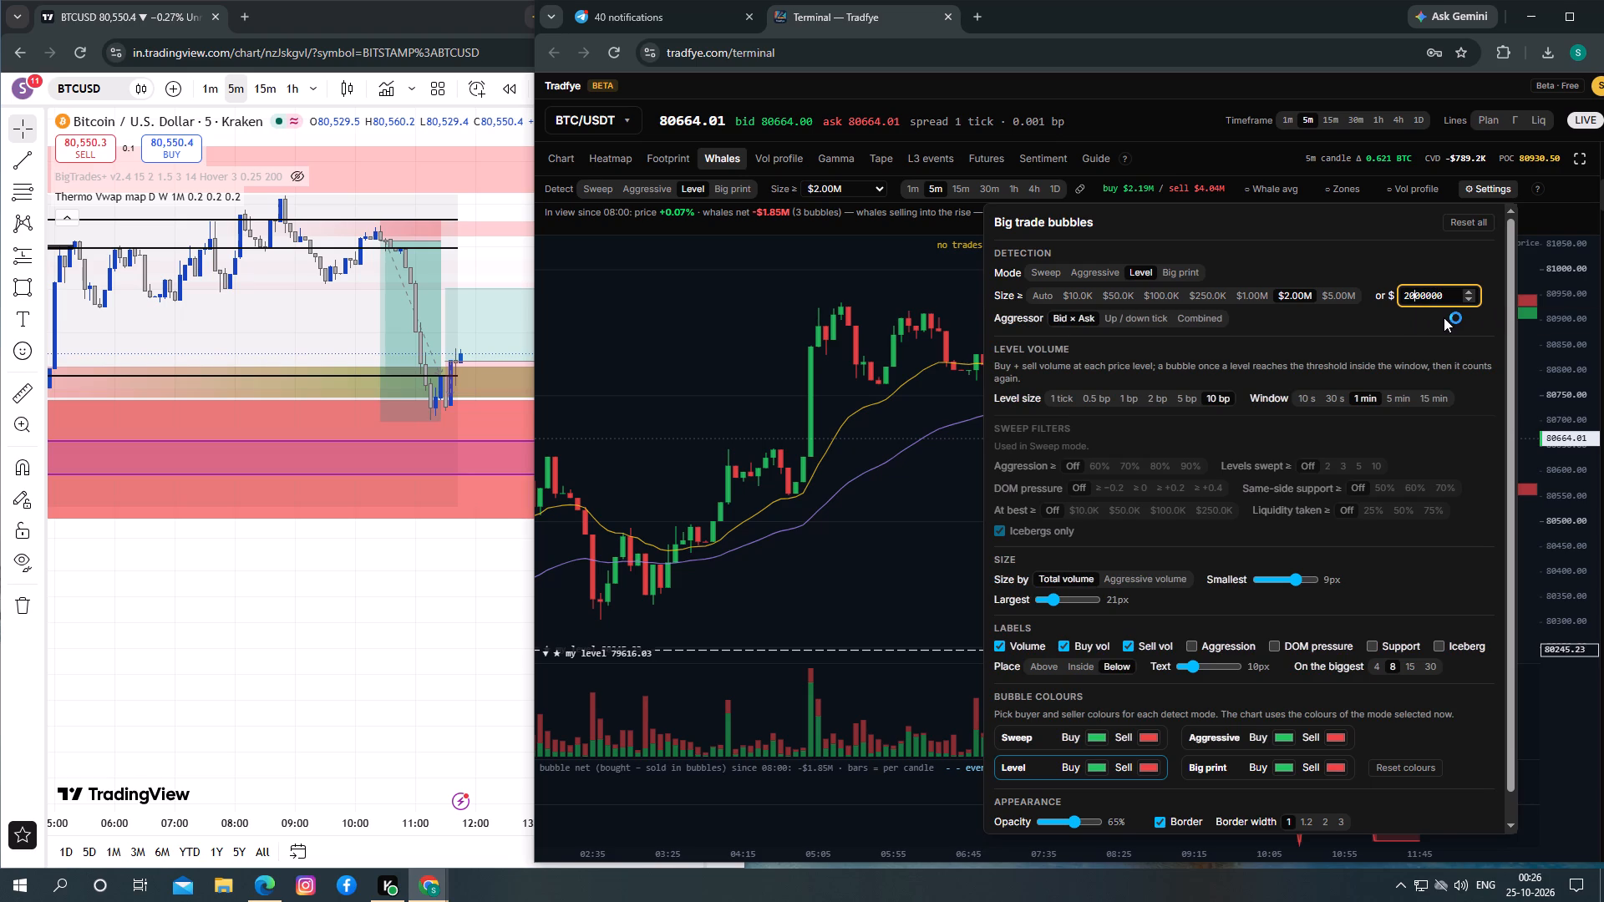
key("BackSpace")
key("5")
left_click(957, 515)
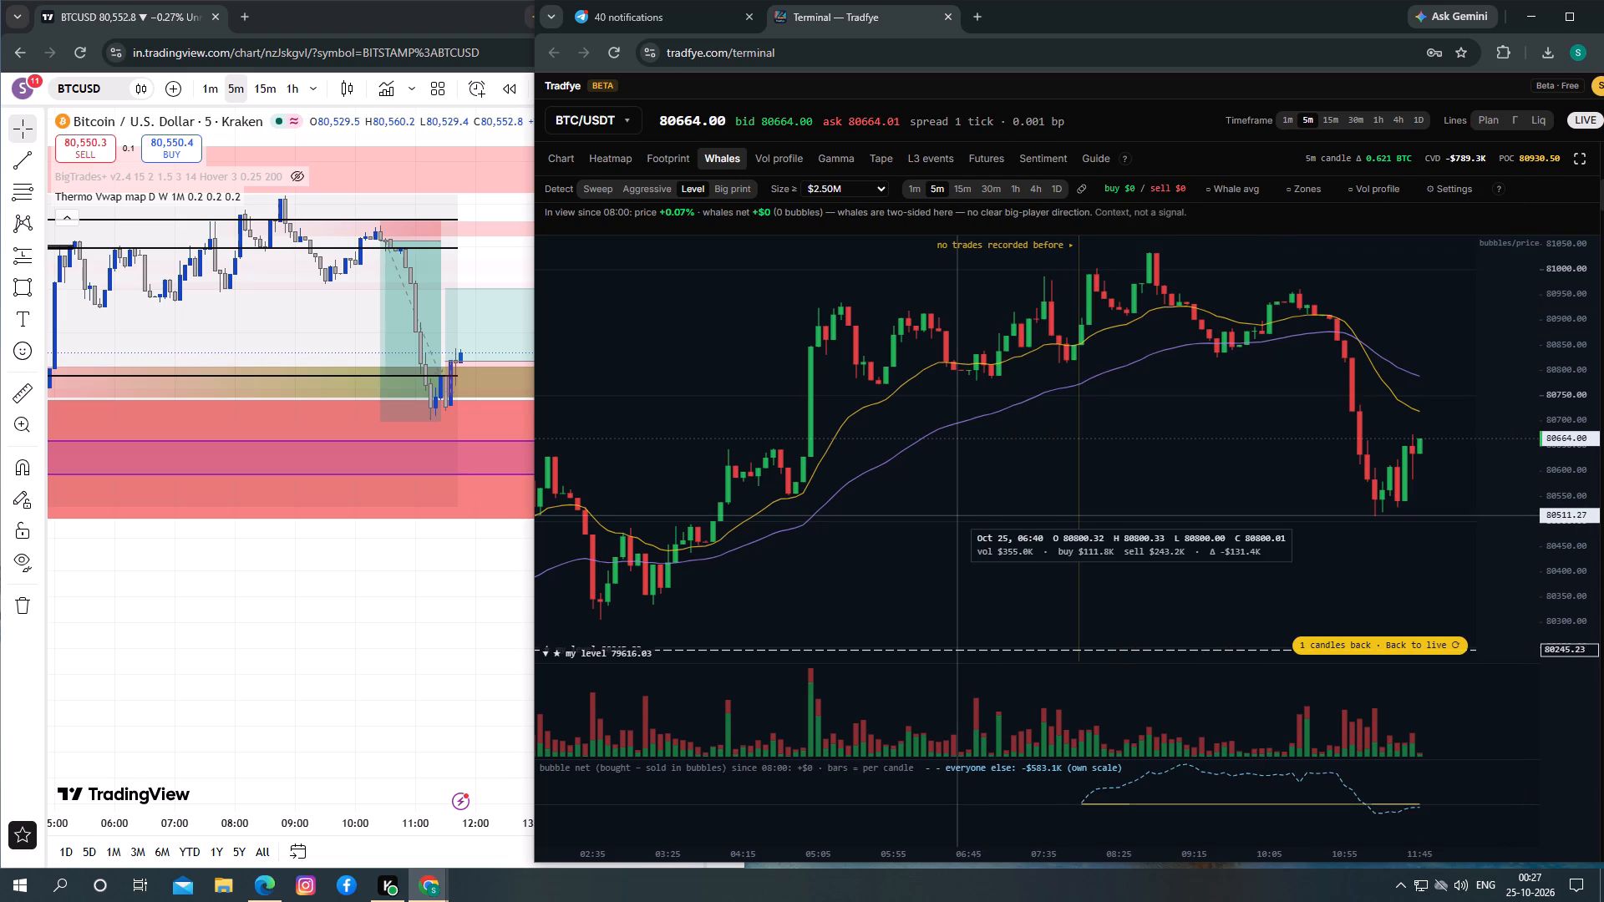
Set the custom whale bubble size threshold to 1500000 dollars and apply it to the chart.
left_click(1456, 181)
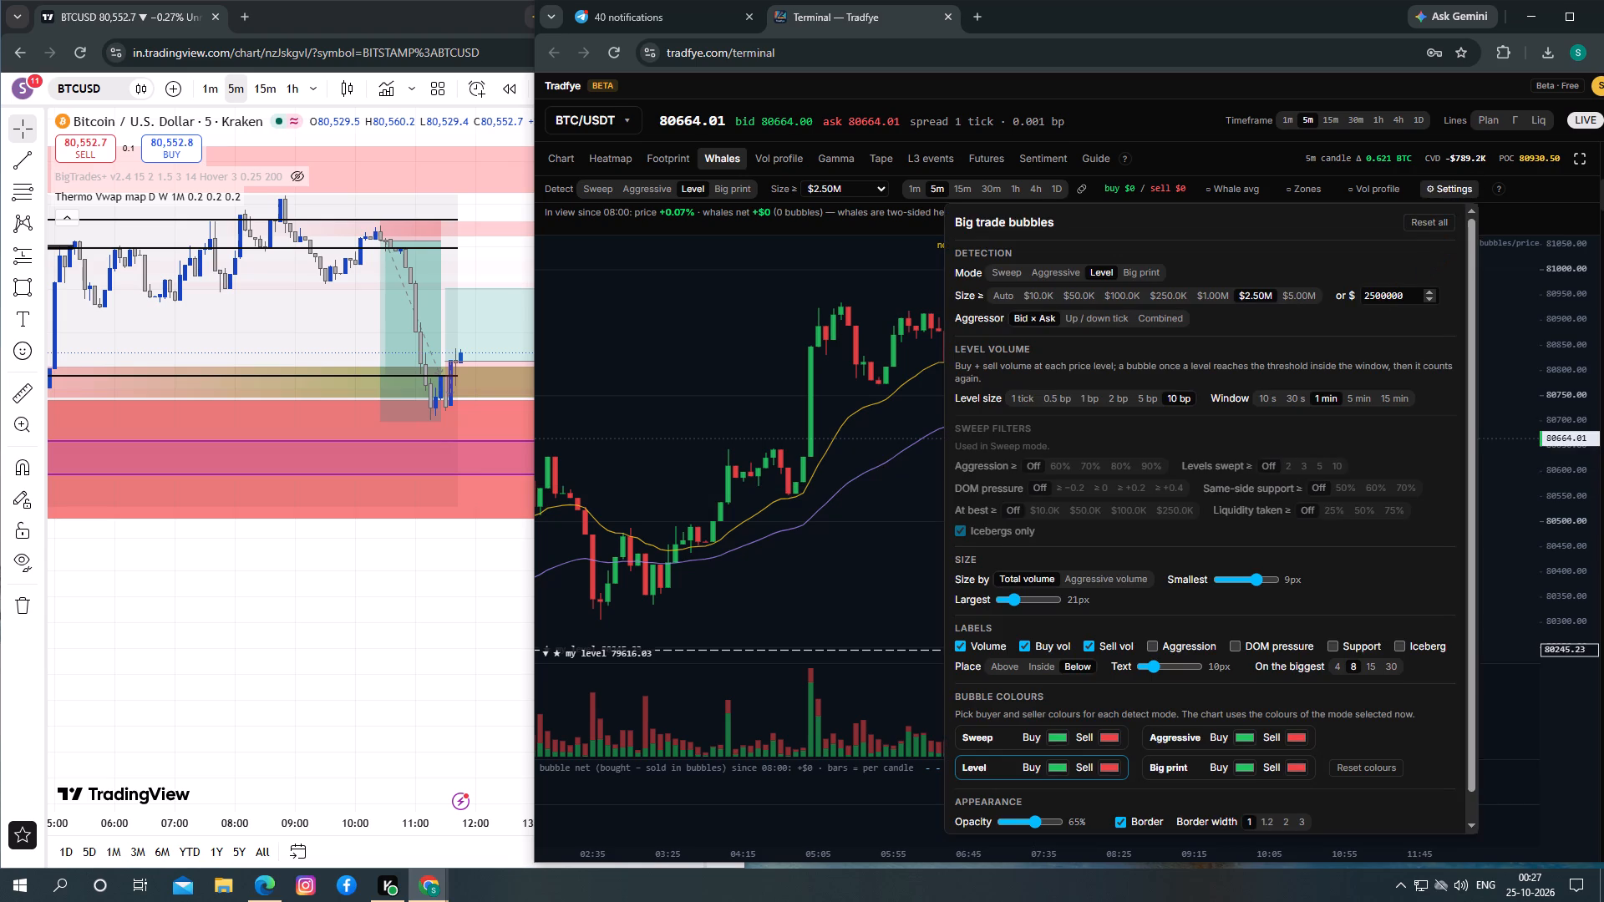
left_click(1370, 294)
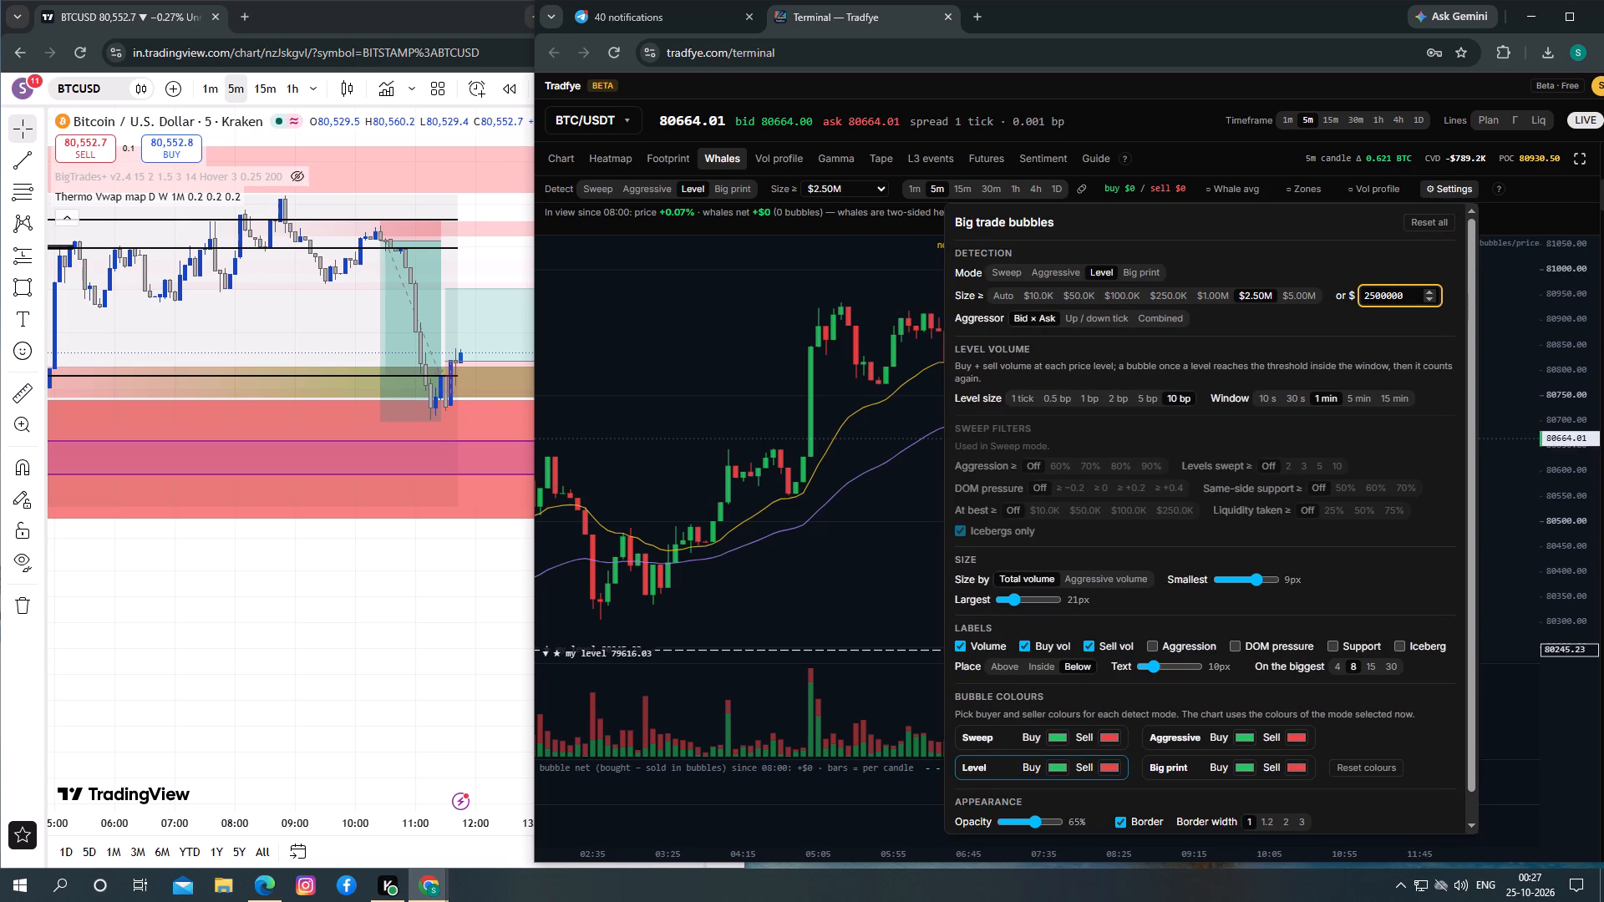
key("BackSpace")
key("1")
left_click(883, 564)
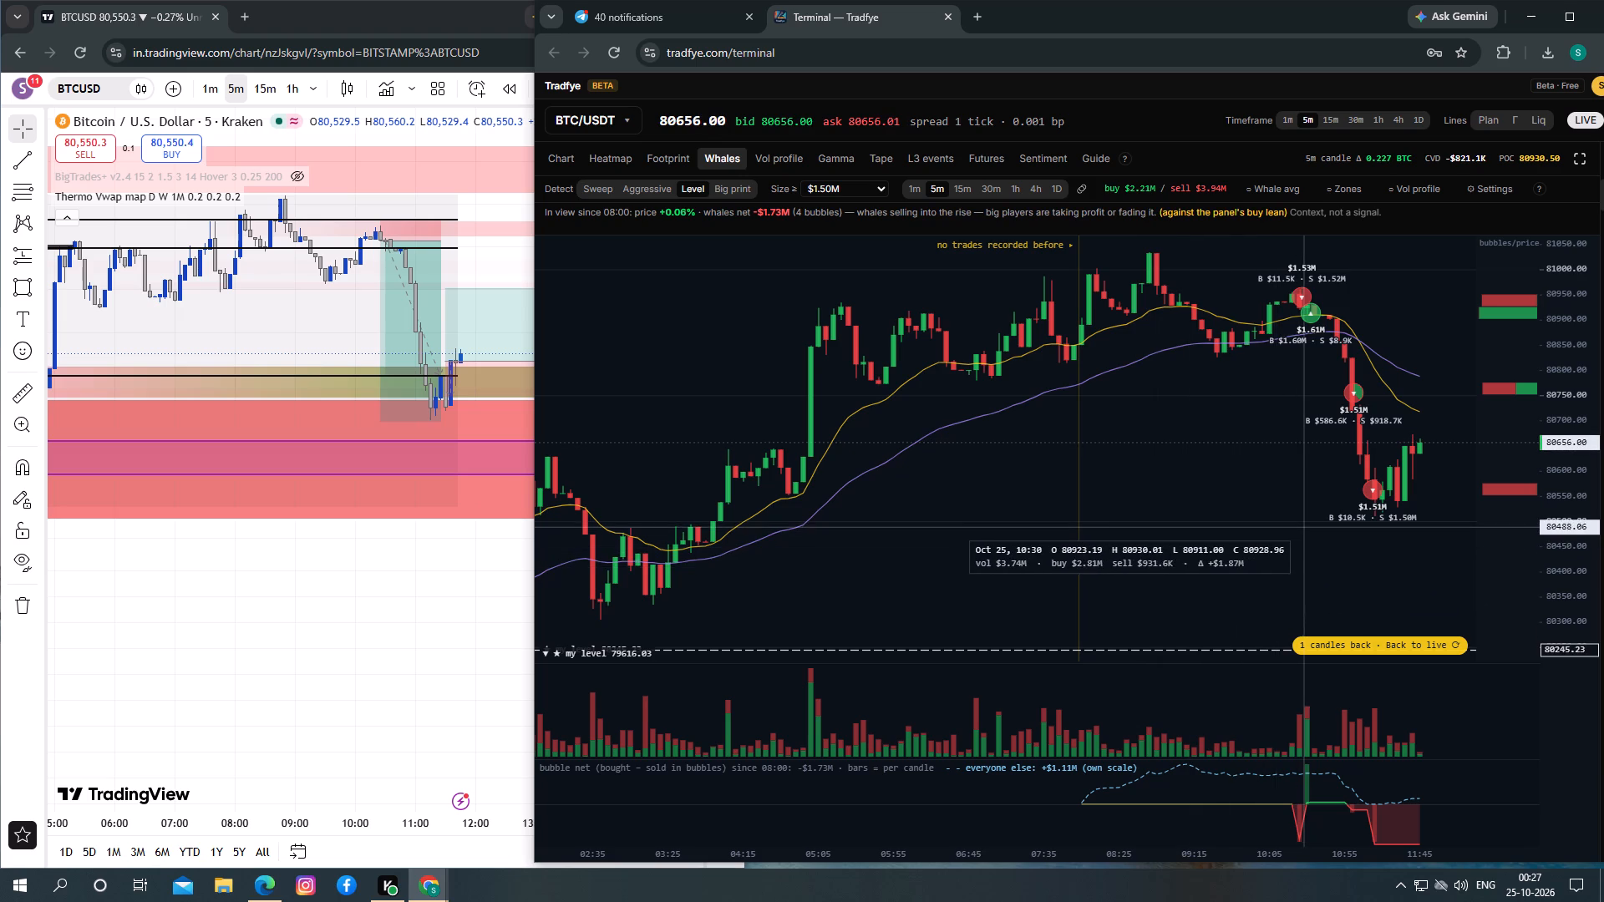
Inspect the whale bubbles along the sell-off and at its low, and return the manual price scale to live.
left_click_drag(1322, 508, 1309, 510)
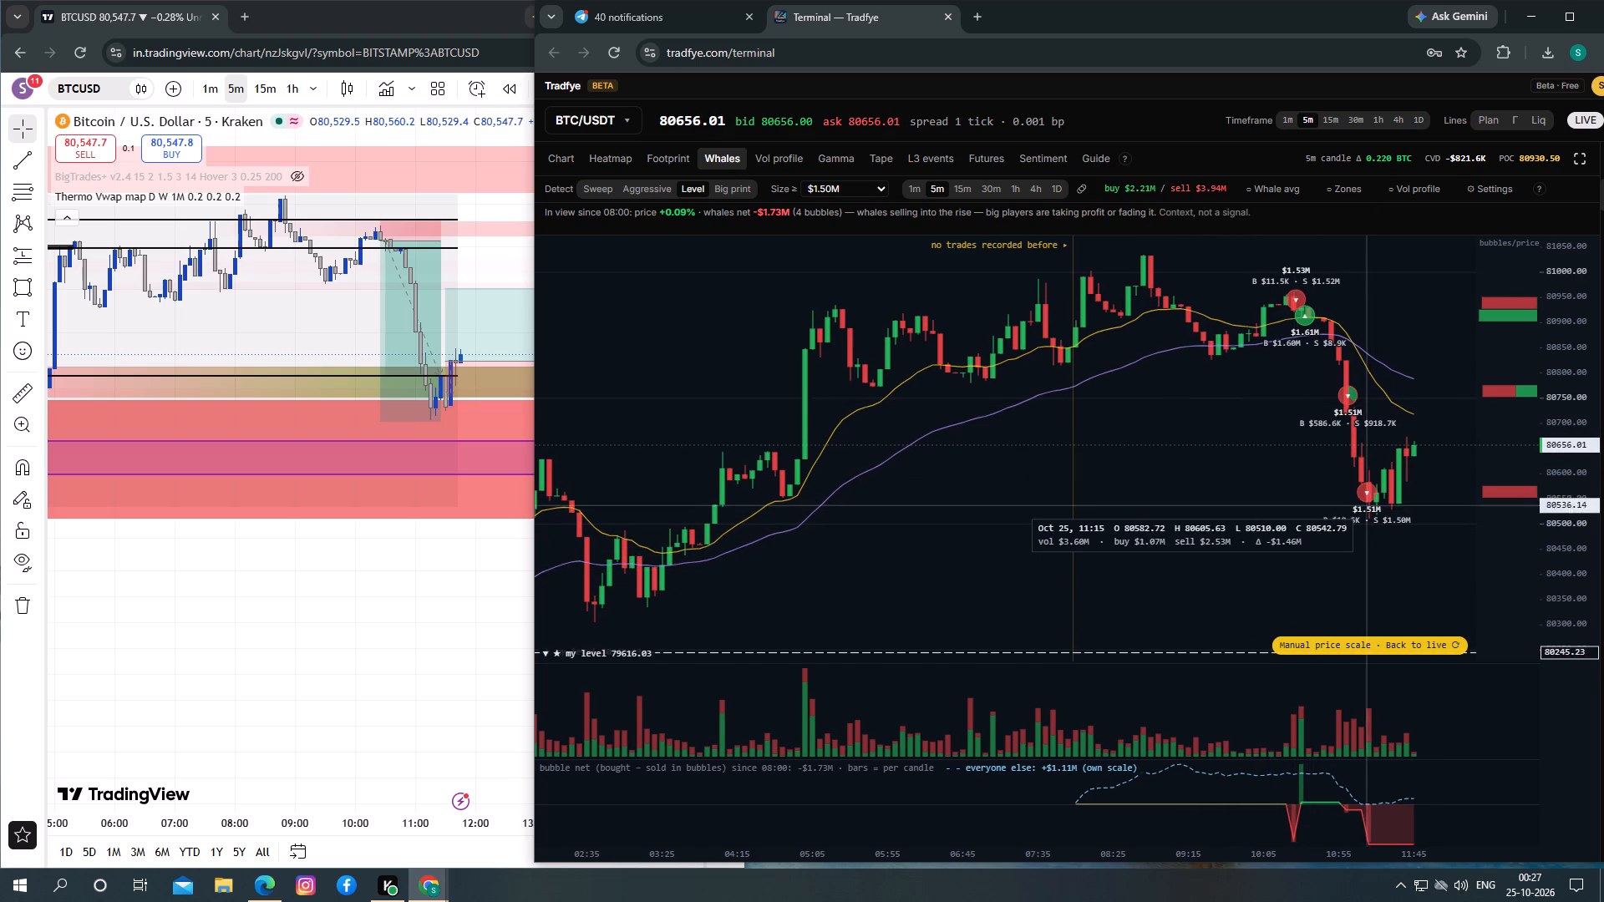
left_click(1367, 494)
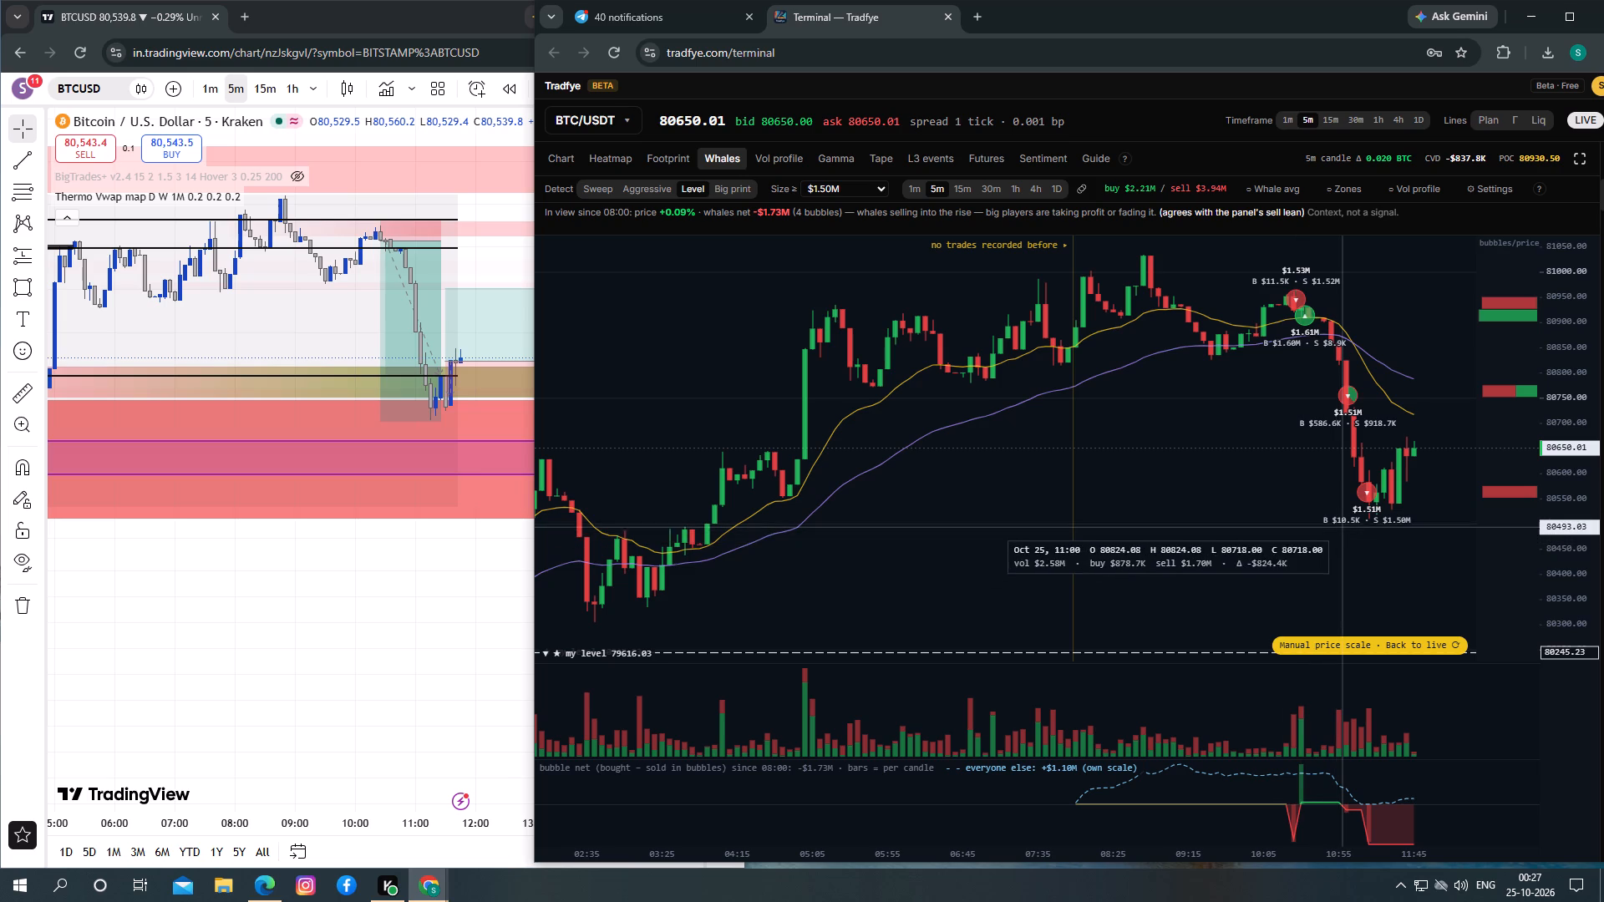
left_click(1341, 522)
left_click(1449, 647)
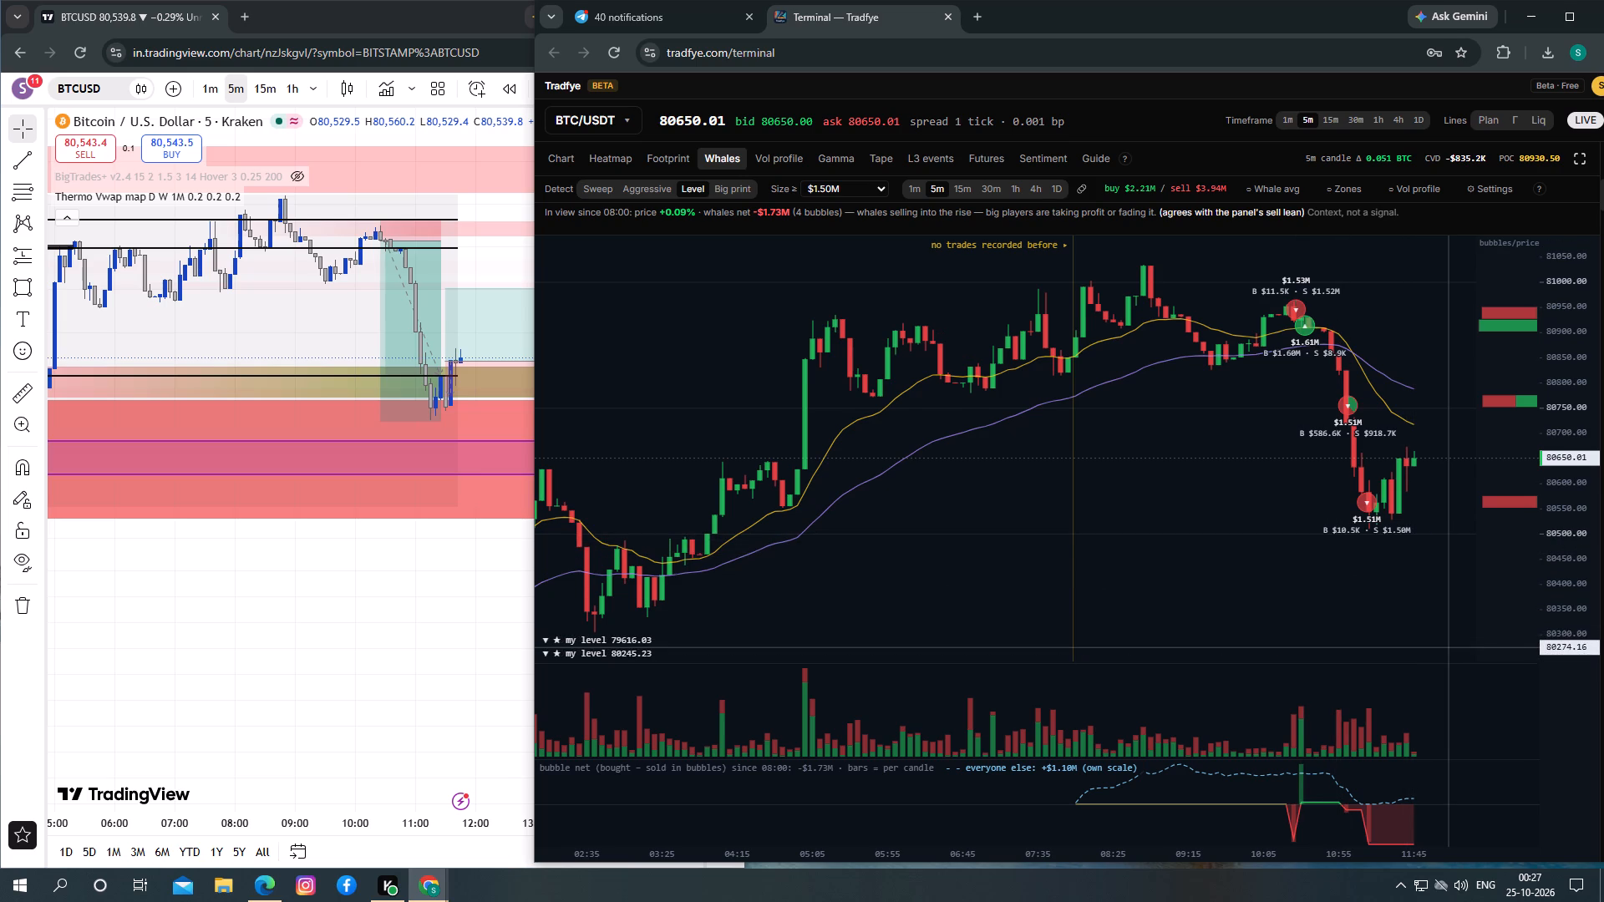
left_click(1330, 536)
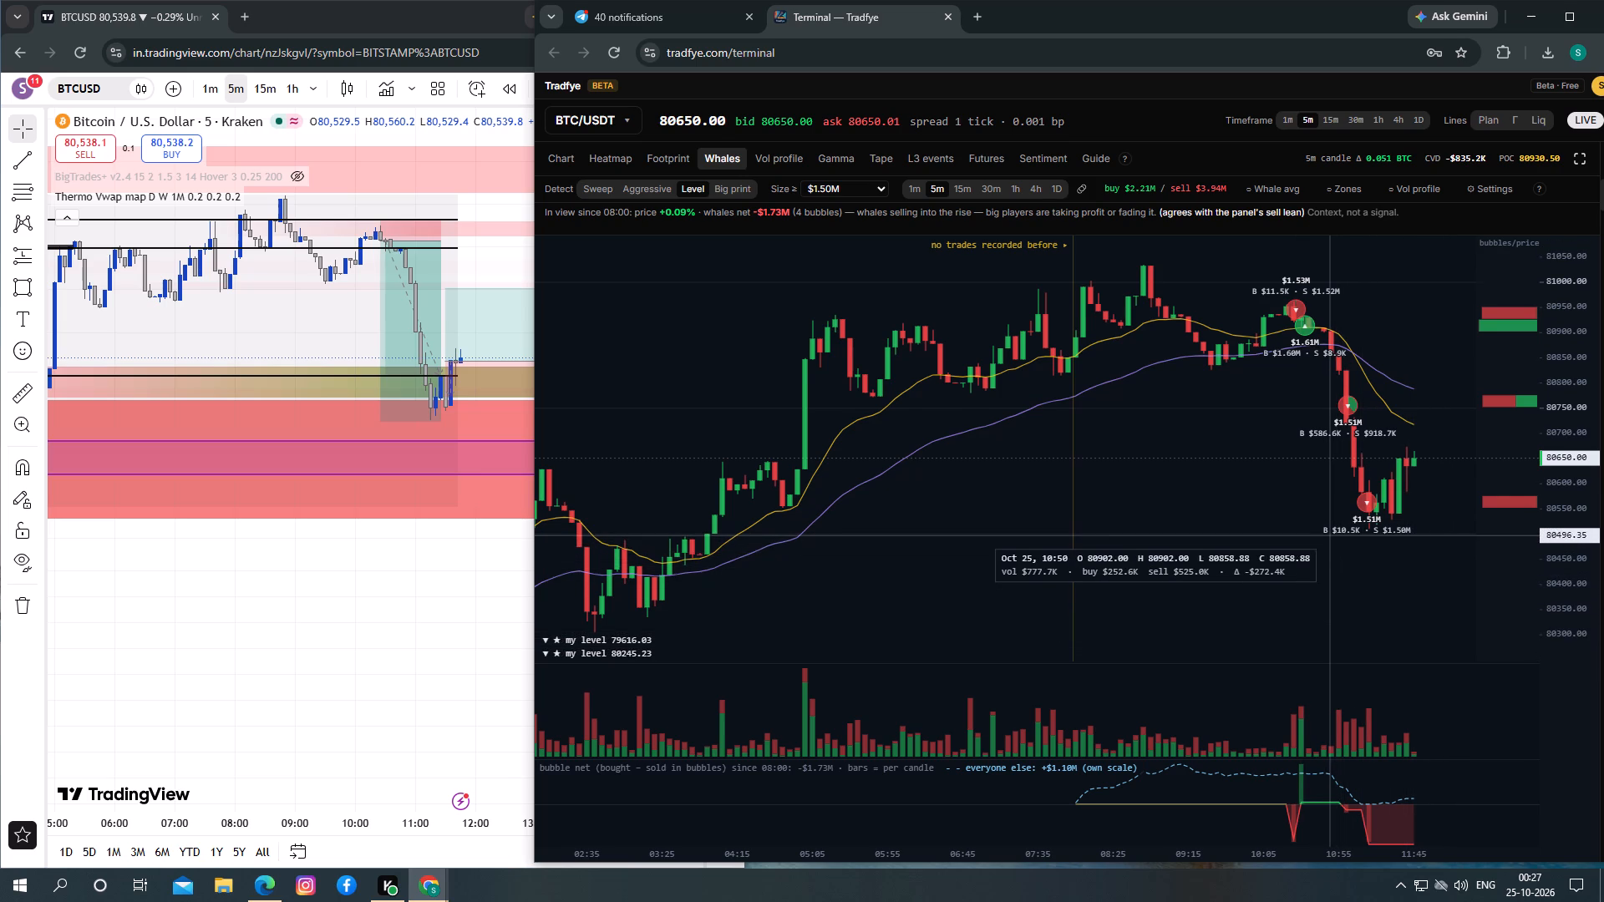
left_click(1330, 535)
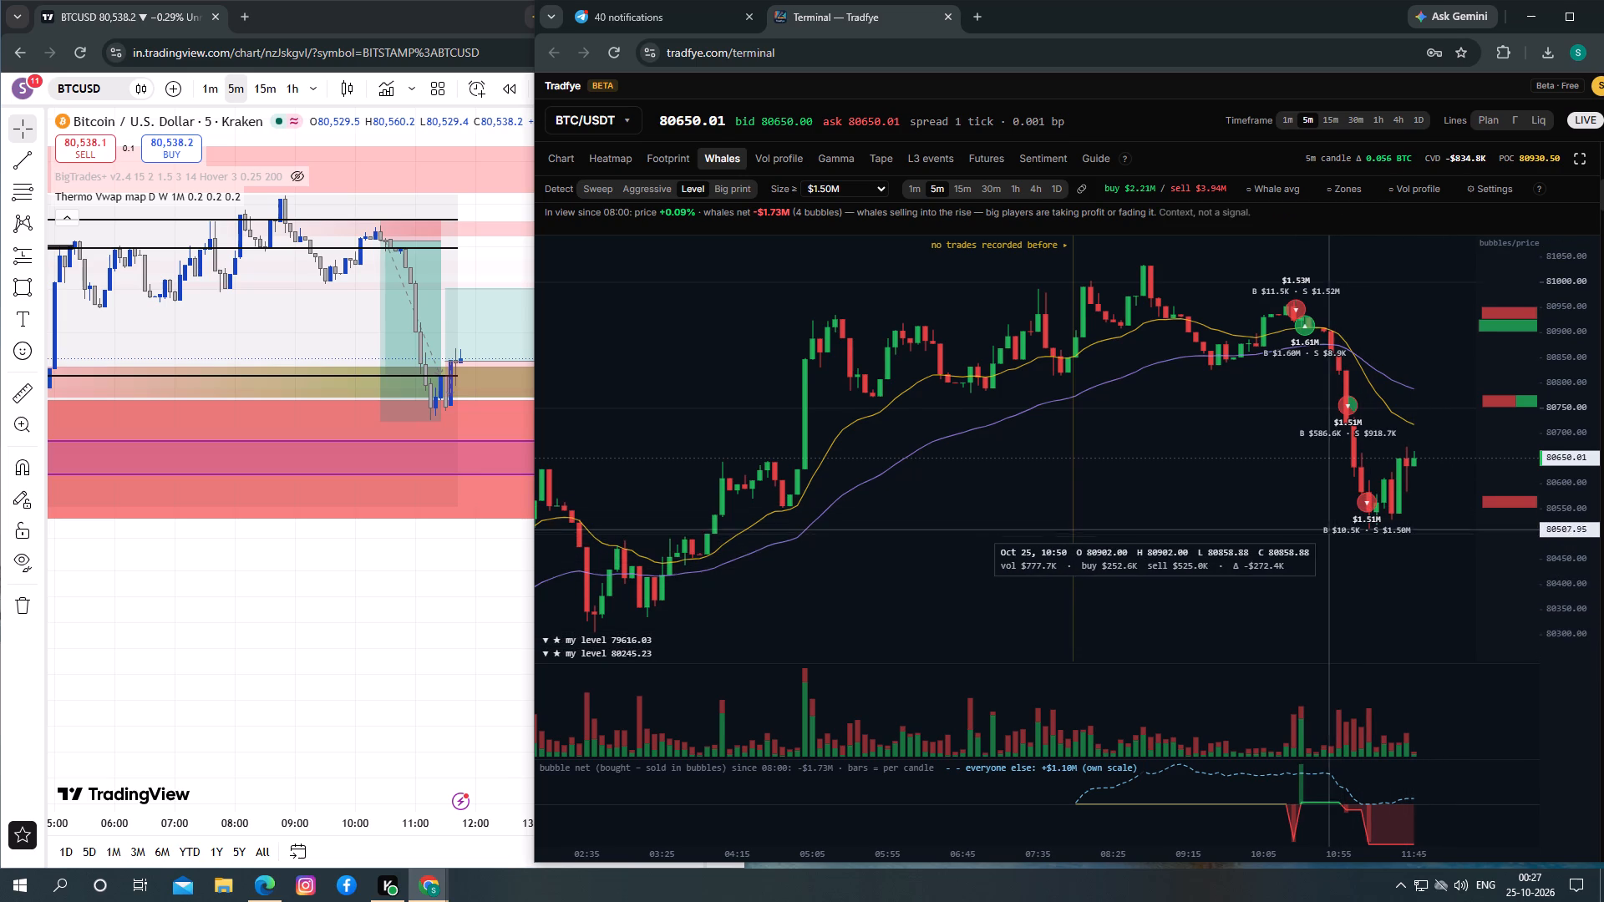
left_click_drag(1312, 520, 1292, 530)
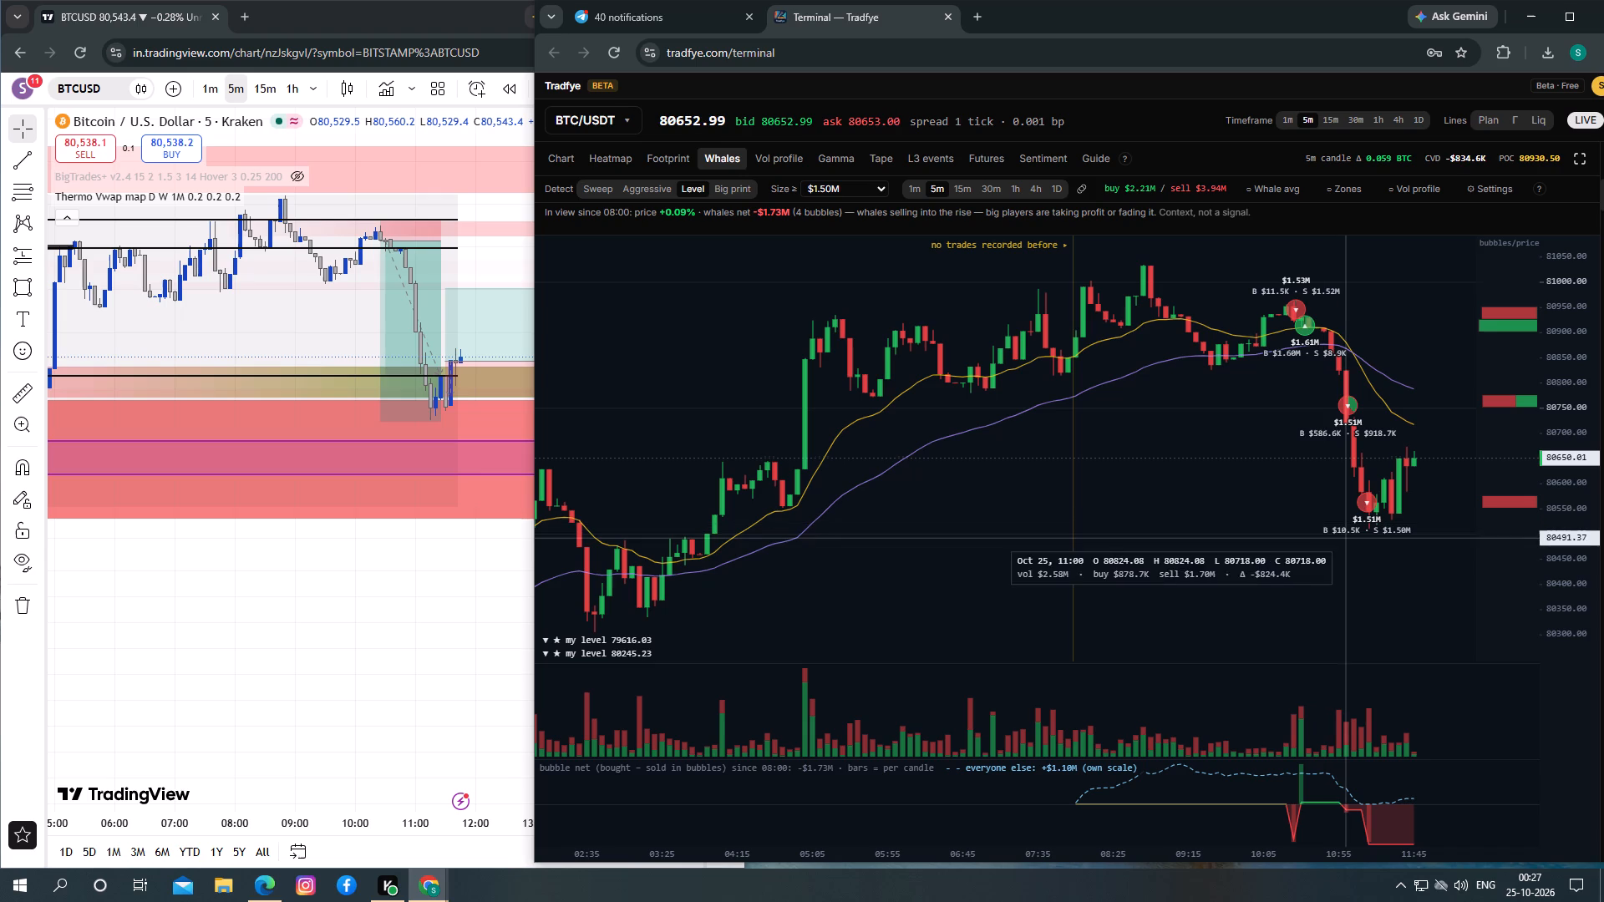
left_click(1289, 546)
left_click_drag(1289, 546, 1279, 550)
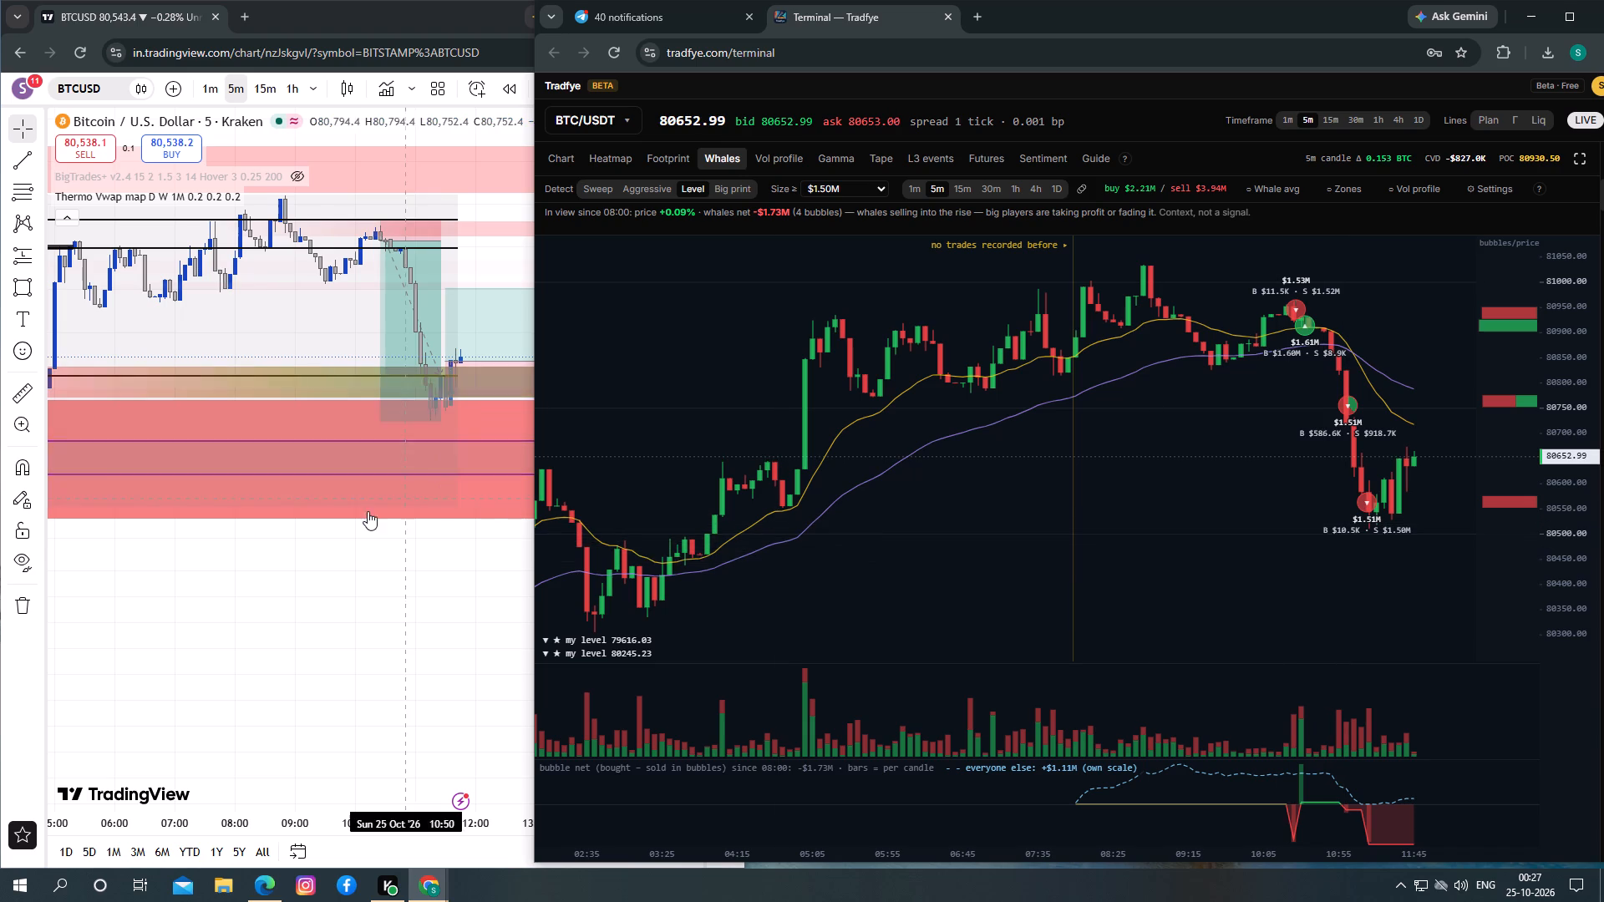
Mark two custom levels on the Tradfye whale chart below the sell-off low, at 80431.68 and 80444.95.
left_click_drag(397, 603, 383, 616)
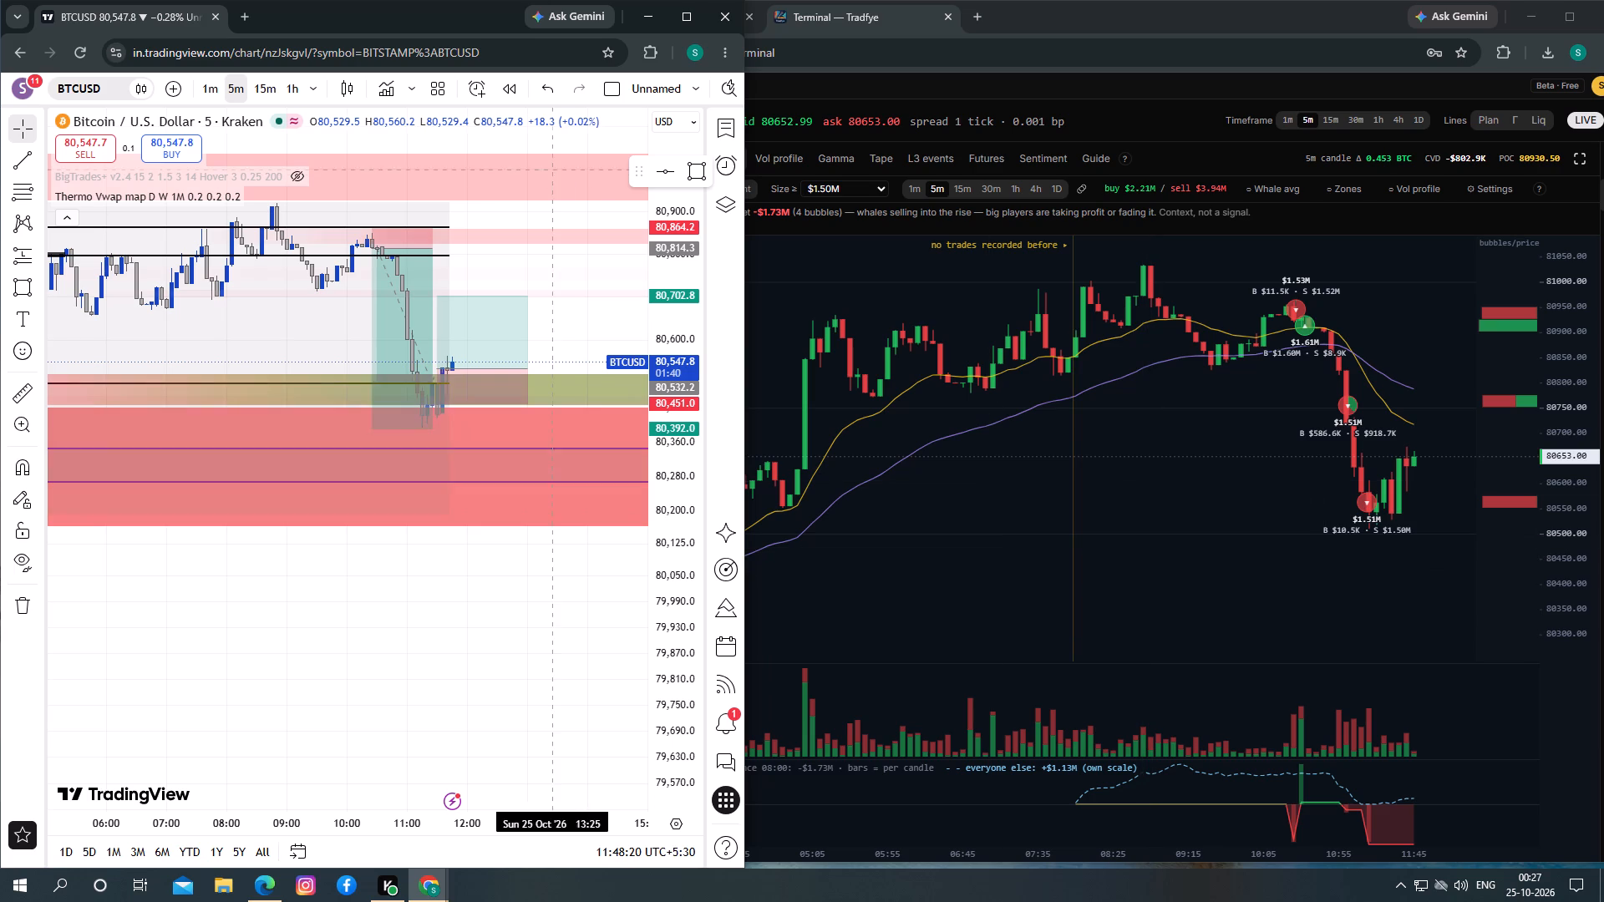
right_click(1149, 570)
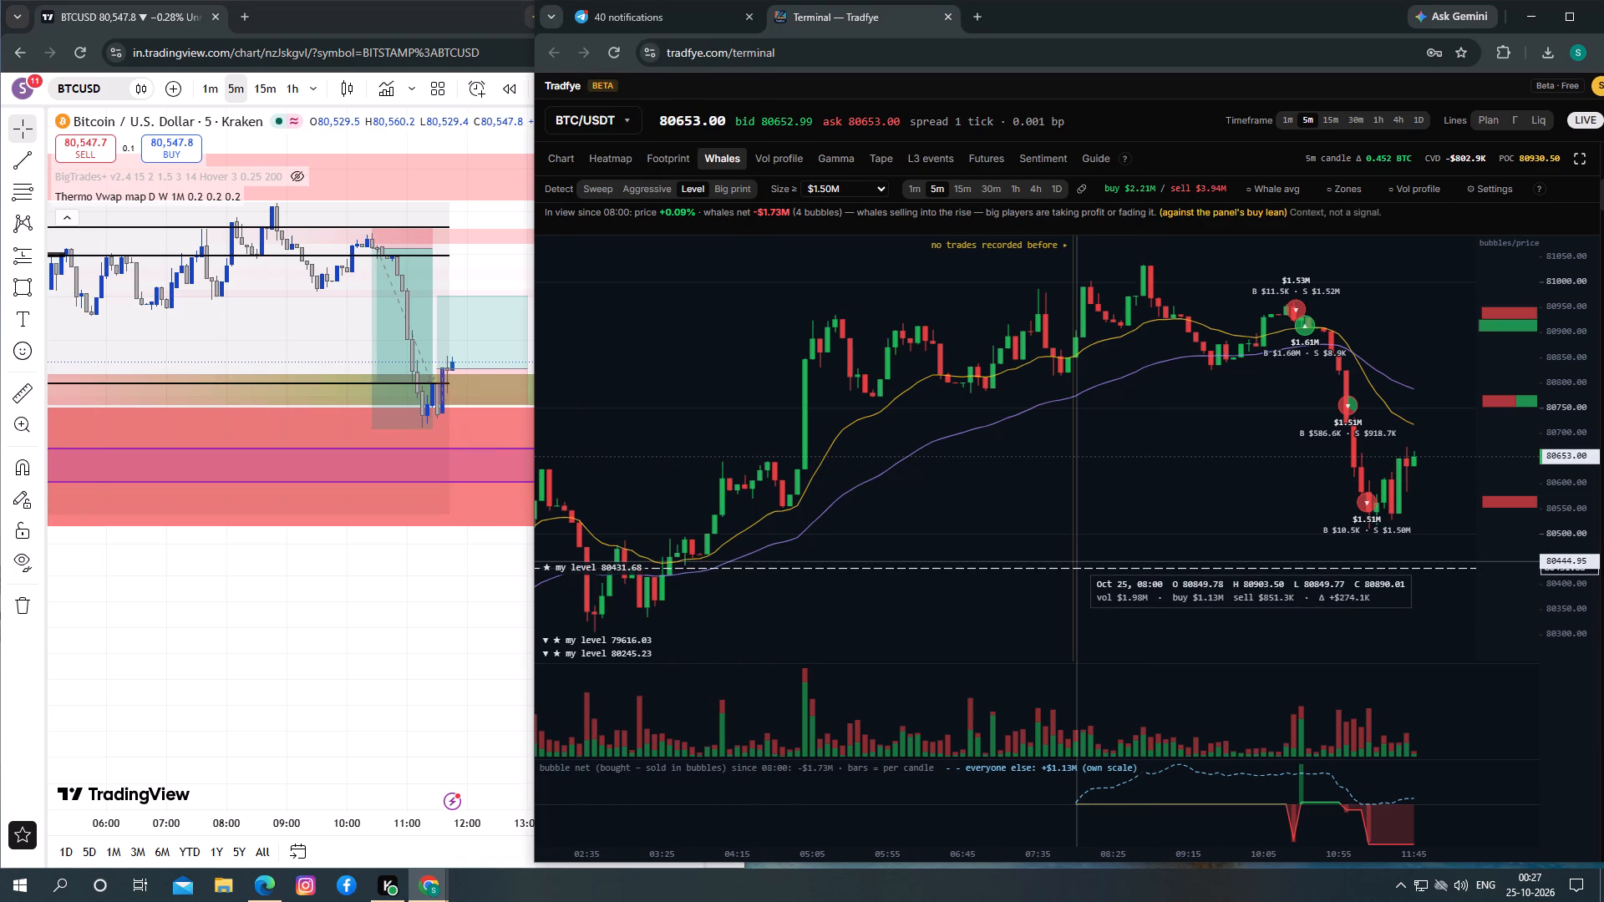
right_click(1077, 561)
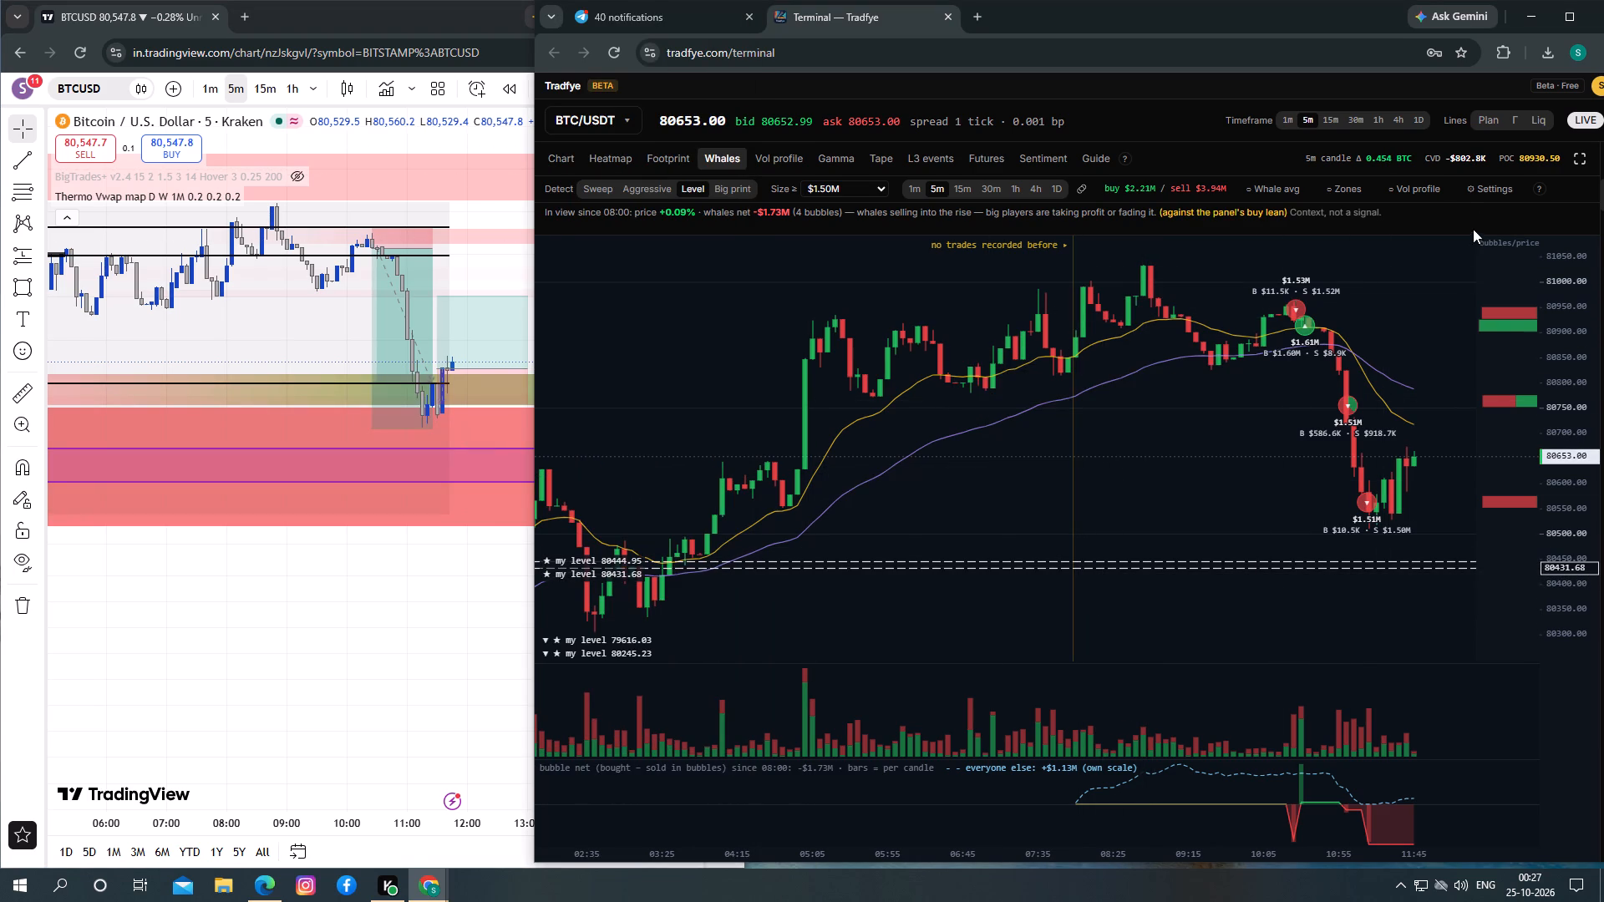
Lower the whale bubble size threshold to the $1.00M preset and return to the chart.
left_click(1479, 179)
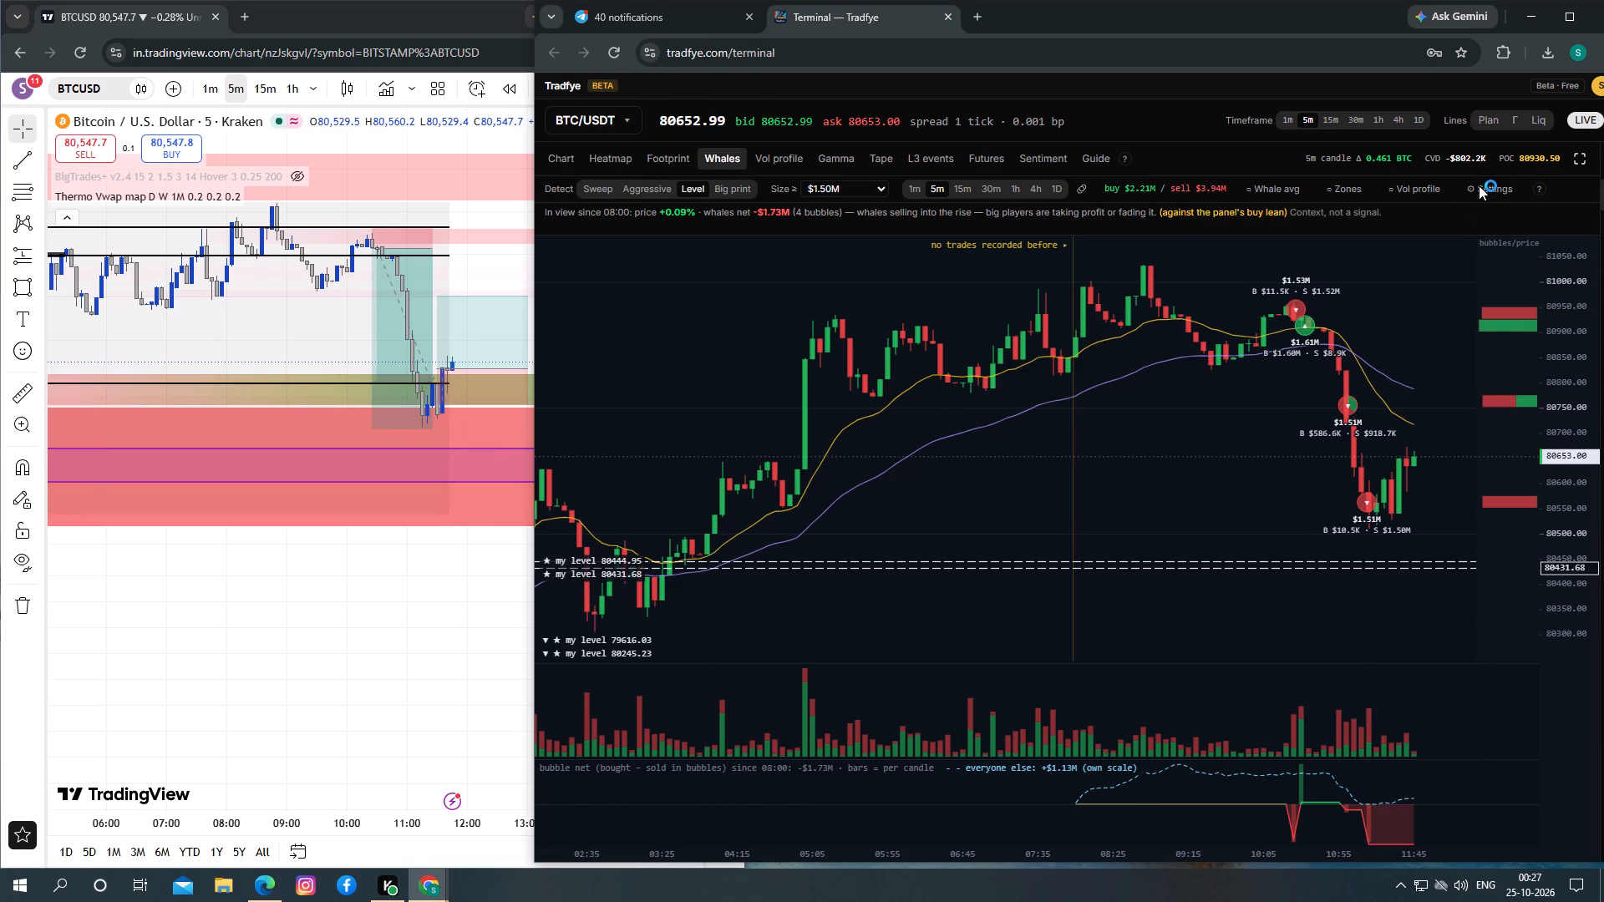
left_click(1479, 183)
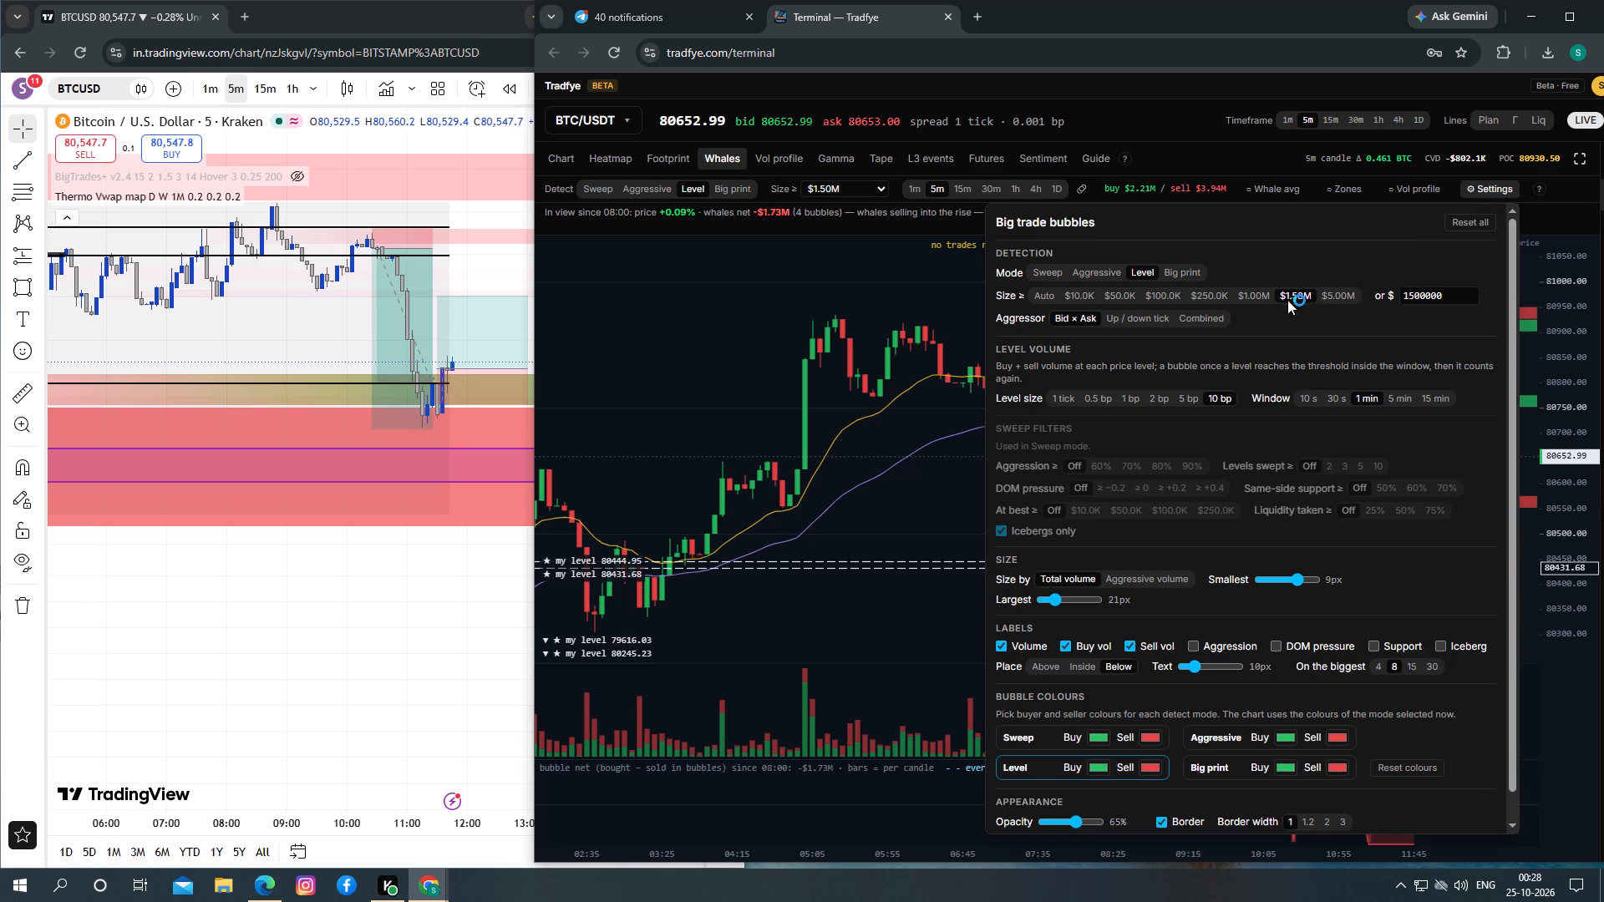
left_click(1259, 295)
left_click(921, 481)
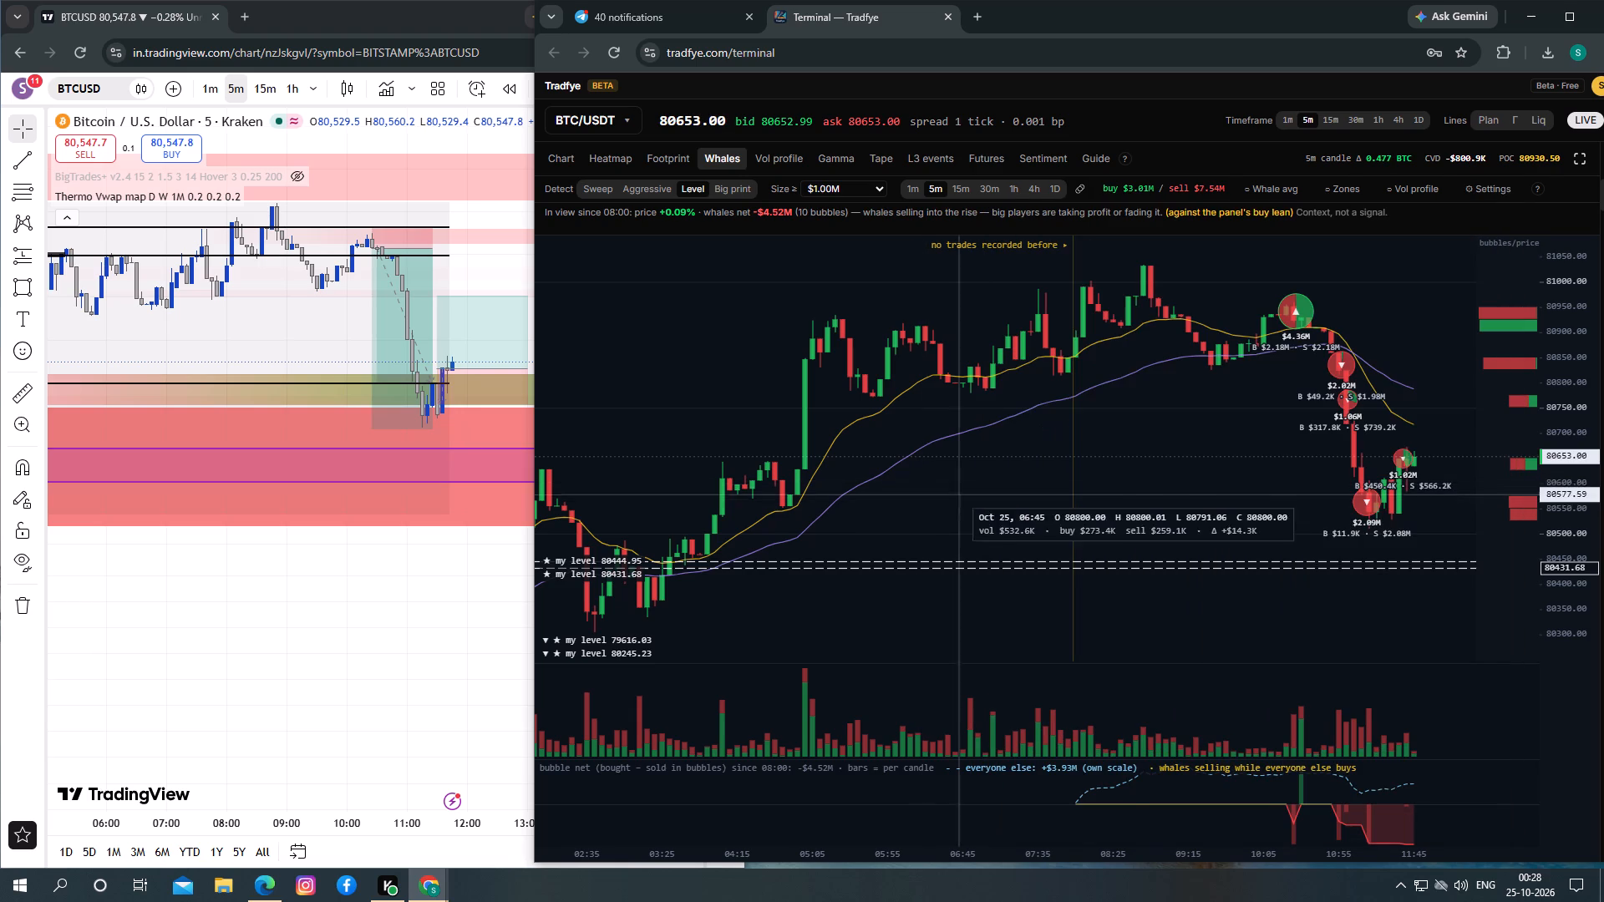
Examine the whale bubbles above $1.00M along the sell-off and rebound, adjusting the chart's price scale and returning it to live.
left_click_drag(1135, 512, 1121, 507)
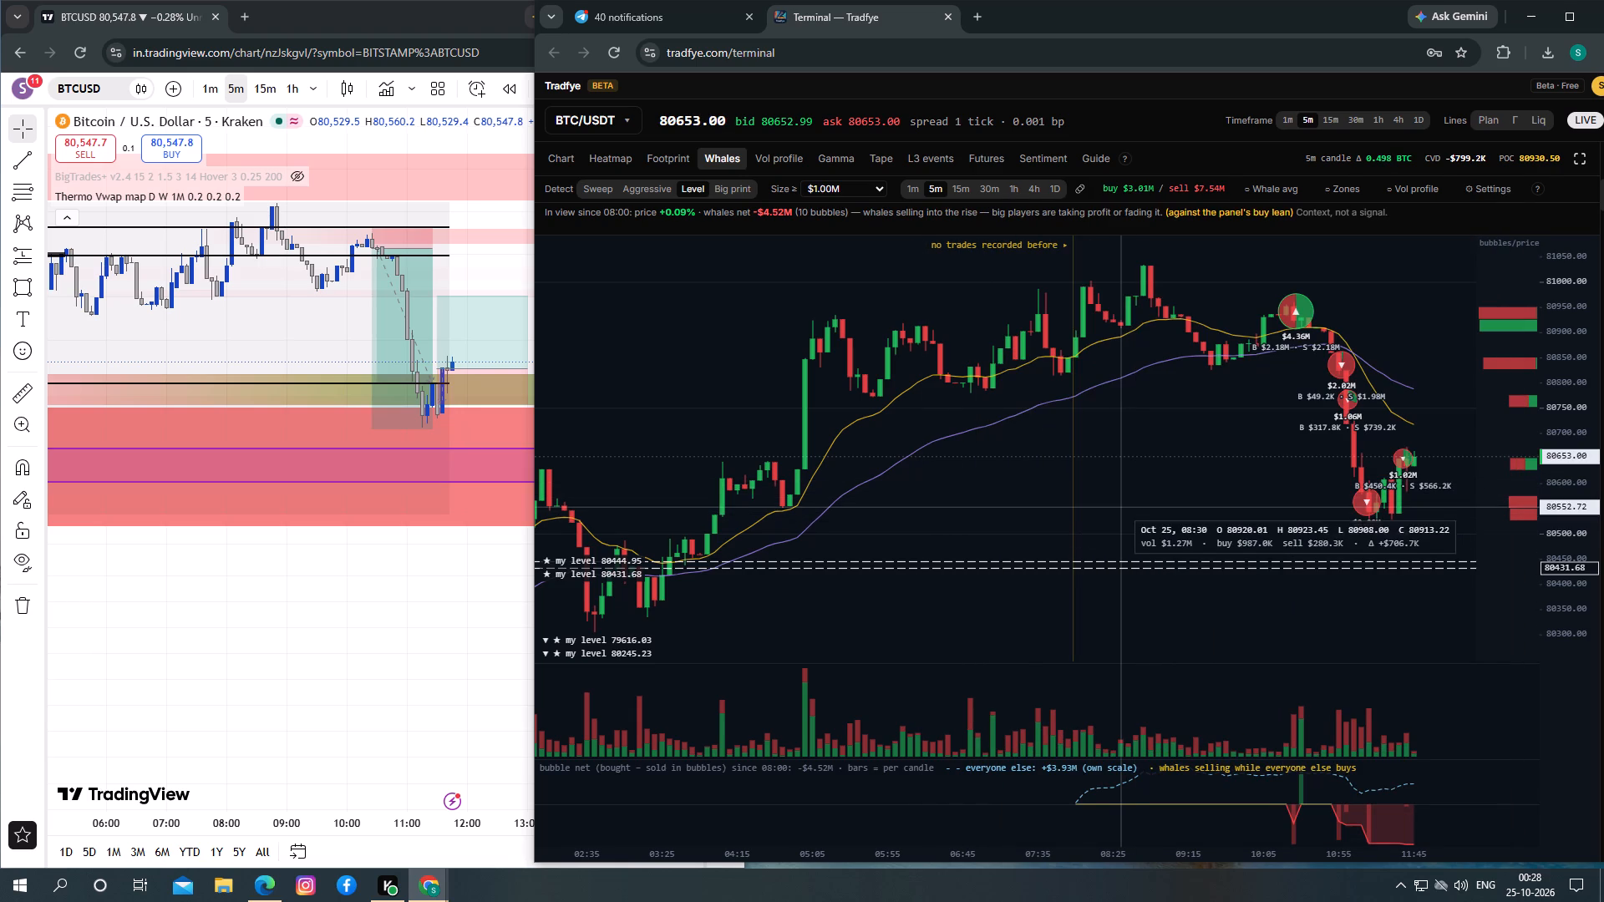
left_click(1230, 572)
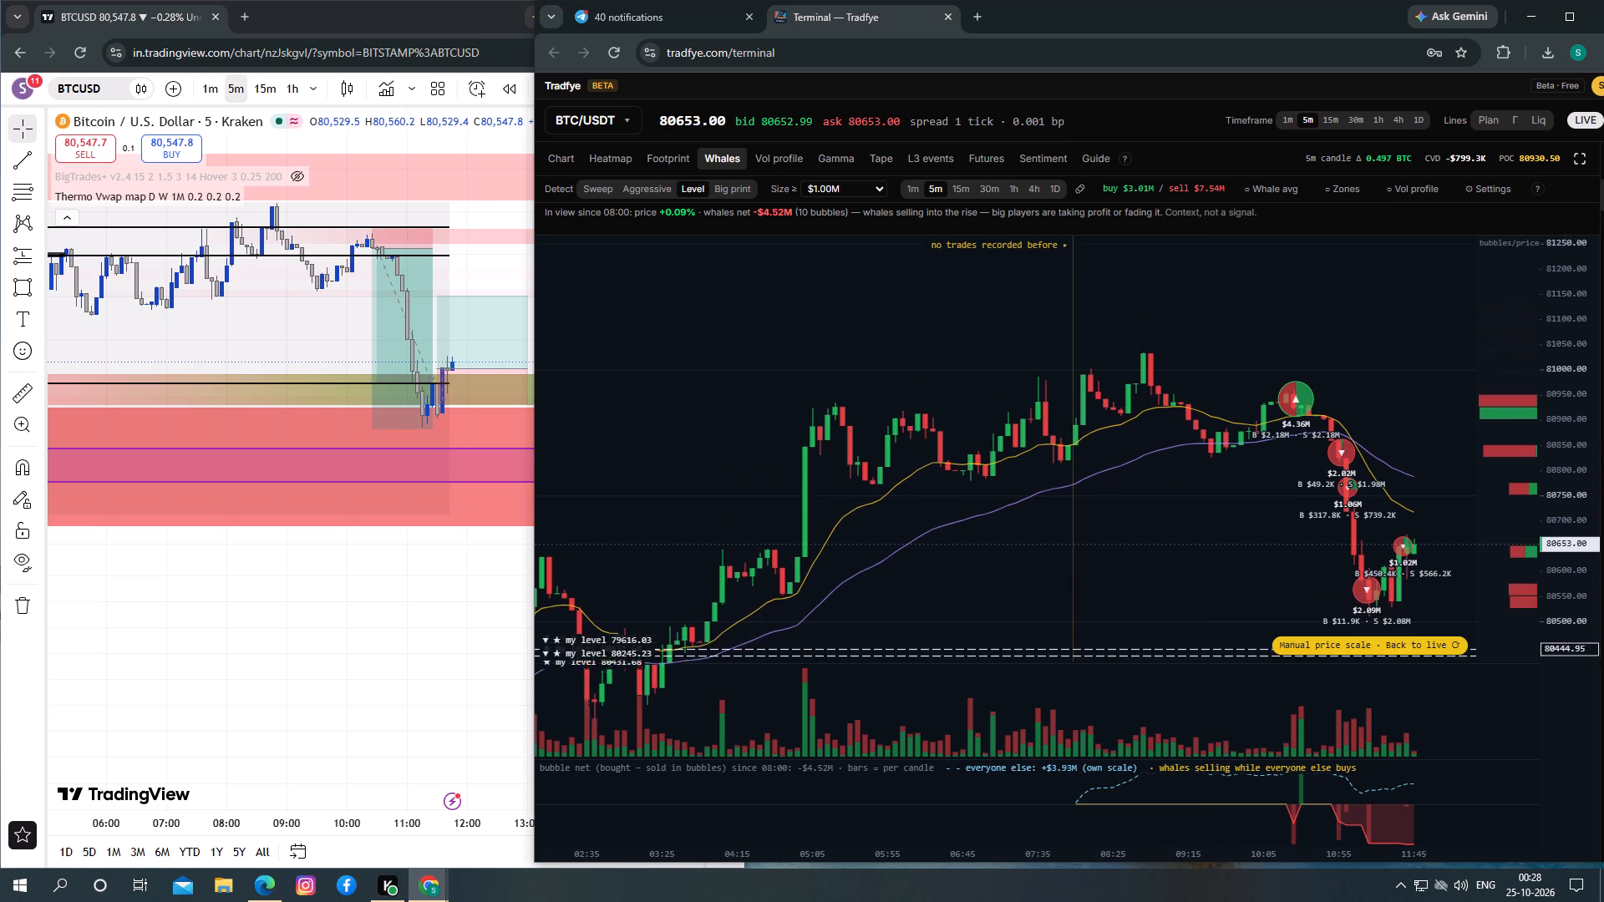
left_click_drag(1564, 532, 1561, 370)
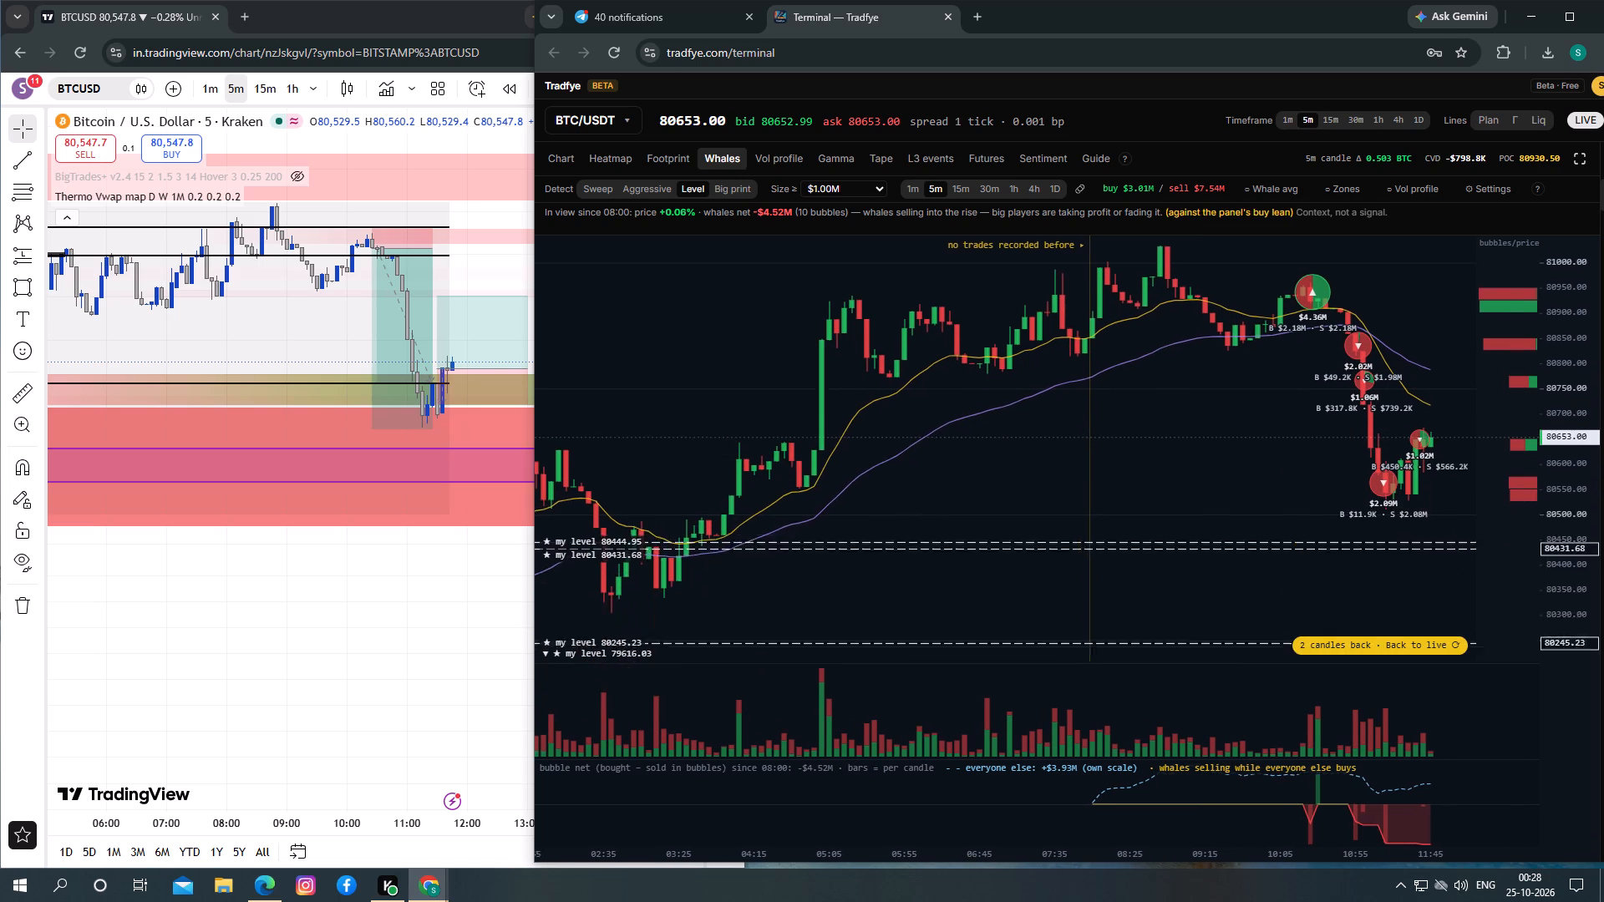
left_click_drag(1561, 370, 1464, 362)
left_click_drag(1409, 367, 1381, 385)
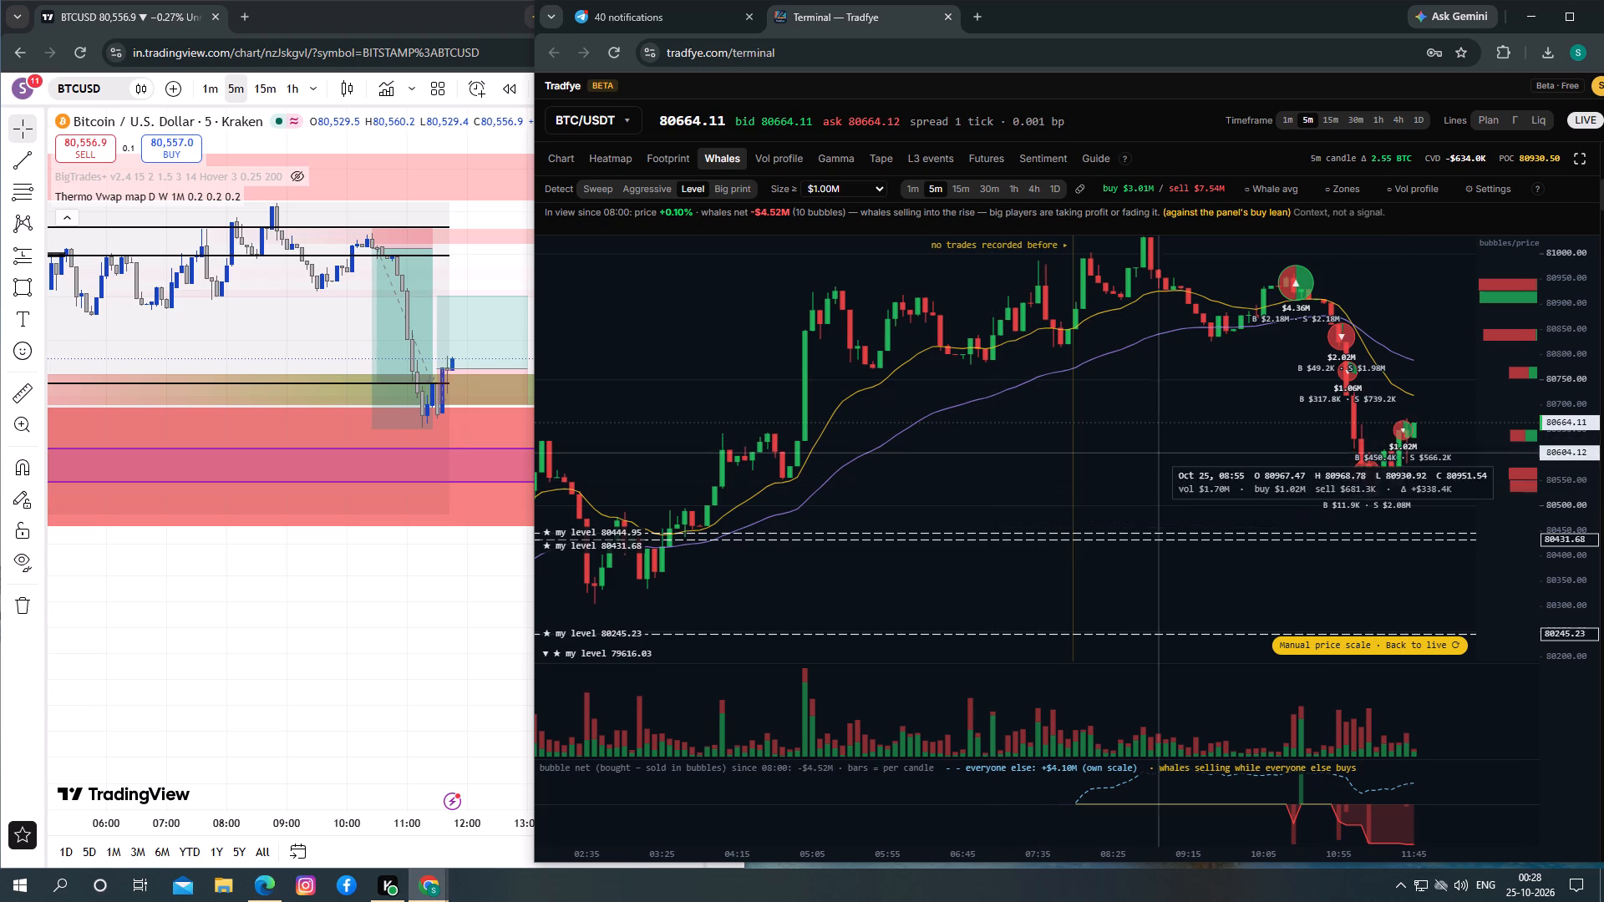
left_click(1454, 641)
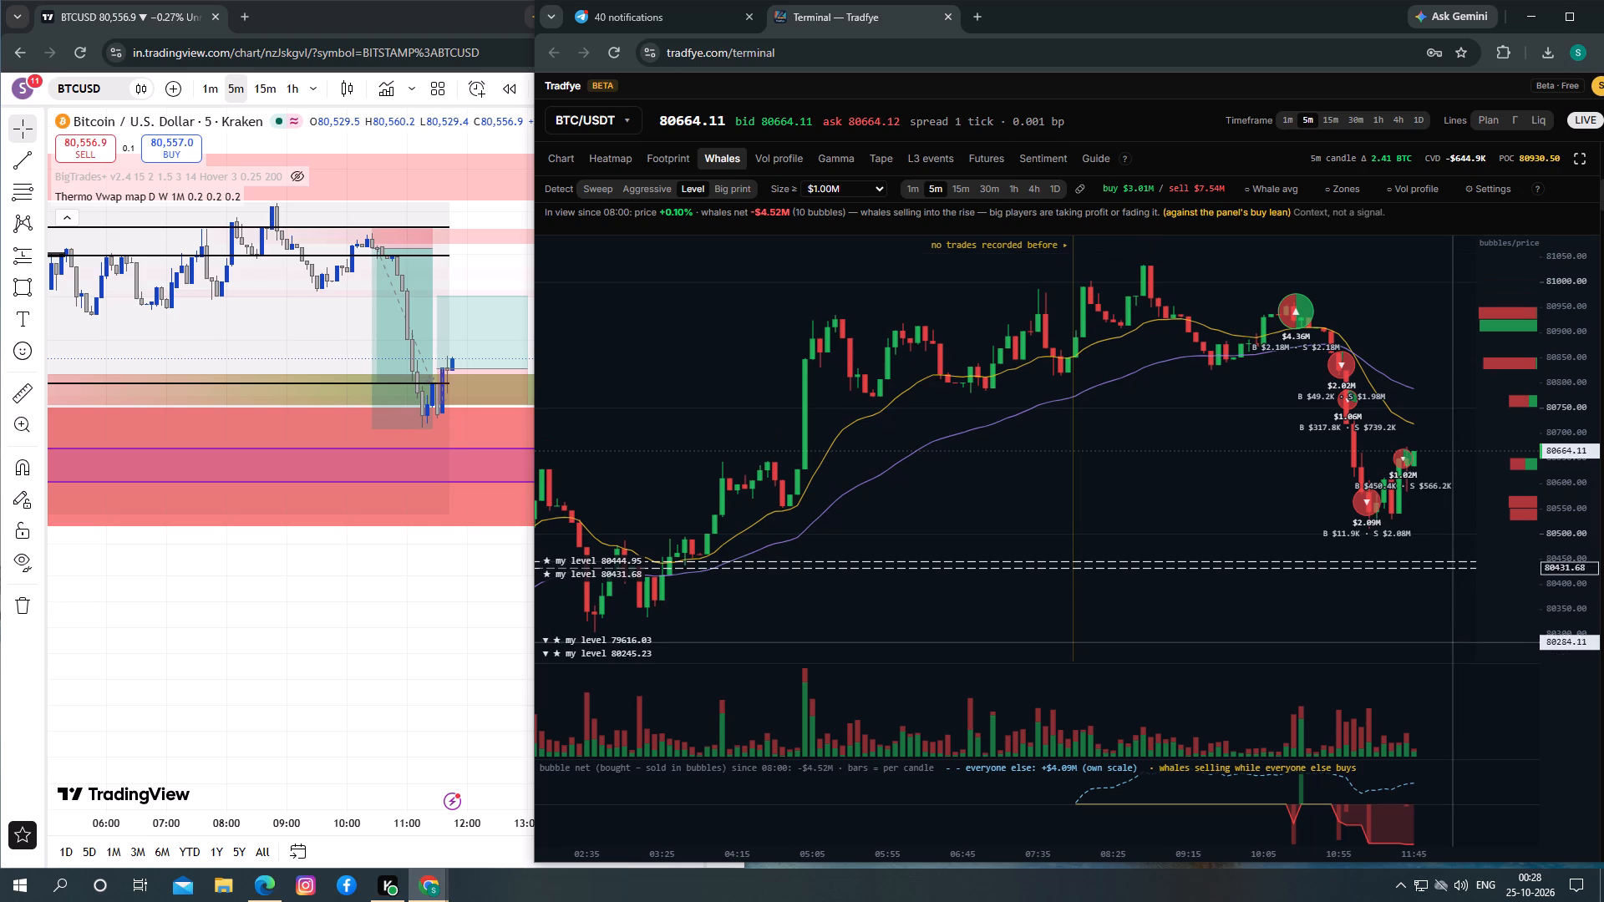
left_click_drag(1400, 598, 1378, 592)
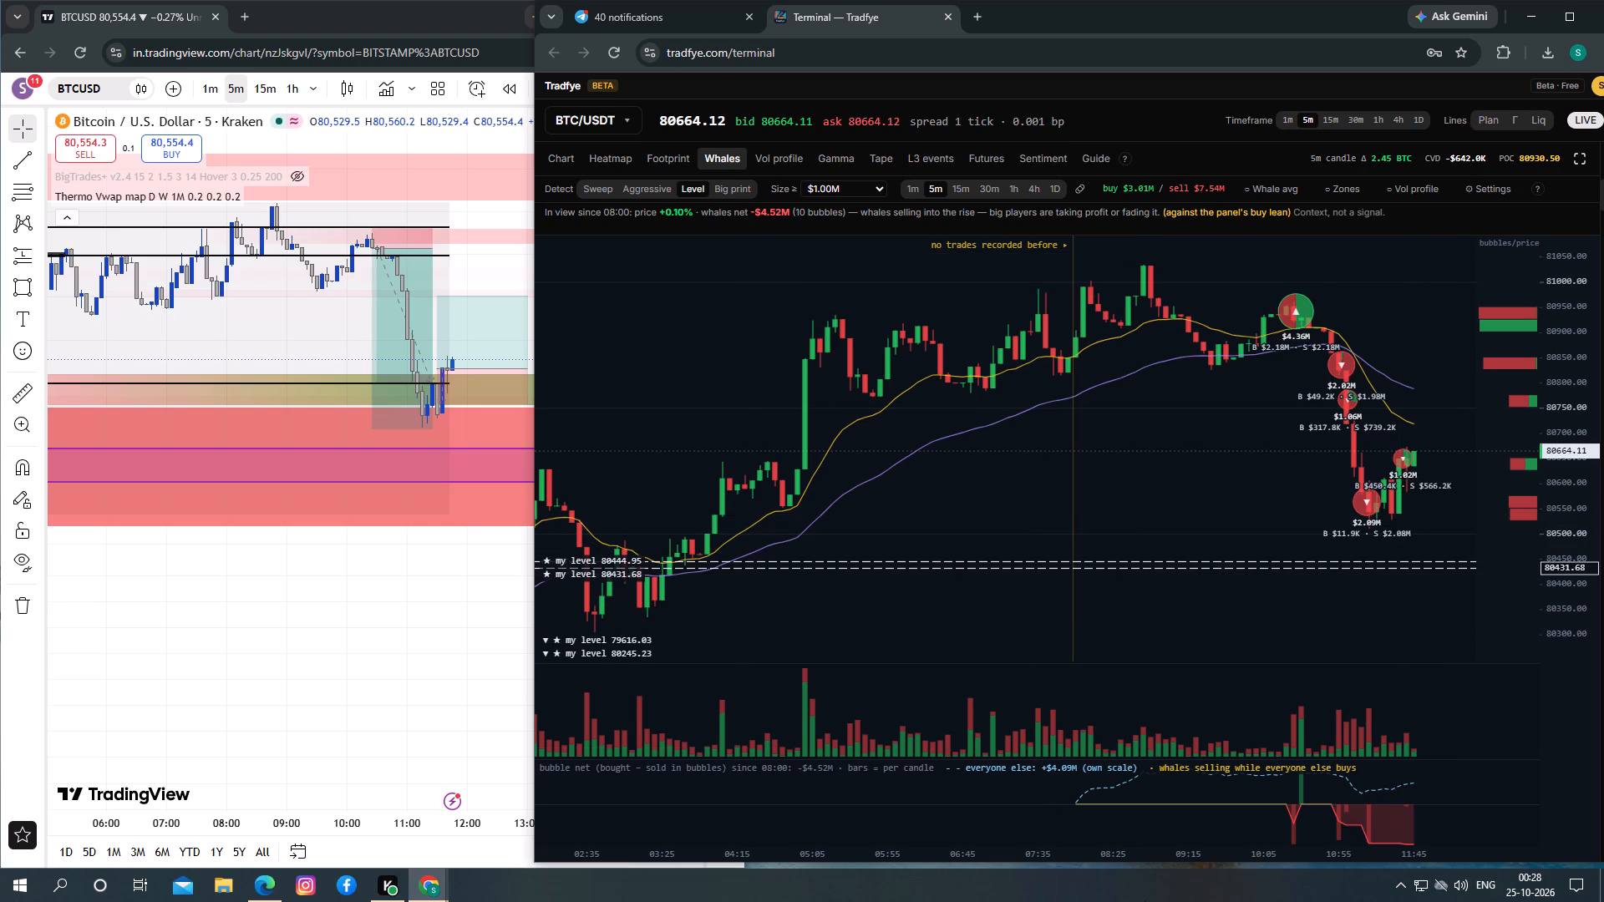
After checking TradingView's long position, mark a custom level at 80692.00 on the Tradfye whale chart above the current price.
left_click(399, 651)
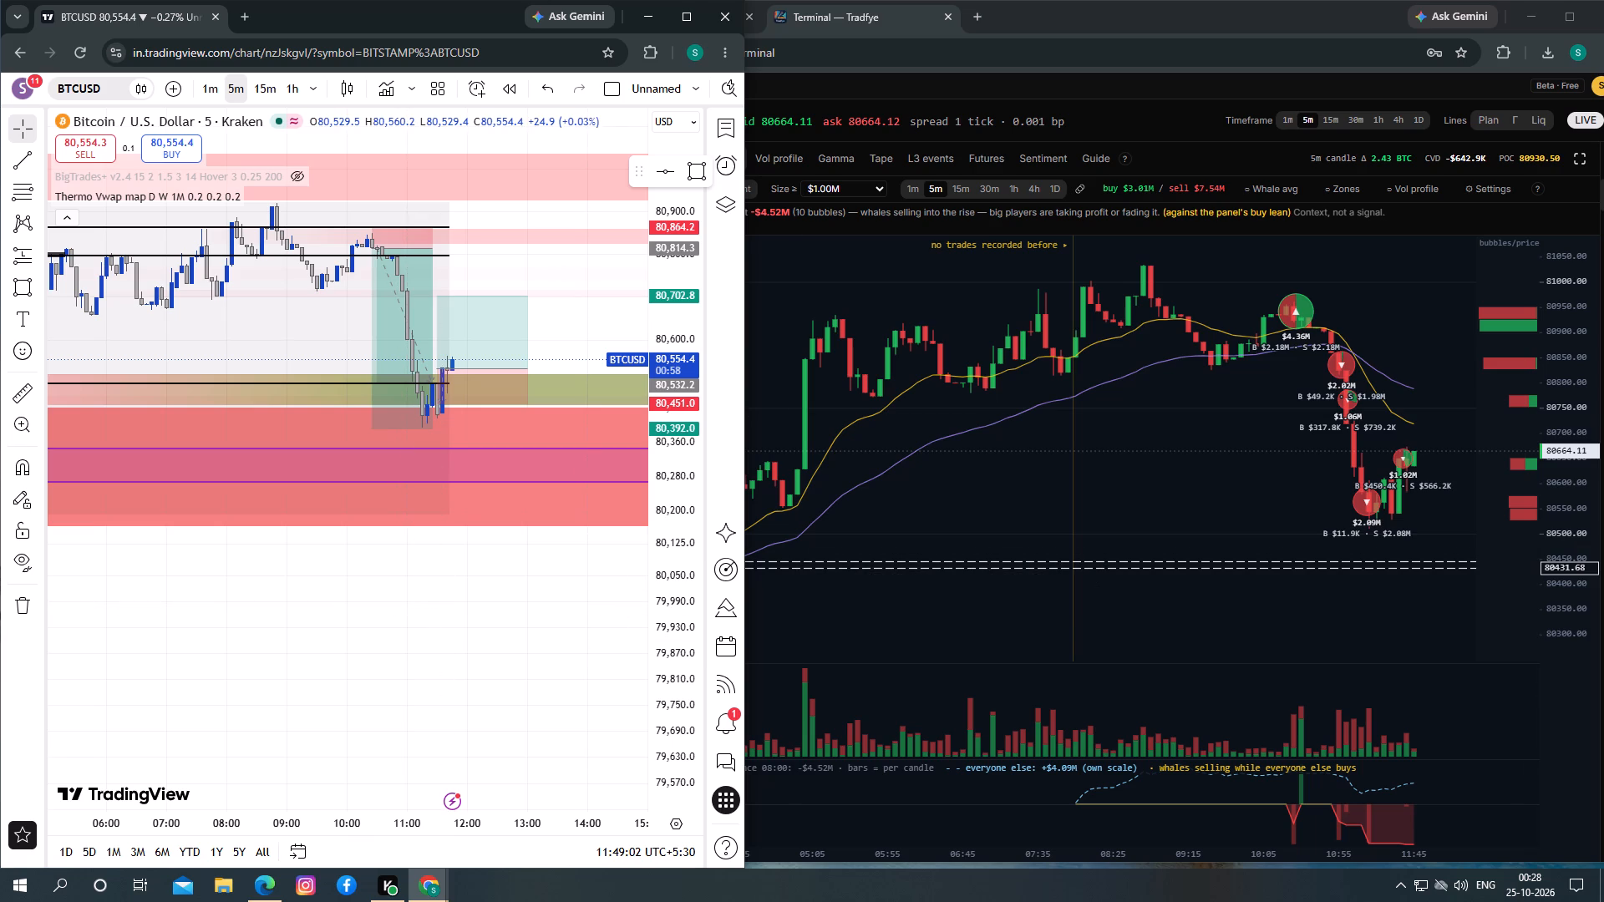
right_click(1551, 437)
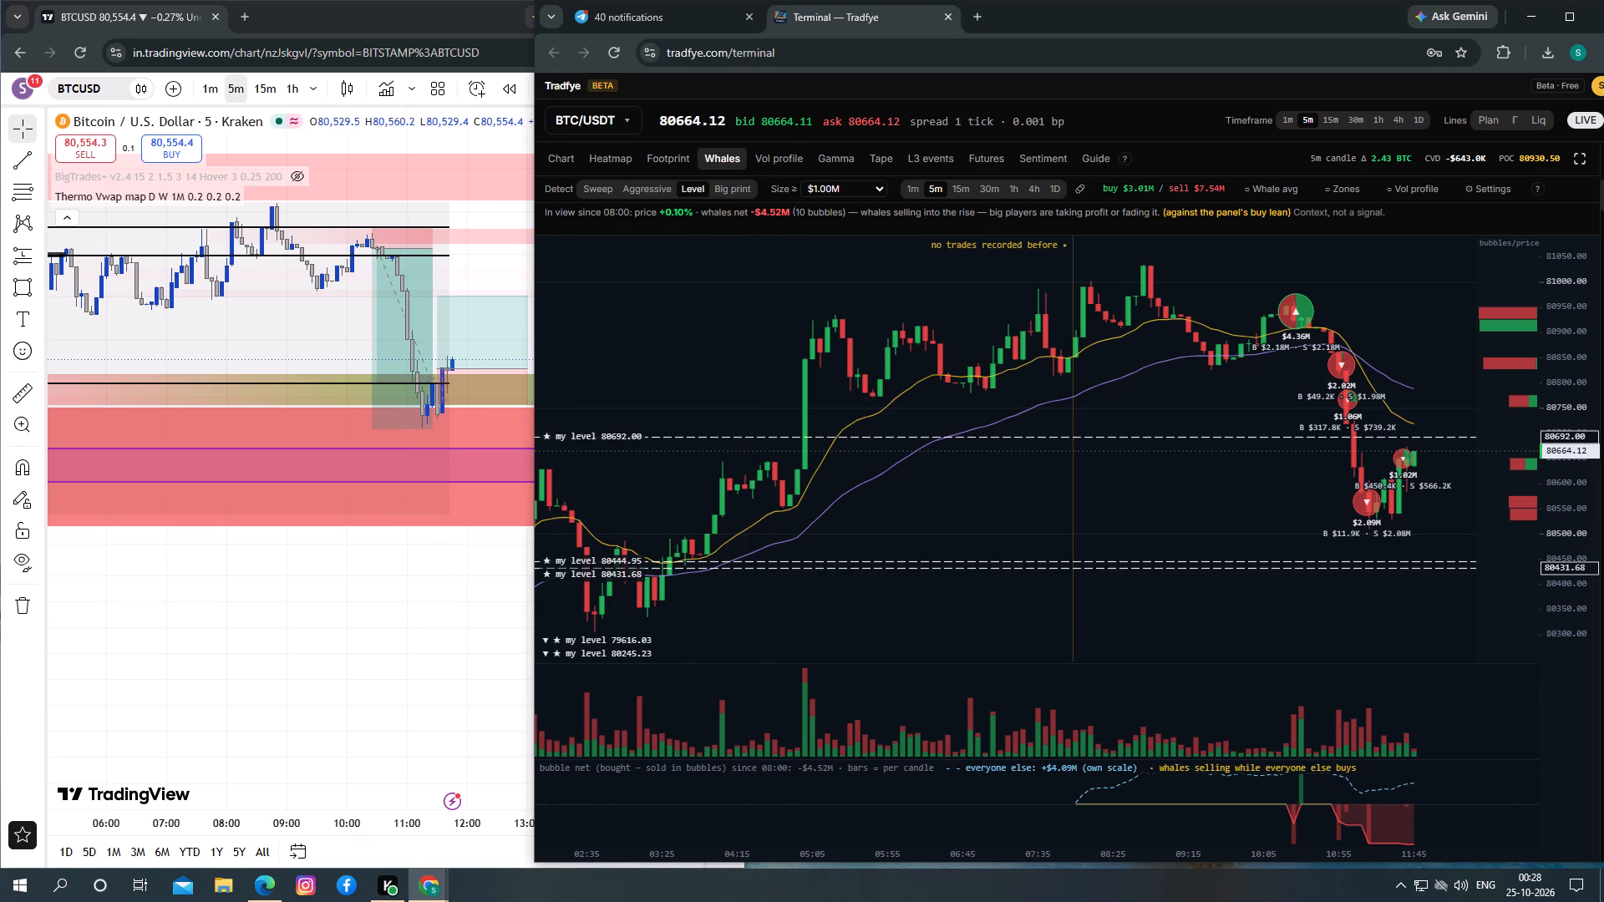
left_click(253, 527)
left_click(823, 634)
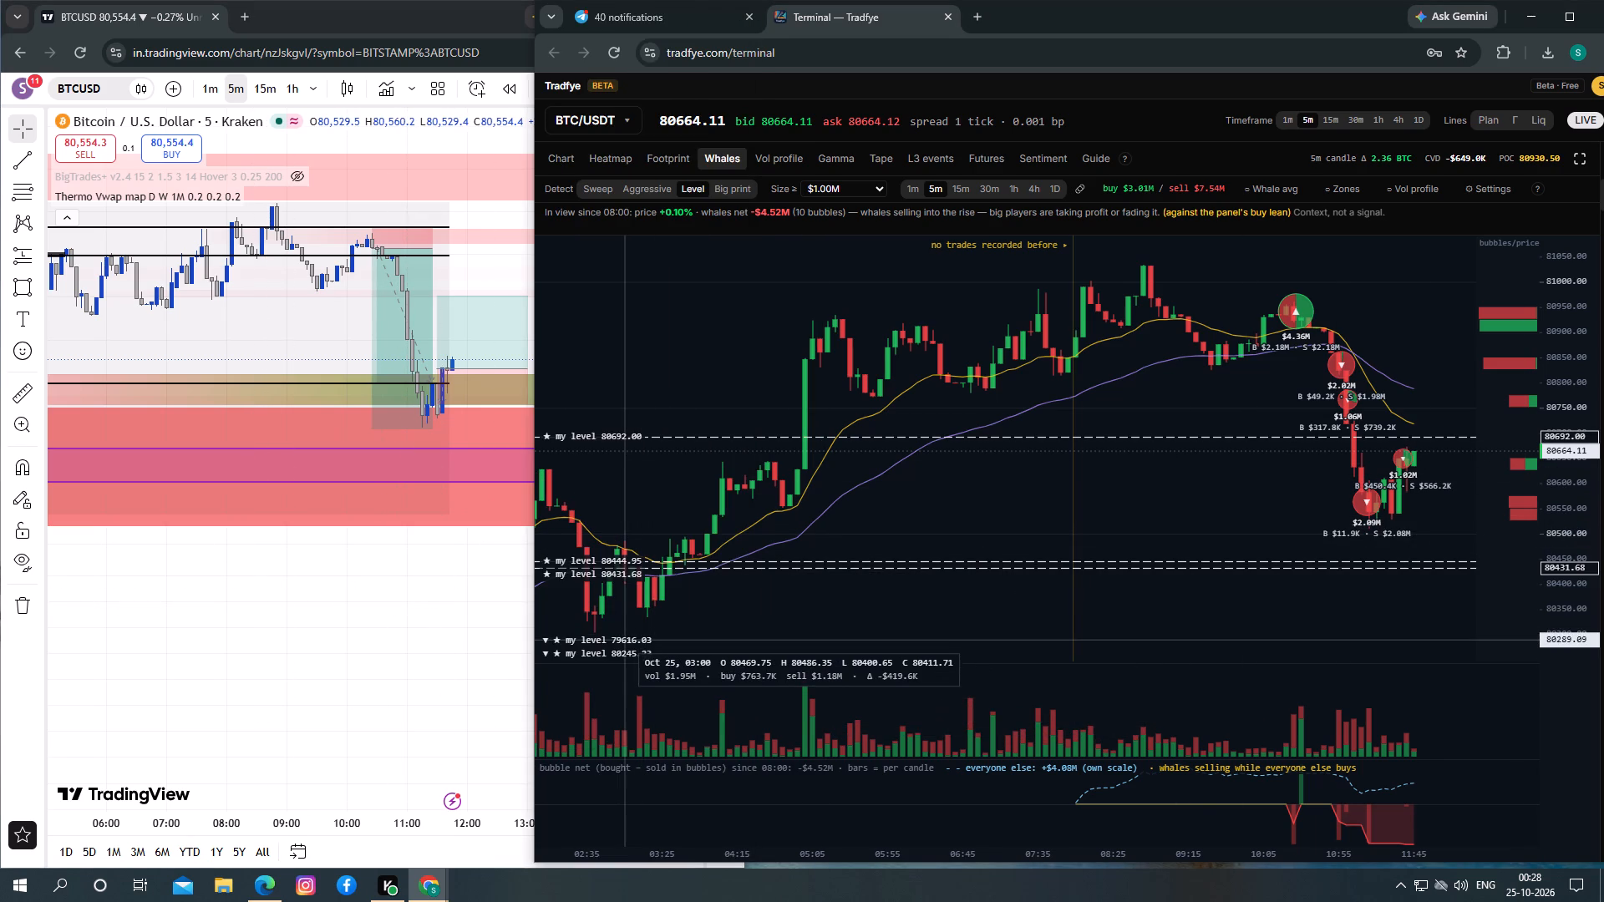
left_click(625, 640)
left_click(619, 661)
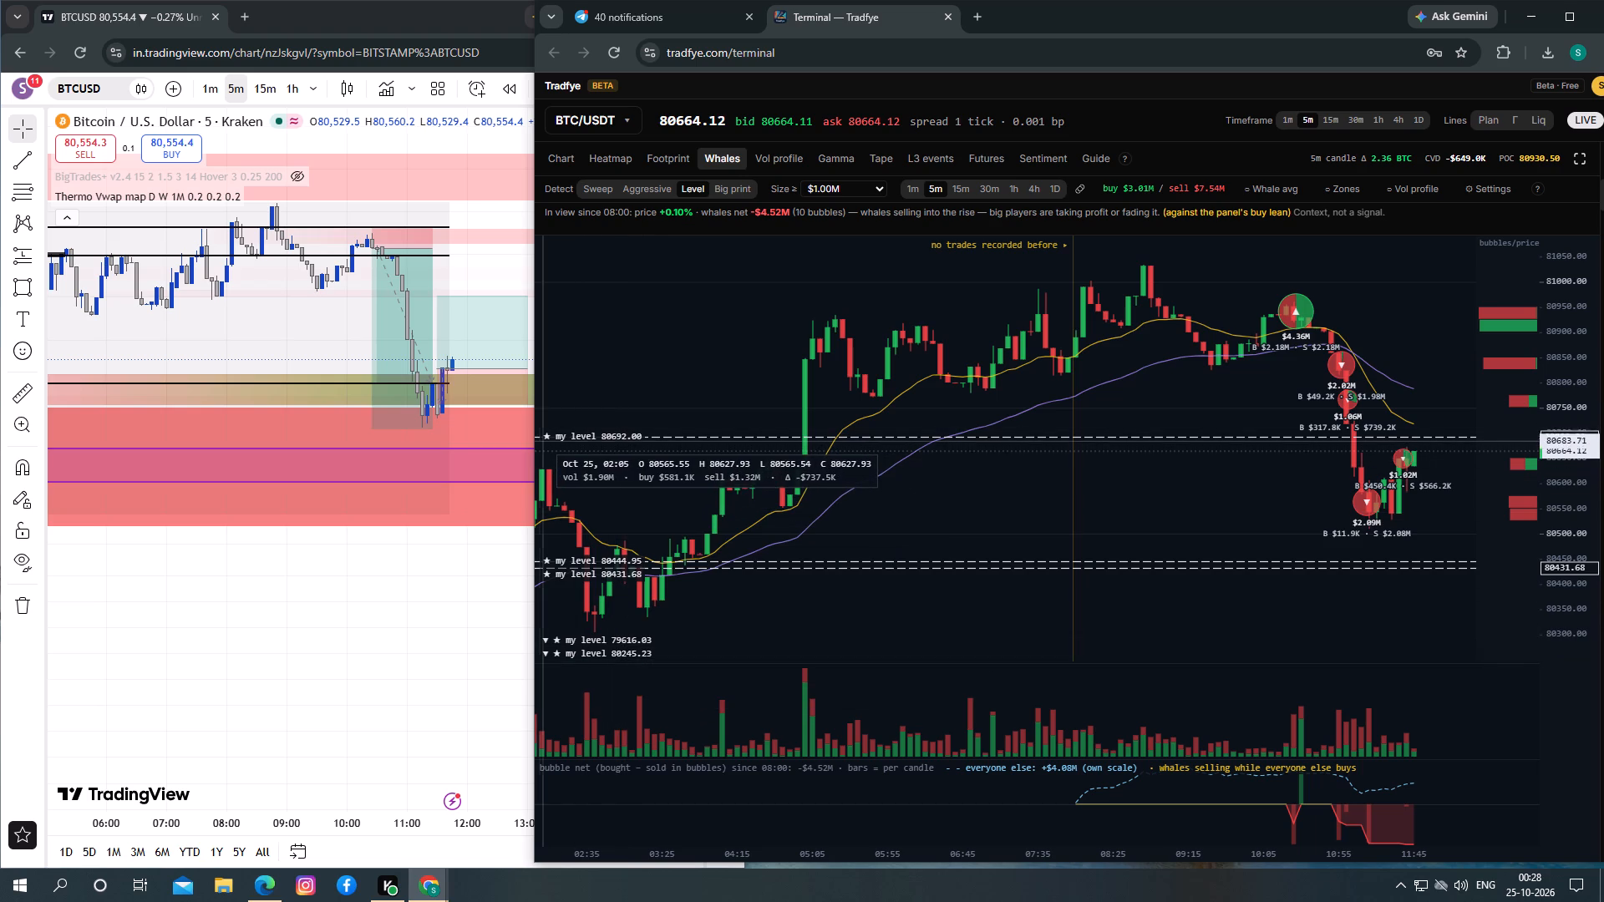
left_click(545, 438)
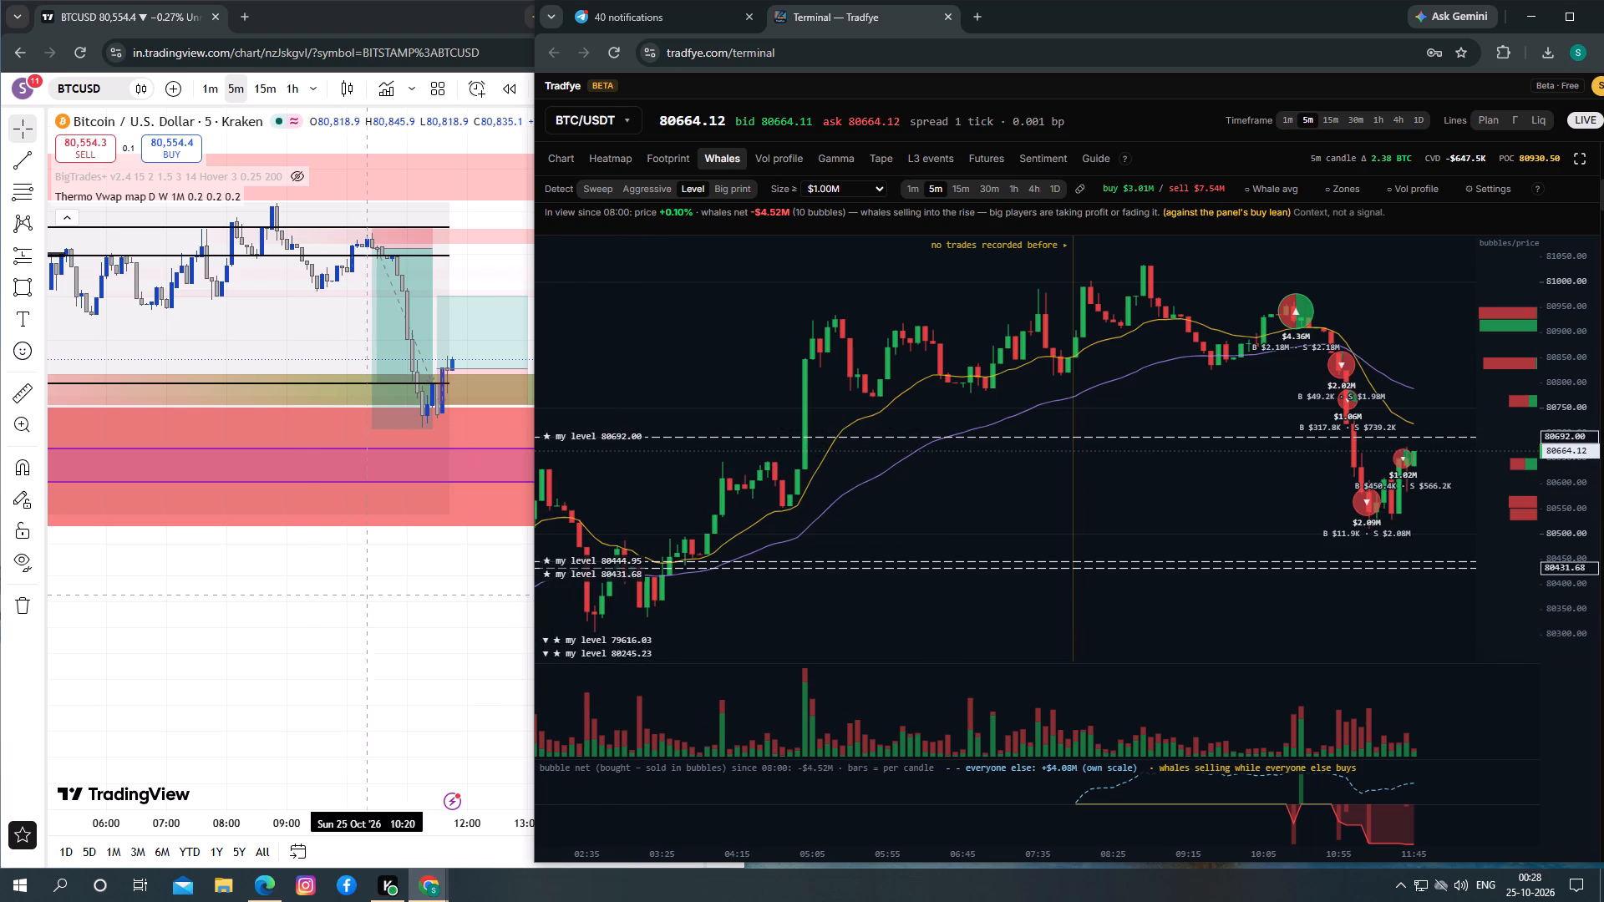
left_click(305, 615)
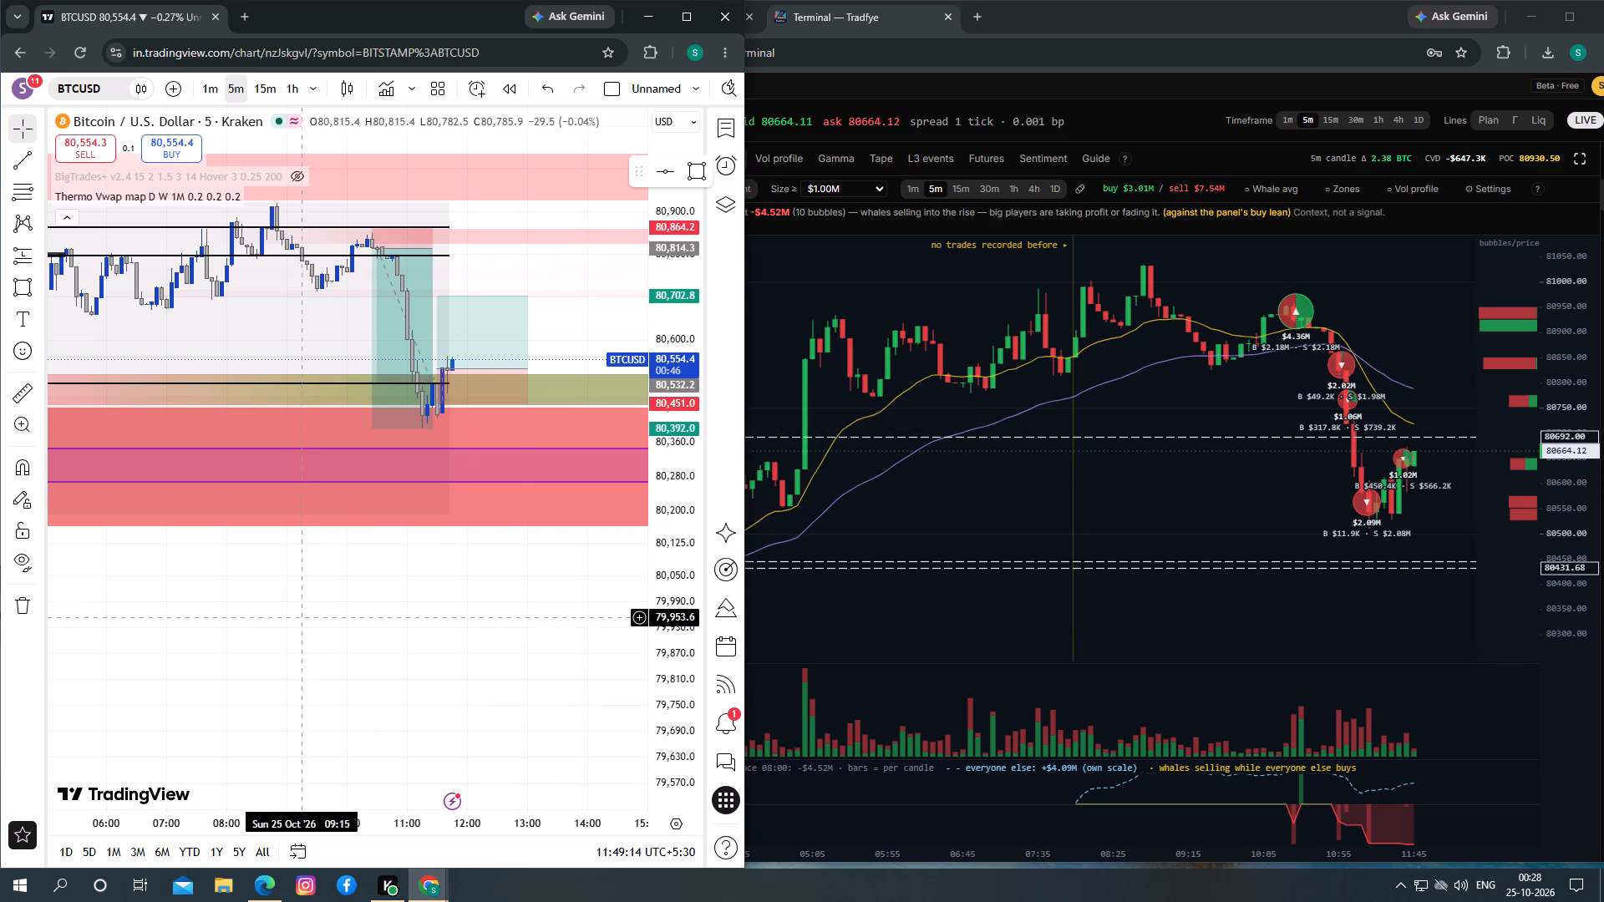
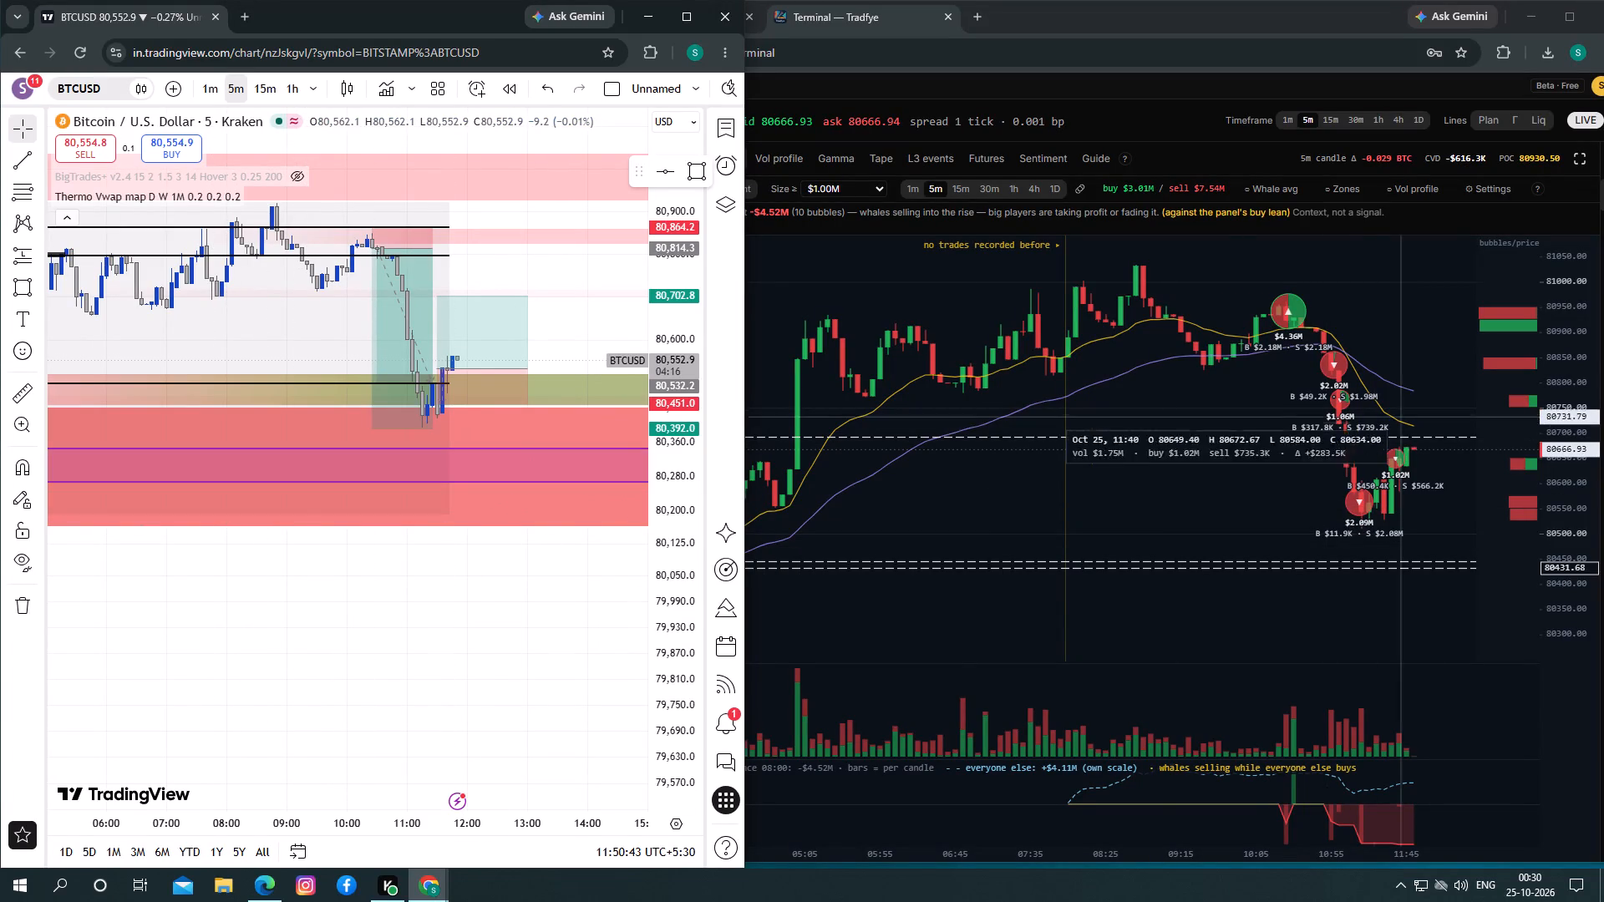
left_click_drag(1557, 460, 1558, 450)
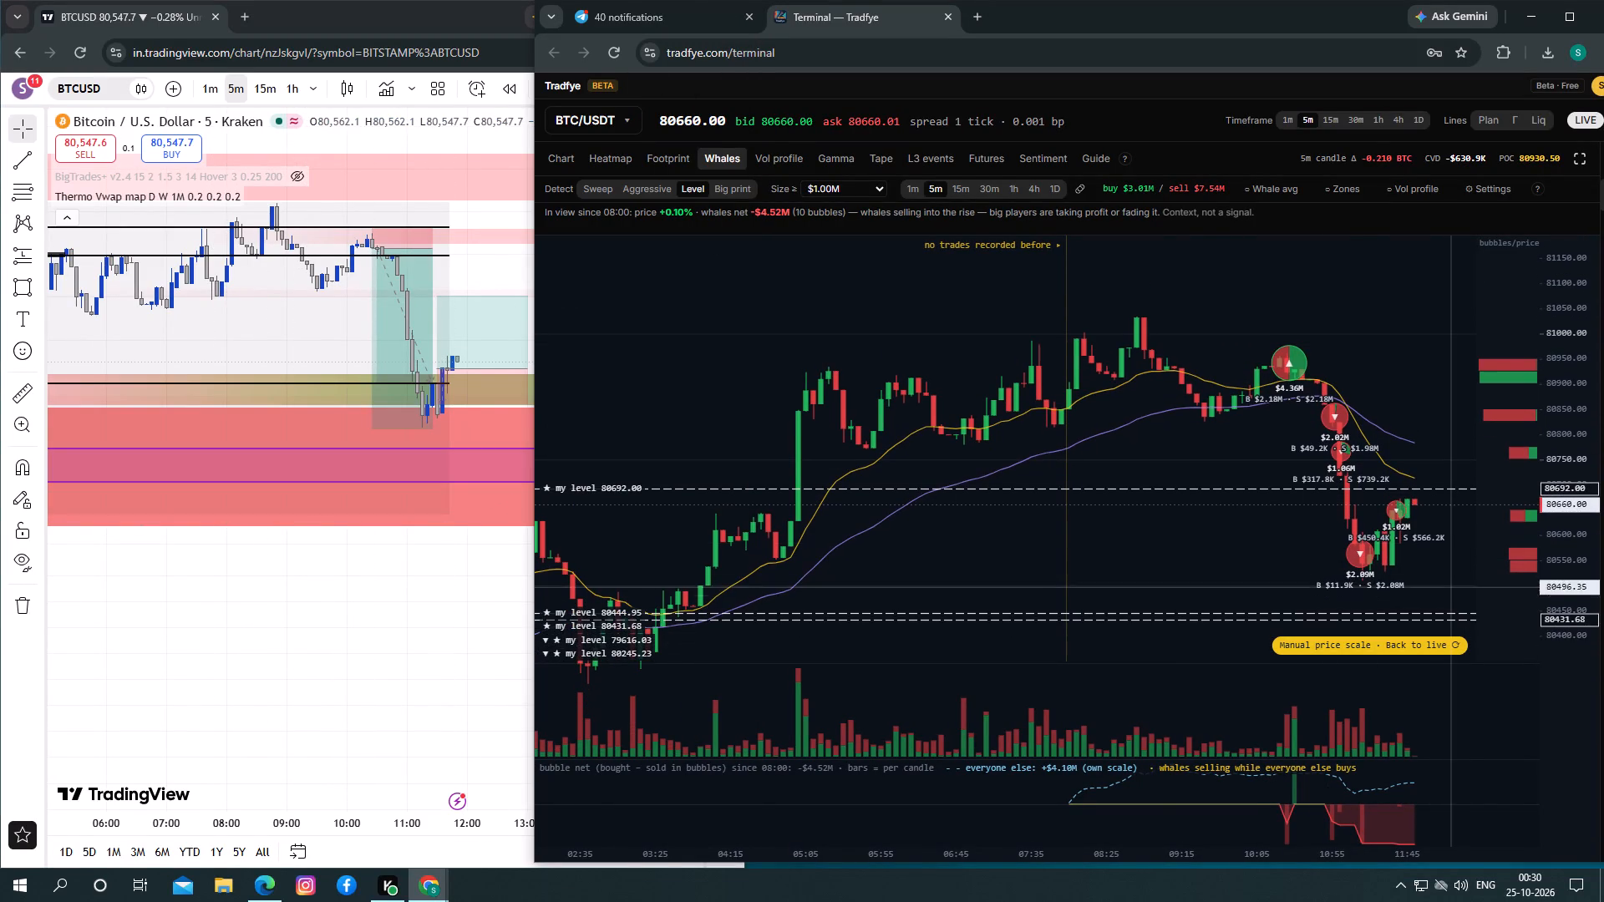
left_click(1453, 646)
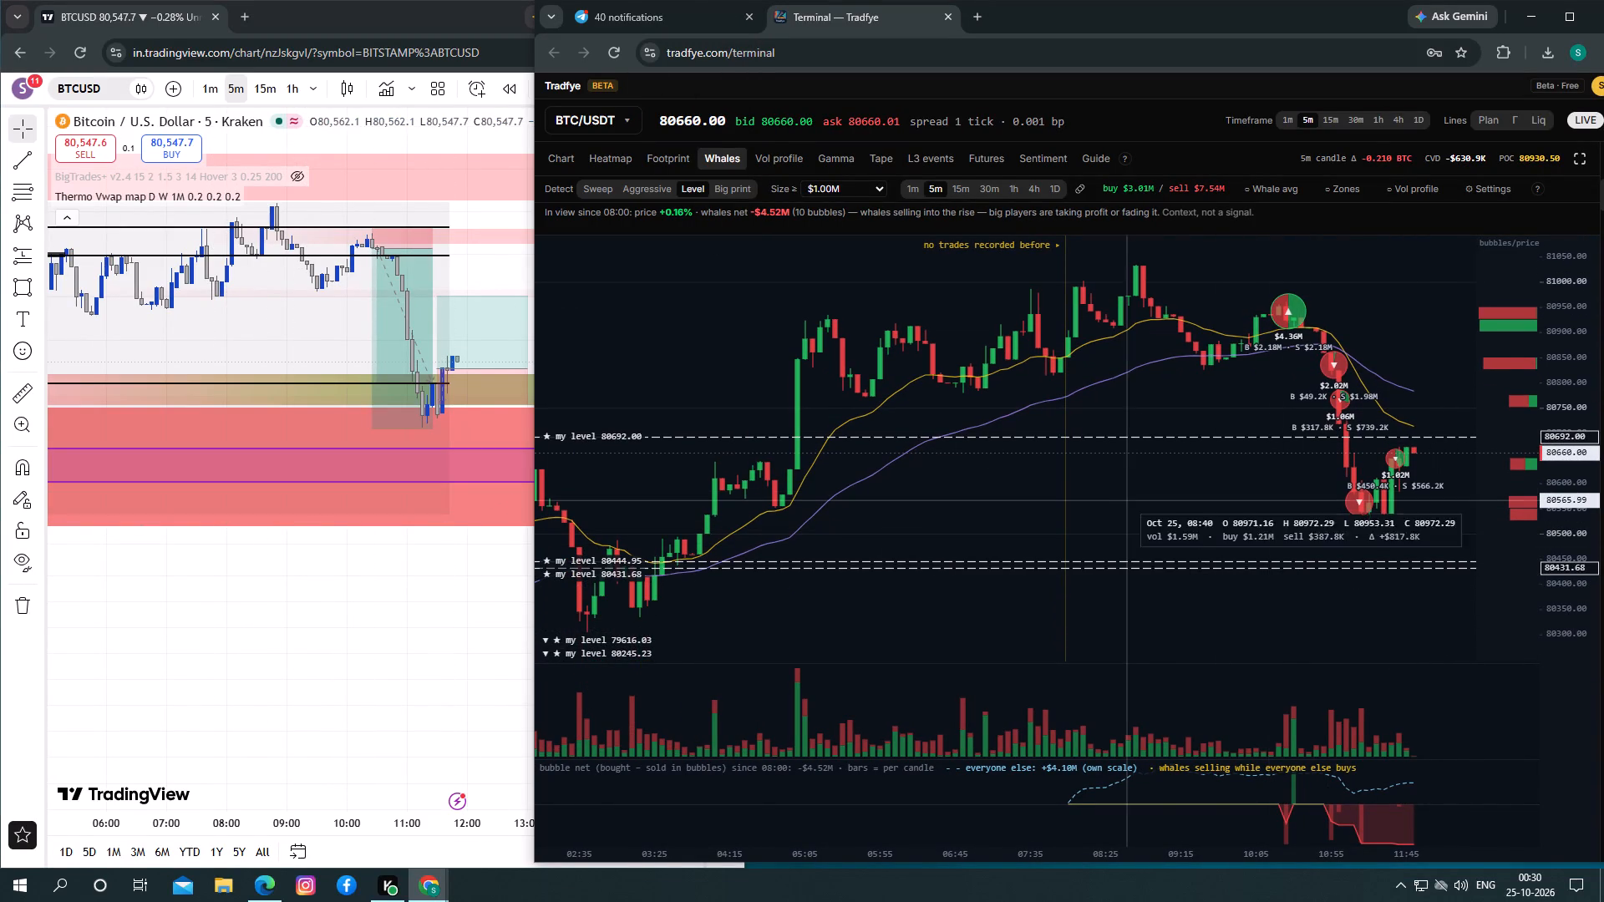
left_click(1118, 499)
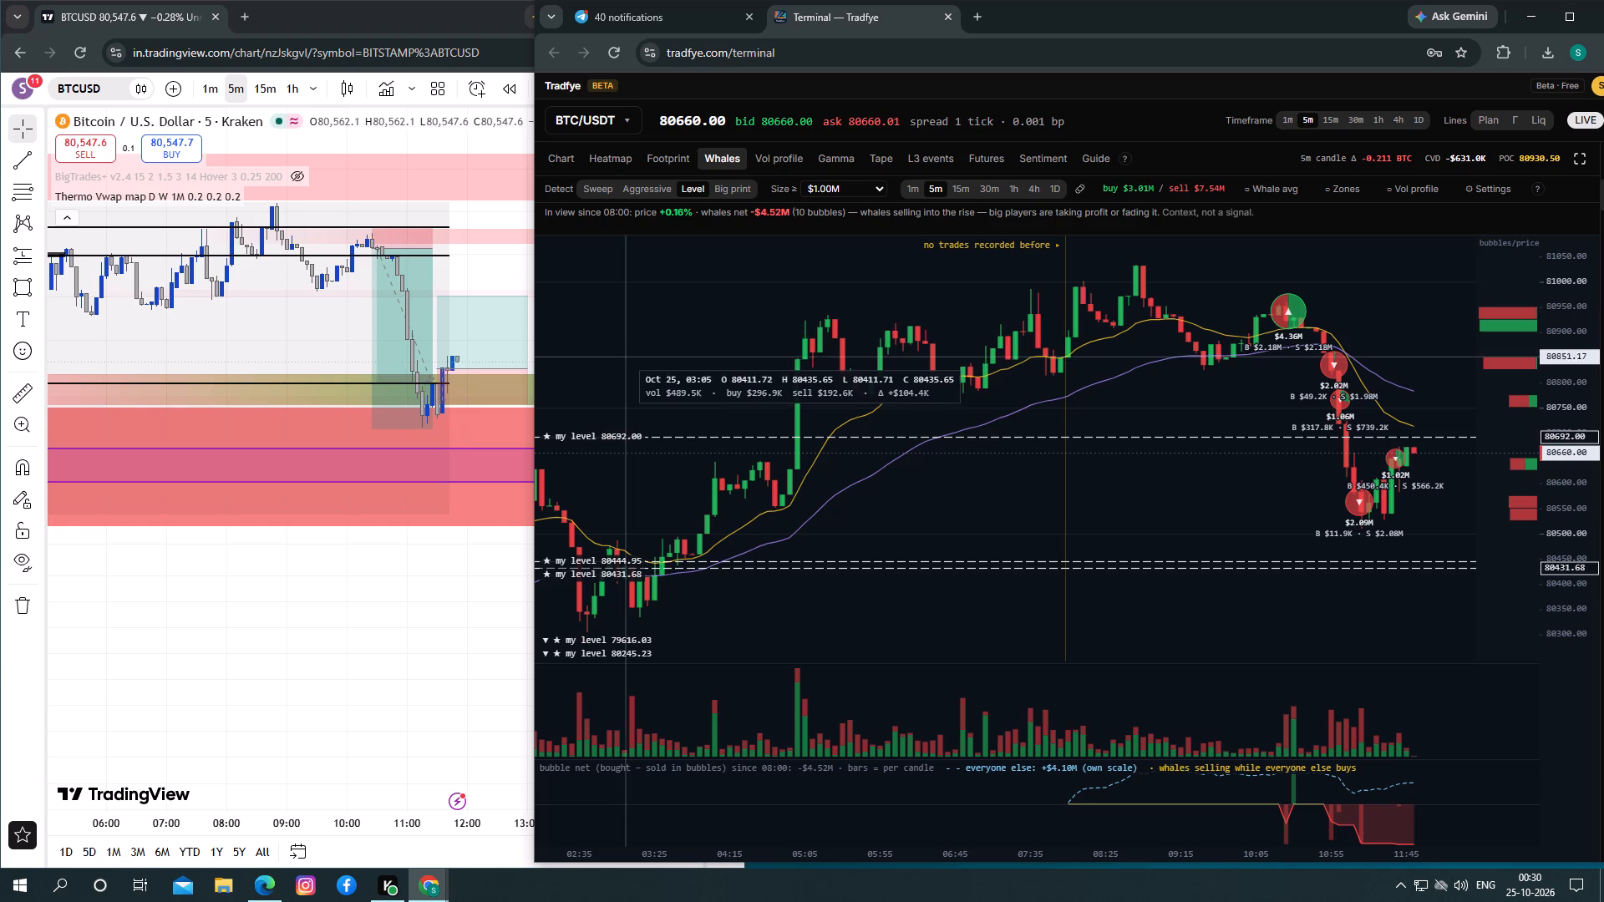
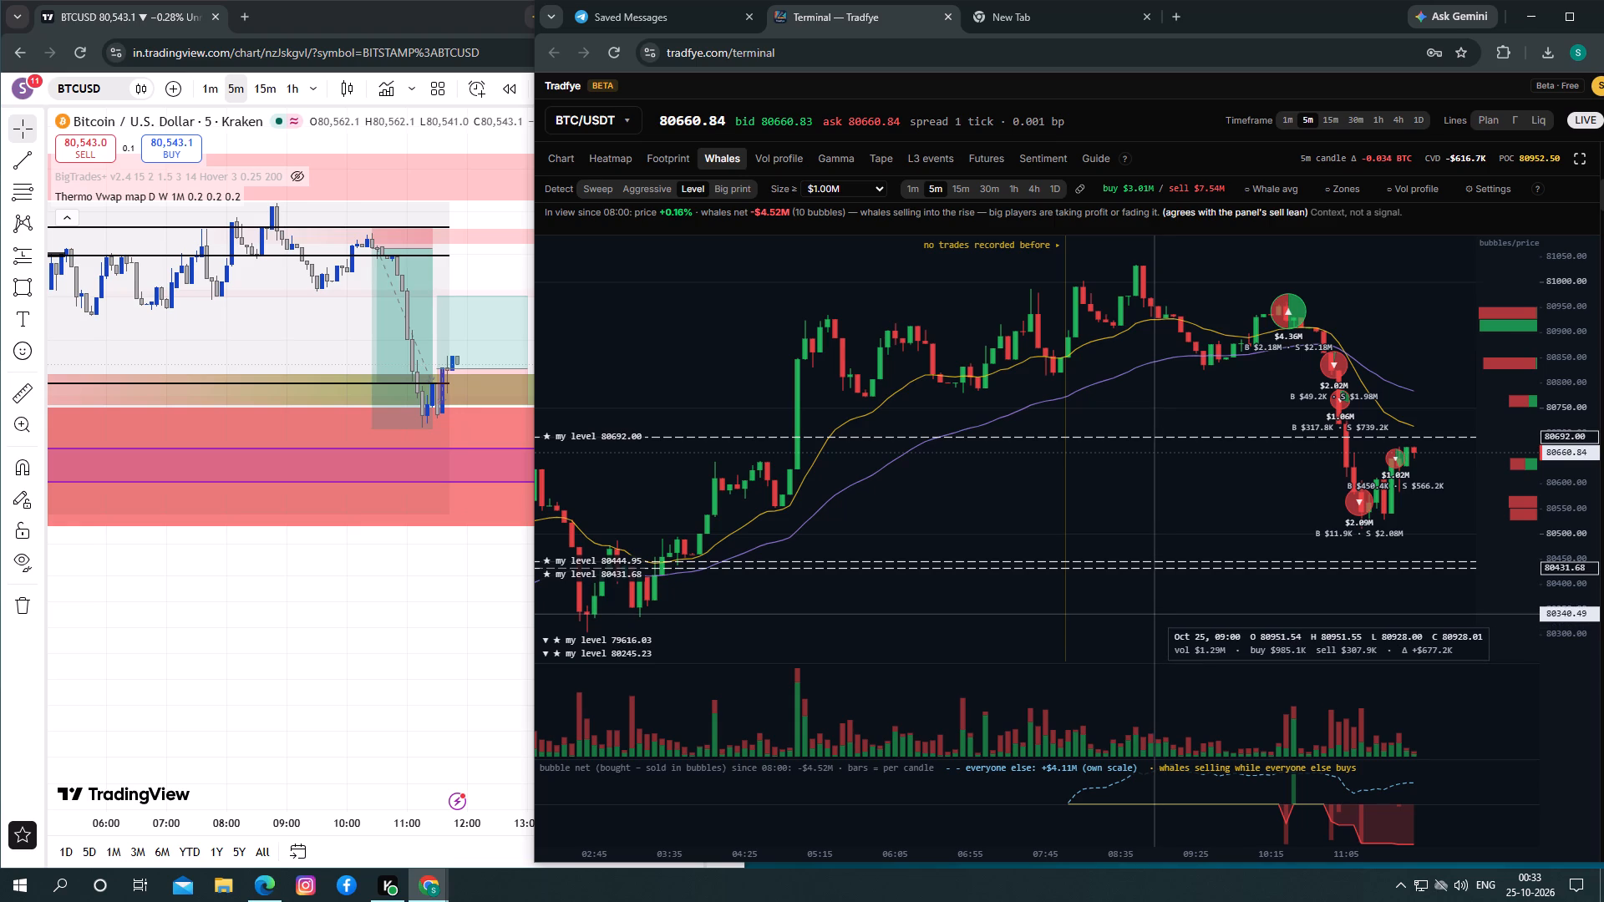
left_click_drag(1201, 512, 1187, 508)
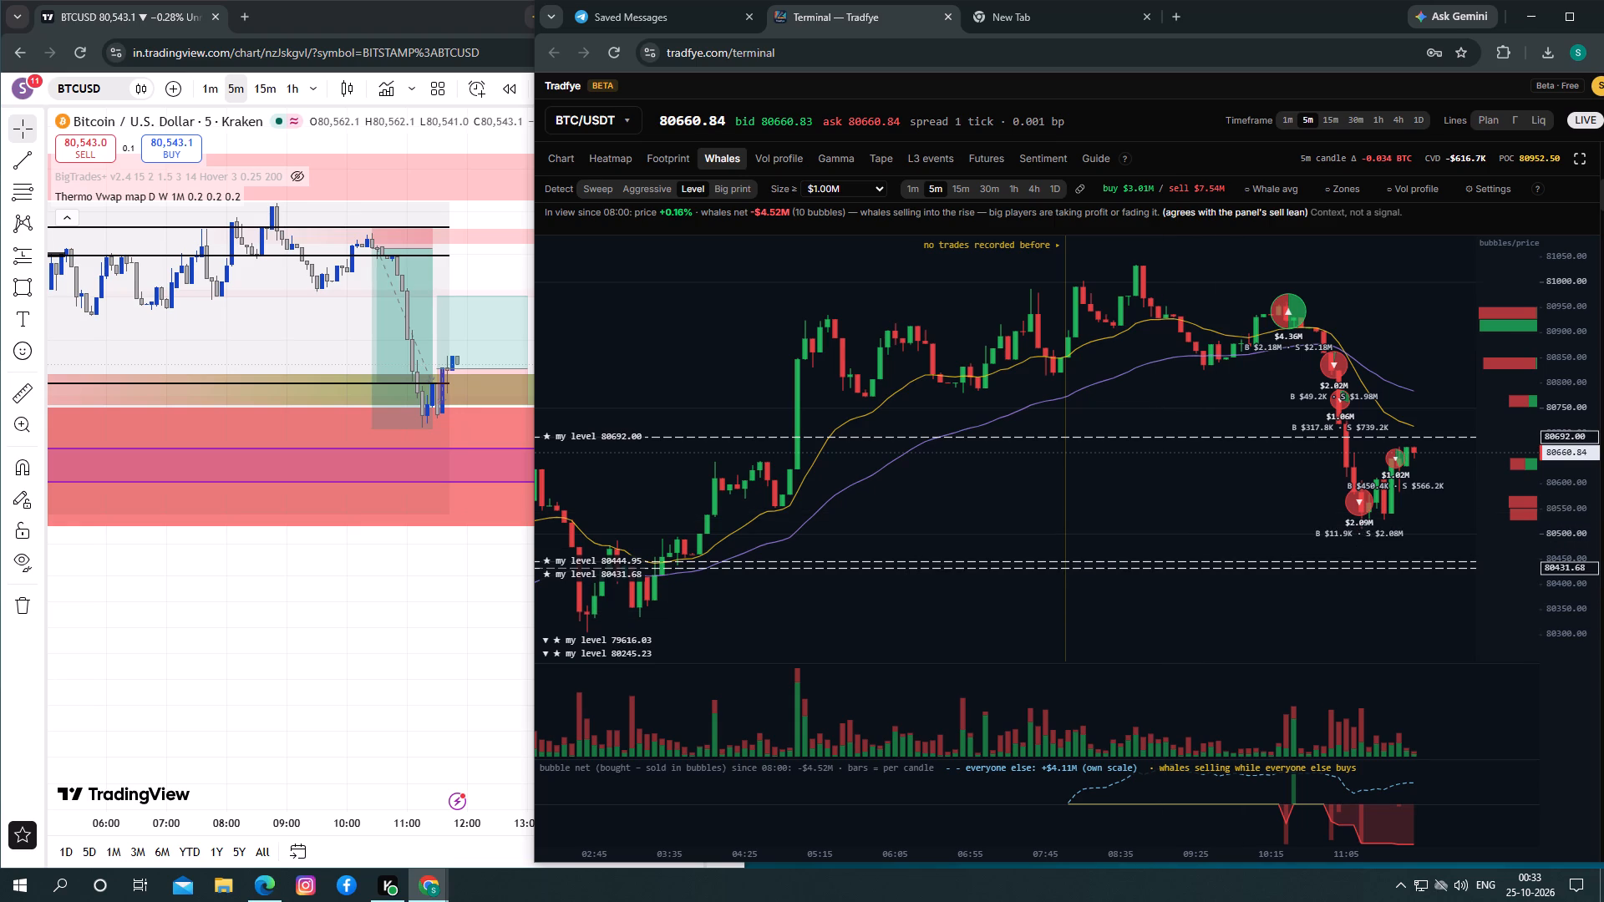
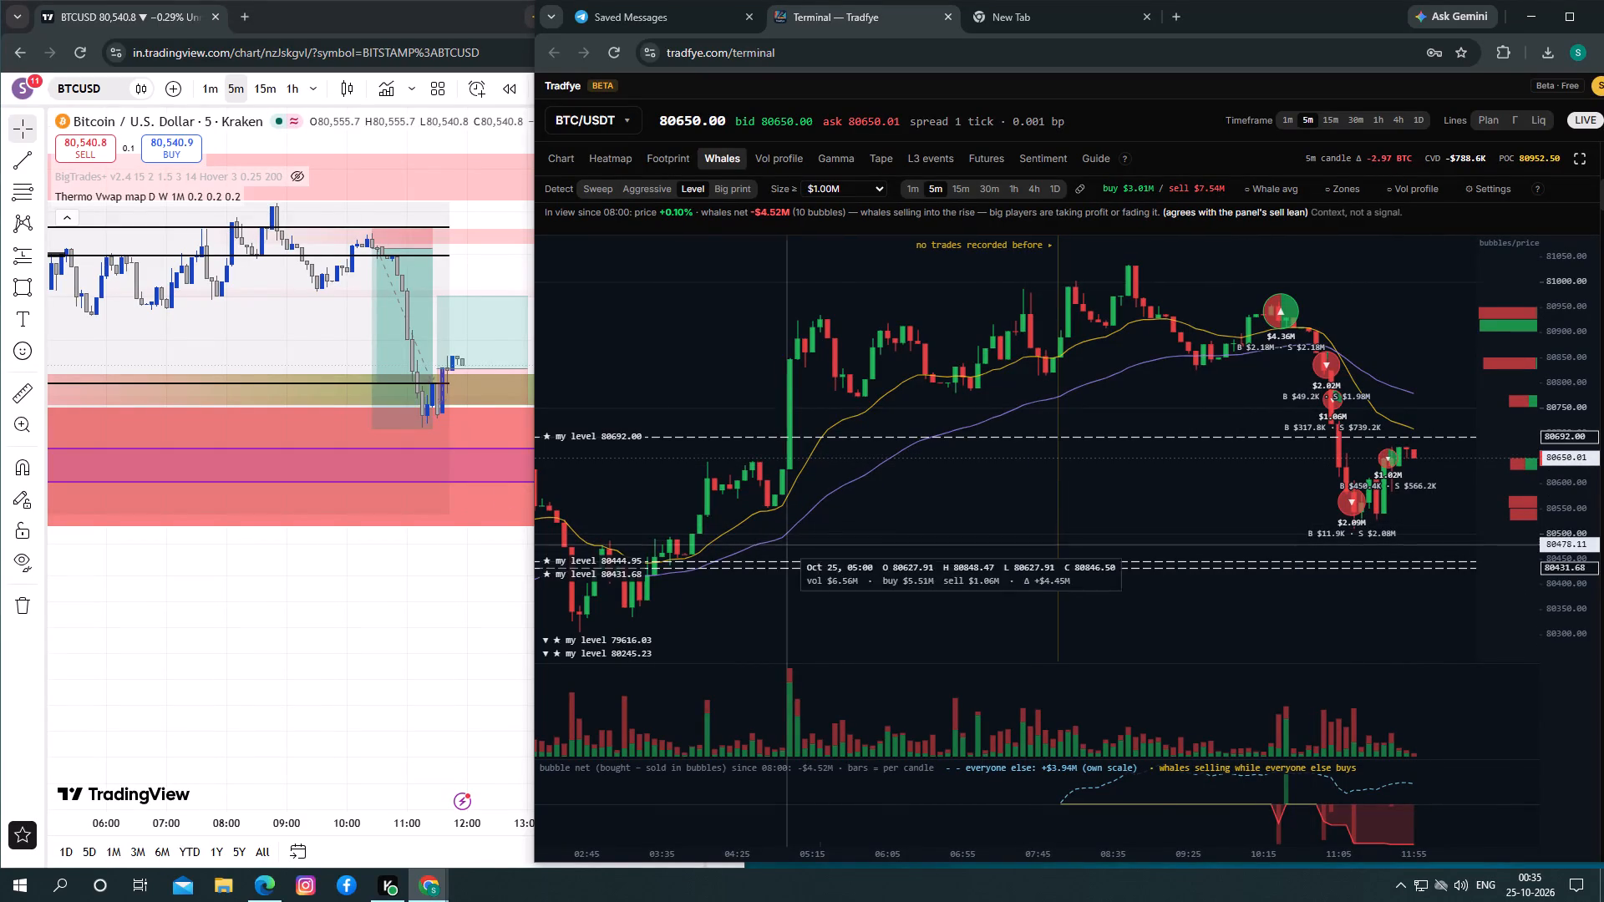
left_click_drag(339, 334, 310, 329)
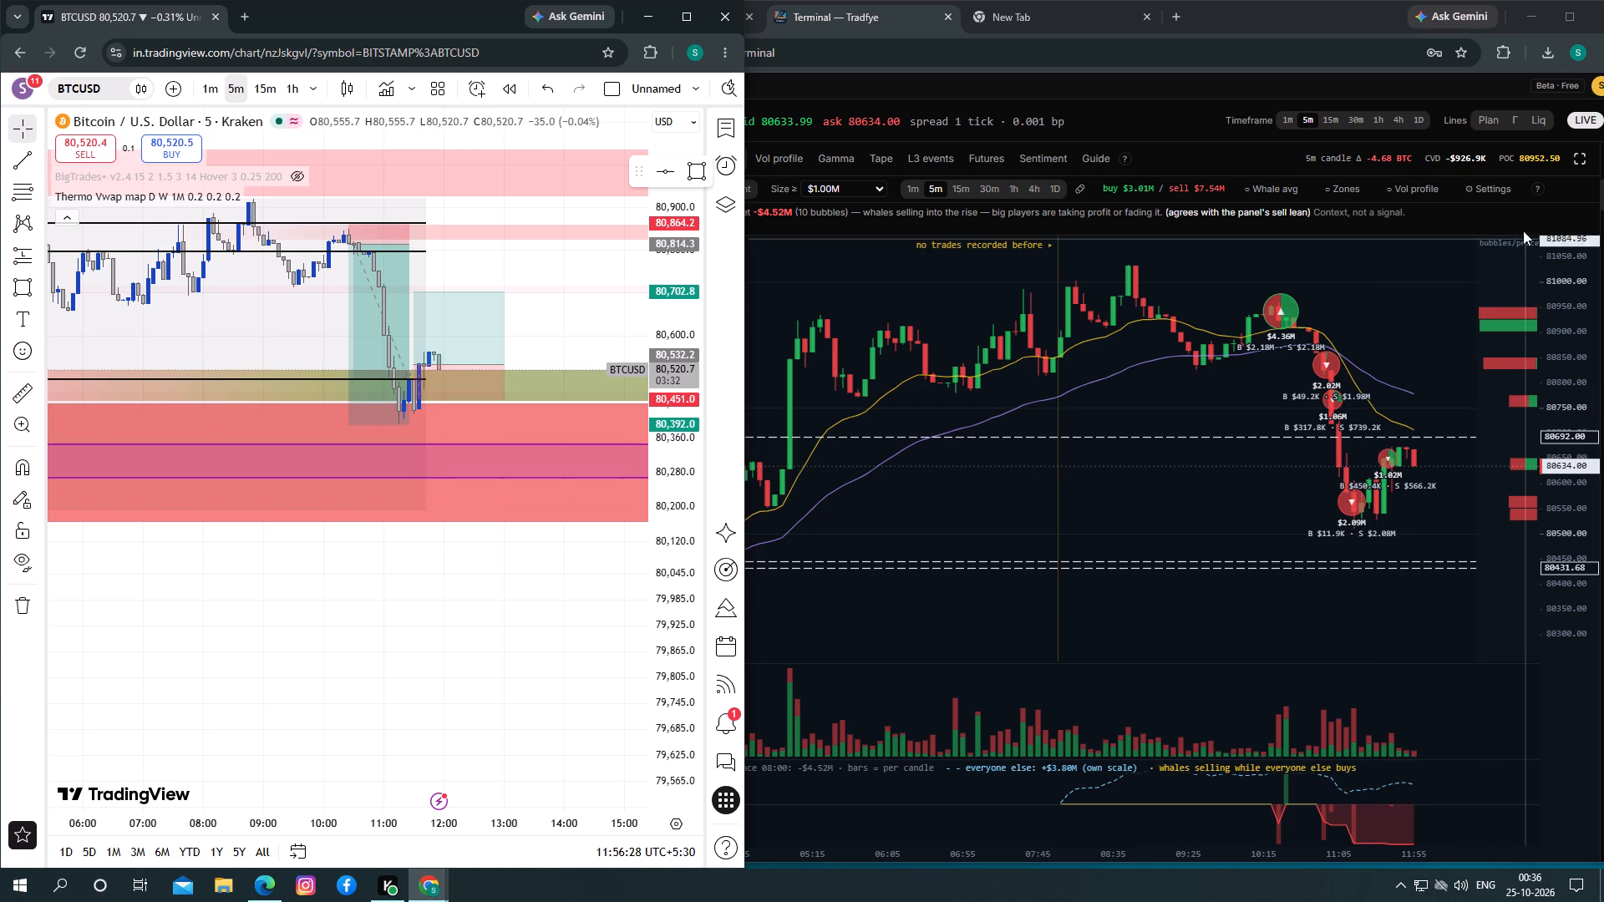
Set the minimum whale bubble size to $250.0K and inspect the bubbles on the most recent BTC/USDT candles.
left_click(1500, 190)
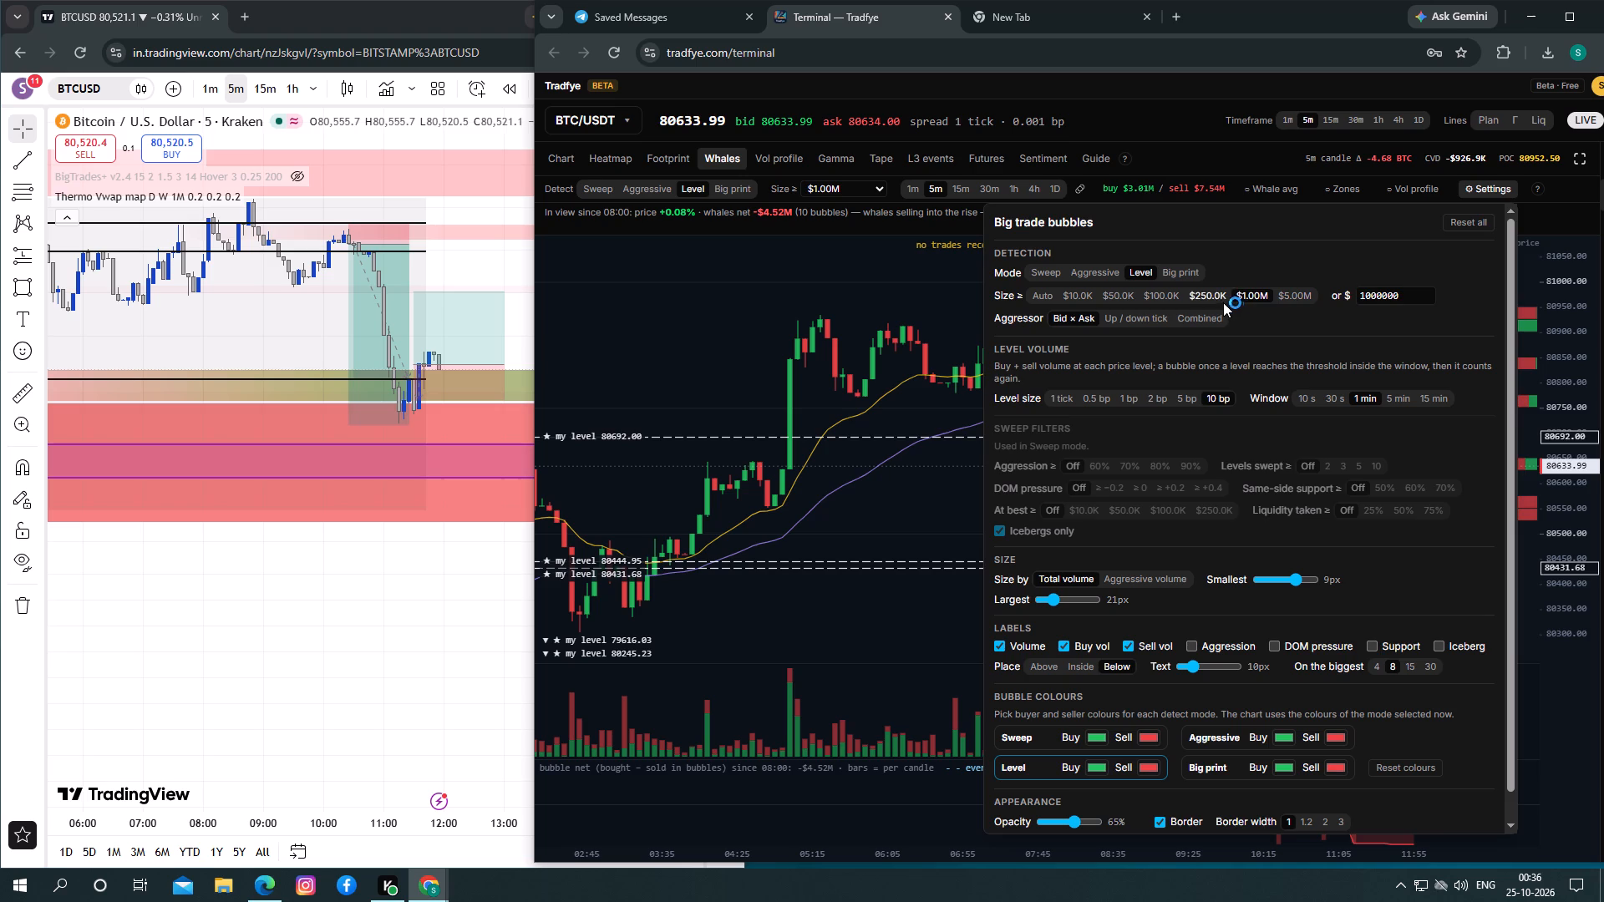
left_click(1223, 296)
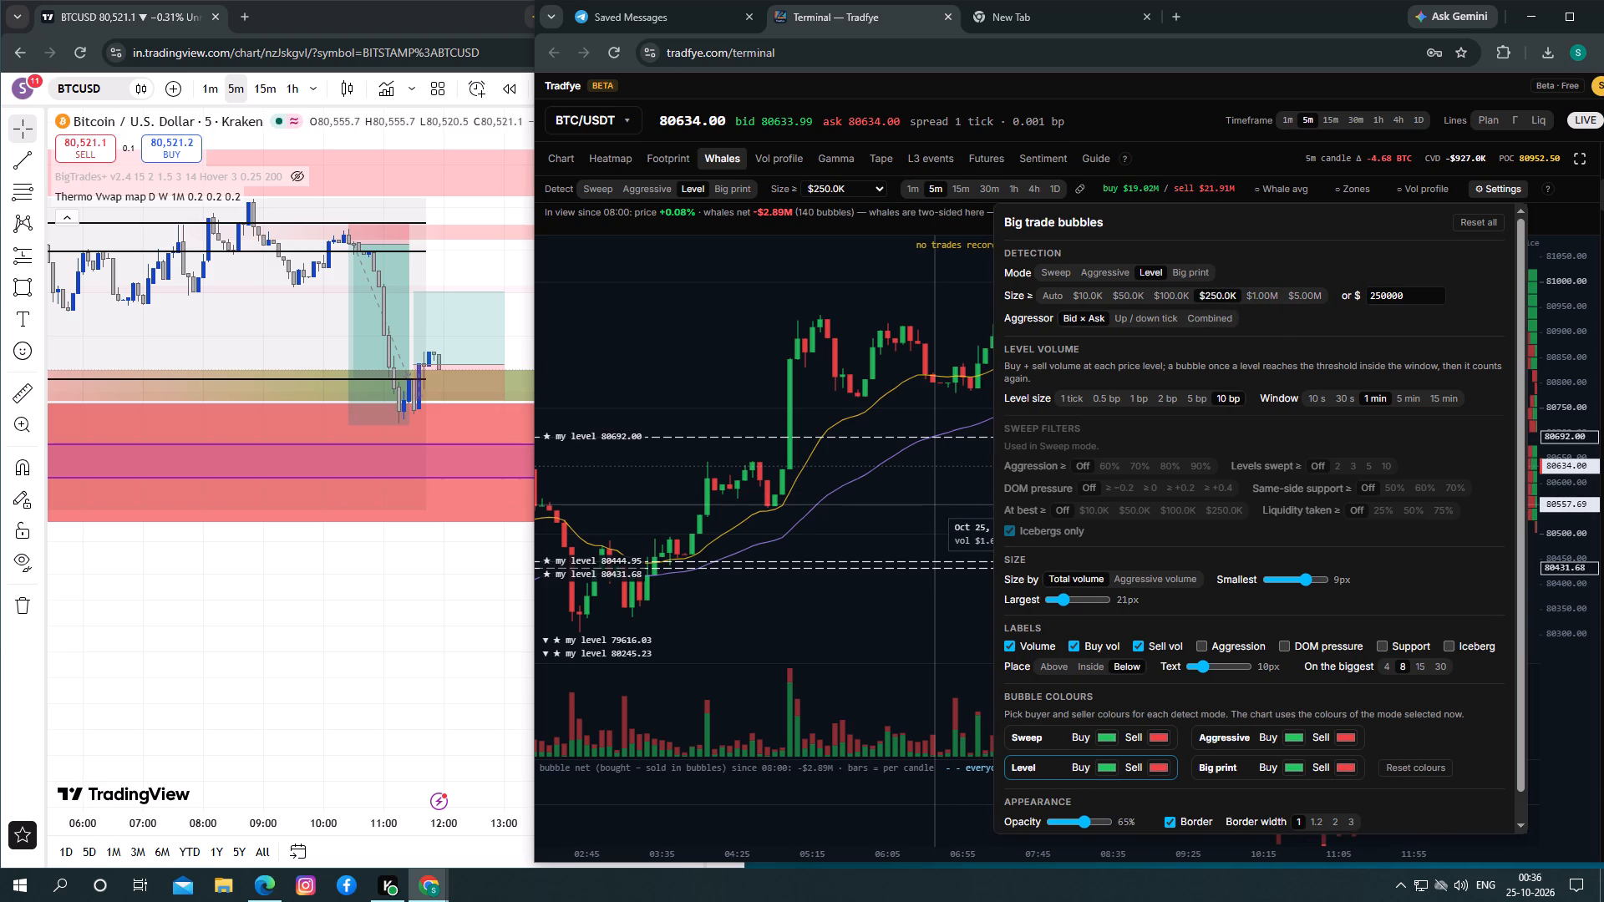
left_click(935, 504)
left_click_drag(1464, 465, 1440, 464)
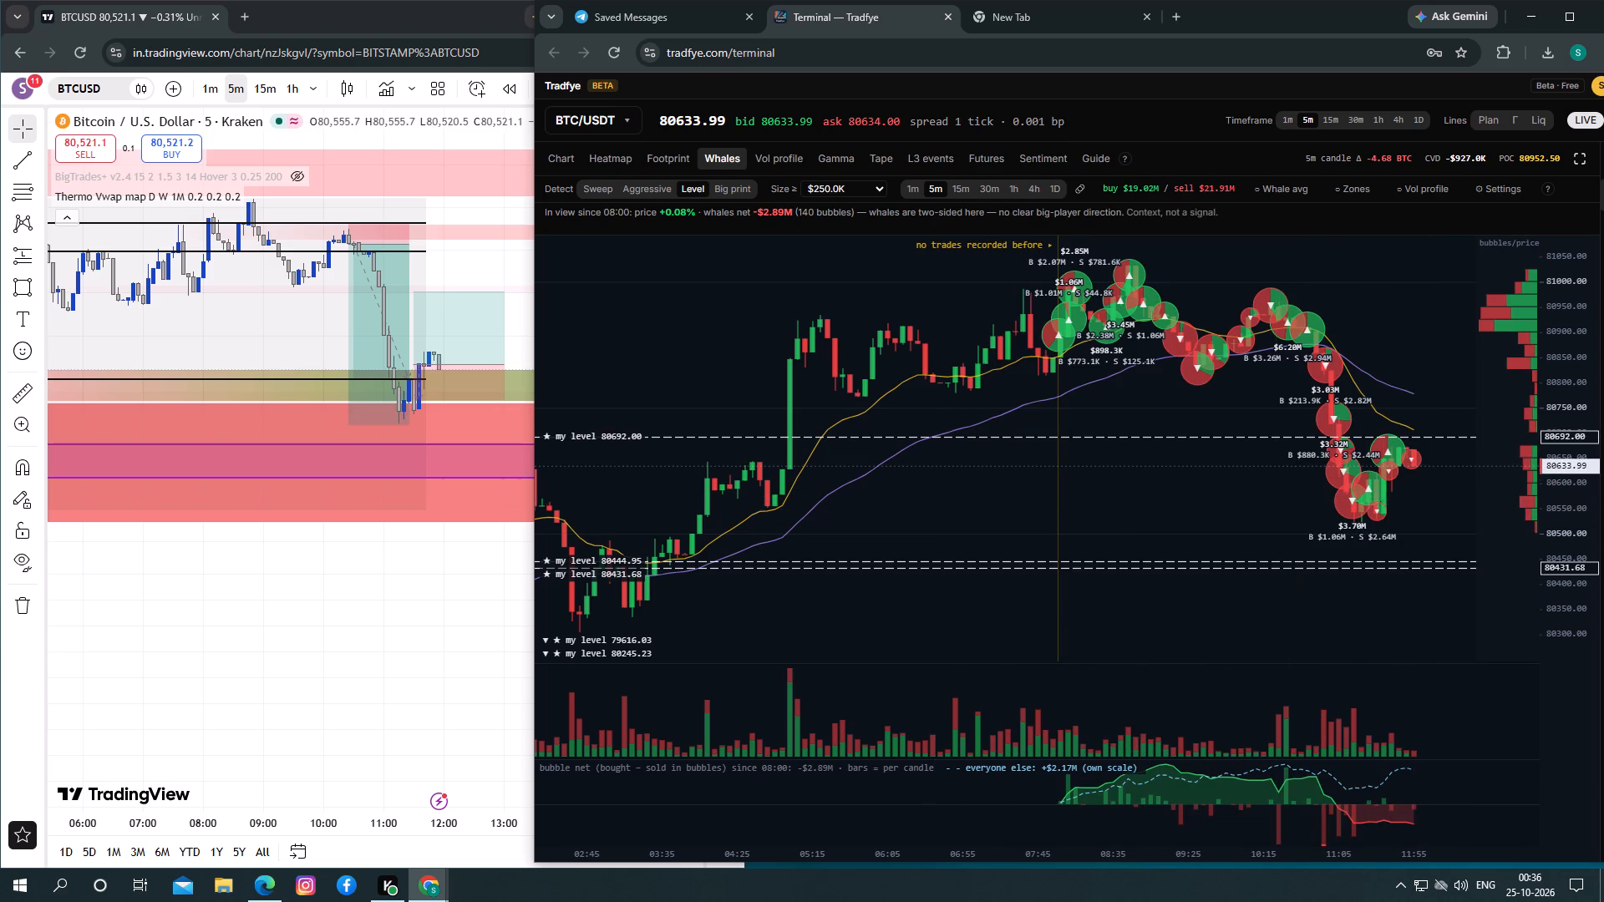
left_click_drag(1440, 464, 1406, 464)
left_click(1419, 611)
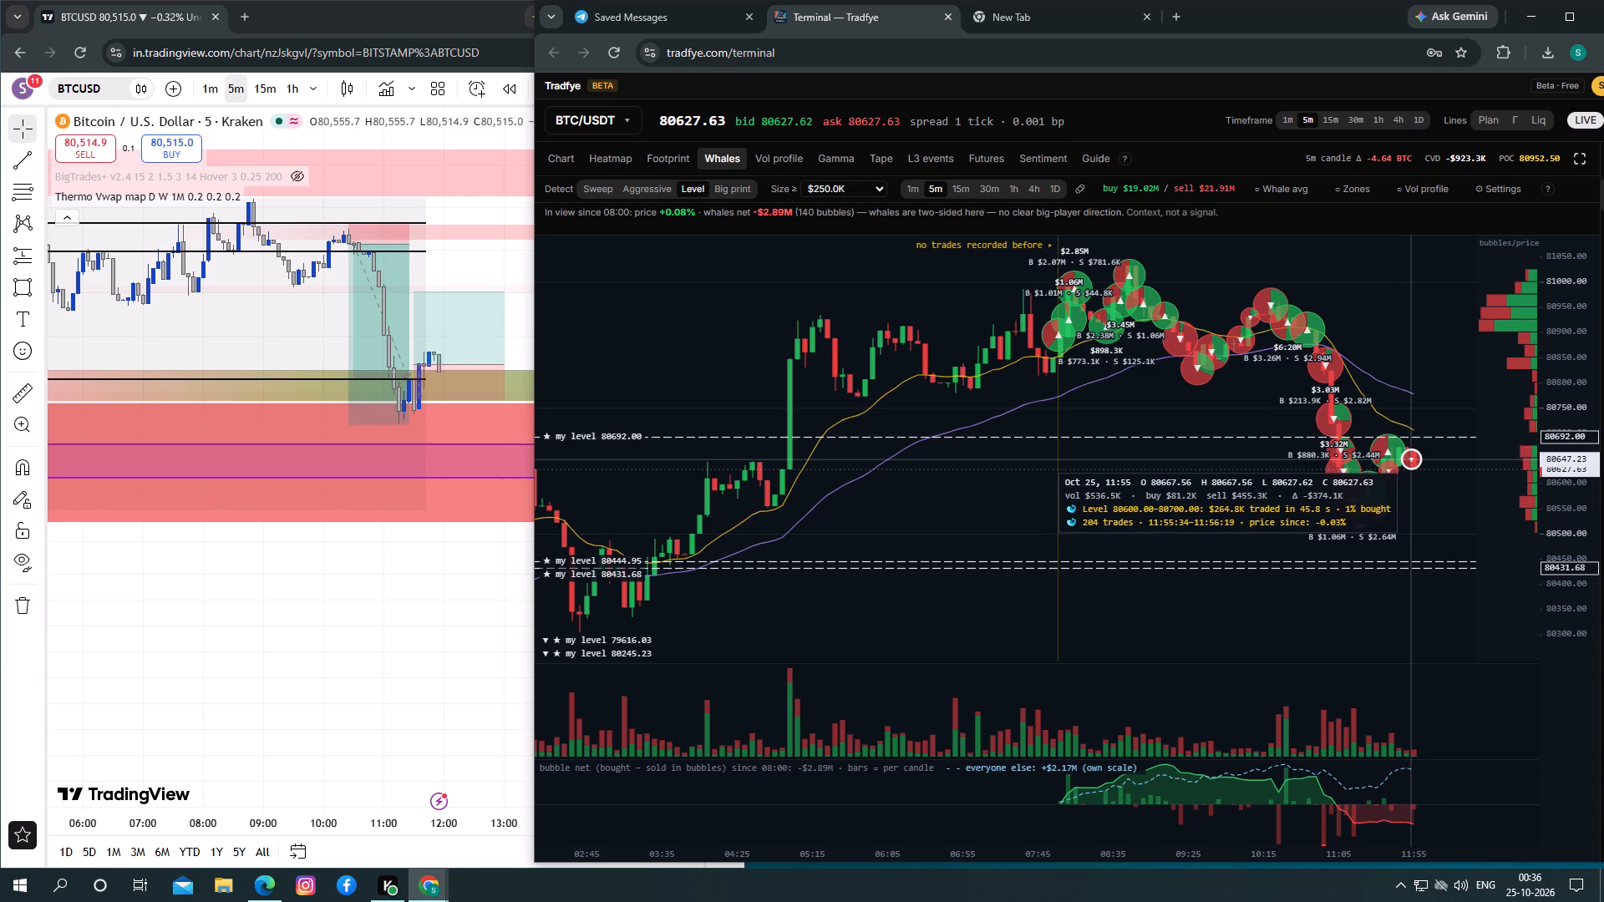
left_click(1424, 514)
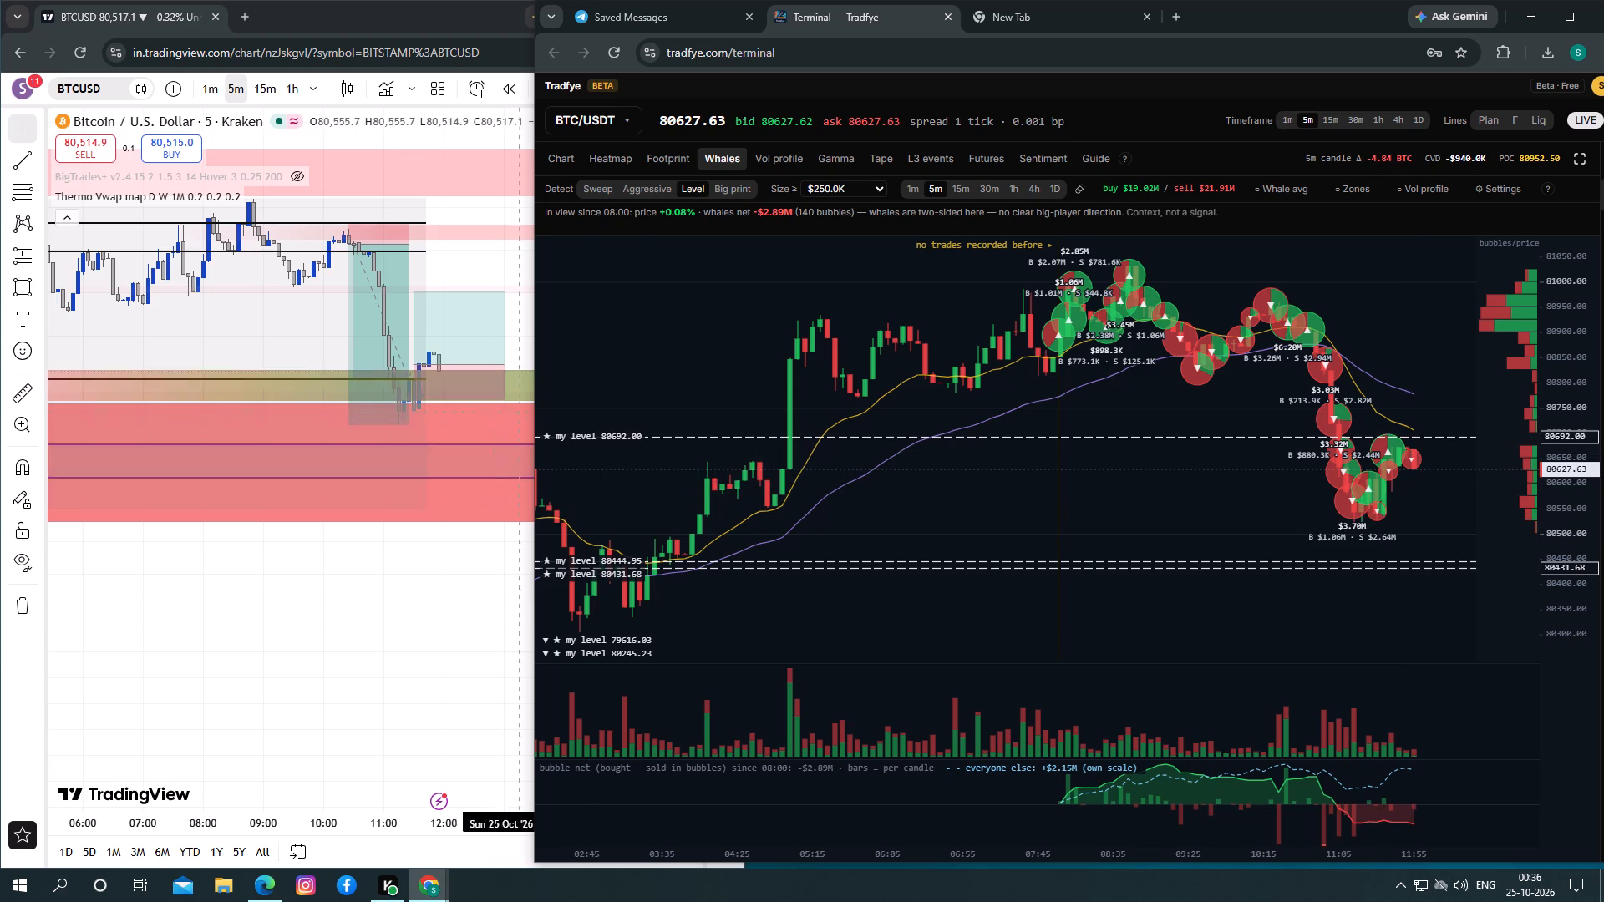
Set the minimum whale bubble size to $1.00M on the BTC/USDT whales chart.
left_click(1494, 193)
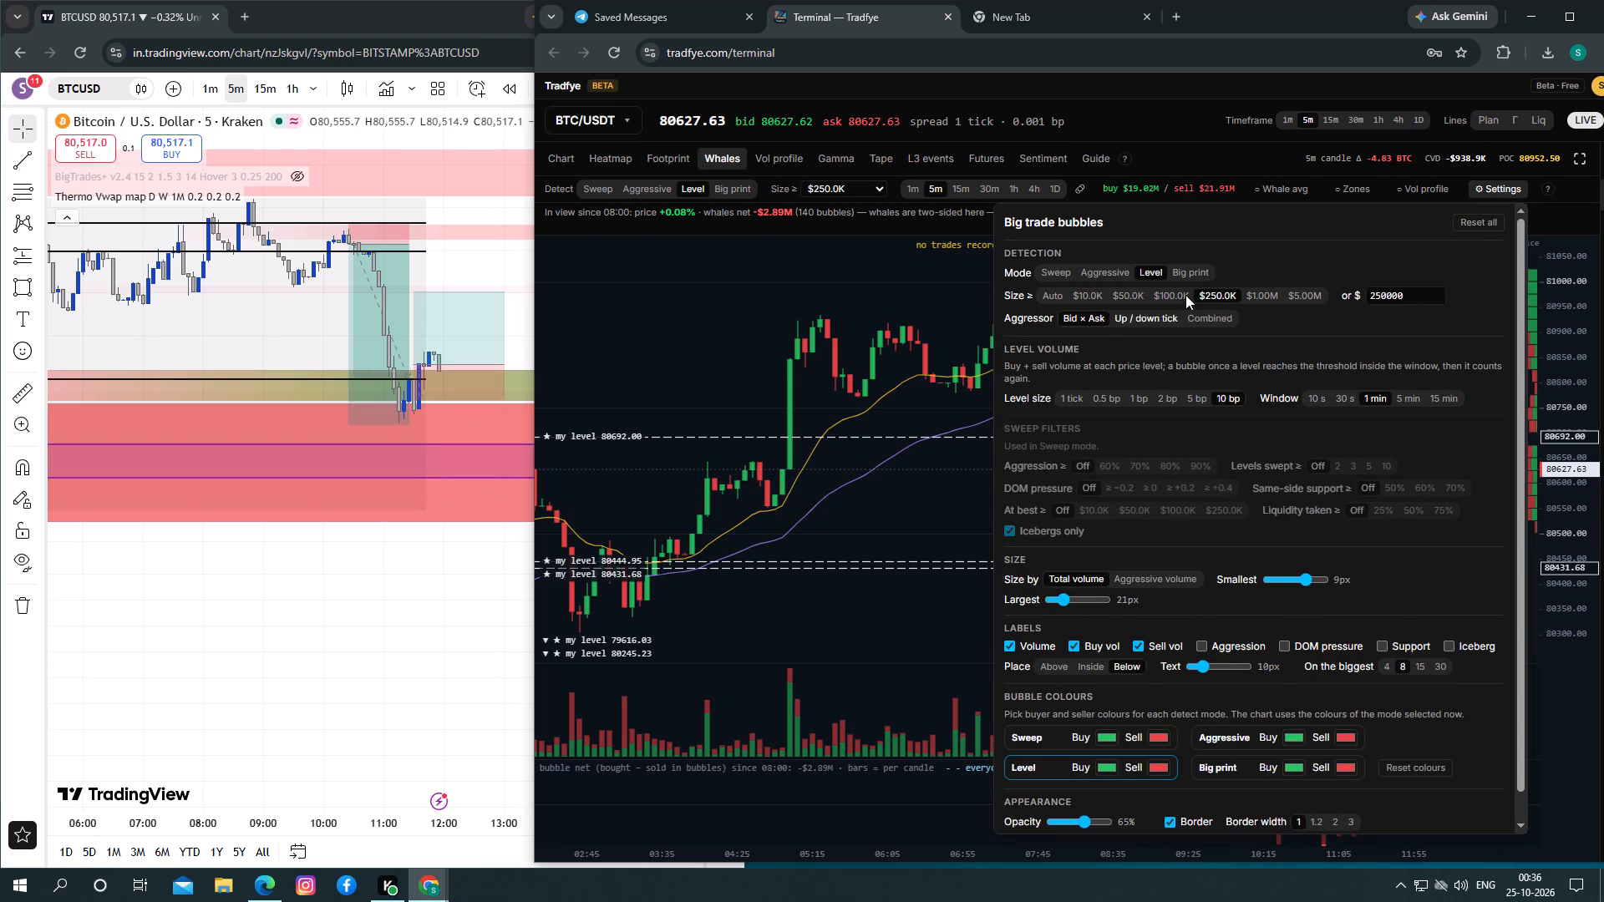
left_click(1268, 294)
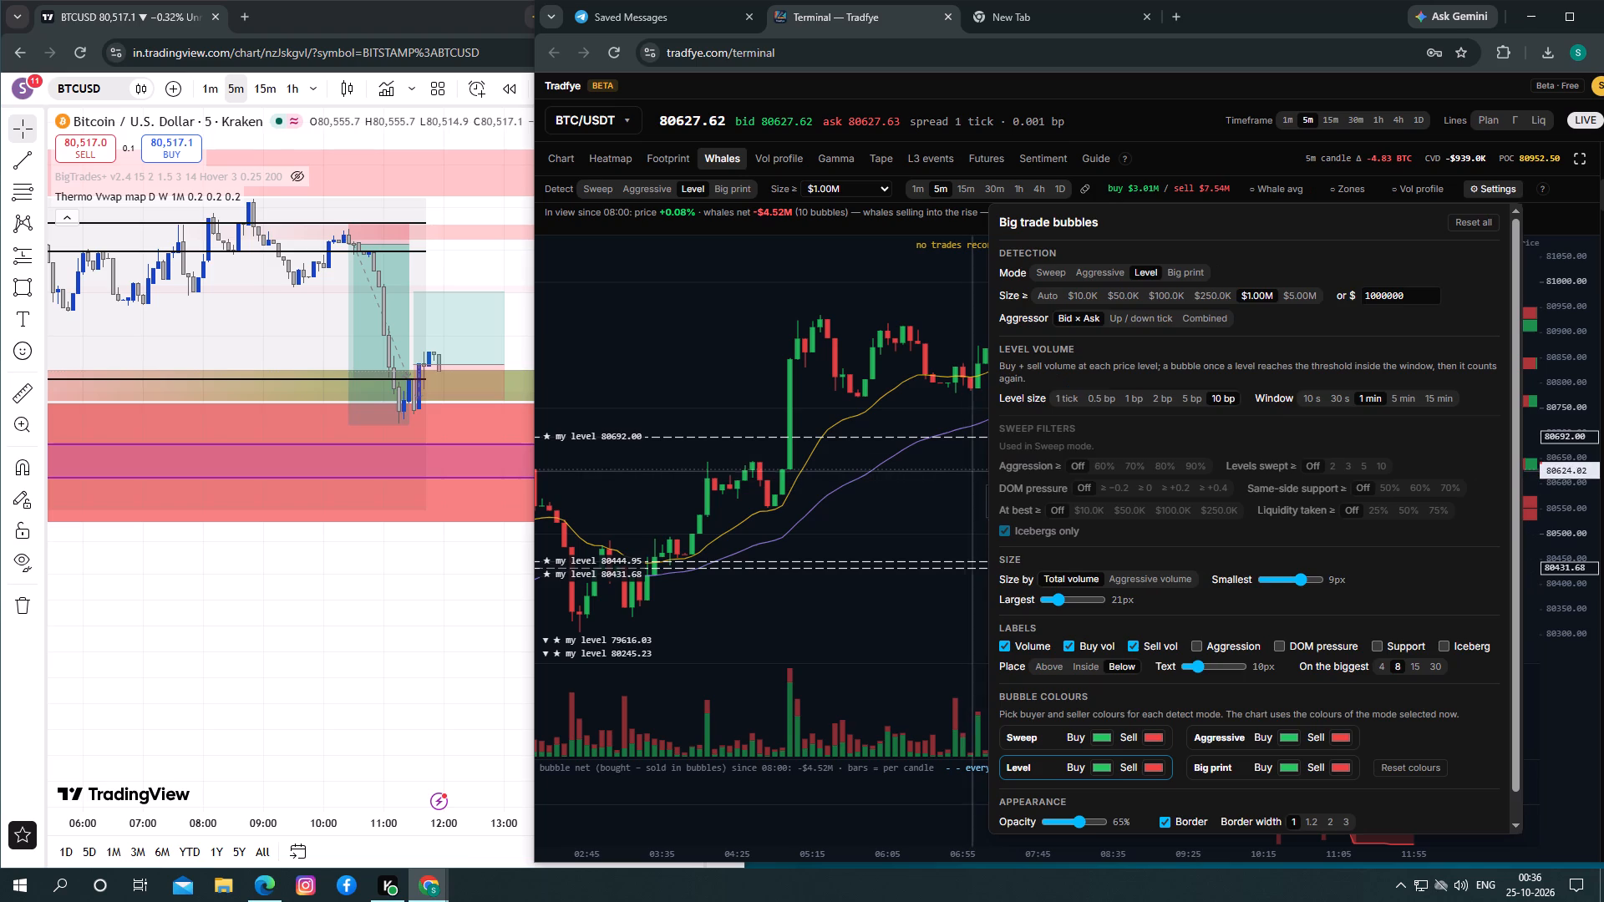
left_click(965, 472)
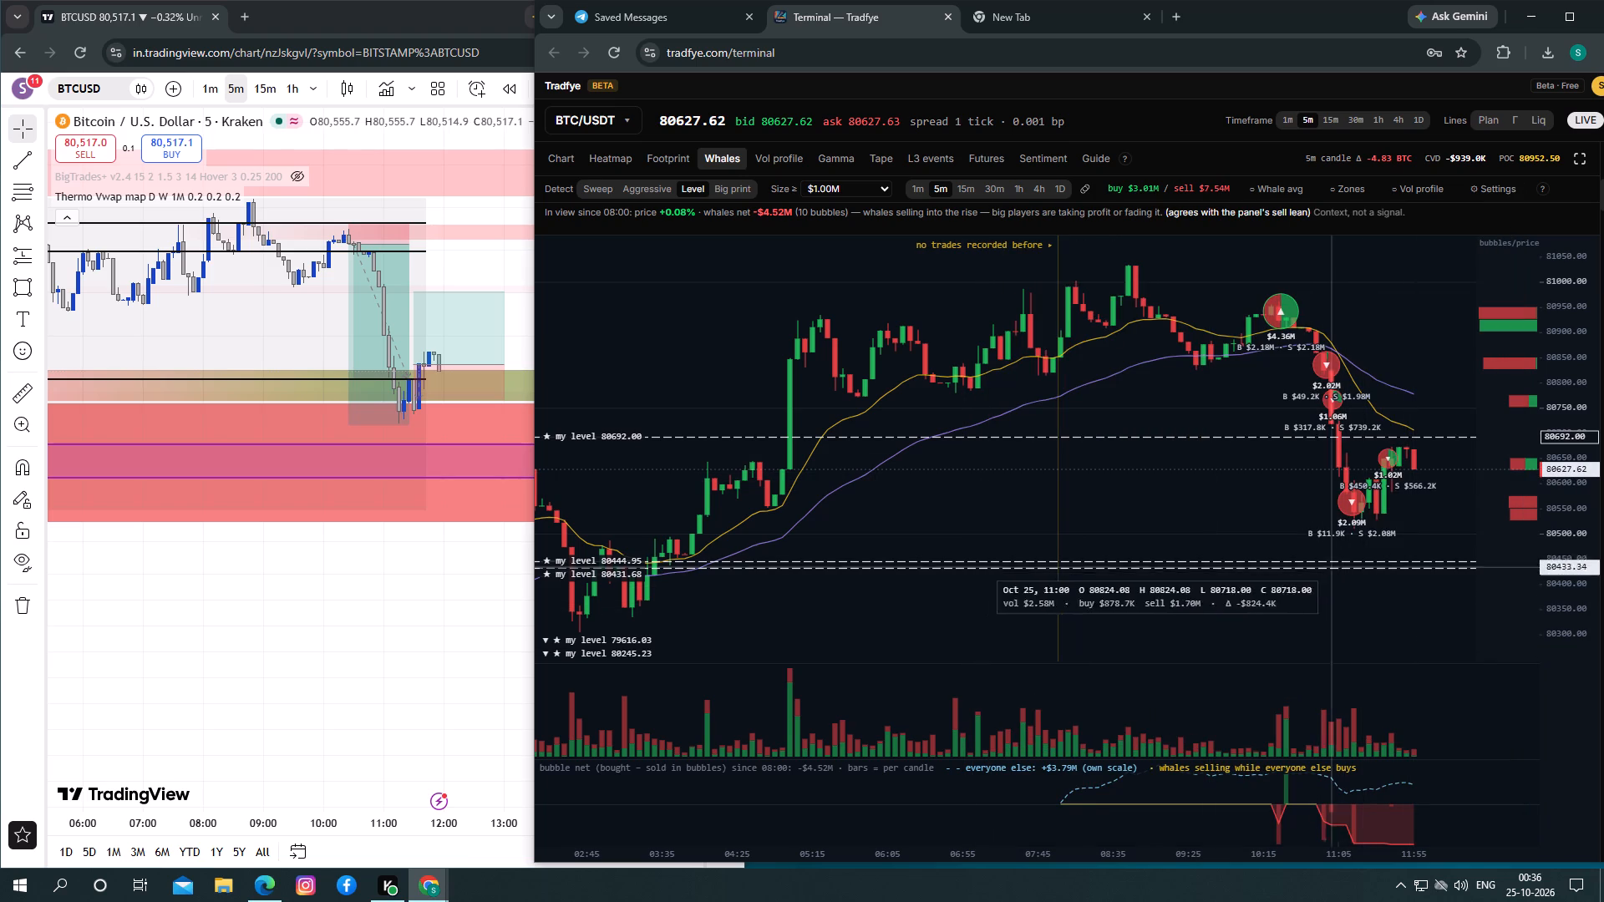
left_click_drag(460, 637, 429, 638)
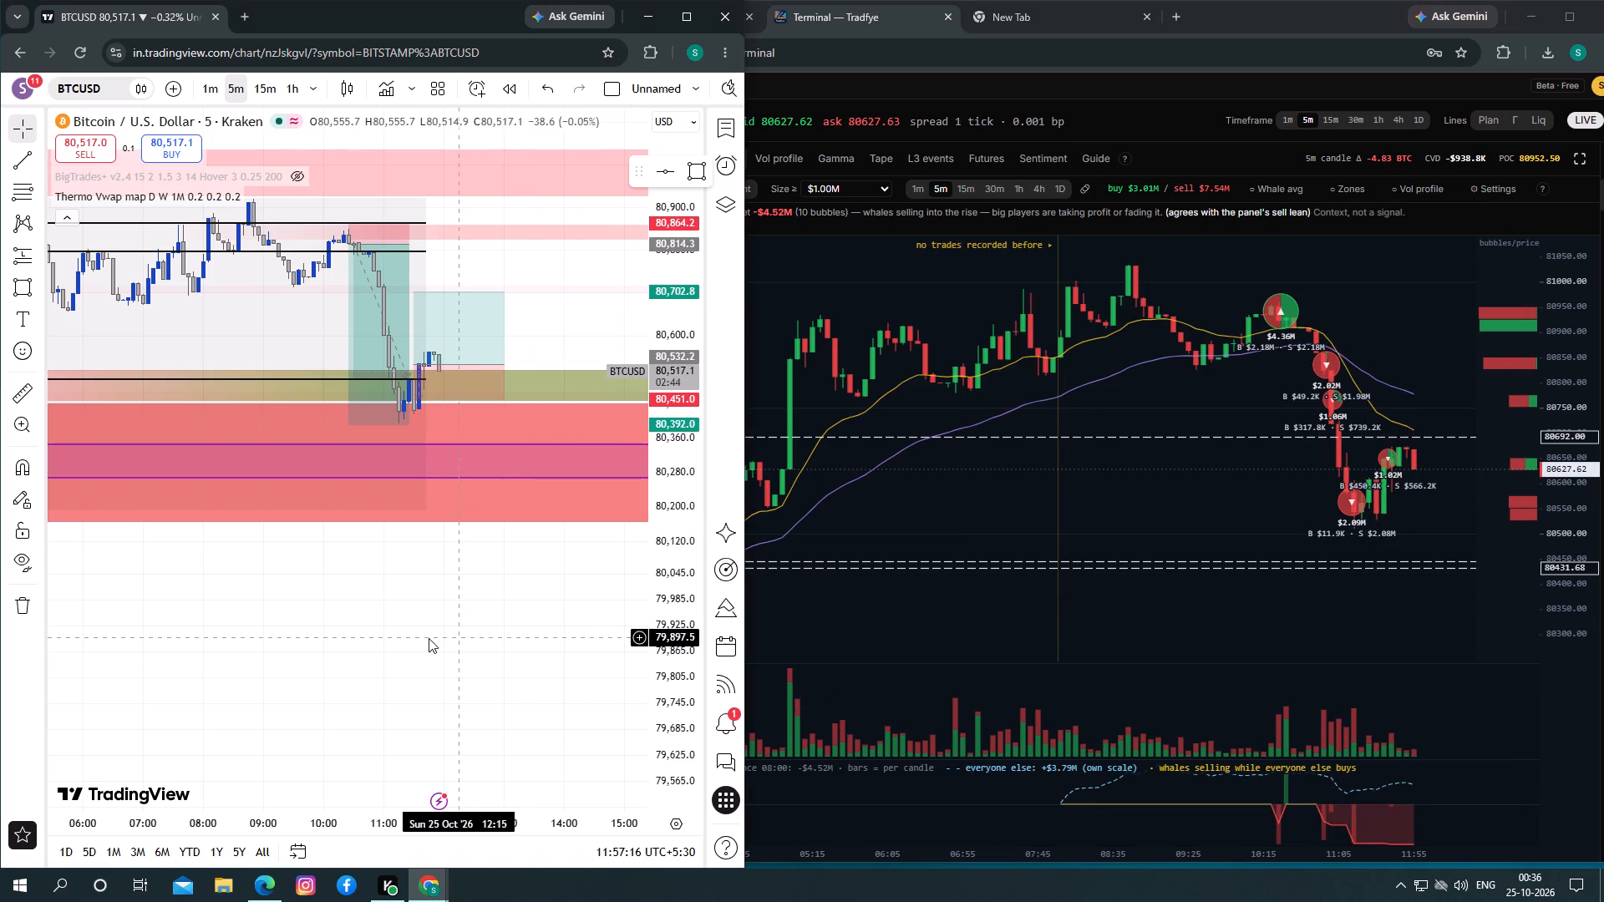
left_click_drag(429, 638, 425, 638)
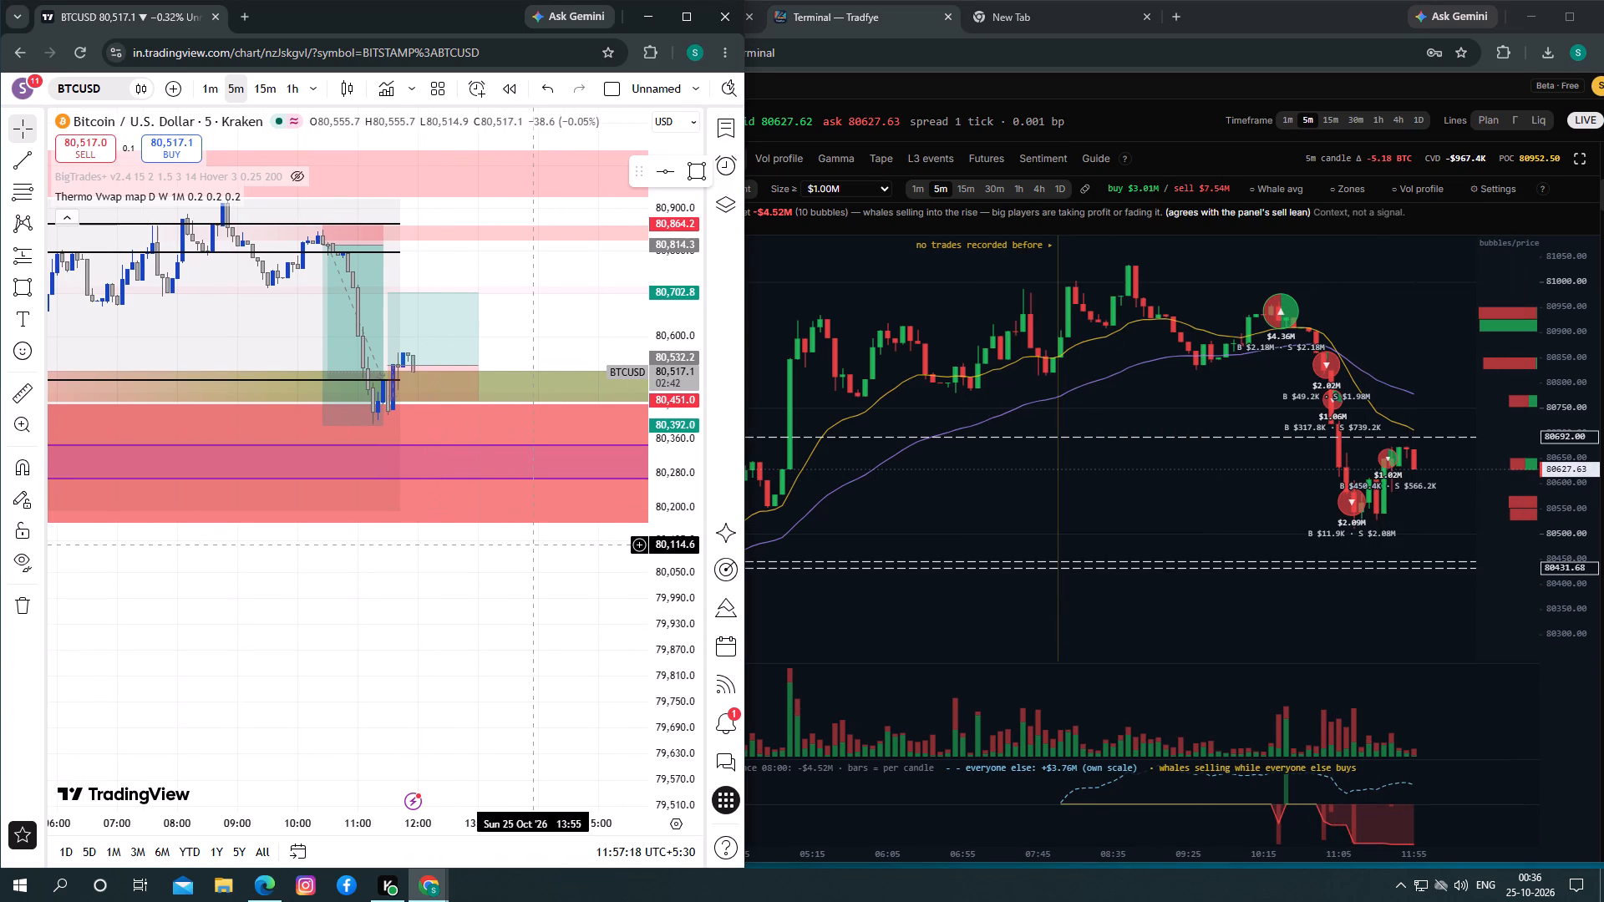
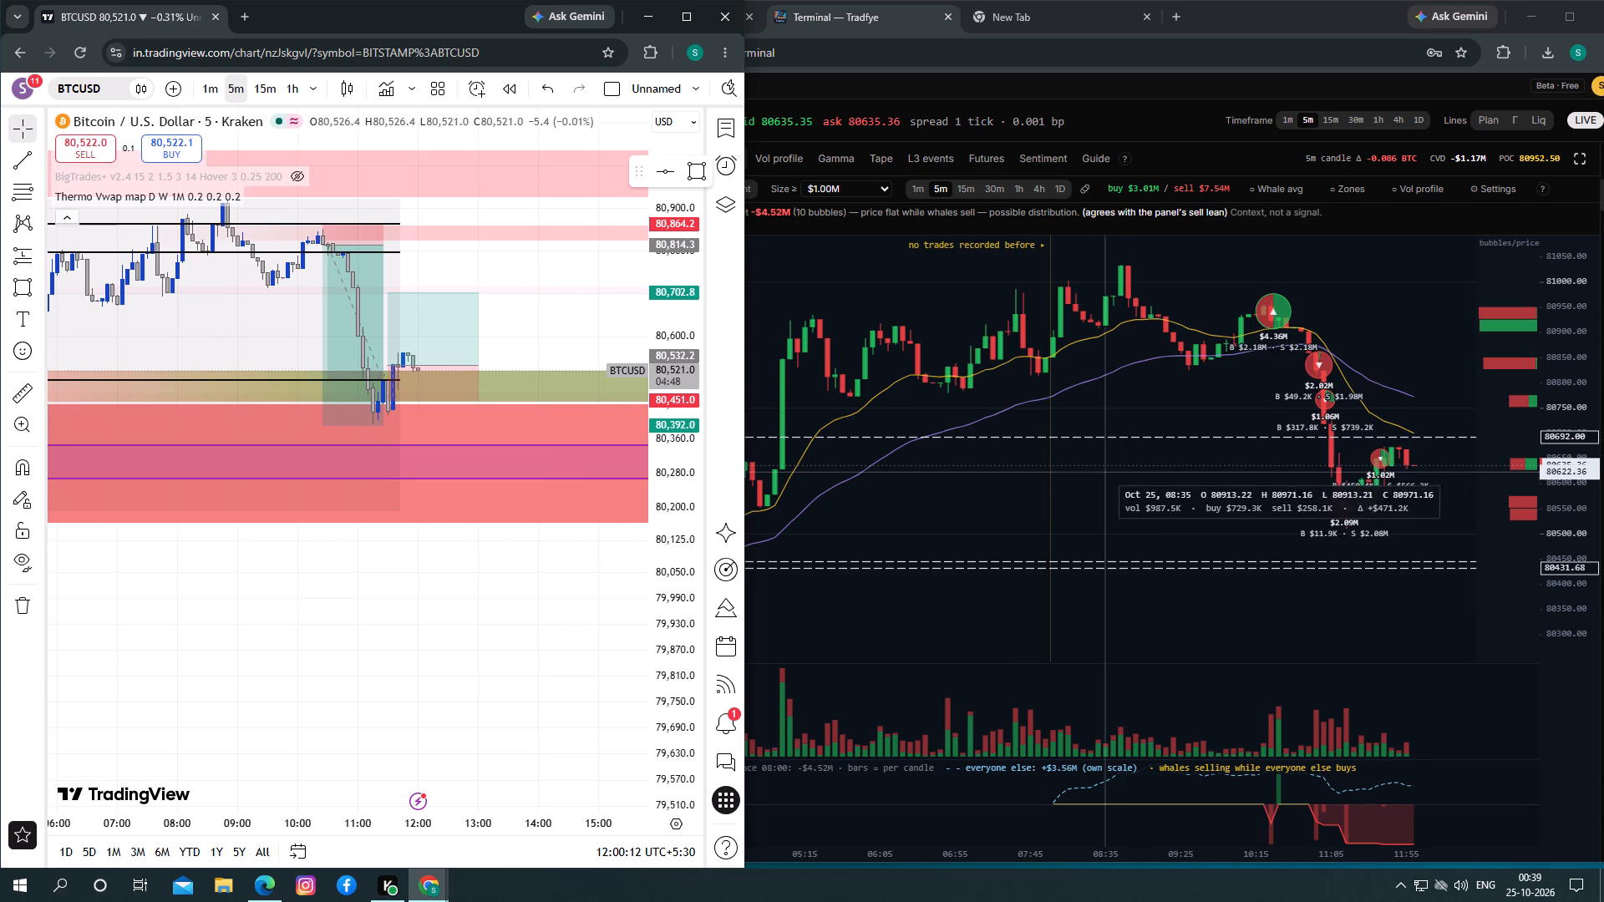
Examine the TradingView BTCUSD 5-minute chart's volume profile and marked levels through the hours leading into the sell-off.
left_click_drag(1098, 472, 1075, 469)
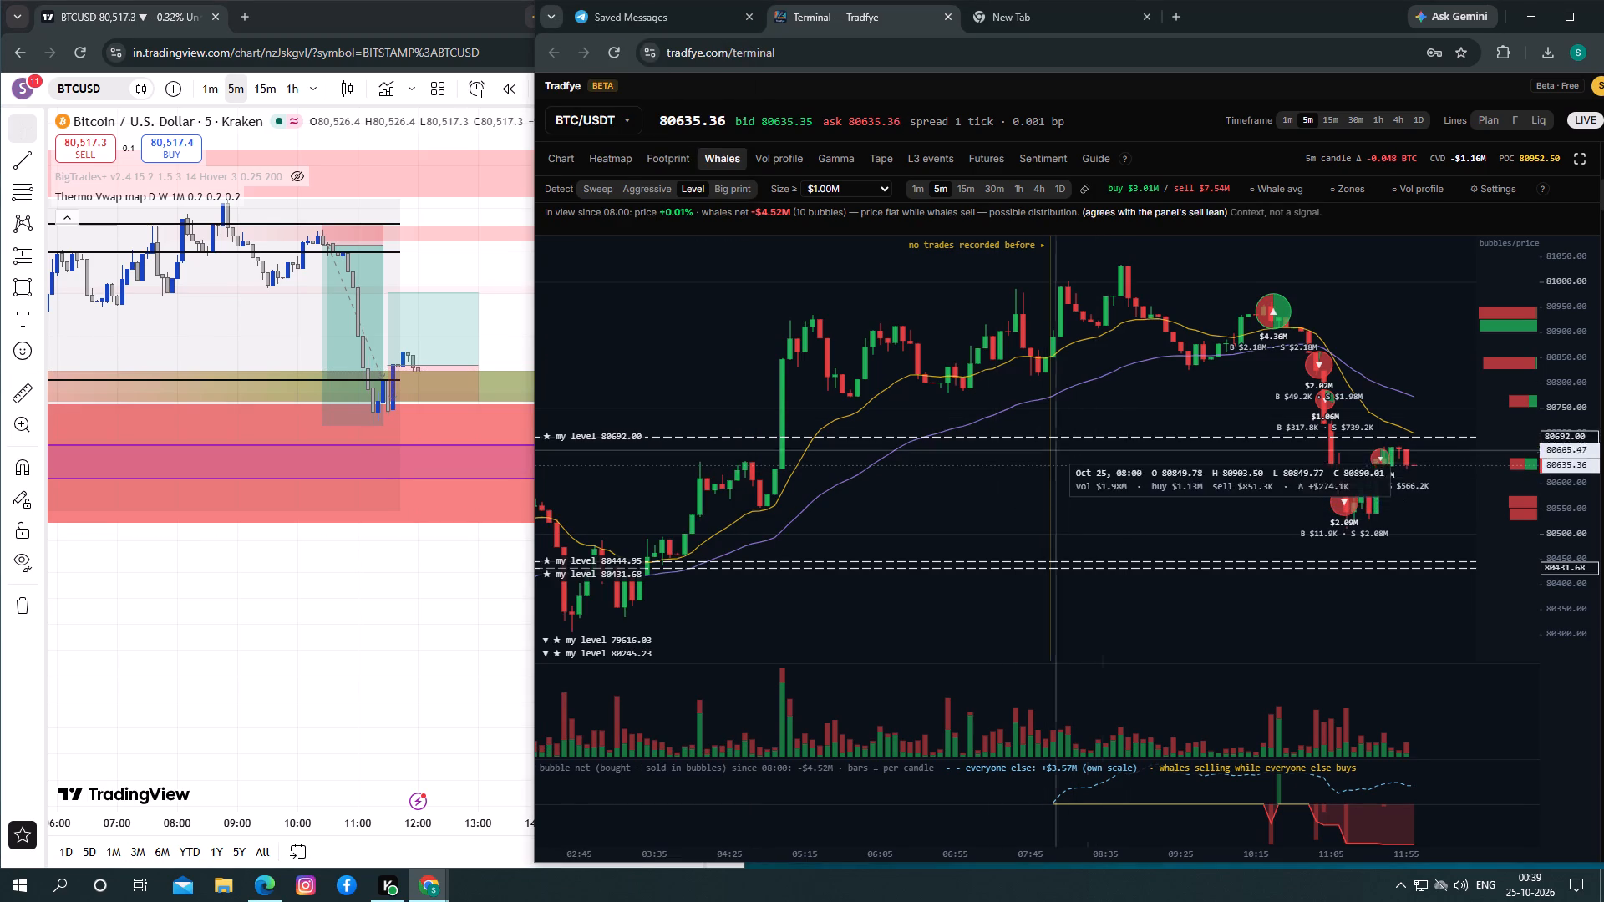
left_click(1080, 411)
left_click(363, 614)
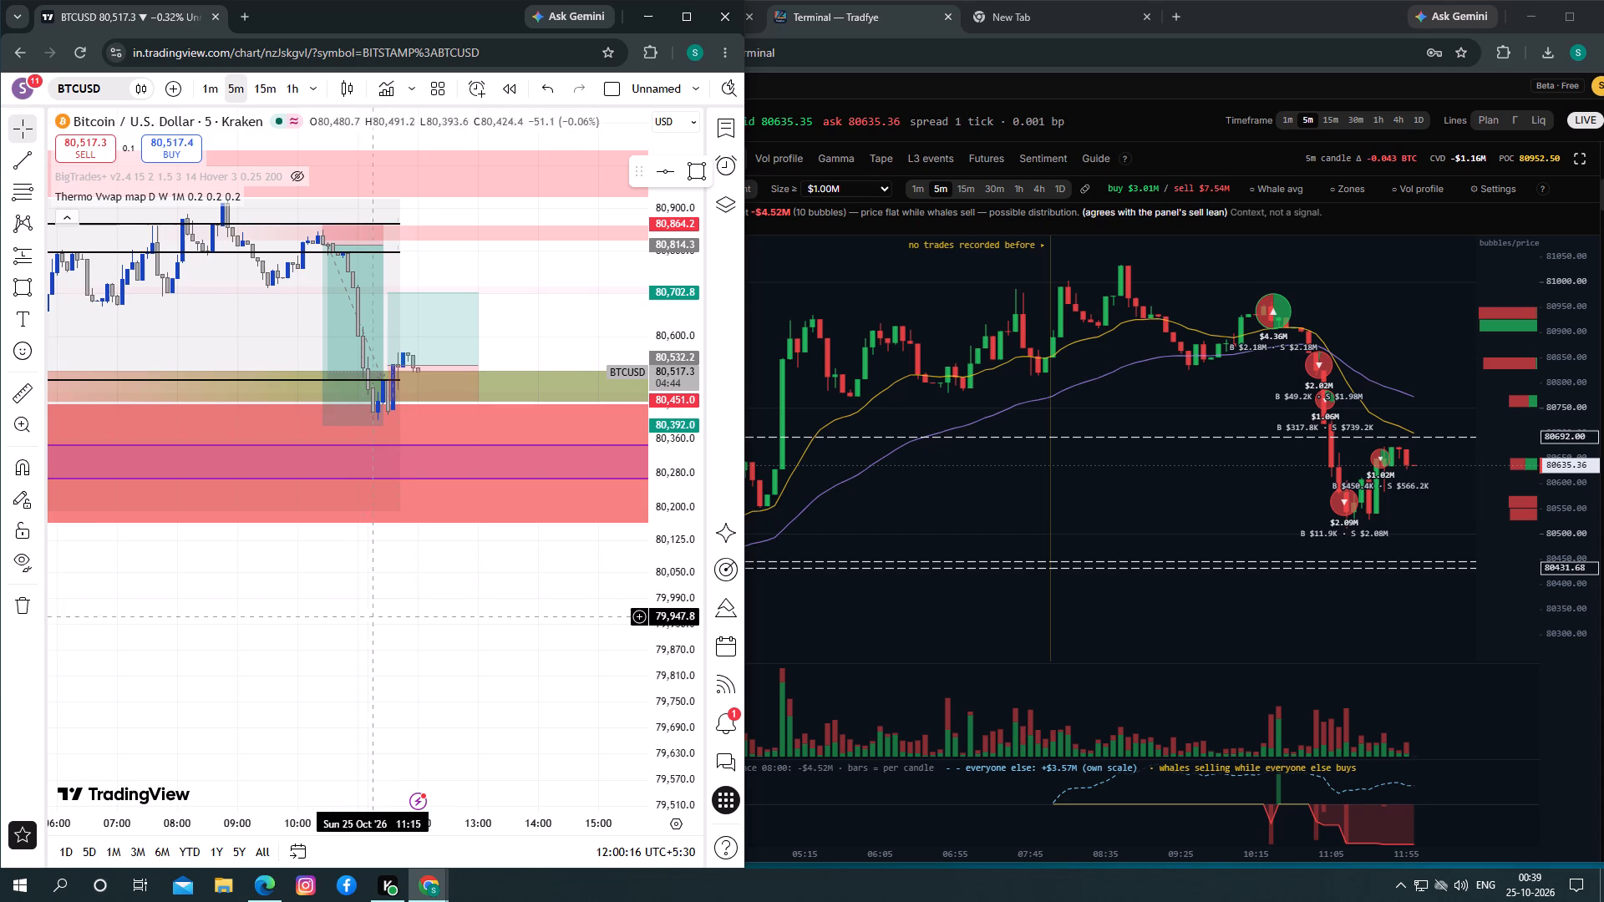
left_click_drag(236, 314, 632, 349)
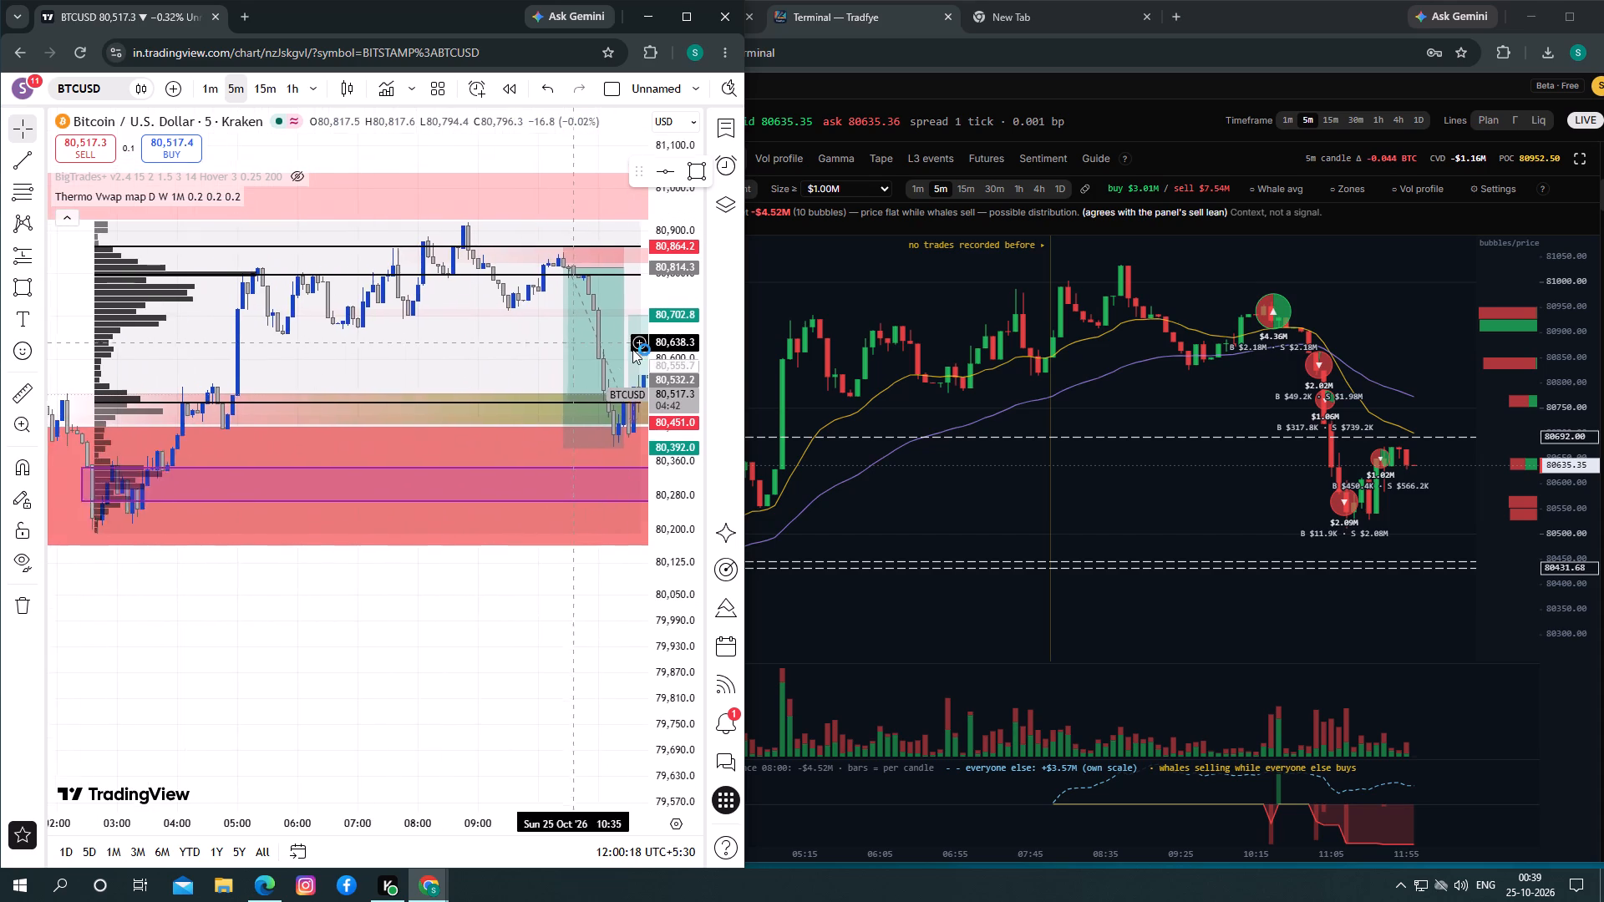
left_click_drag(632, 349, 686, 339)
left_click_drag(480, 344, 495, 380)
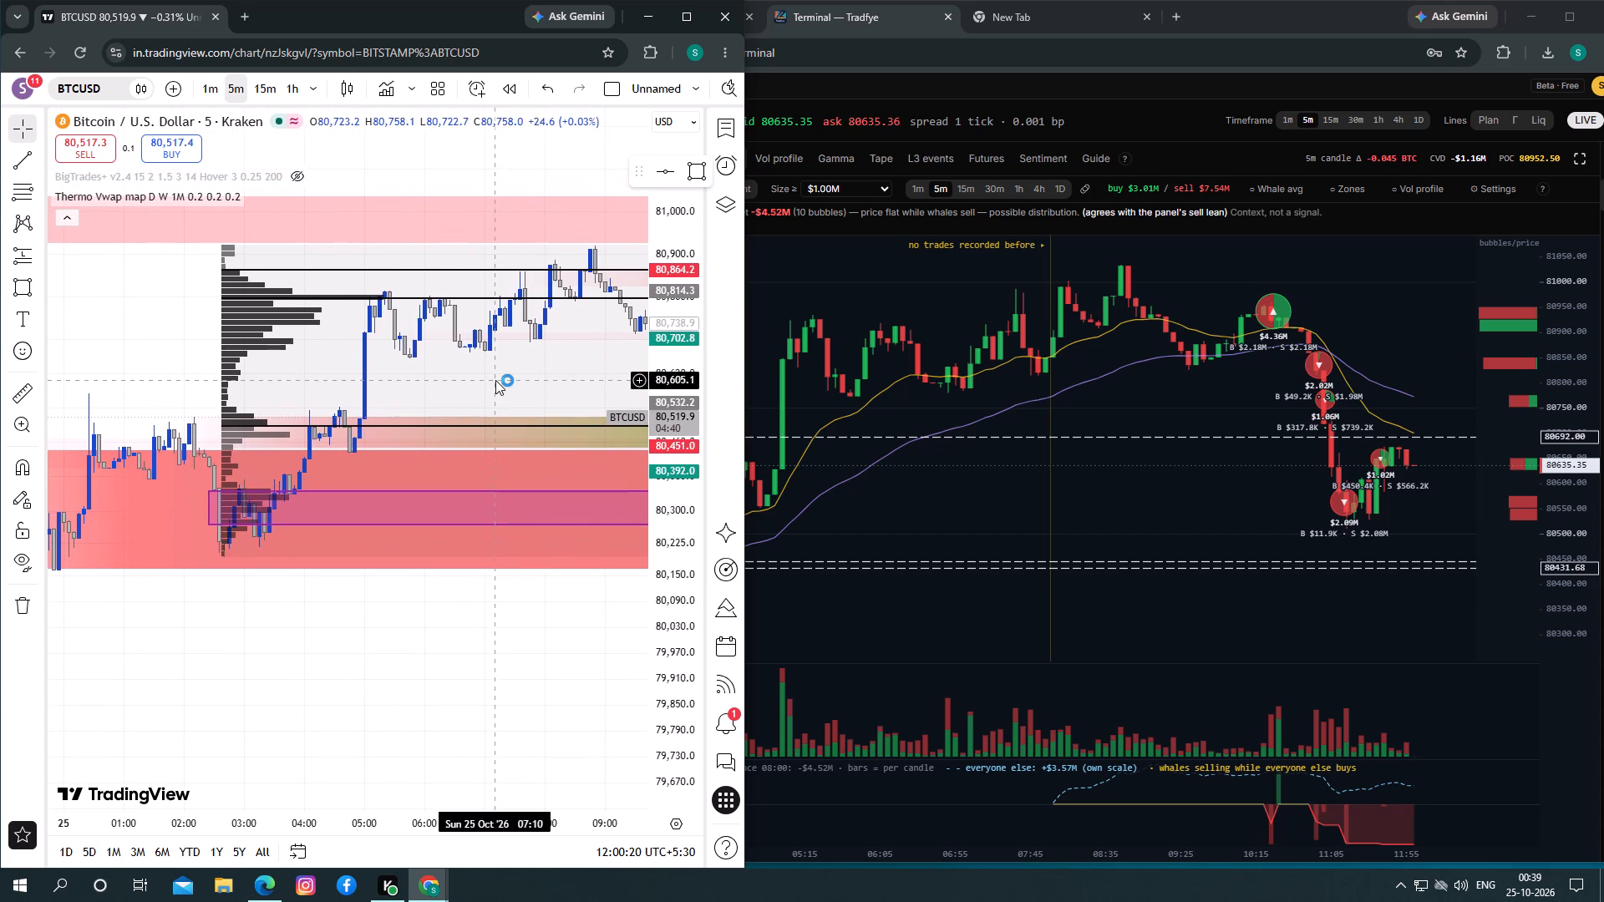
left_click_drag(495, 380, 497, 349)
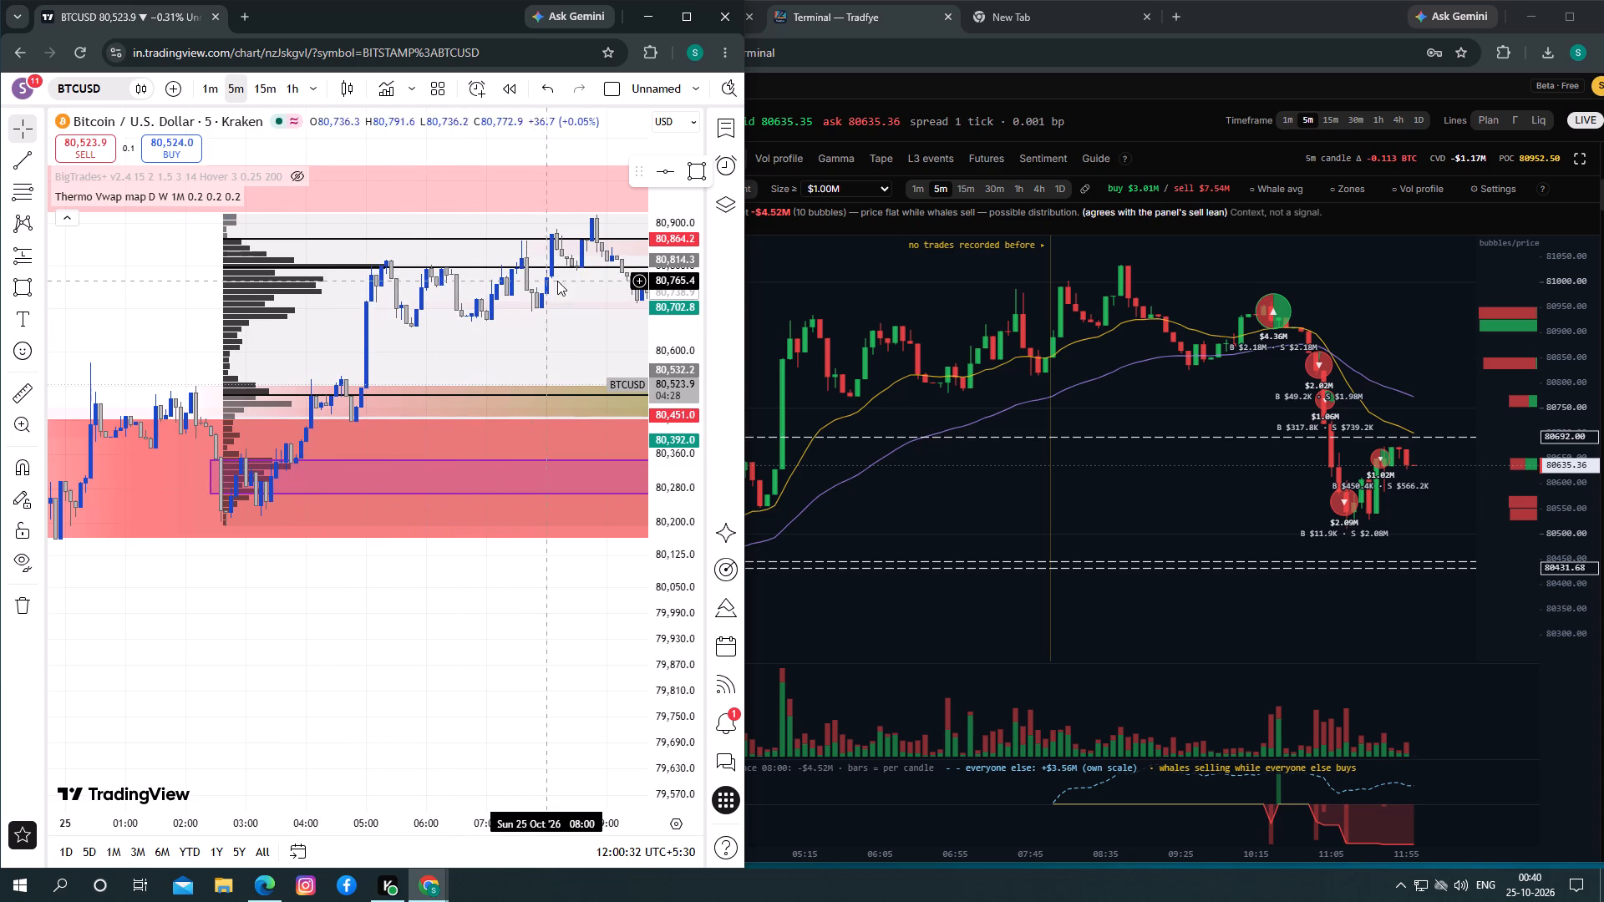
left_click_drag(593, 318, 554, 307)
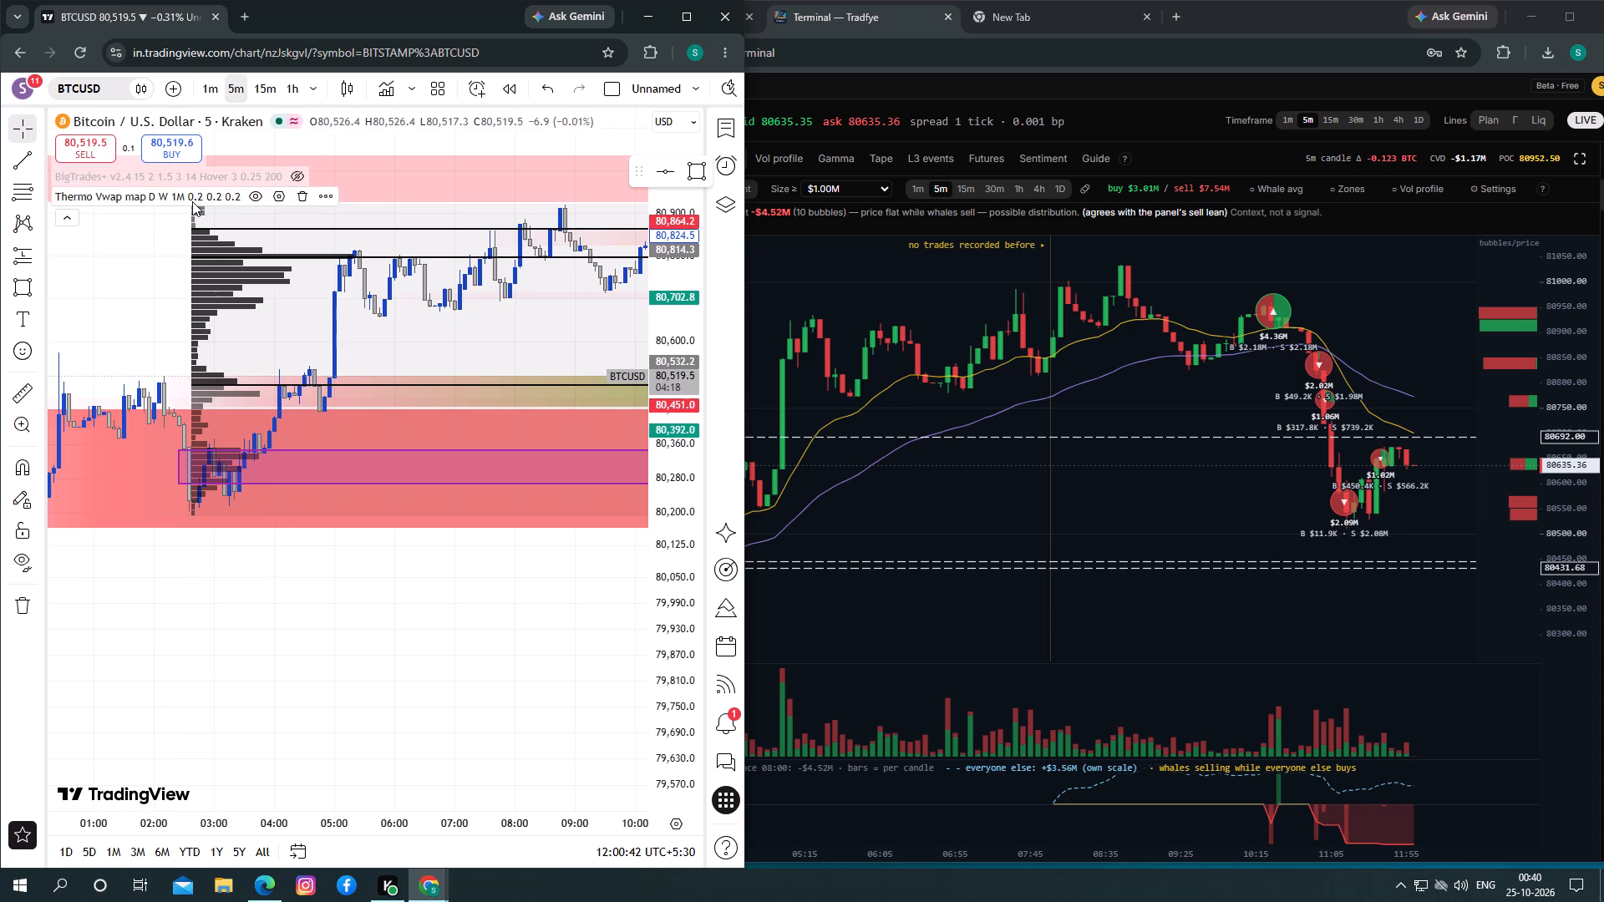
Show the BigTrades+ indicator on the BTCUSD chart, inspect its bubbles through the sell-off, and hide it again.
left_click(292, 180)
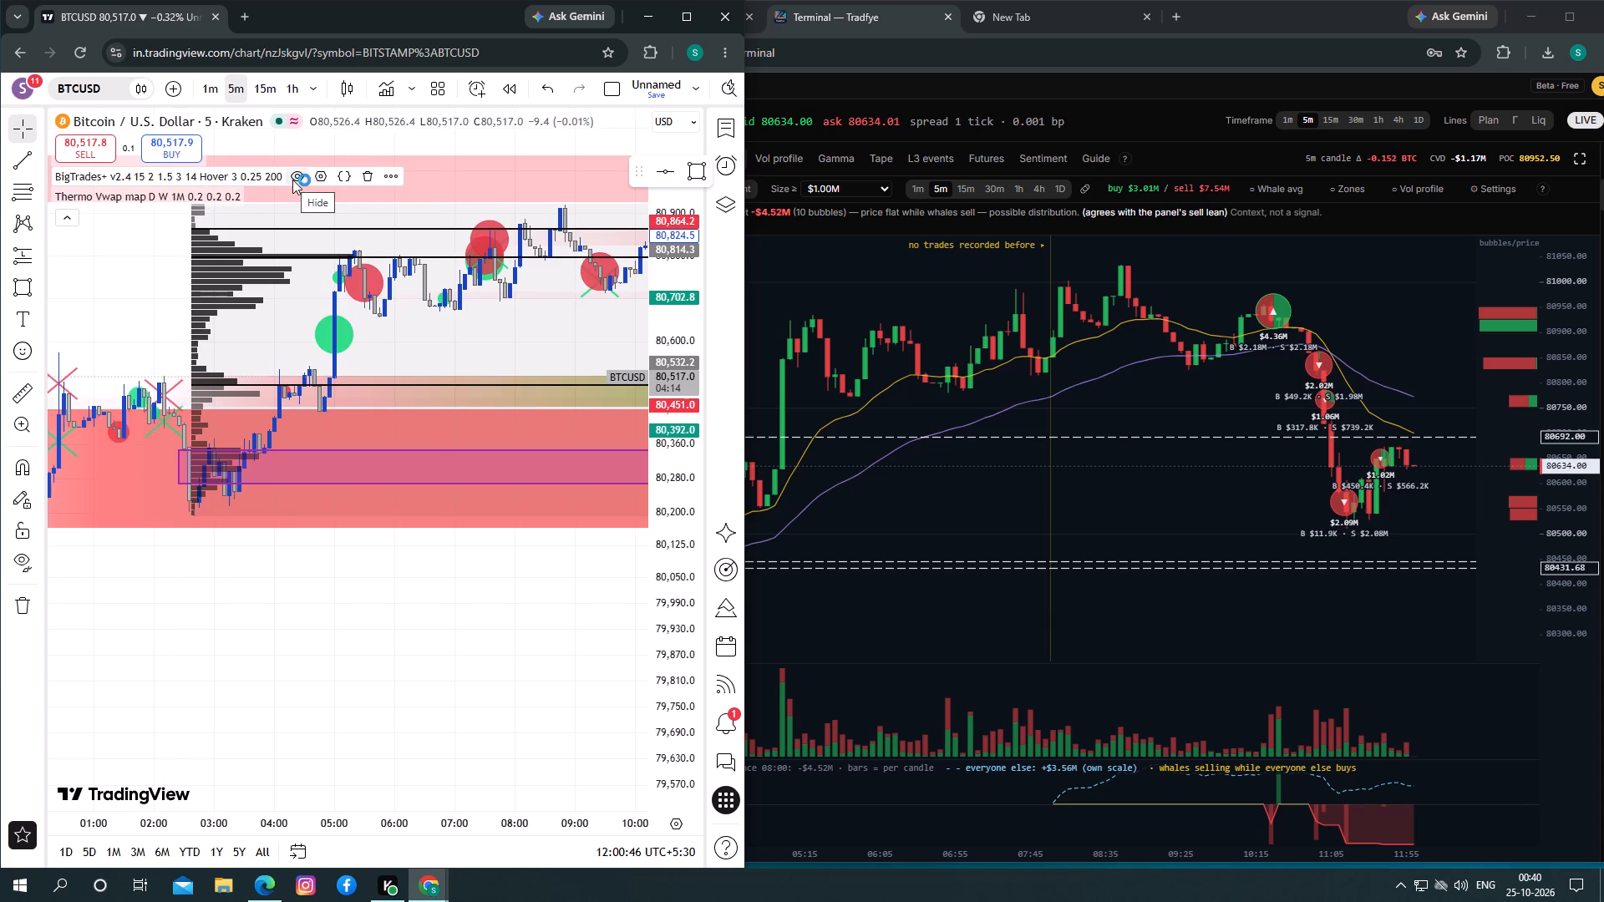
left_click_drag(470, 311, 239, 291)
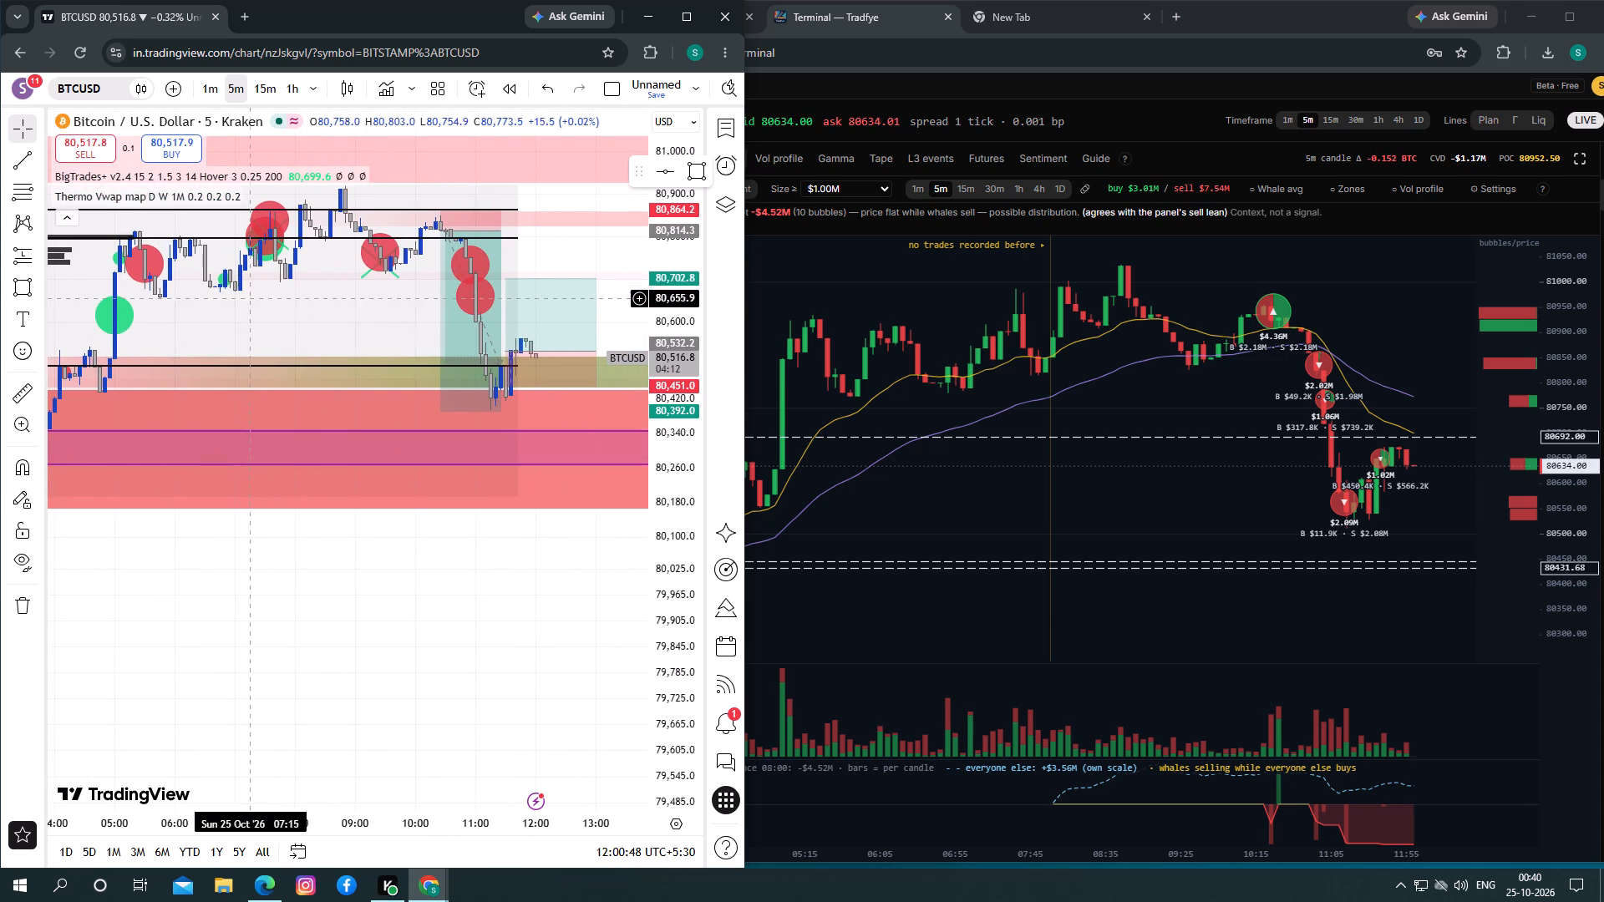
left_click_drag(343, 328, 373, 342)
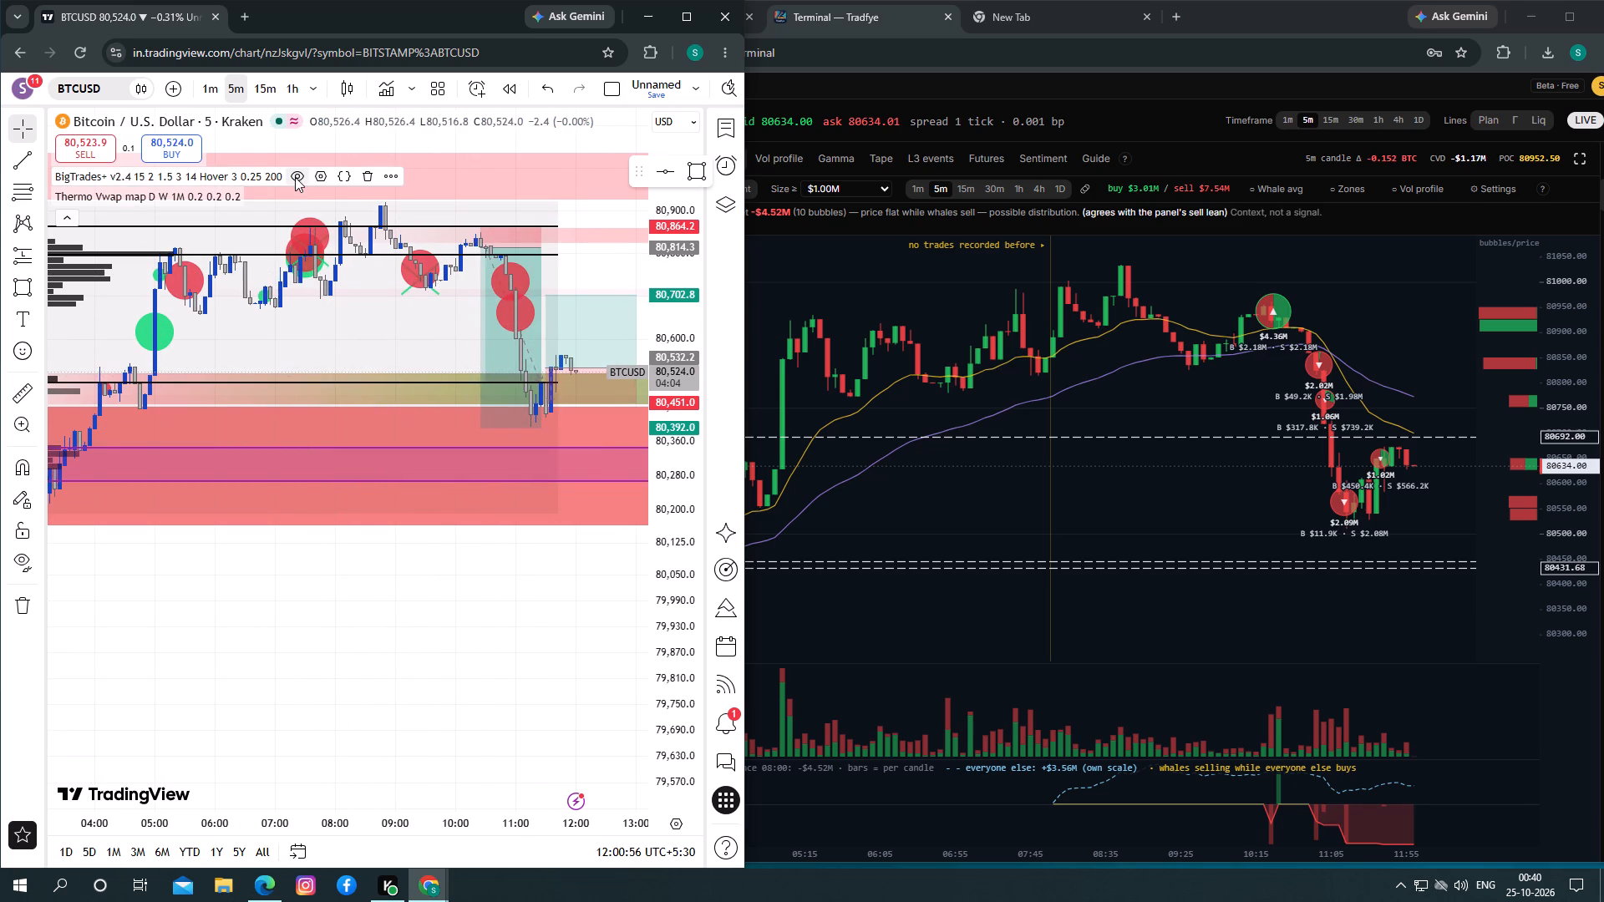
left_click(295, 177)
Review the BTCUSD 5-minute price action from the morning rally to the sell-off against the volume profile and marked zones.
left_click_drag(282, 315, 388, 304)
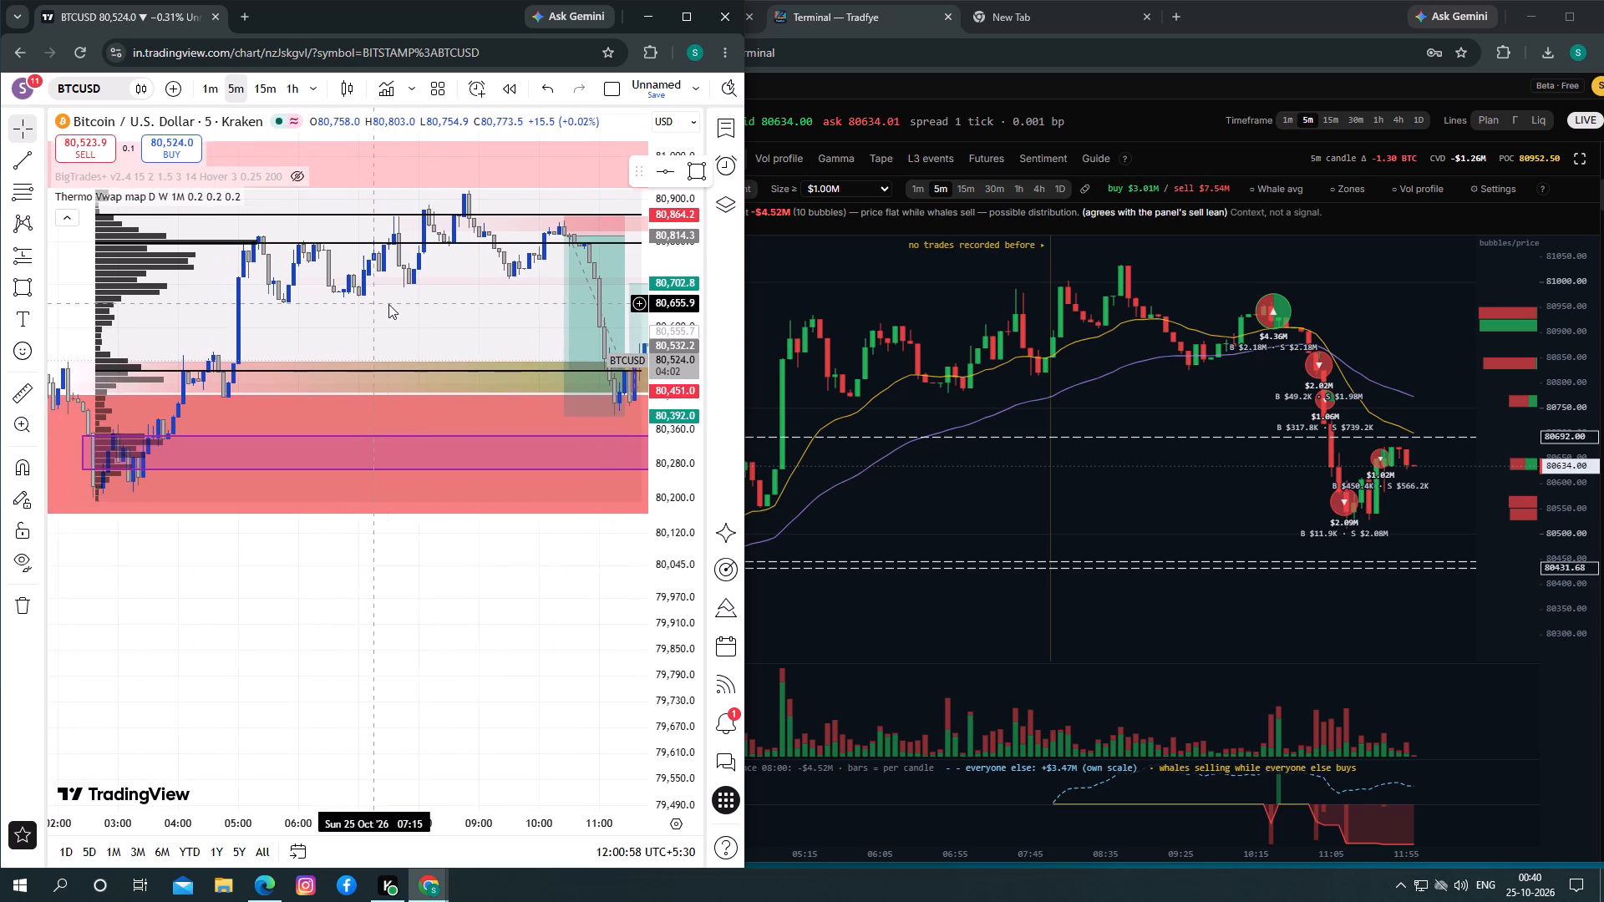
left_click_drag(388, 304, 389, 312)
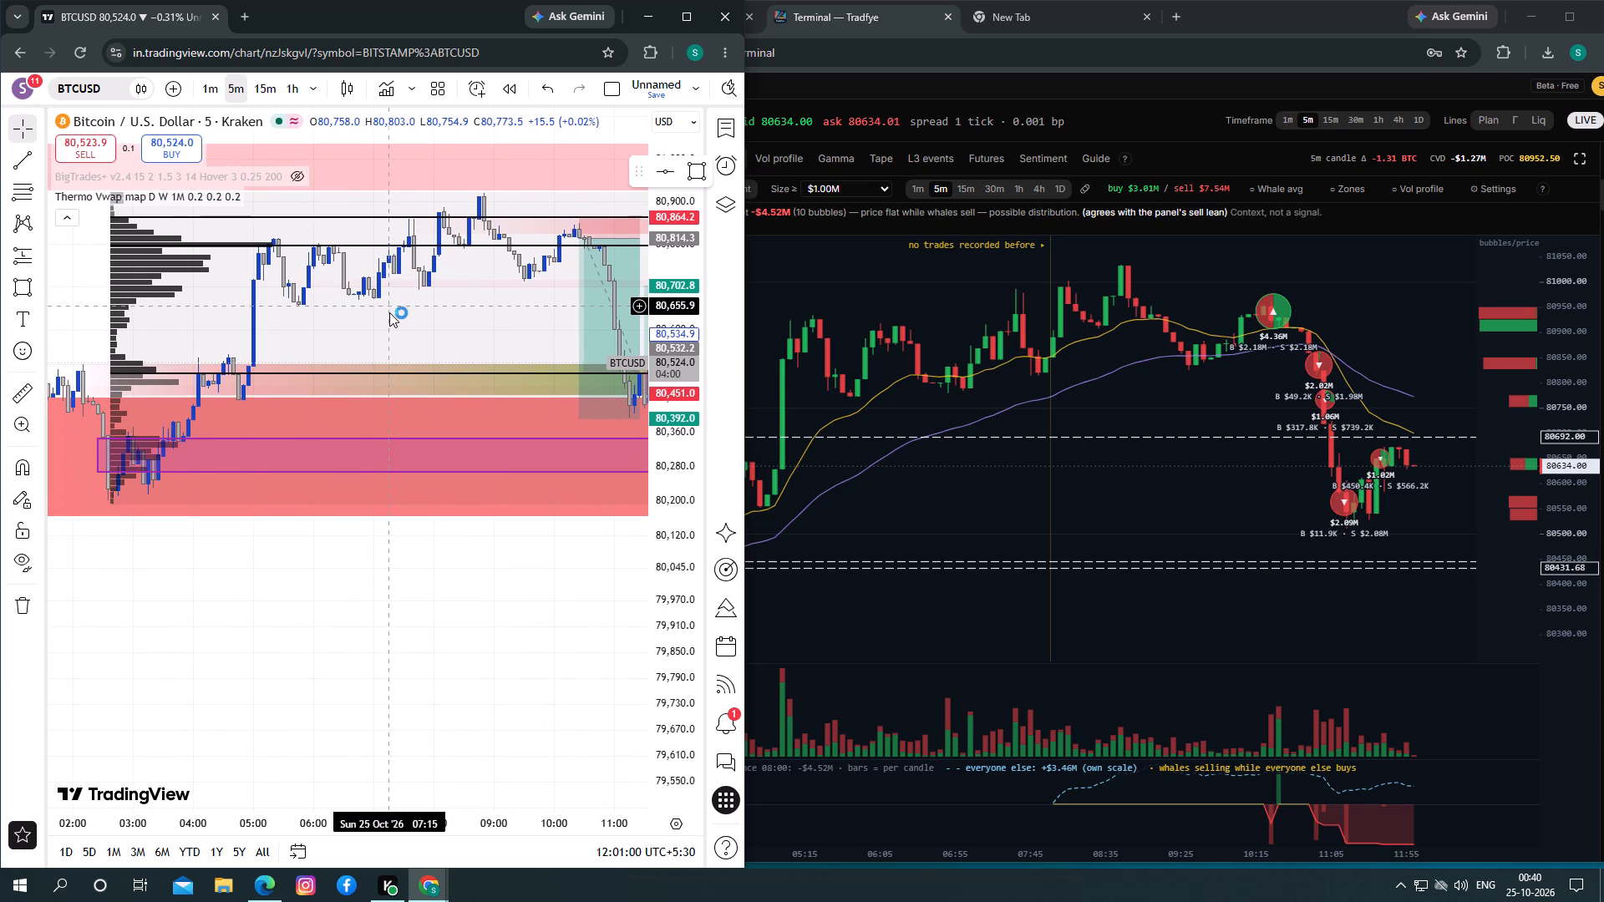
left_click_drag(389, 312, 389, 306)
left_click_drag(357, 300, 378, 307)
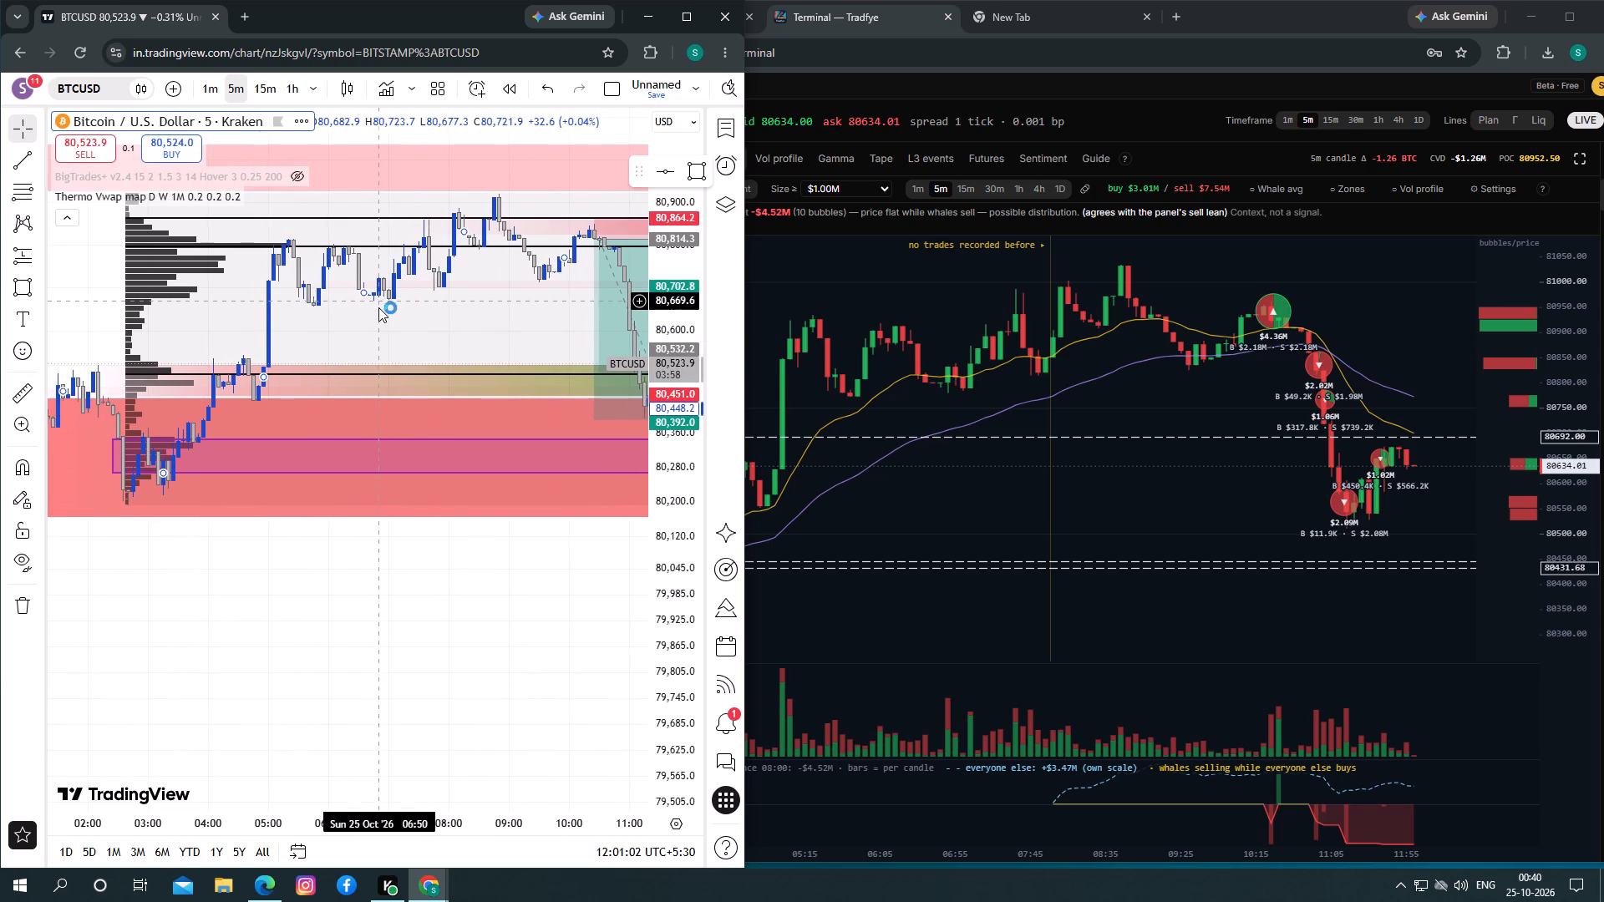
left_click_drag(378, 307, 325, 290)
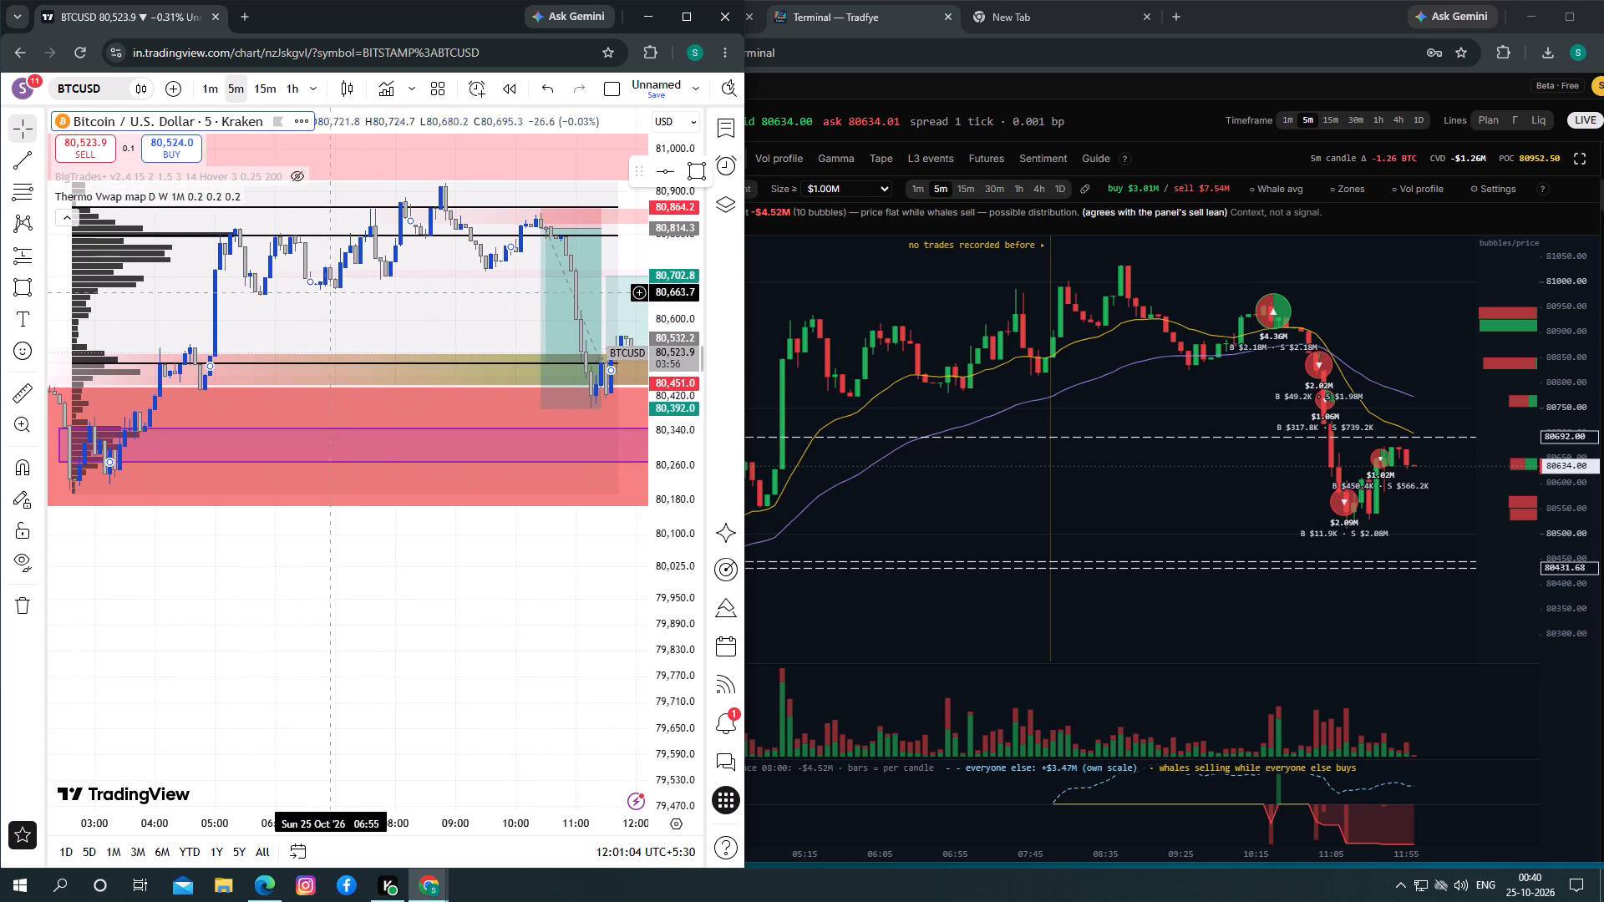
left_click_drag(388, 313, 362, 307)
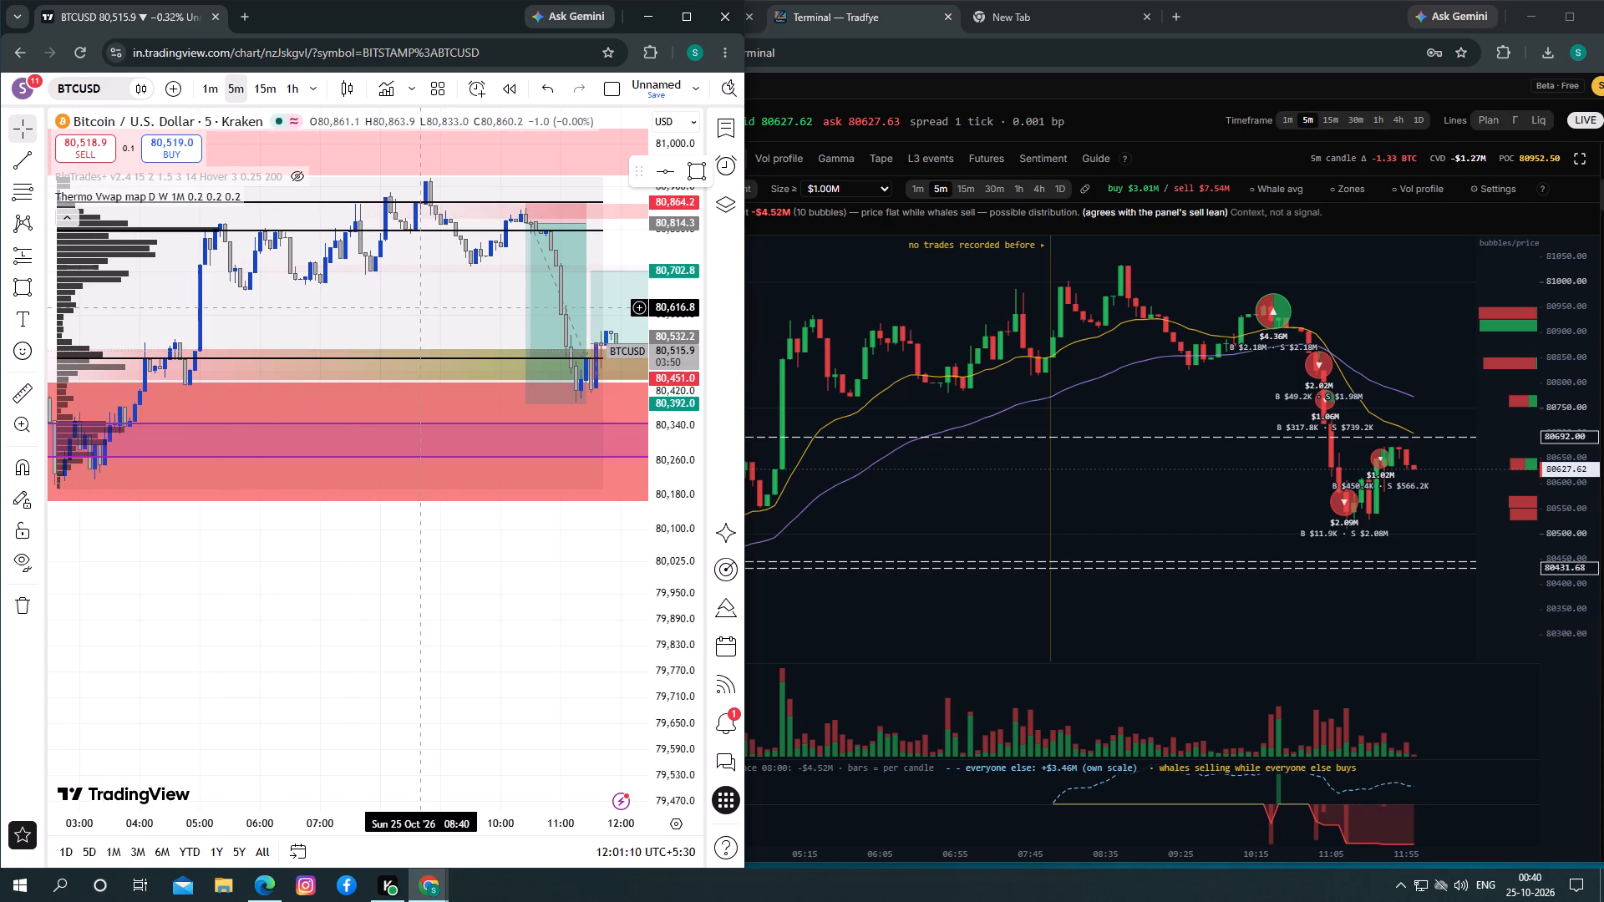
left_click_drag(428, 307, 395, 296)
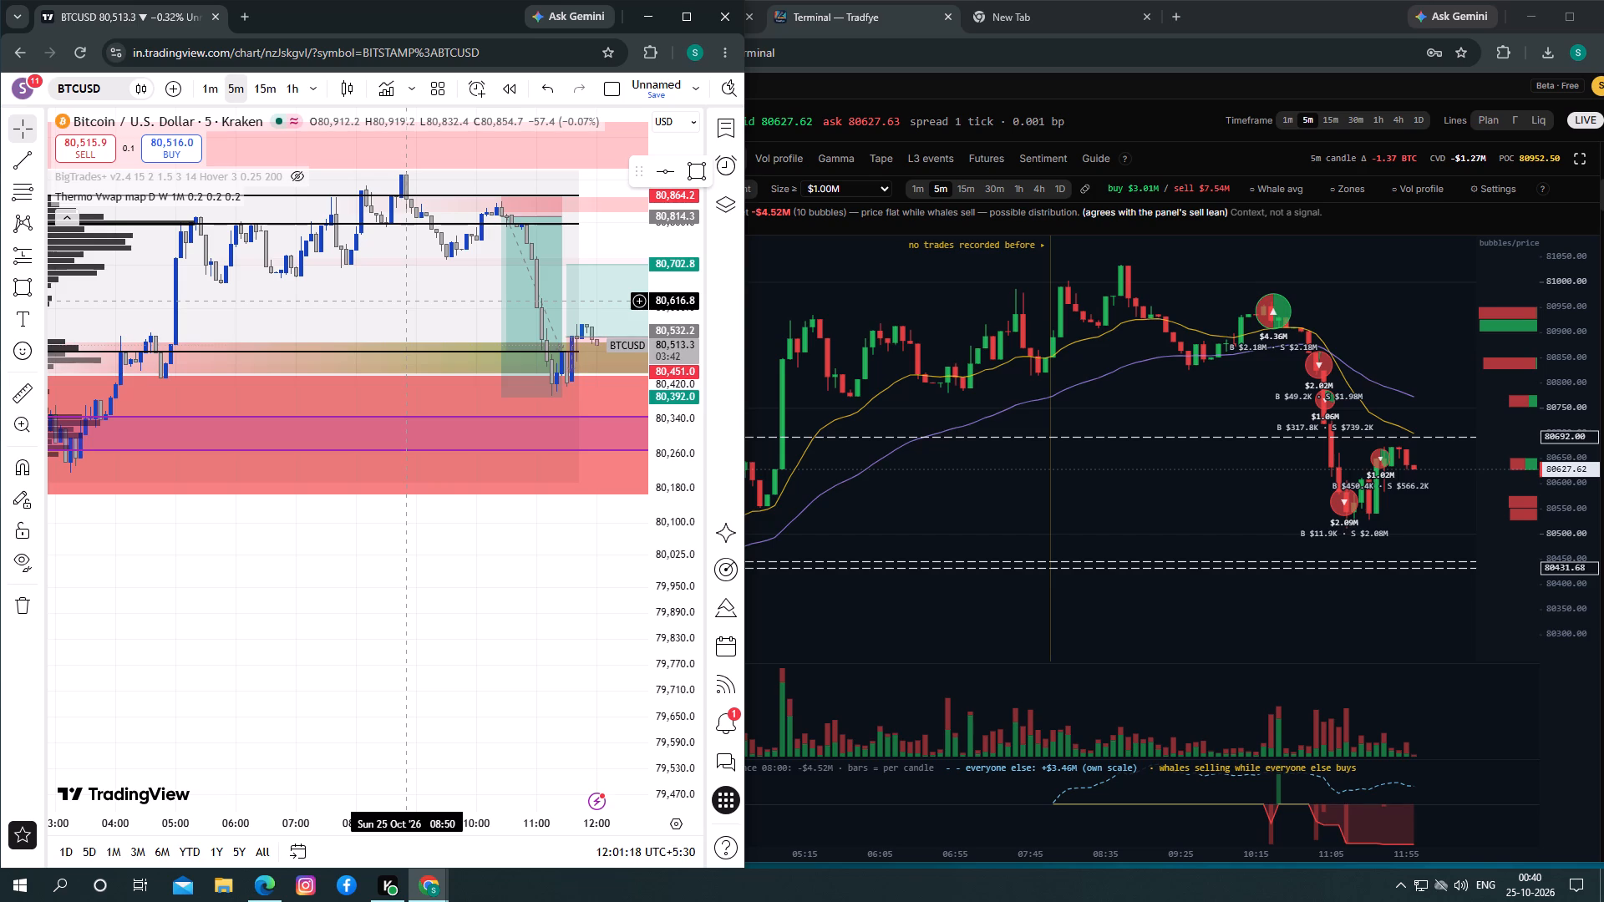
left_click_drag(404, 297, 316, 268)
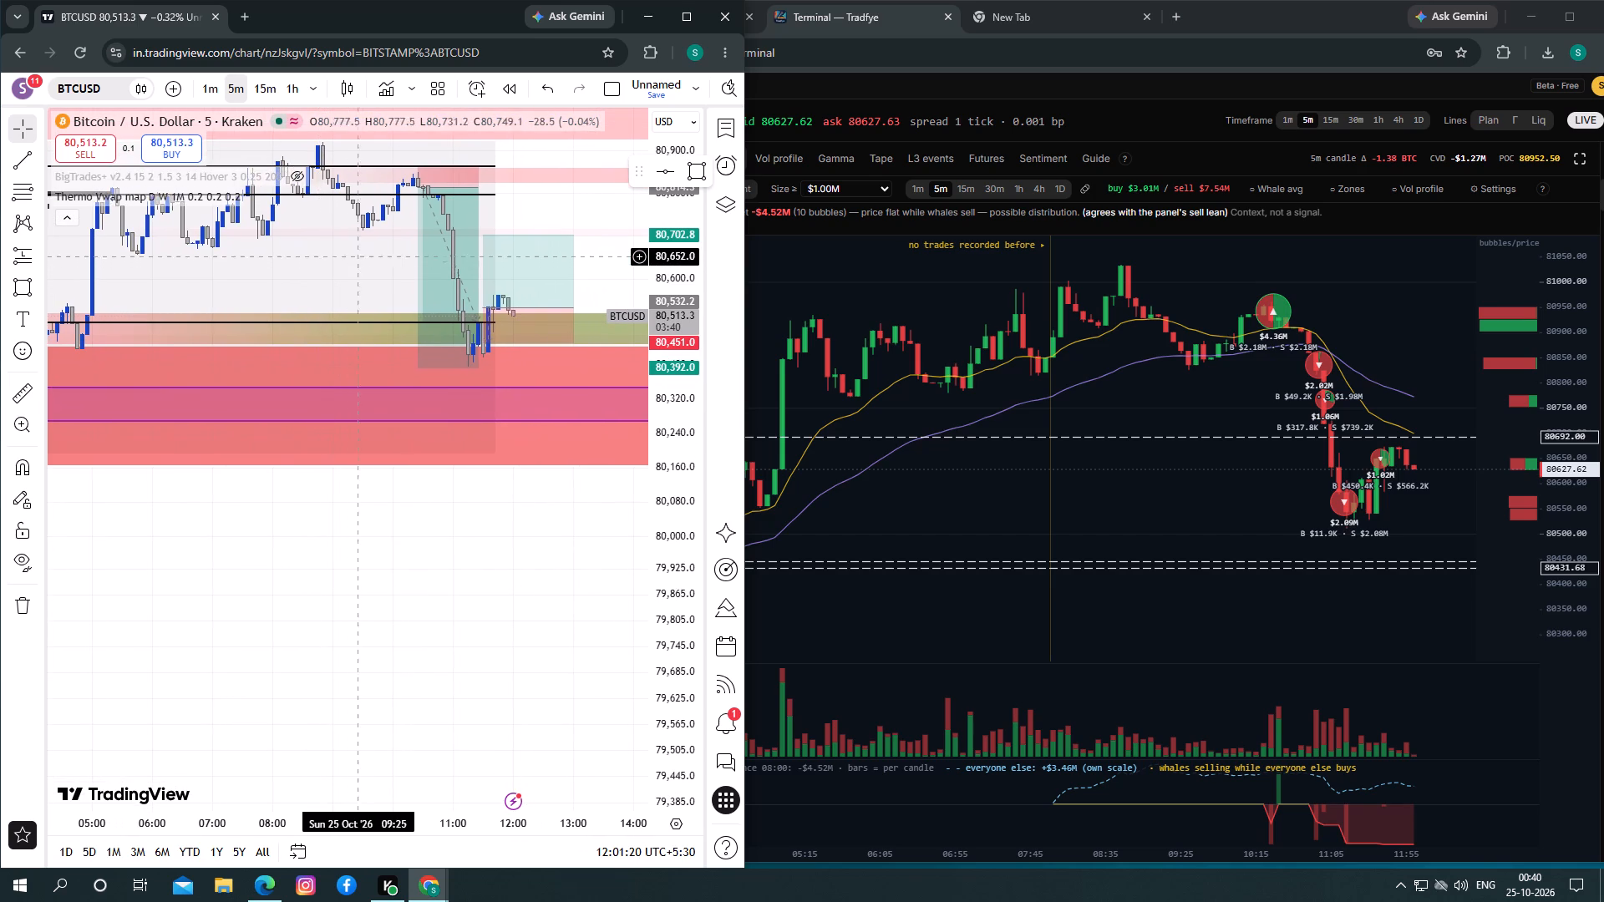
left_click_drag(360, 256, 357, 277)
left_click_drag(287, 257, 301, 293)
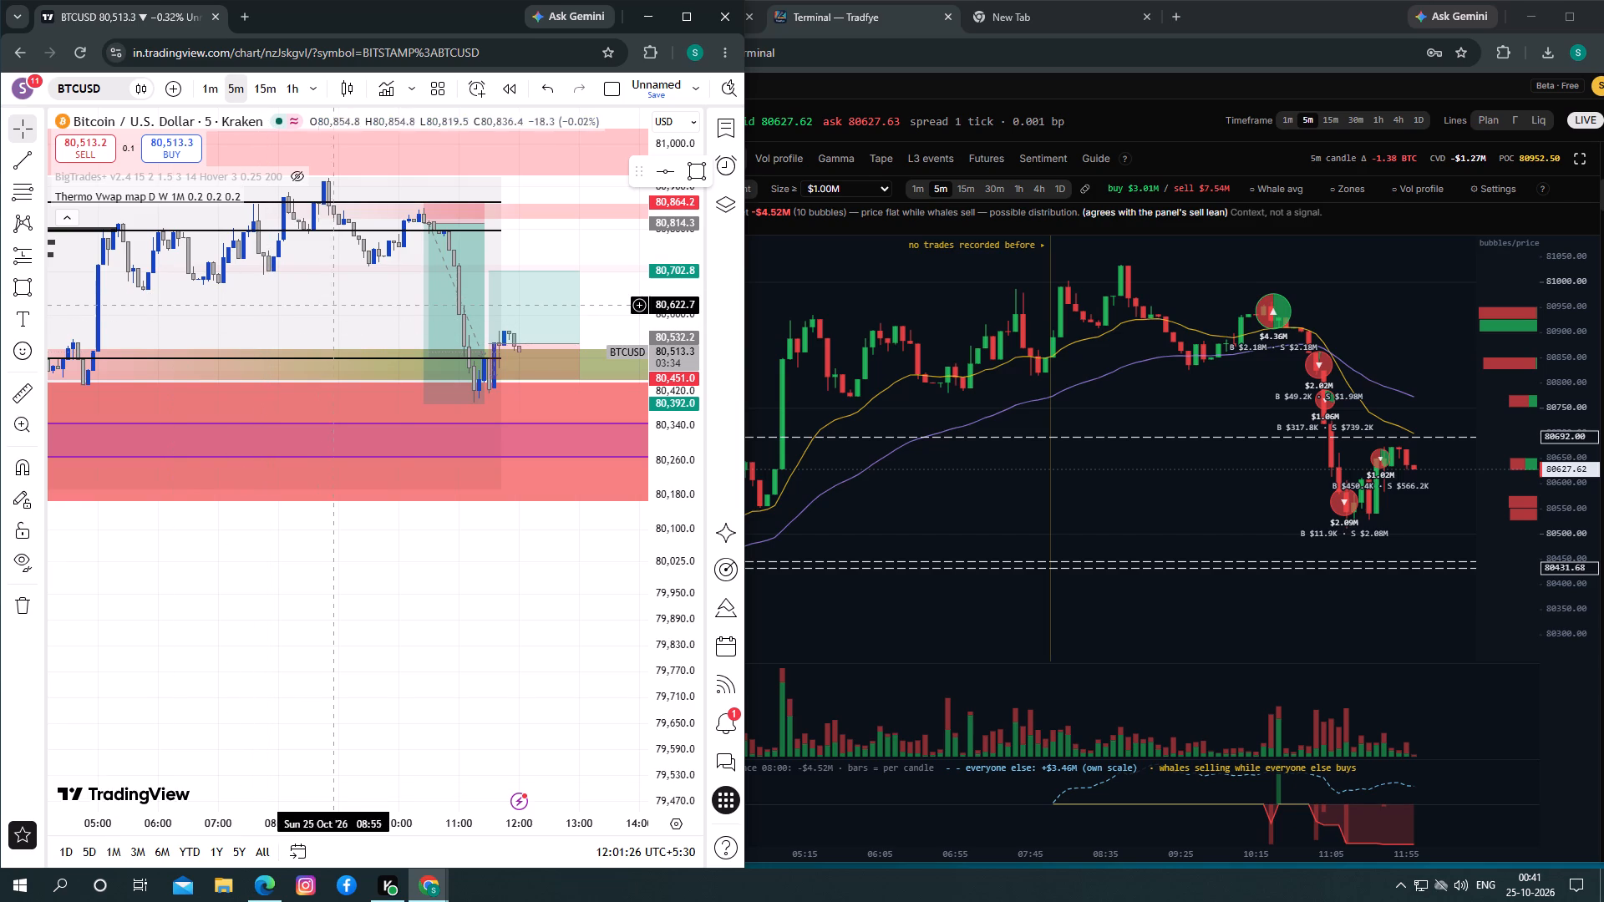
left_click_drag(307, 302, 327, 314)
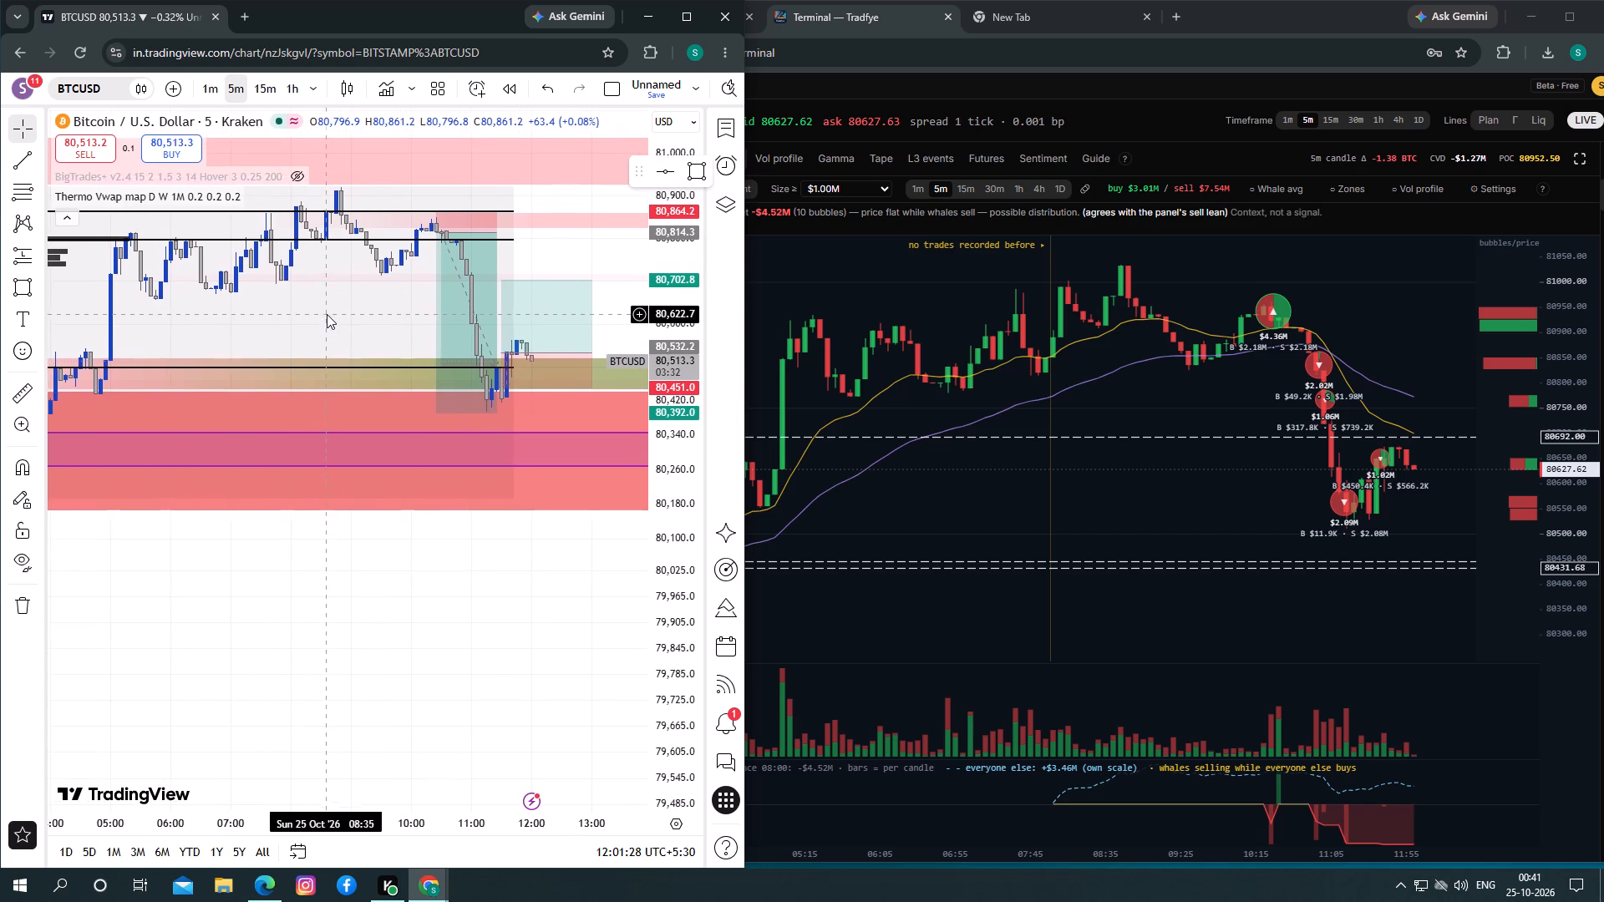
left_click_drag(327, 314, 272, 322)
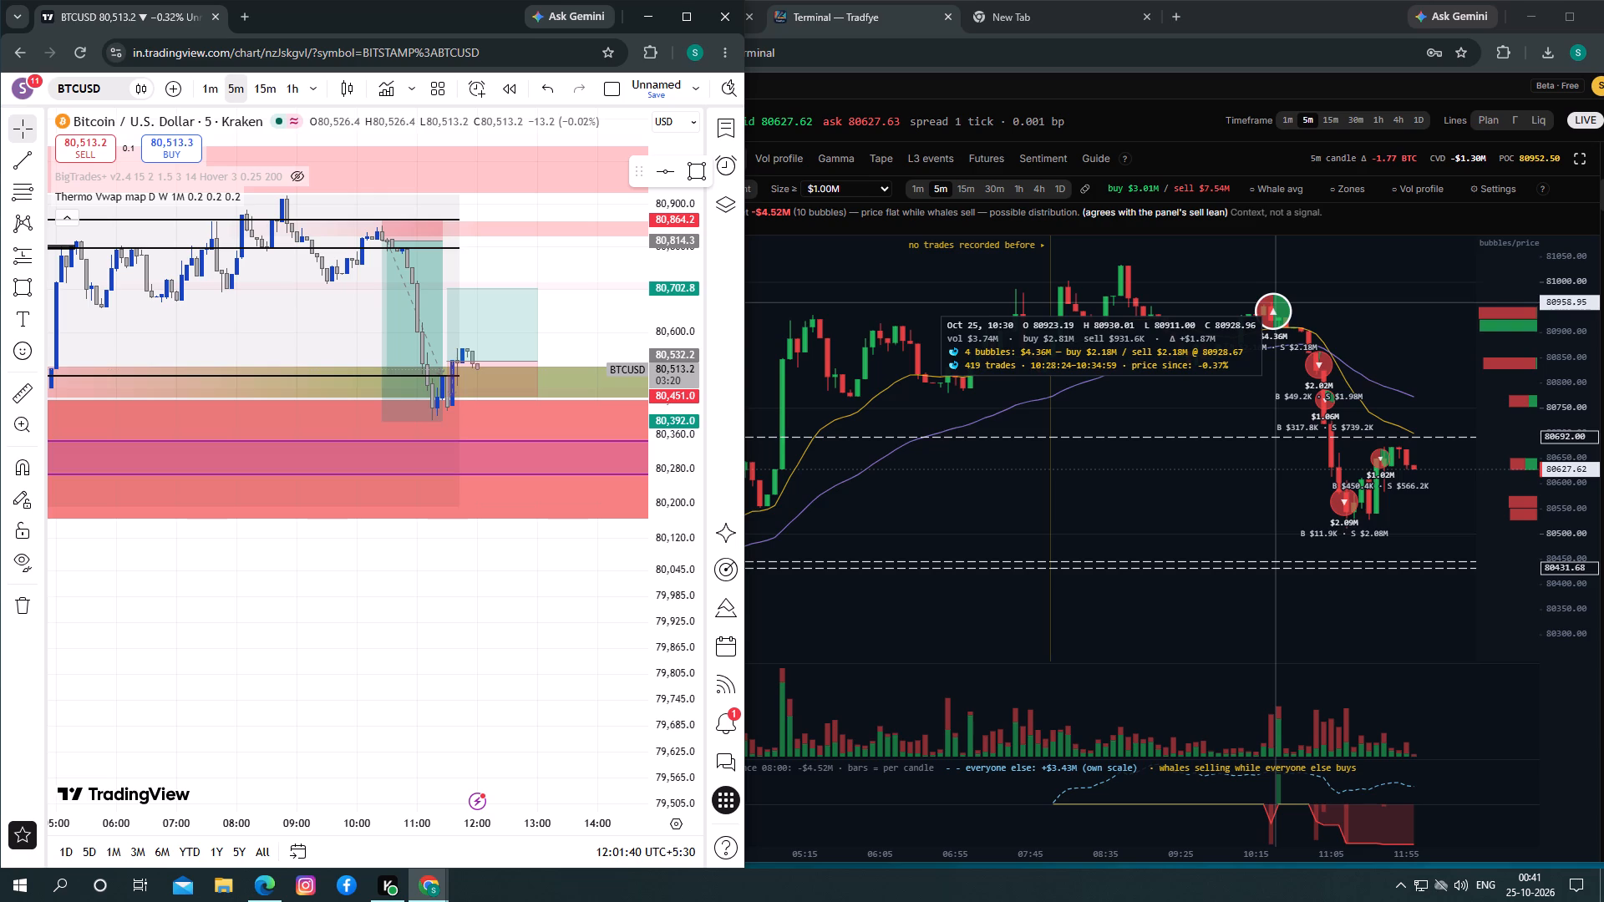
Set the minimum whale bubble size to $250.0K in the BTC/USDT big trade bubble settings and inspect the chart.
left_click_drag(1347, 540, 1323, 540)
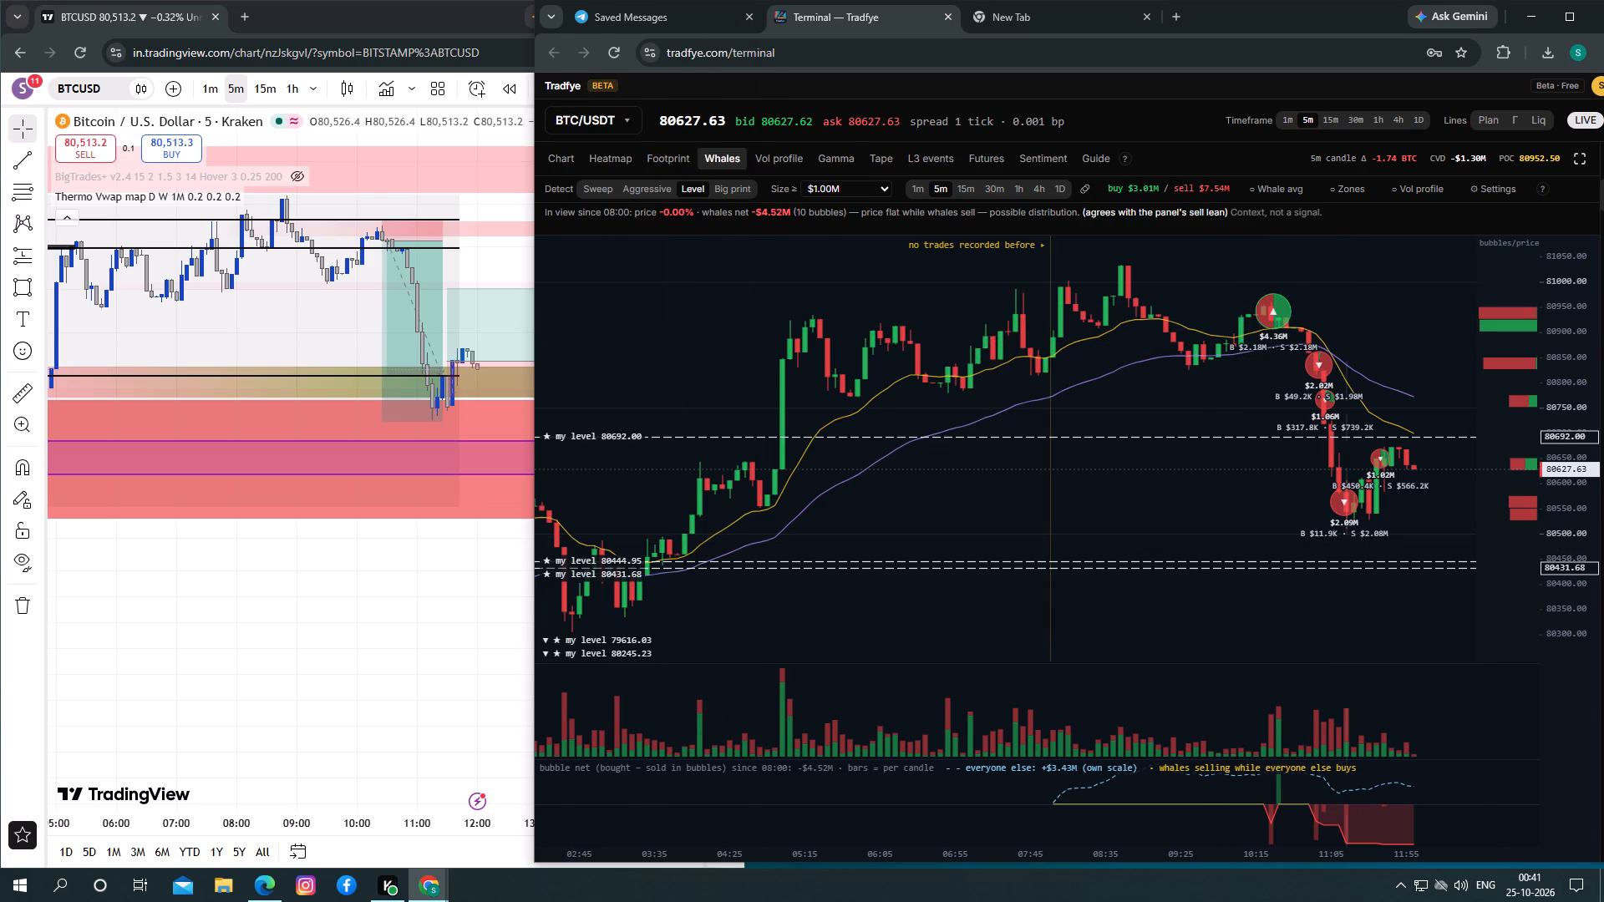
left_click_drag(1323, 540, 1298, 540)
left_click(1172, 506)
left_click(1484, 193)
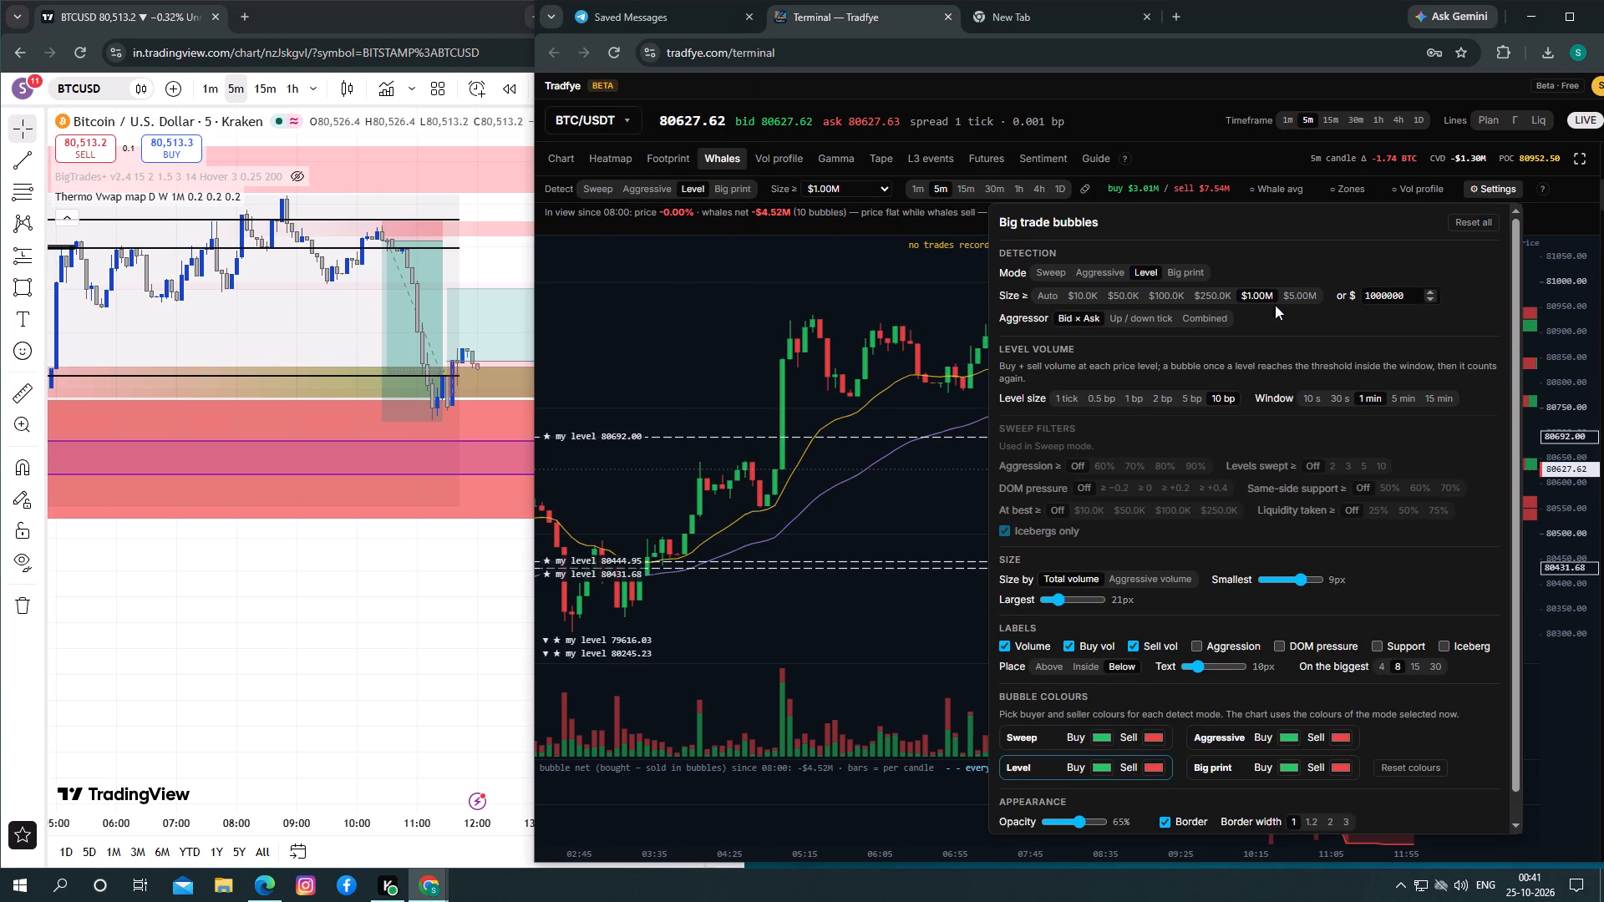
left_click(1204, 295)
left_click(947, 478)
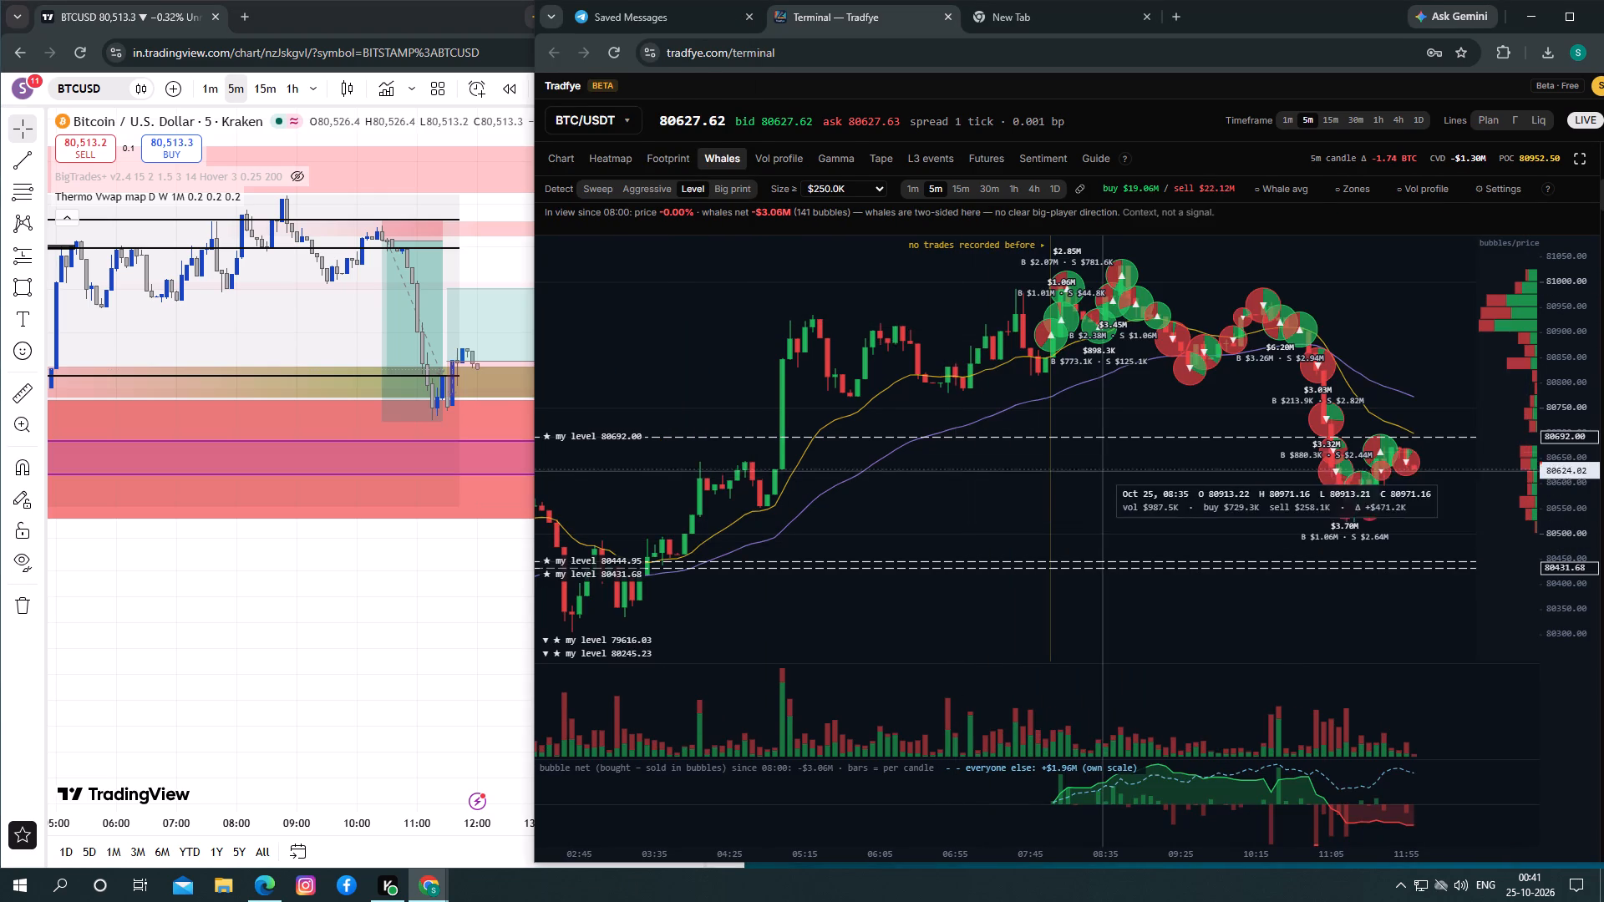
left_click_drag(1099, 450, 1019, 437)
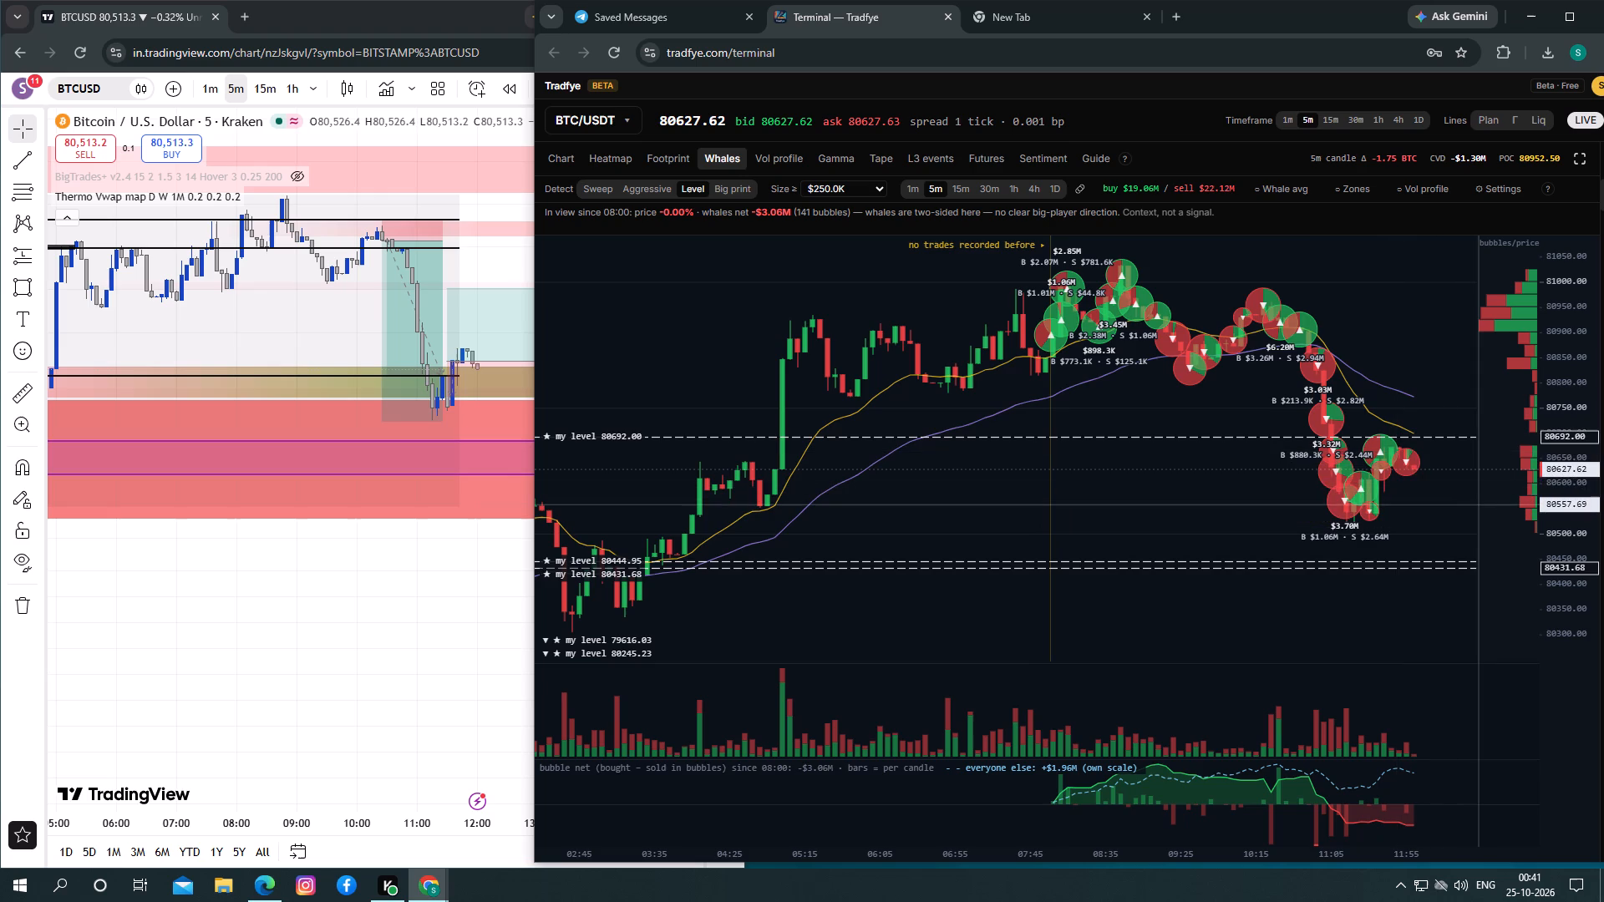
left_click(1479, 504)
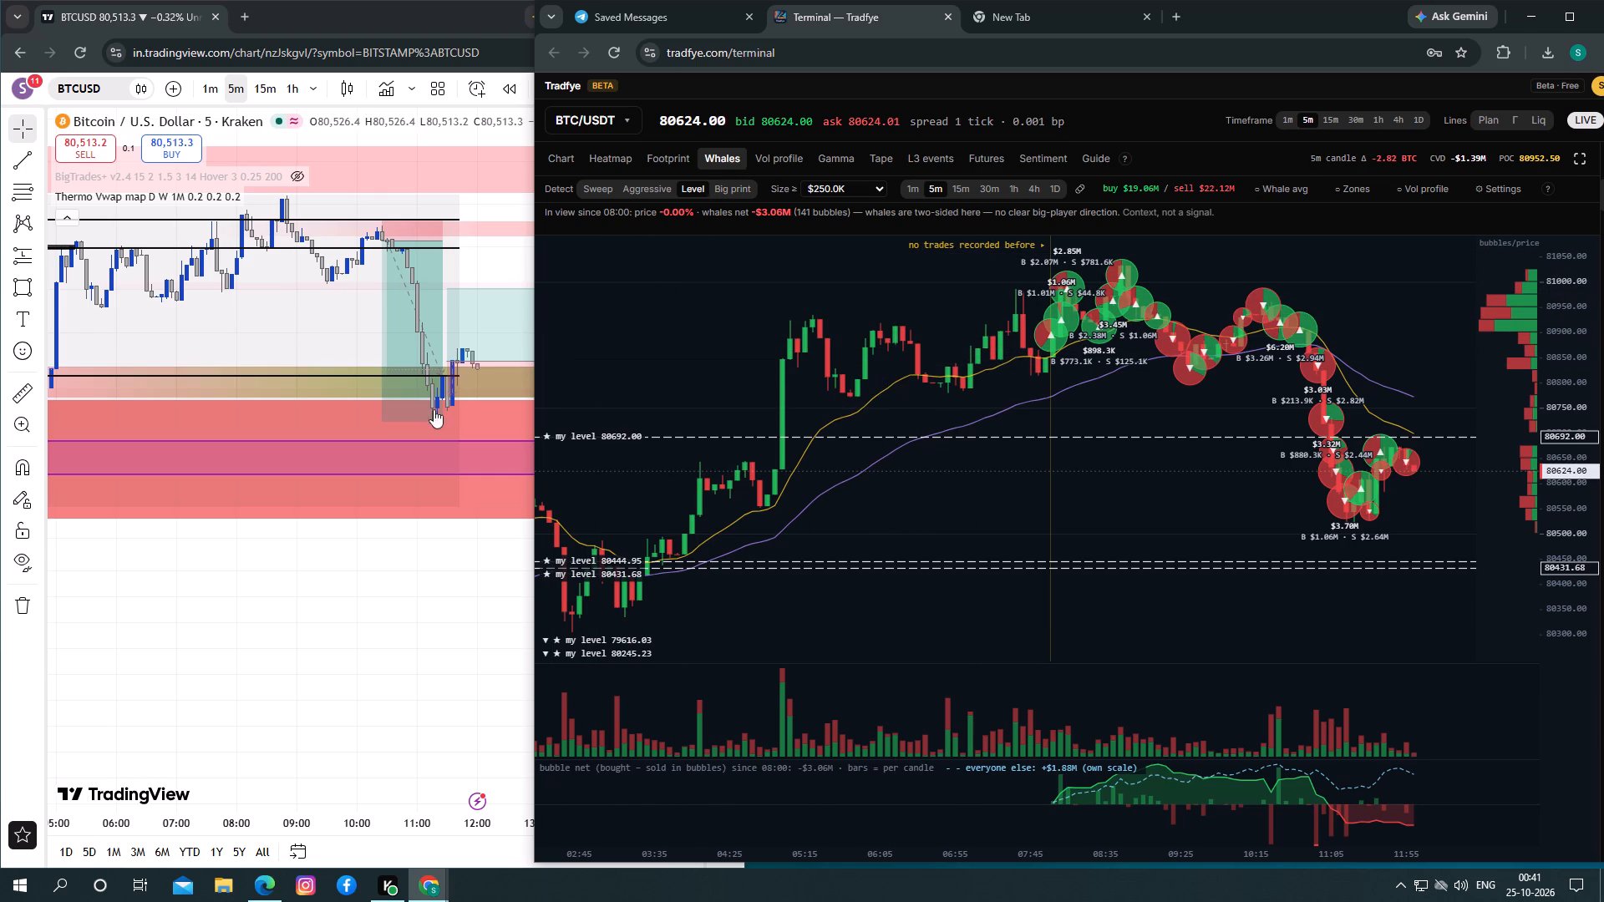
Examine the BTCUSD chart over a wider price range, from the overnight base through the rally to the sell-off and planned long.
left_click(375, 548)
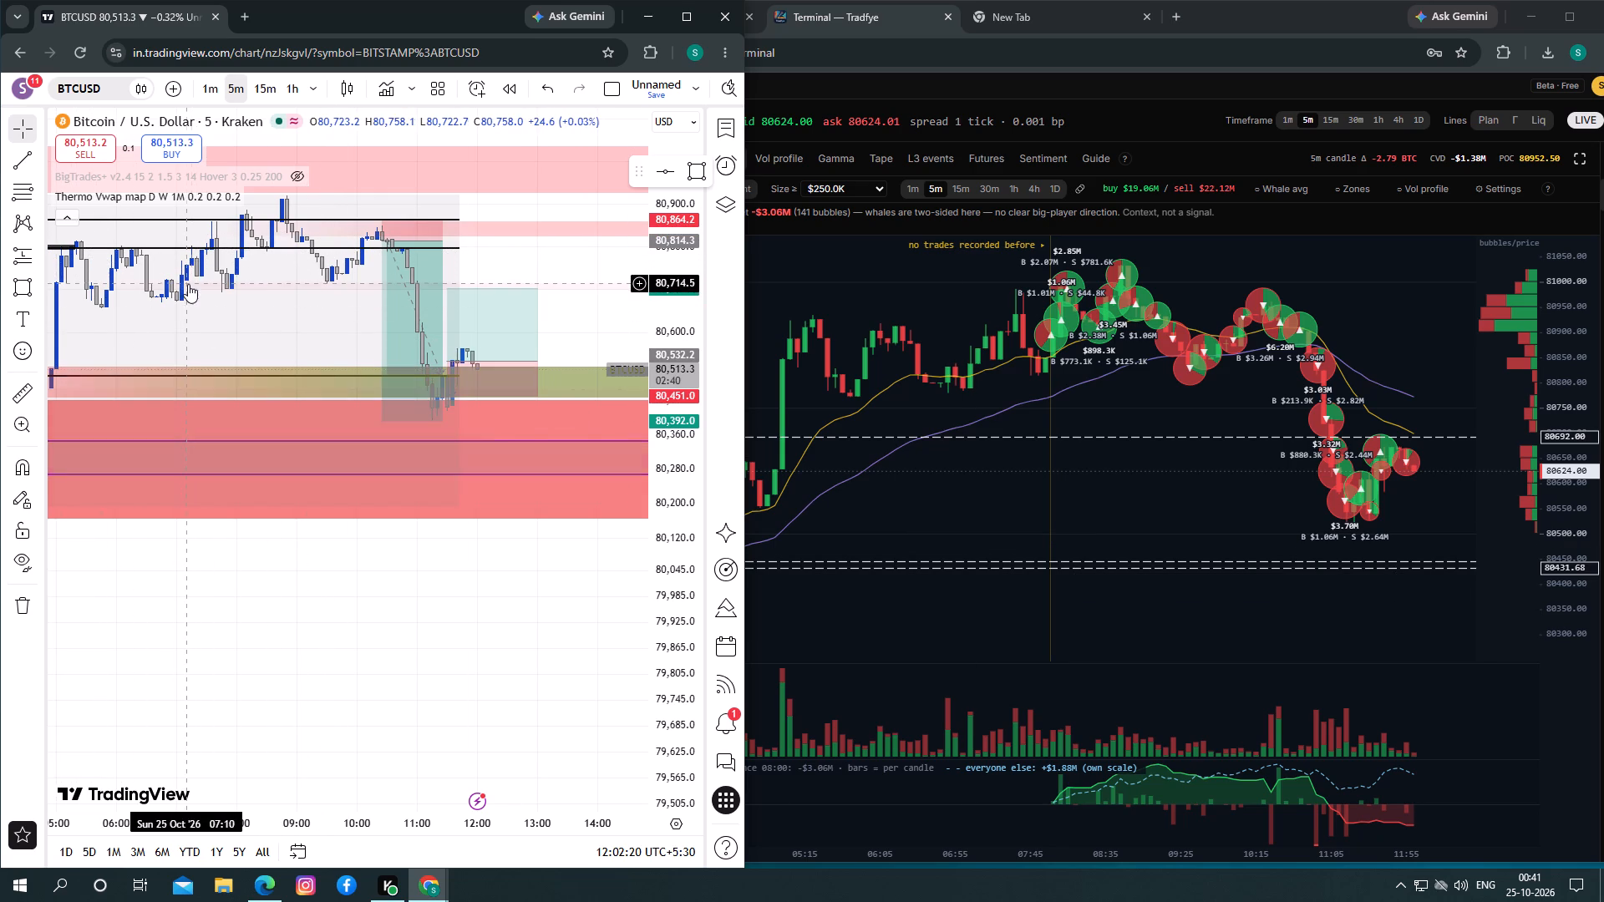
left_click_drag(670, 278, 668, 399)
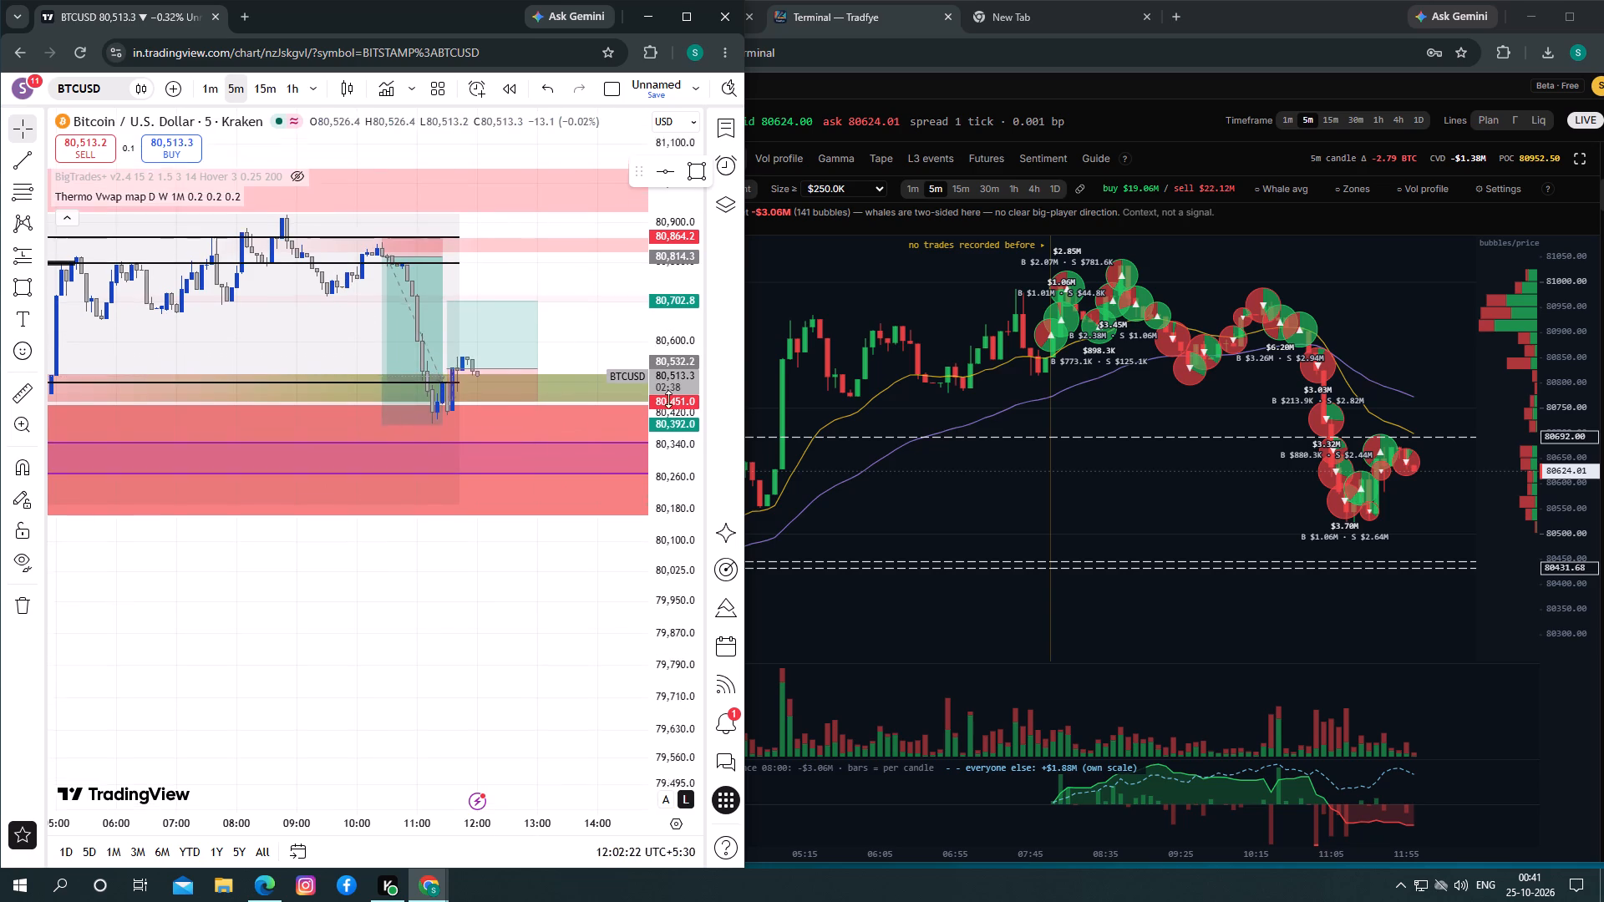
left_click_drag(668, 399, 579, 546)
left_click_drag(356, 553, 713, 560)
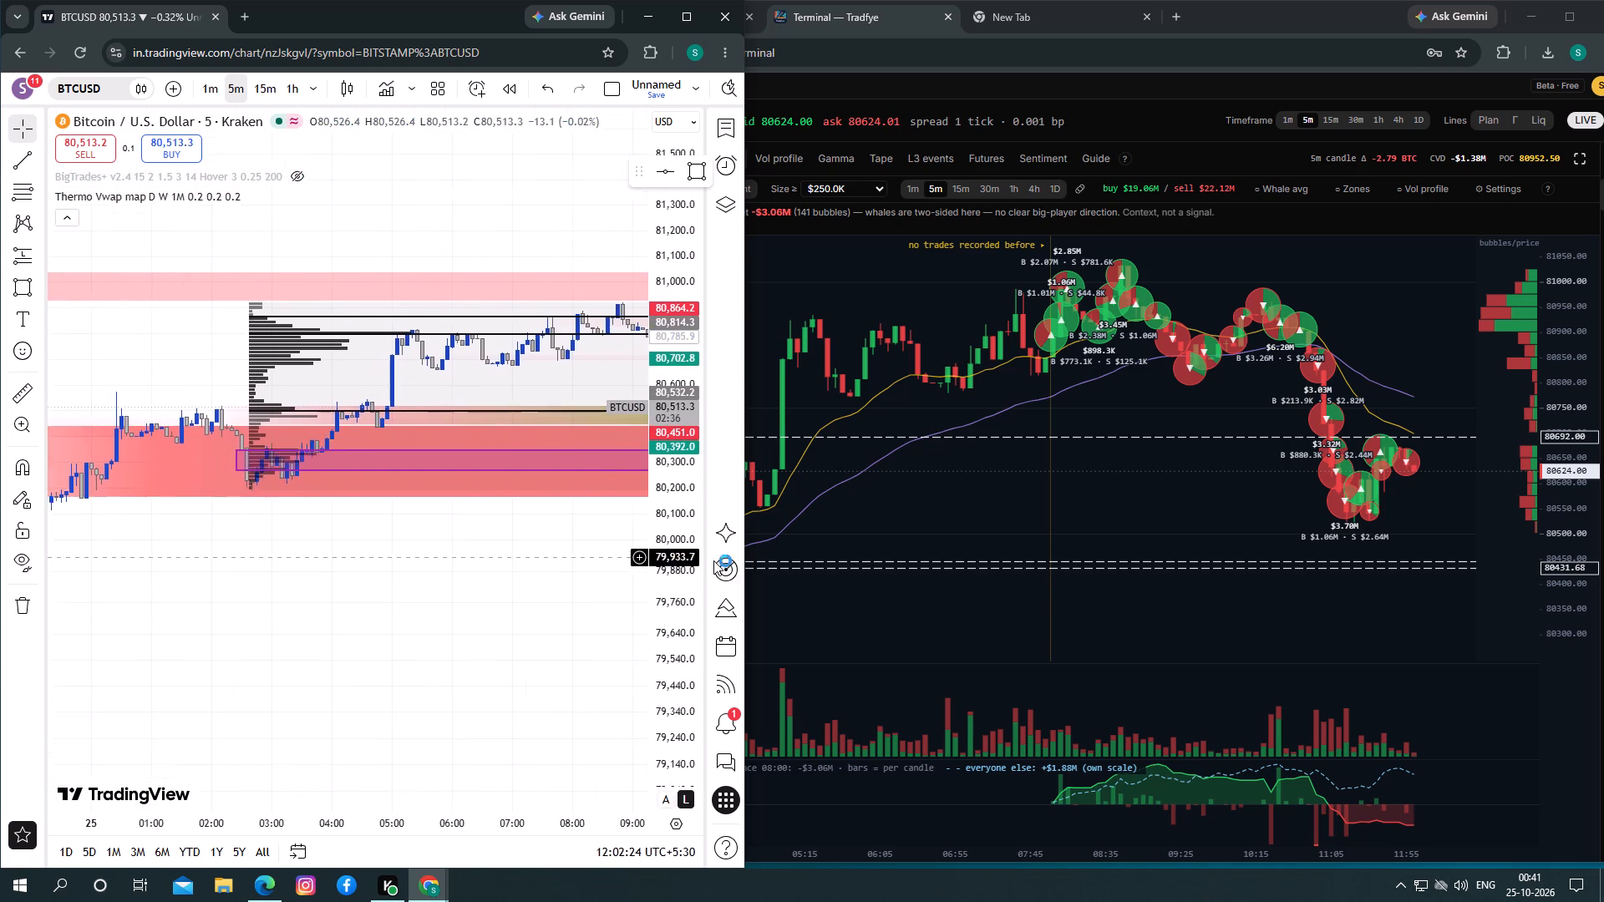
left_click_drag(713, 560, 716, 535)
left_click_drag(269, 530, 293, 535)
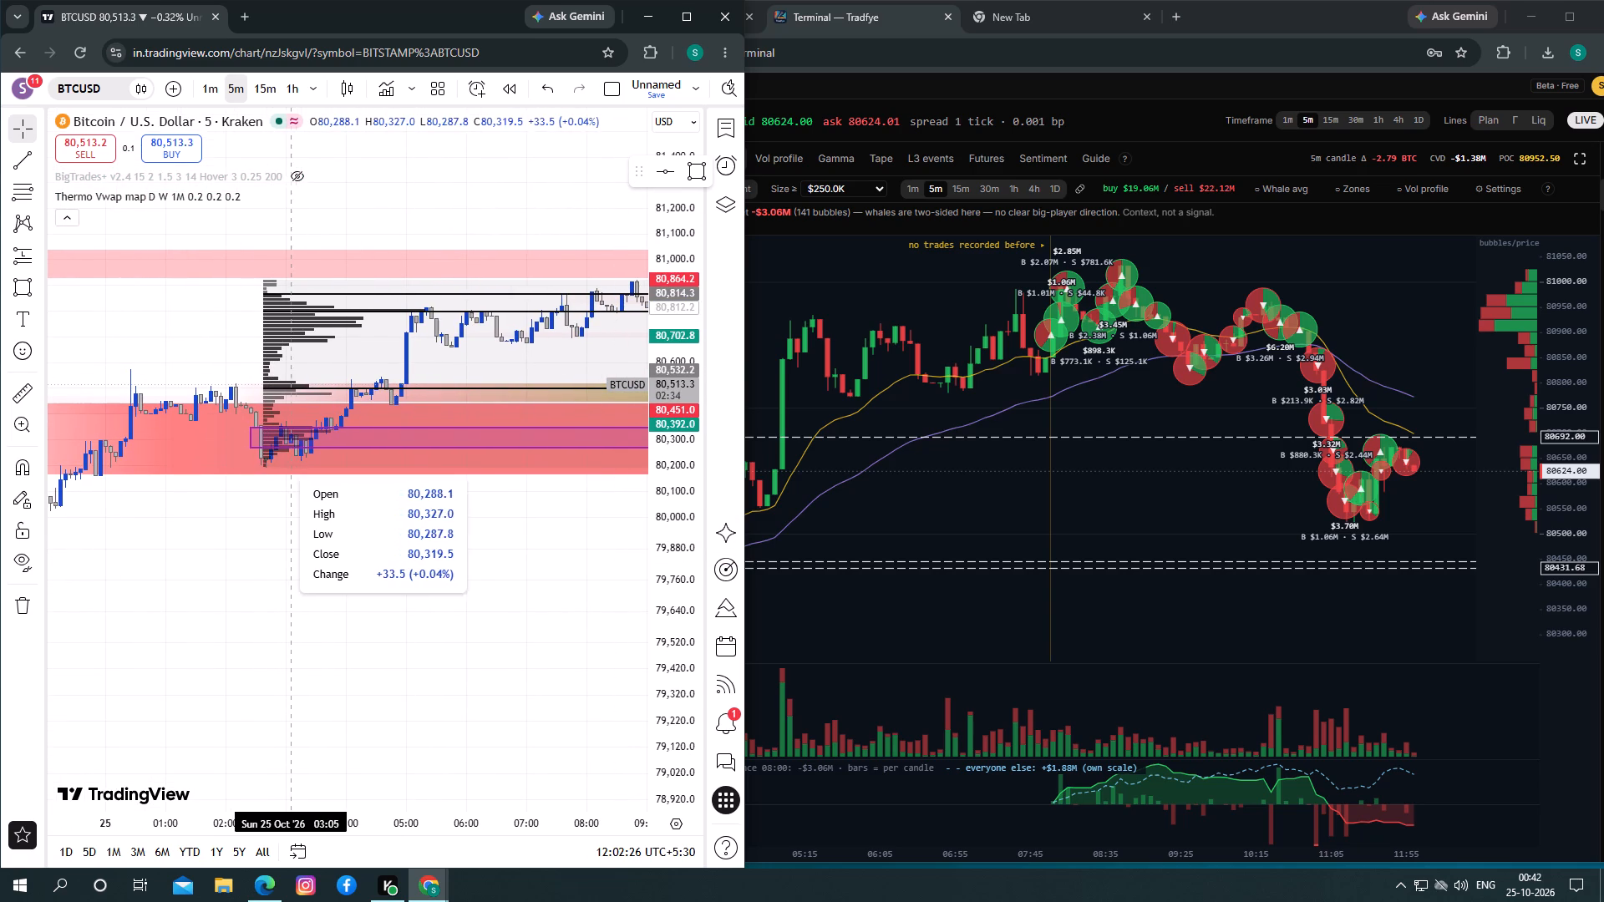
left_click_drag(293, 535, 302, 535)
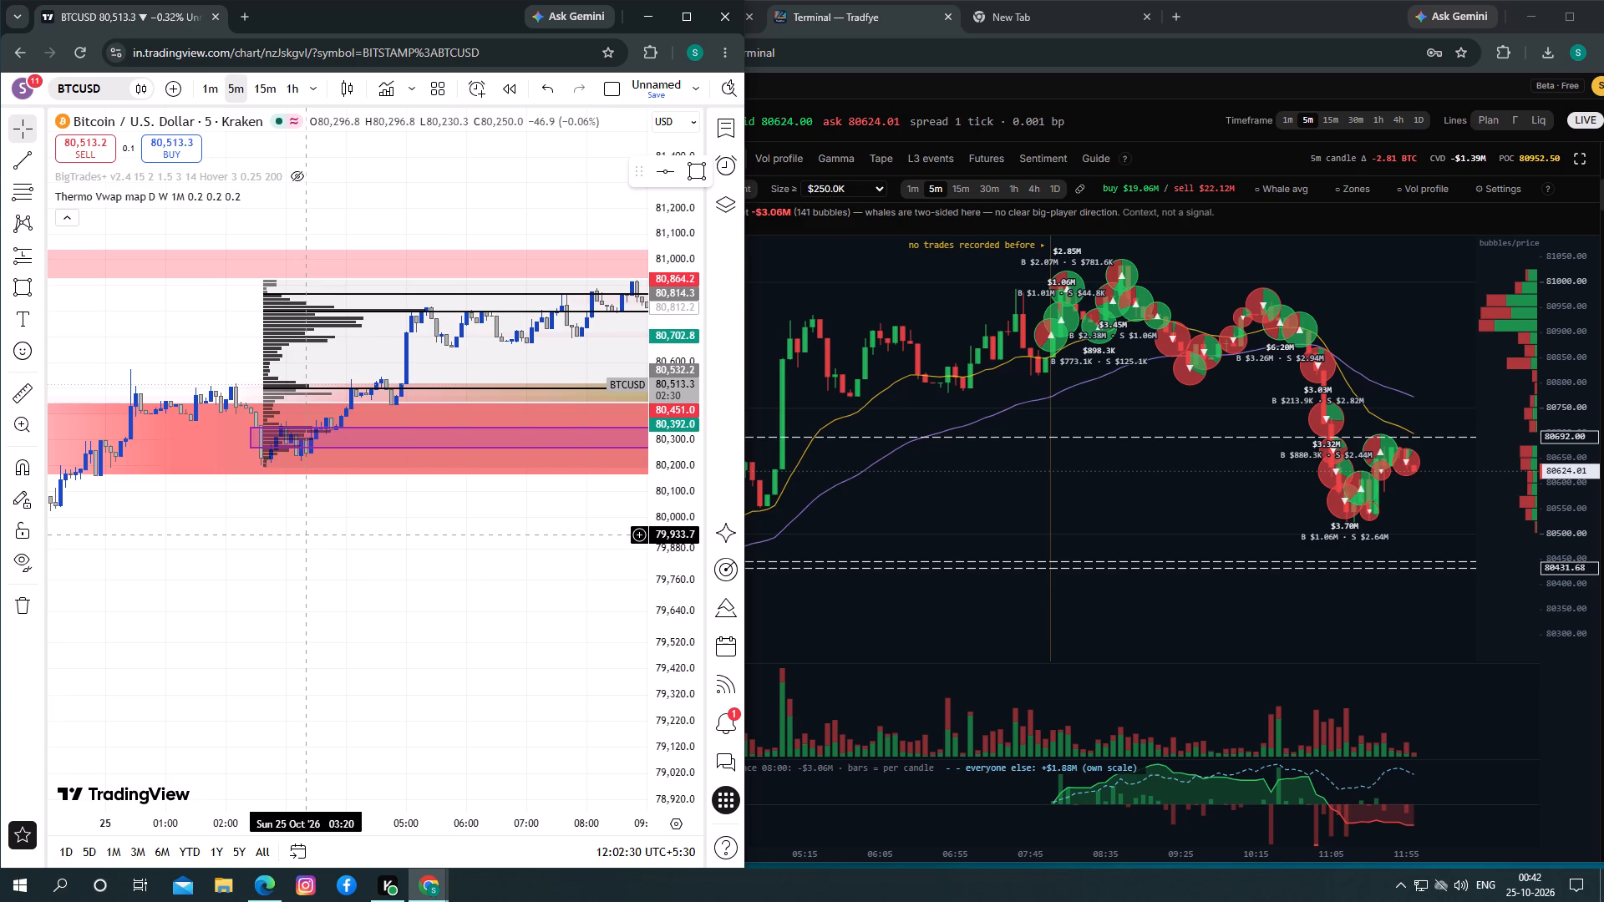
left_click(93, 192)
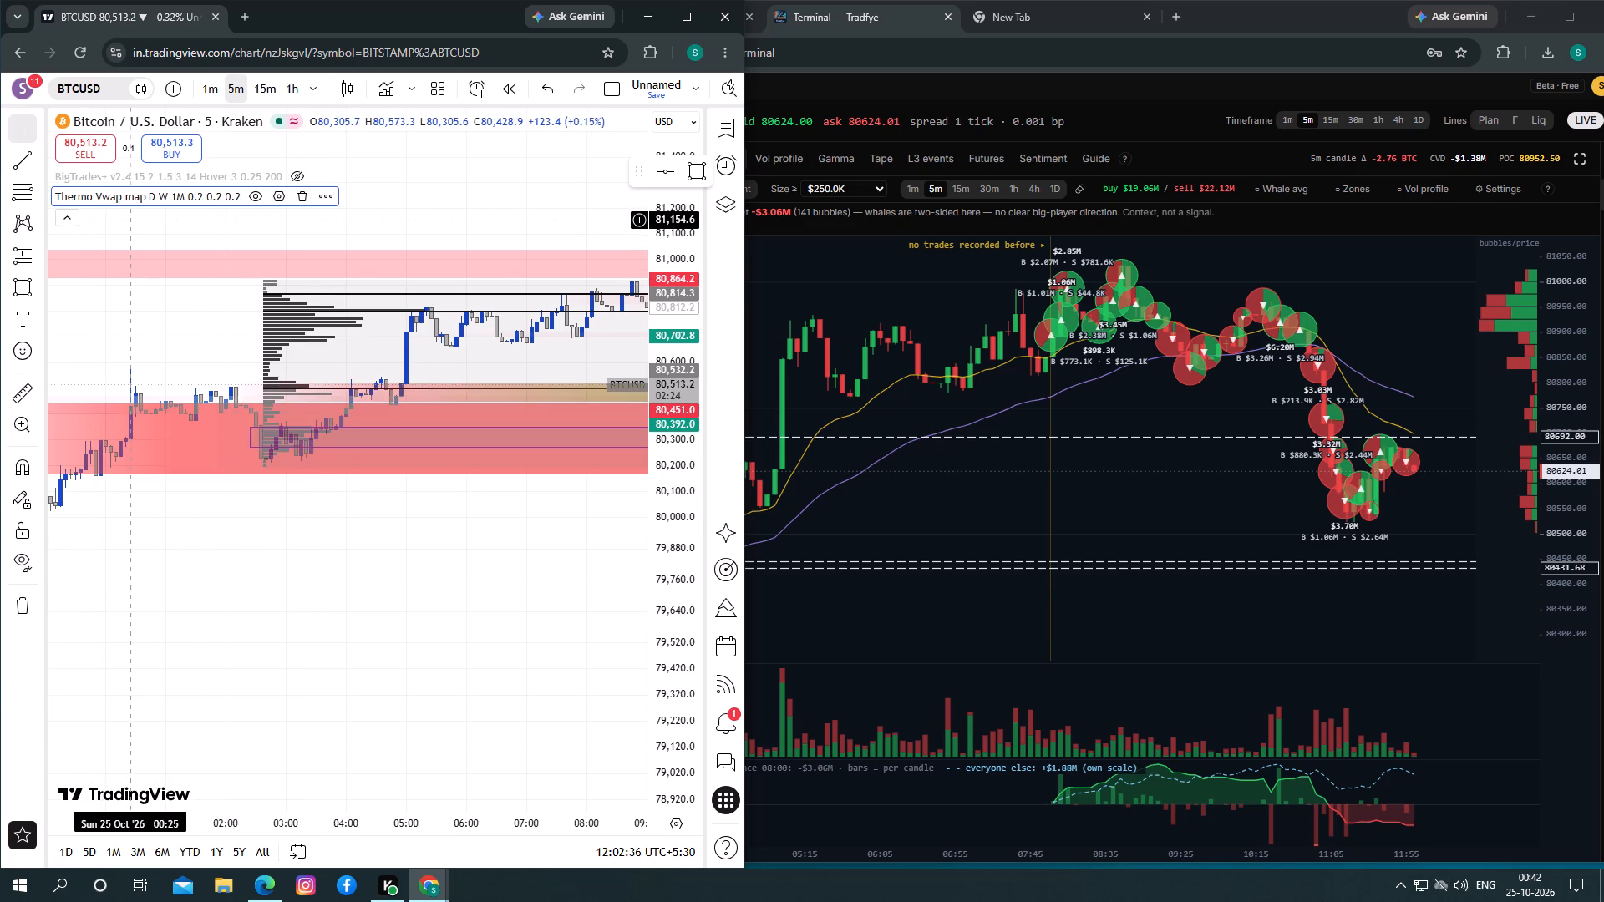
left_click_drag(464, 352, 344, 317)
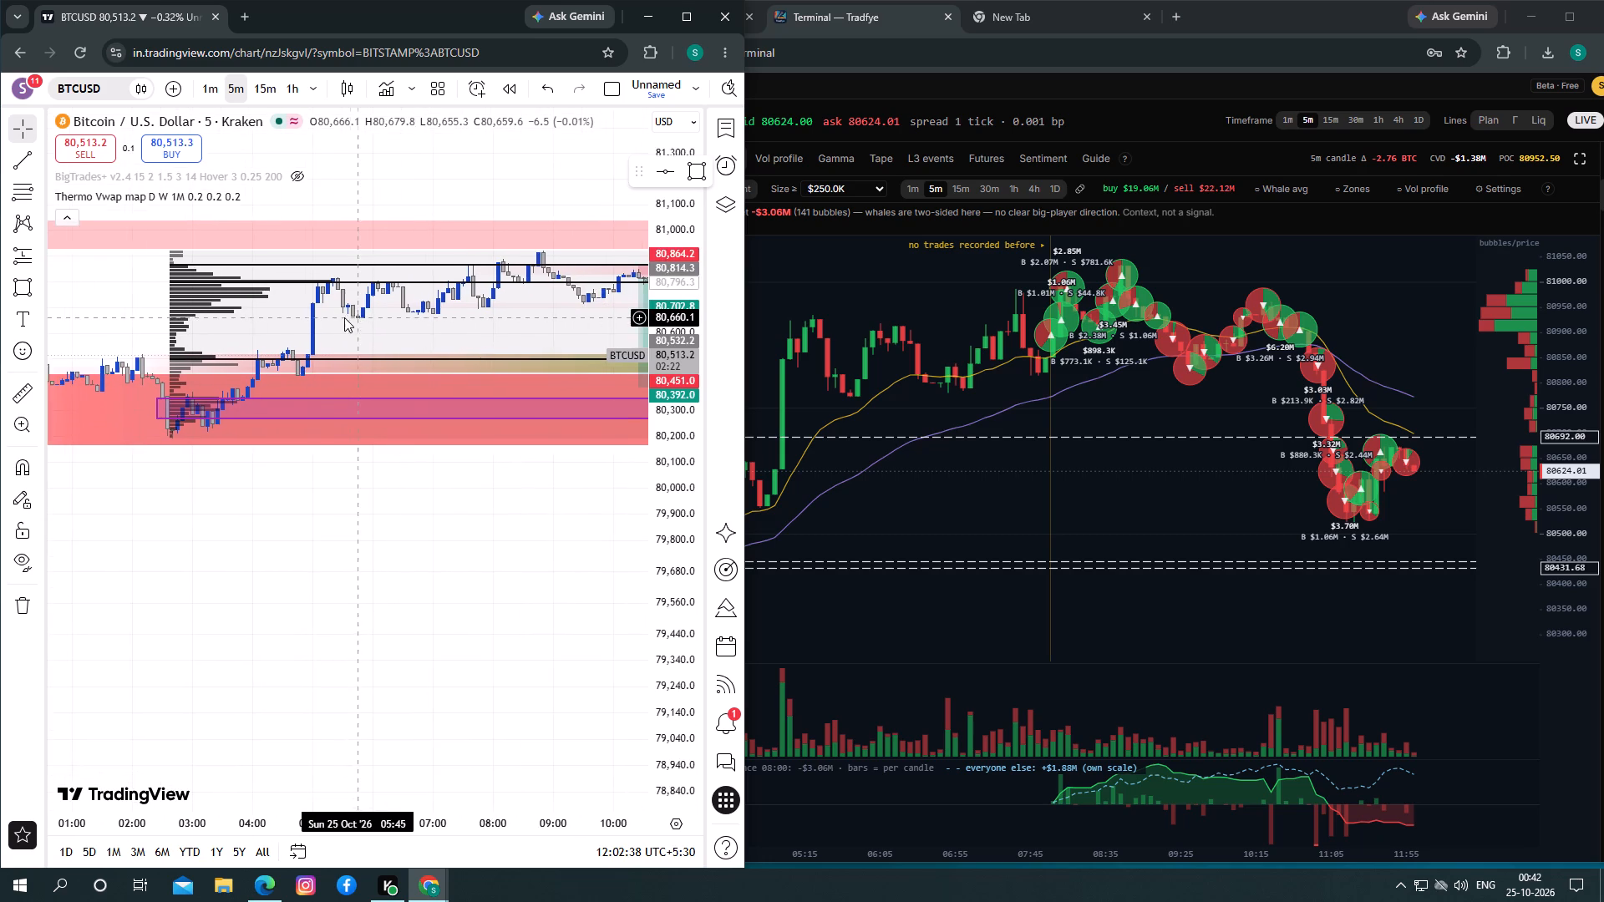
left_click_drag(344, 317, 307, 339)
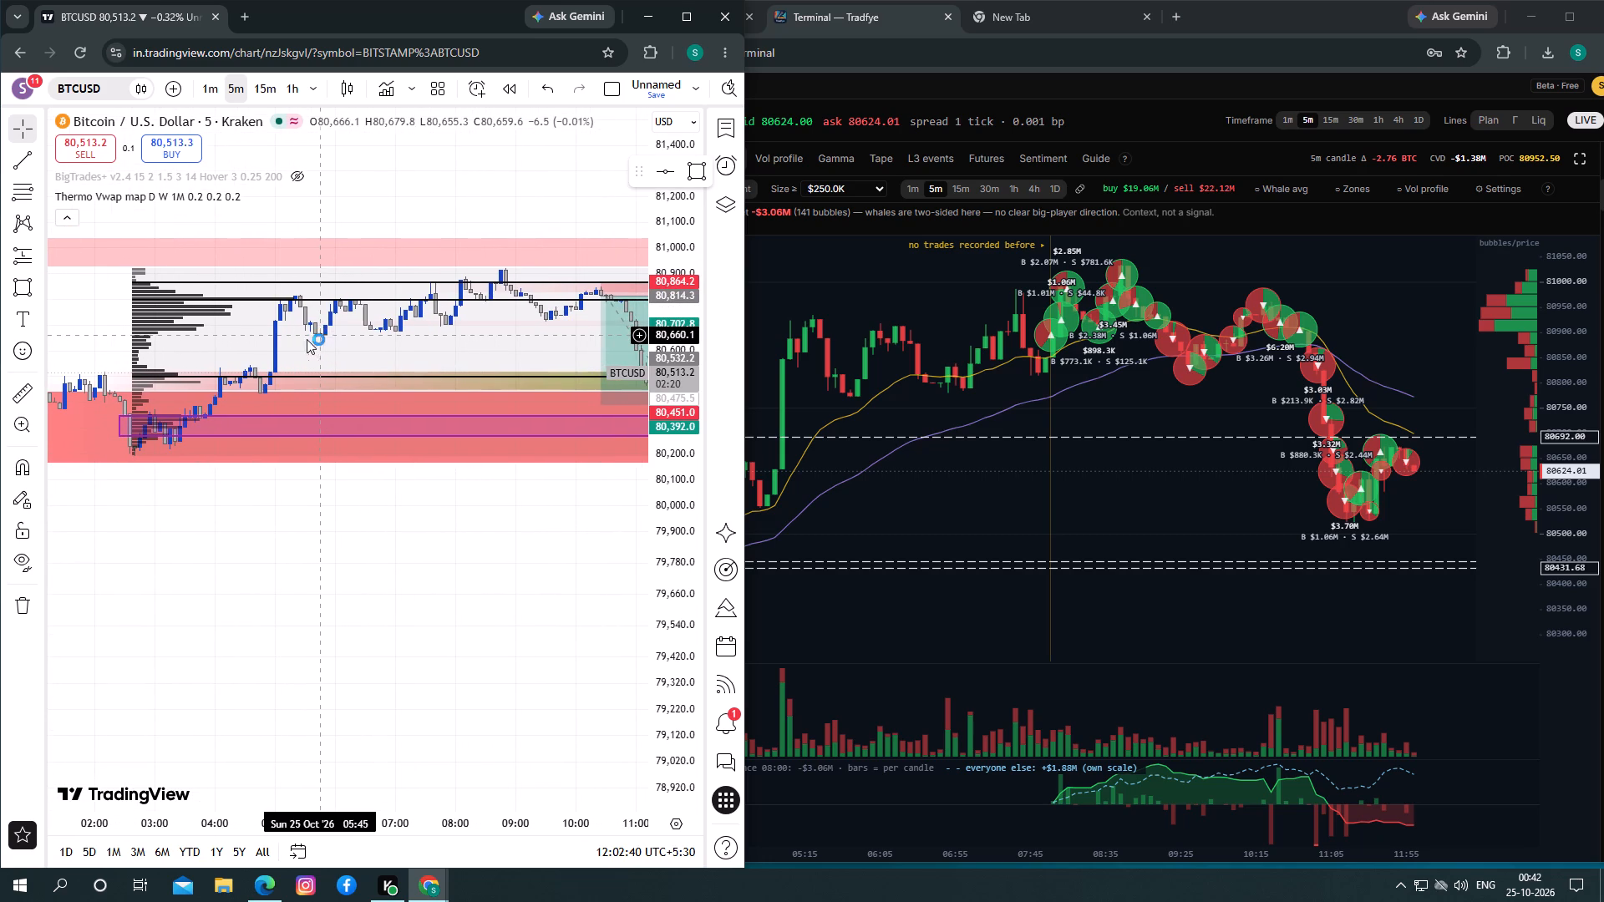
left_click_drag(307, 339, 195, 318)
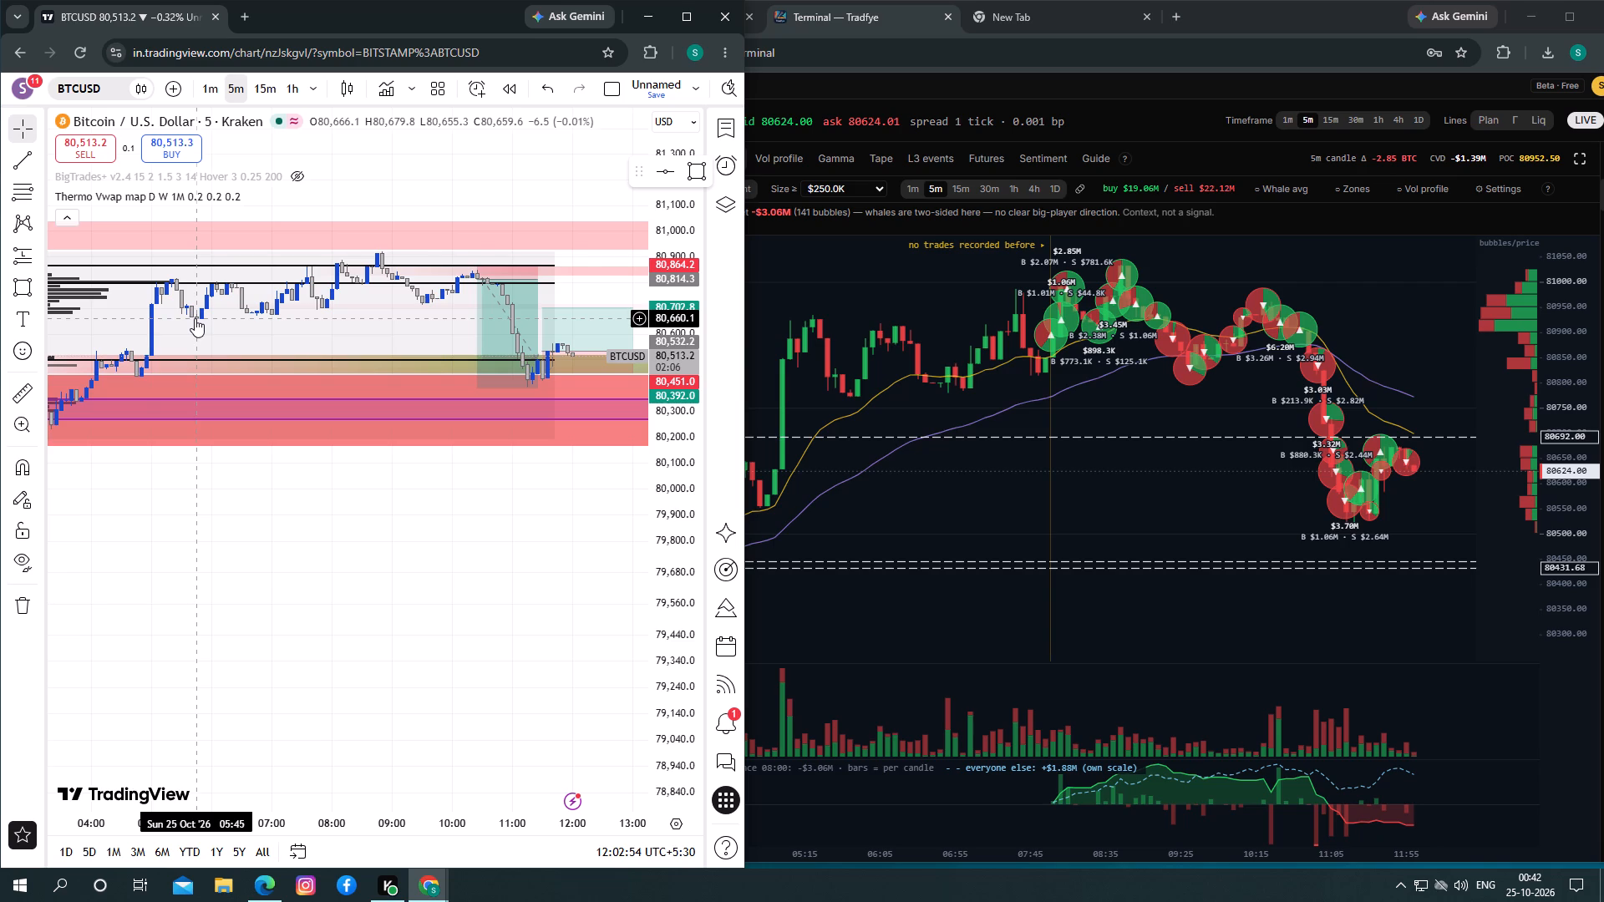
Show the BigTrades+ indicator on the BTCUSD chart and bring the sell-off bubbles and long position into view.
left_click(302, 174)
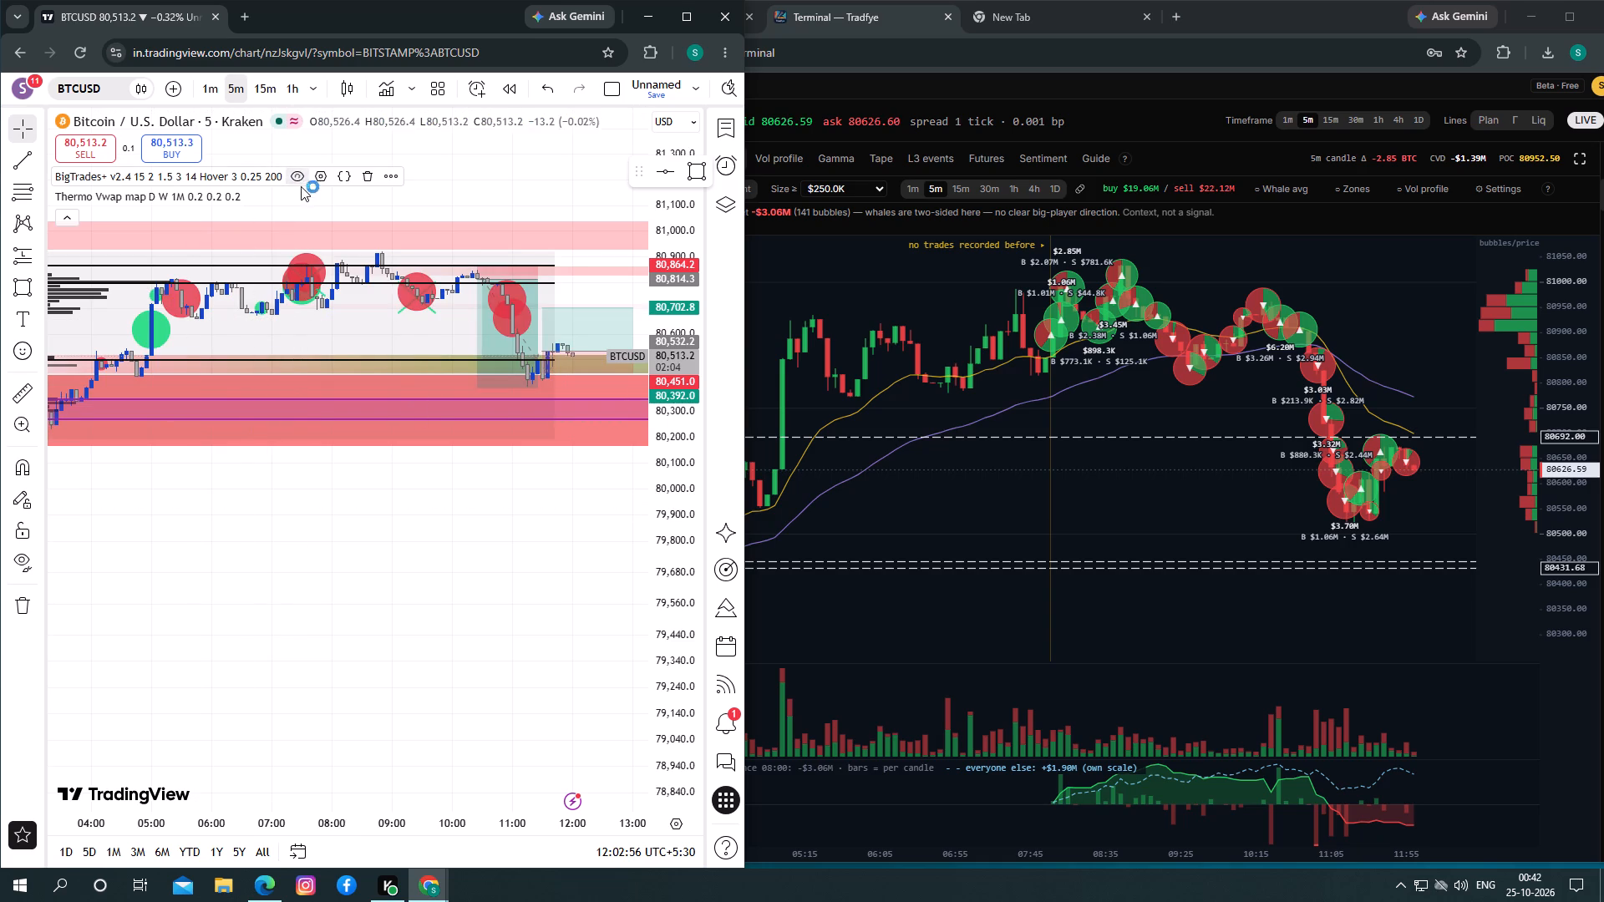
left_click_drag(524, 519, 438, 514)
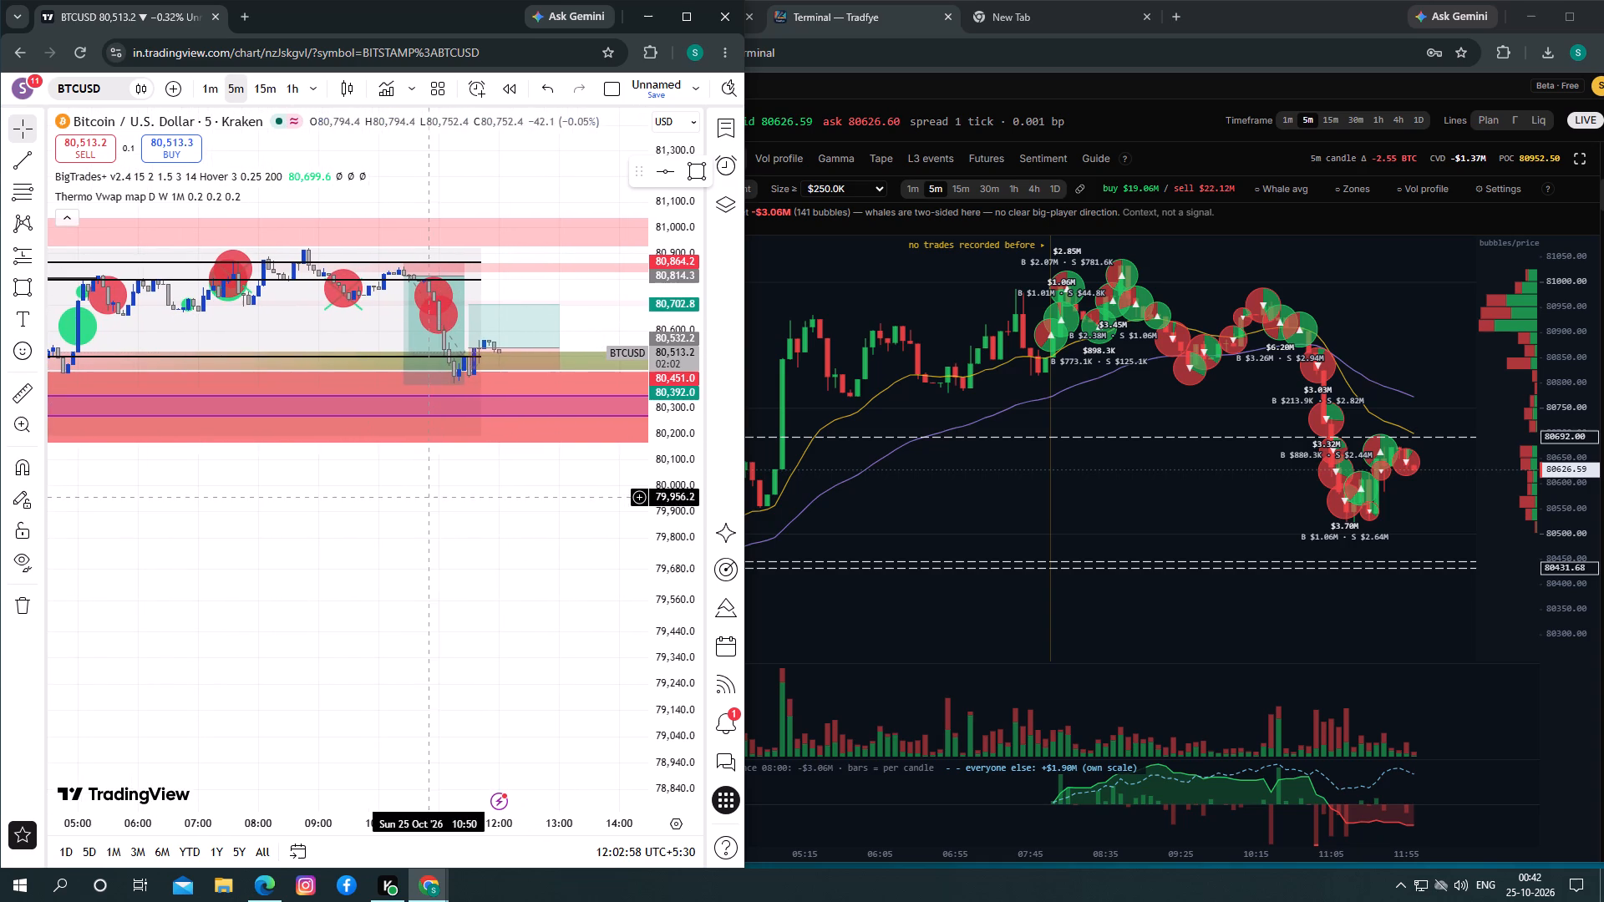
Review the Style and Inputs settings of the BigTrades+ v2.4 indicator on the BTCUSD chart.
left_click(331, 175)
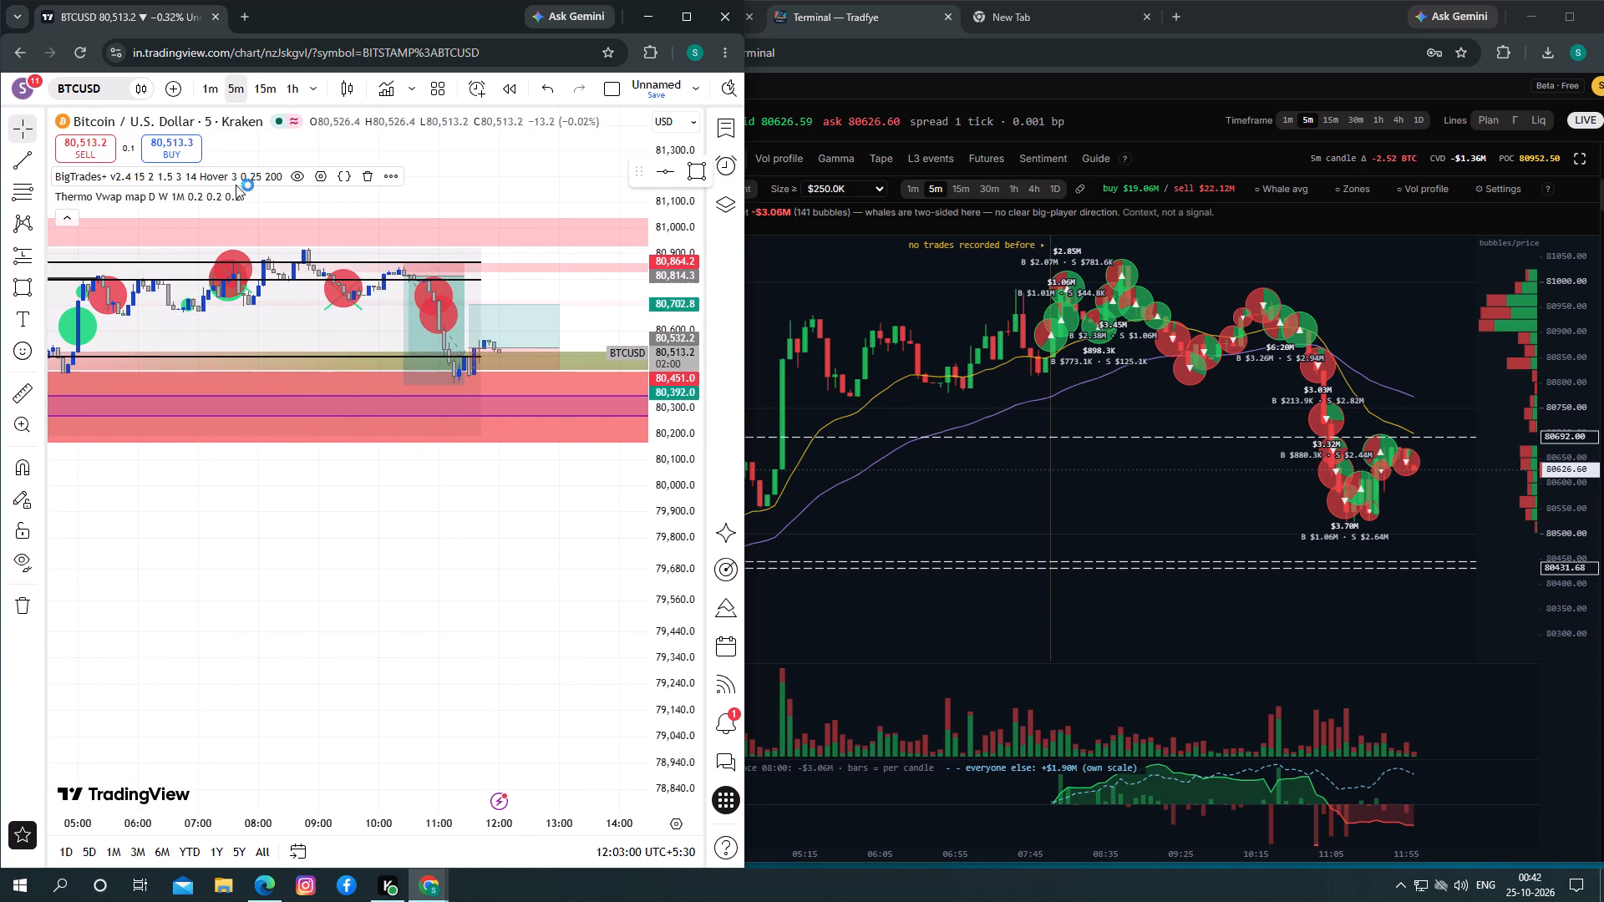
left_click(317, 174)
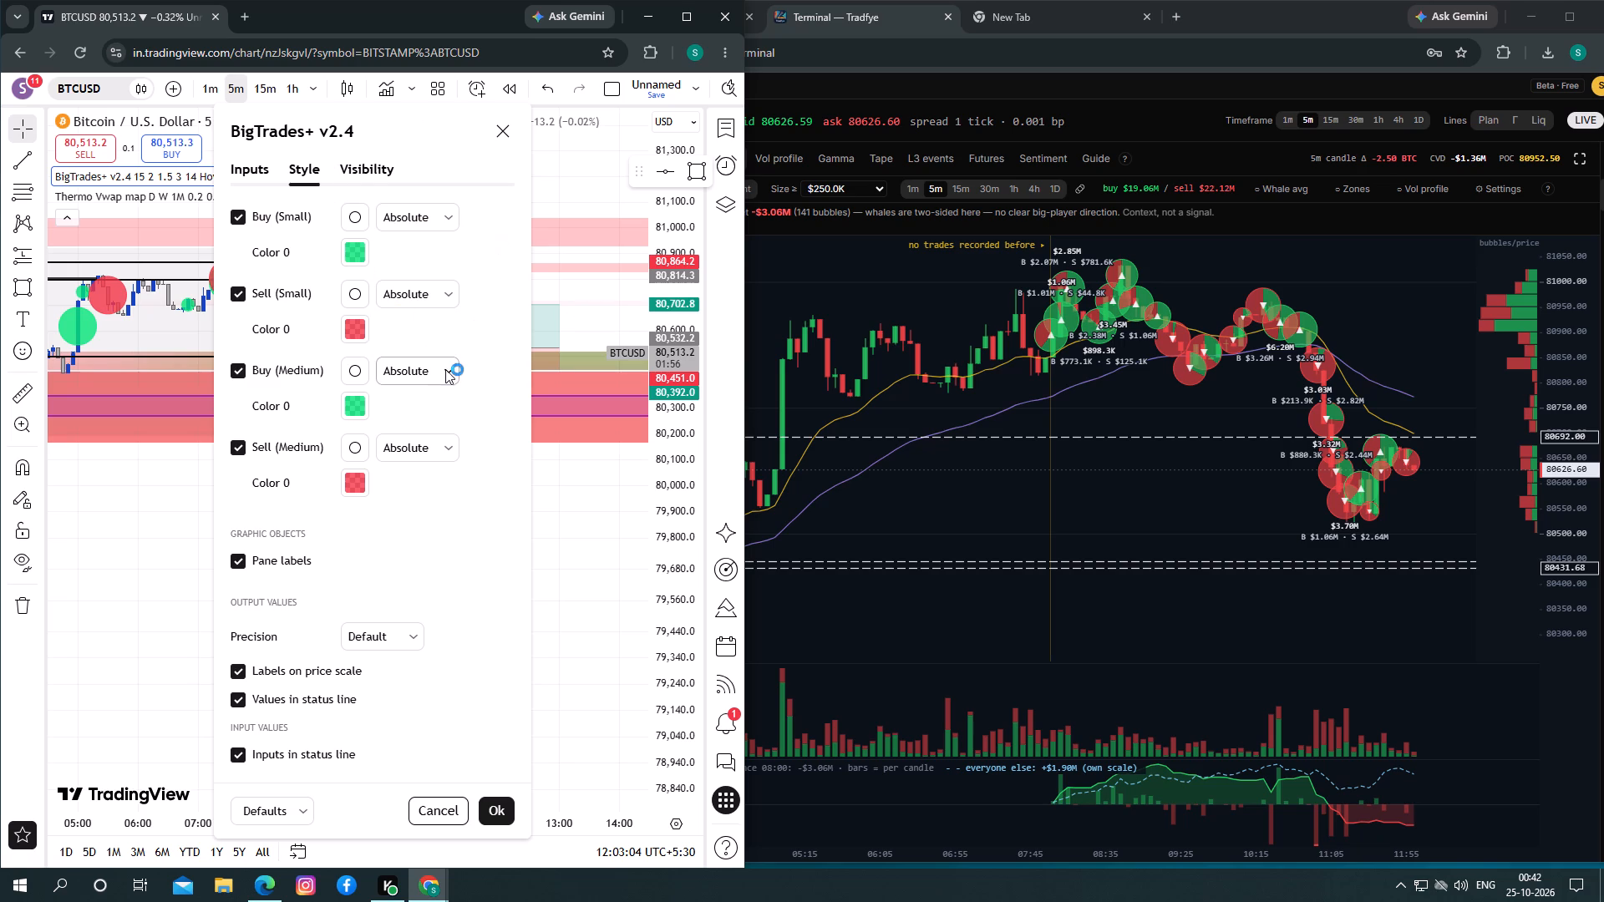
left_click_drag(358, 538, 359, 537)
left_click_drag(359, 537, 375, 530)
left_click(261, 168)
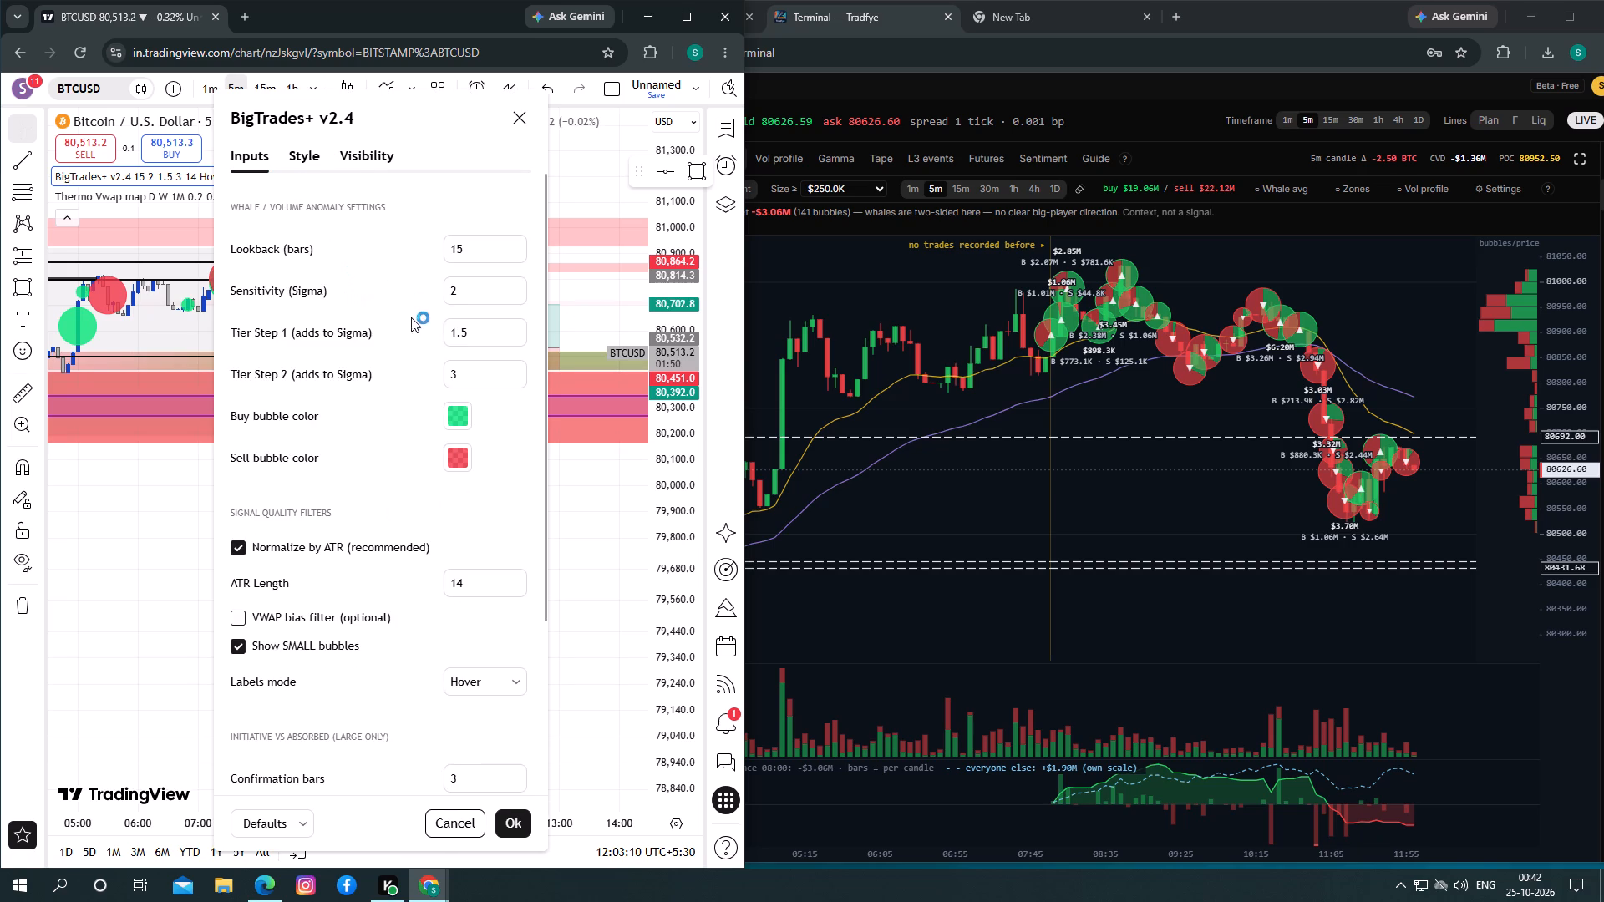
left_click(515, 122)
Hide the BigTrades+ indicator on the BTCUSD chart.
left_click_drag(669, 508, 673, 409)
left_click_drag(501, 516, 516, 550)
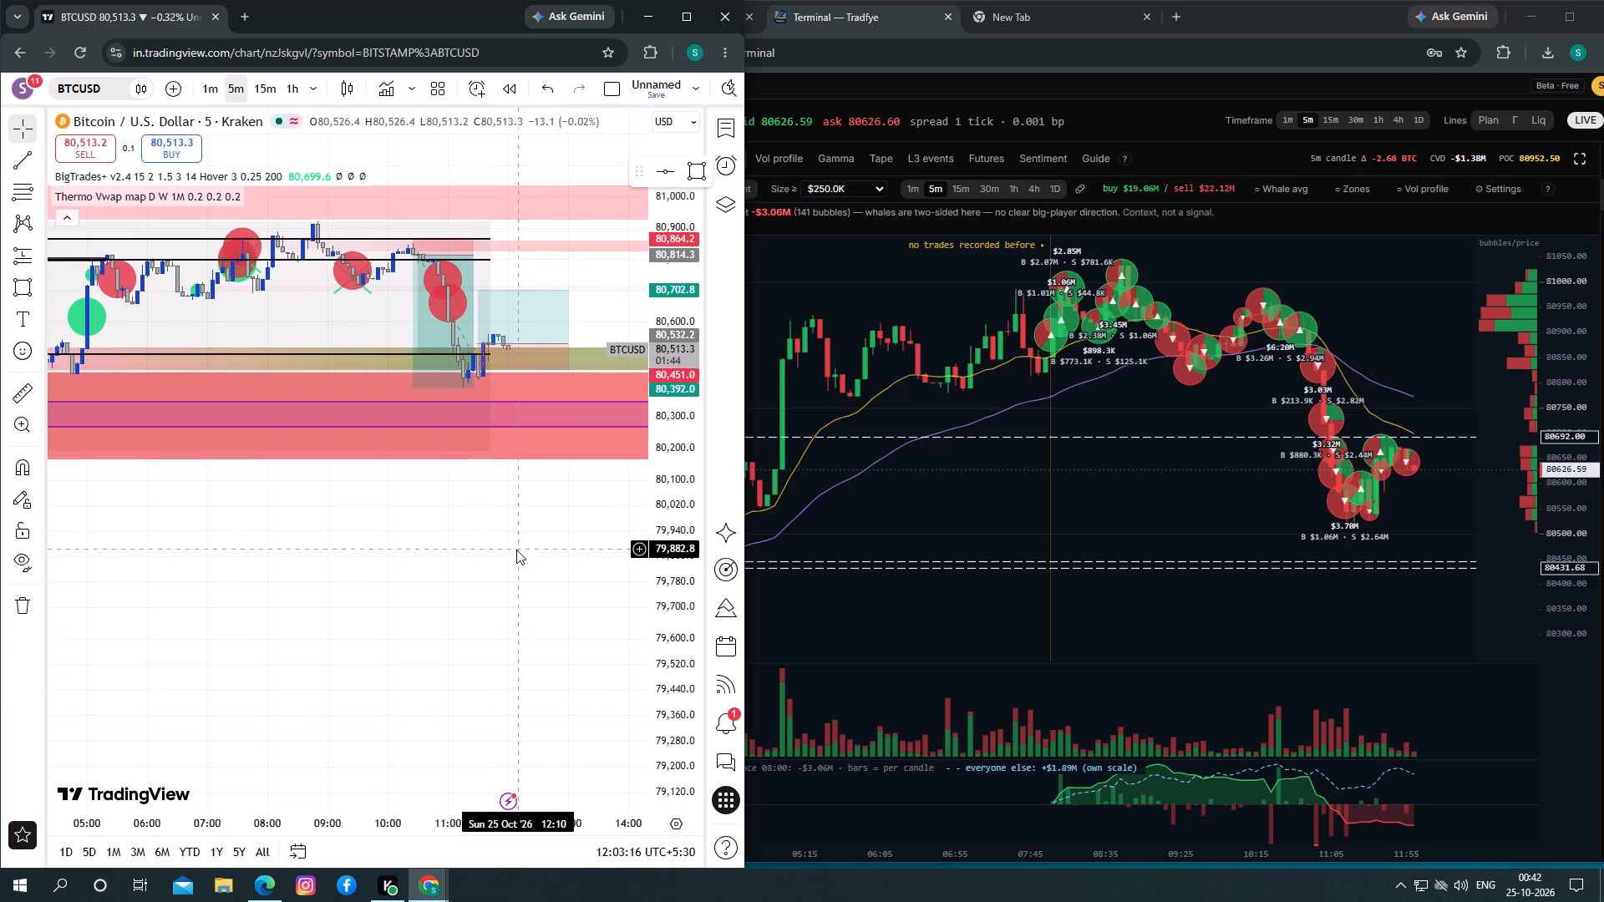
left_click_drag(516, 550, 472, 570)
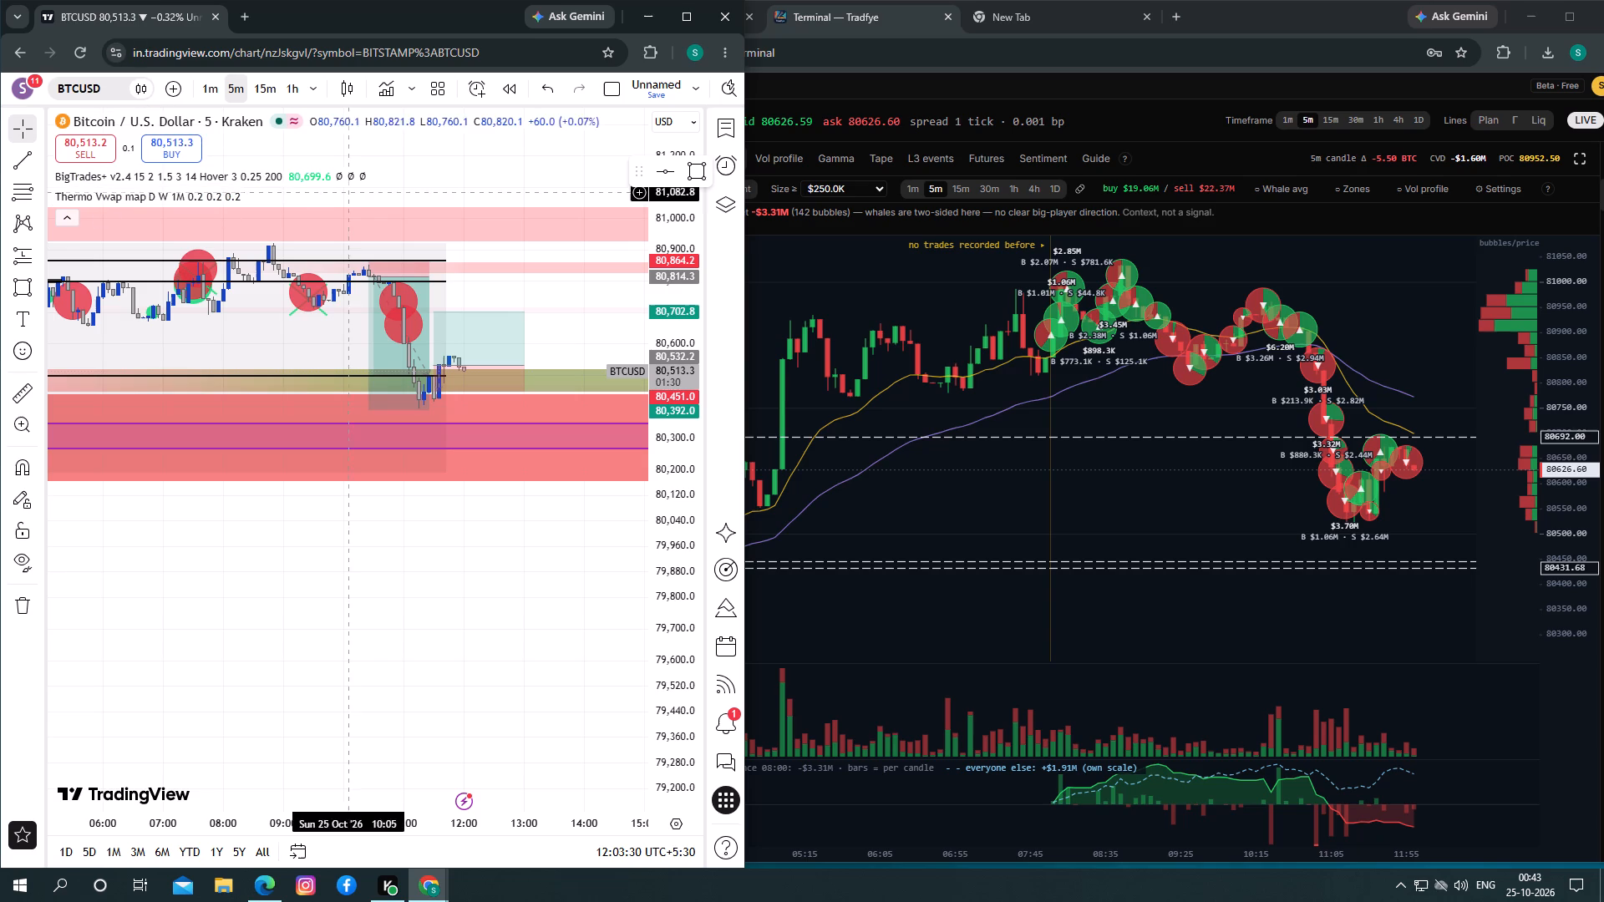
left_click(296, 177)
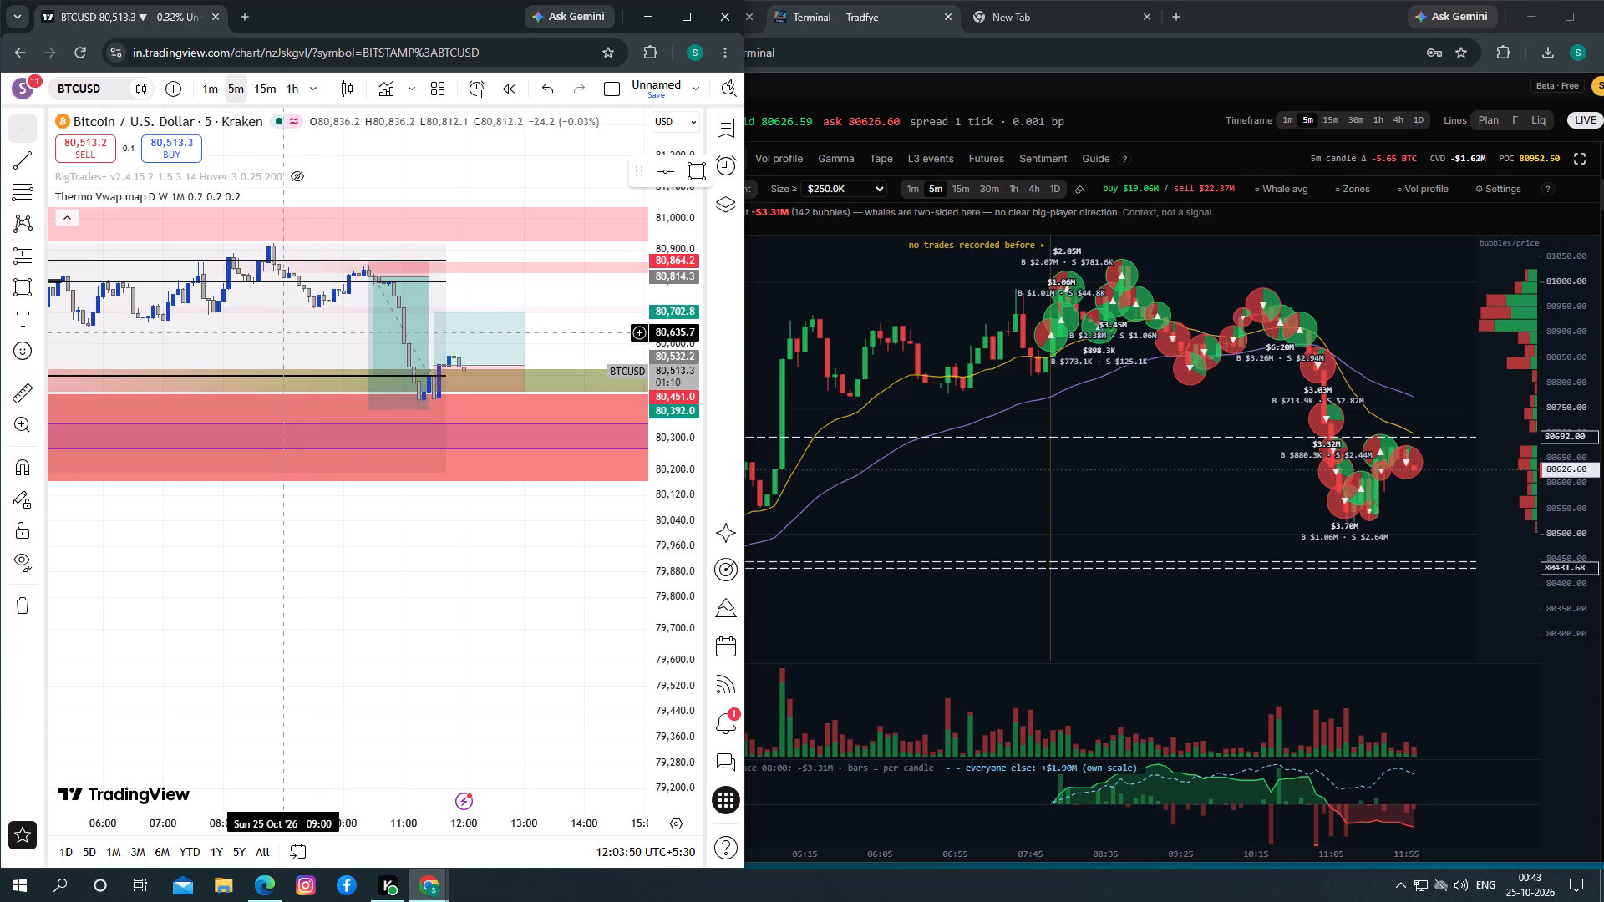
Extend the end of the volume profile that starts at 02:40 on 25 Oct to about 12:00.
left_click_drag(264, 347, 438, 382)
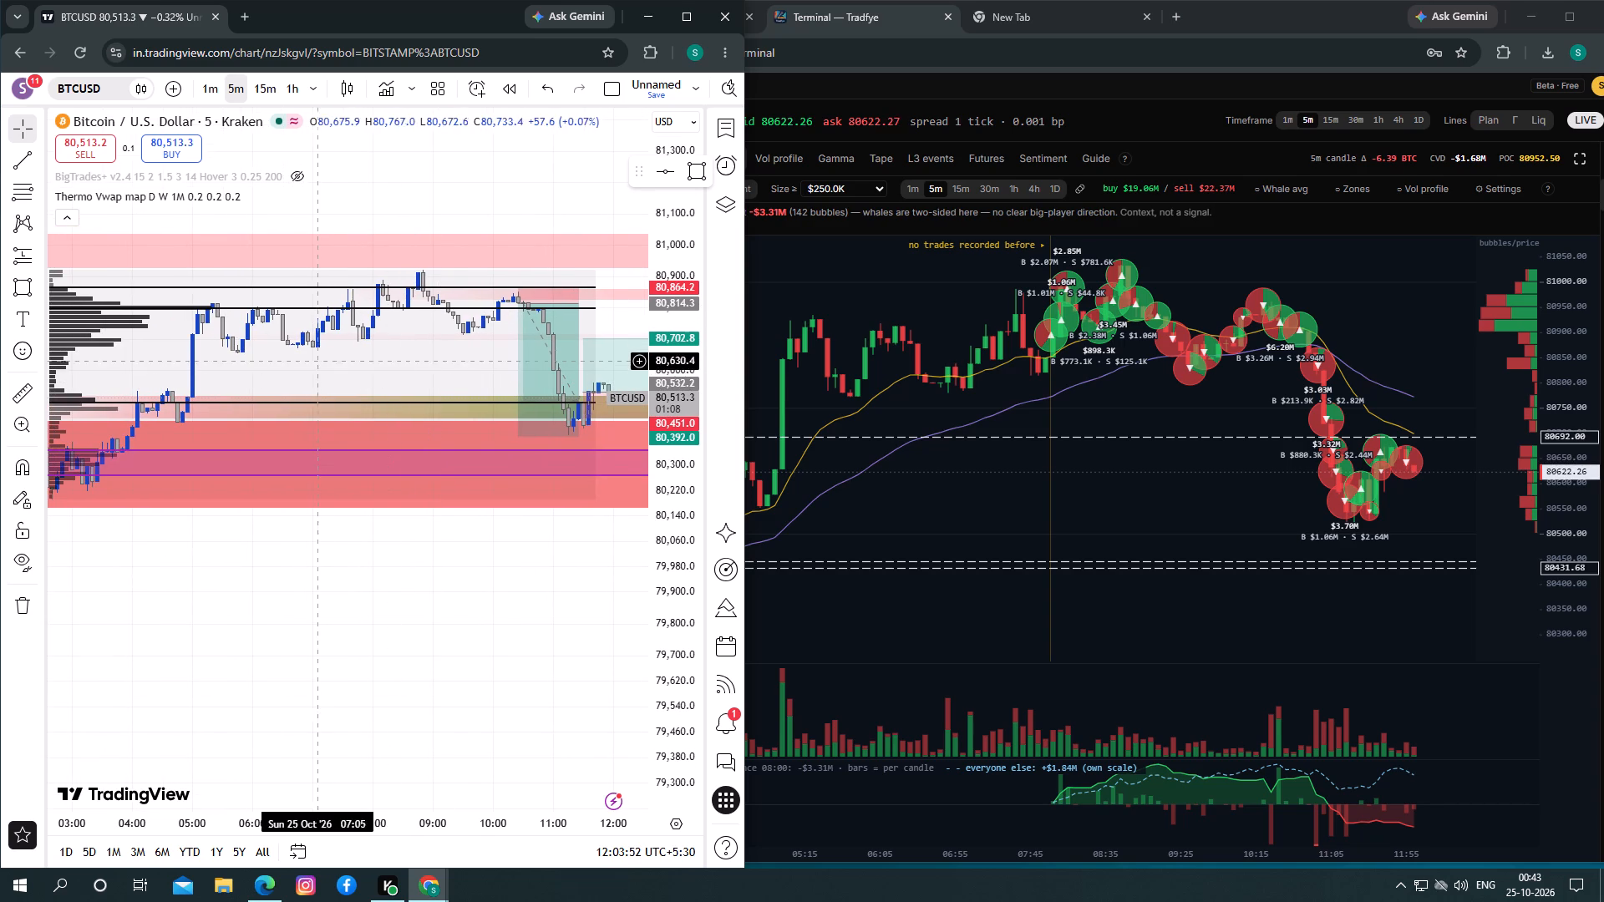
left_click_drag(323, 367, 357, 367)
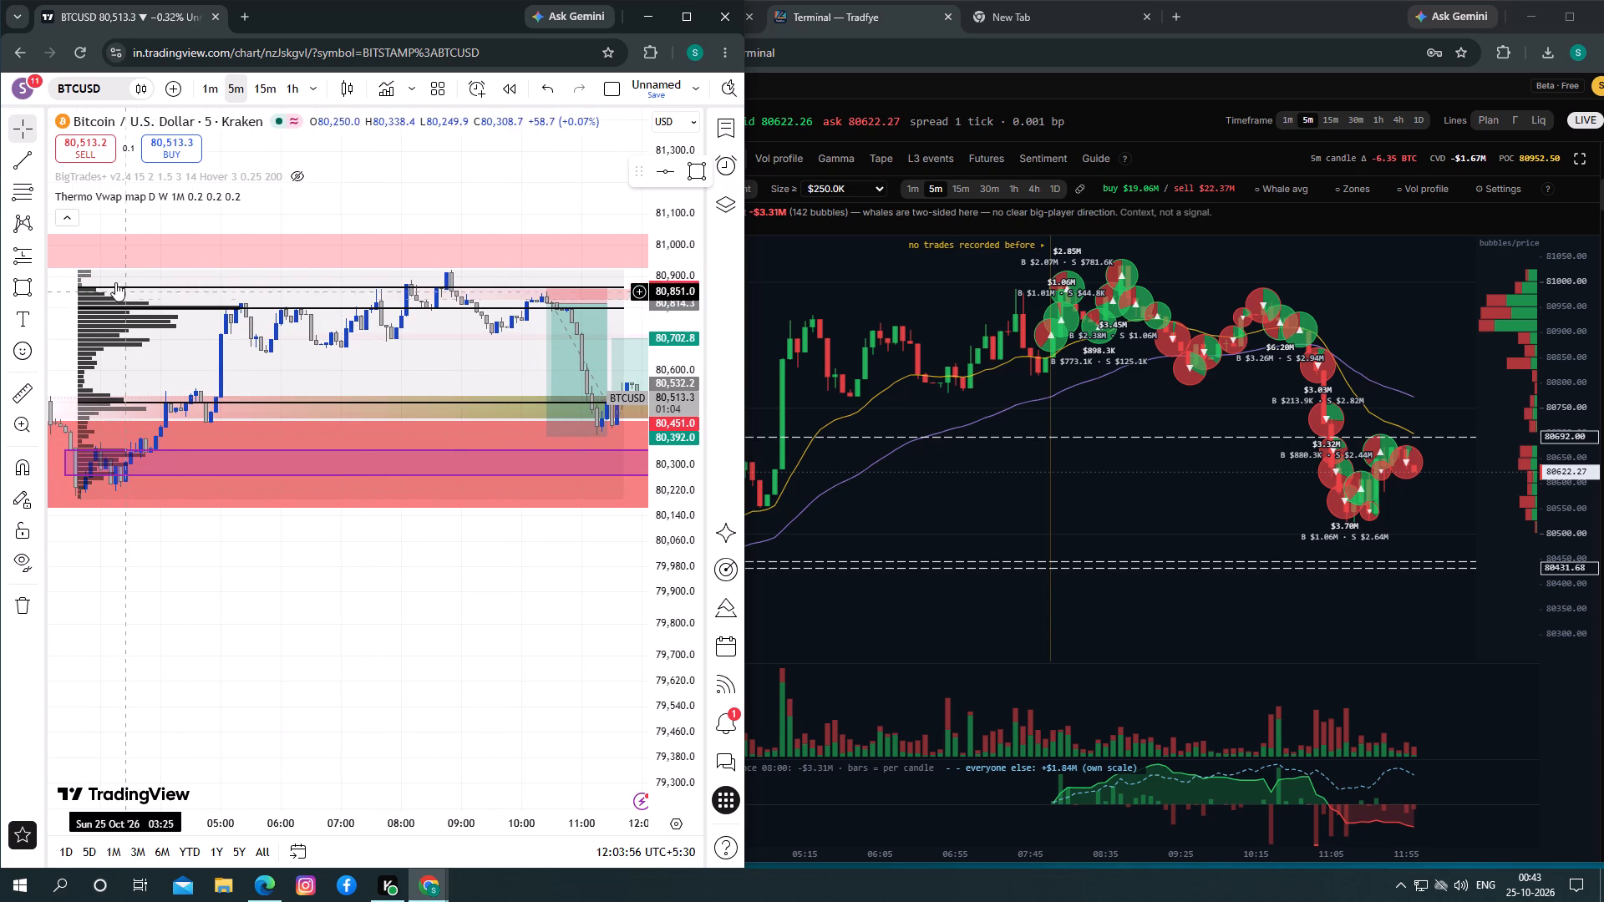
left_click_drag(192, 572, 167, 561)
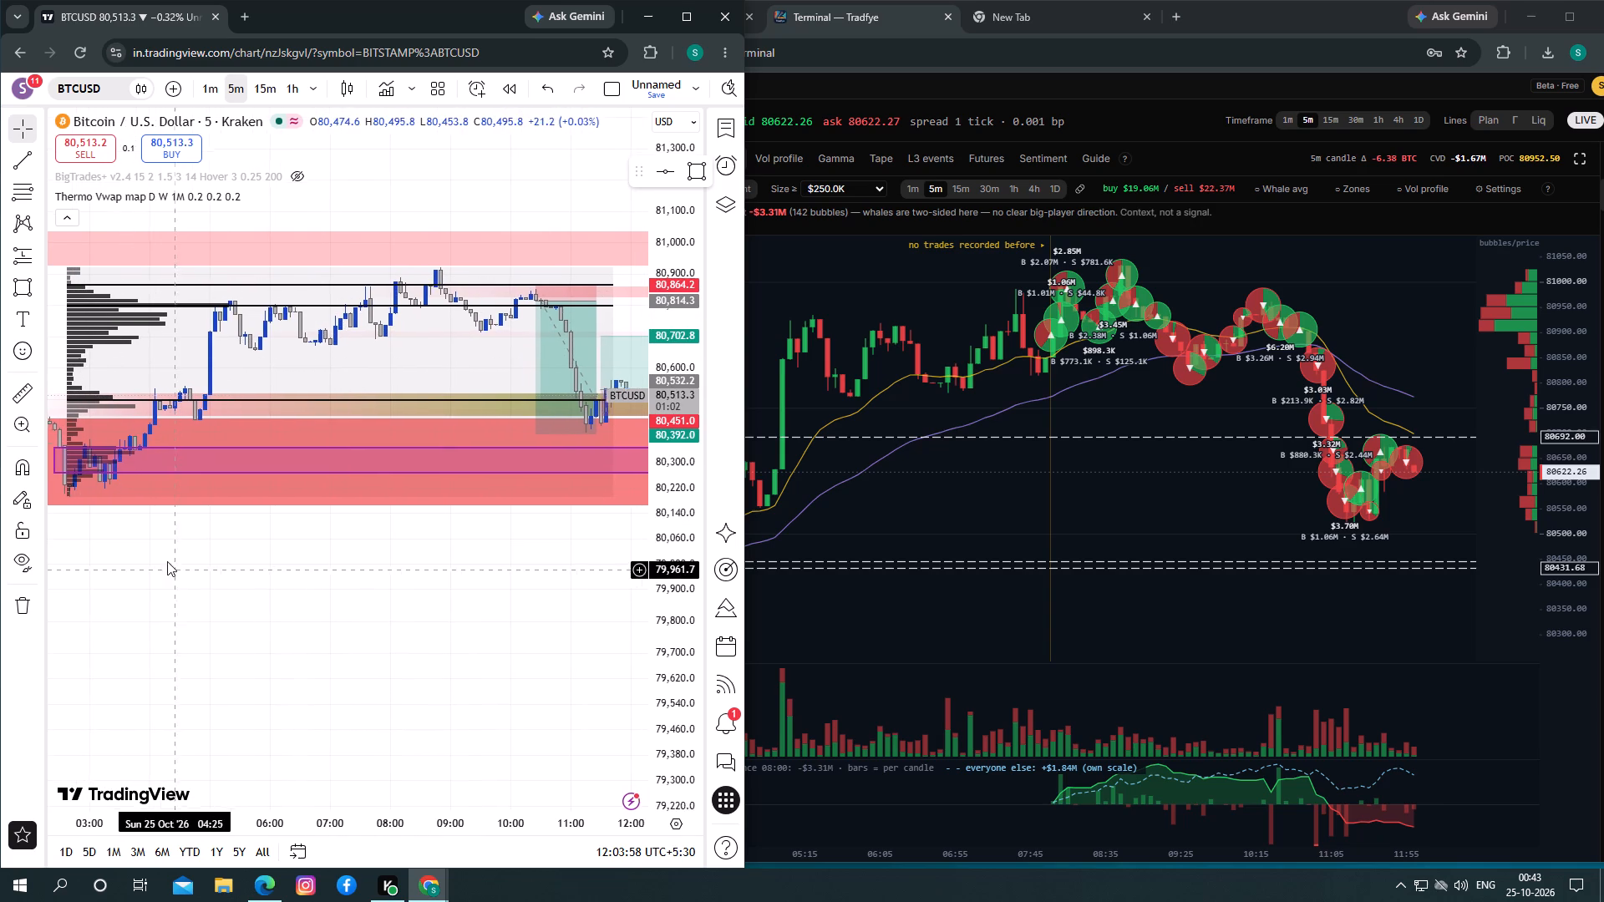
left_click_drag(167, 561, 163, 557)
left_click_drag(424, 335, 343, 346)
left_click_drag(551, 515, 530, 515)
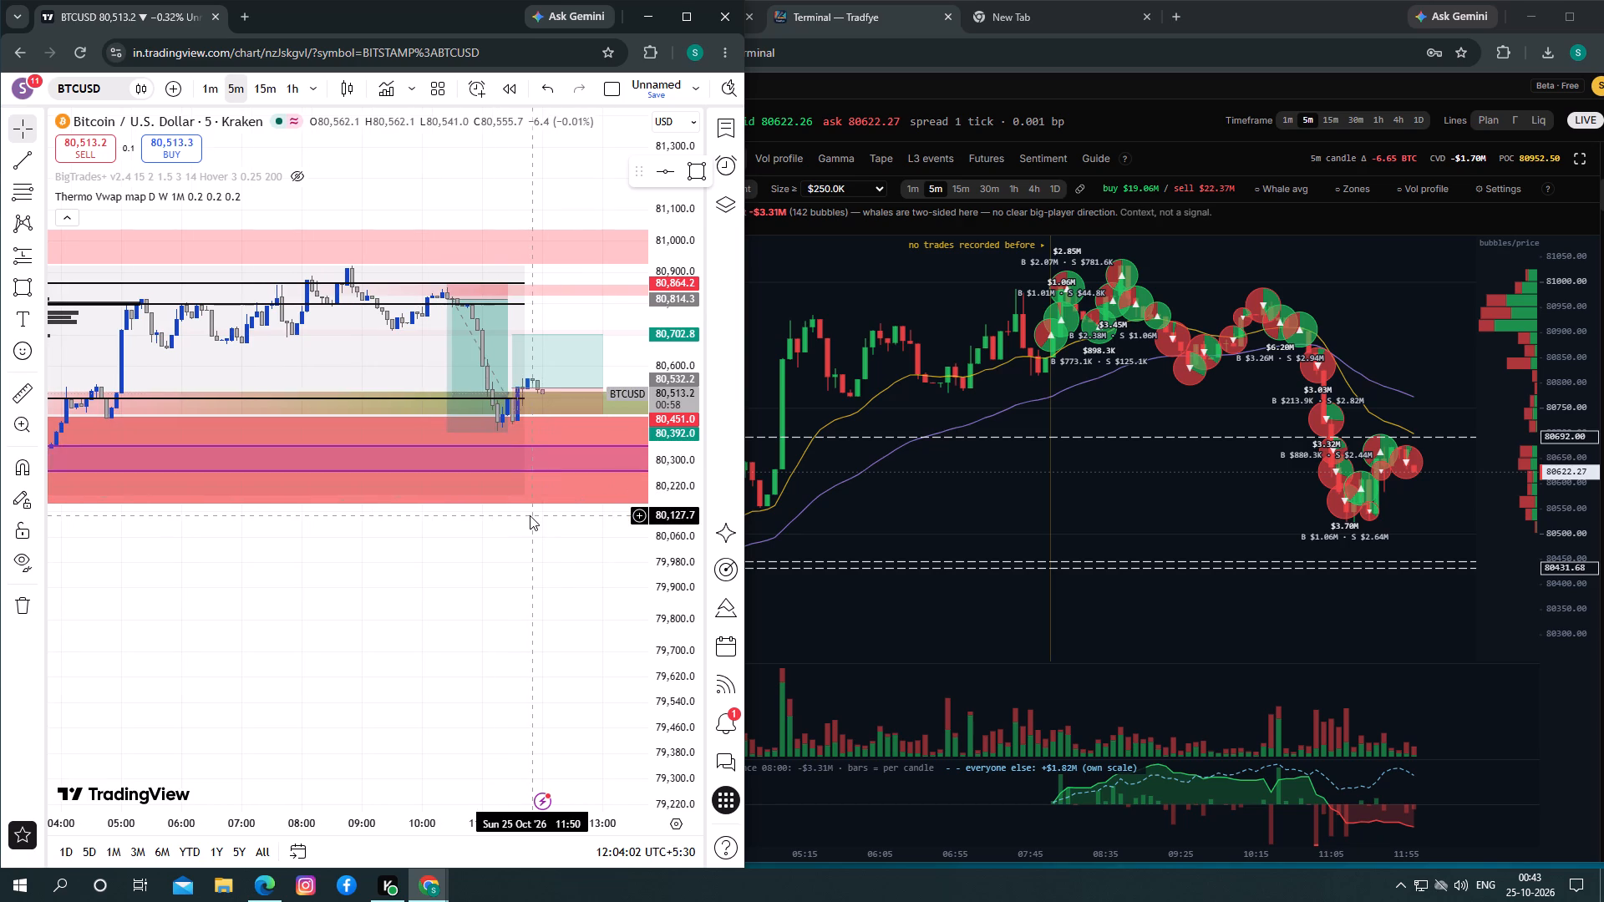
left_click_drag(530, 515, 529, 515)
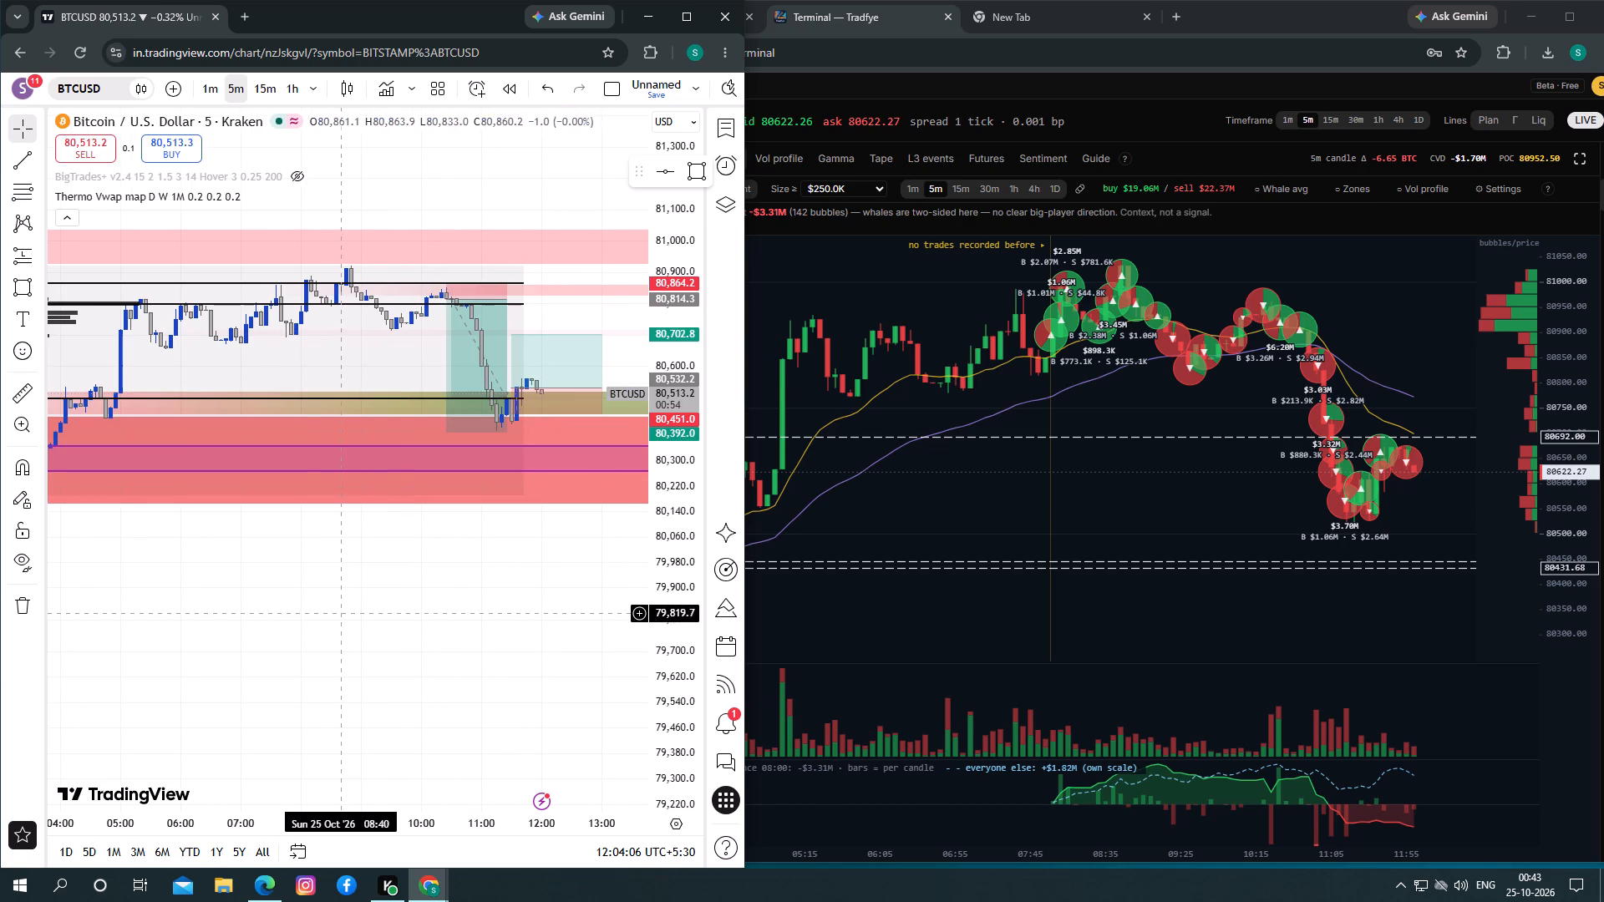
left_click_drag(179, 547, 485, 586)
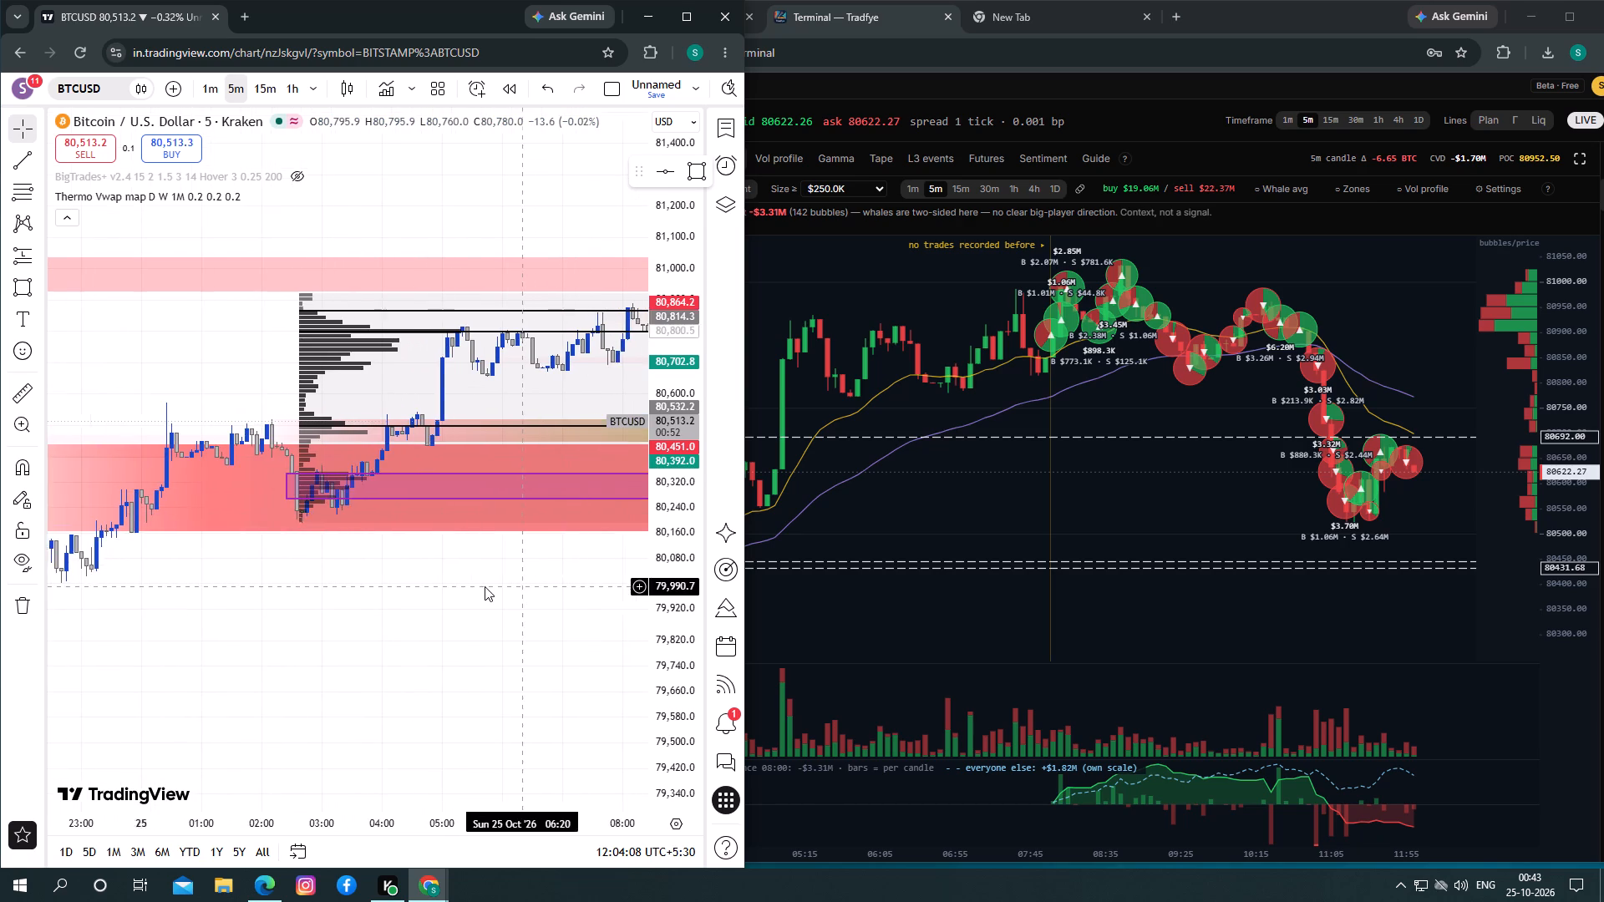
left_click_drag(485, 586, 470, 576)
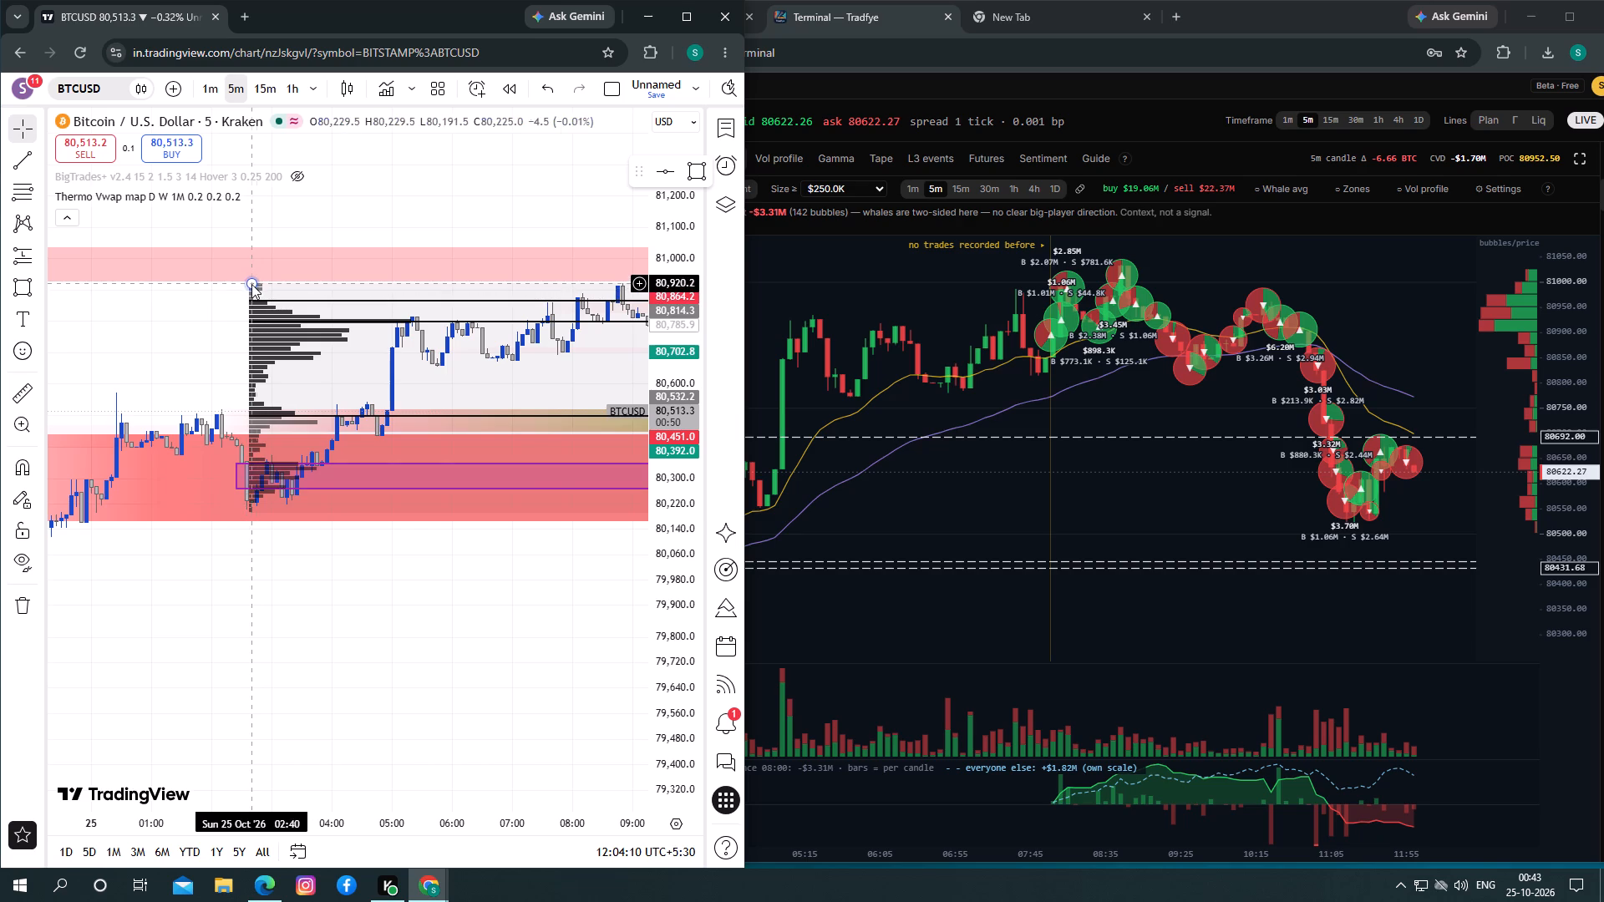
left_click(251, 284)
left_click_drag(495, 641, 175, 578)
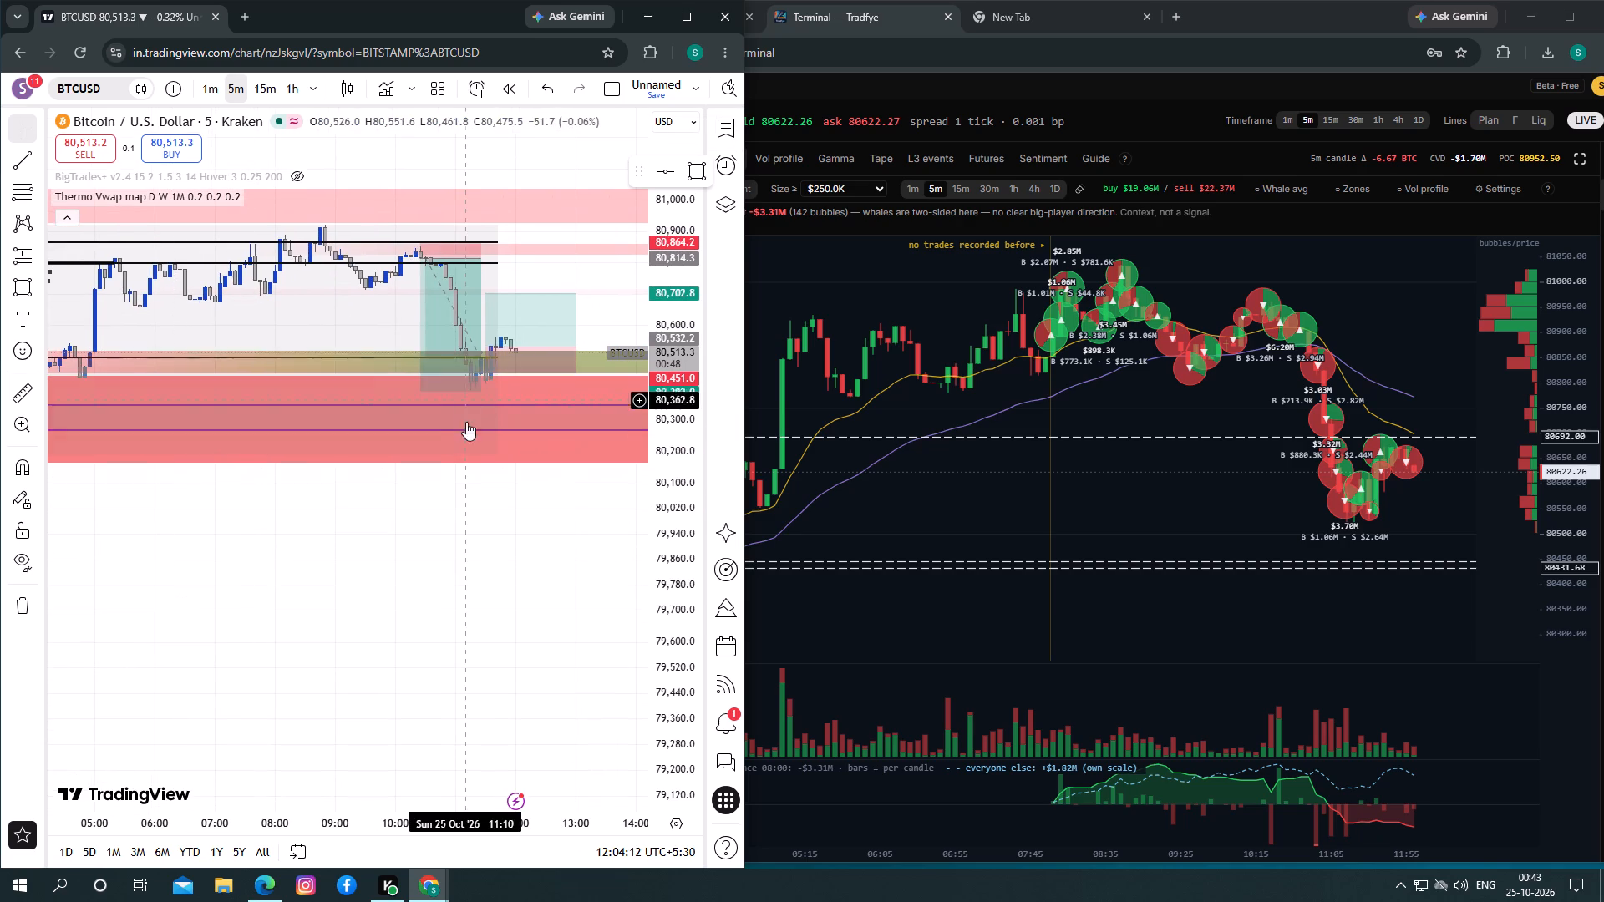
left_click_drag(498, 453, 514, 453)
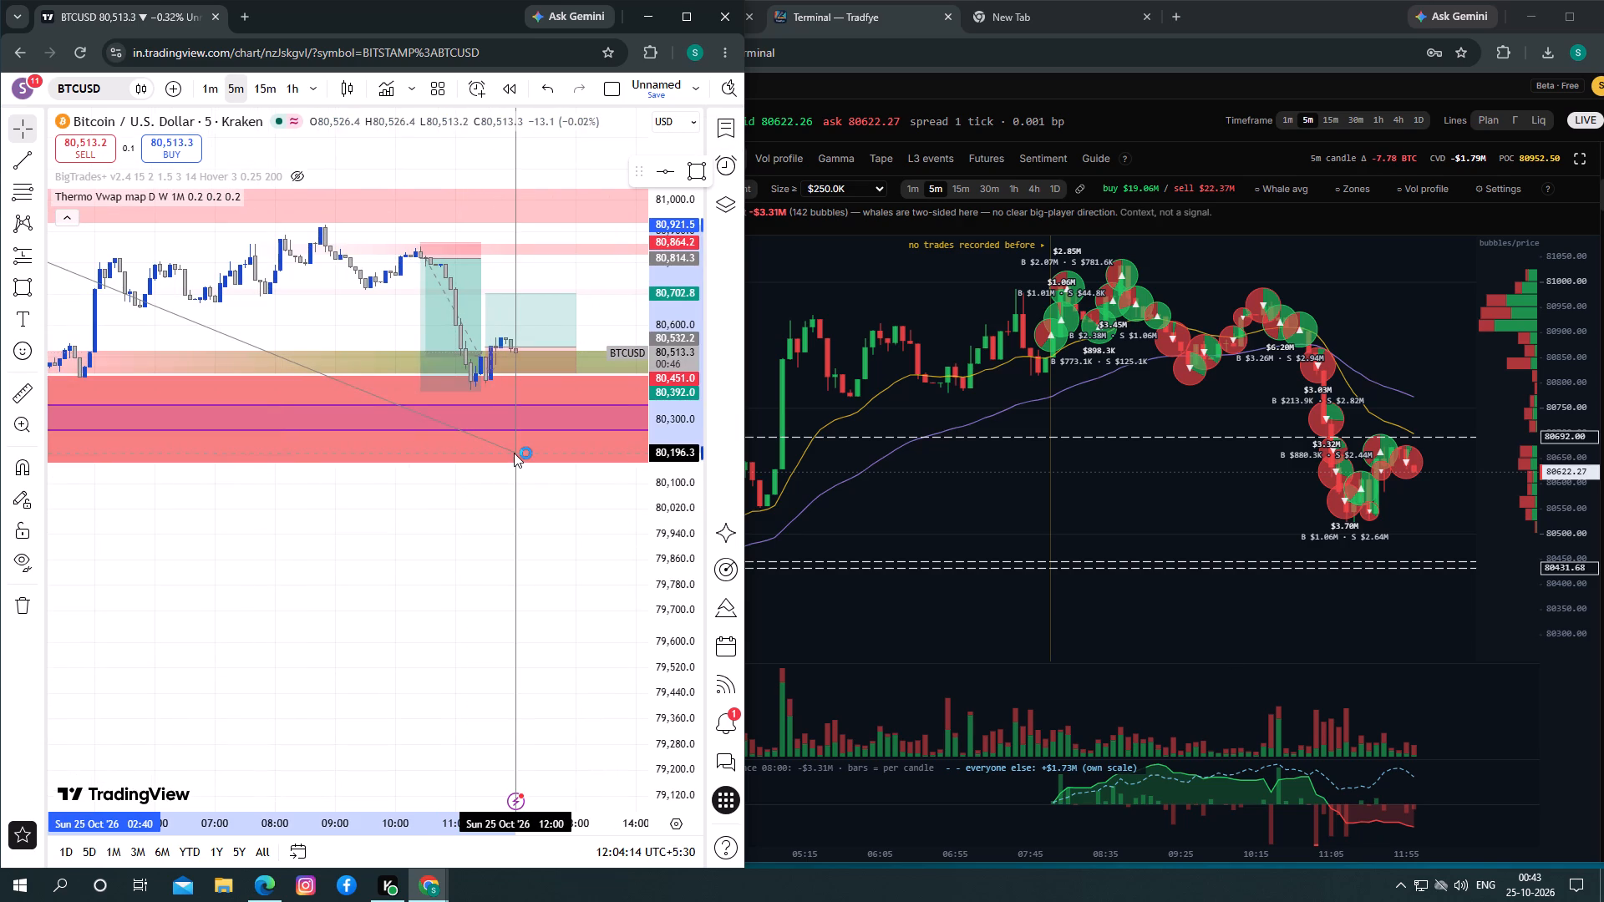
left_click_drag(514, 453, 520, 454)
Sketch a Brush path below price, rising from about 79,520 at 03:40 to 79,850 at 05:55, then moving sideways to about 09:00.
left_click_drag(387, 560, 456, 626)
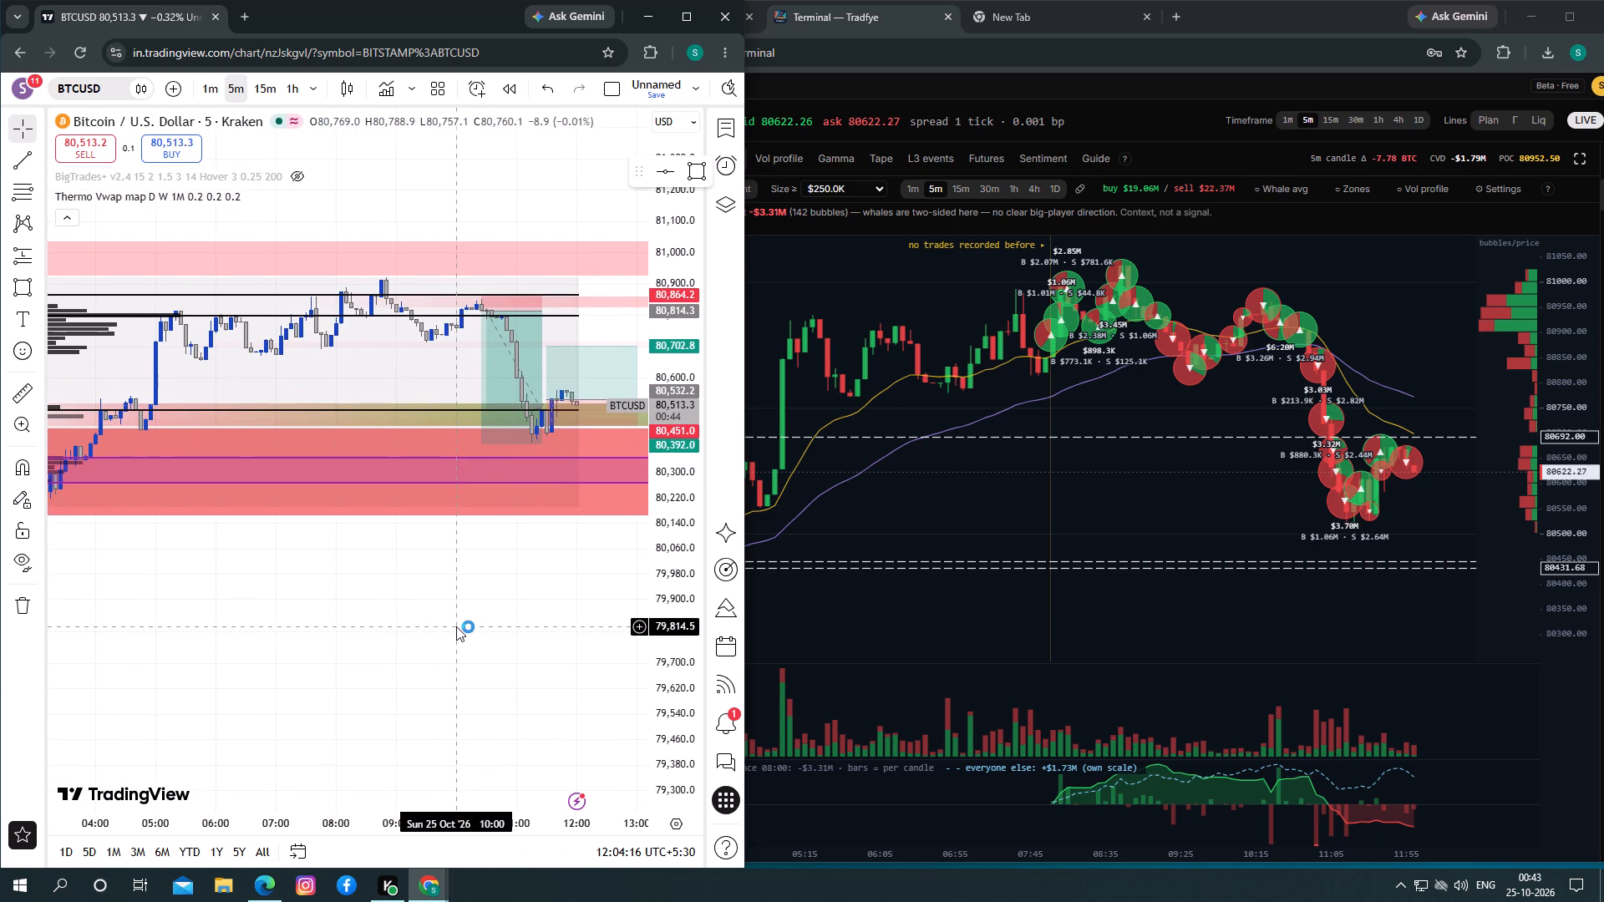
left_click_drag(456, 626, 457, 629)
left_click_drag(374, 613, 578, 633)
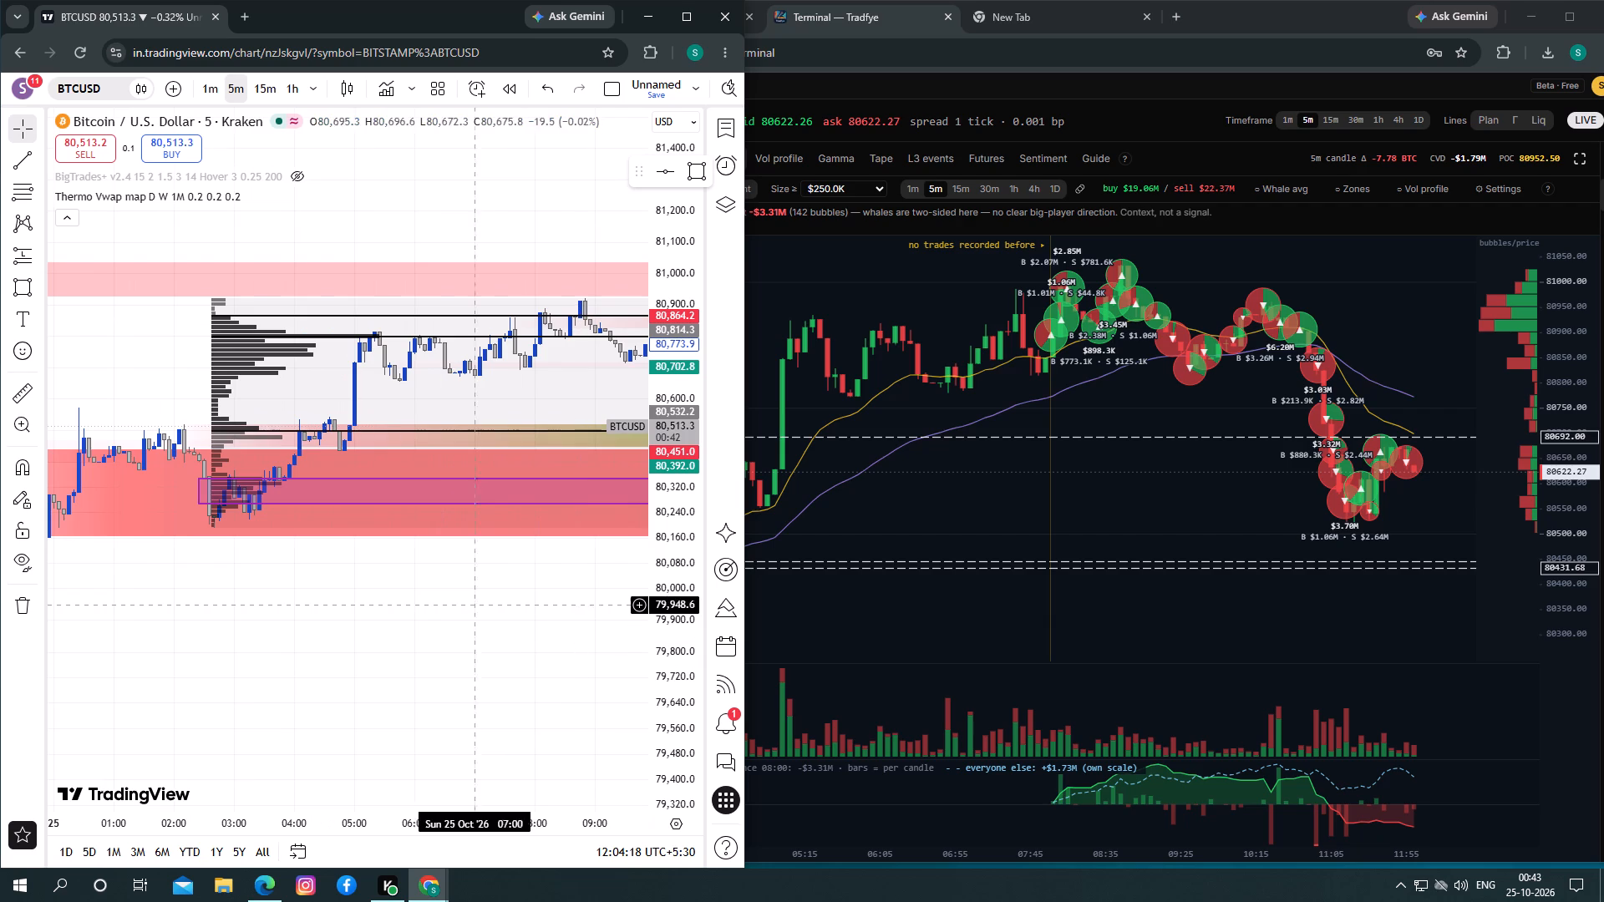
left_click_drag(329, 609, 226, 575)
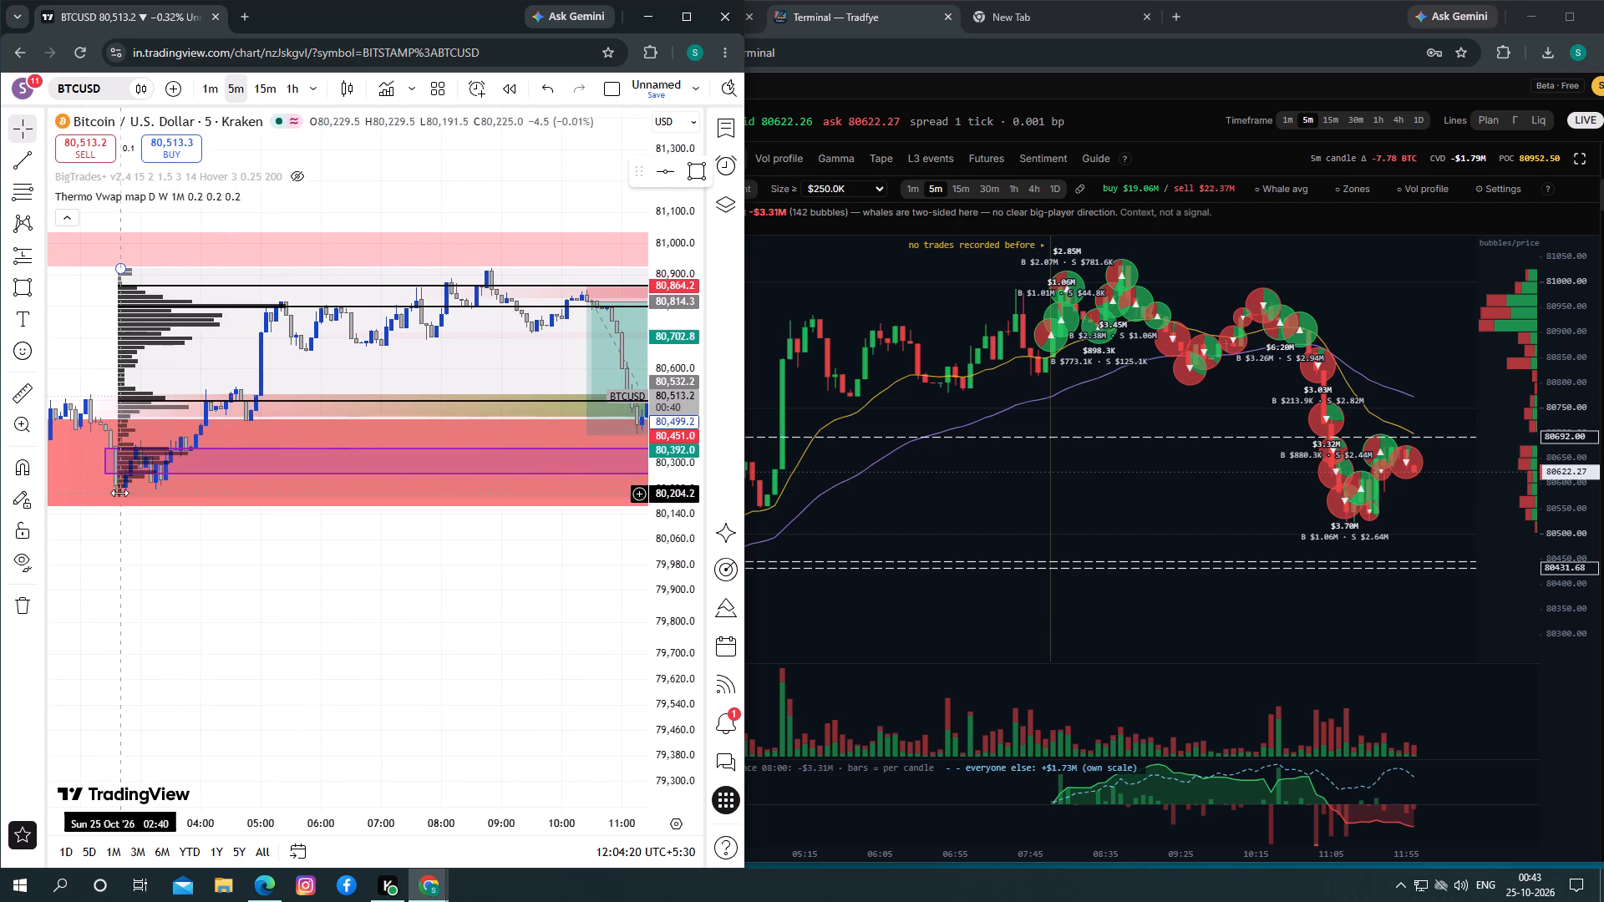
left_click_drag(217, 645, 178, 649)
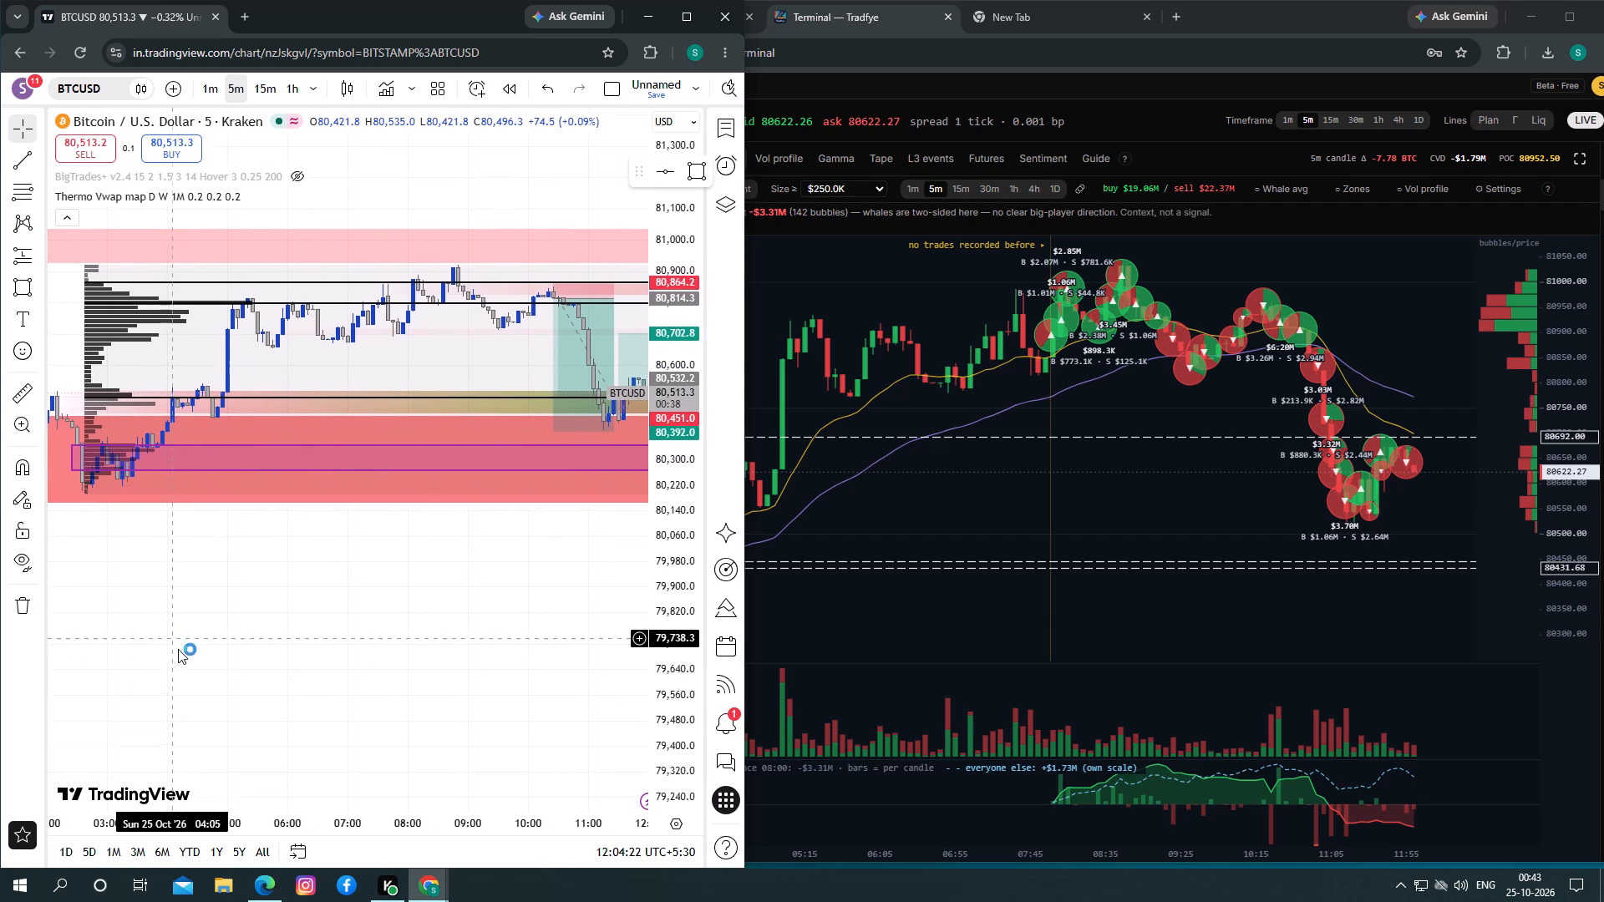
left_click_drag(178, 649, 182, 646)
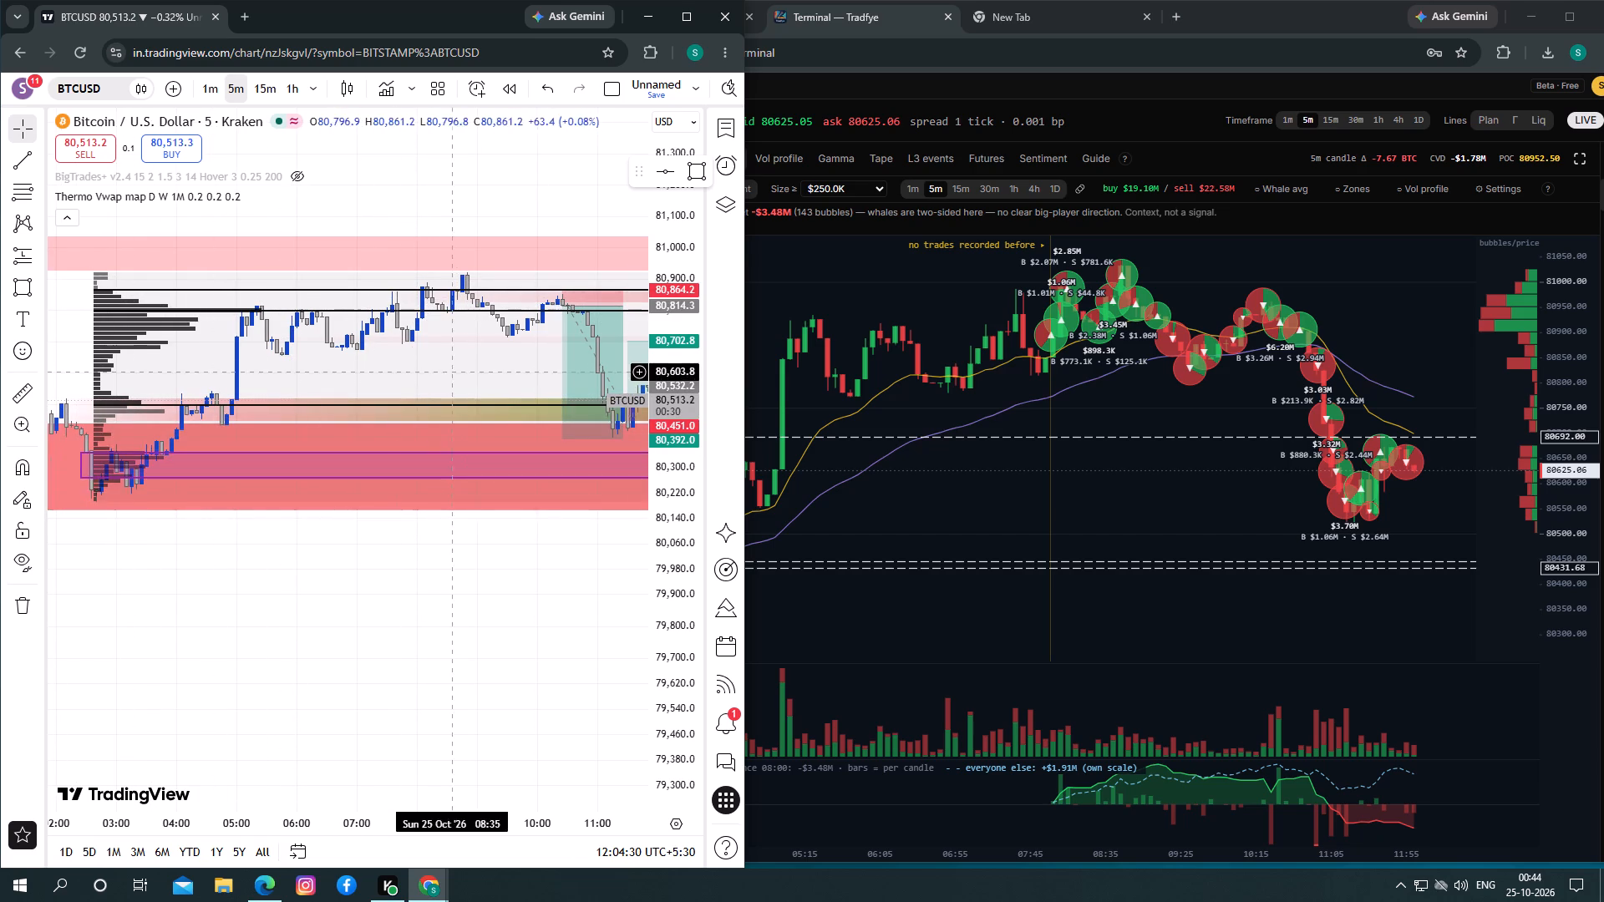
left_click(33, 286)
left_click(33, 317)
left_click(39, 318)
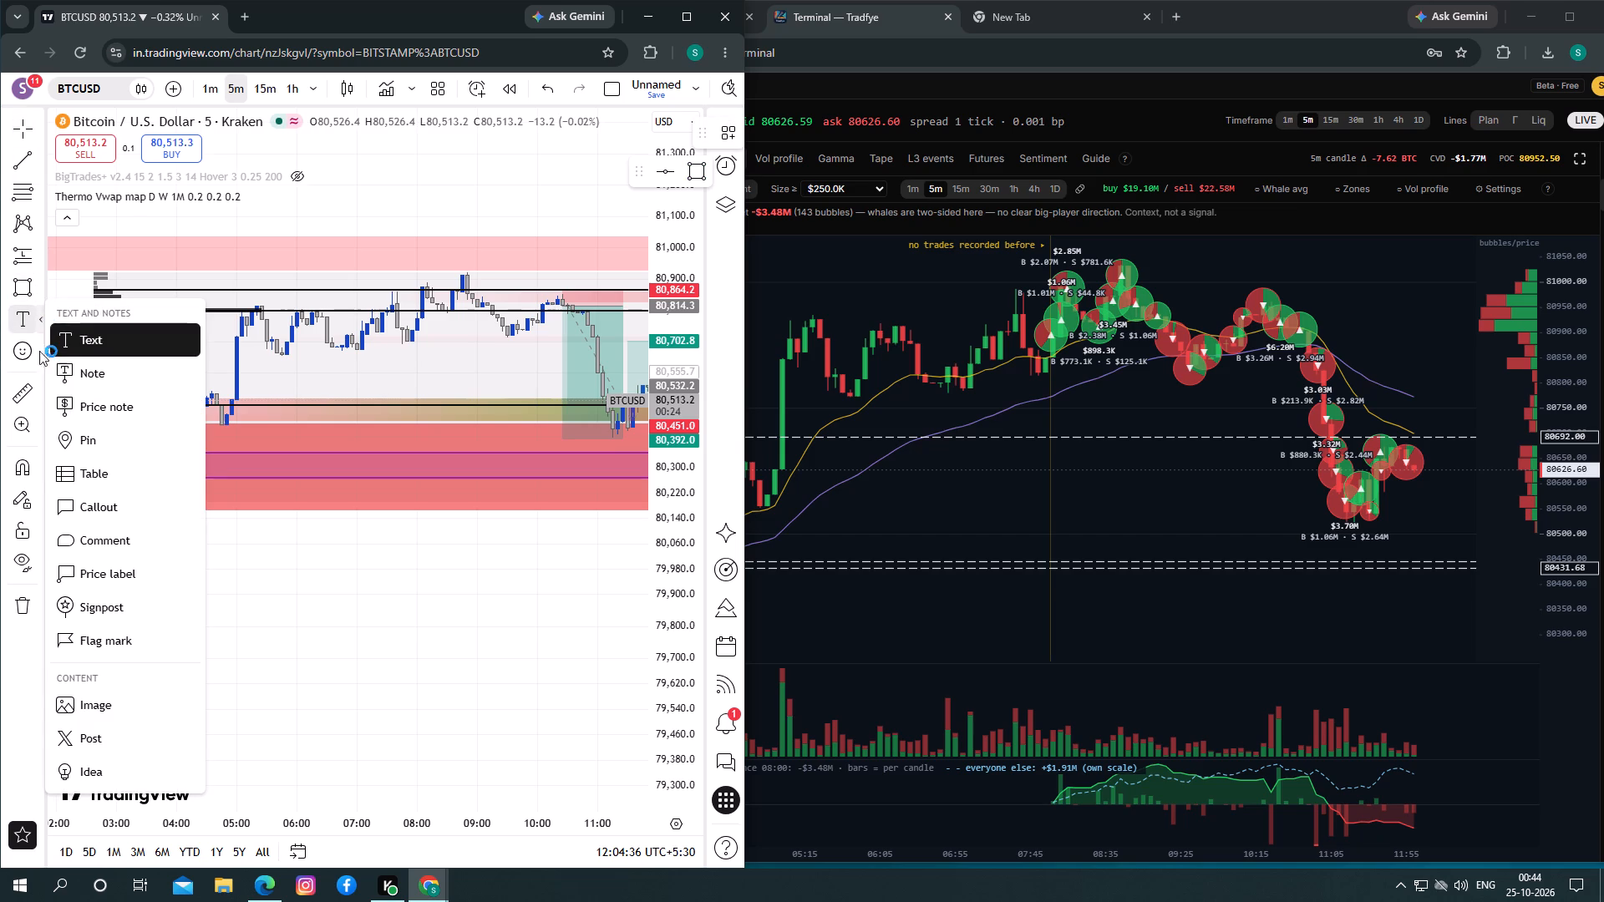
left_click(38, 288)
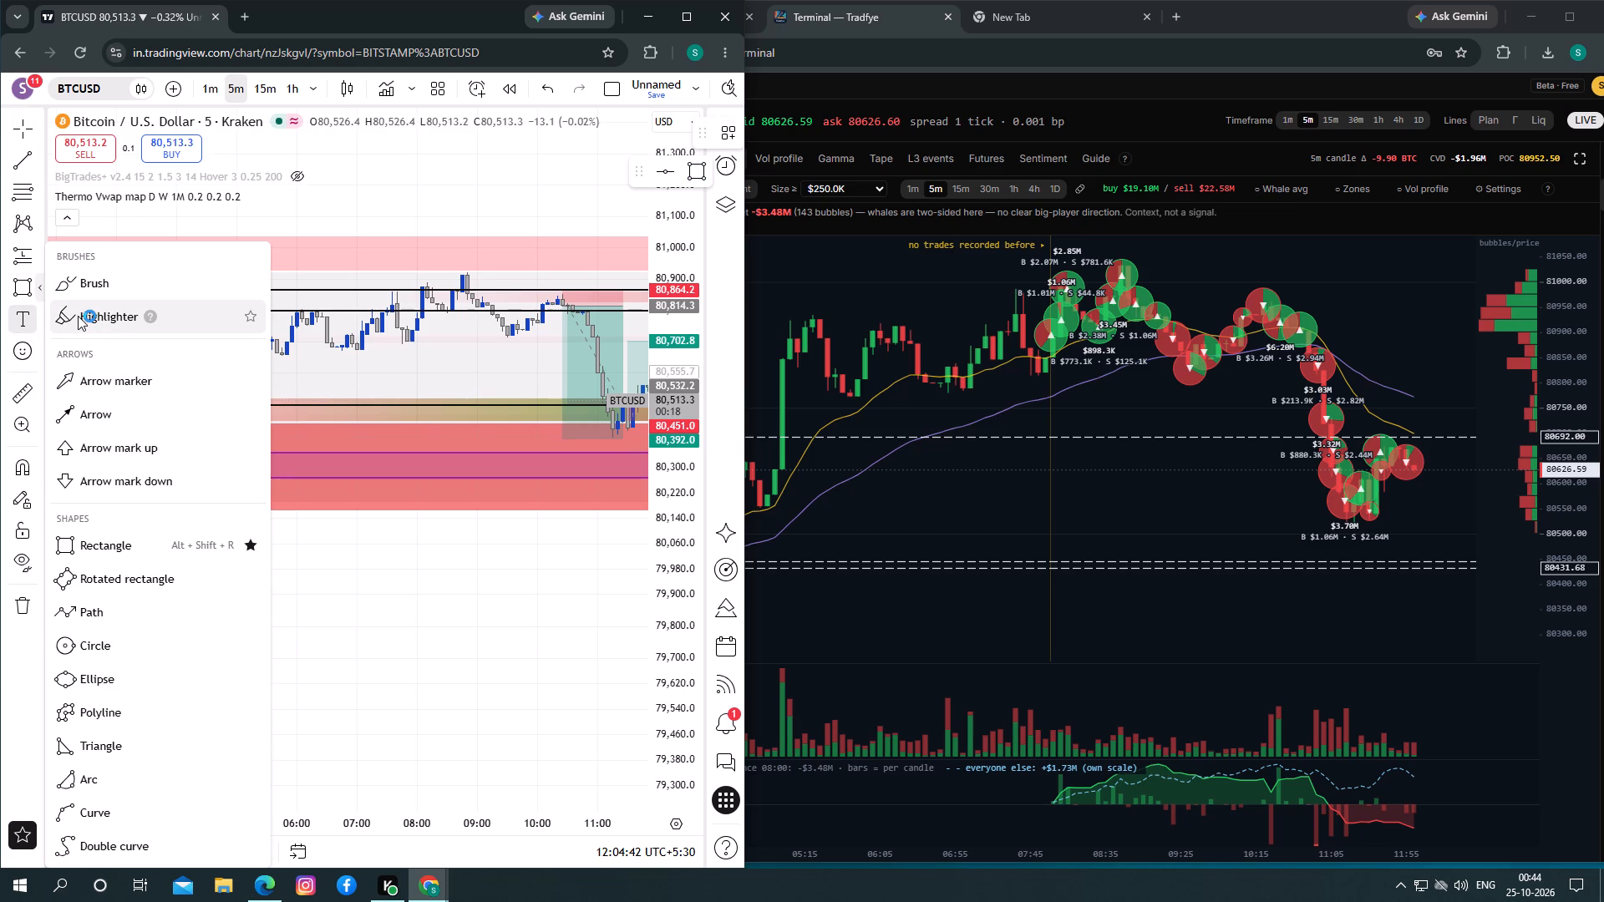
left_click(77, 292)
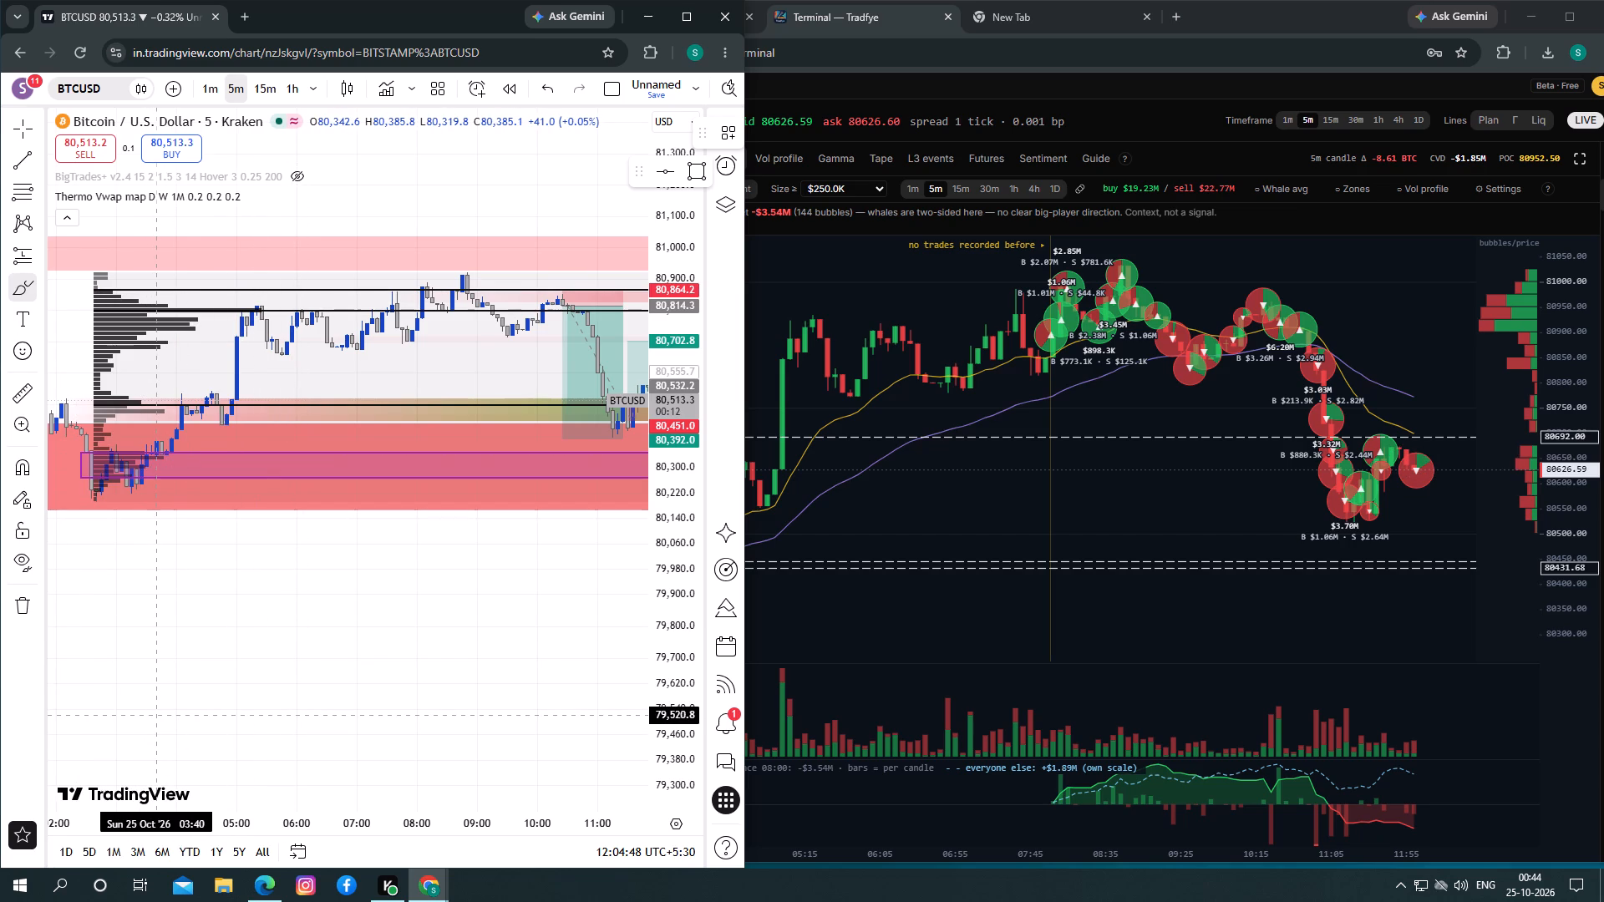
left_click_drag(156, 720, 213, 679)
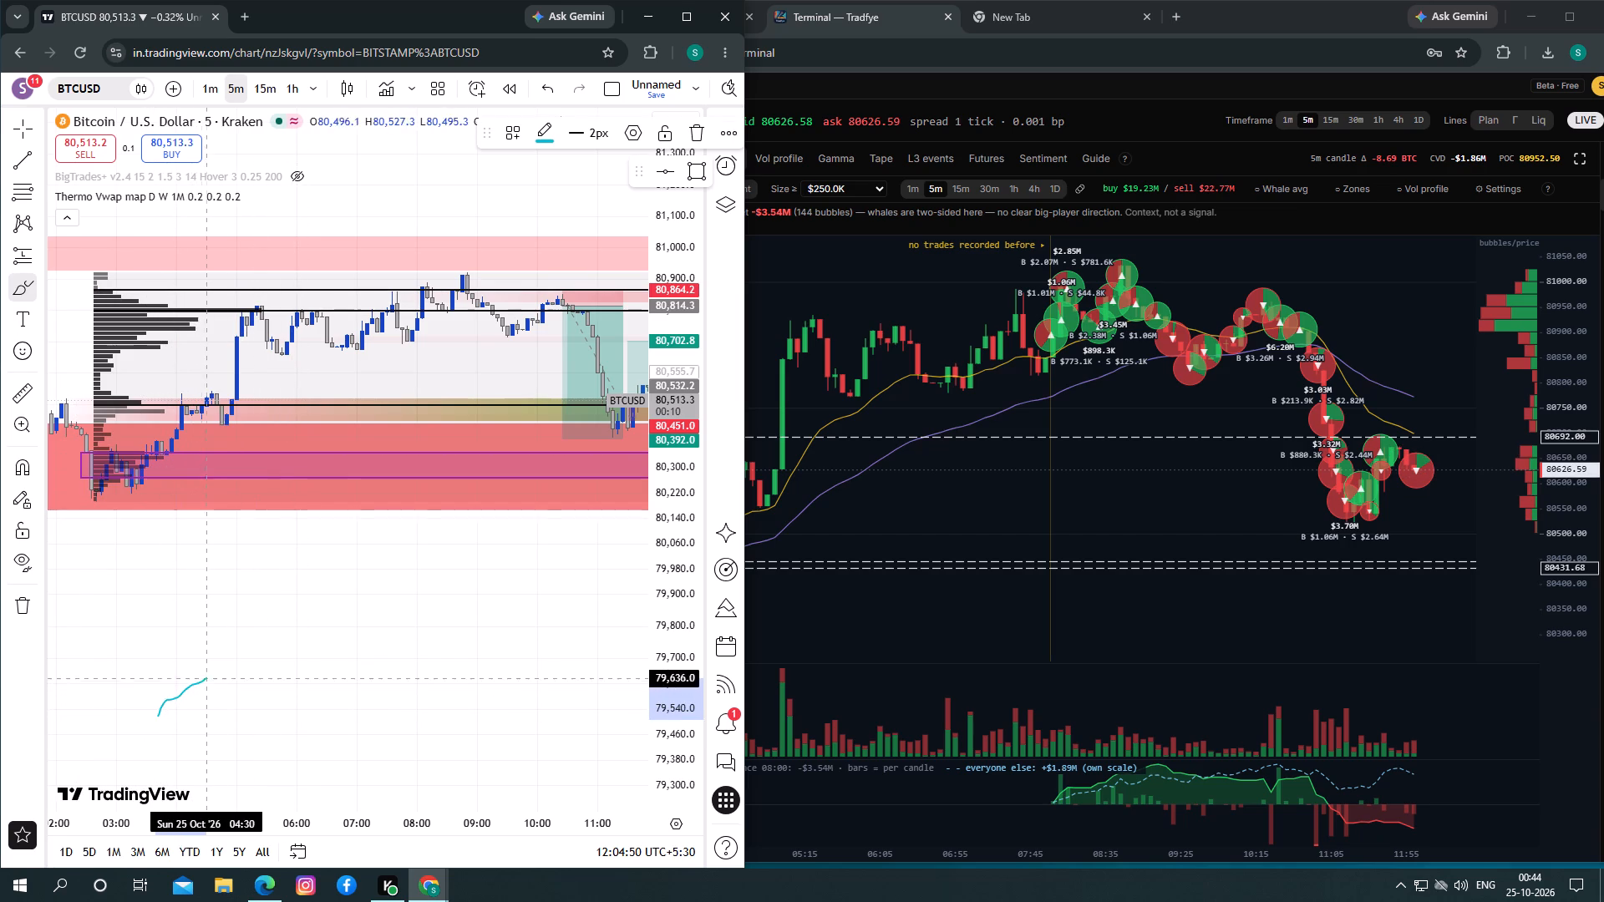
left_click_drag(213, 679, 291, 611)
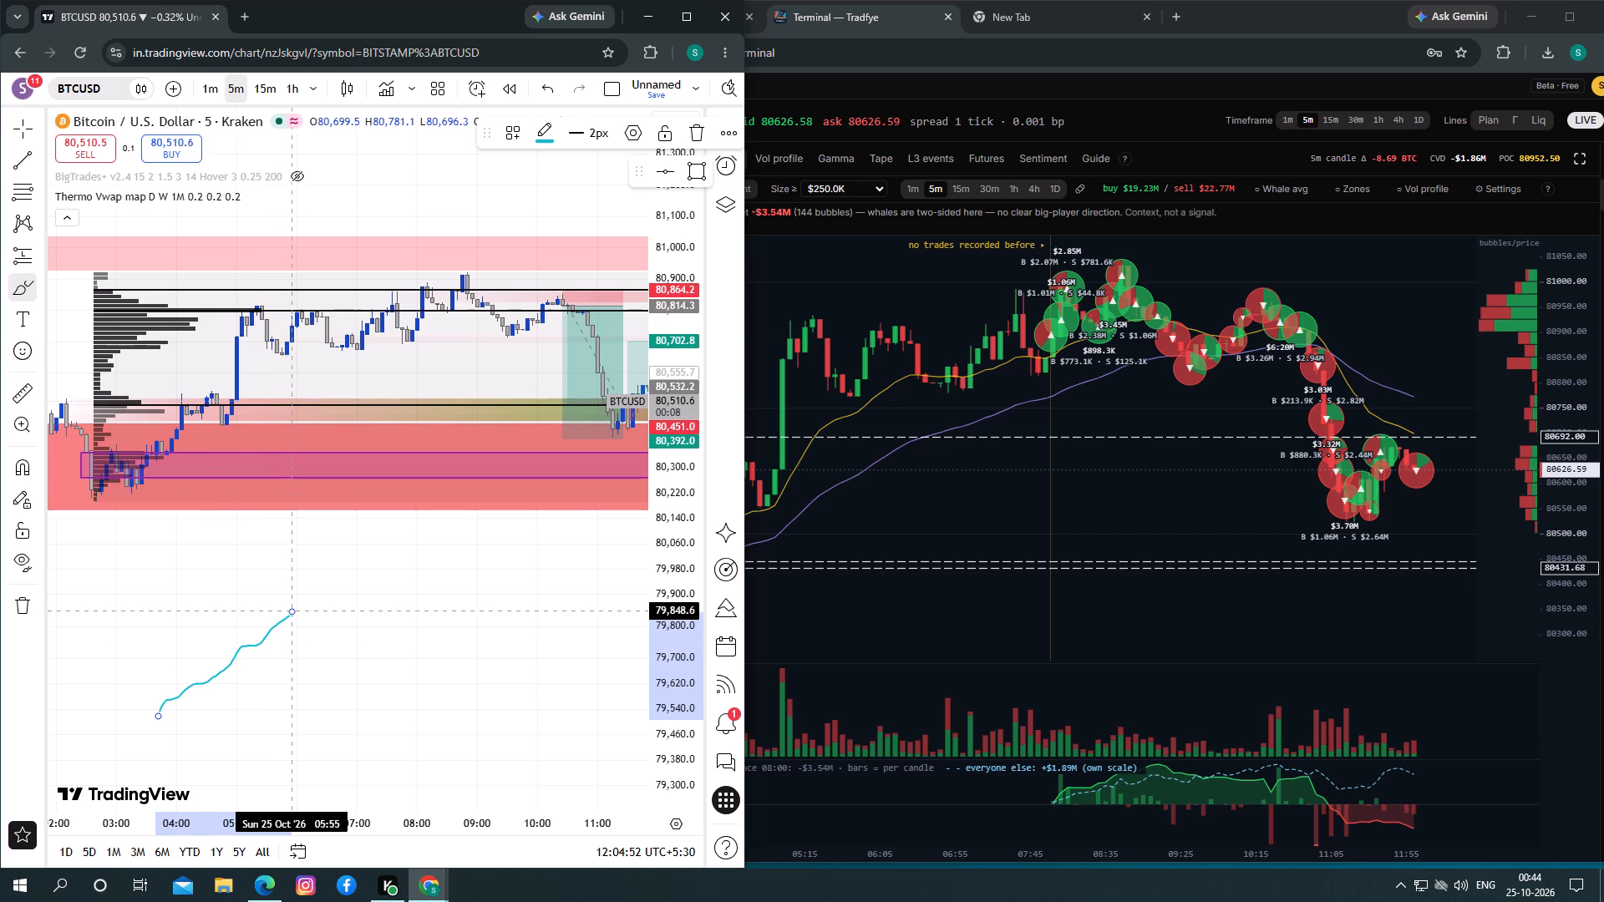
left_click_drag(291, 611, 398, 640)
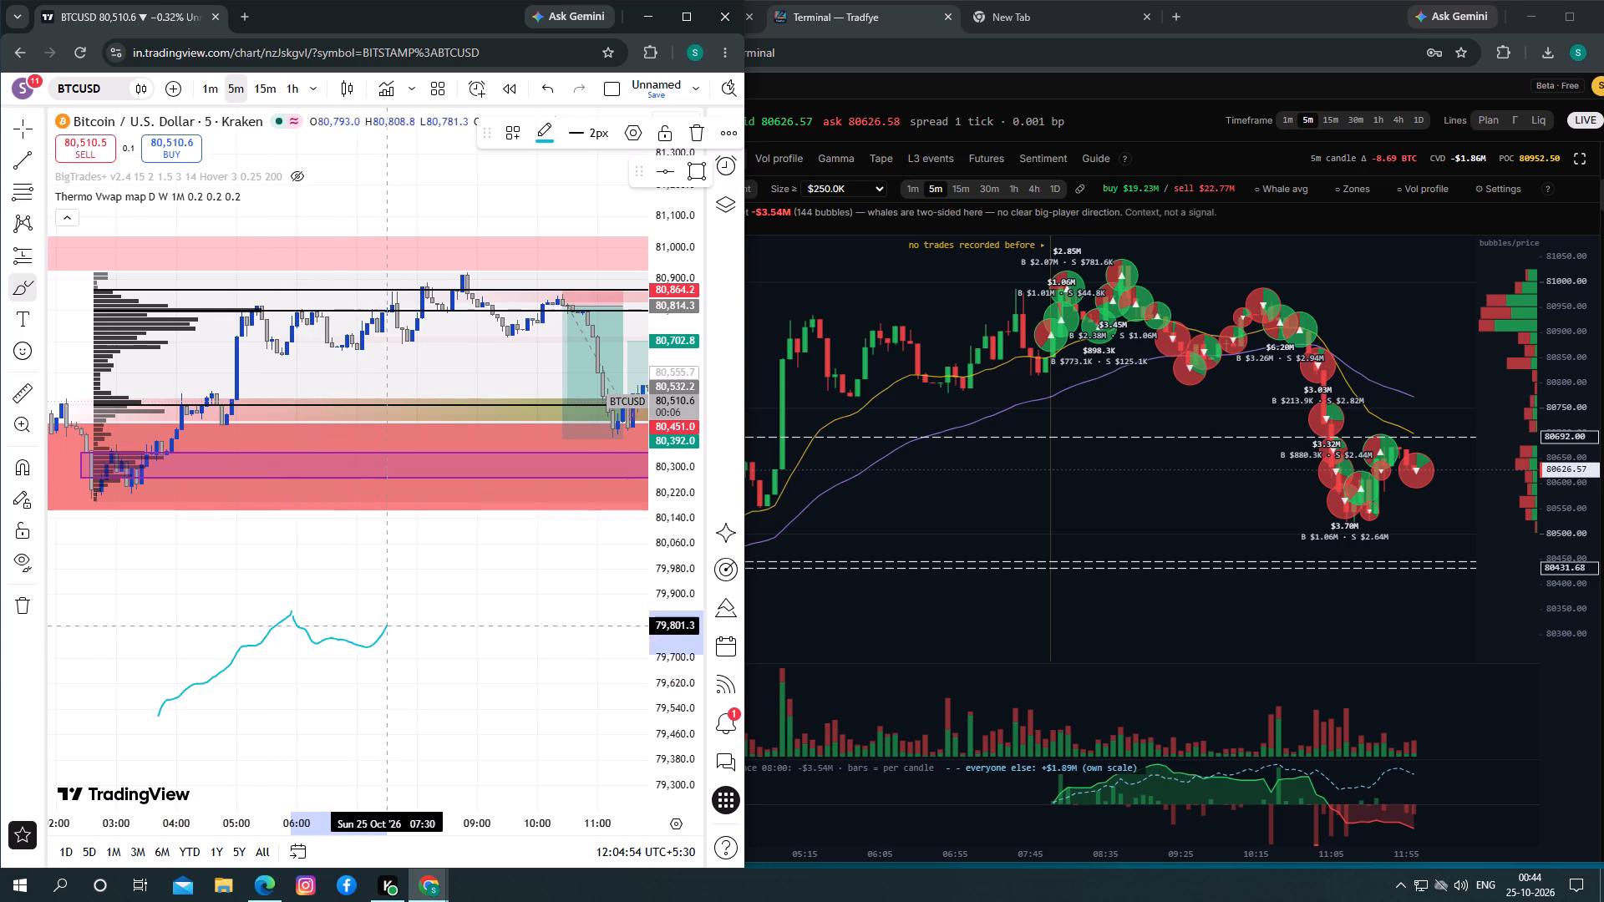
left_click_drag(398, 640, 476, 618)
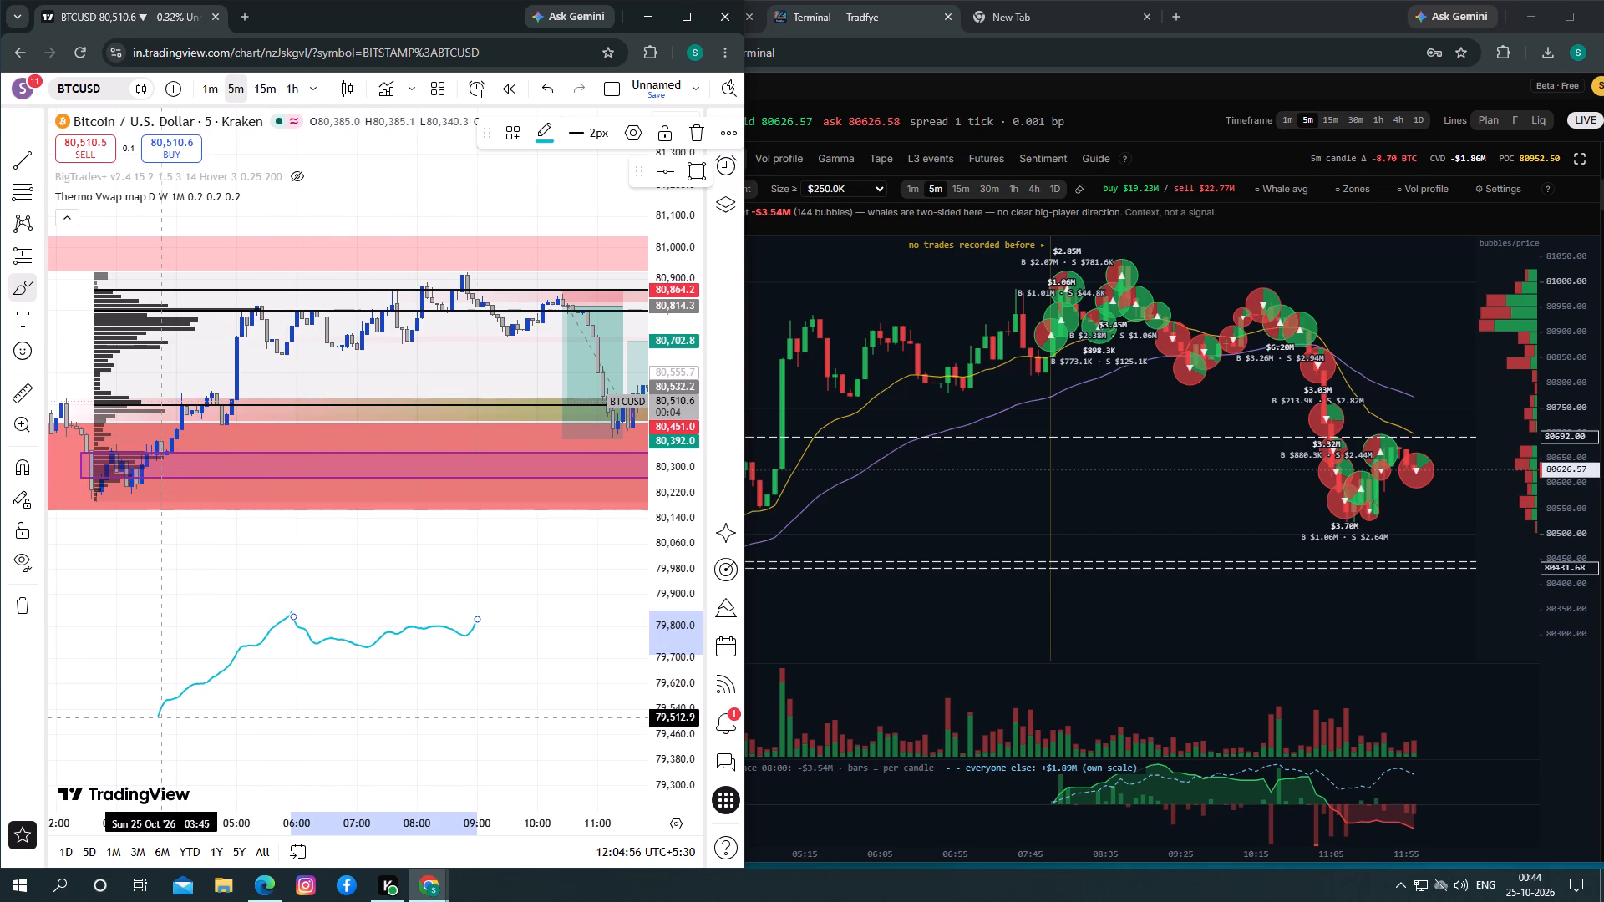
Draw a rising Brush line beneath the sketched path, from its start near 03:45 to its end near 09:00.
left_click_drag(161, 717, 436, 636)
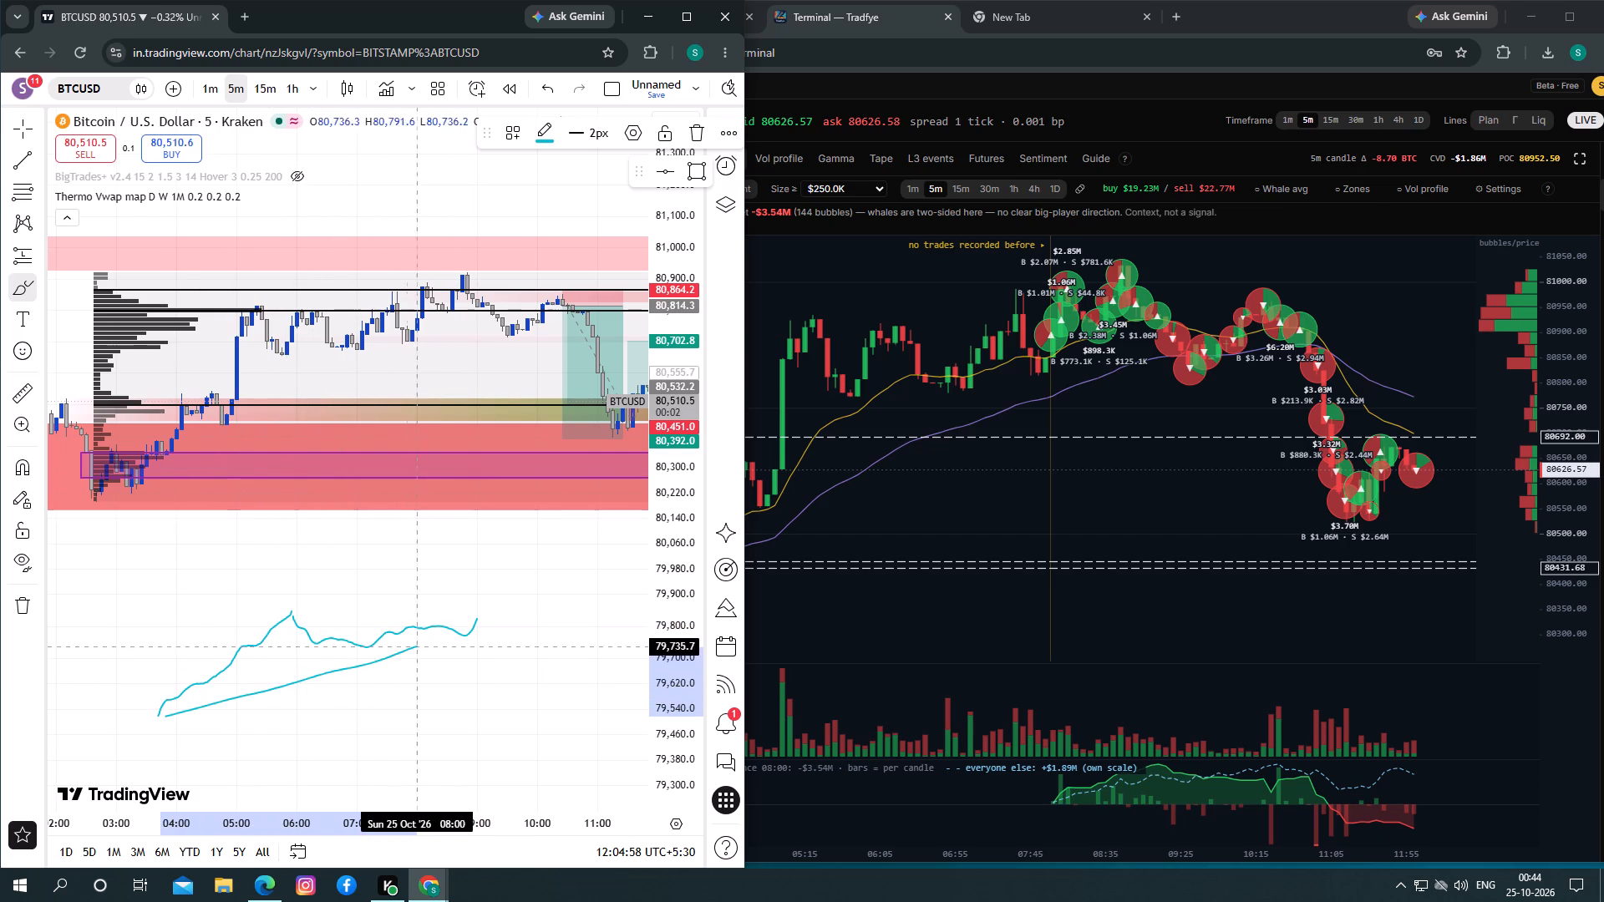
left_click_drag(436, 636, 477, 618)
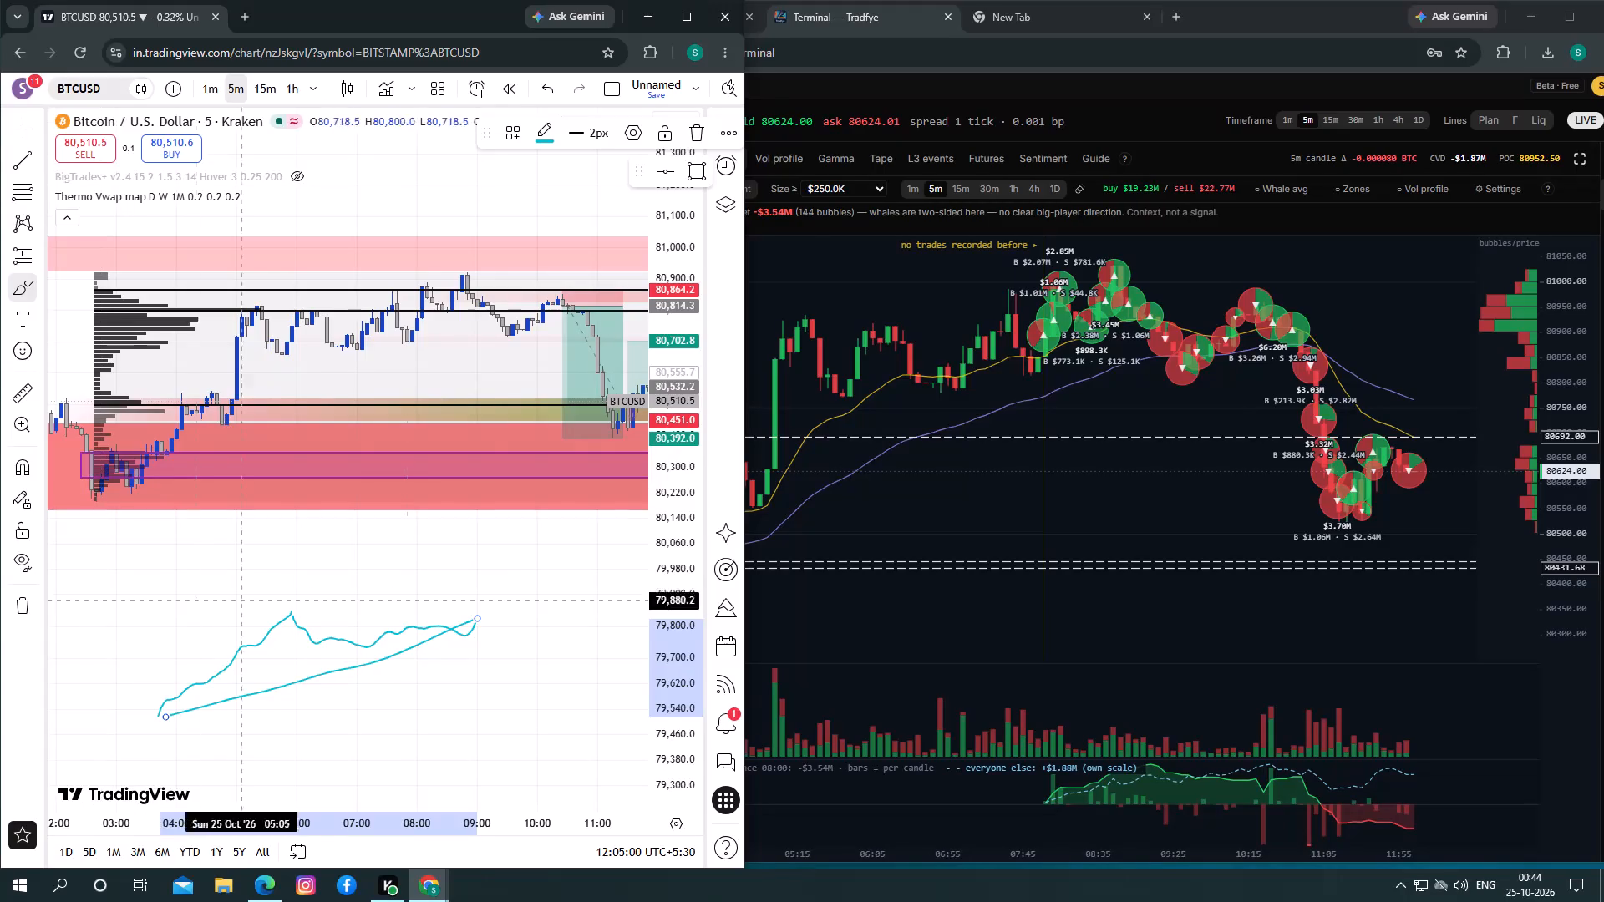
right_click(184, 623)
Examine earlier BTCUSD price action back through 24 October, including the evening drop and recovery around the shaded zones.
left_click_drag(165, 625, 596, 652)
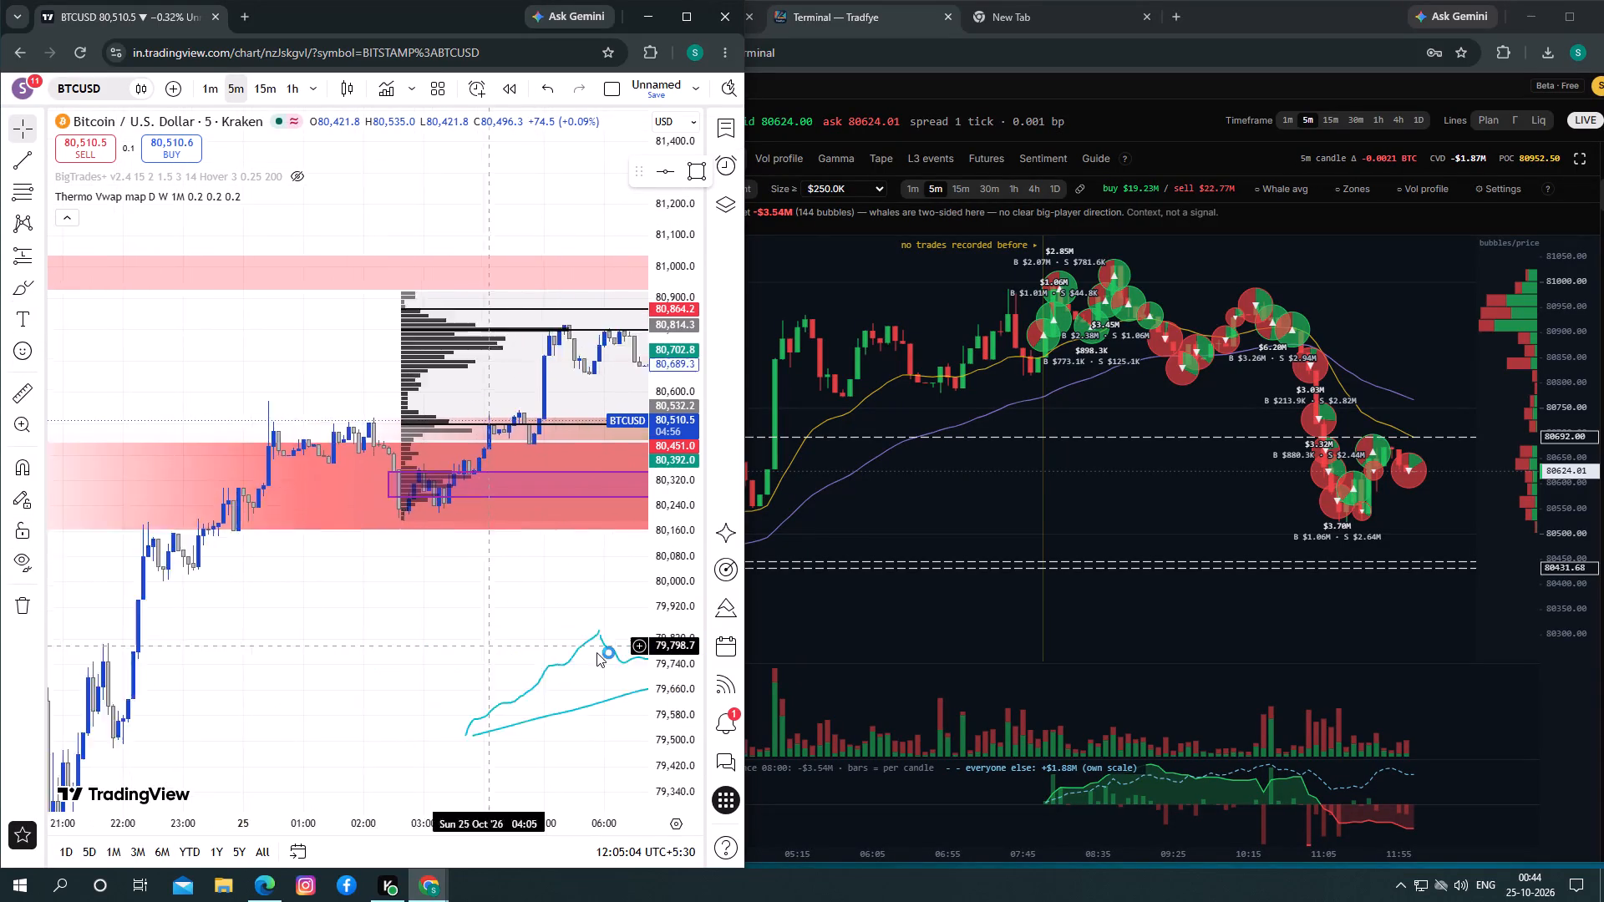
left_click_drag(596, 652, 595, 645)
left_click_drag(332, 661, 416, 560)
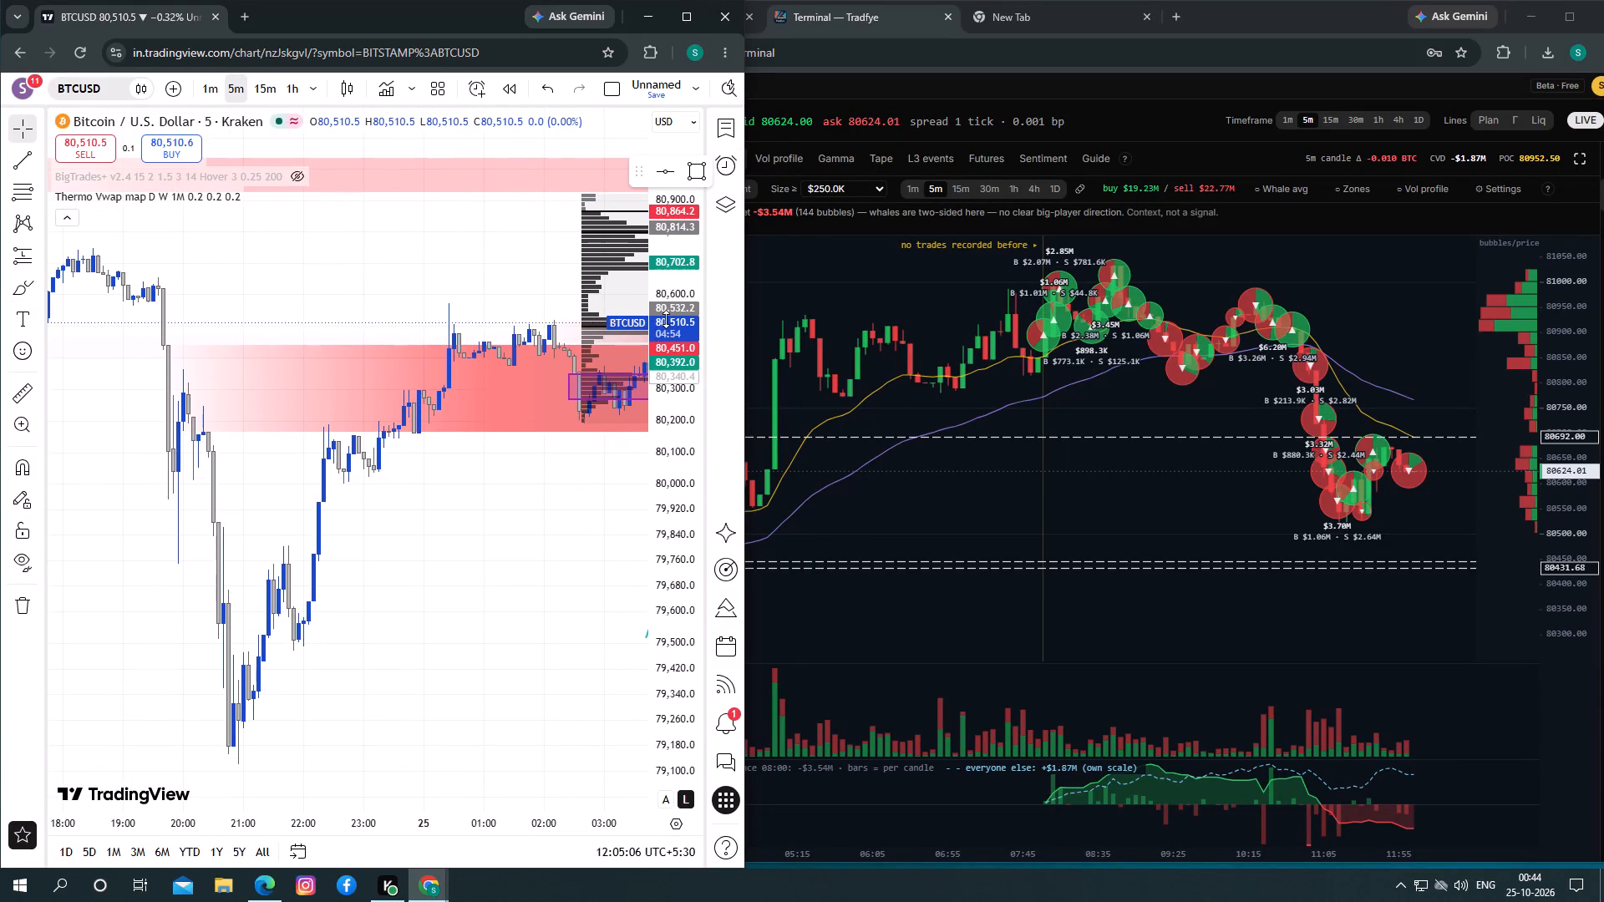
left_click_drag(666, 319, 672, 598)
left_click(418, 530)
left_click_drag(417, 589, 597, 557)
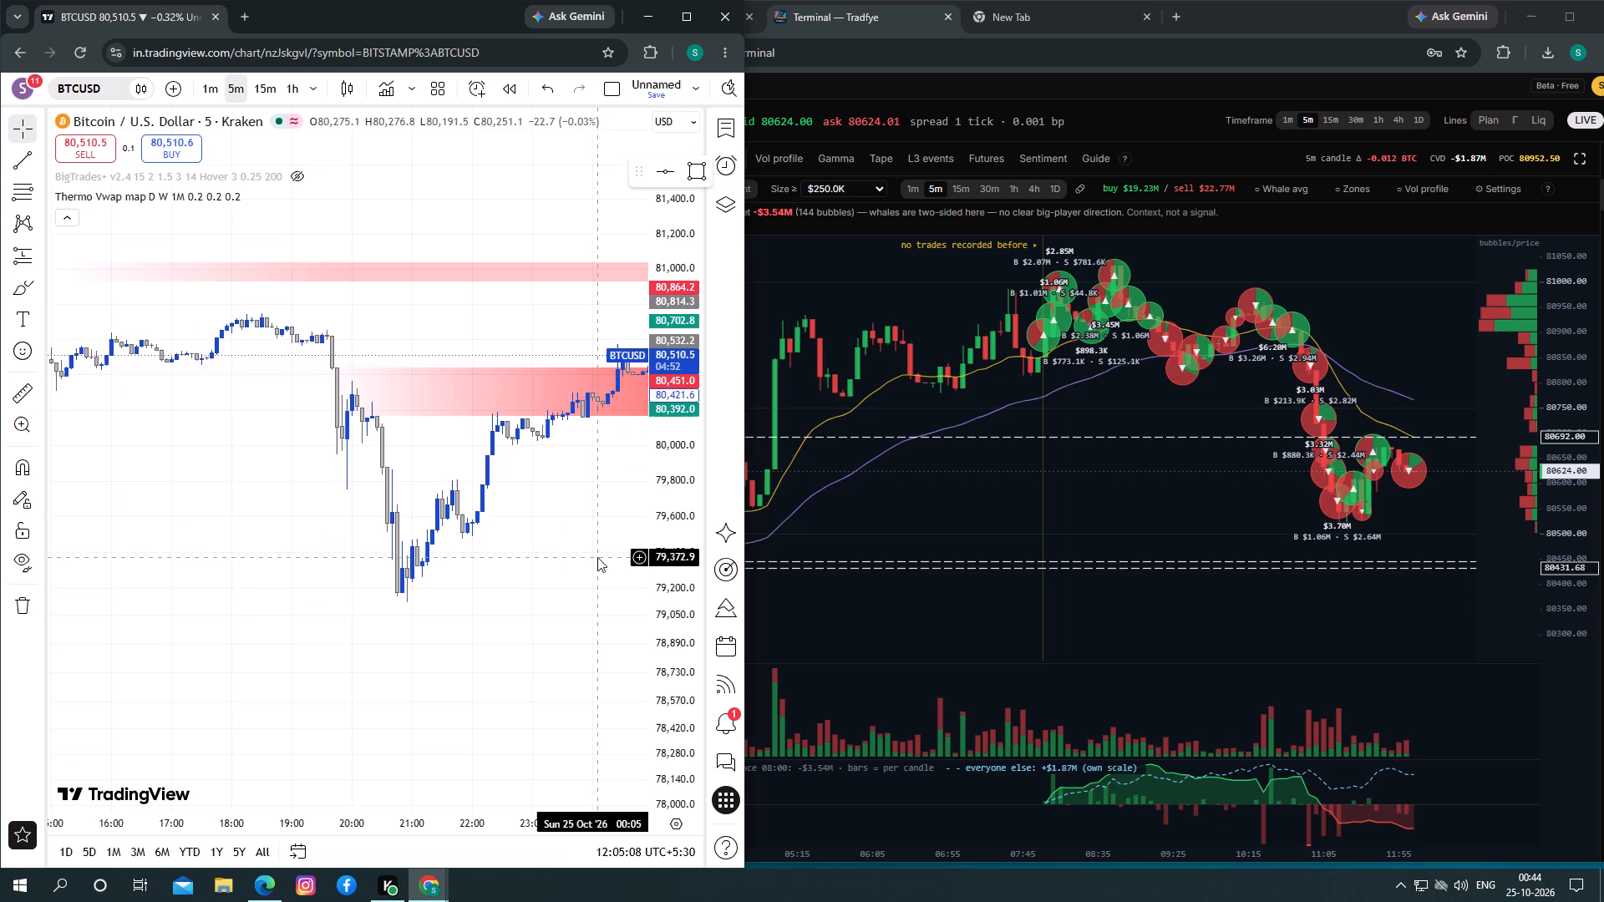
left_click_drag(597, 557, 587, 554)
left_click_drag(226, 559, 623, 638)
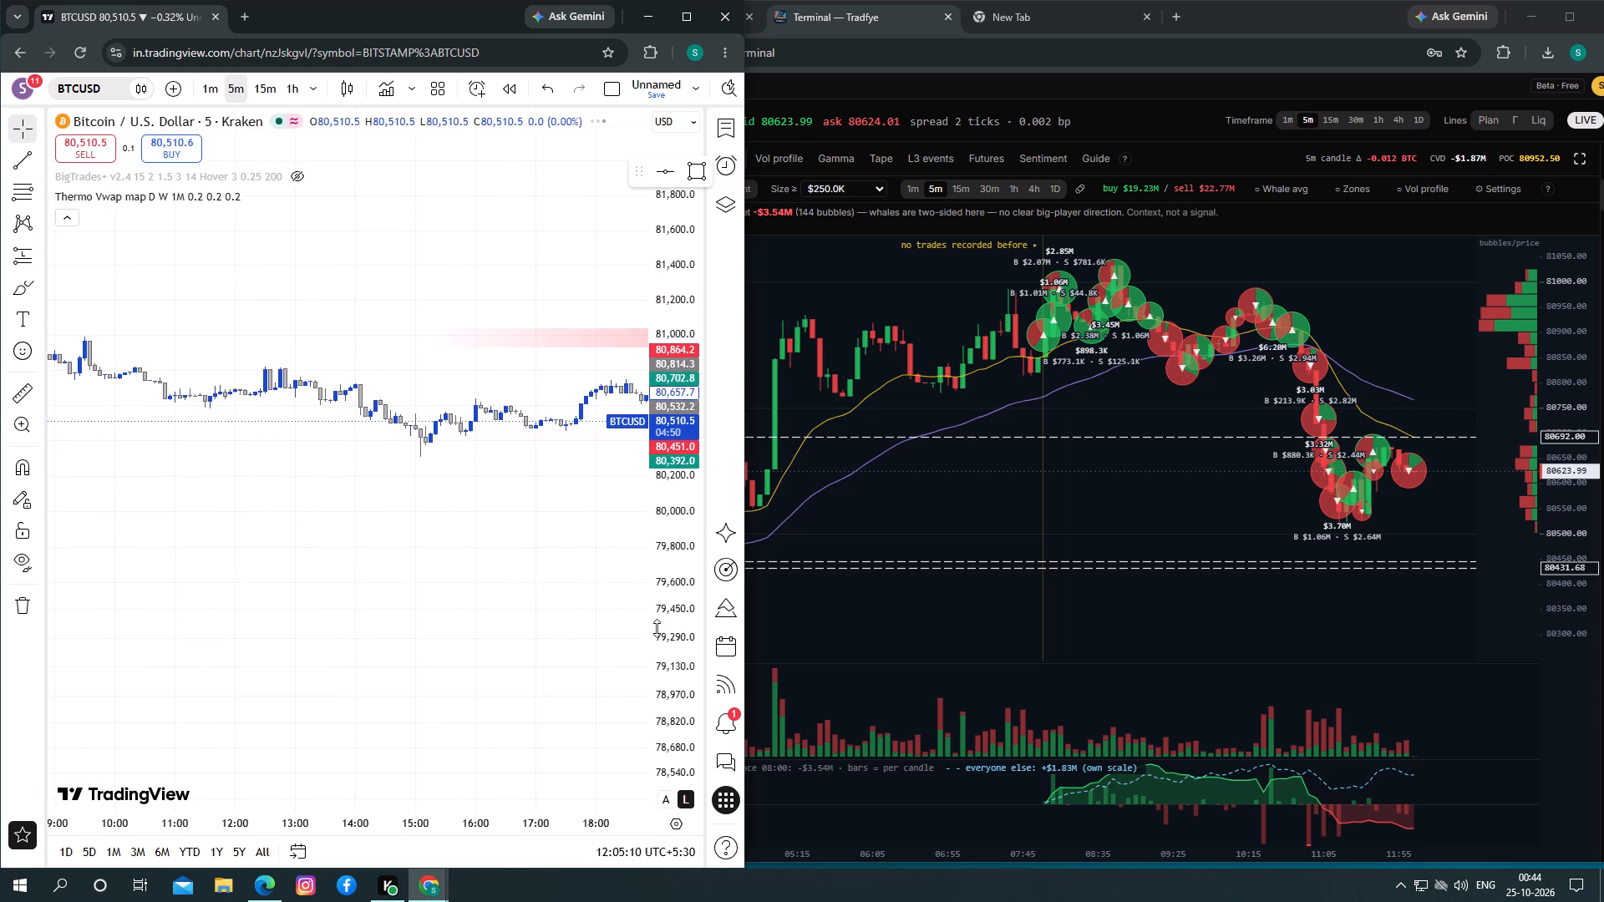
left_click_drag(658, 627, 648, 359)
left_click_drag(348, 545, 198, 605)
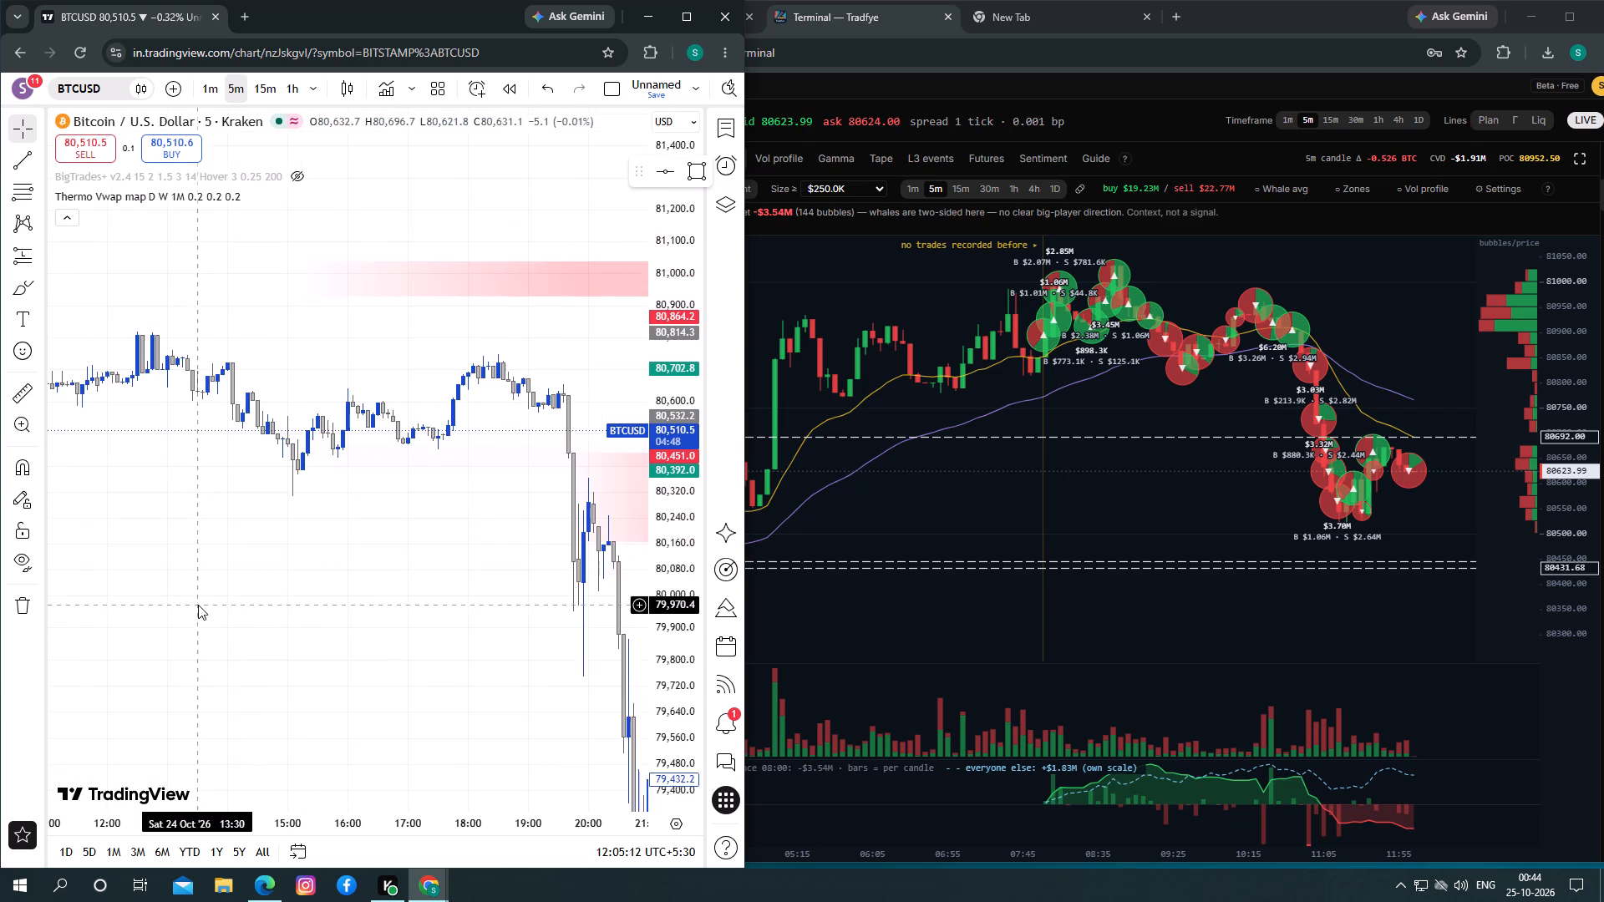
Sketch a Brush path over 24 October price, rising from about 80,325 at 15:10 to 80,700 near 18:15, then easing until about 19:50.
left_click_drag(198, 605, 159, 592)
left_click_drag(246, 561, 211, 575)
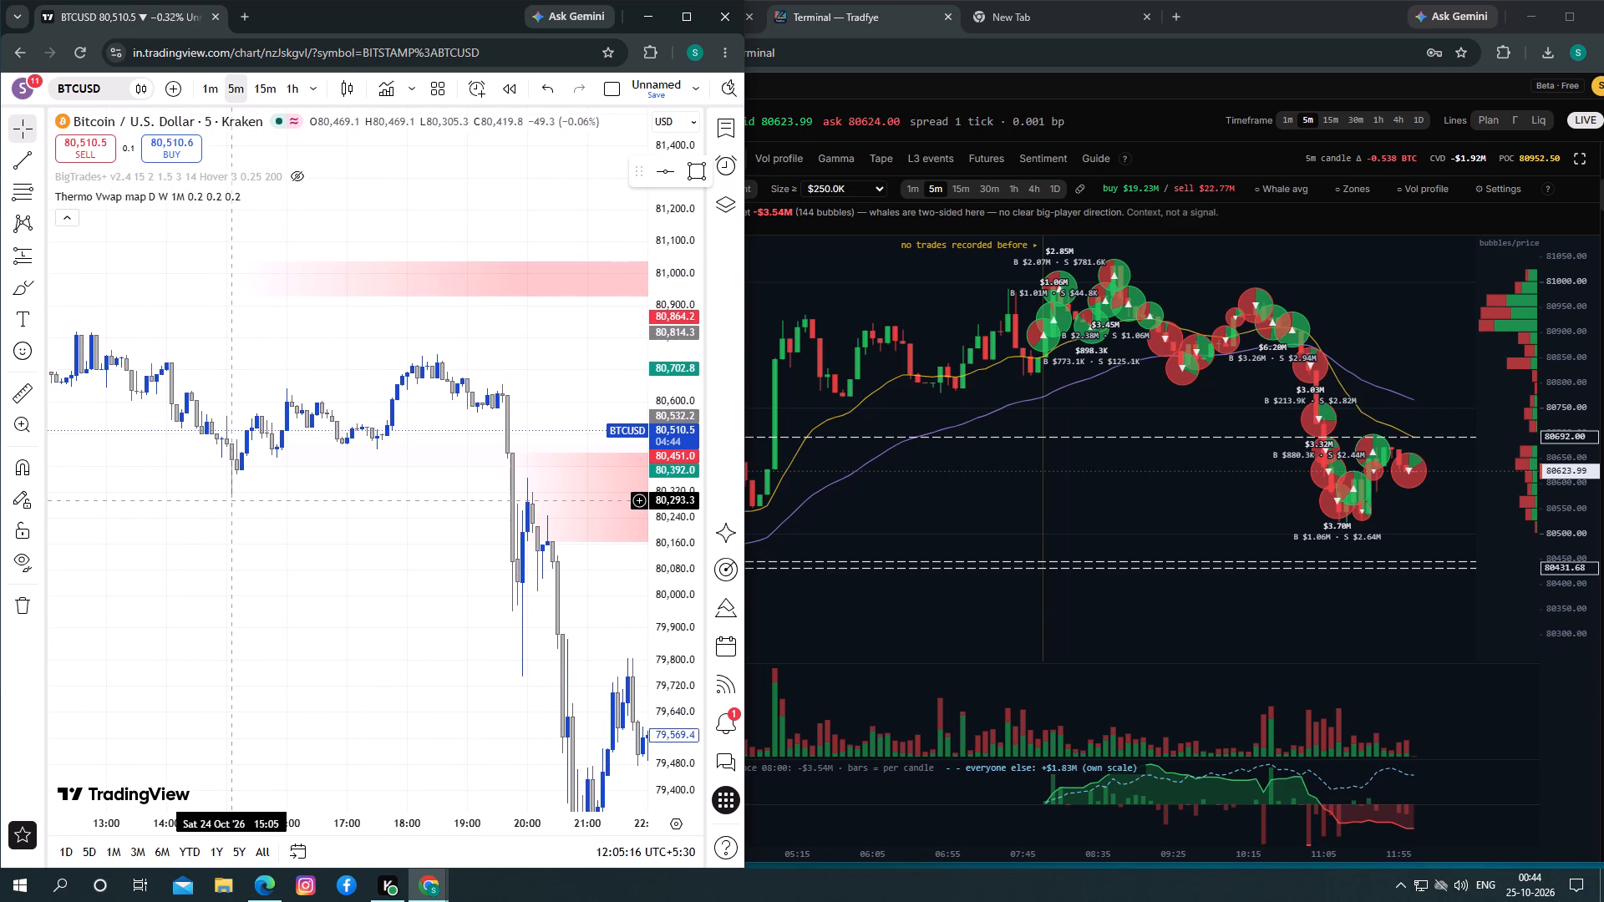
left_click(9, 287)
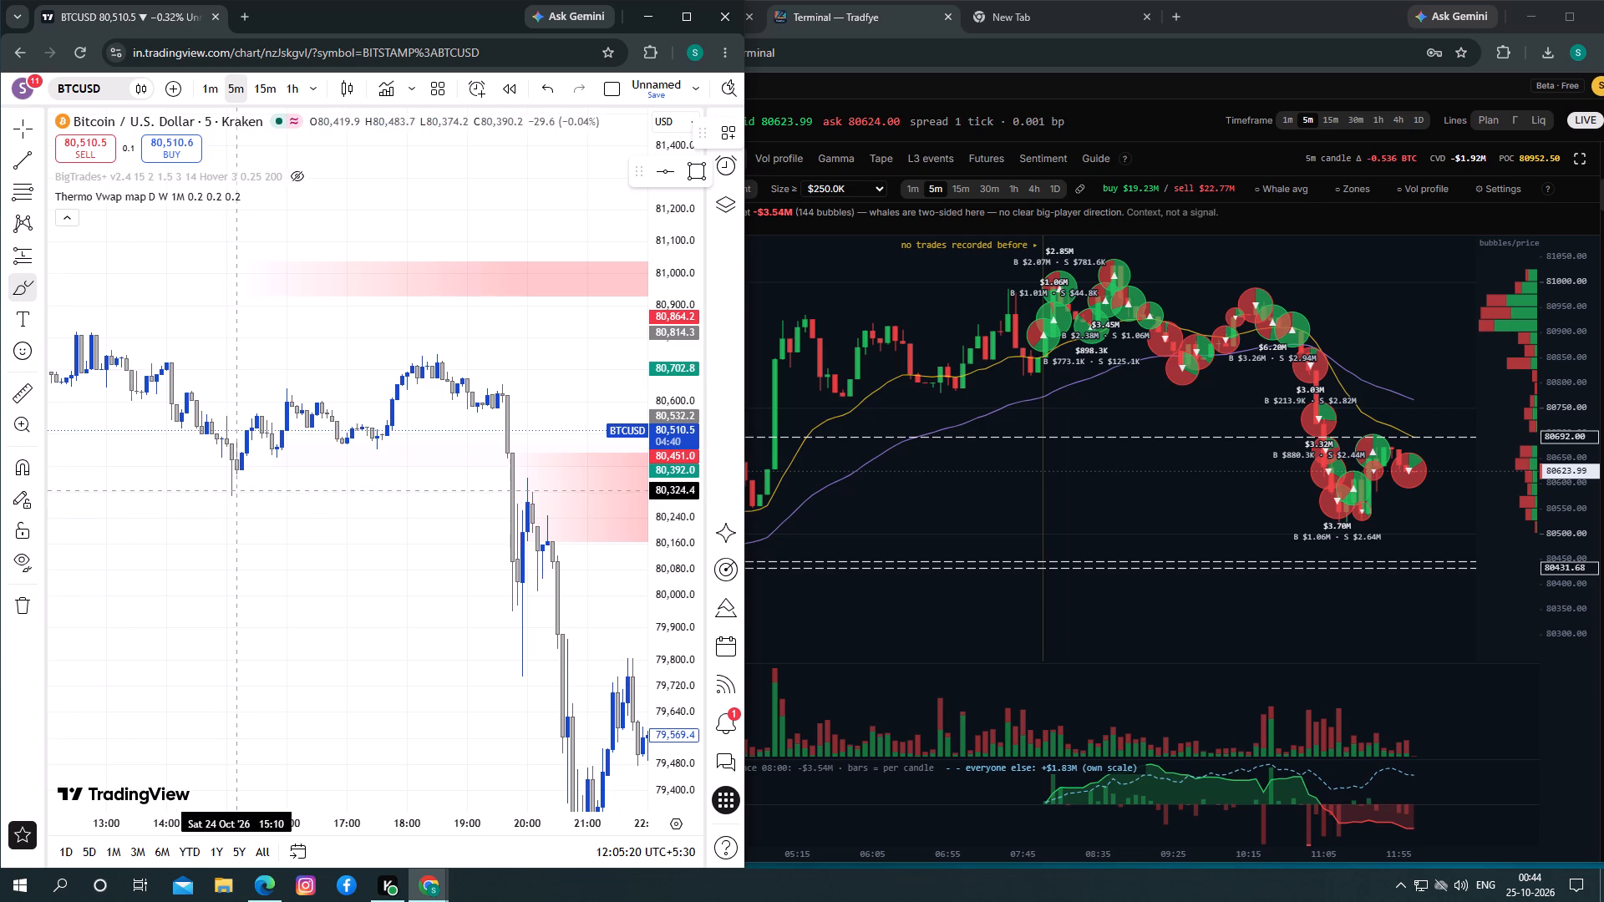
left_click_drag(231, 494, 415, 366)
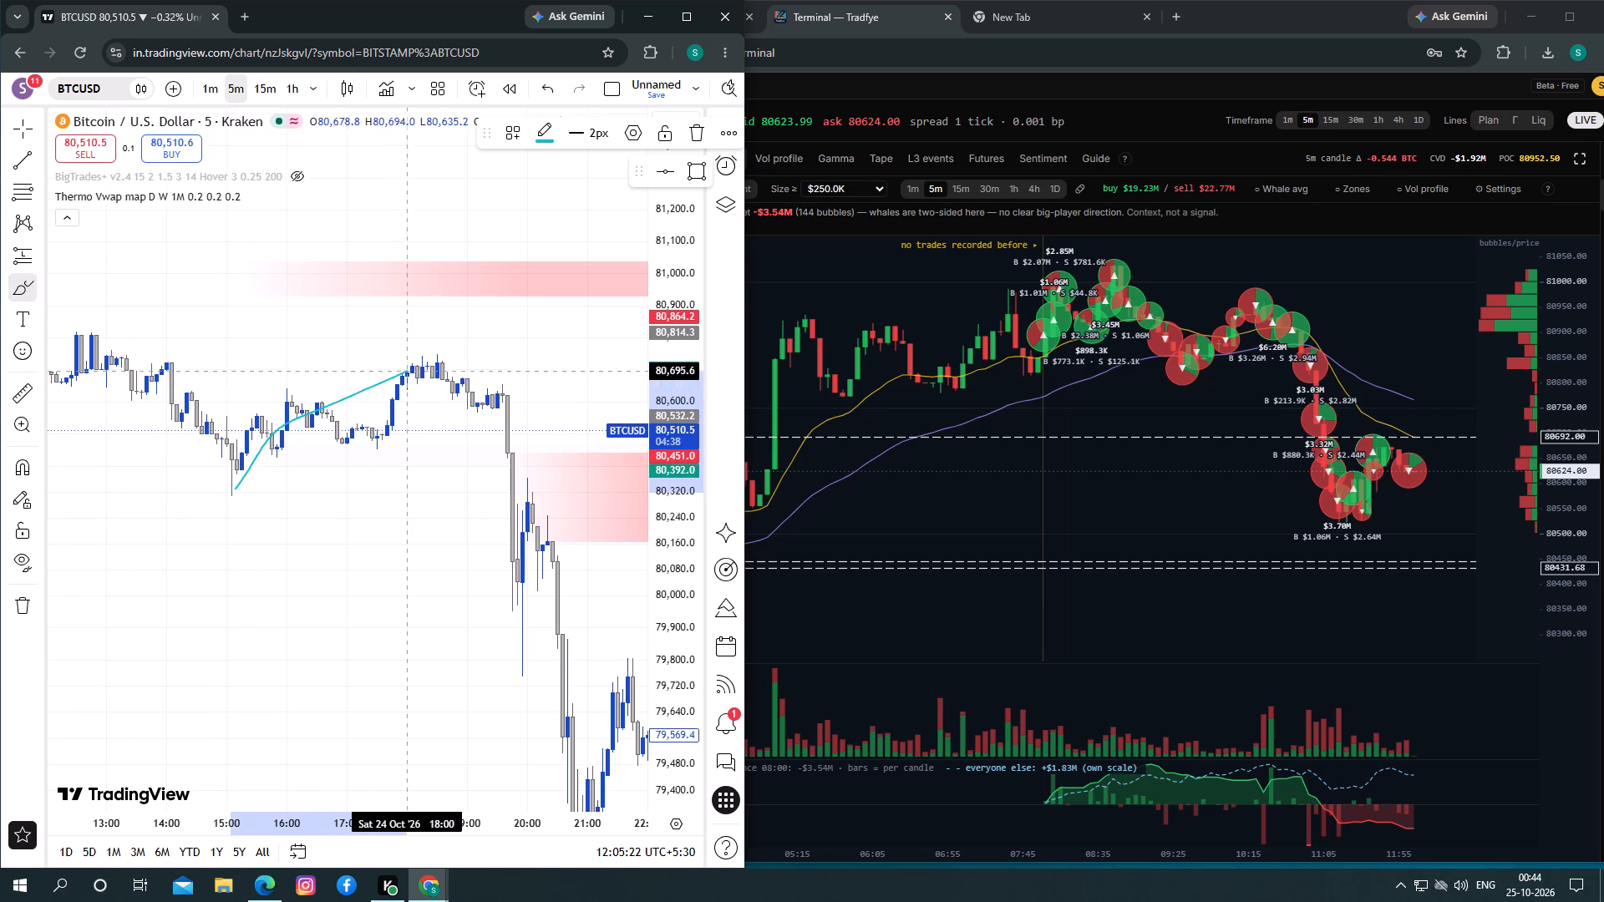
left_click_drag(415, 366, 515, 393)
left_click(307, 513)
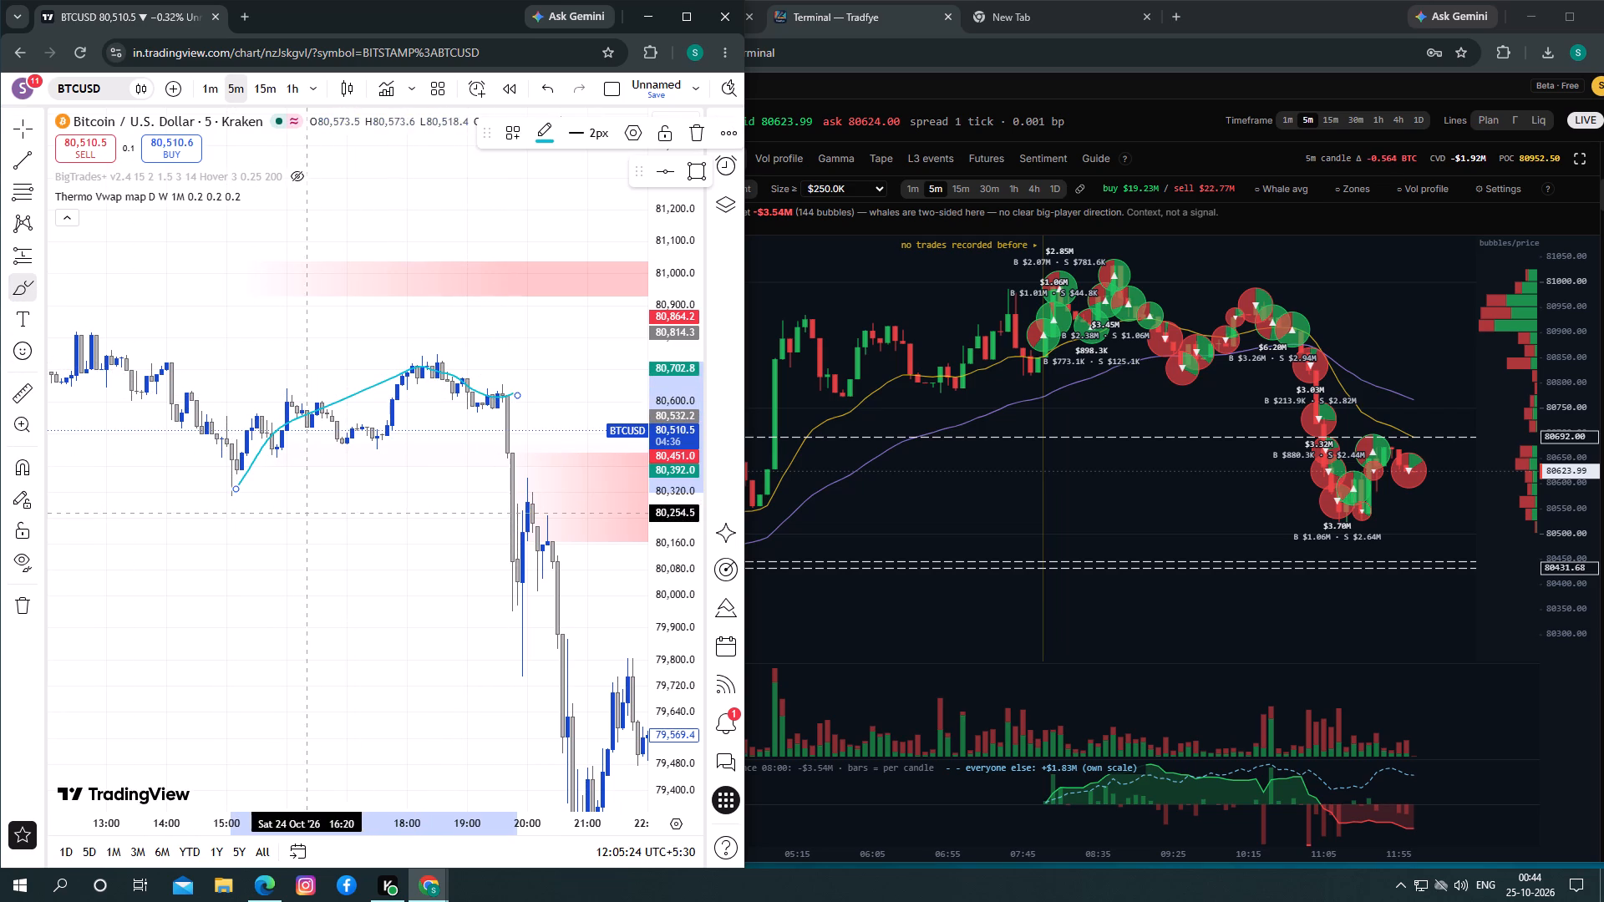
Place a fixed range volume profile over the sketched swing on 24 October, from 15:00 to 19:55.
left_click(40, 258)
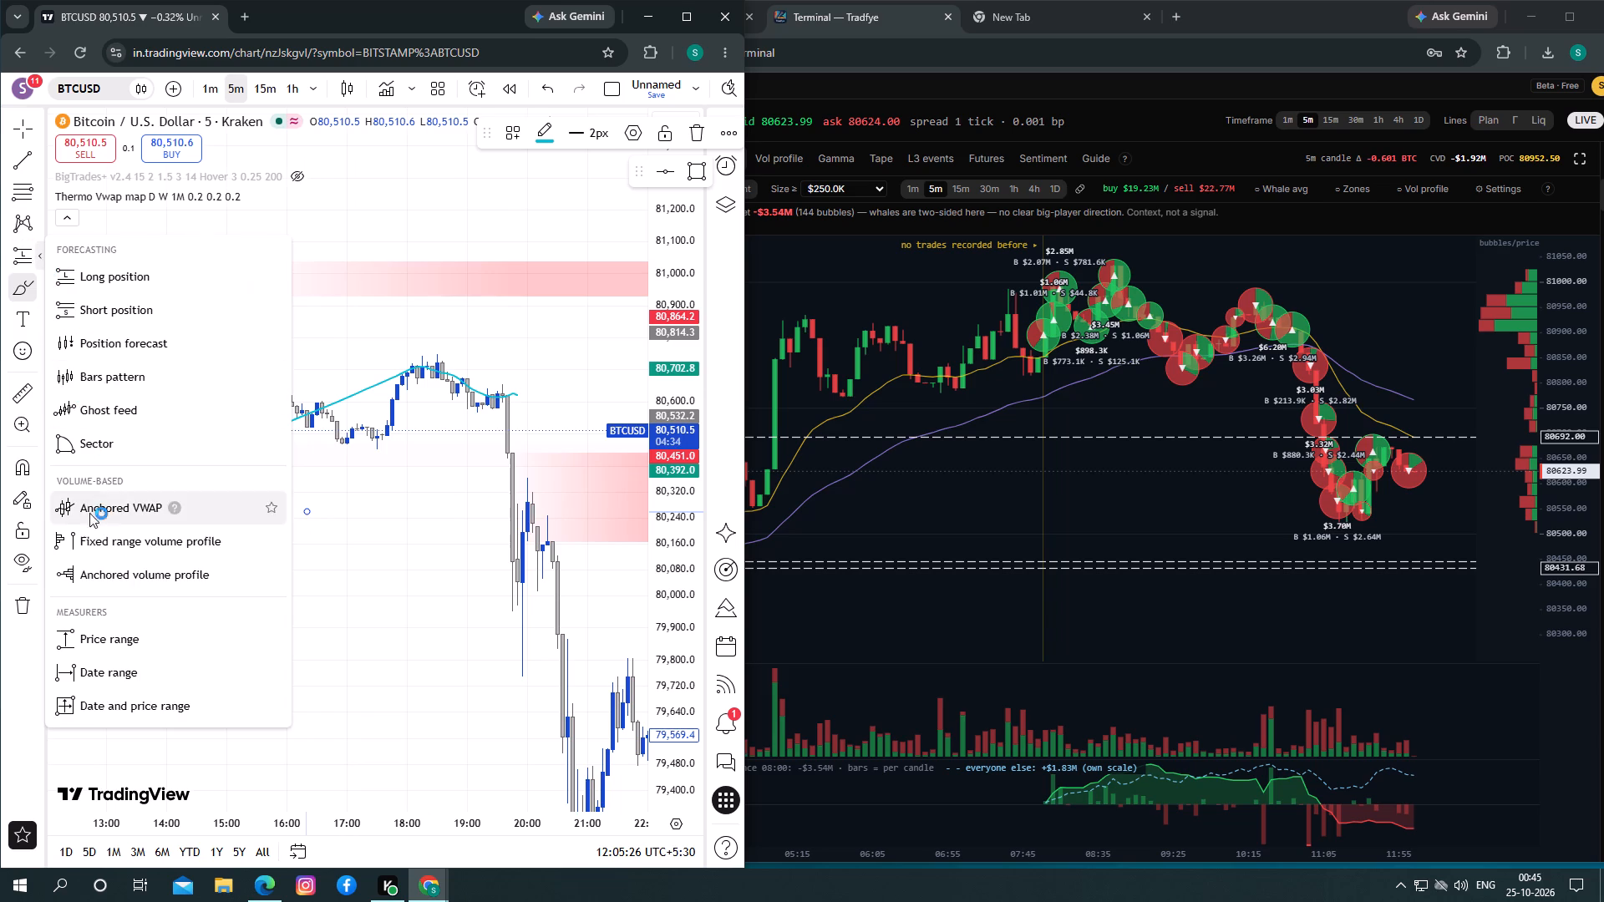
left_click(93, 530)
left_click(228, 495)
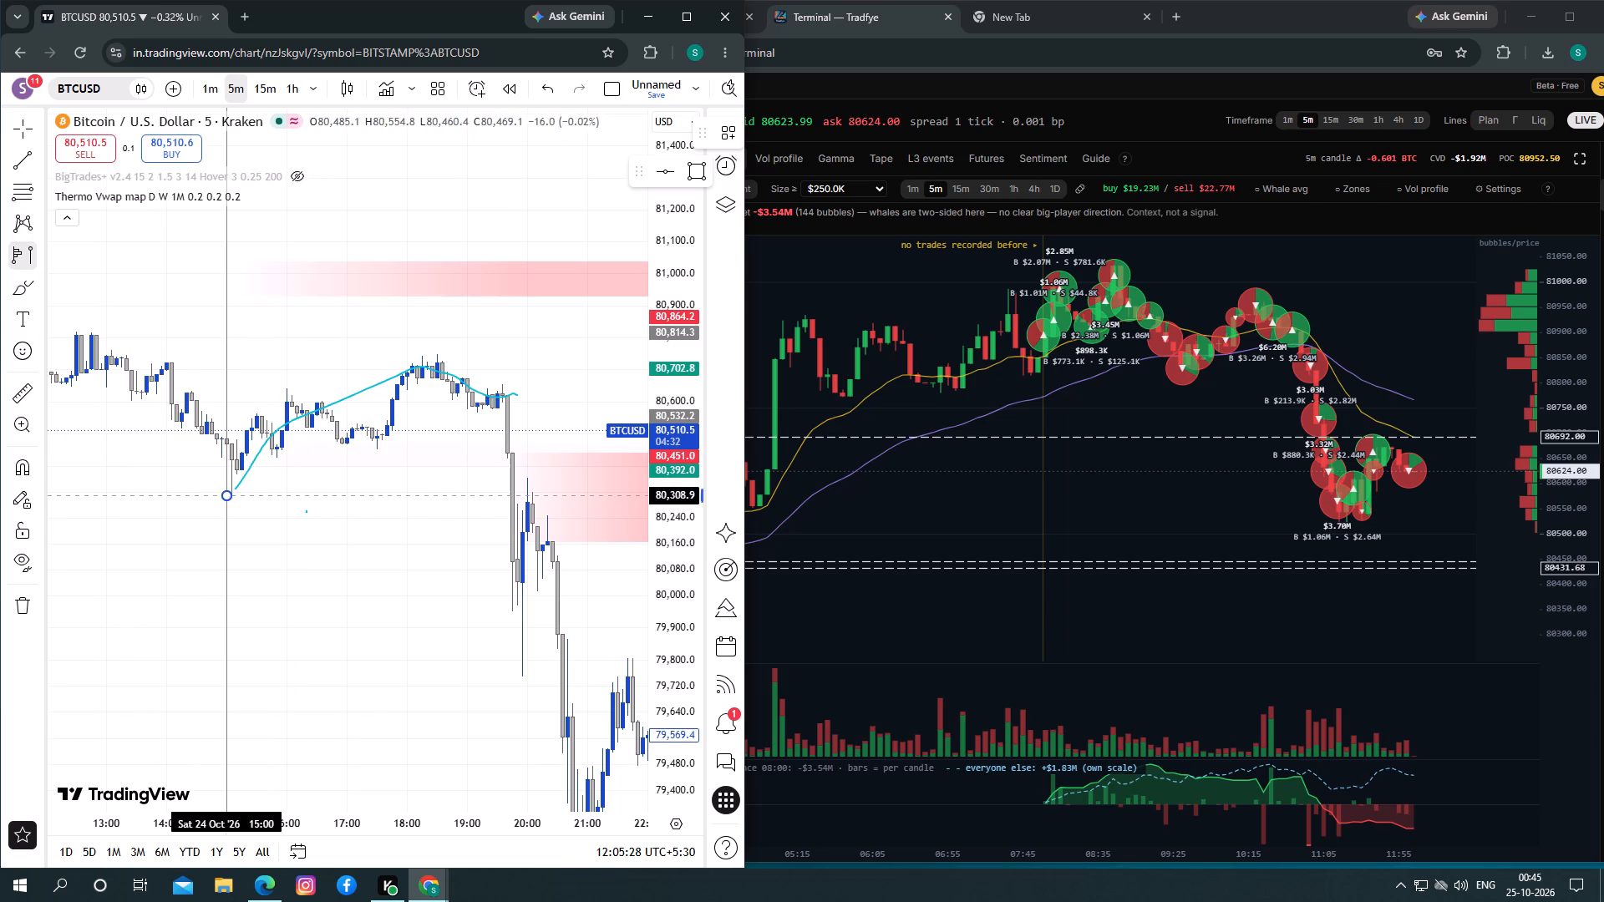
left_click(520, 384)
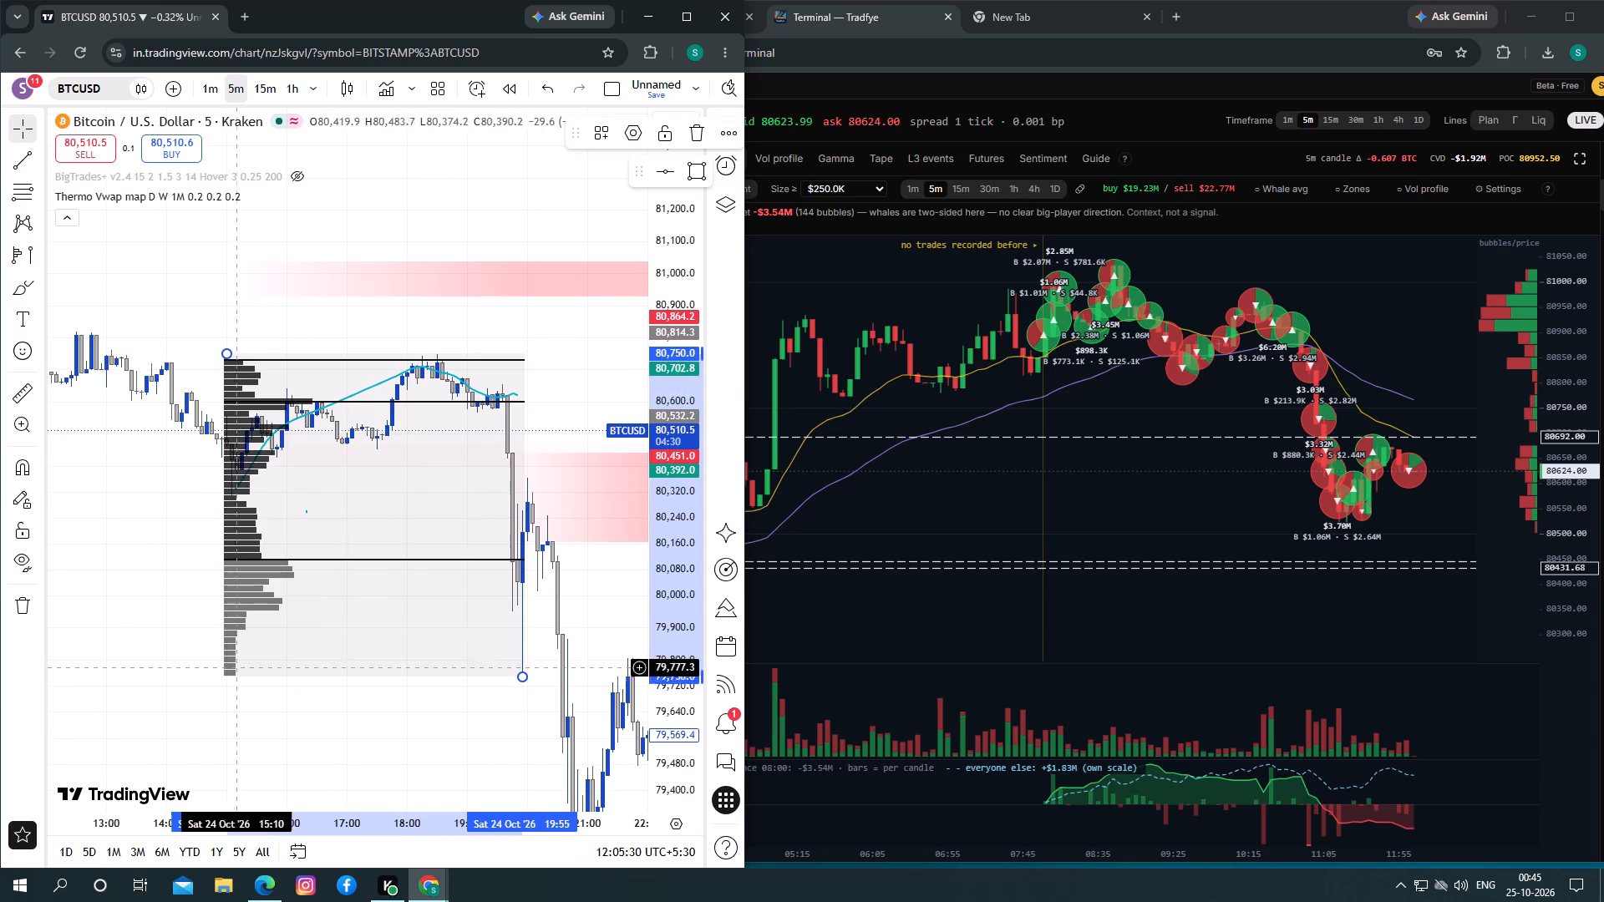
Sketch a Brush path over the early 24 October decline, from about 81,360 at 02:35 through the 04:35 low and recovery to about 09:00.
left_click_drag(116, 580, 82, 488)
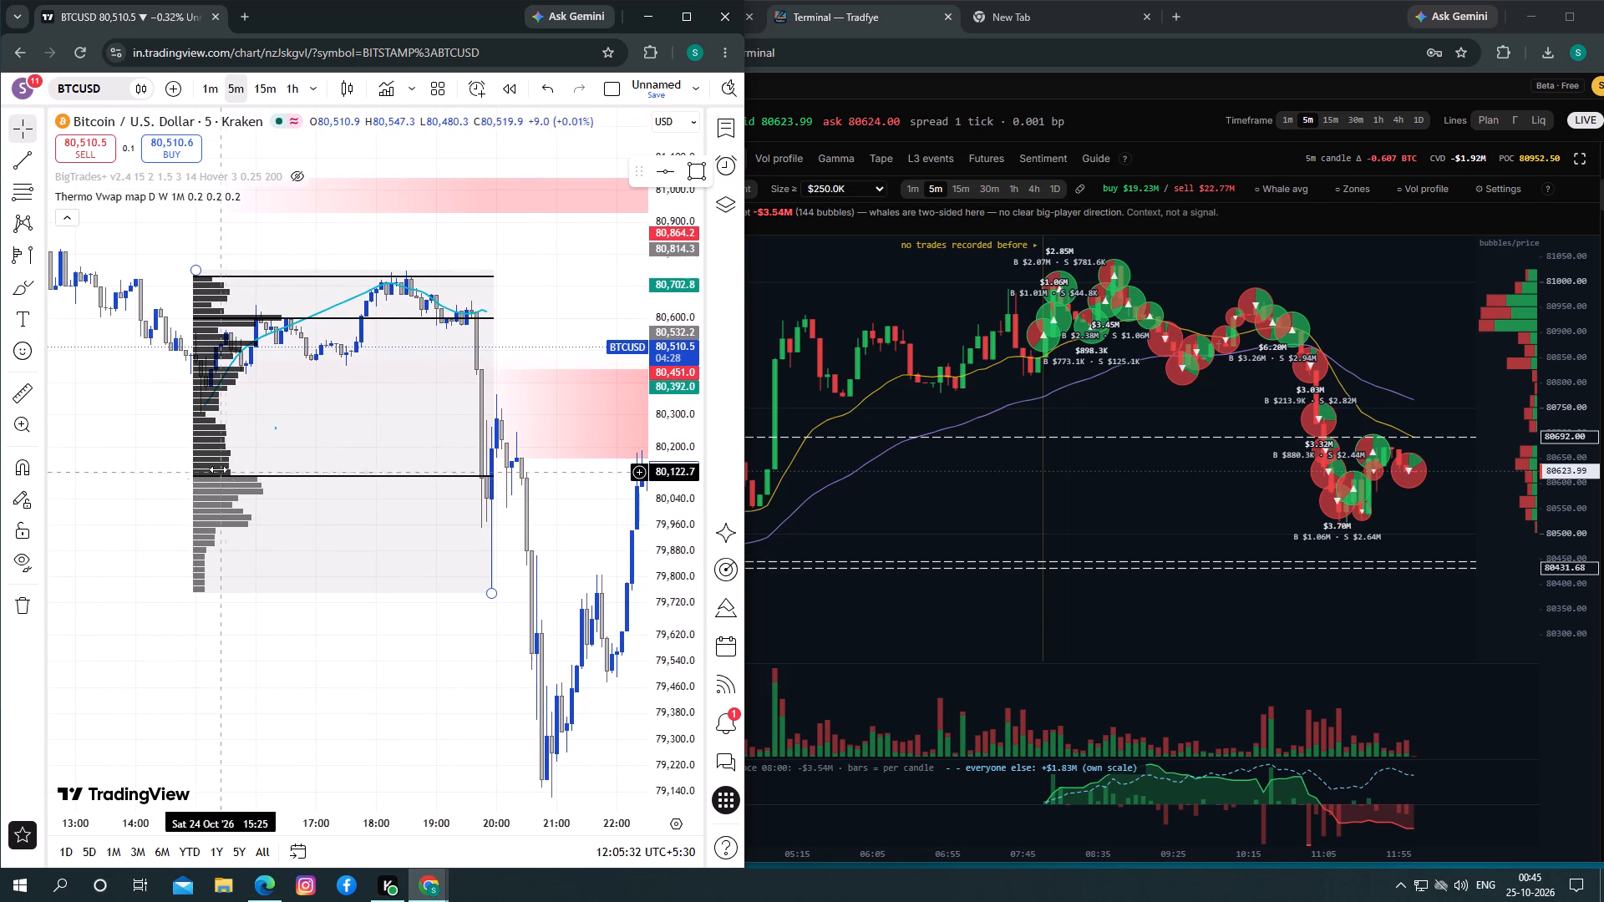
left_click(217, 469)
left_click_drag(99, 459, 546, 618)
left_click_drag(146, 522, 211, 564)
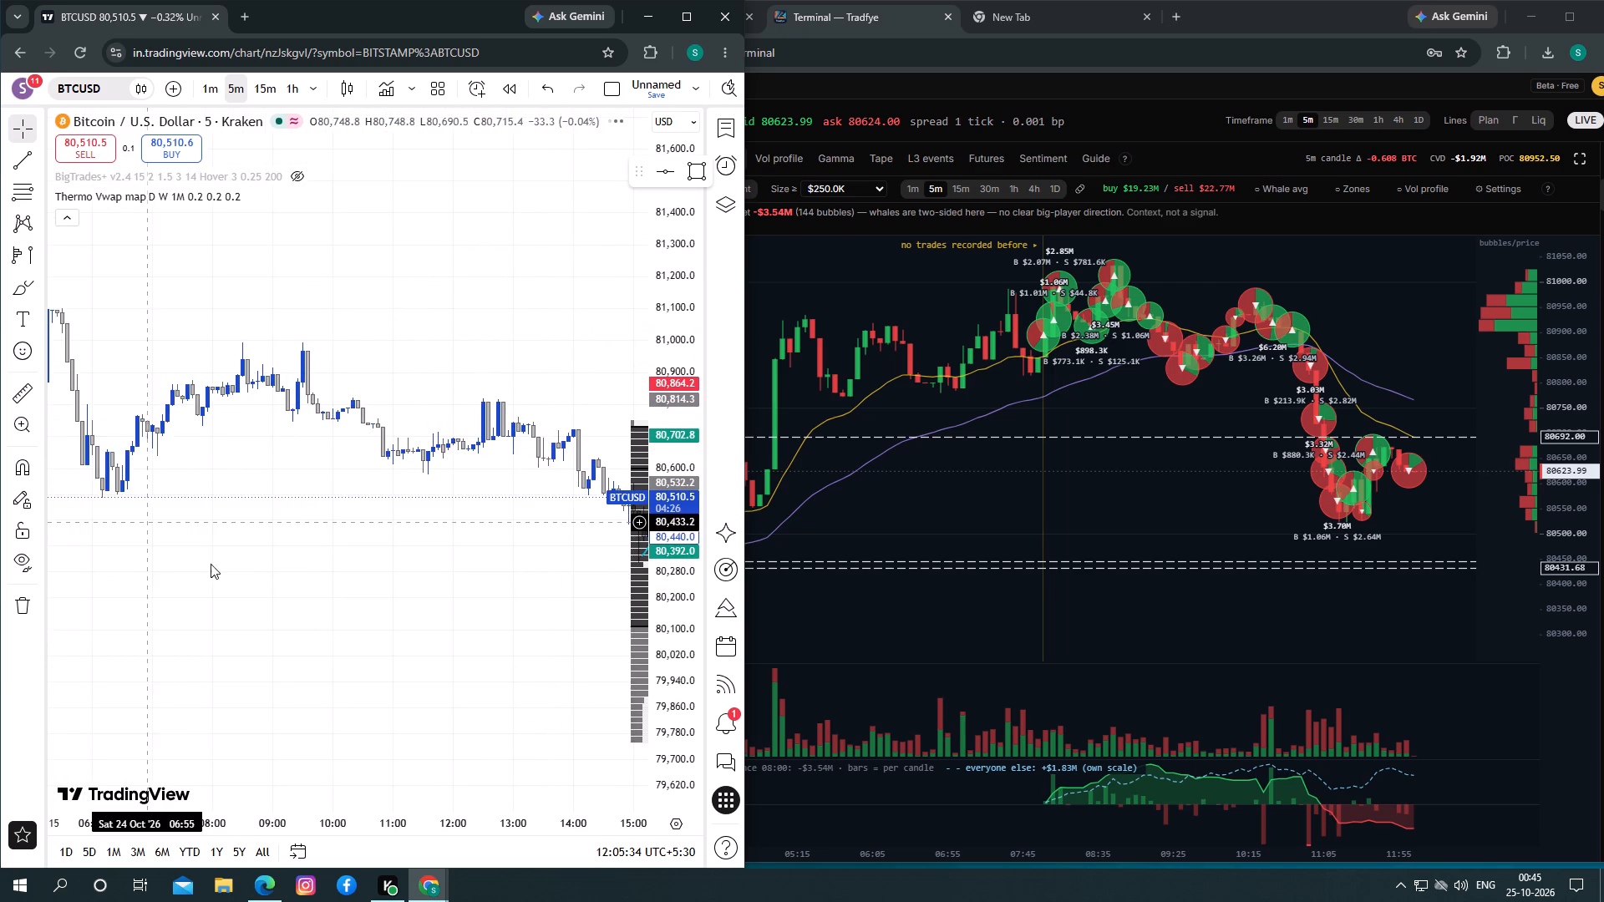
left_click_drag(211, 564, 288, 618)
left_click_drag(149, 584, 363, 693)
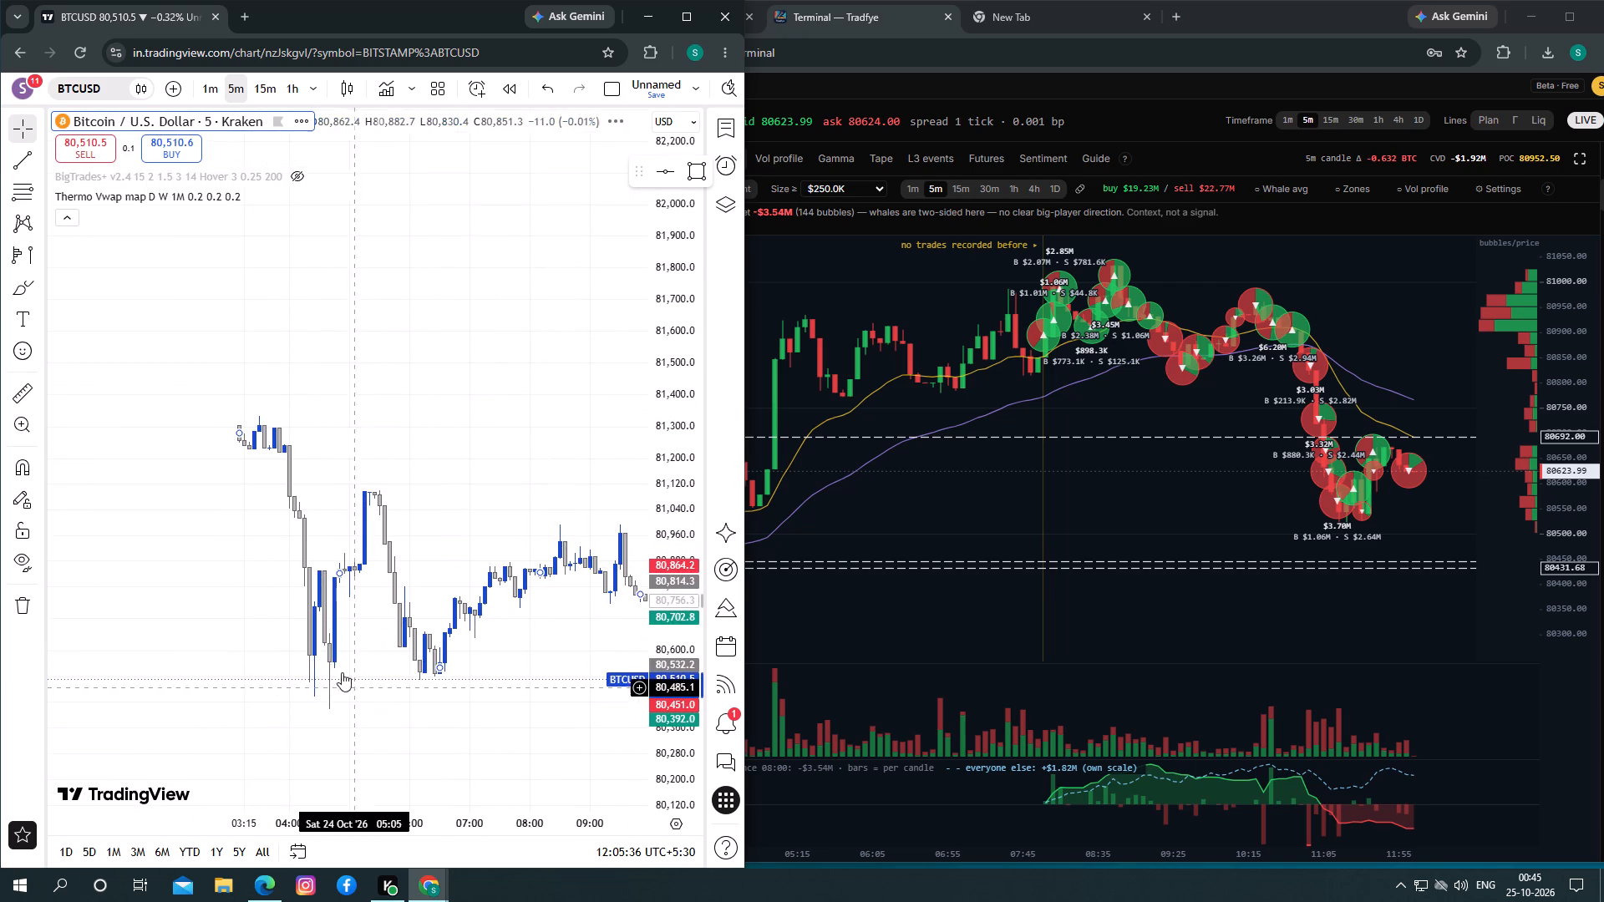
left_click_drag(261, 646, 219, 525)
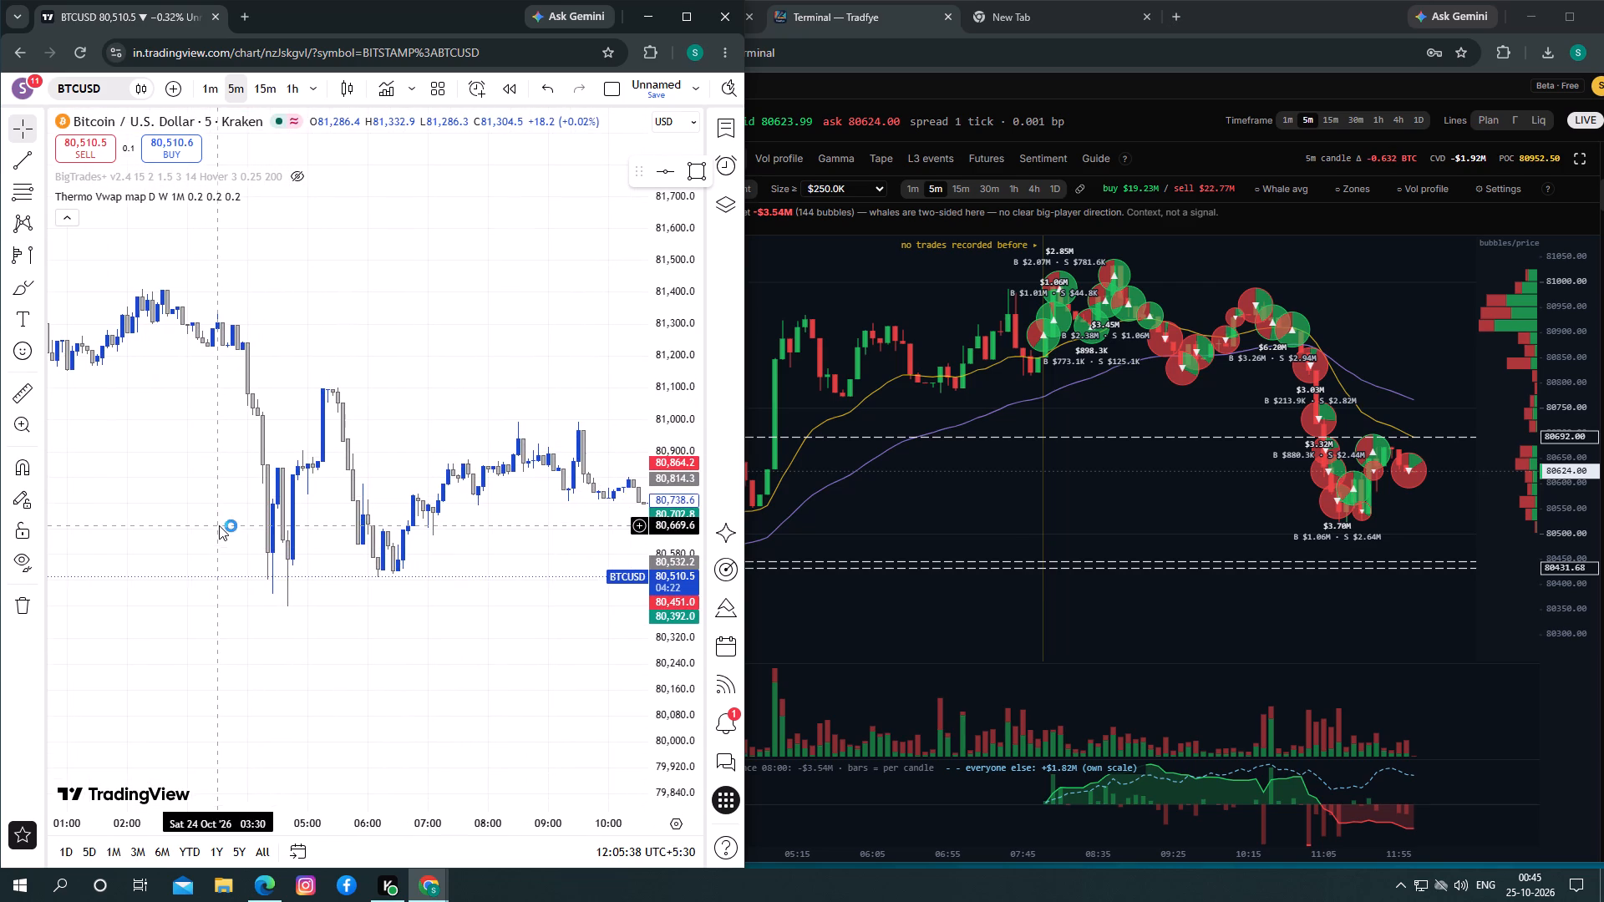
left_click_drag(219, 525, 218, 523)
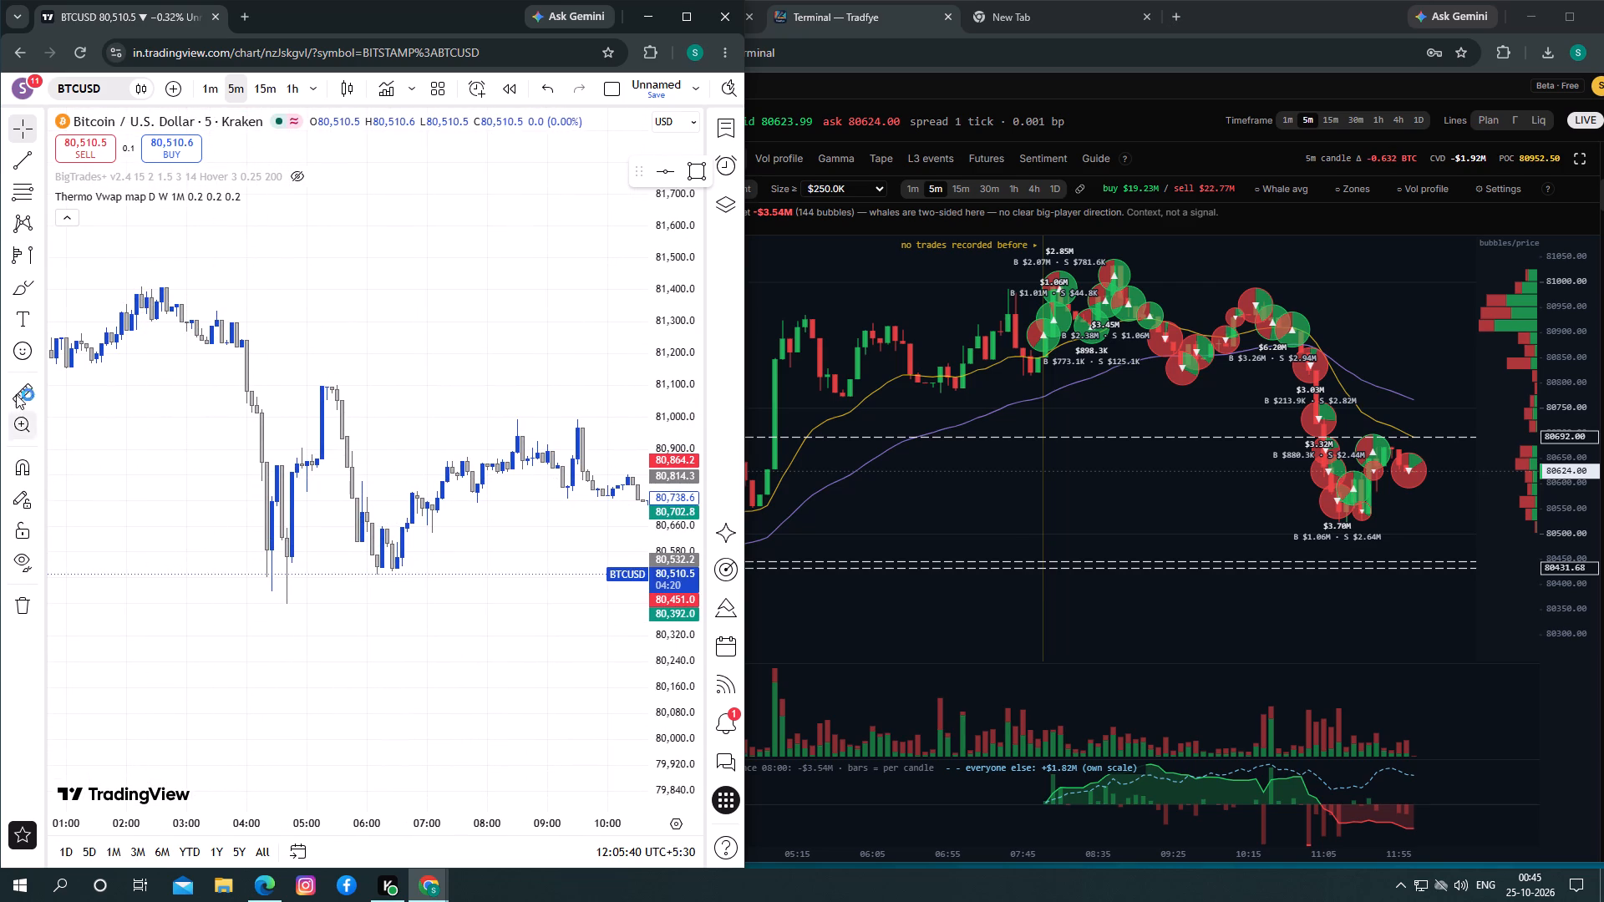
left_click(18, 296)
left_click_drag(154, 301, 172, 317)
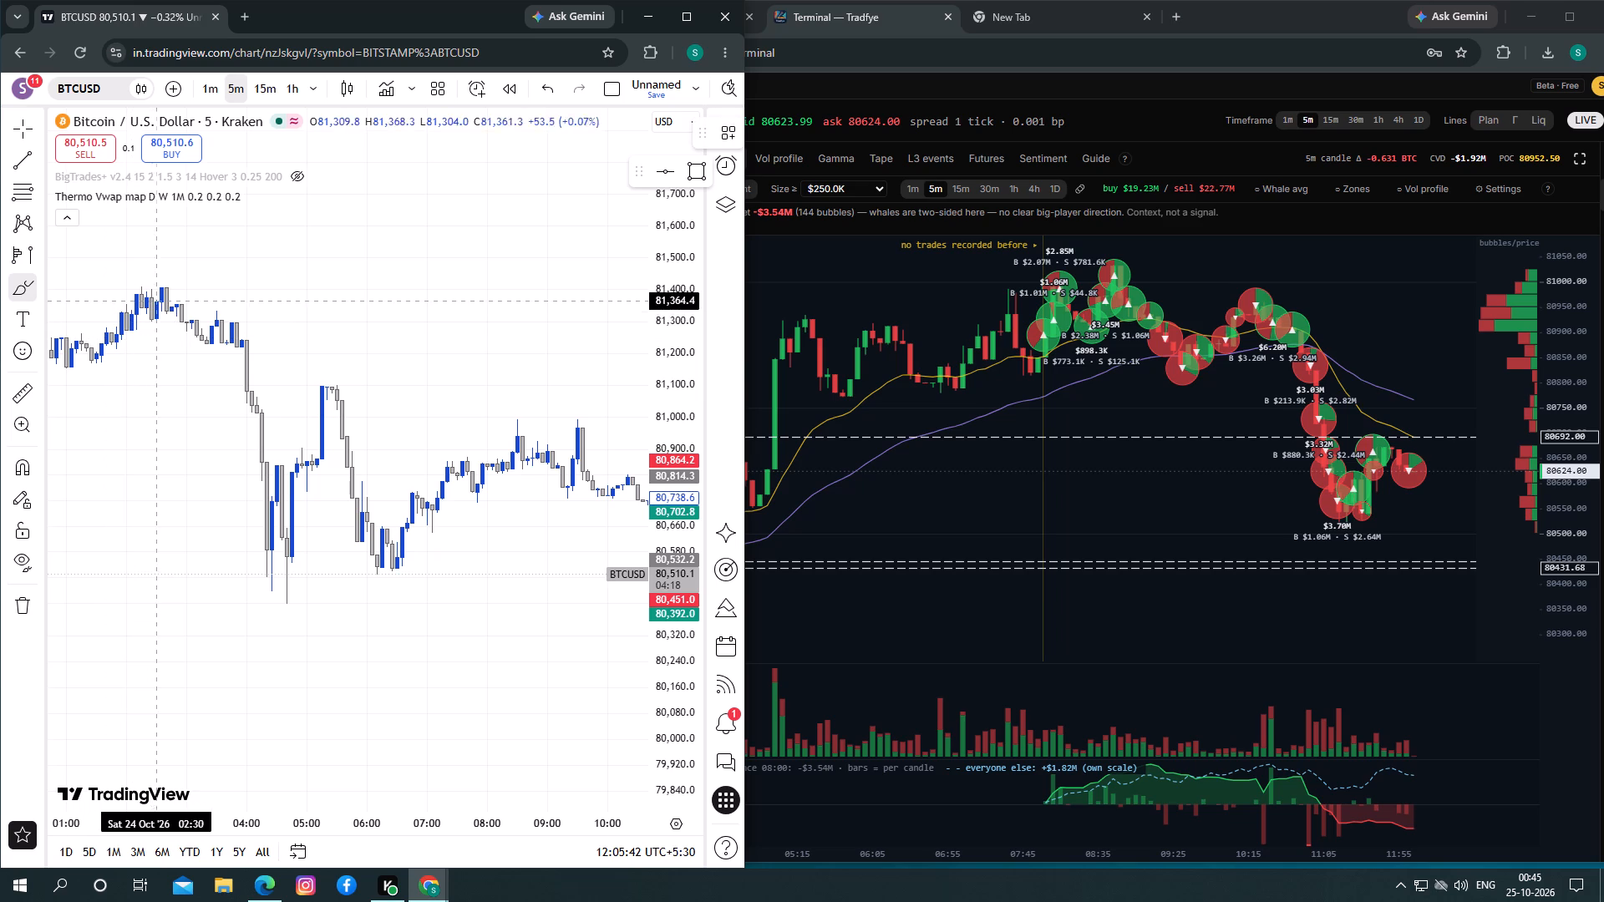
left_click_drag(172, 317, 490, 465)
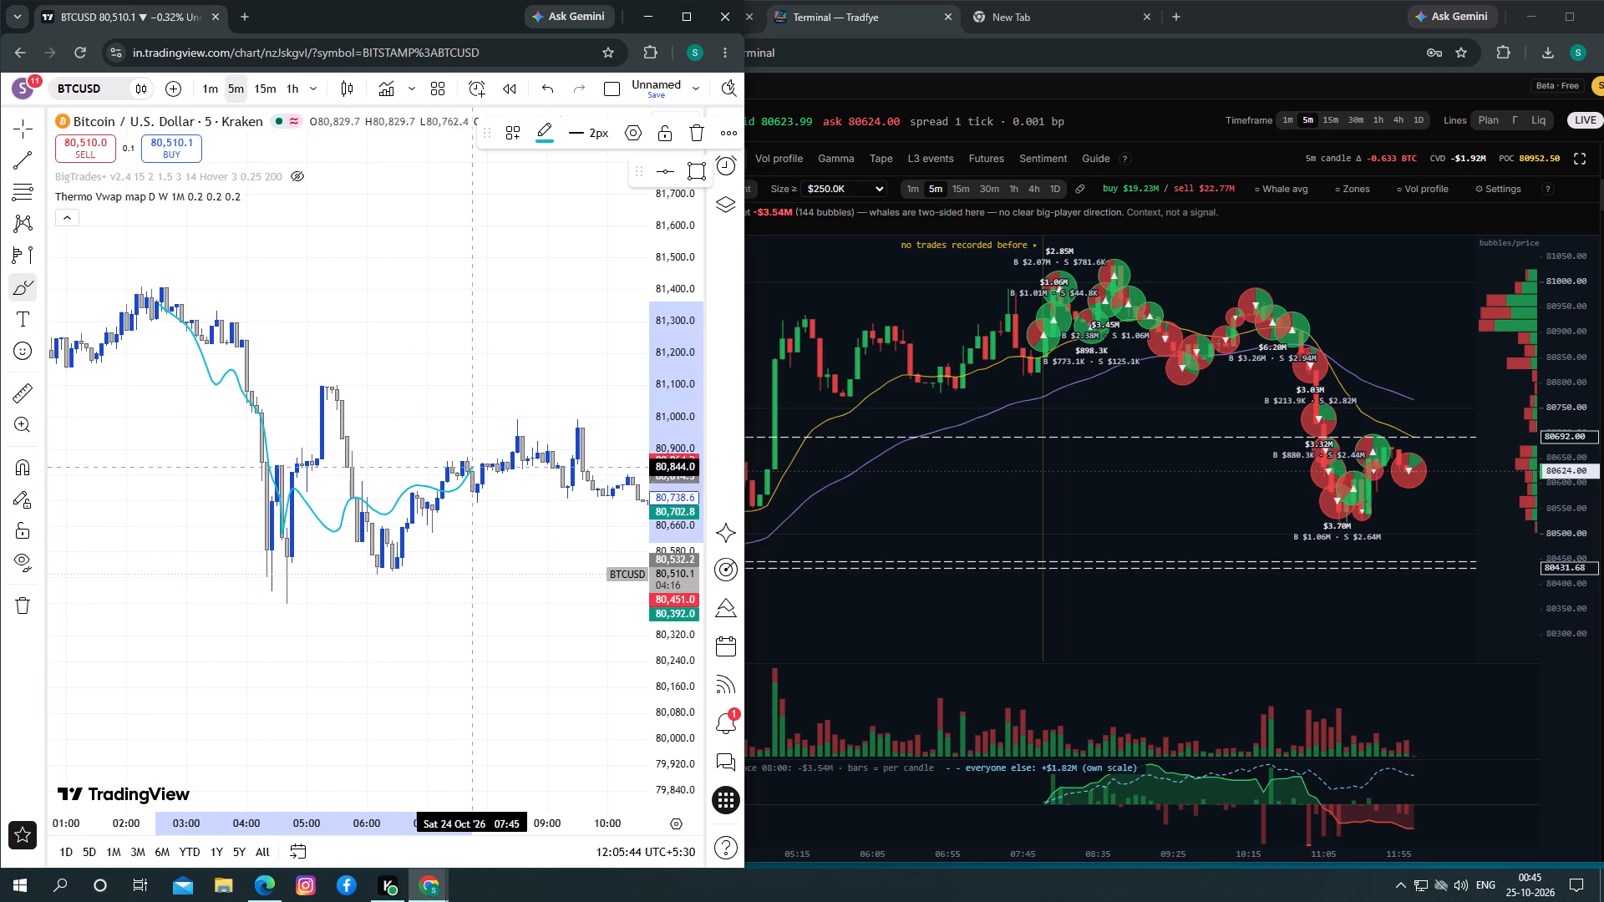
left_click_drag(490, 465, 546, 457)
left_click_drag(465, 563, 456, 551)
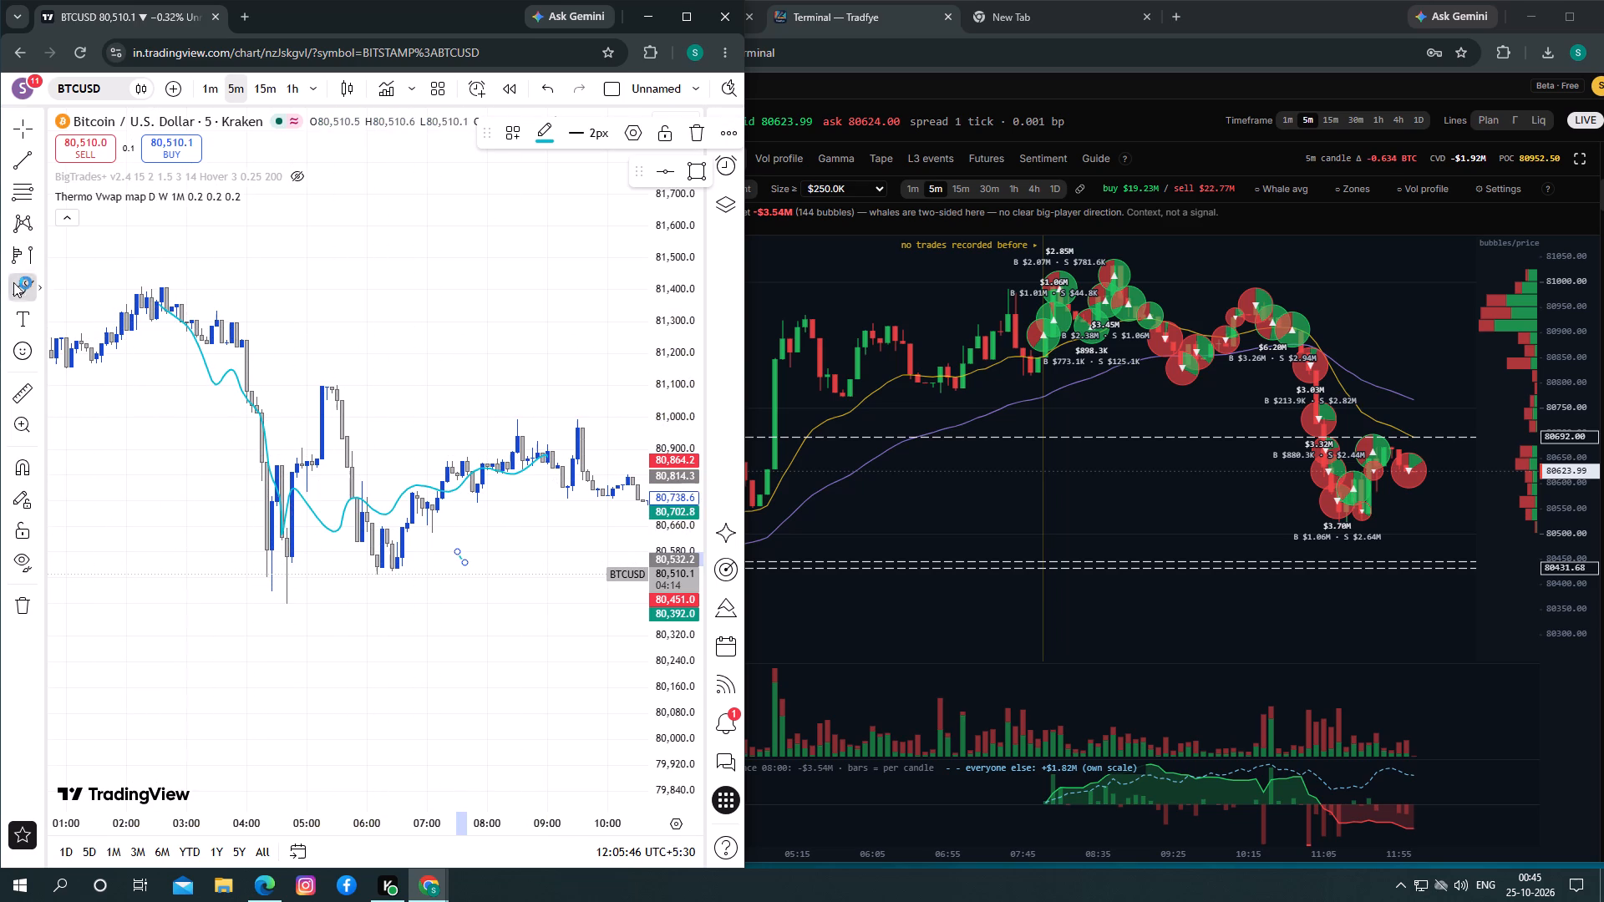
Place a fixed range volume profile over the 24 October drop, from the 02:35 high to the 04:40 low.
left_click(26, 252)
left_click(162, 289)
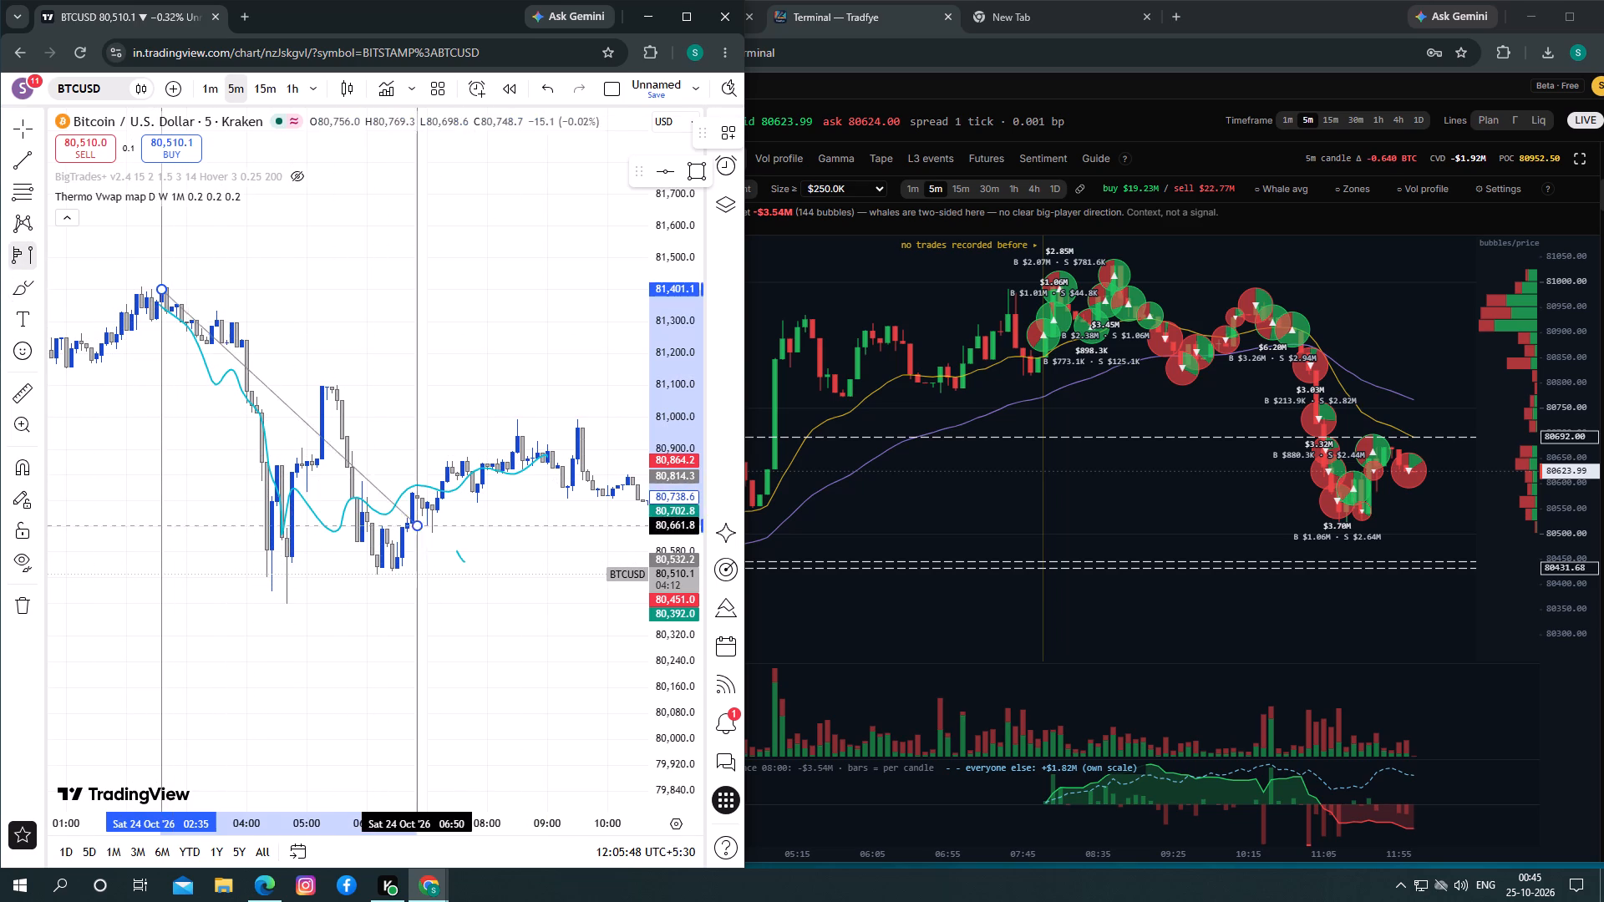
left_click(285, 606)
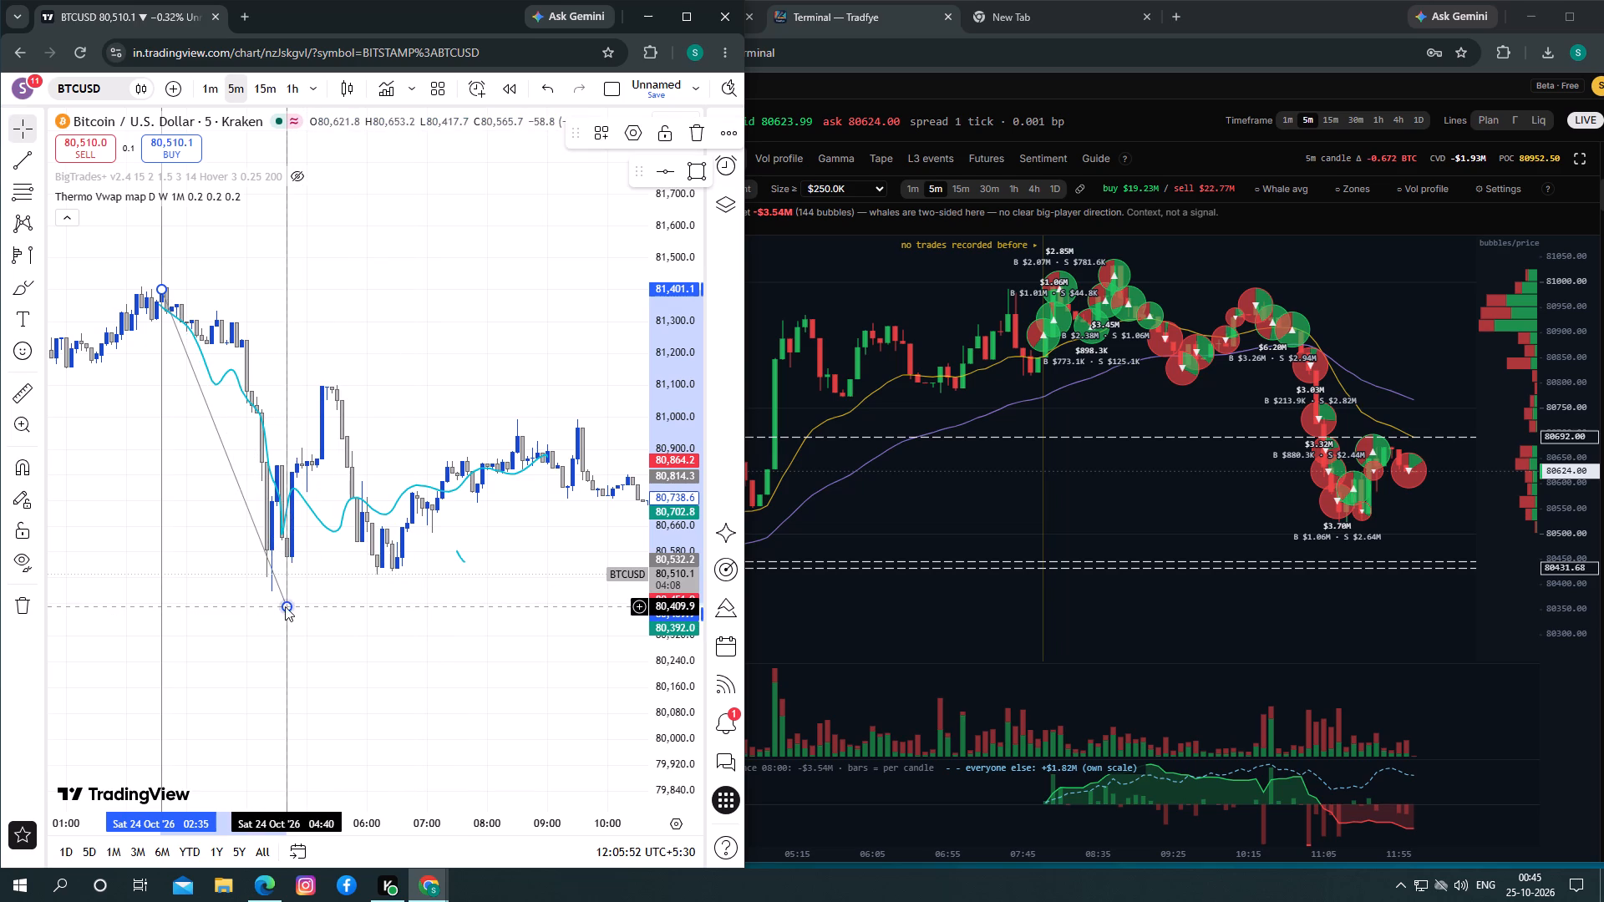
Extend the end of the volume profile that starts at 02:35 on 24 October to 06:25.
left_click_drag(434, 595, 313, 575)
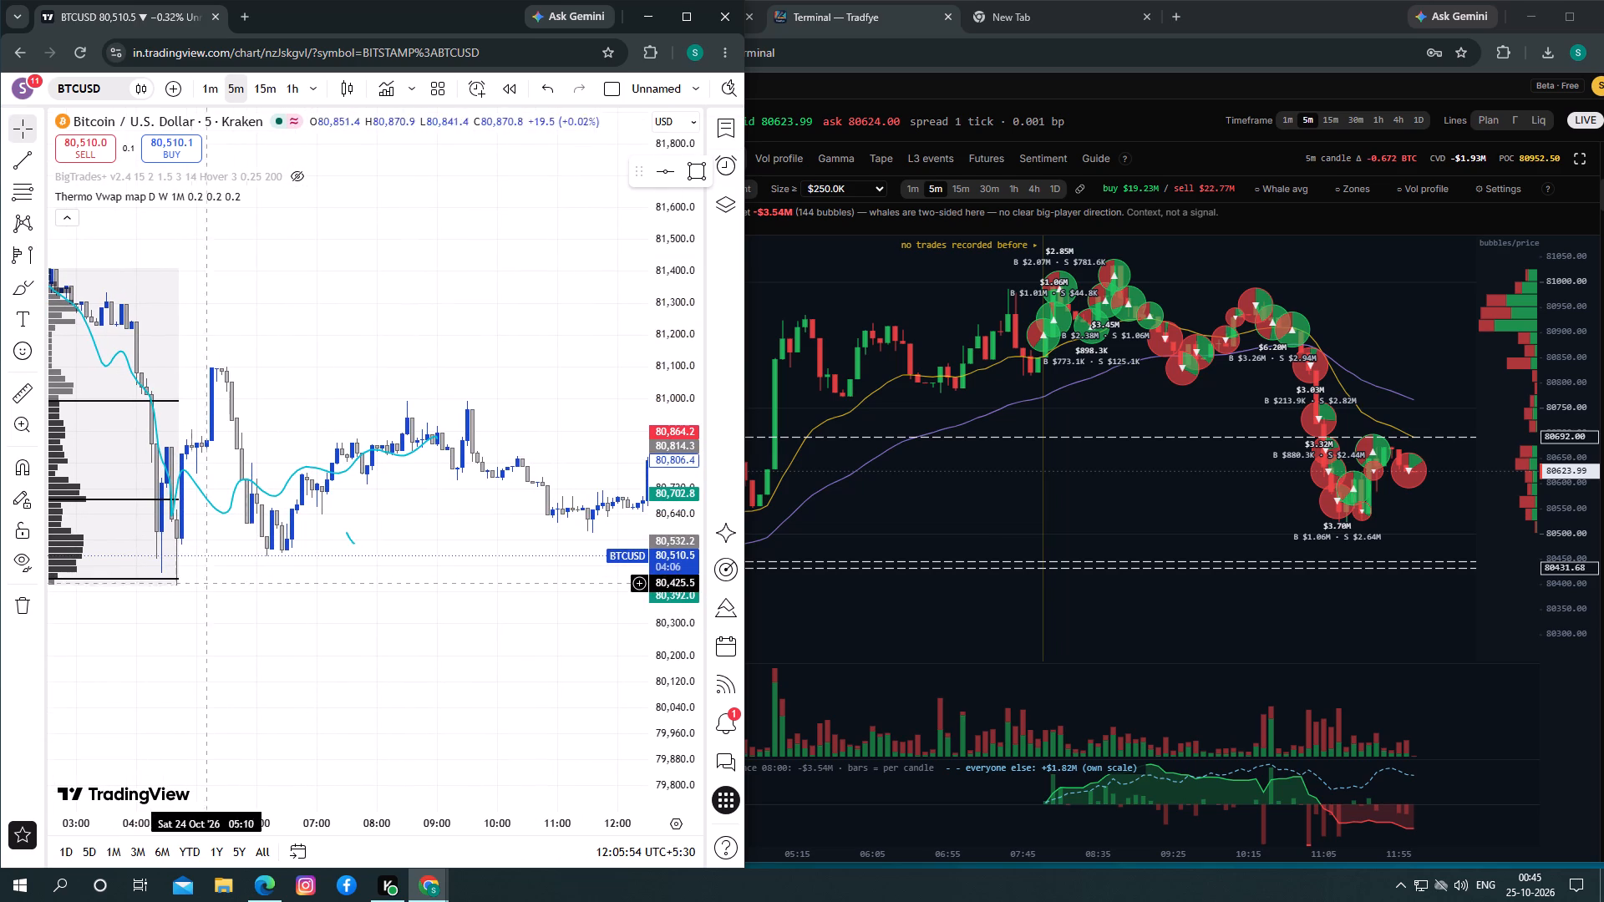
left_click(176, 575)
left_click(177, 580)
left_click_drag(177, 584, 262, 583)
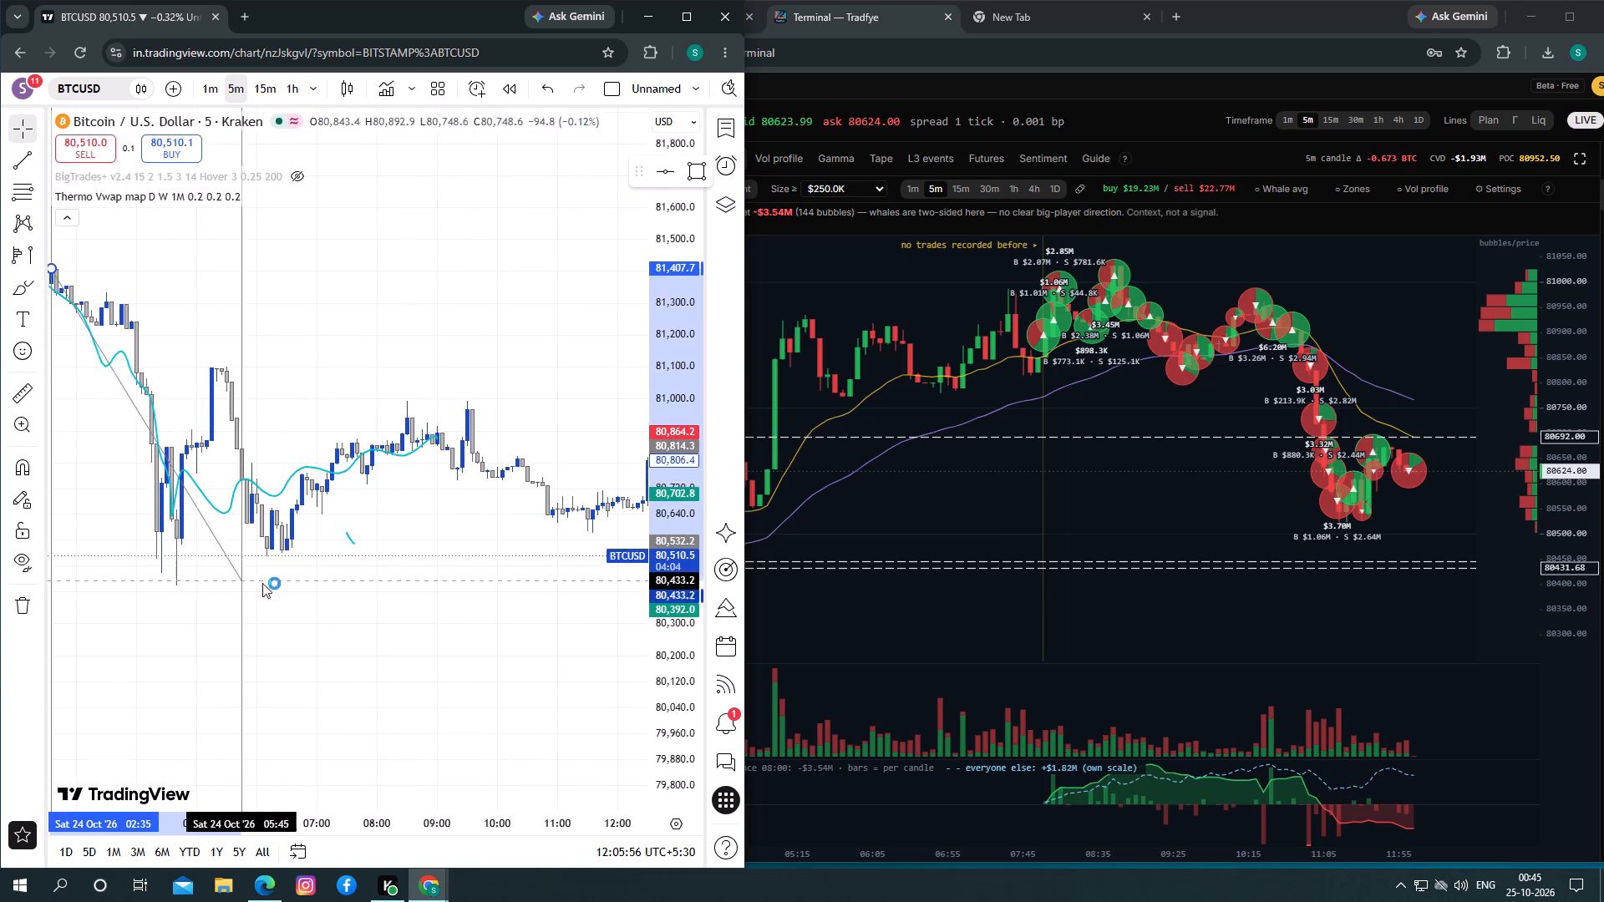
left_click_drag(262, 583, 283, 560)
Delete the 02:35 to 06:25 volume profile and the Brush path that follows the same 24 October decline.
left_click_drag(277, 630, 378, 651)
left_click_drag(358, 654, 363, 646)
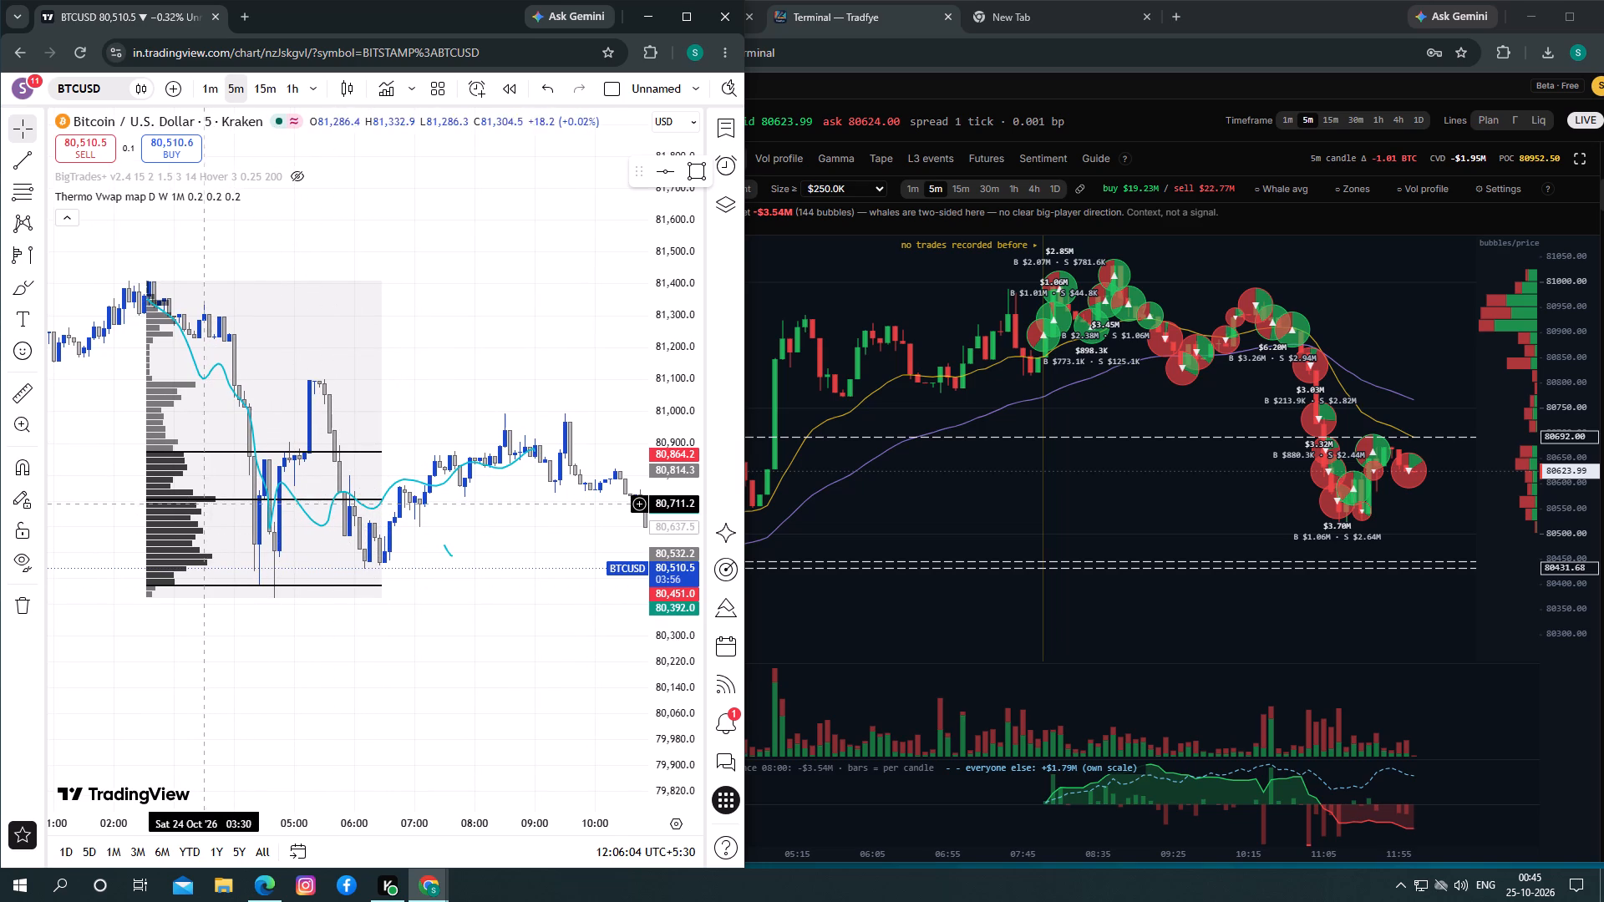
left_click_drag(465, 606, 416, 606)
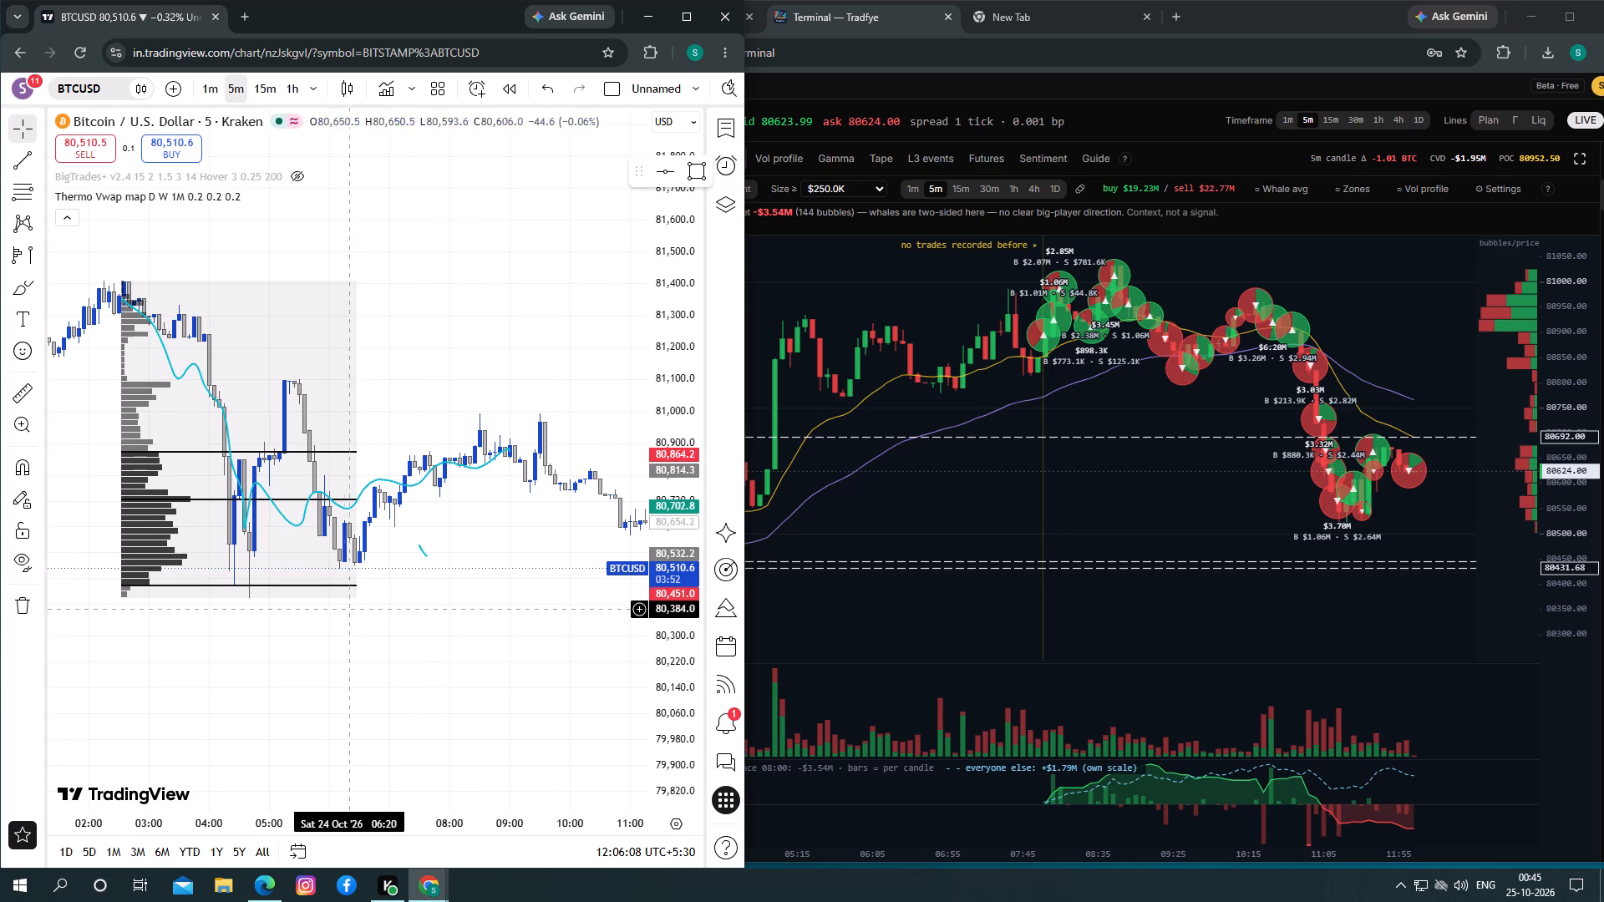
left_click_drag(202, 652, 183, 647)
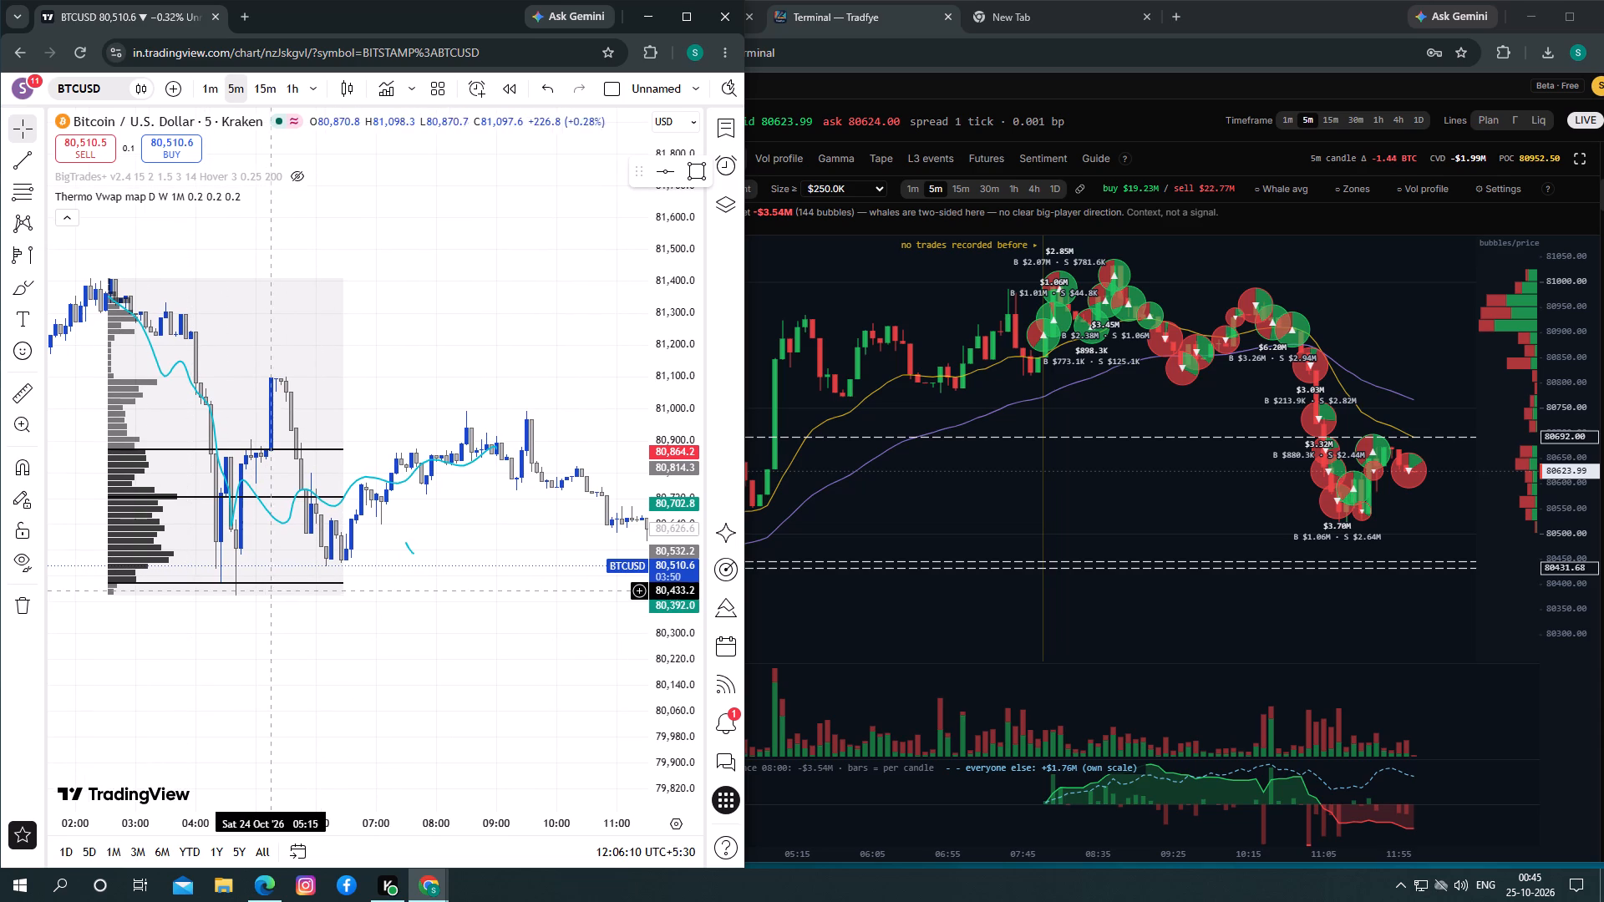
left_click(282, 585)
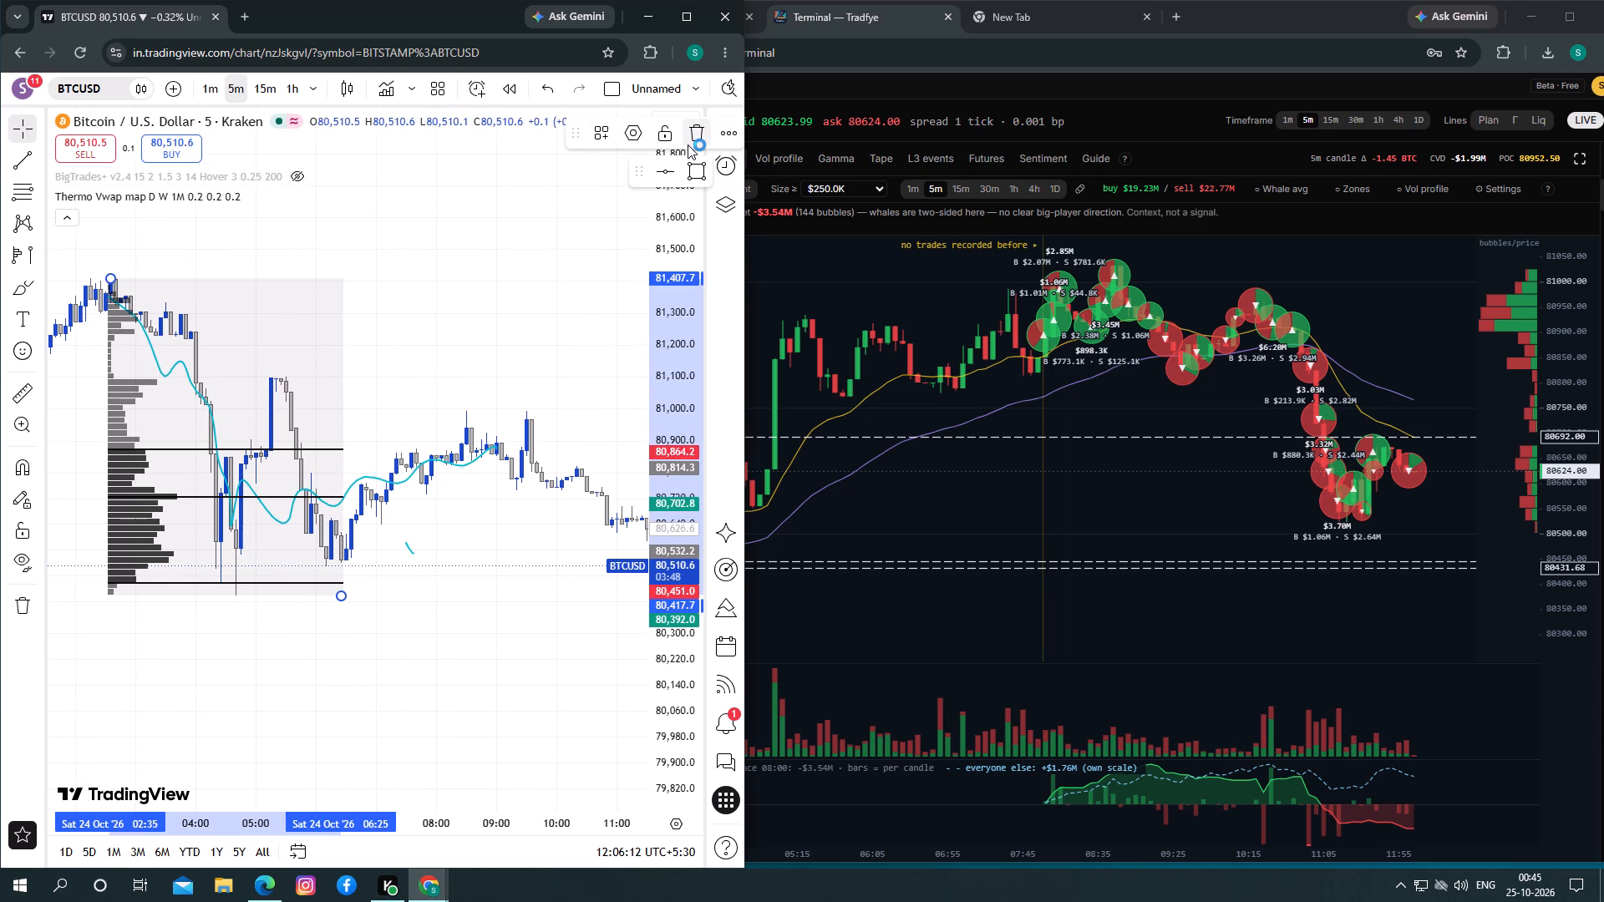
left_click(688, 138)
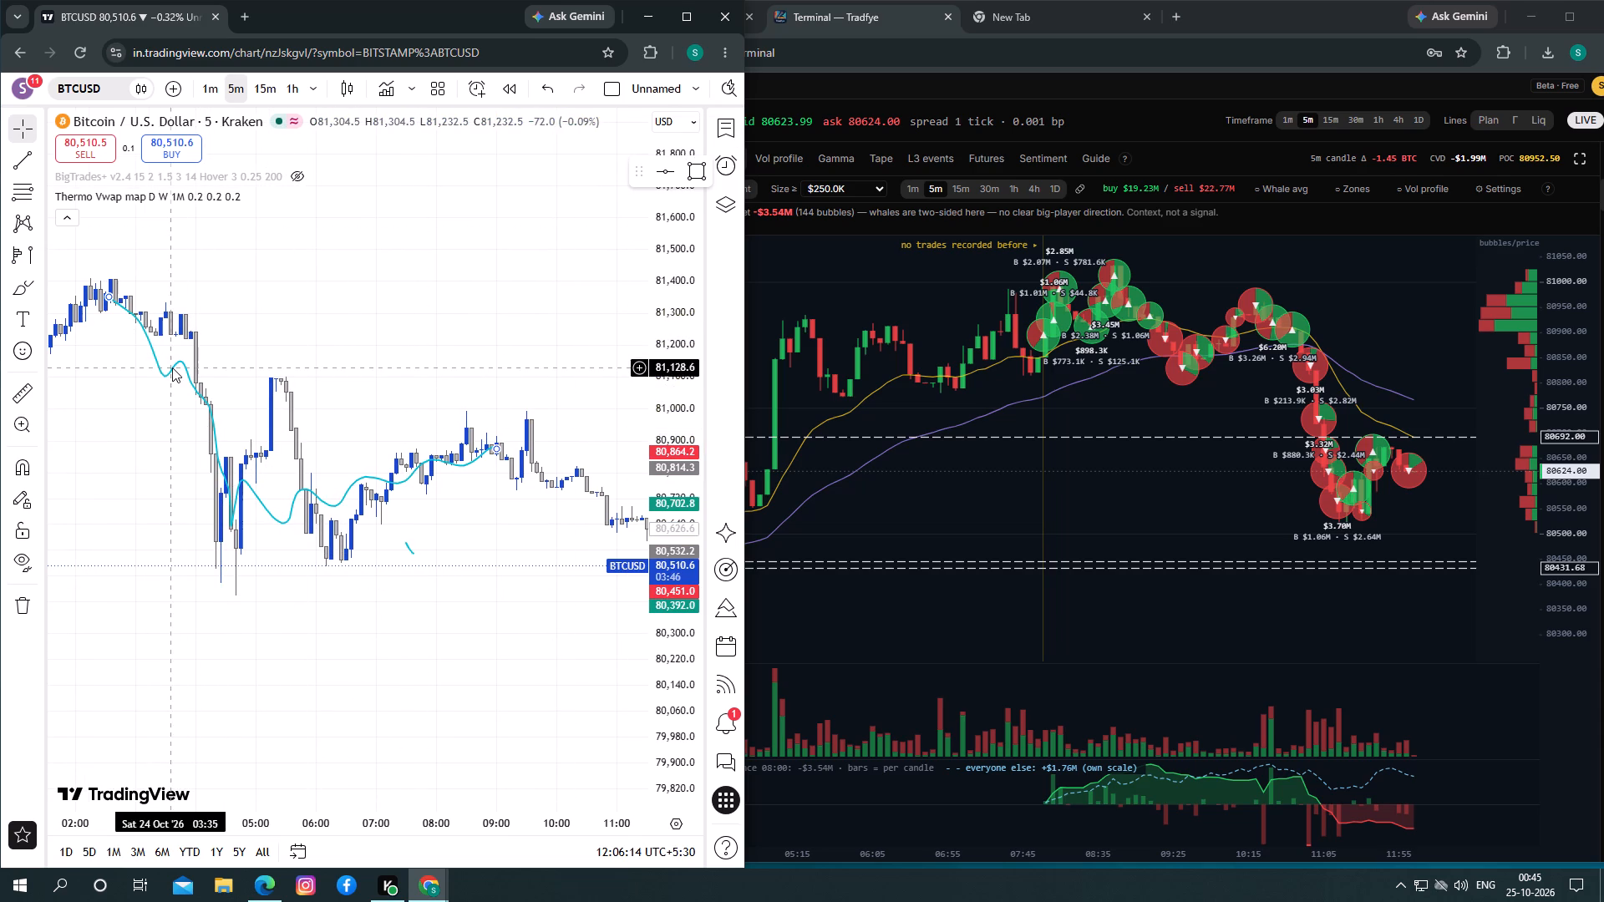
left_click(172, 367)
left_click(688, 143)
Place a fixed range volume profile on 23 October price, from the 19:45 low to about 23:00.
left_click_drag(165, 359, 333, 457)
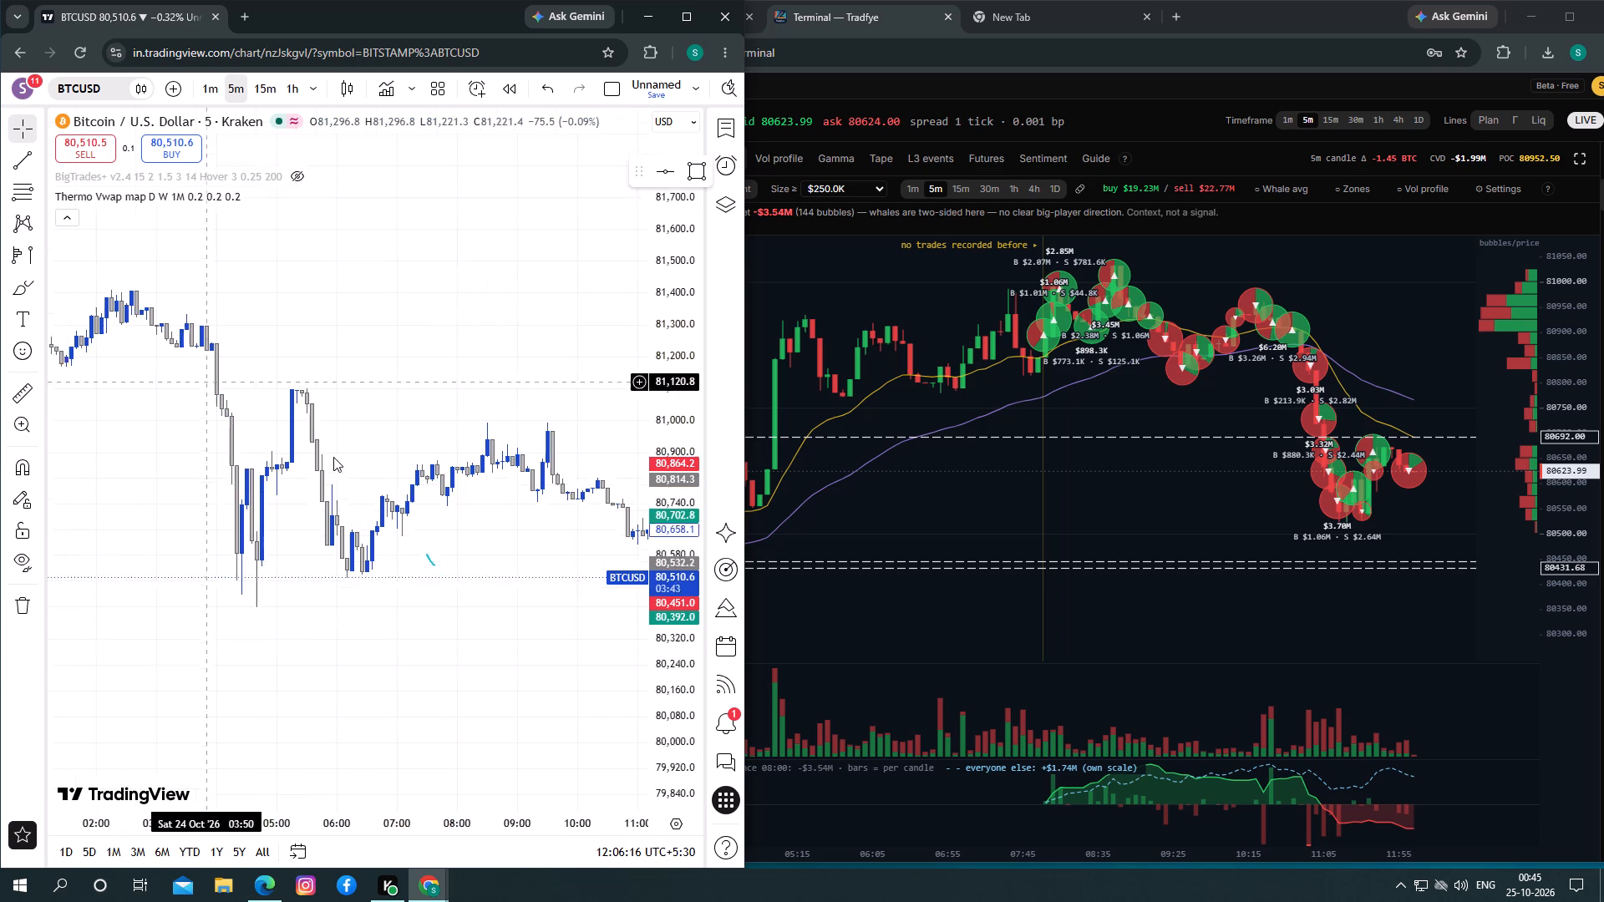
left_click_drag(333, 457, 553, 459)
left_click_drag(147, 517, 322, 635)
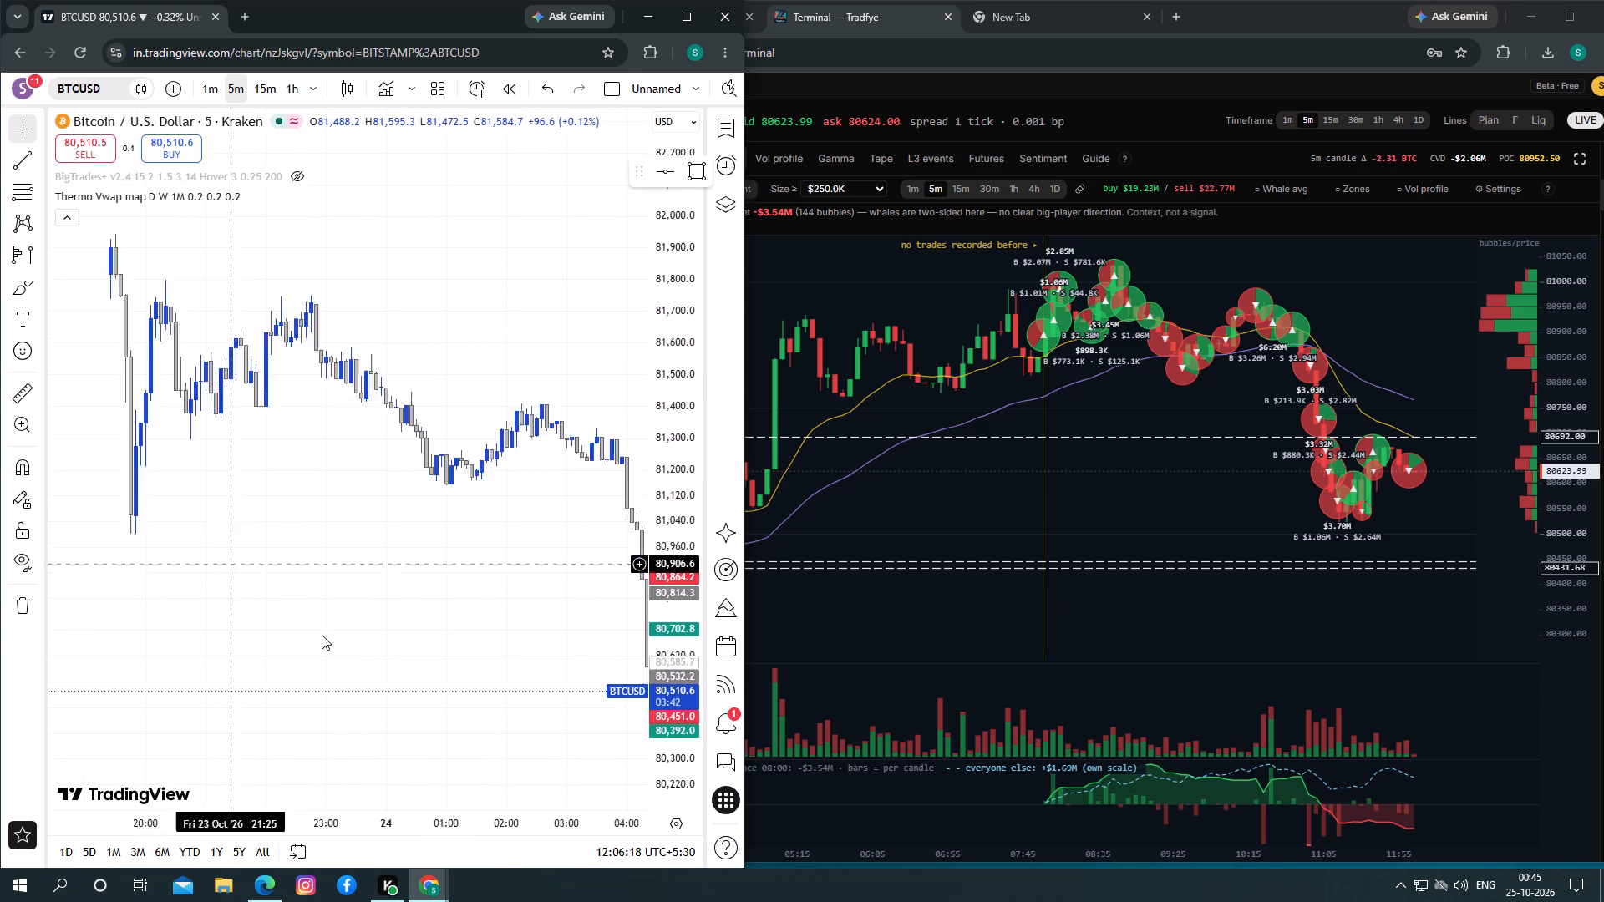
left_click_drag(322, 635, 350, 653)
left_click_drag(667, 327, 651, 516)
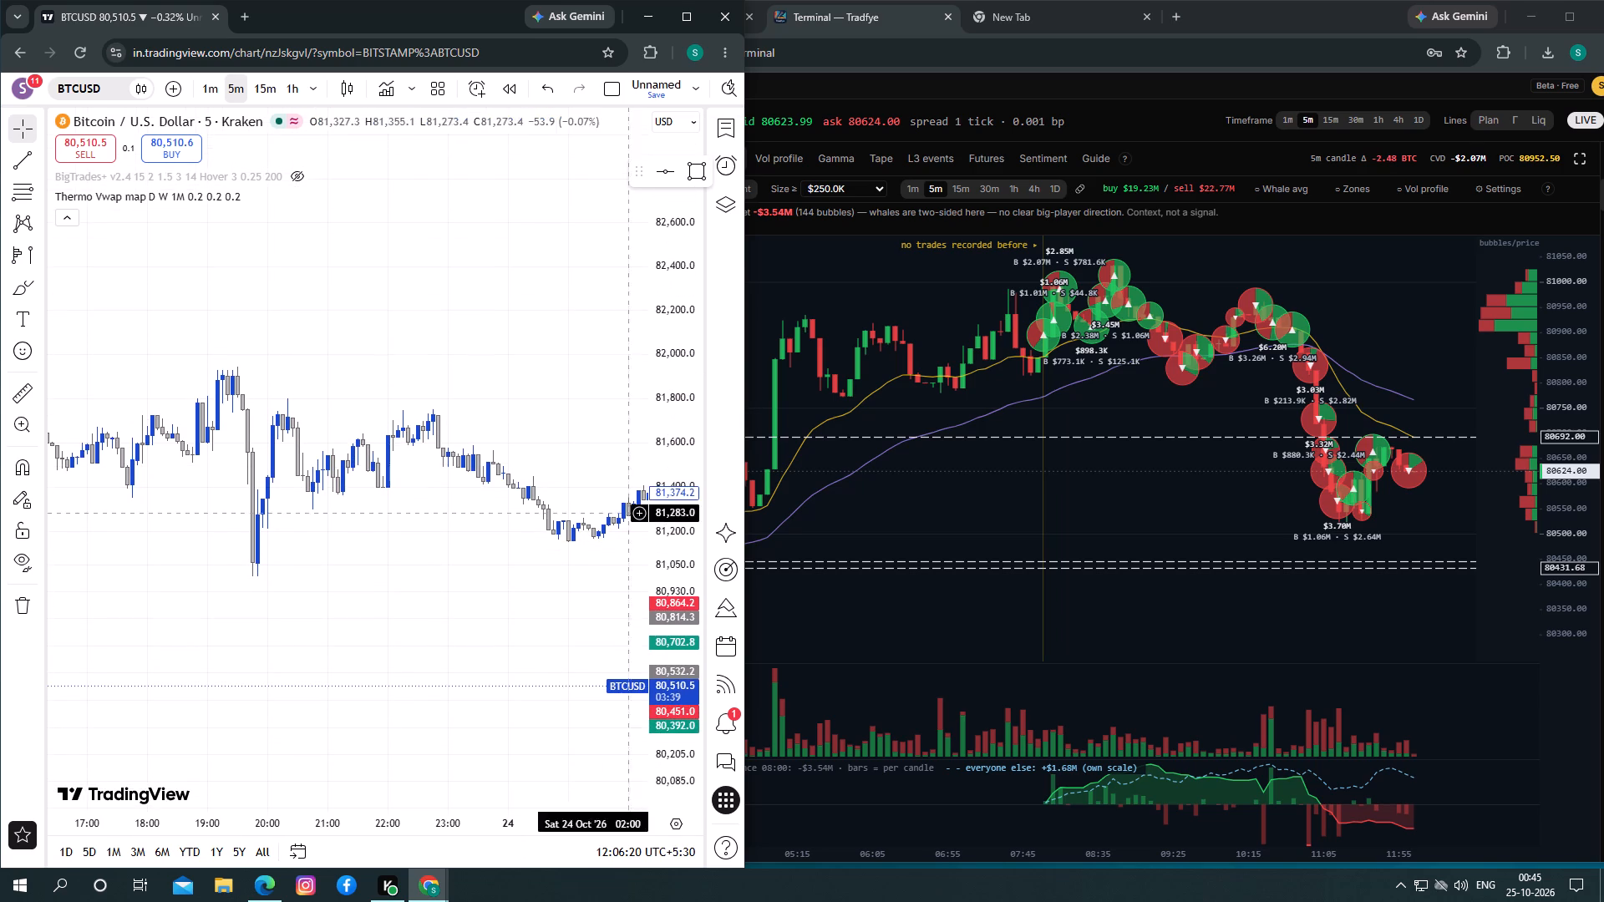
left_click_drag(405, 534, 331, 538)
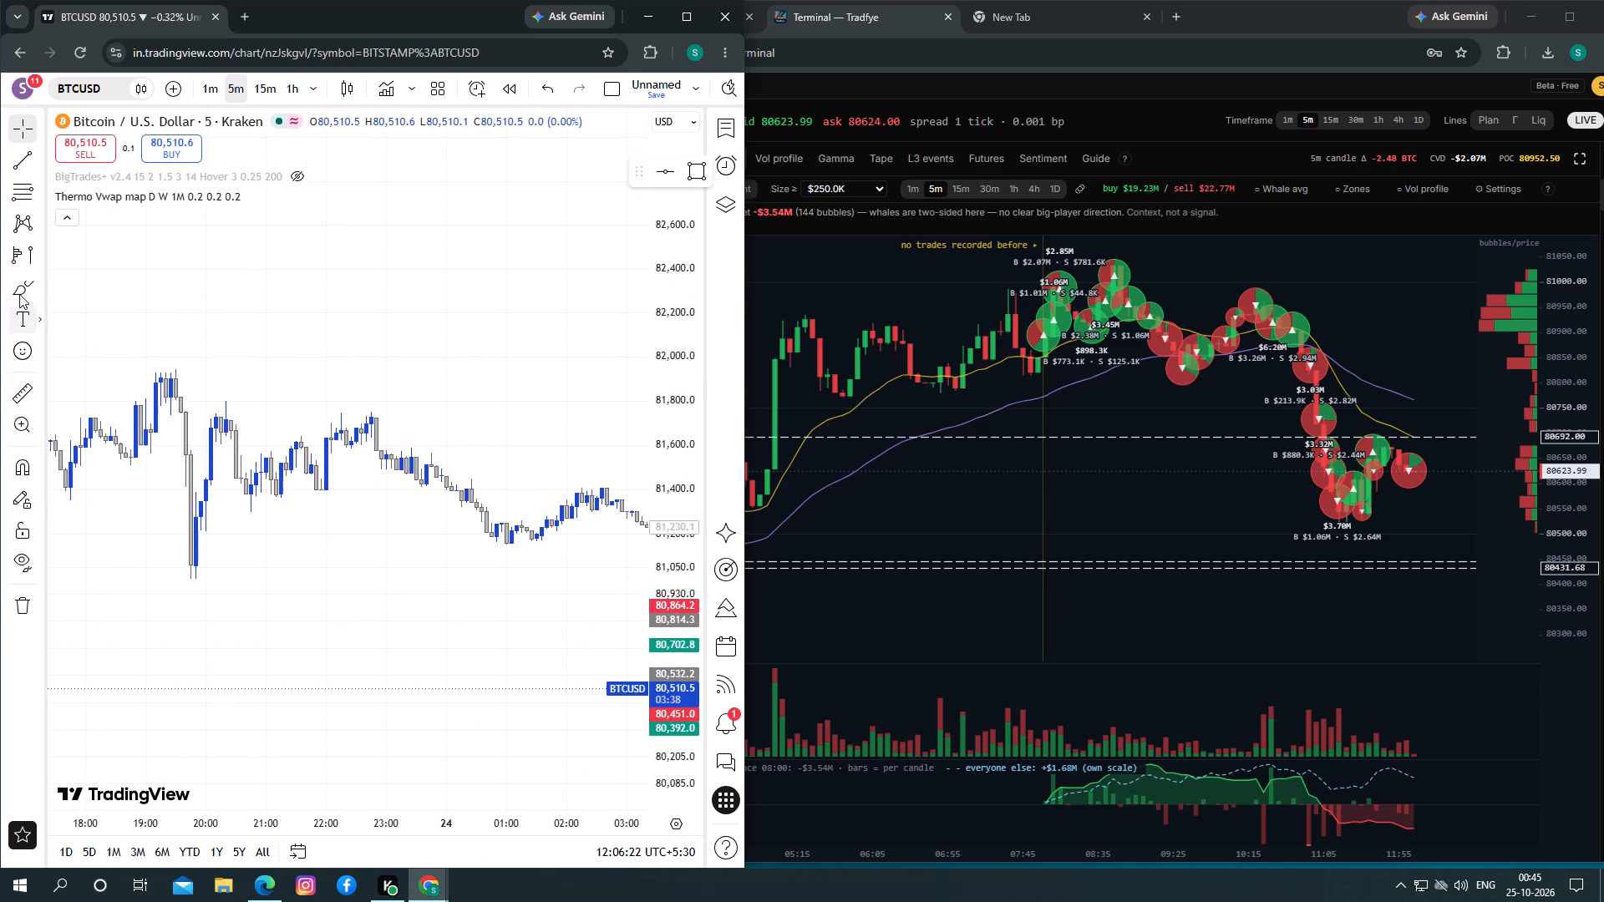
left_click(18, 256)
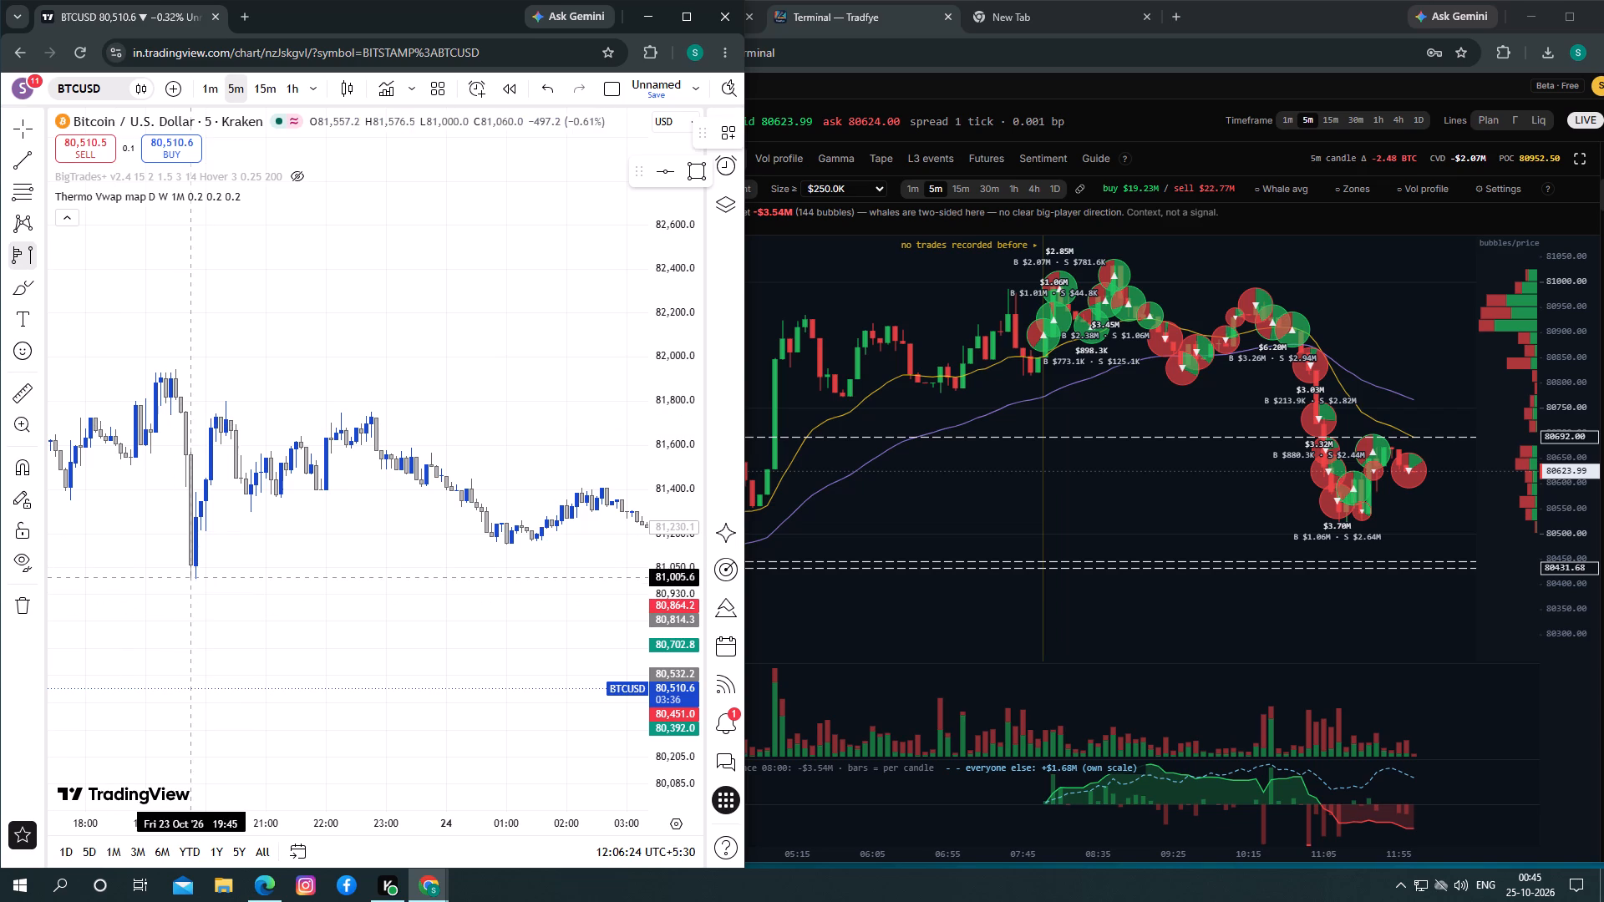
left_click(189, 578)
left_click(383, 405)
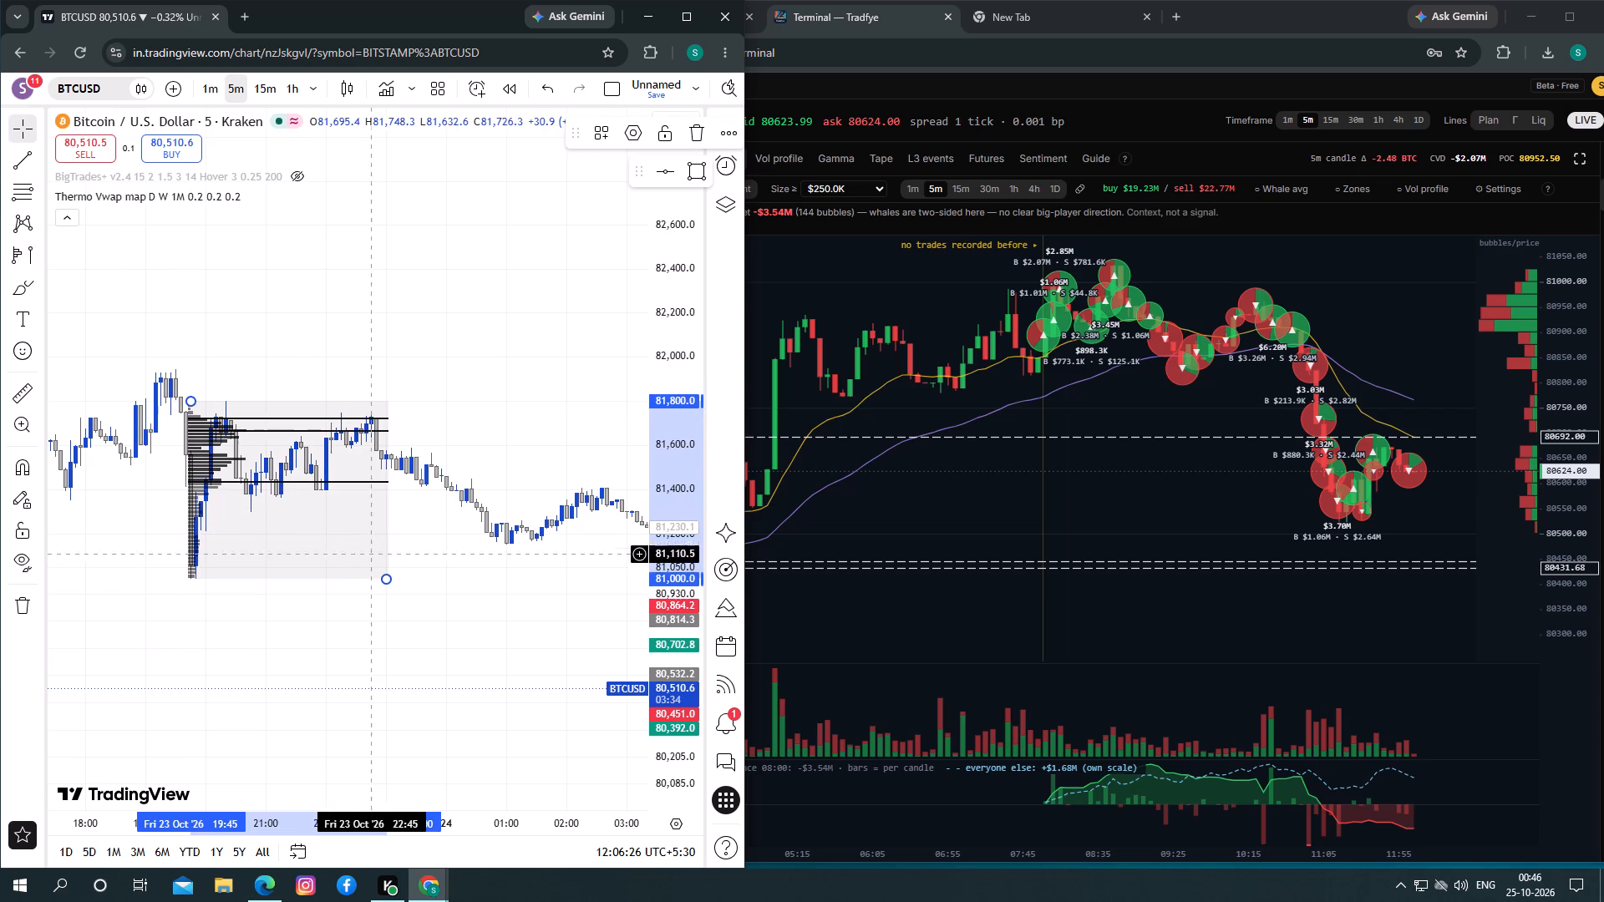
Examine price before the 23 October profile, and review the chart forward to the current 25 October zones and long position.
left_click_drag(446, 588, 433, 609)
left_click_drag(140, 614, 459, 669)
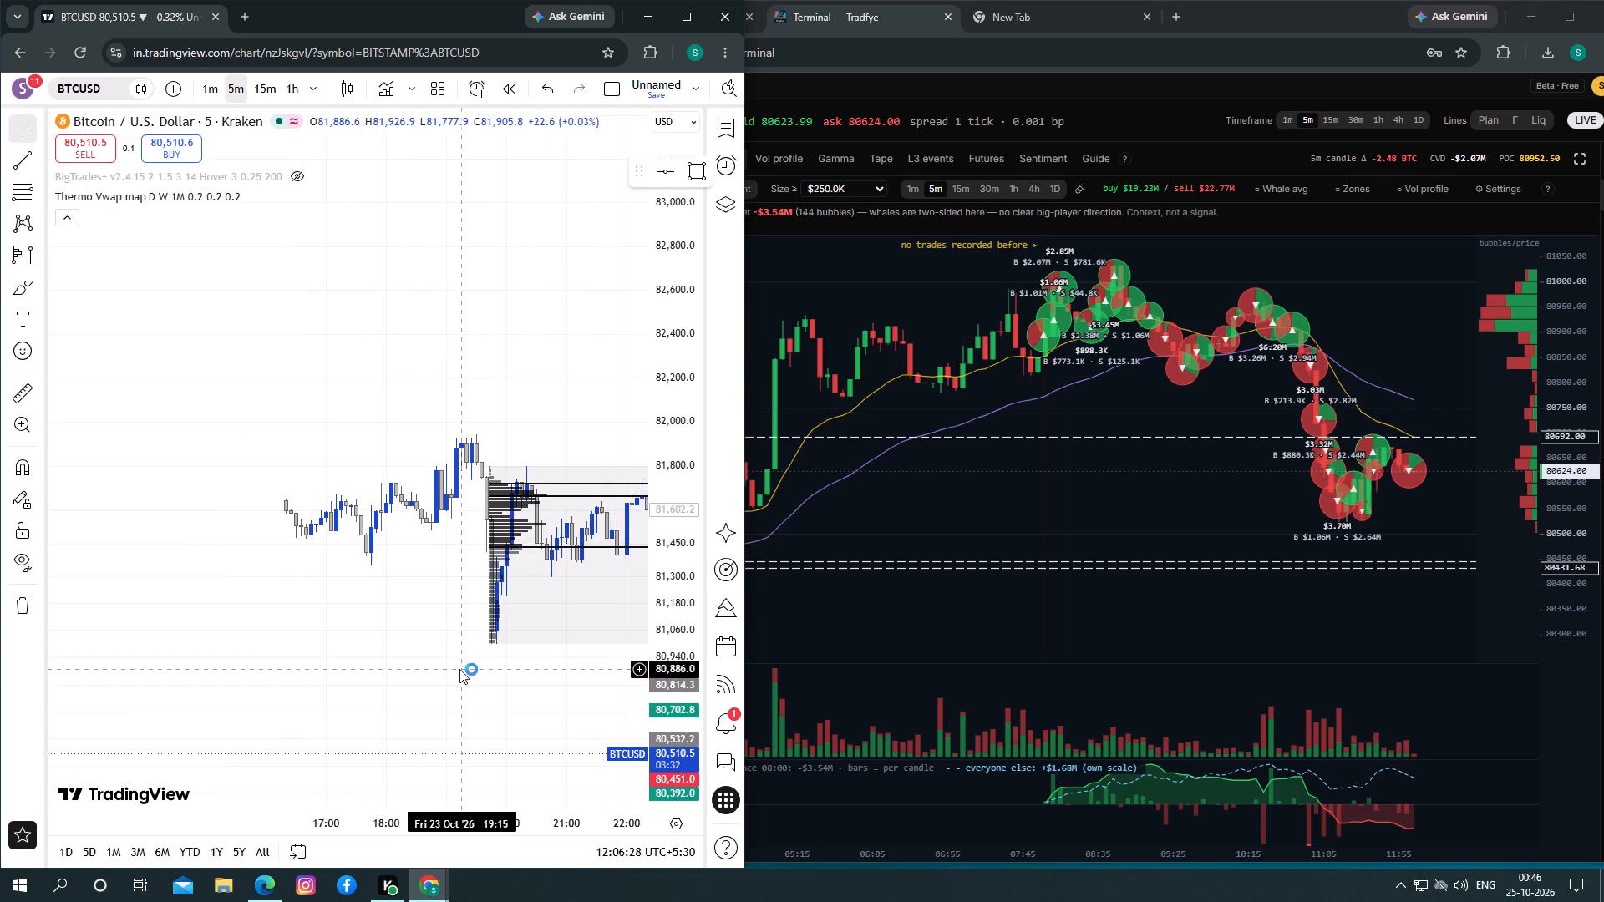
left_click_drag(459, 669, 0, 545)
left_click_drag(287, 614, 0, 534)
left_click_drag(585, 593, 150, 542)
left_click_drag(471, 566, 378, 550)
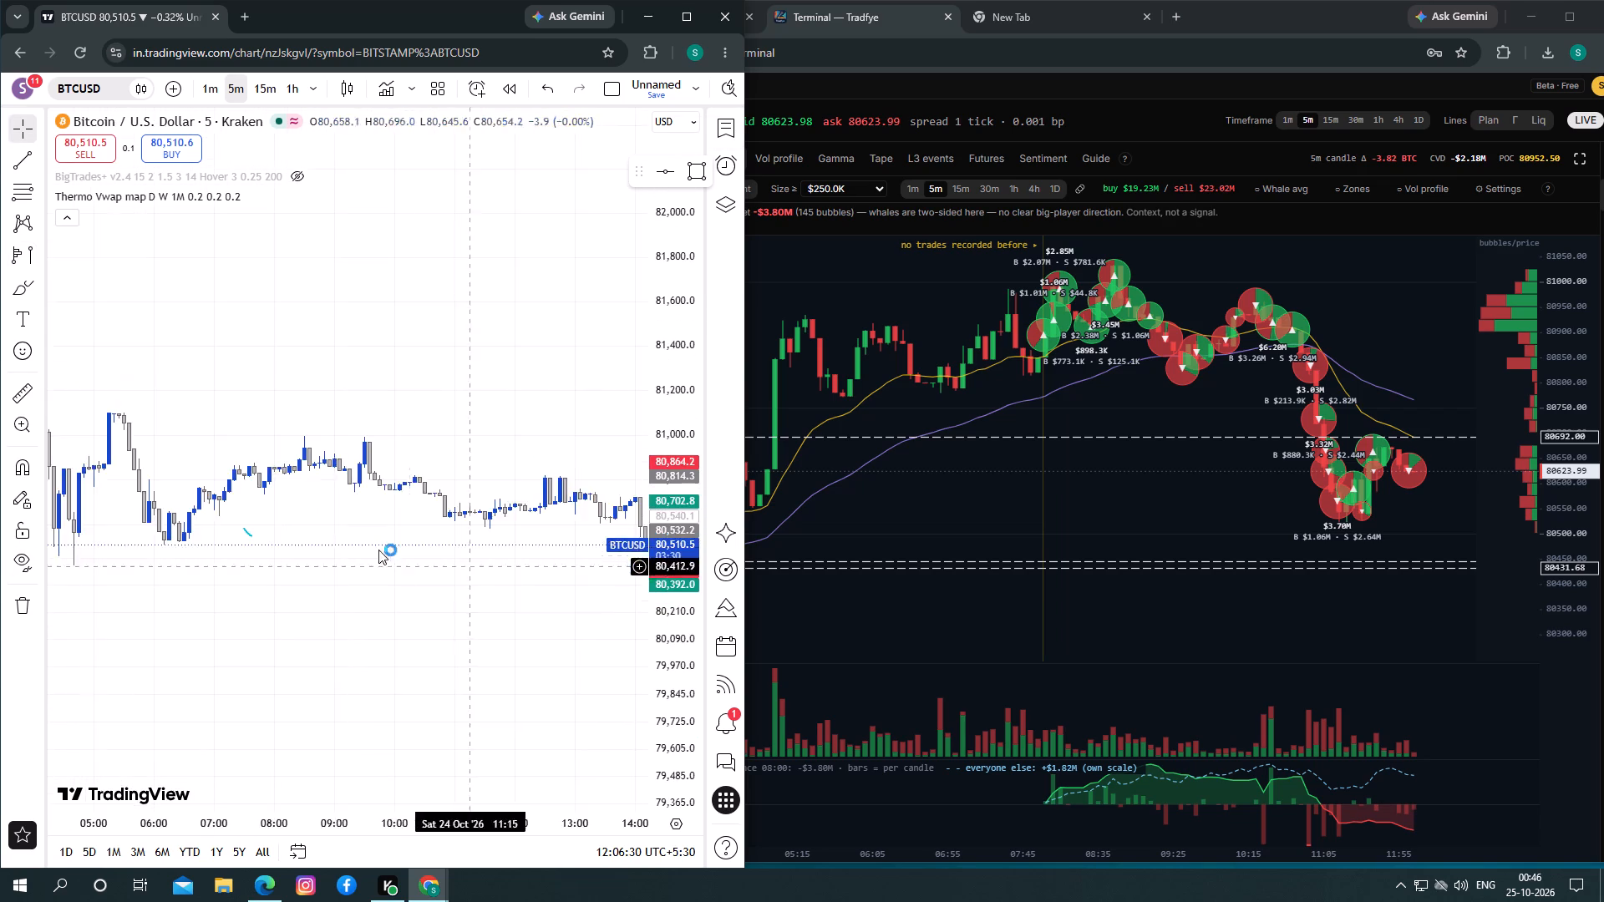
left_click_drag(378, 550, 99, 518)
left_click_drag(437, 570, 75, 433)
left_click_drag(641, 615, 173, 607)
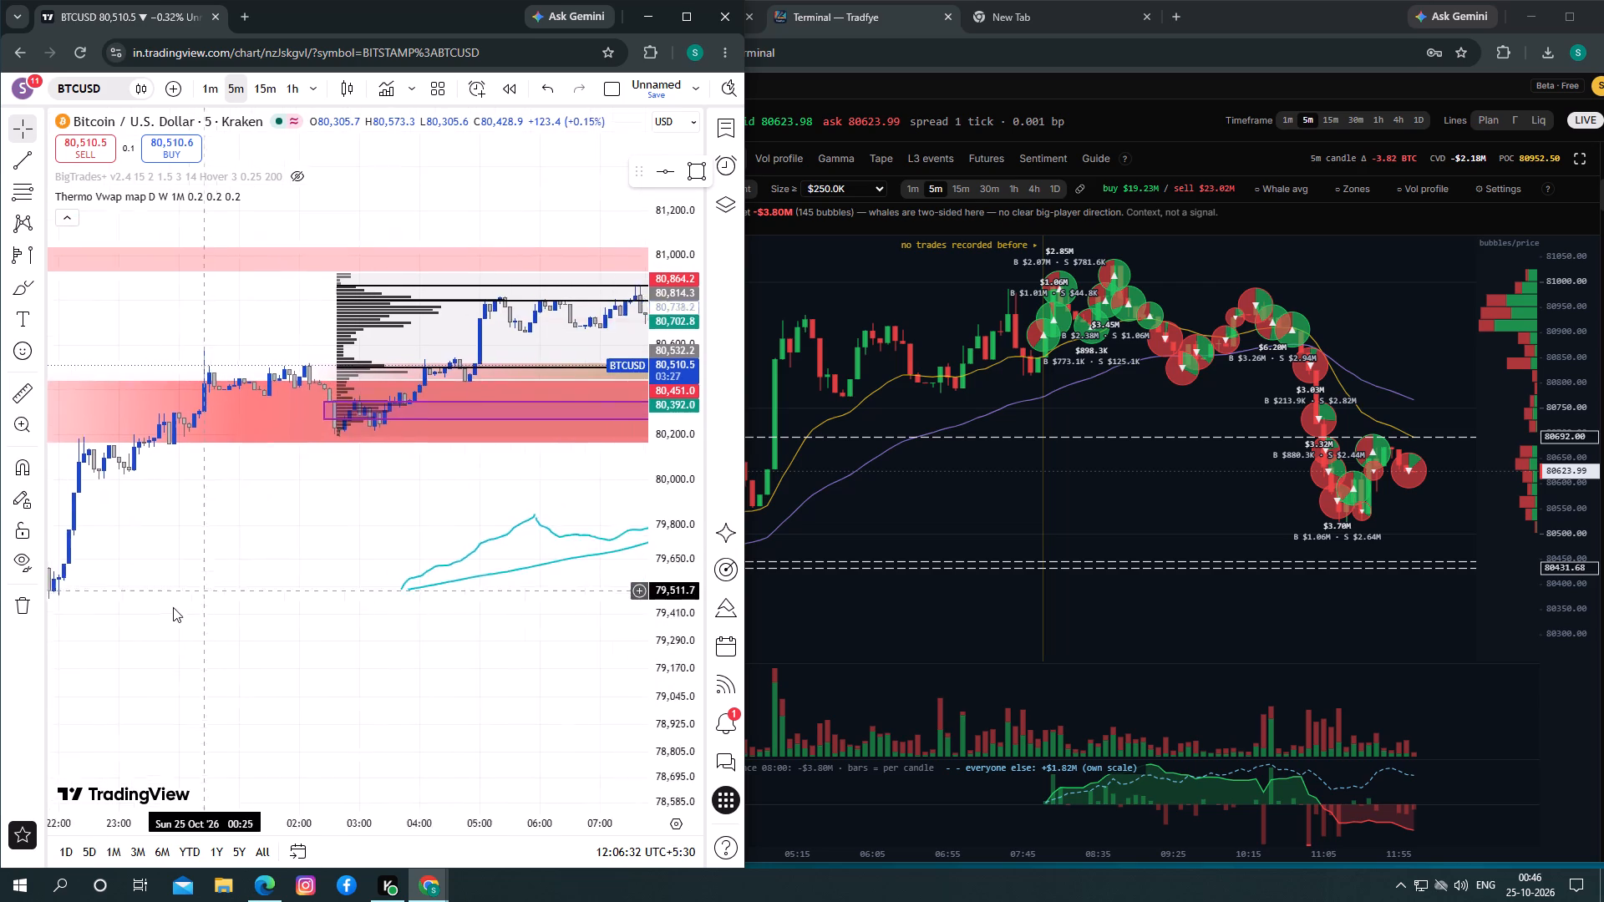
left_click_drag(173, 607, 168, 604)
left_click_drag(281, 504, 129, 620)
left_click_drag(310, 587, 271, 595)
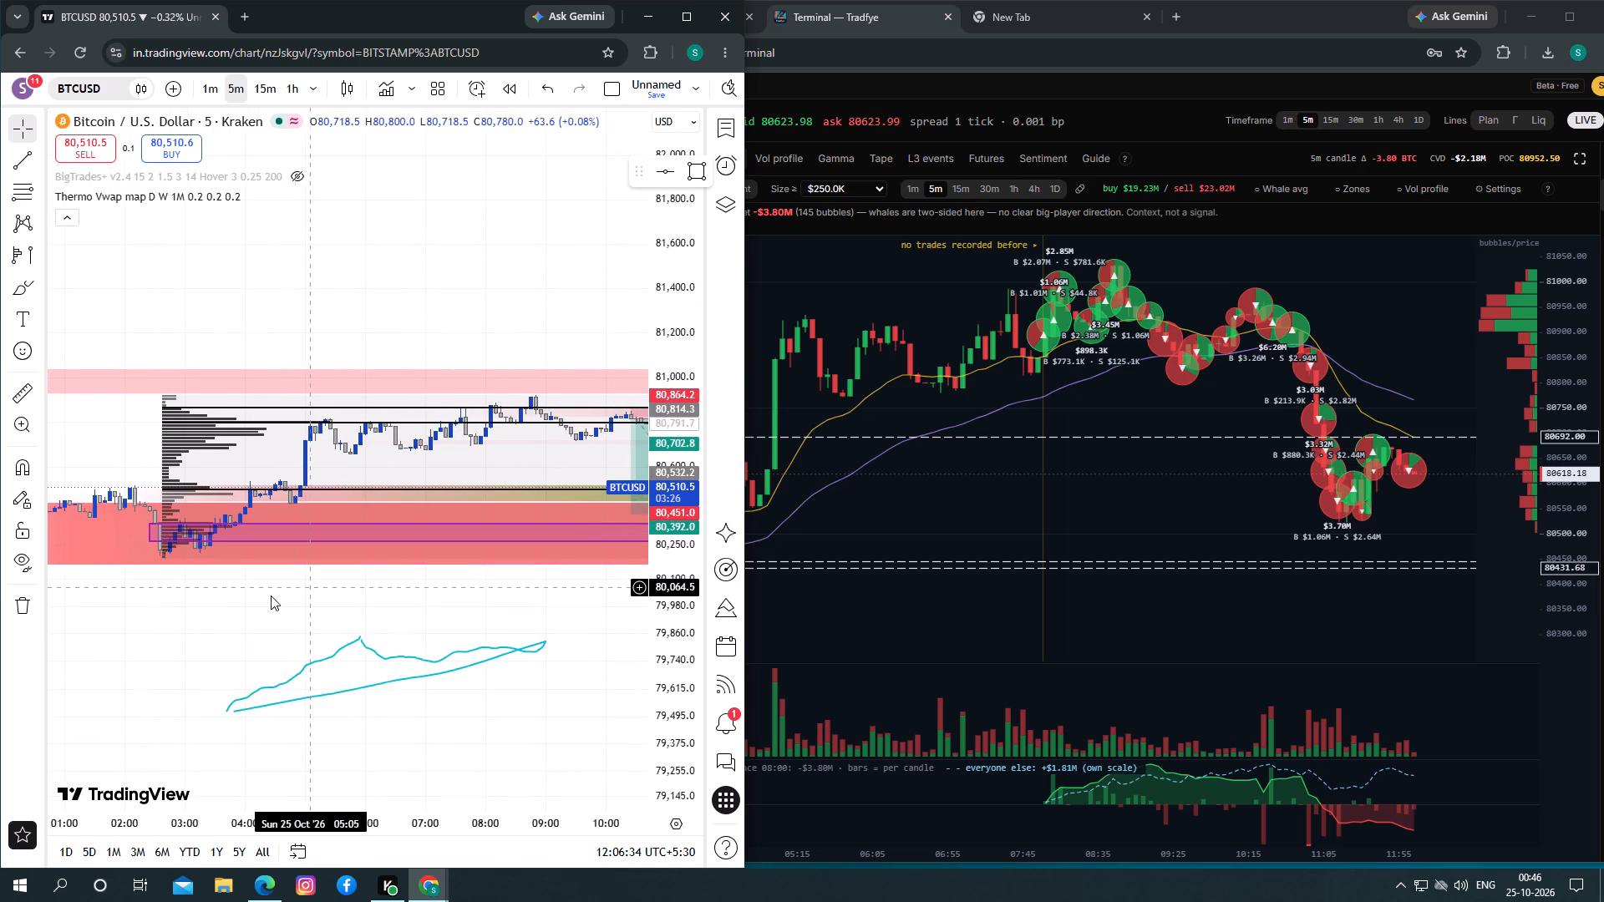
left_click_drag(271, 595, 85, 595)
left_click_drag(683, 620, 669, 540)
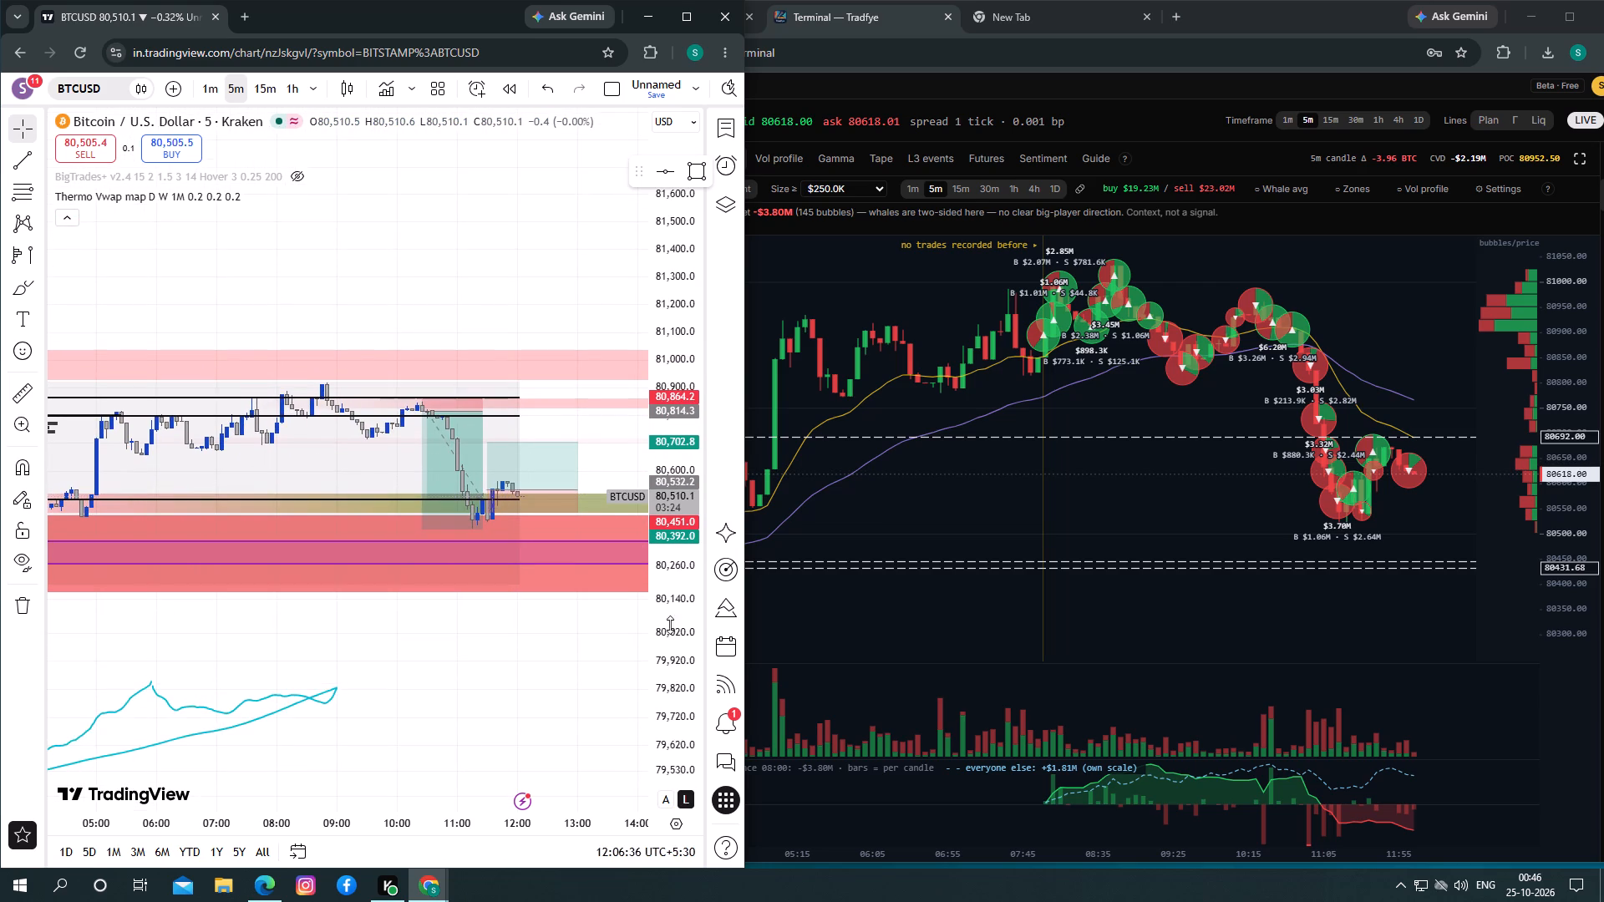
Examine 25 October price from before the 02:35 volume profile start through the morning highs to the latest sell-off.
left_click_drag(677, 631, 678, 562)
left_click_drag(520, 651, 489, 652)
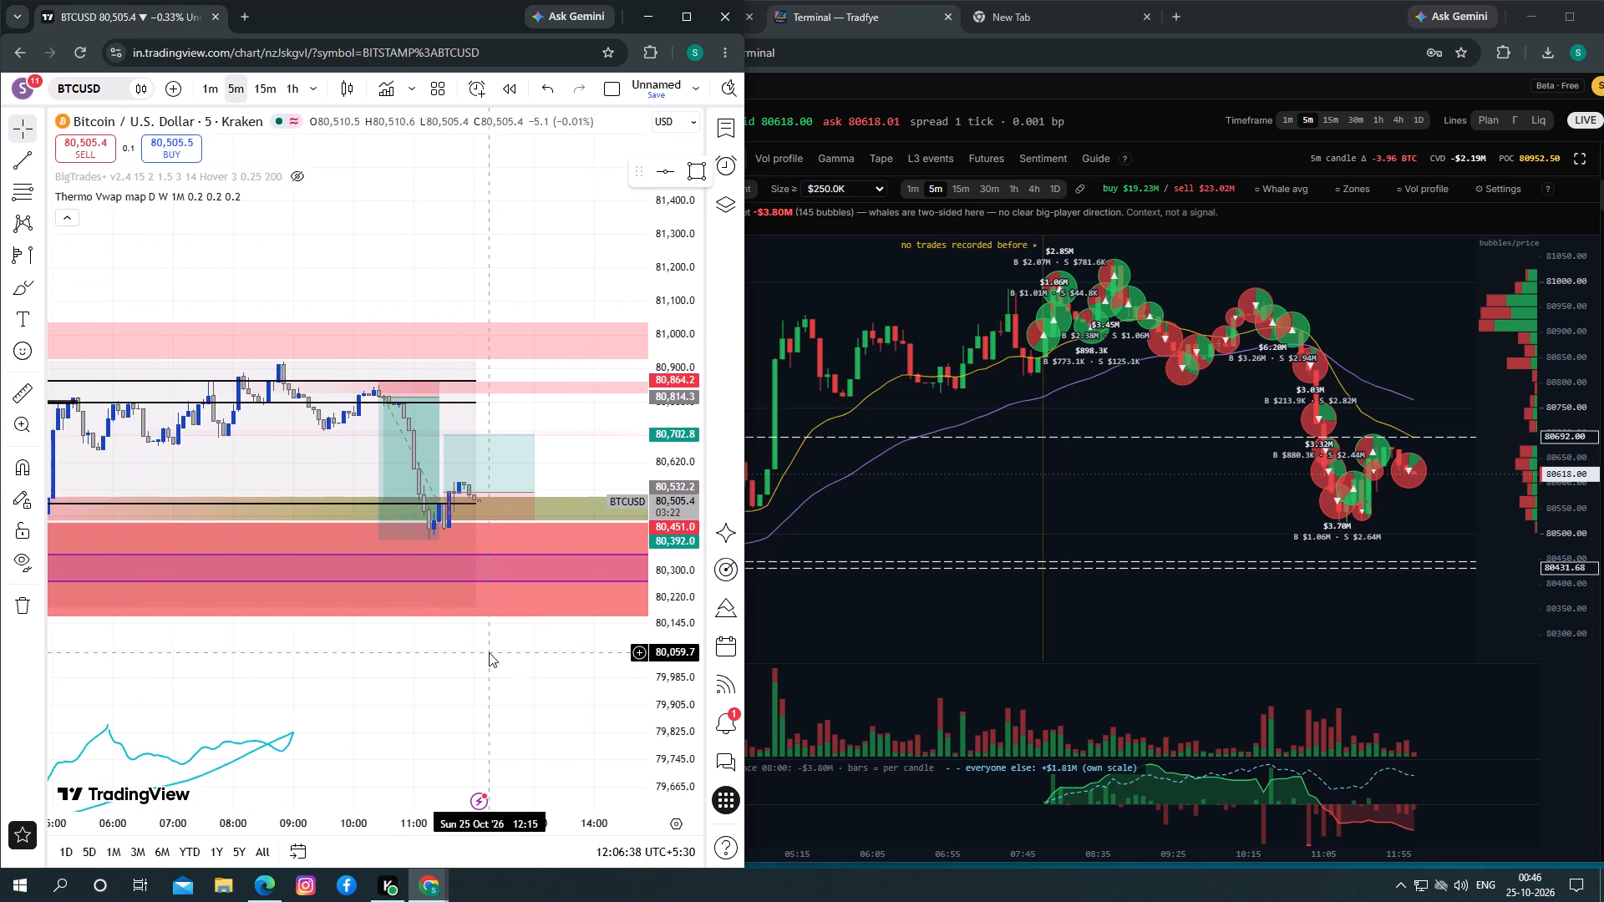
left_click_drag(290, 662, 444, 698)
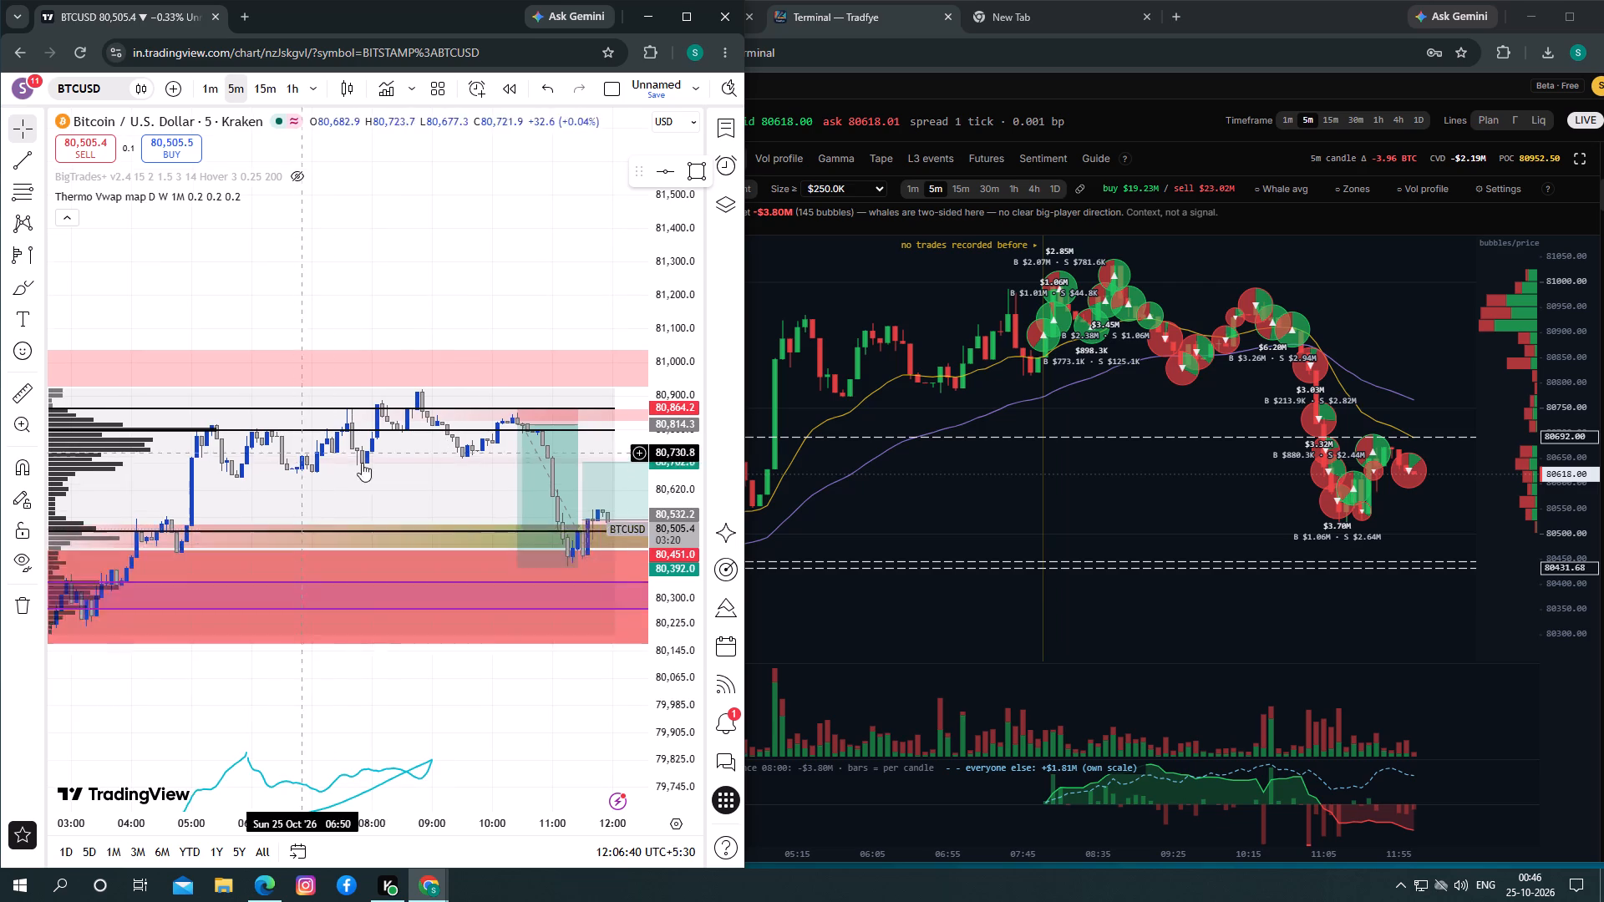
left_click_drag(397, 469, 556, 469)
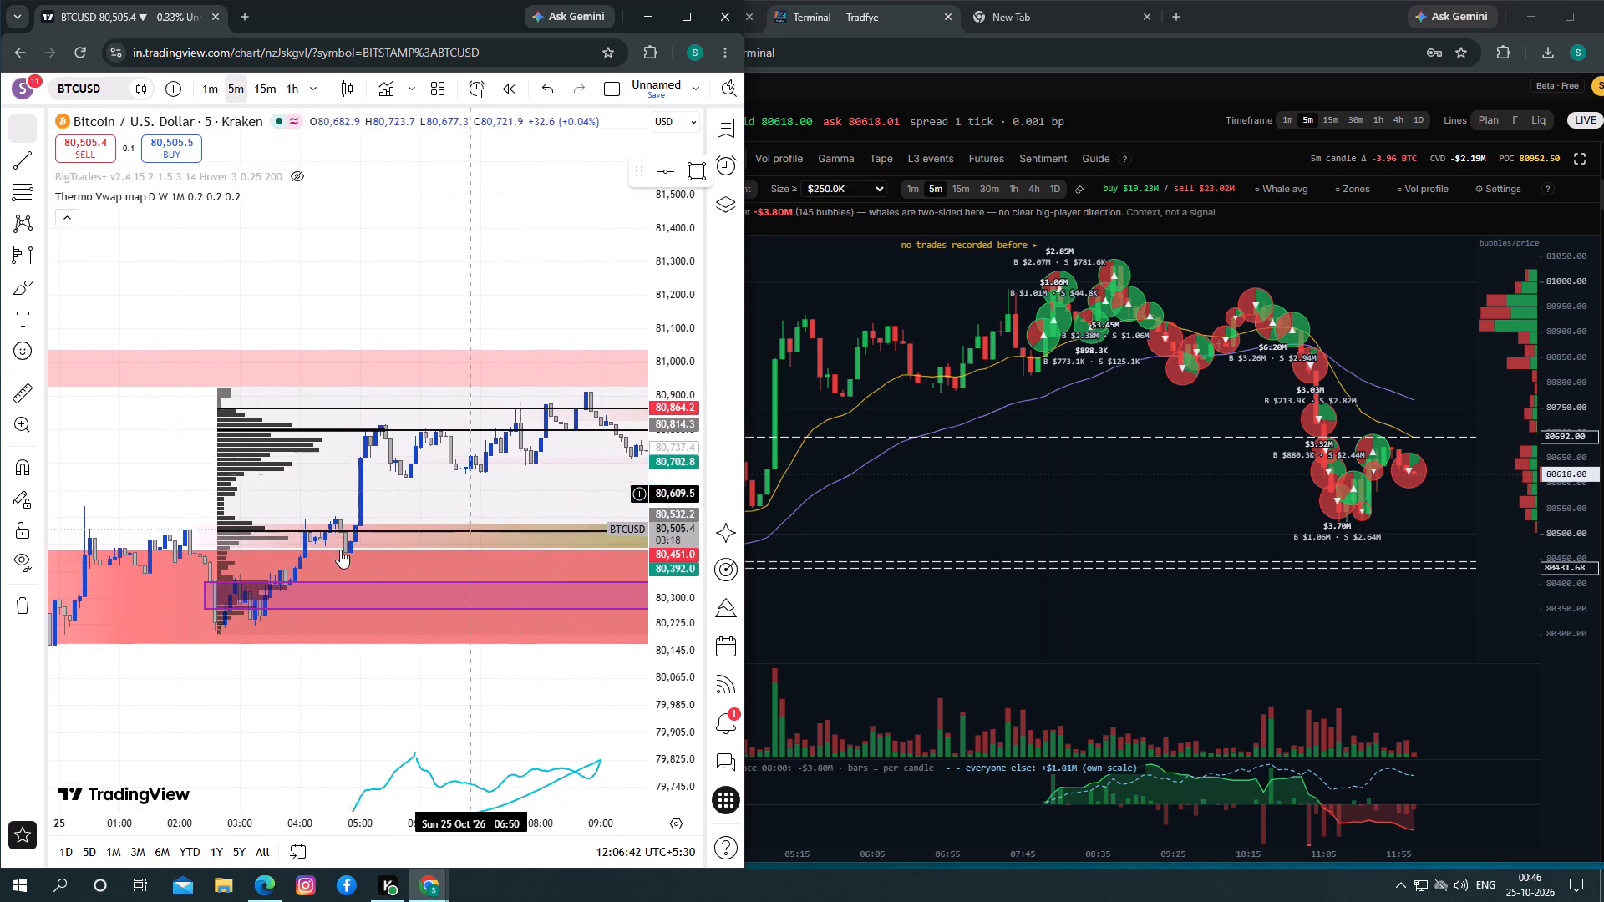
left_click_drag(475, 486, 268, 486)
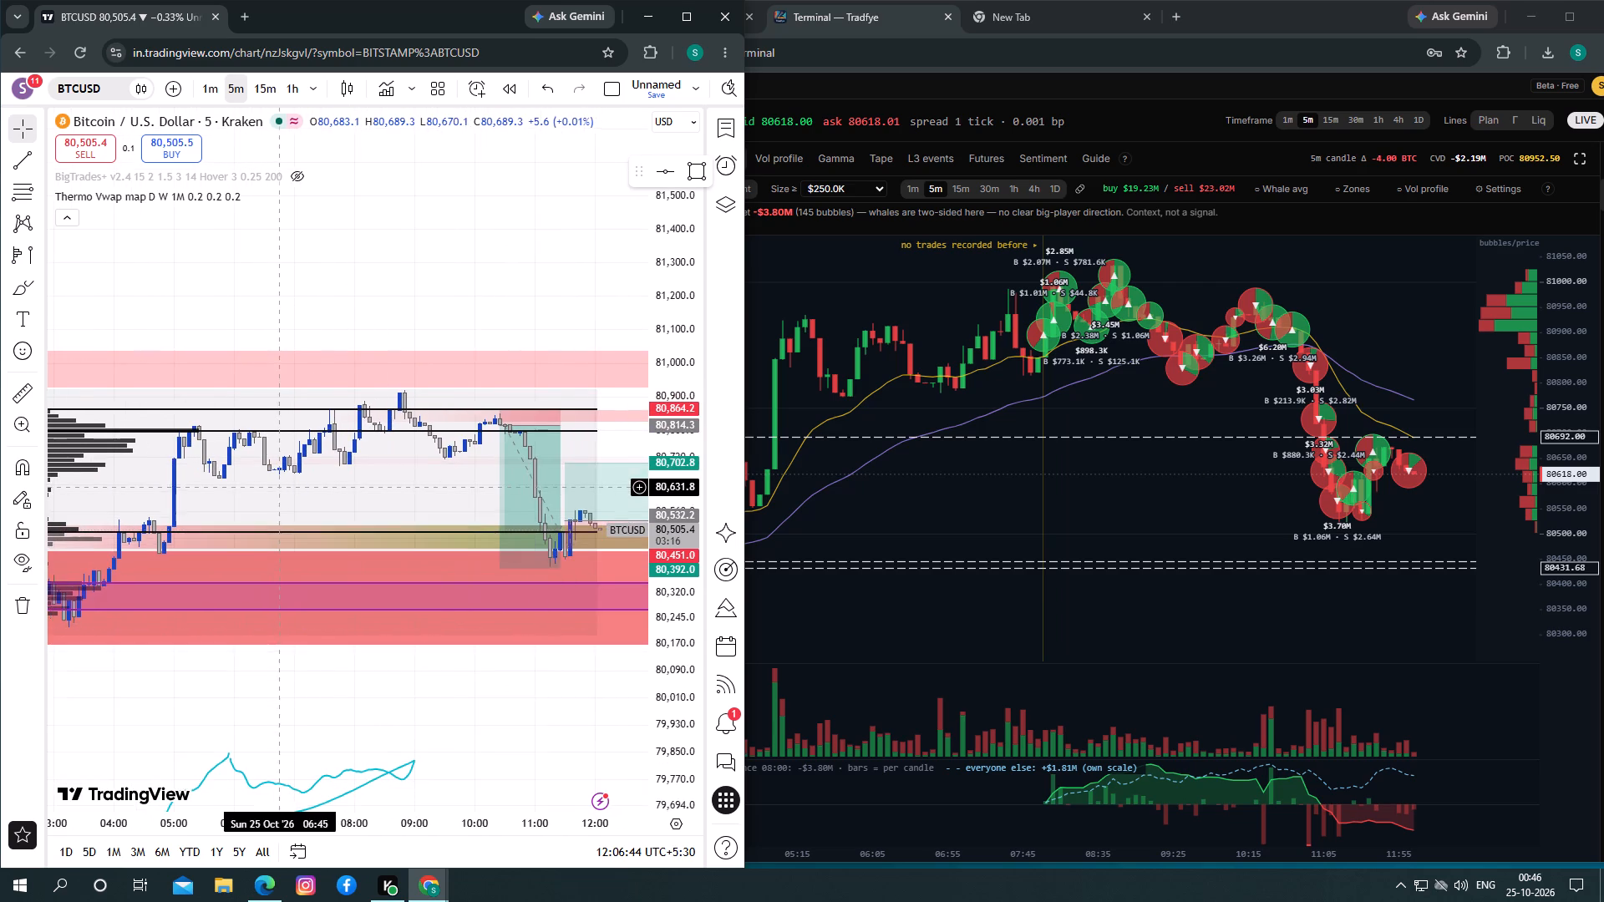
left_click_drag(114, 487, 101, 490)
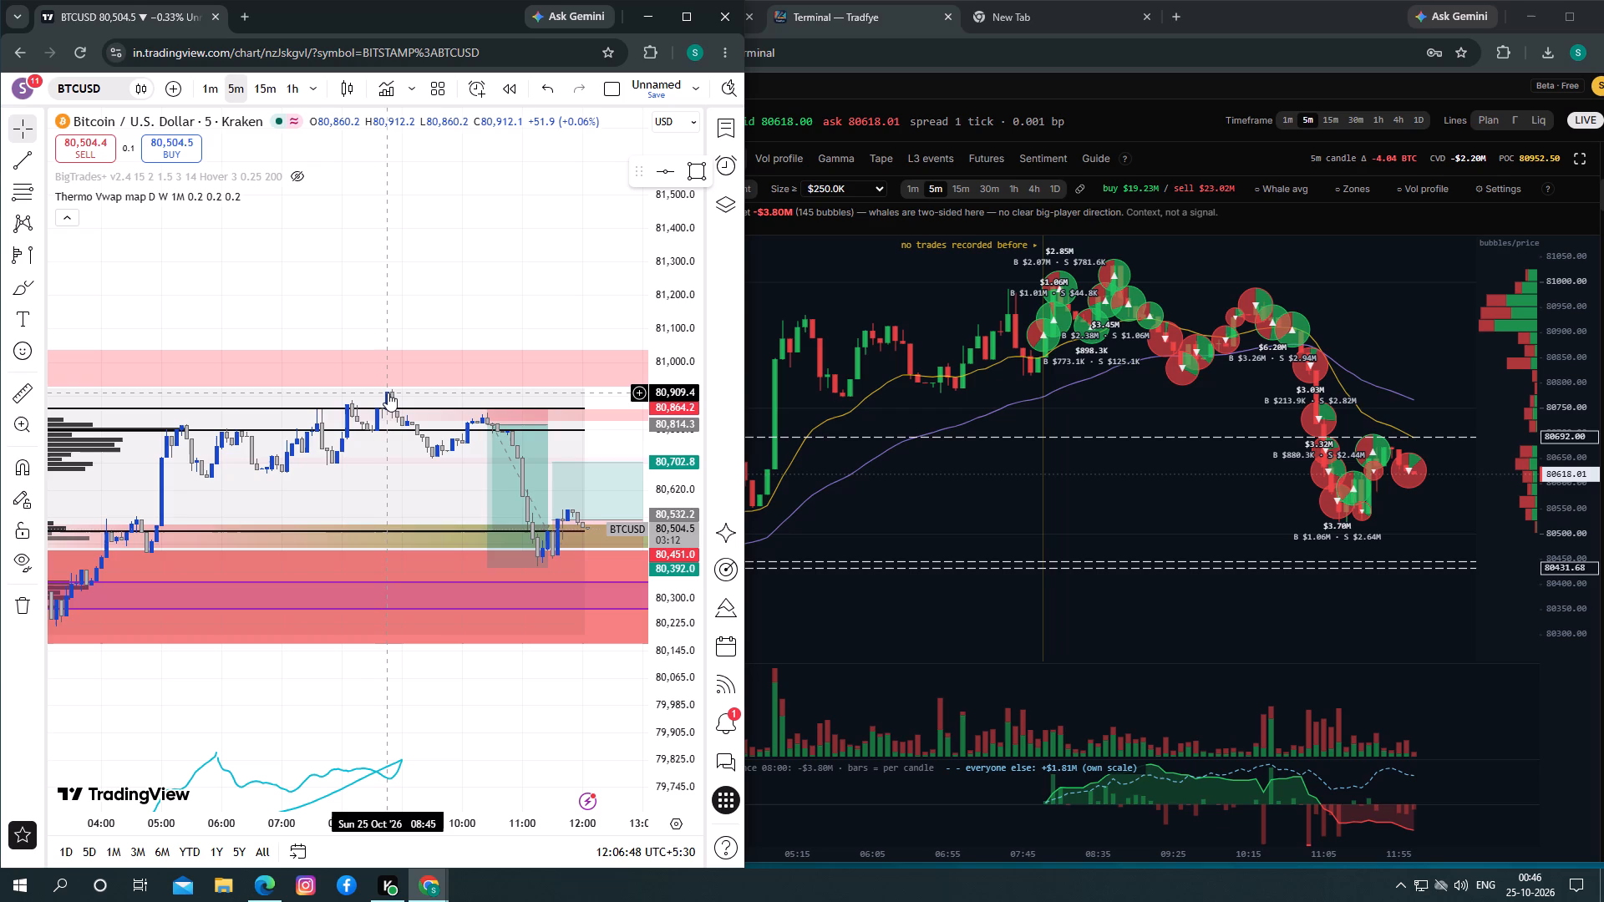
left_click_drag(377, 475, 546, 498)
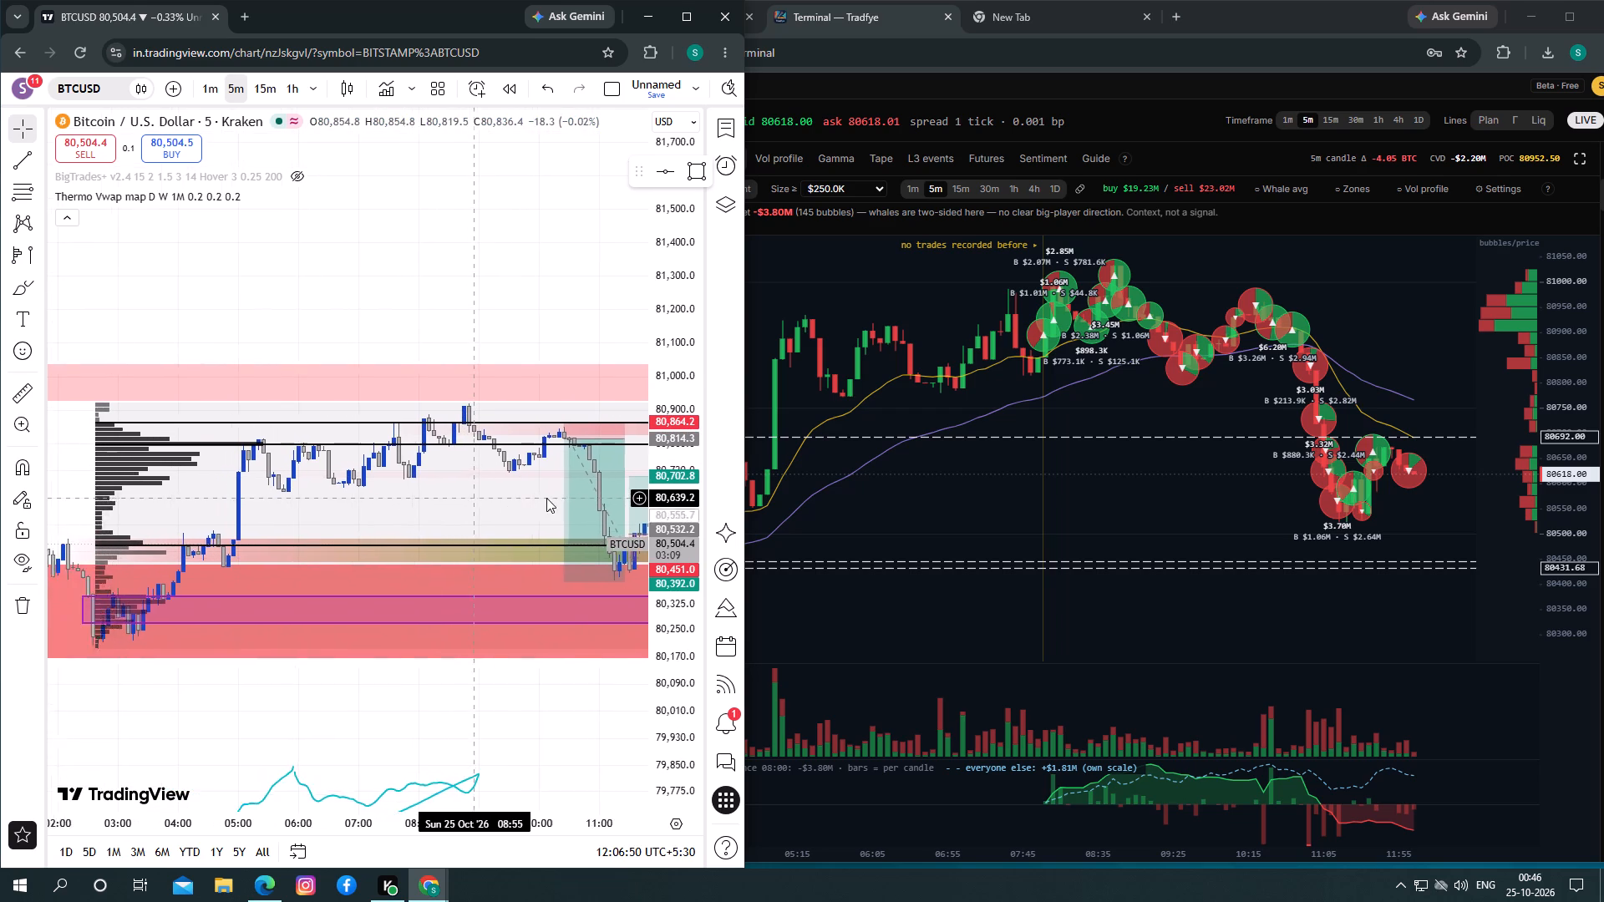
left_click_drag(546, 498, 589, 495)
left_click(247, 391)
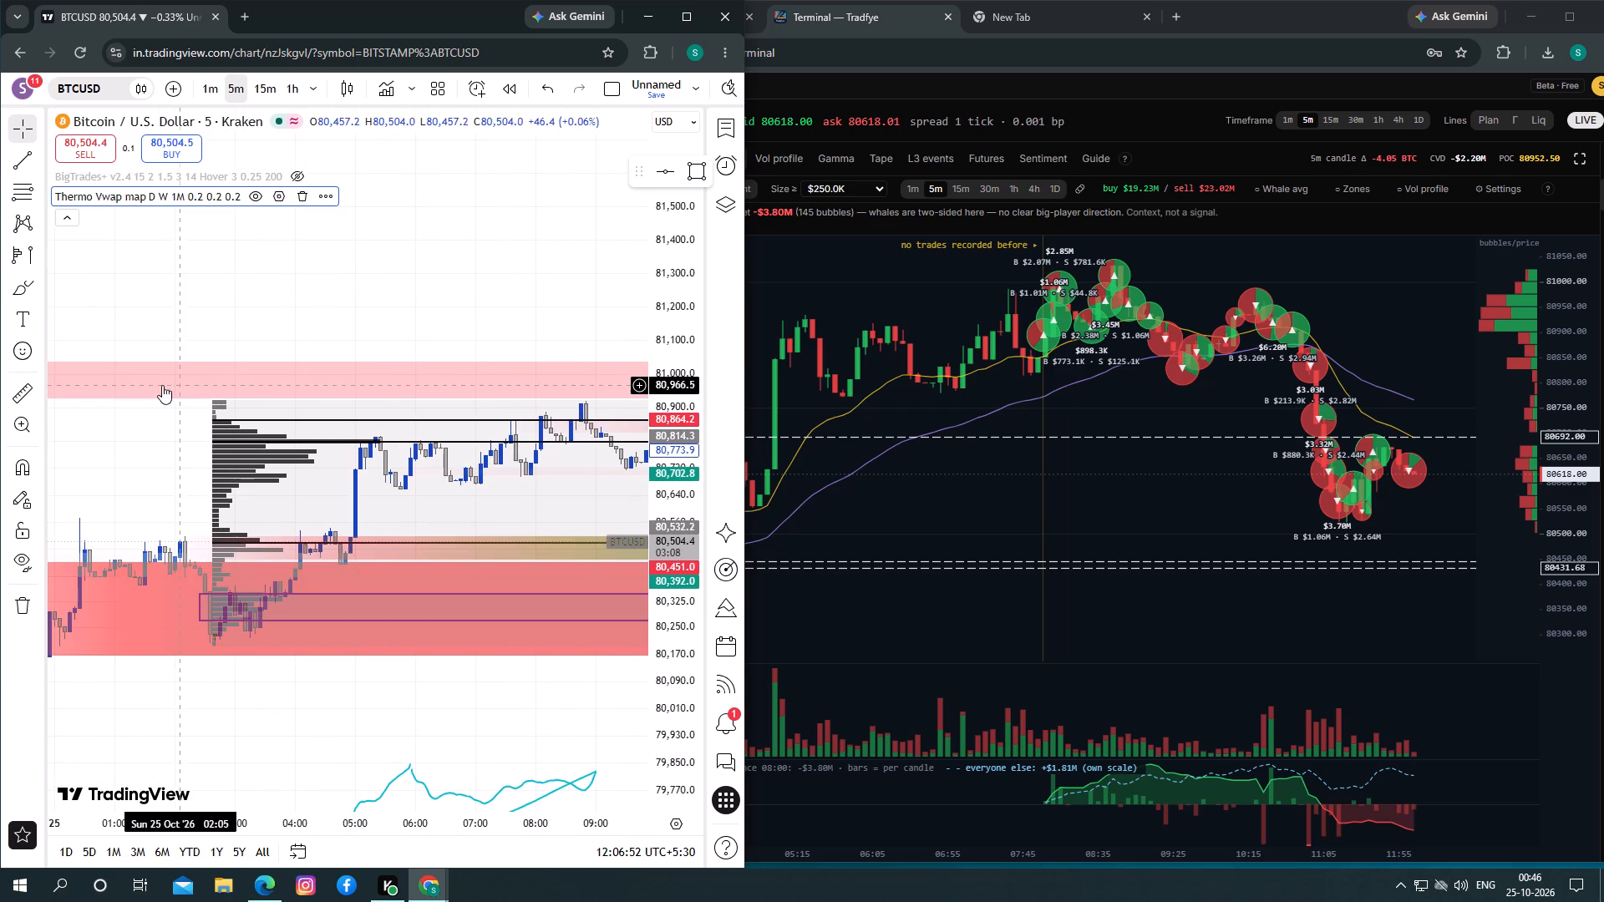
left_click(159, 385)
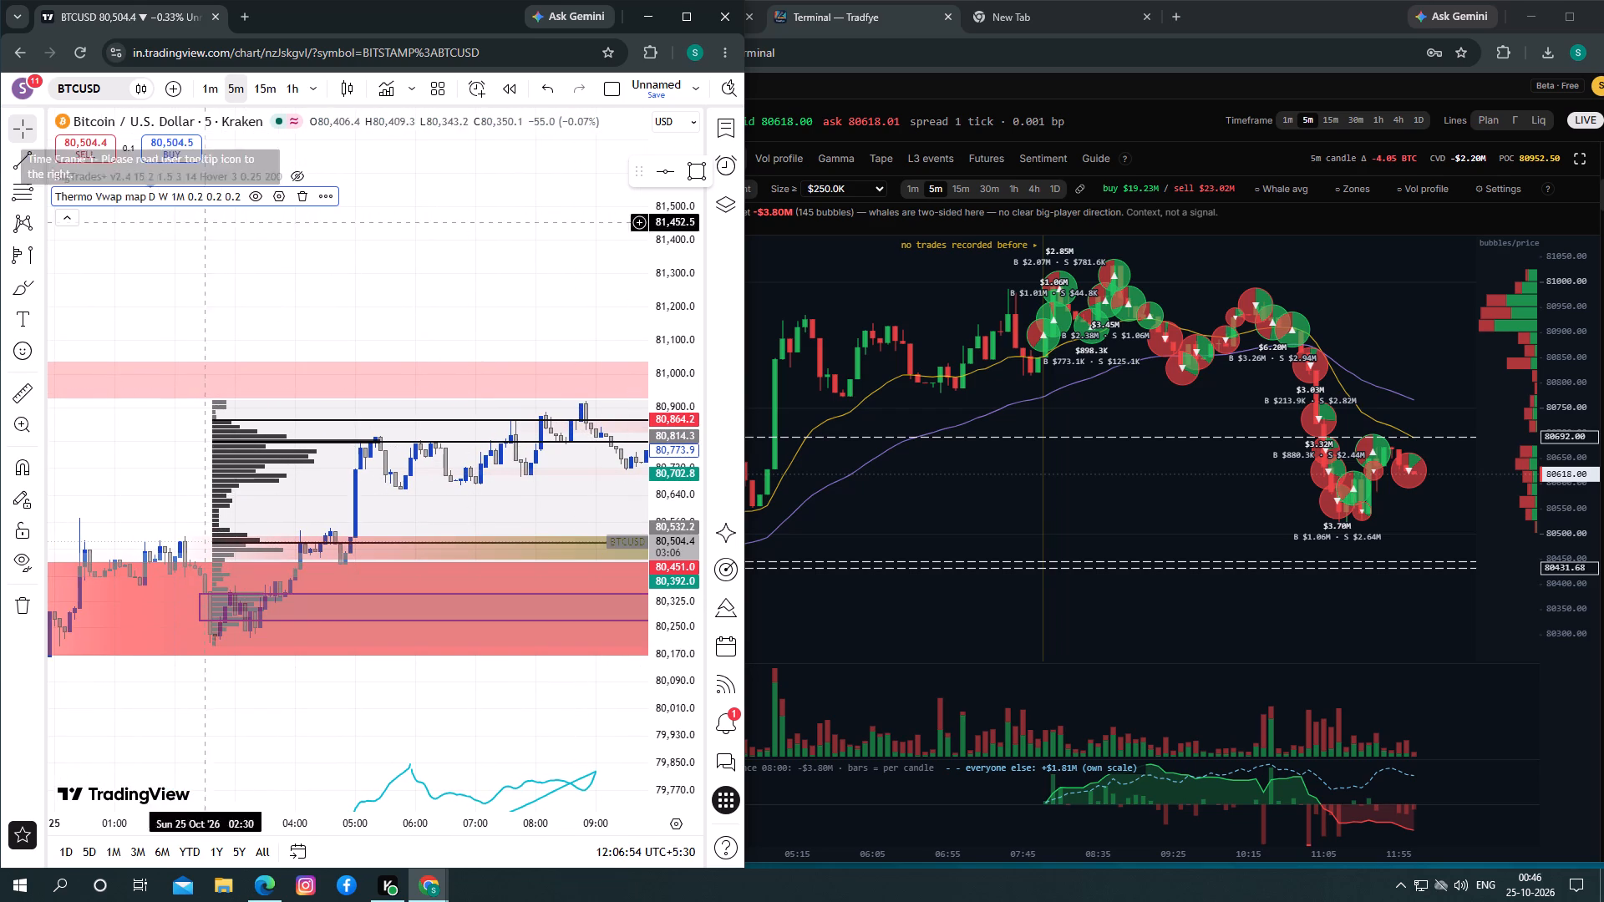
left_click_drag(415, 306, 206, 262)
left_click_drag(454, 305, 424, 290)
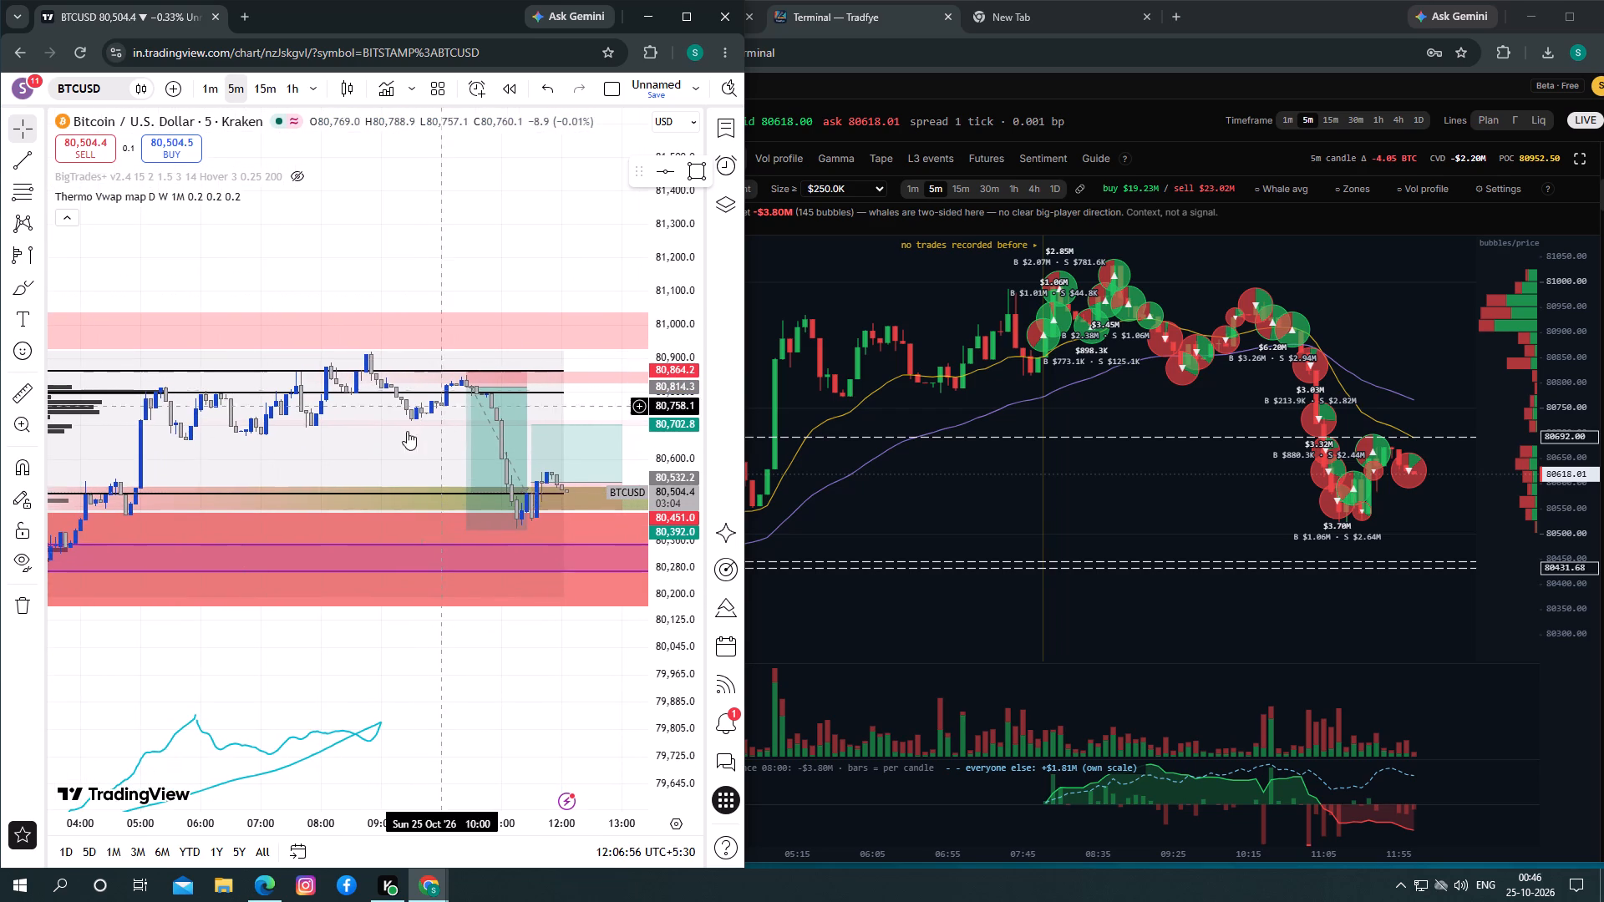
Compare the 25 October decline and the long position with the earlier morning swings and levels of the volume profile.
left_click_drag(412, 452, 196, 425)
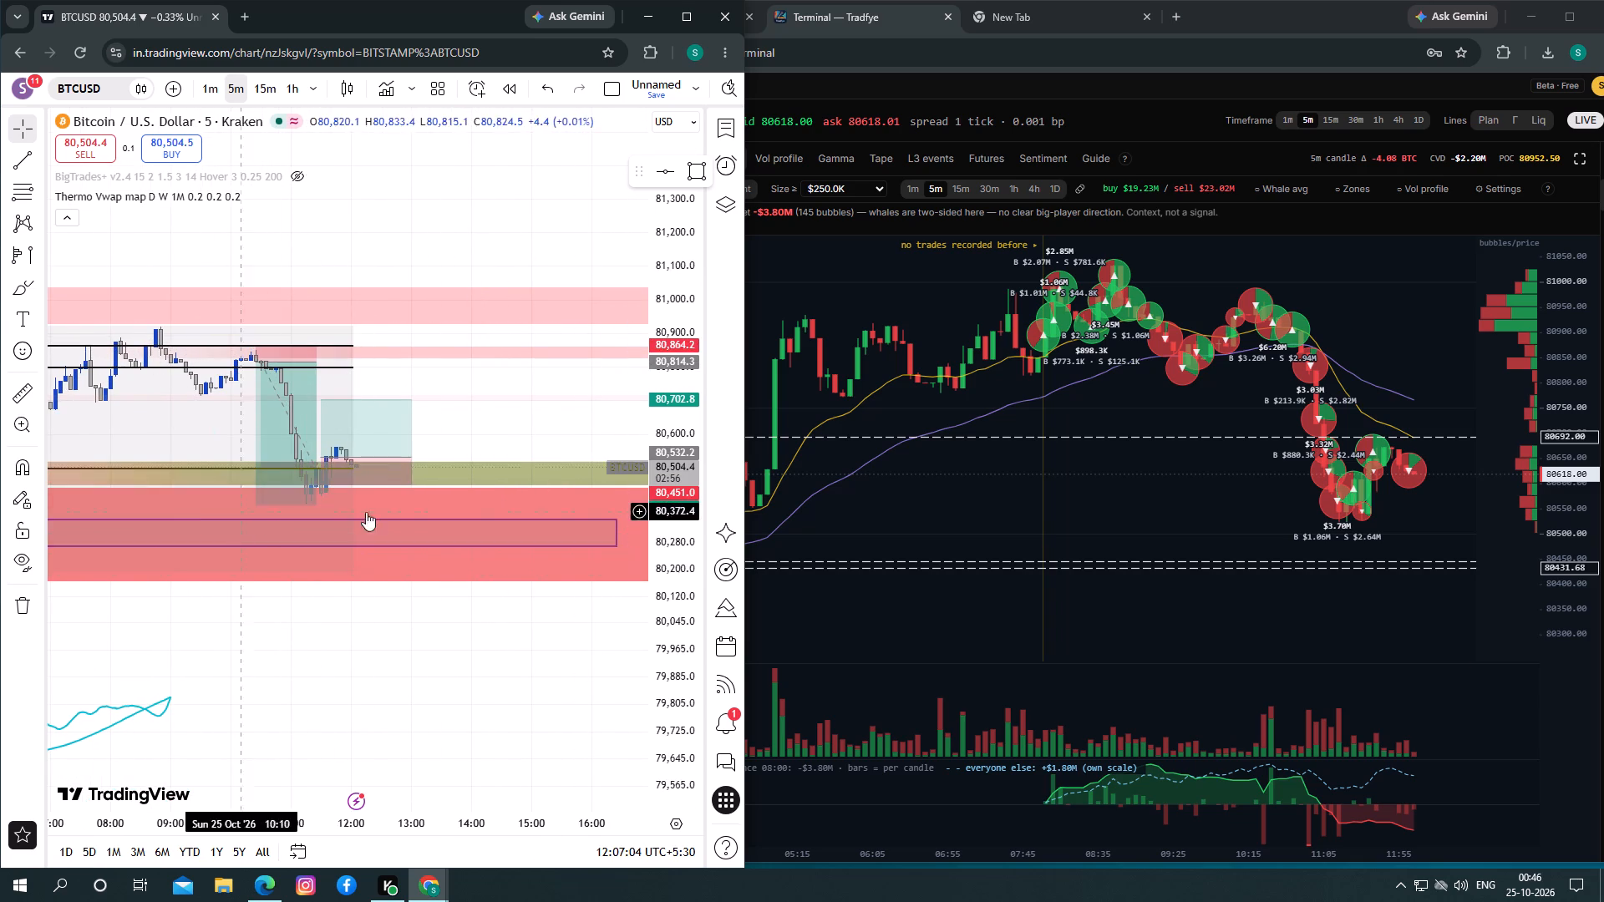
left_click_drag(338, 650, 449, 676)
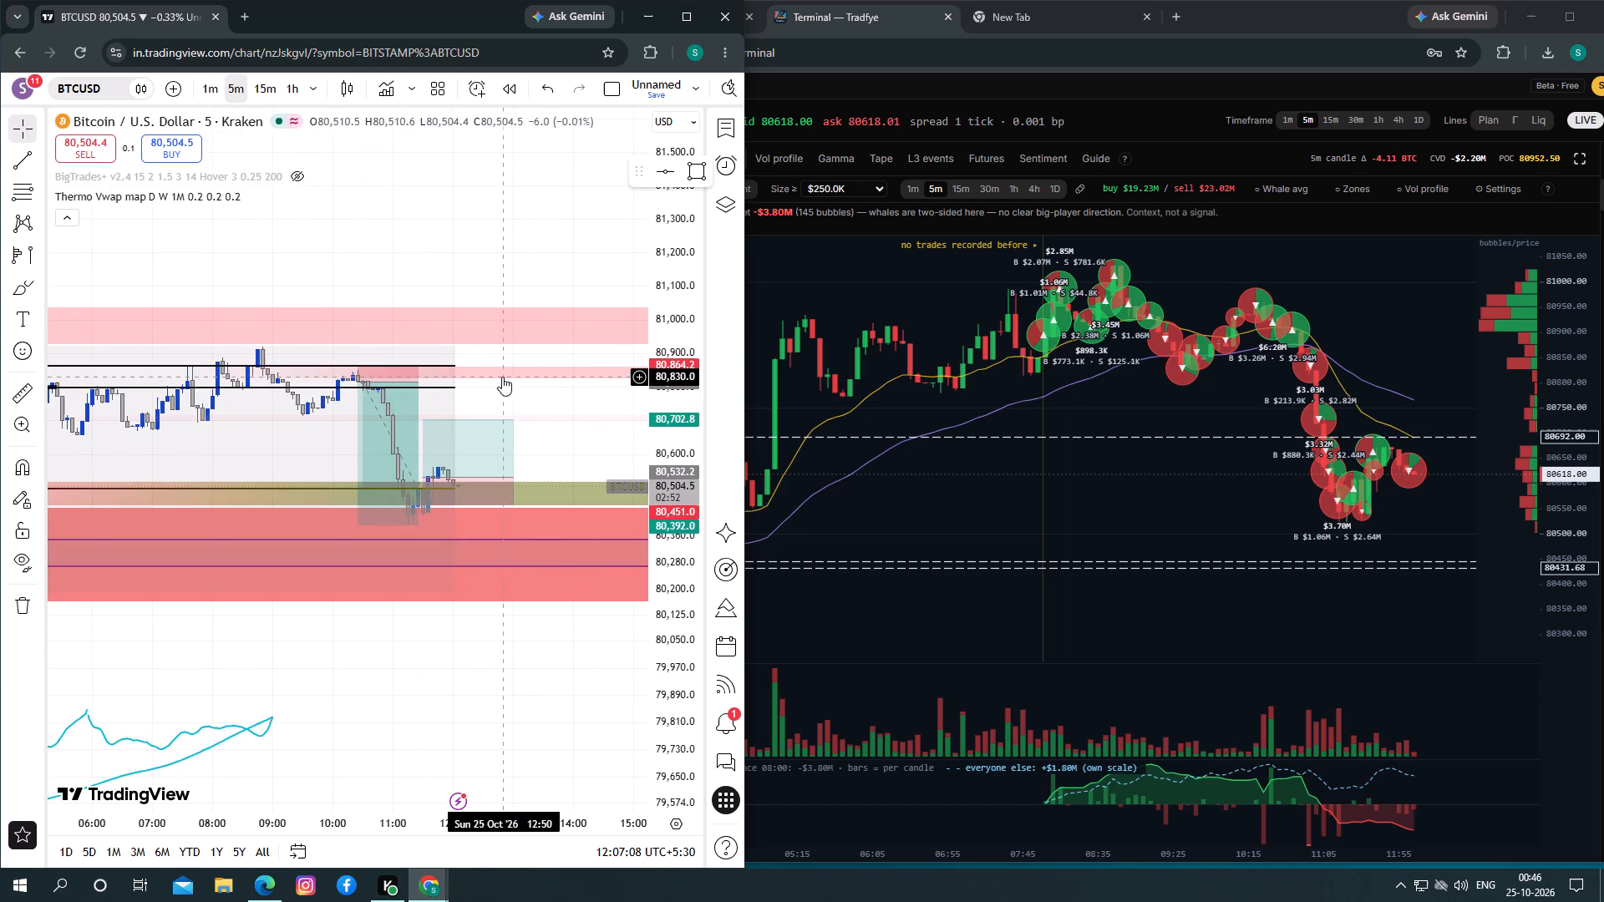
left_click_drag(224, 408, 410, 437)
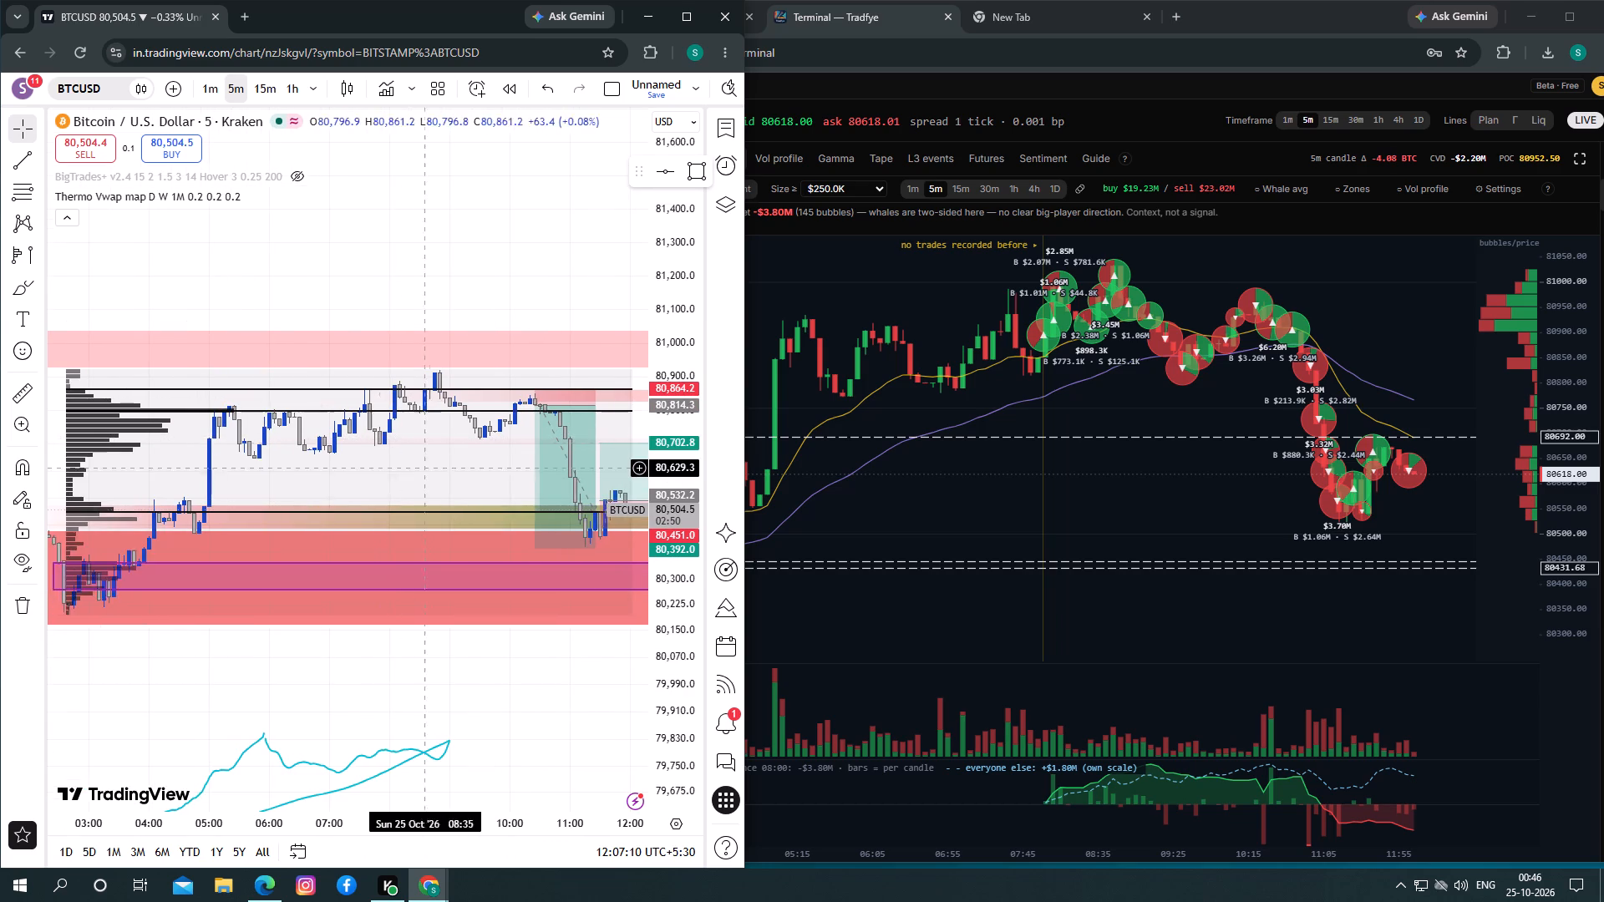
left_click_drag(428, 468, 327, 440)
left_click_drag(205, 406, 294, 421)
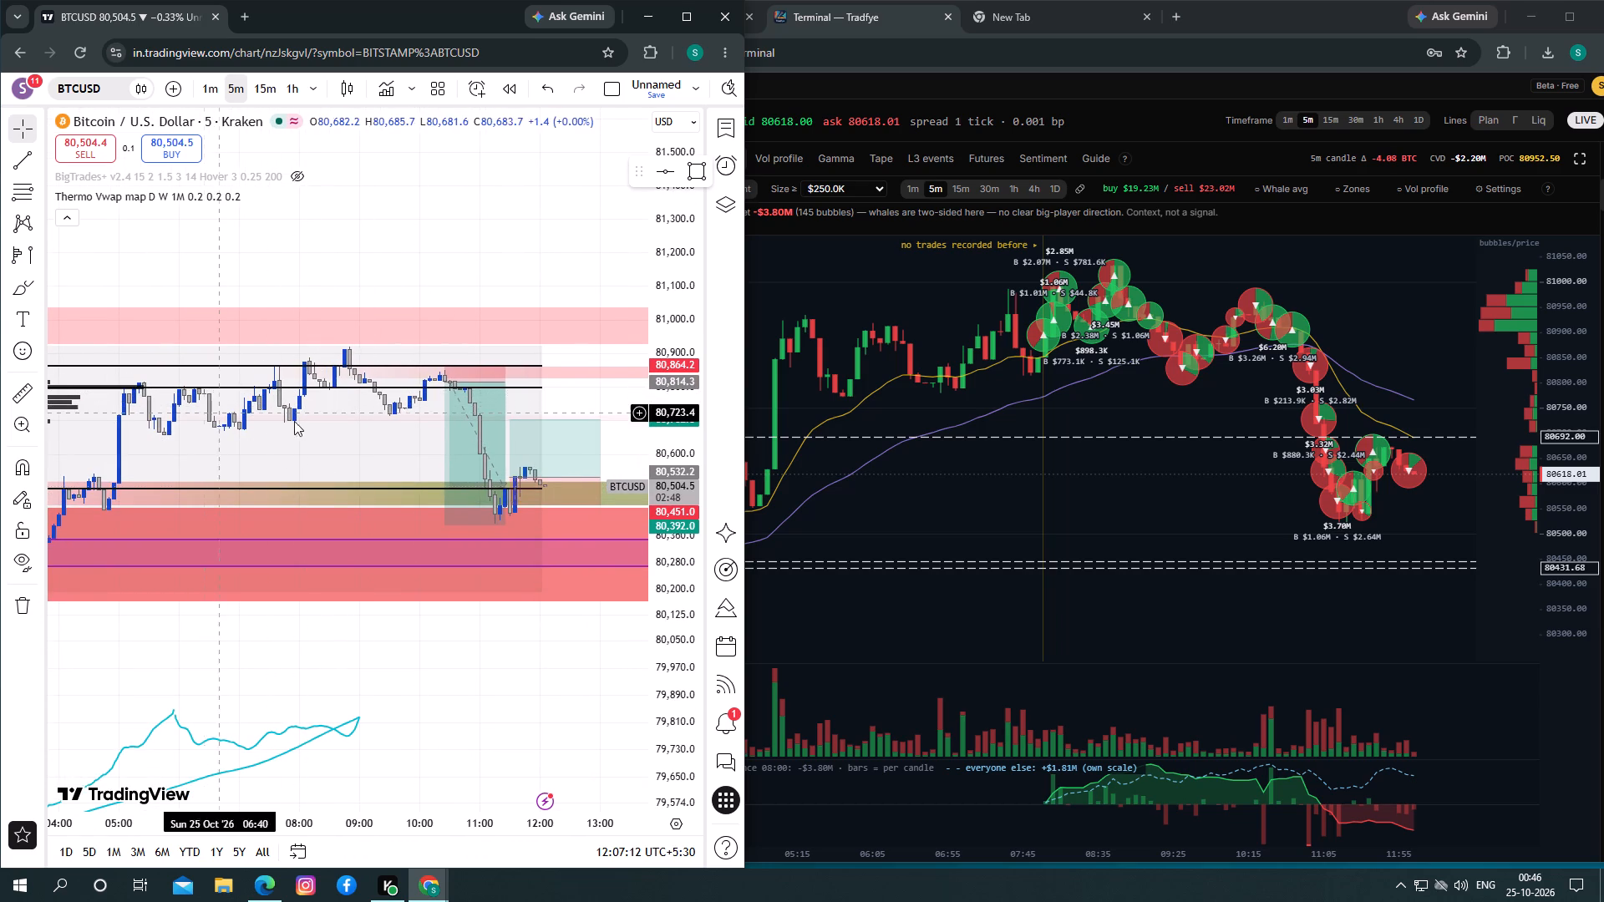
left_click_drag(294, 421, 381, 429)
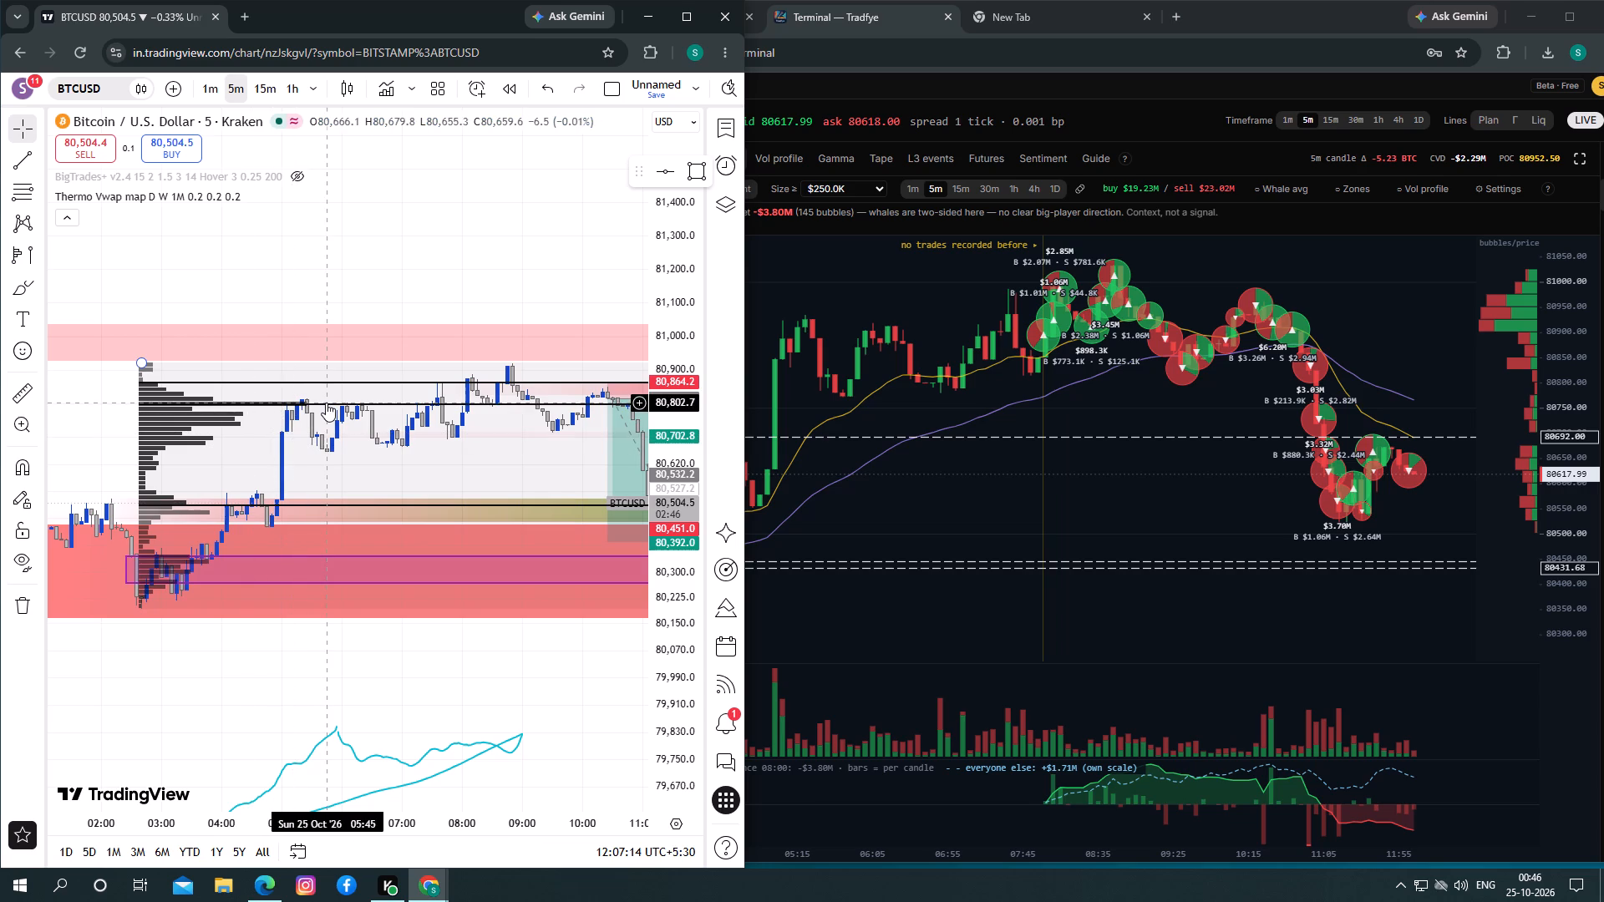
left_click(326, 403)
left_click_drag(401, 443, 183, 424)
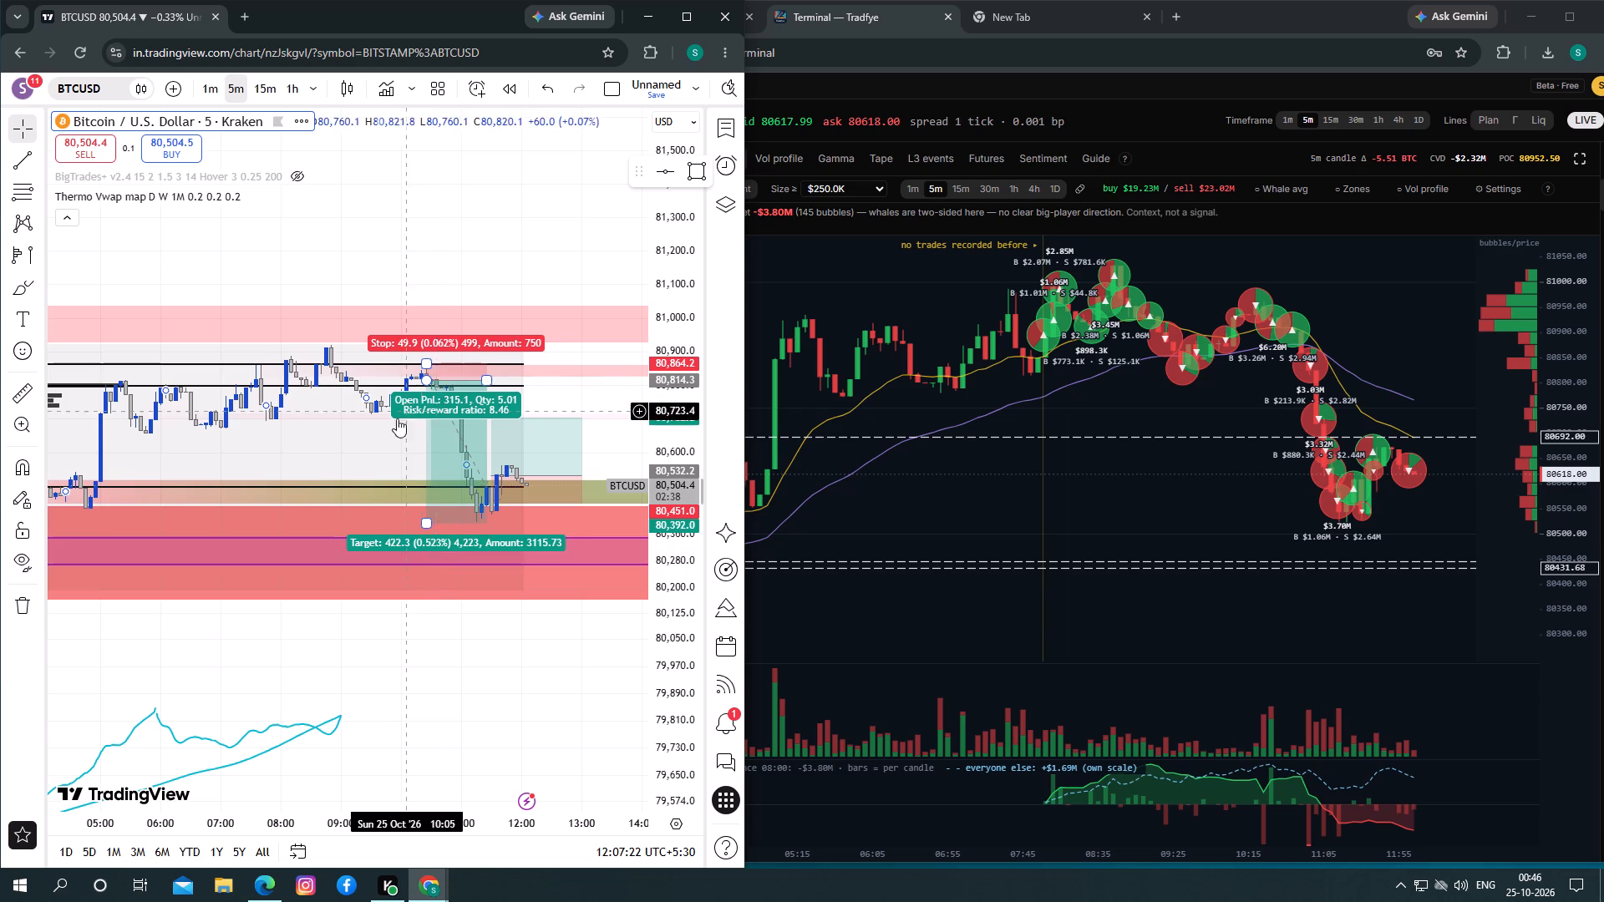
left_click_drag(372, 437, 298, 429)
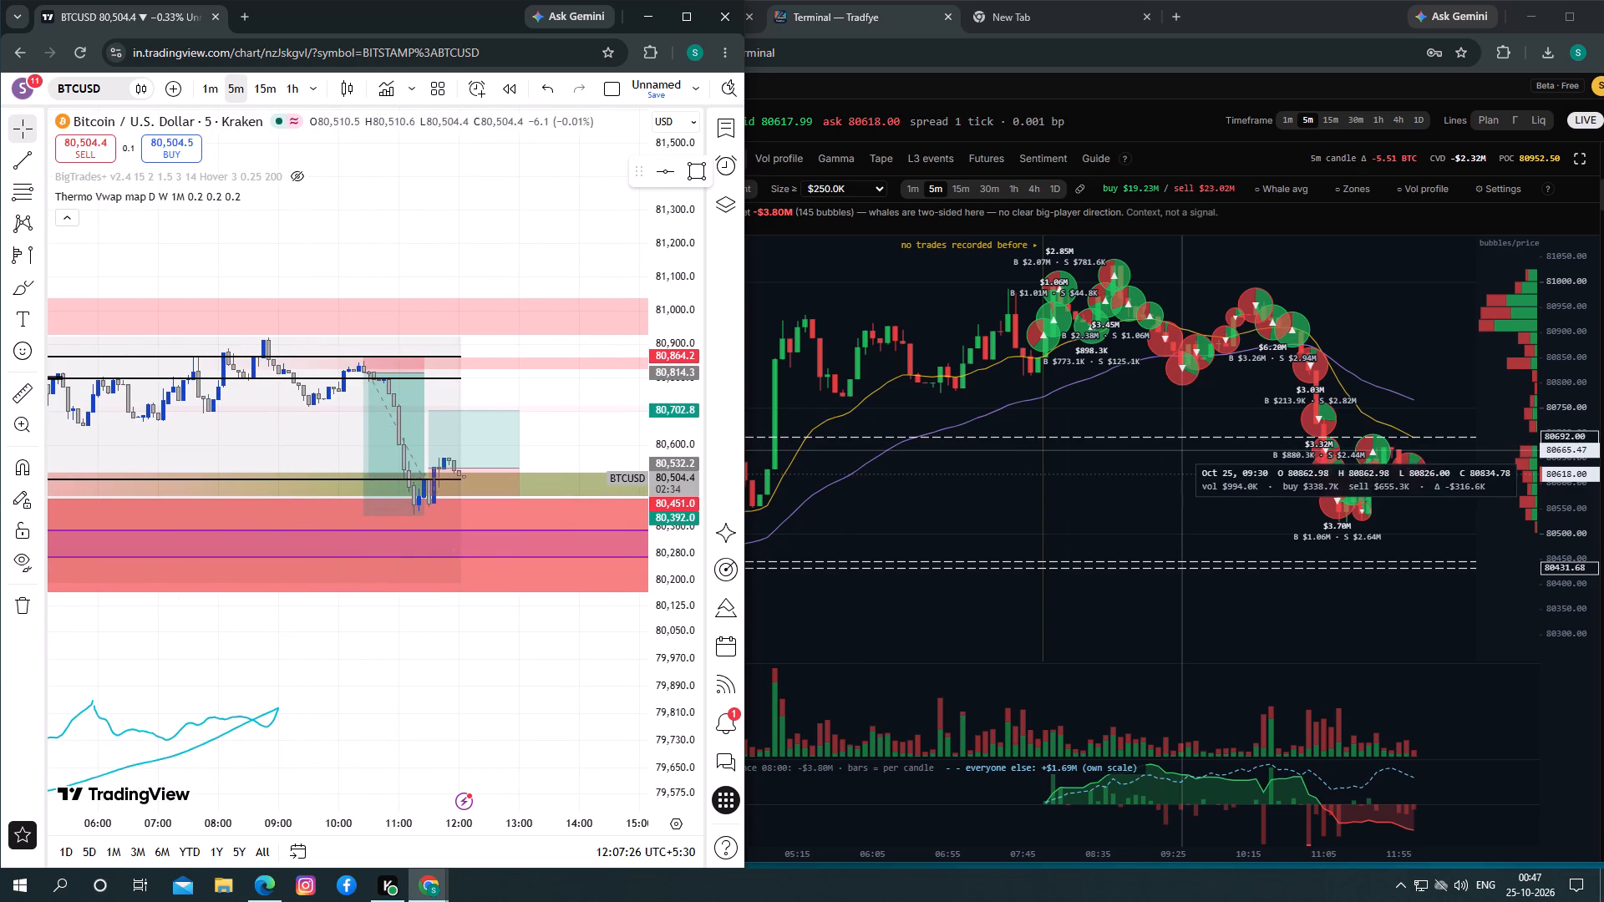
Switch to Tradfye and examine the whale bubbles through the 25 October decline, especially the sell bubble around 10:55.
left_click_drag(1182, 450, 1159, 459)
left_click_drag(1221, 437, 1208, 442)
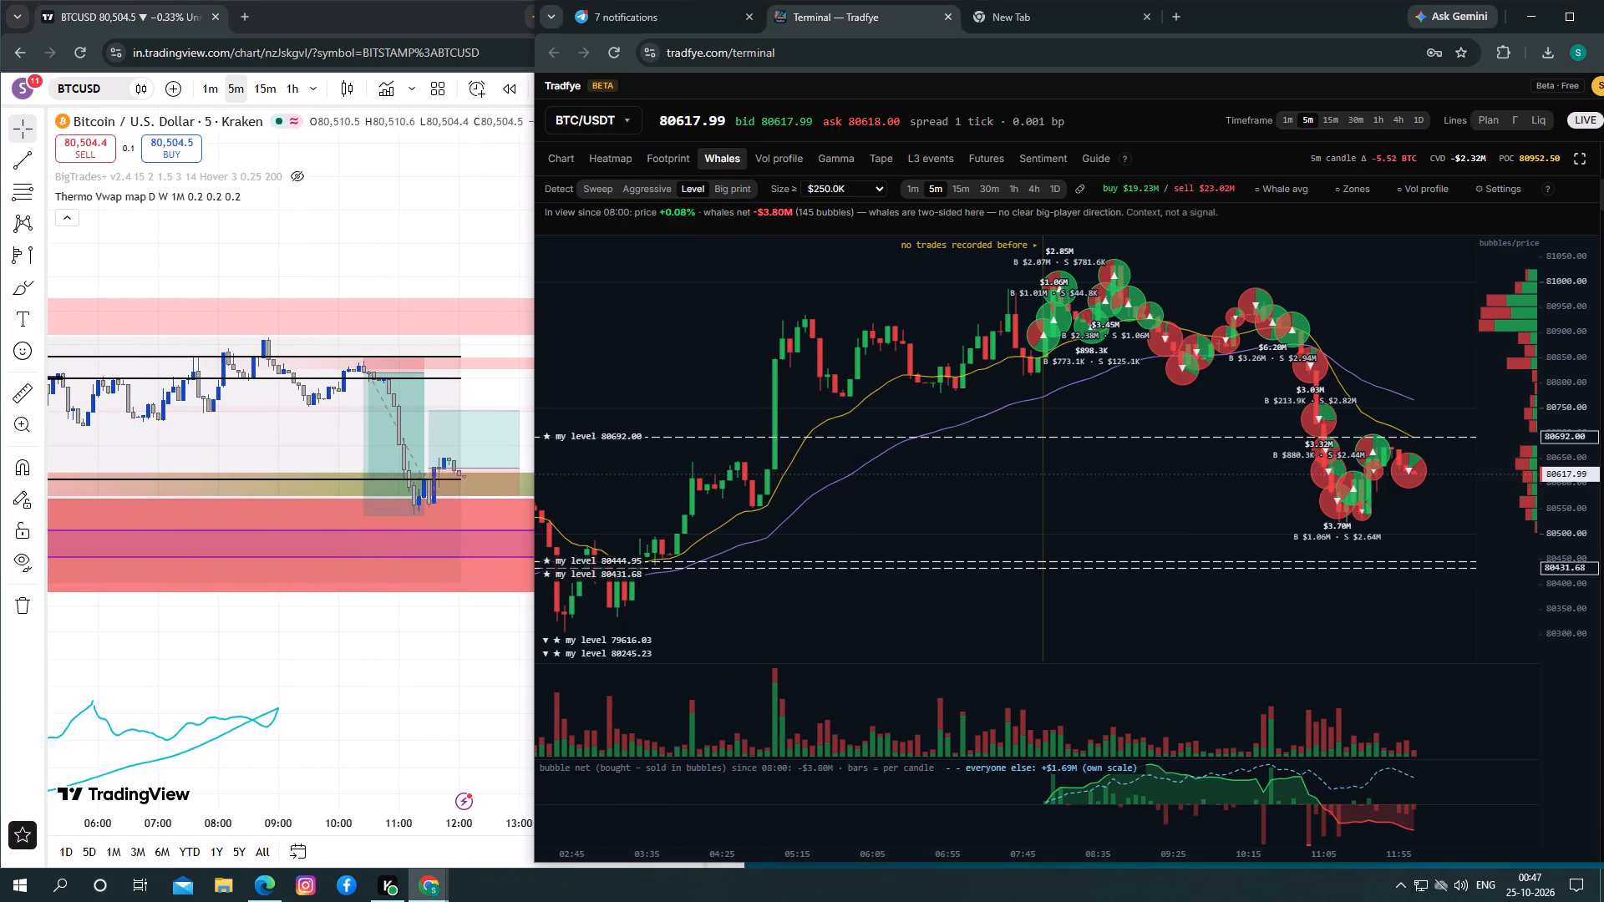
left_click_drag(1208, 442, 1140, 458)
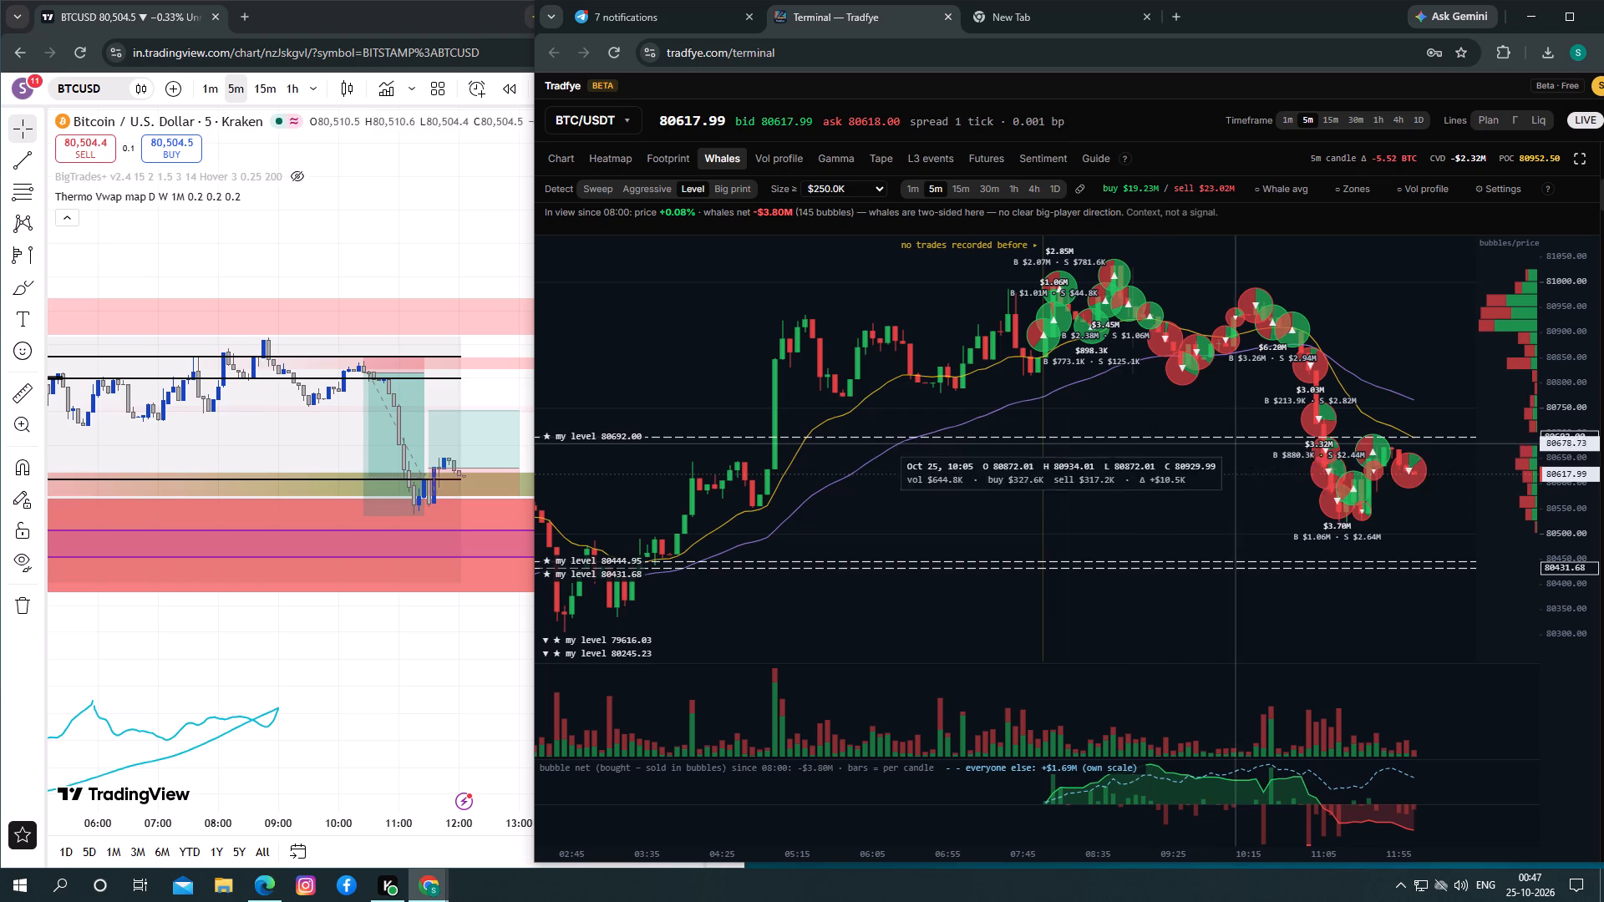
left_click_drag(1129, 425, 1090, 390)
left_click_drag(1558, 523, 1556, 514)
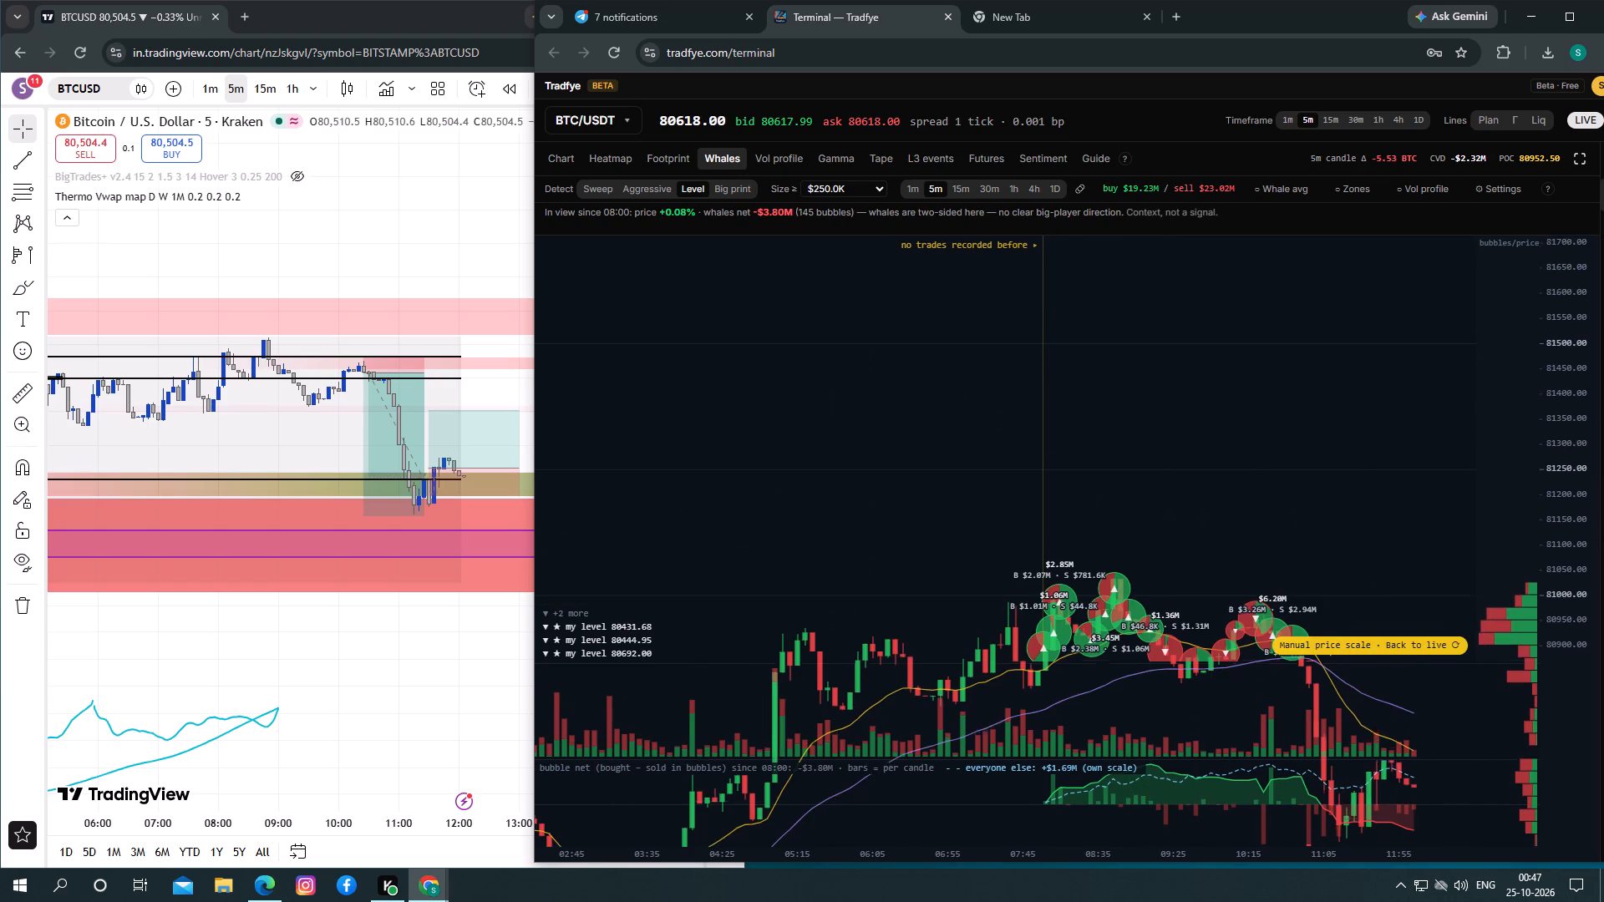
left_click_drag(1556, 514, 1534, 272)
left_click_drag(1541, 388, 1539, 357)
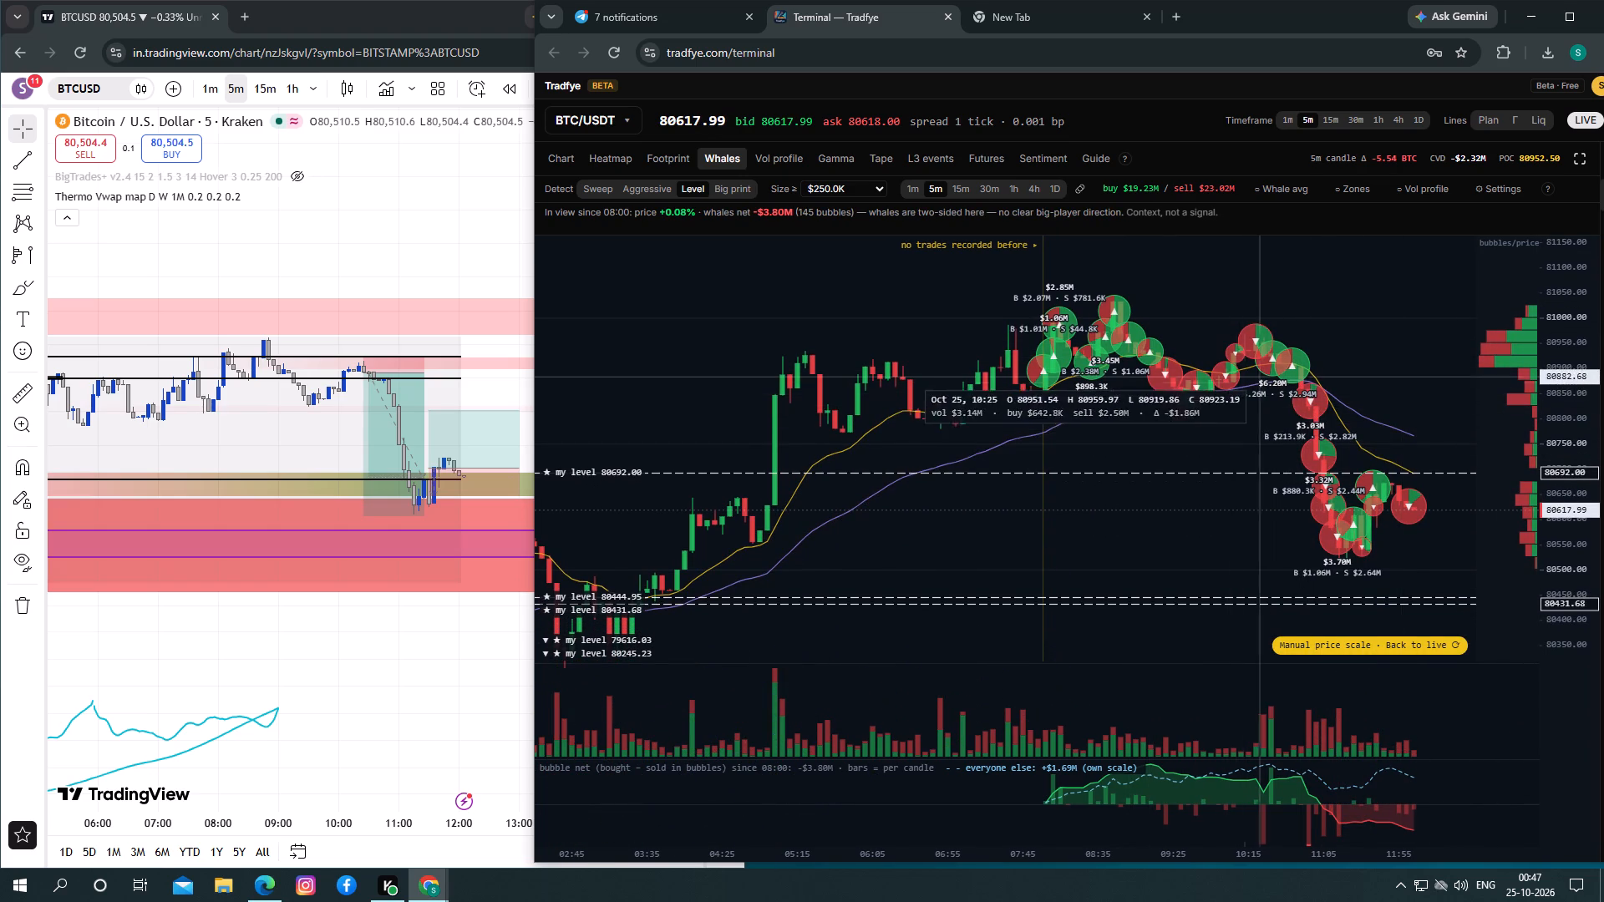
left_click_drag(1156, 474, 1134, 474)
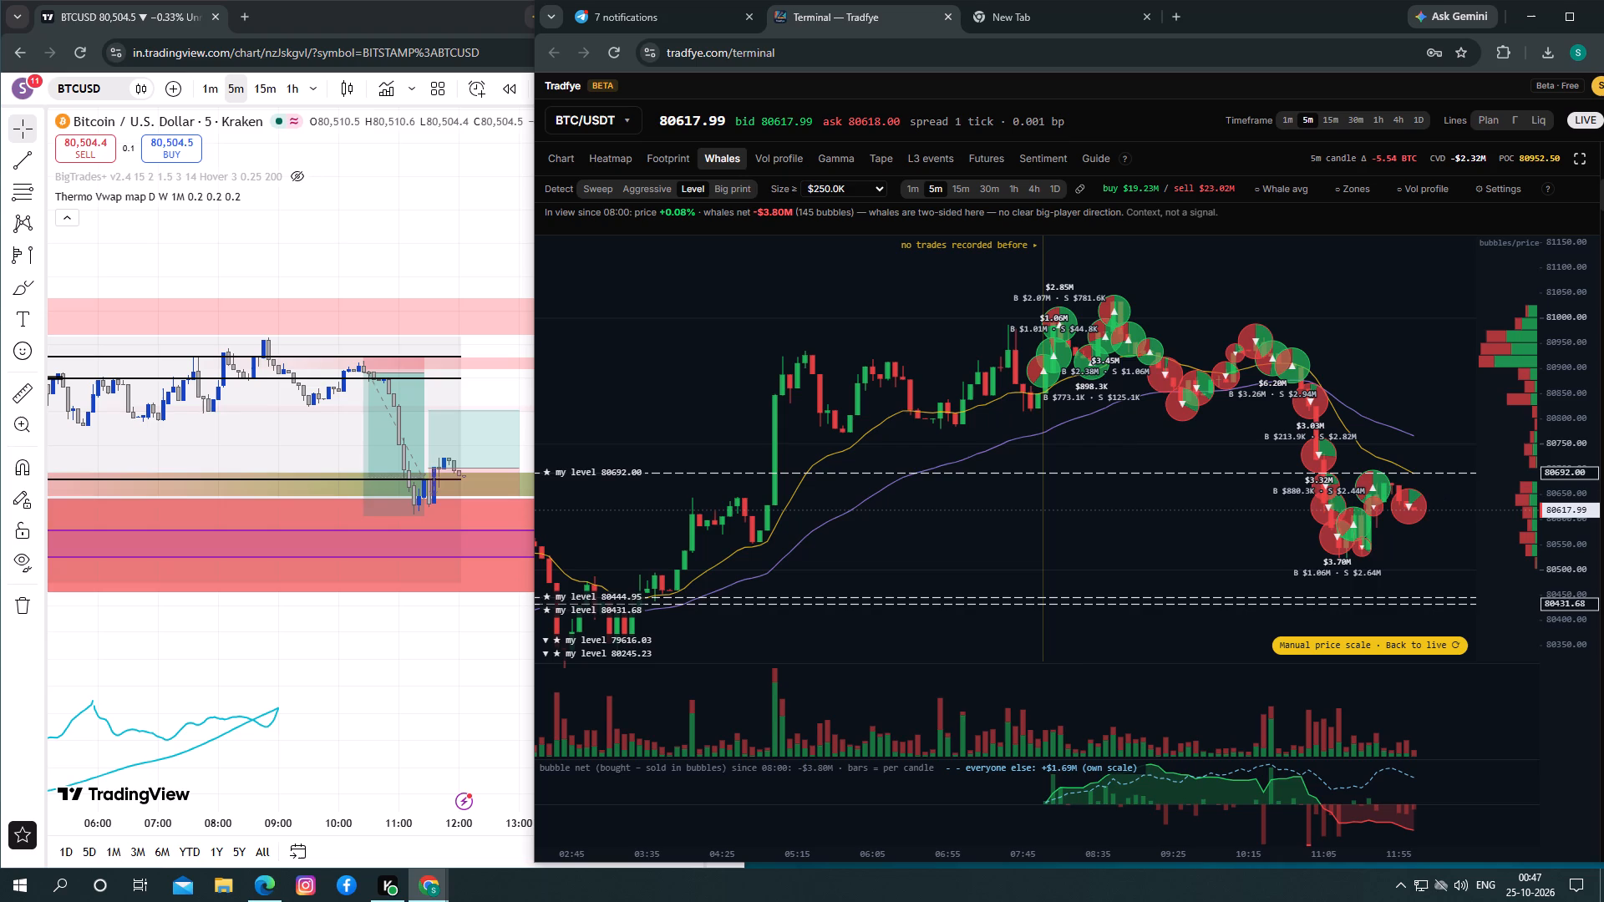
left_click_drag(1134, 474, 1129, 474)
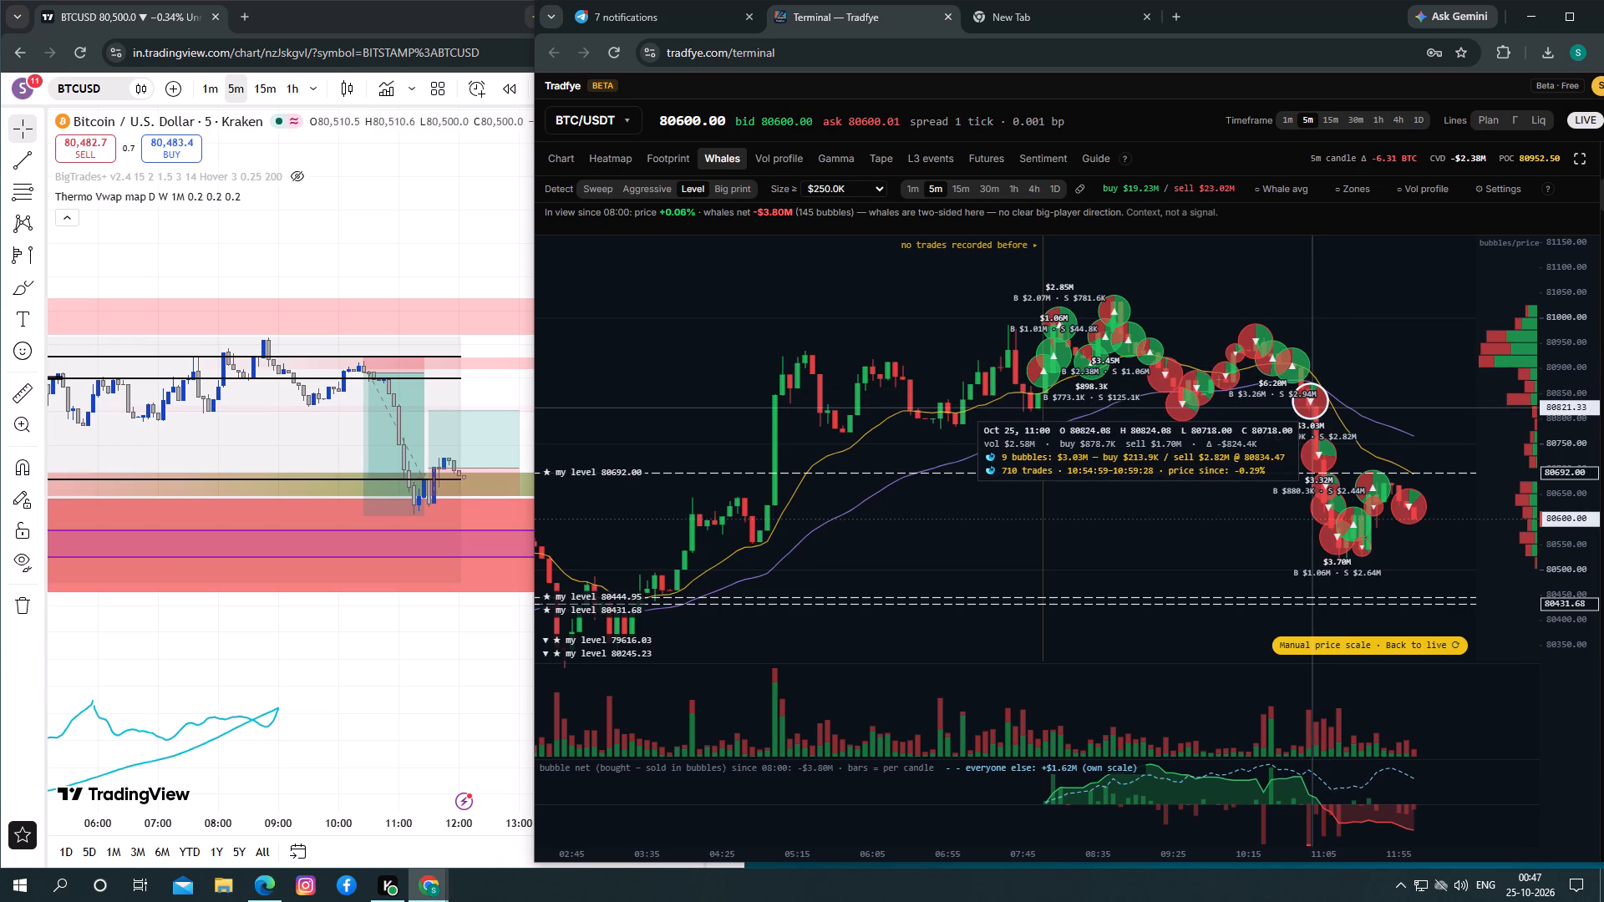
left_click(1313, 408)
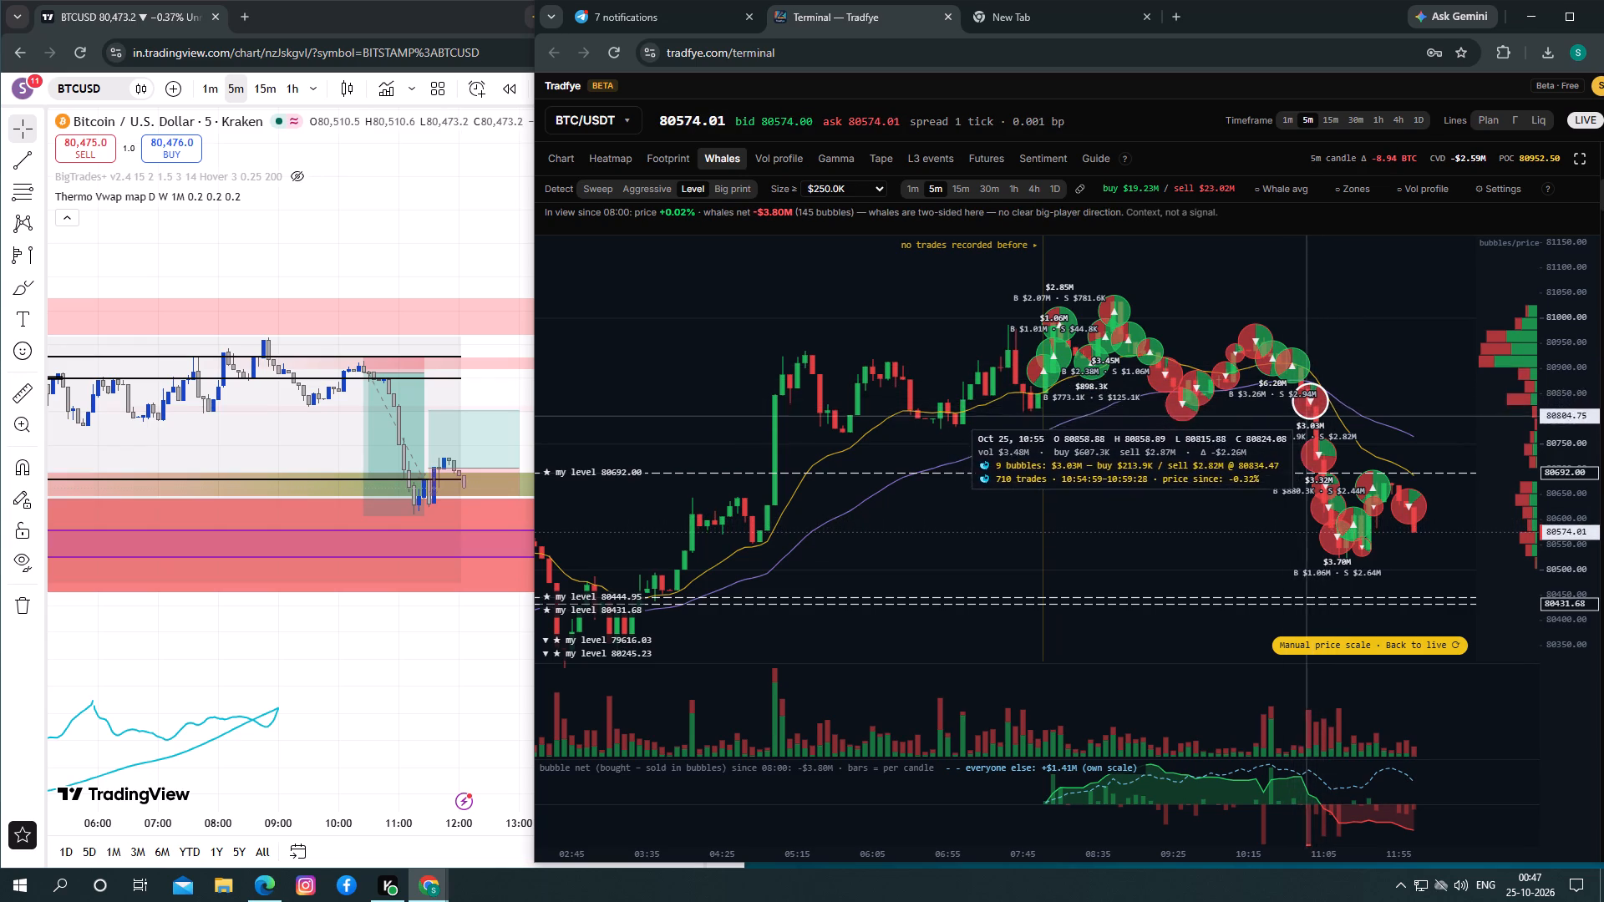
left_click(1307, 406)
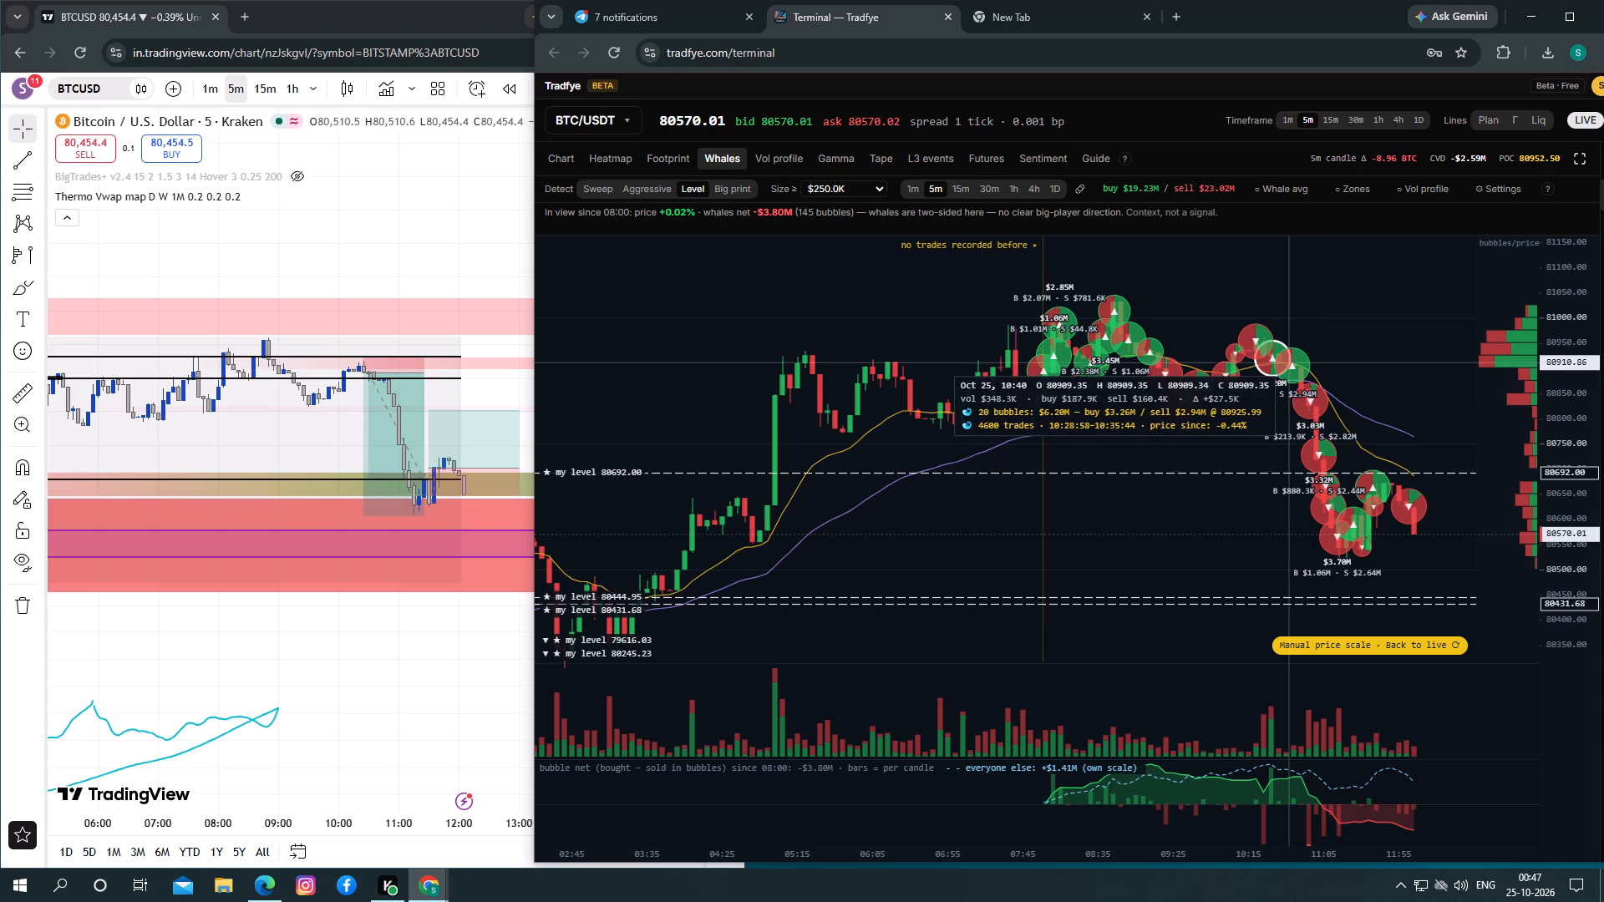
left_click(1321, 403)
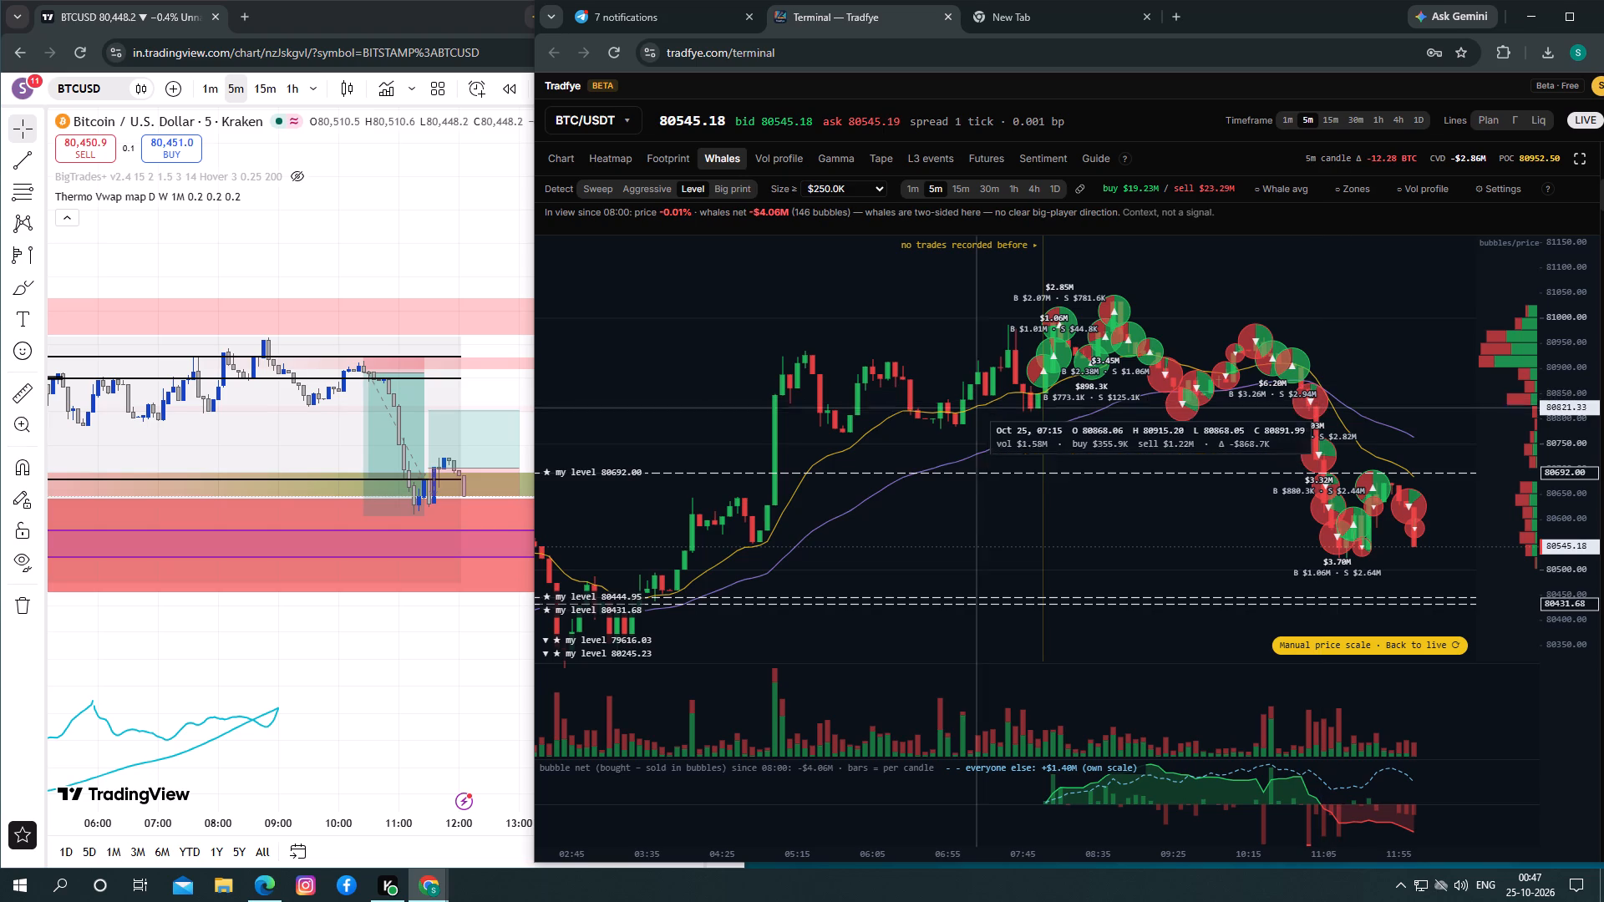
Switch to TradingView and delete the long position drawn after the 25 October sell-off.
left_click(524, 454)
left_click(520, 464)
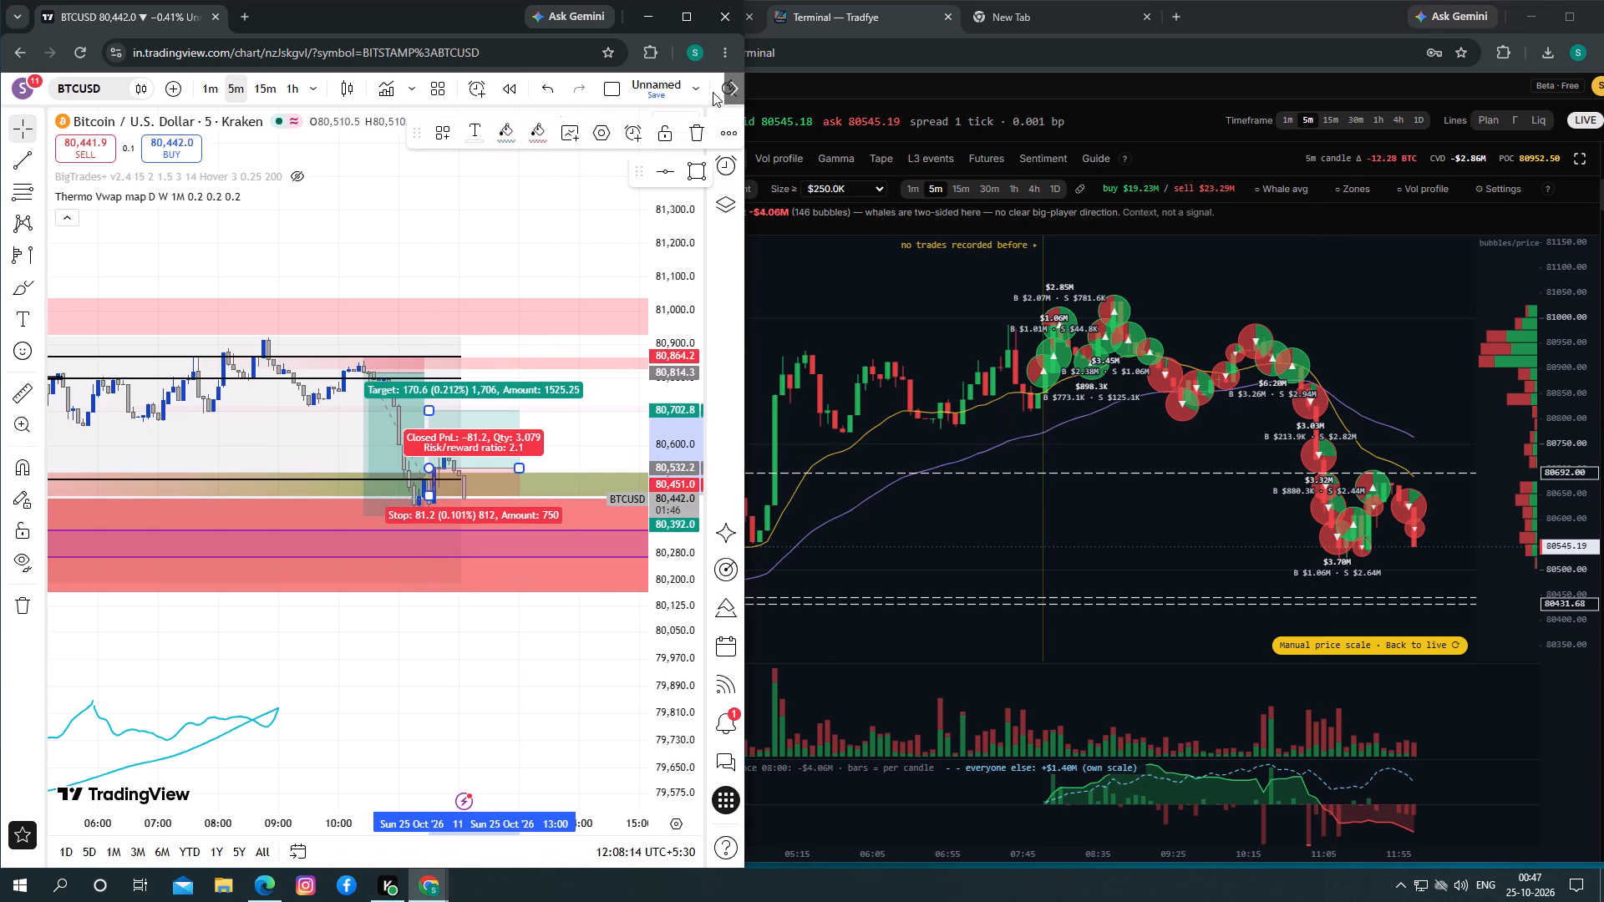
left_click(694, 139)
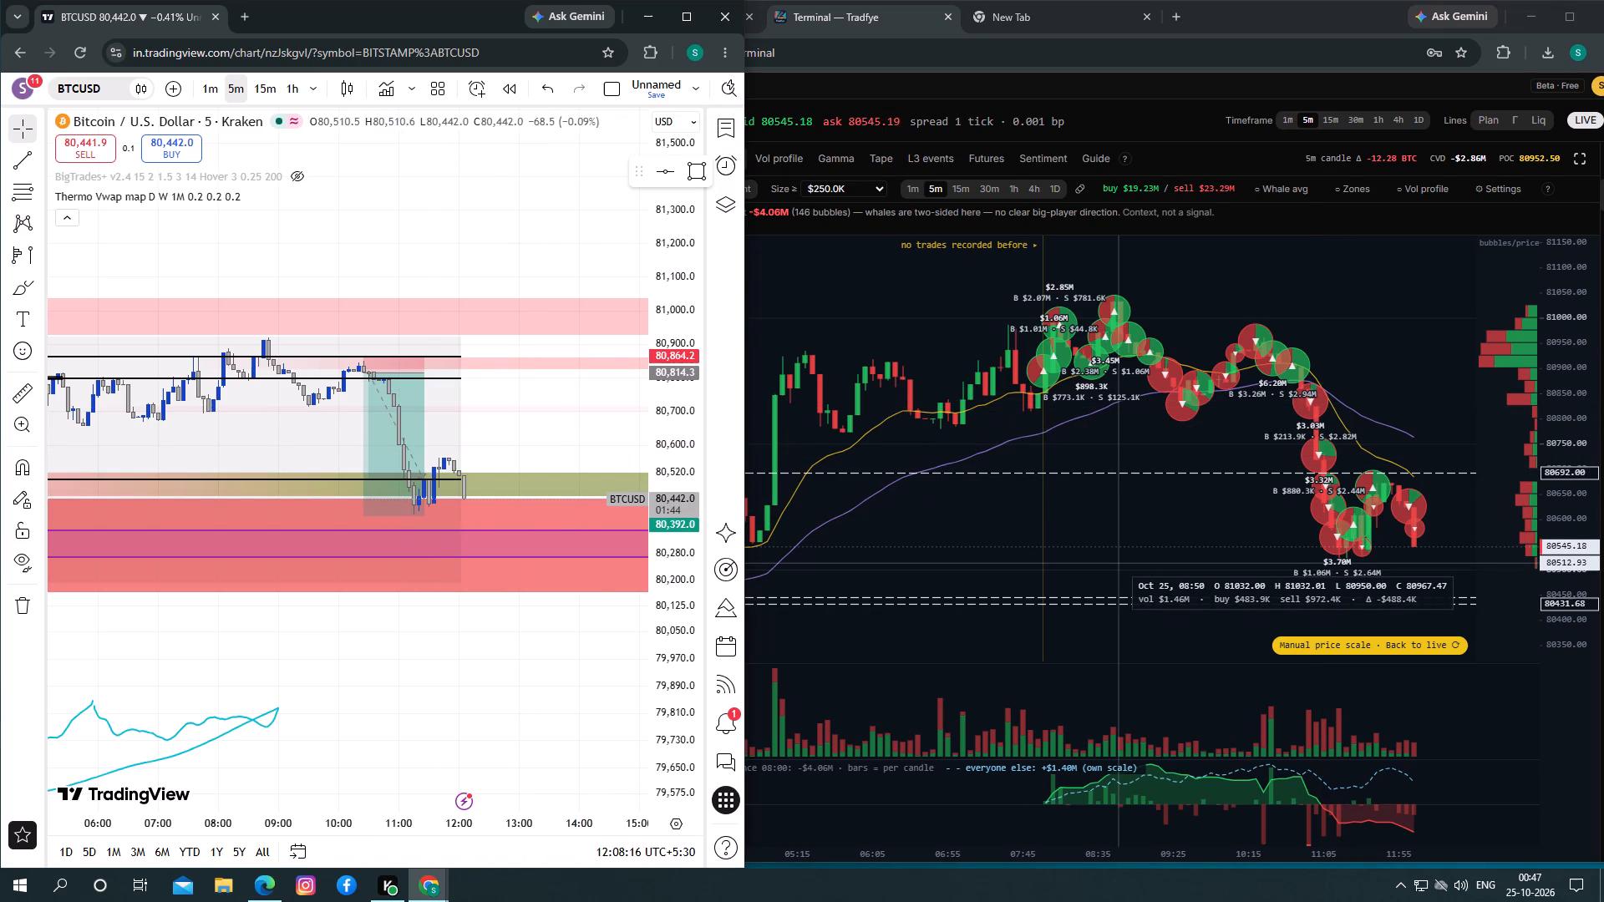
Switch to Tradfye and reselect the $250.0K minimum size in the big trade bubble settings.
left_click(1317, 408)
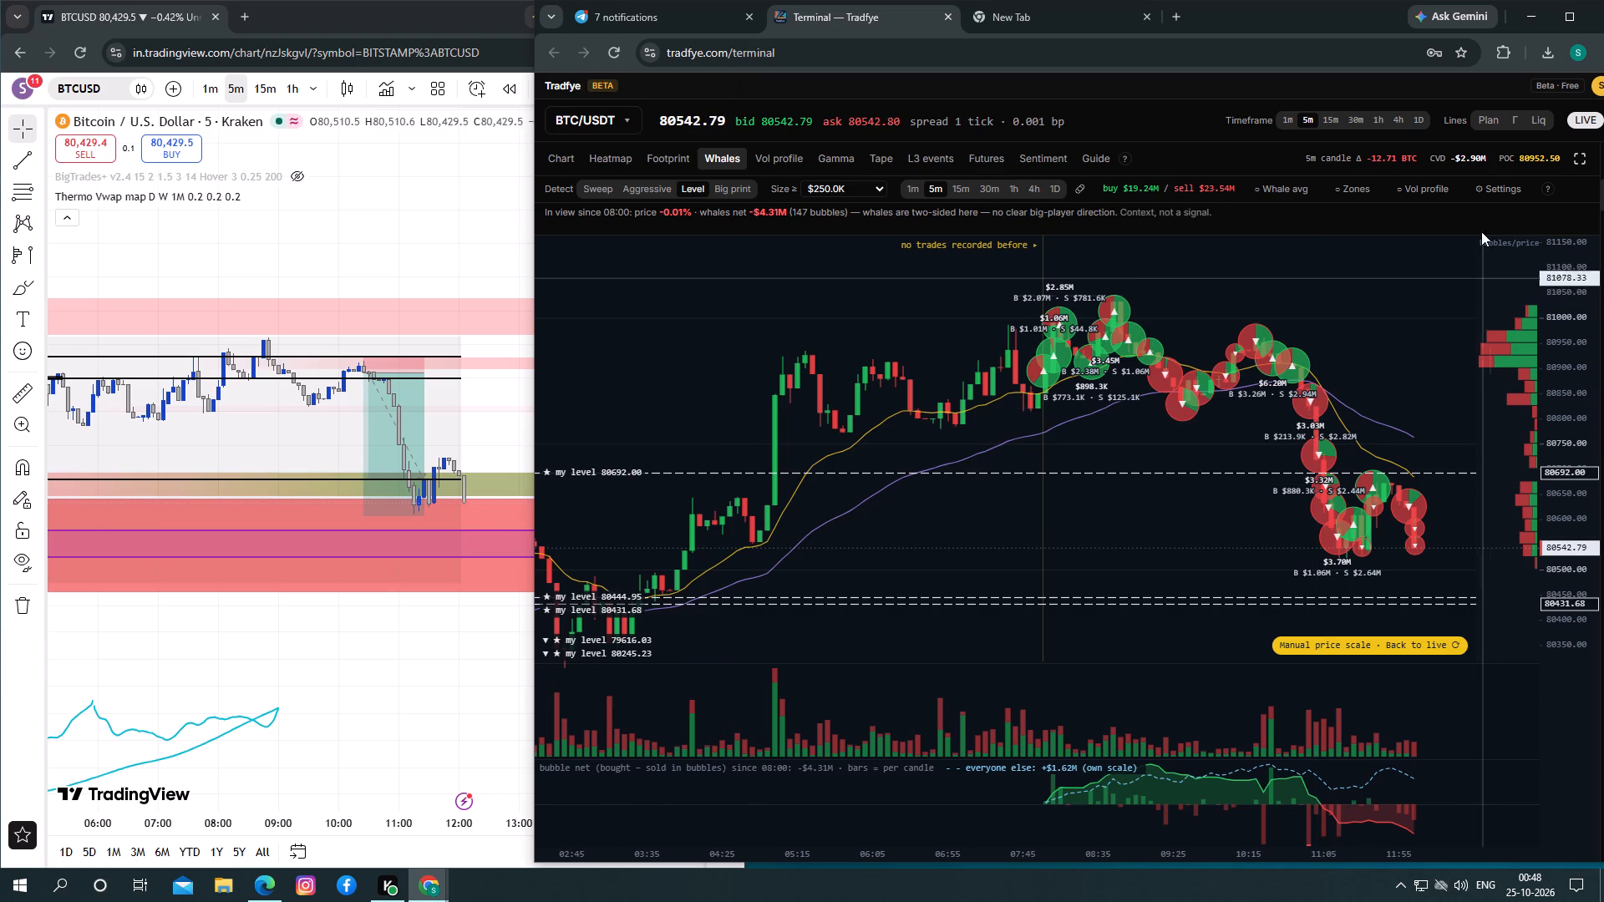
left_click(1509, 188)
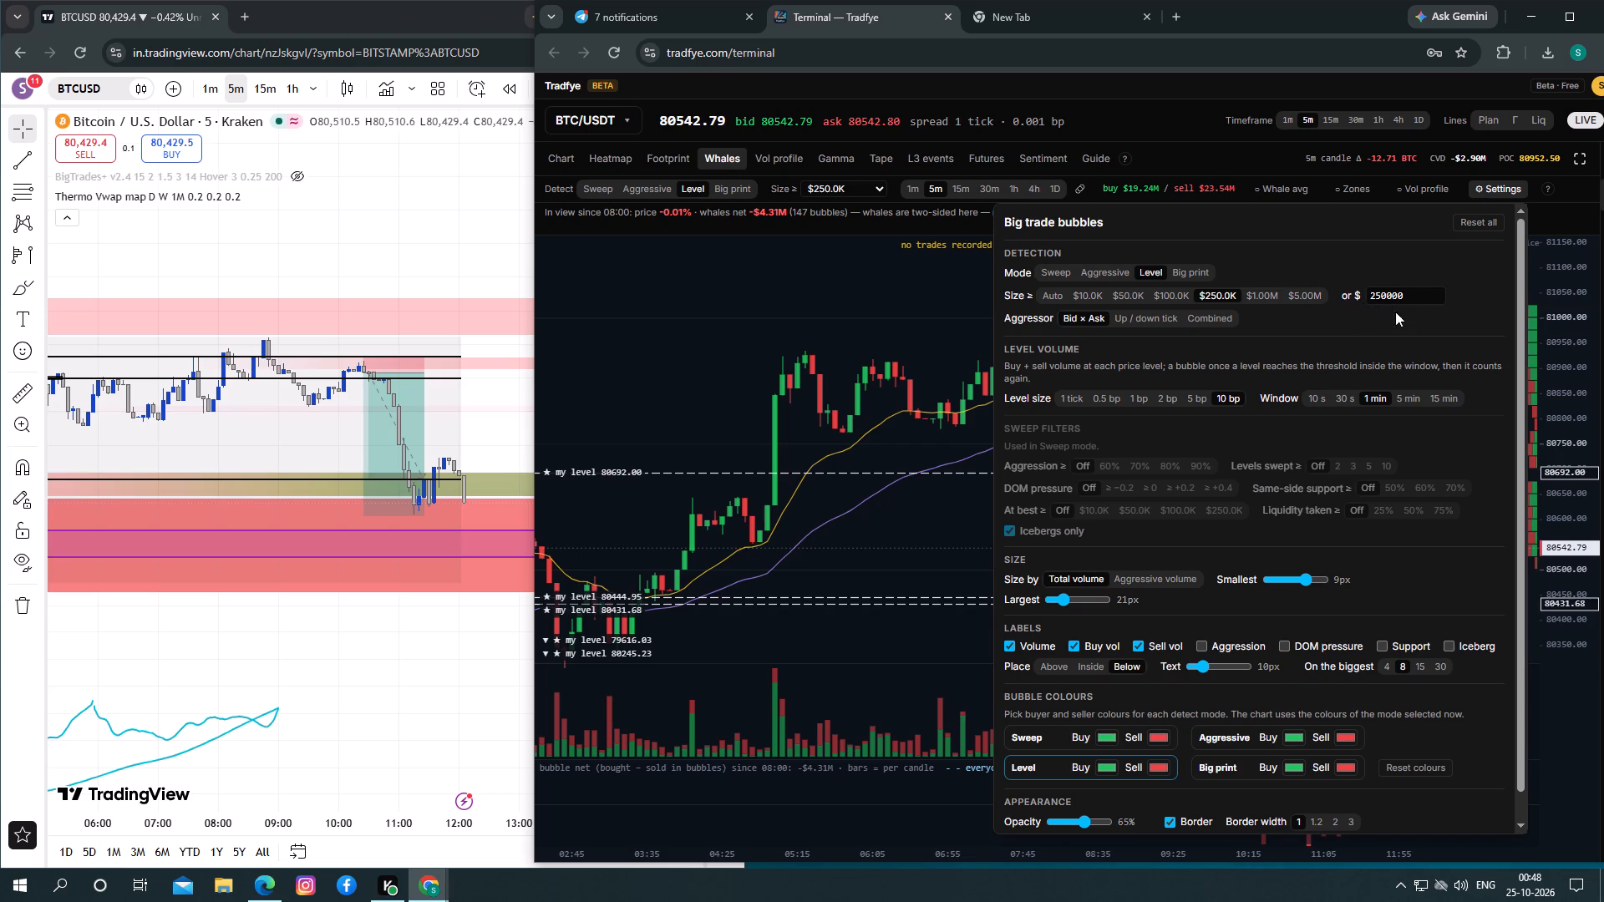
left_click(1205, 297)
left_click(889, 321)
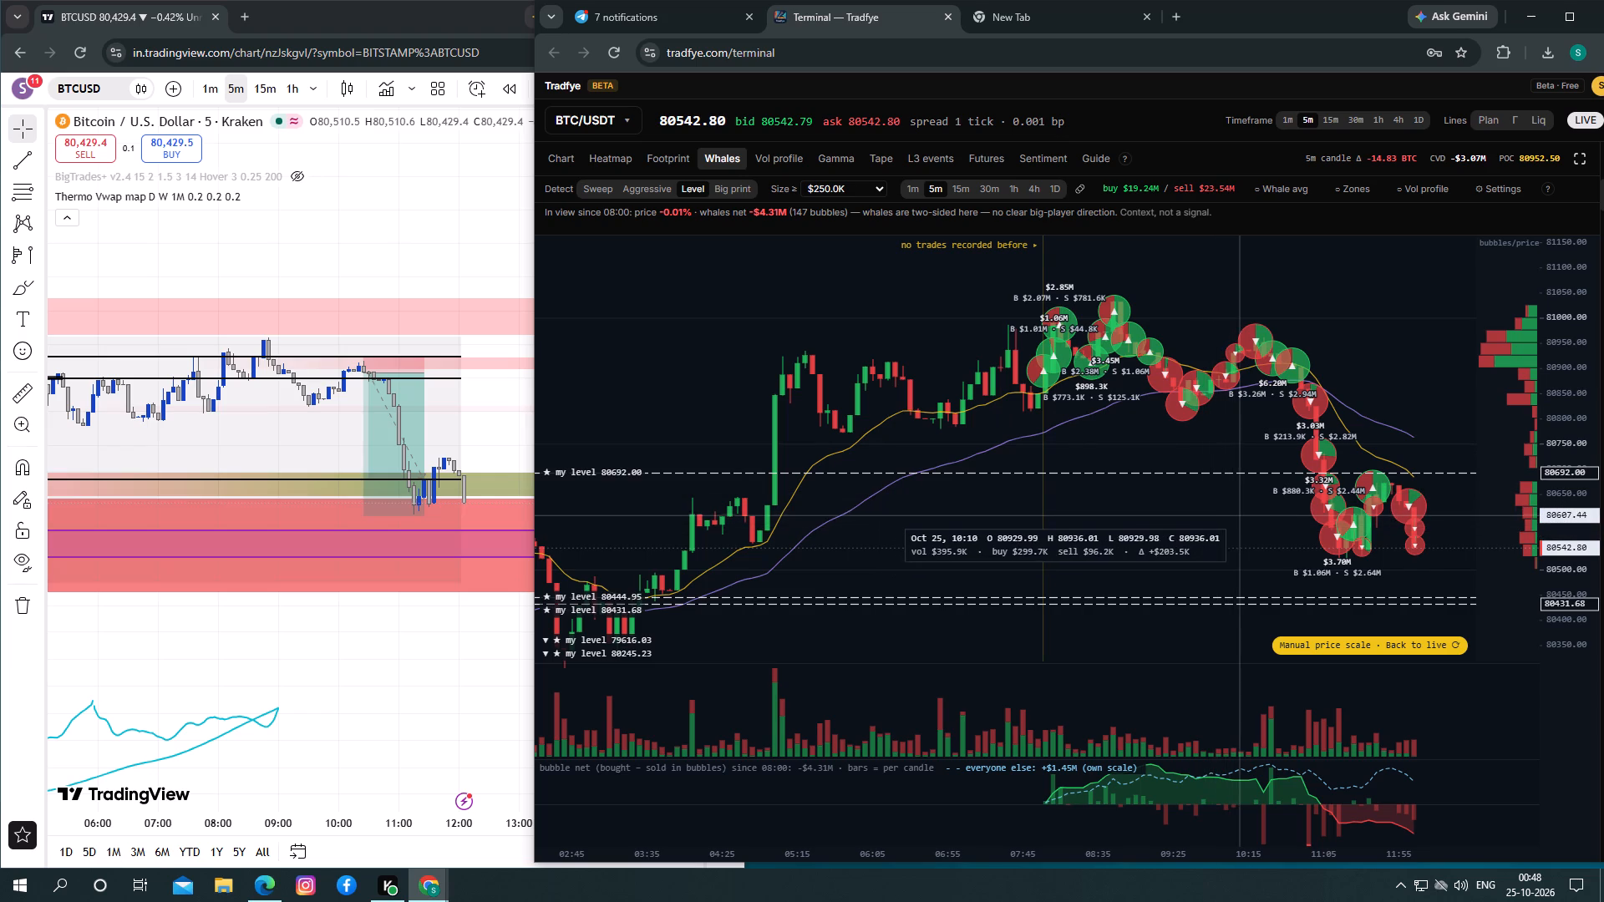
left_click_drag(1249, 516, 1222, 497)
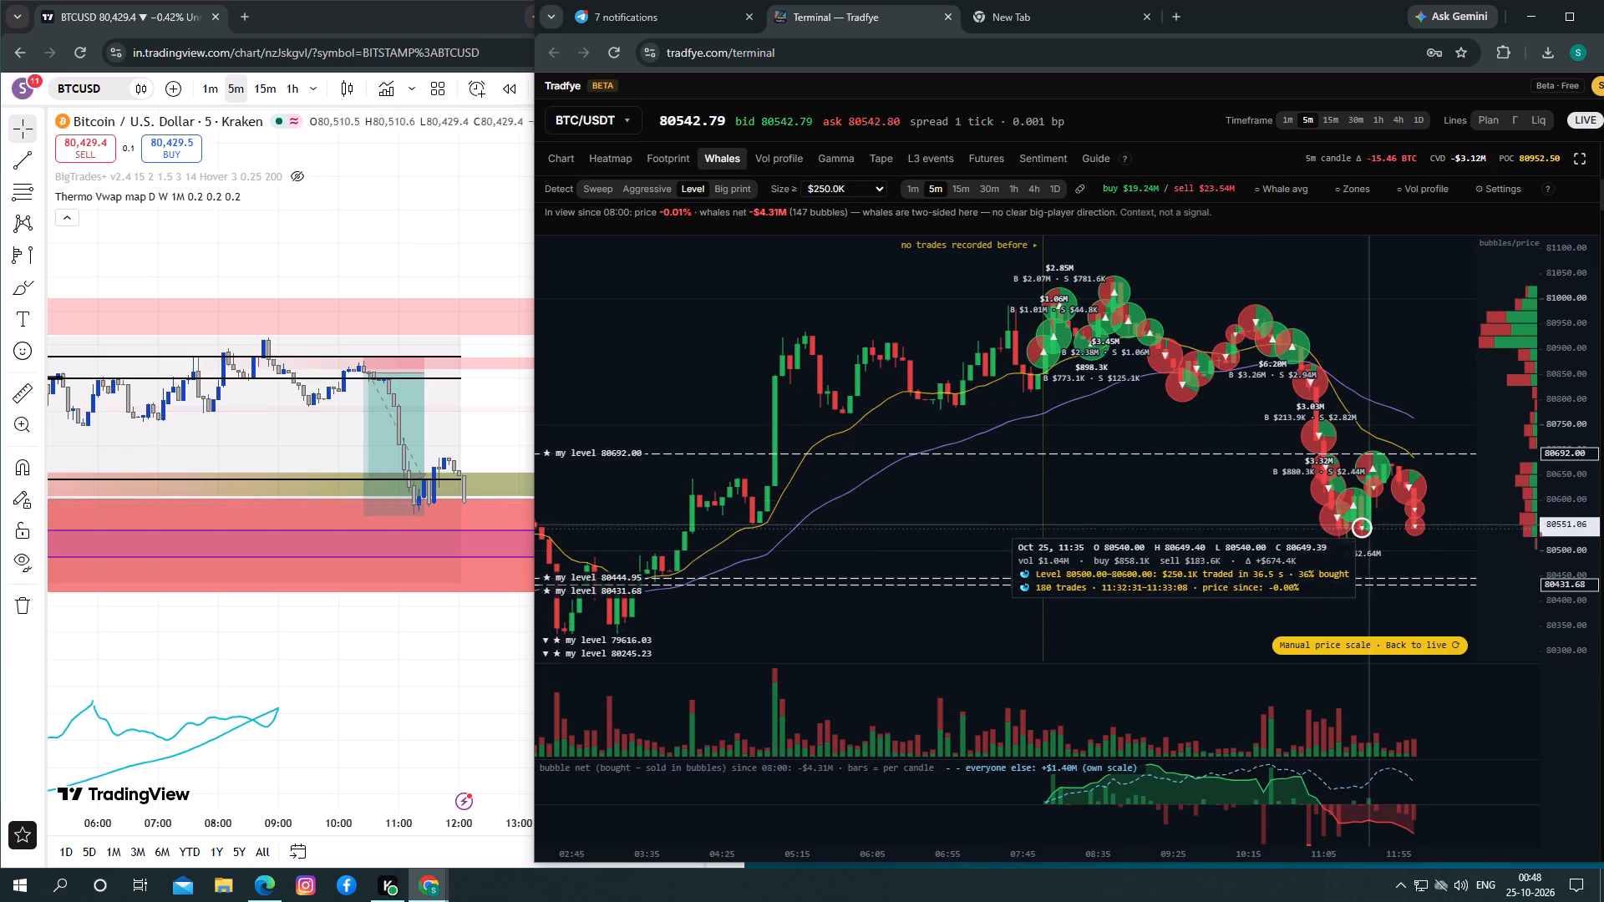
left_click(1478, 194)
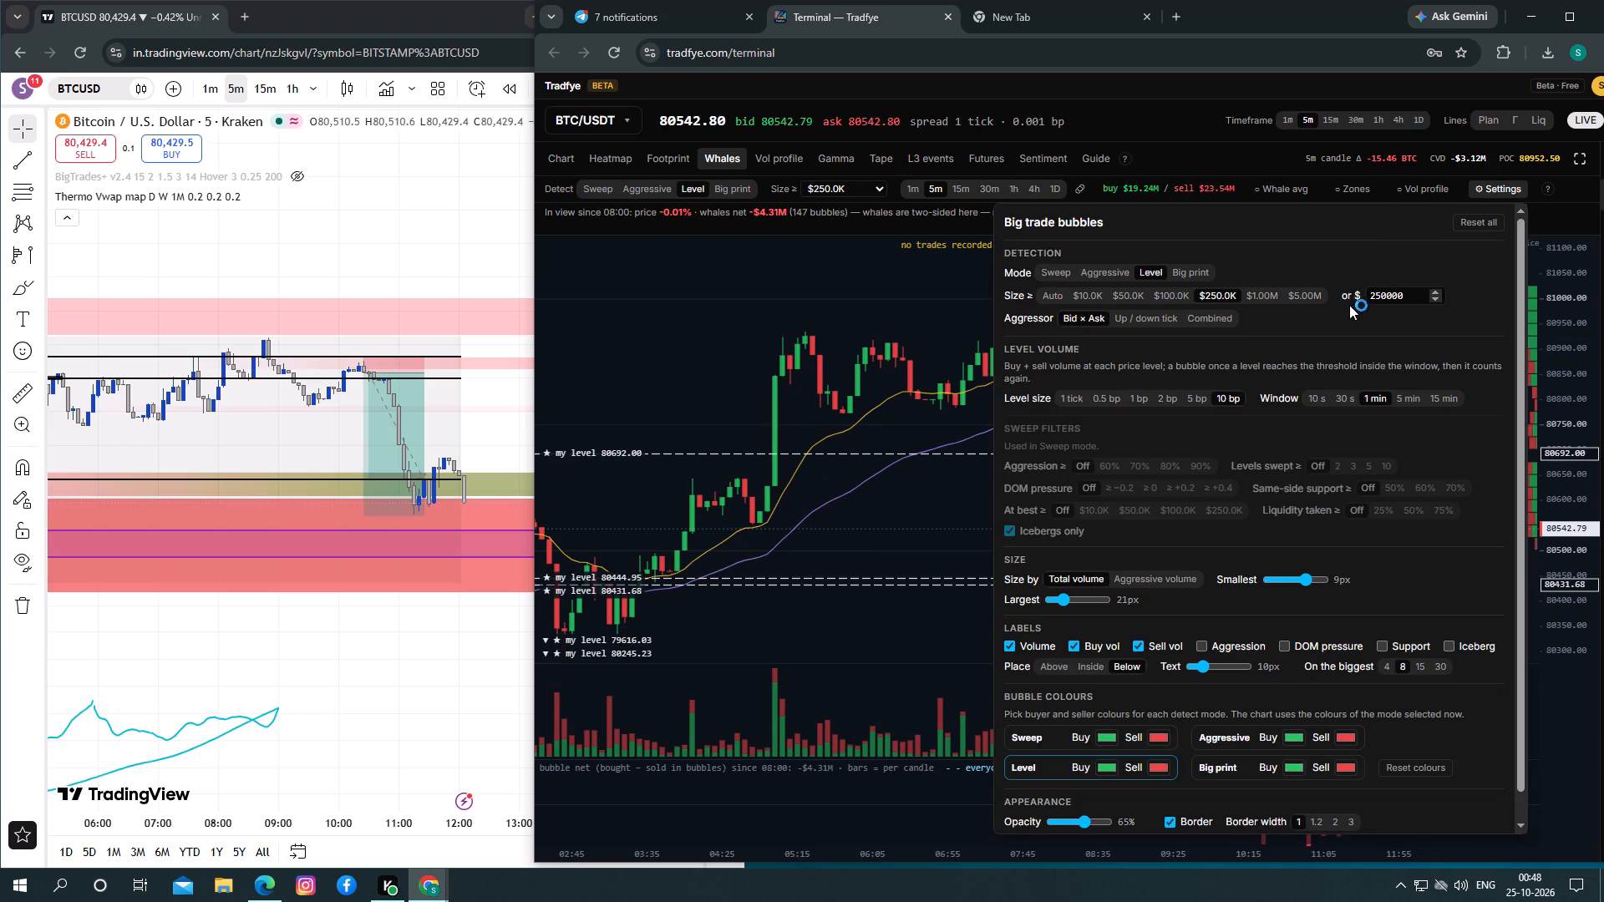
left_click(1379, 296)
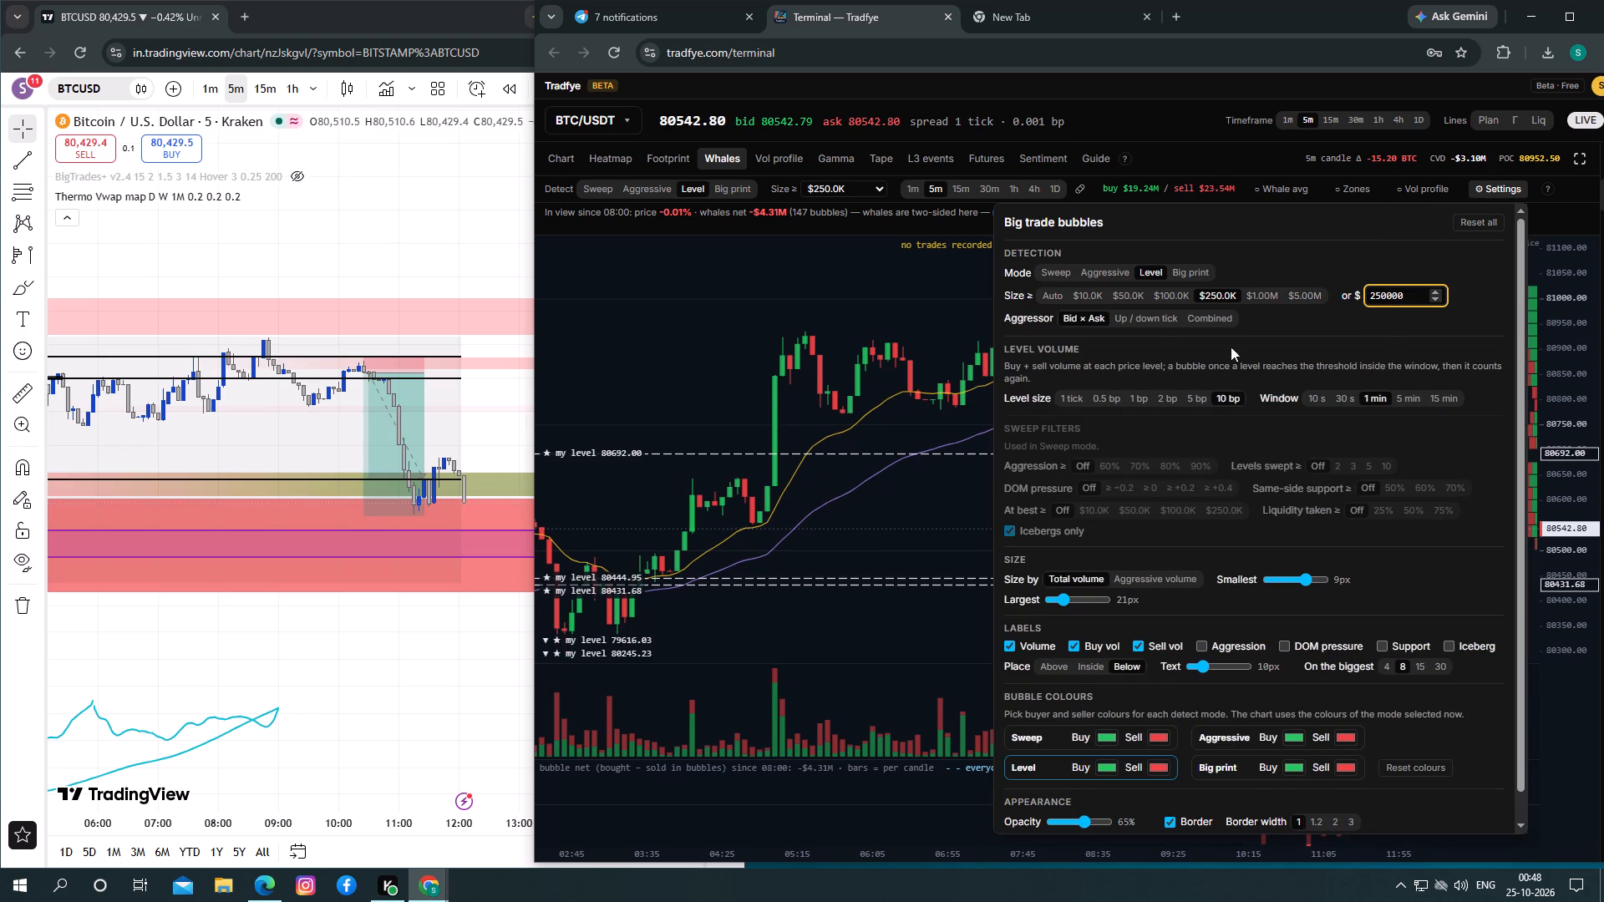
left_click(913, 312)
Set the minimum size of the big trade bubbles to $1.00M.
left_click(1487, 185)
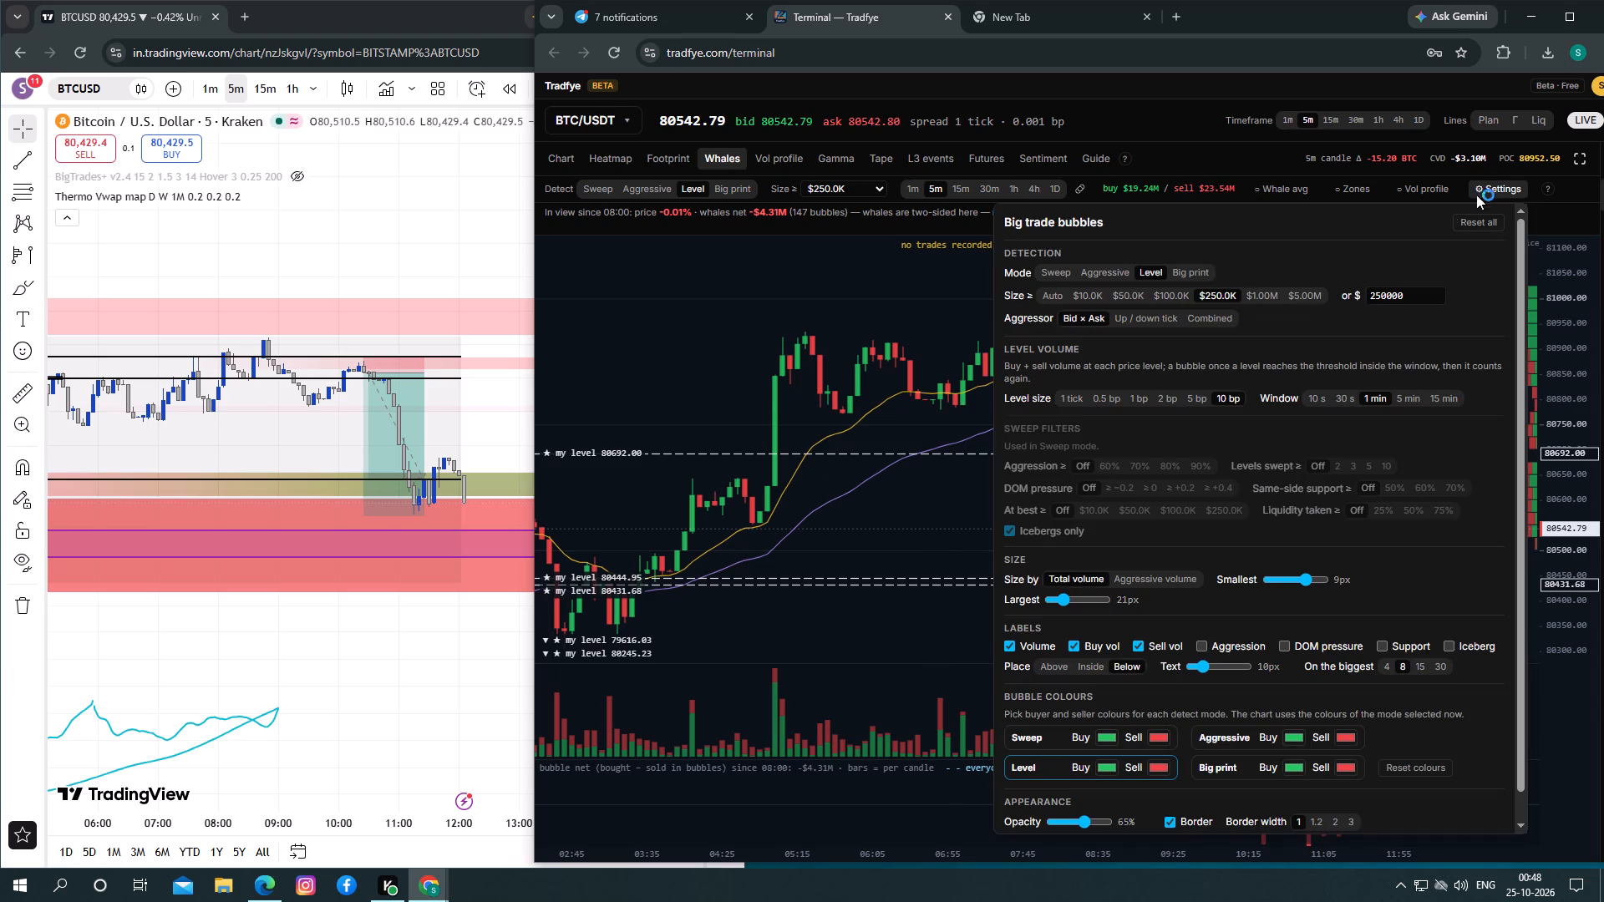
left_click(1269, 296)
left_click(975, 291)
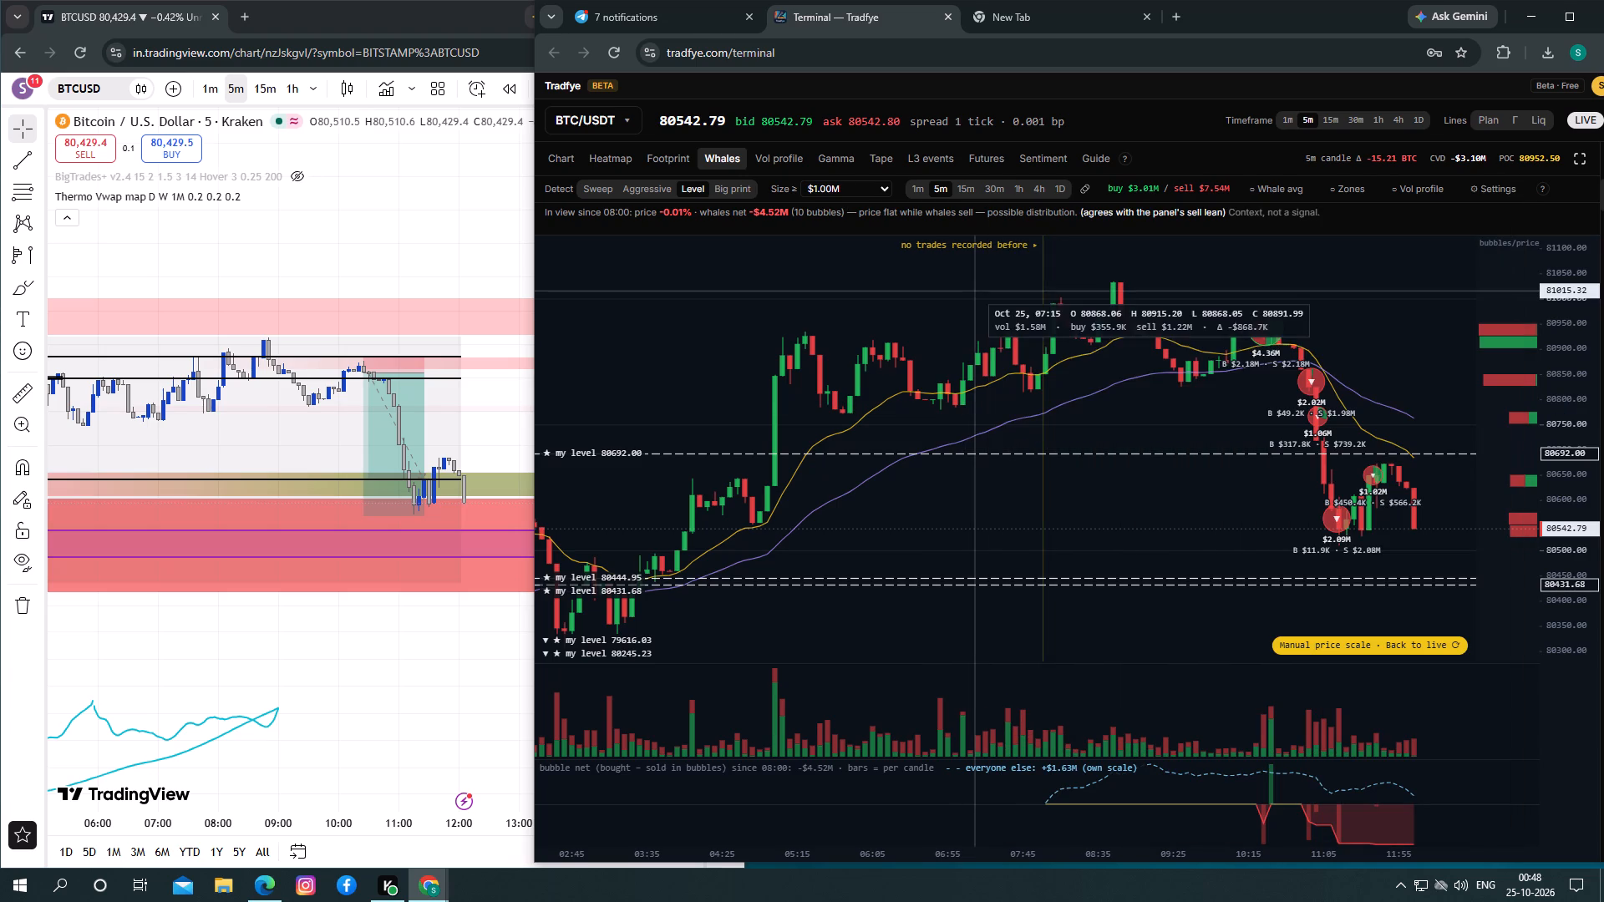
Examine the filtered whale bubbles through the 25 October decline and rebound, especially the bubble at the 11:00 candle.
left_click_drag(1207, 550, 1126, 502)
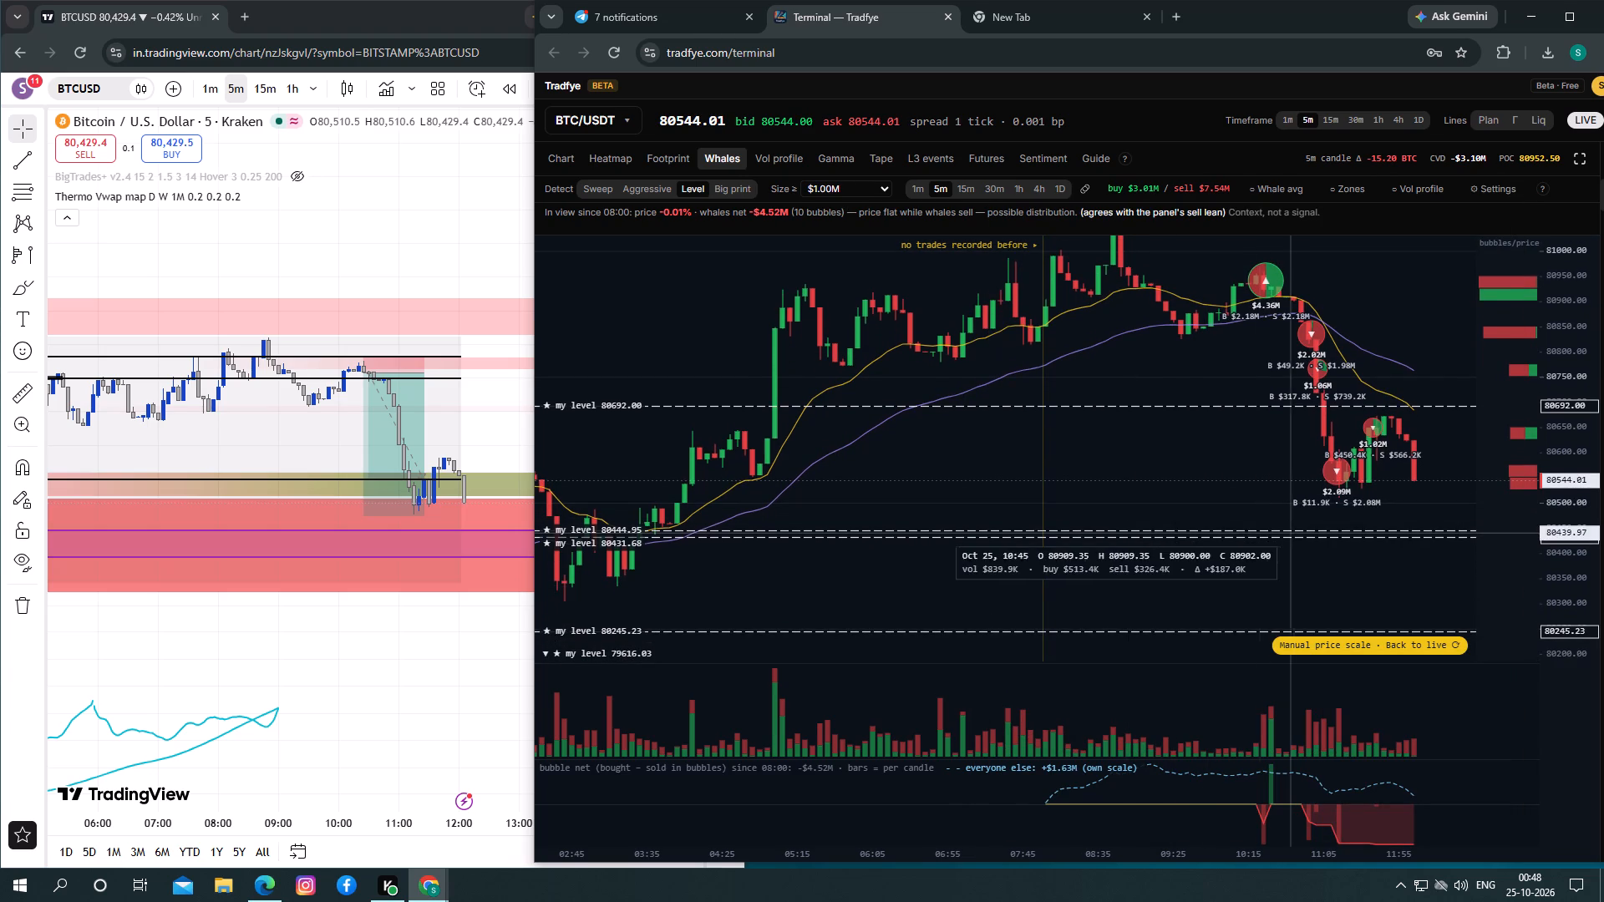
left_click(1234, 502)
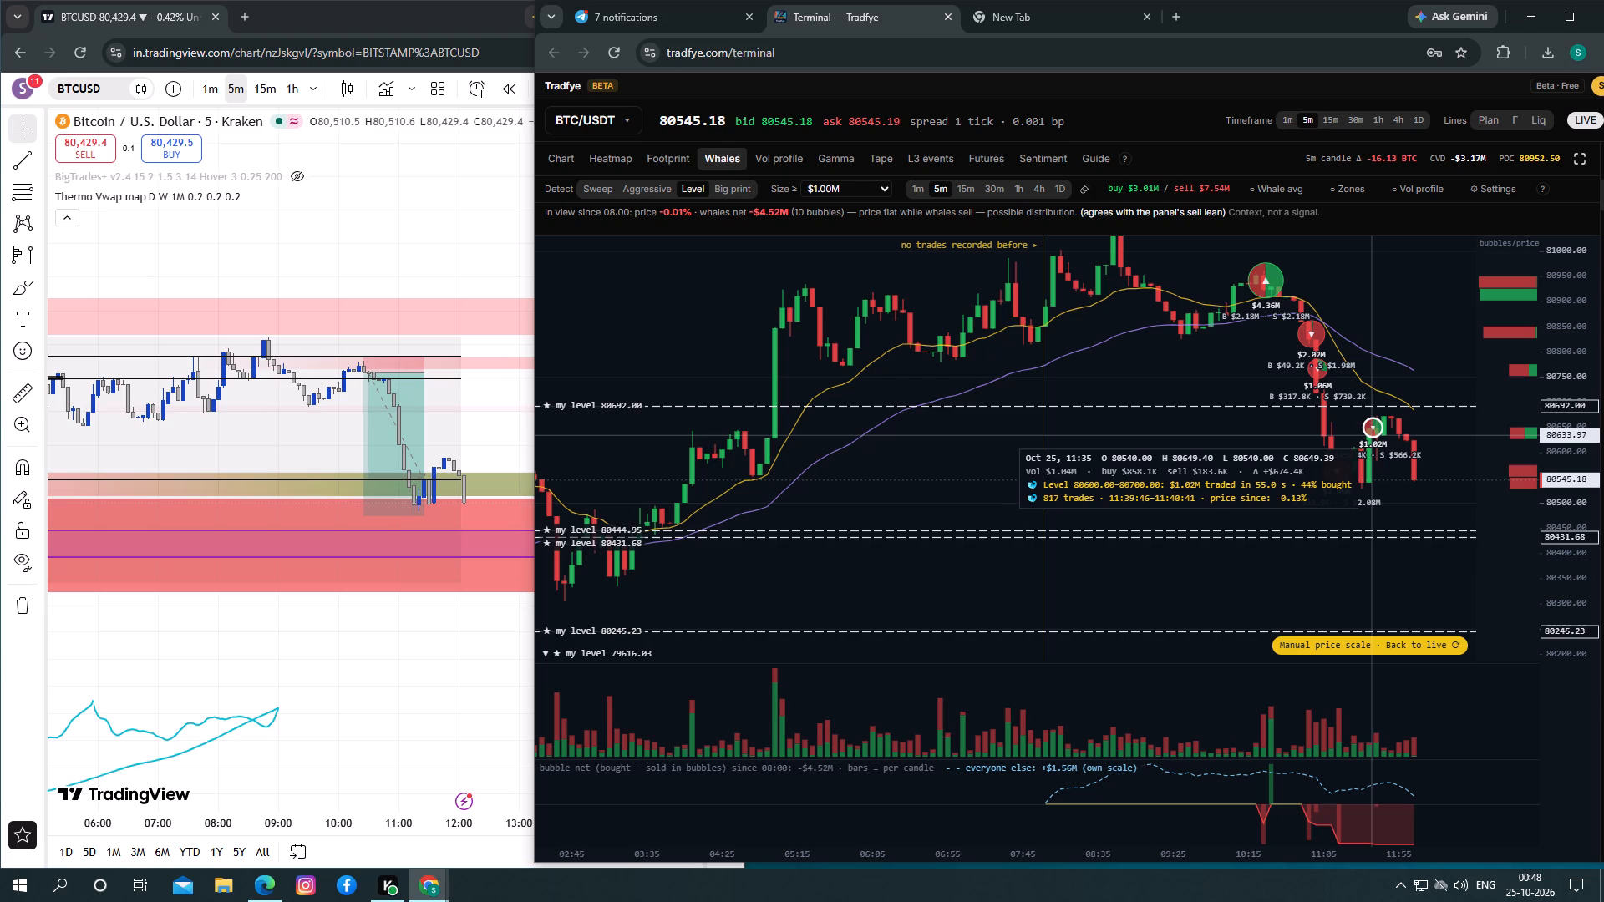
left_click_drag(1192, 437, 1158, 443)
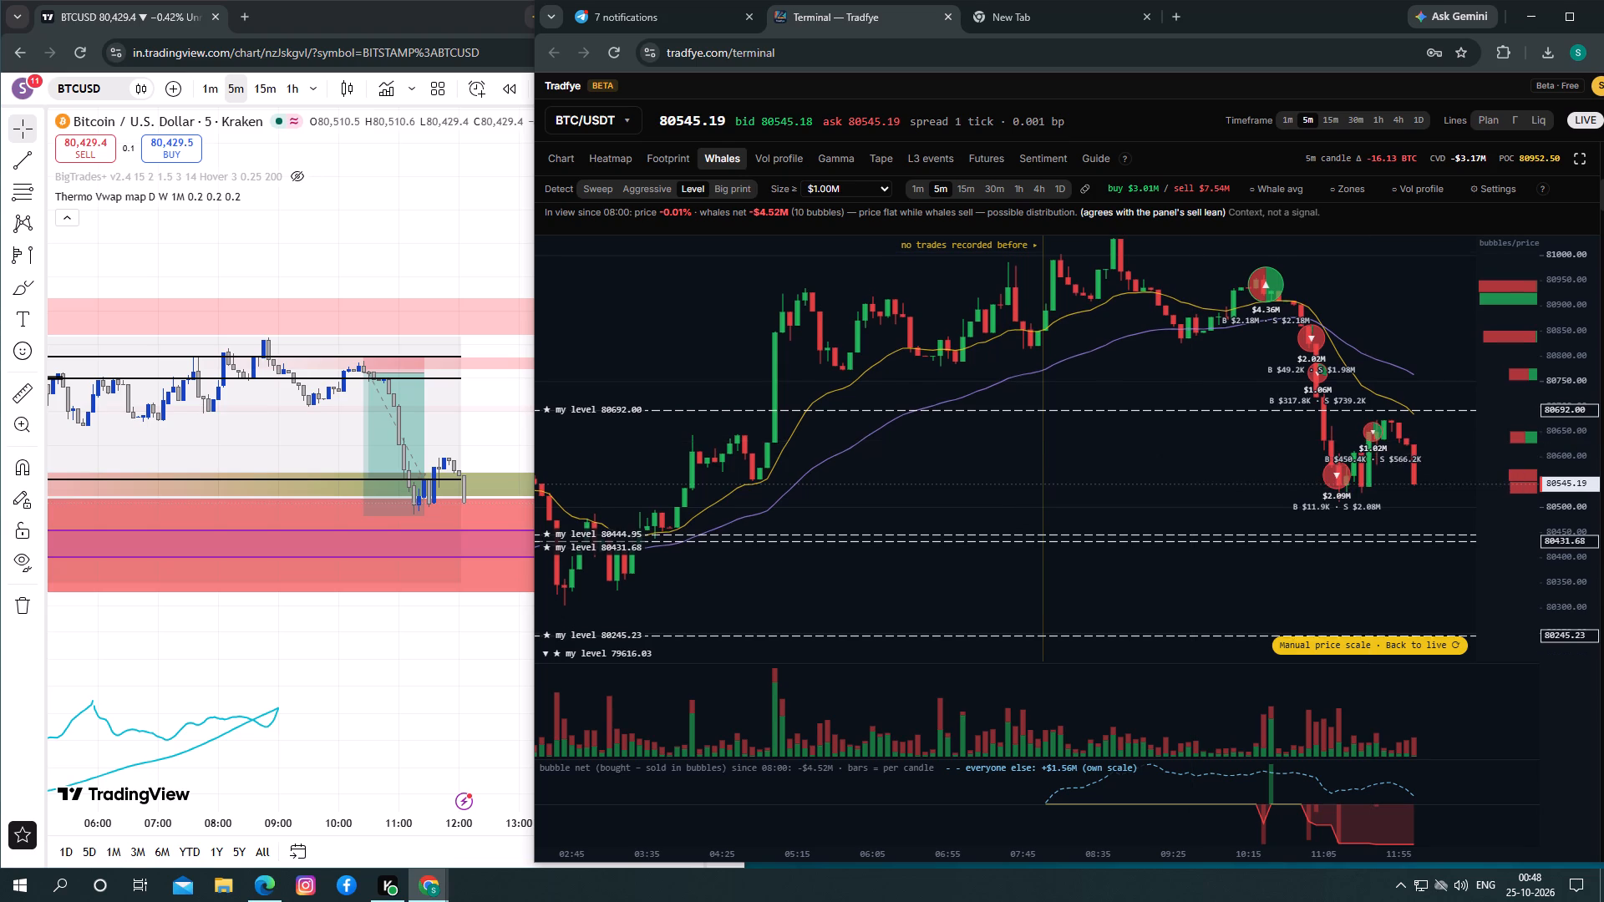
left_click_drag(1158, 443, 1145, 447)
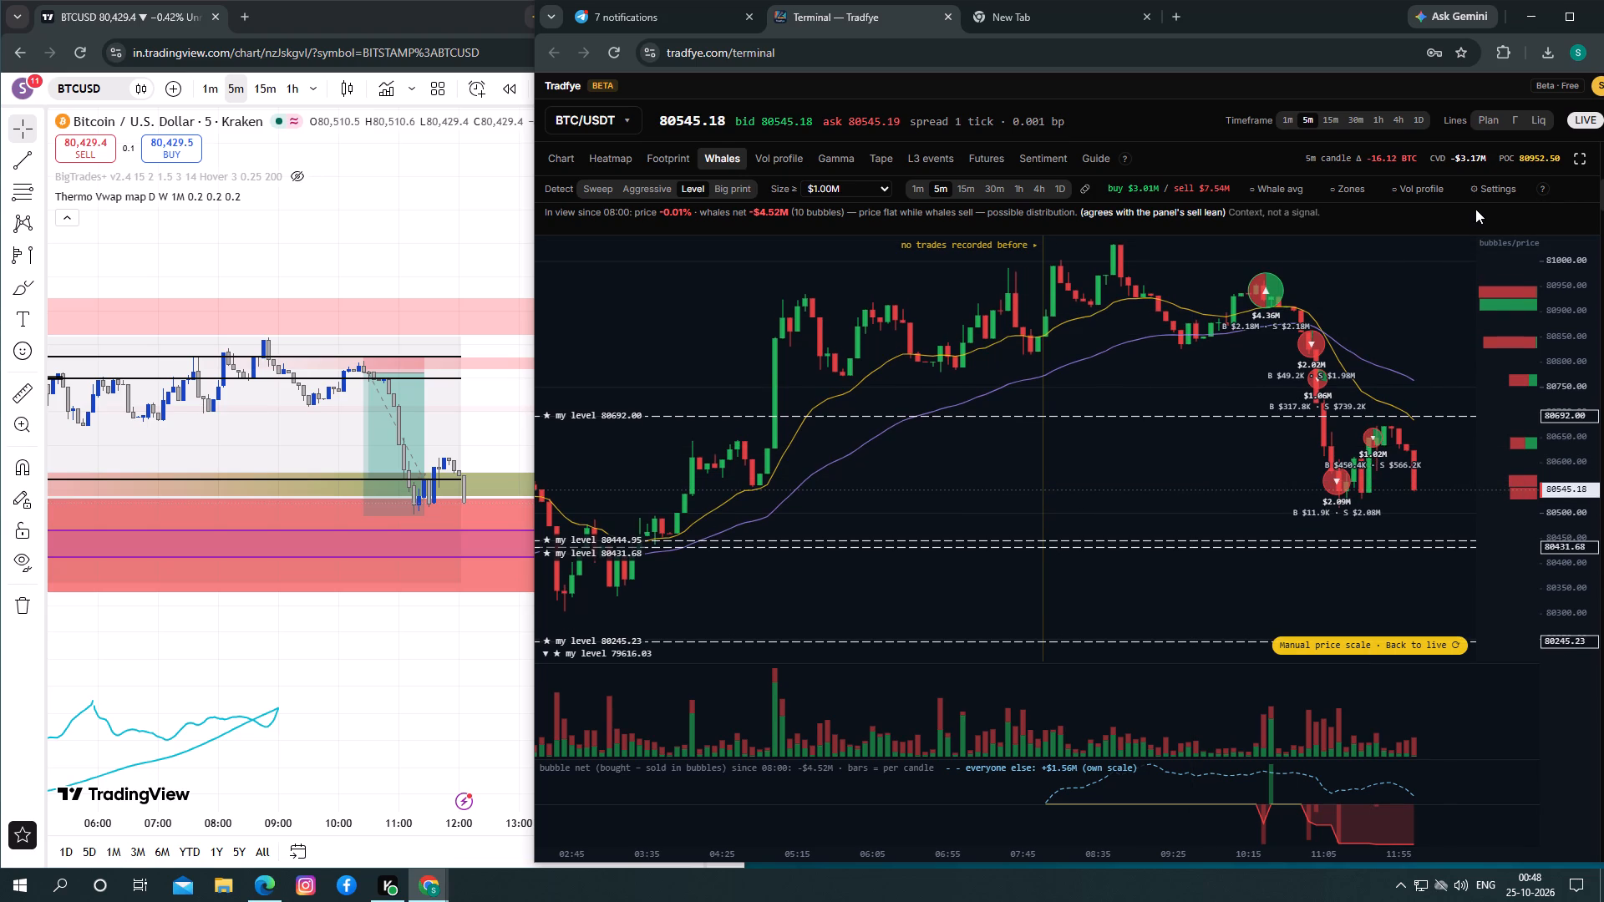
left_click(1474, 190)
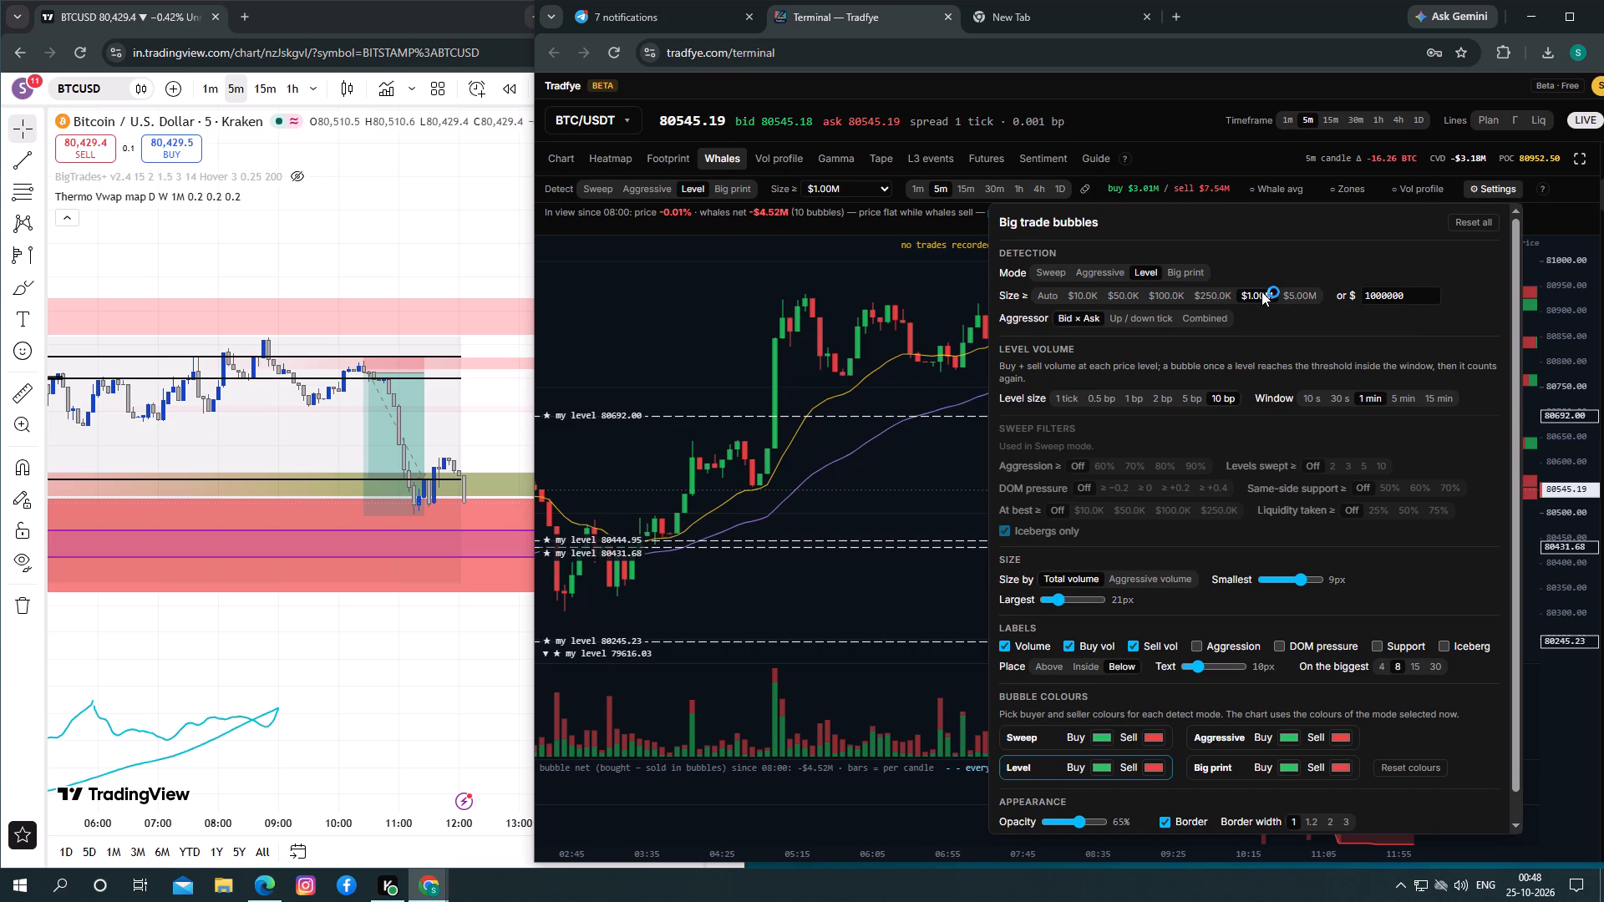
left_click(881, 279)
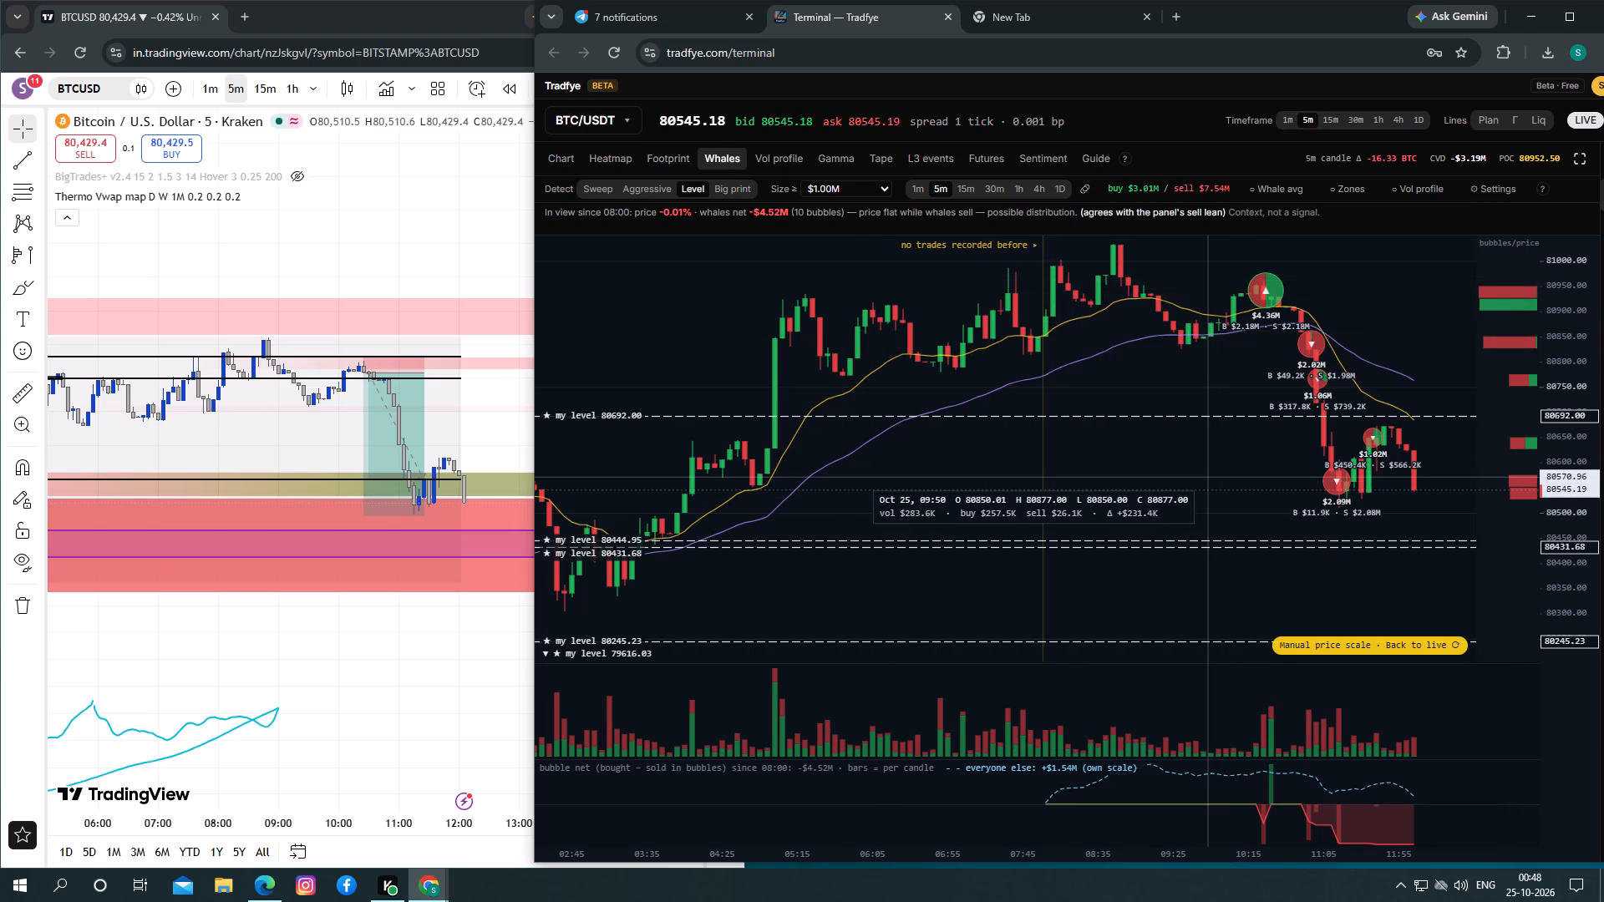
left_click(1208, 477)
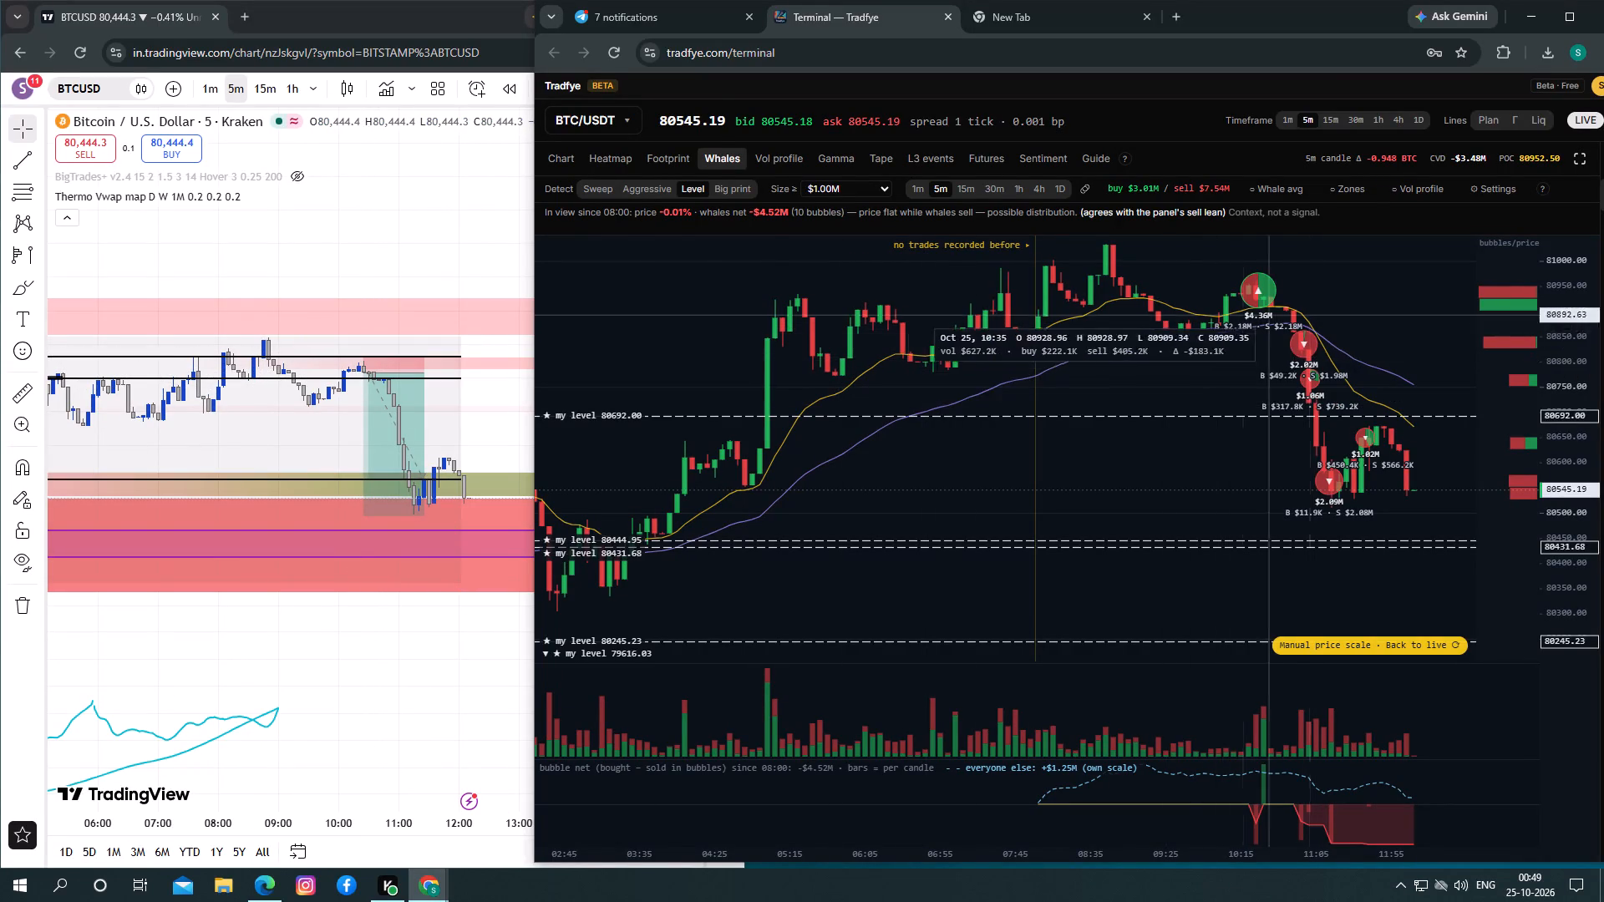
left_click(1311, 379)
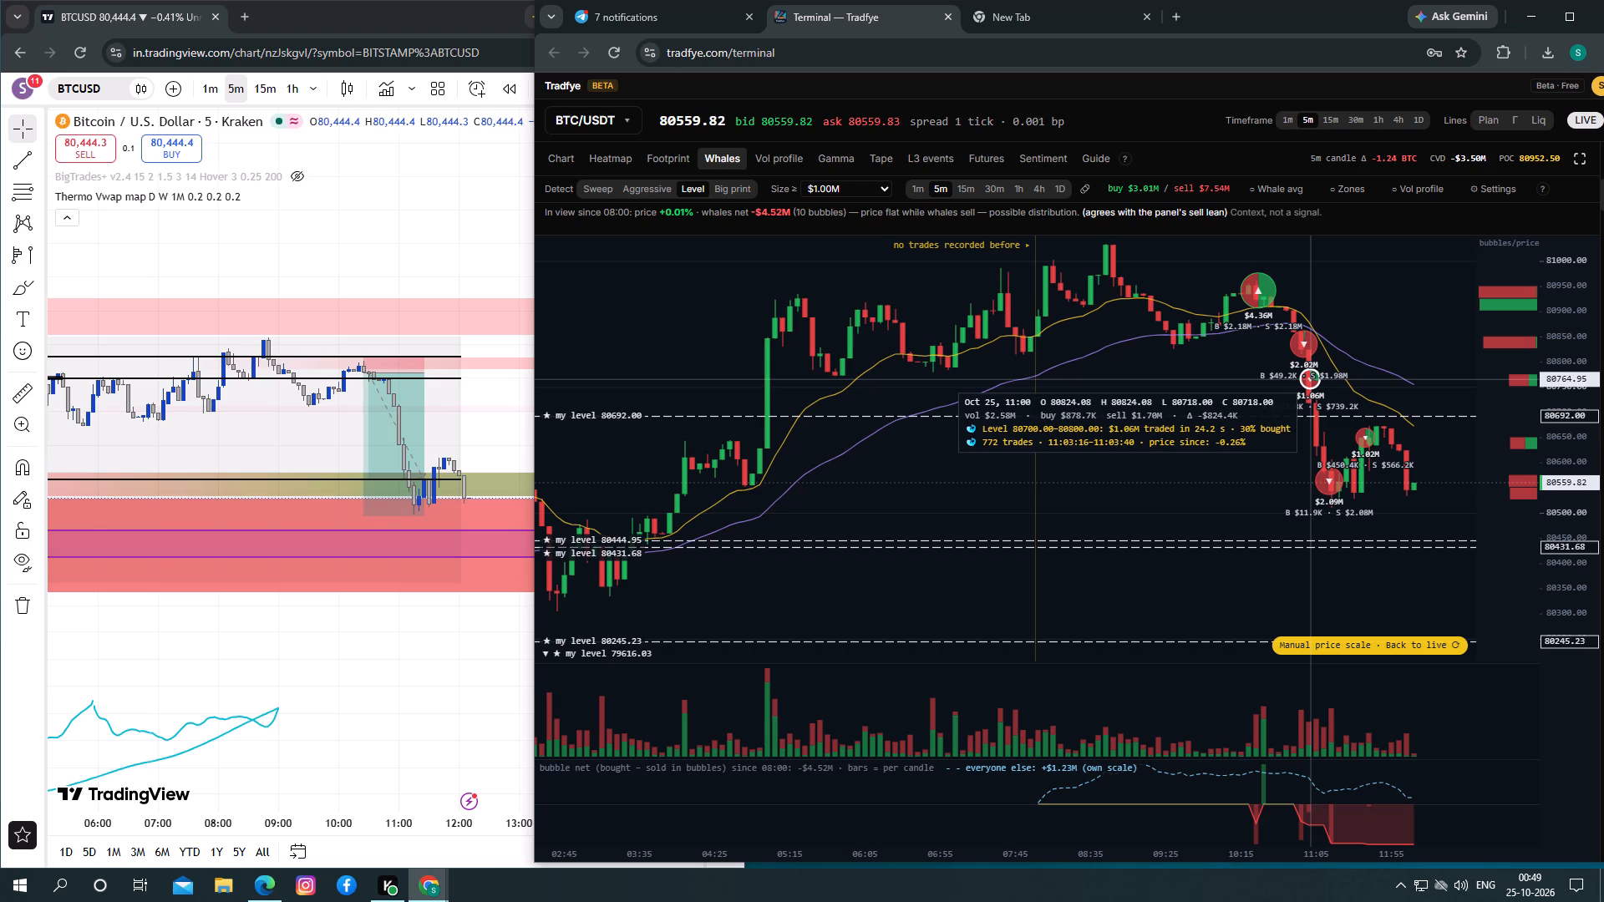
left_click(1311, 379)
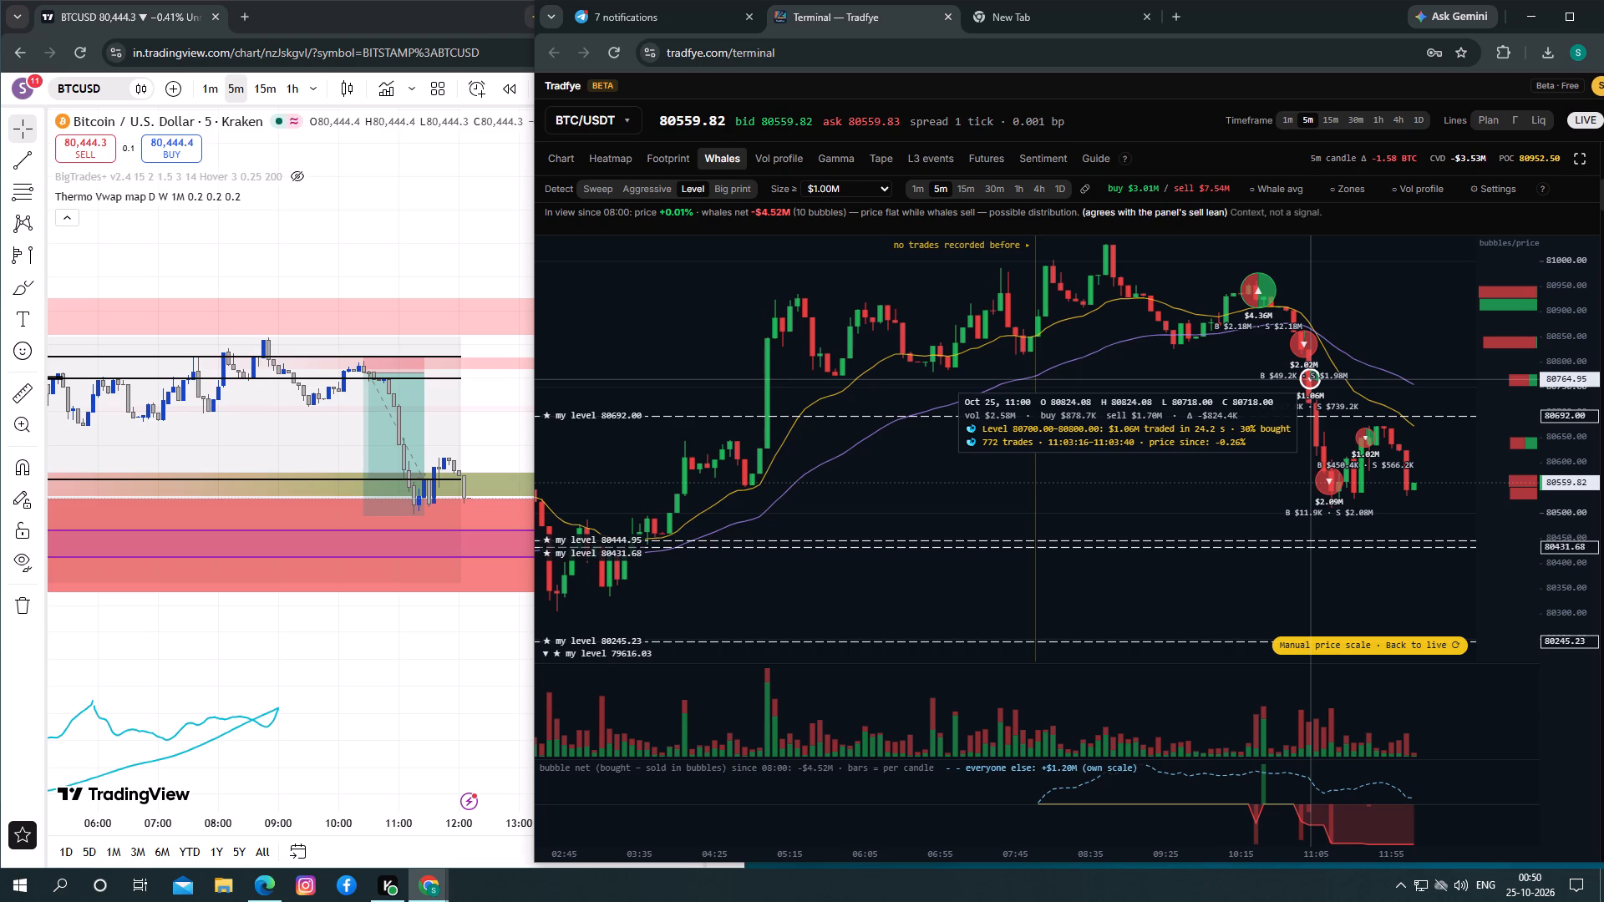
left_click_drag(1238, 491, 1161, 478)
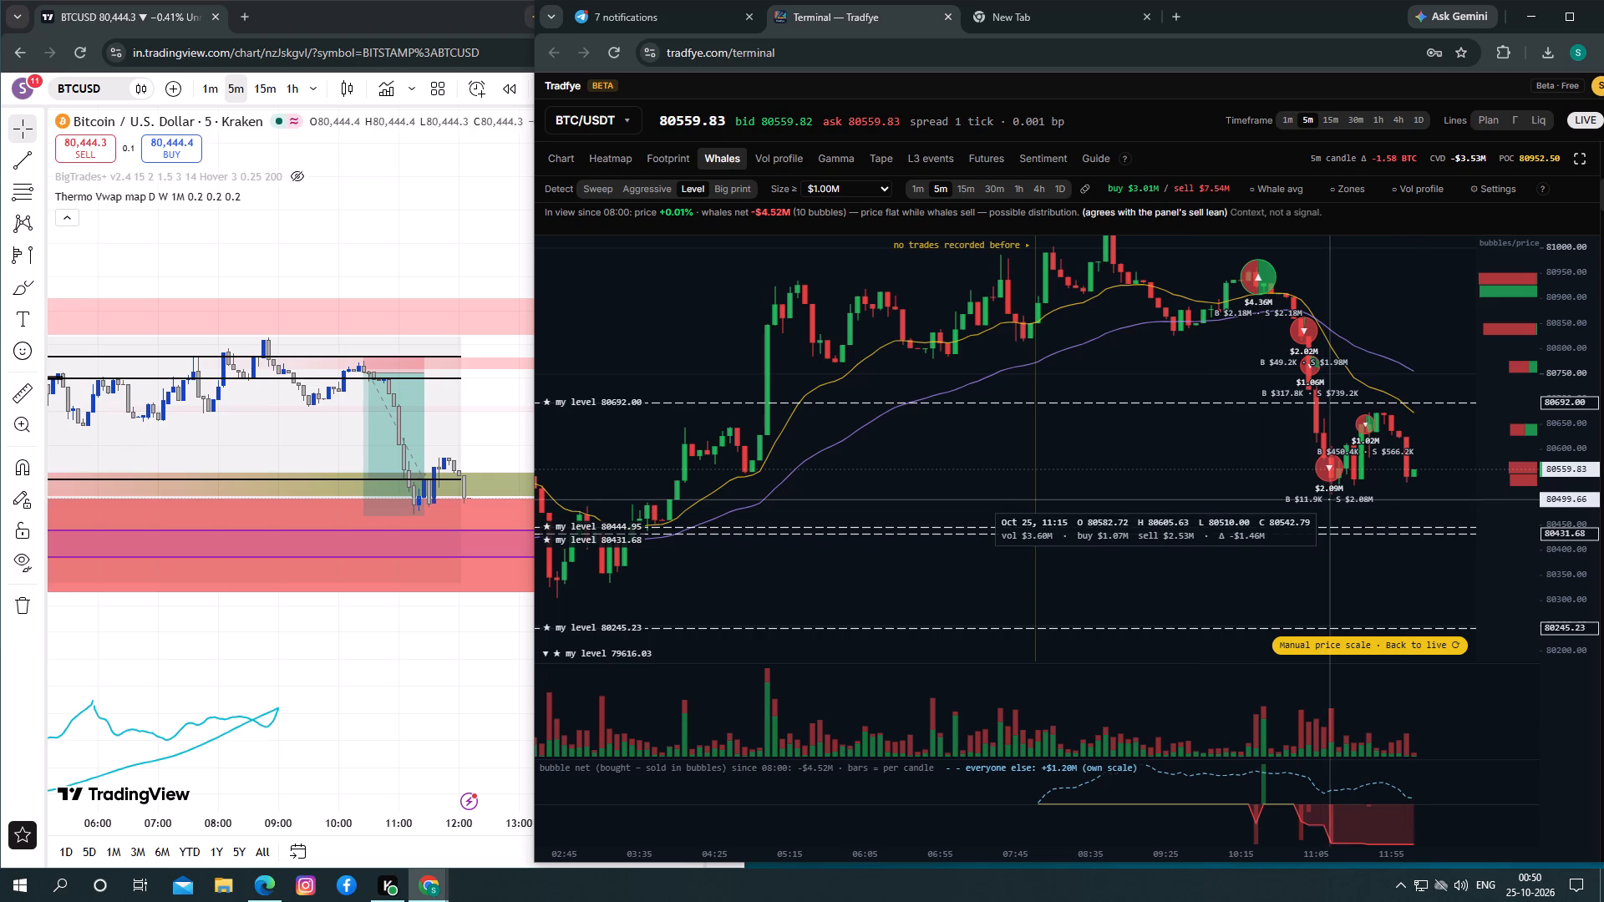
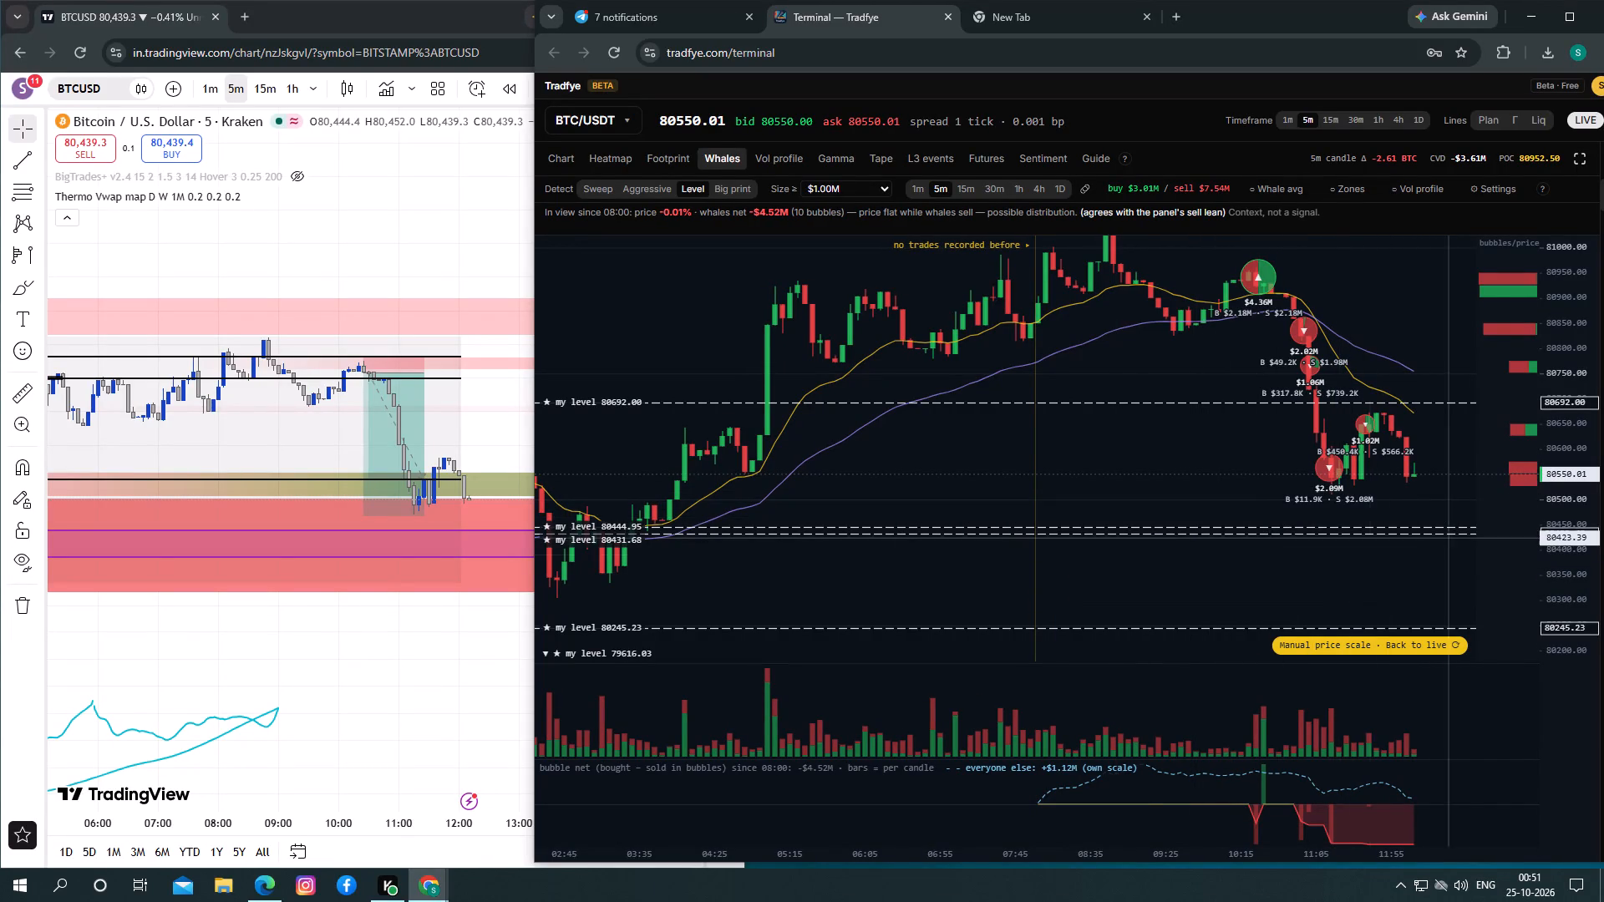
Examine the whale bubbles at the 11:15 and 11:40 candles and compare the latest decline with the TradingView chart.
left_click_drag(1371, 496, 1327, 497)
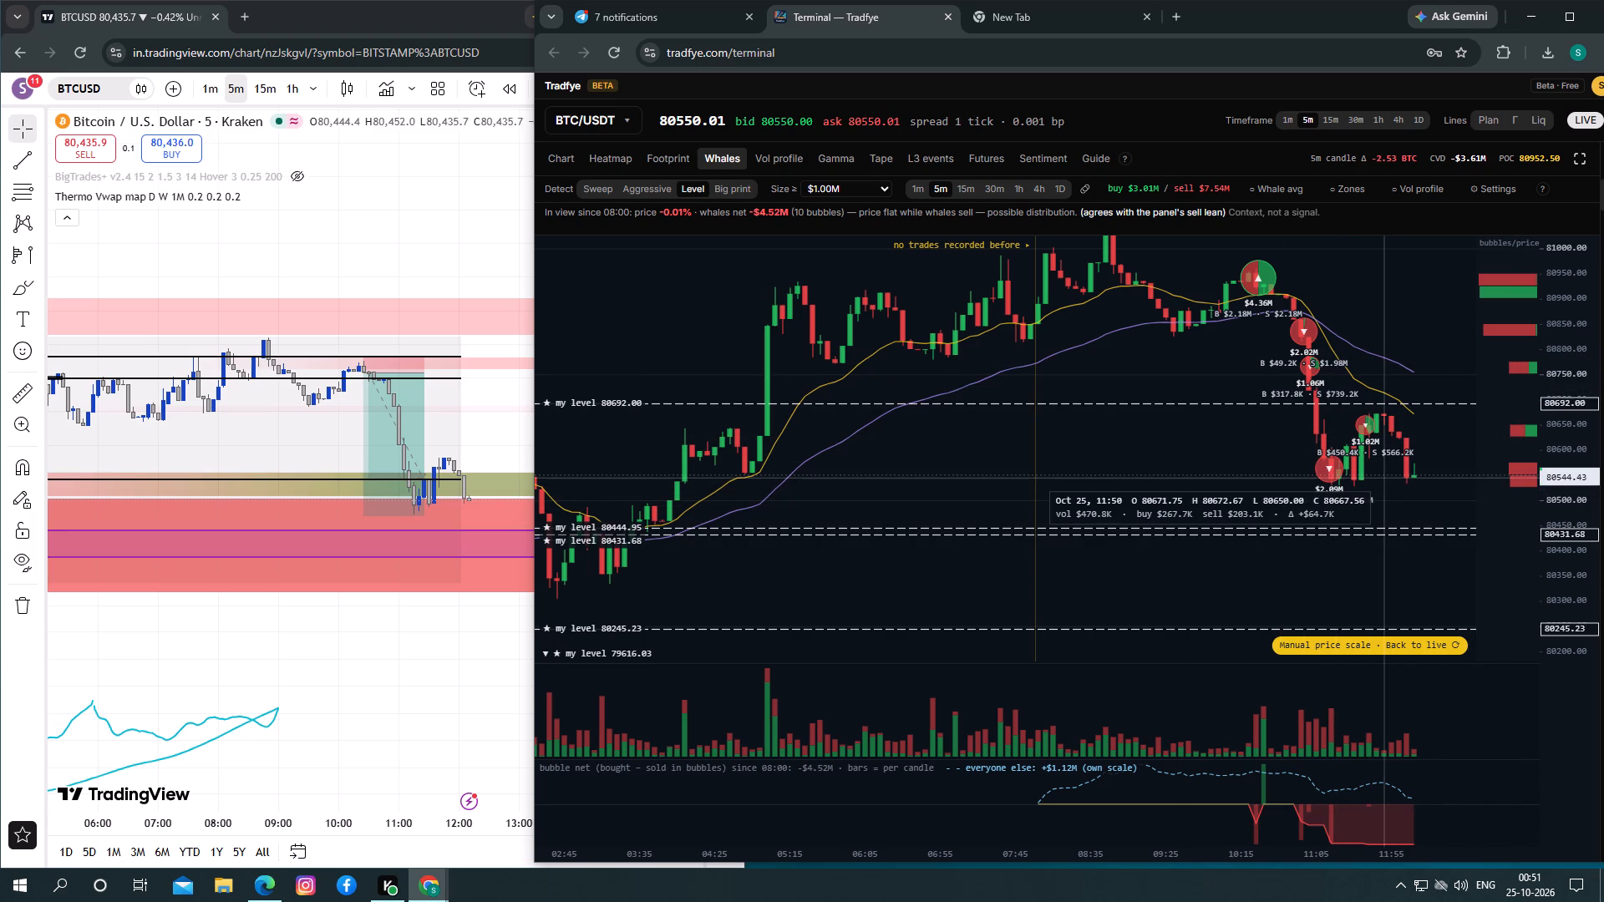
left_click(1321, 472)
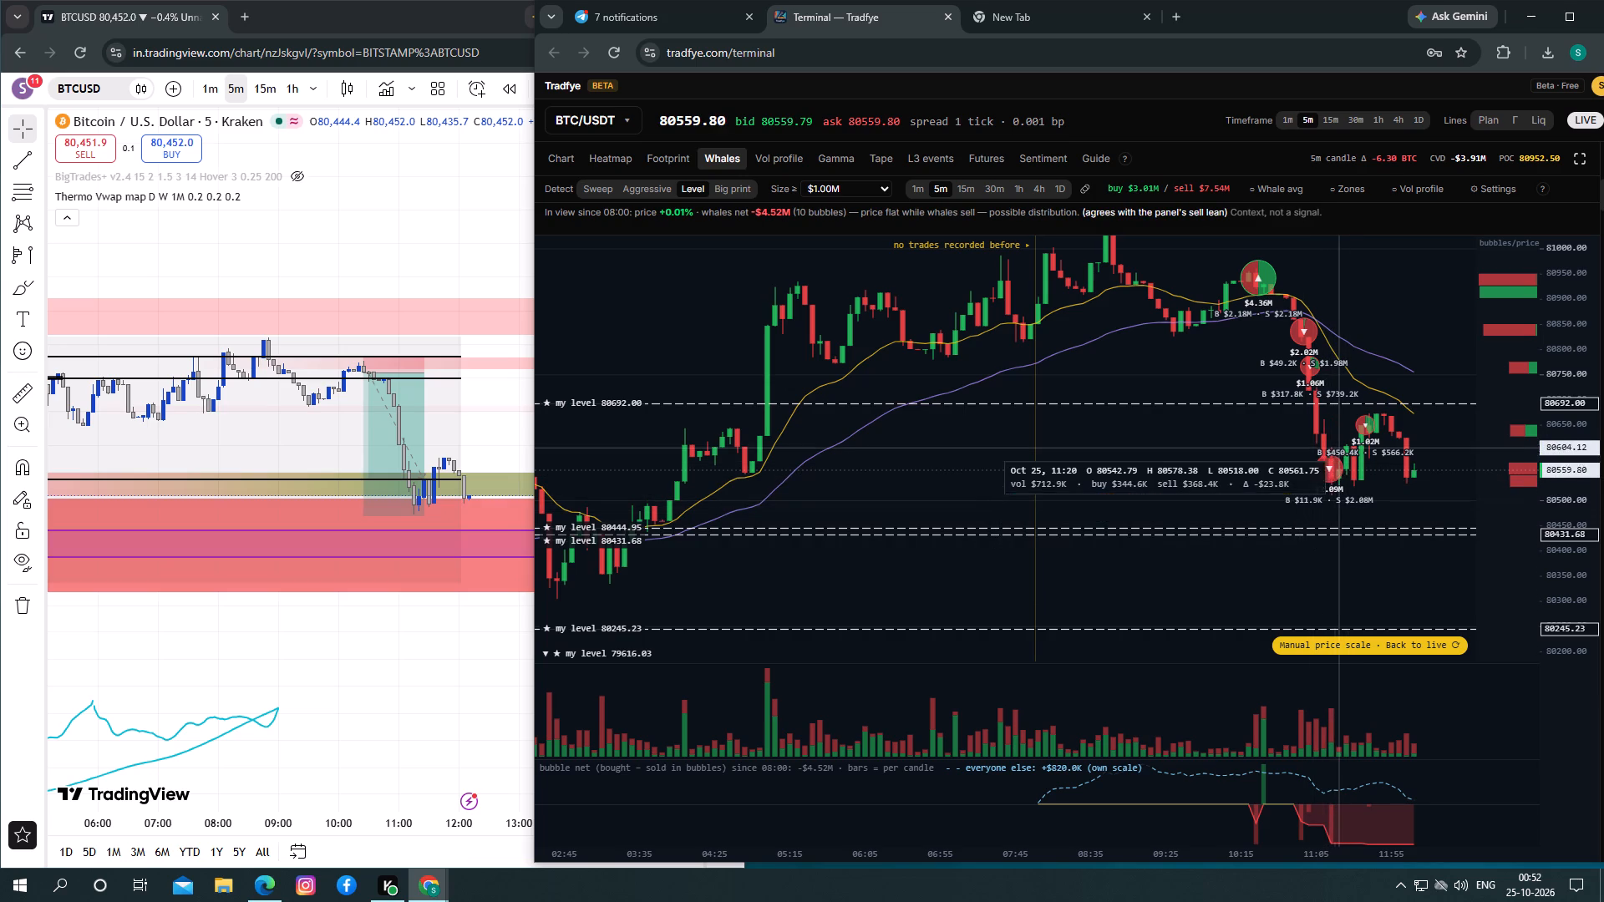
left_click(1363, 427)
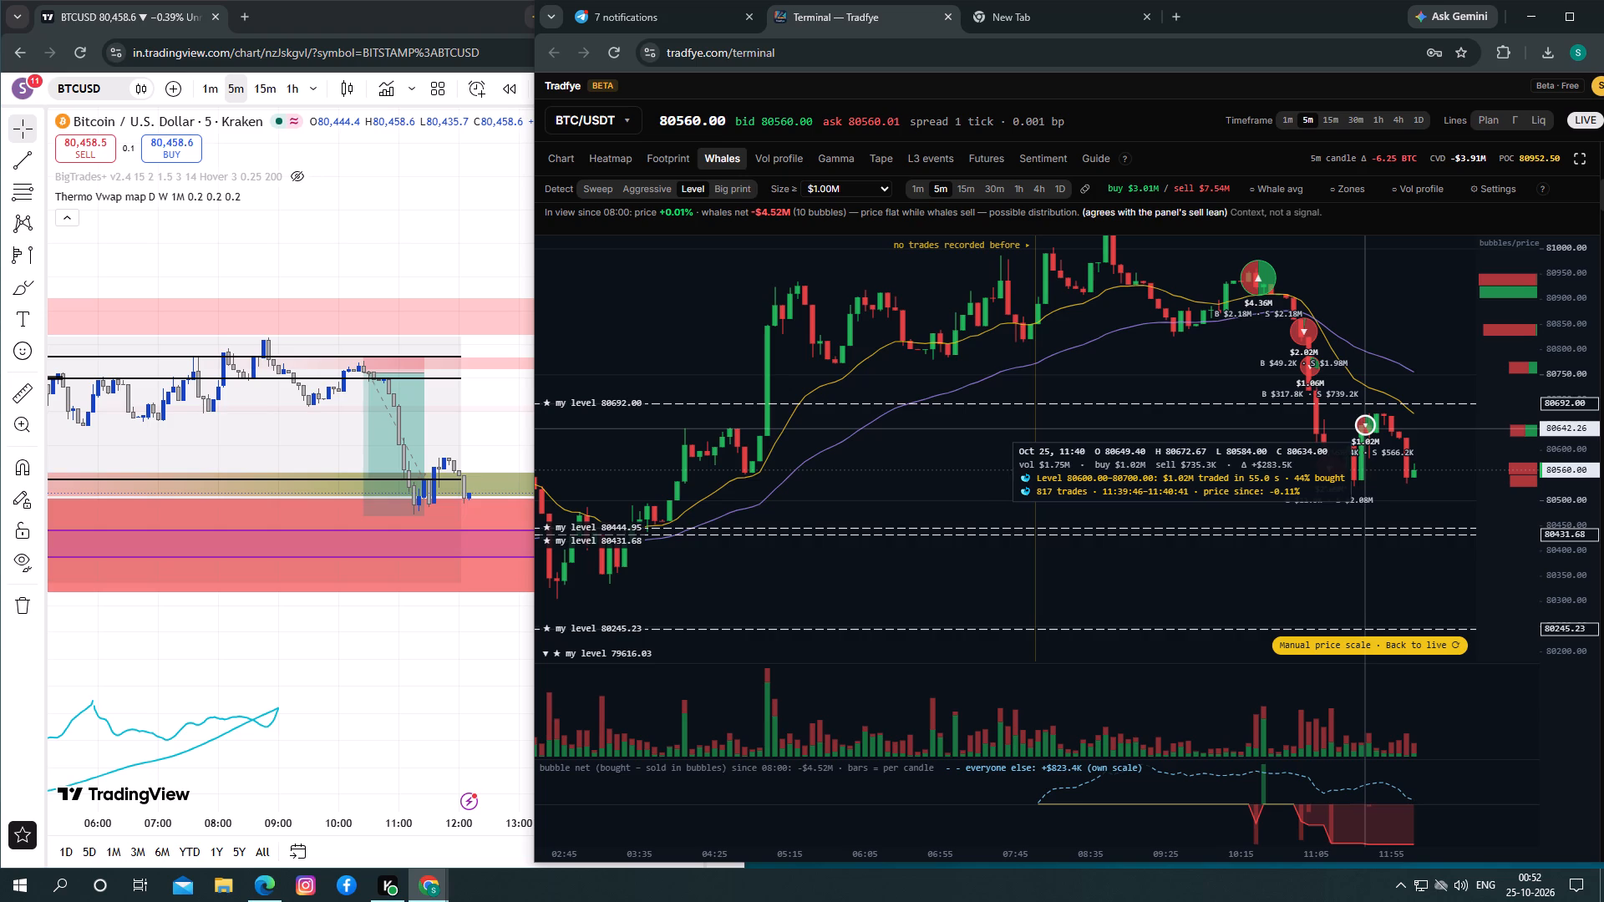
left_click_drag(1375, 469, 1352, 465)
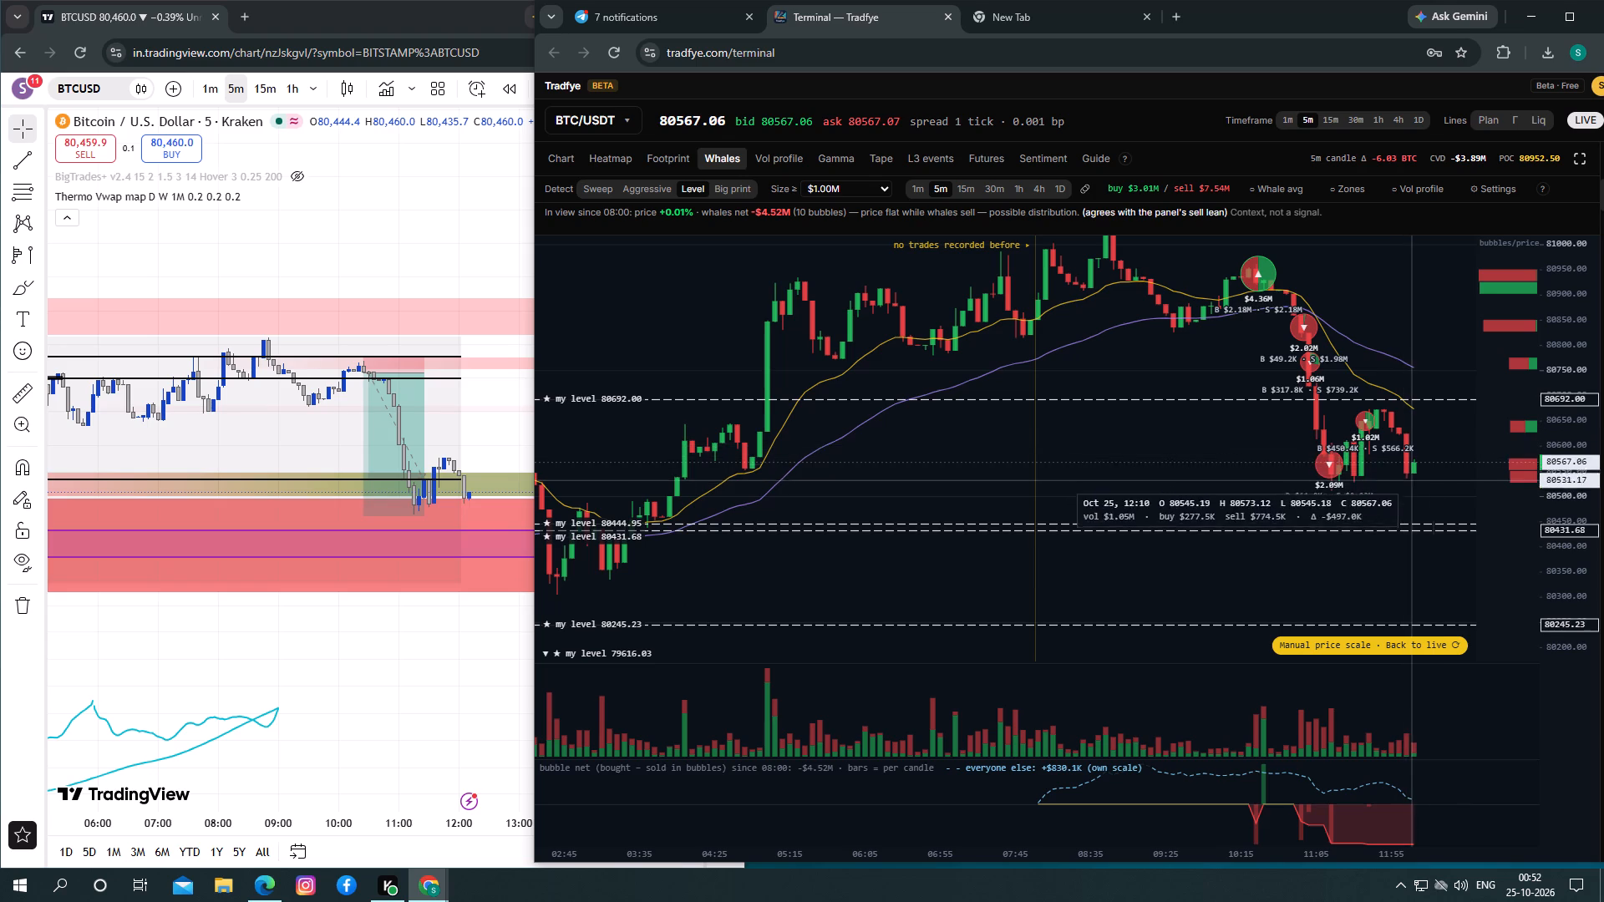
left_click_drag(1467, 461, 1442, 462)
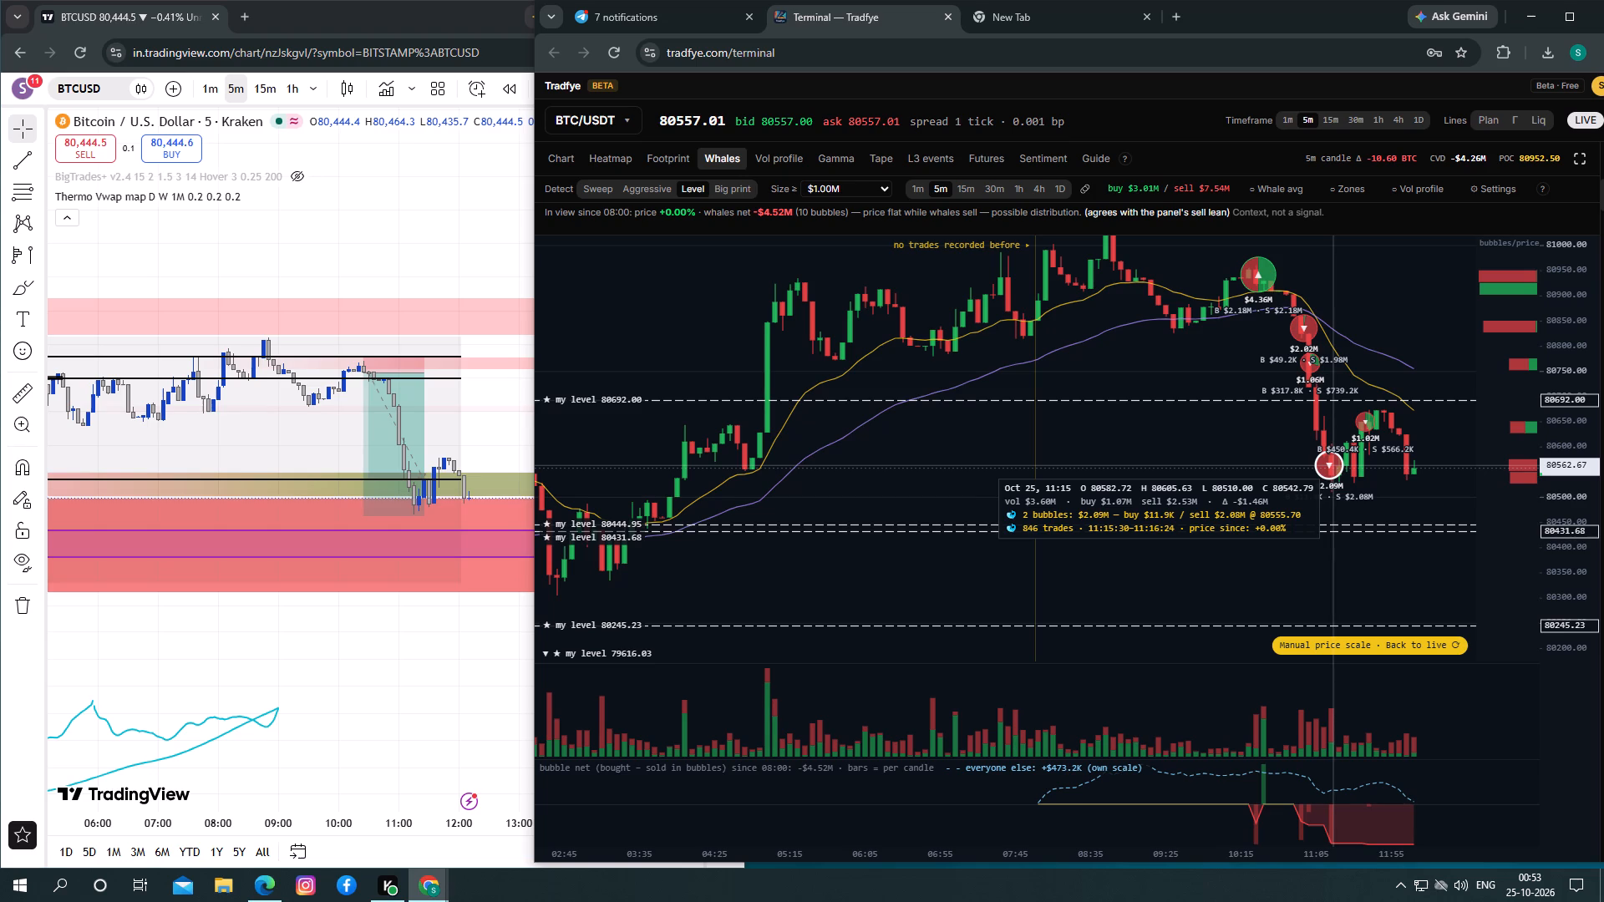
left_click(1332, 550)
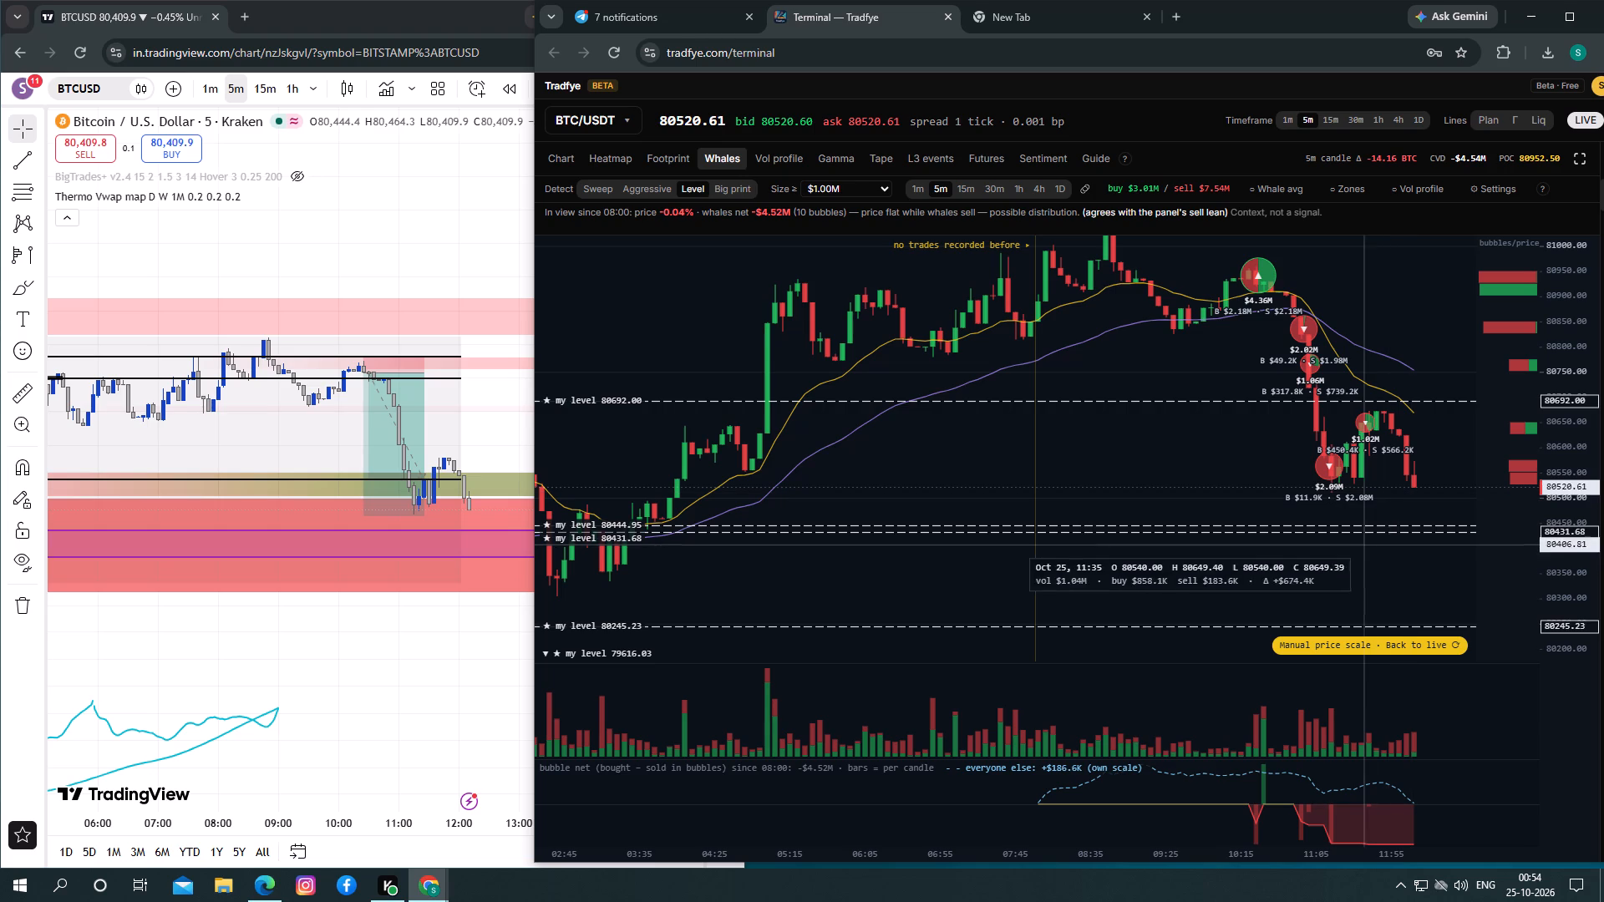
left_click(1434, 500)
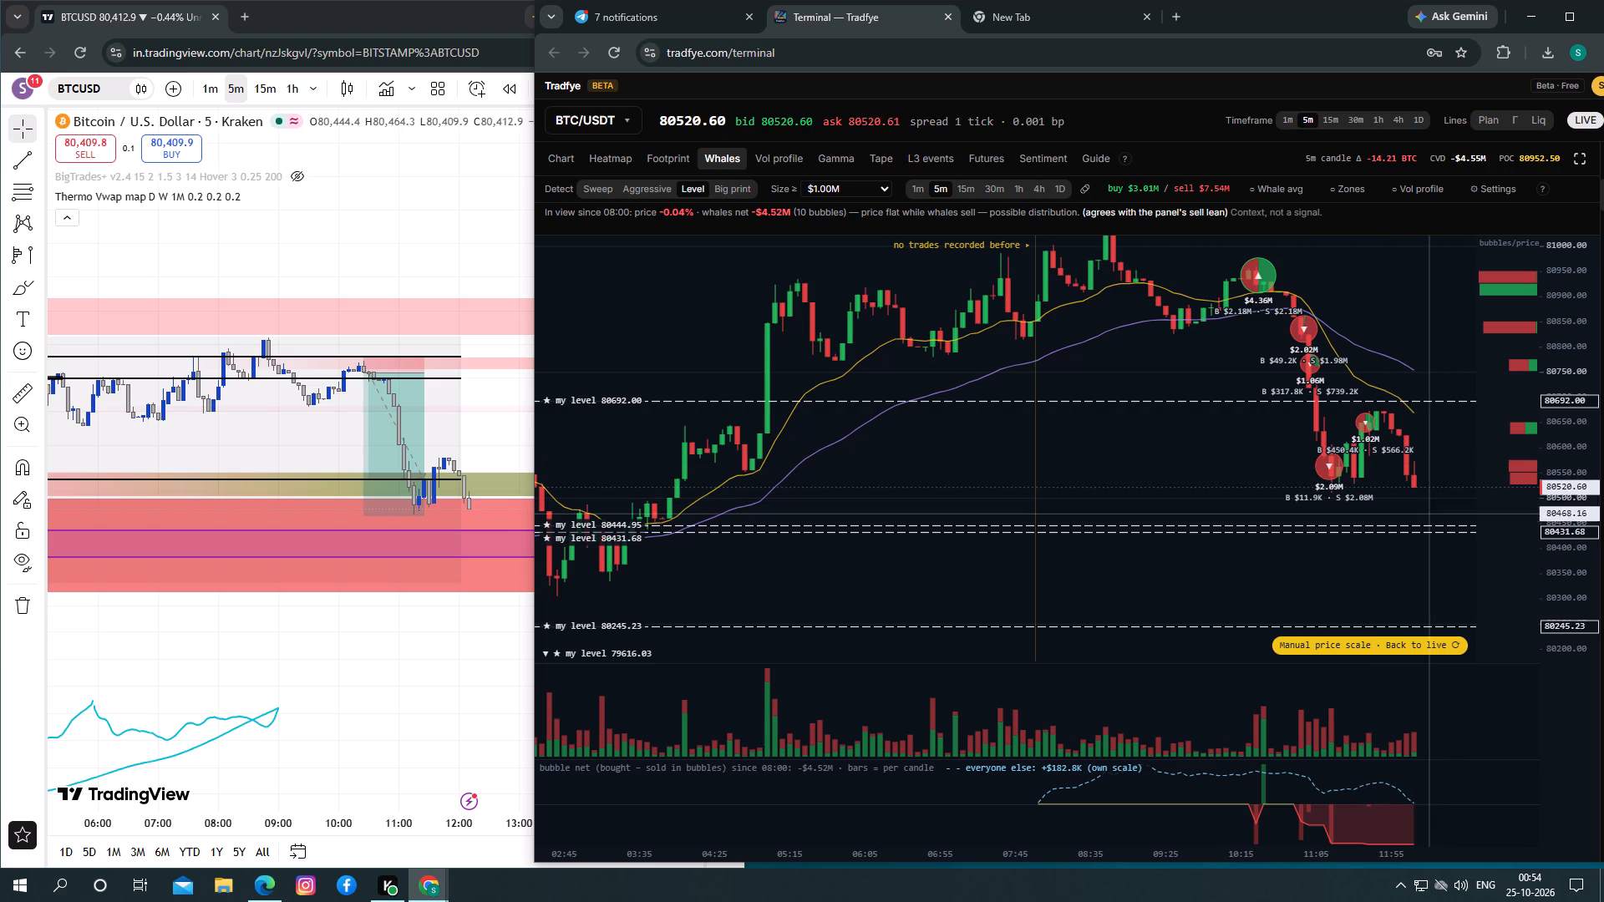
left_click_drag(1253, 484, 1266, 477)
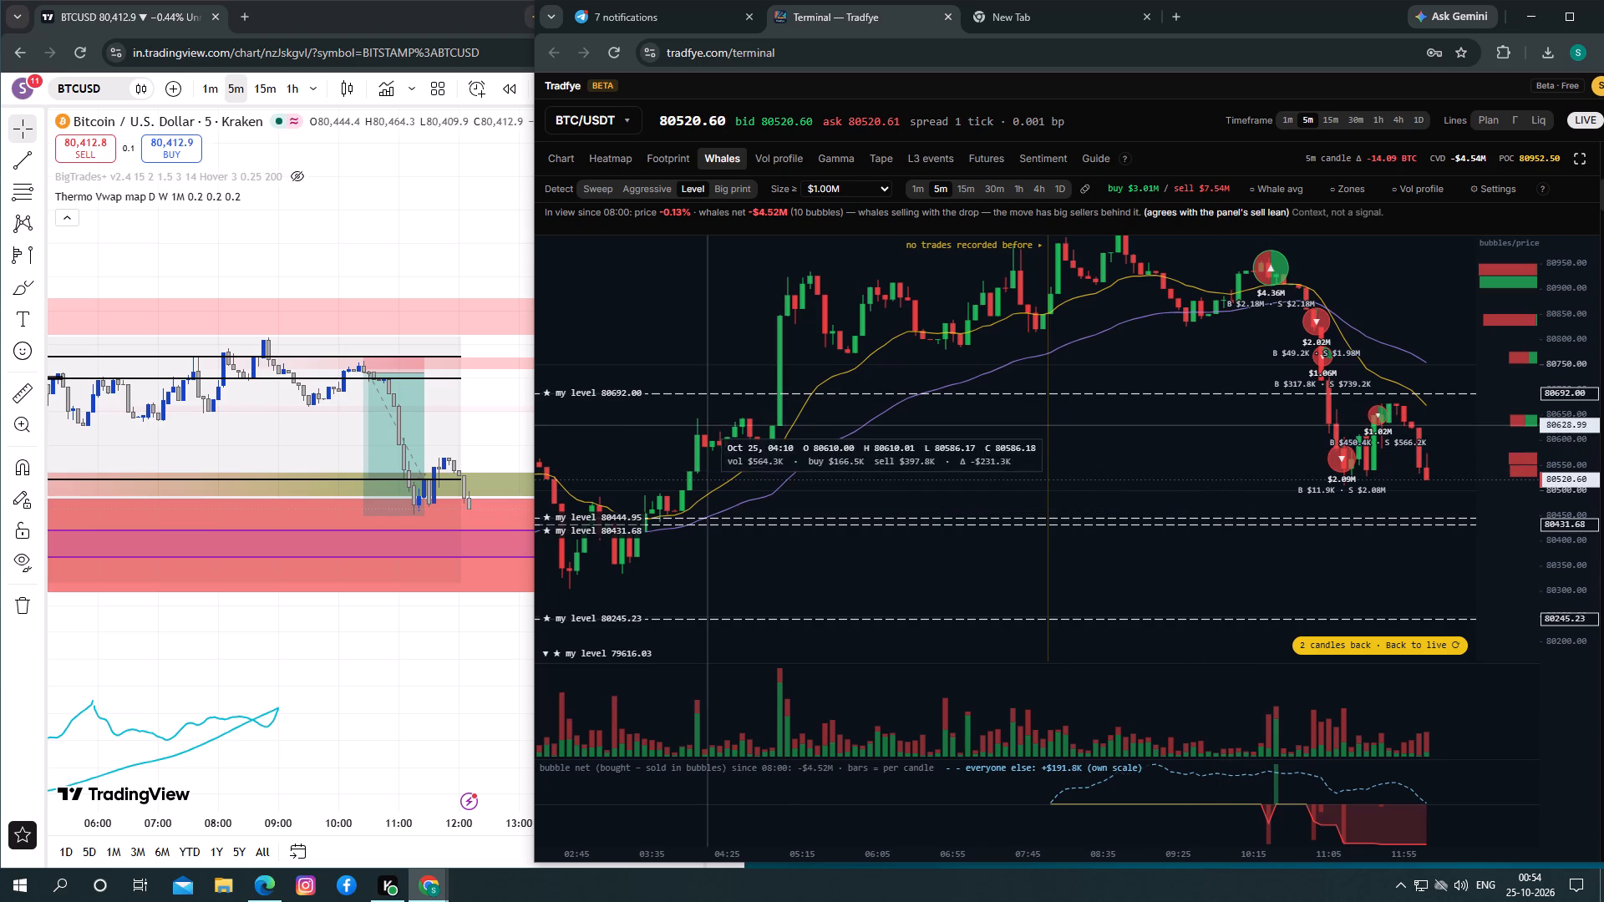
left_click(883, 445)
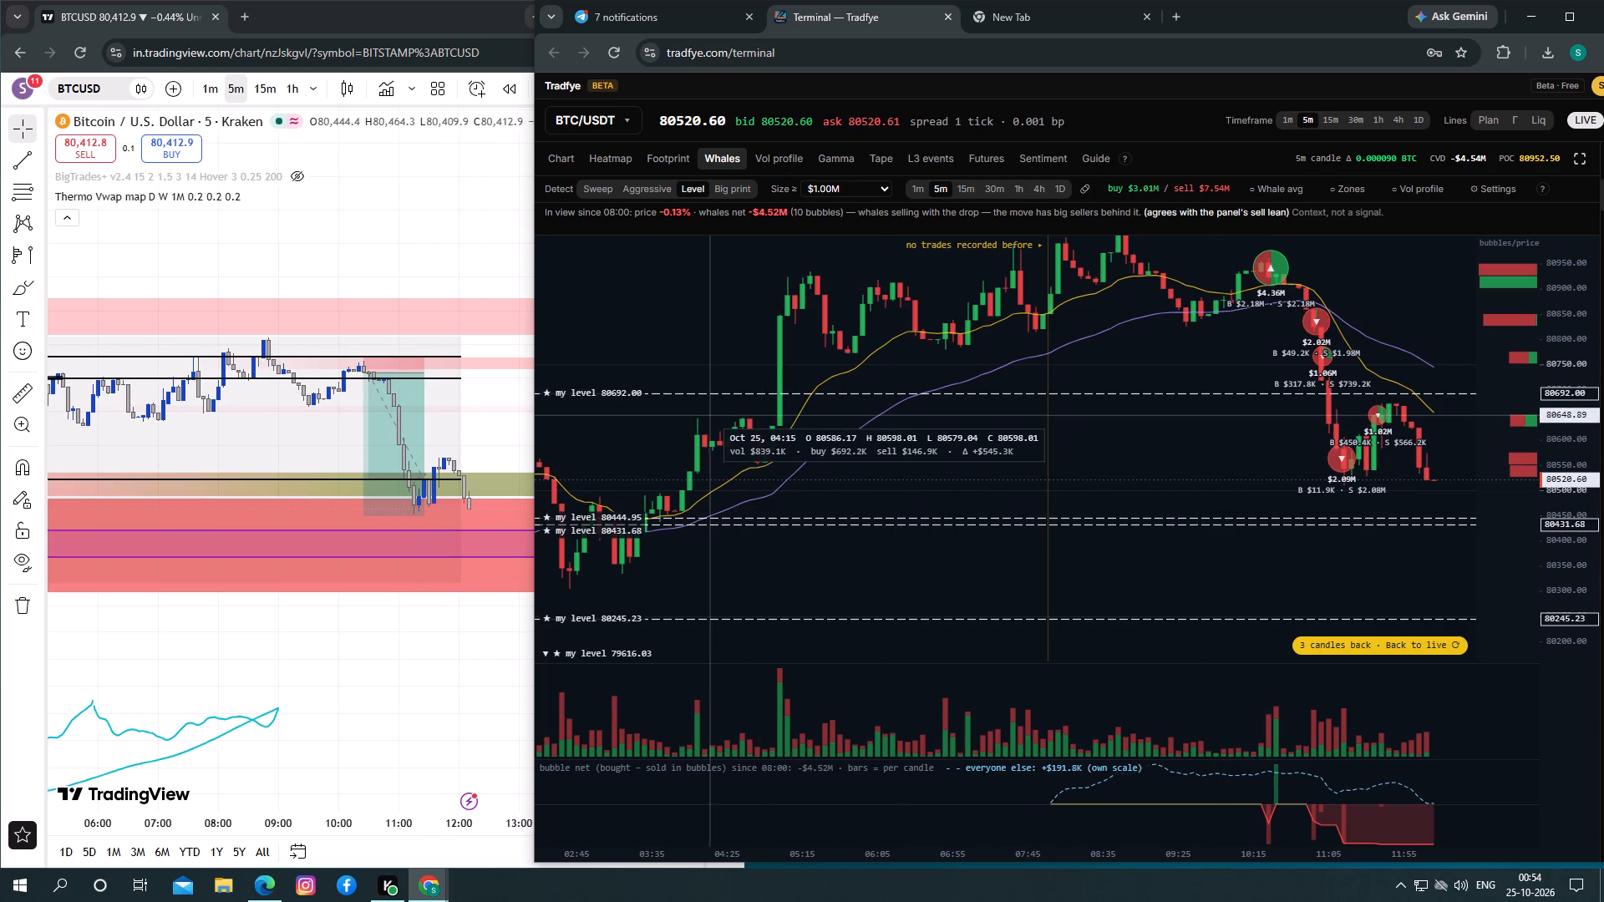
left_click(505, 403)
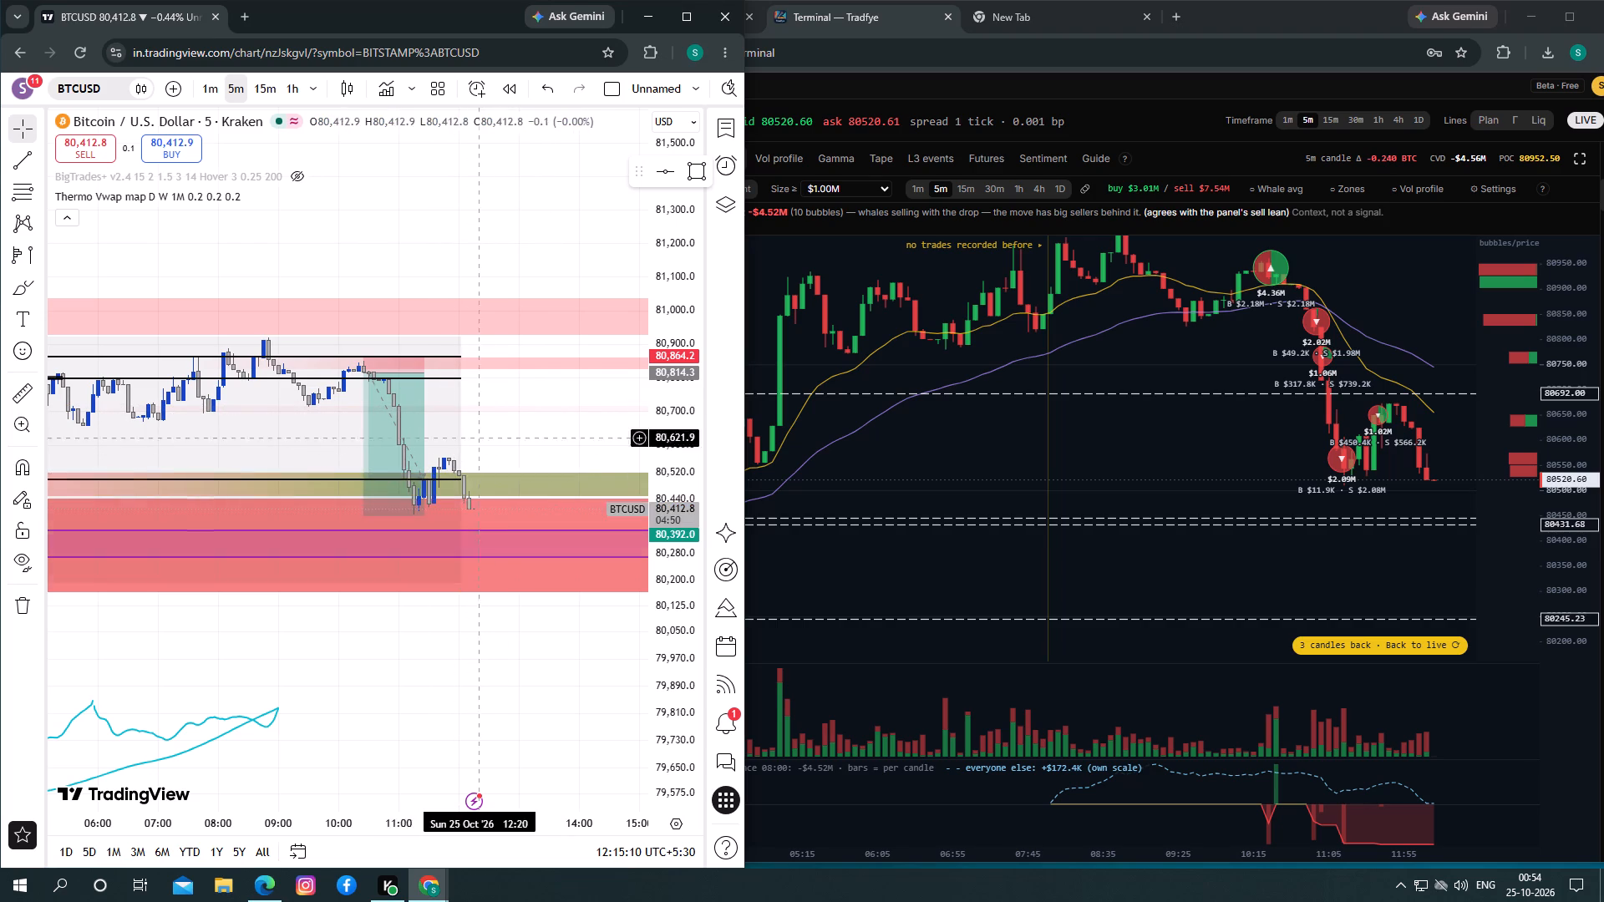
left_click_drag(499, 435, 498, 428)
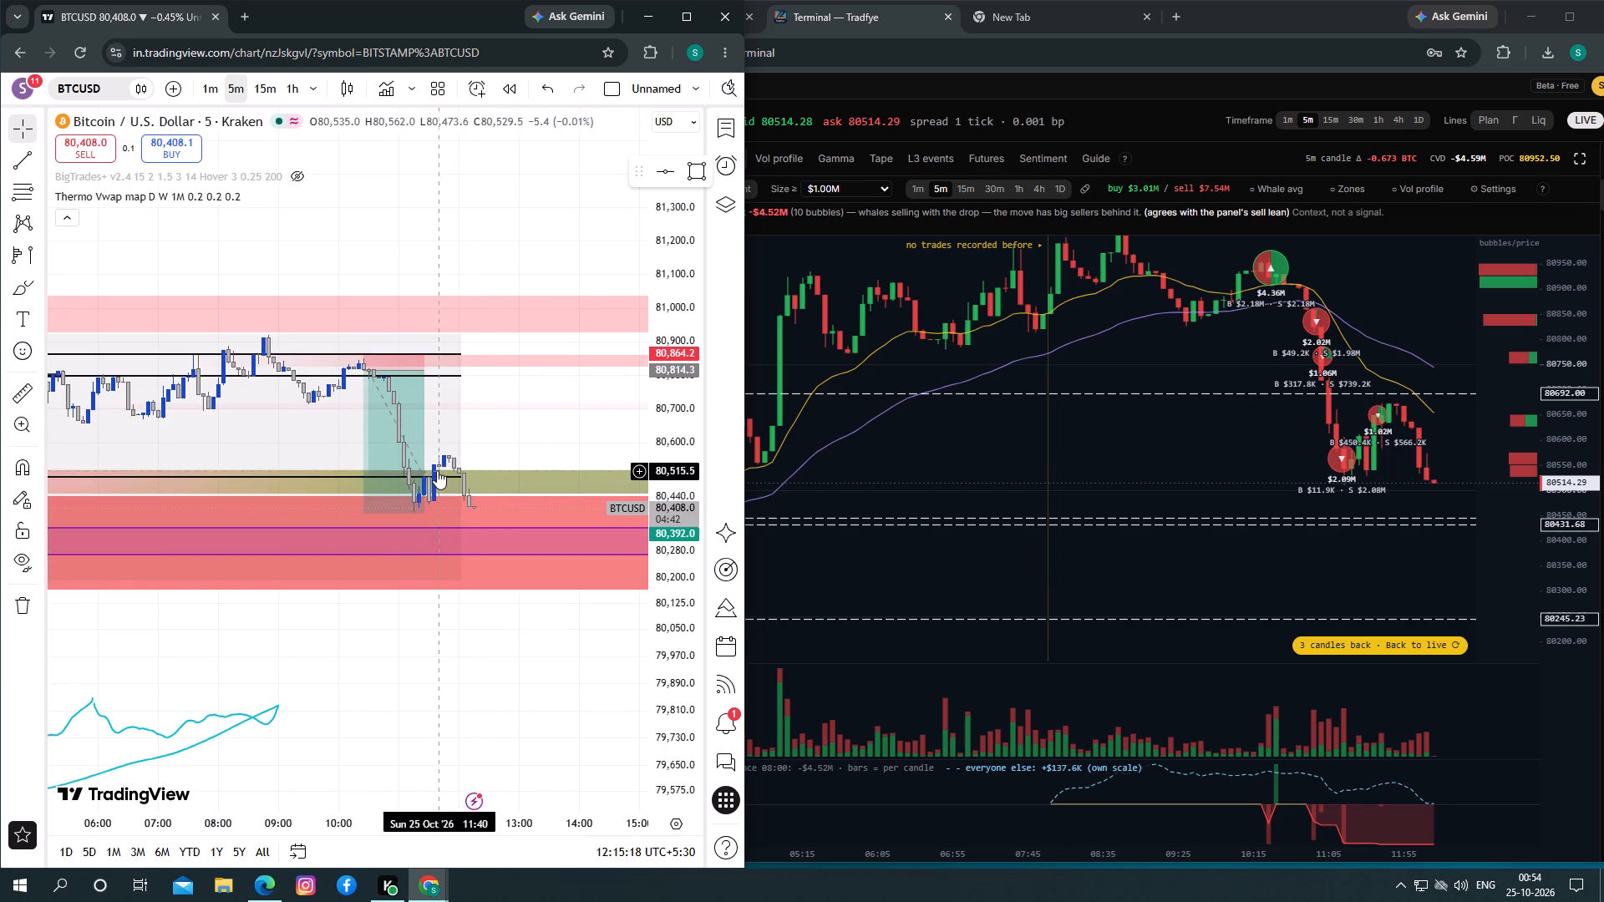
left_click_drag(1109, 524, 1023, 488)
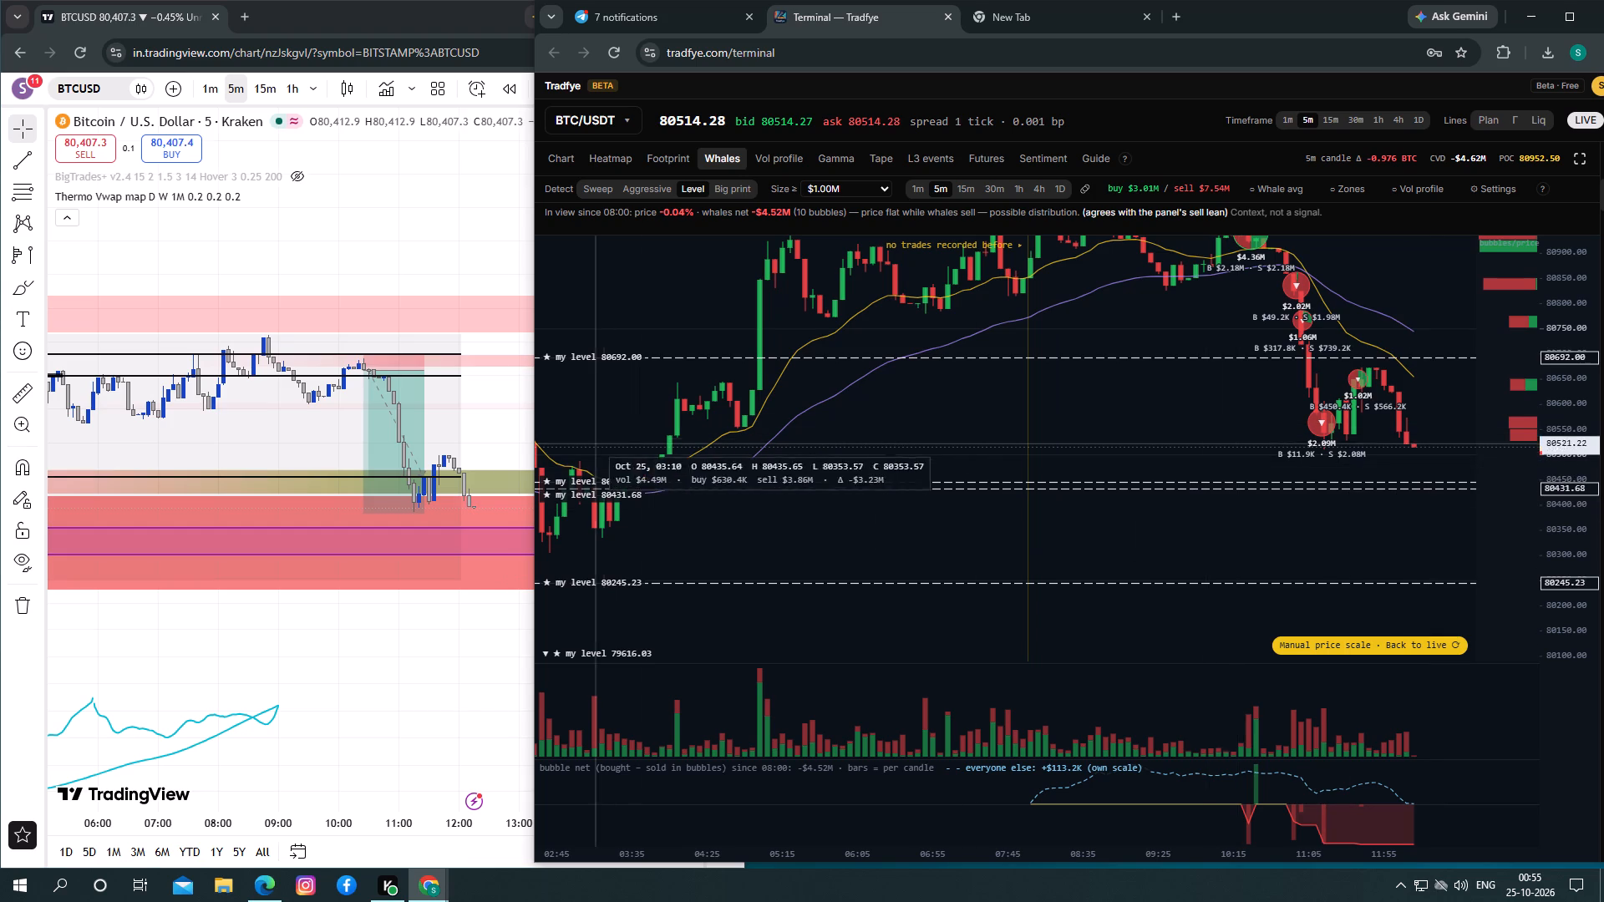
Switch to TradingView and extend the end of the volume profile range that starts at 02:40 to the 12:15 candle on 25 October.
left_click_drag(492, 416, 485, 409)
left_click_drag(487, 418, 469, 405)
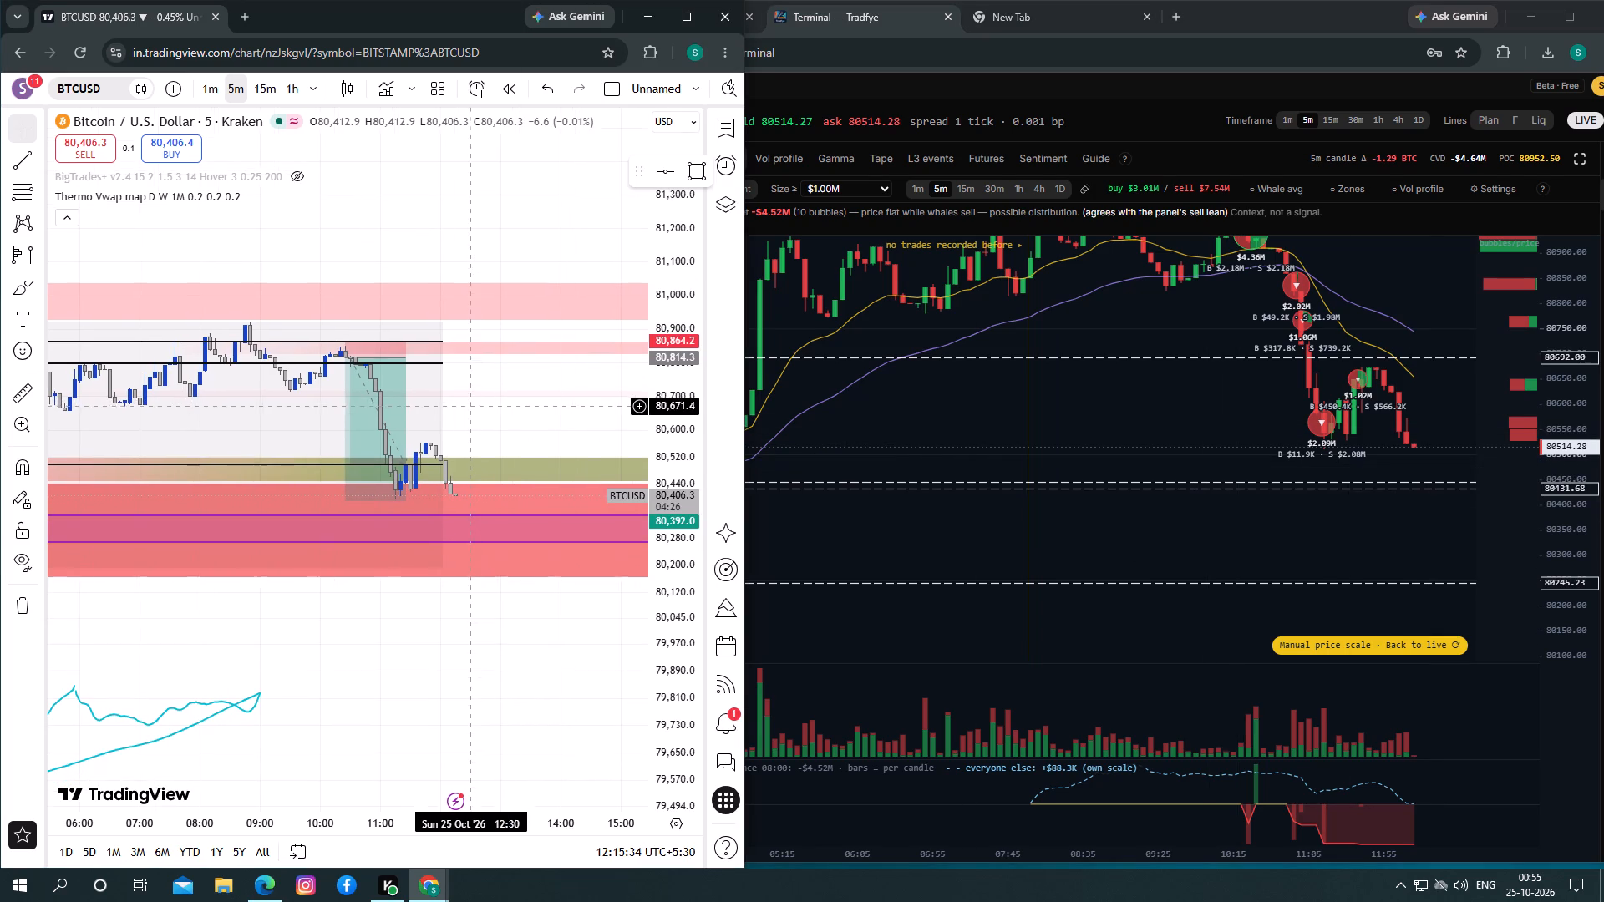
left_click_drag(441, 567, 444, 574)
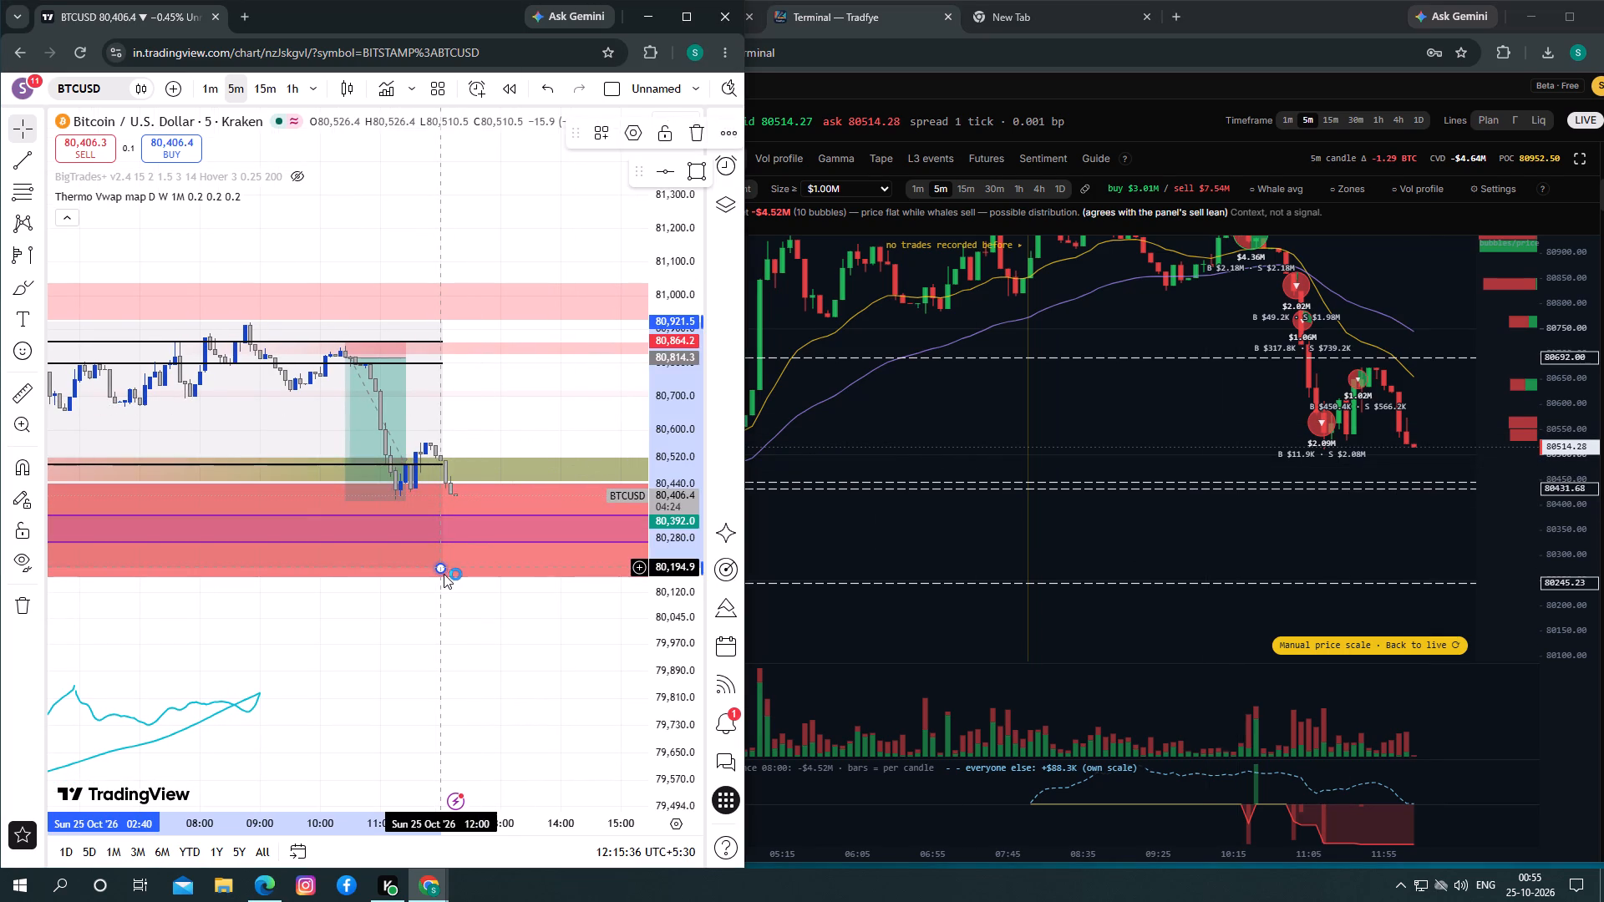
left_click_drag(444, 574, 470, 573)
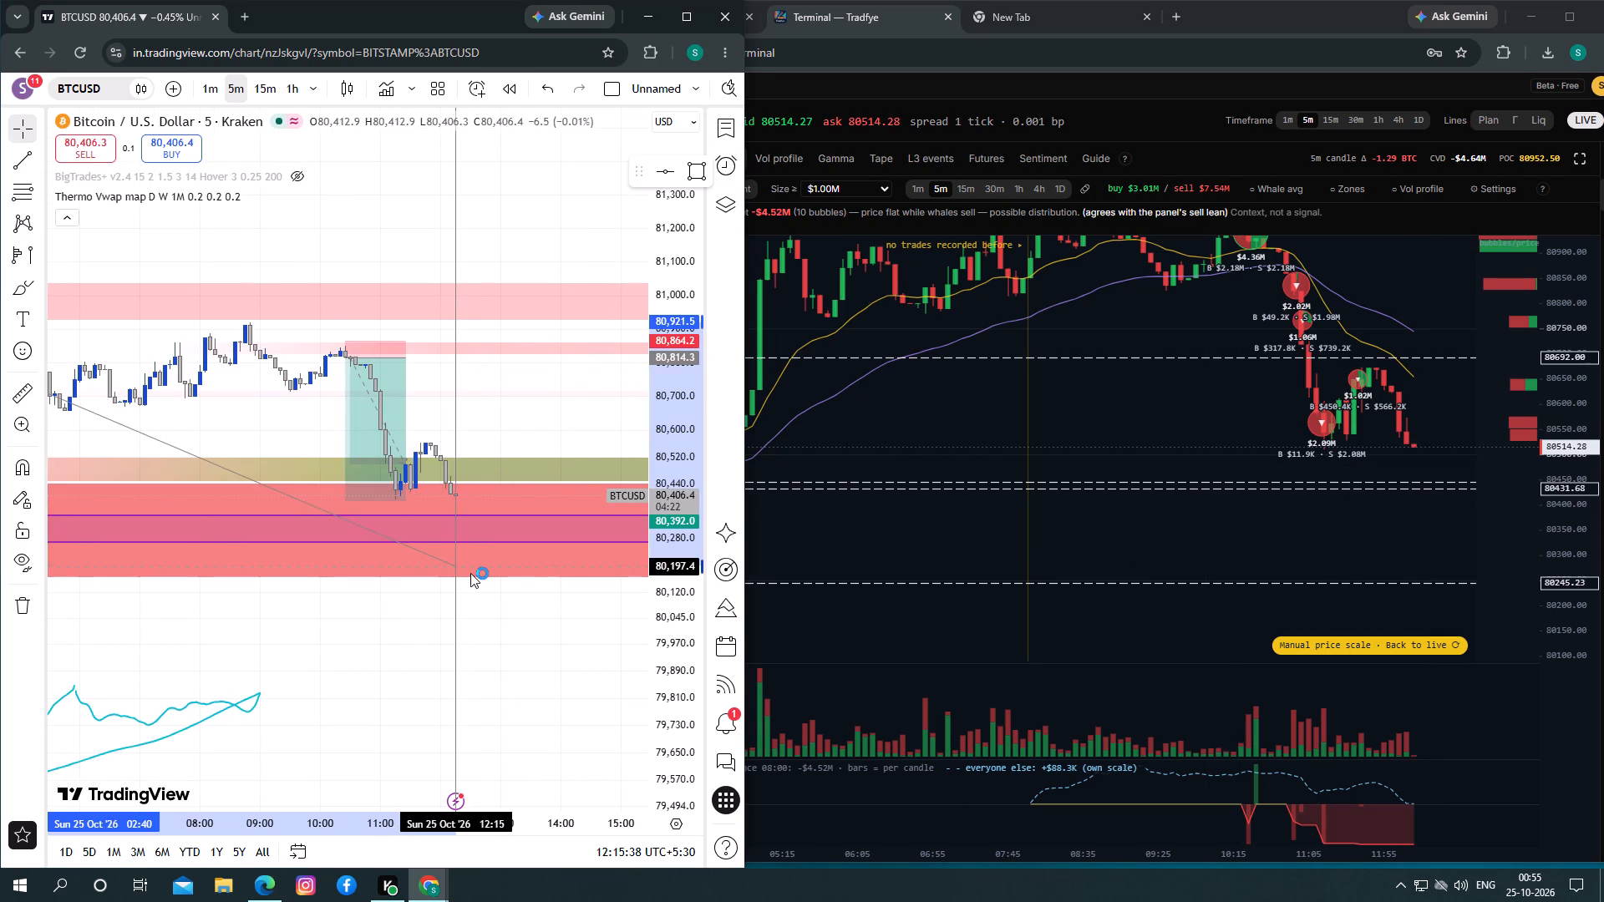
left_click_drag(470, 573, 473, 566)
left_click(497, 416)
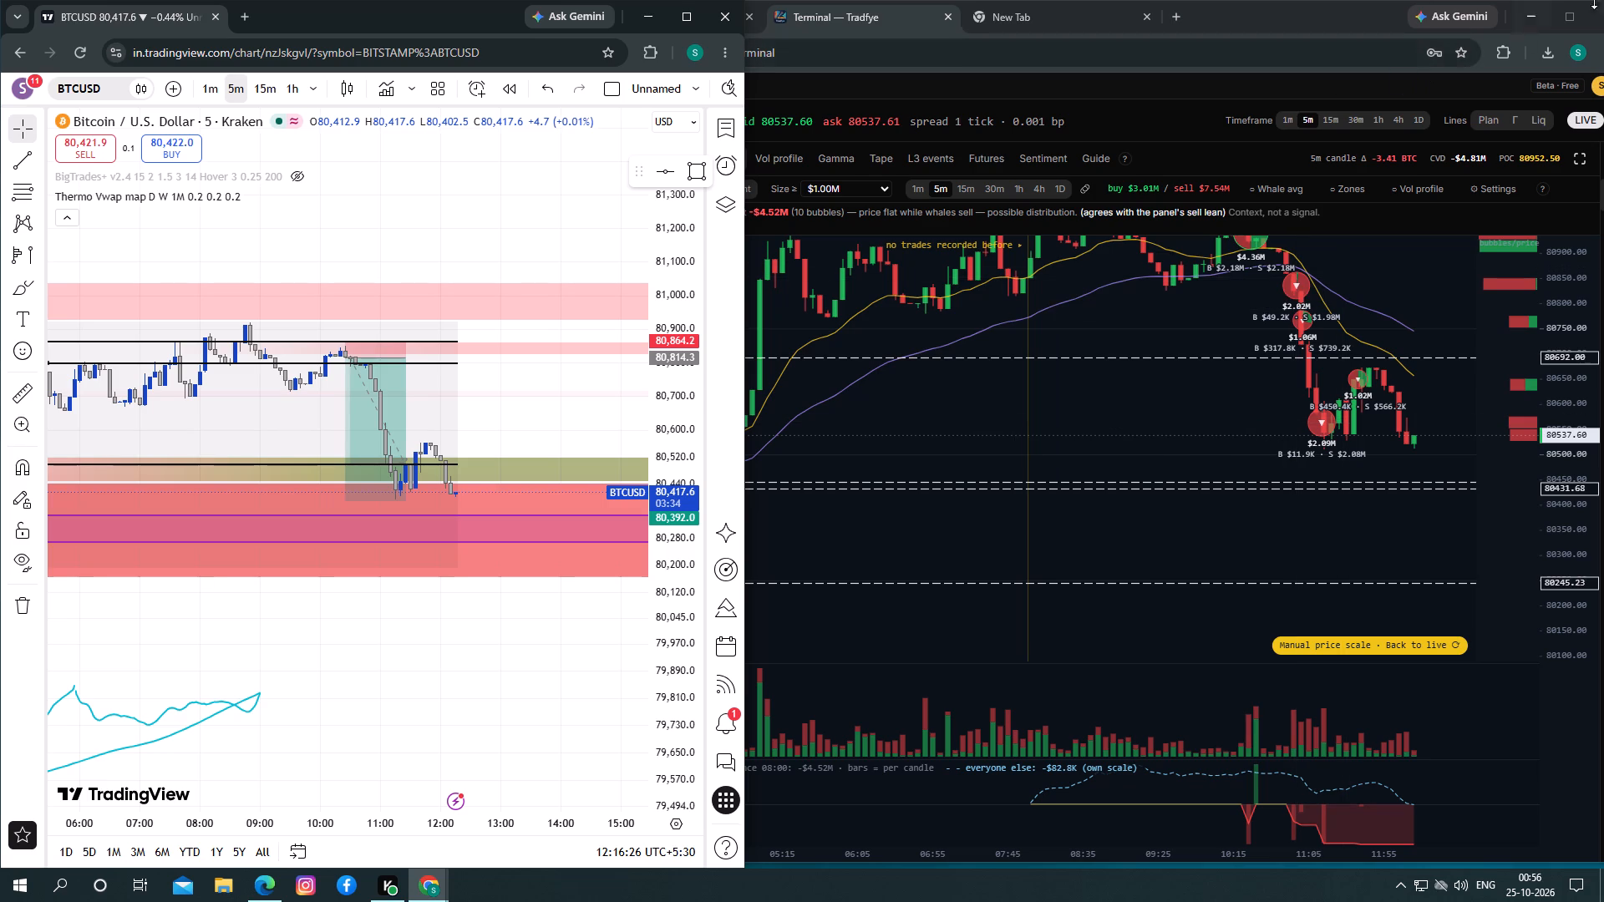
Close the browser window containing the Tradfye terminal.
left_click(1603, 22)
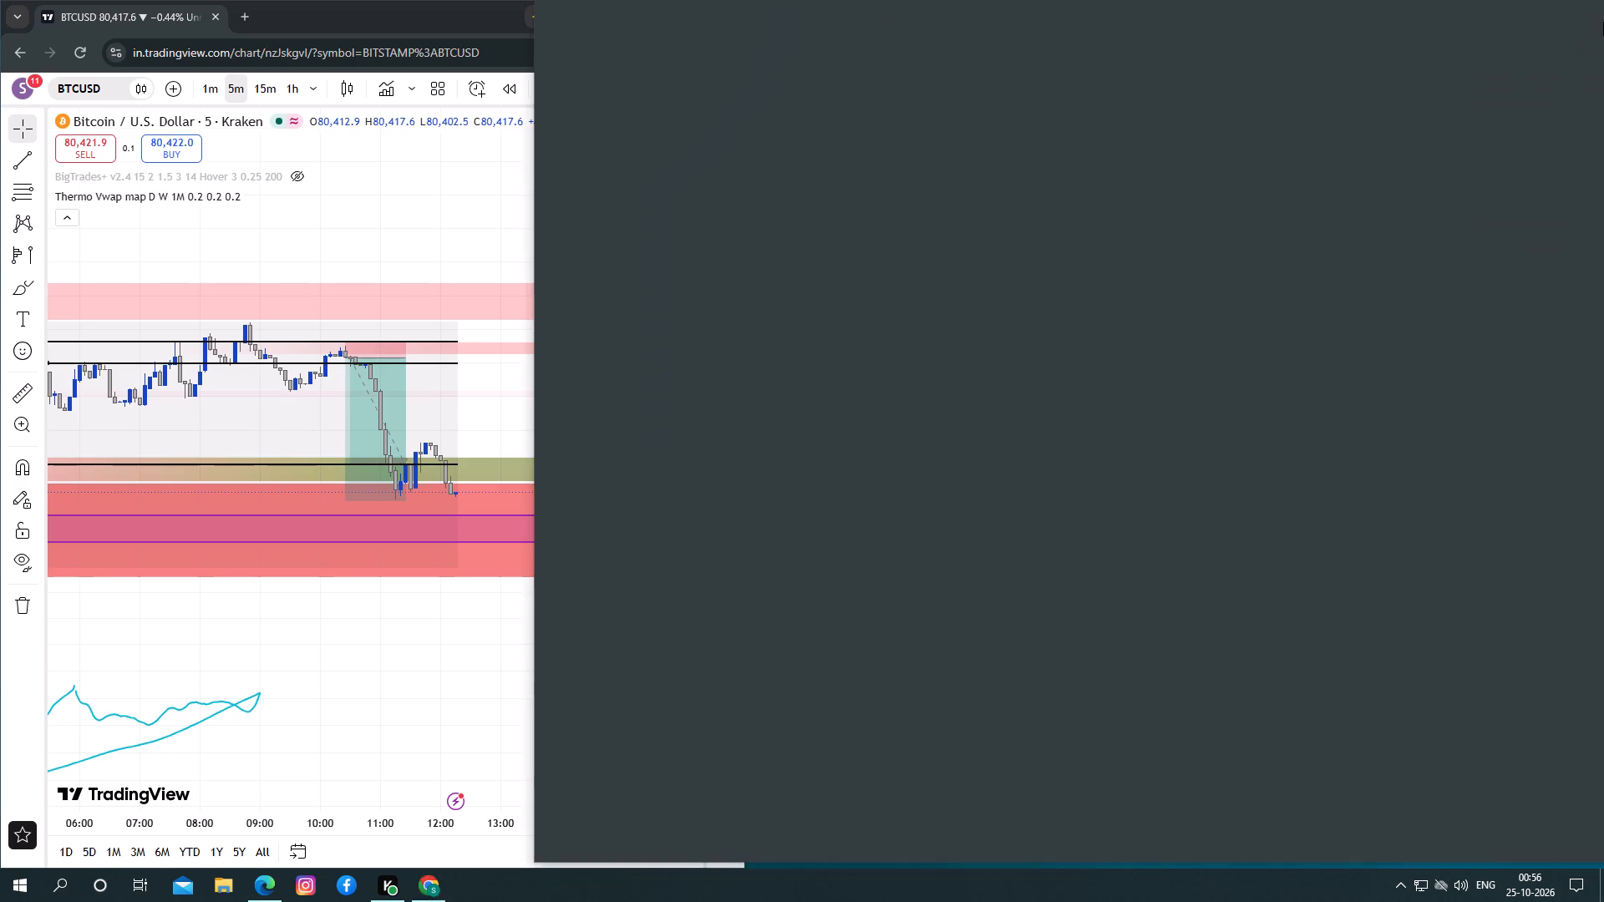